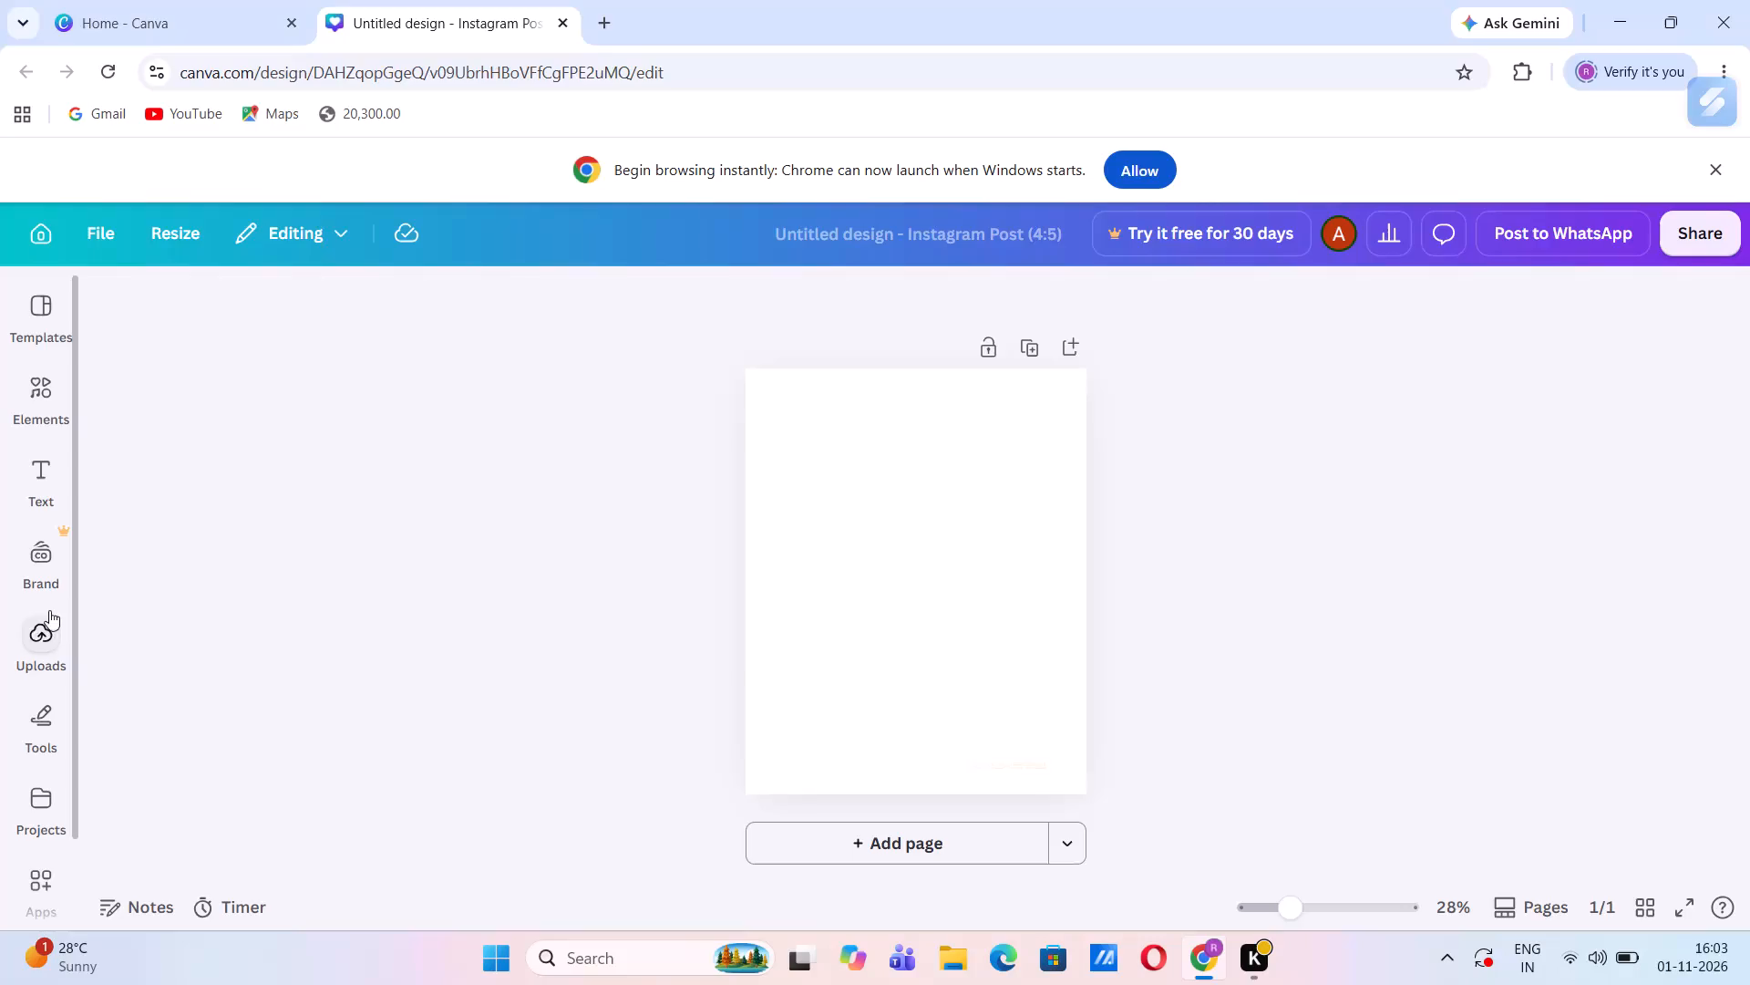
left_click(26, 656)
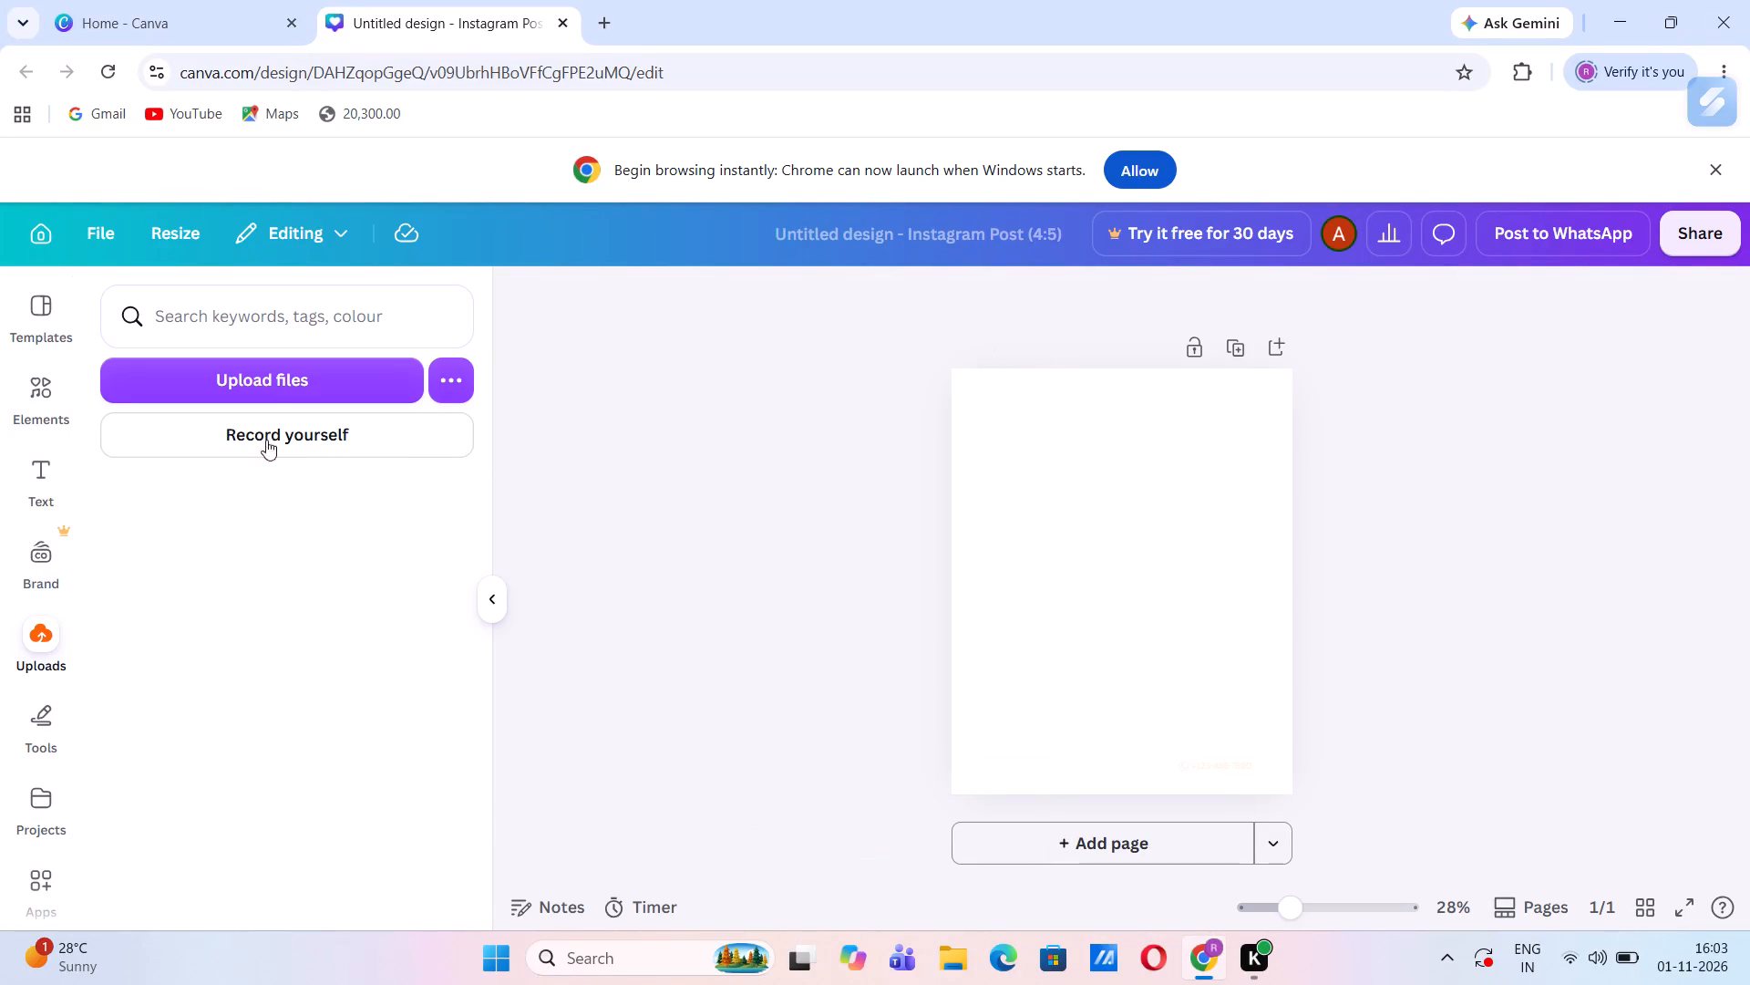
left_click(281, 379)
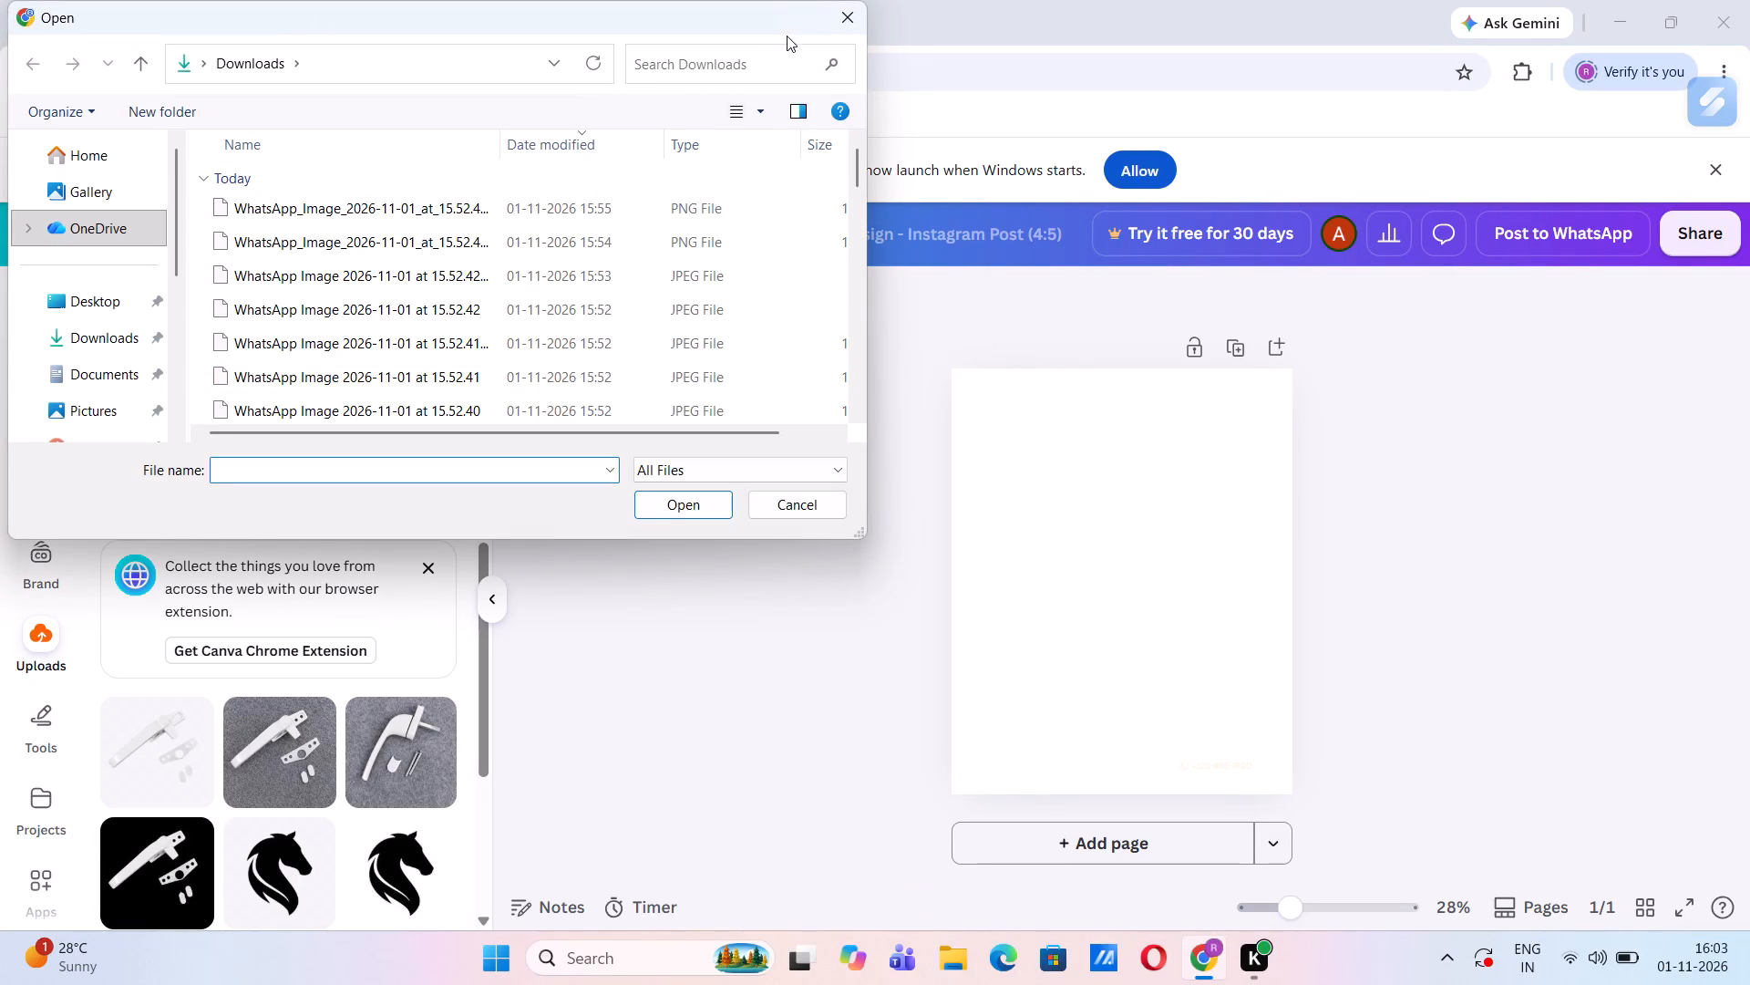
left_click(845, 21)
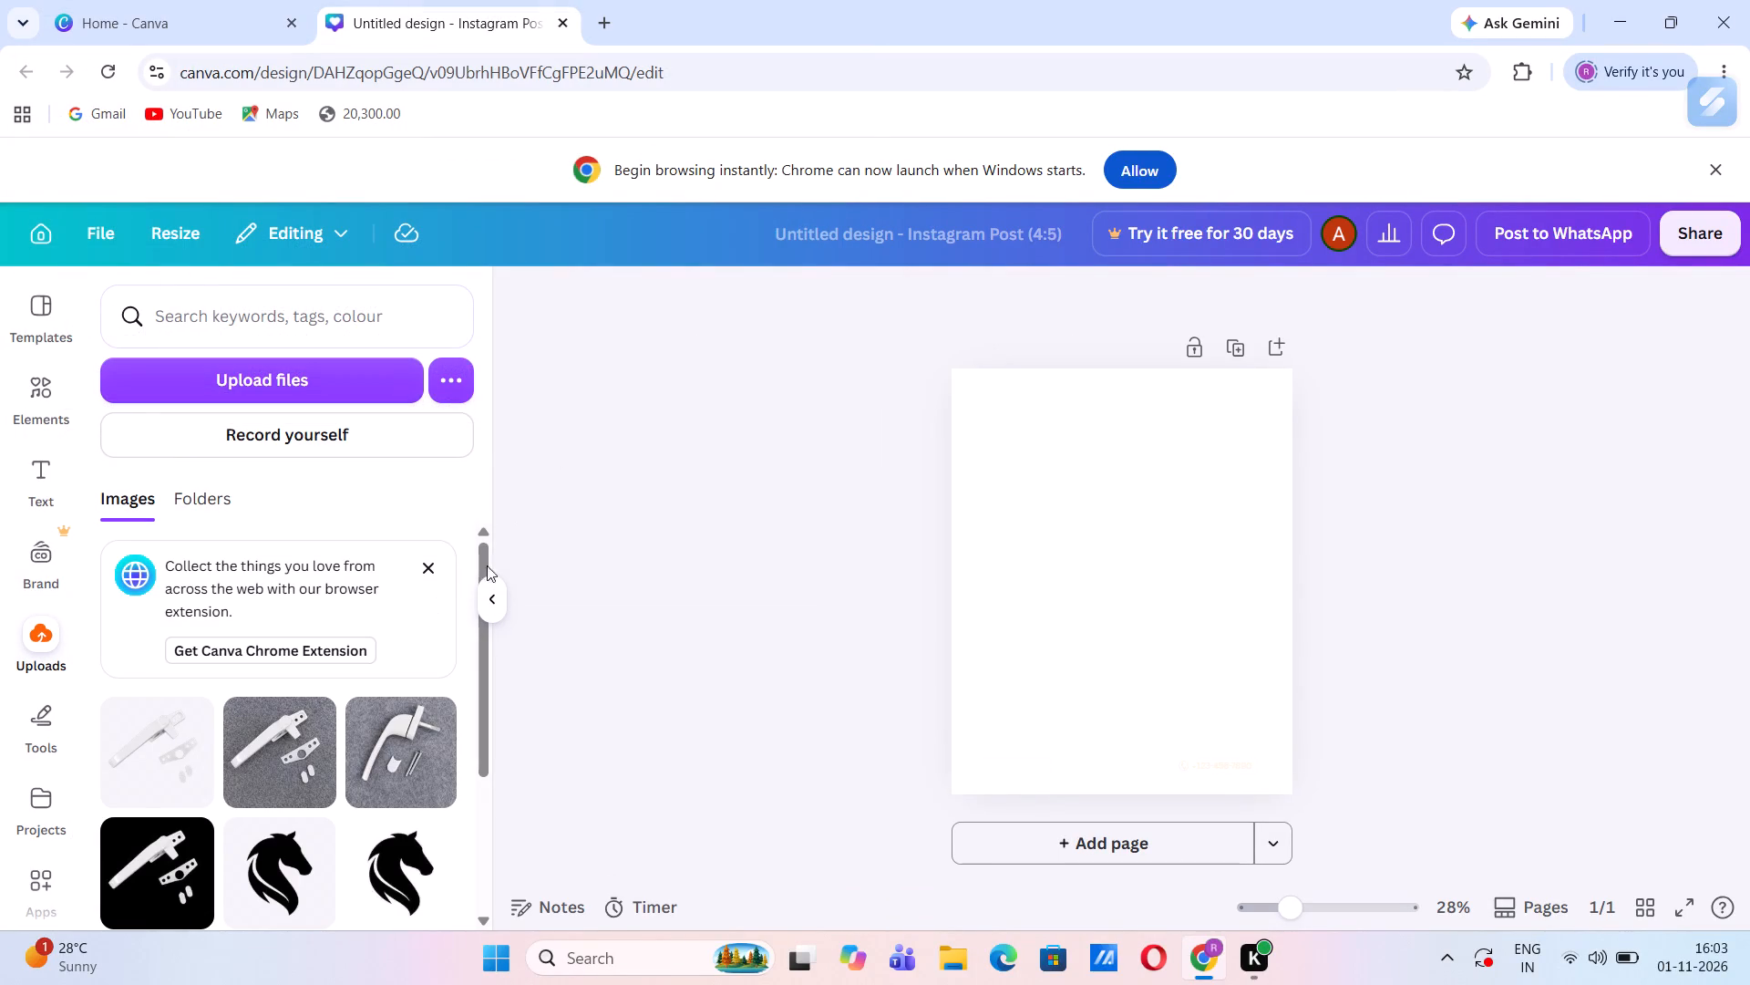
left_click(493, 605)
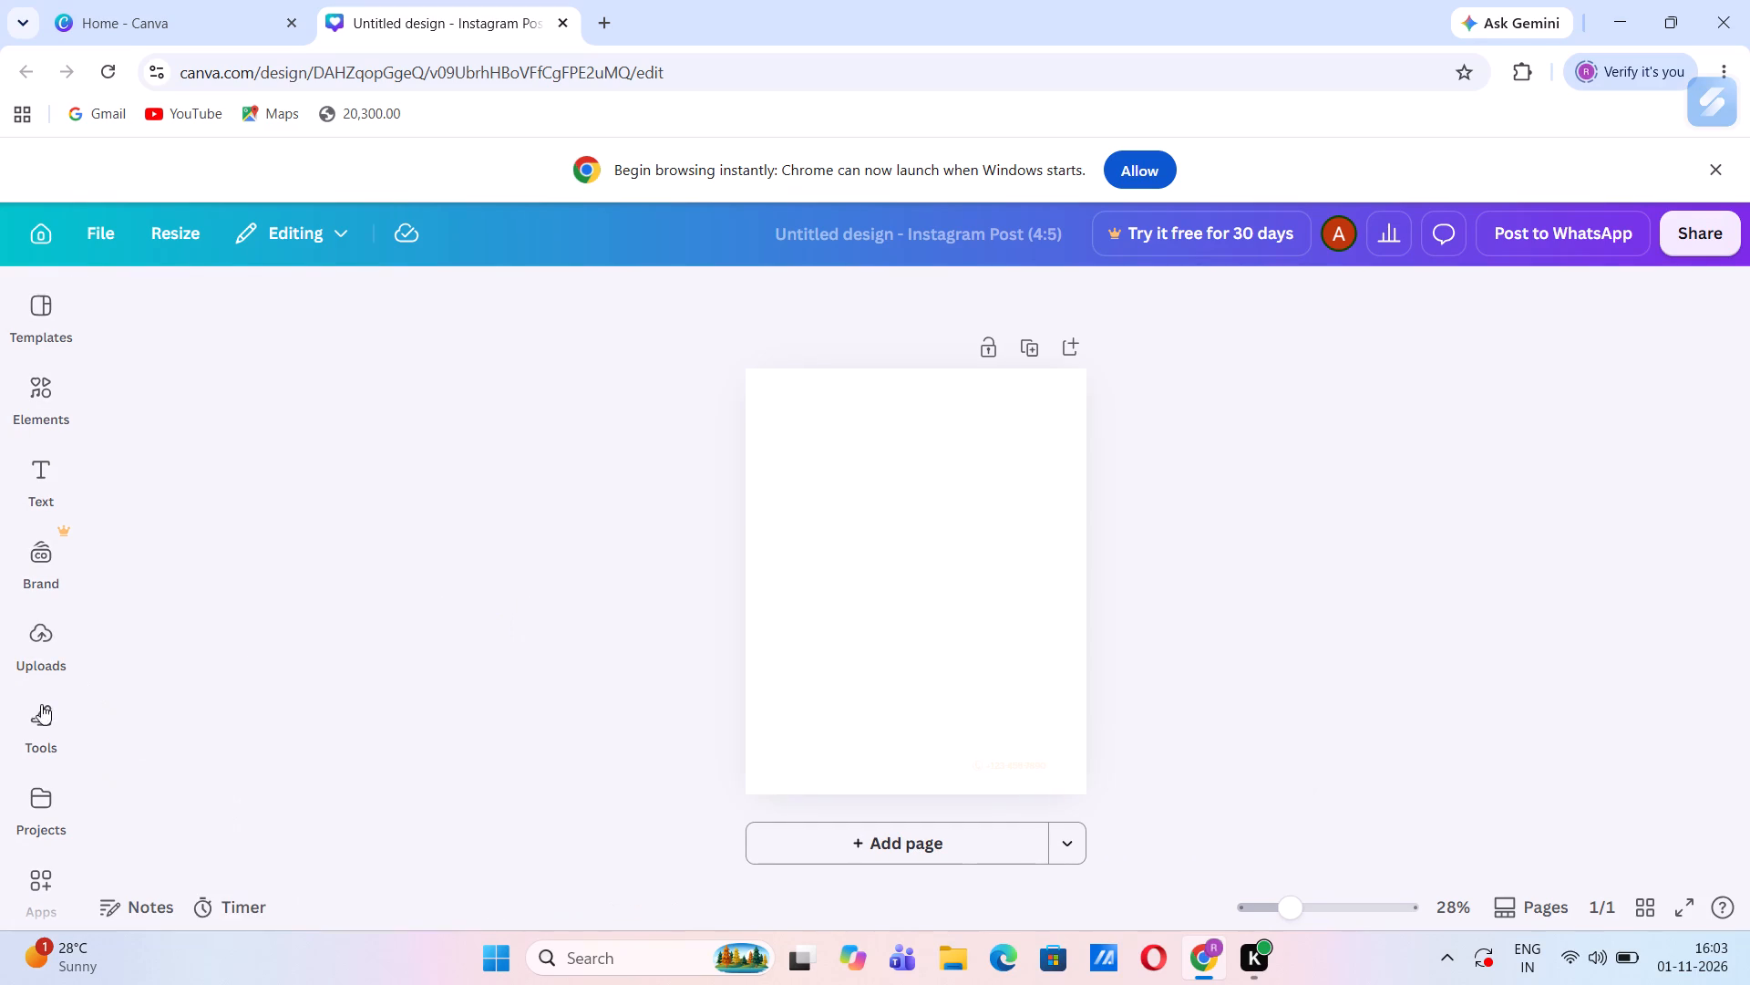
Add a pointy-topped hexagon shape to the blank page and enlarge it proportionally to about twice its original size.
left_click(27, 716)
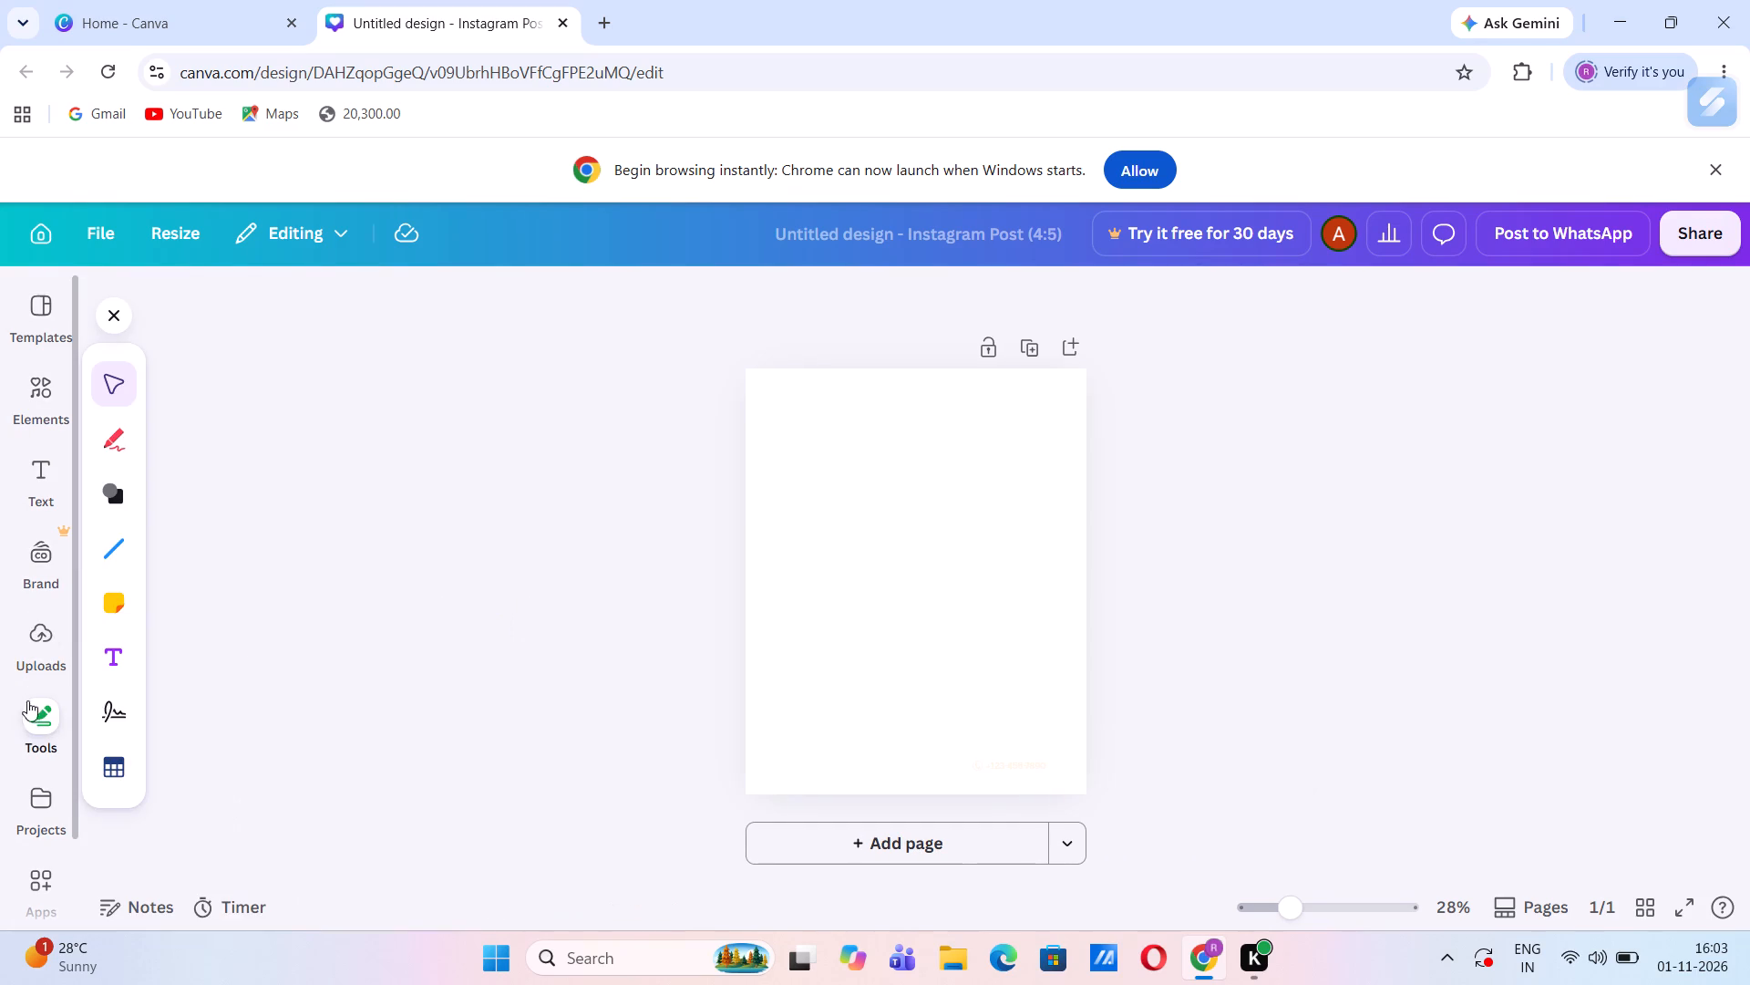
left_click(112, 493)
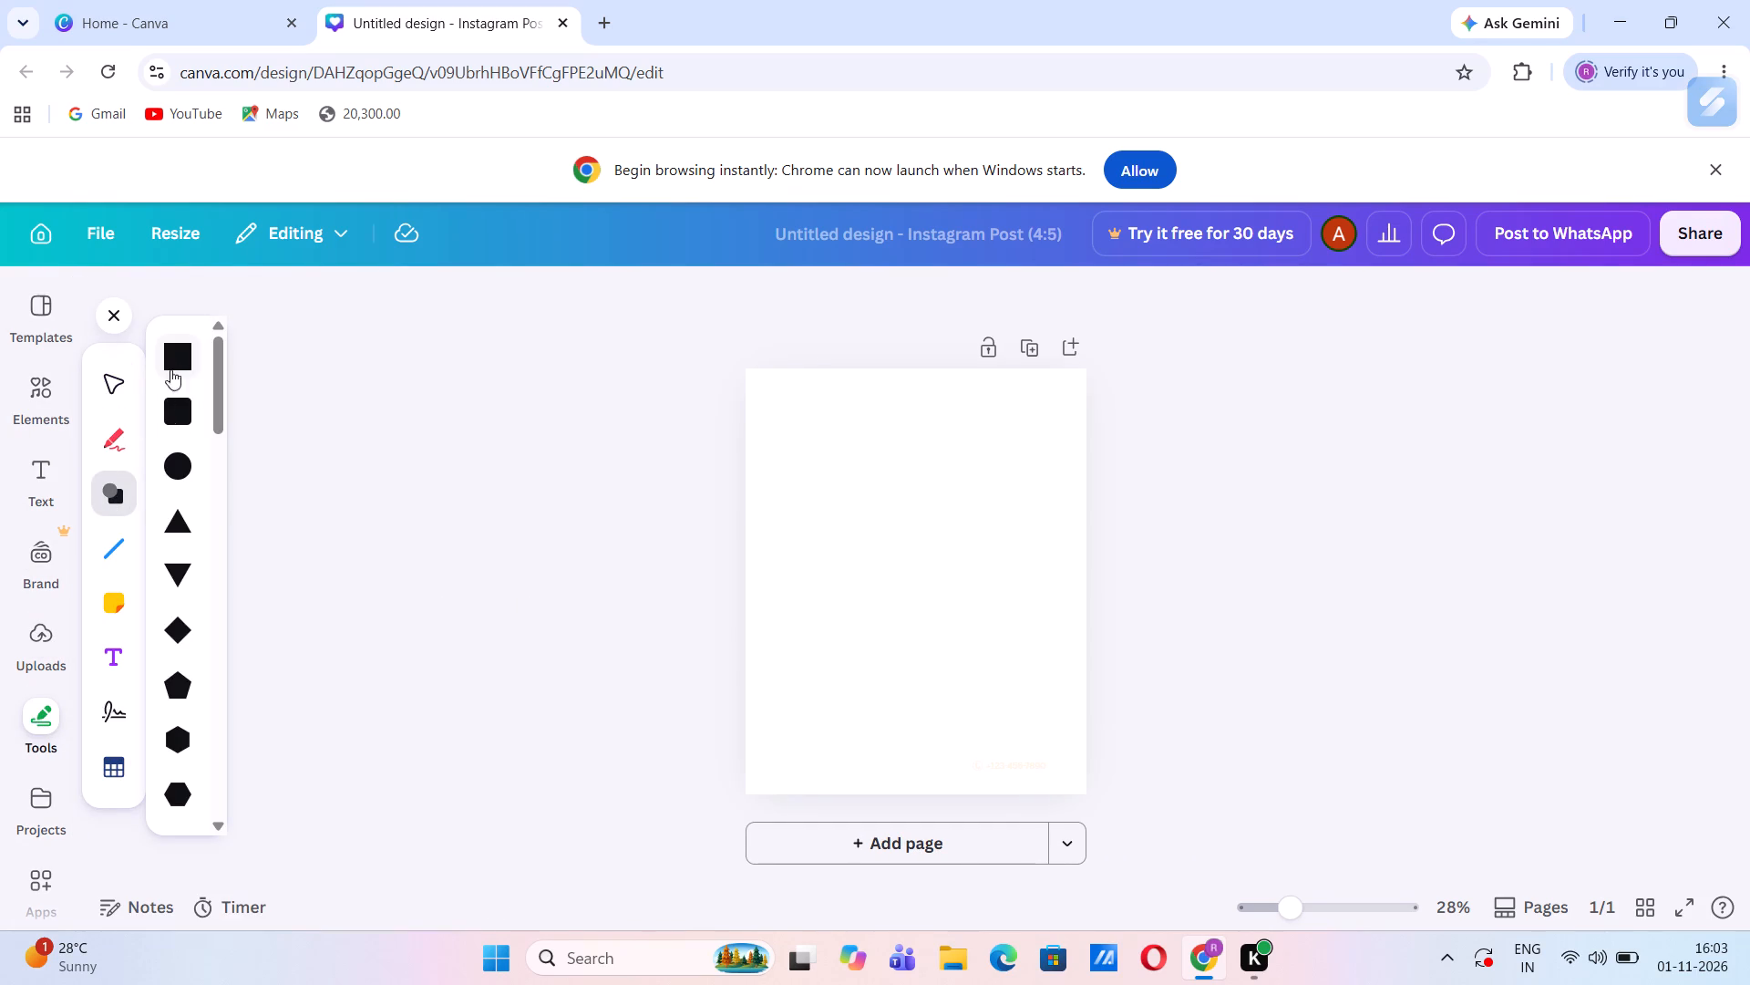
left_click_drag(220, 404, 220, 446)
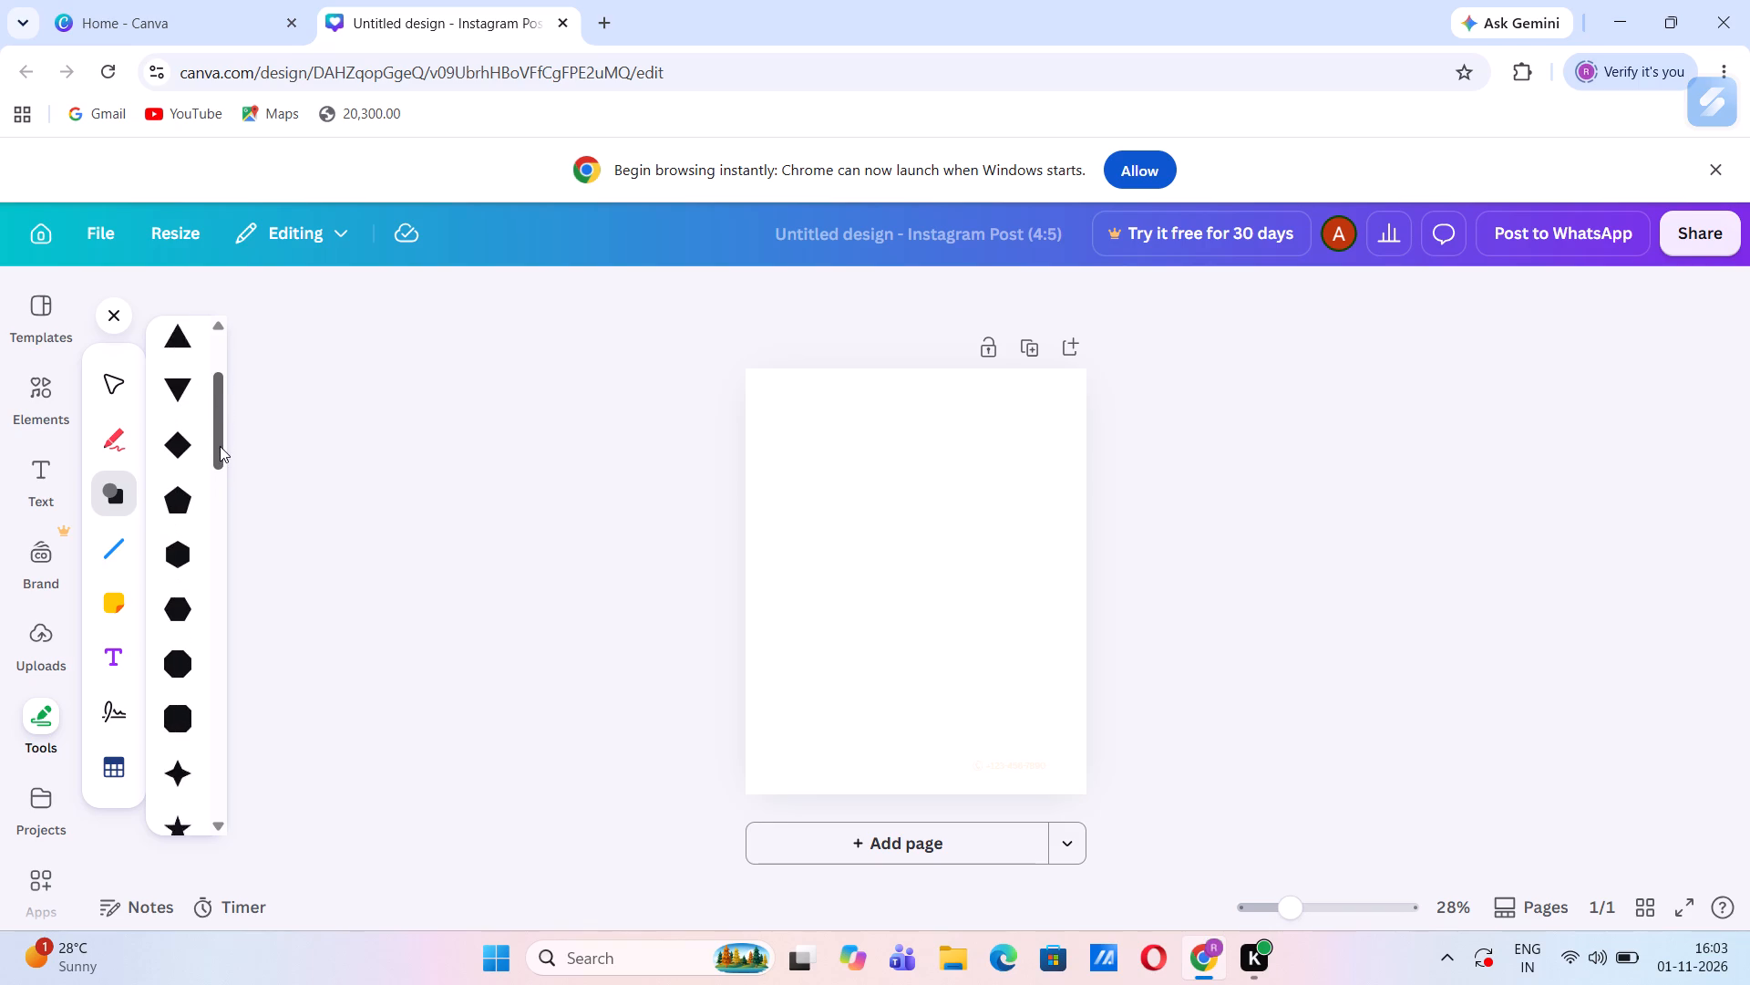
left_click_drag(220, 446, 220, 450)
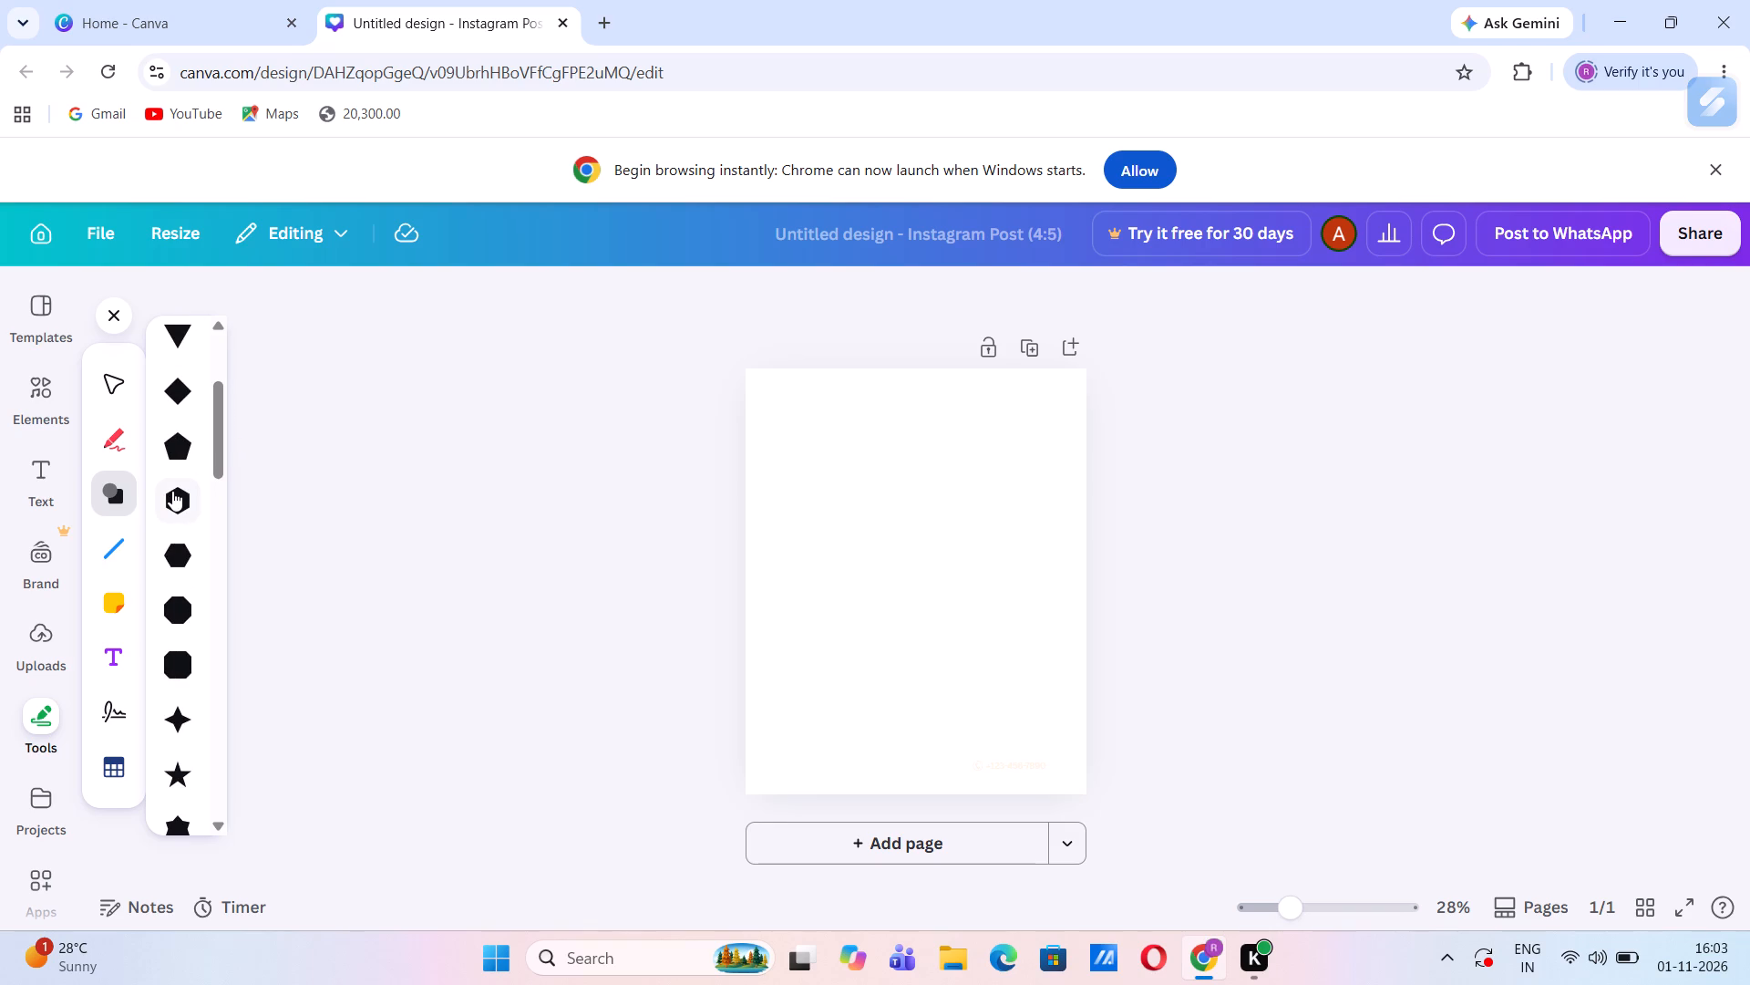
left_click(172, 491)
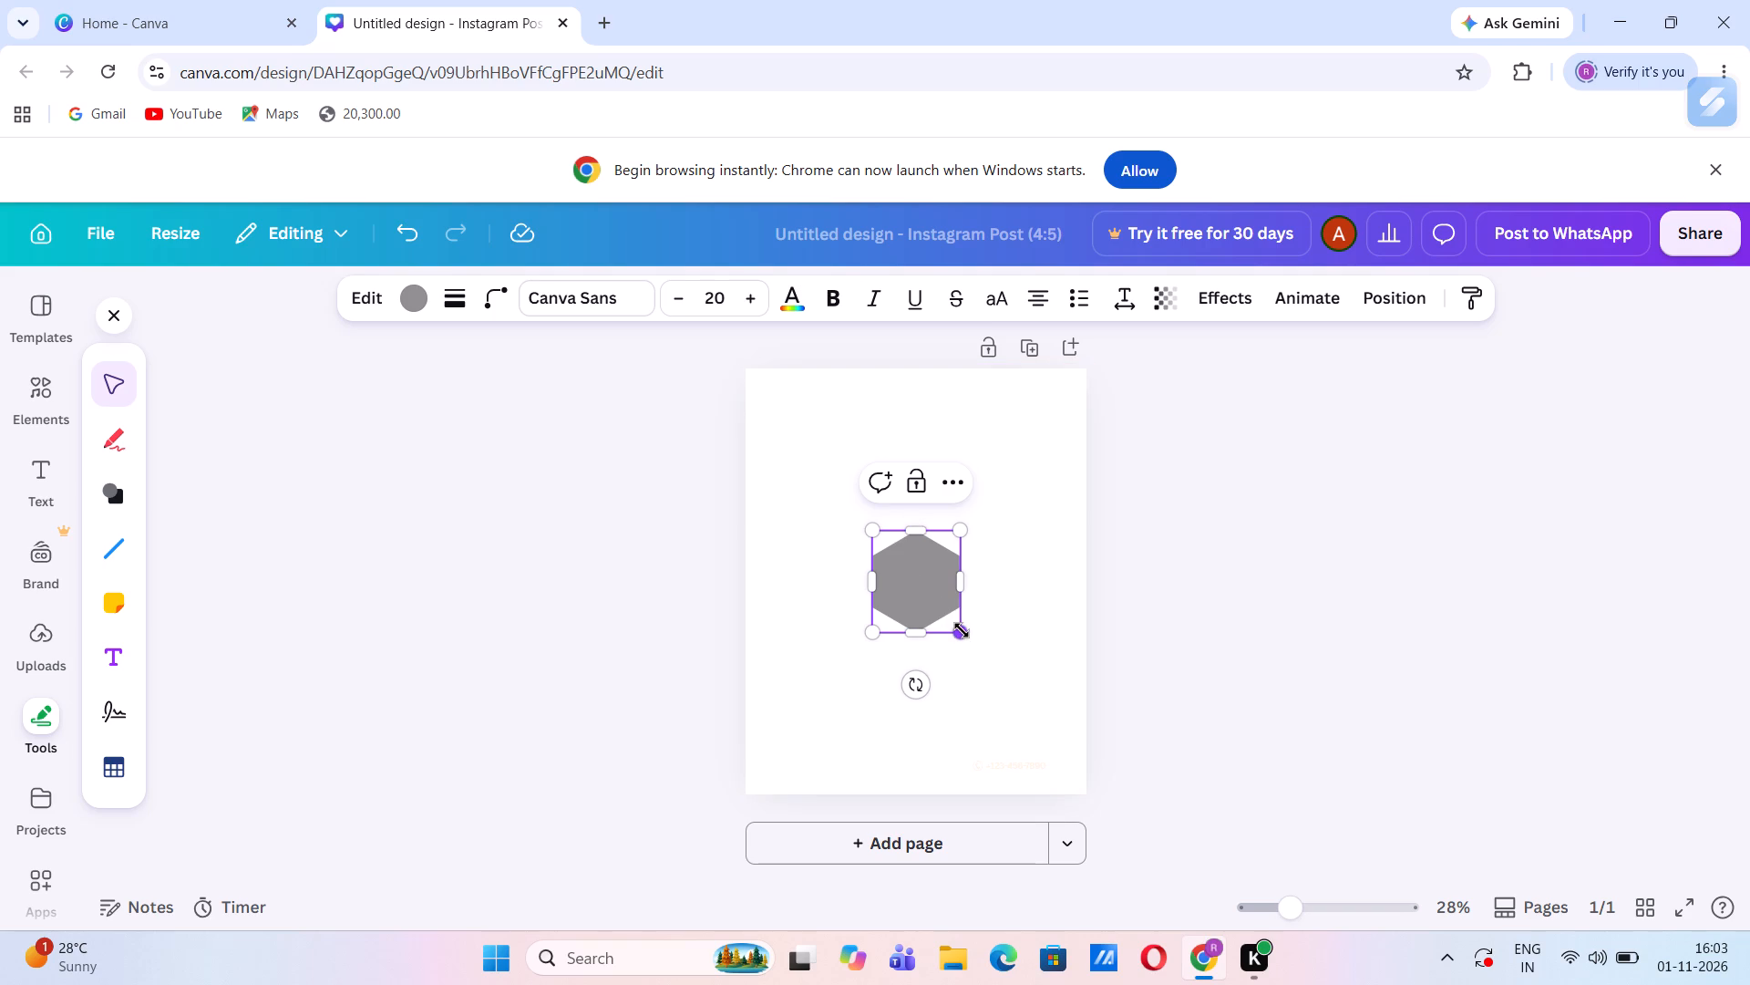
left_click_drag(962, 630, 1067, 717)
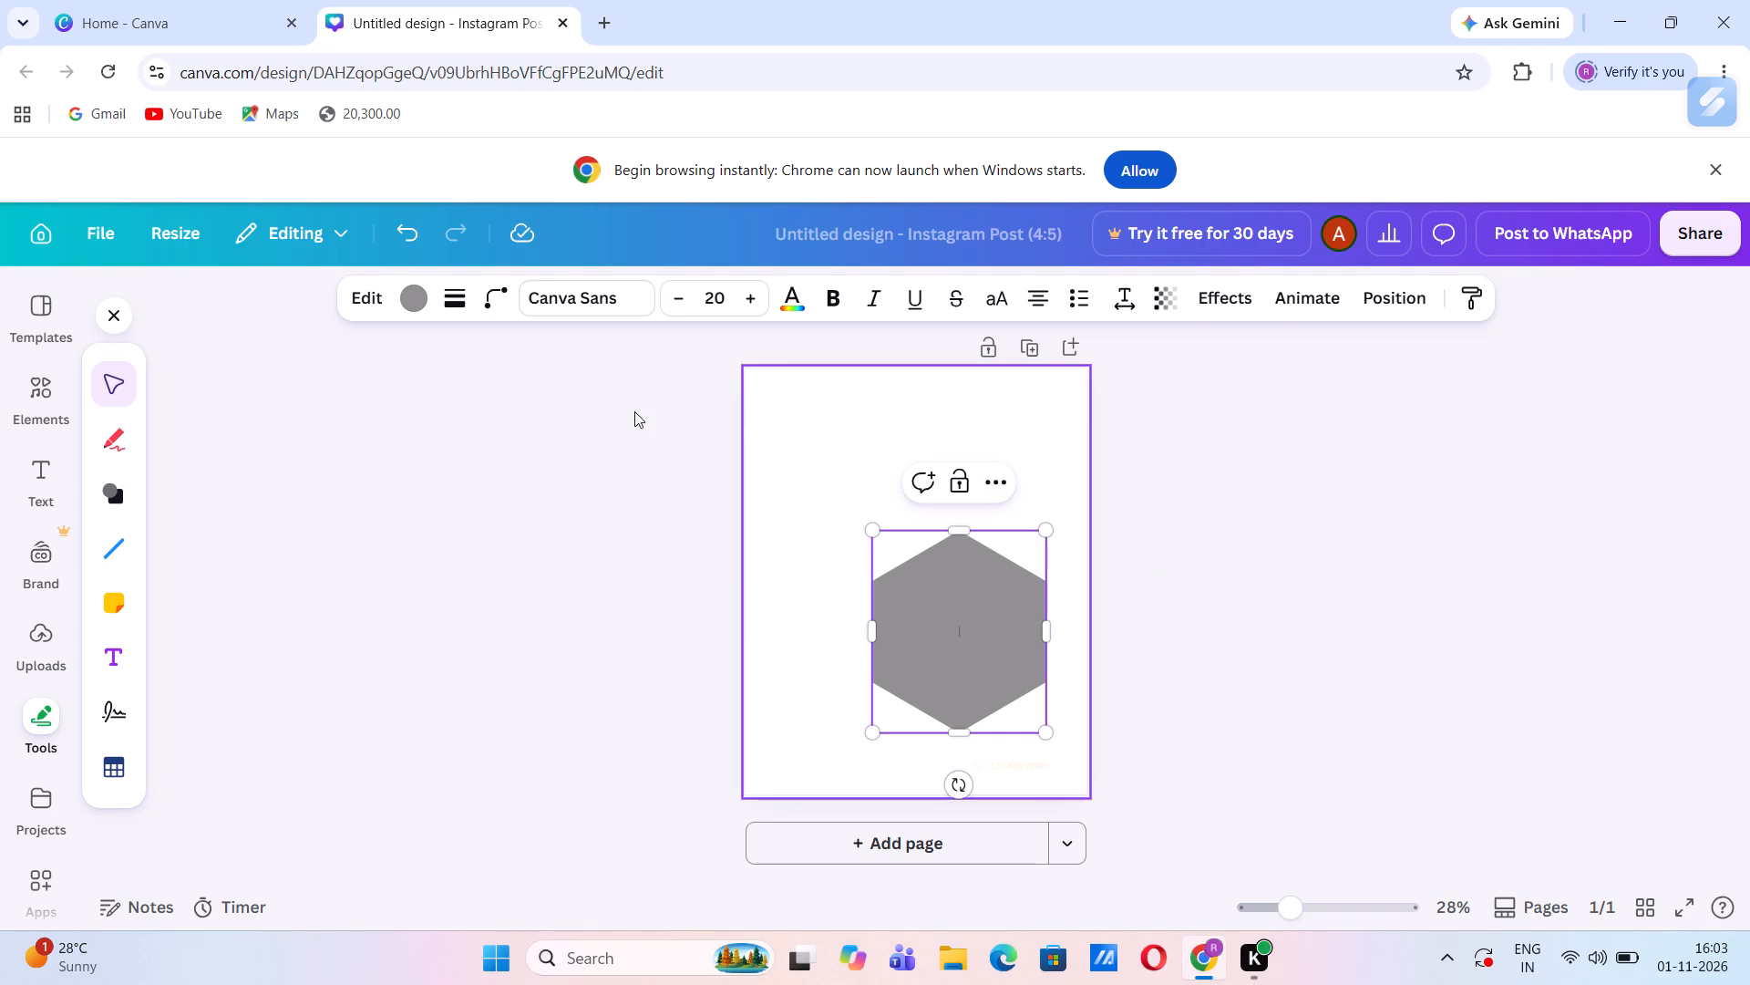
Open the hexagon's corner rounding and sides settings.
left_click(491, 305)
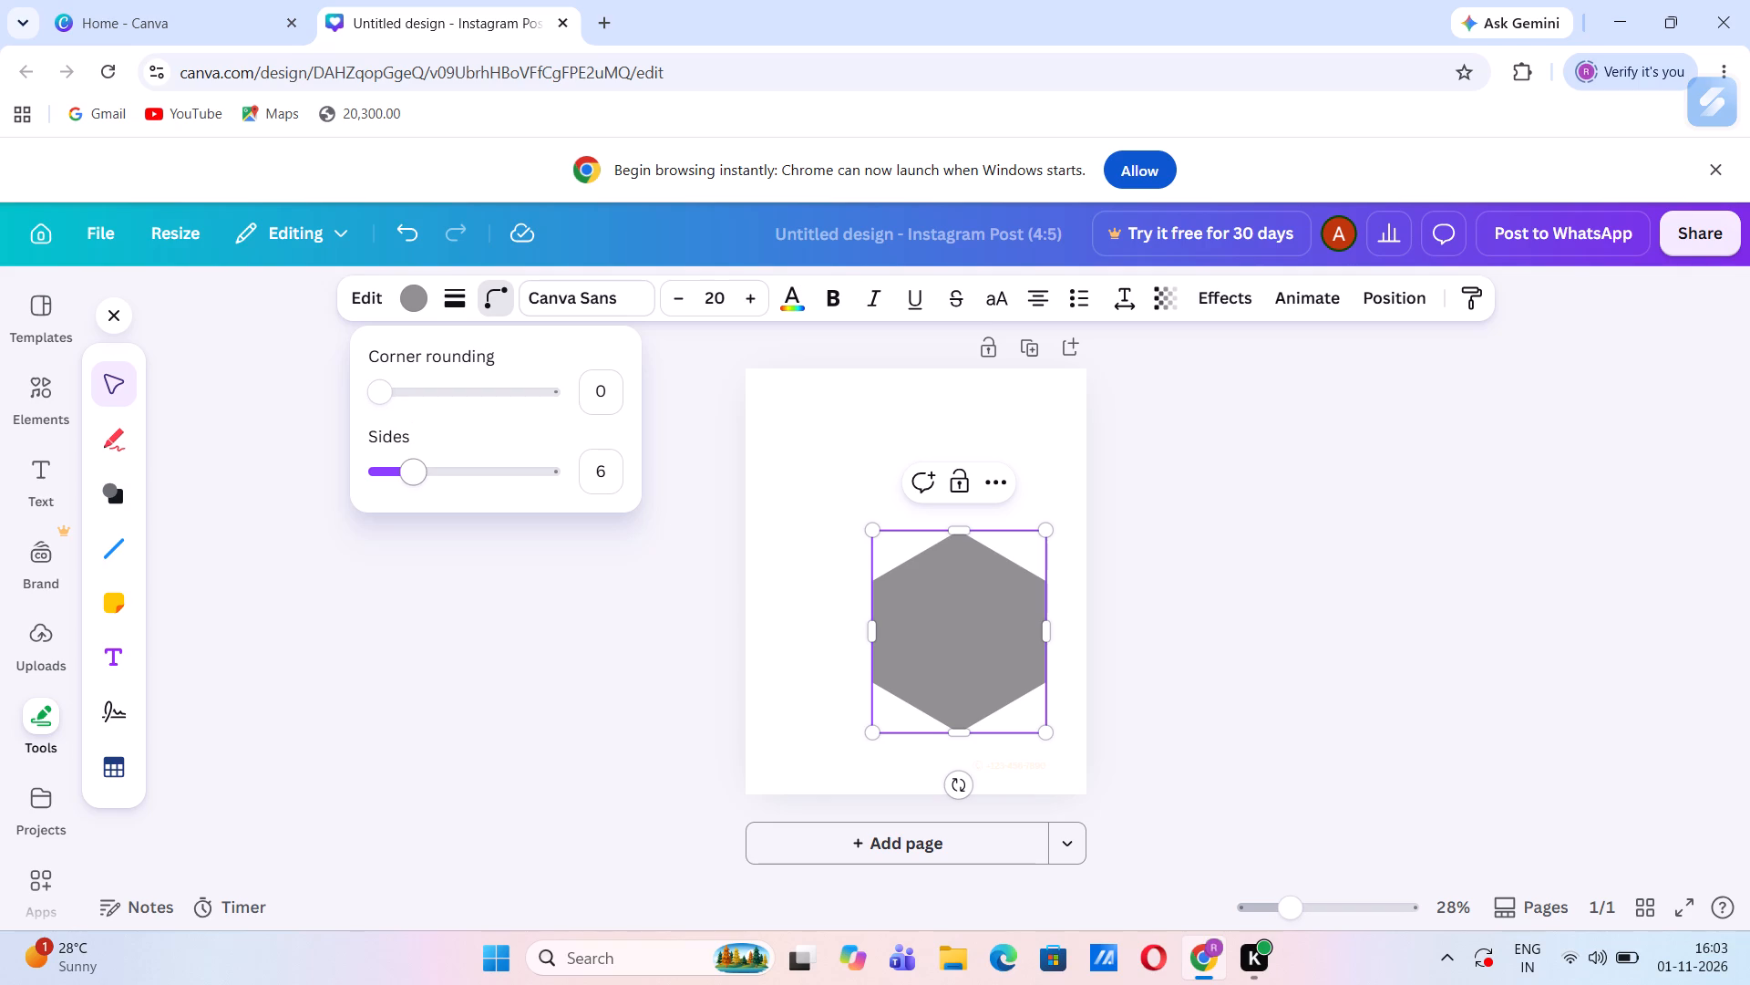
Change the grey hexagon to an 8-sided polygon and slightly round its corners.
left_click_drag(417, 480, 412, 479)
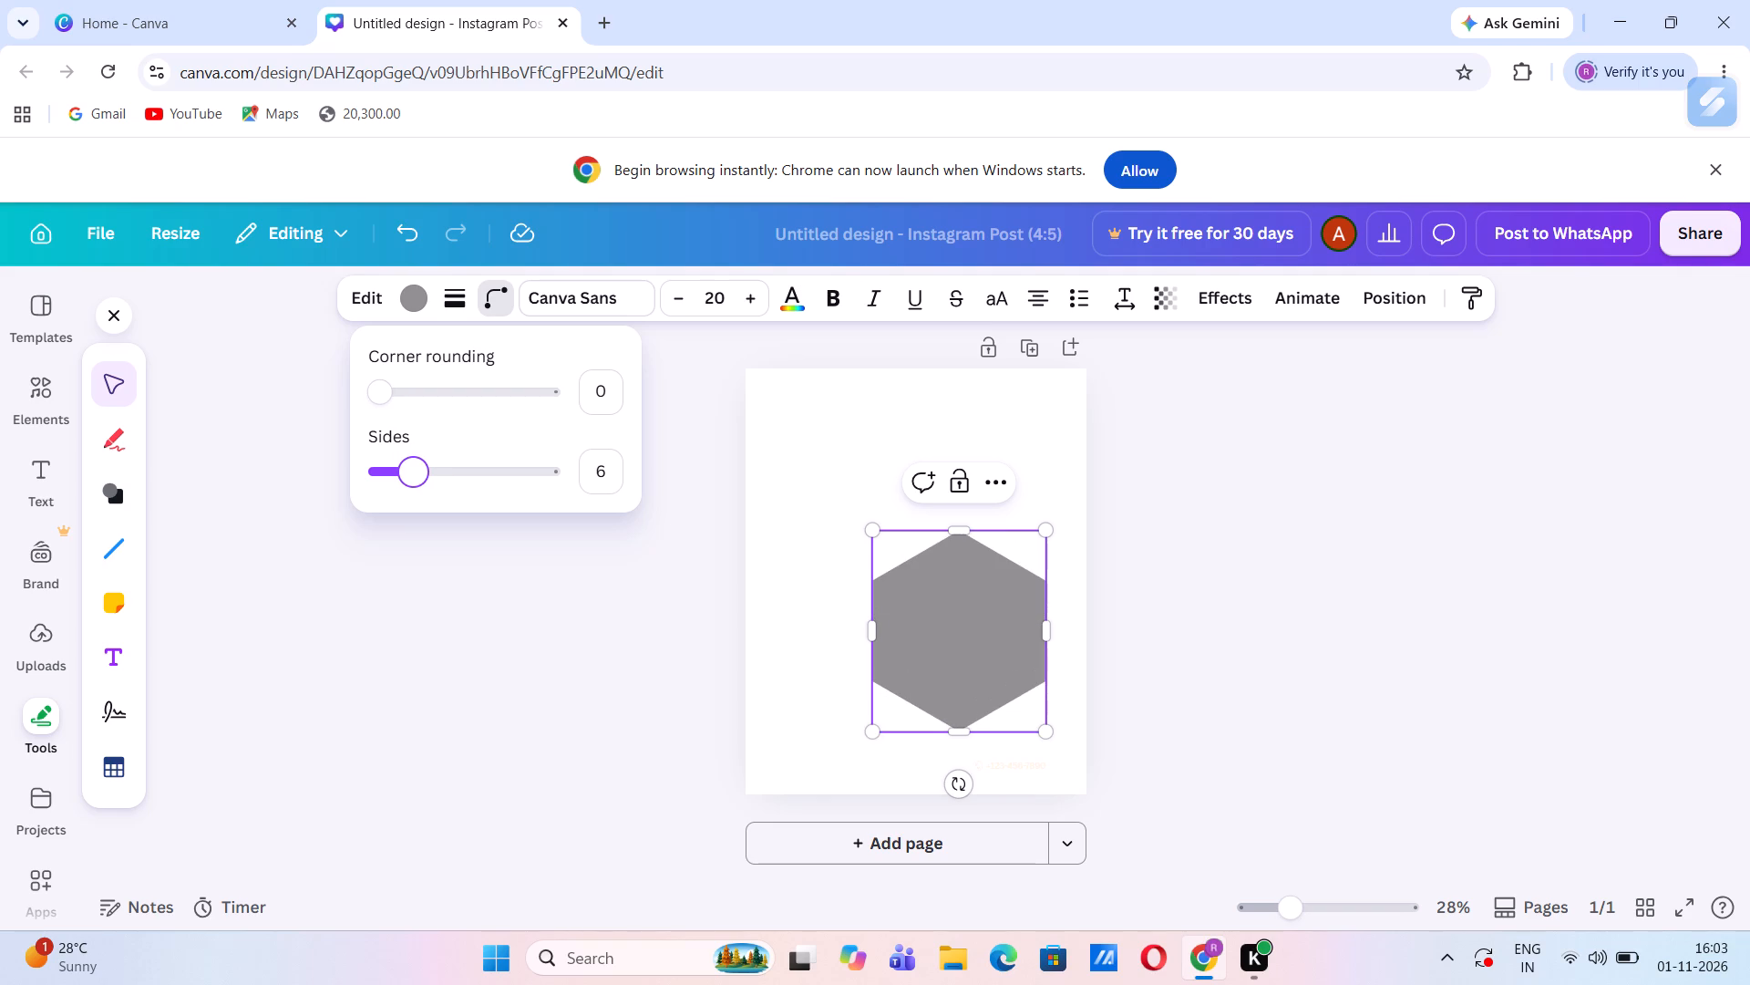
left_click_drag(412, 479, 435, 482)
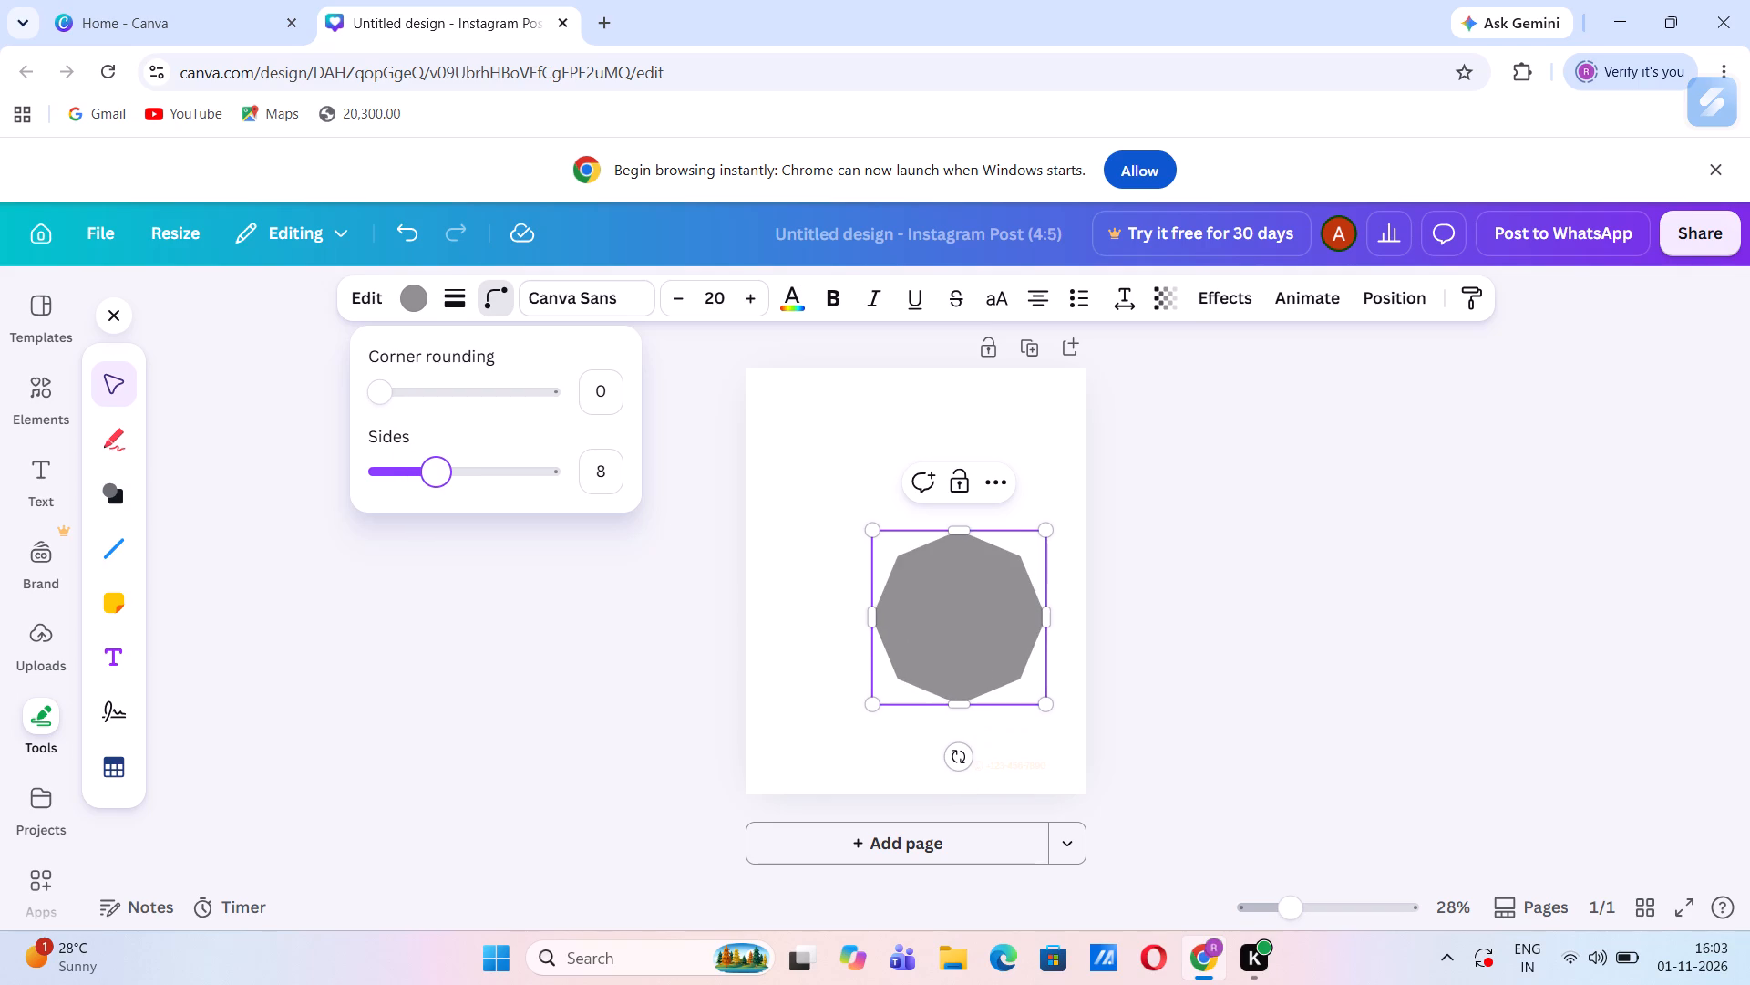
left_click_drag(435, 482, 434, 482)
left_click_drag(381, 396, 383, 396)
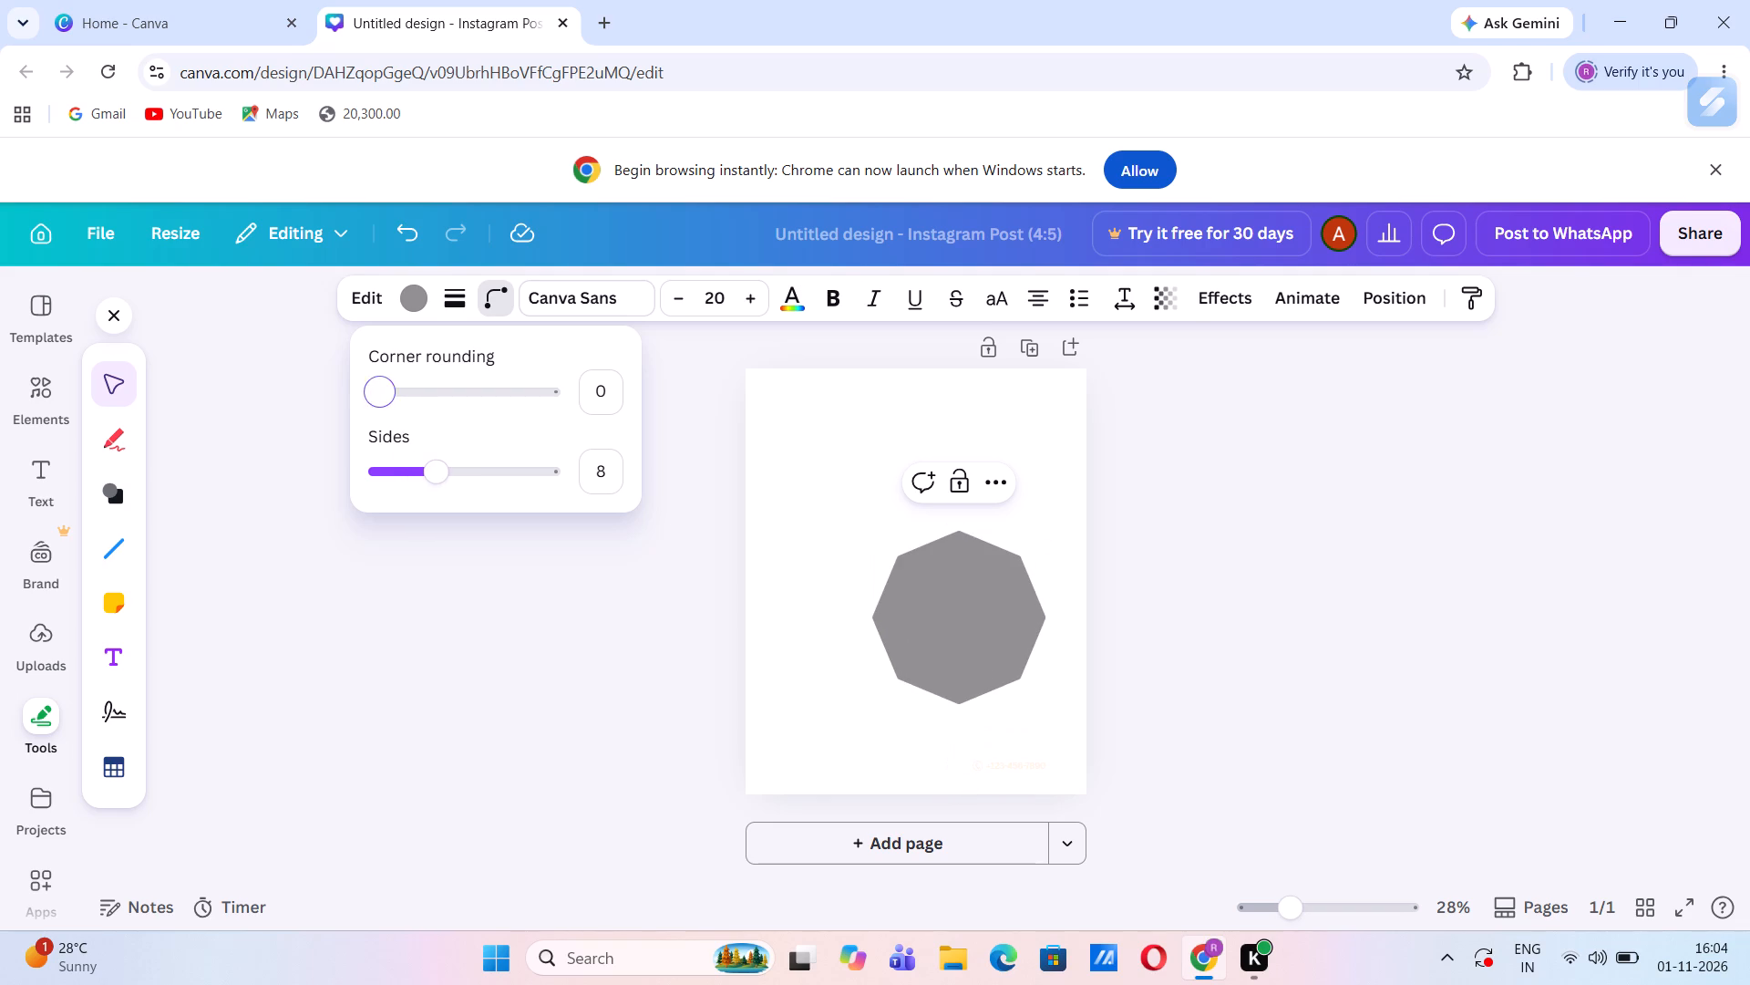
left_click_drag(383, 396, 427, 404)
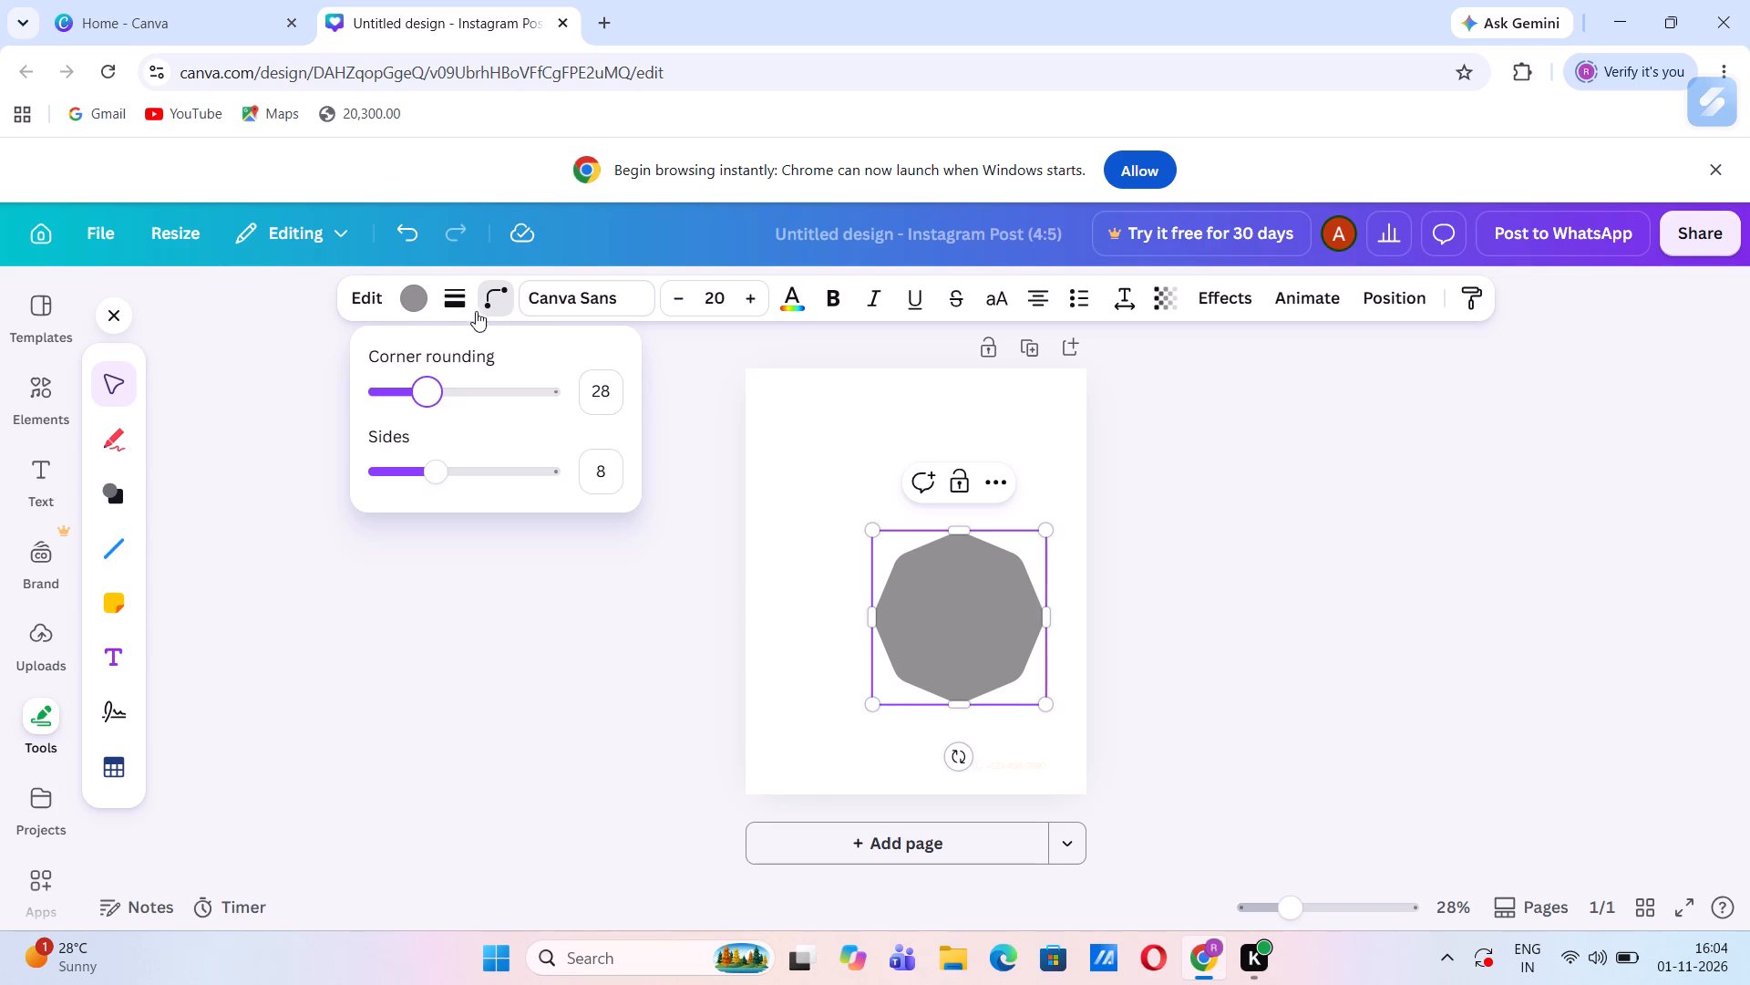
Recolour the grey octagon with the custom solid dark red #990707.
left_click(416, 297)
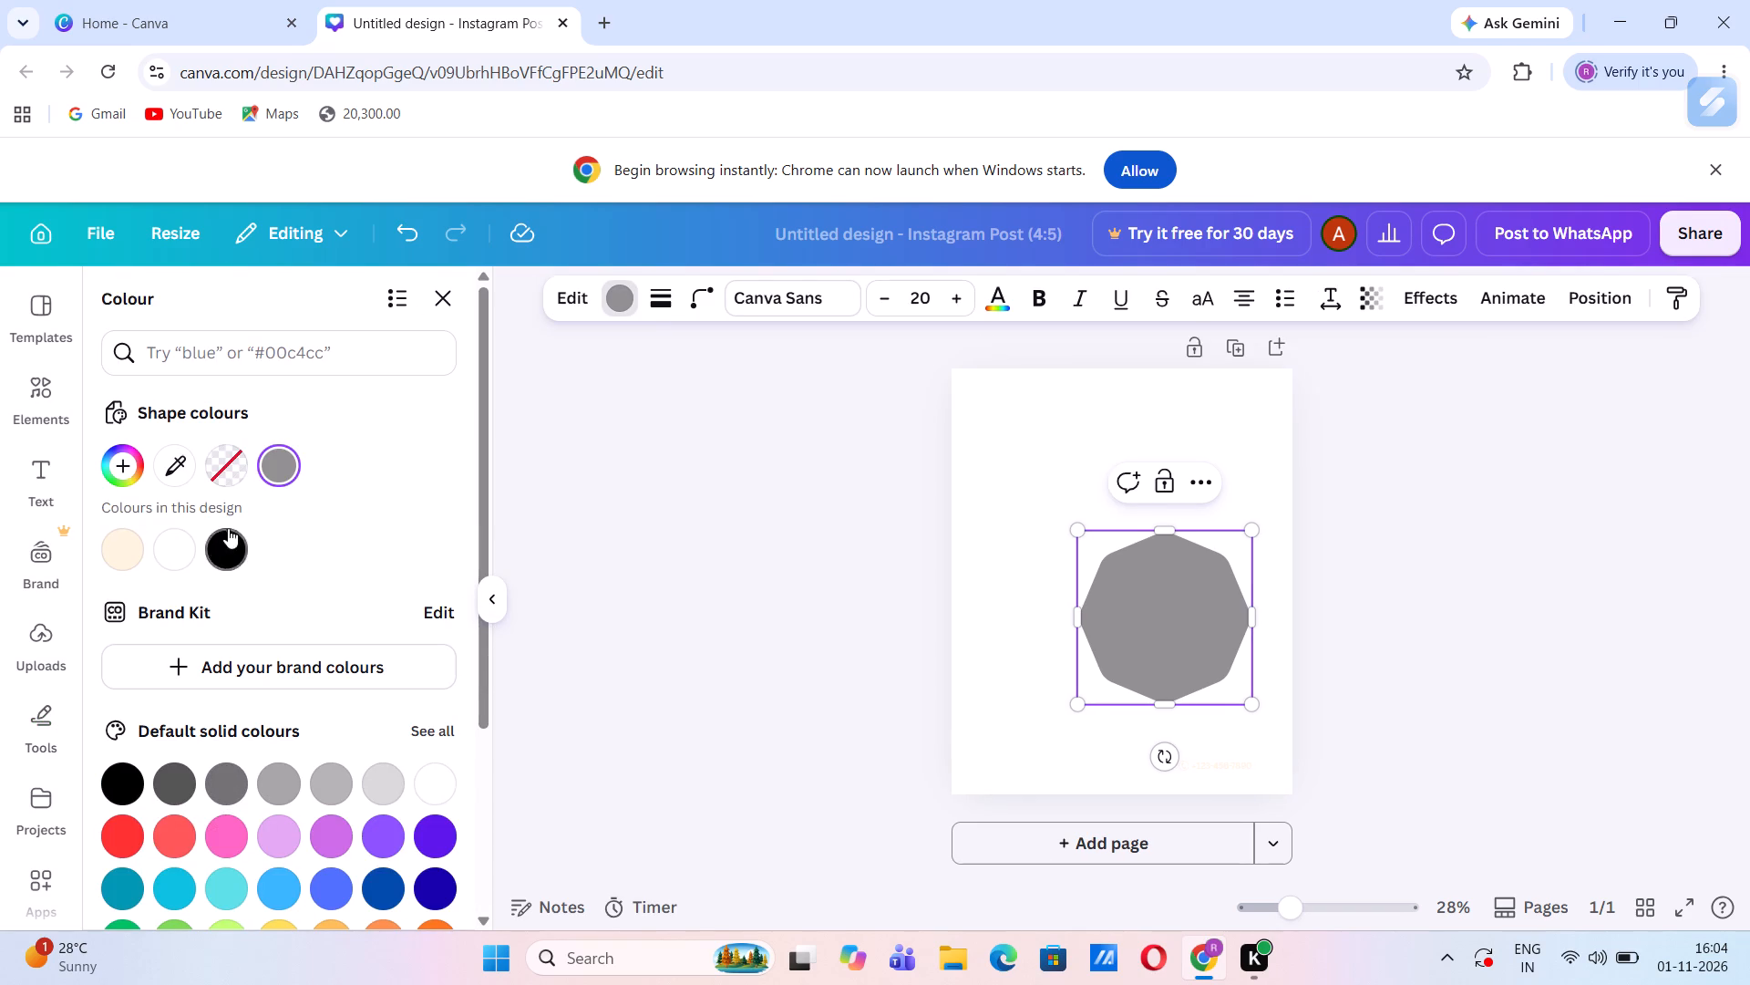
left_click(132, 466)
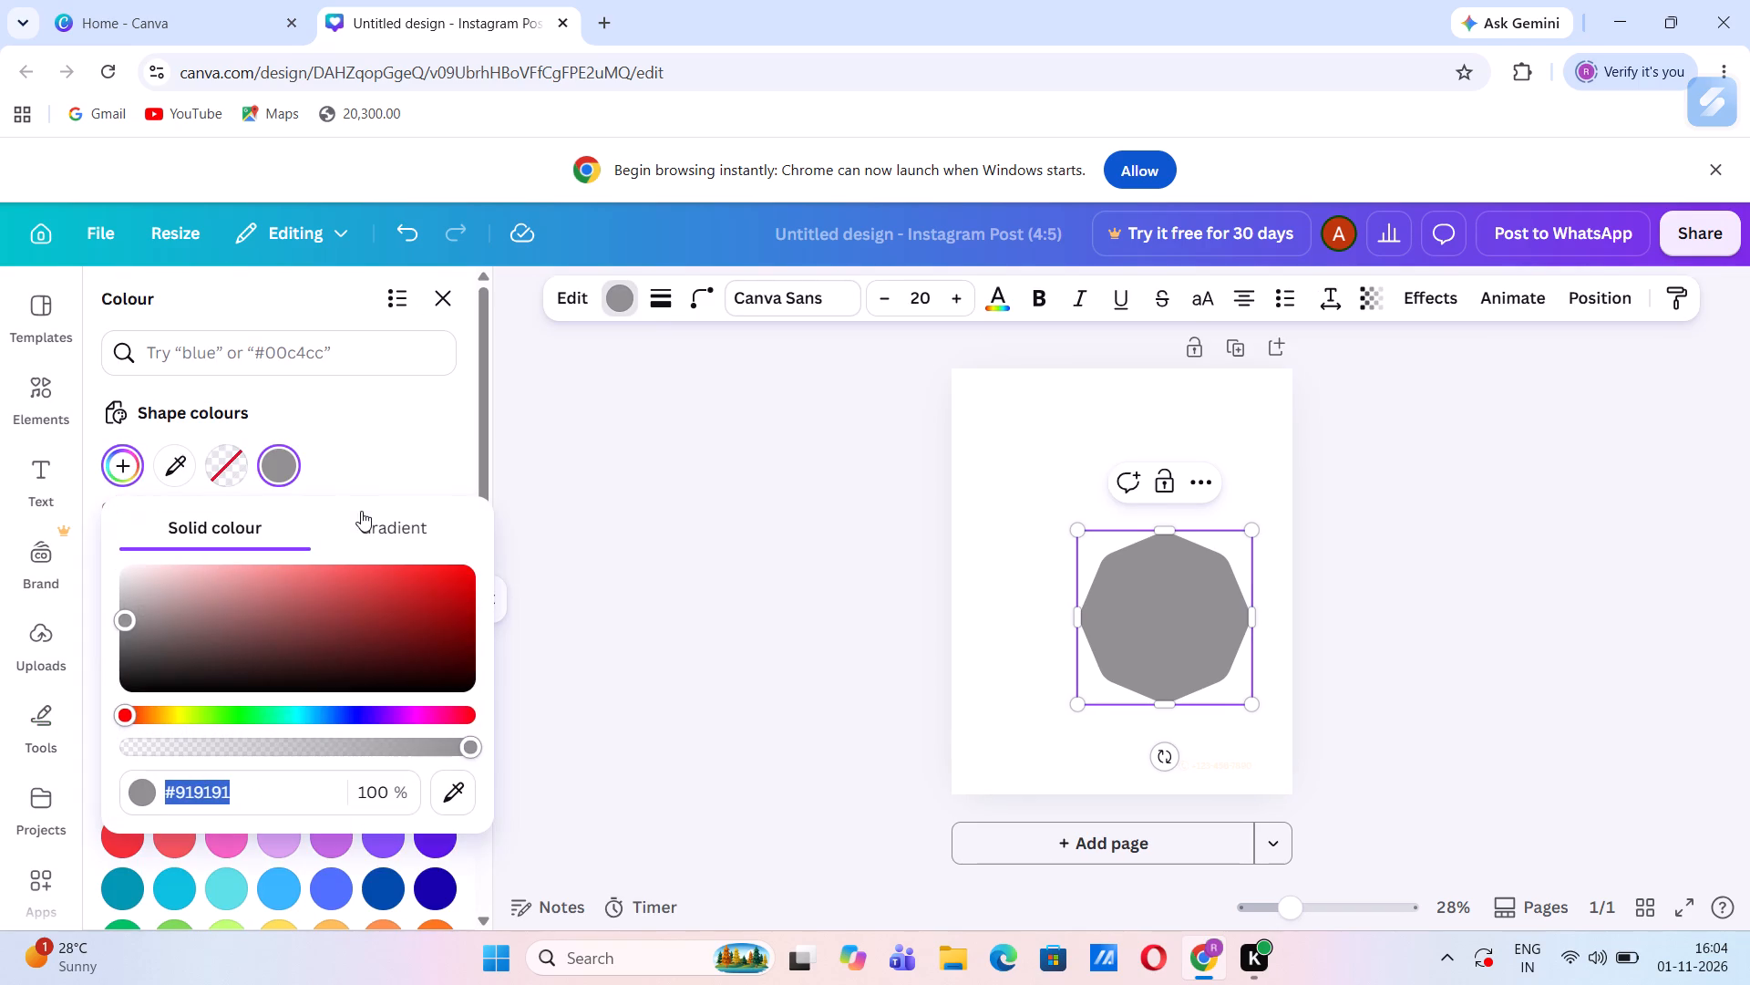
left_click(438, 602)
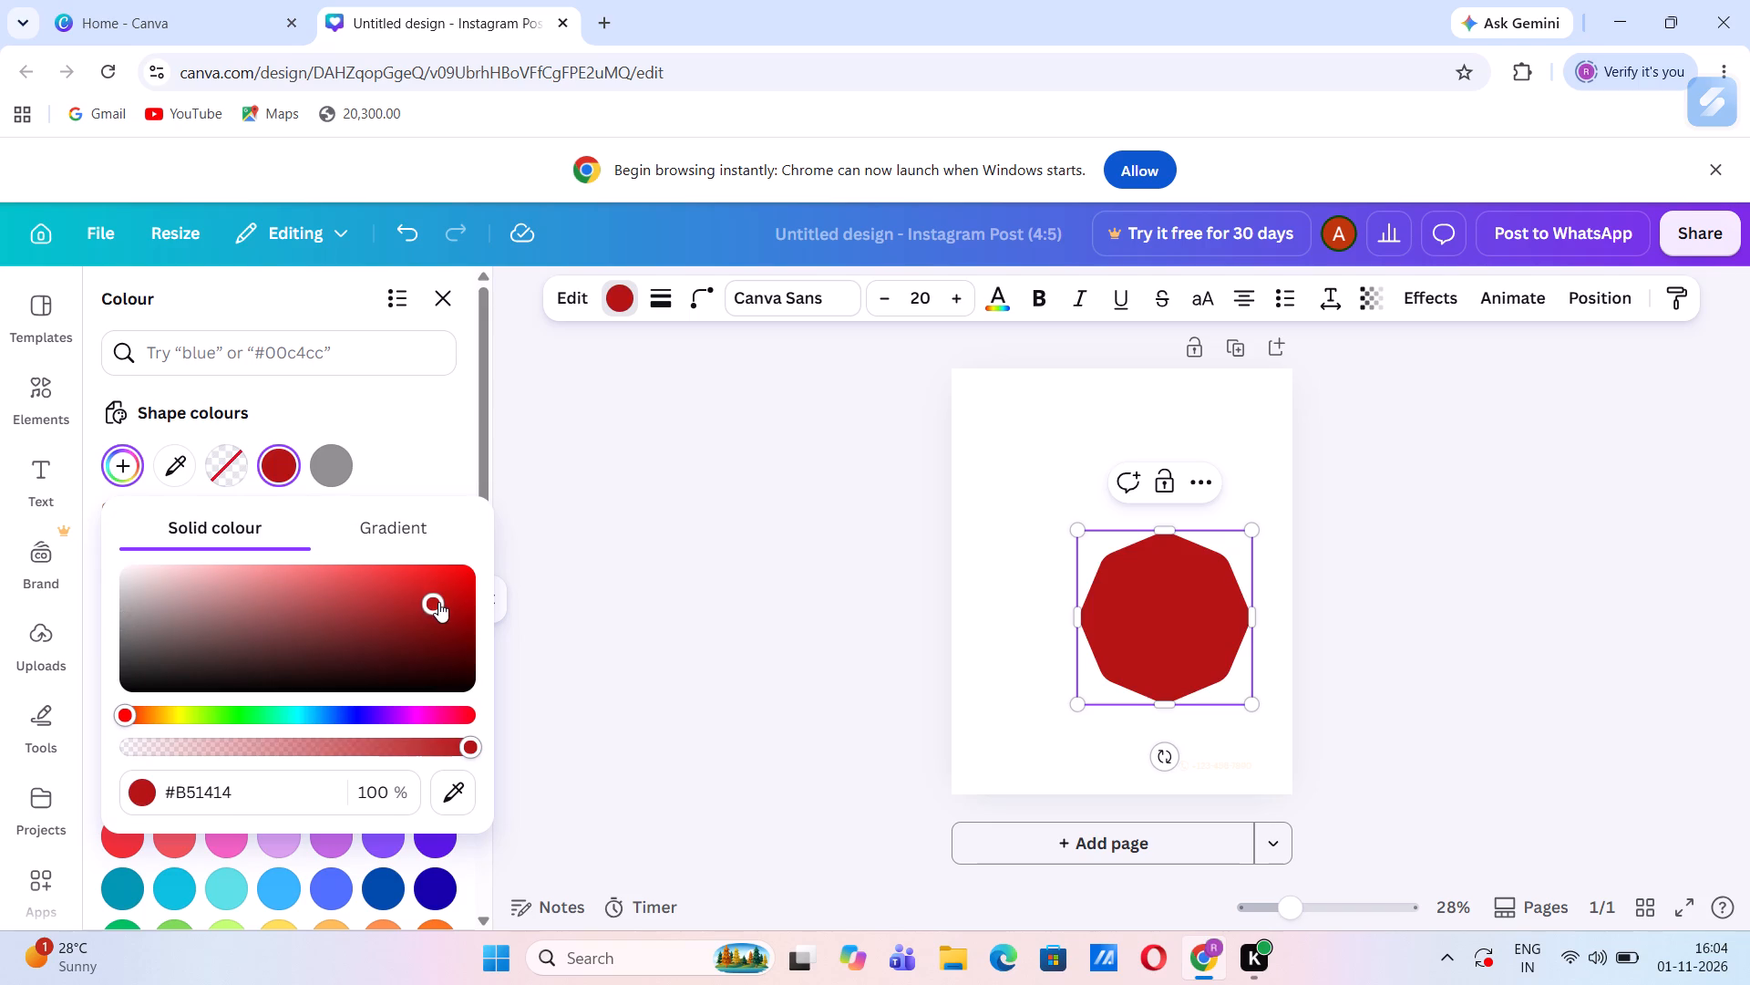
left_click_drag(438, 602, 460, 643)
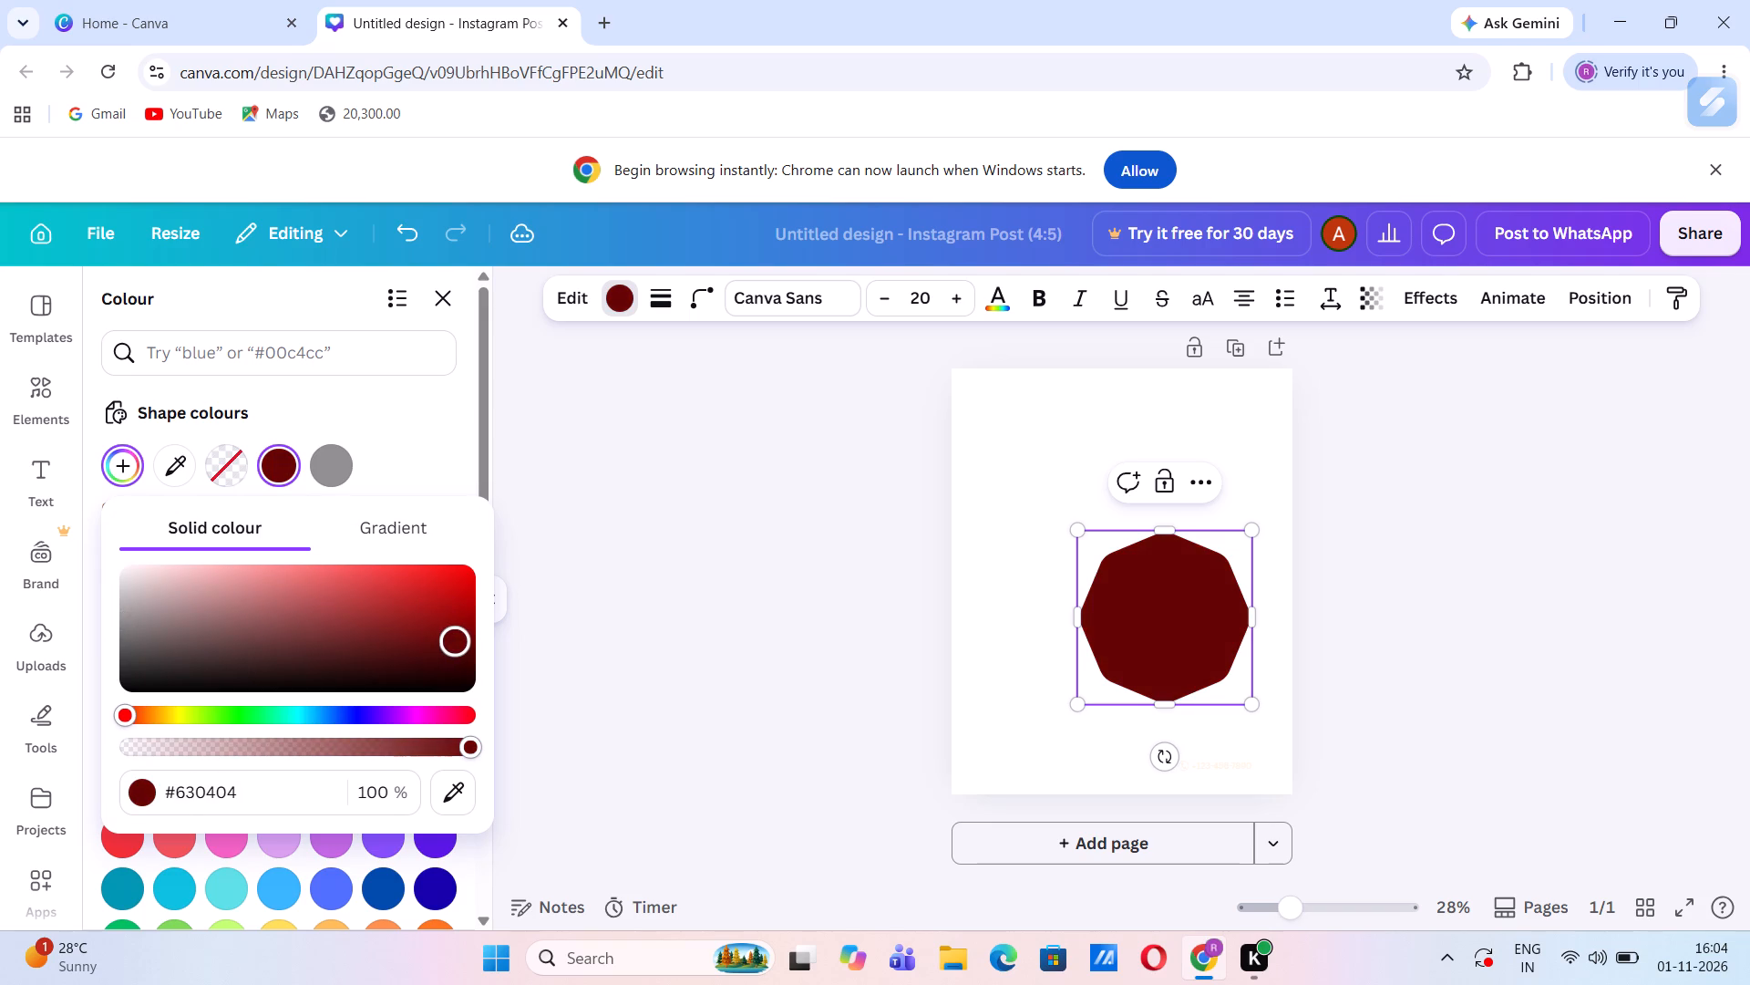
left_click_drag(460, 643, 459, 617)
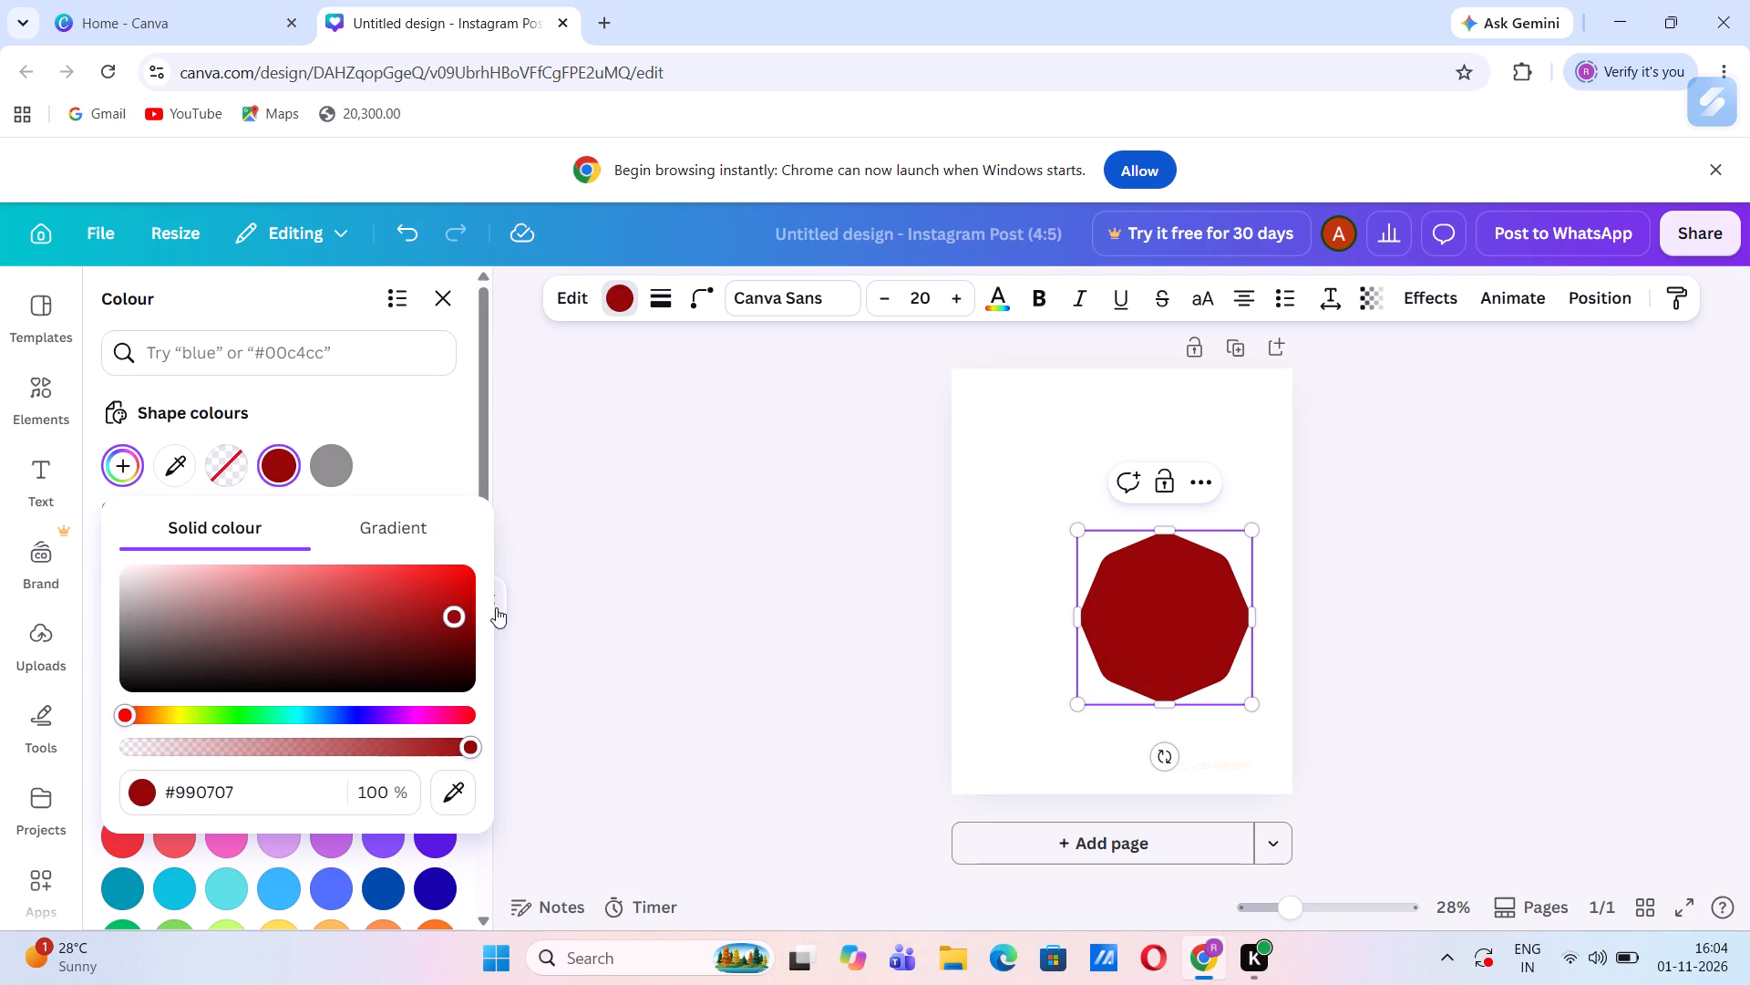
left_click(437, 297)
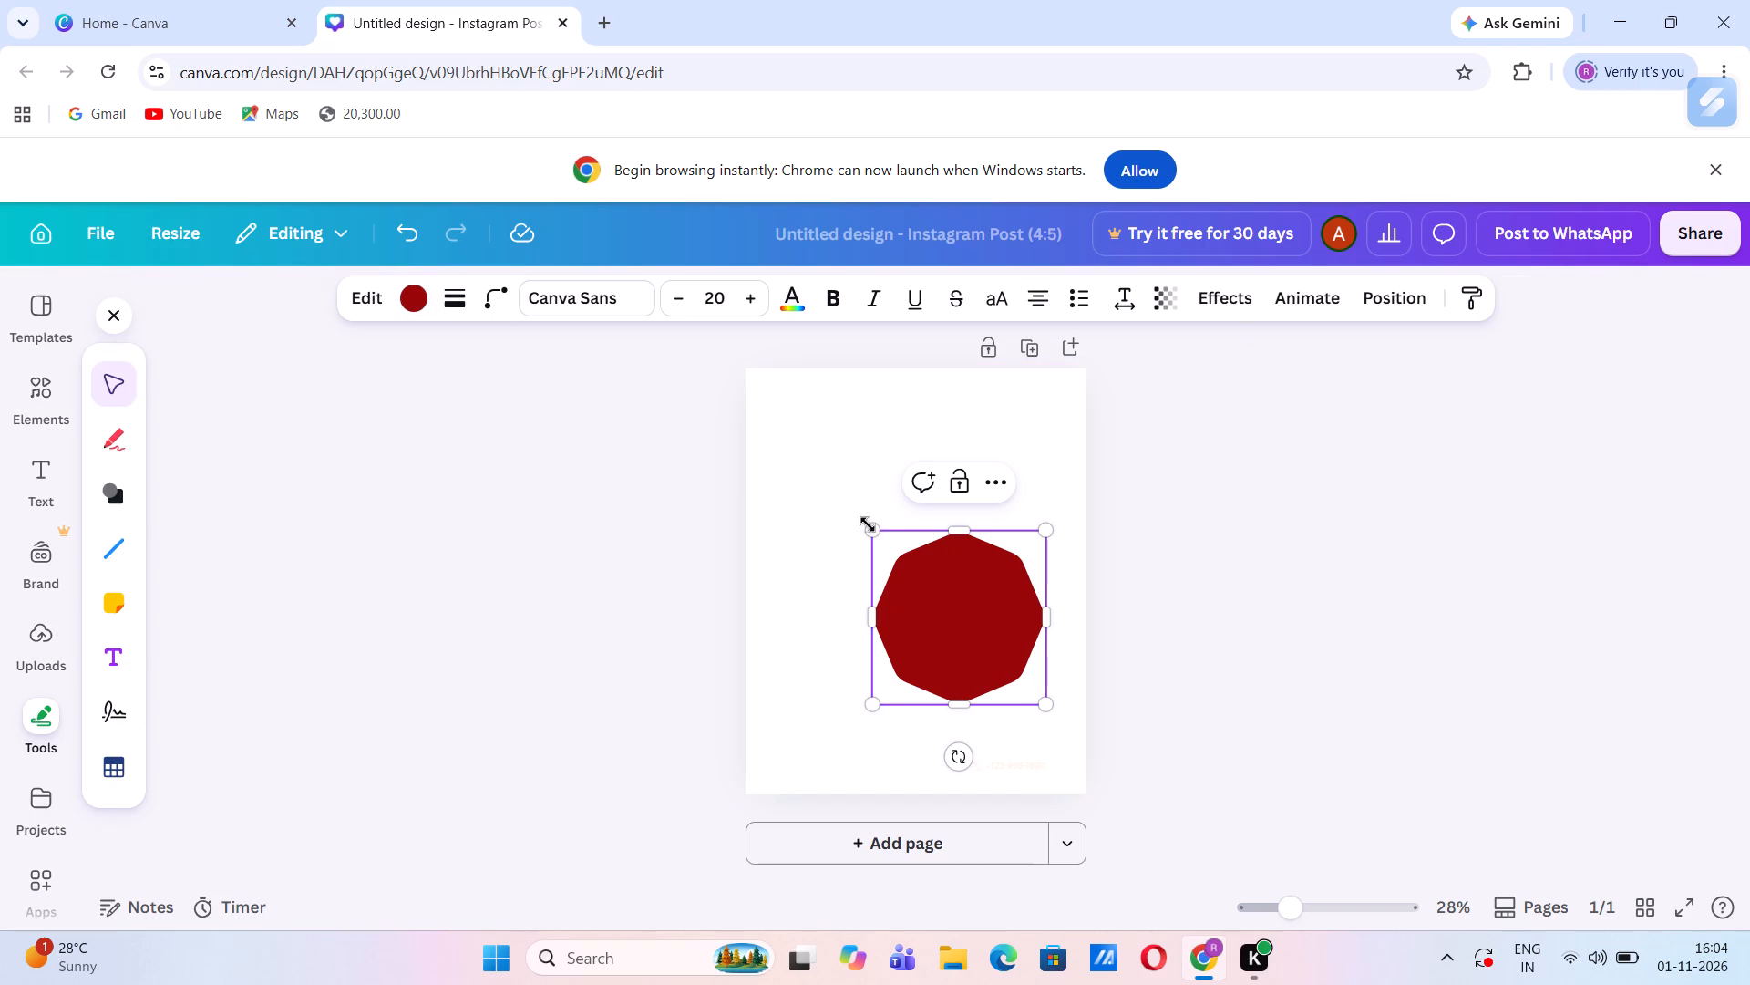
Enlarge the dark red octagon proportionally and move it to overhang the page's upper-right corner.
left_click_drag(867, 525, 814, 474)
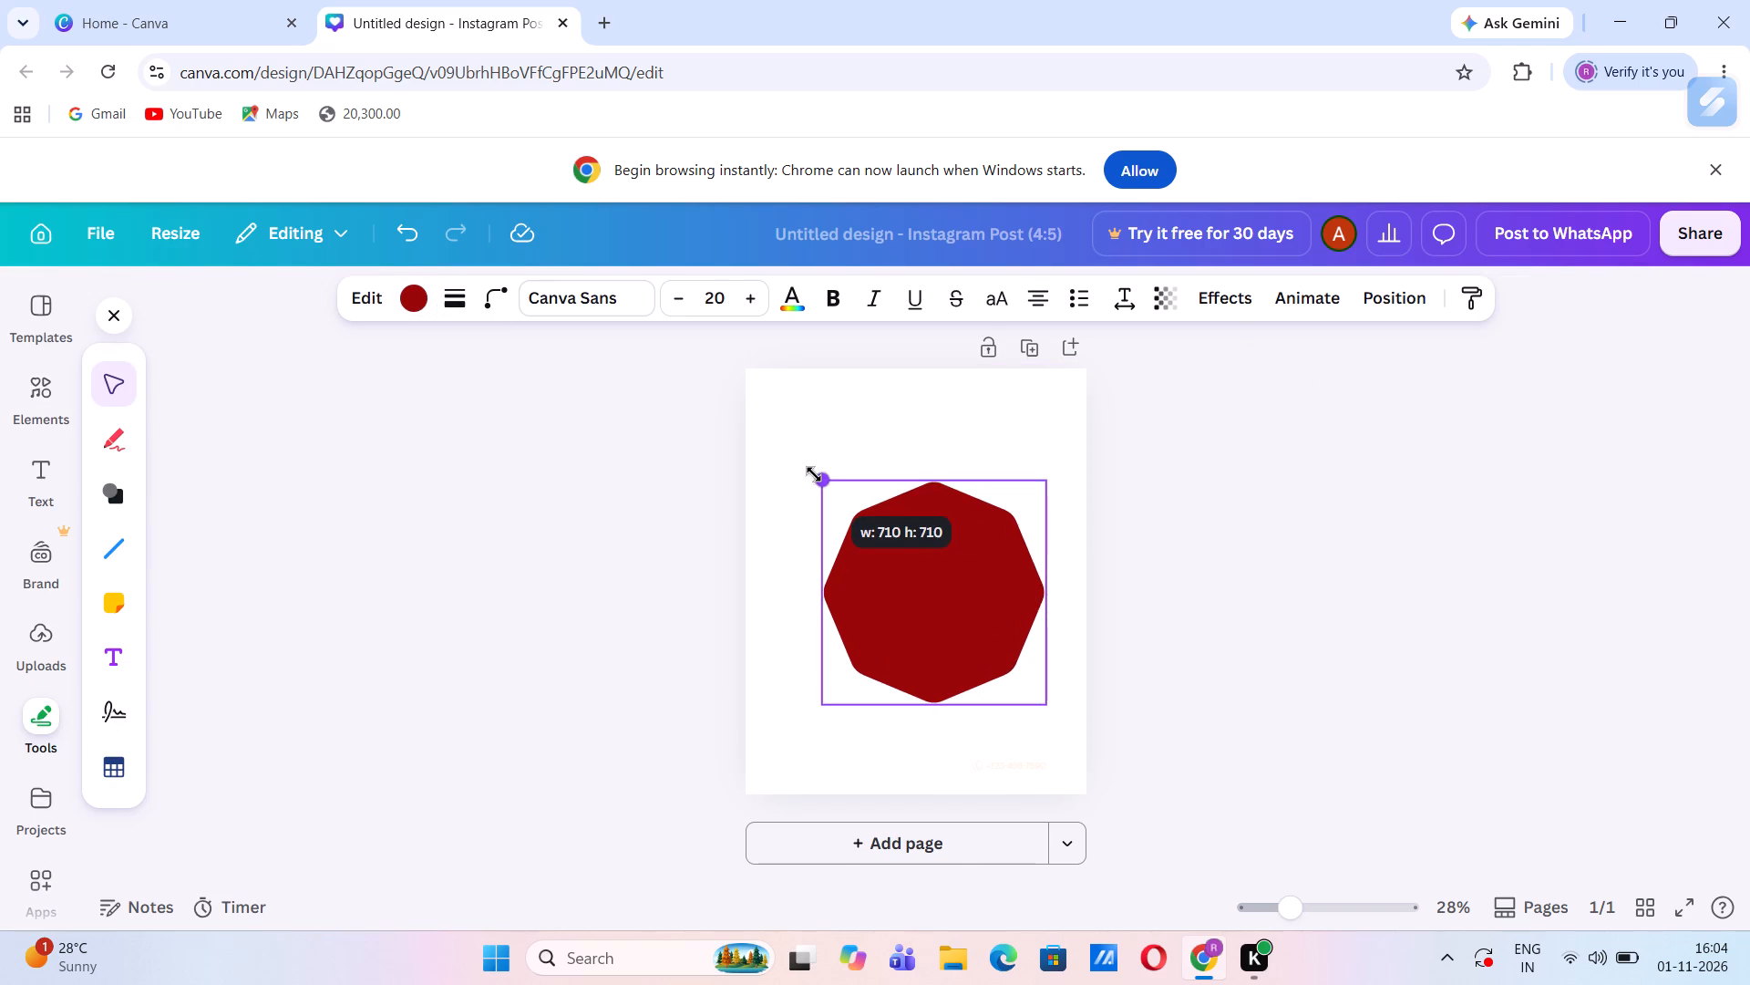
left_click_drag(814, 474, 796, 463)
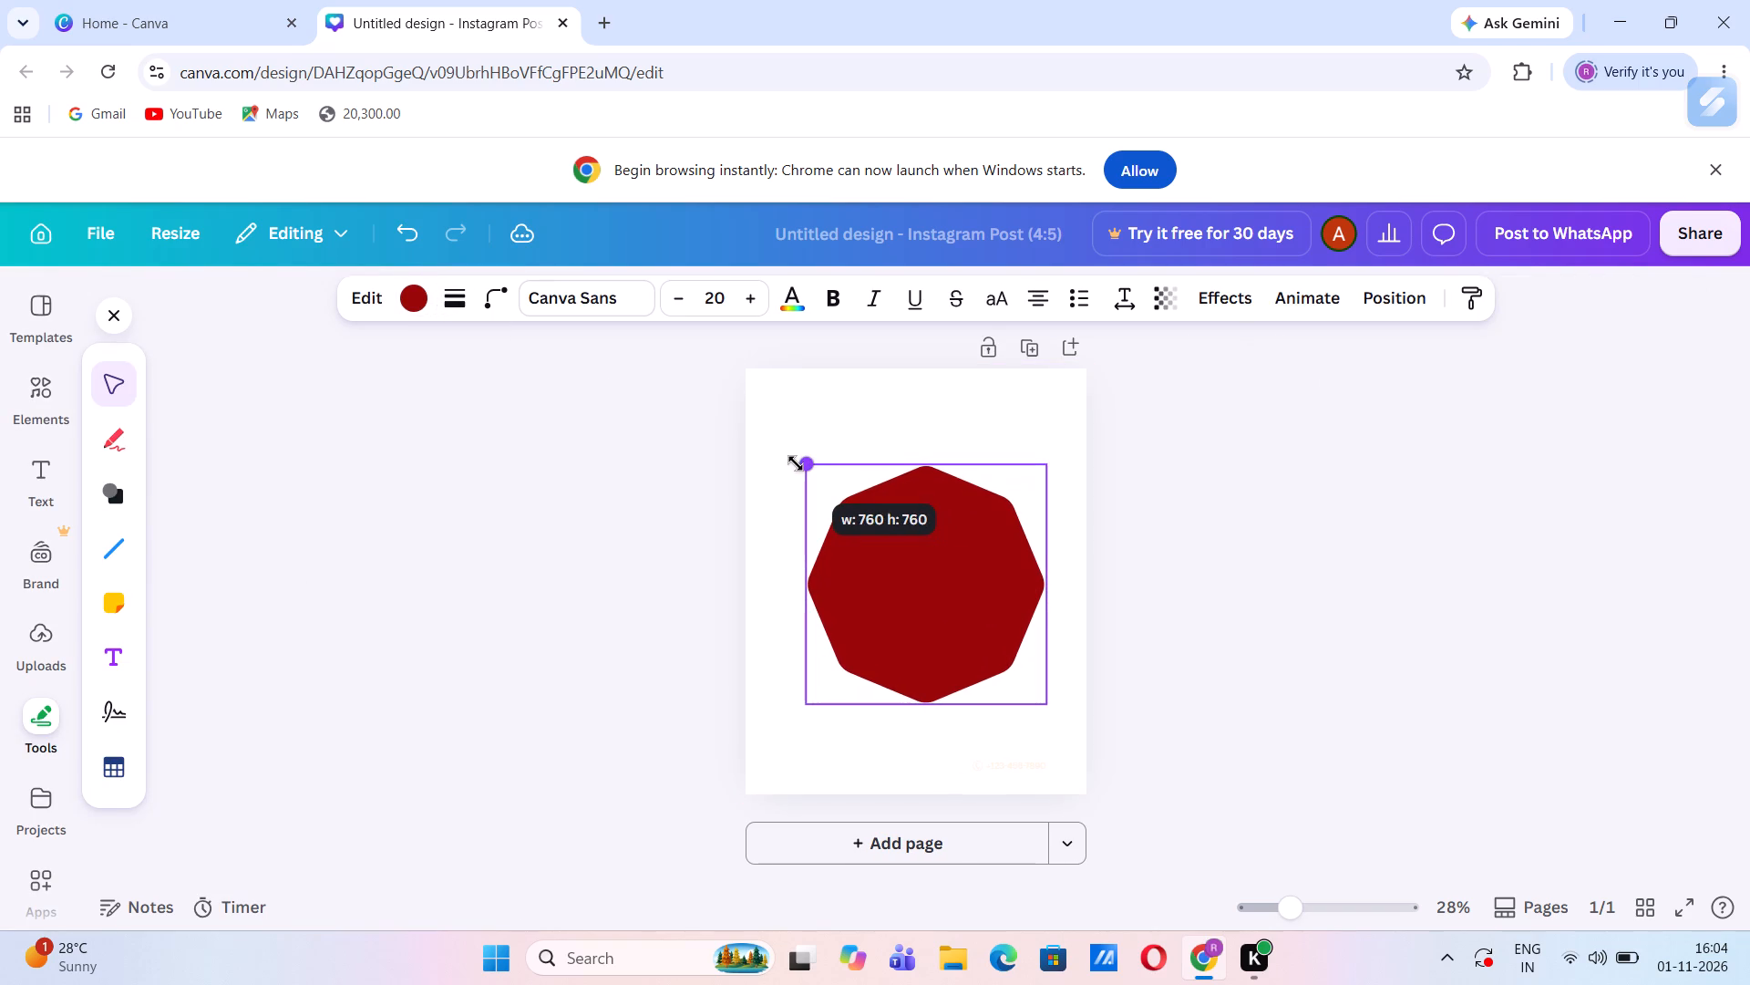
left_click_drag(796, 463, 793, 453)
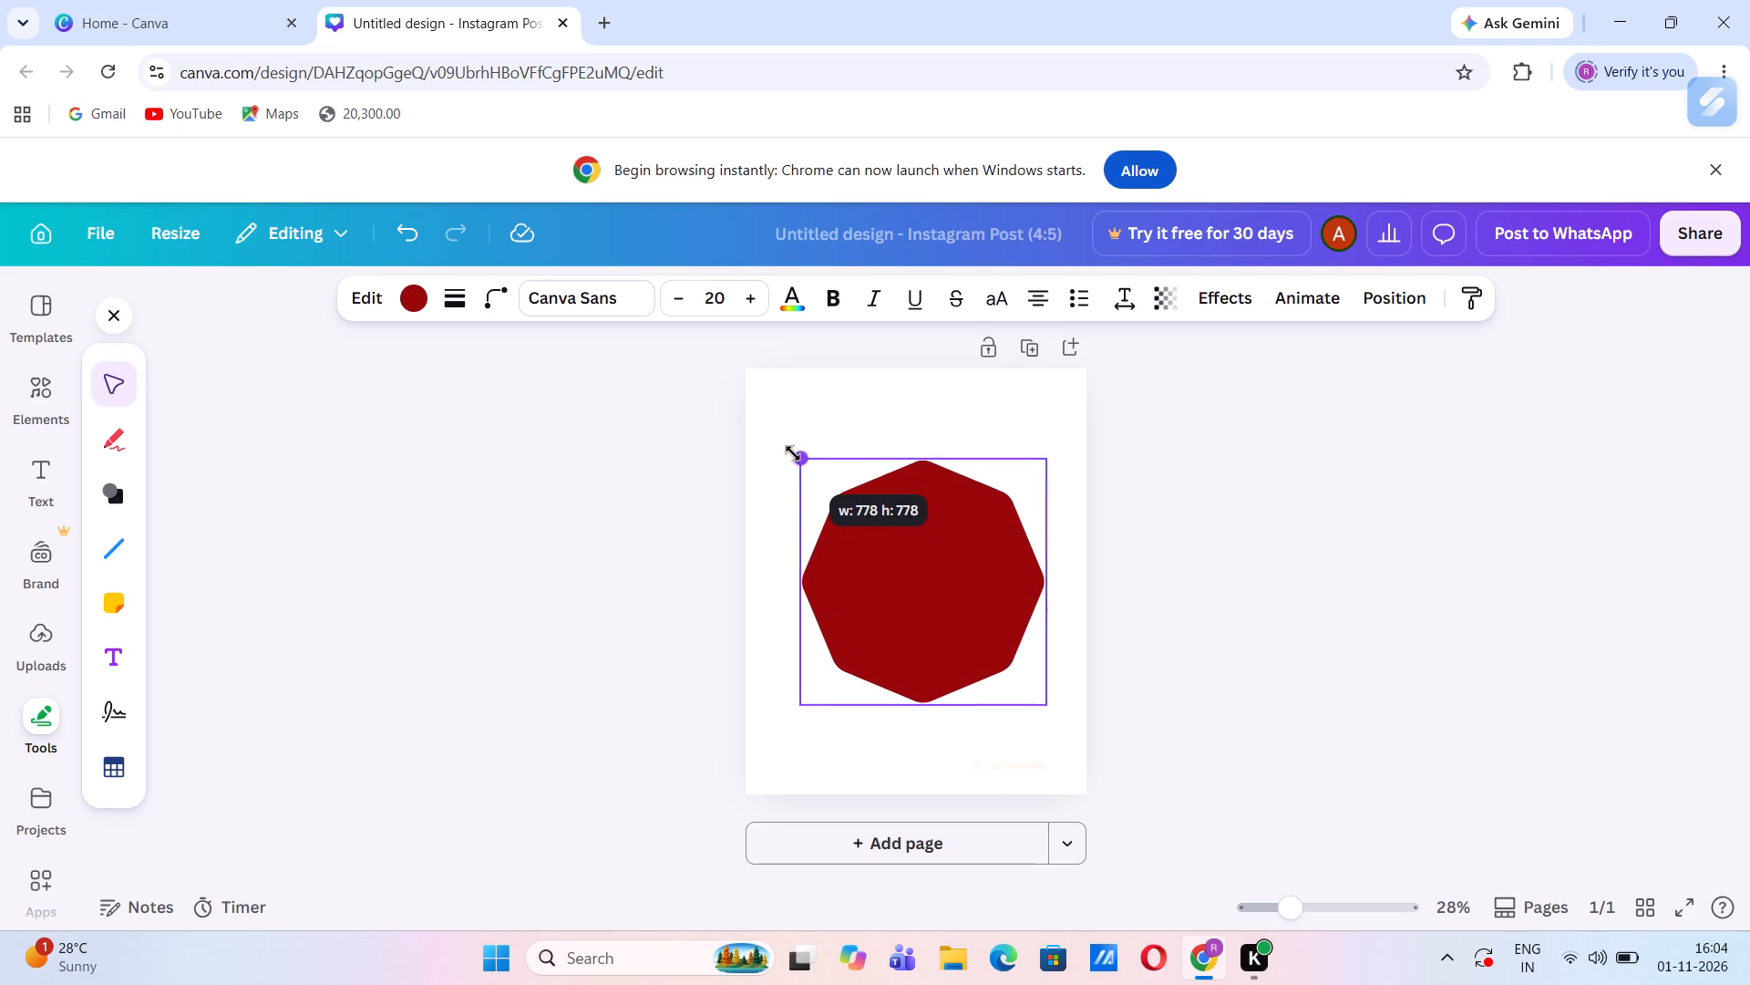
left_click_drag(793, 453, 754, 441)
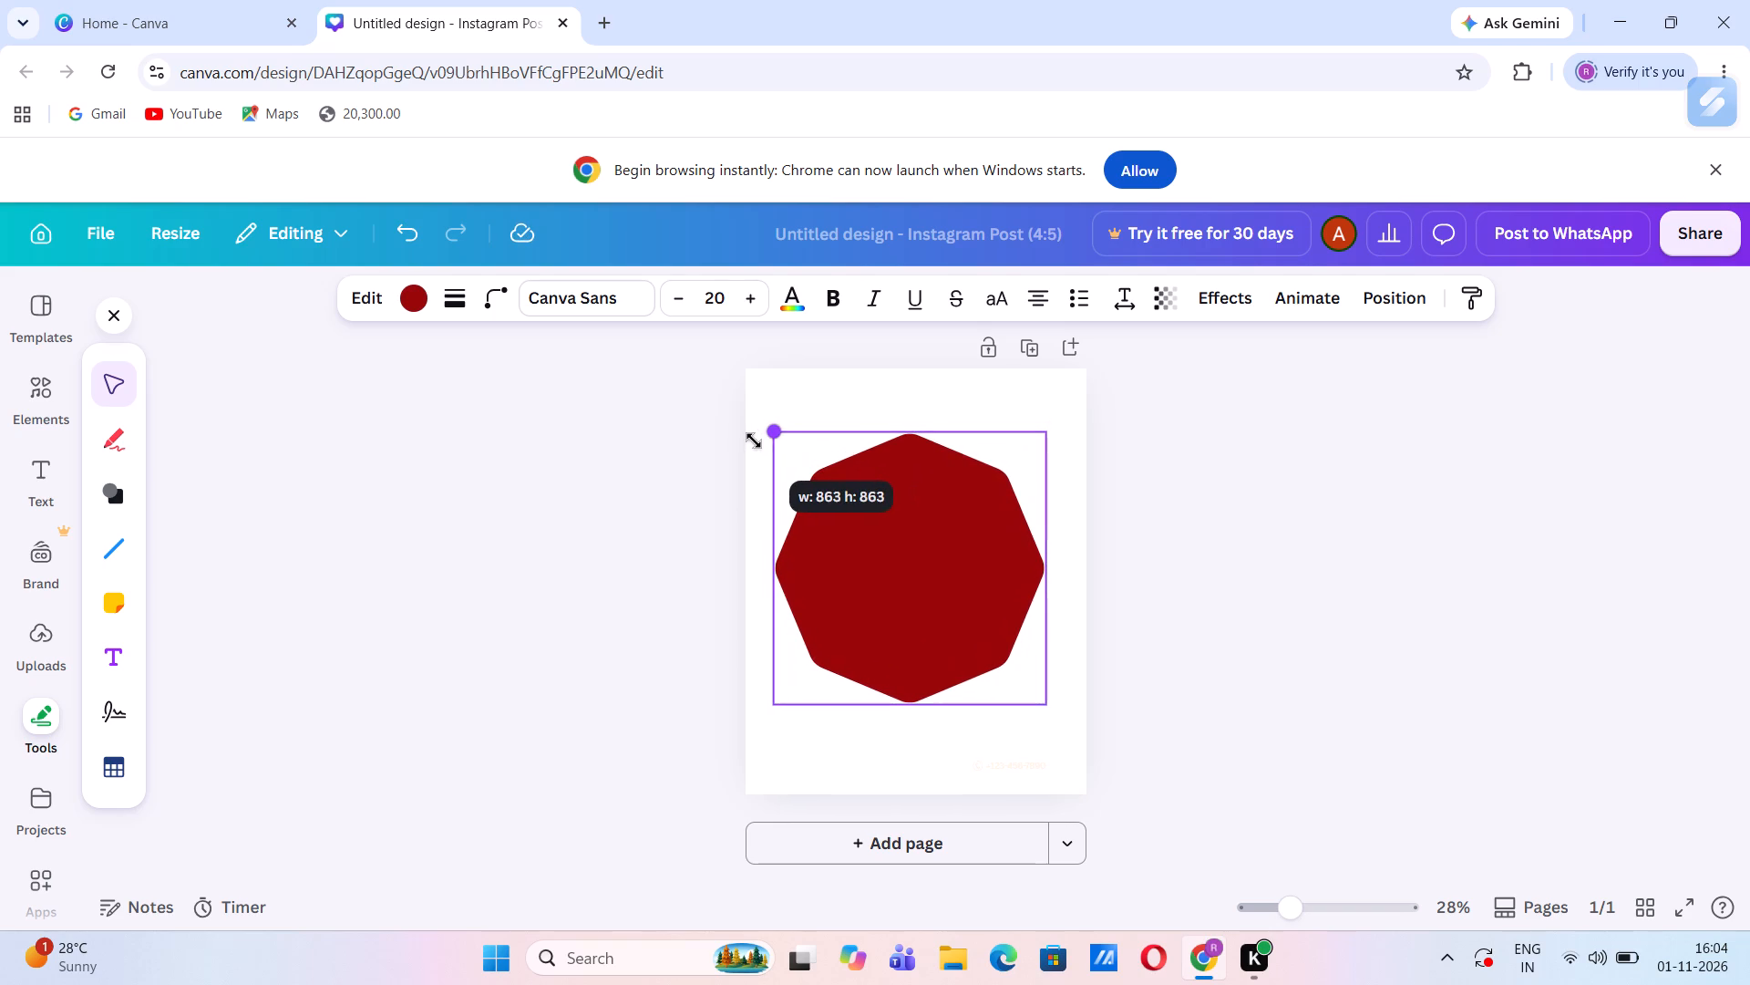
left_click_drag(754, 441, 783, 451)
left_click_drag(908, 533, 1015, 435)
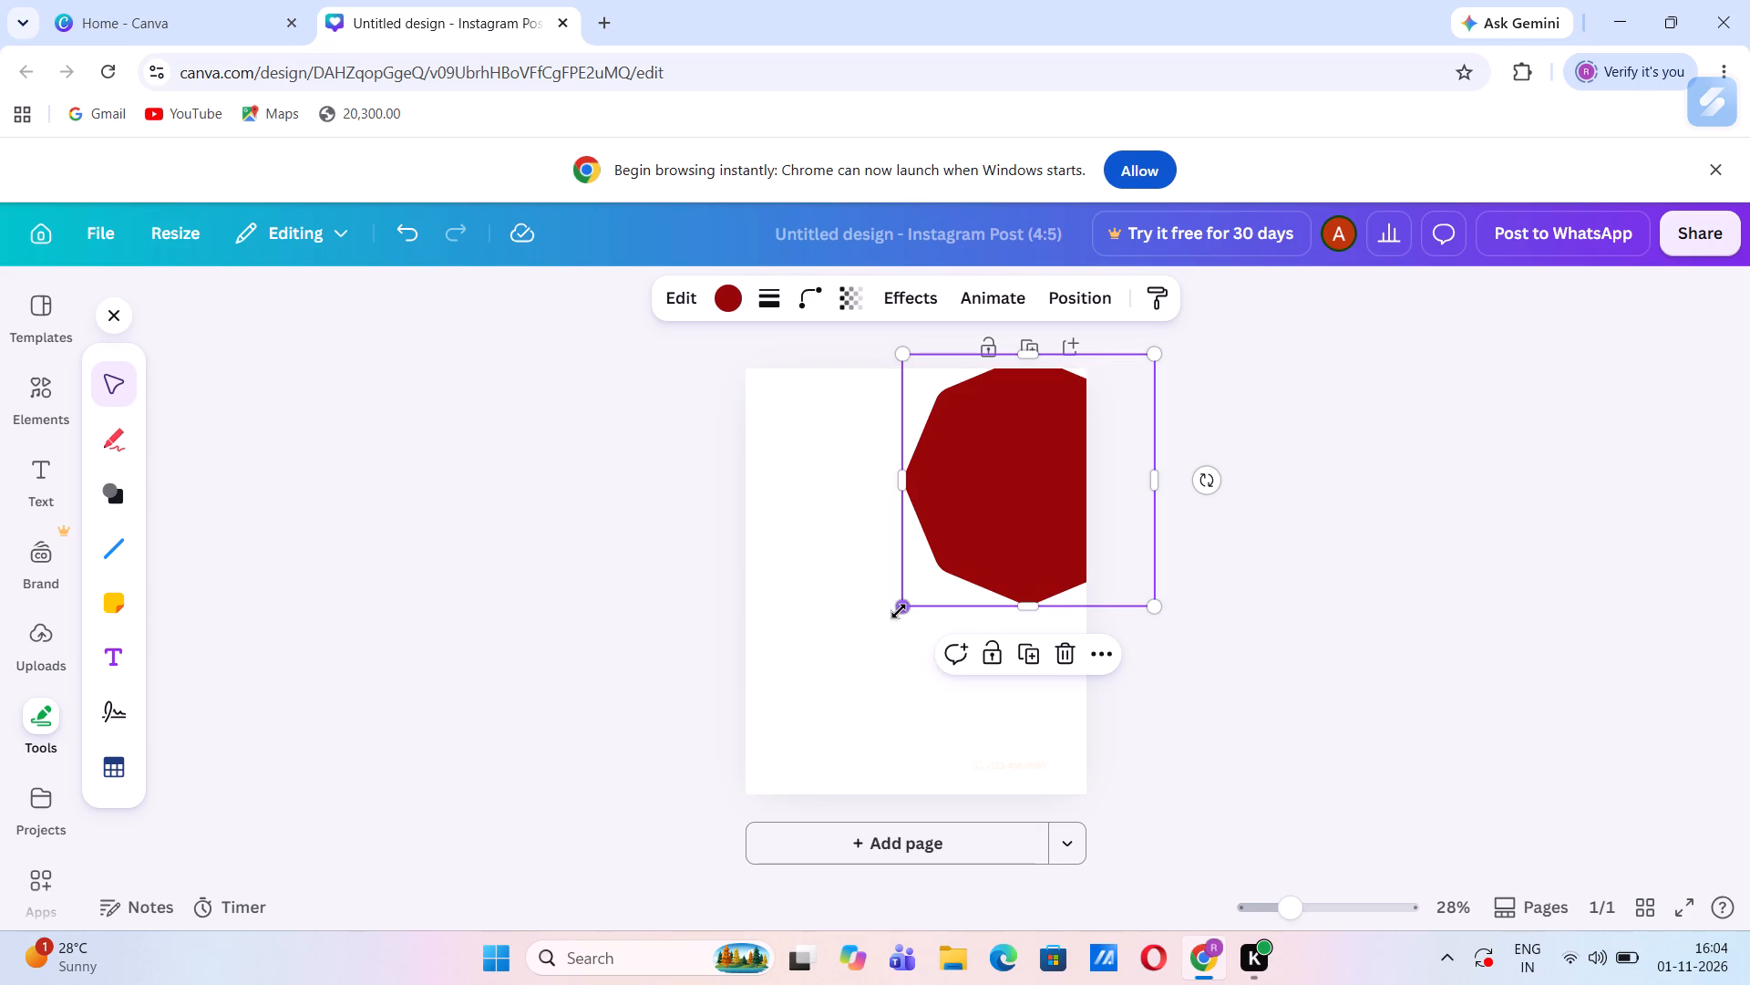
Enlarge the dark red octagon that overhangs the page's upper-right corner.
left_click_drag(899, 611, 865, 679)
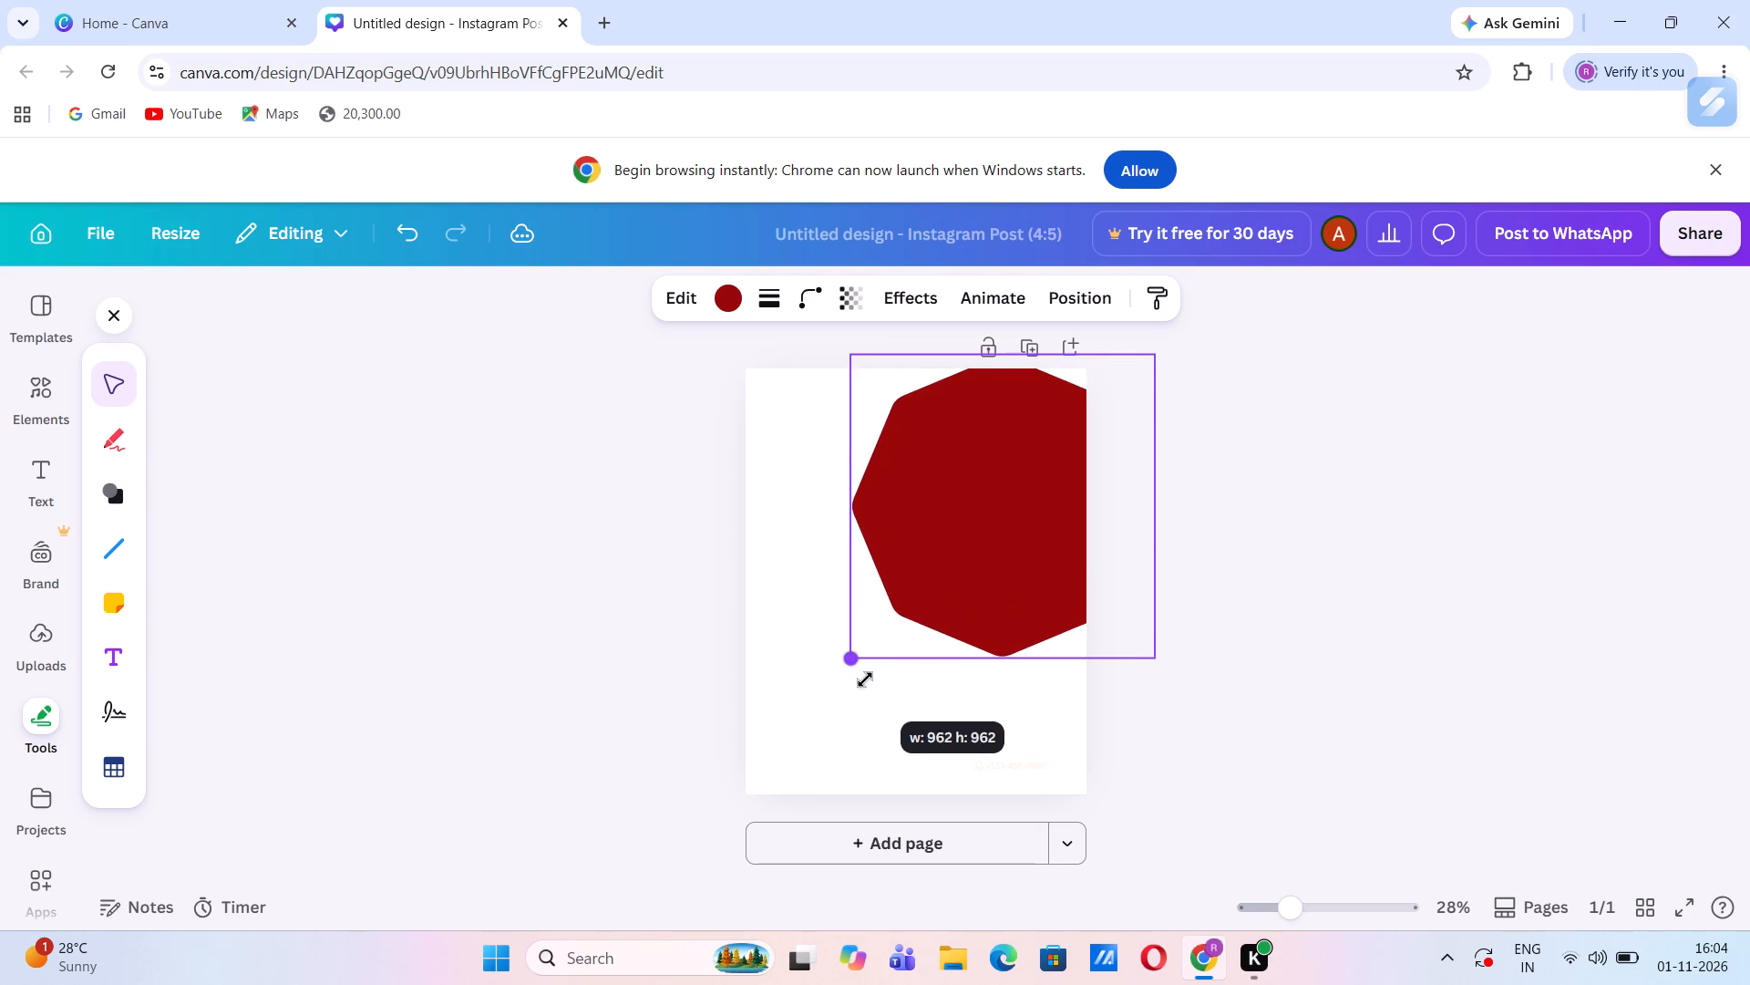
left_click_drag(865, 679, 883, 666)
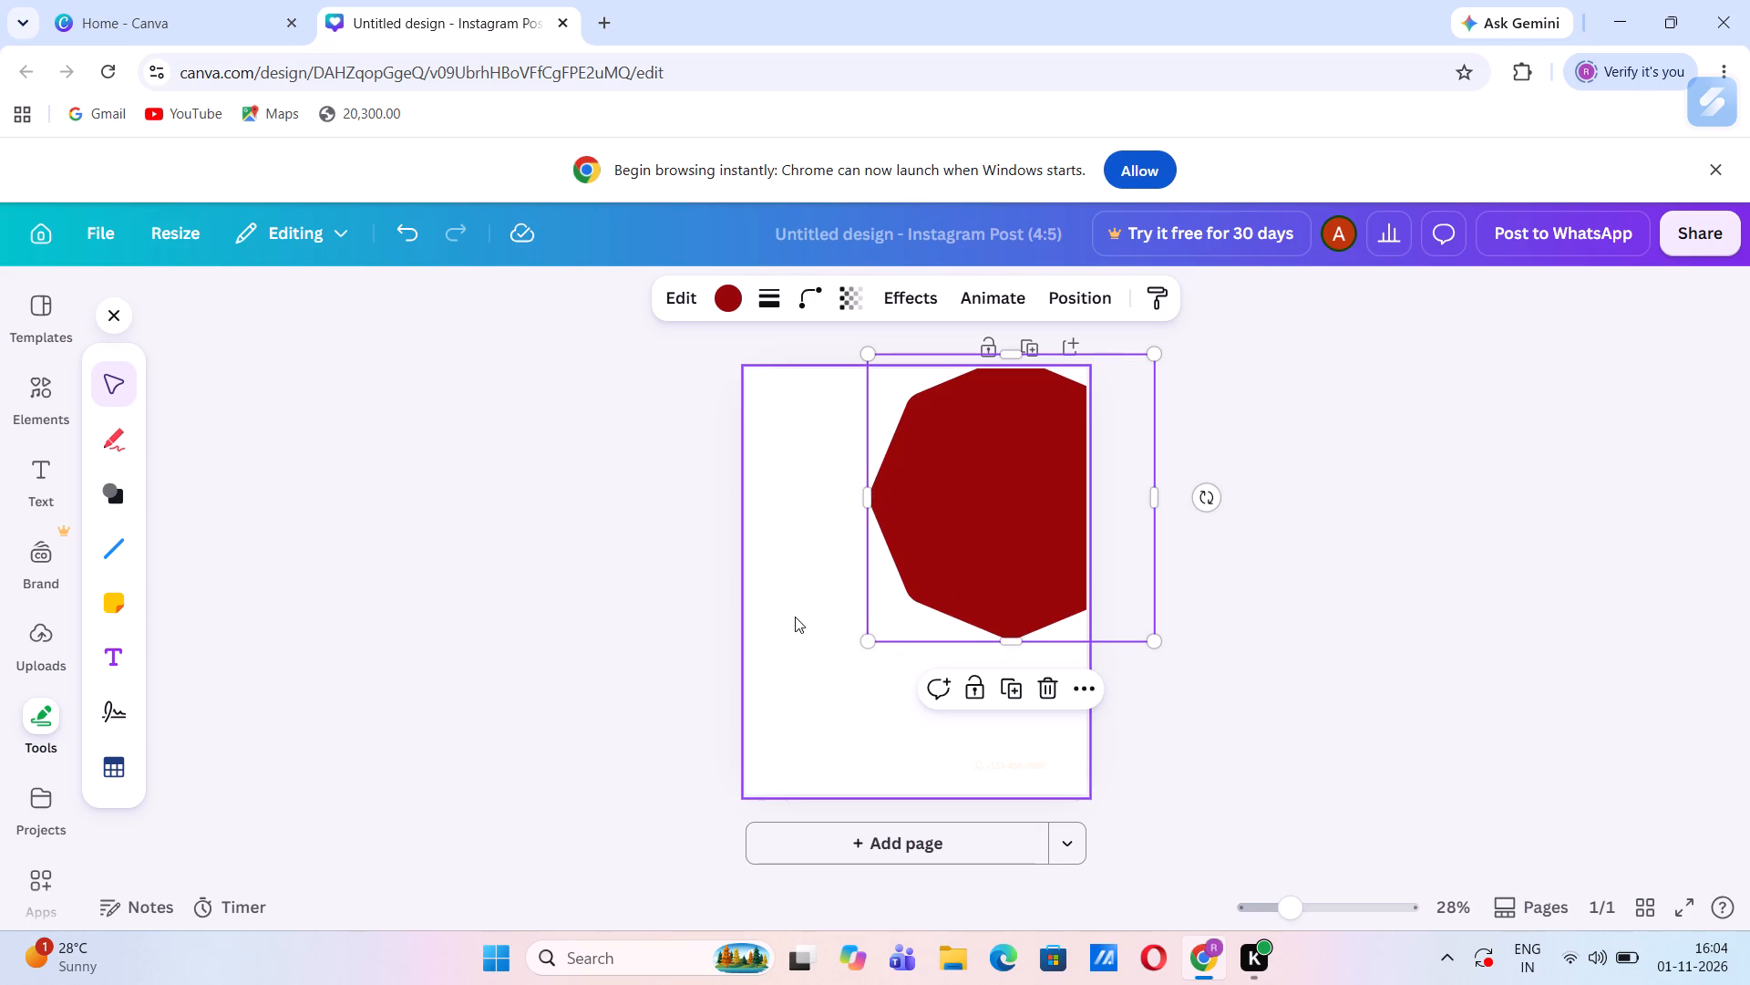
left_click(795, 617)
left_click(934, 526)
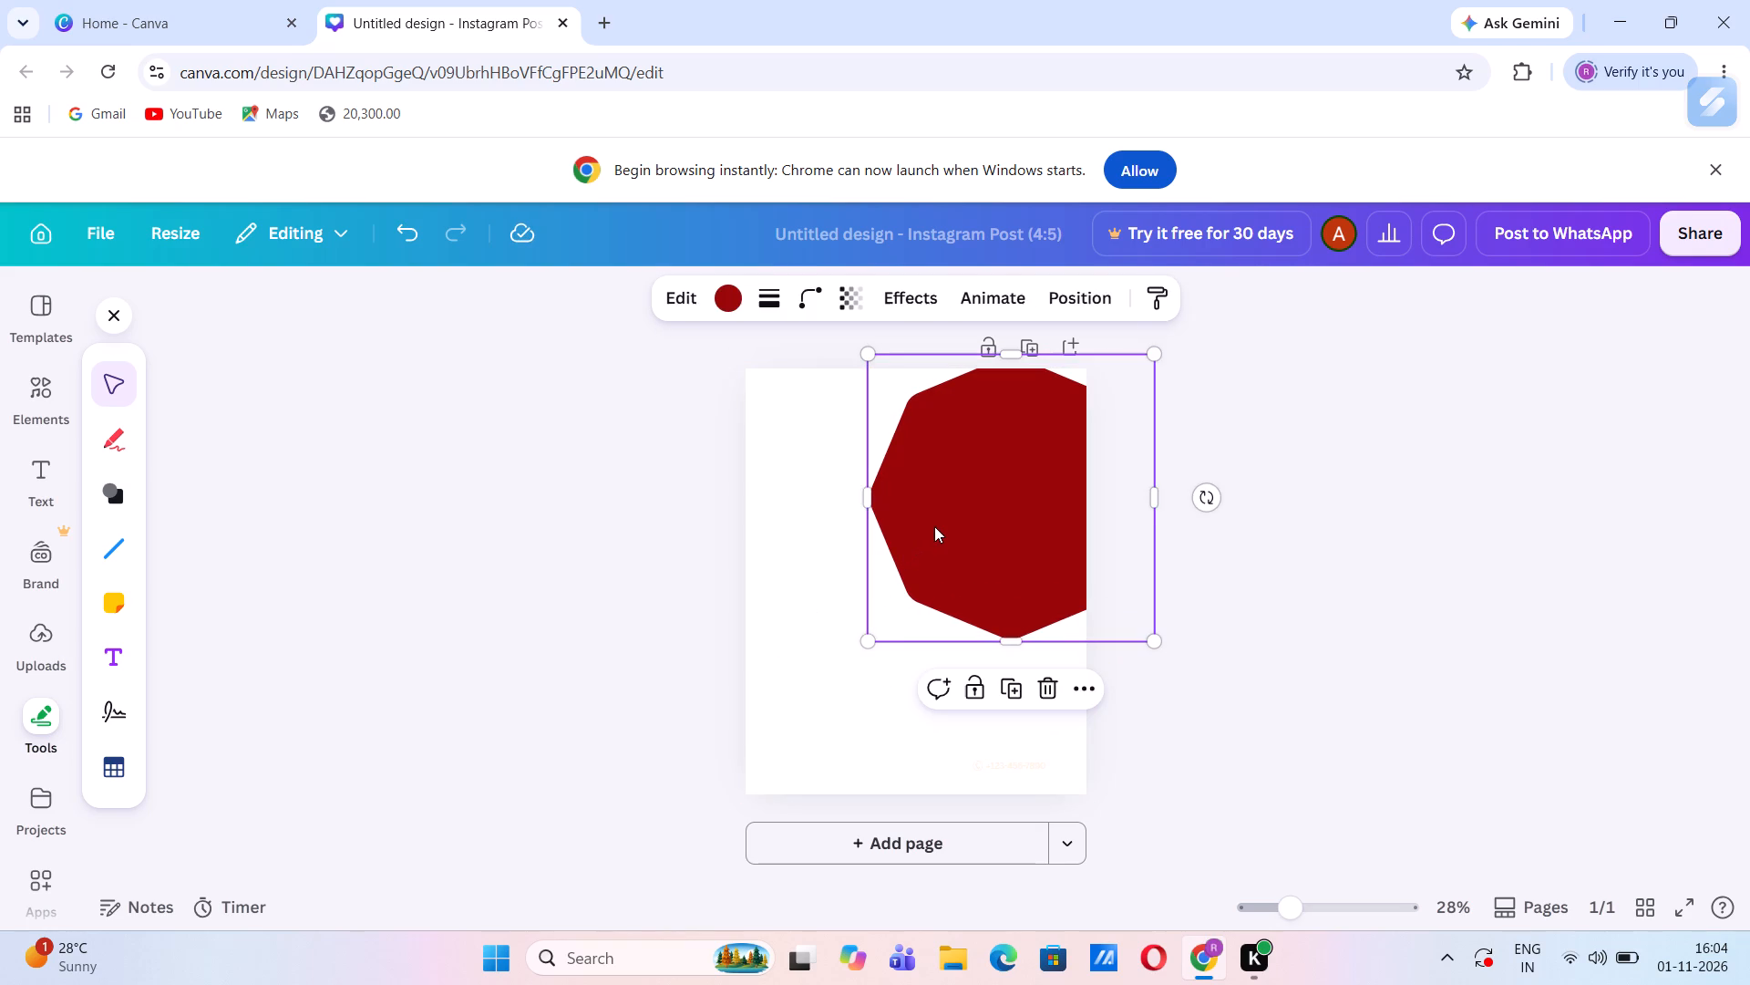
left_click(1009, 684)
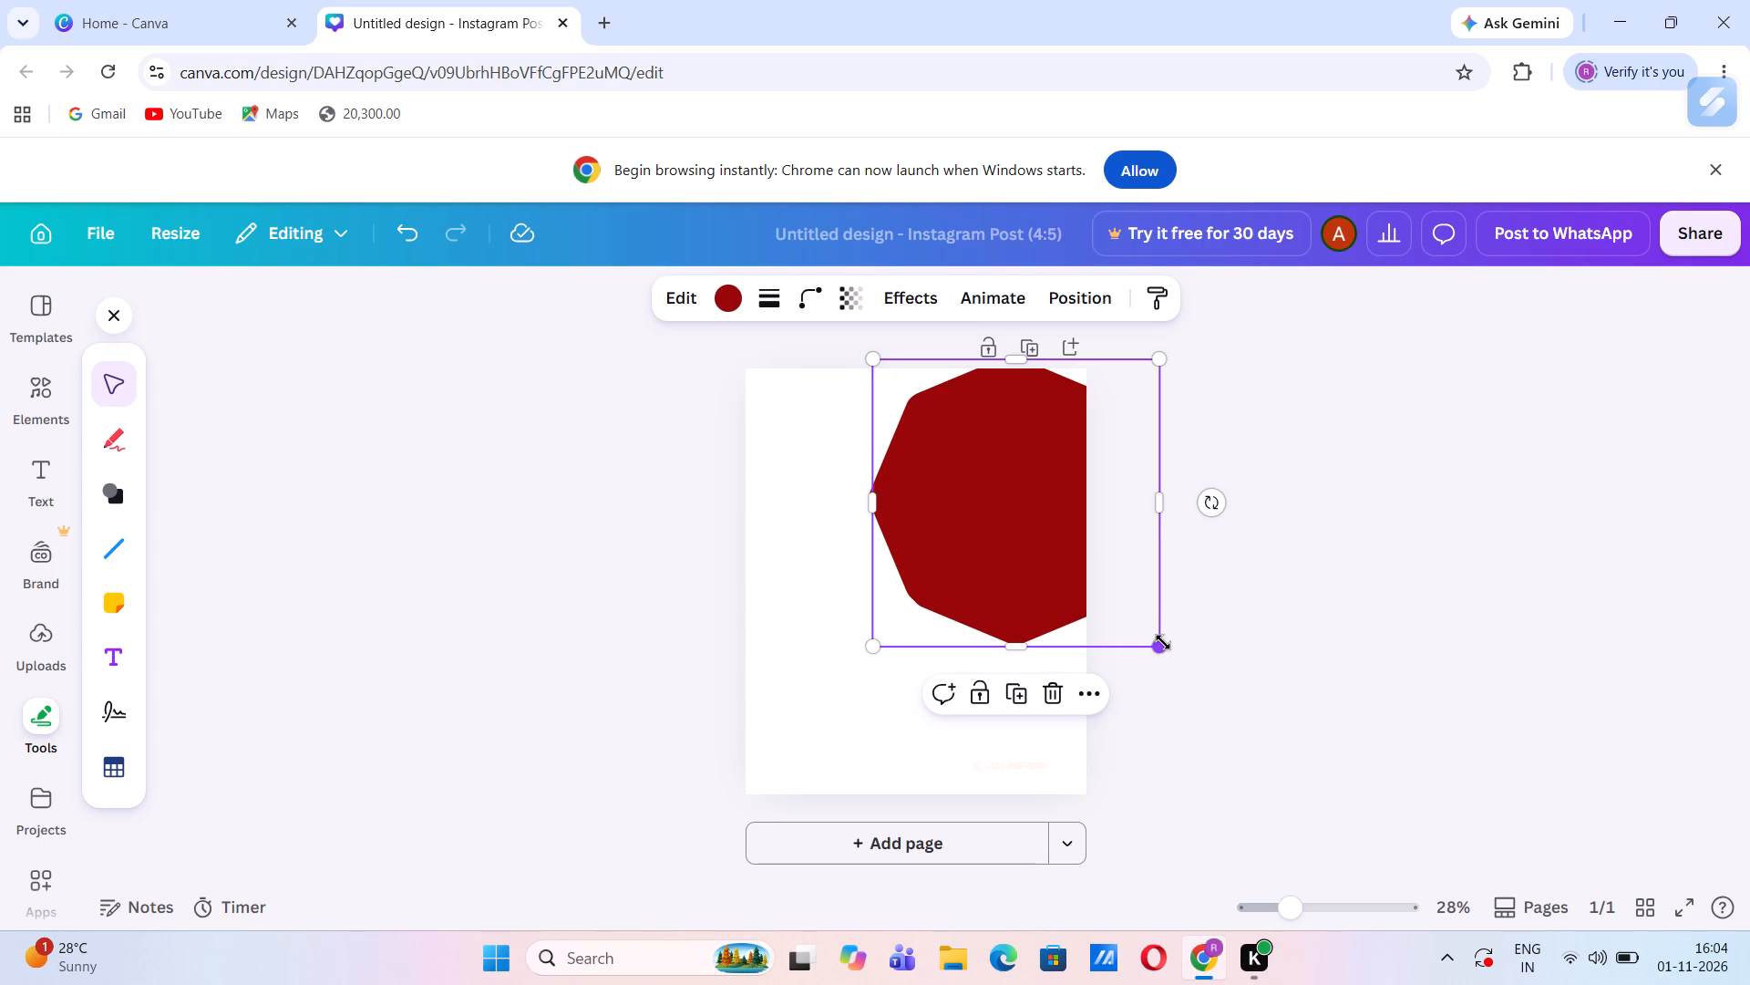
left_click_drag(1159, 648, 1158, 648)
left_click_drag(1158, 648, 1146, 640)
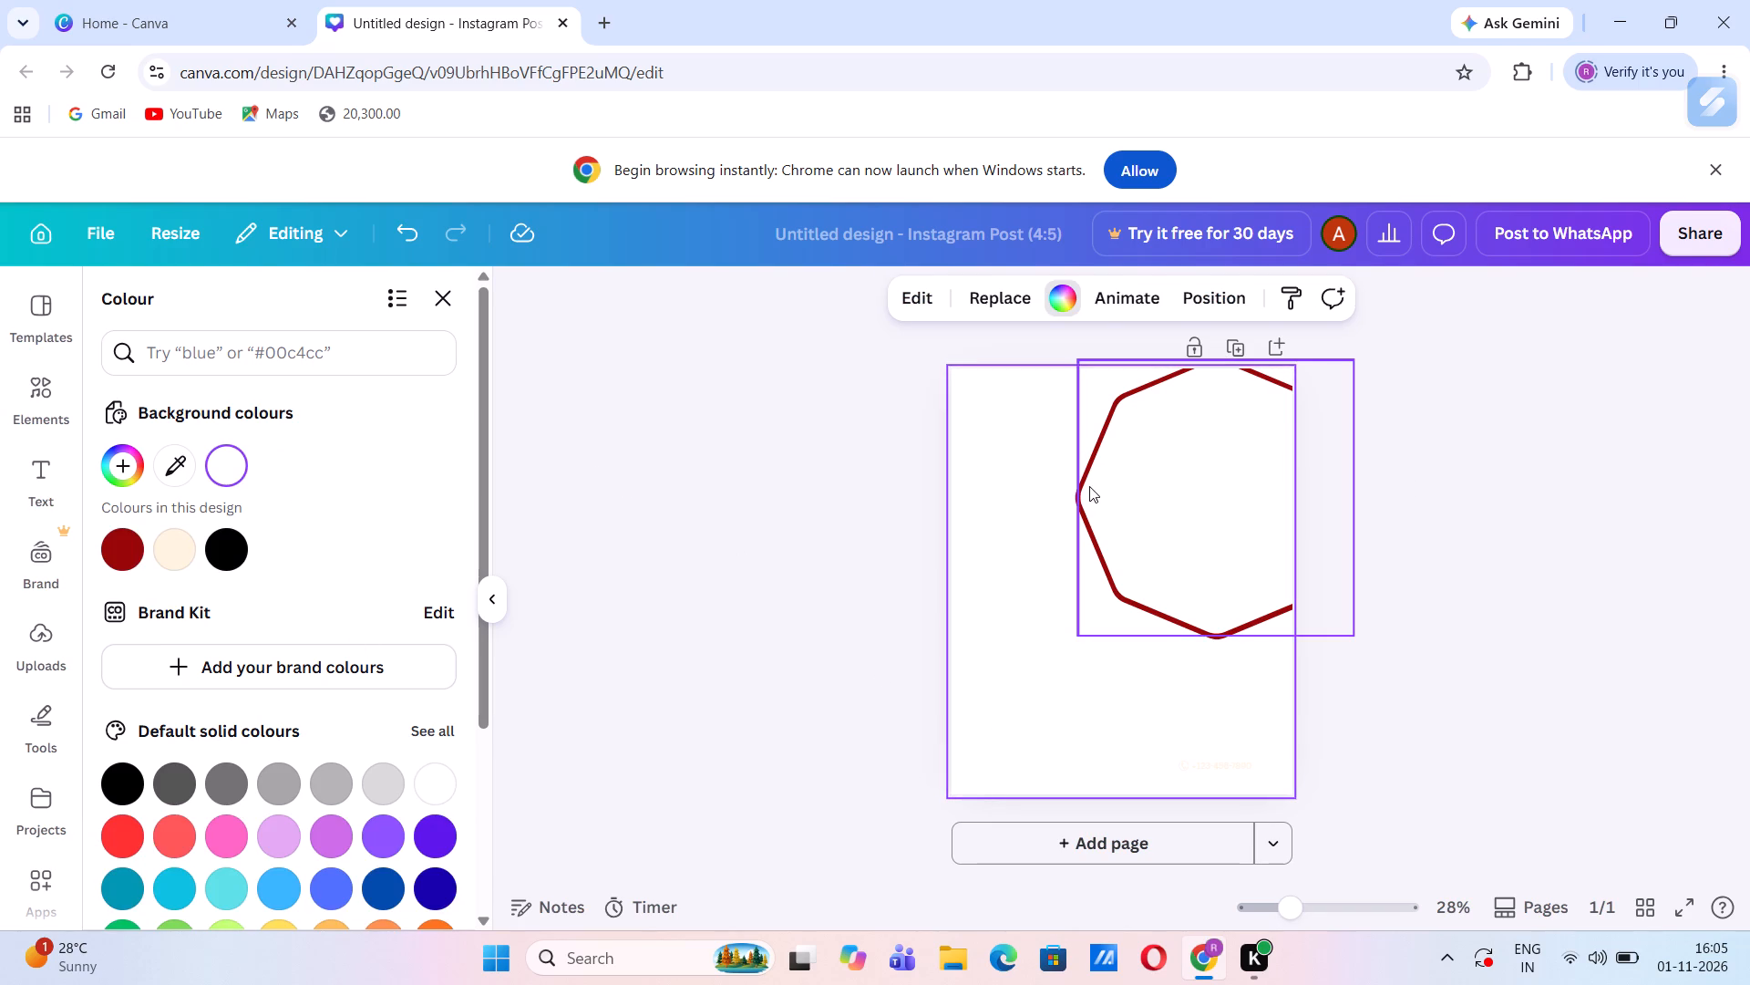
left_click(495, 596)
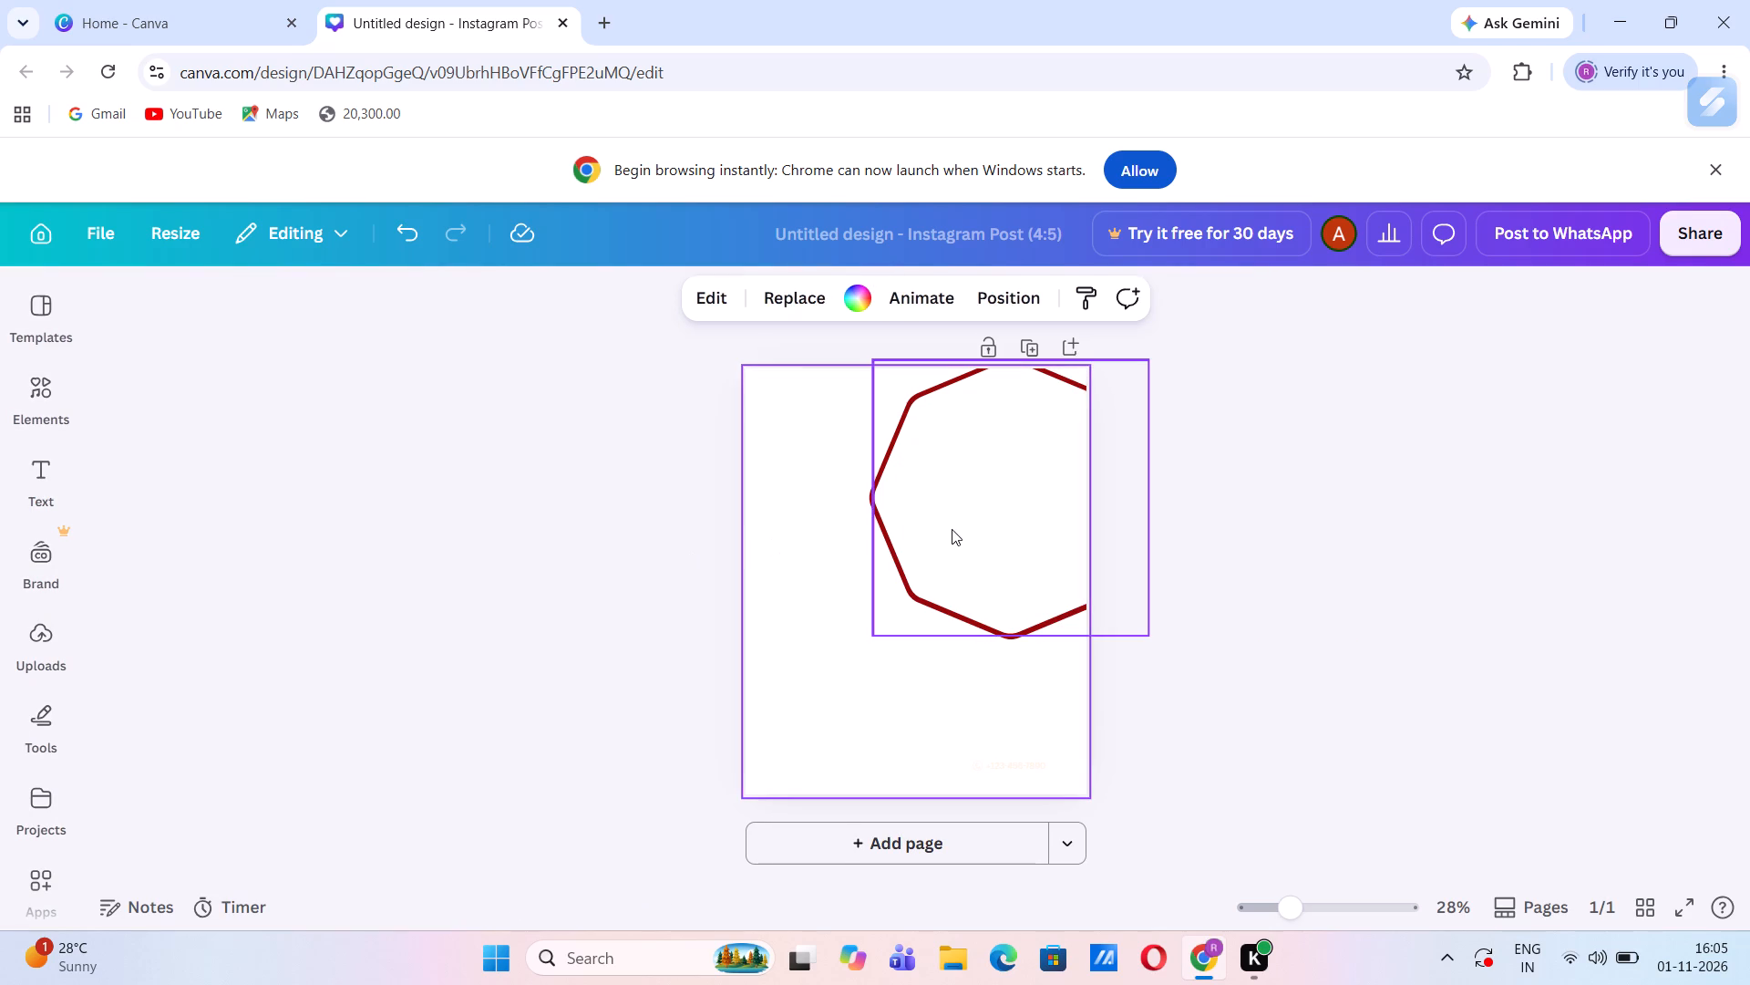
Duplicate the white octagon as a slightly smaller copy filled with Vividred #990707, centred inside the white one.
left_click(952, 529)
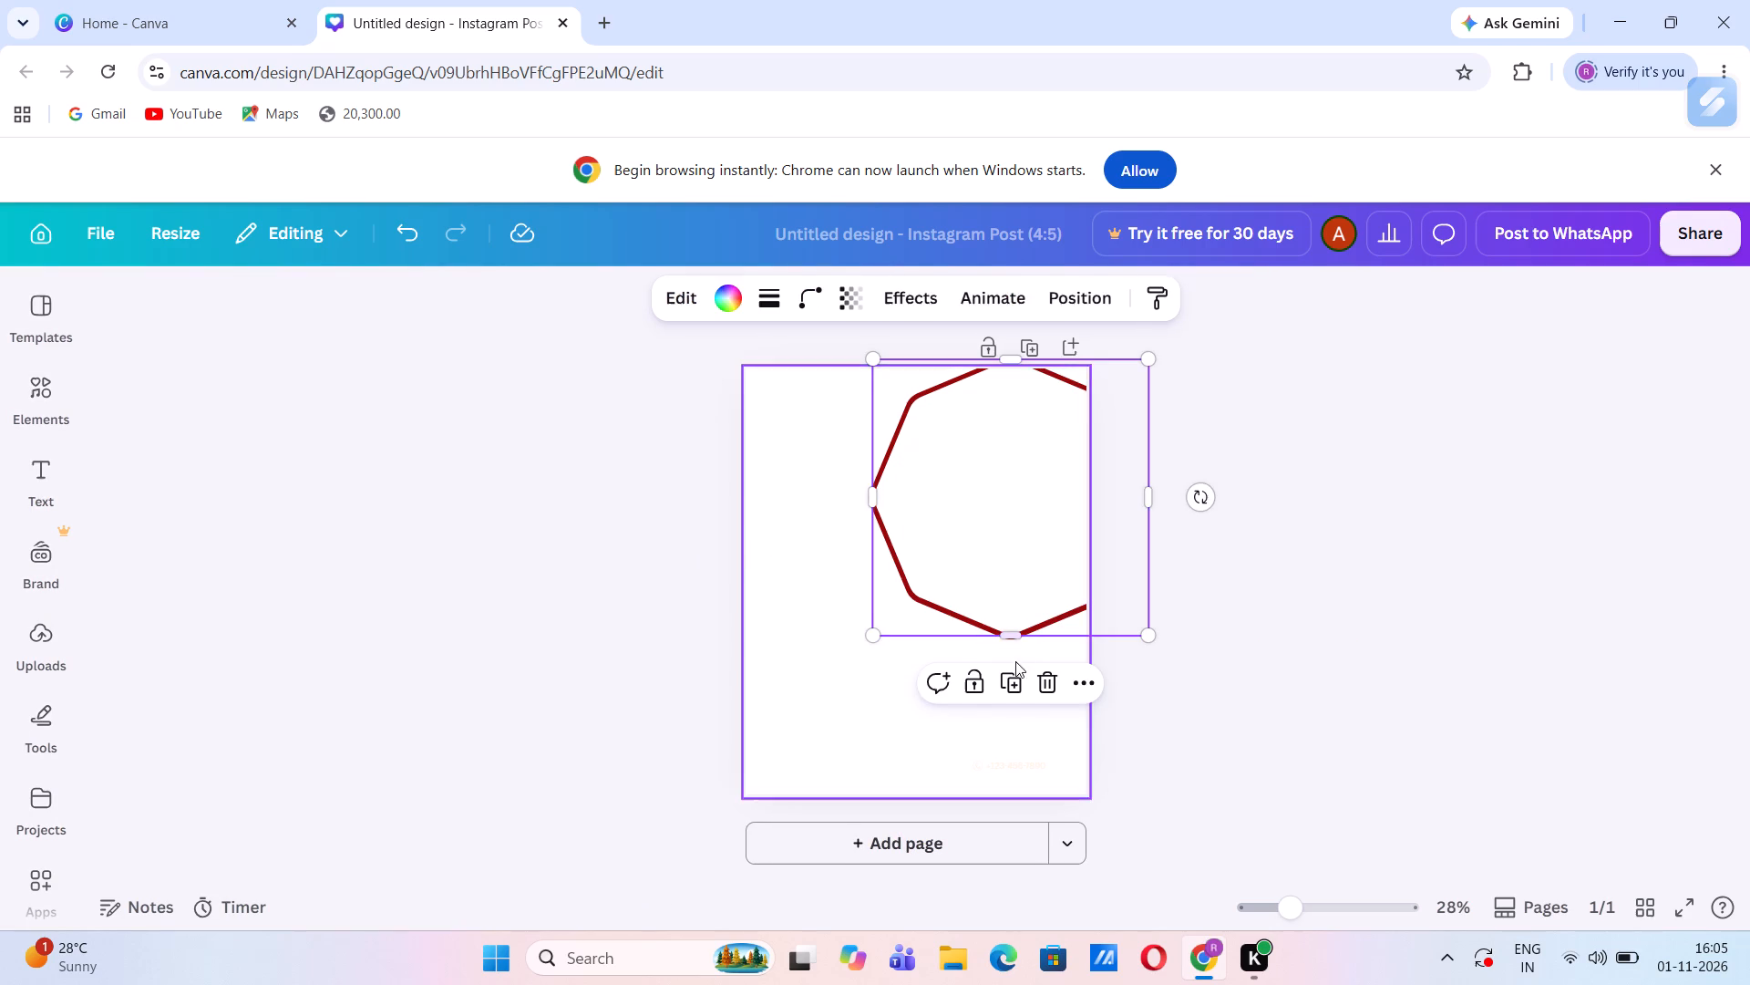
left_click(1010, 679)
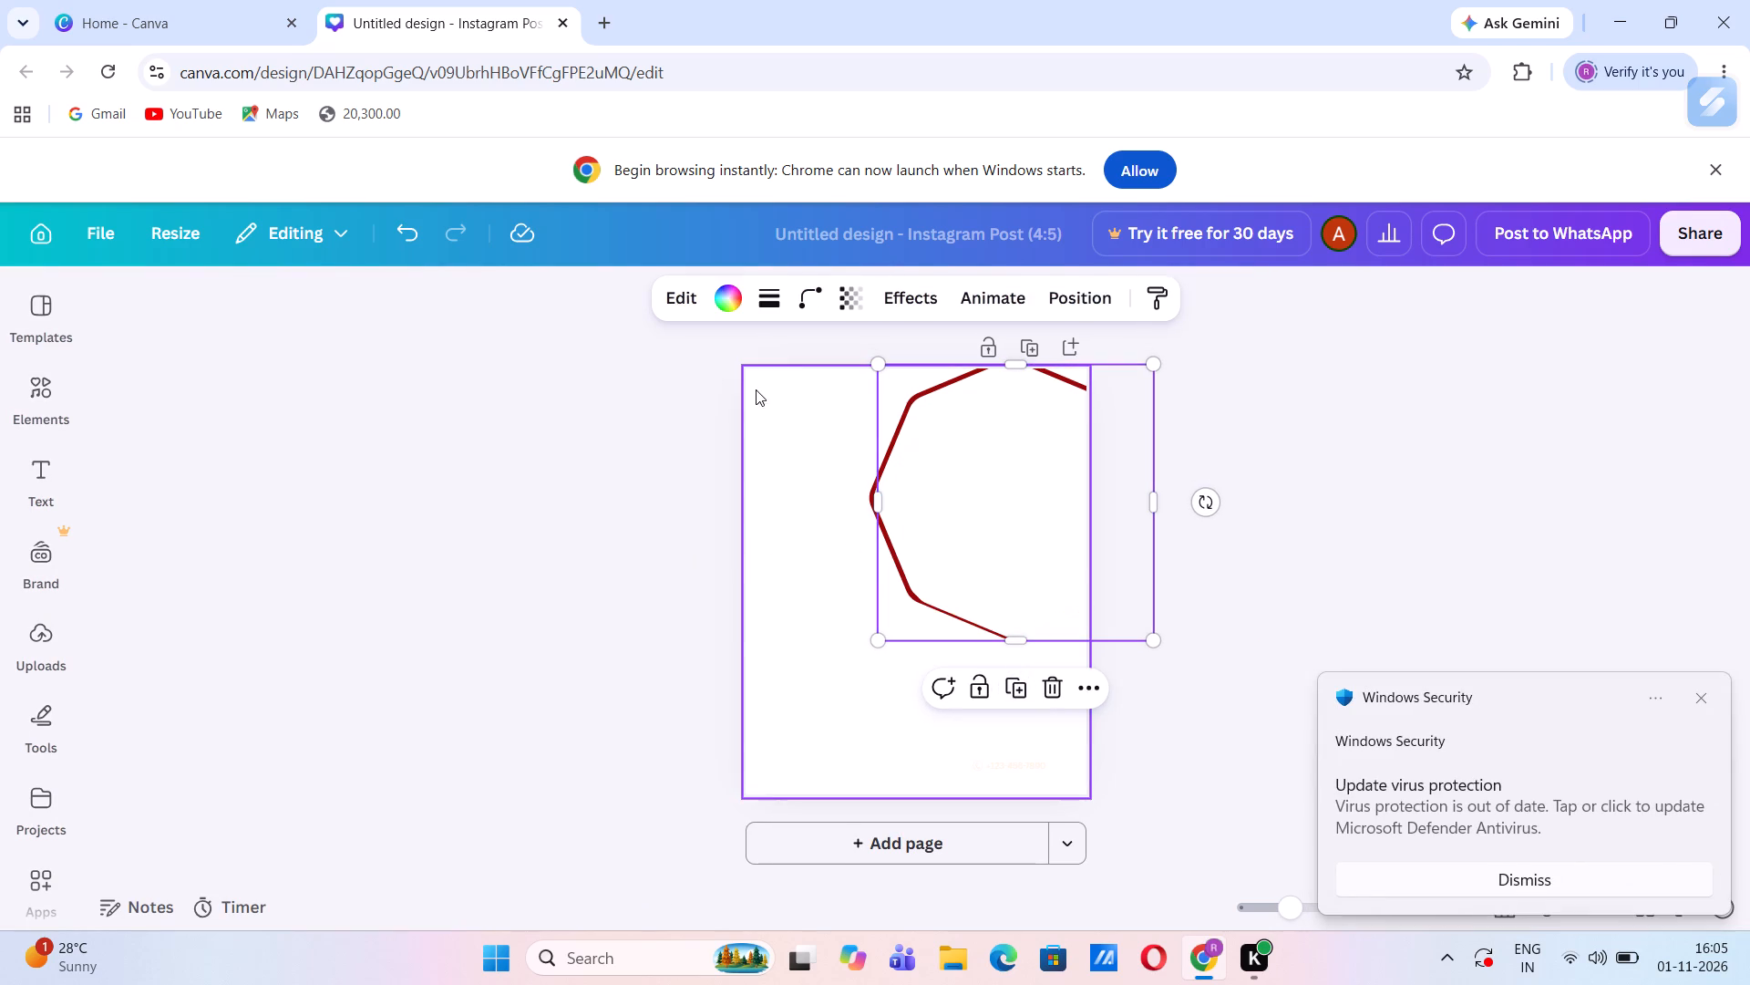
left_click(730, 306)
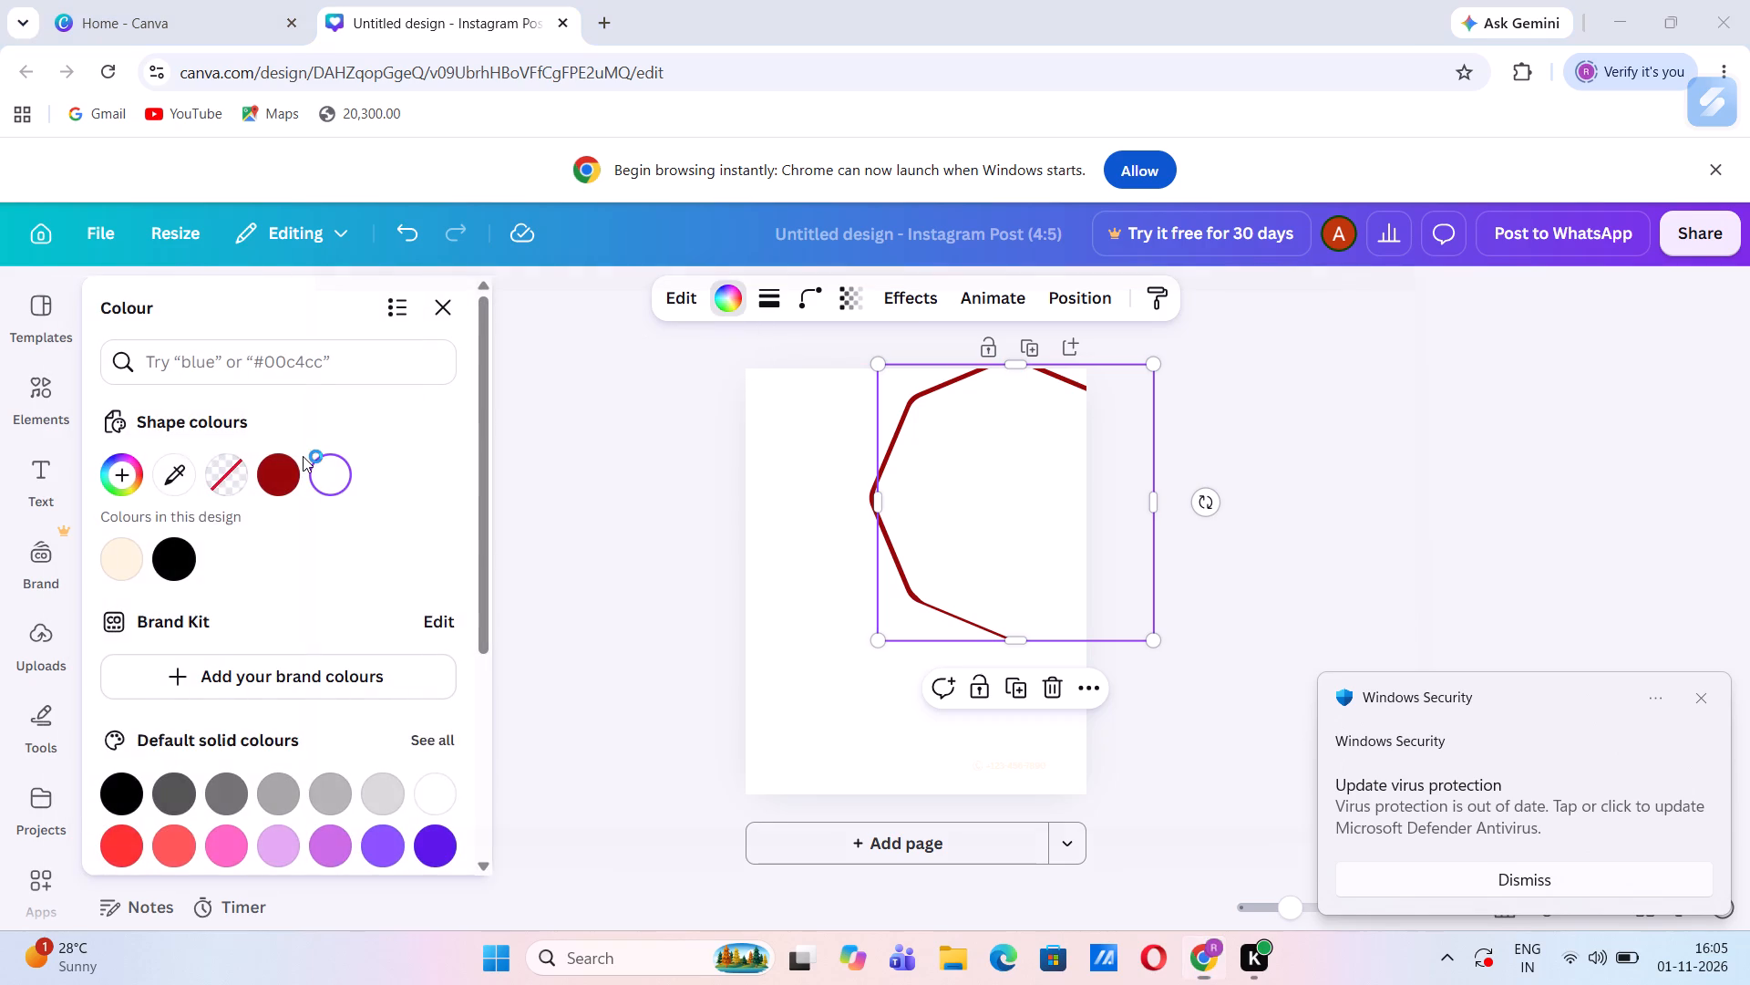
left_click(270, 472)
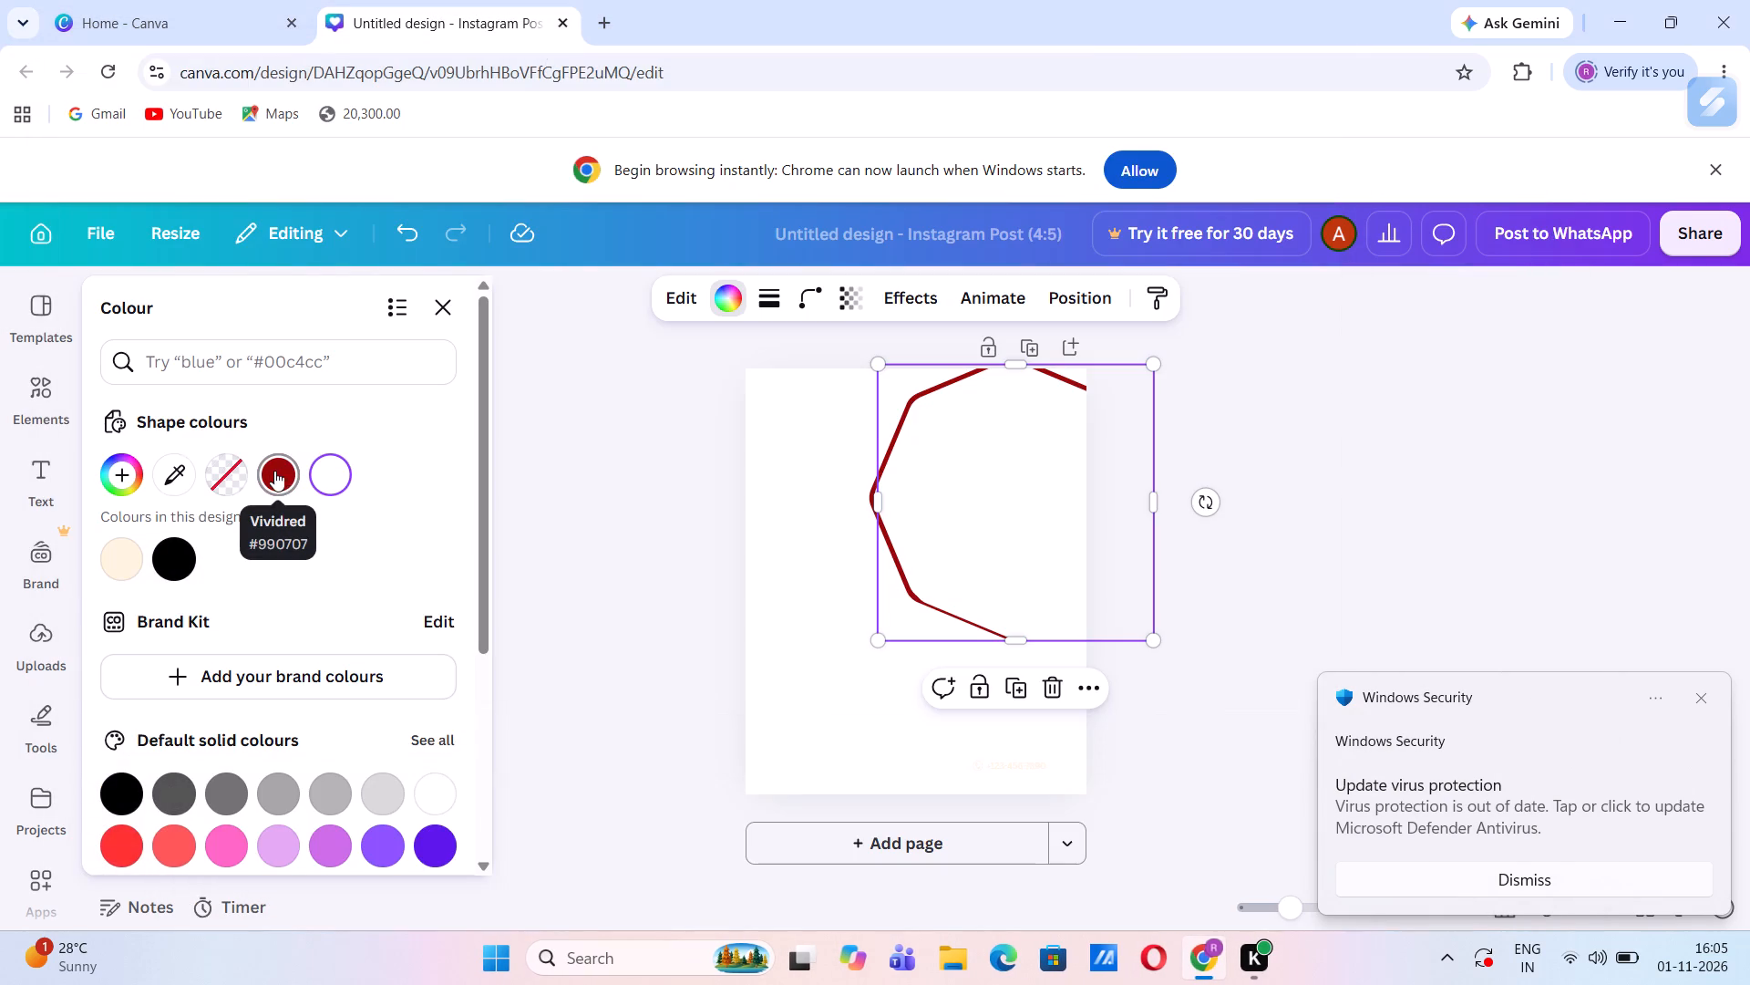
left_click(281, 469)
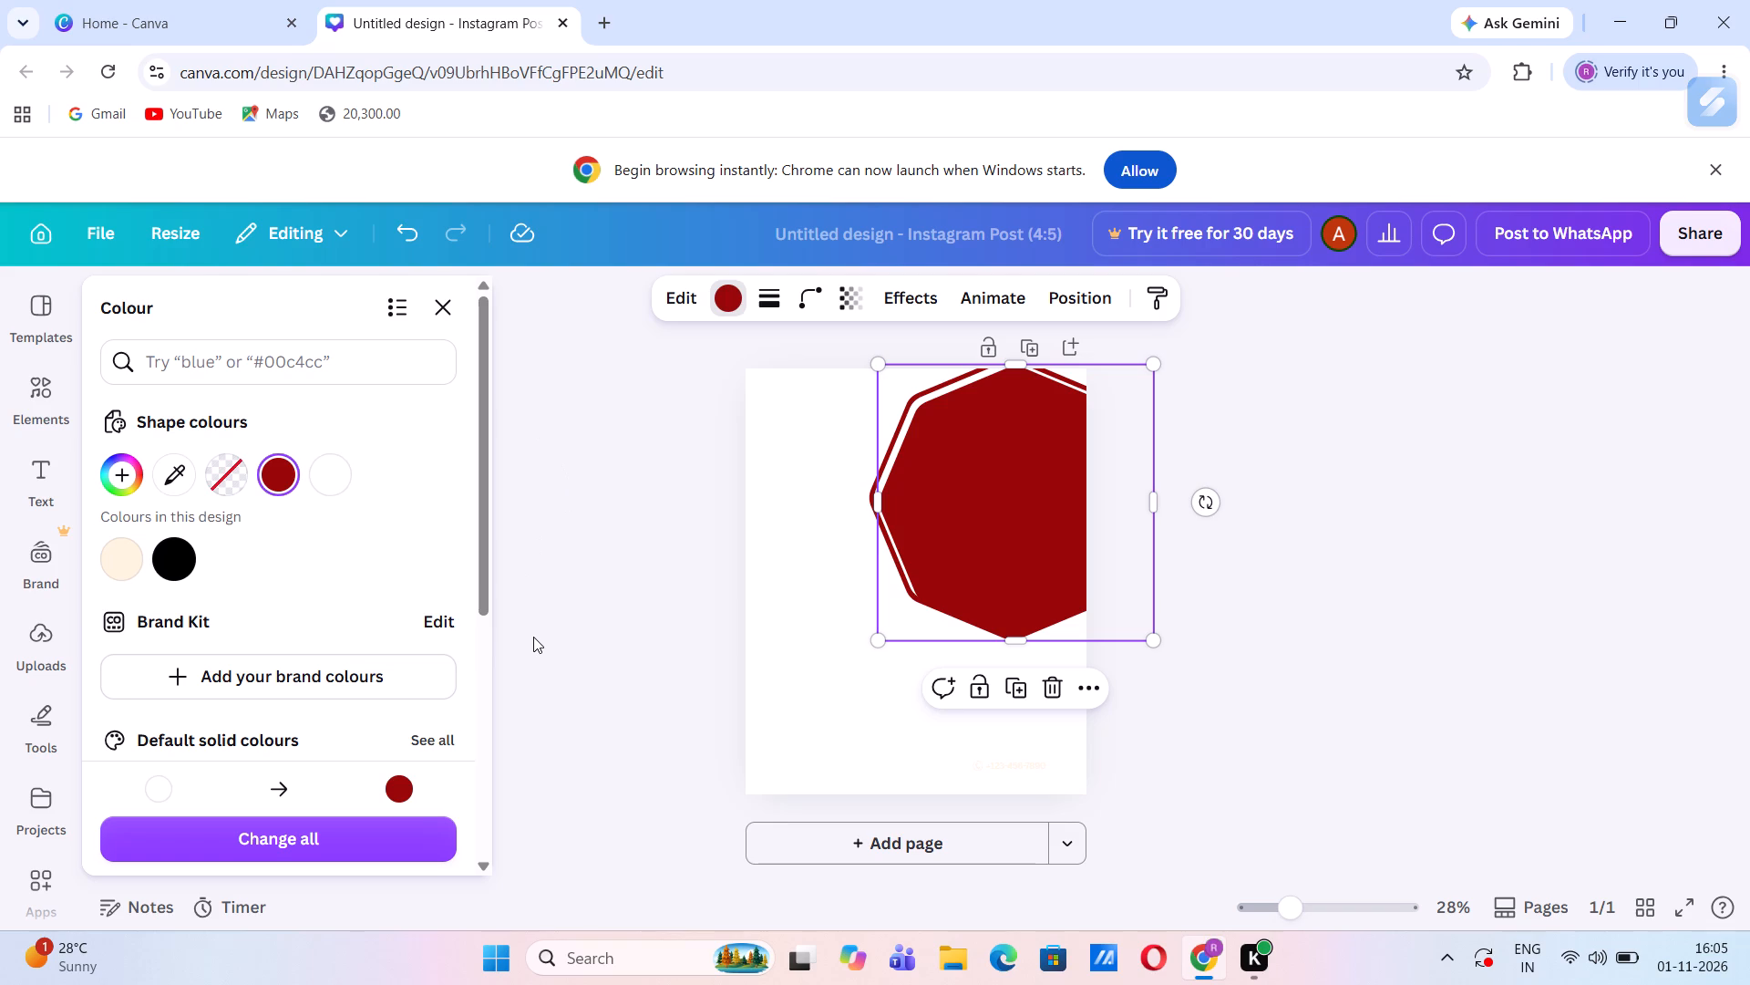
left_click(437, 302)
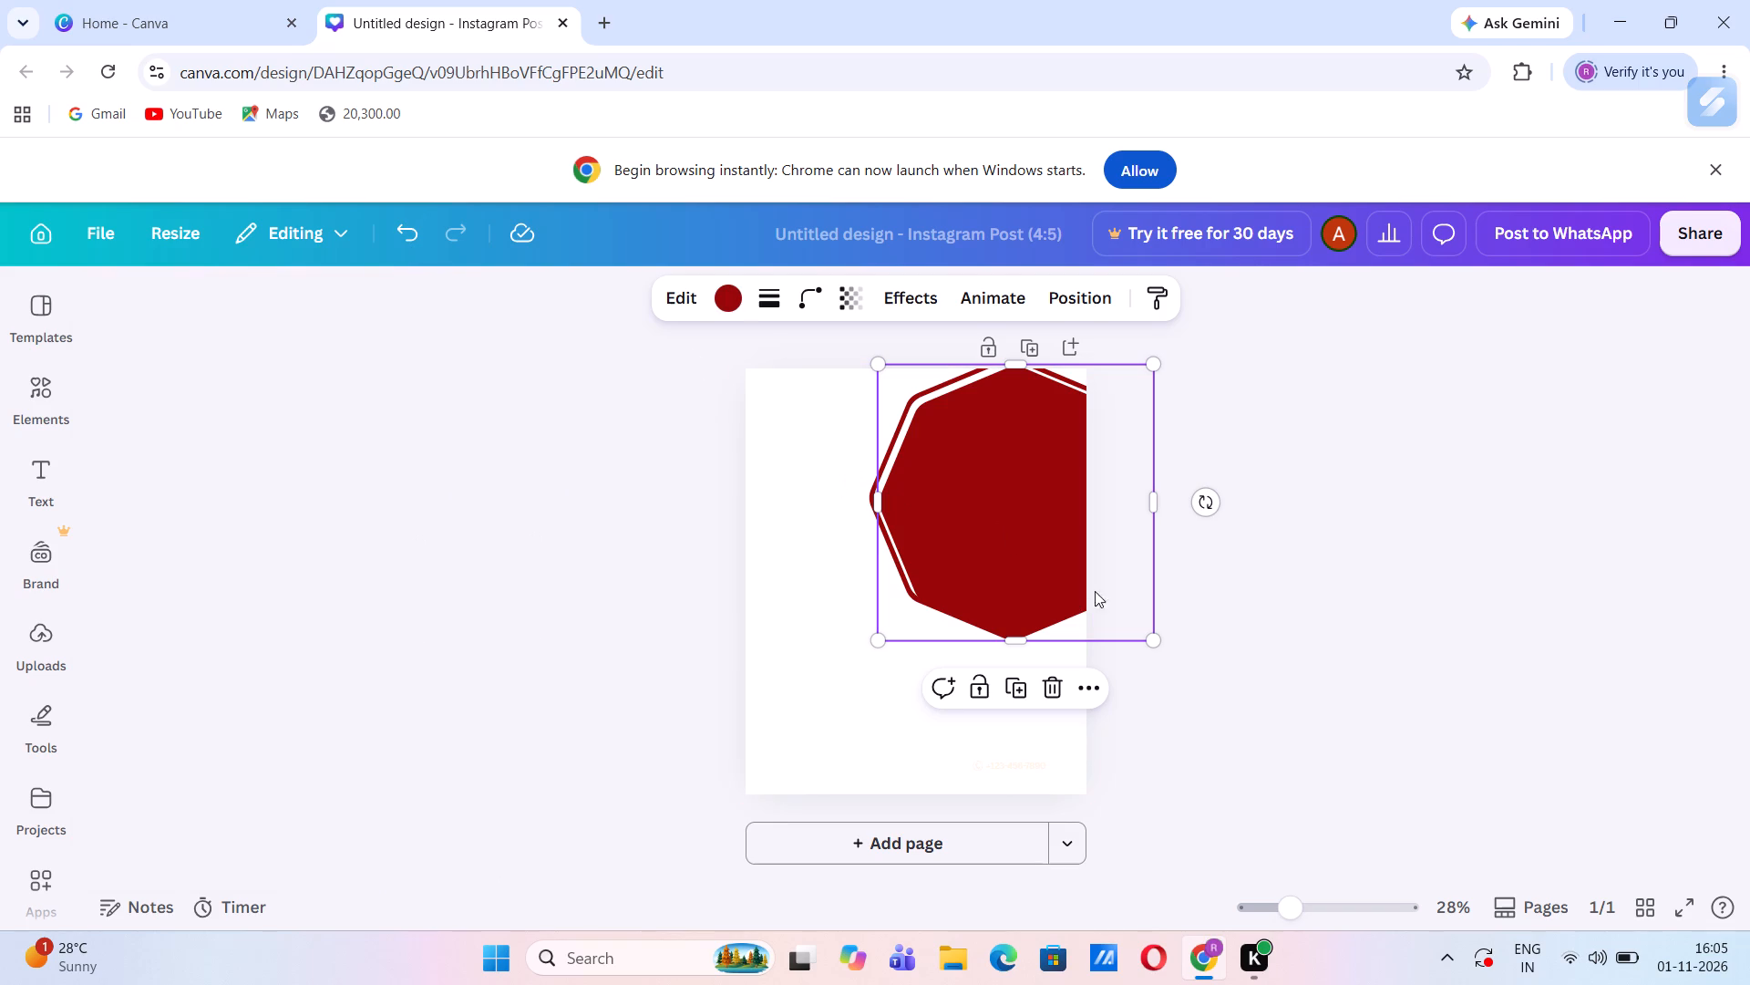
left_click_drag(1158, 645, 1155, 636)
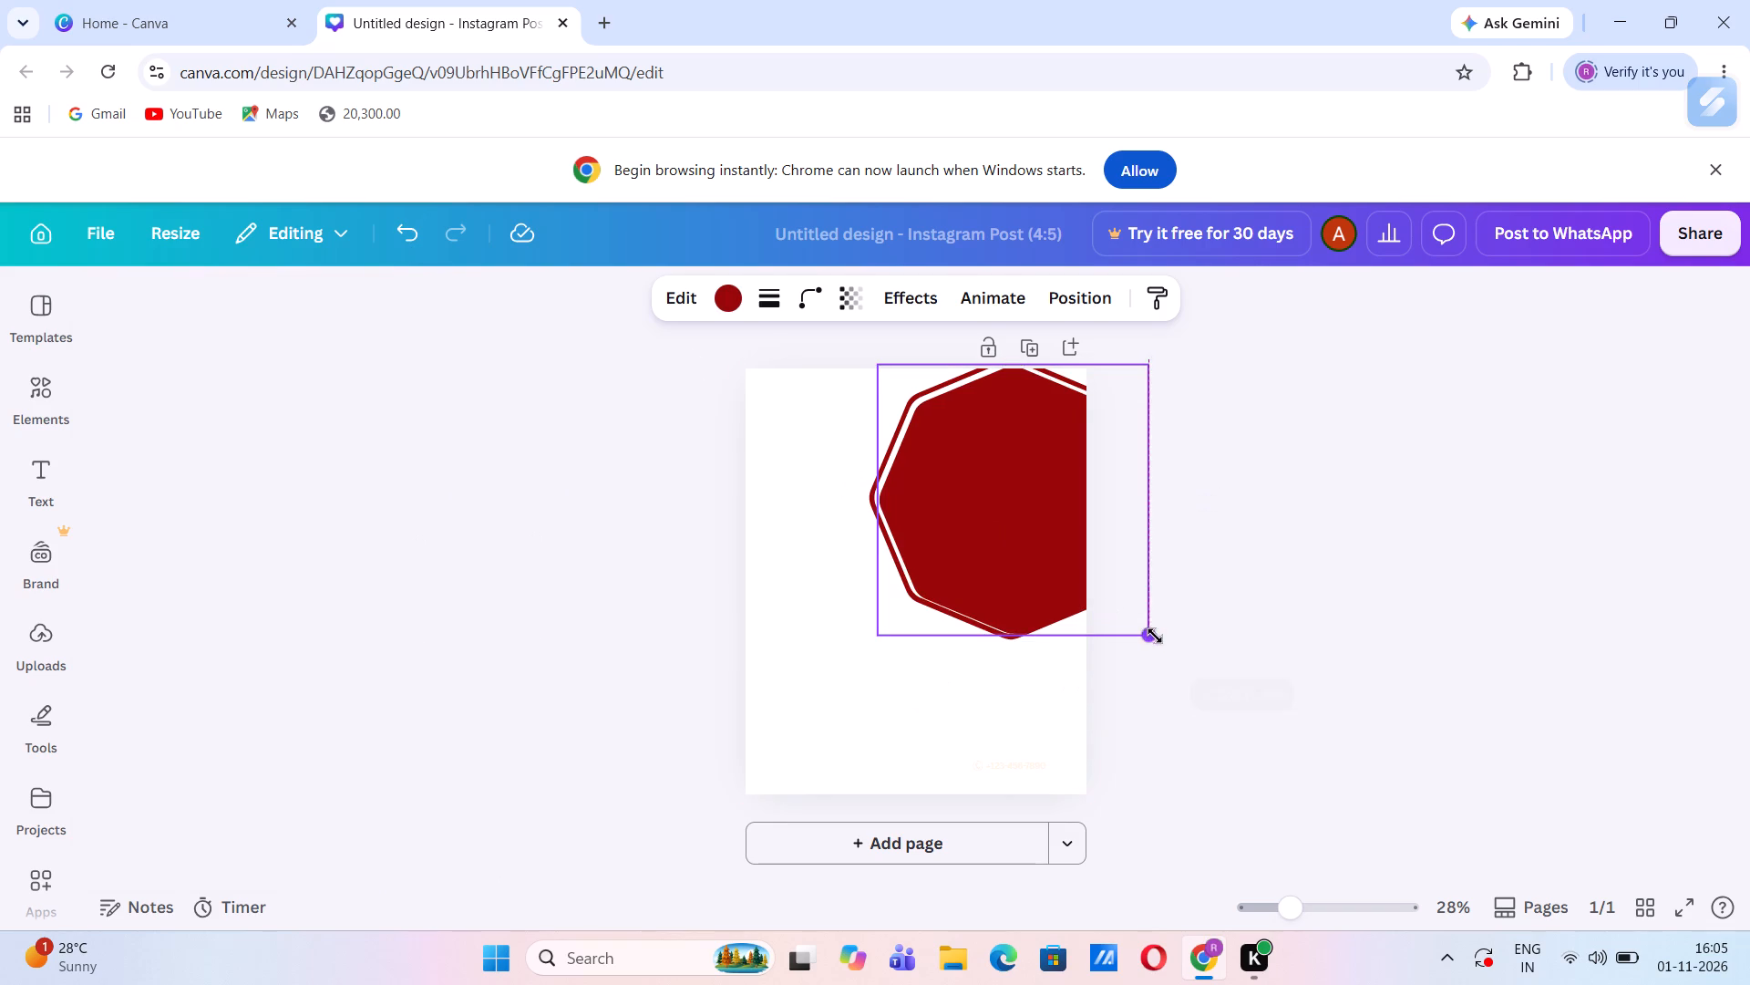
left_click_drag(1155, 636, 1148, 633)
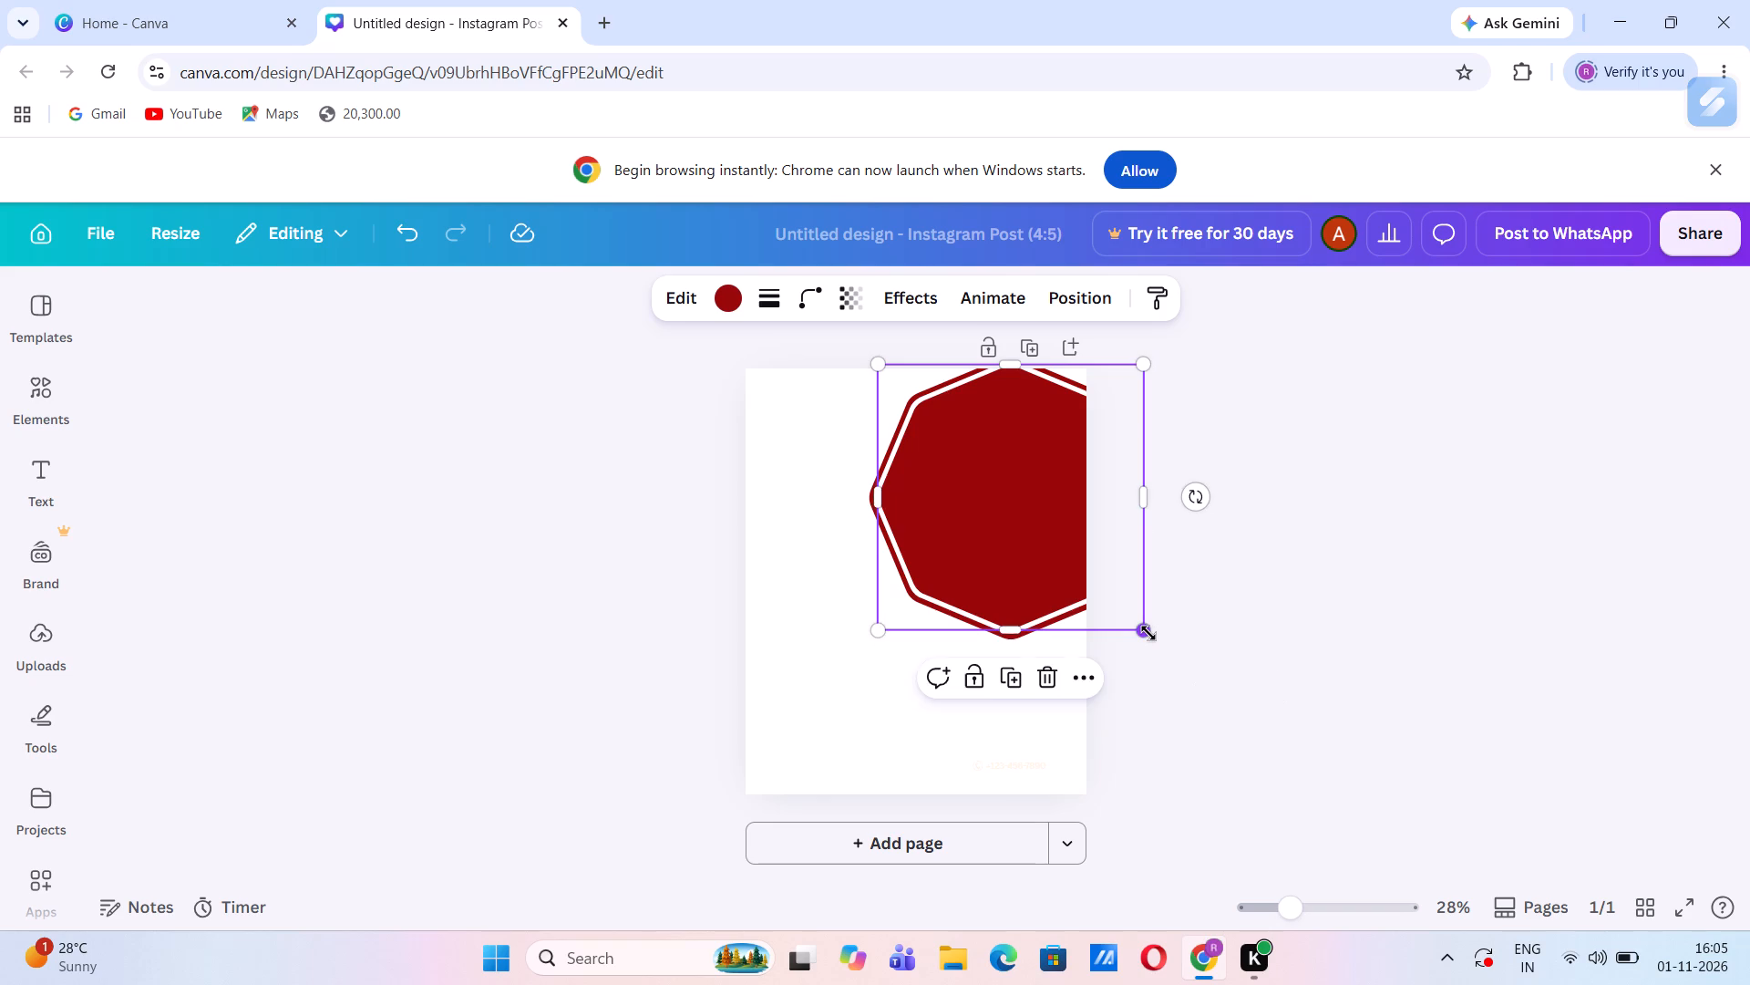
left_click(778, 614)
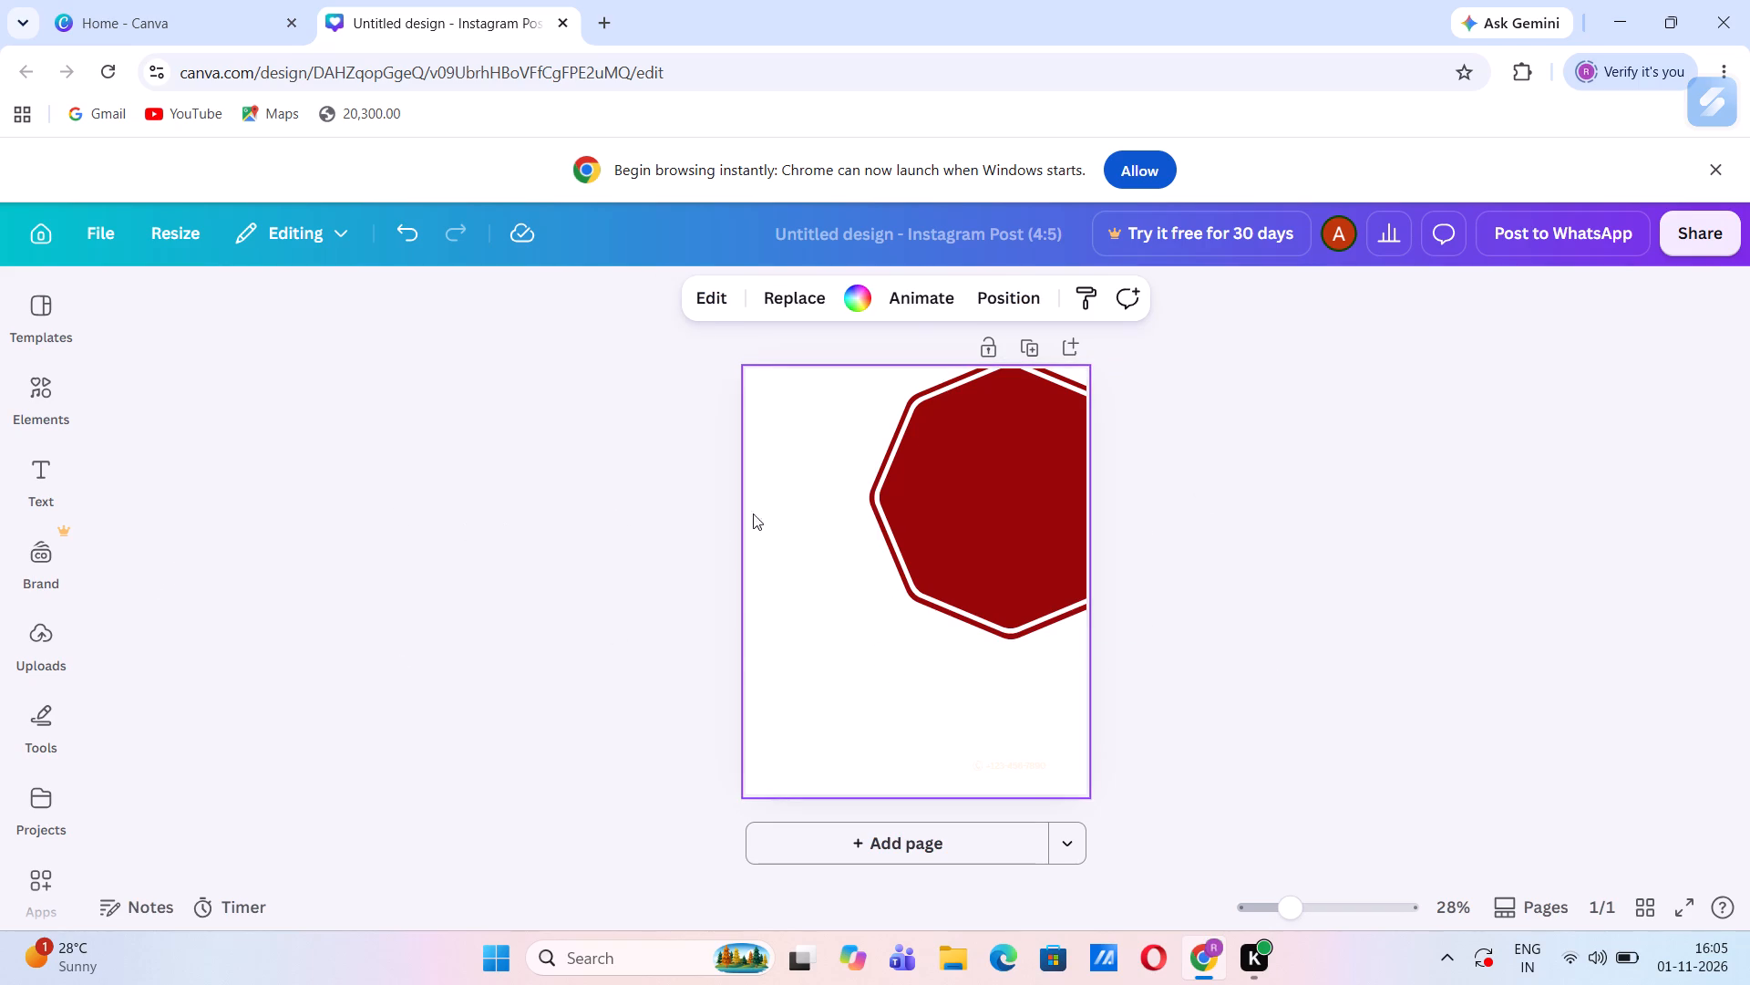
Shift the inner red, white and outer red octagons farther past the page's right edge and slightly up, keeping them evenly nested.
left_click_drag(928, 504, 940, 500)
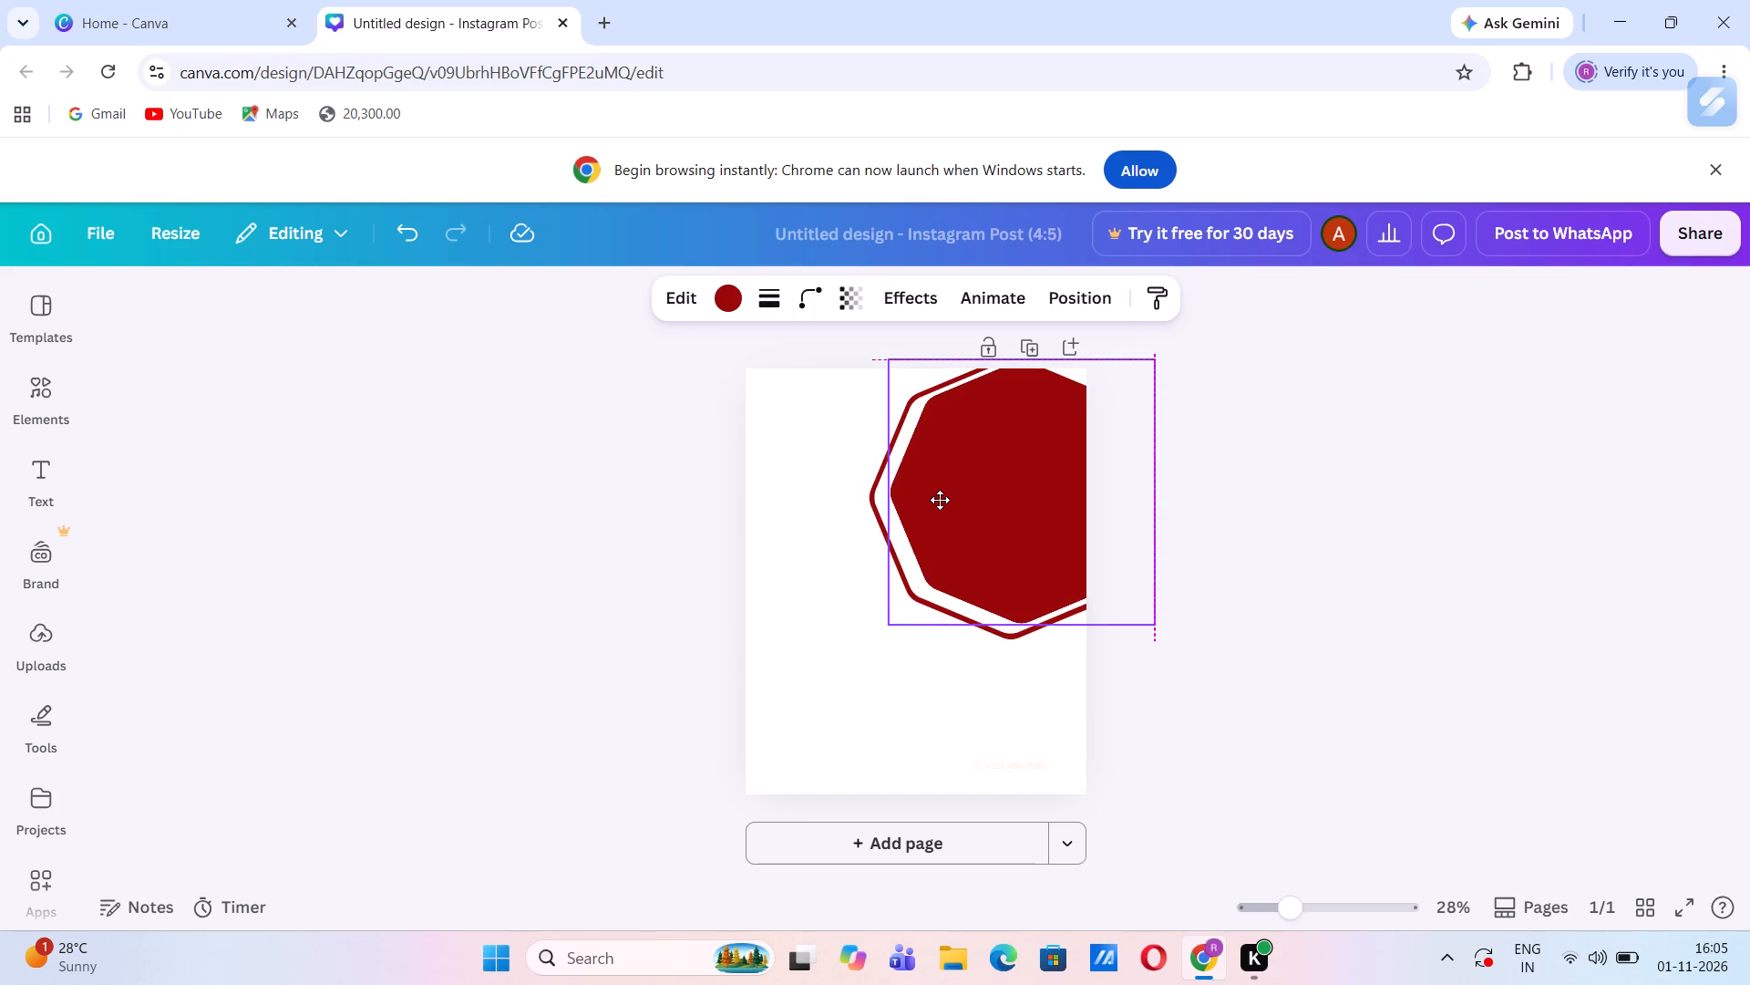
left_click_drag(940, 500, 957, 496)
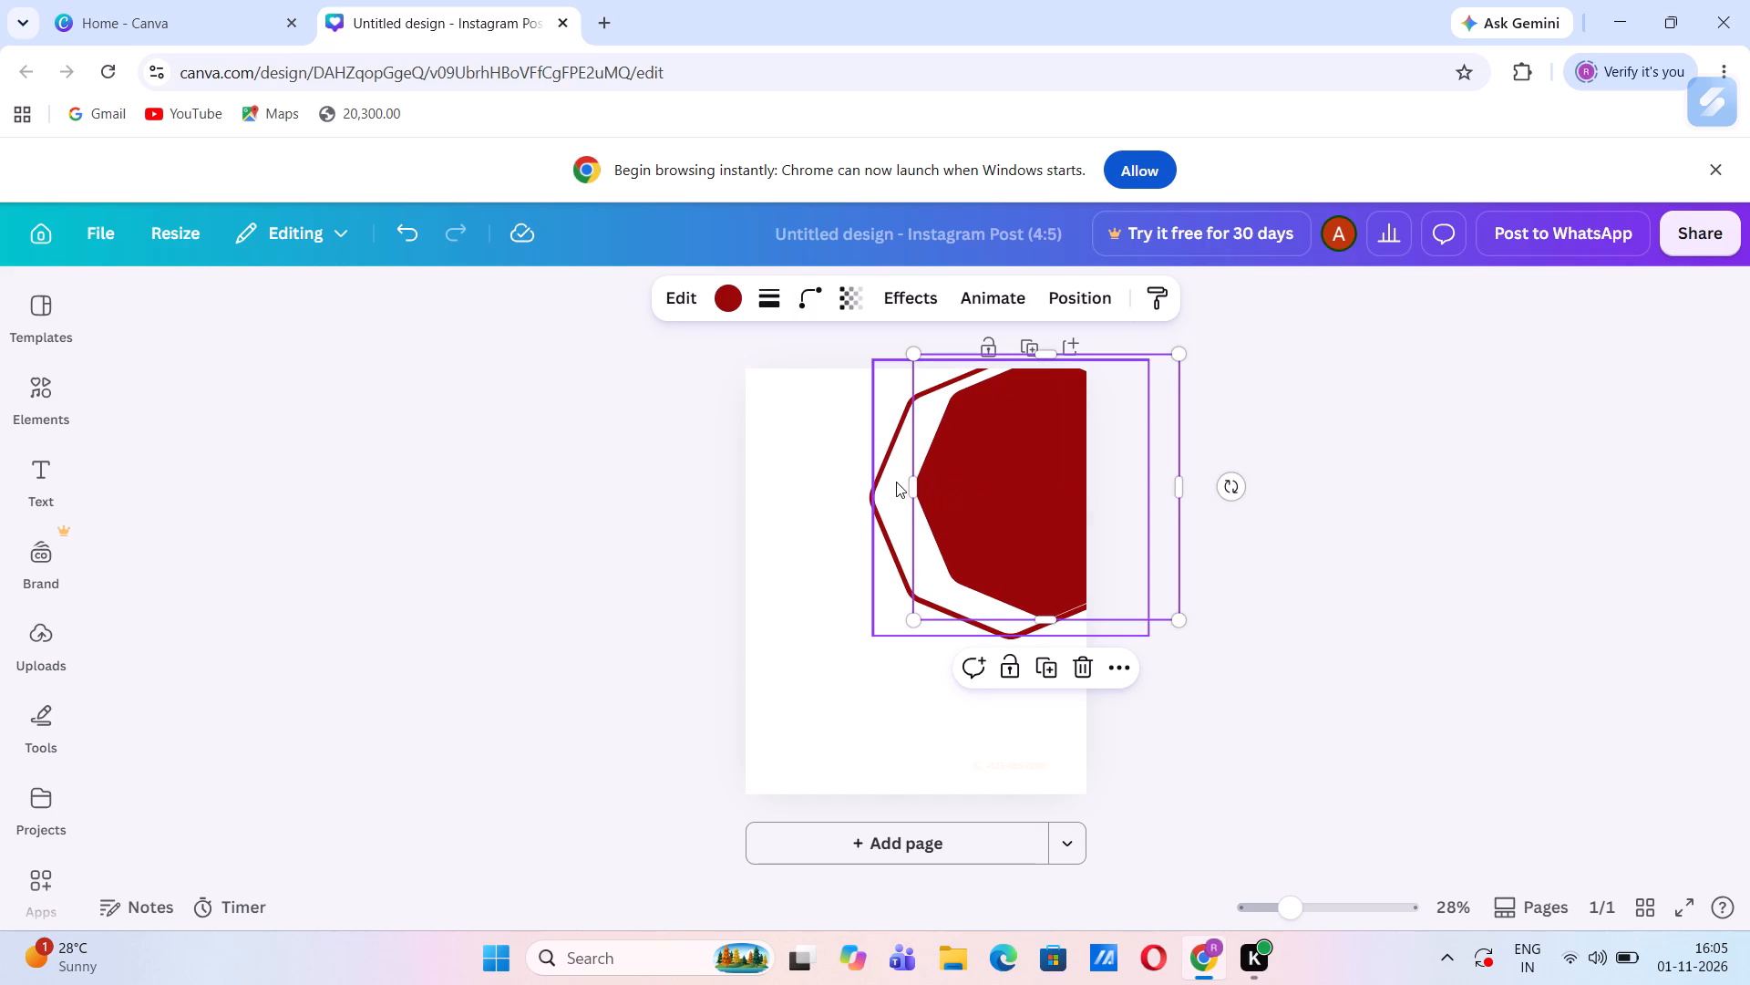
left_click(896, 482)
left_click_drag(896, 482, 917, 471)
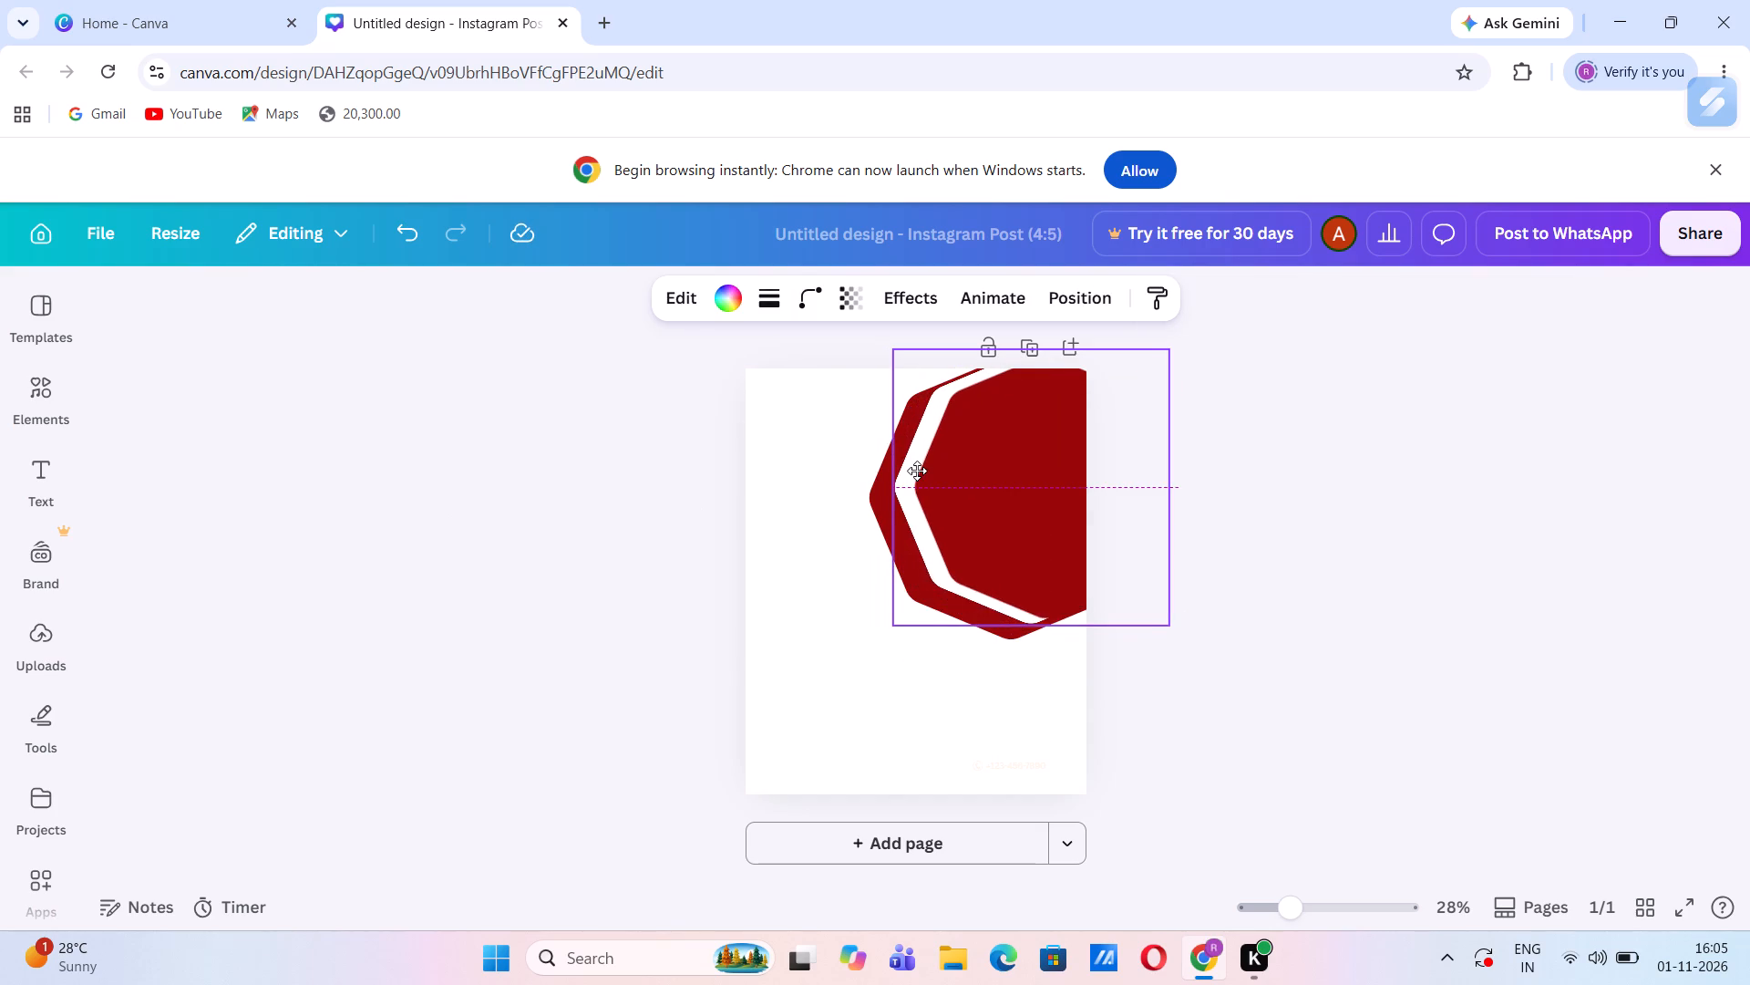
left_click_drag(917, 471, 921, 469)
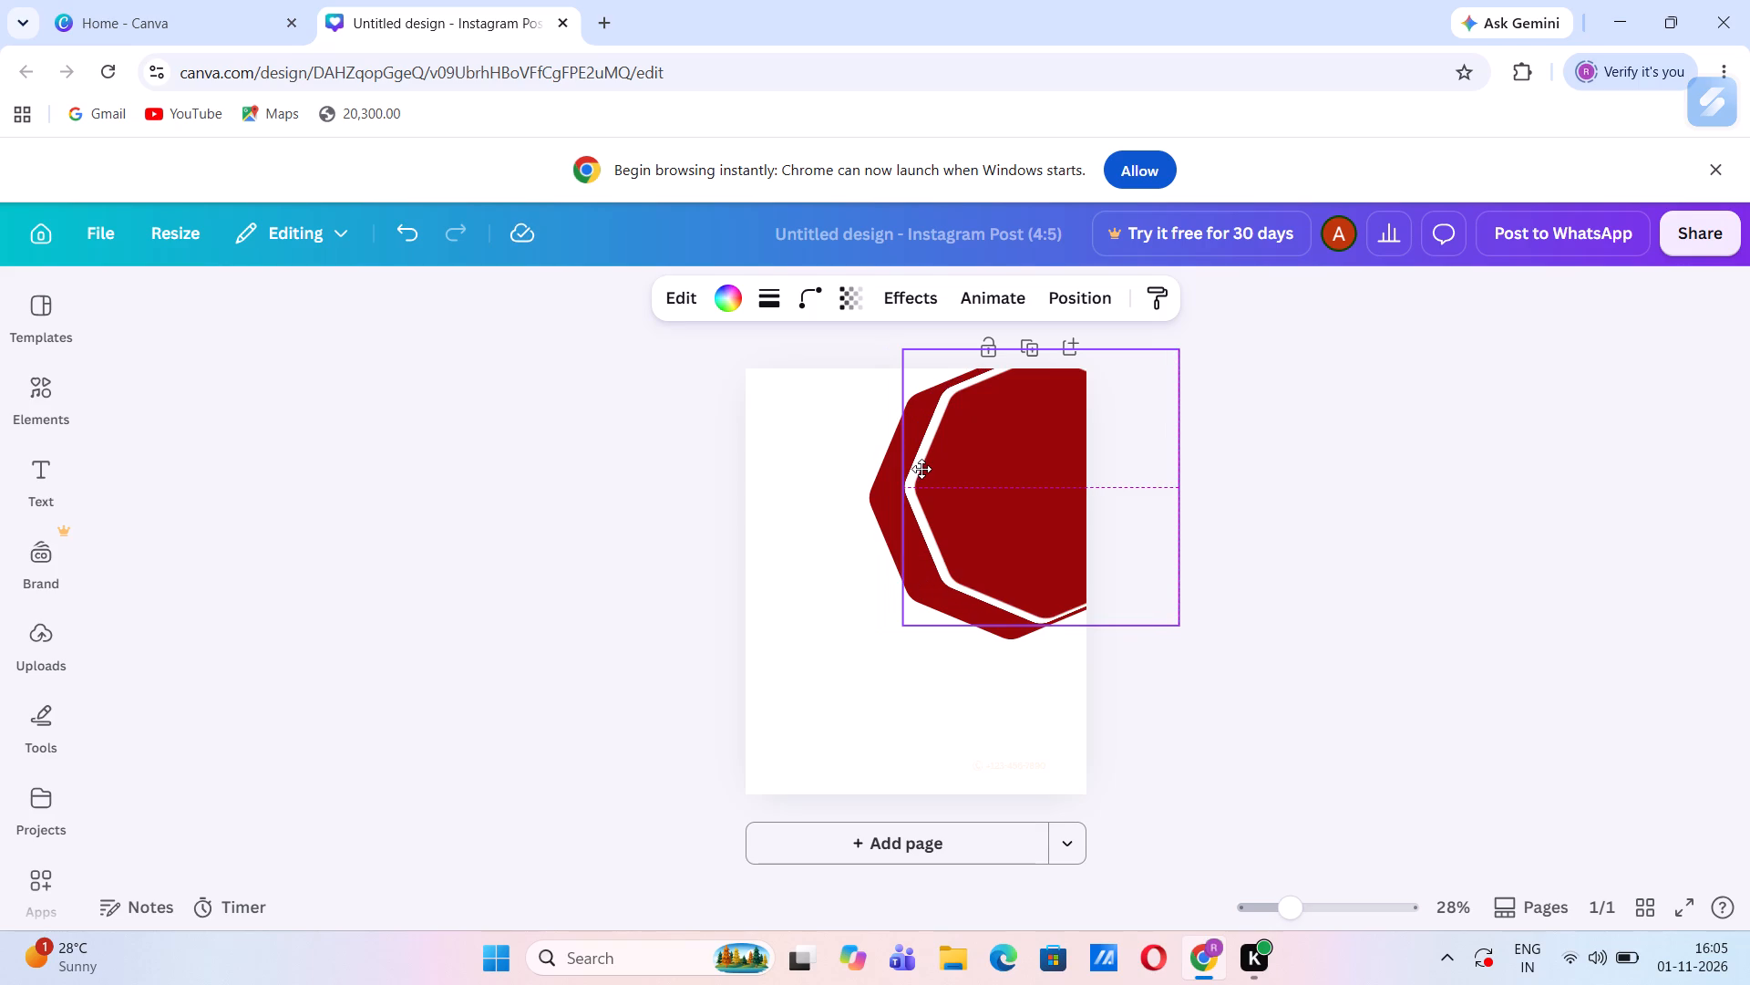
left_click_drag(921, 469, 929, 471)
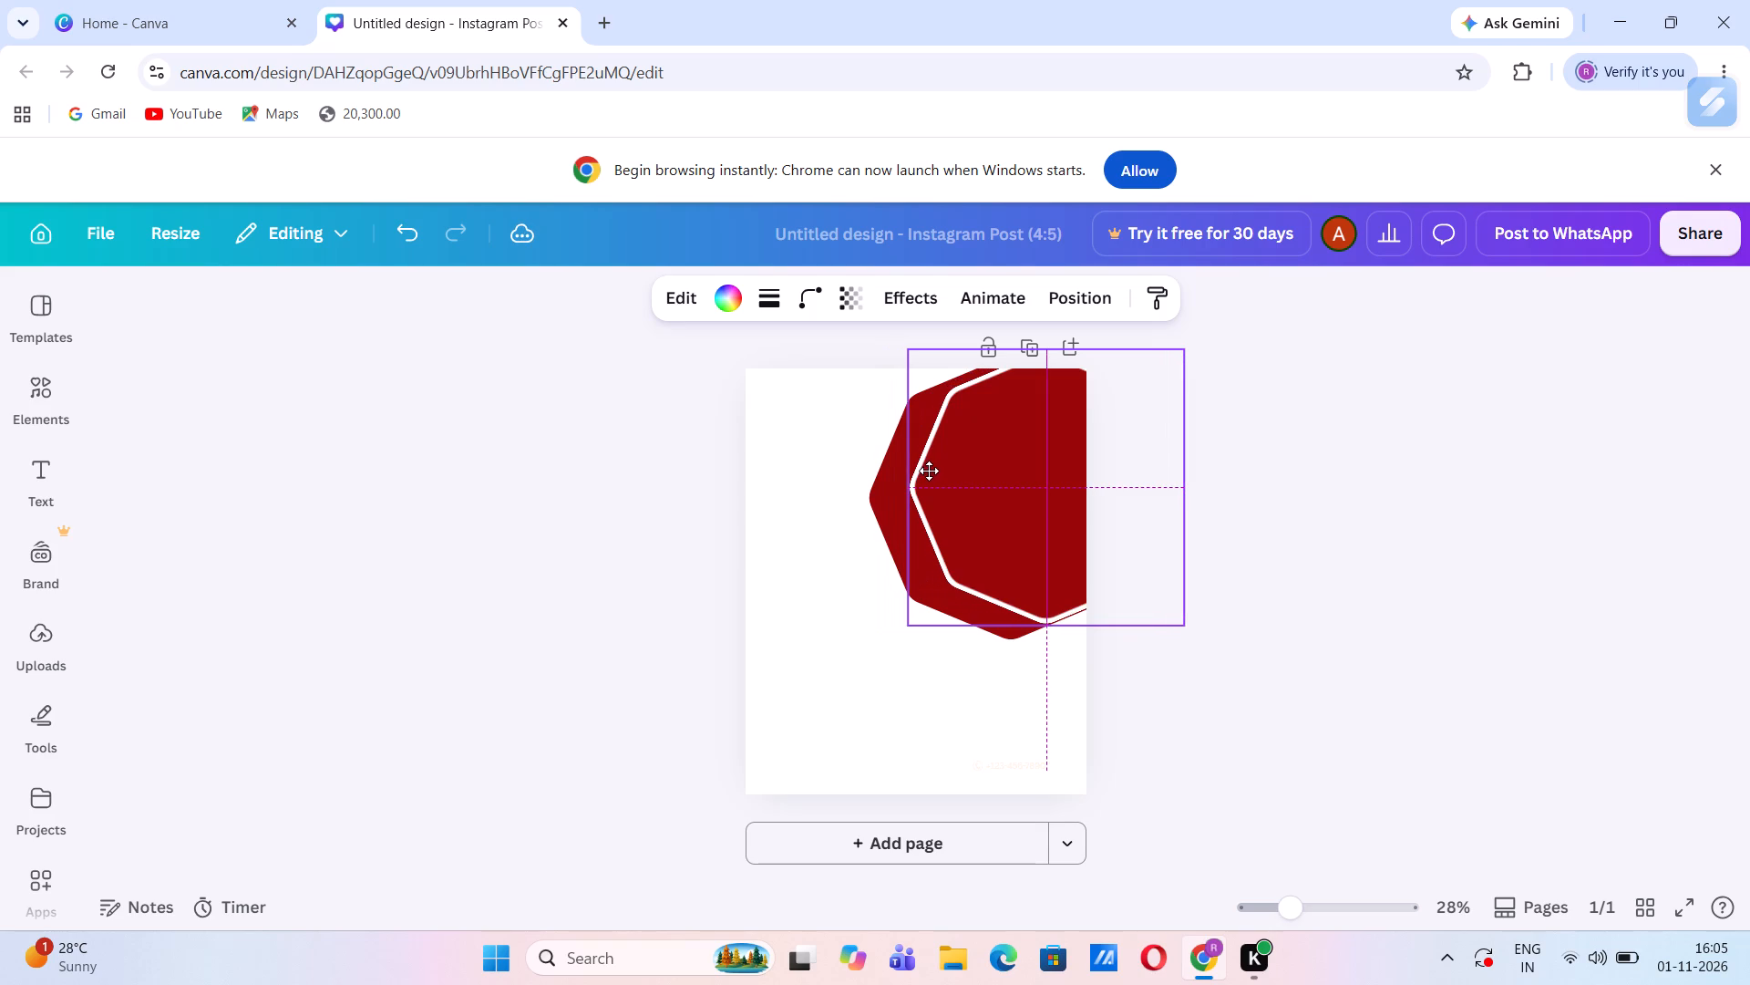
left_click_drag(929, 471, 929, 472)
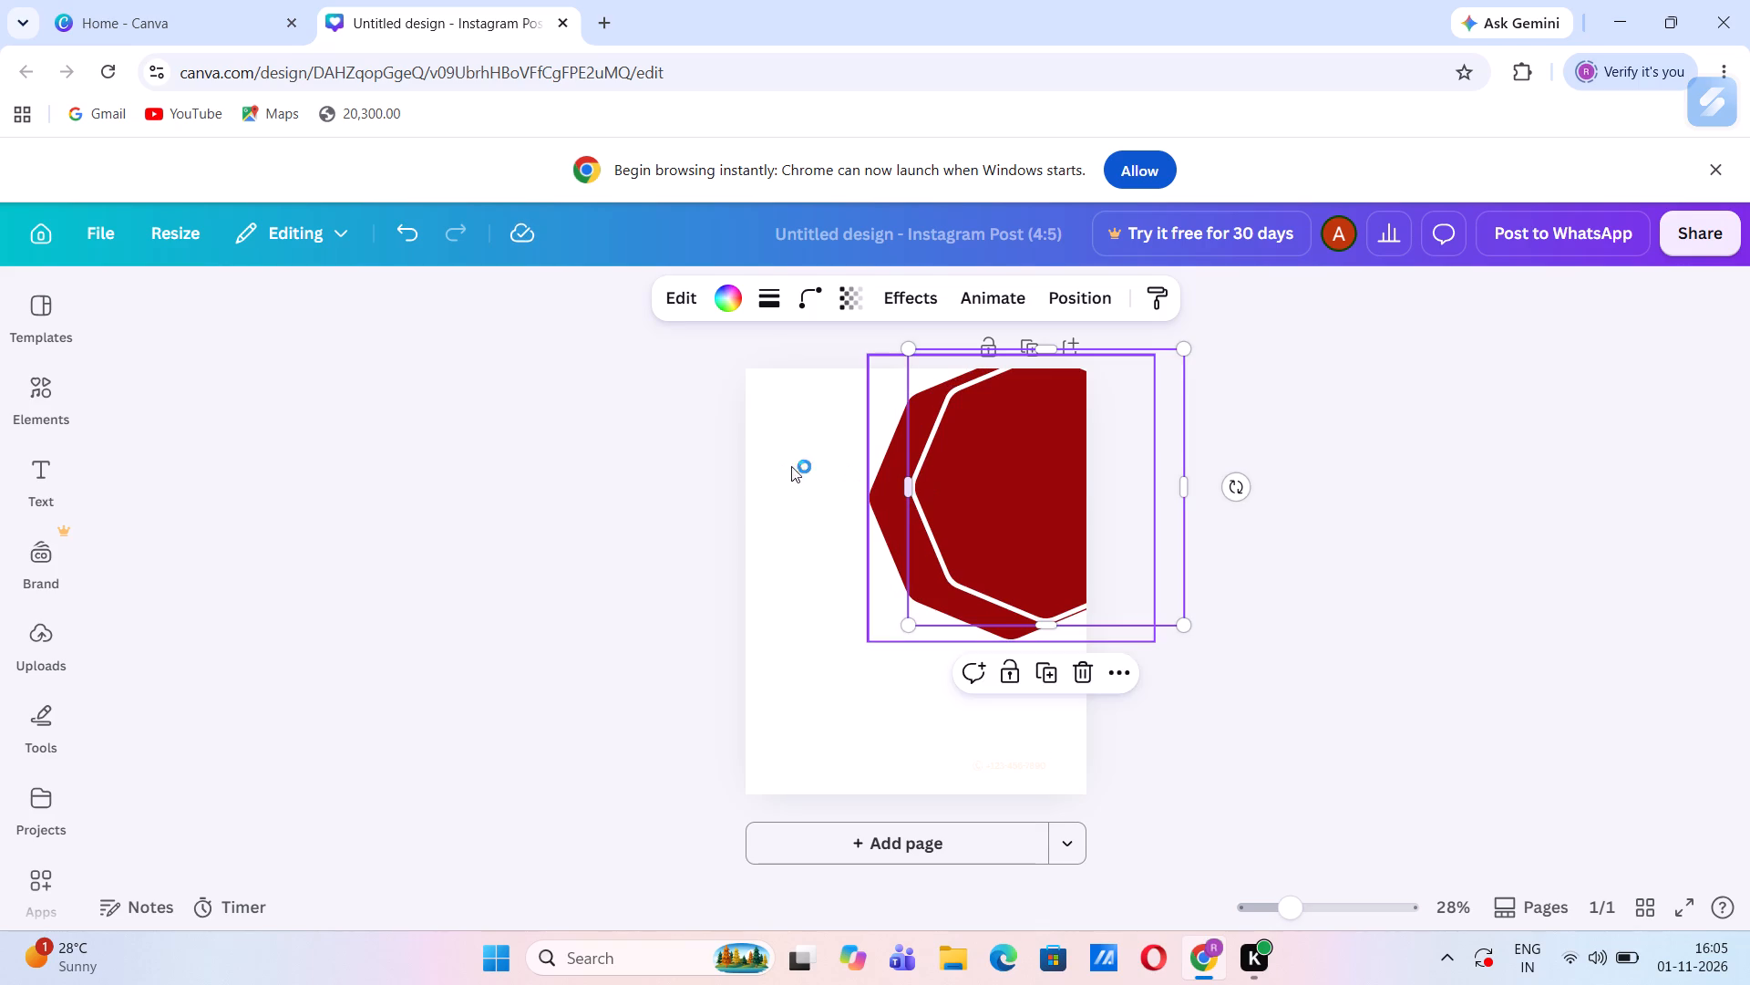
left_click(811, 473)
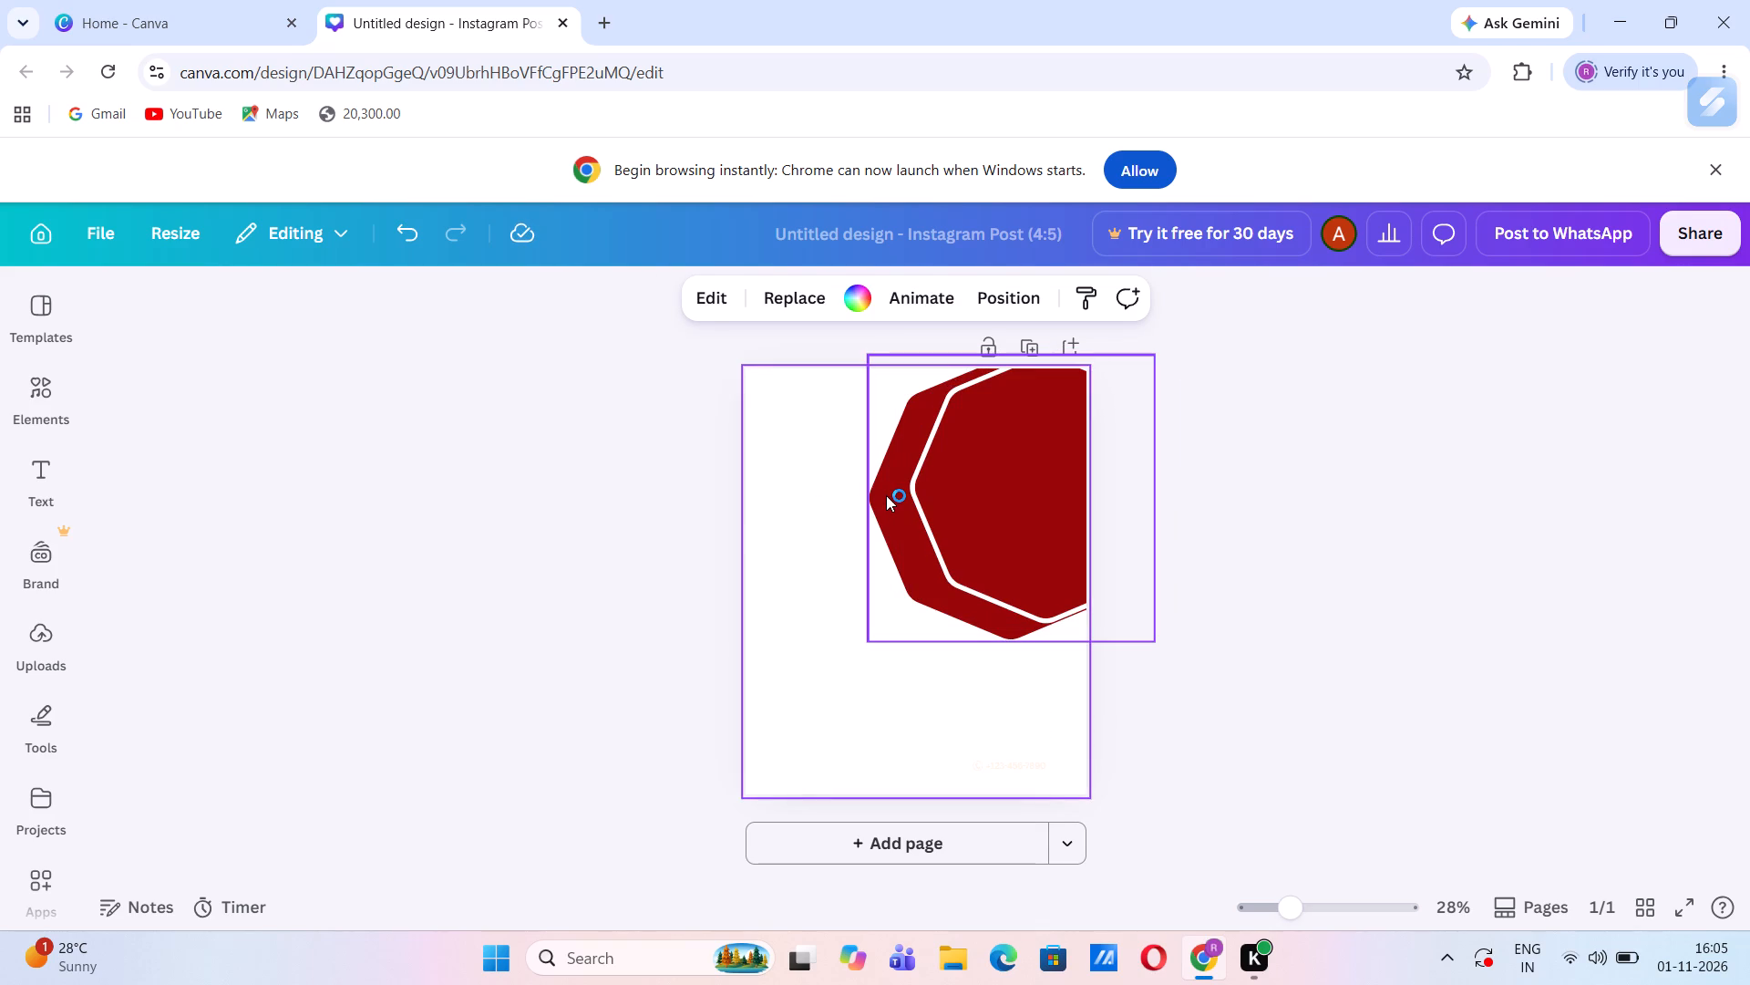
left_click_drag(886, 488, 916, 479)
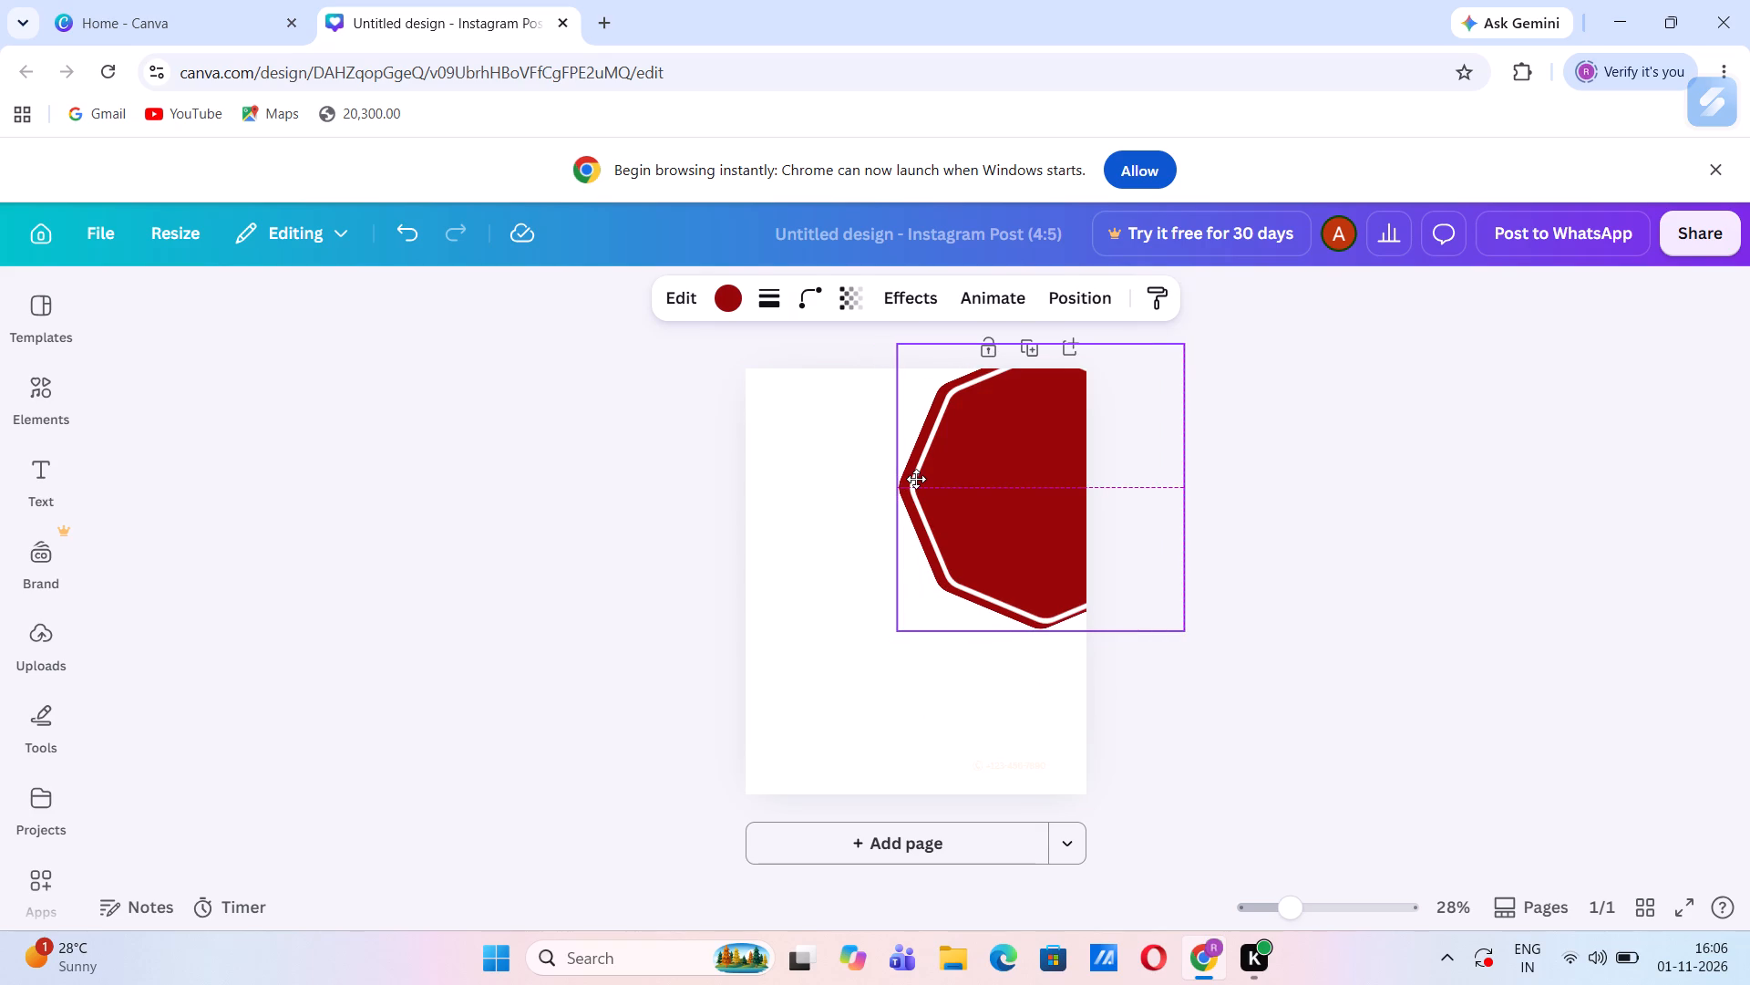
left_click_drag(916, 479, 917, 482)
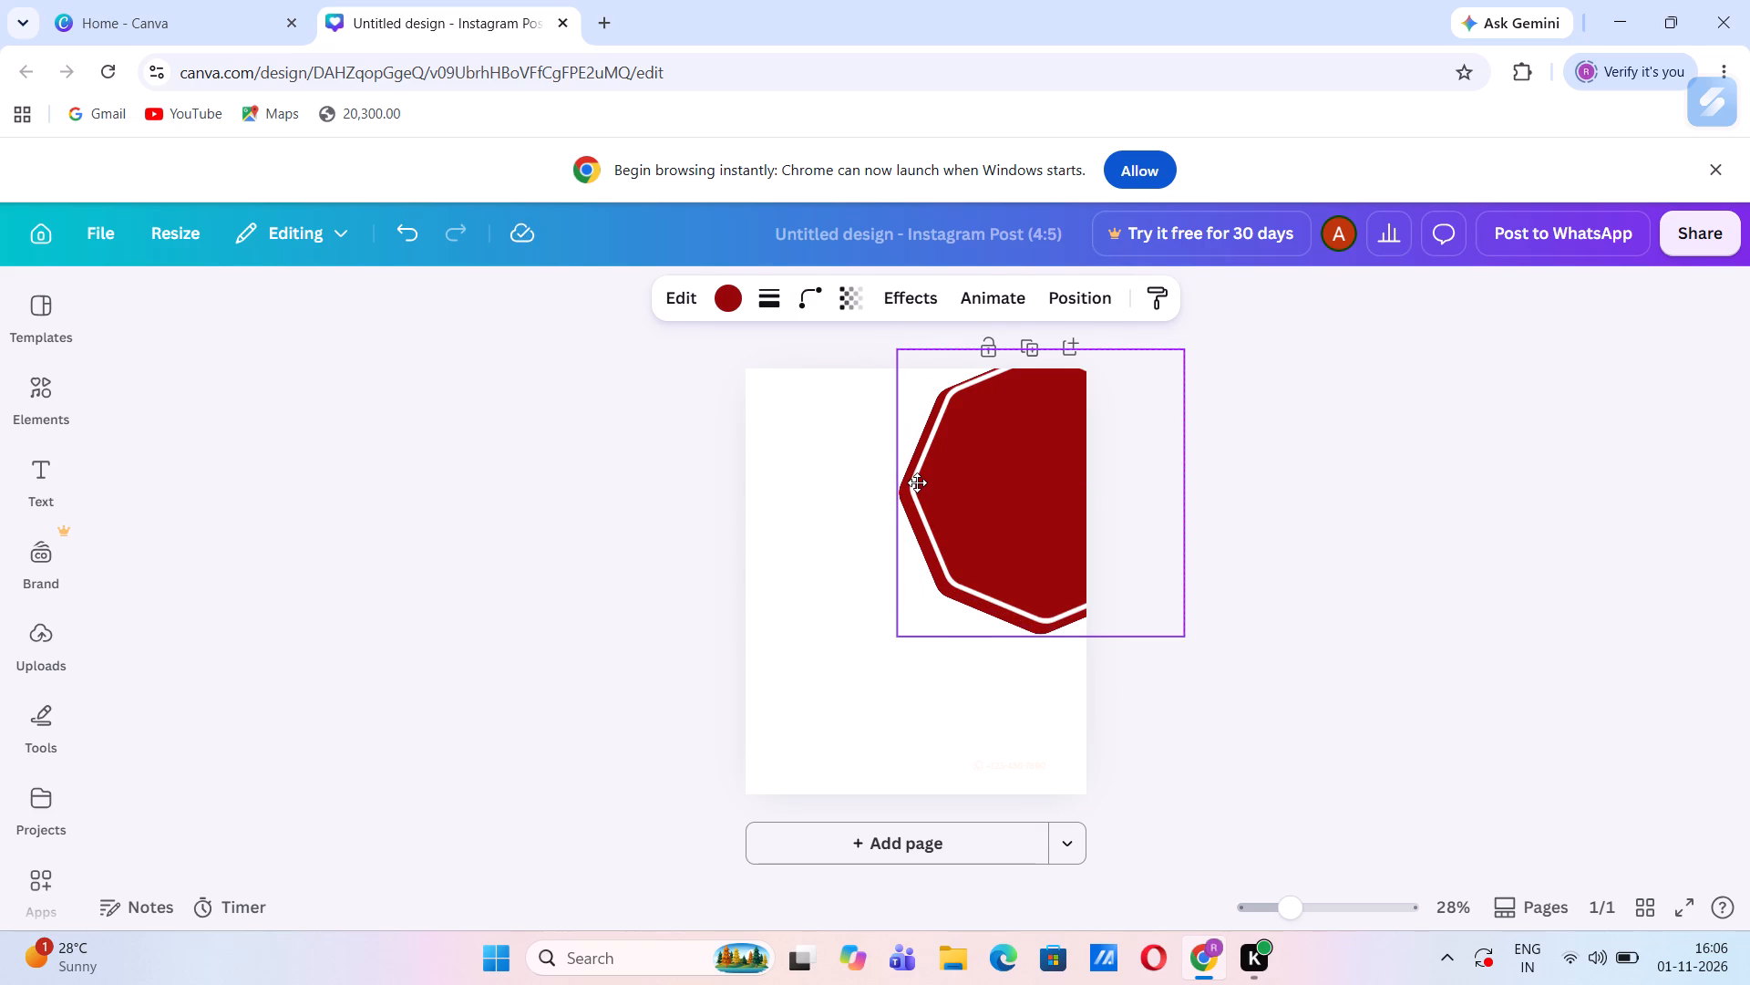
left_click_drag(917, 482, 919, 480)
left_click(821, 474)
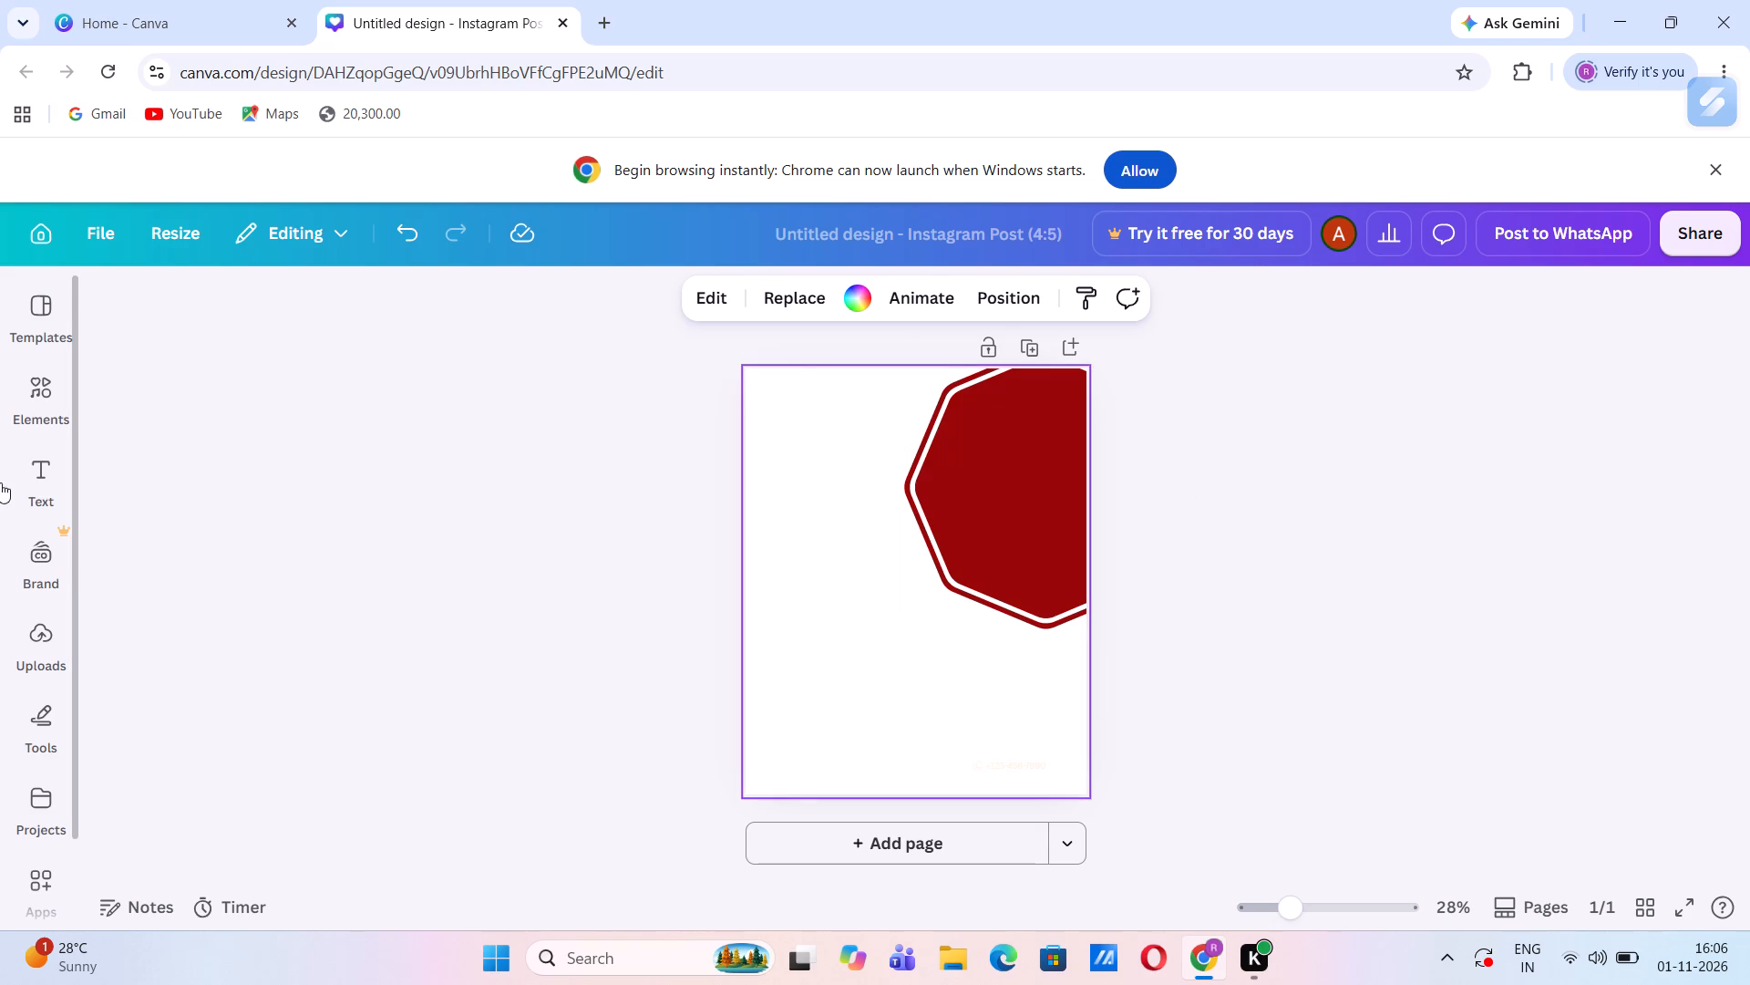
Add a dark red rounded square near the page's bottom and stretch it into a wide banner about 798 wide by 255 high.
left_click(34, 706)
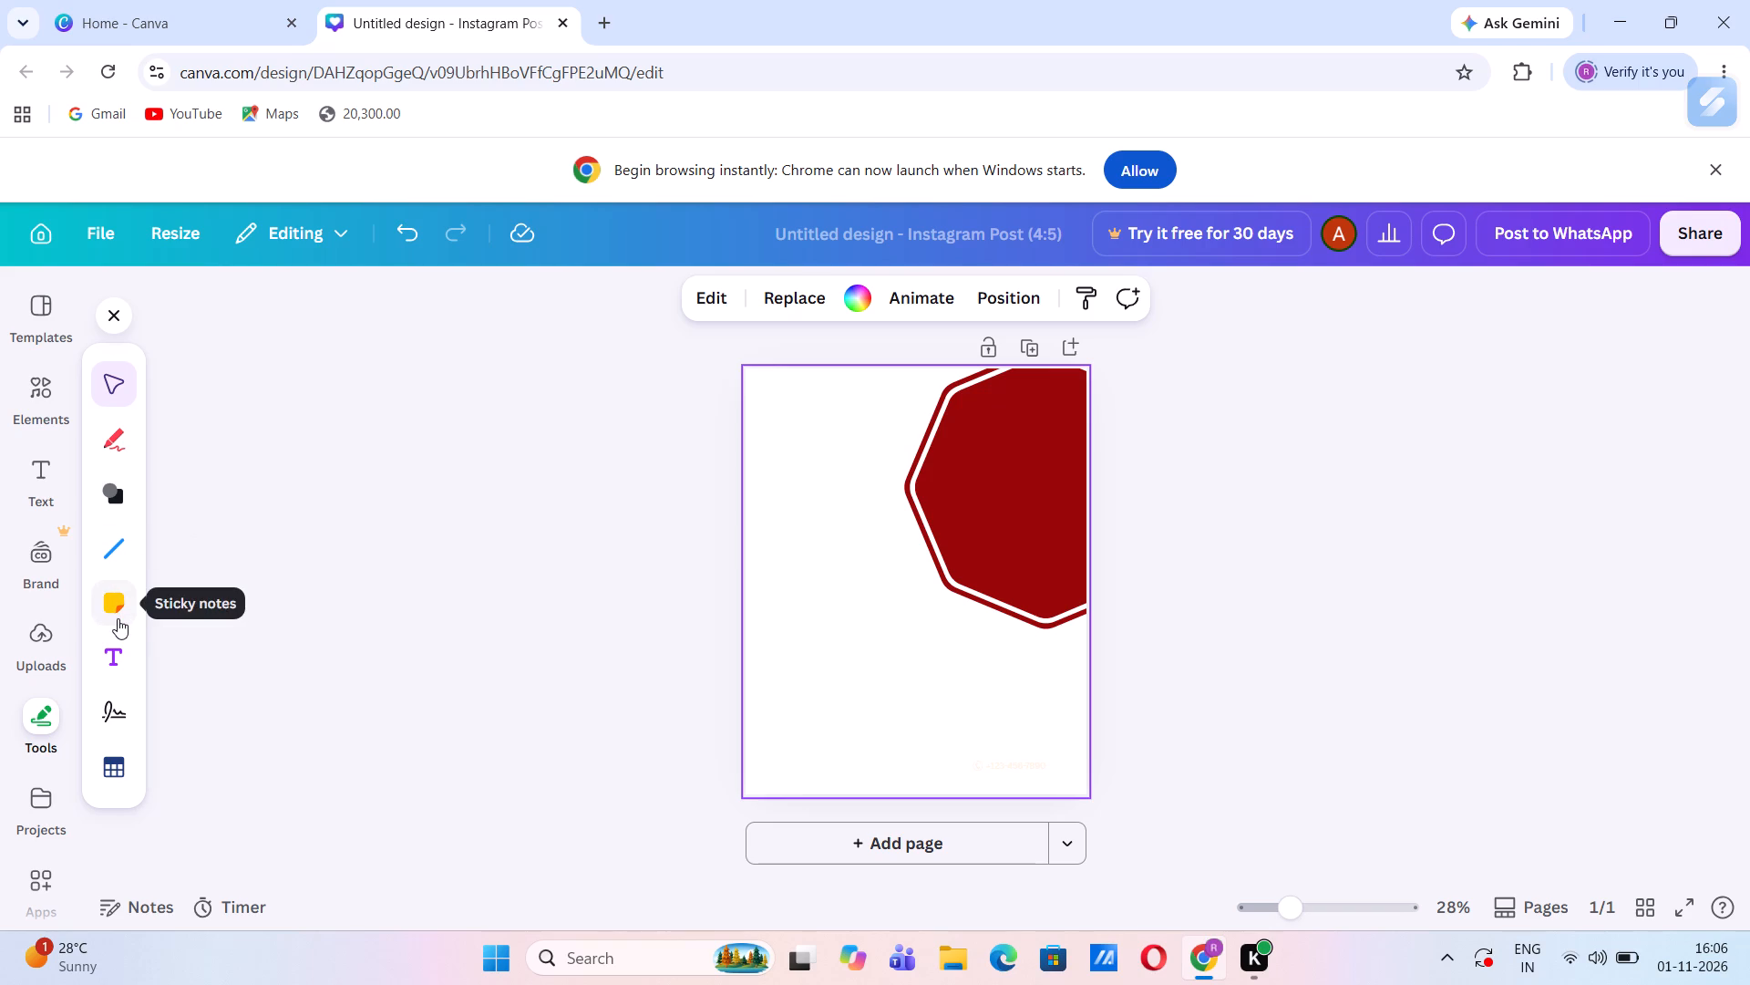
left_click(110, 495)
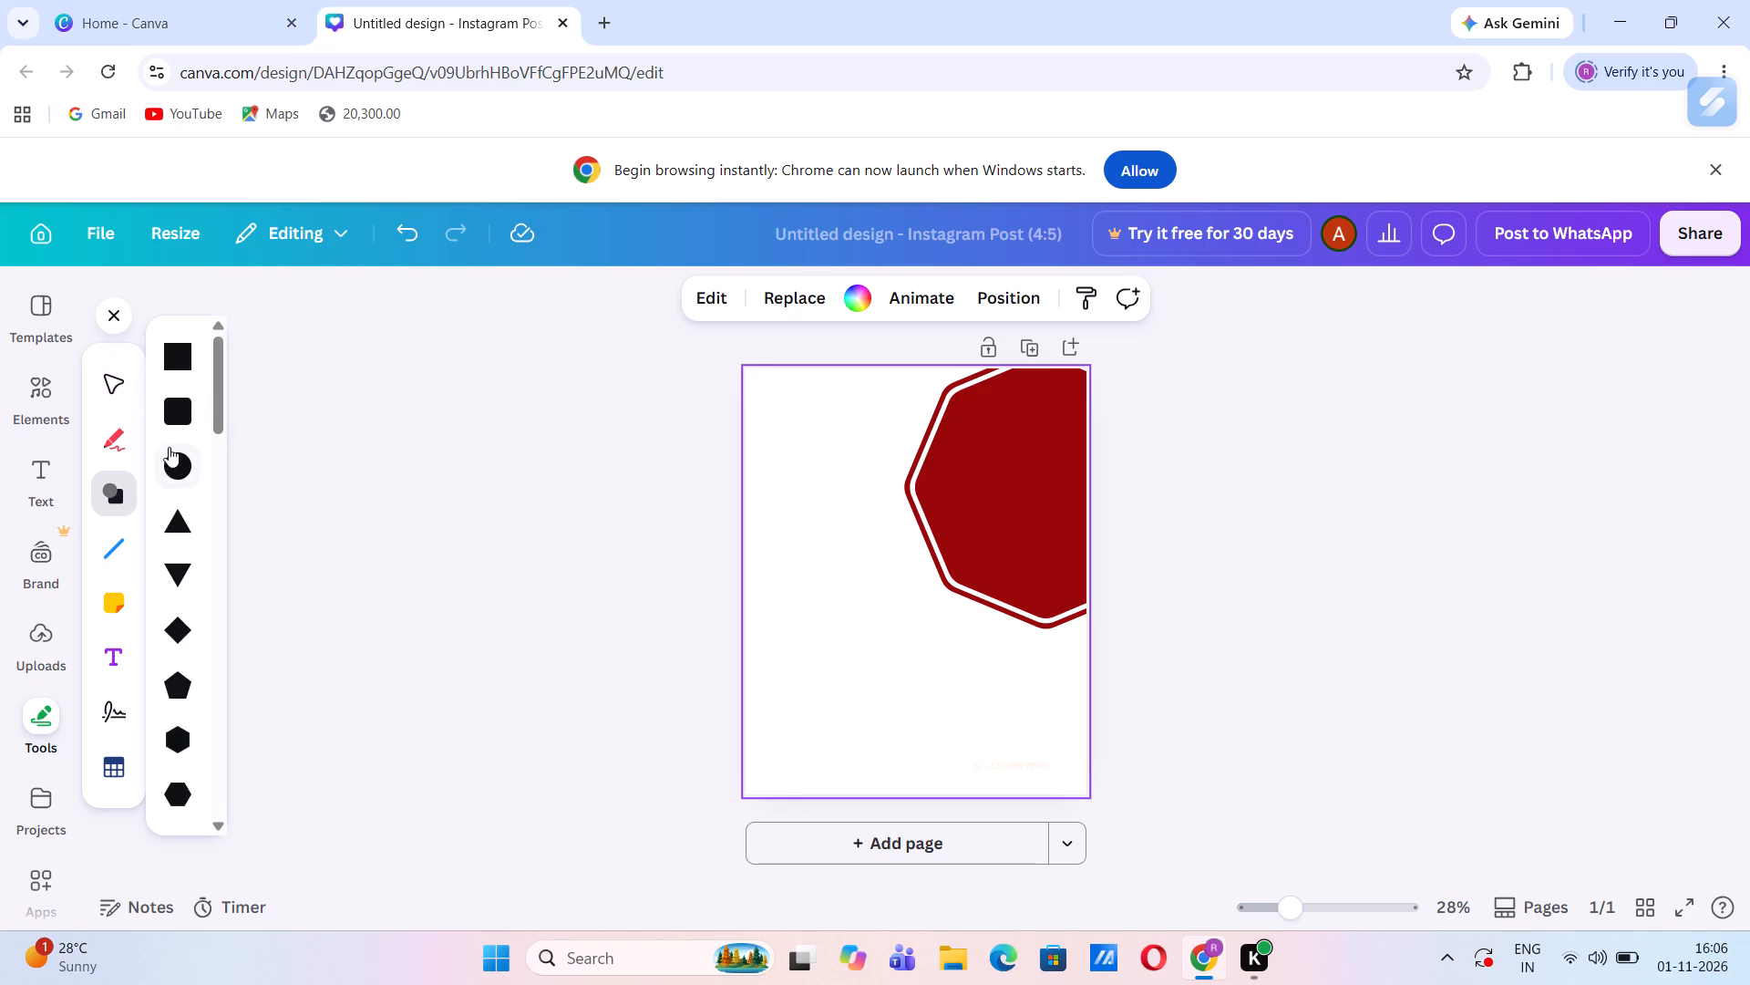
left_click(170, 418)
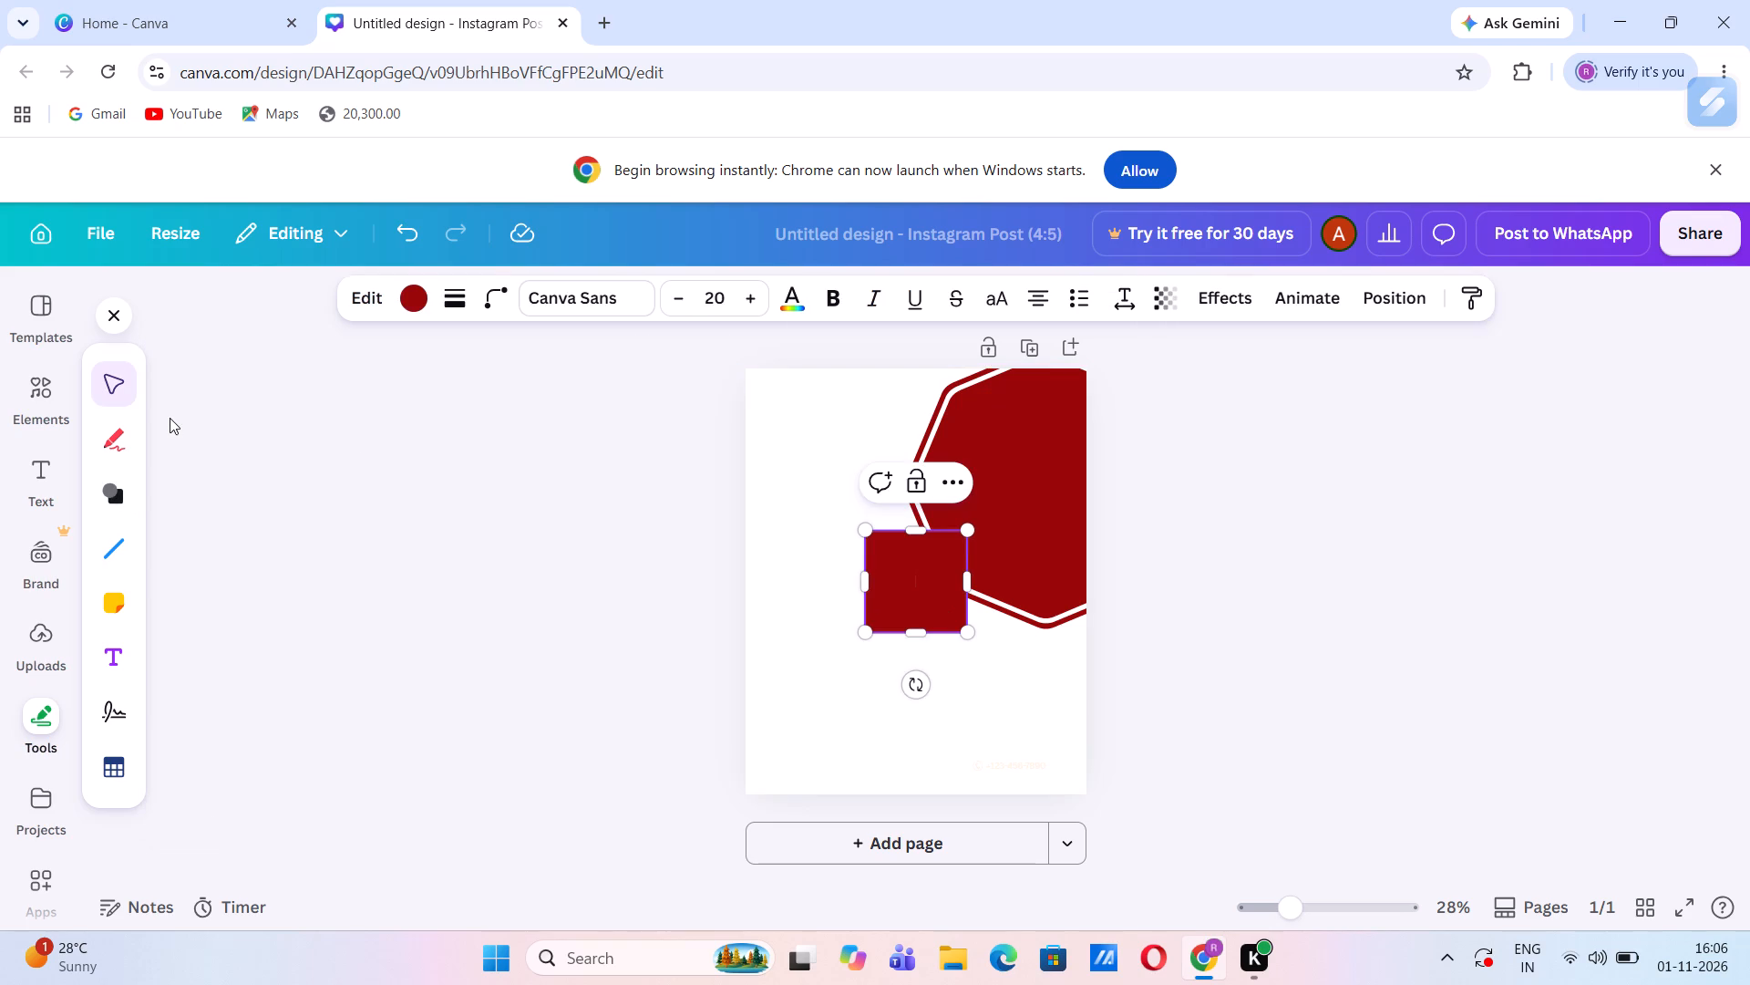
left_click_drag(907, 570, 838, 689)
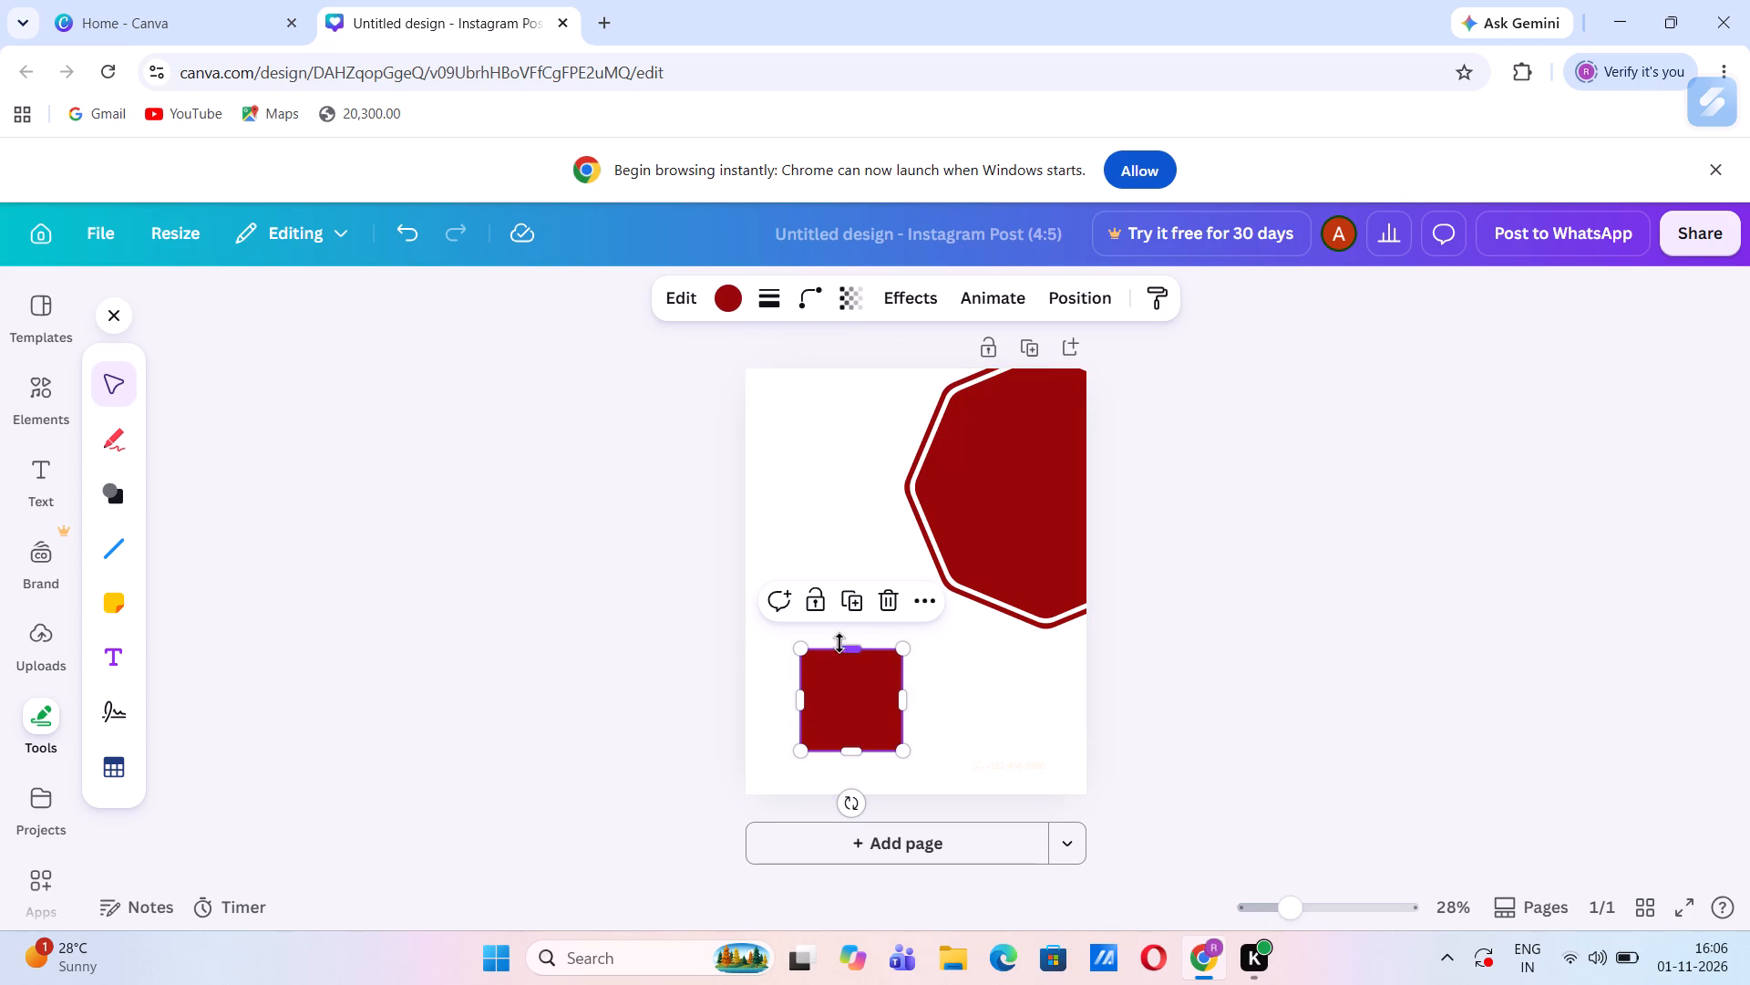
left_click_drag(847, 654, 847, 675)
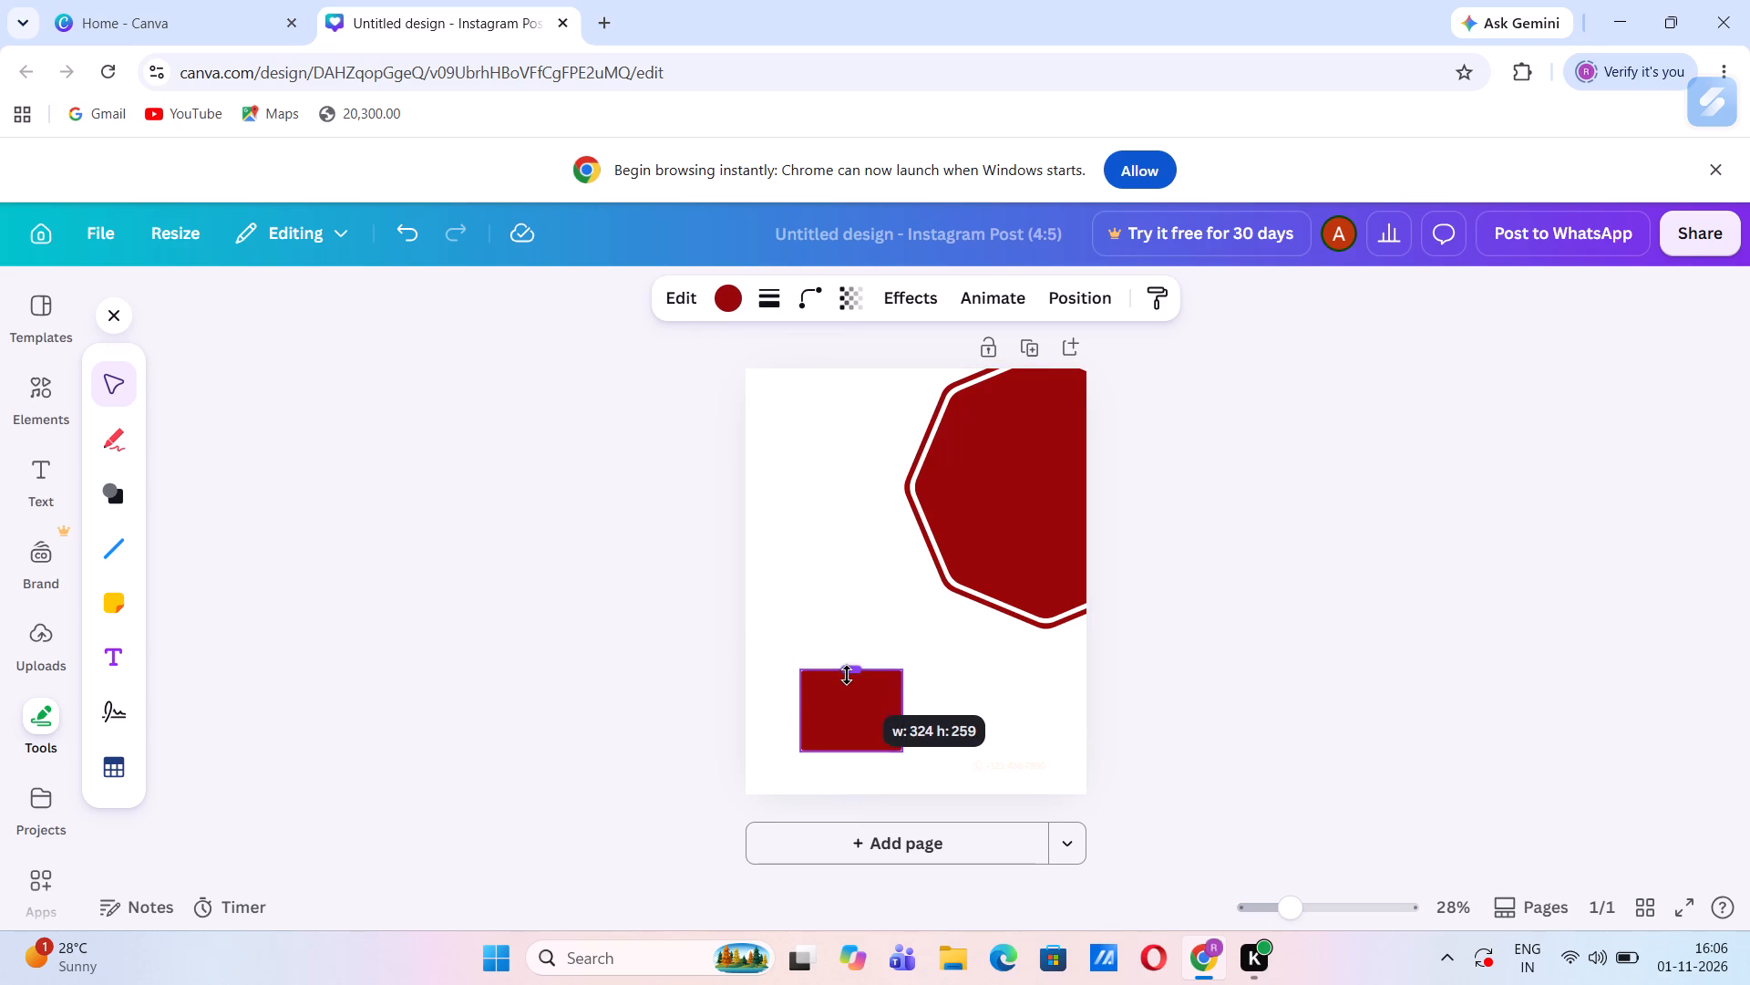
left_click_drag(847, 675, 847, 676)
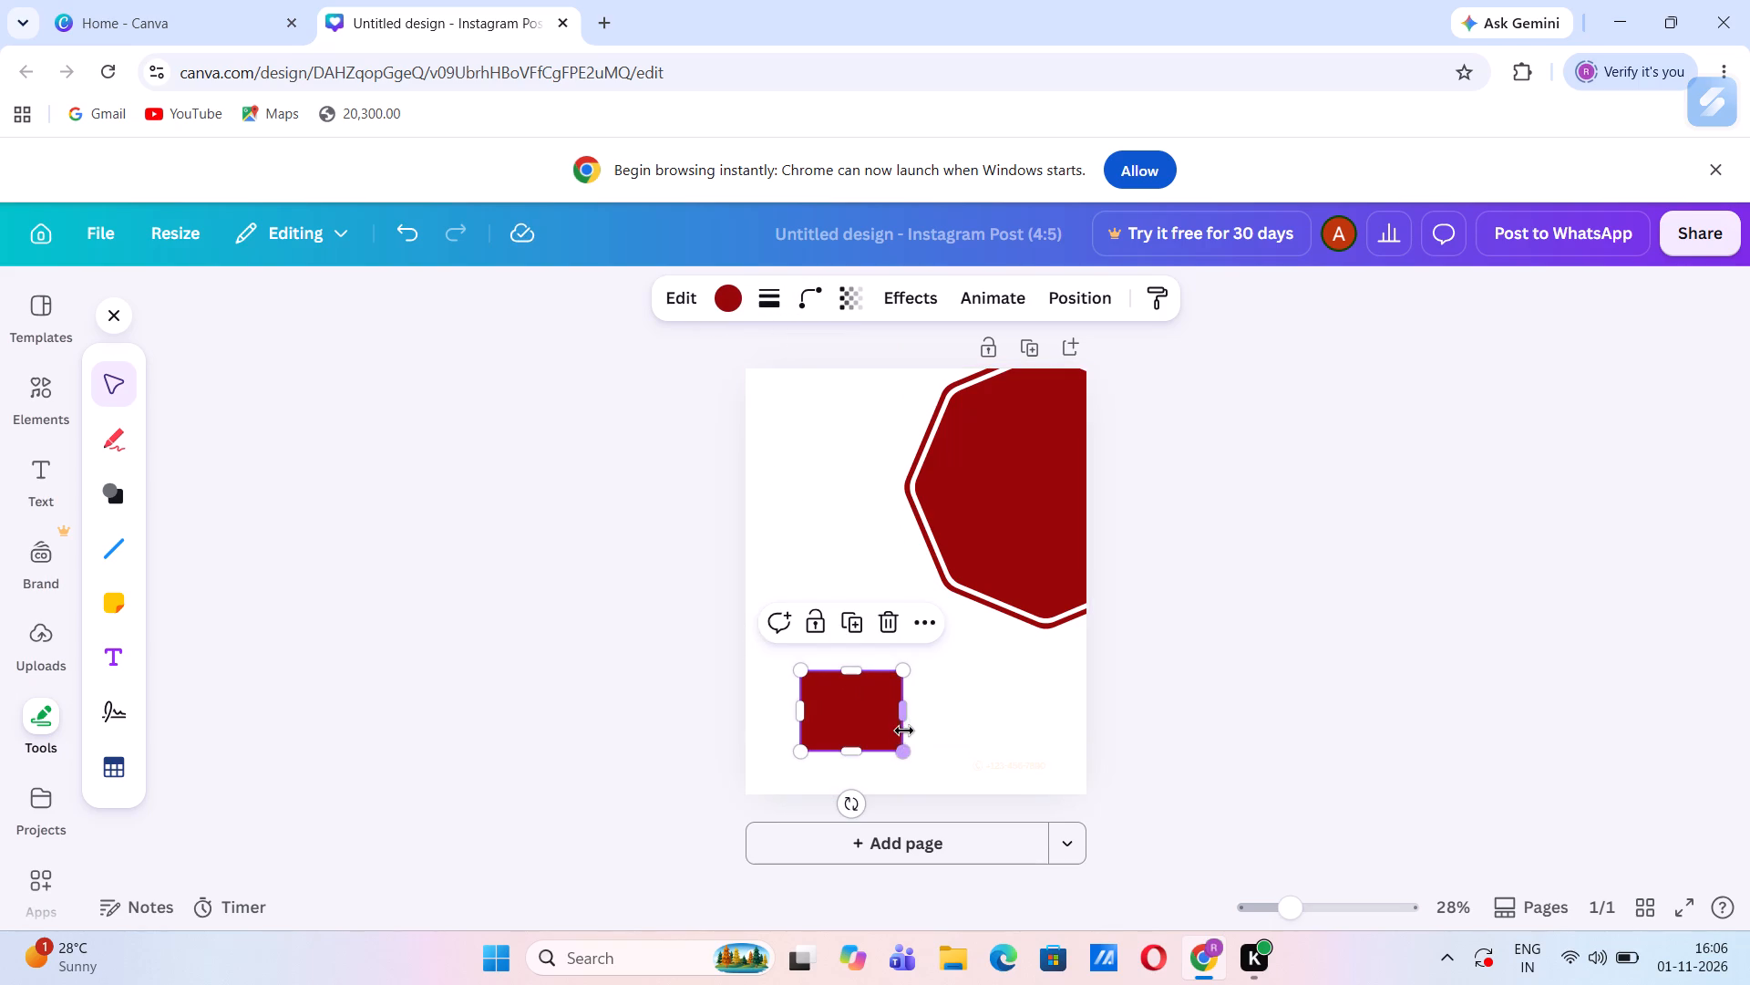
left_click_drag(904, 717, 1054, 684)
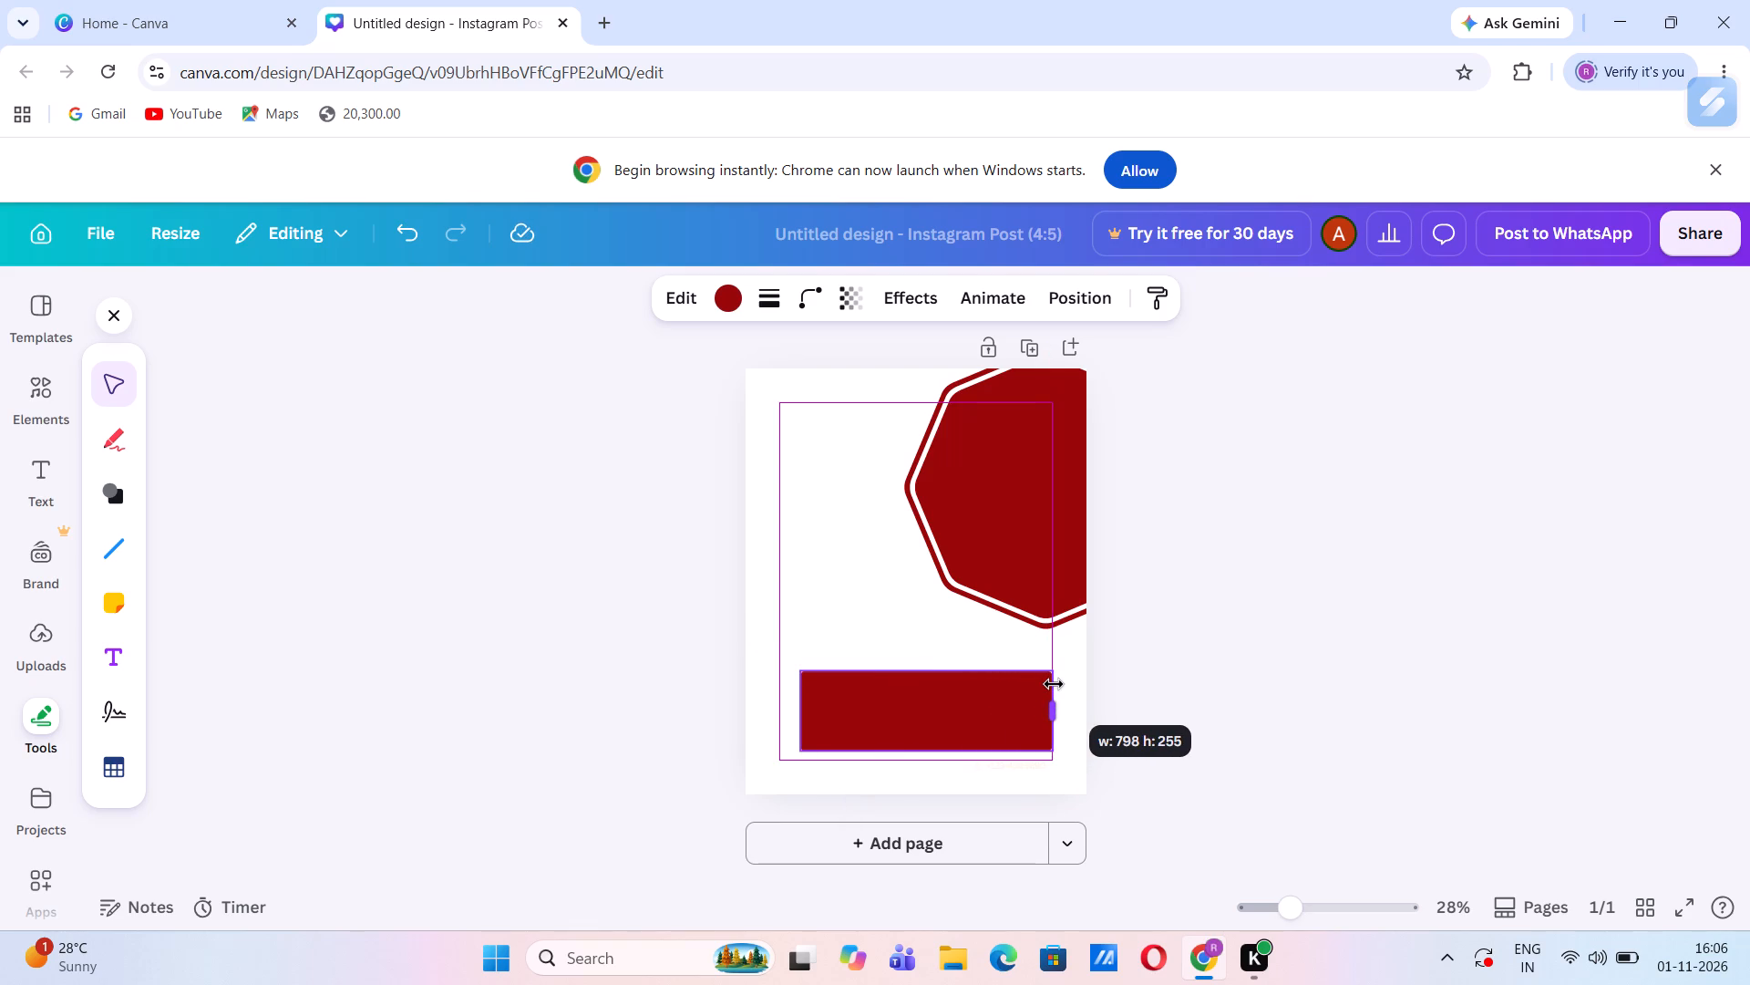
Widen the dark red rectangle near the page's bottom so it spans the left and right margins.
left_click_drag(1054, 684, 1060, 684)
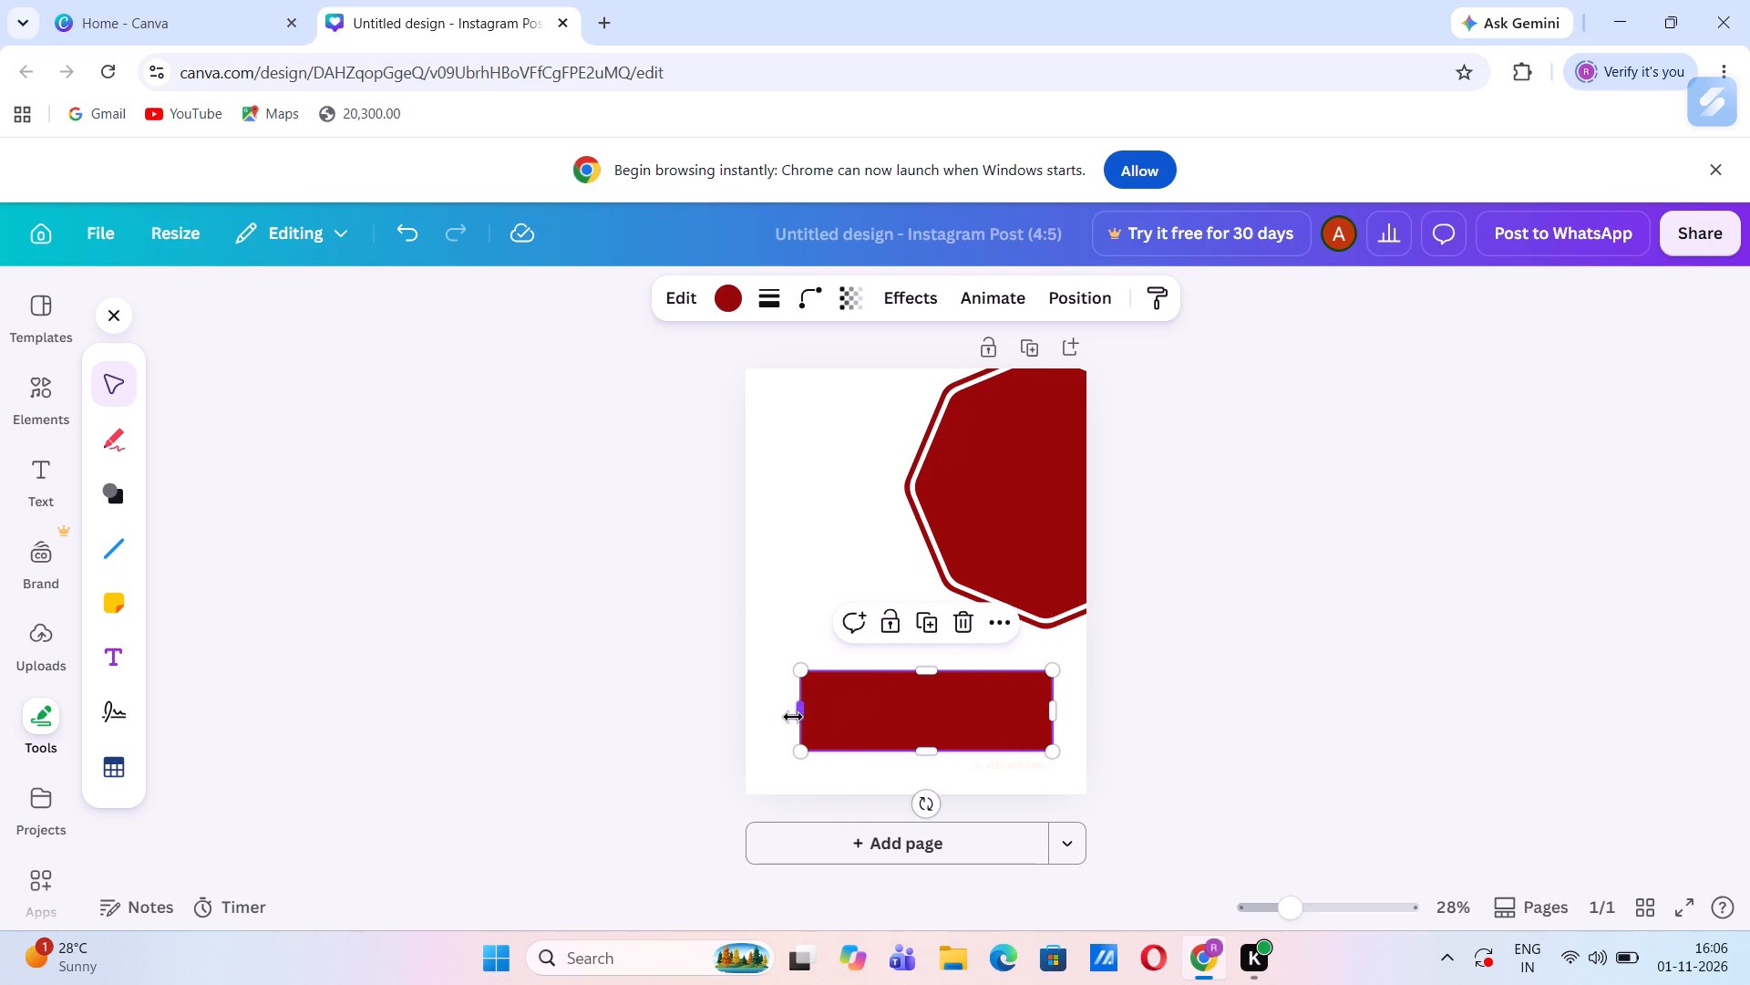
left_click_drag(797, 717, 782, 721)
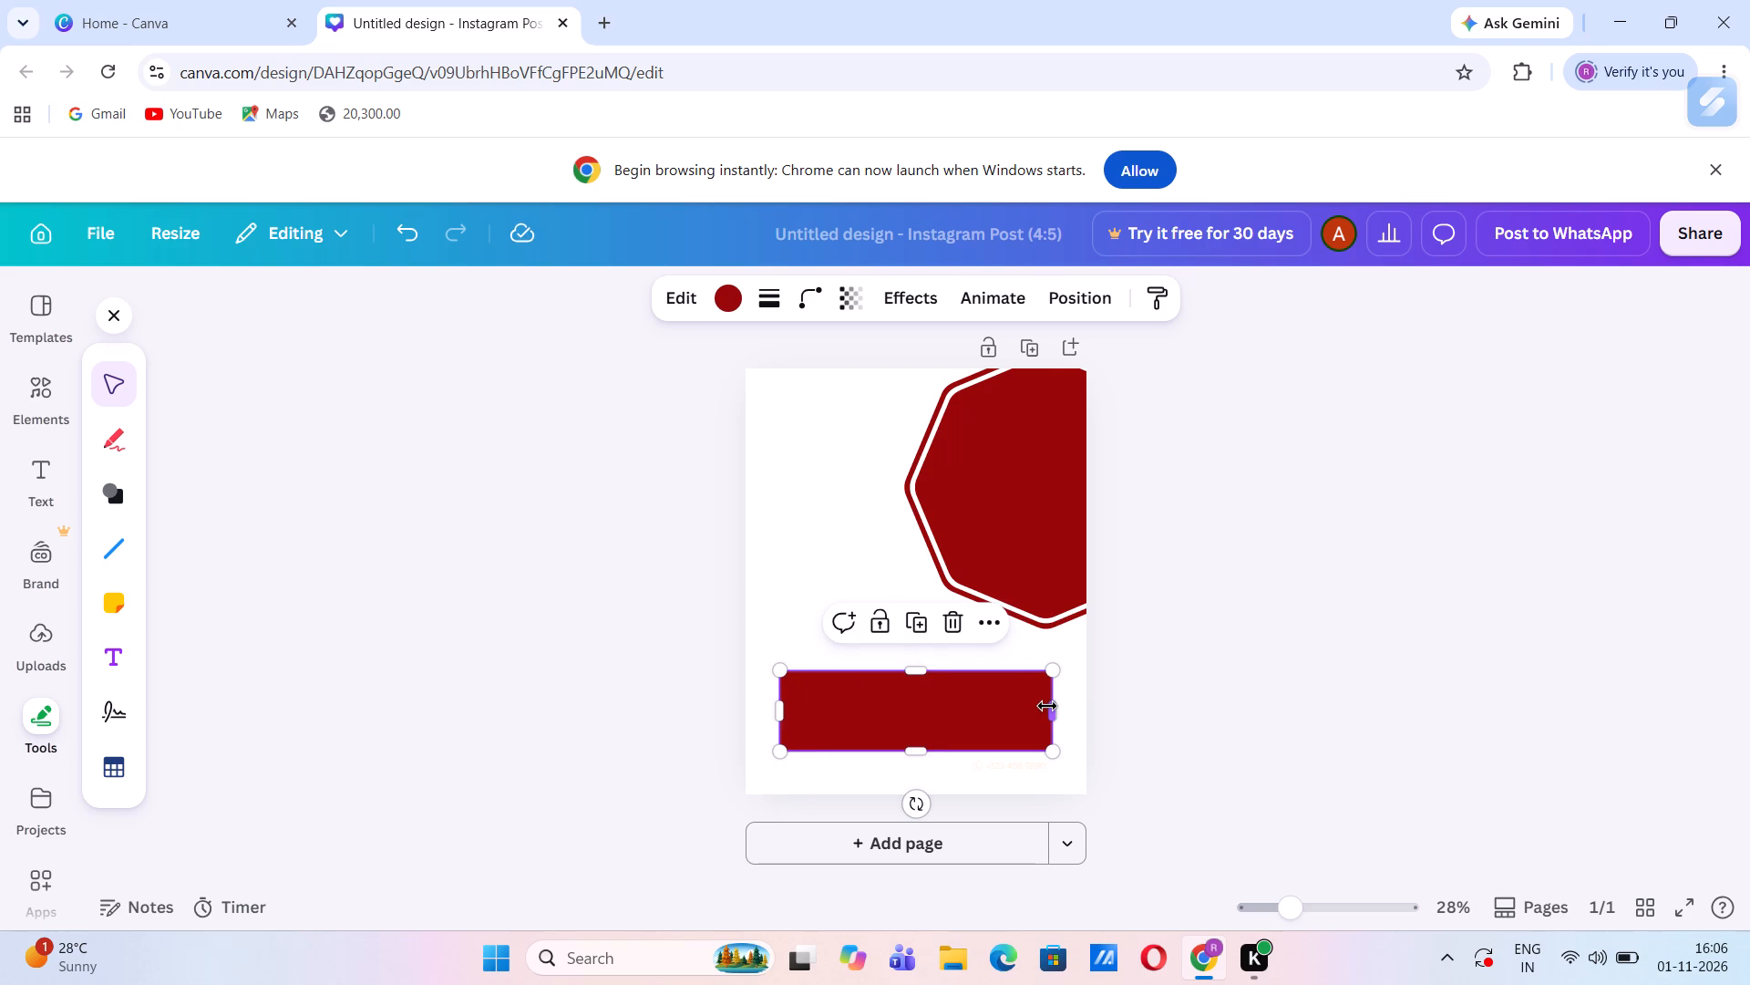
Stretch the dark red rectangle near the page's bottom slightly farther toward the right page edge.
left_click_drag(1048, 707, 1061, 707)
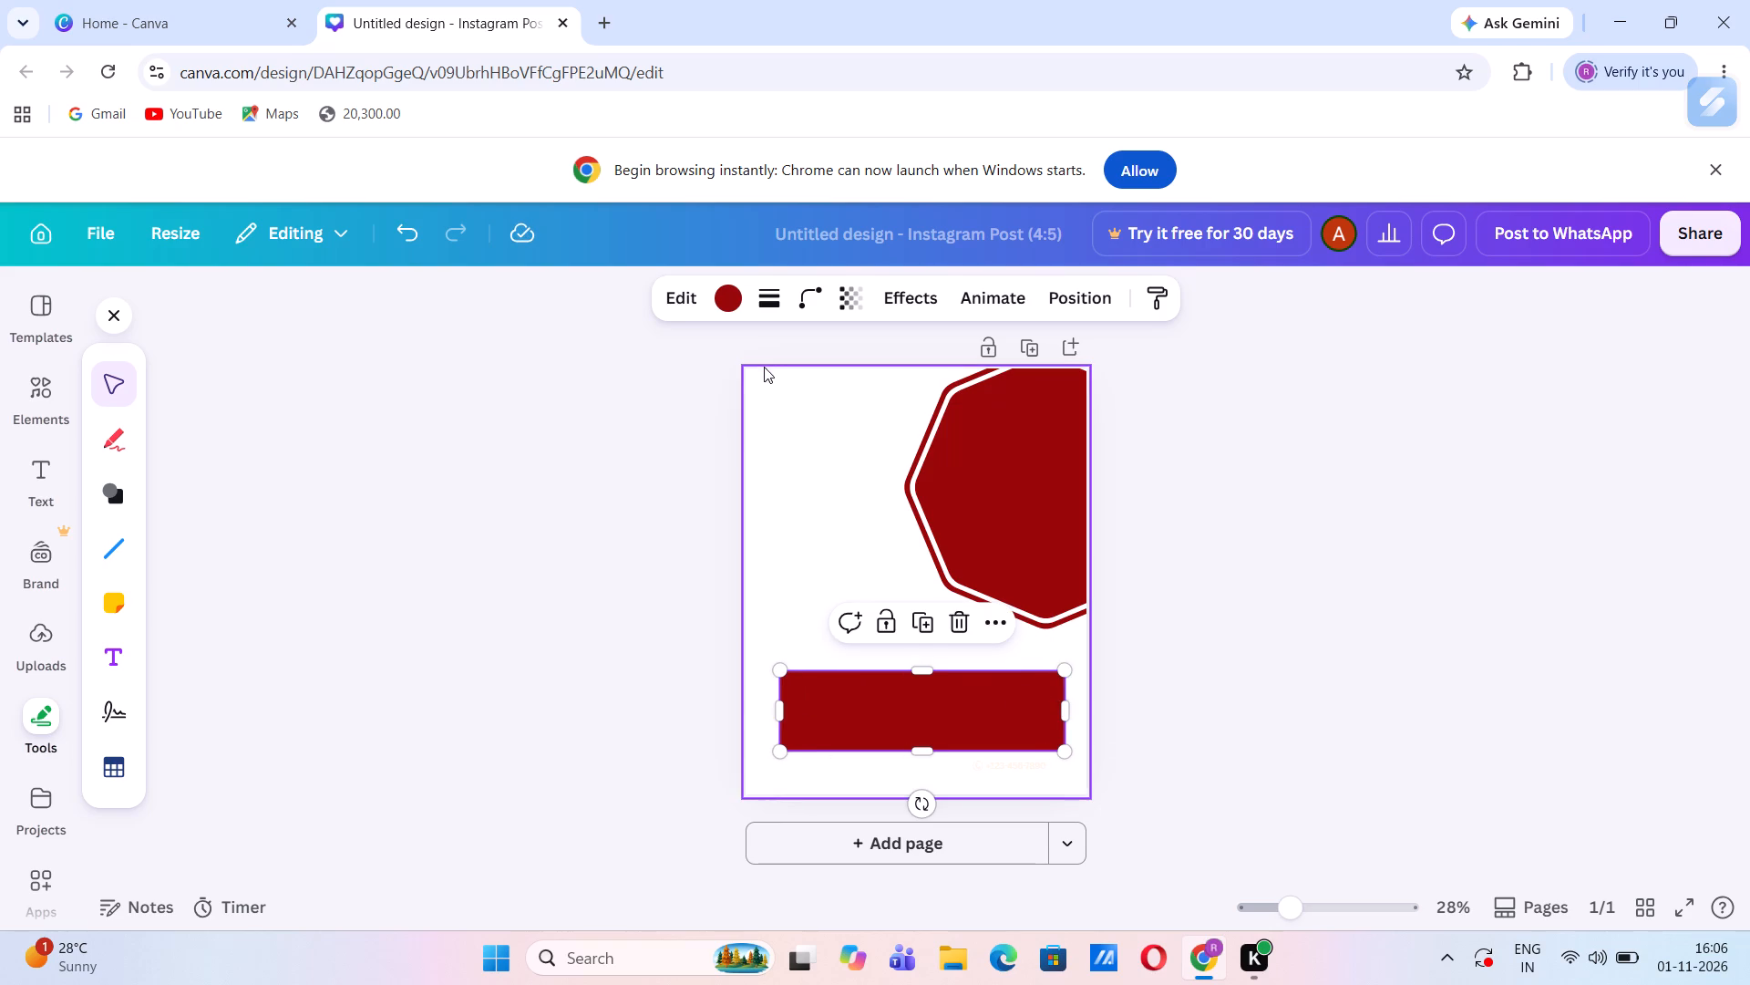
Increase the corner rounding of the dark red rectangle, keeping it four-sided.
left_click(810, 307)
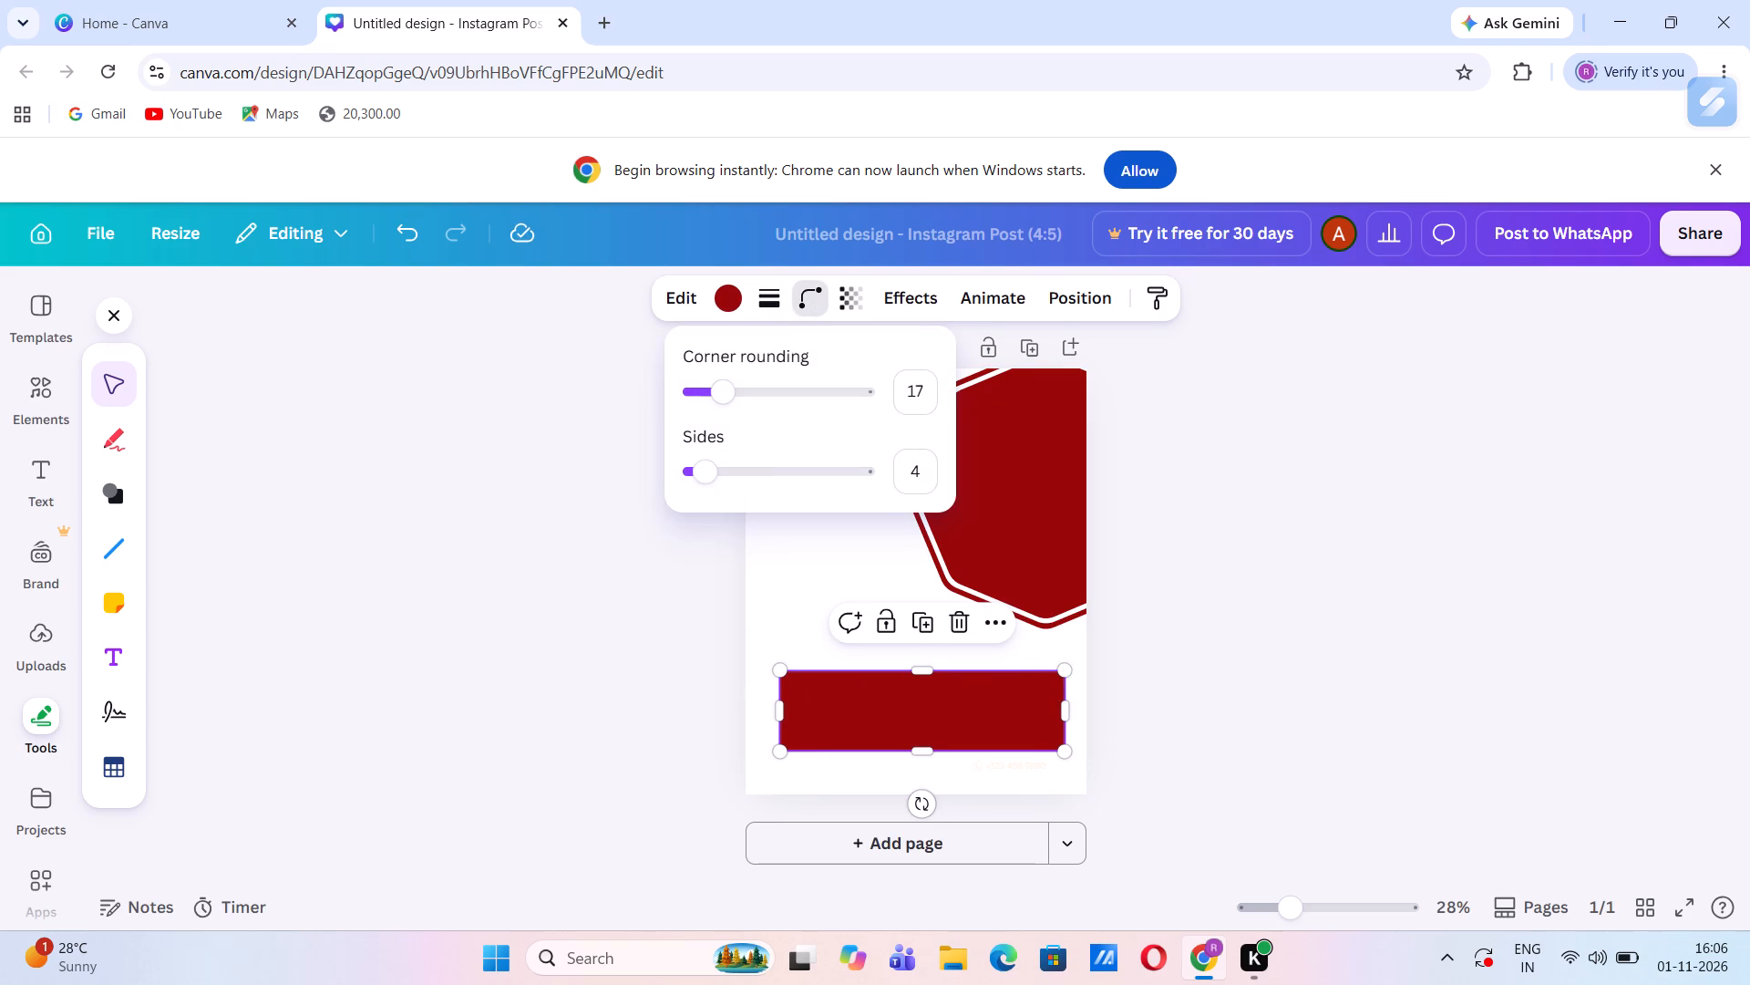
left_click_drag(723, 391, 729, 391)
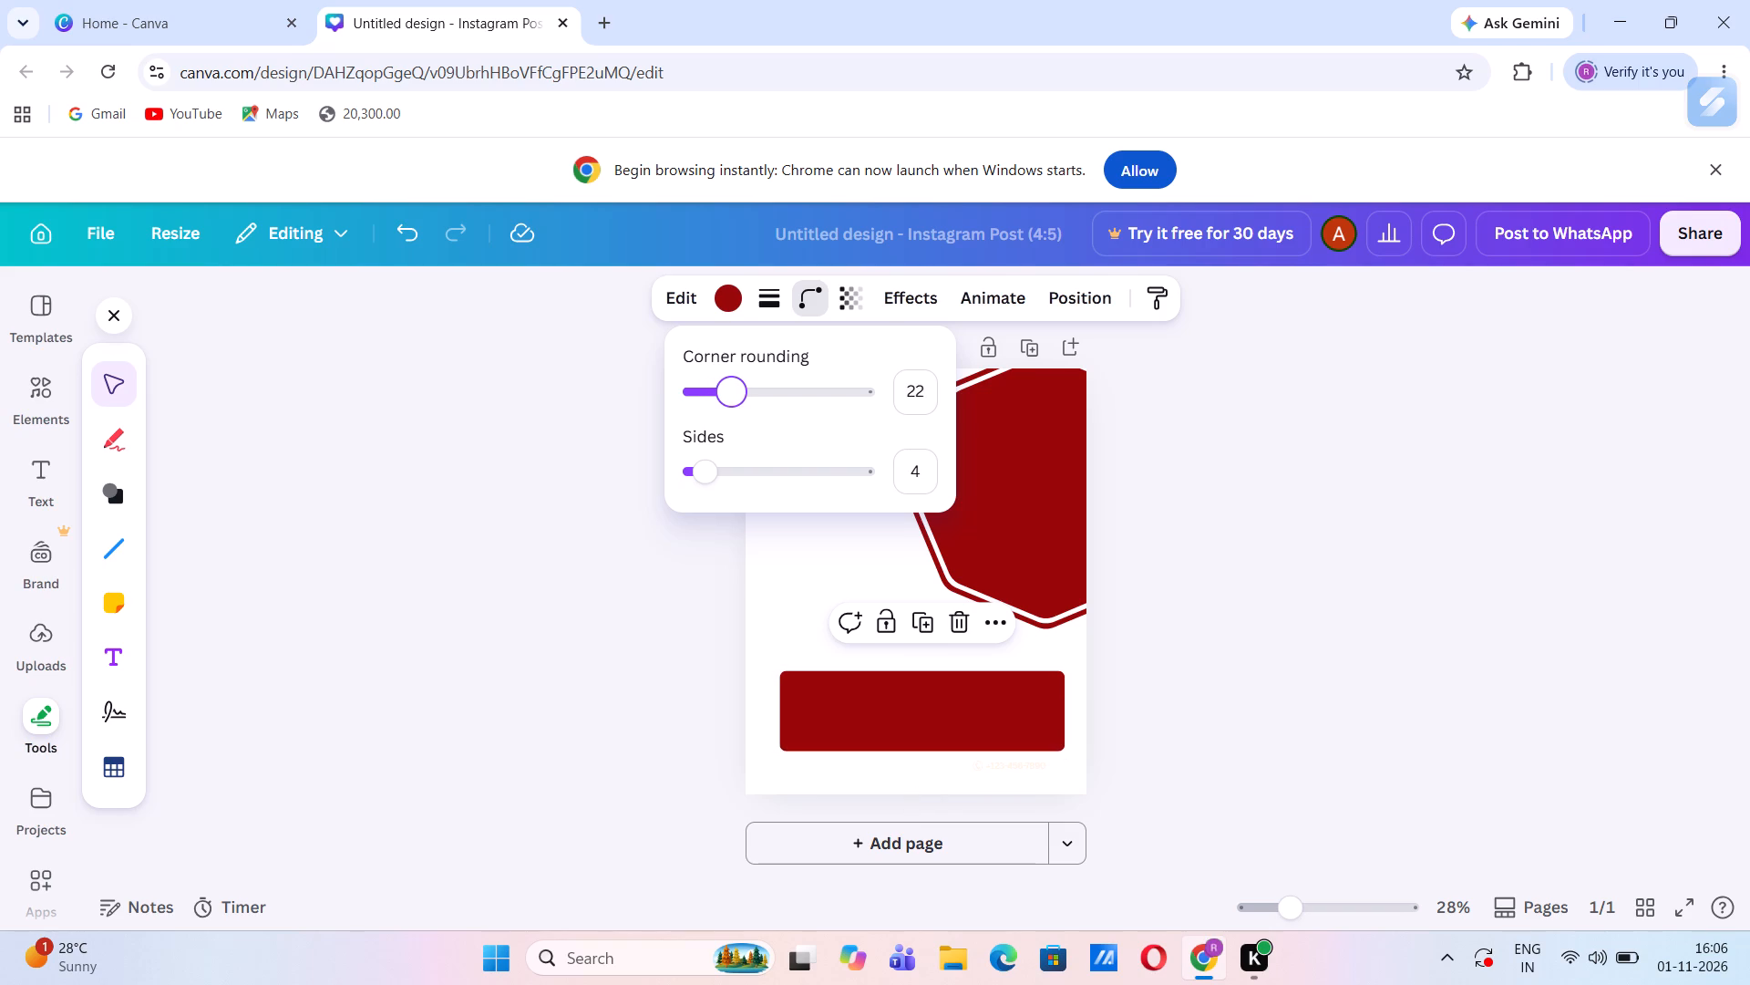
left_click_drag(729, 391, 744, 391)
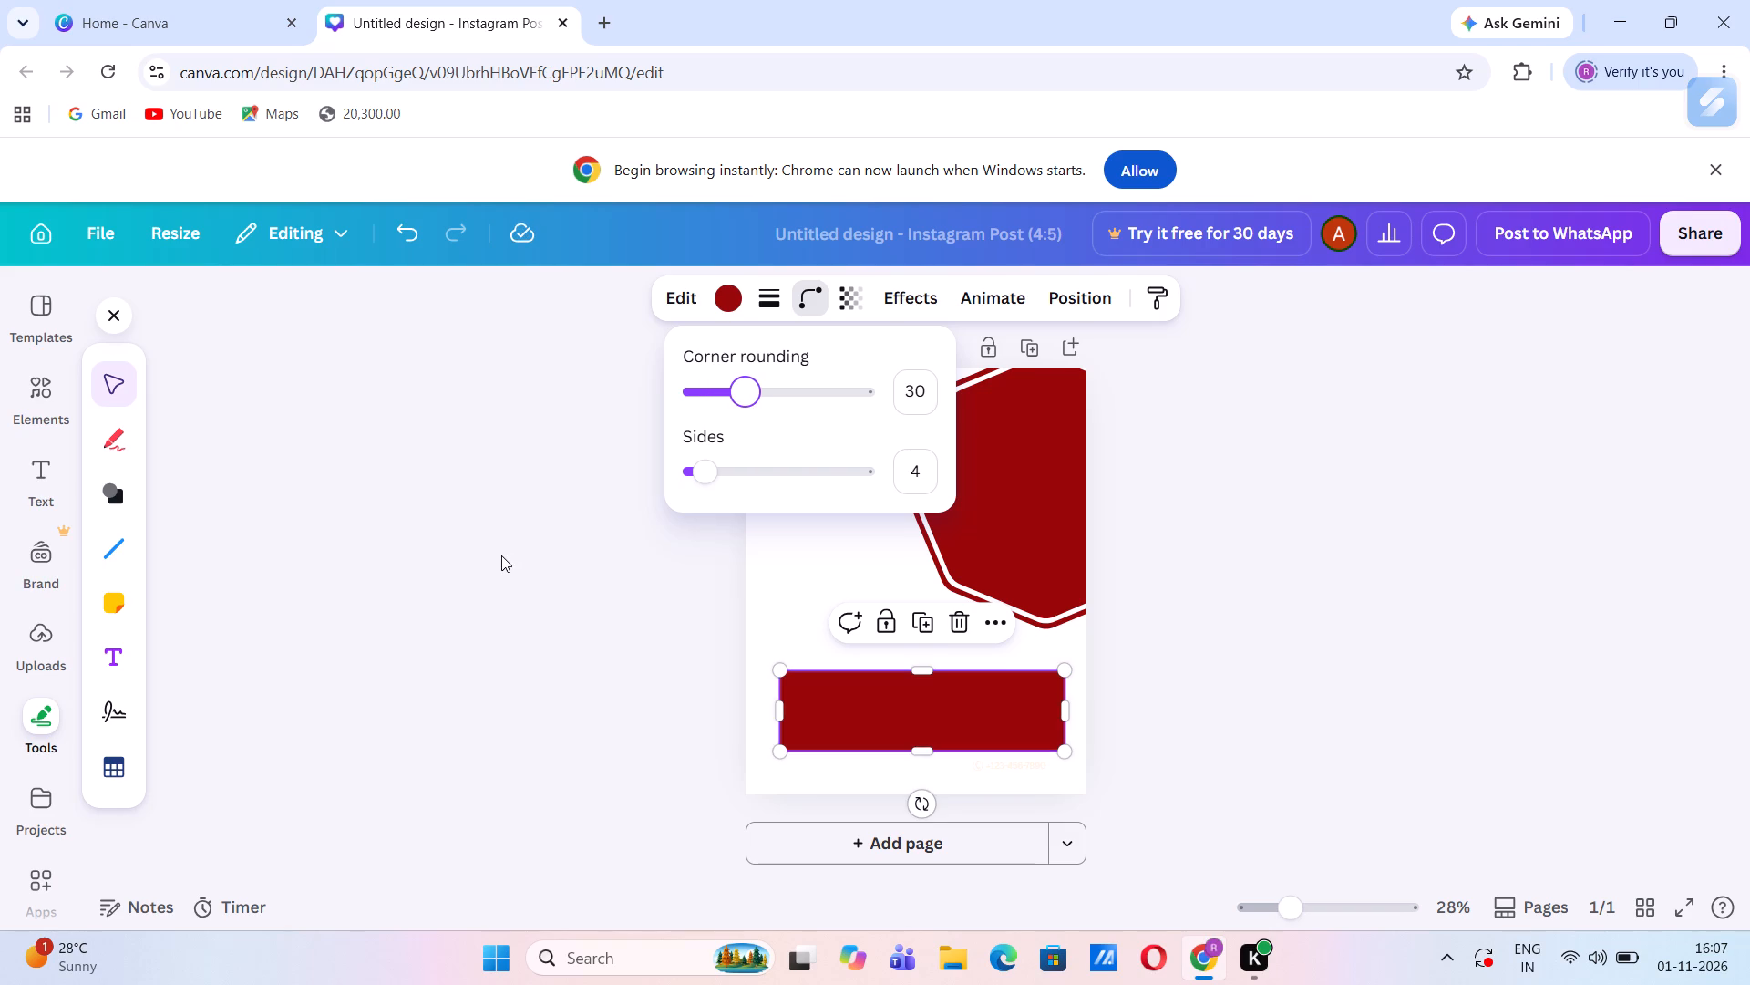
Move the dark red rectangle lower and make it taller, filling the space between the octagons and the page's bottom margin.
left_click(766, 558)
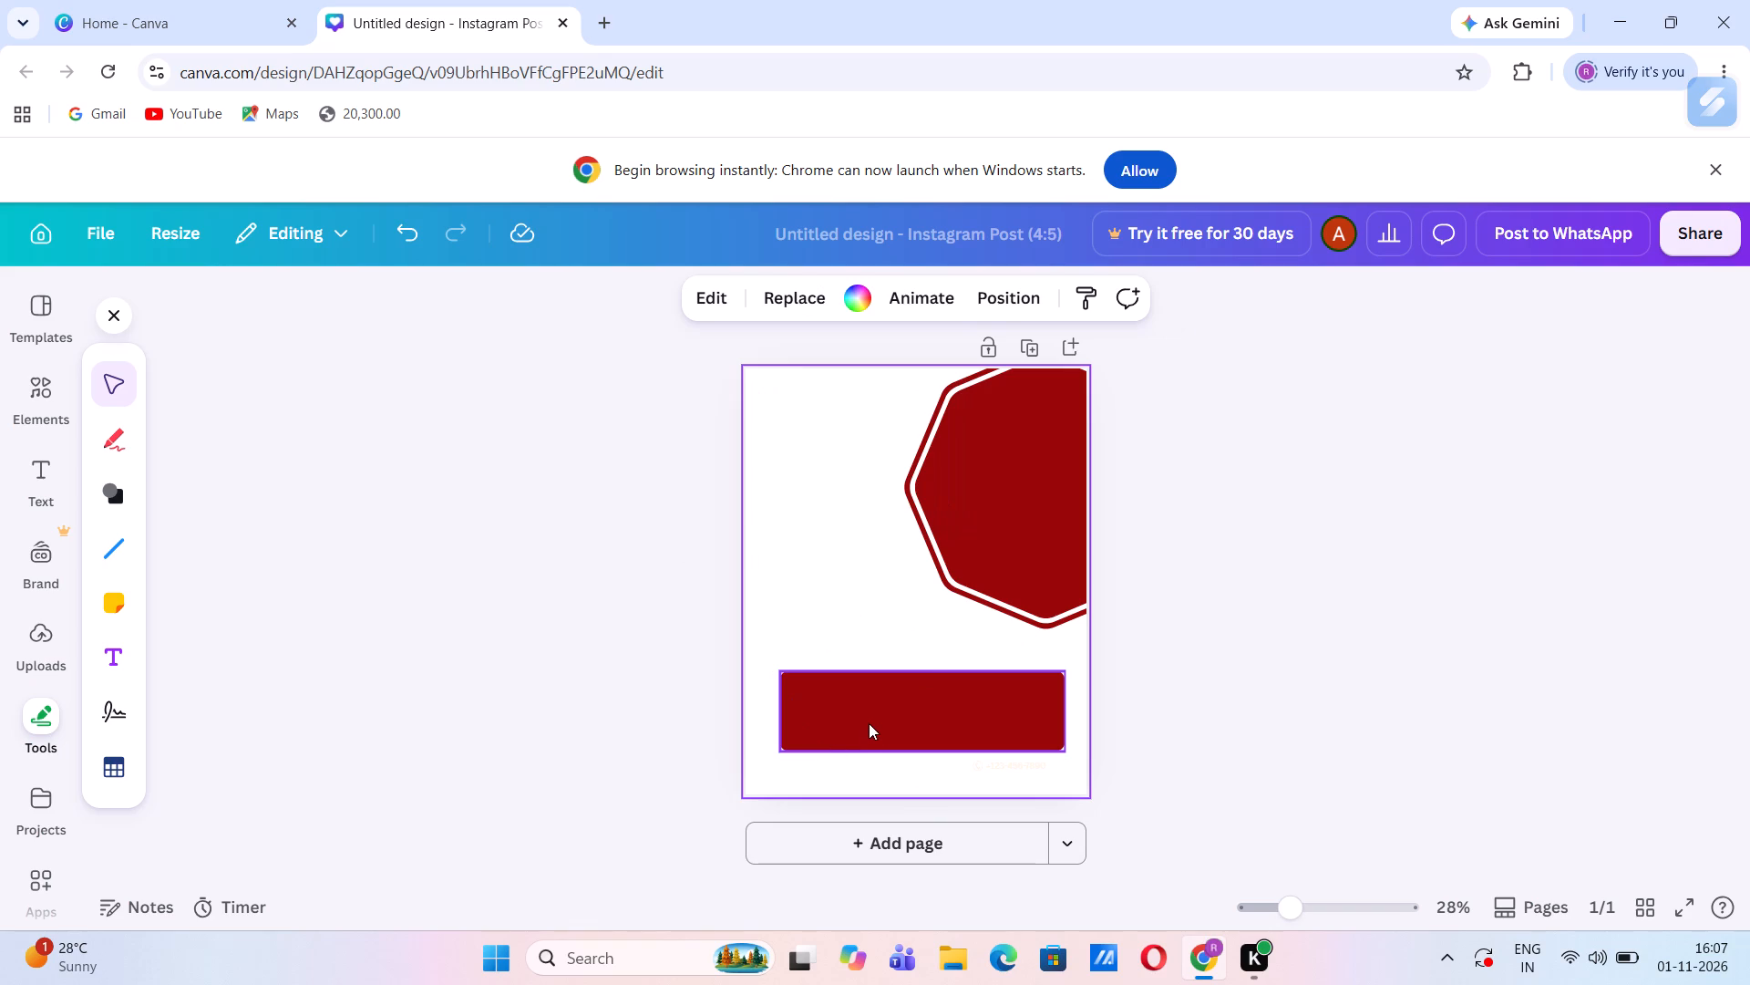
left_click_drag(866, 723, 869, 752)
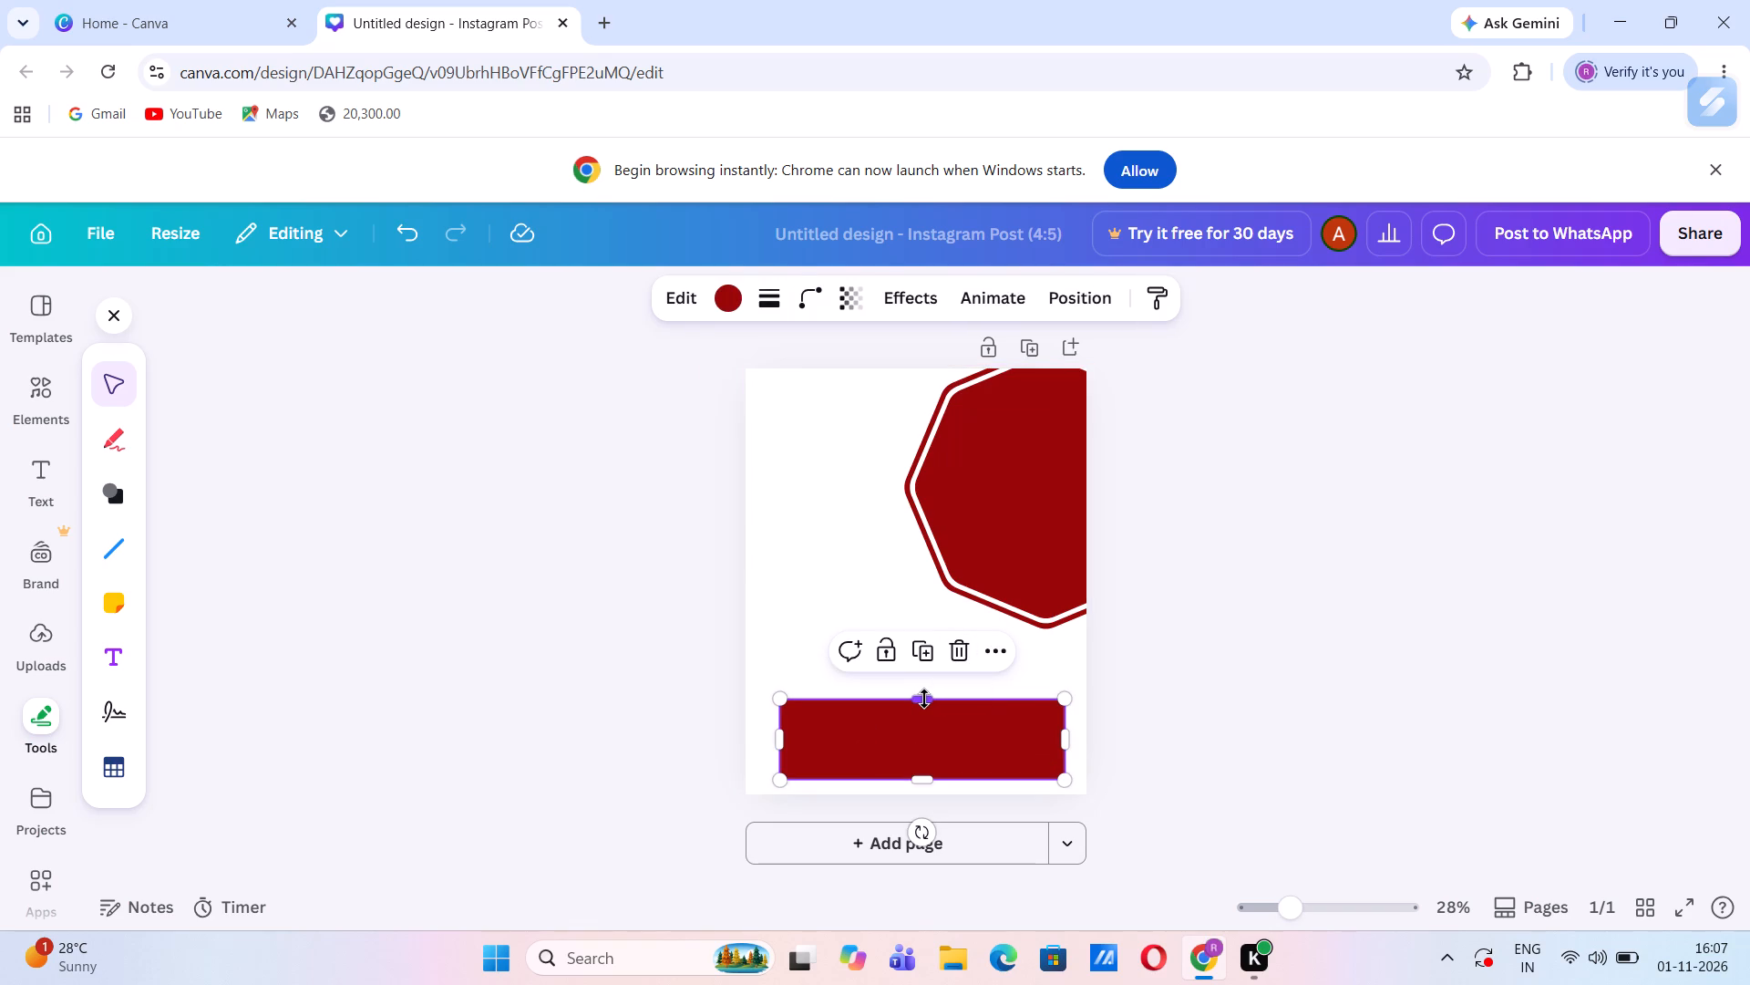
left_click_drag(924, 699, 924, 648)
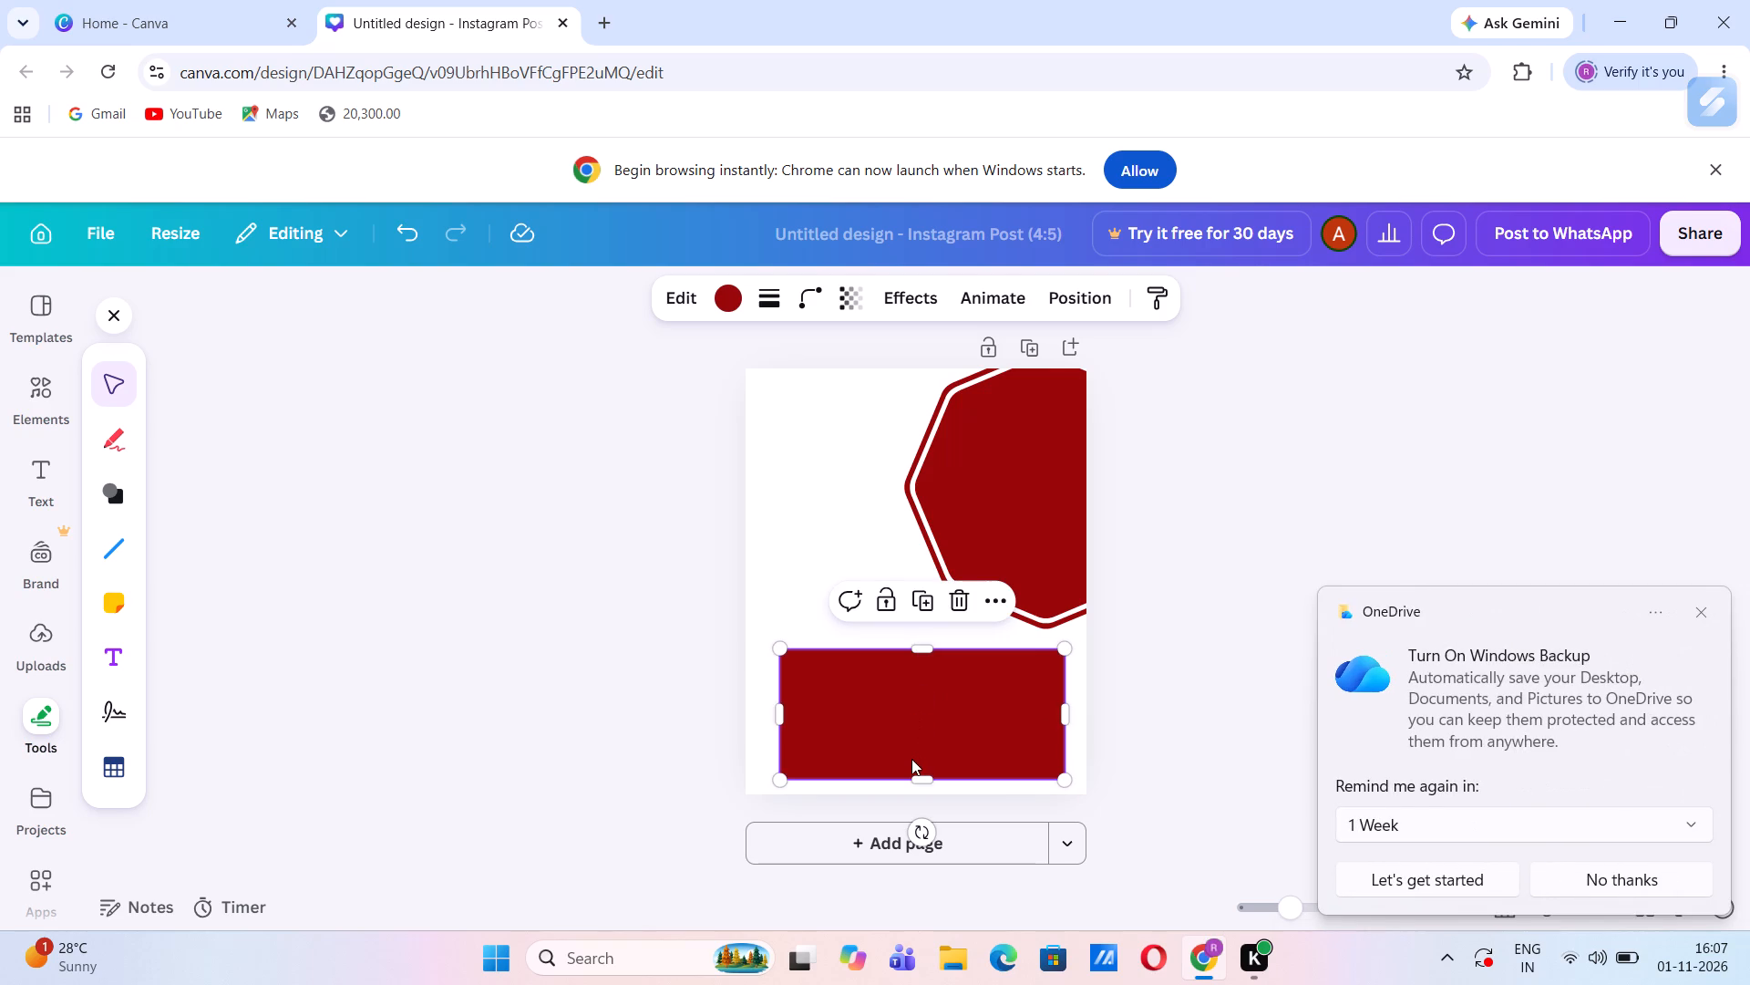
left_click_drag(924, 778, 924, 769)
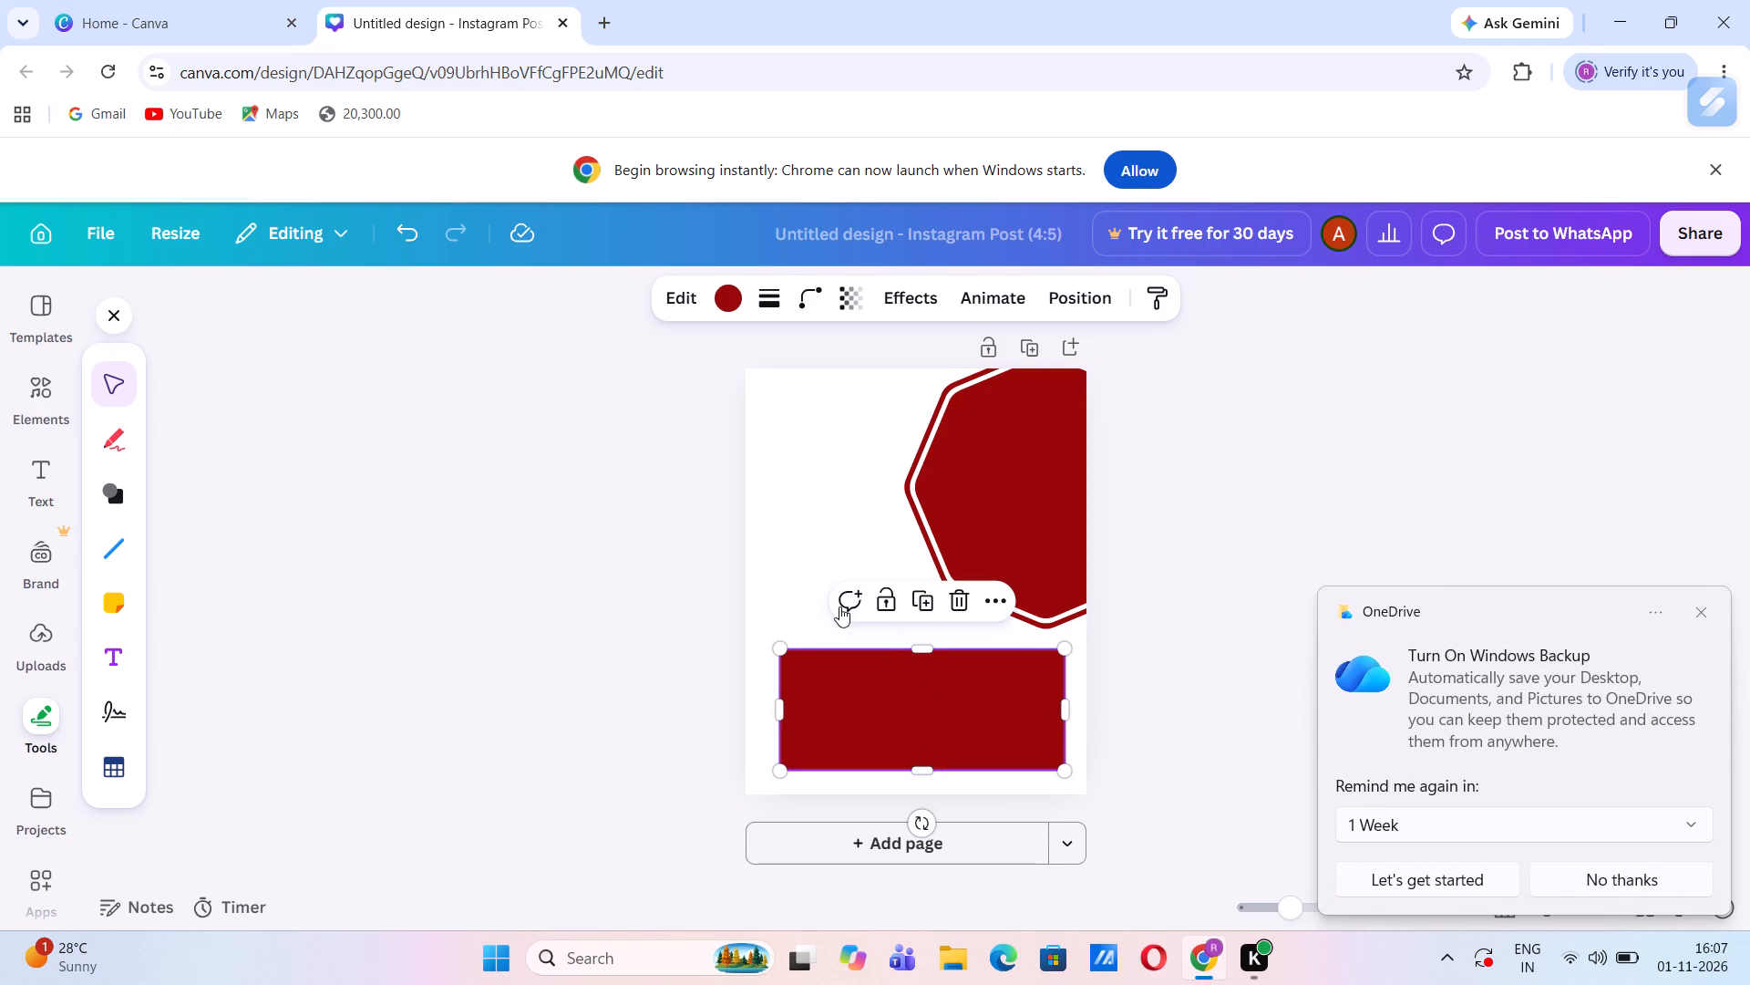
Duplicate the enlarged dark red rectangle near the page's bottom.
left_click(928, 772)
Duplicate the dark red rectangle as a White #ffffff copy about 848 by 353, nudged right to sit inside the red one.
left_click(921, 599)
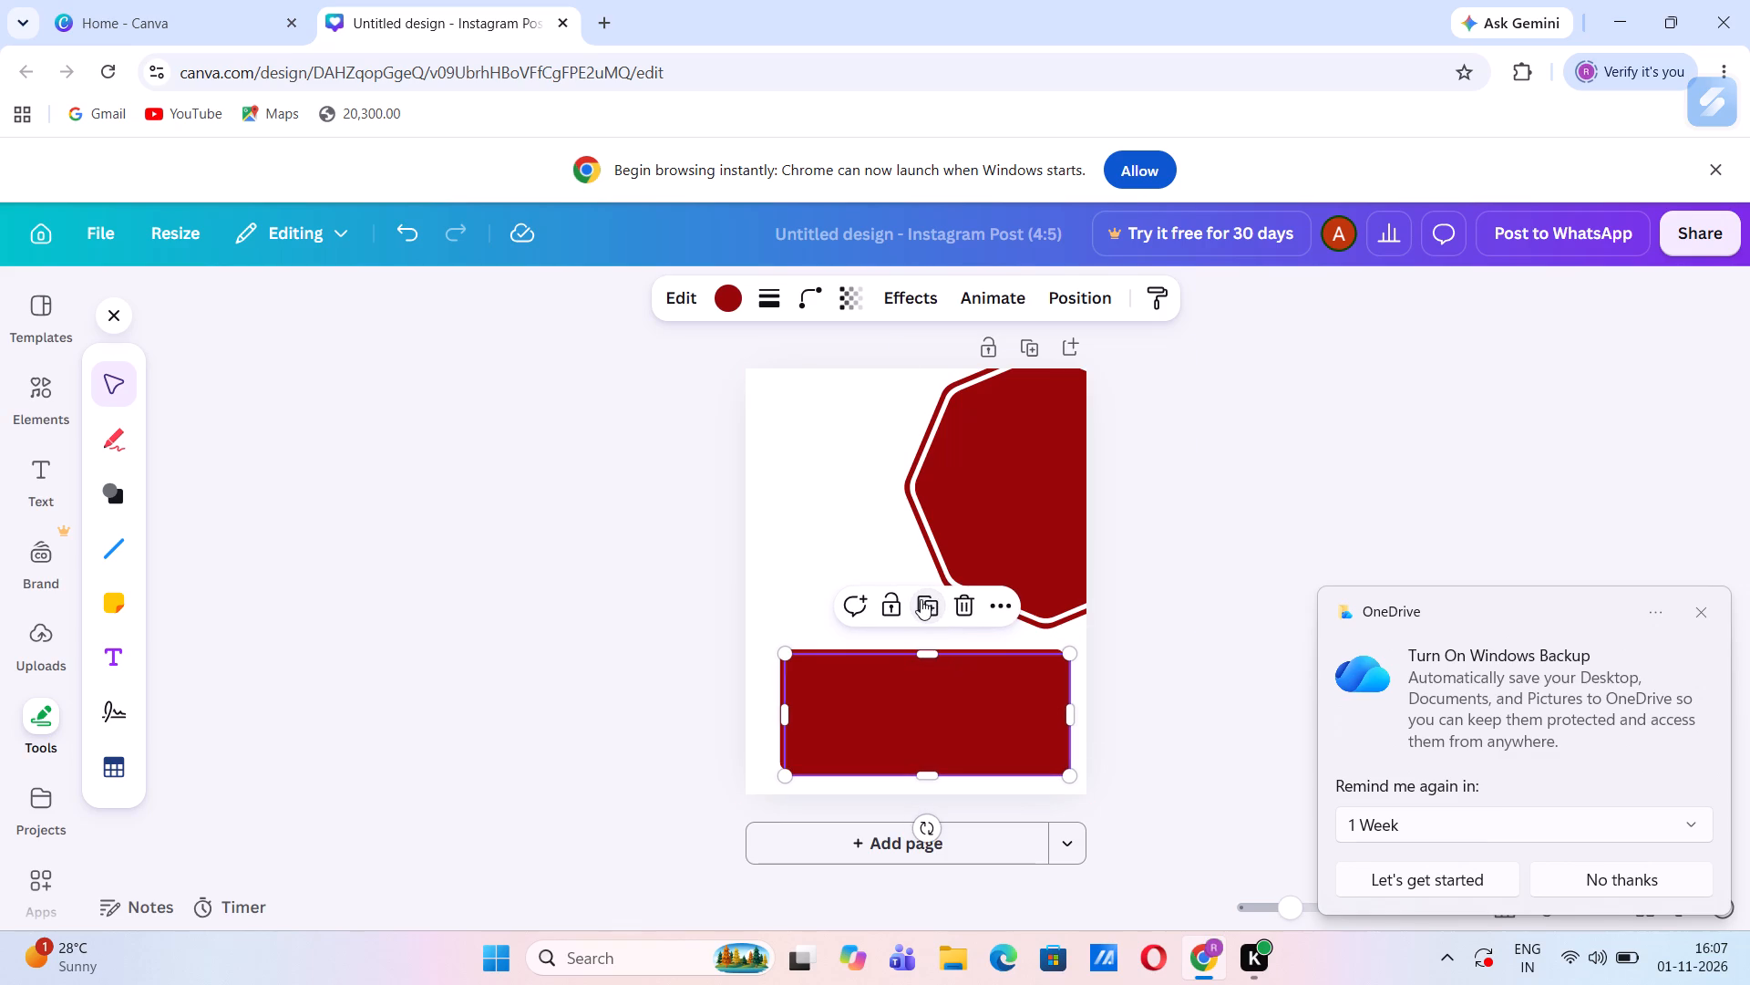
left_click(723, 298)
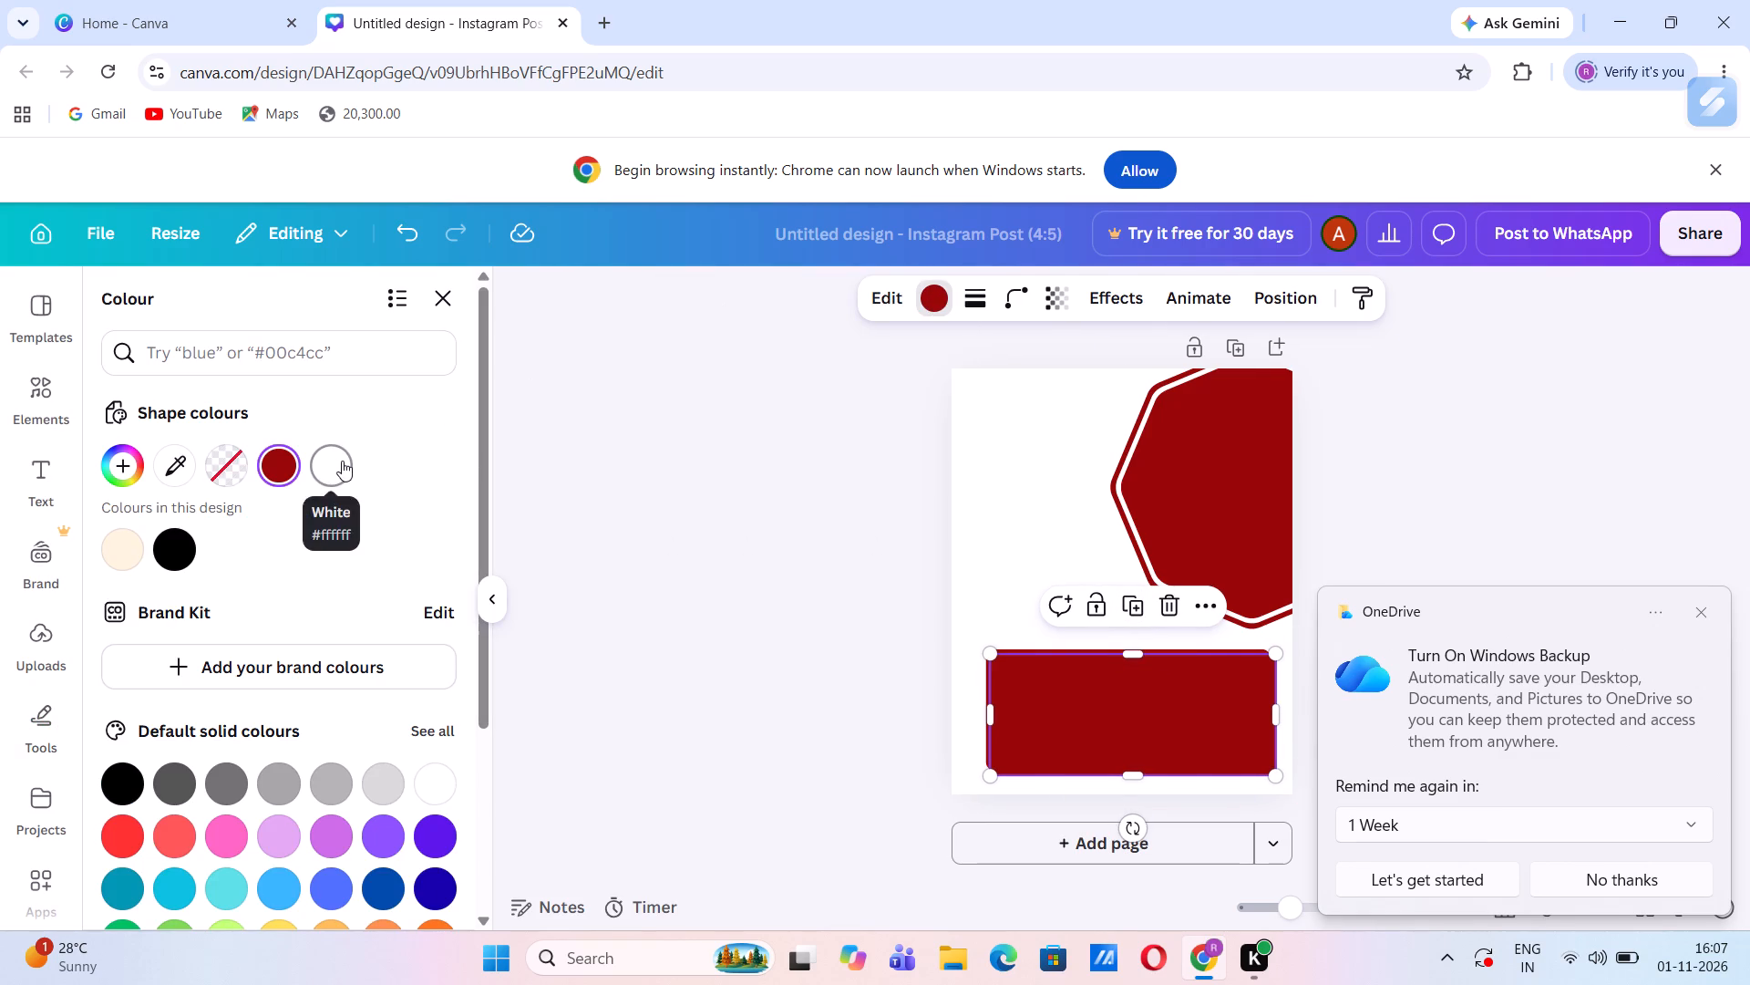
left_click(342, 461)
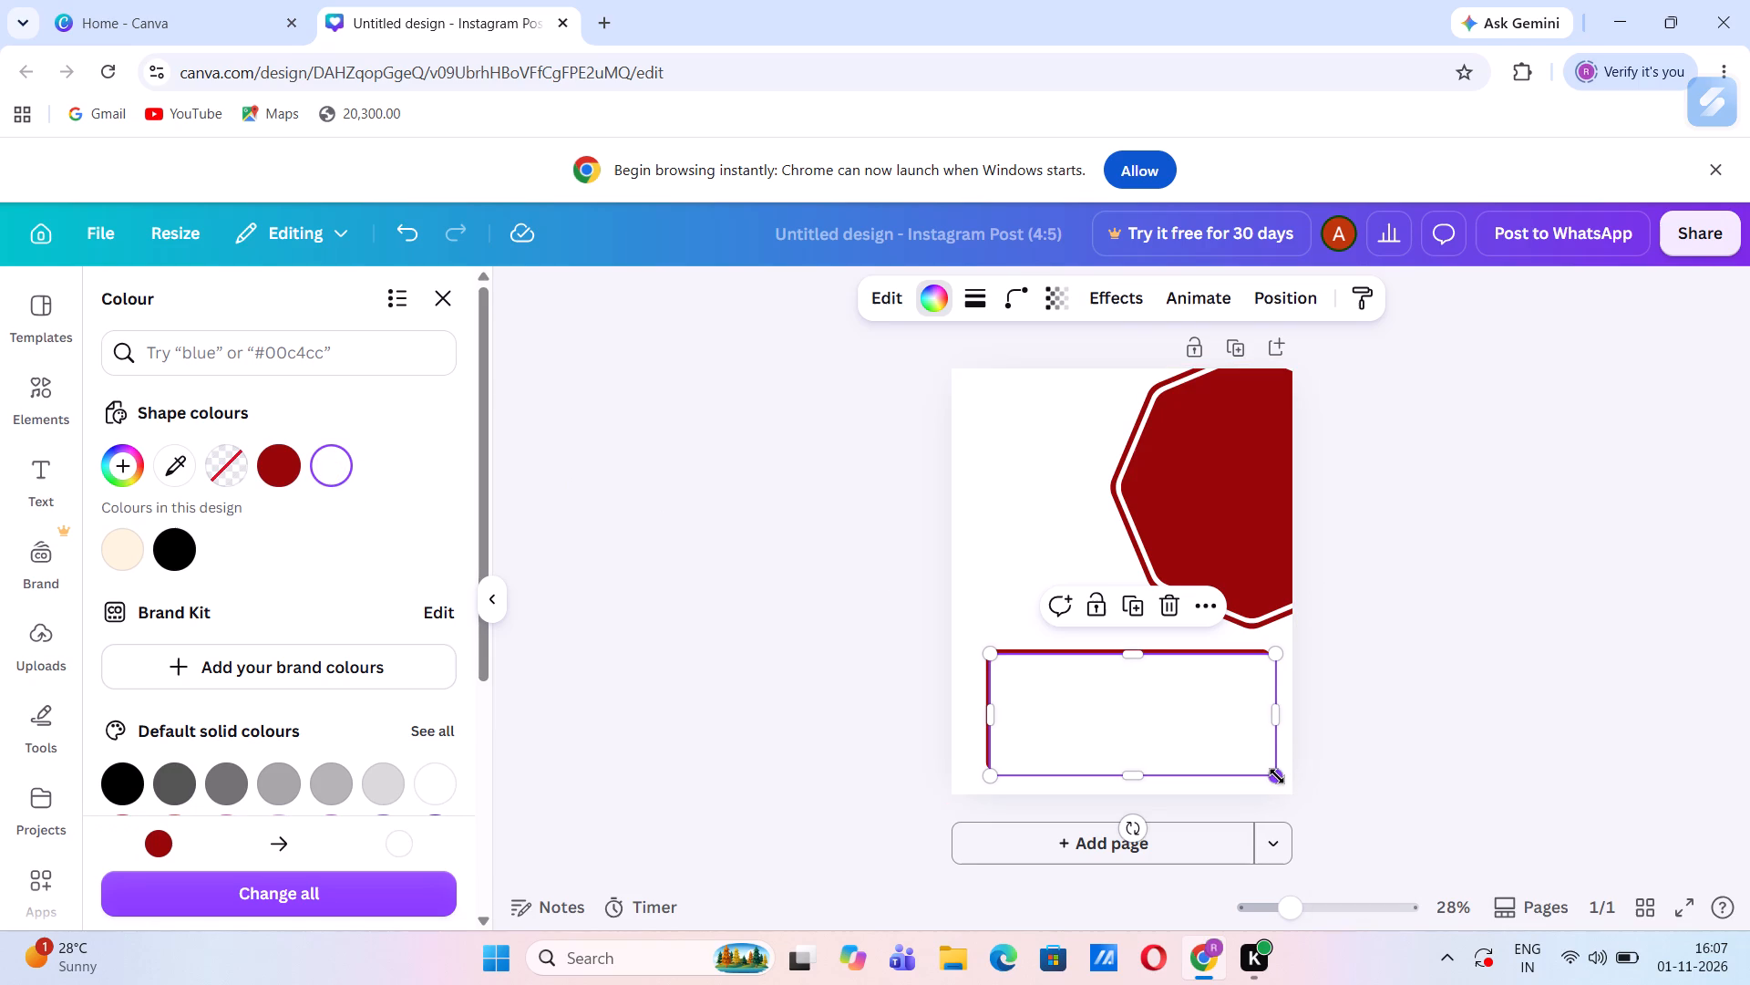
left_click_drag(1277, 776, 1265, 766)
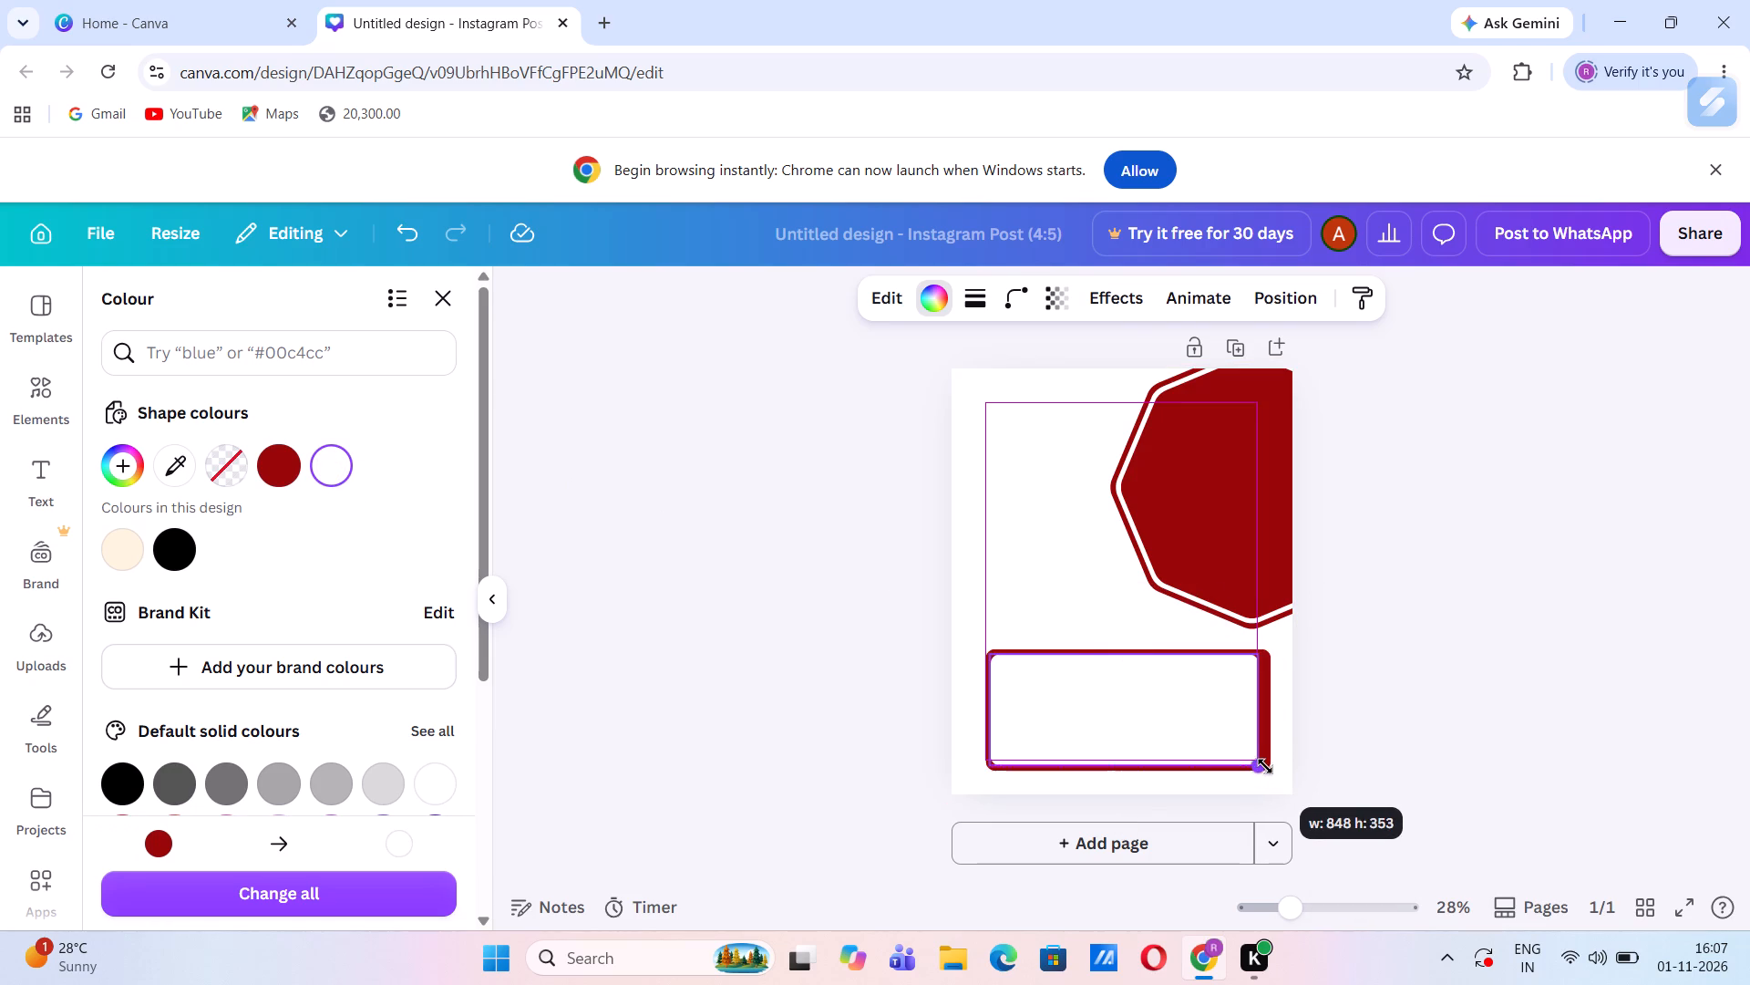
left_click_drag(1265, 766, 1263, 766)
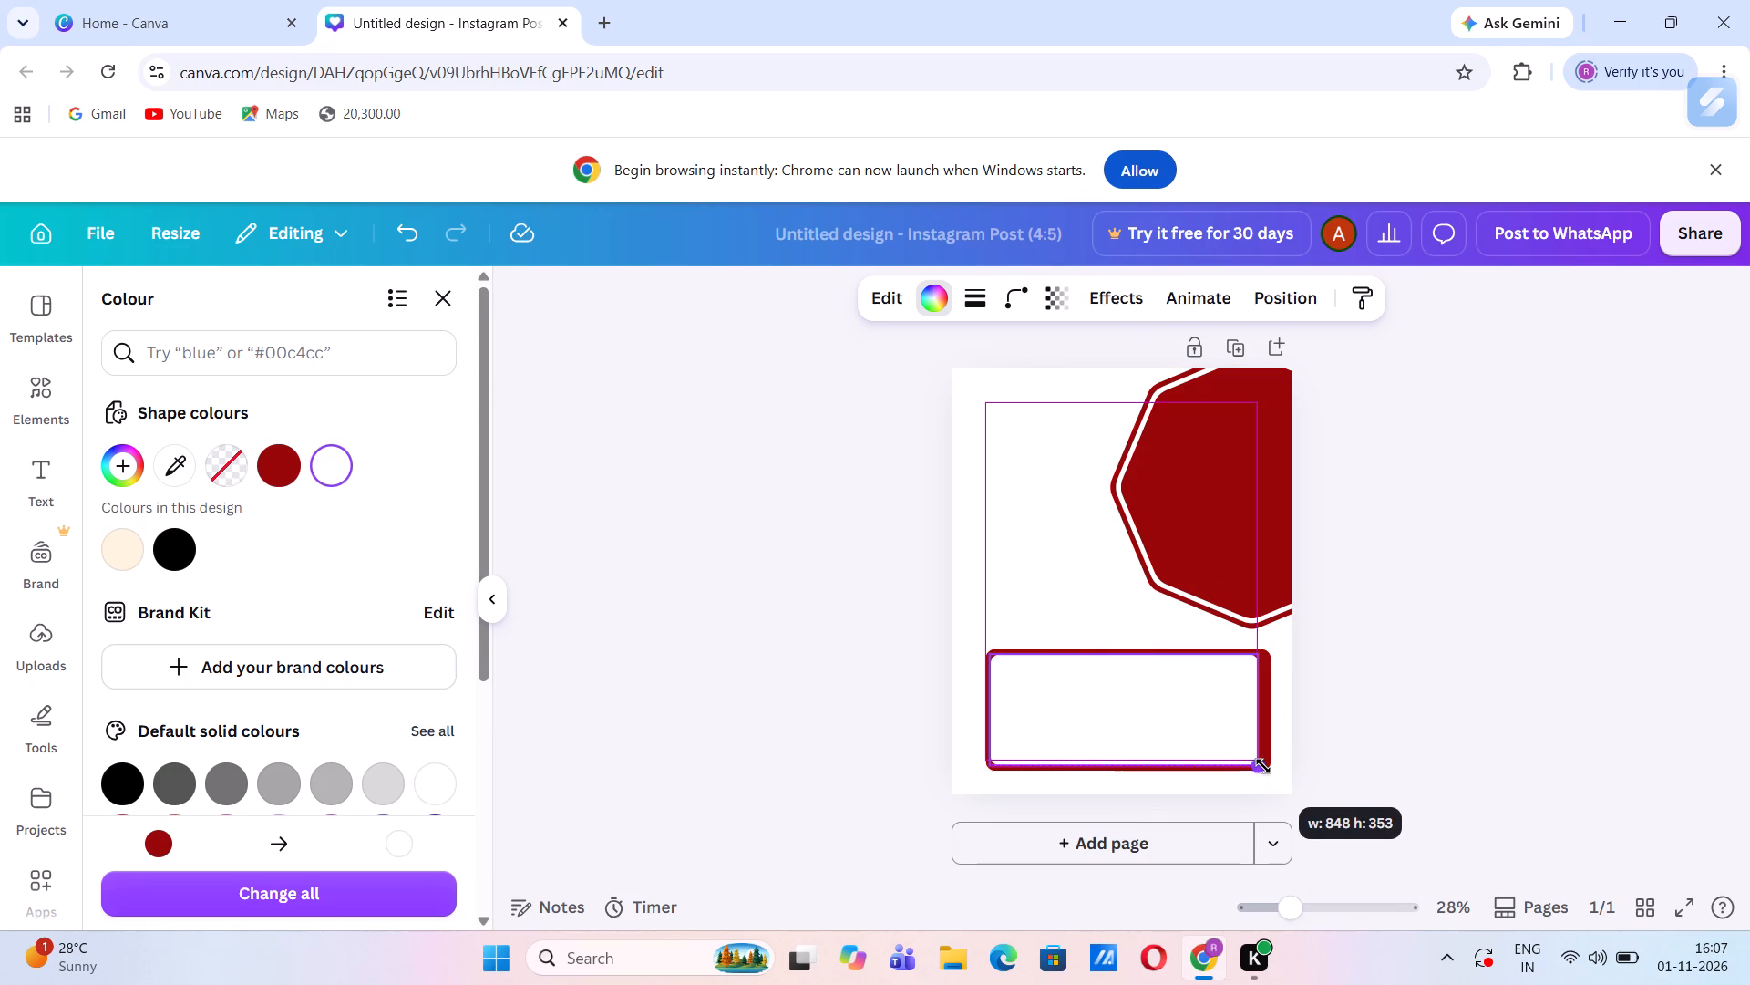
left_click_drag(1263, 766, 1266, 768)
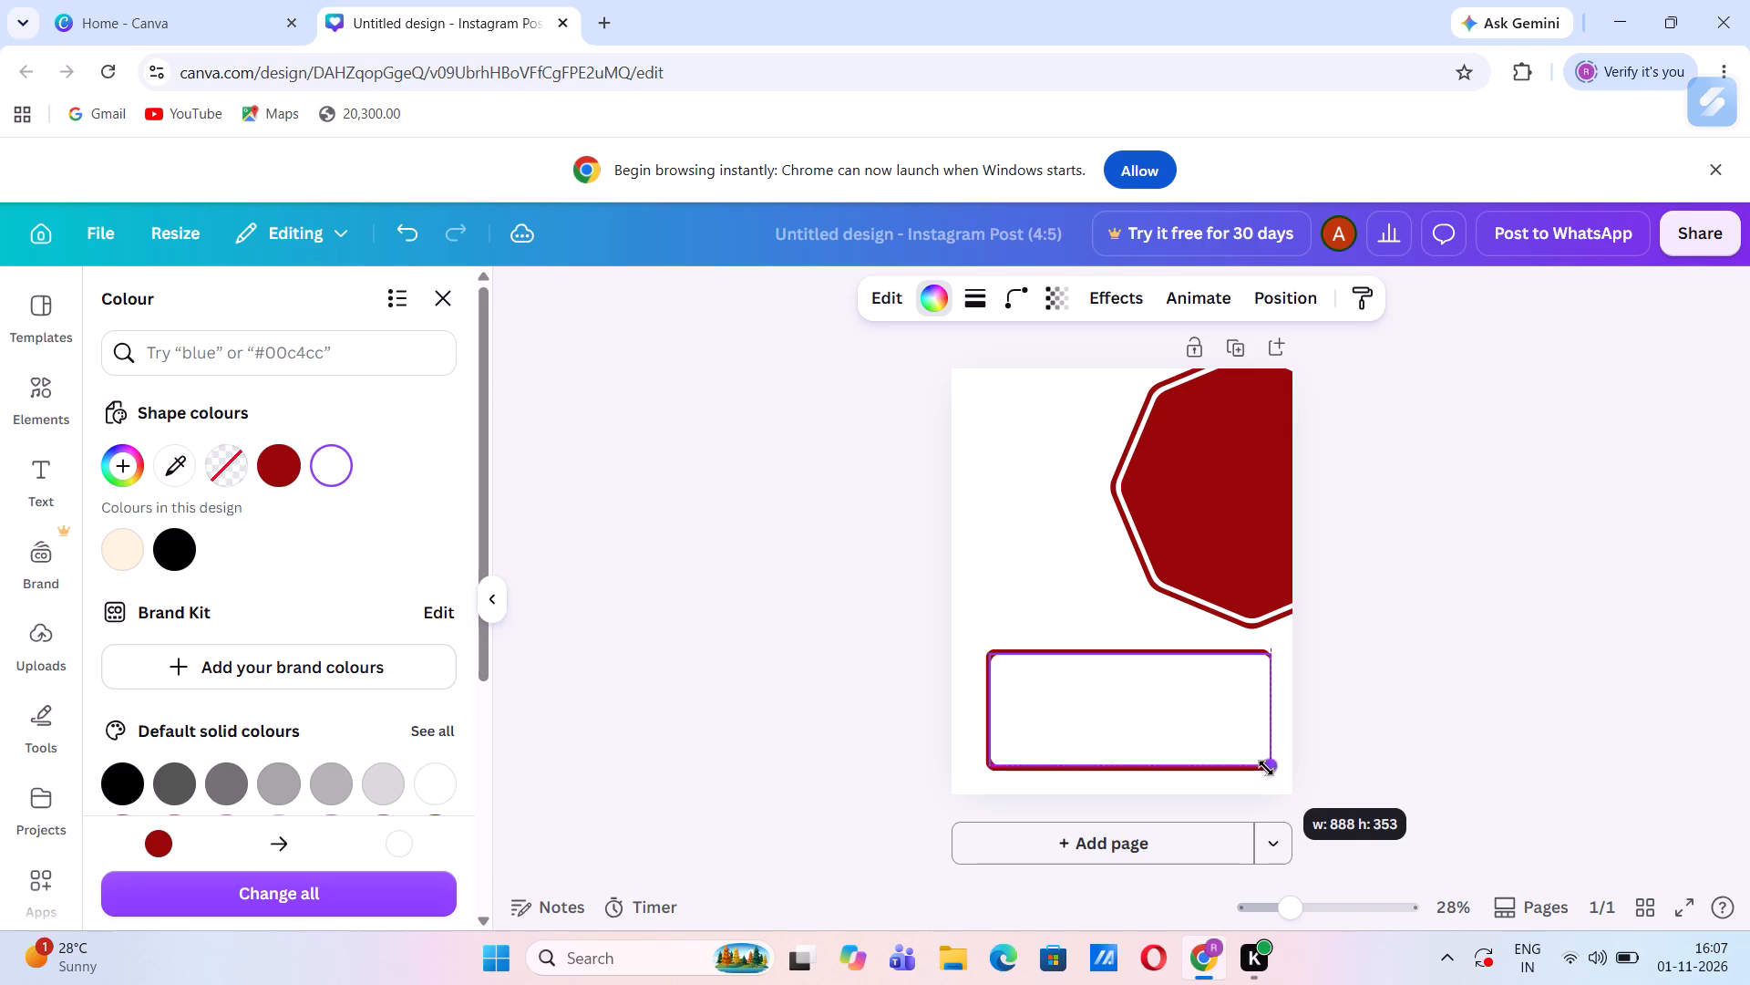
left_click_drag(1266, 768, 1261, 767)
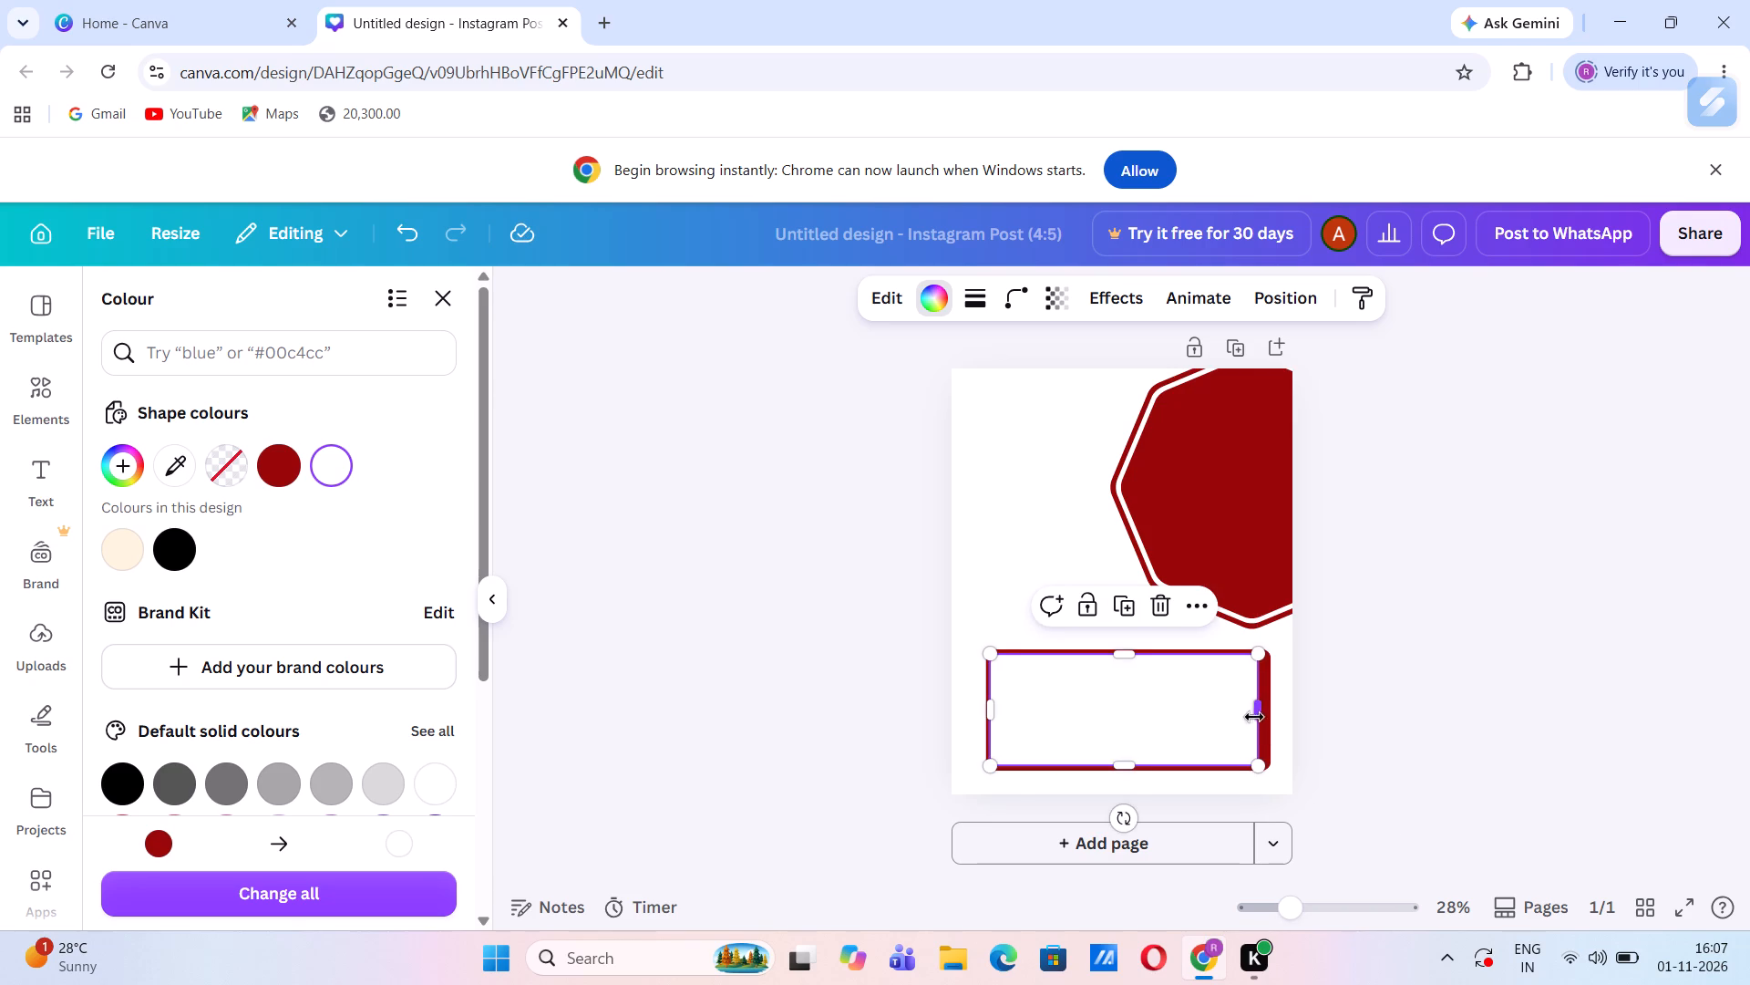
left_click(1257, 714)
key("Right")
key("Right")
key("Right")
Nudge the white rectangle slightly right so it sits horizontally centred inside the dark red rectangle.
double_click(1109, 710)
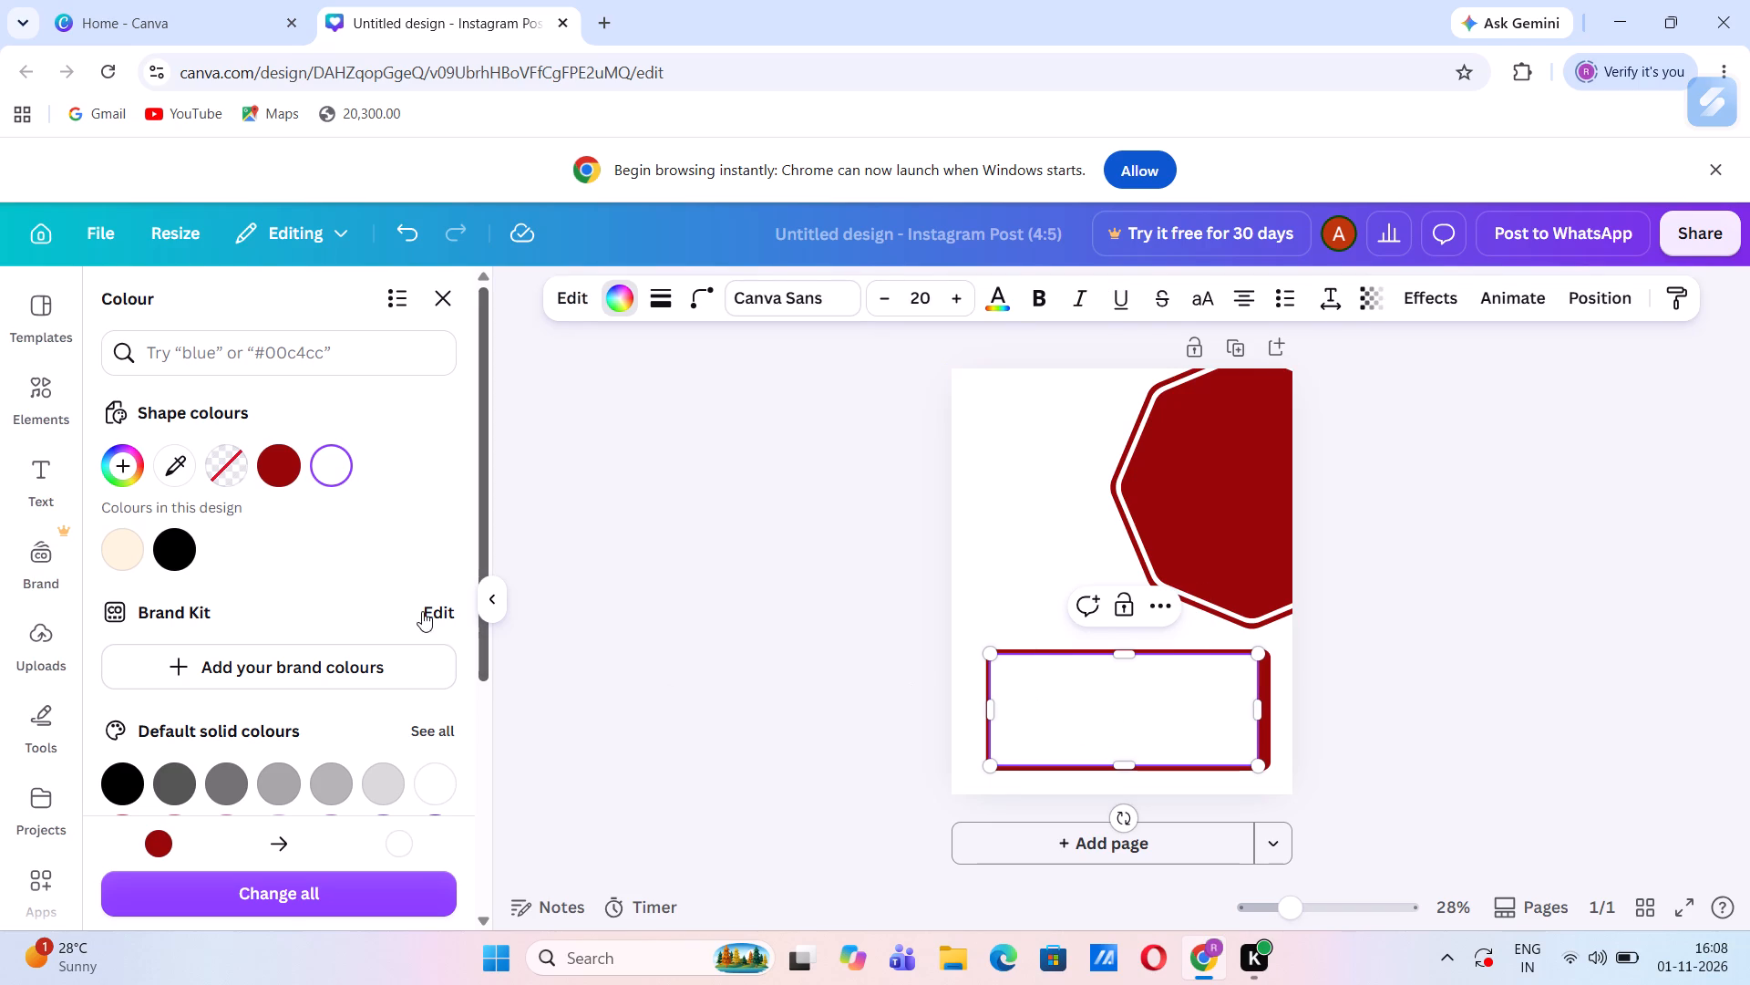
left_click(486, 596)
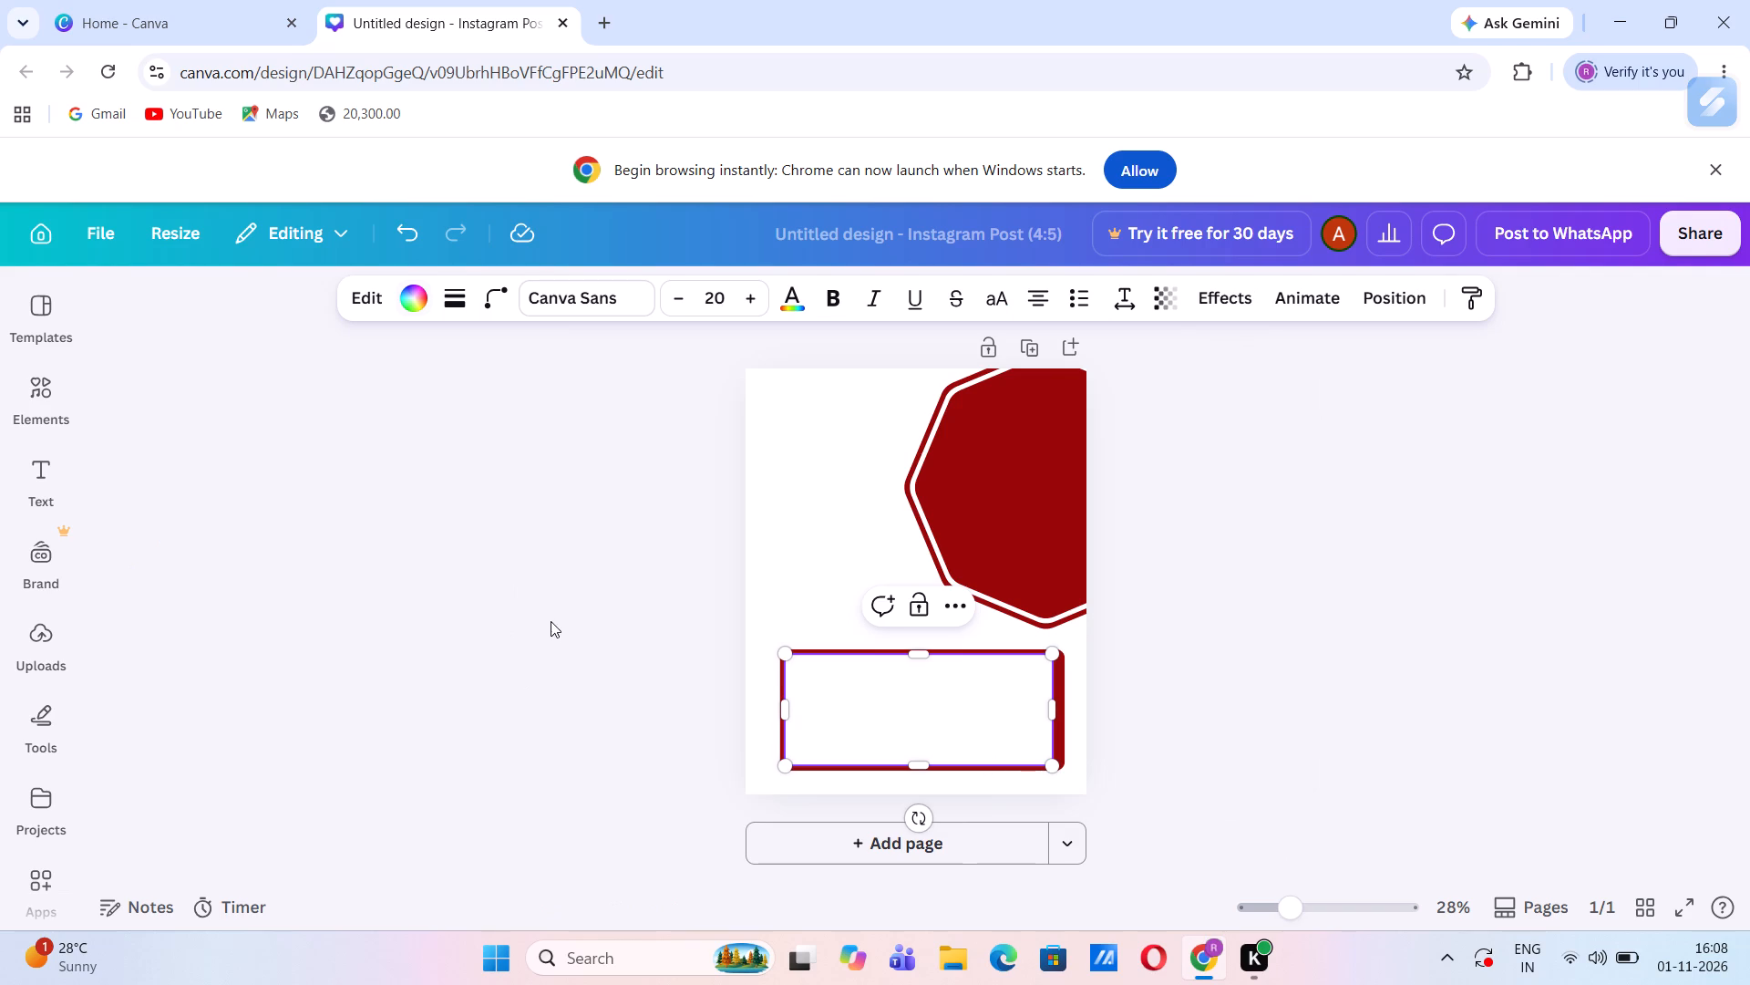
left_click(900, 699)
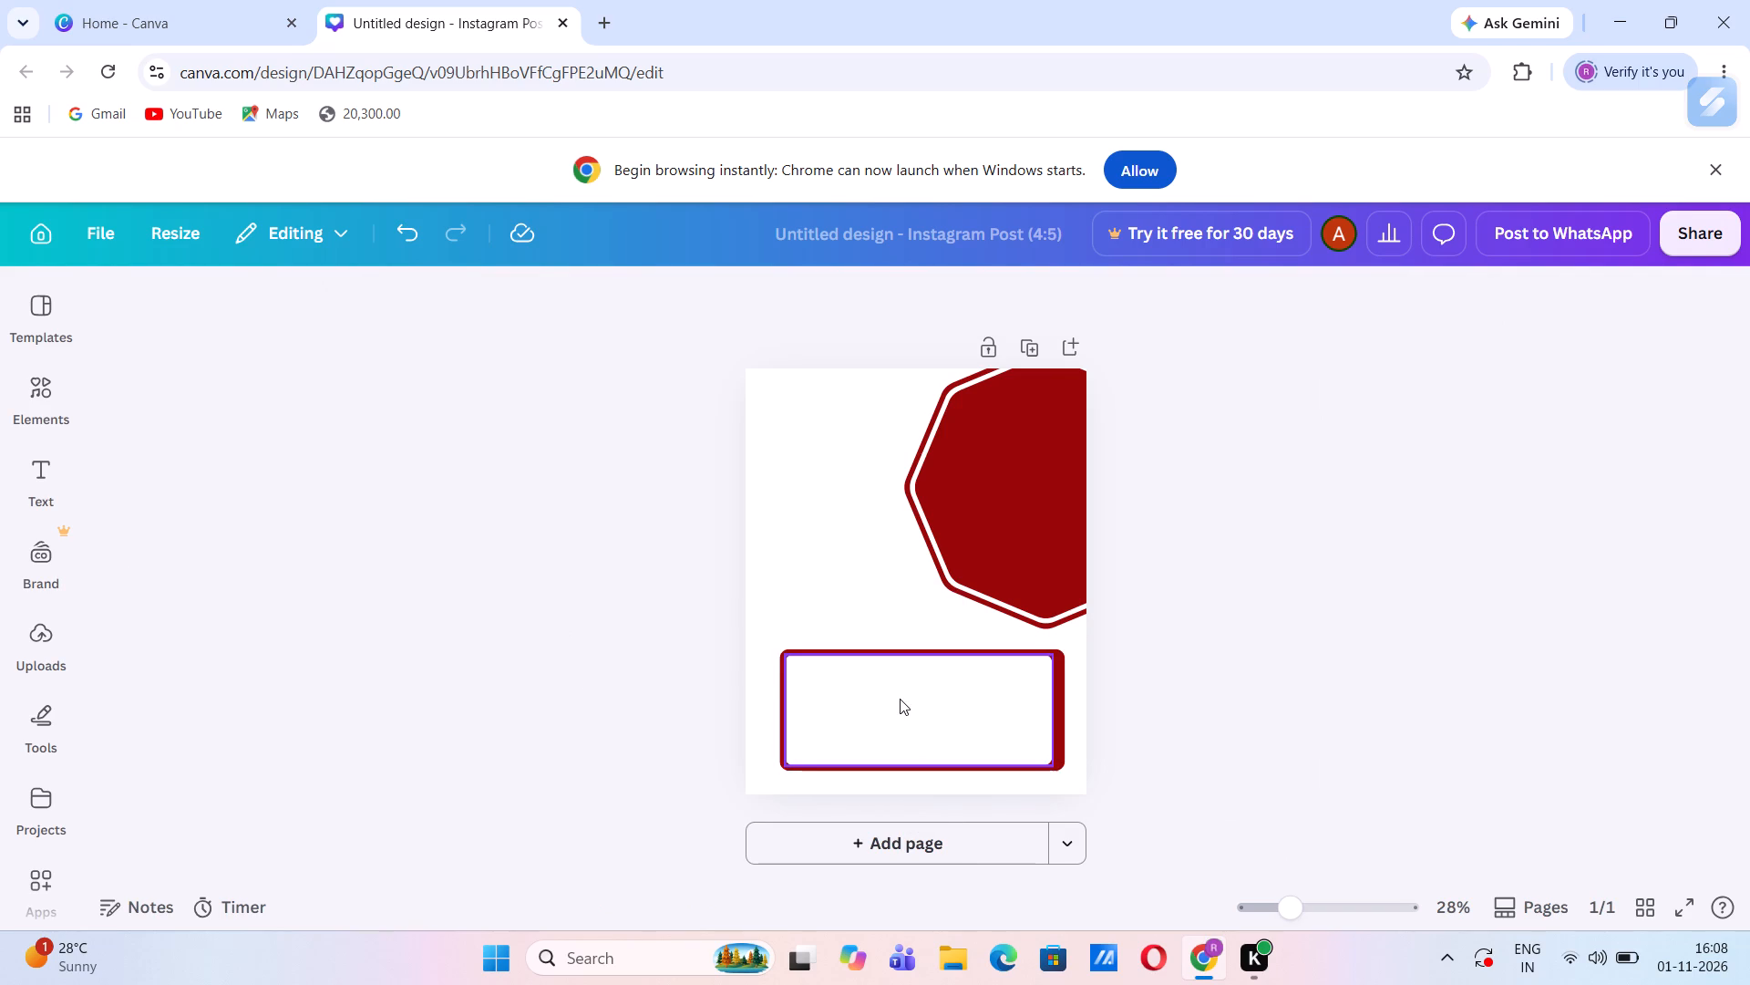
right_click(900, 699)
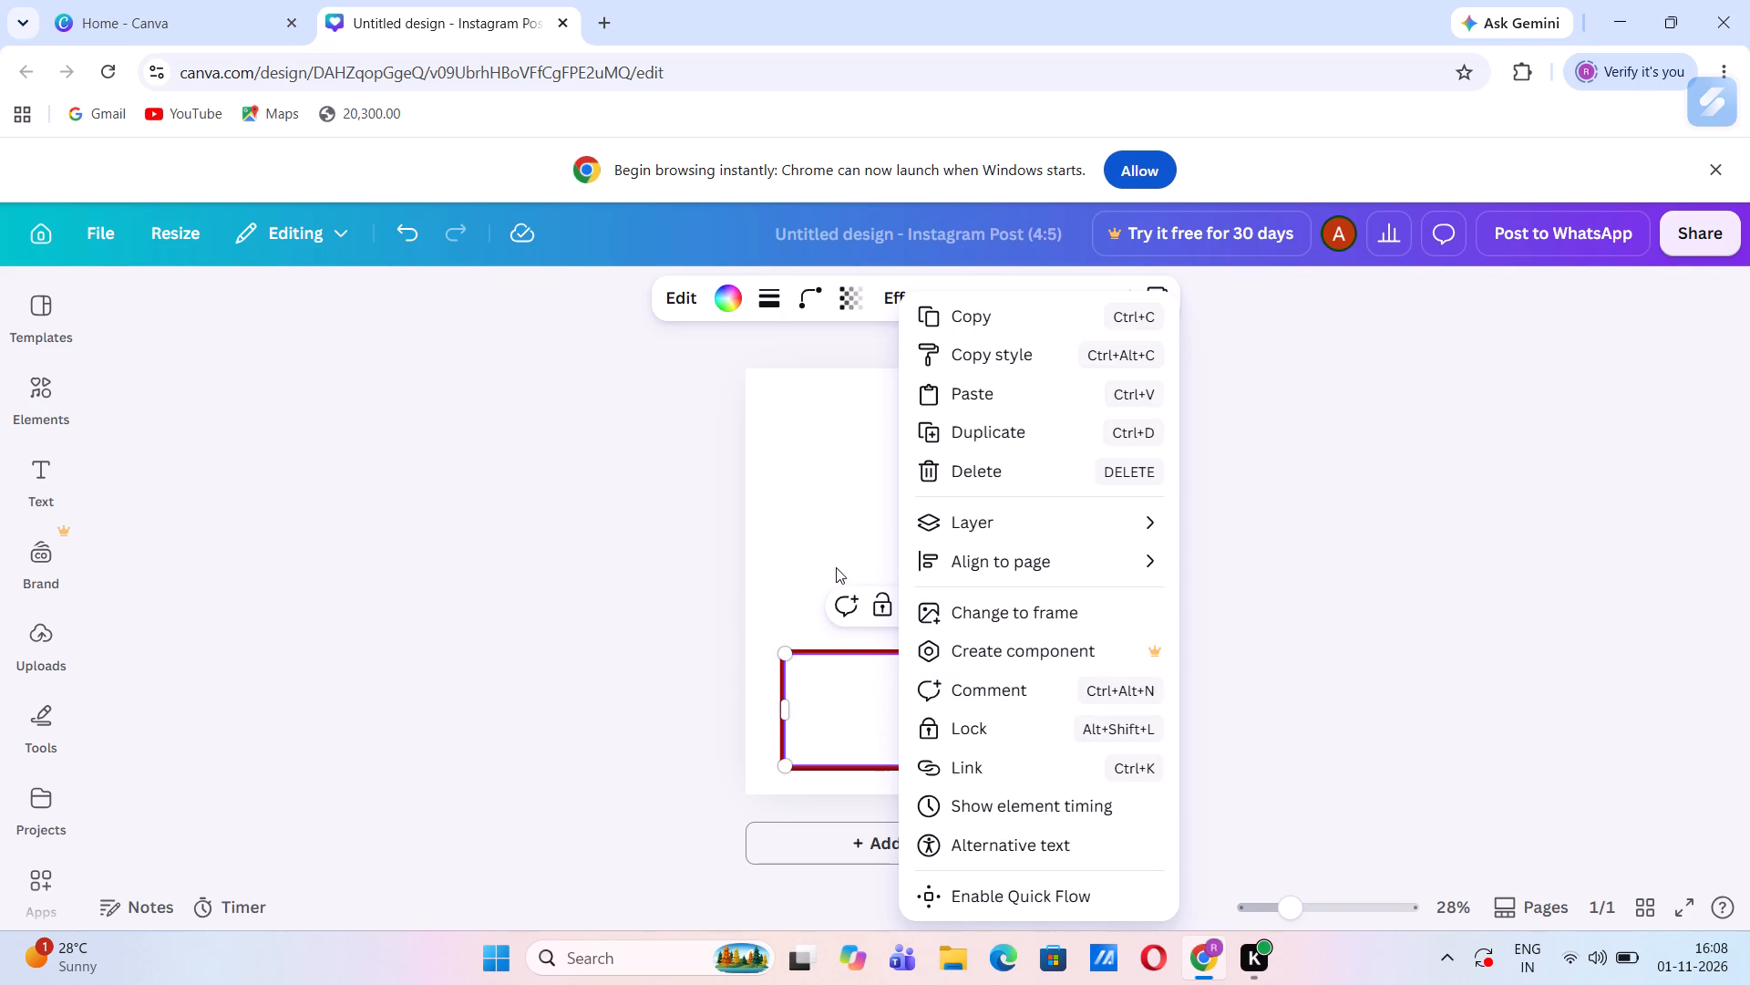
left_click(812, 534)
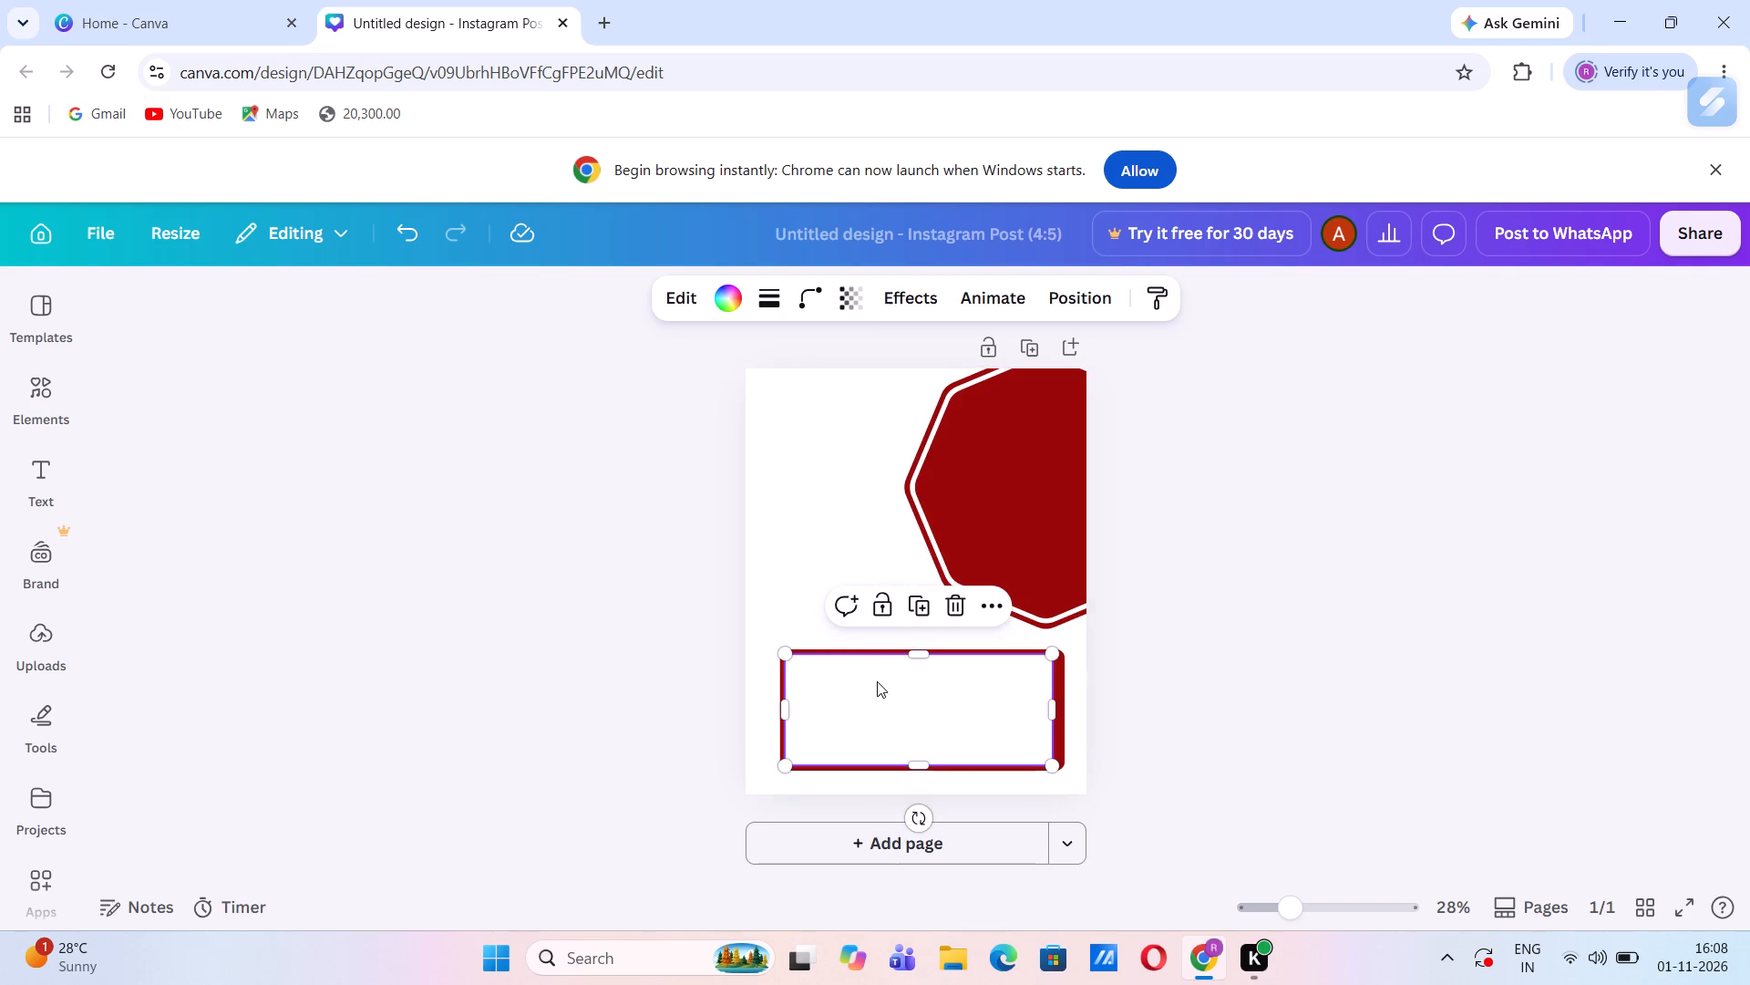
double_click(877, 686)
triple_click(877, 686)
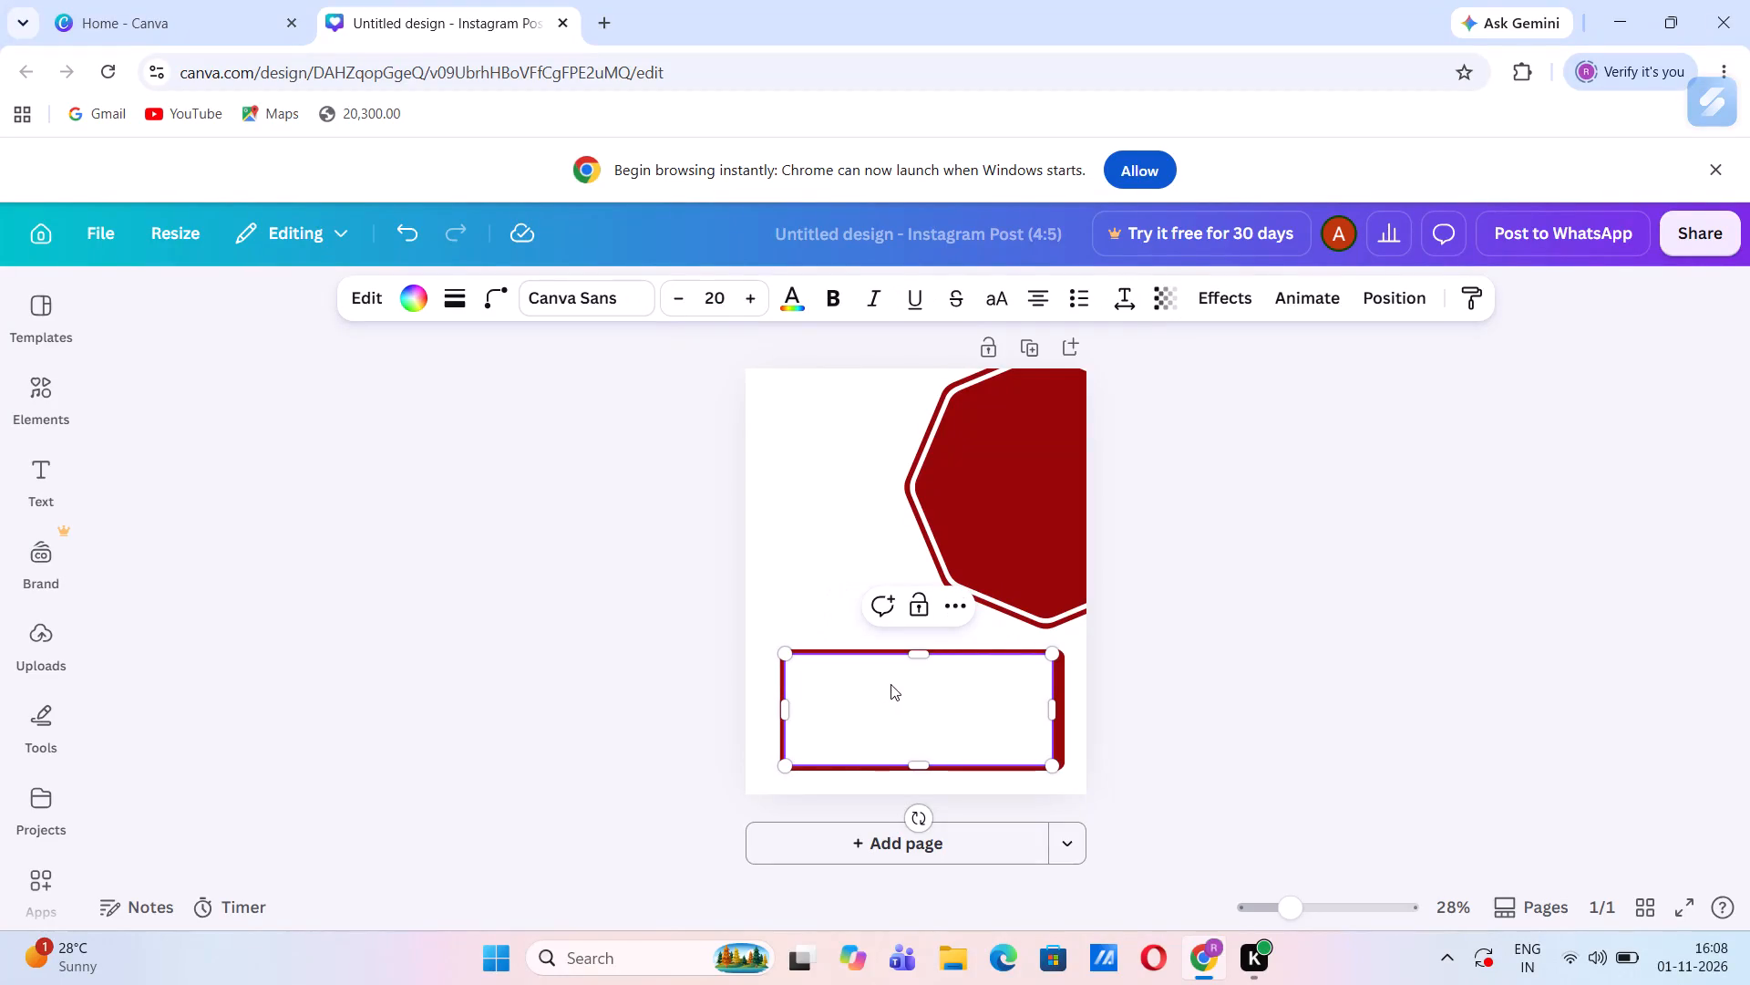
double_click(903, 686)
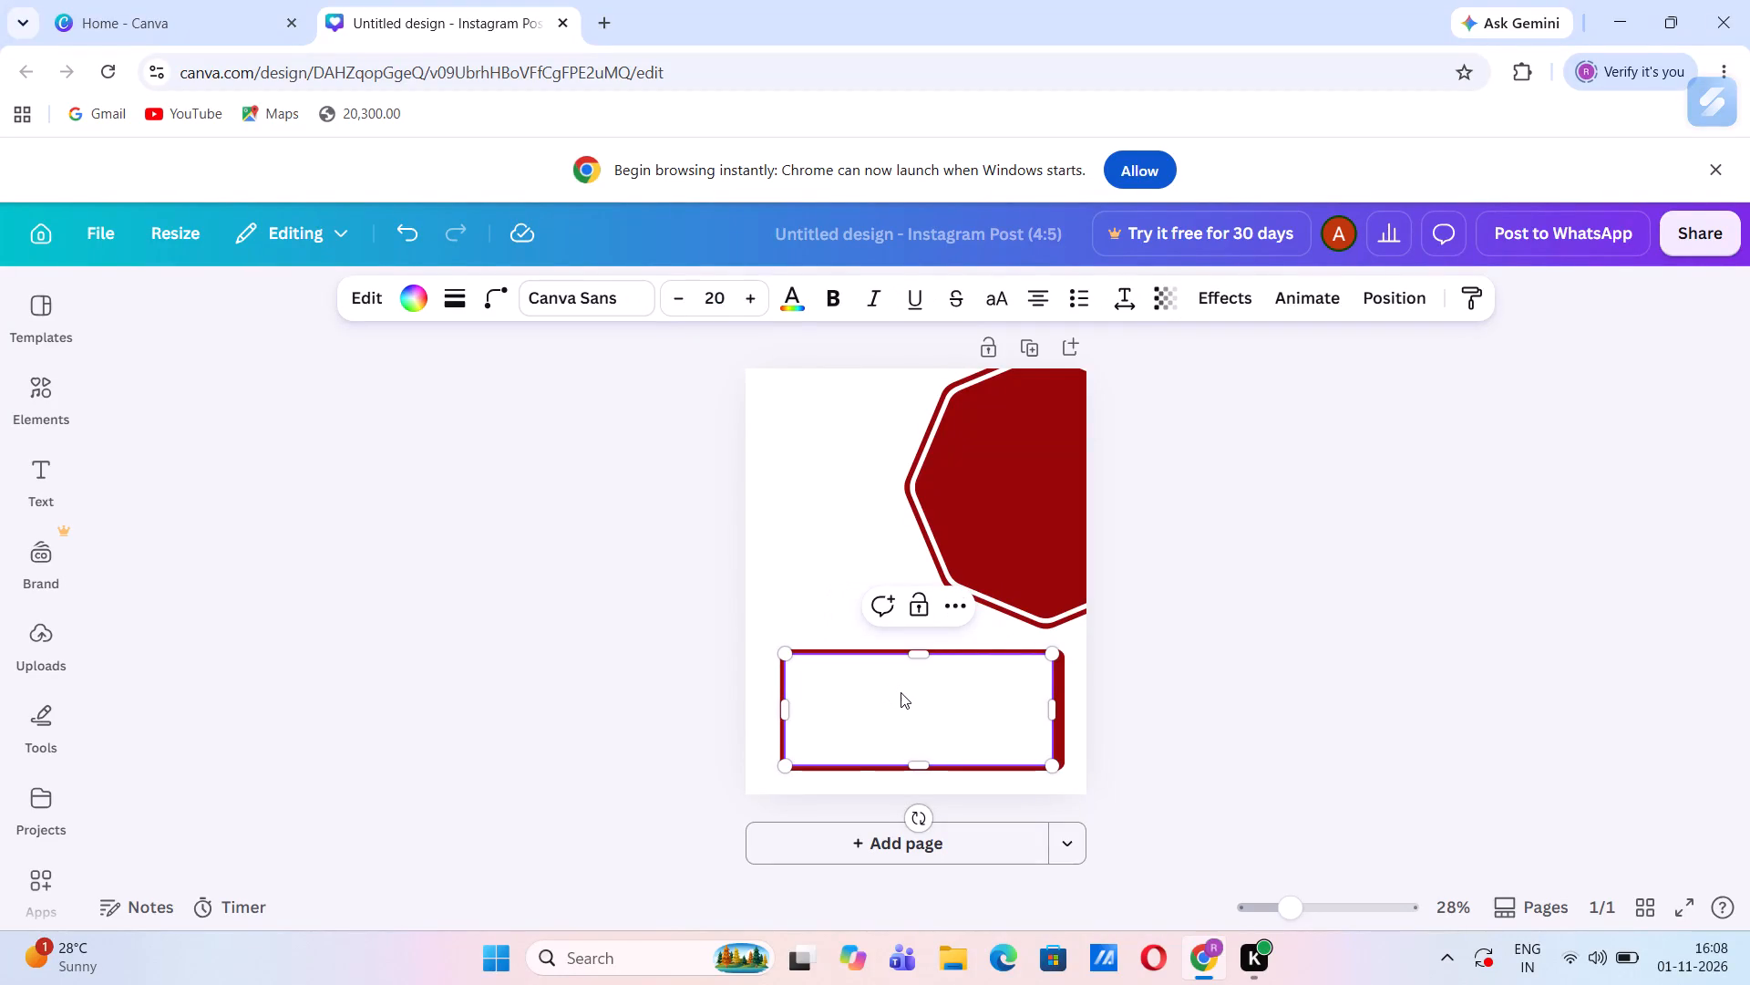
left_click(901, 692)
double_click(901, 692)
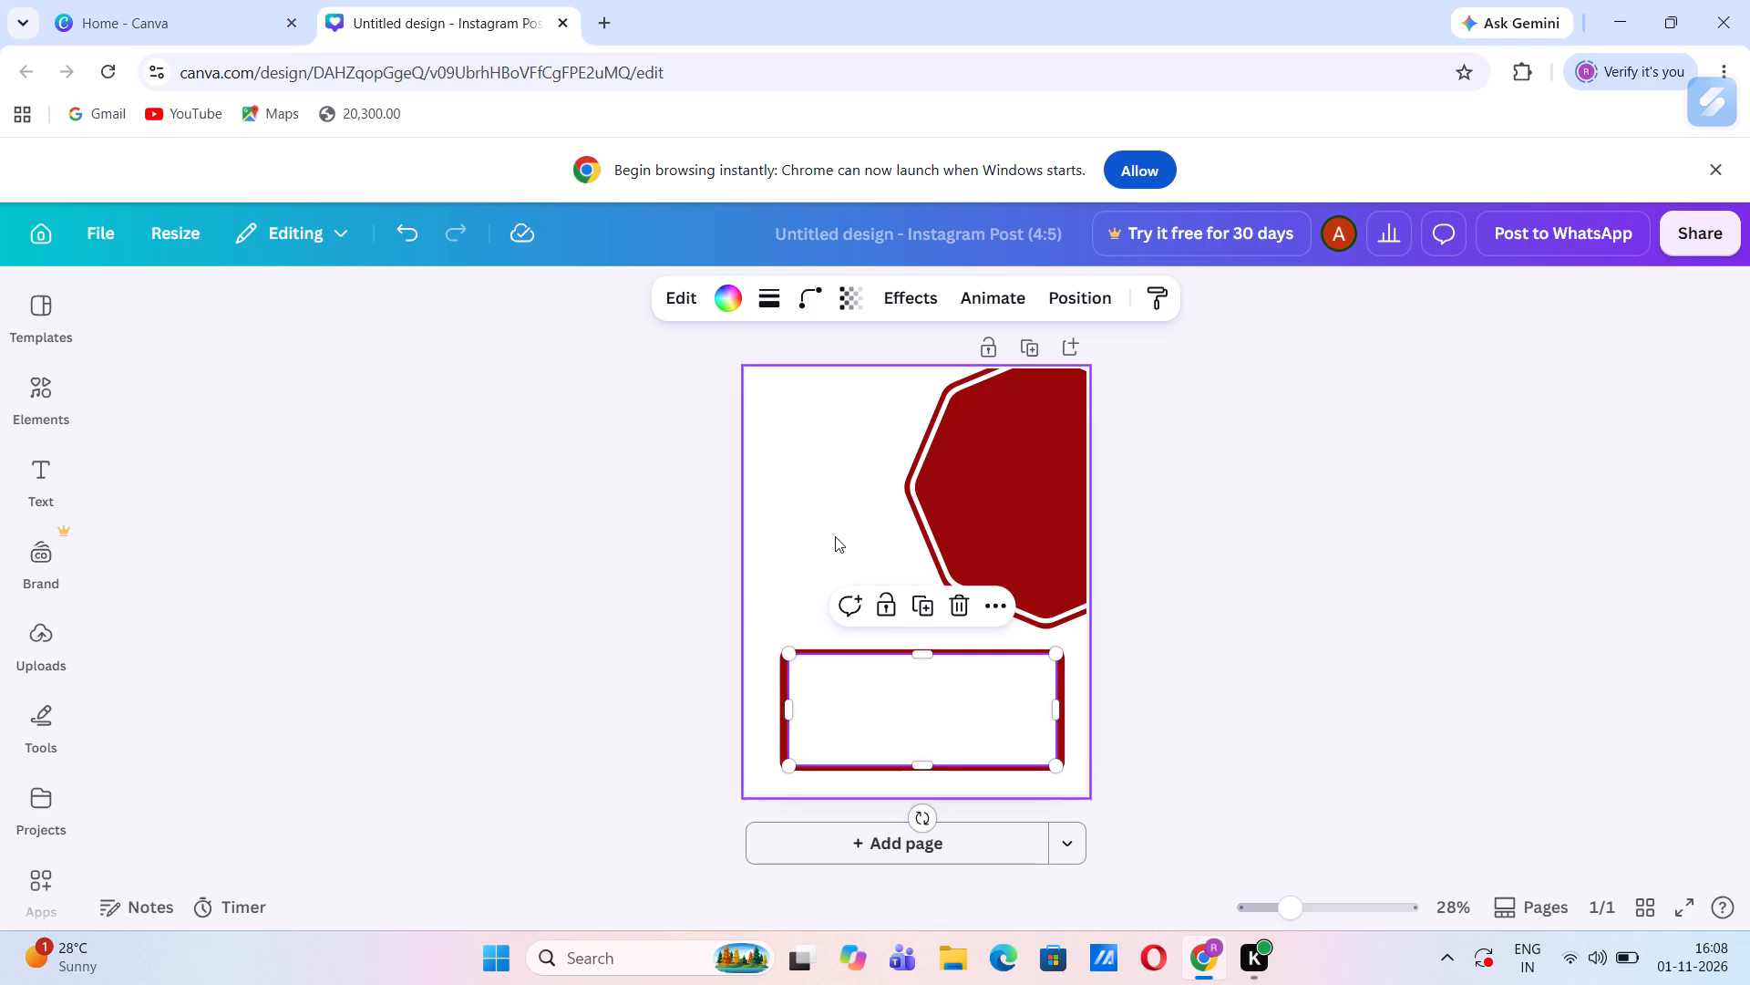
Duplicate the white rectangle and recolour the copy in the dark red already used in the design.
left_click(925, 604)
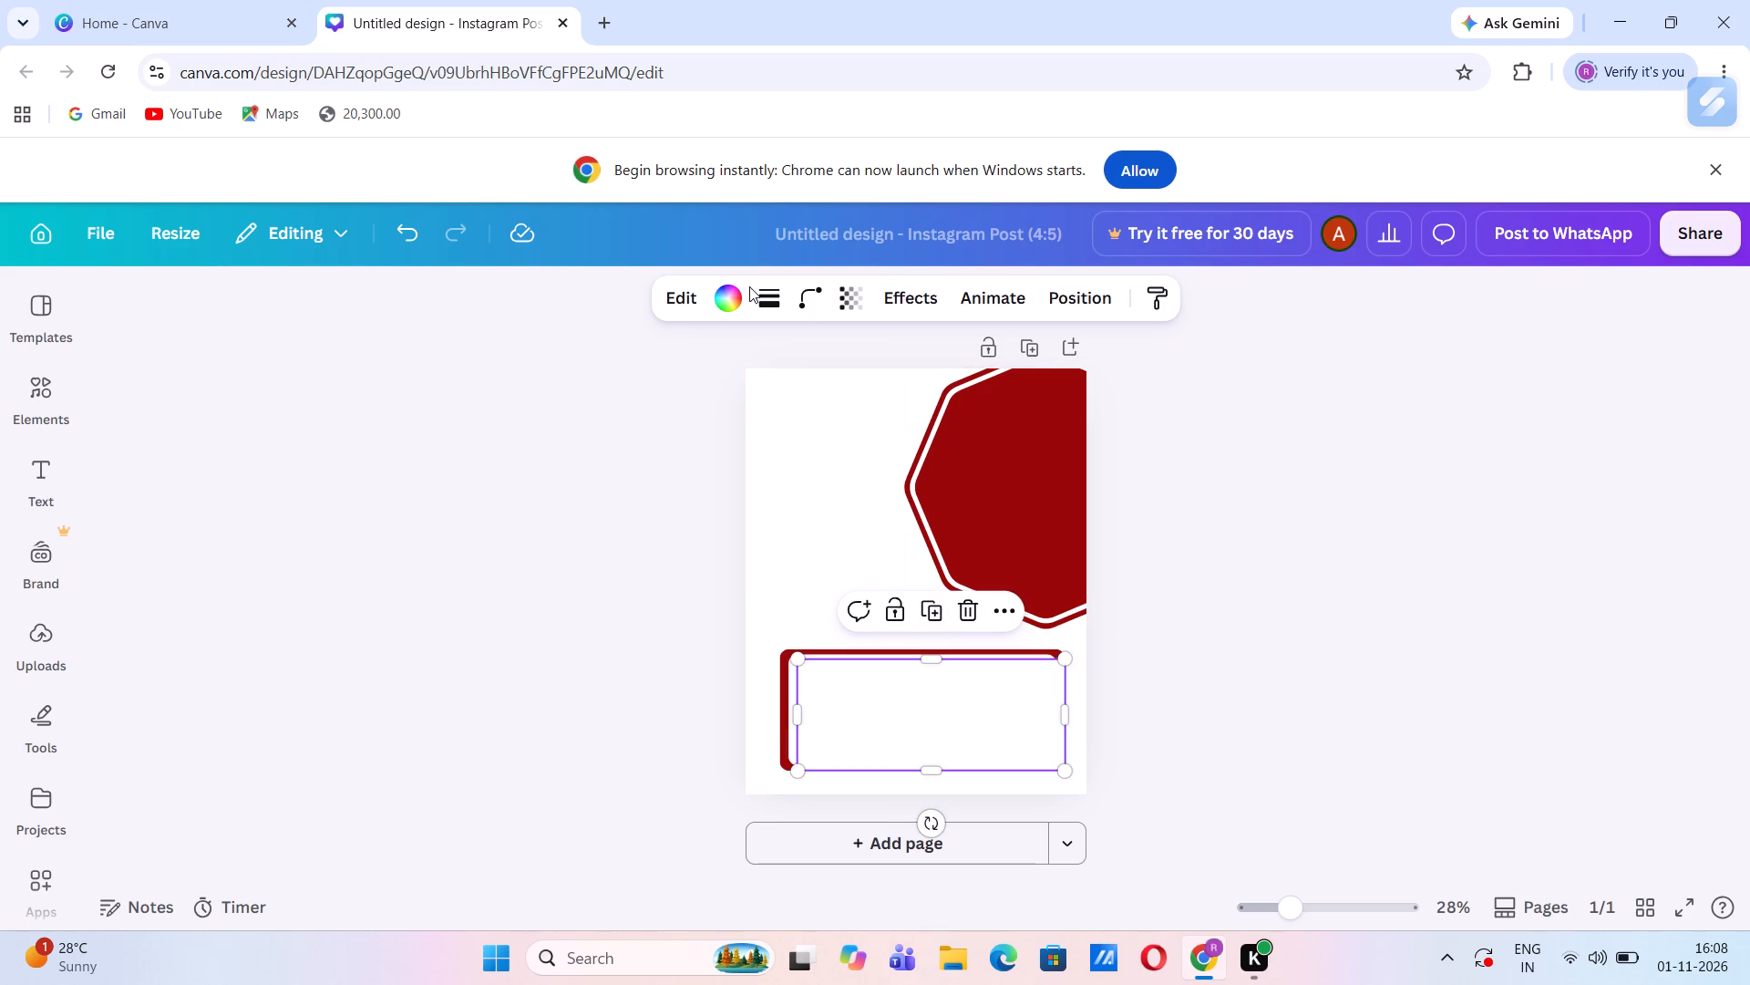
left_click(734, 288)
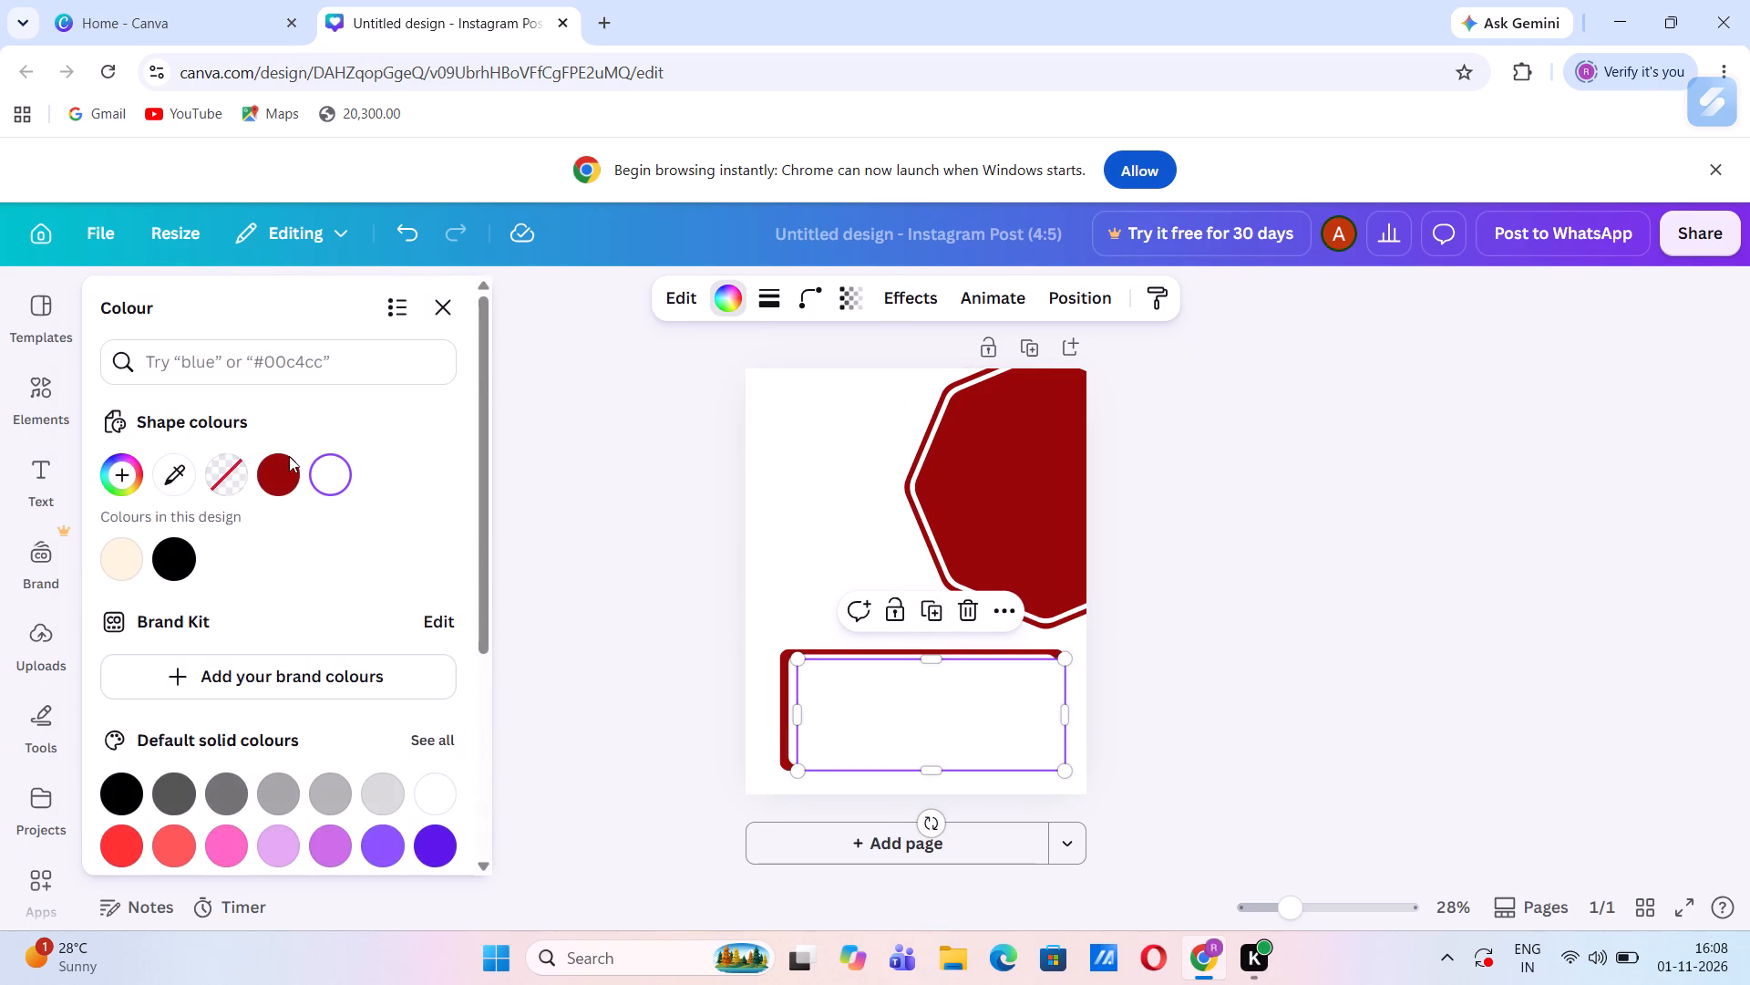
left_click(274, 472)
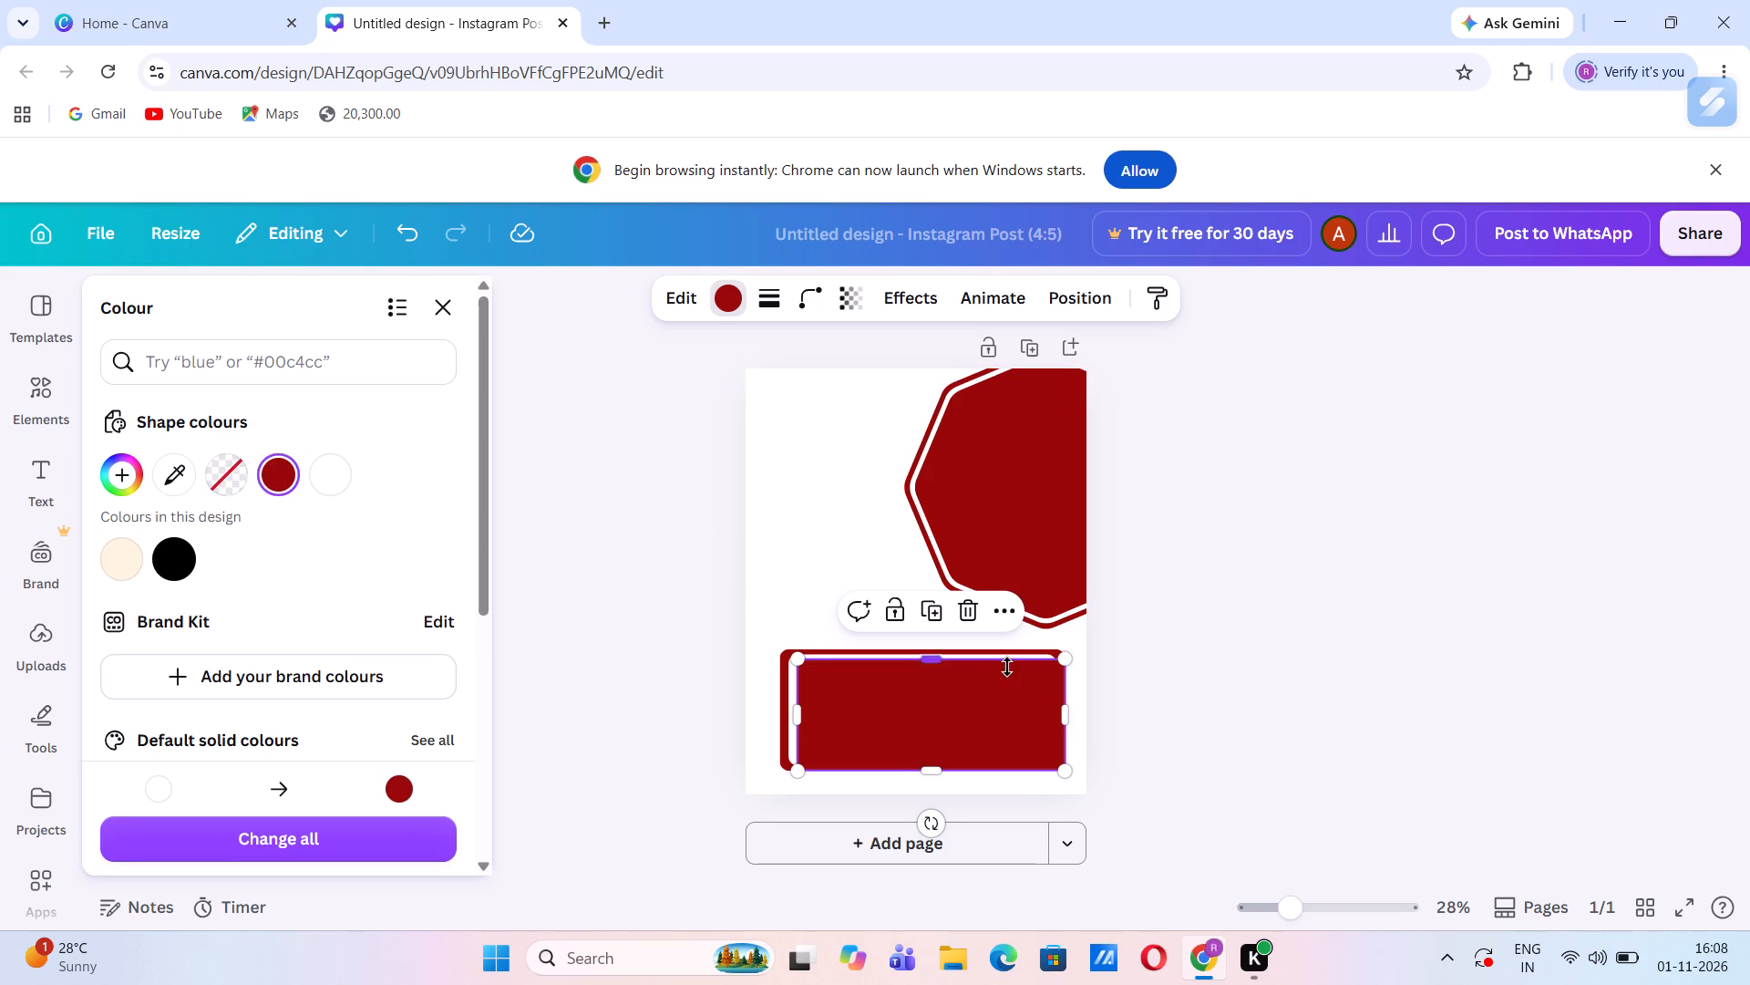
Shrink the new dark red rectangle from its lower-right corner to about 808 by 322, fitting it inside the white one.
left_click_drag(1065, 775, 1052, 759)
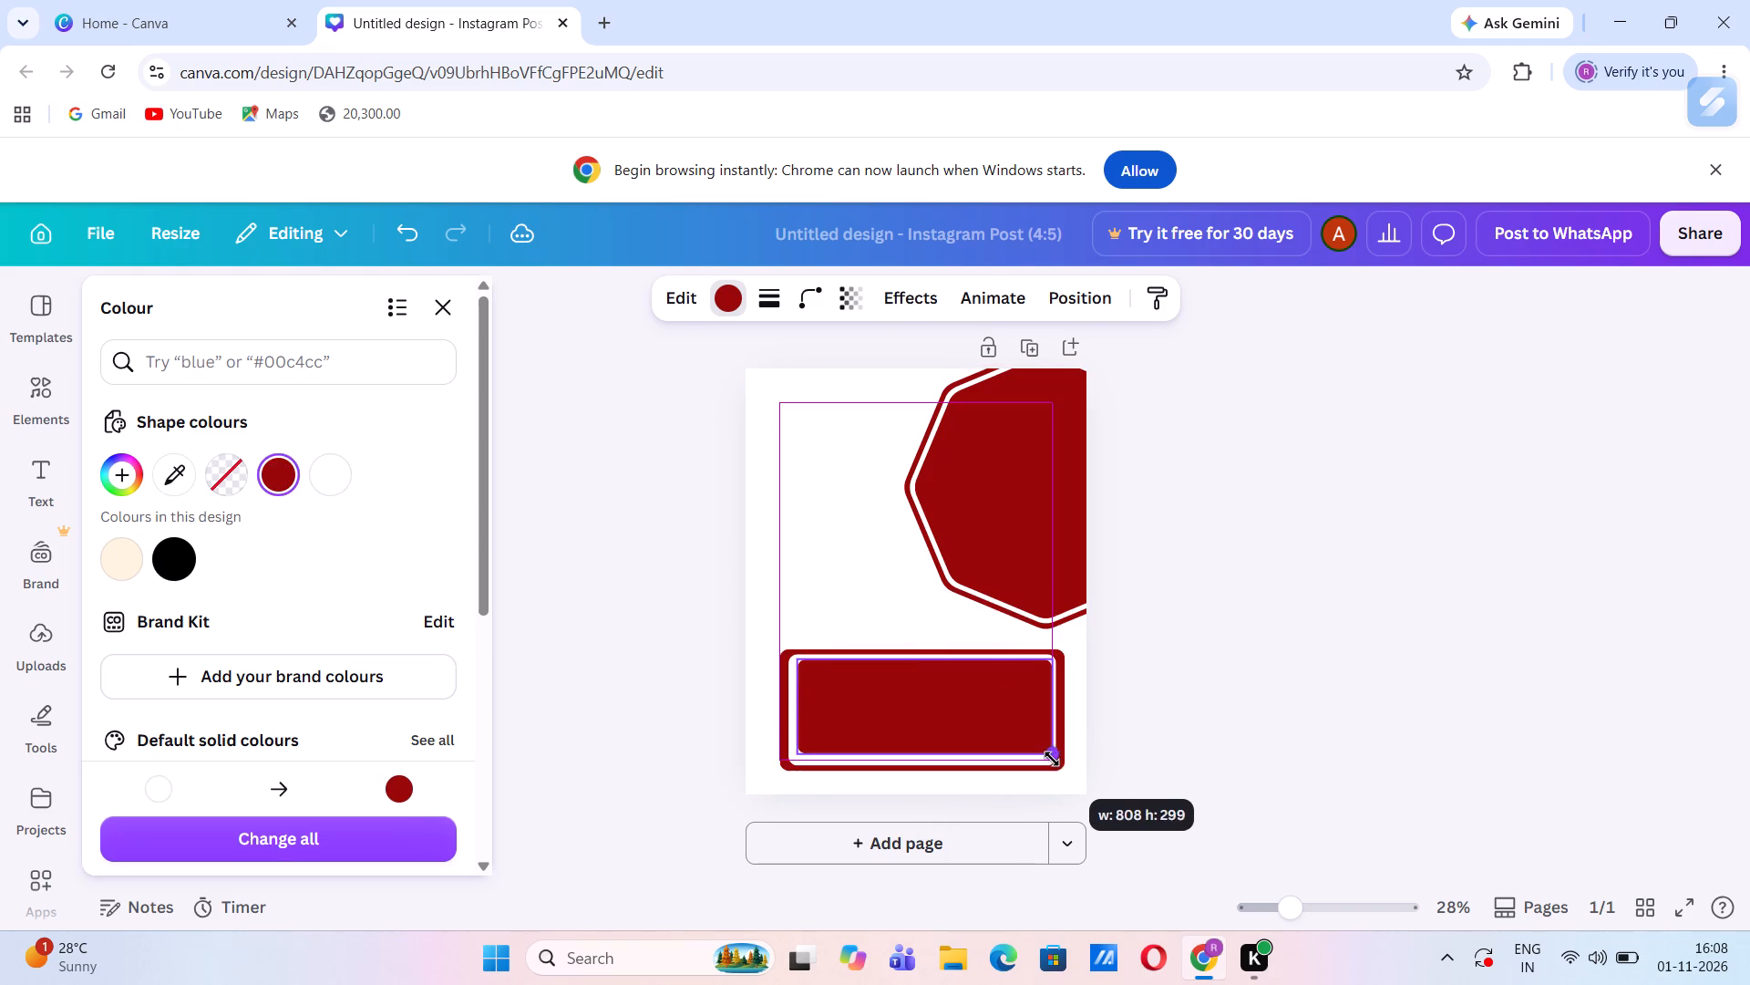
left_click_drag(1052, 759, 1048, 763)
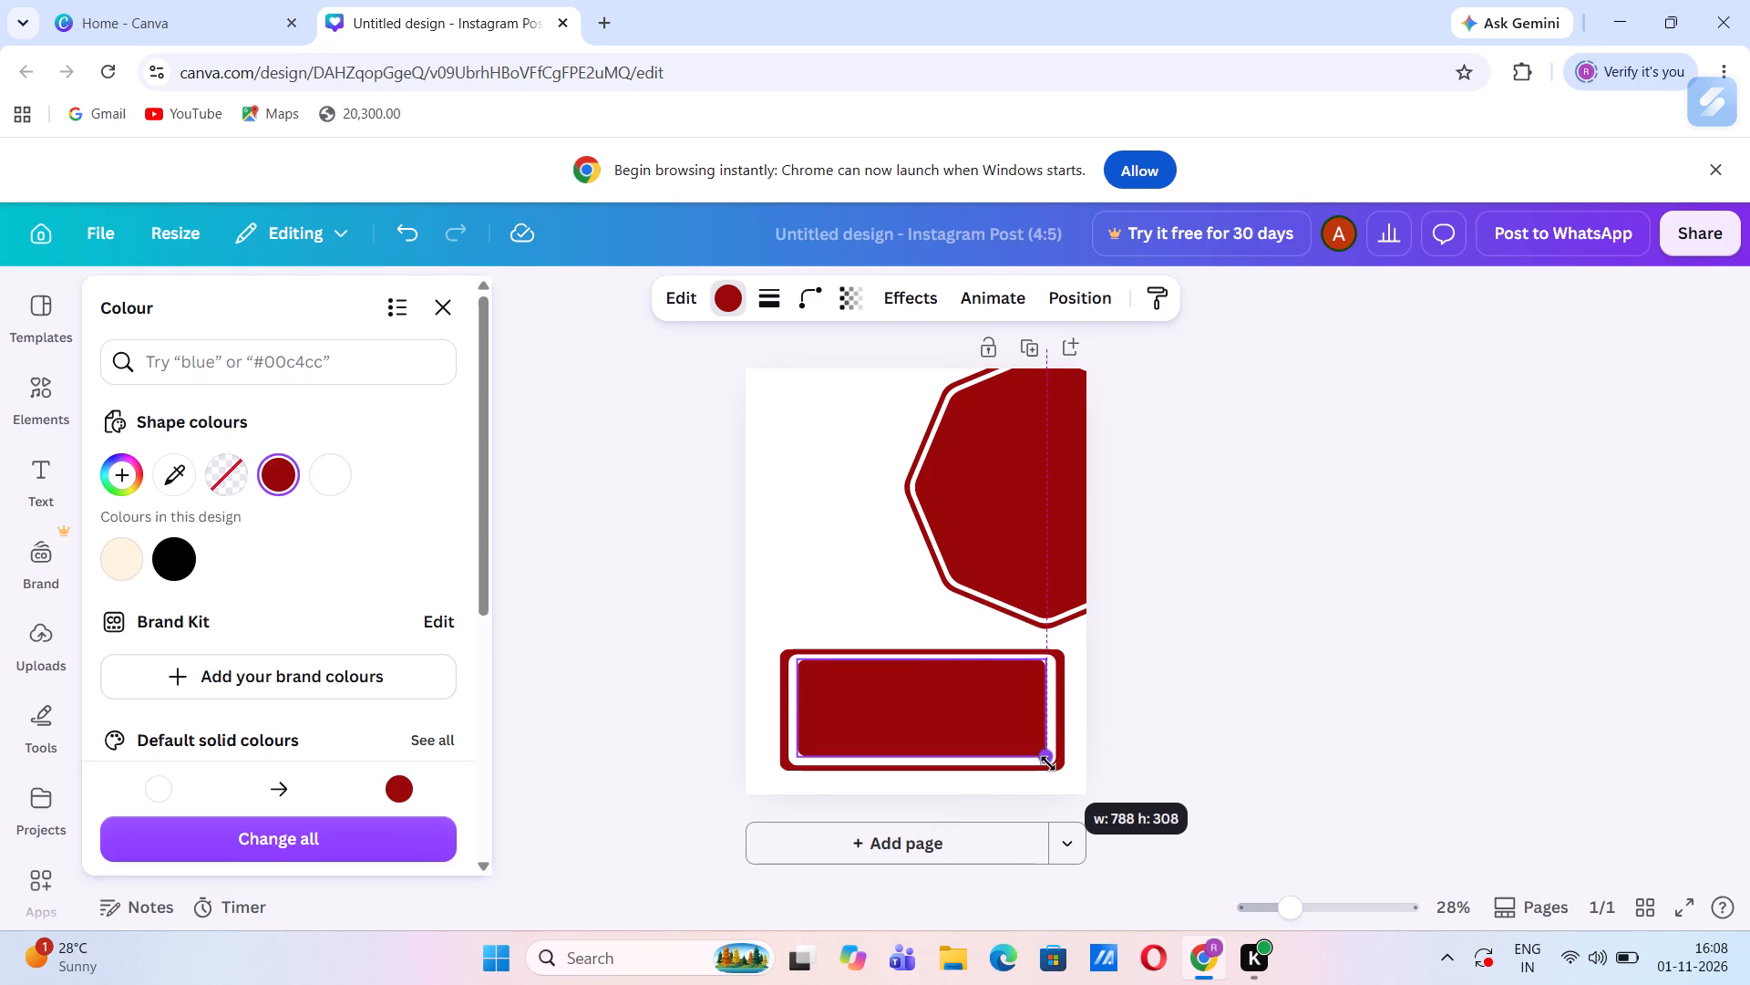
left_click_drag(1048, 763, 1049, 762)
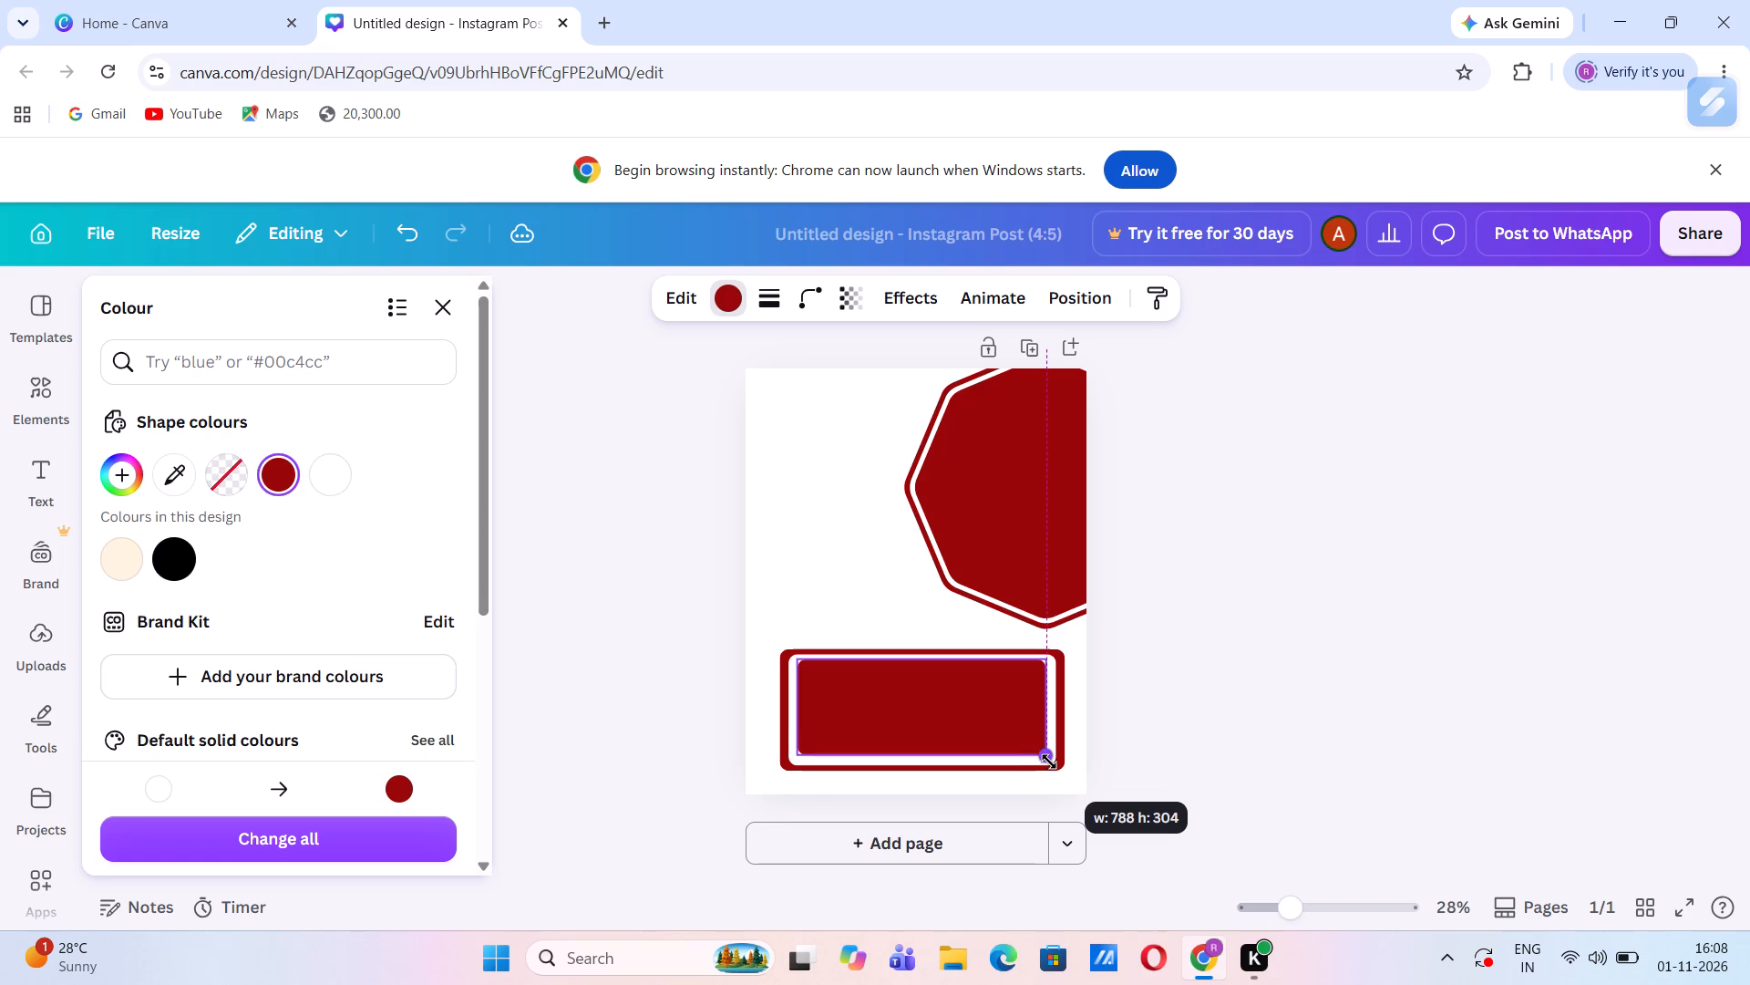
left_click_drag(1049, 762, 1052, 765)
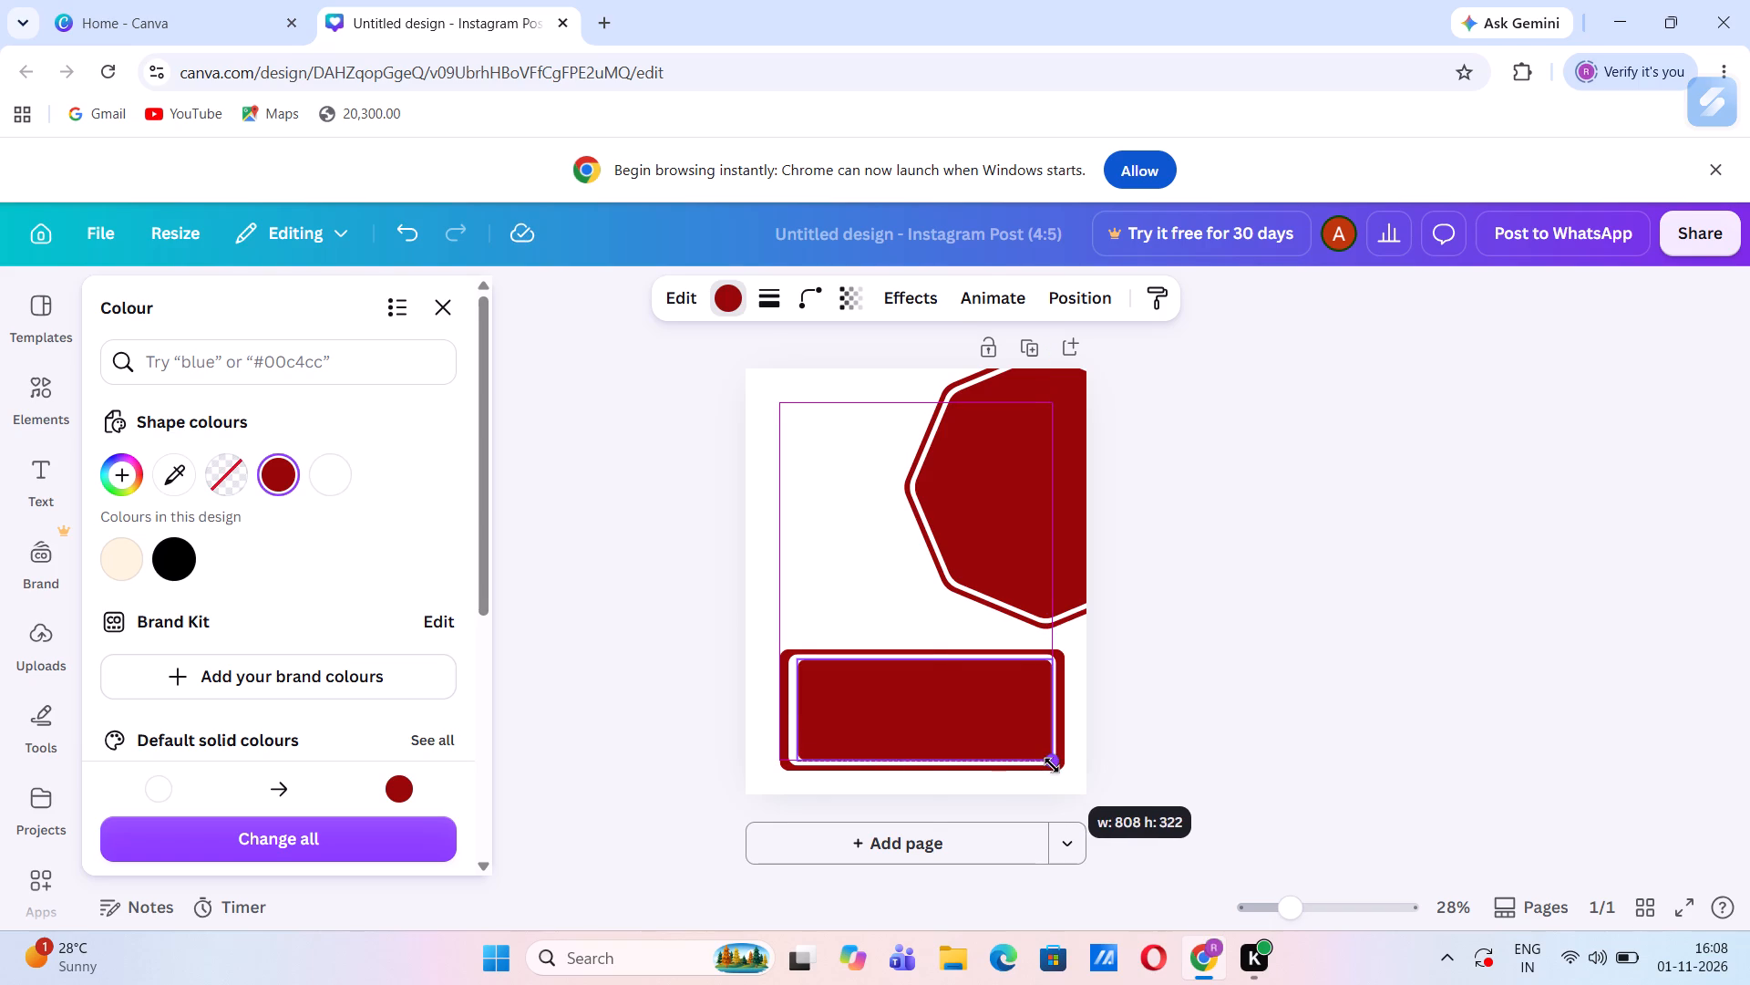
left_click_drag(1052, 765, 1052, 766)
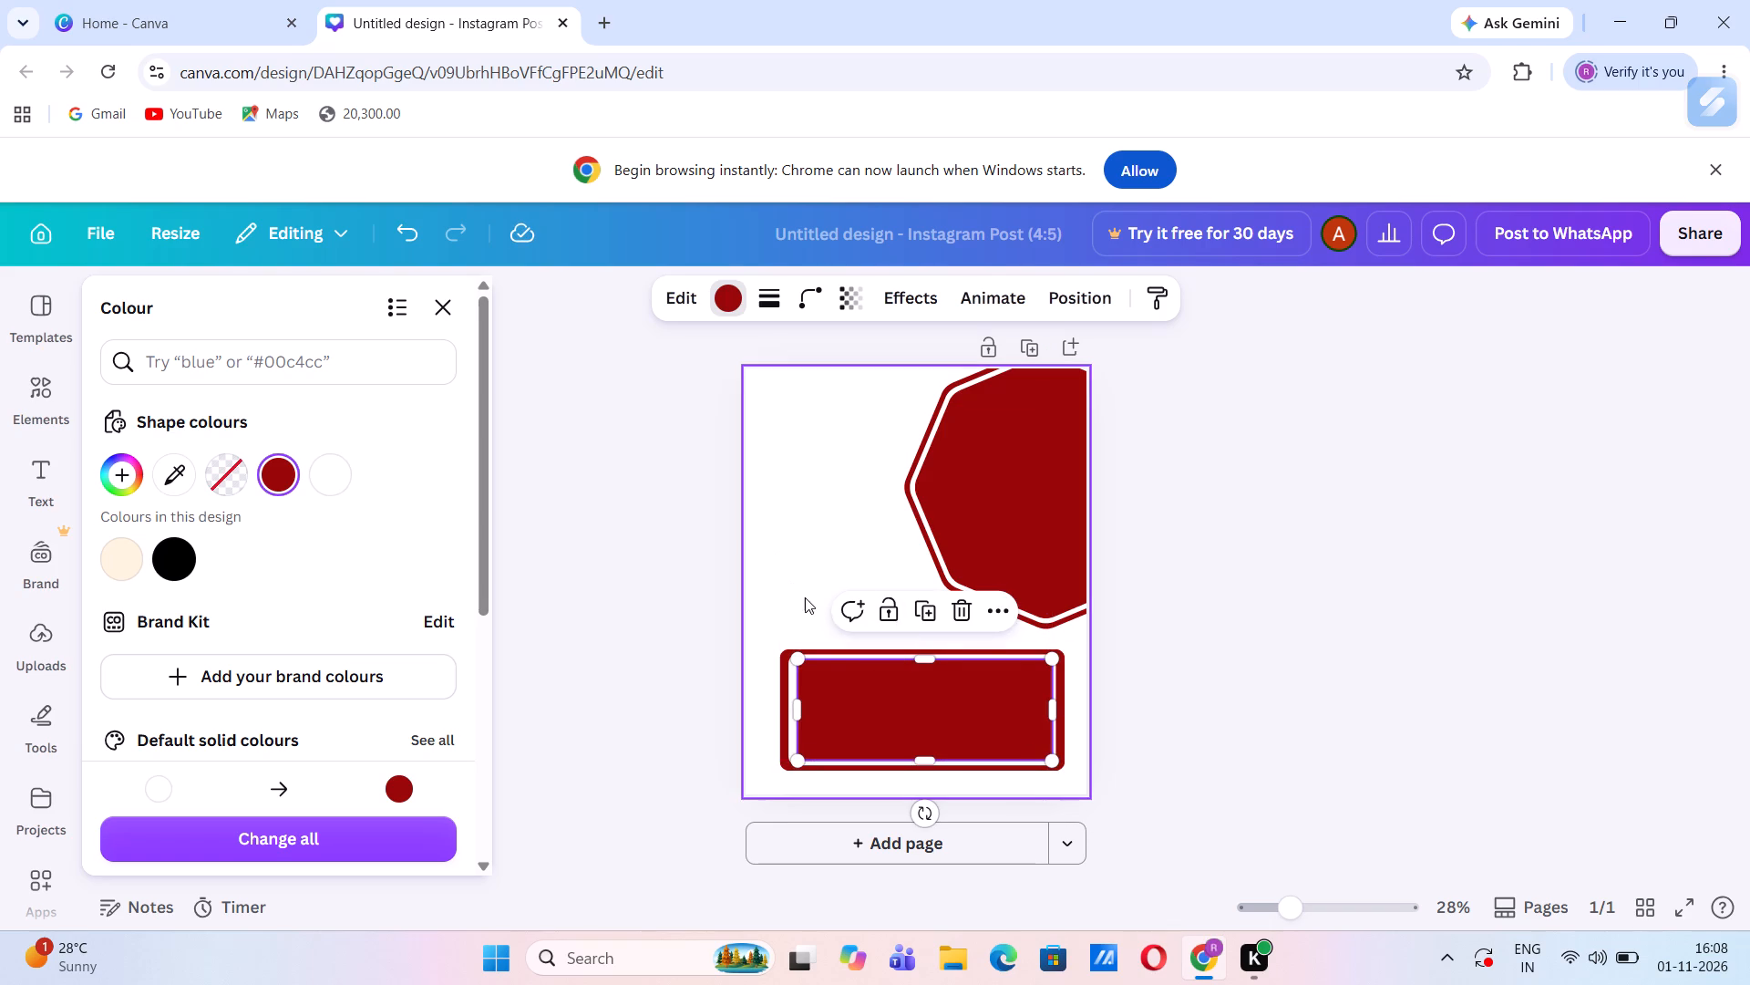
Select the inner dark red rectangle and centre it within the white one so the white border is even.
double_click(915, 703)
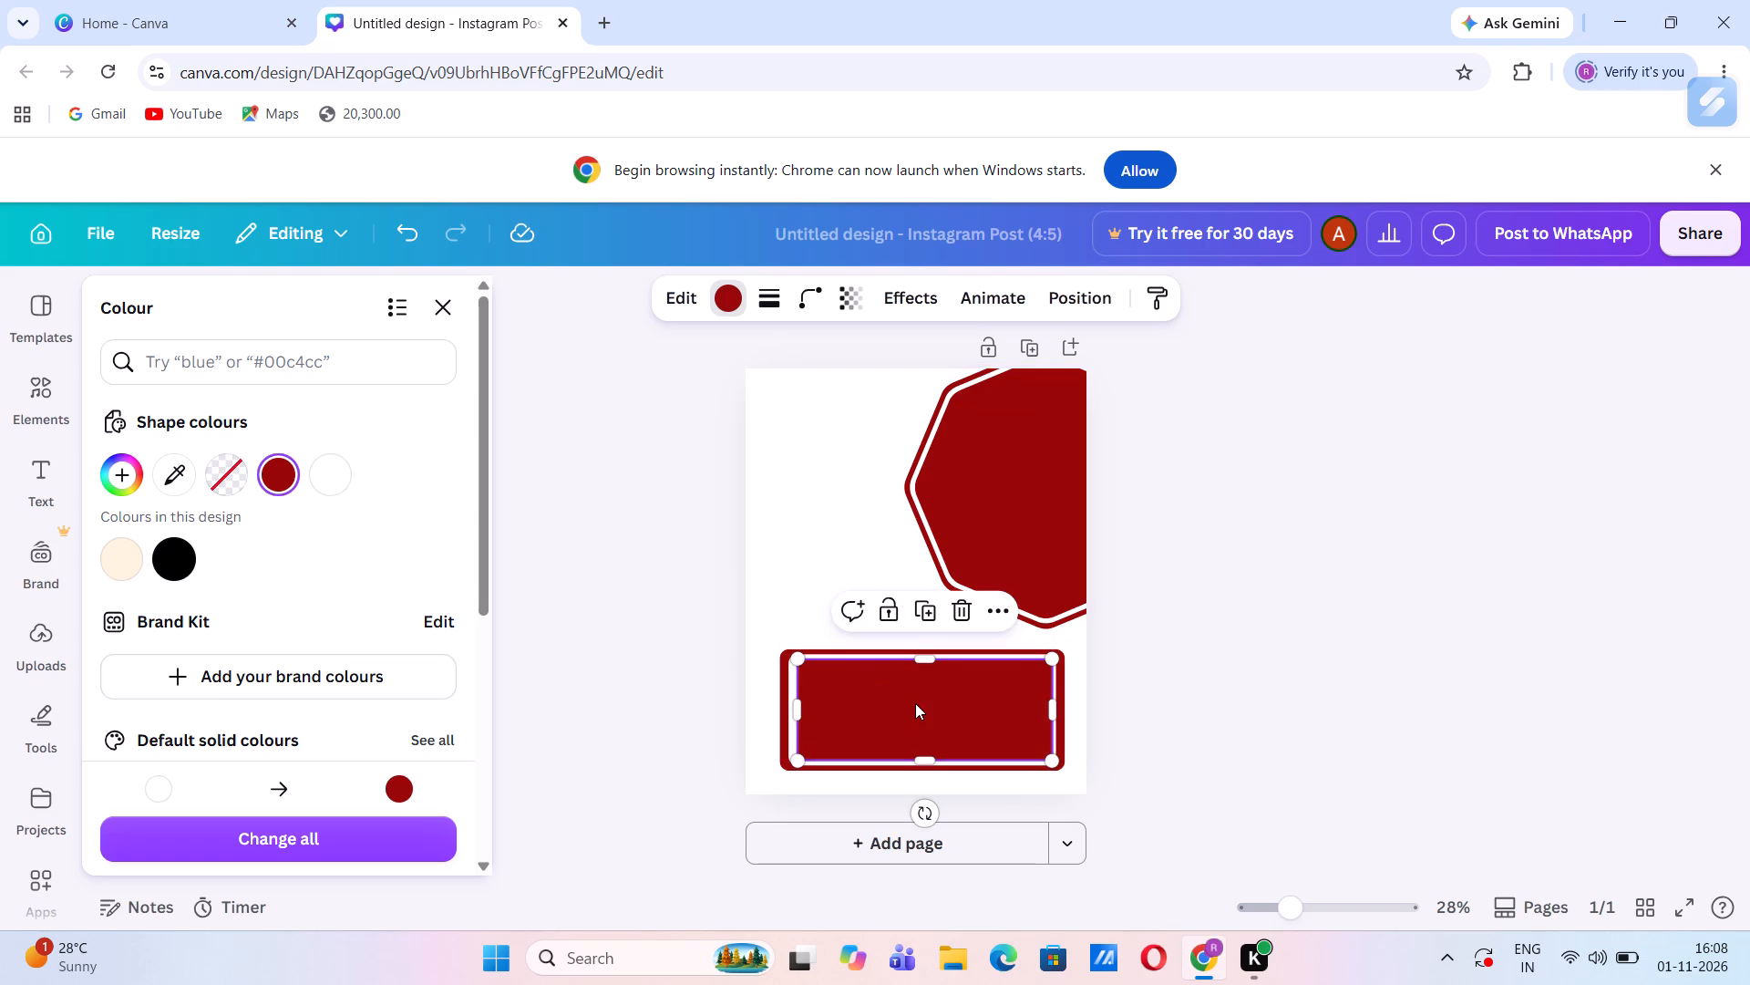
triple_click(915, 703)
triple_click(915, 703)
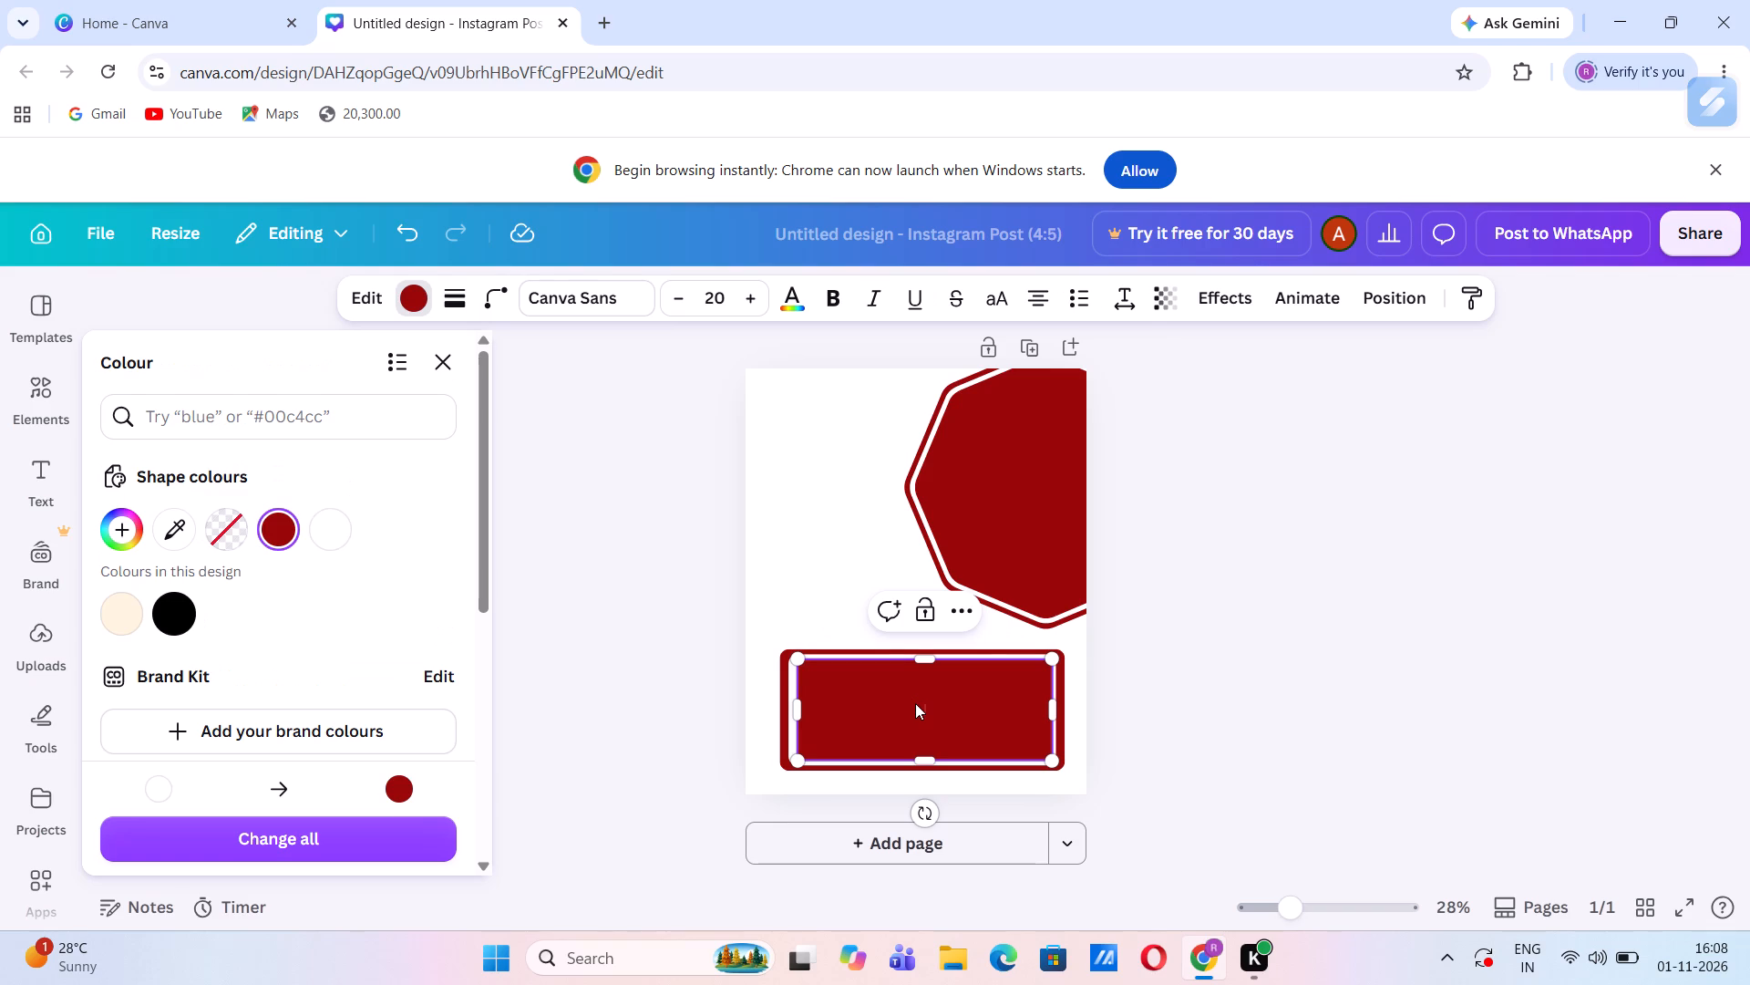
triple_click(915, 703)
left_click(442, 358)
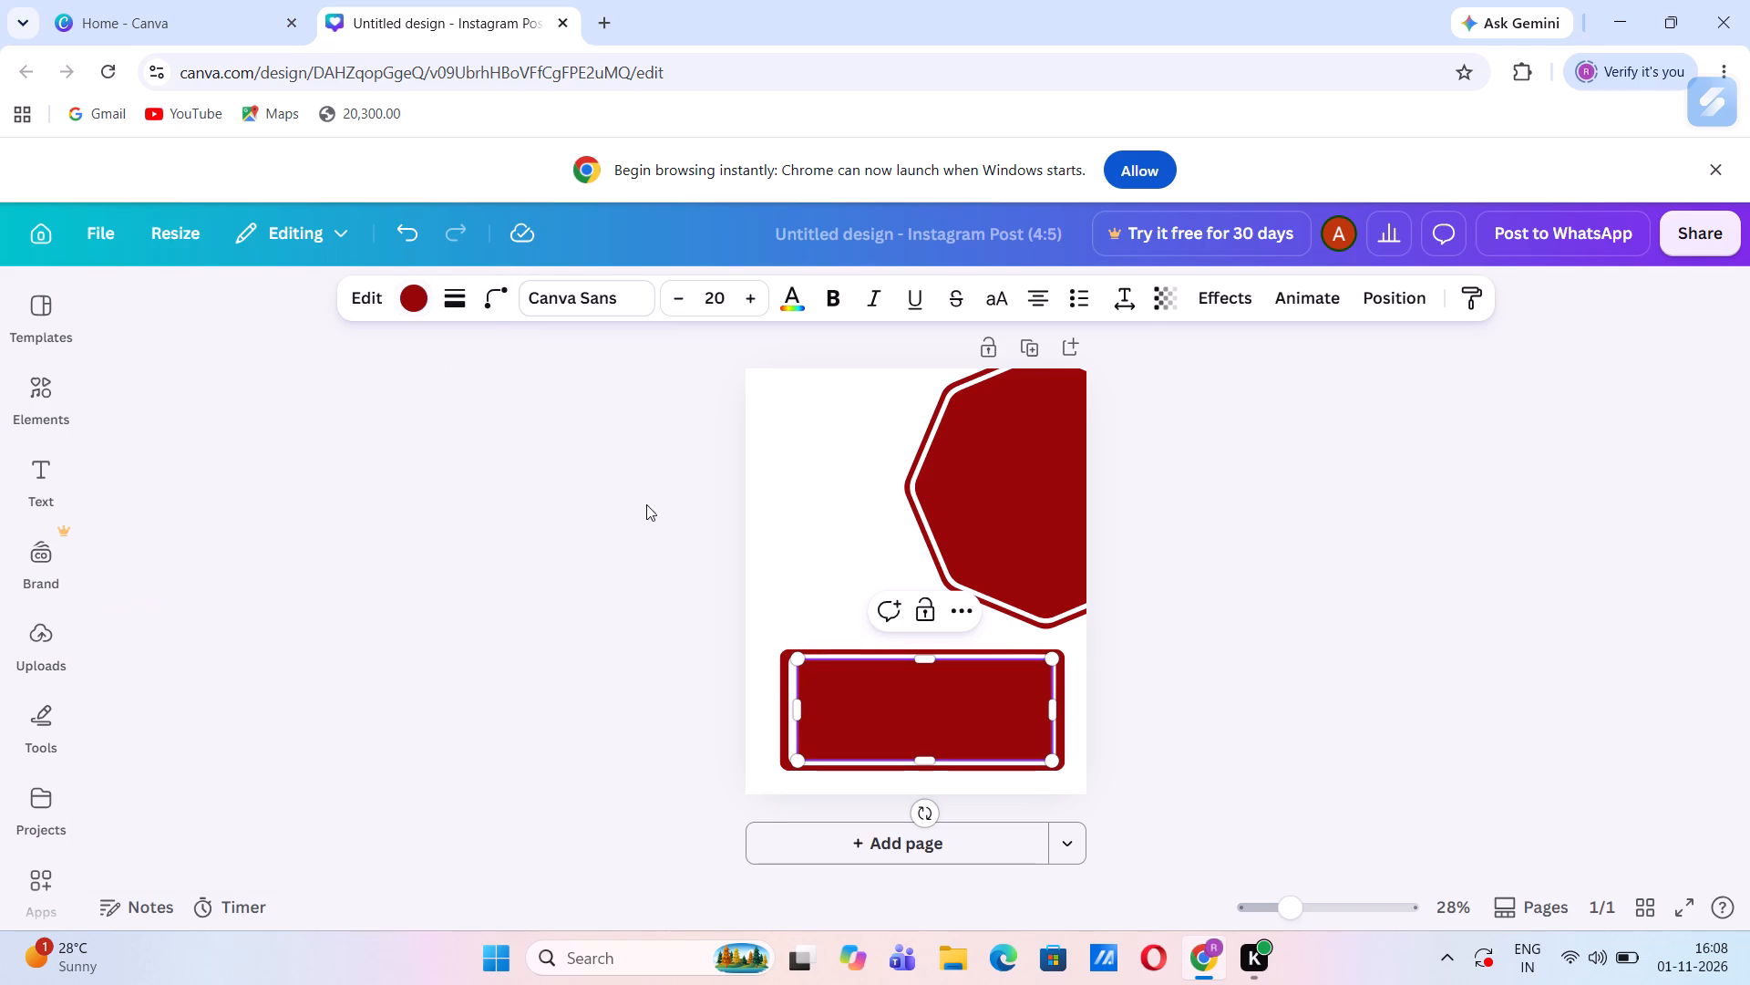
left_click(798, 542)
double_click(893, 711)
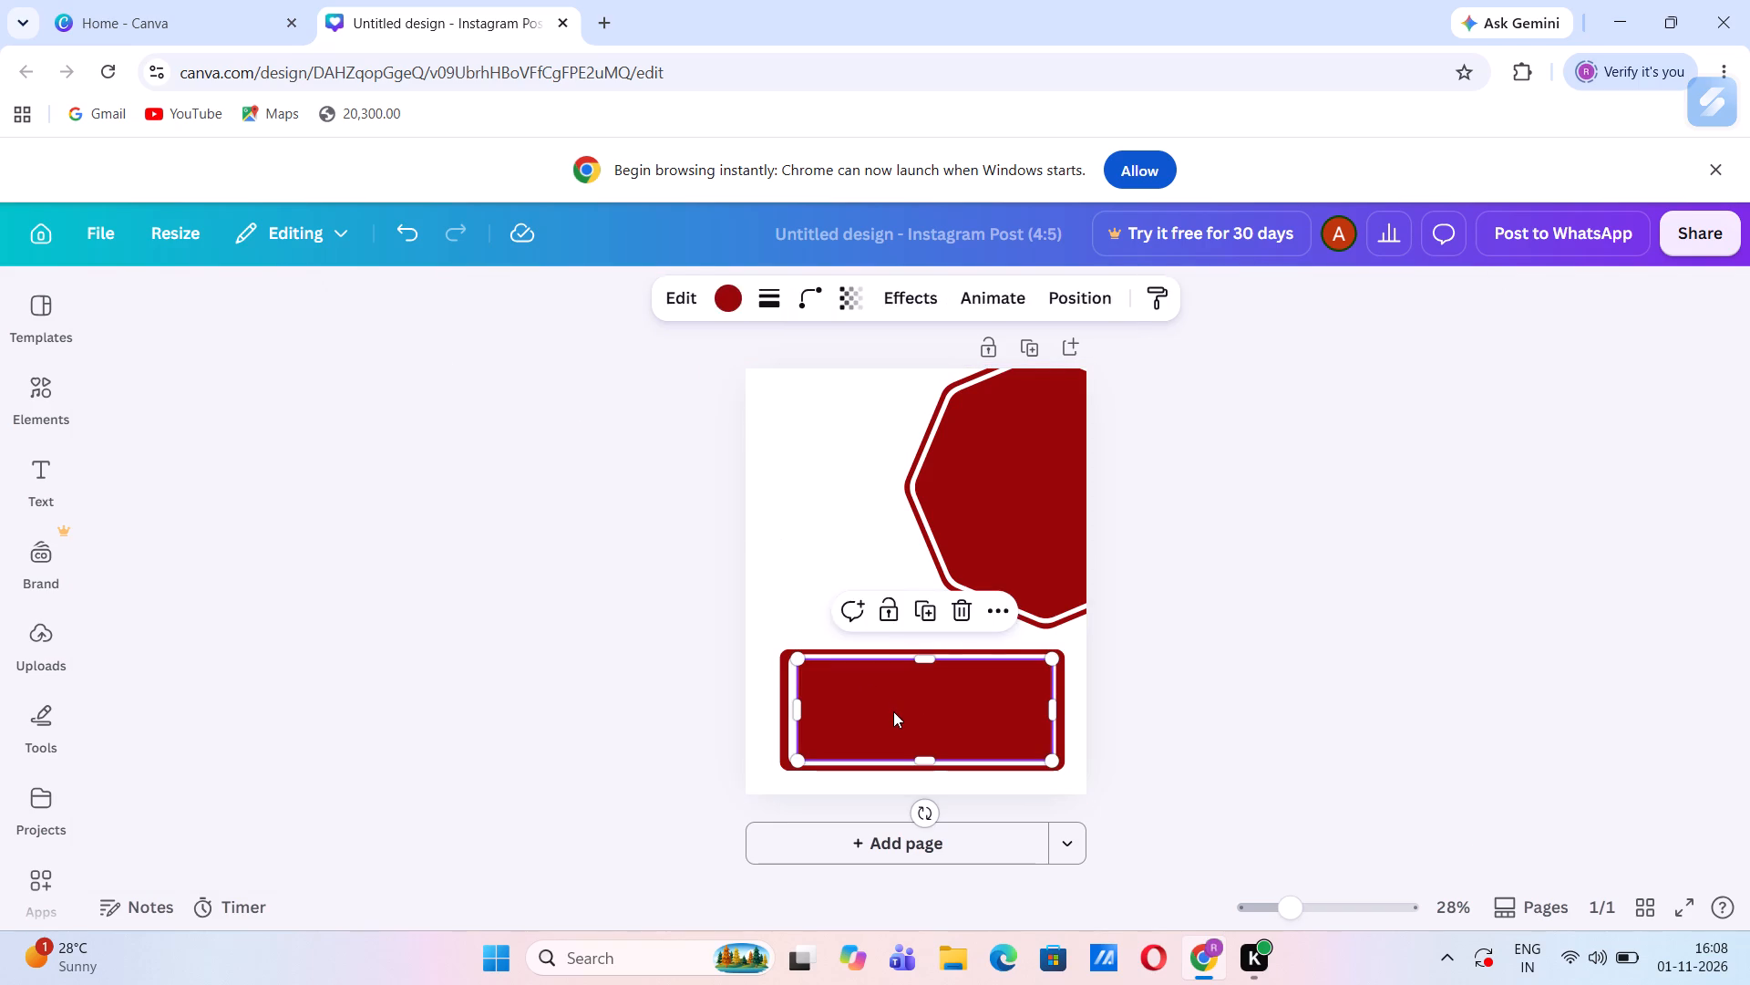
left_click(807, 532)
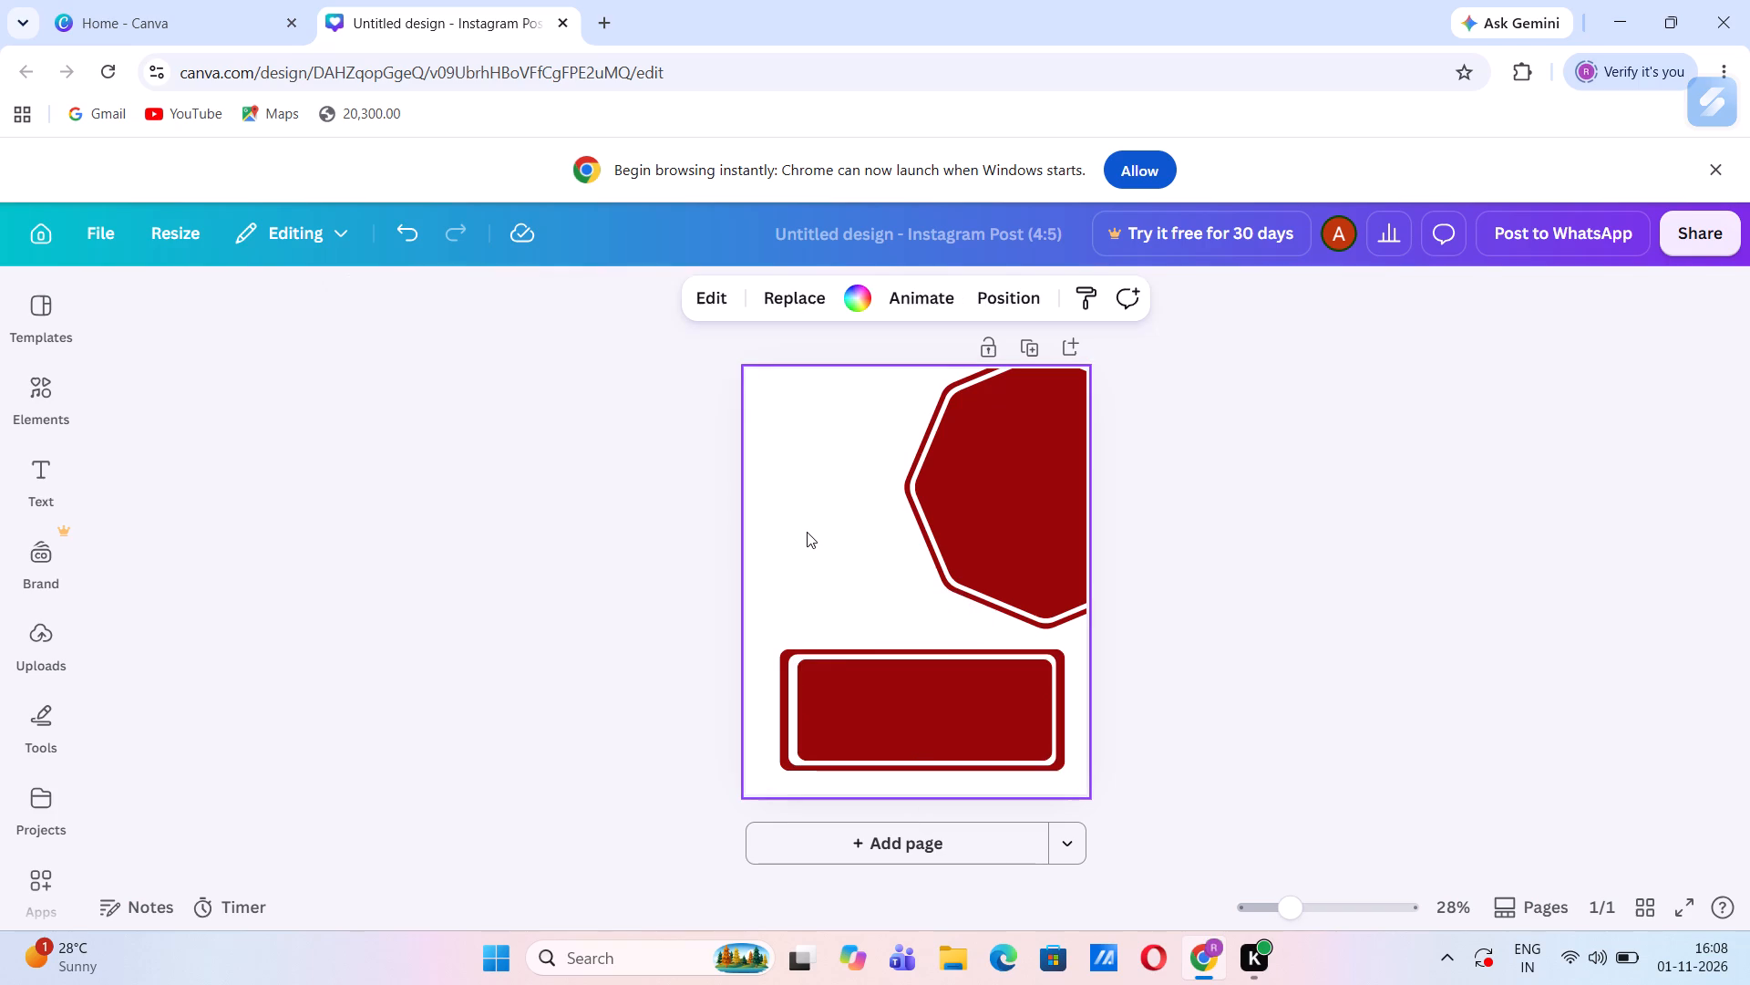
left_click(883, 695)
left_click(883, 695)
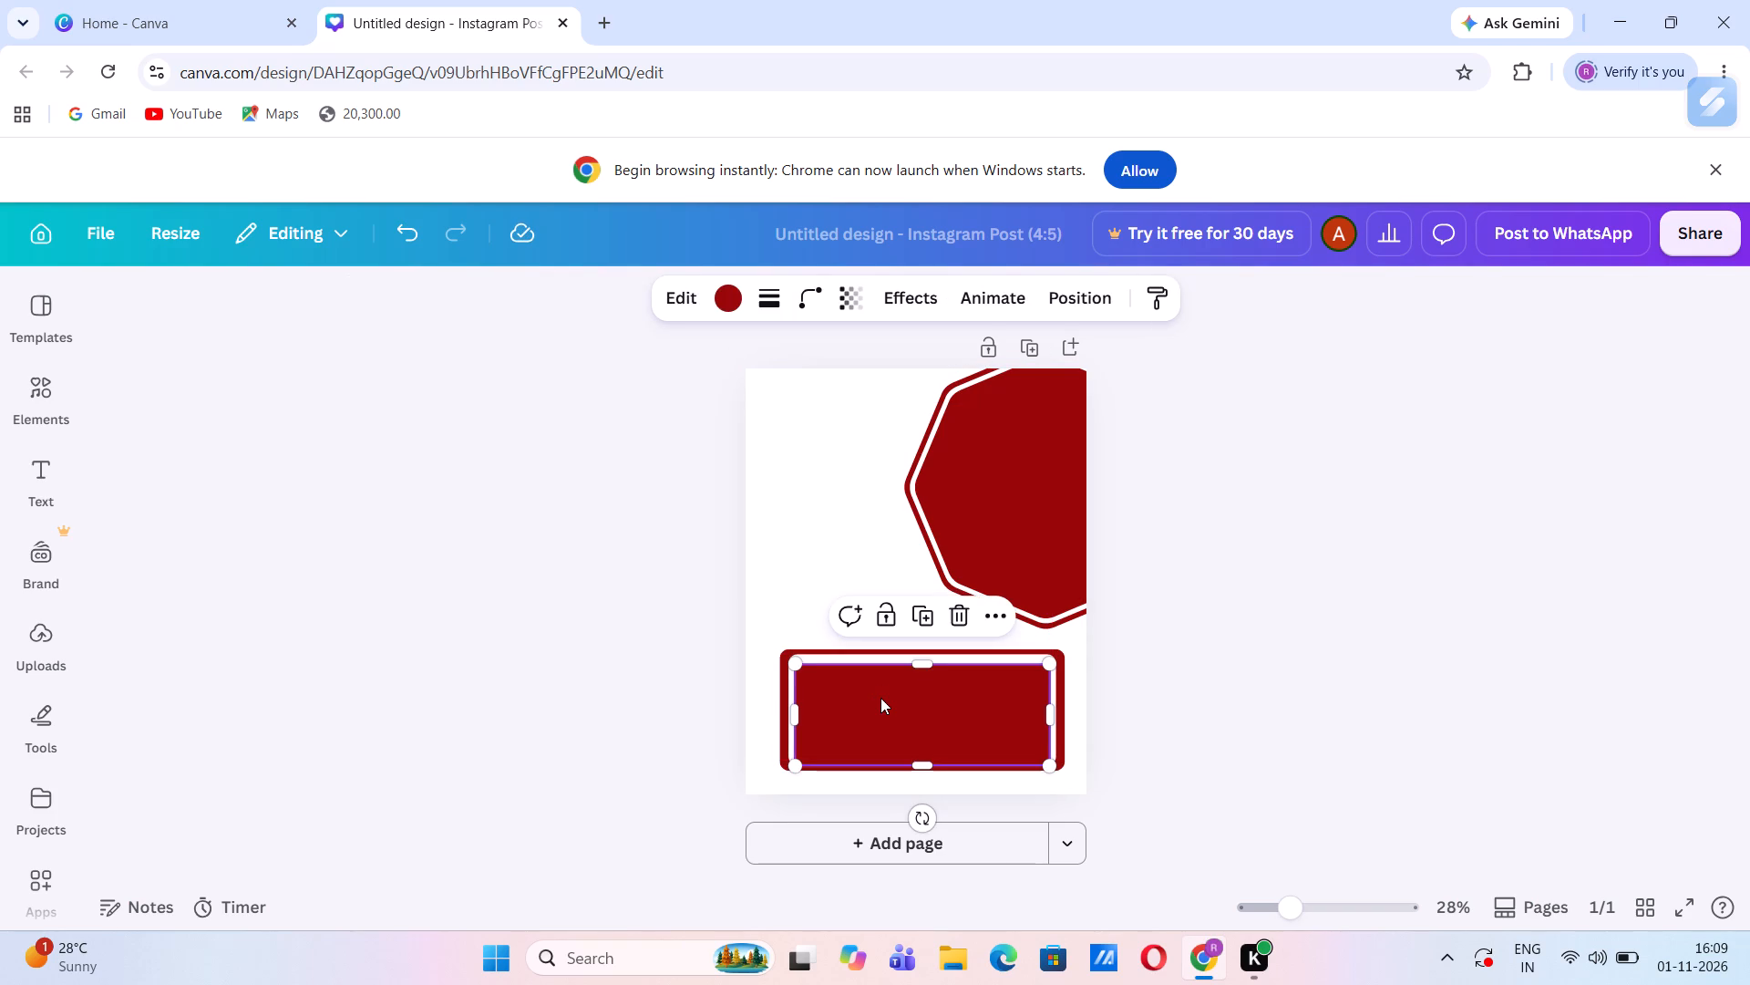
left_click(880, 698)
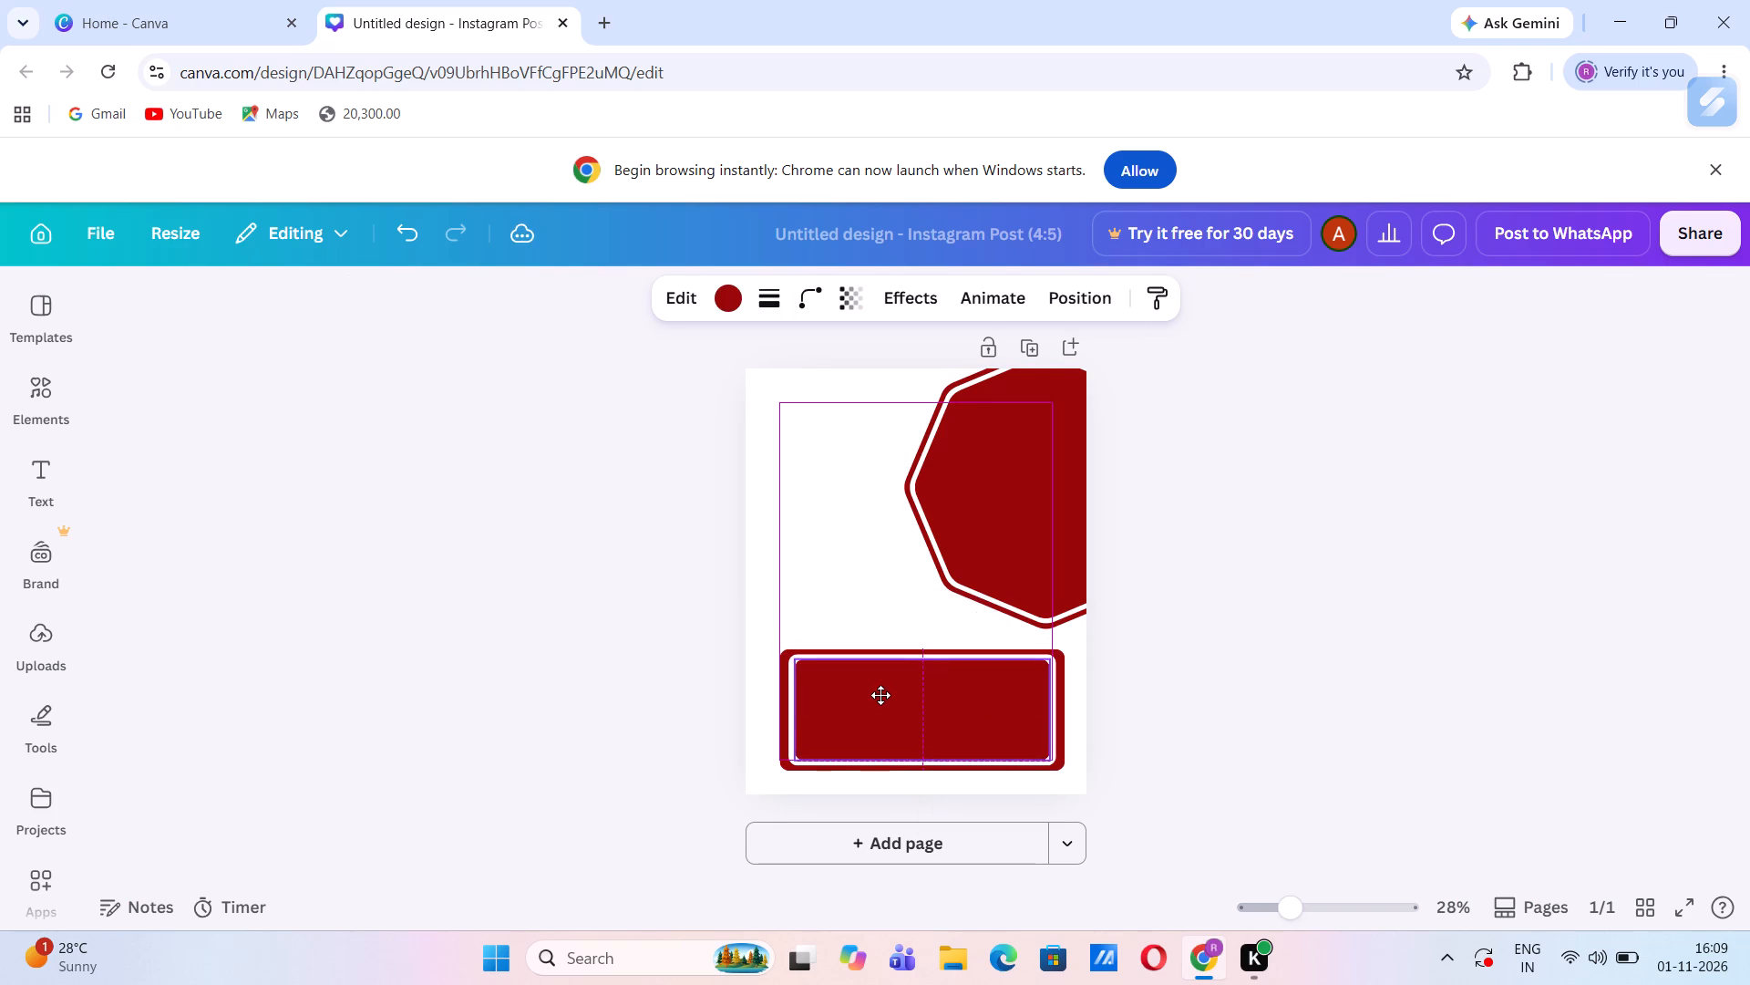
Deselect the inner rectangle and look through the whole library of basic shapes for one to add to the post.
left_click(626, 611)
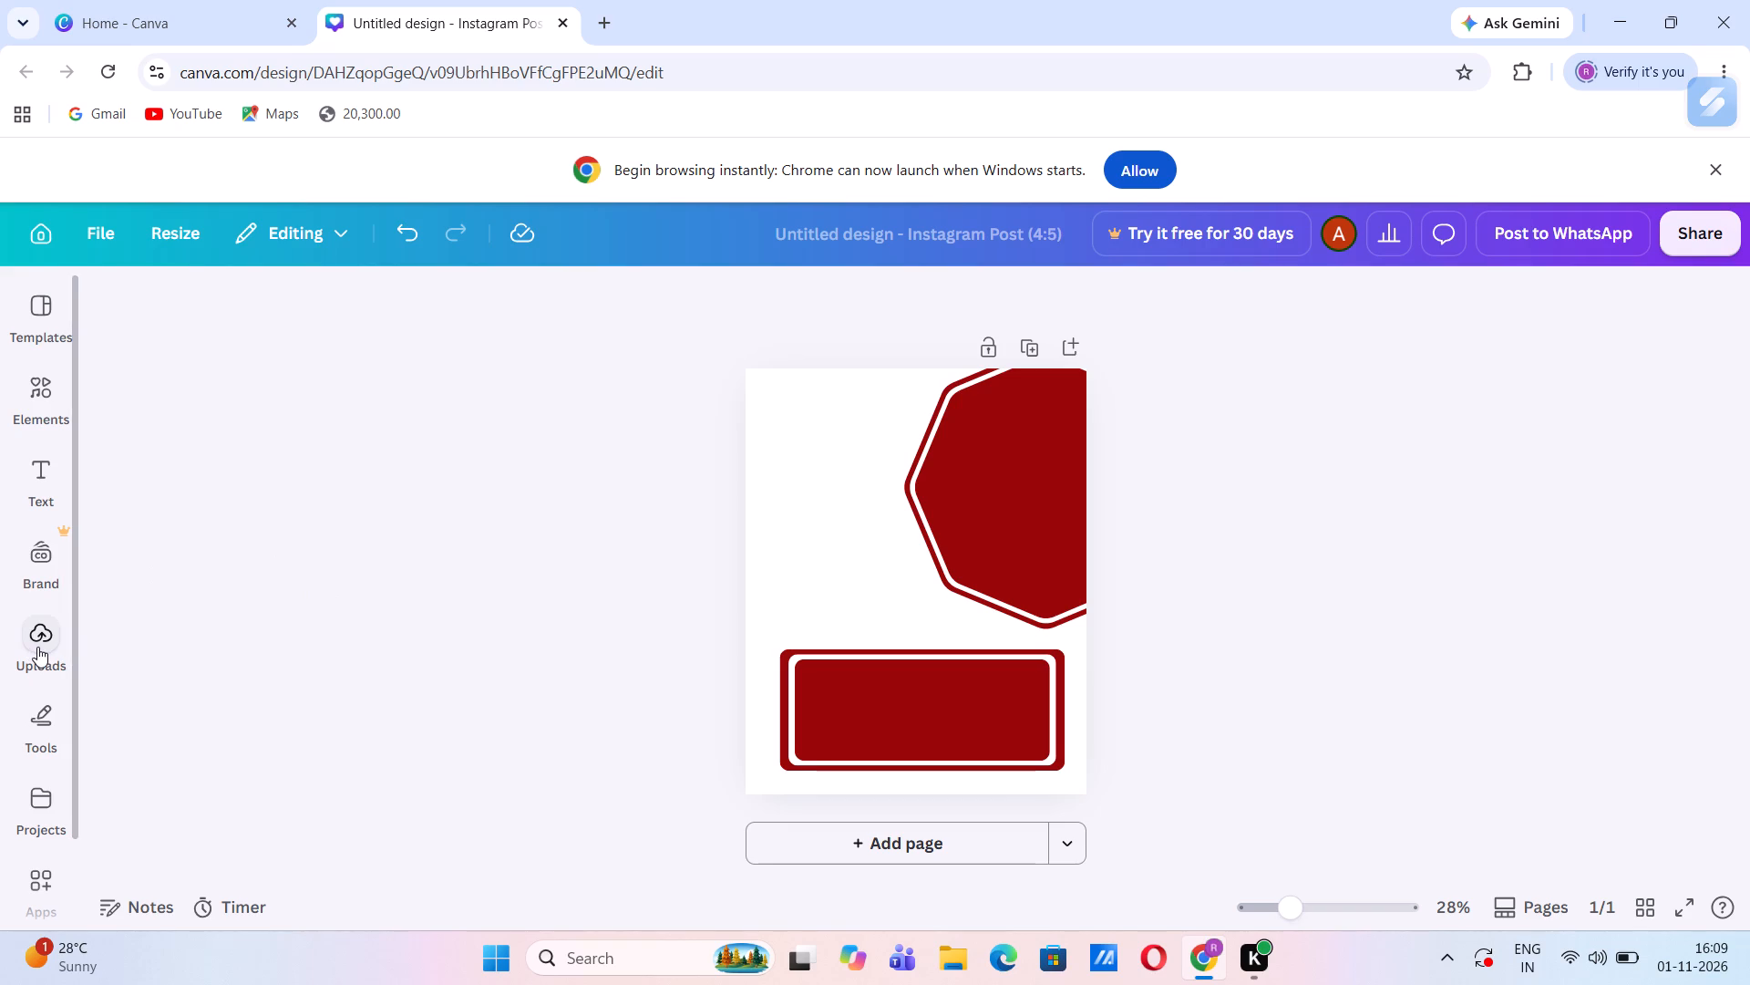
left_click(39, 716)
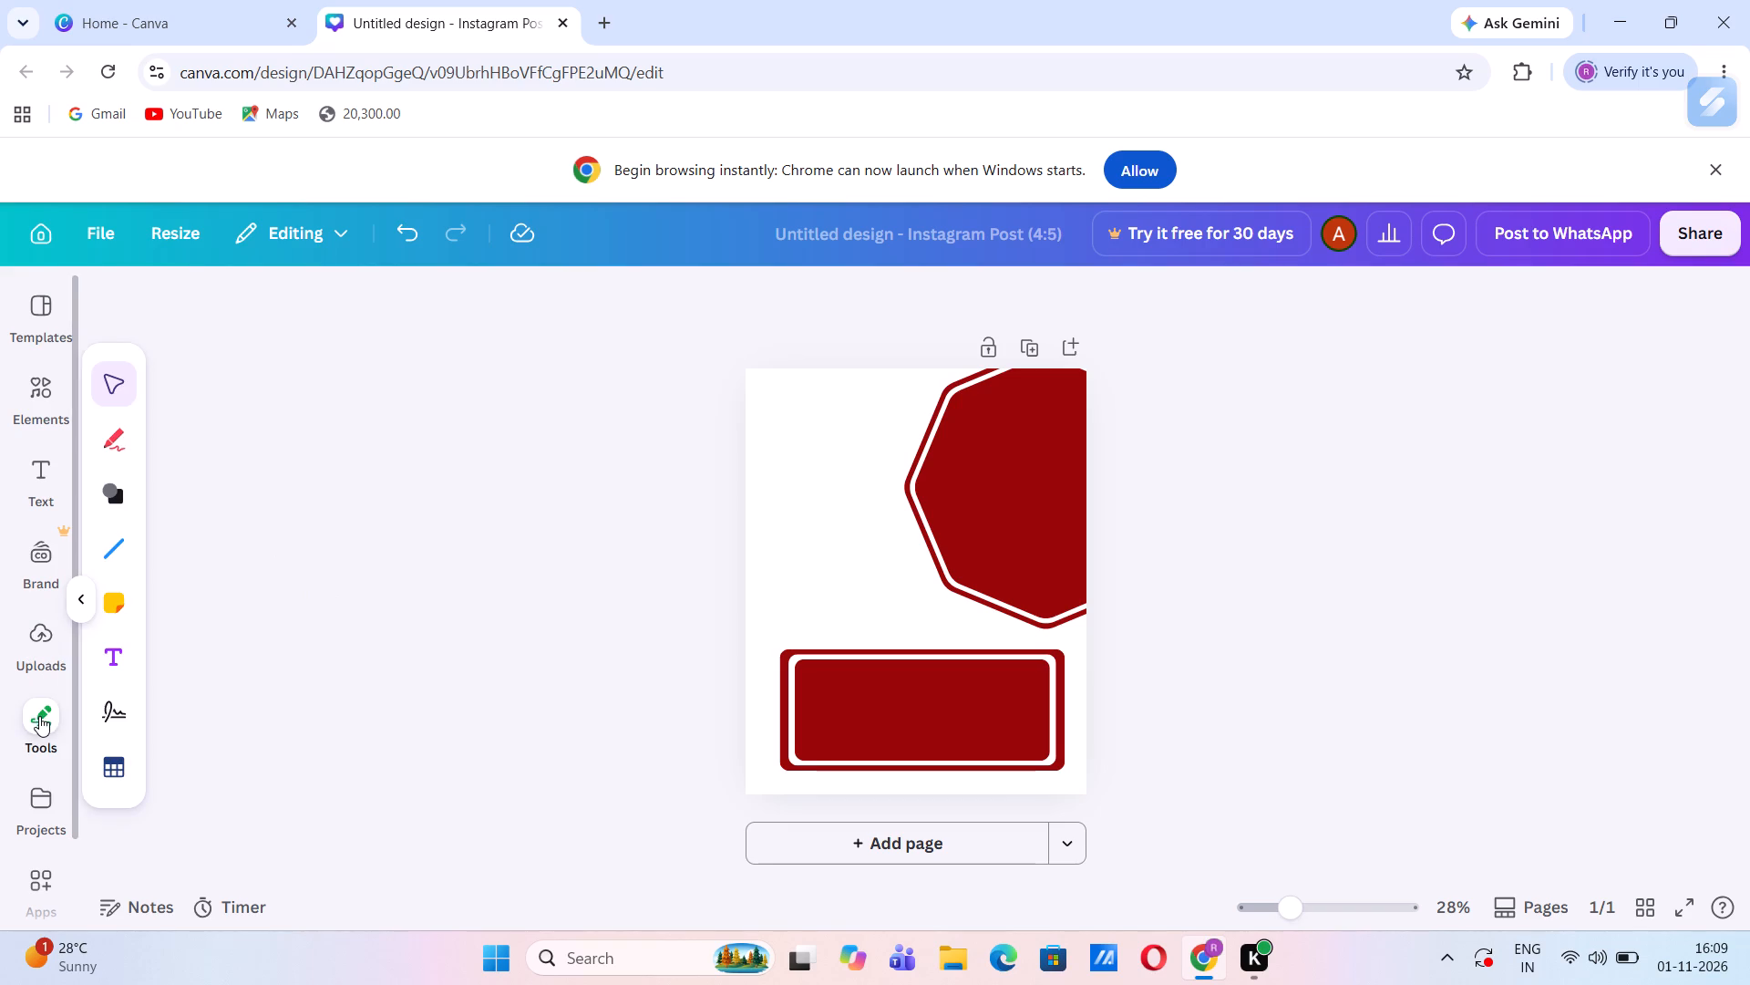
left_click(108, 499)
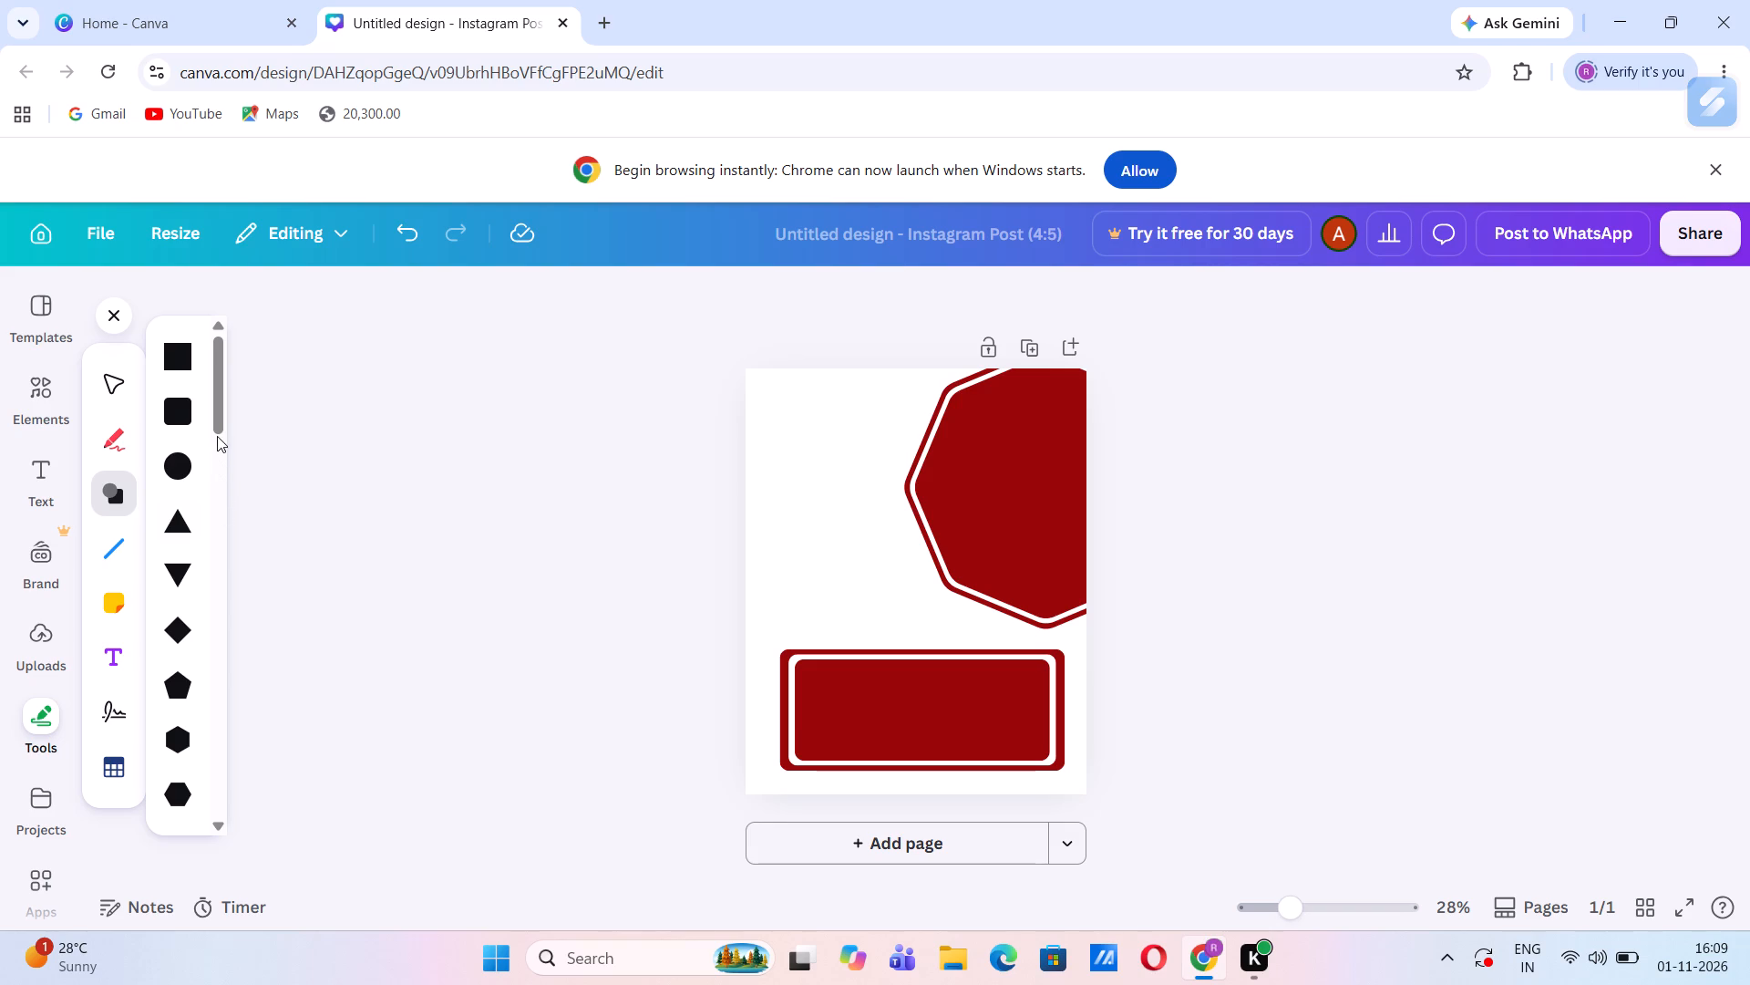
left_click_drag(217, 424, 221, 500)
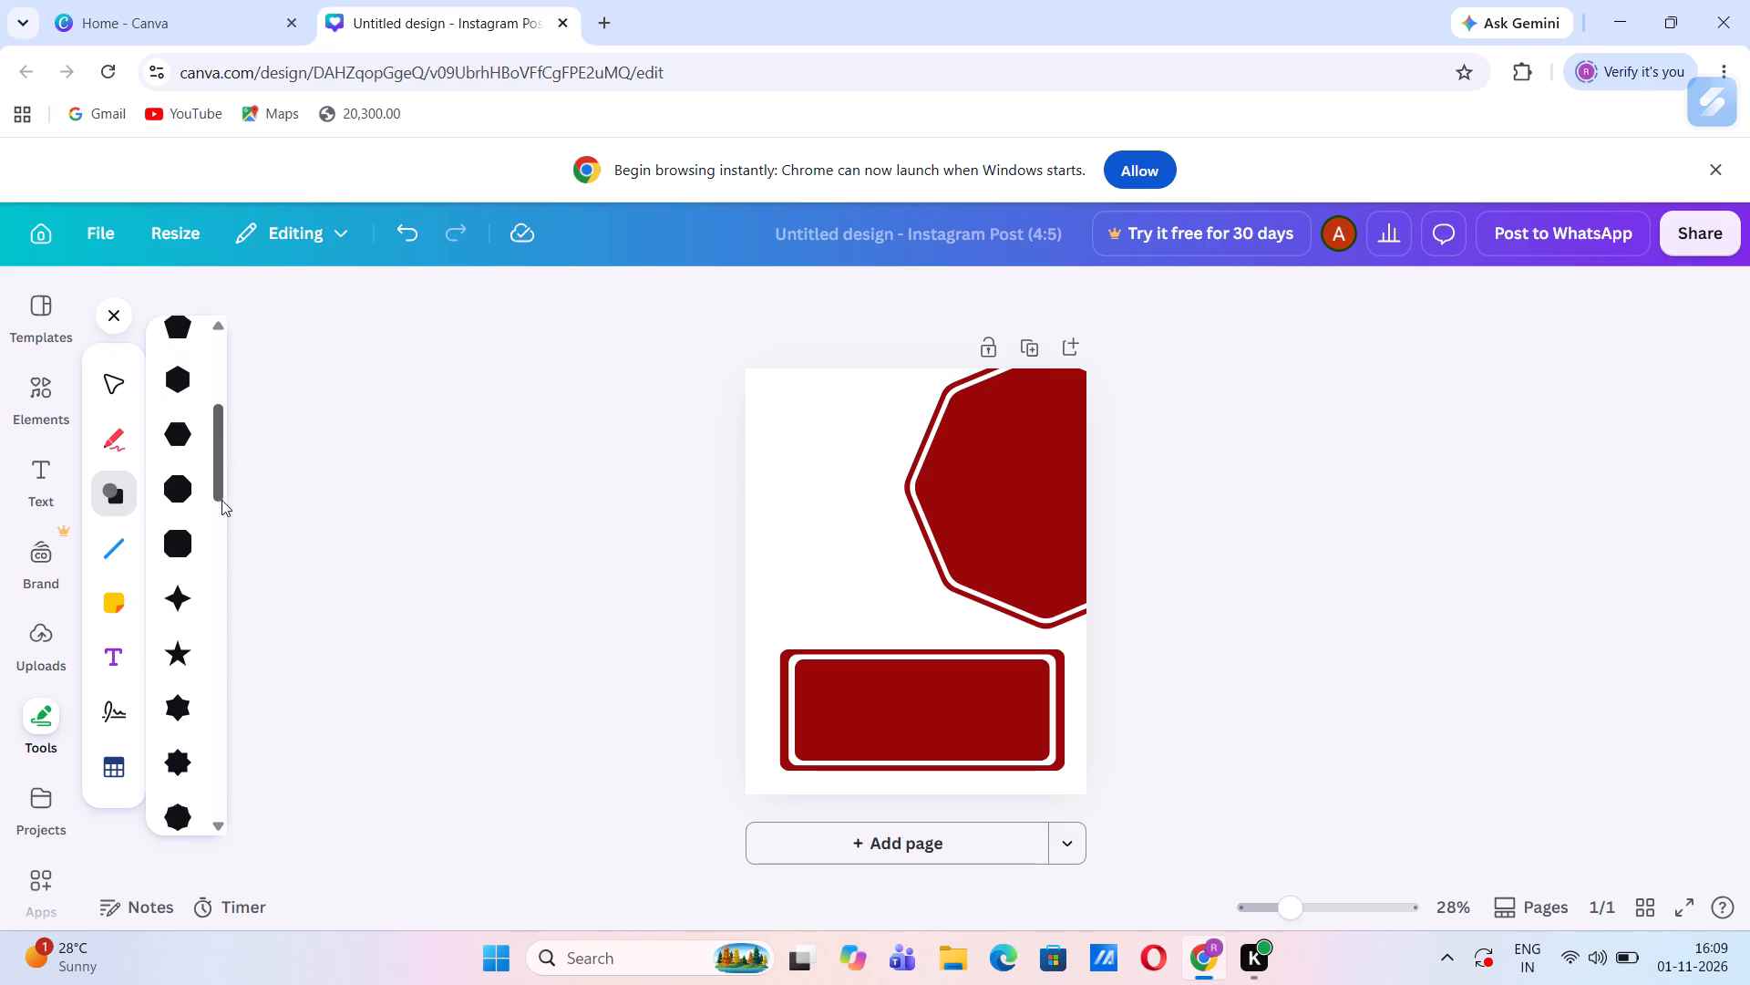
left_click_drag(221, 500, 220, 714)
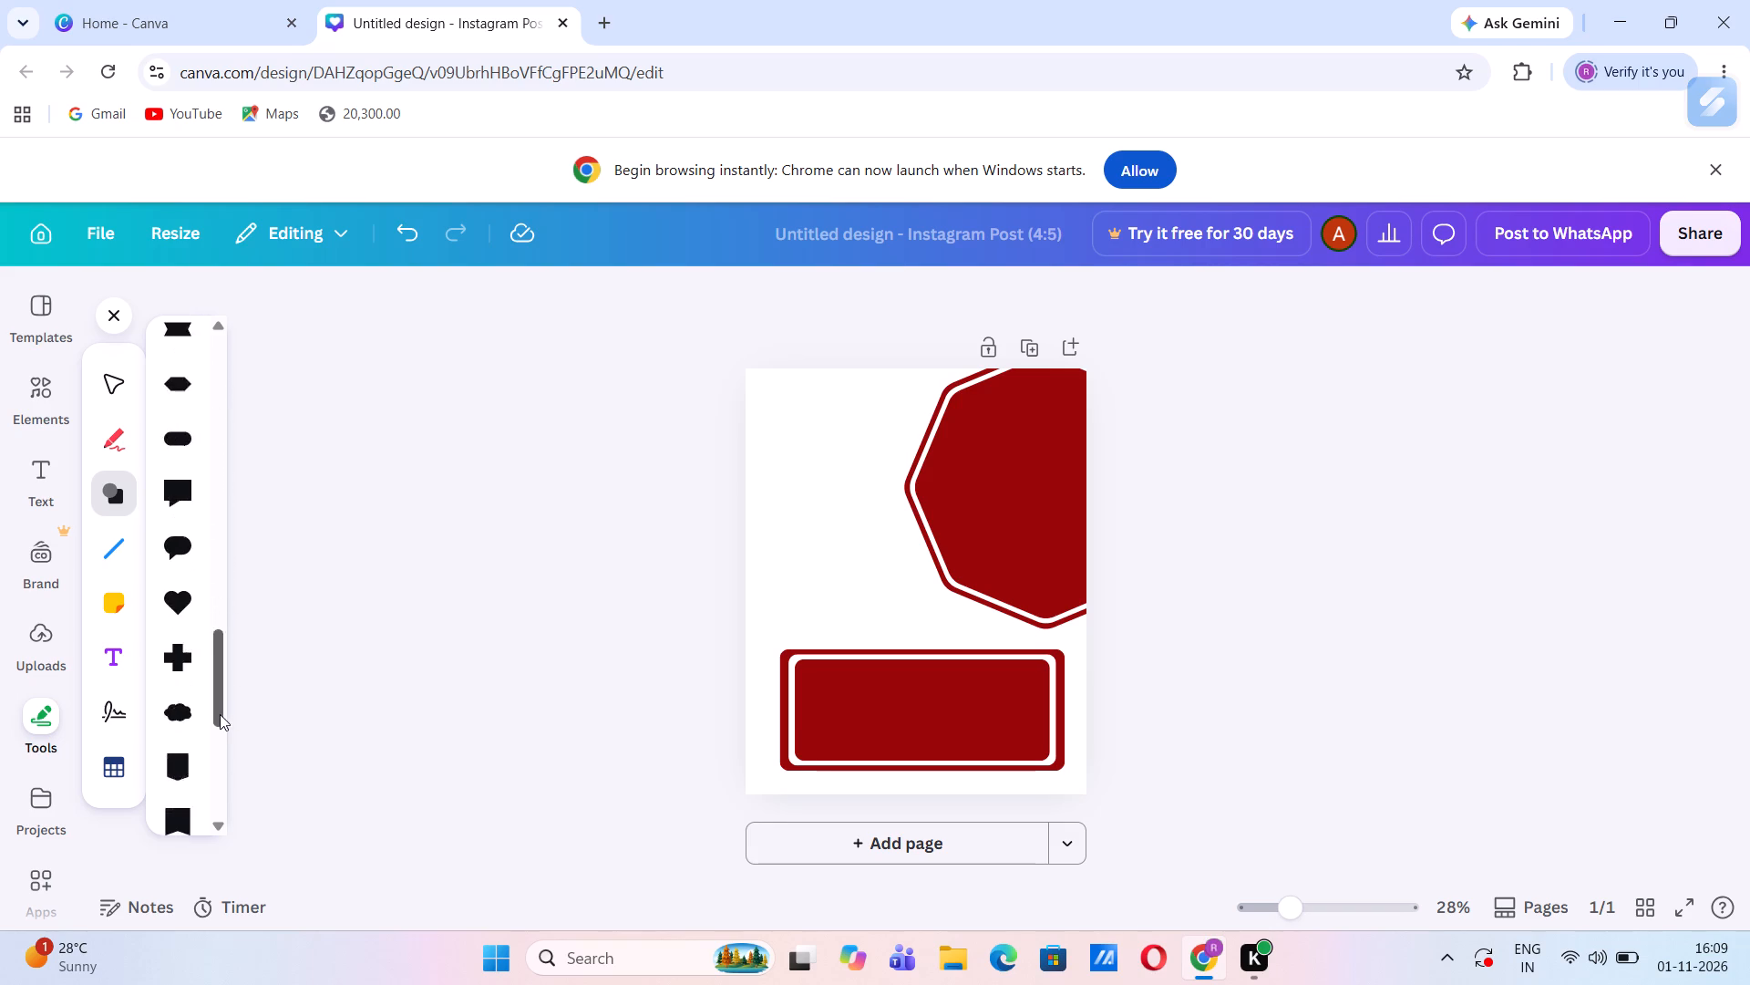
left_click_drag(220, 714, 216, 706)
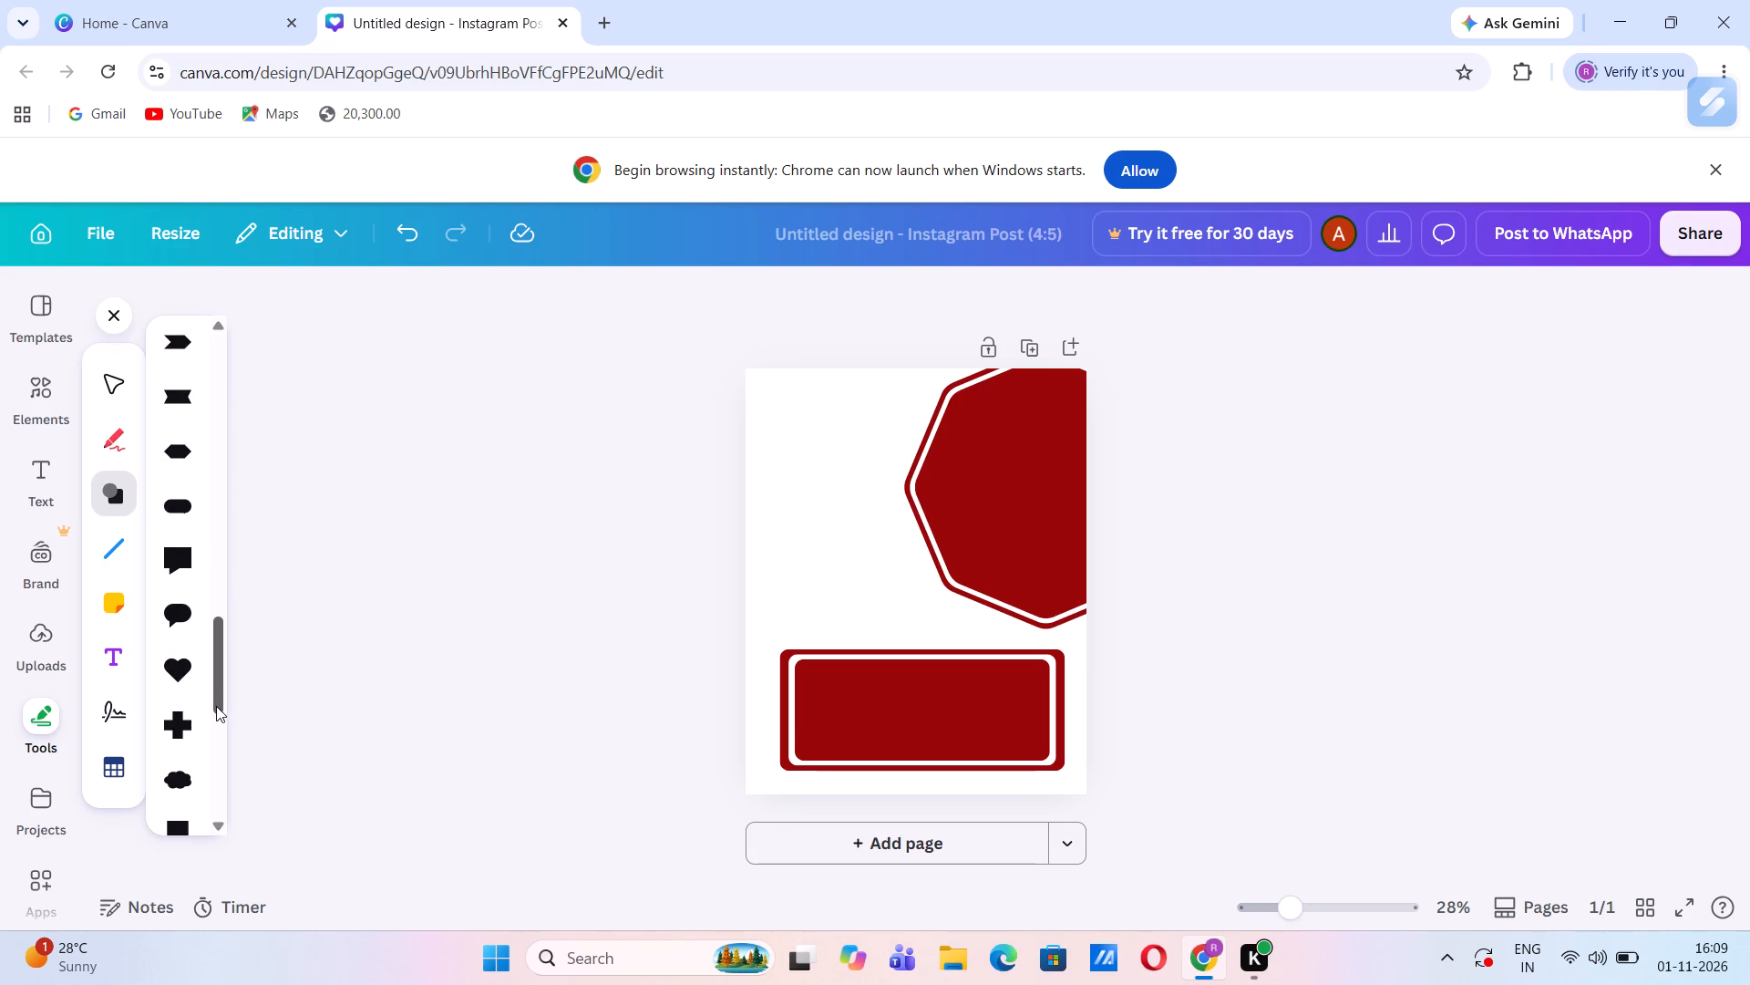
left_click_drag(216, 706, 211, 836)
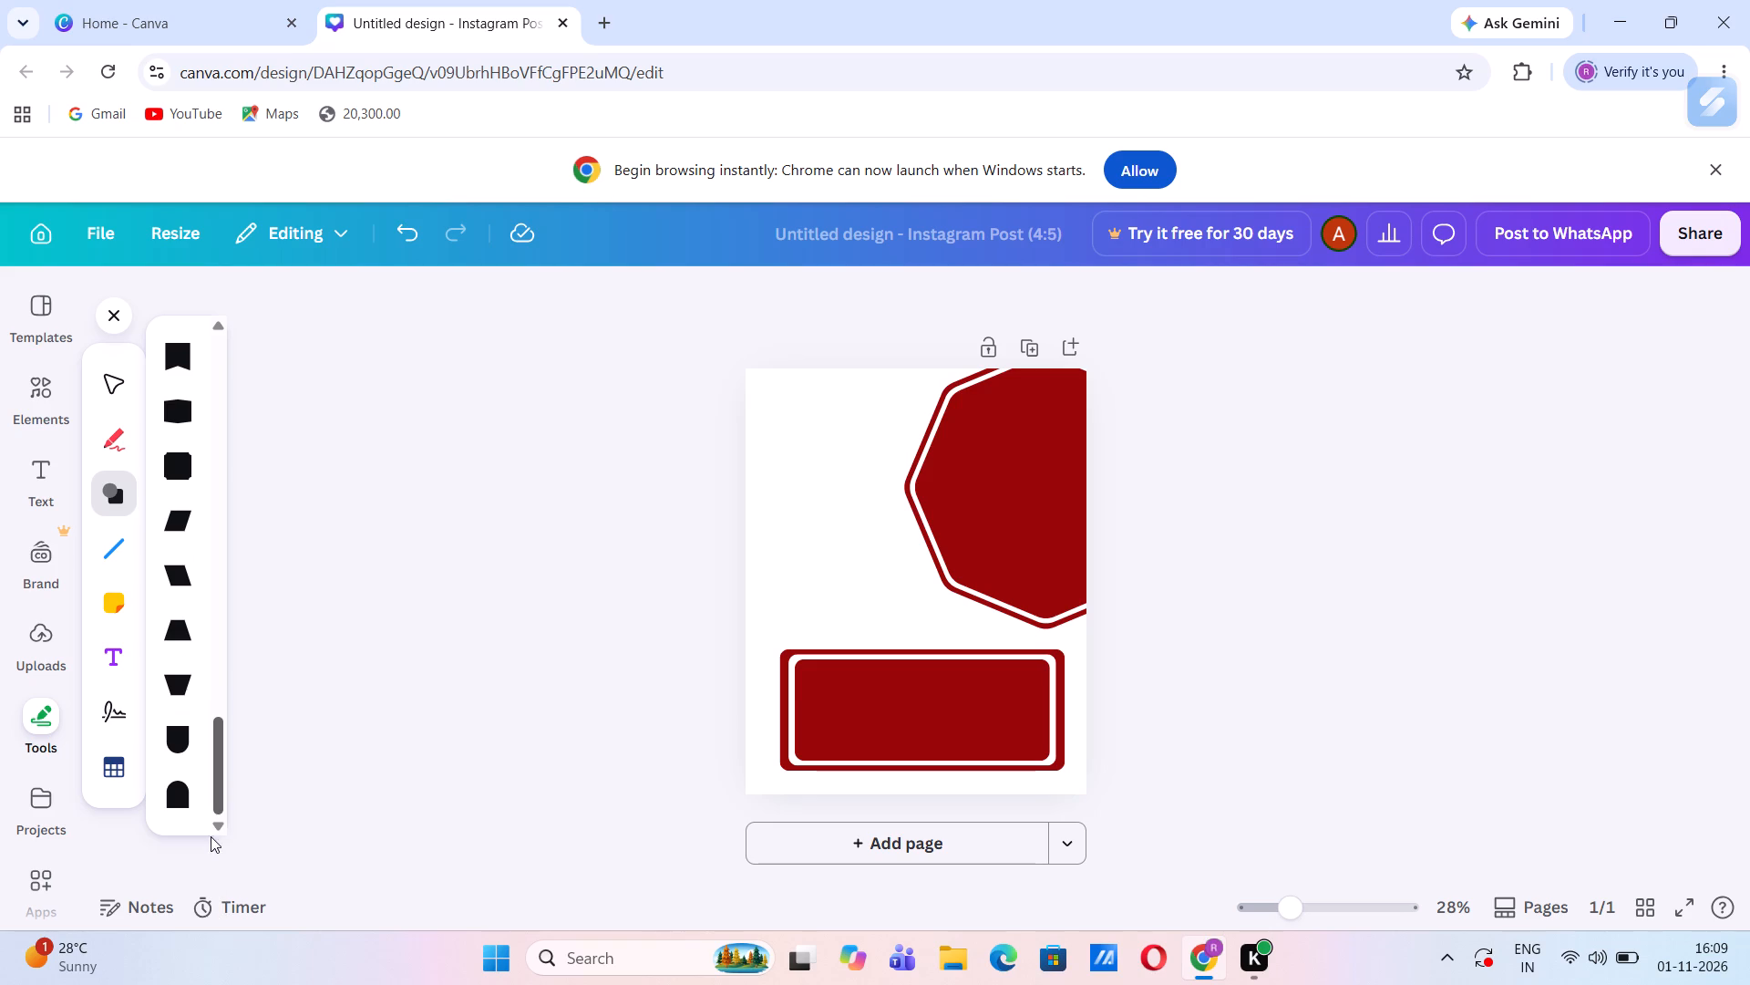
left_click_drag(211, 836, 203, 580)
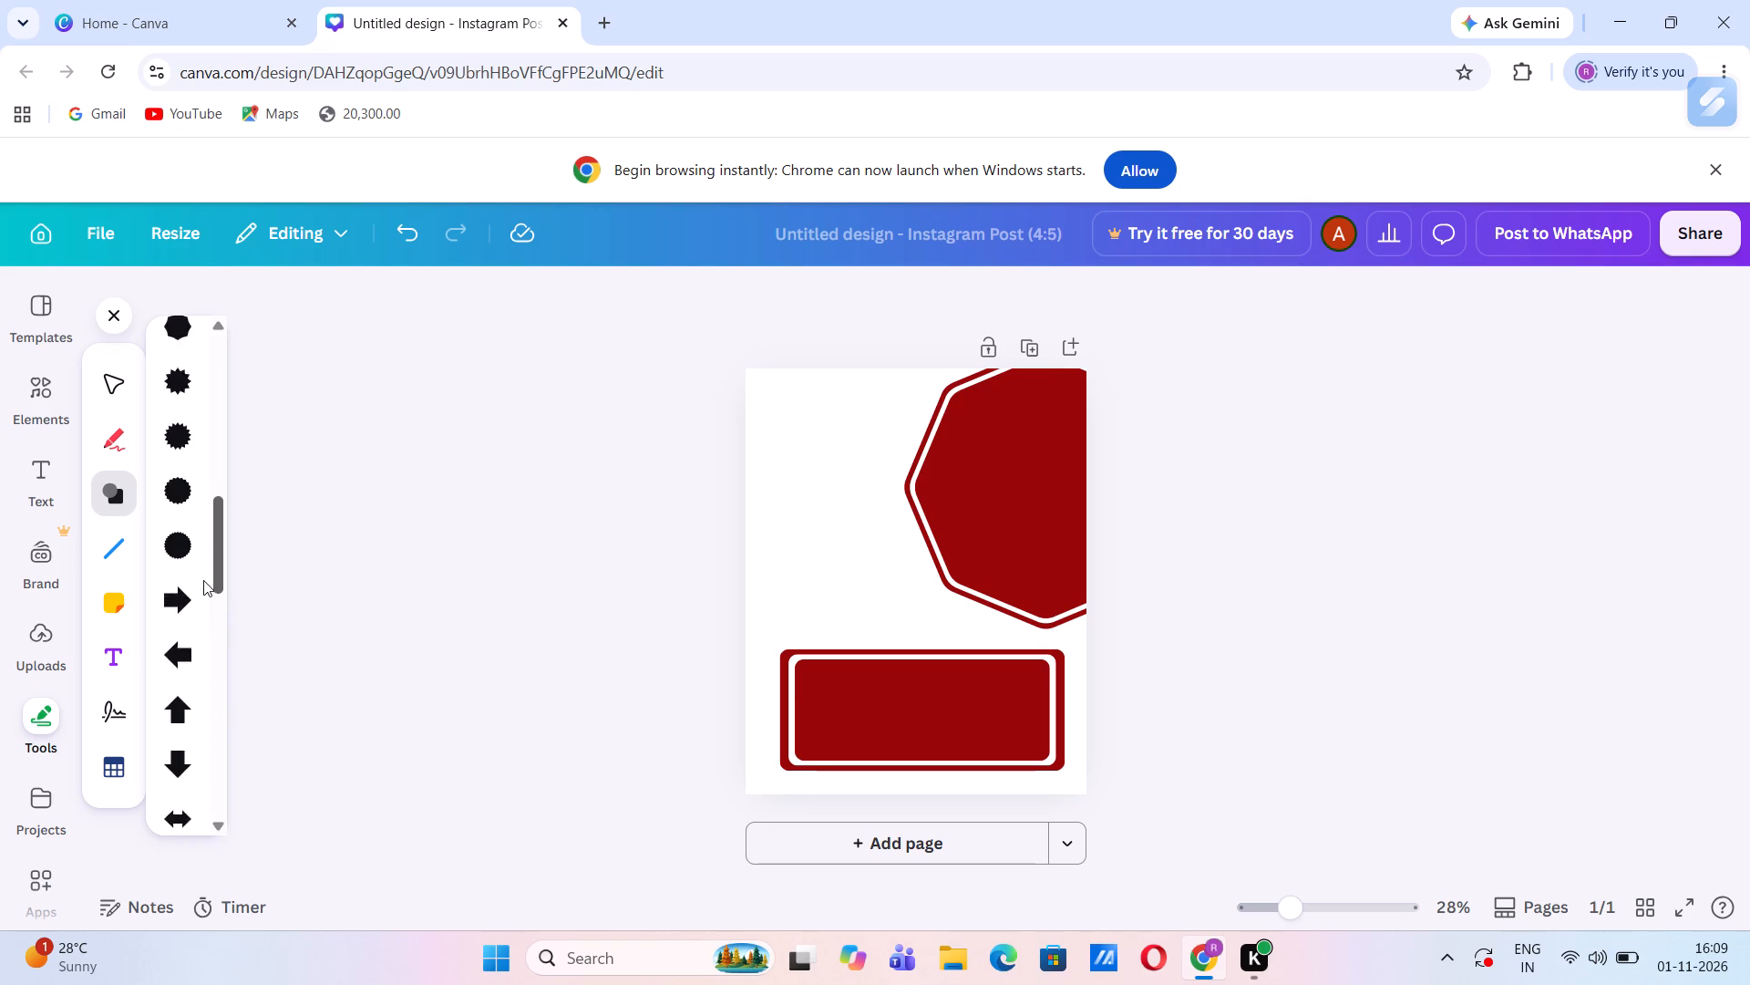
left_click_drag(203, 580, 211, 393)
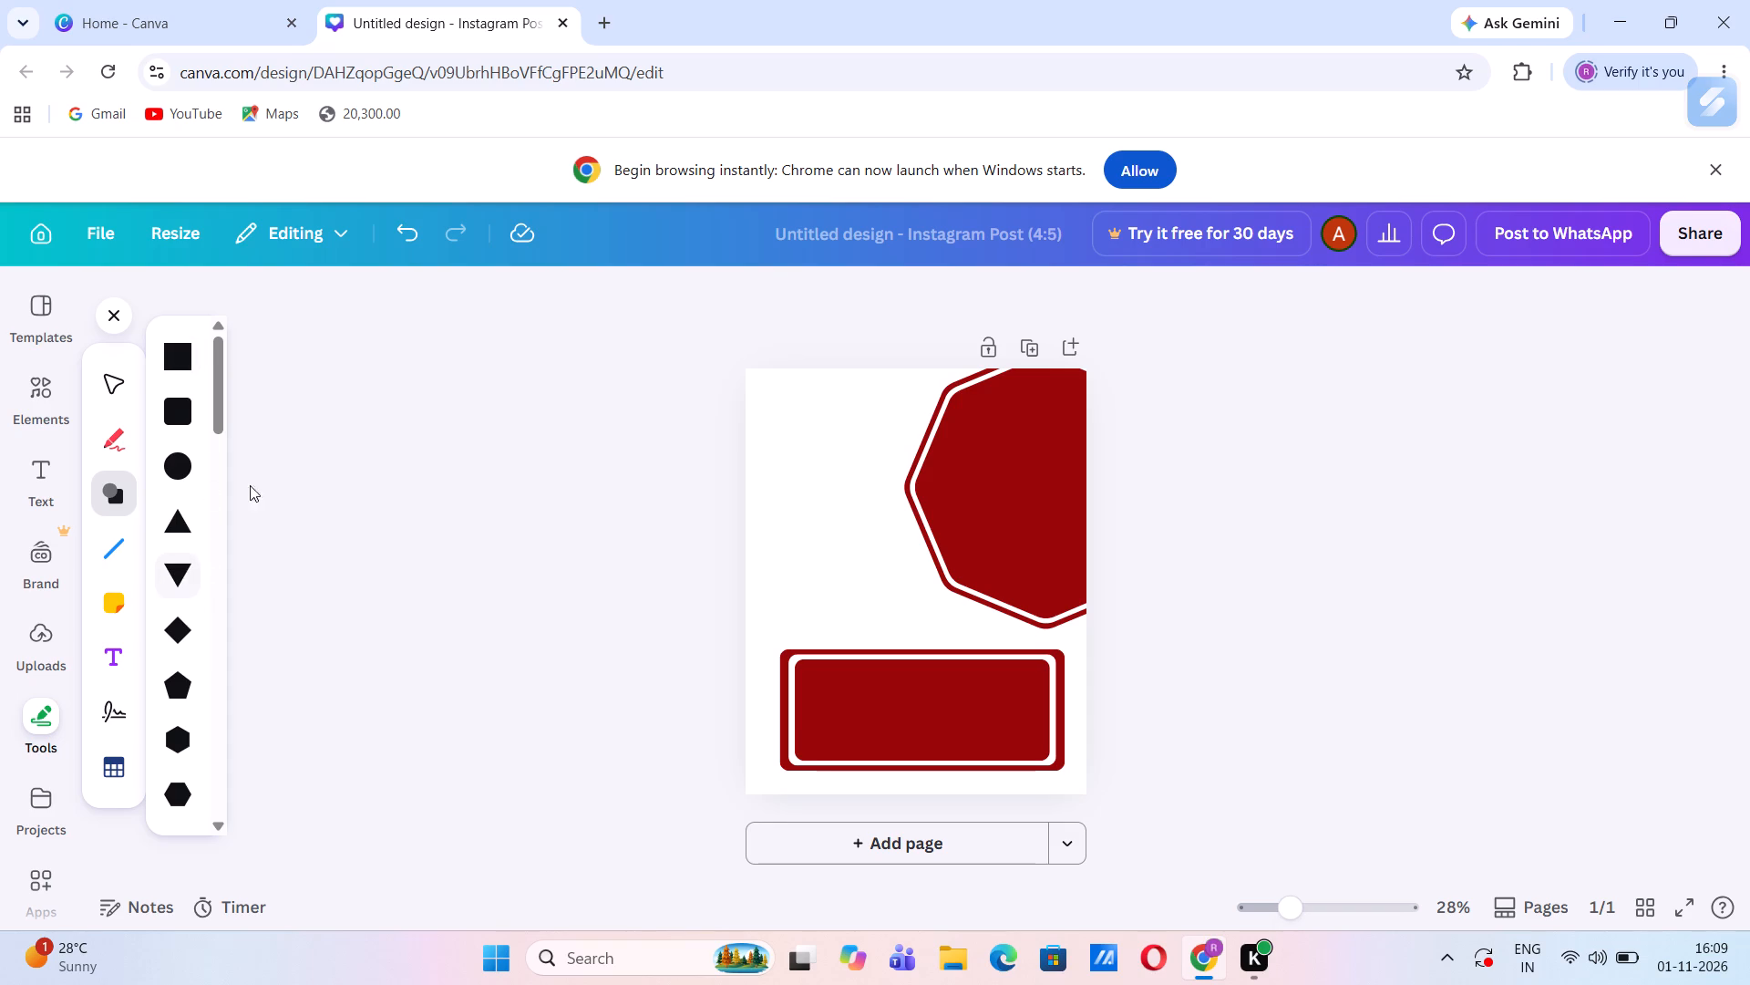
Upload the silver metal fitting image with screws and place it on the lower part of the page.
left_click(104, 317)
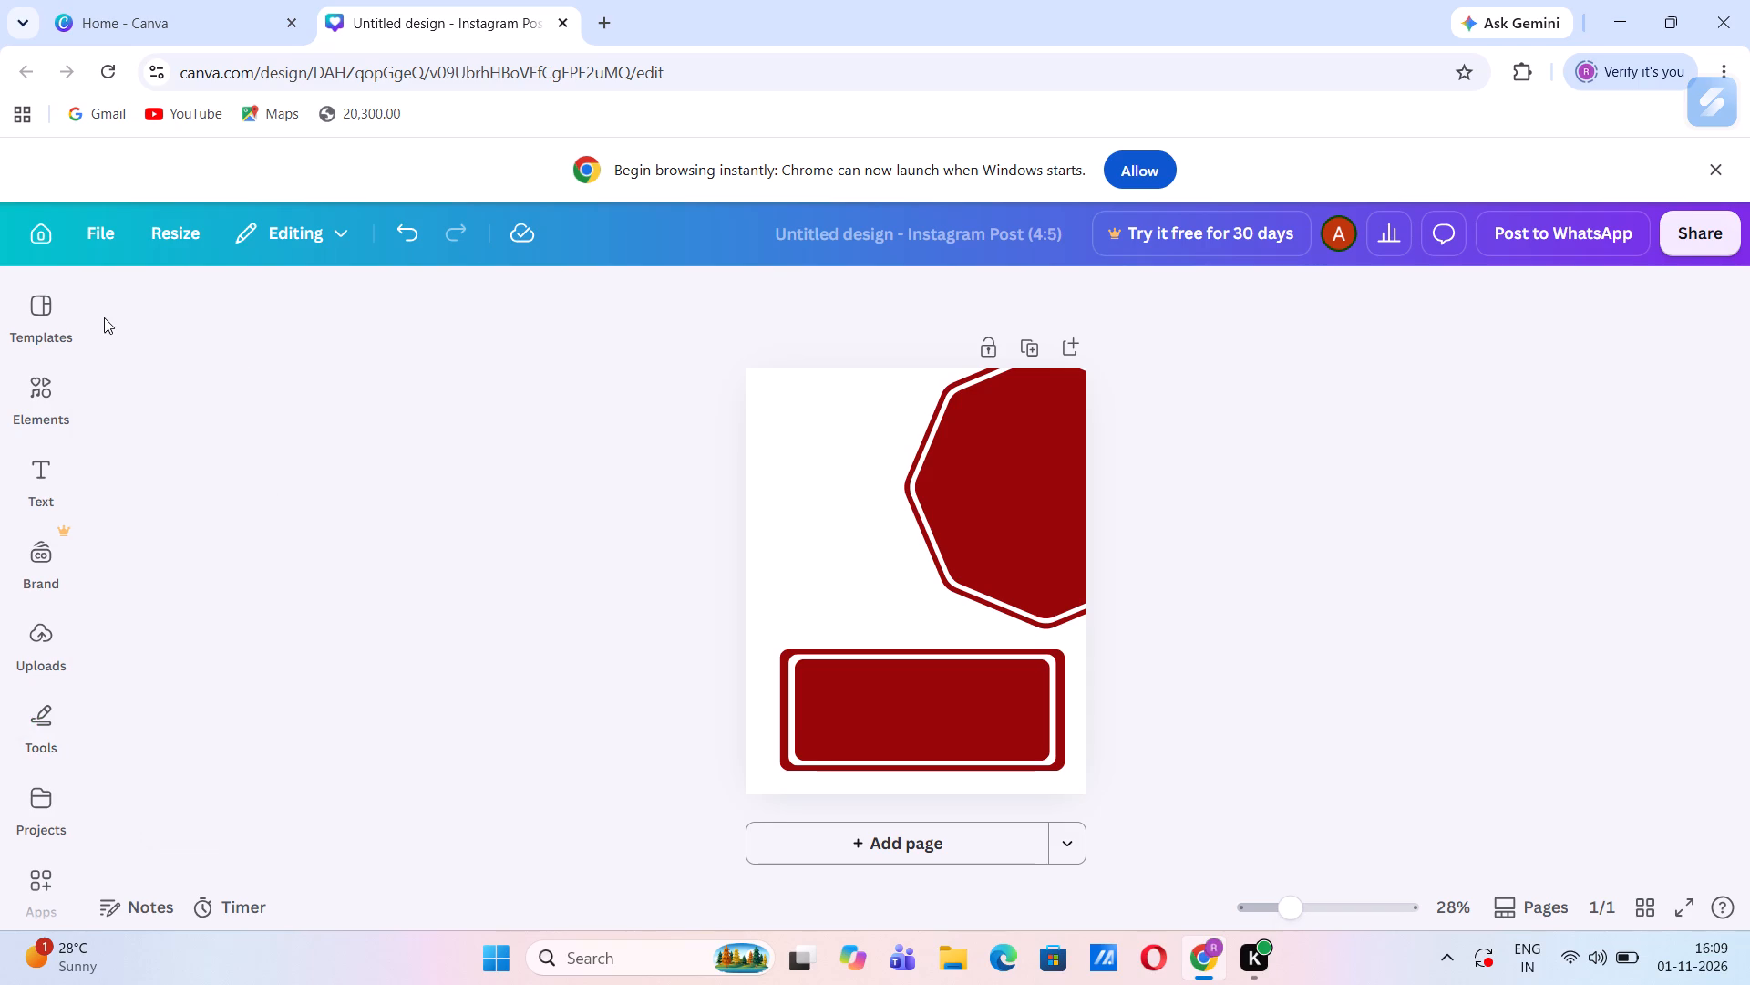
left_click(36, 629)
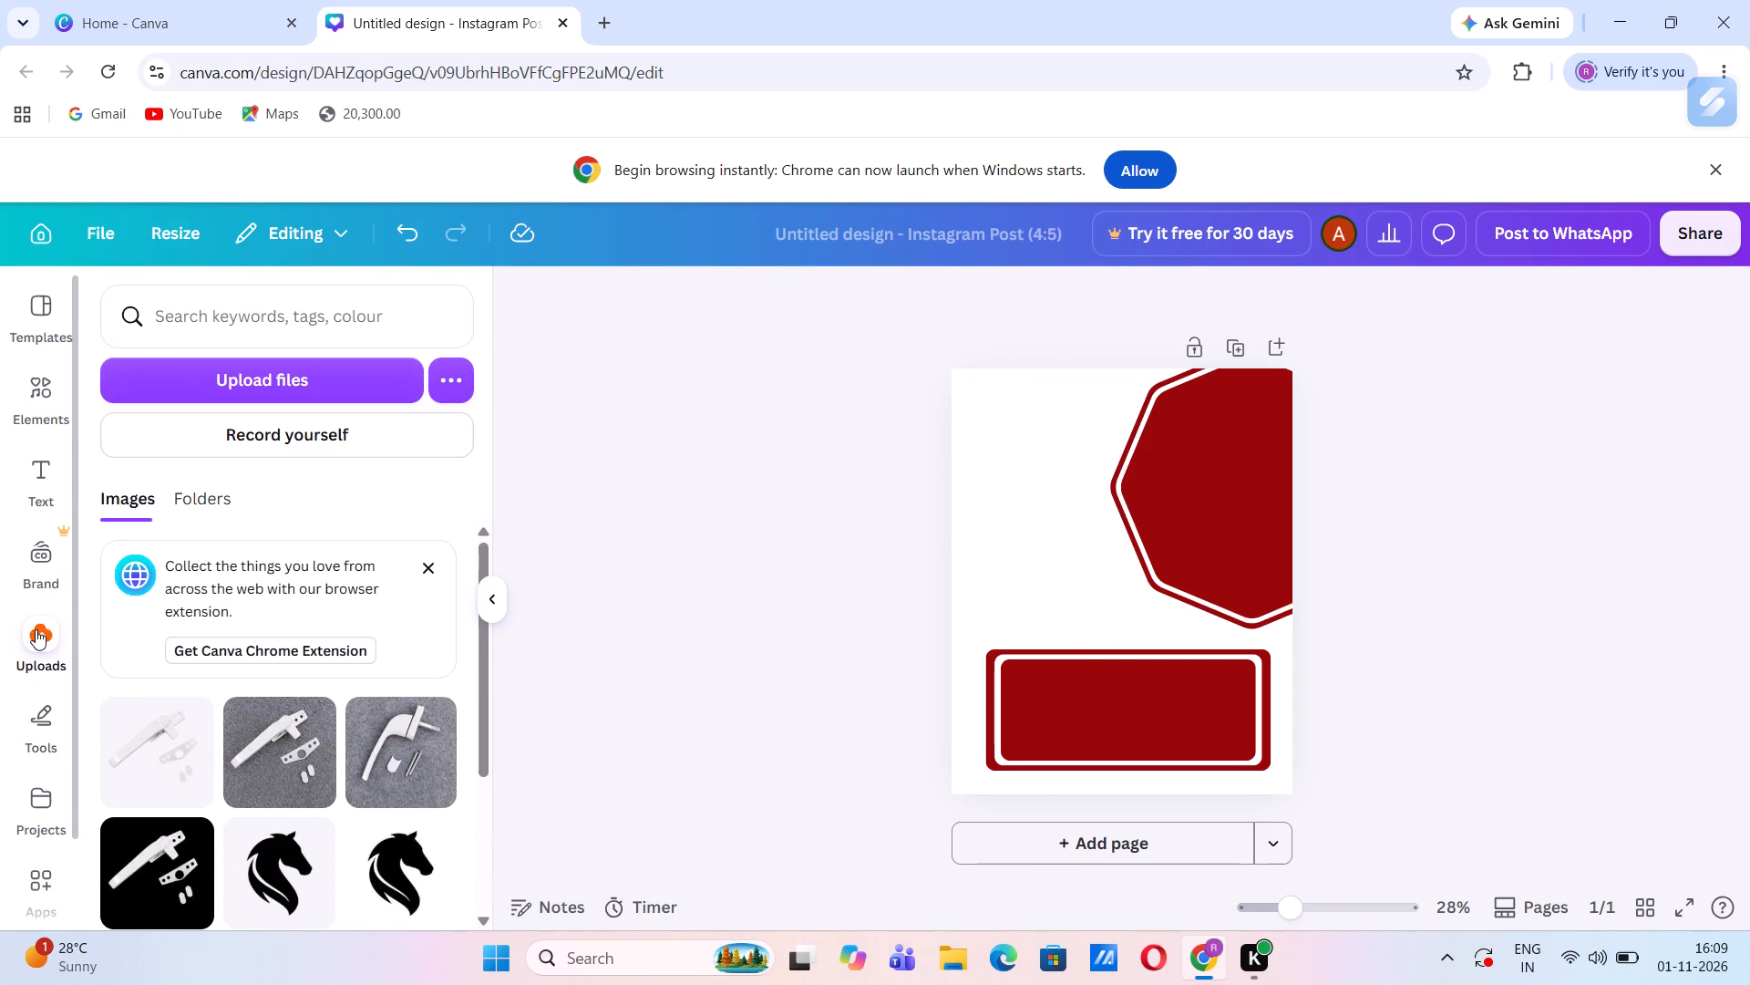
left_click(262, 375)
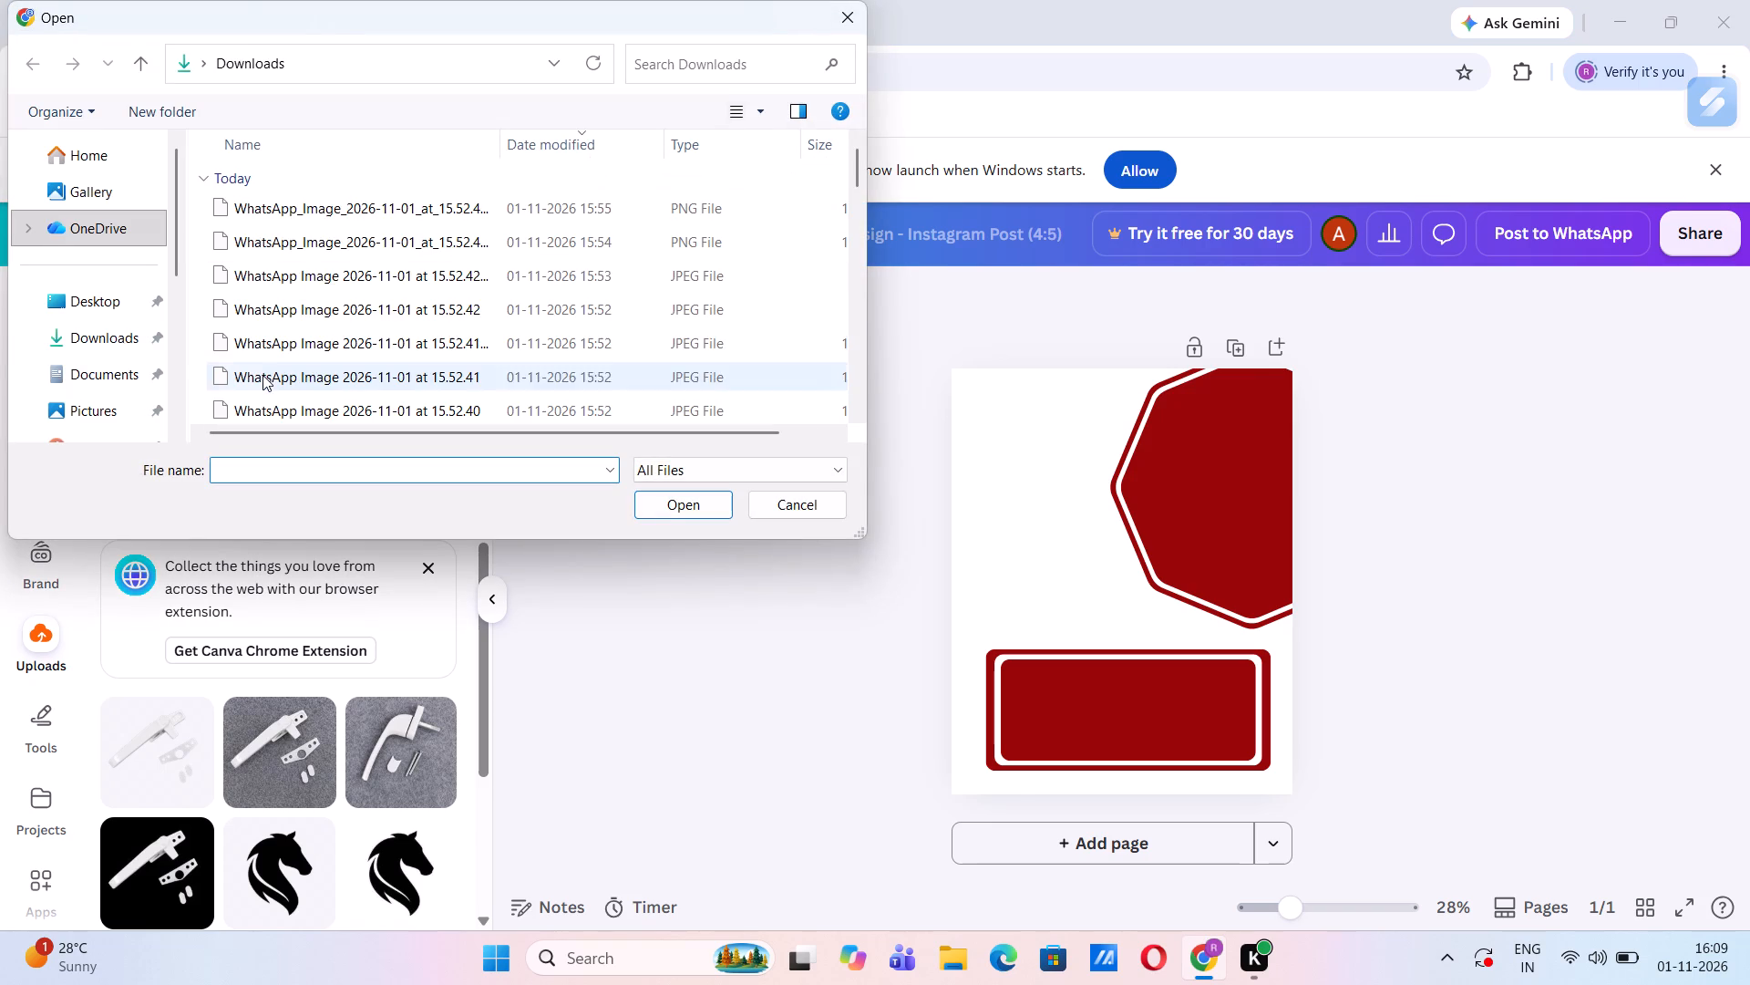
Upload WhatsApp_Image_2026-11-01_at_15.52.42-removebg-preview, the silver metal fitting with screws, and add it to the page.
left_click(339, 198)
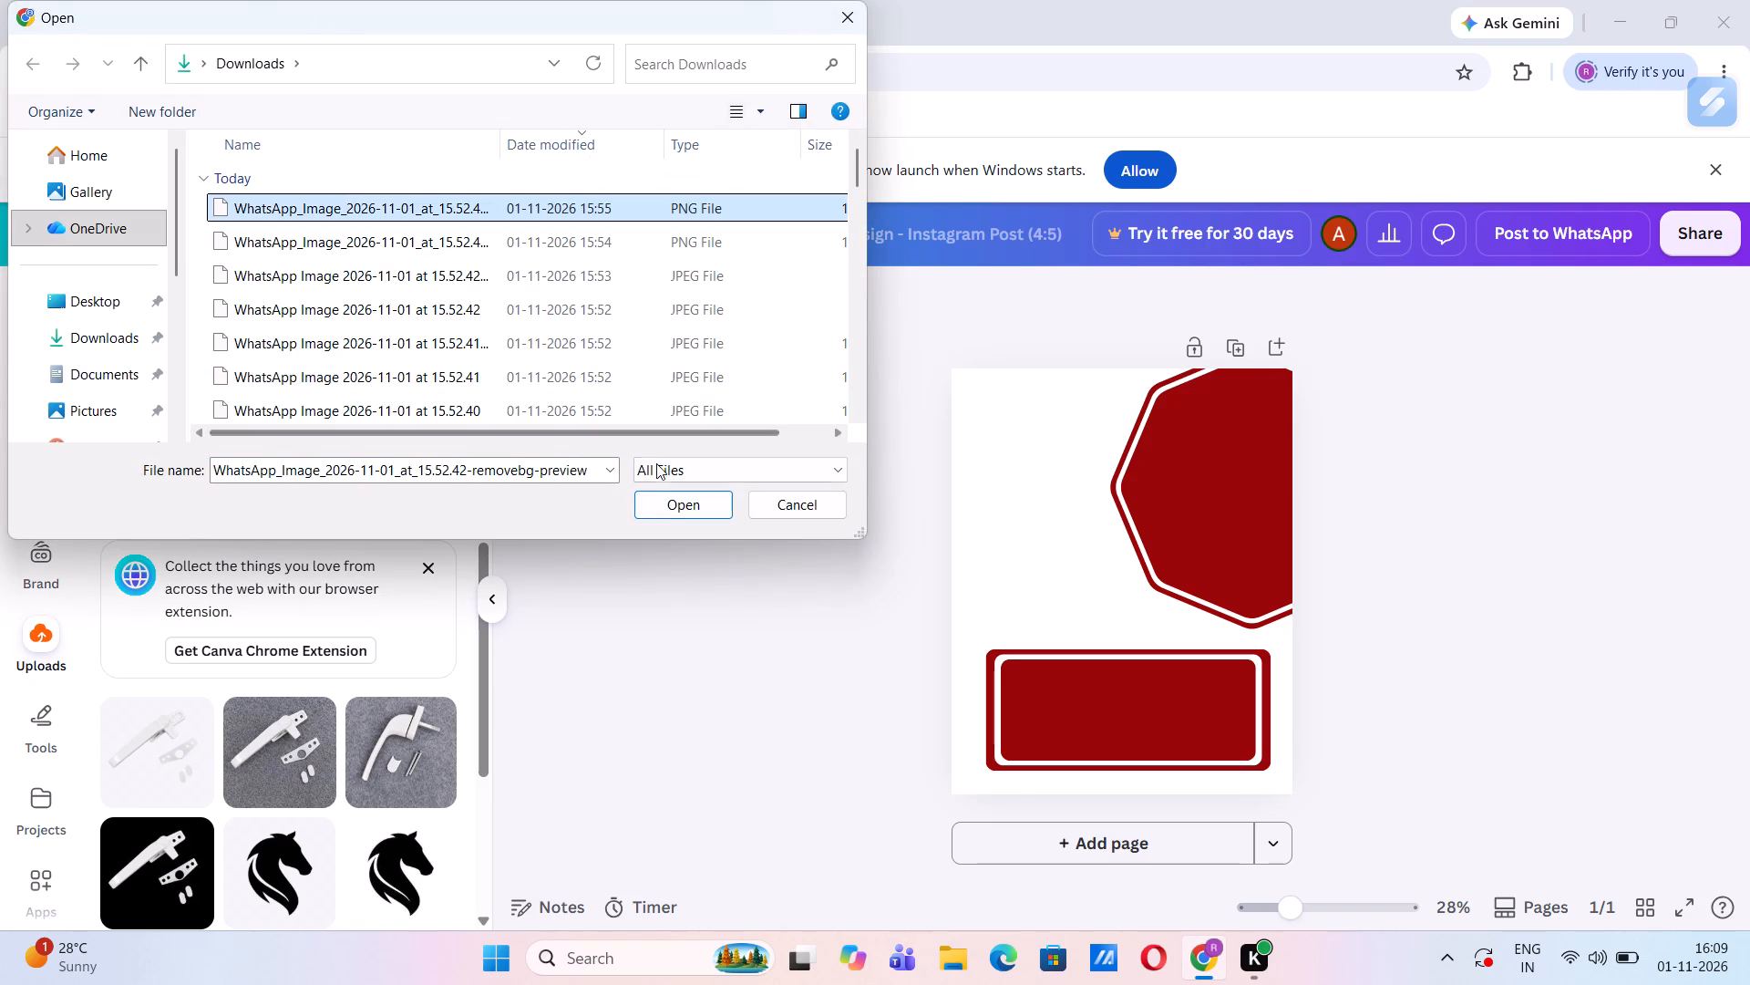
left_click(666, 516)
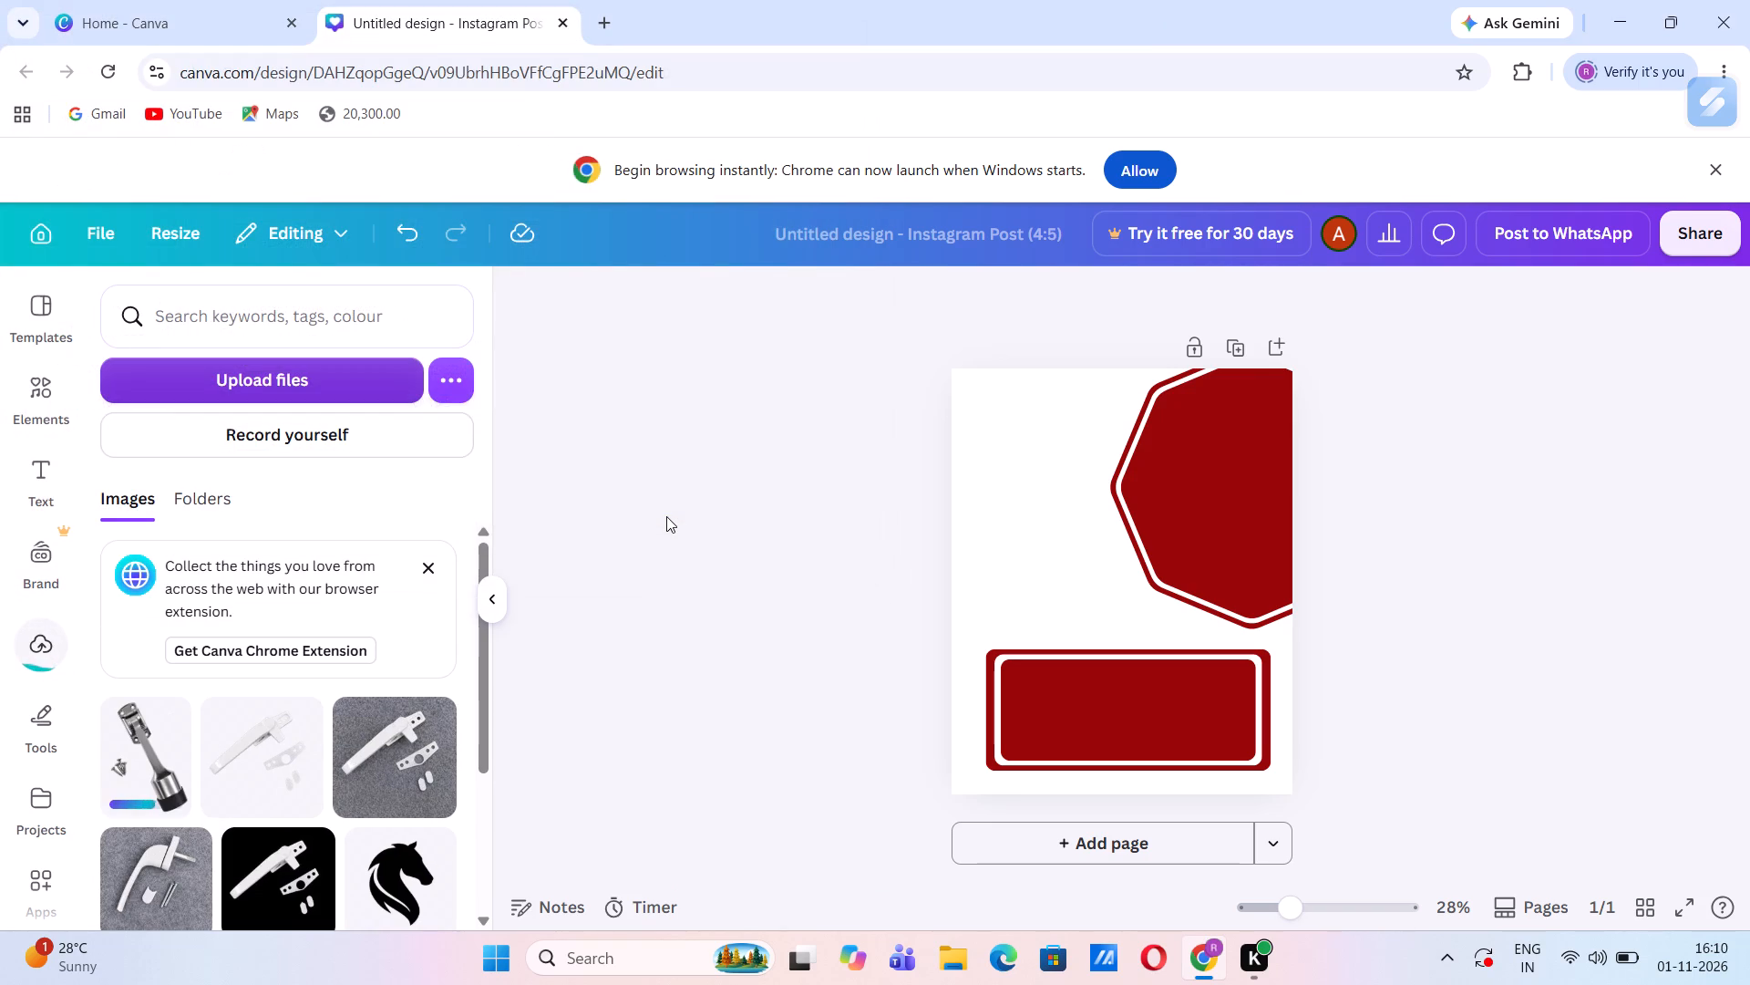
left_click(164, 747)
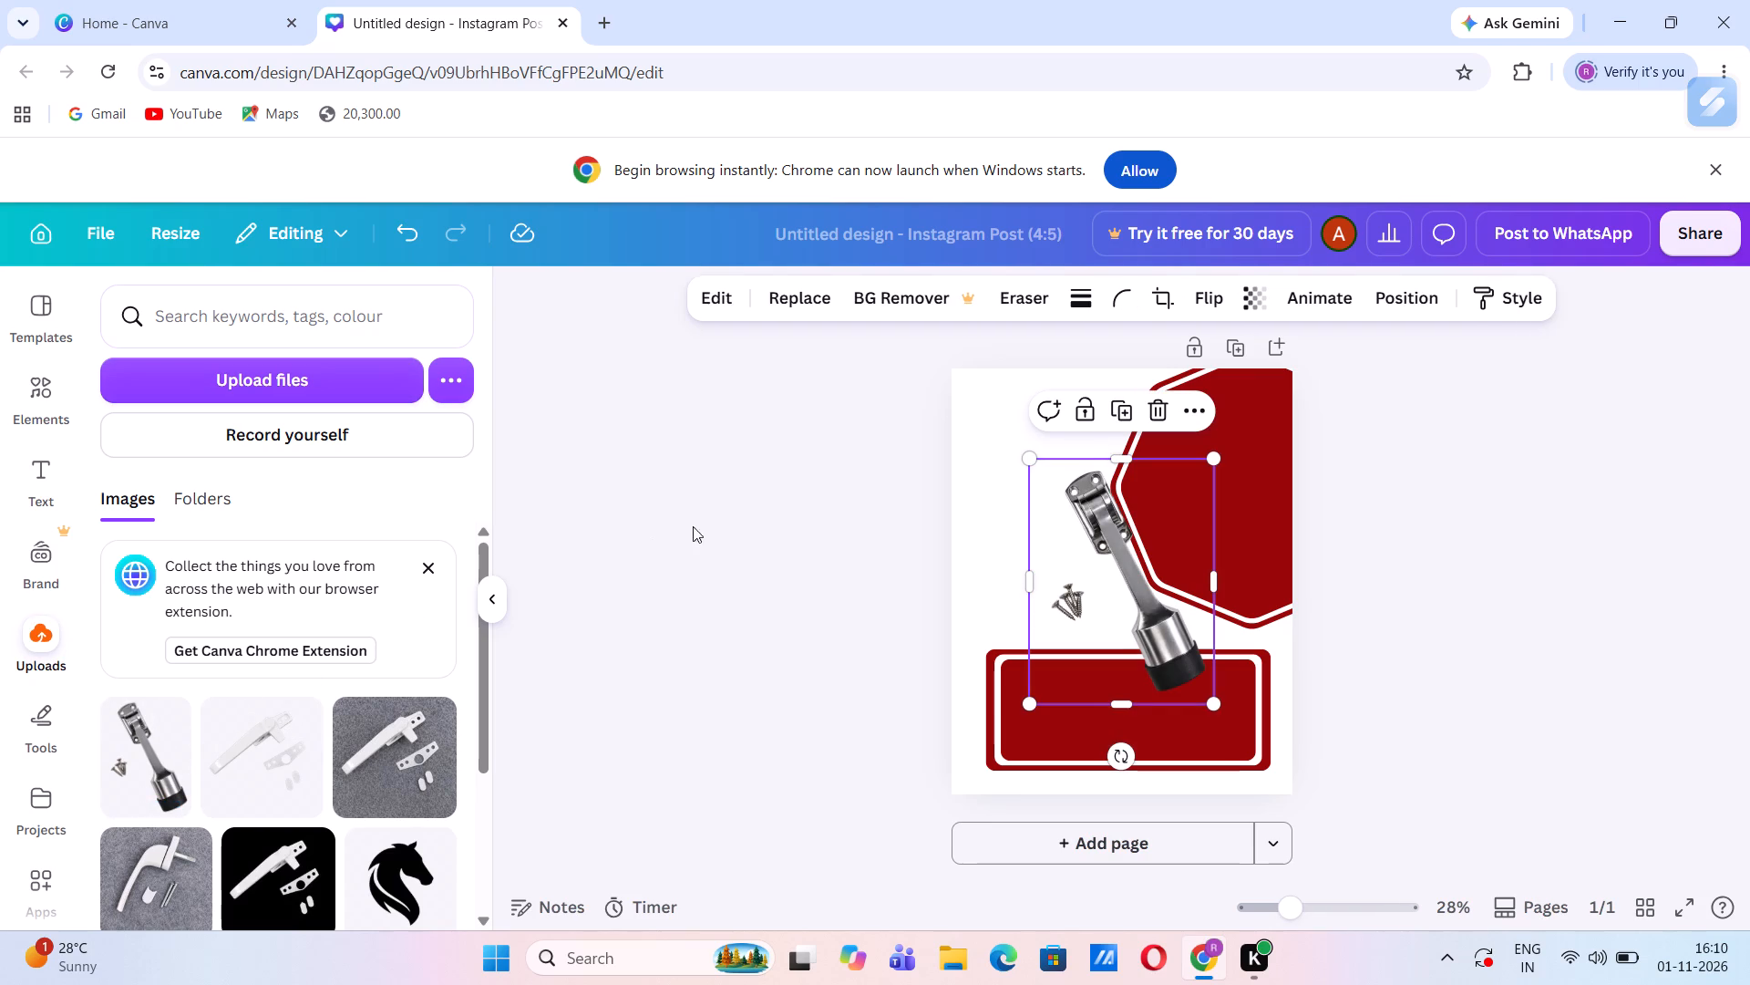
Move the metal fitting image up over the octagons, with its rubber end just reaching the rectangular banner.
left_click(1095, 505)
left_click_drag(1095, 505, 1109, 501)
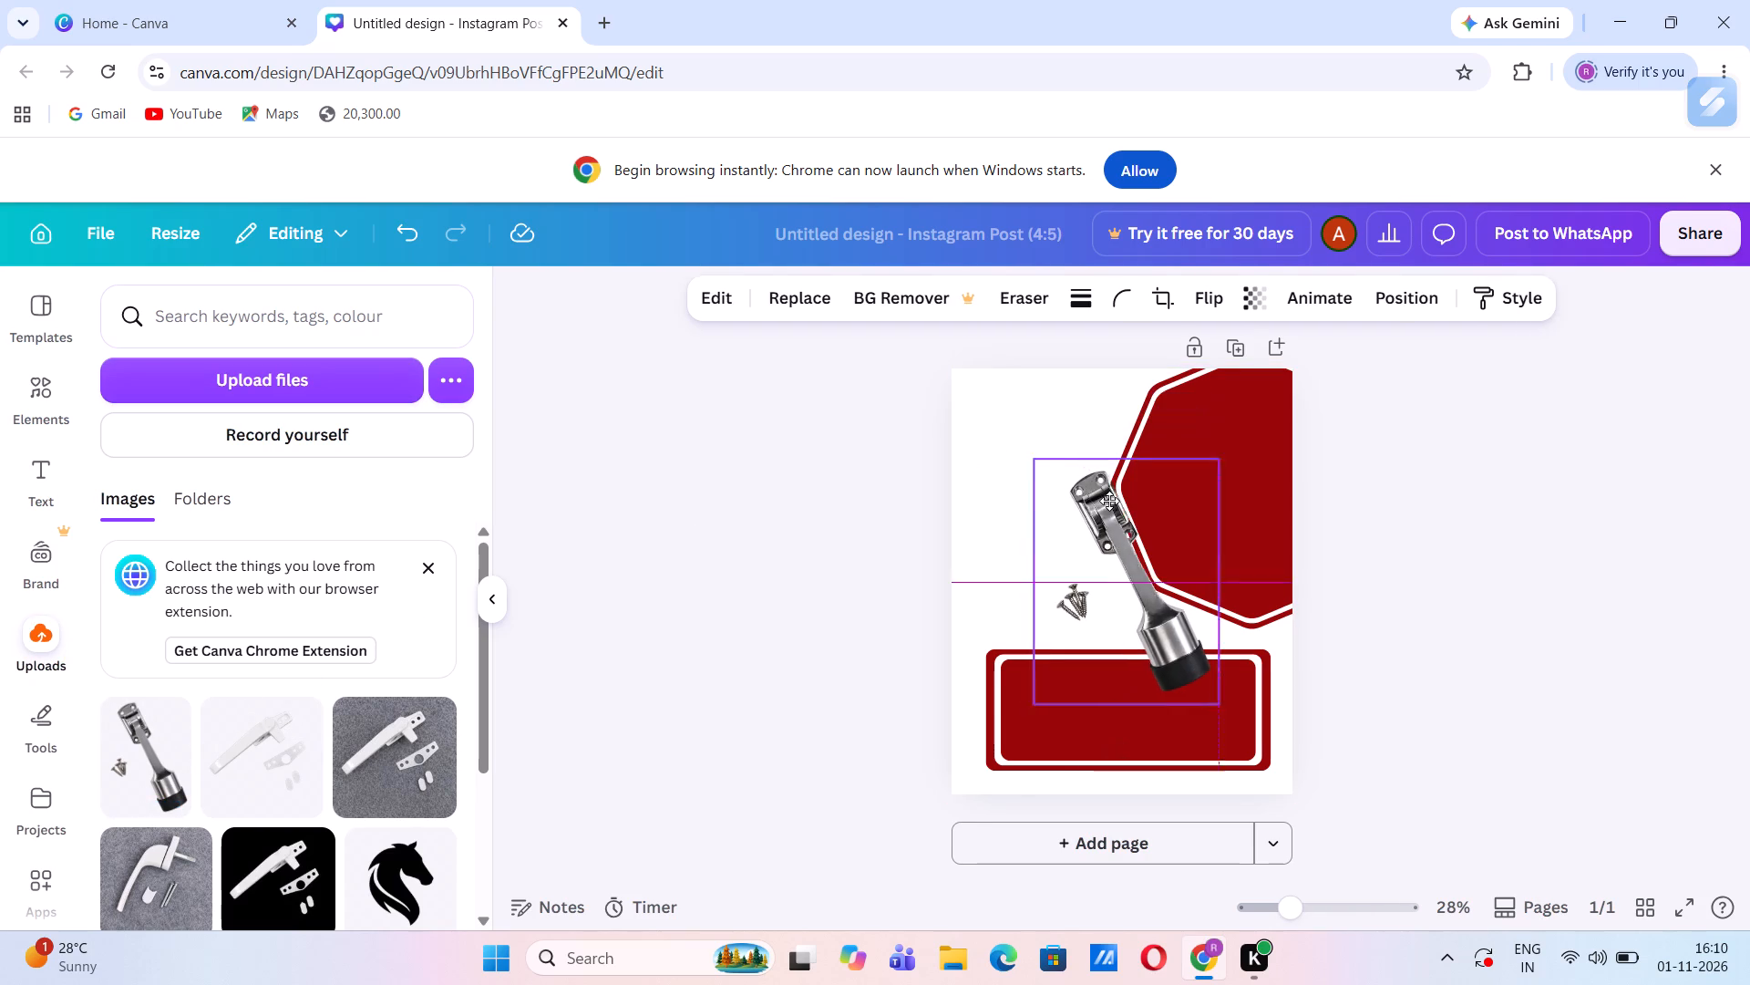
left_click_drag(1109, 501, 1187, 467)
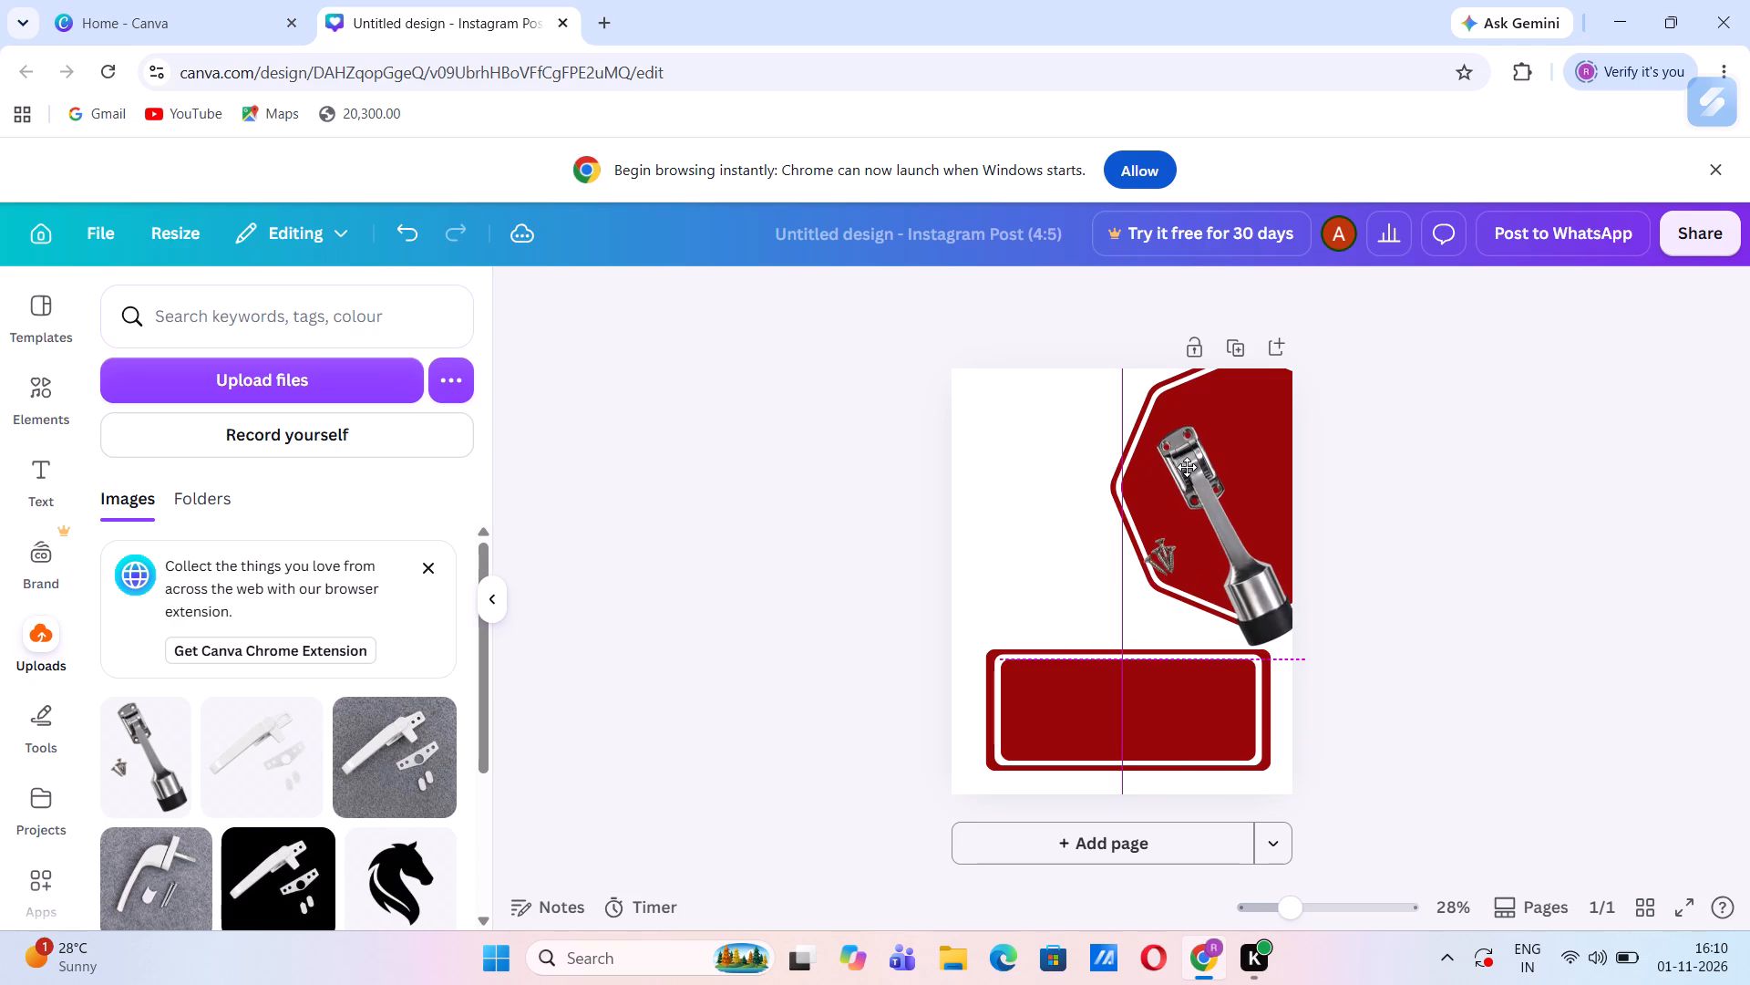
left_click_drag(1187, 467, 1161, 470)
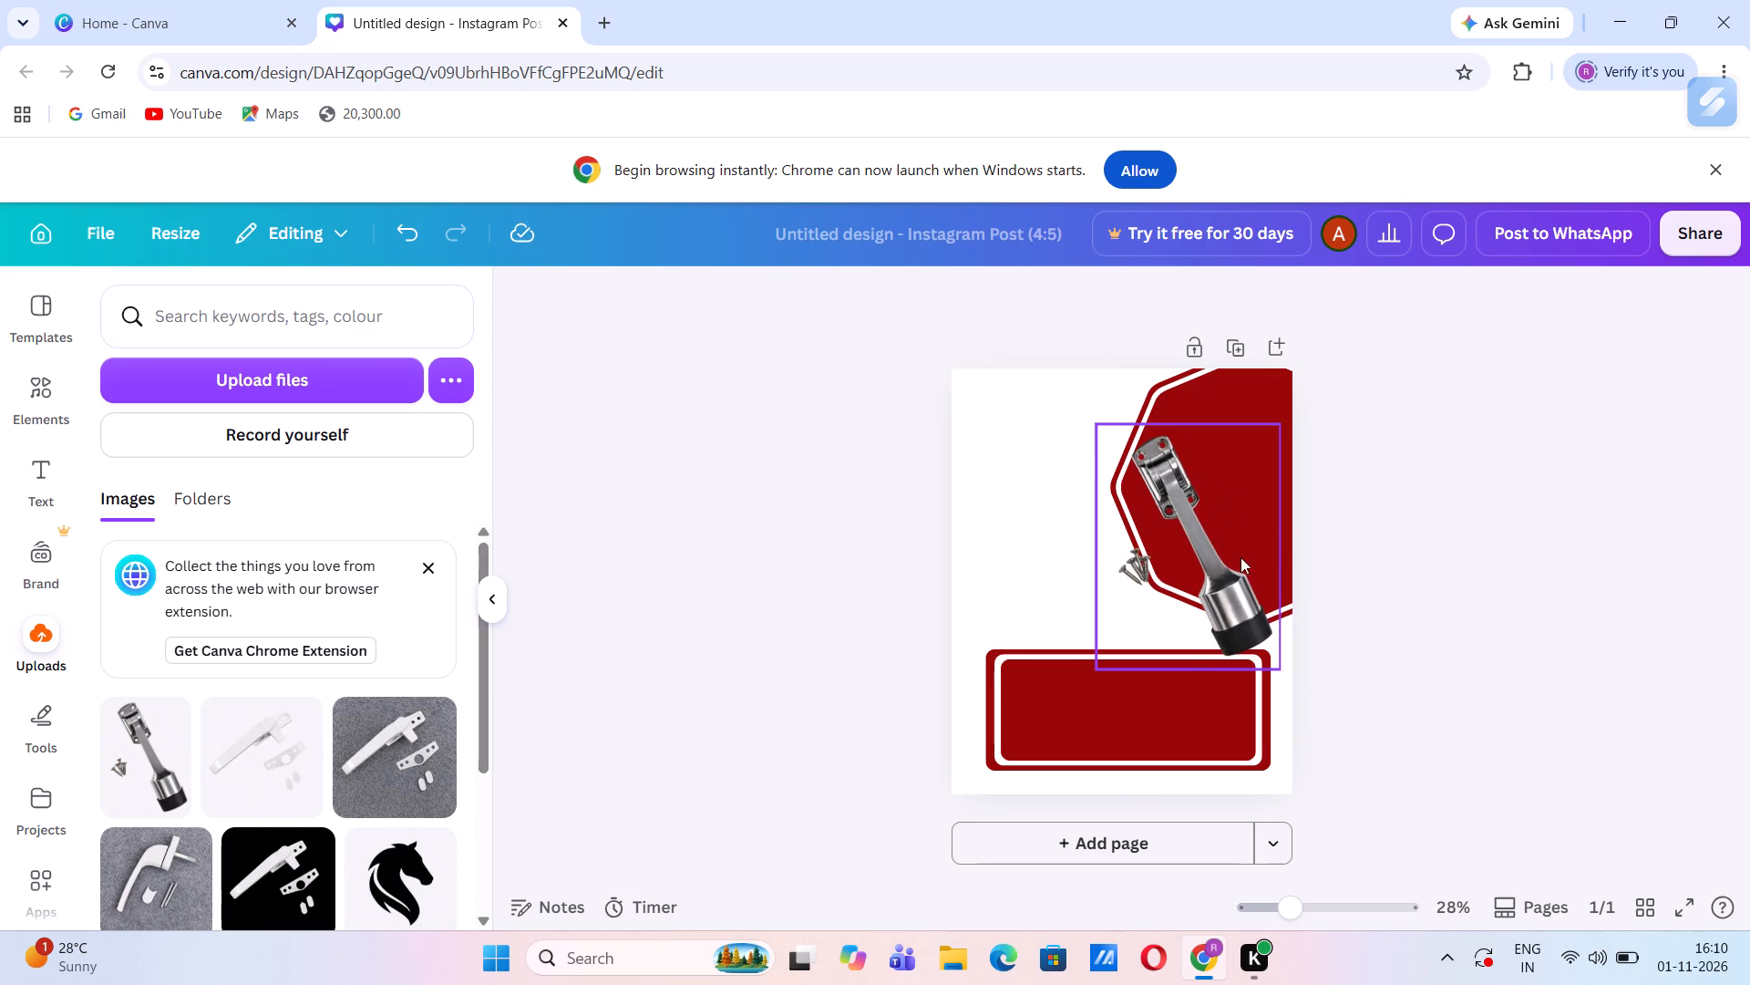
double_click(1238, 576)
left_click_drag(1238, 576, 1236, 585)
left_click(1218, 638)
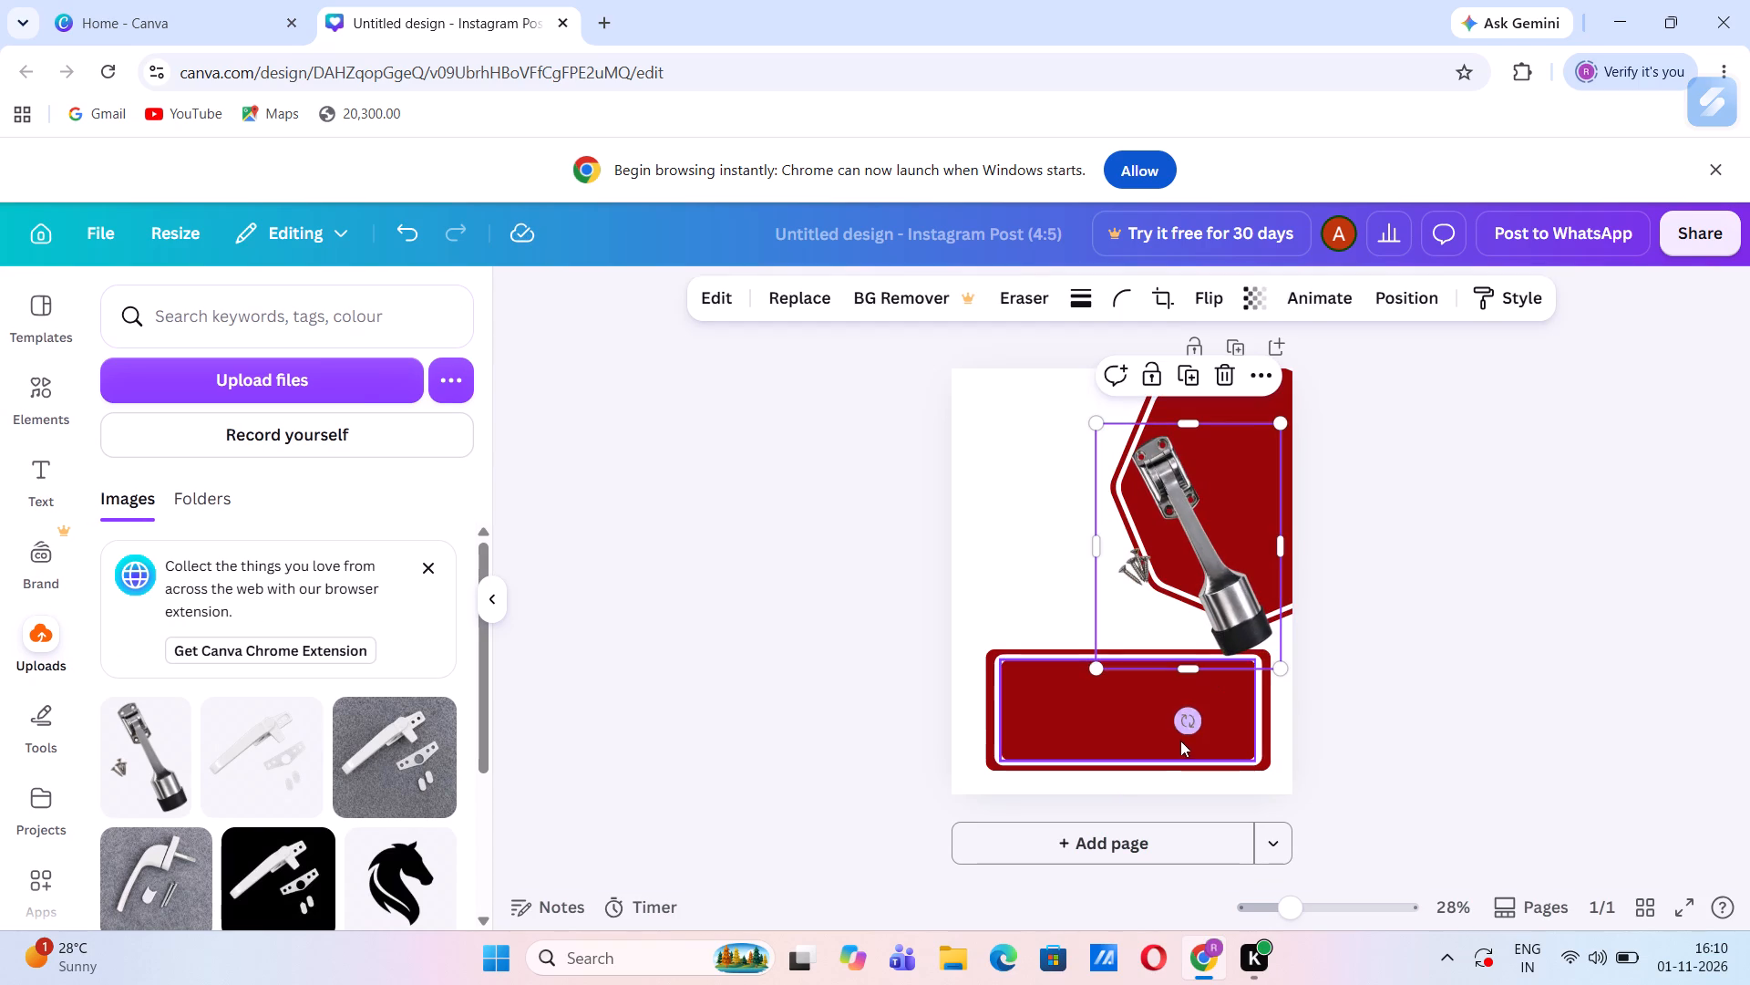
Tilt the fitting image slightly counterclockwise and move it down over the rectangular banner, overhanging the page's bottom edge.
left_click_drag(1184, 718, 1165, 728)
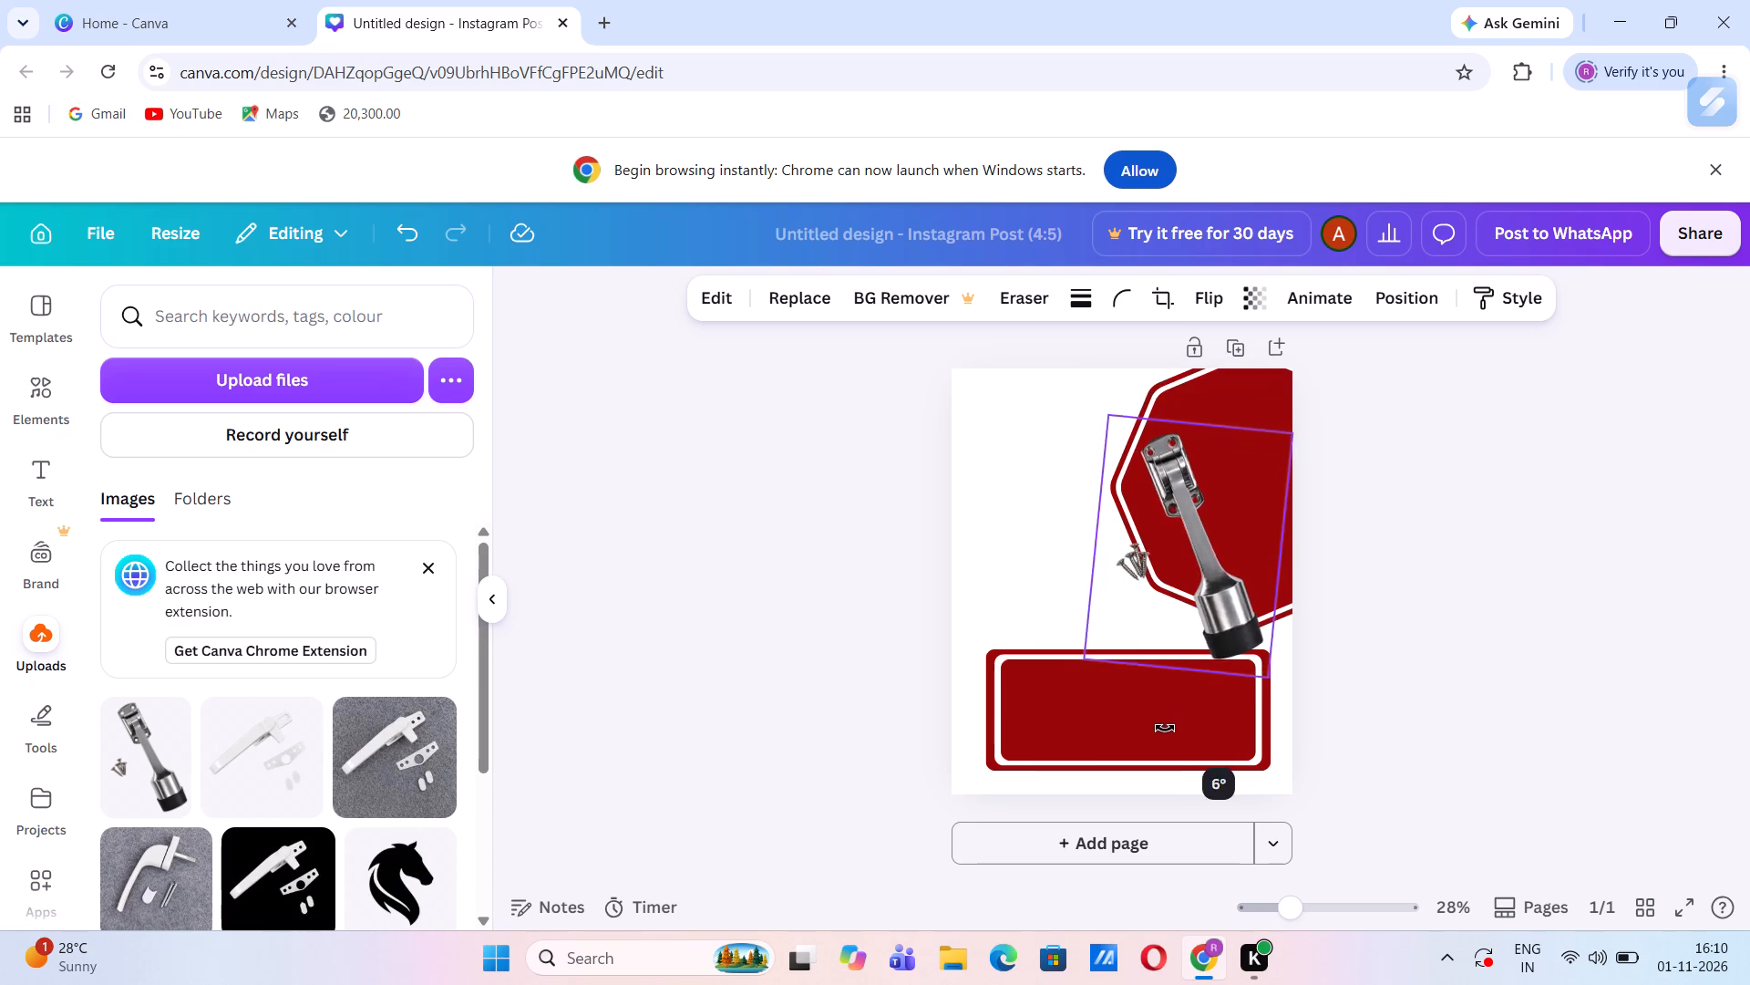
left_click_drag(1165, 728, 1186, 663)
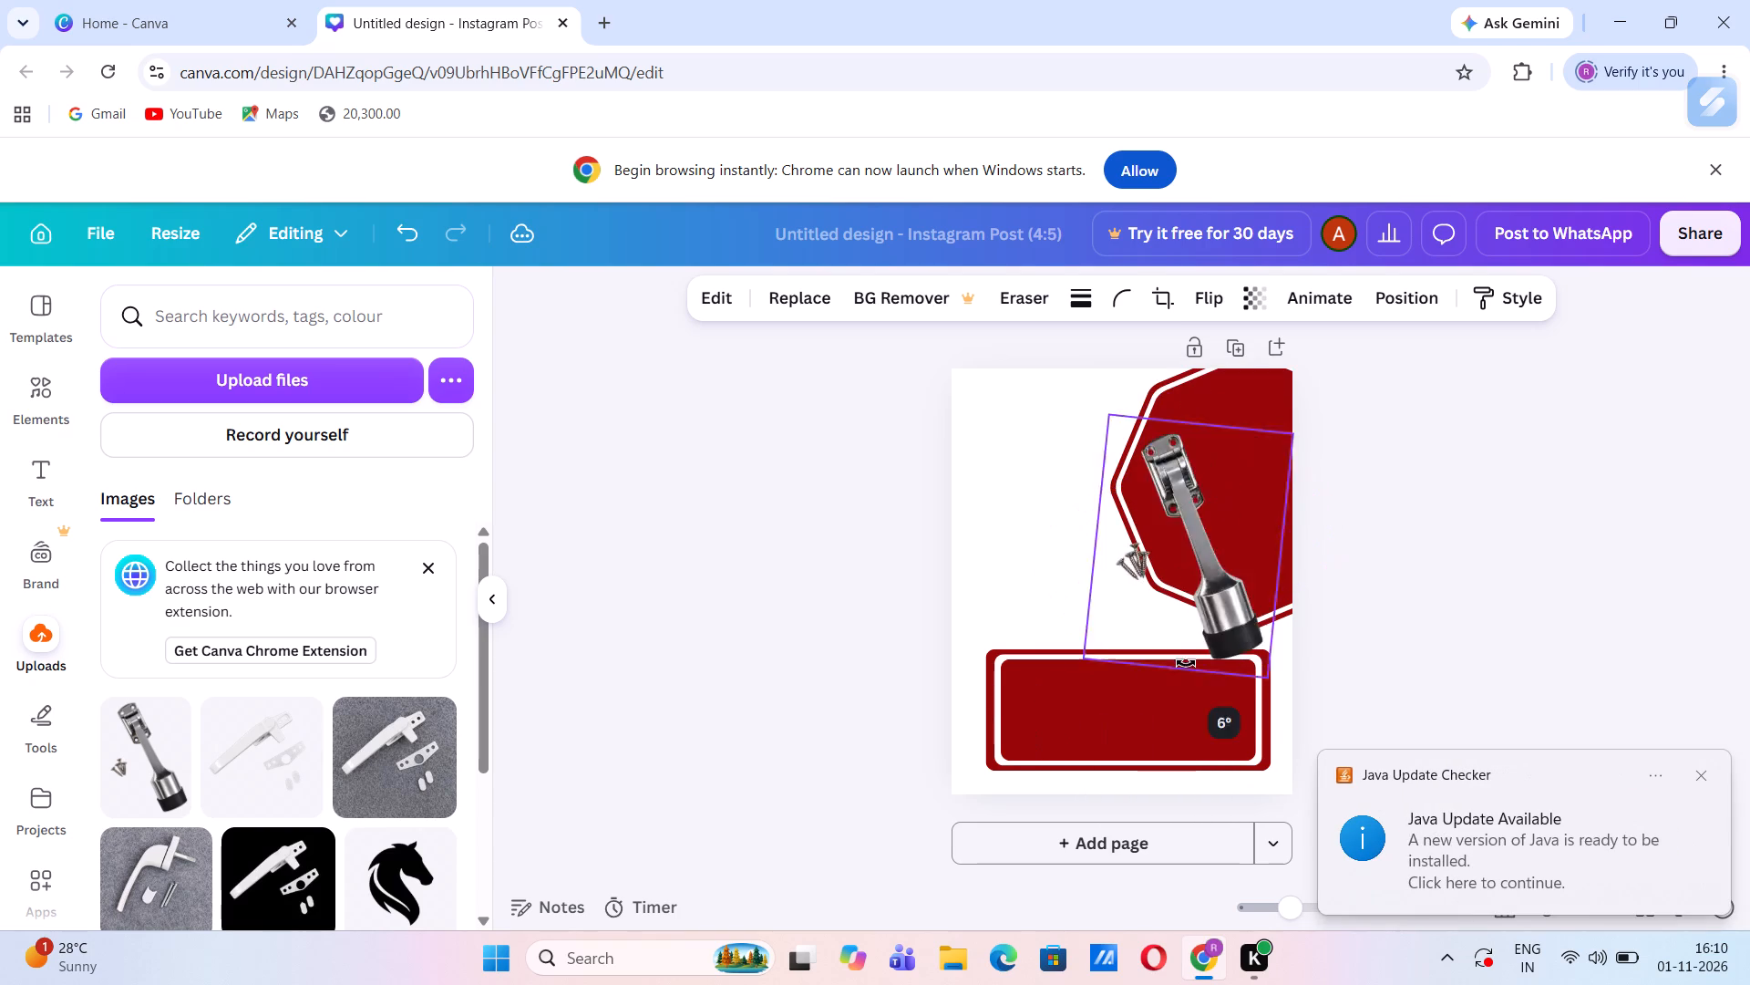
left_click_drag(1186, 663, 1190, 692)
left_click_drag(1183, 540, 1109, 731)
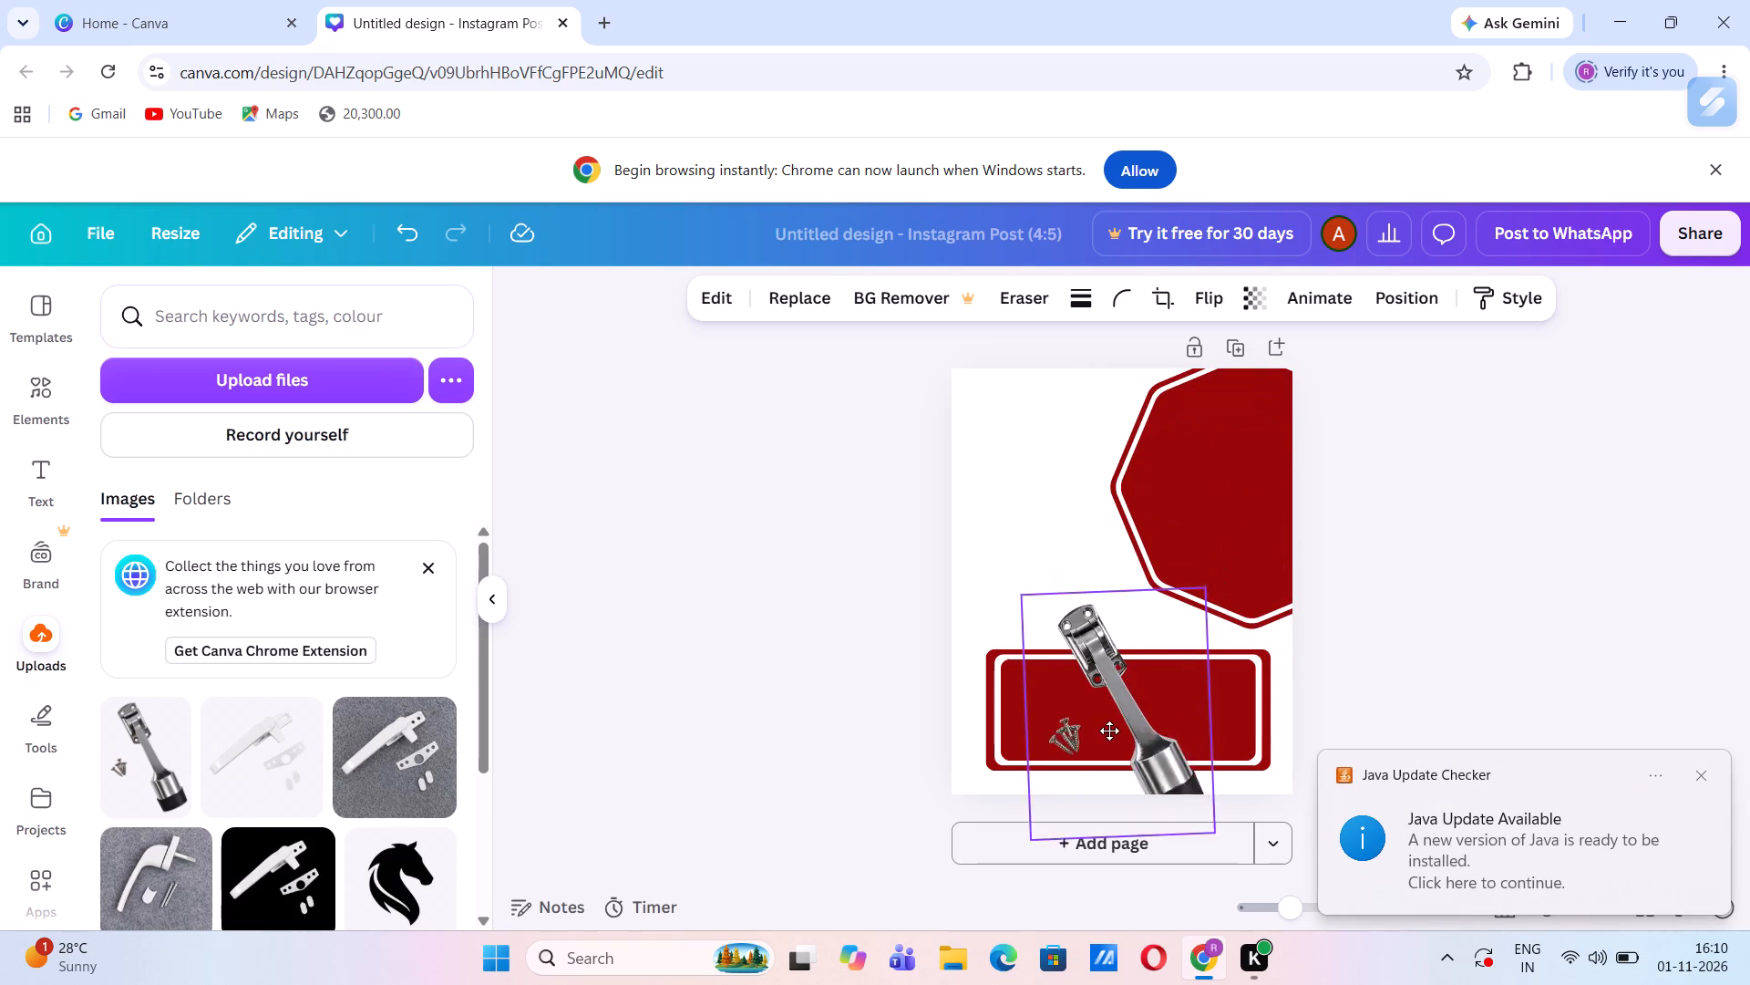
left_click_drag(1109, 731, 1107, 752)
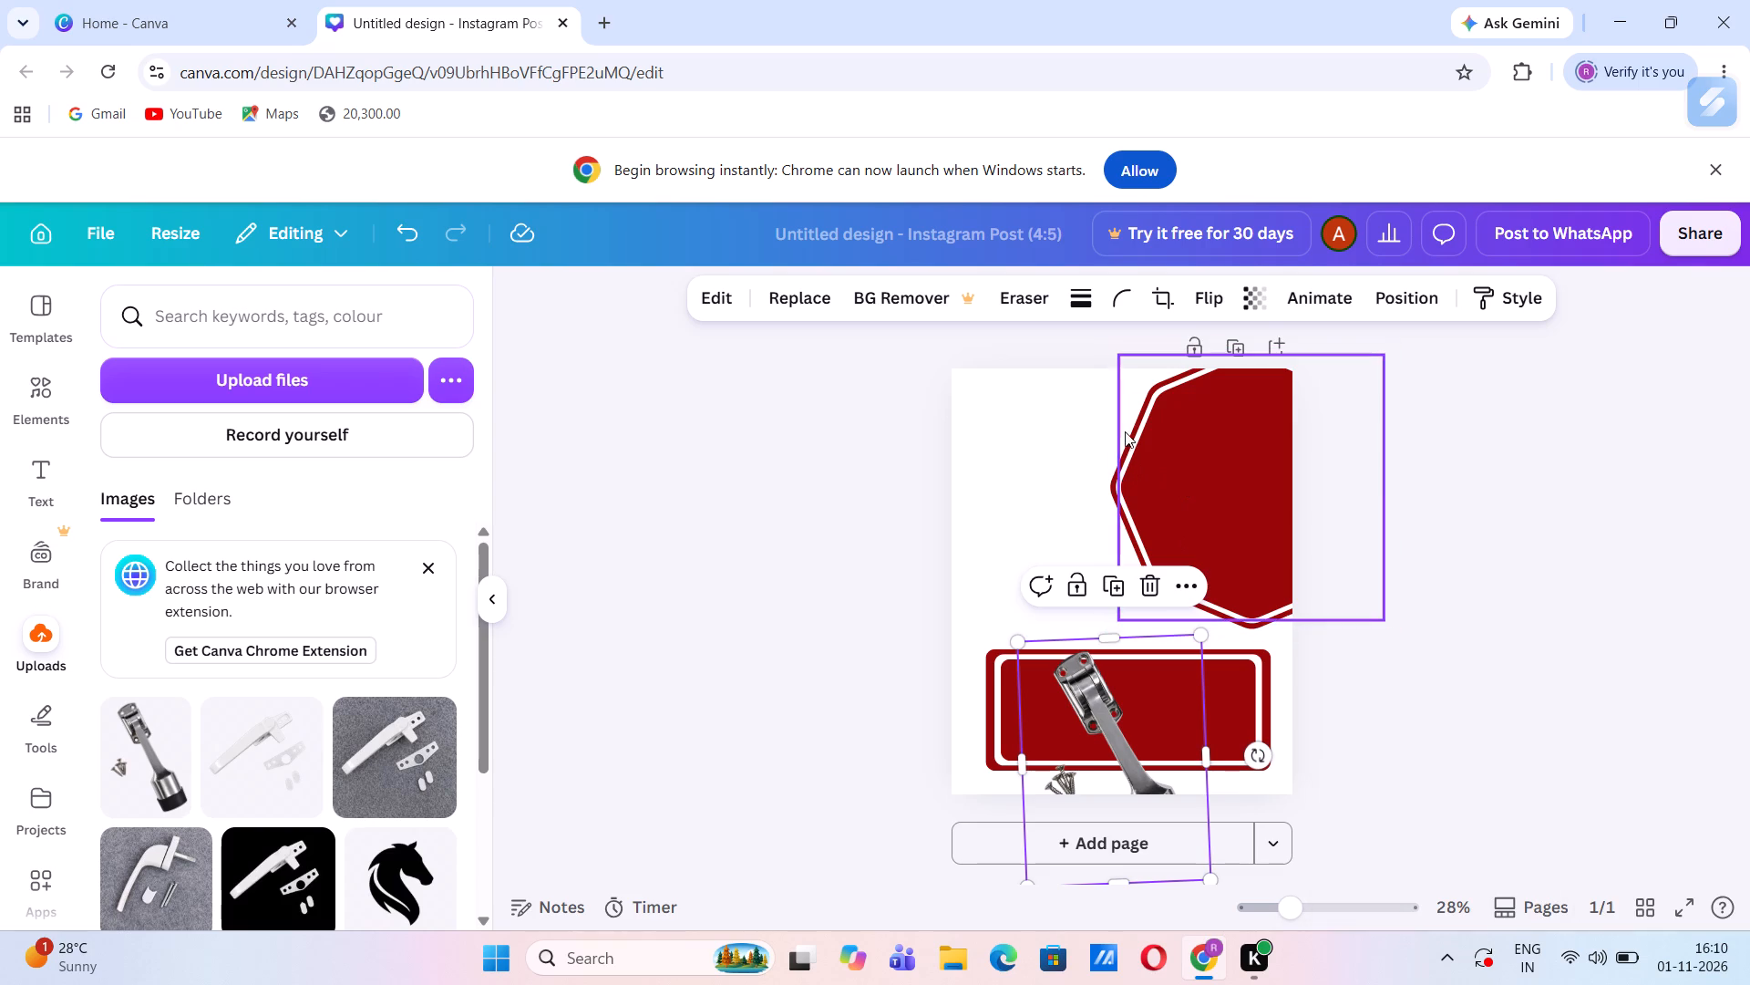
Move the inner dark red octagon and the white octagon down to the lower-right part of the page, behind the banner.
left_click(1139, 430)
left_click_drag(1135, 414, 1054, 596)
left_click_drag(1147, 430, 1162, 430)
left_click_drag(1162, 430, 1121, 501)
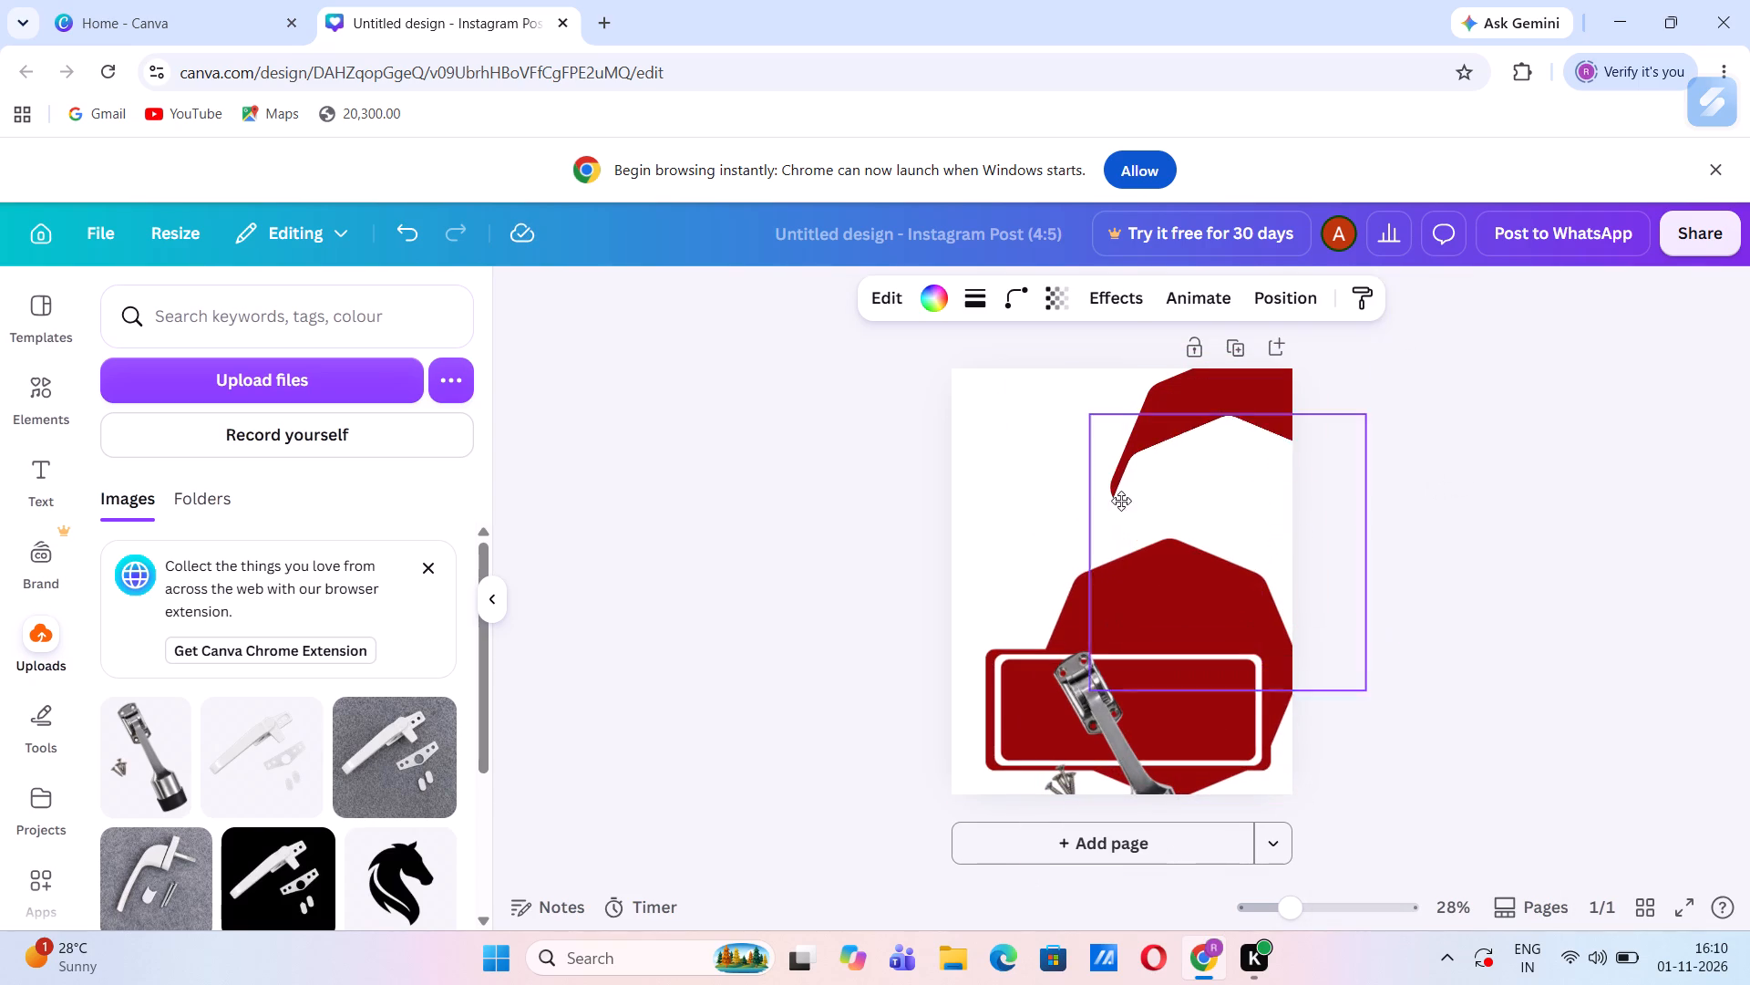
left_click_drag(1121, 501, 1072, 589)
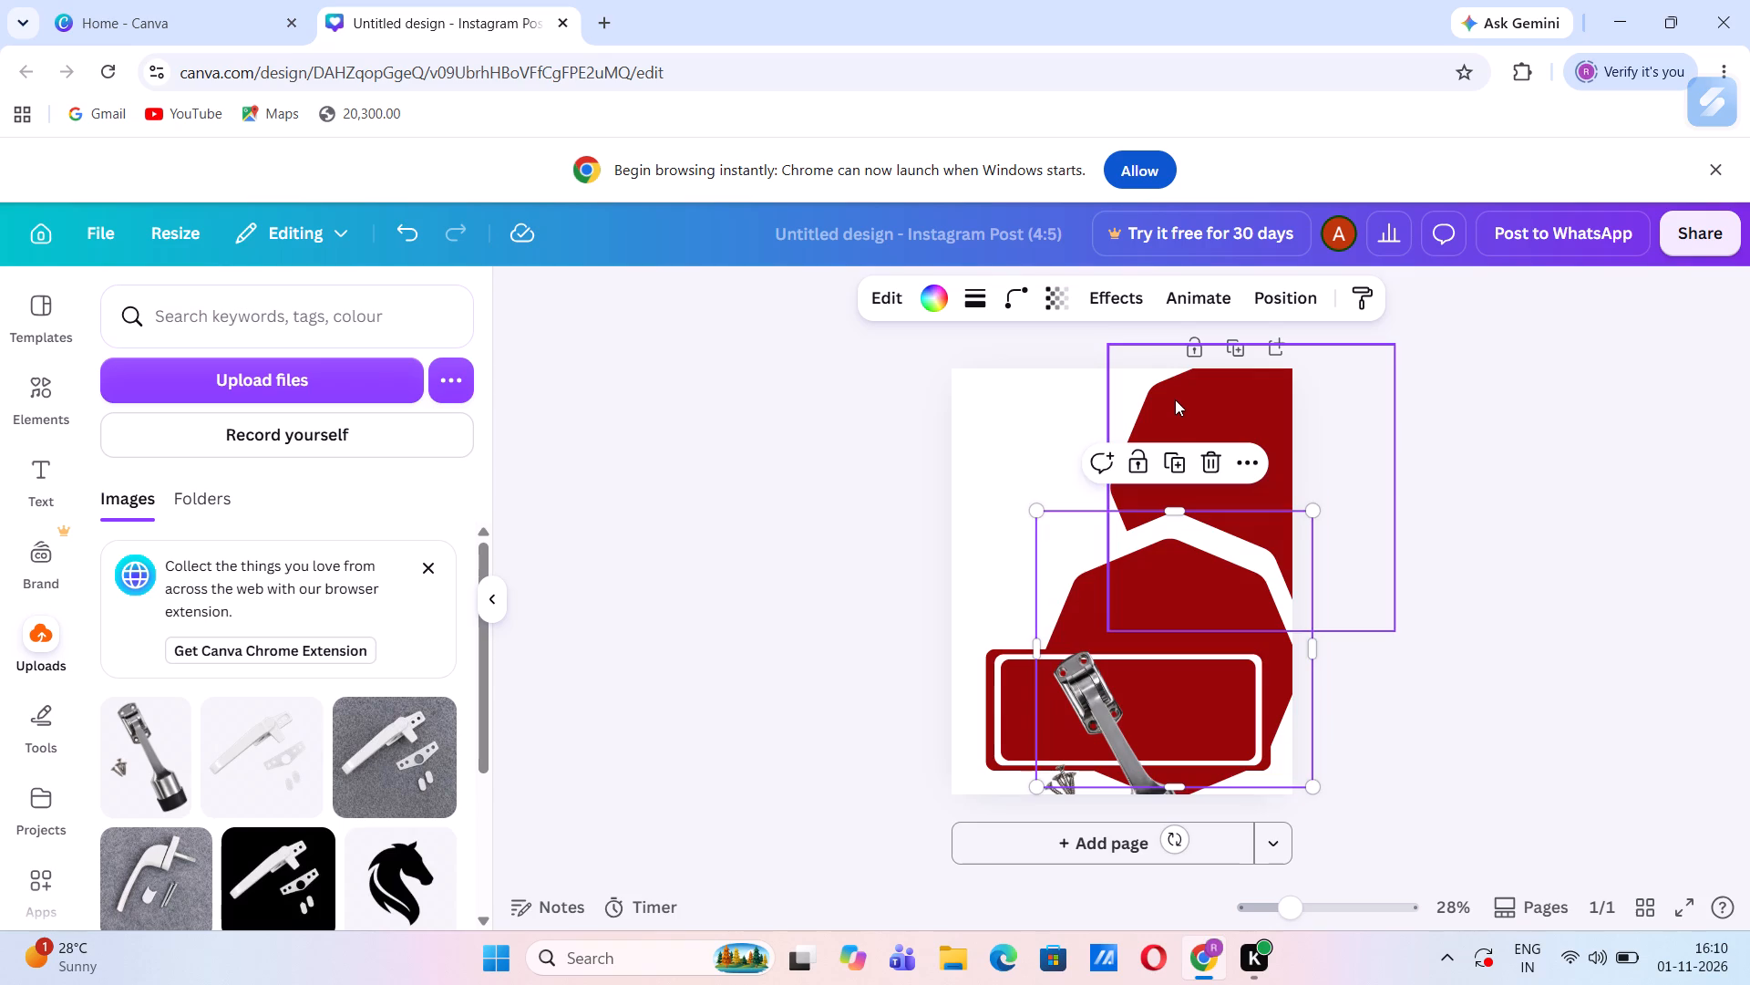
Move the outer dark red octagon across to the page's upper-left corner, overhanging the left and top edges.
left_click_drag(1175, 399, 936, 391)
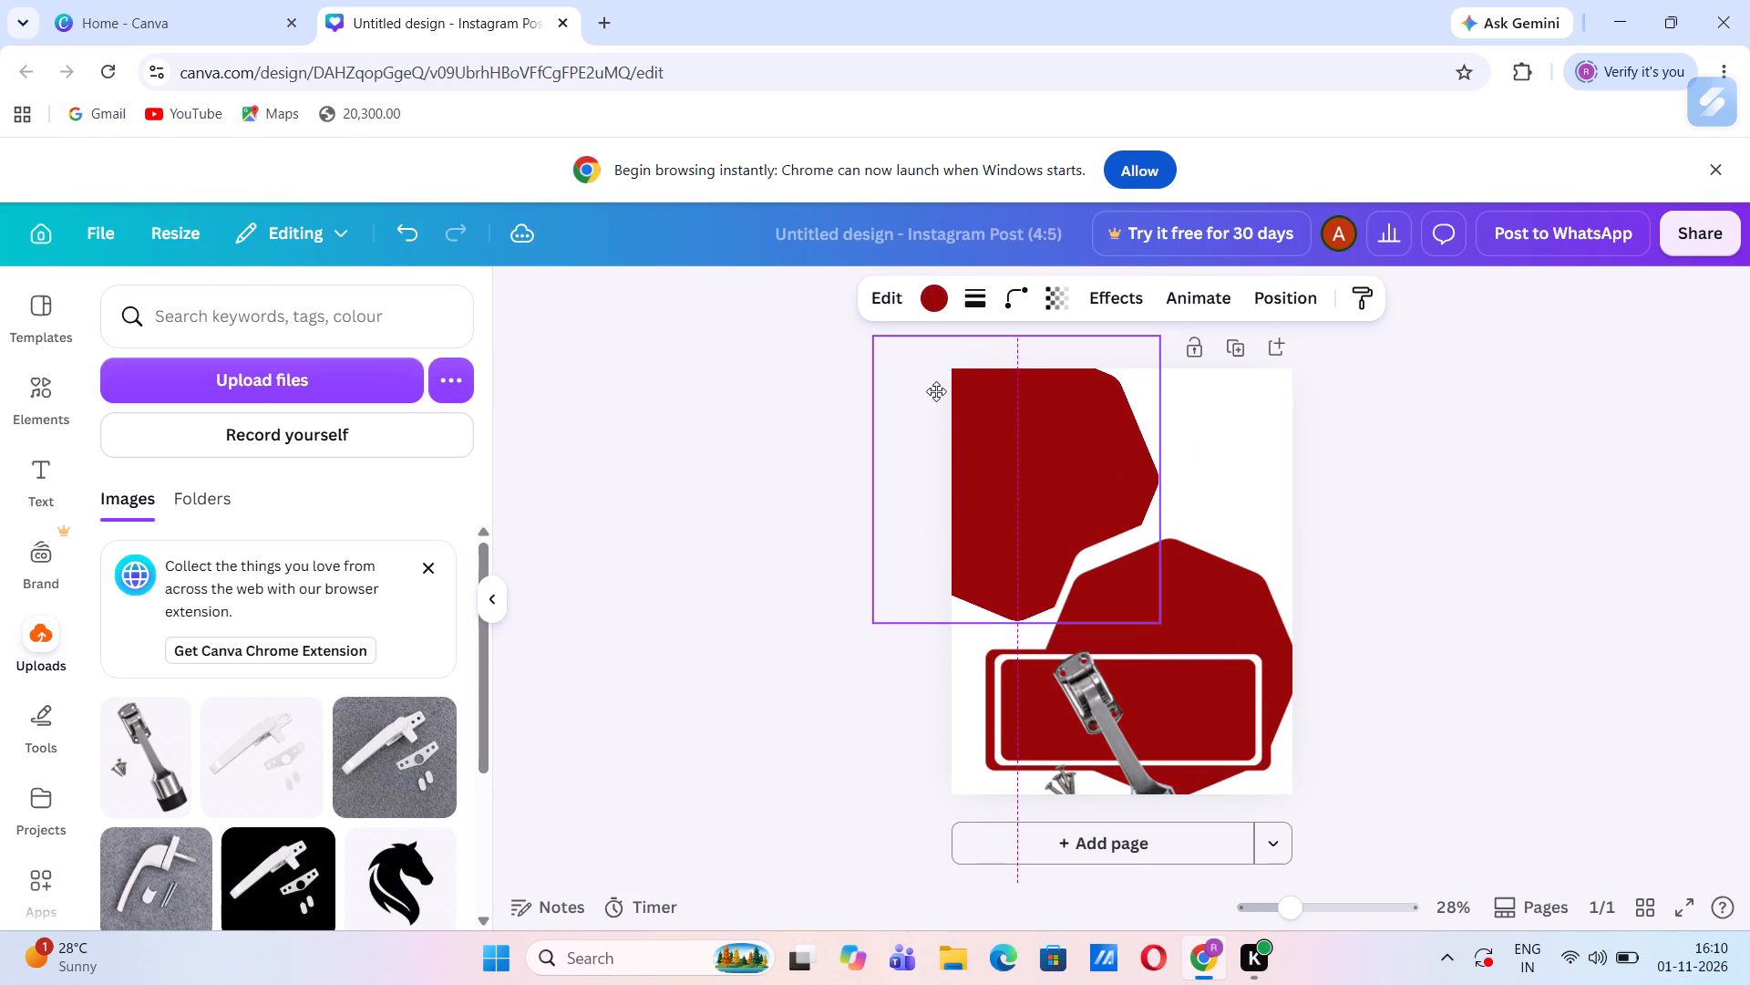
left_click_drag(936, 391, 948, 392)
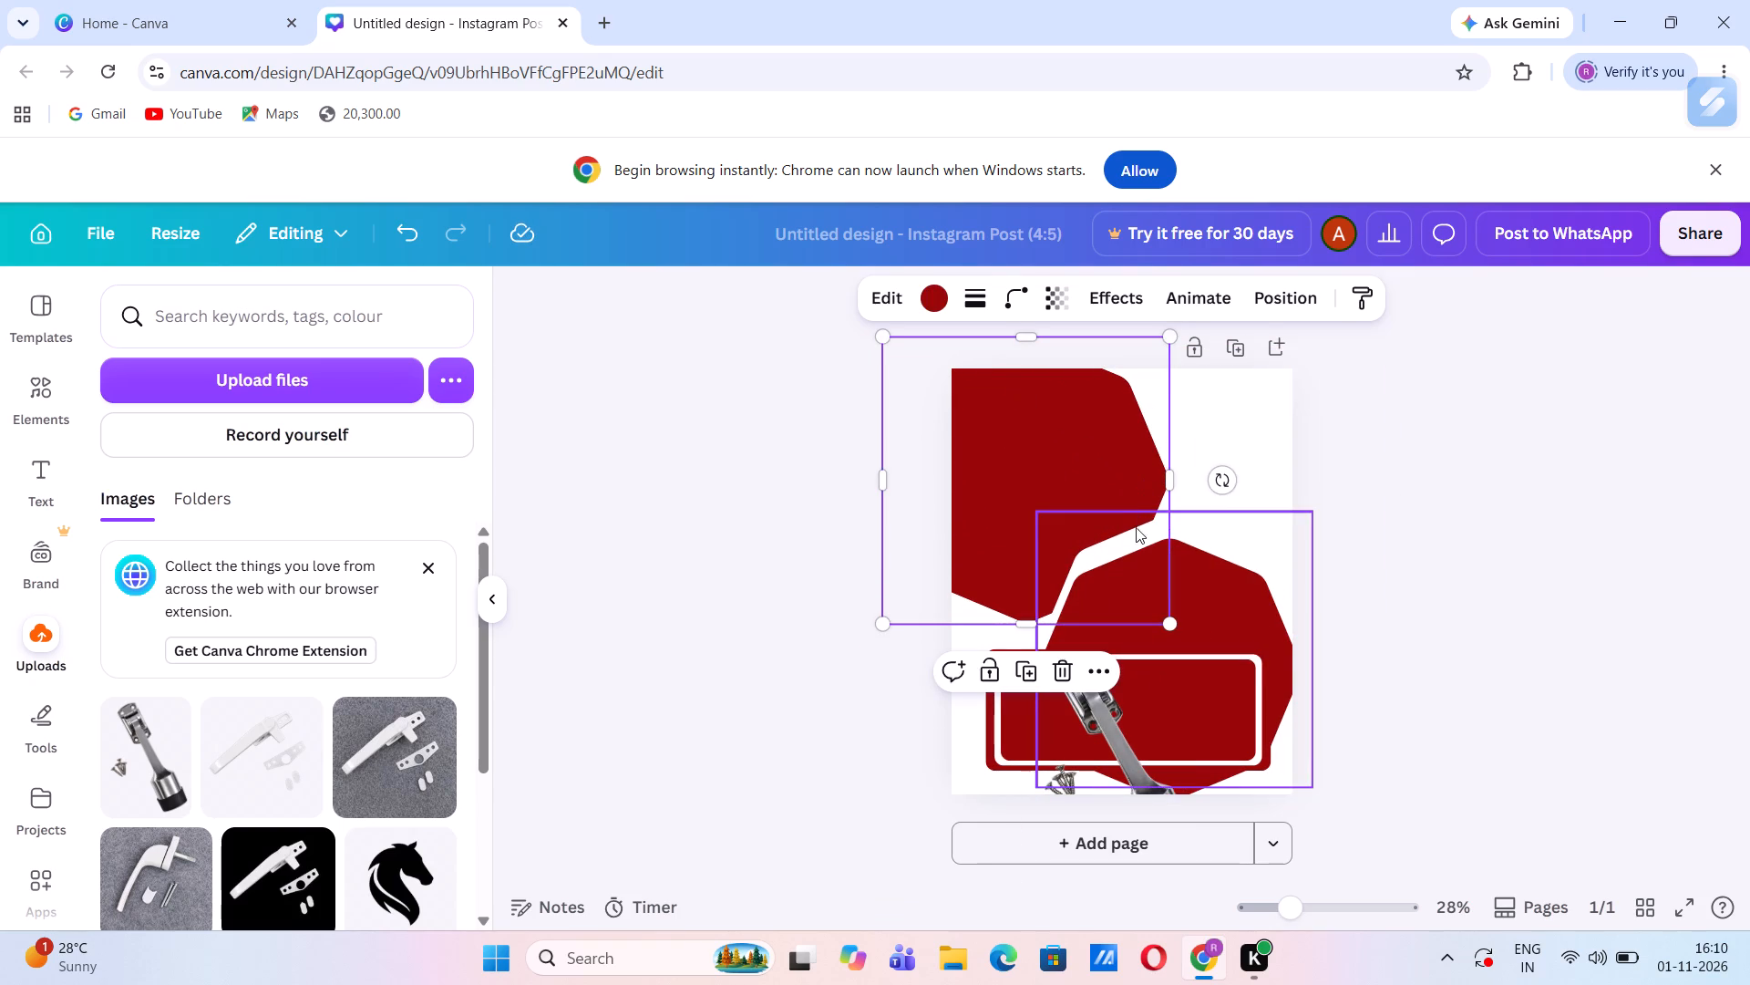
left_click(1132, 539)
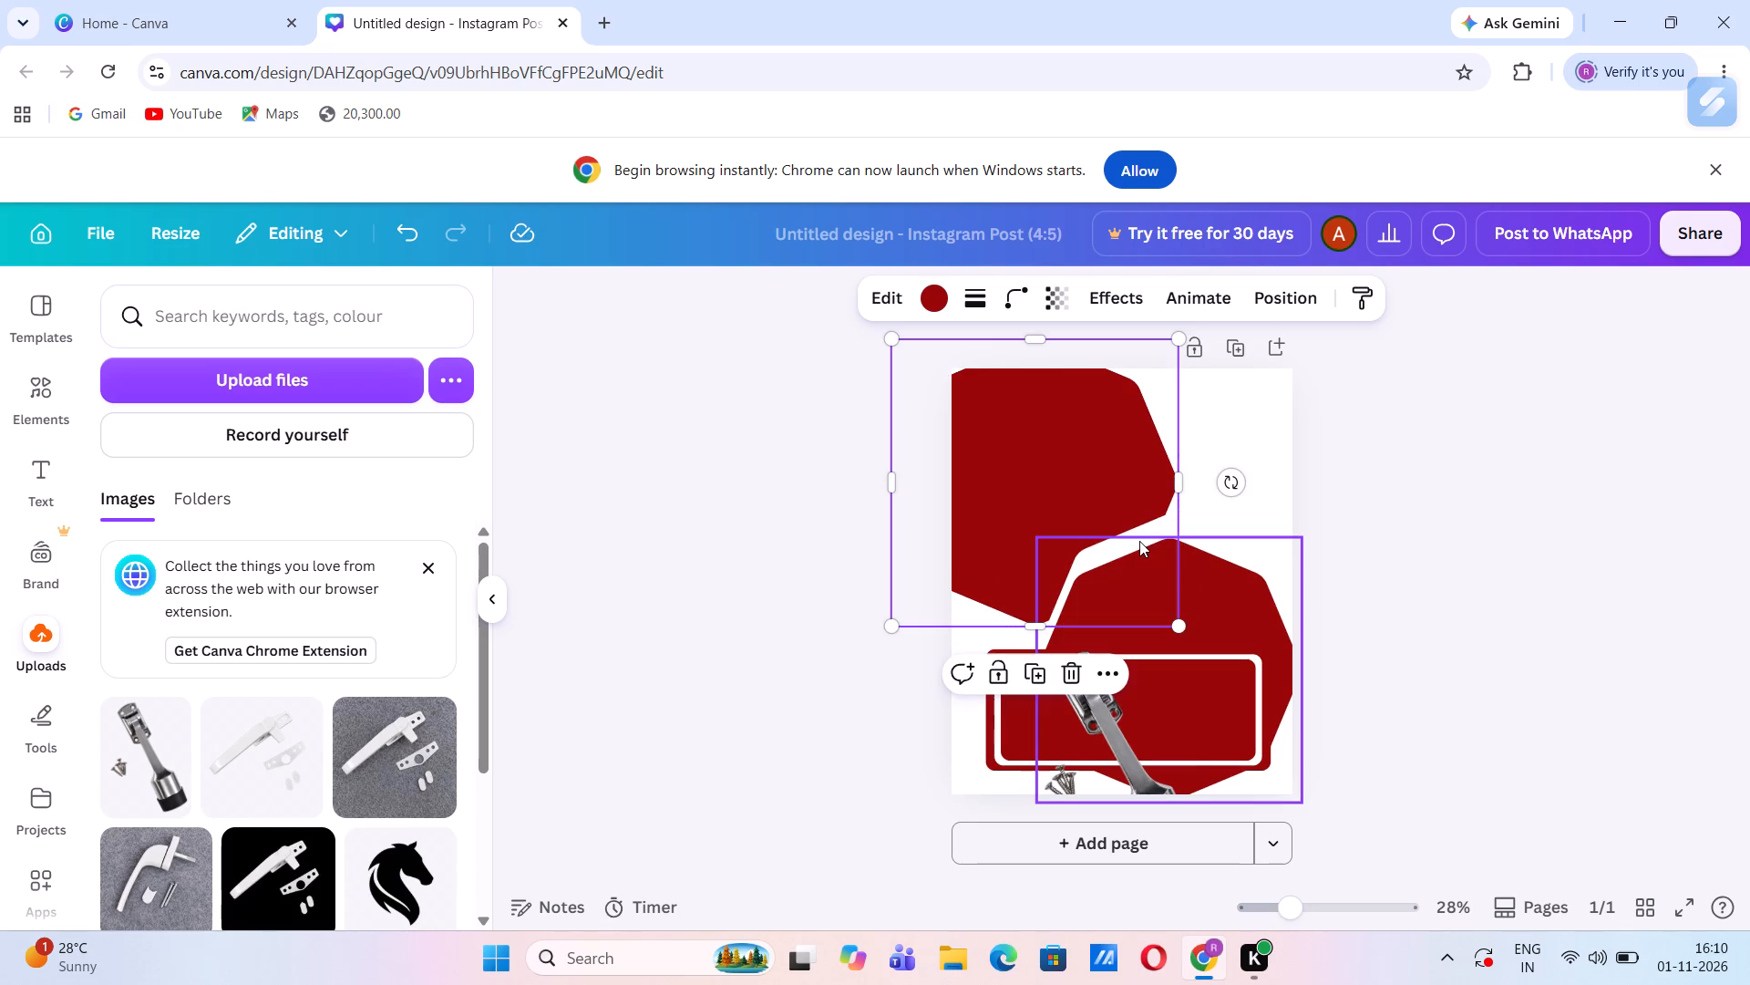
left_click(1228, 392)
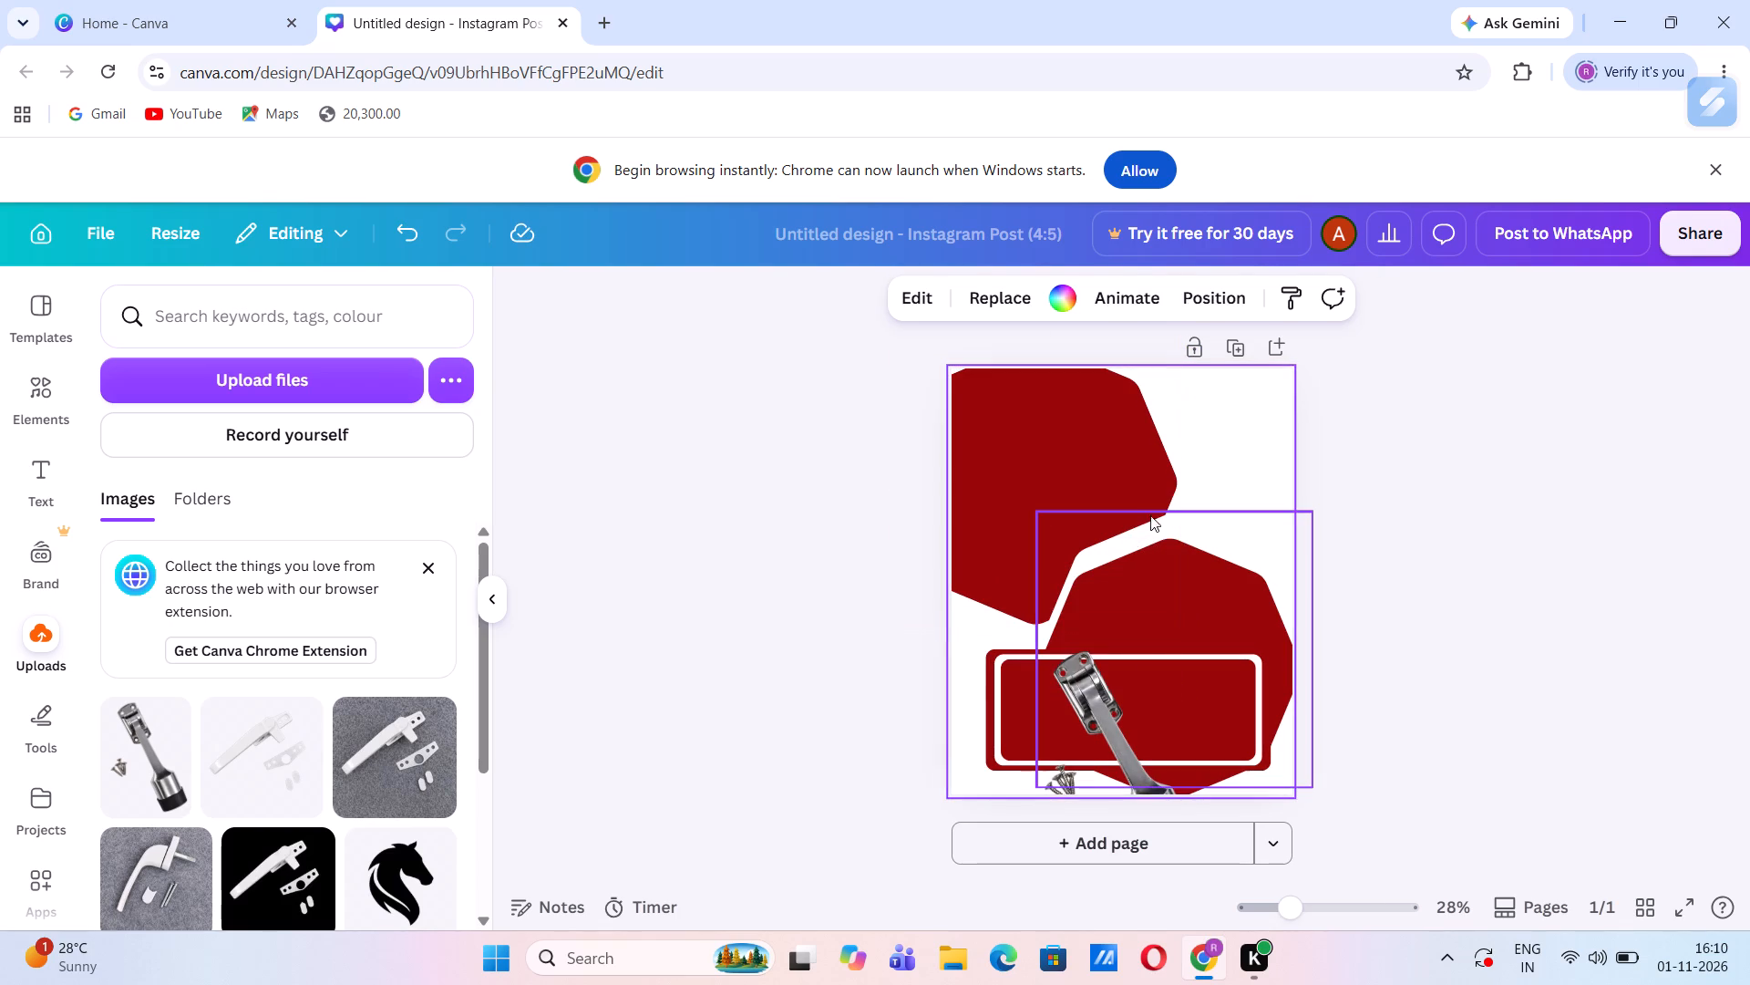
Move the white octagon over the upper-left dark red one, then across to the middle of the page's right edge.
left_click(1201, 532)
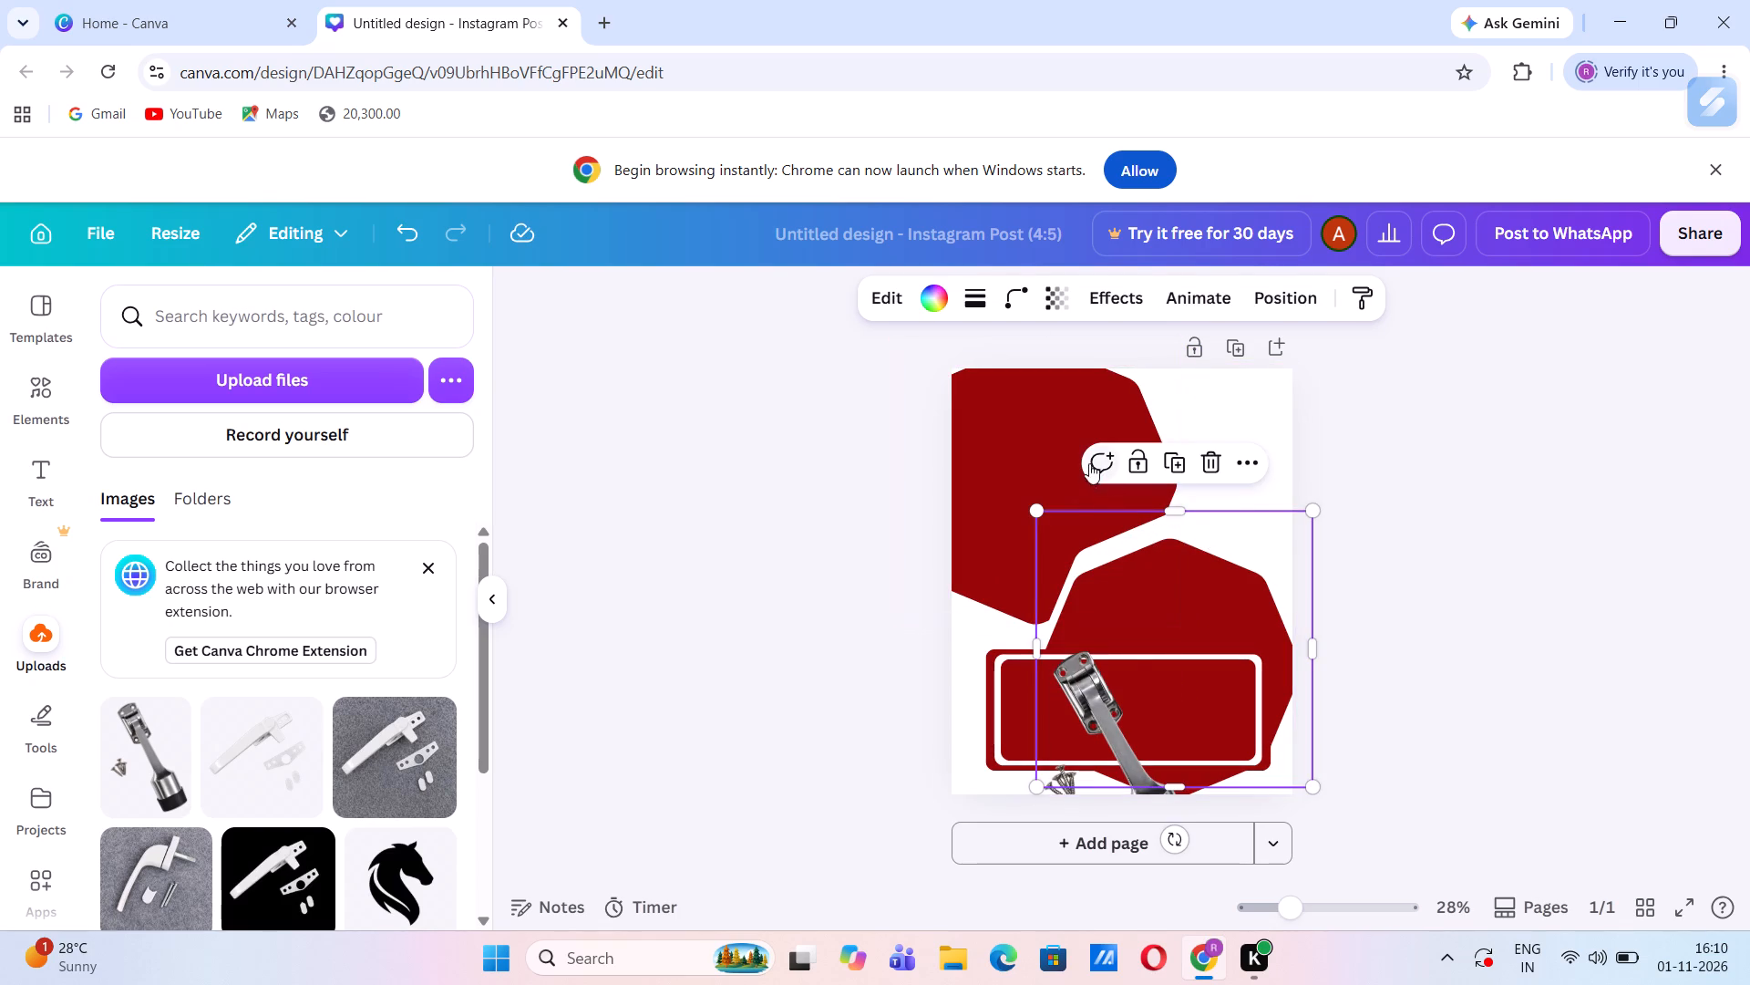
left_click_drag(1165, 534, 1054, 493)
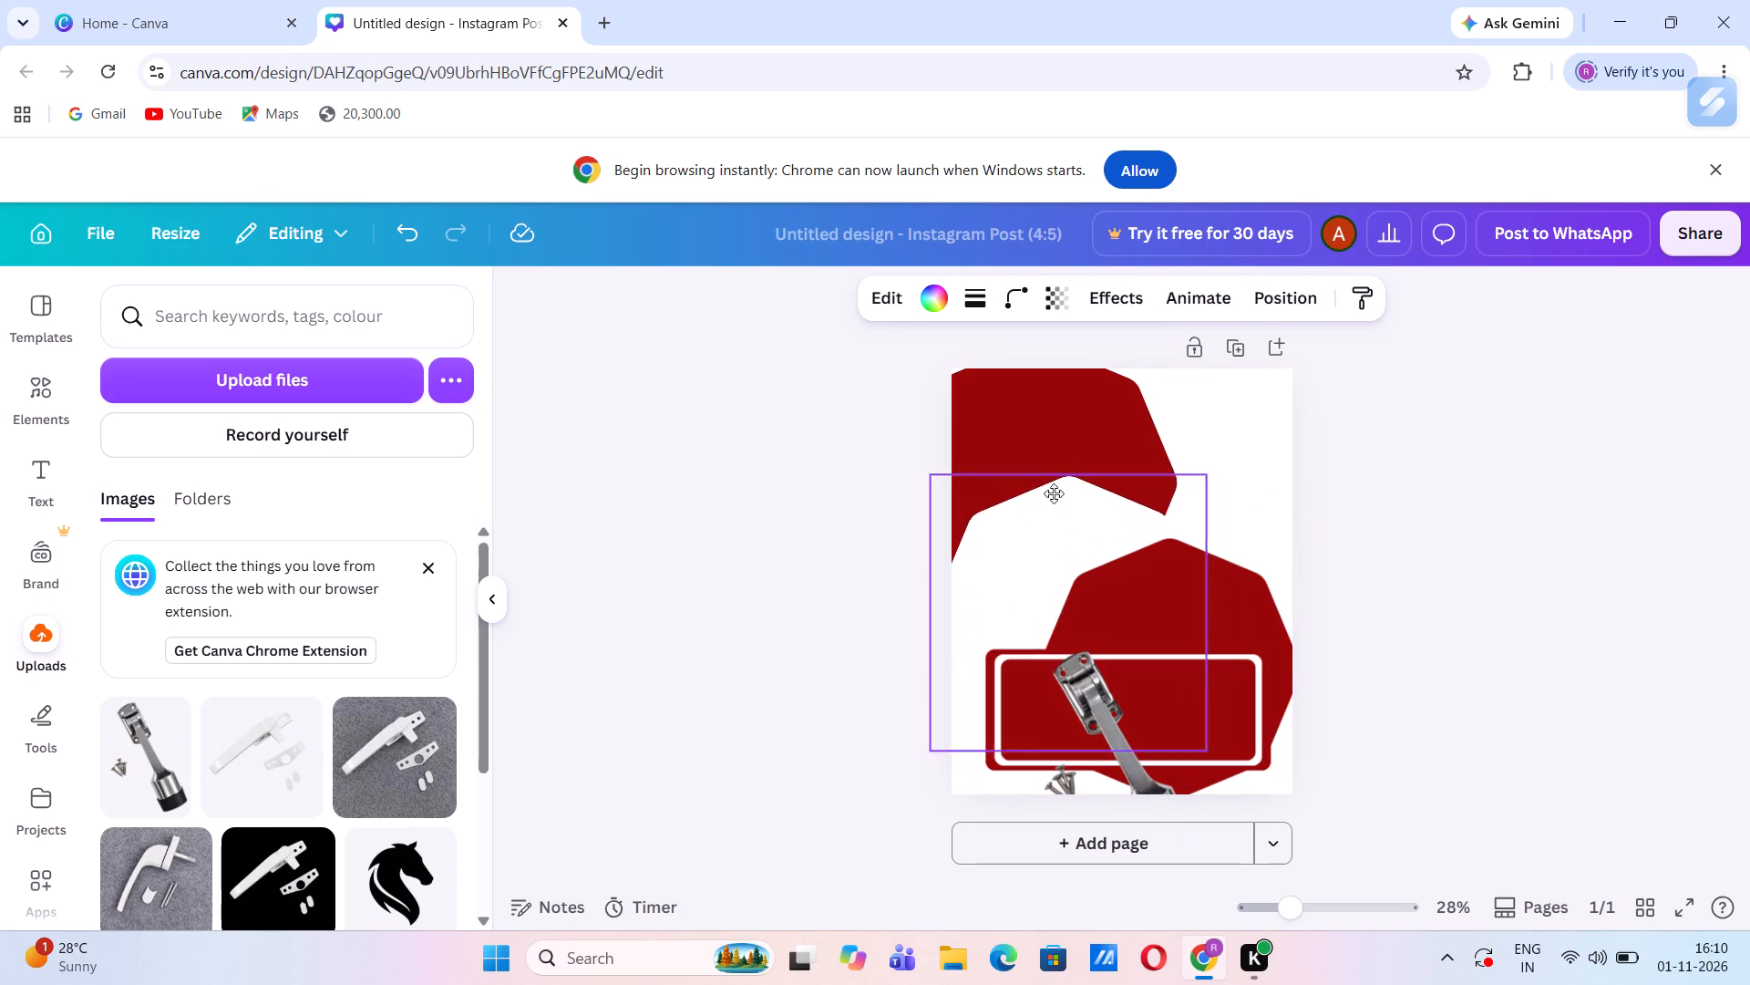
left_click_drag(1054, 493, 1020, 369)
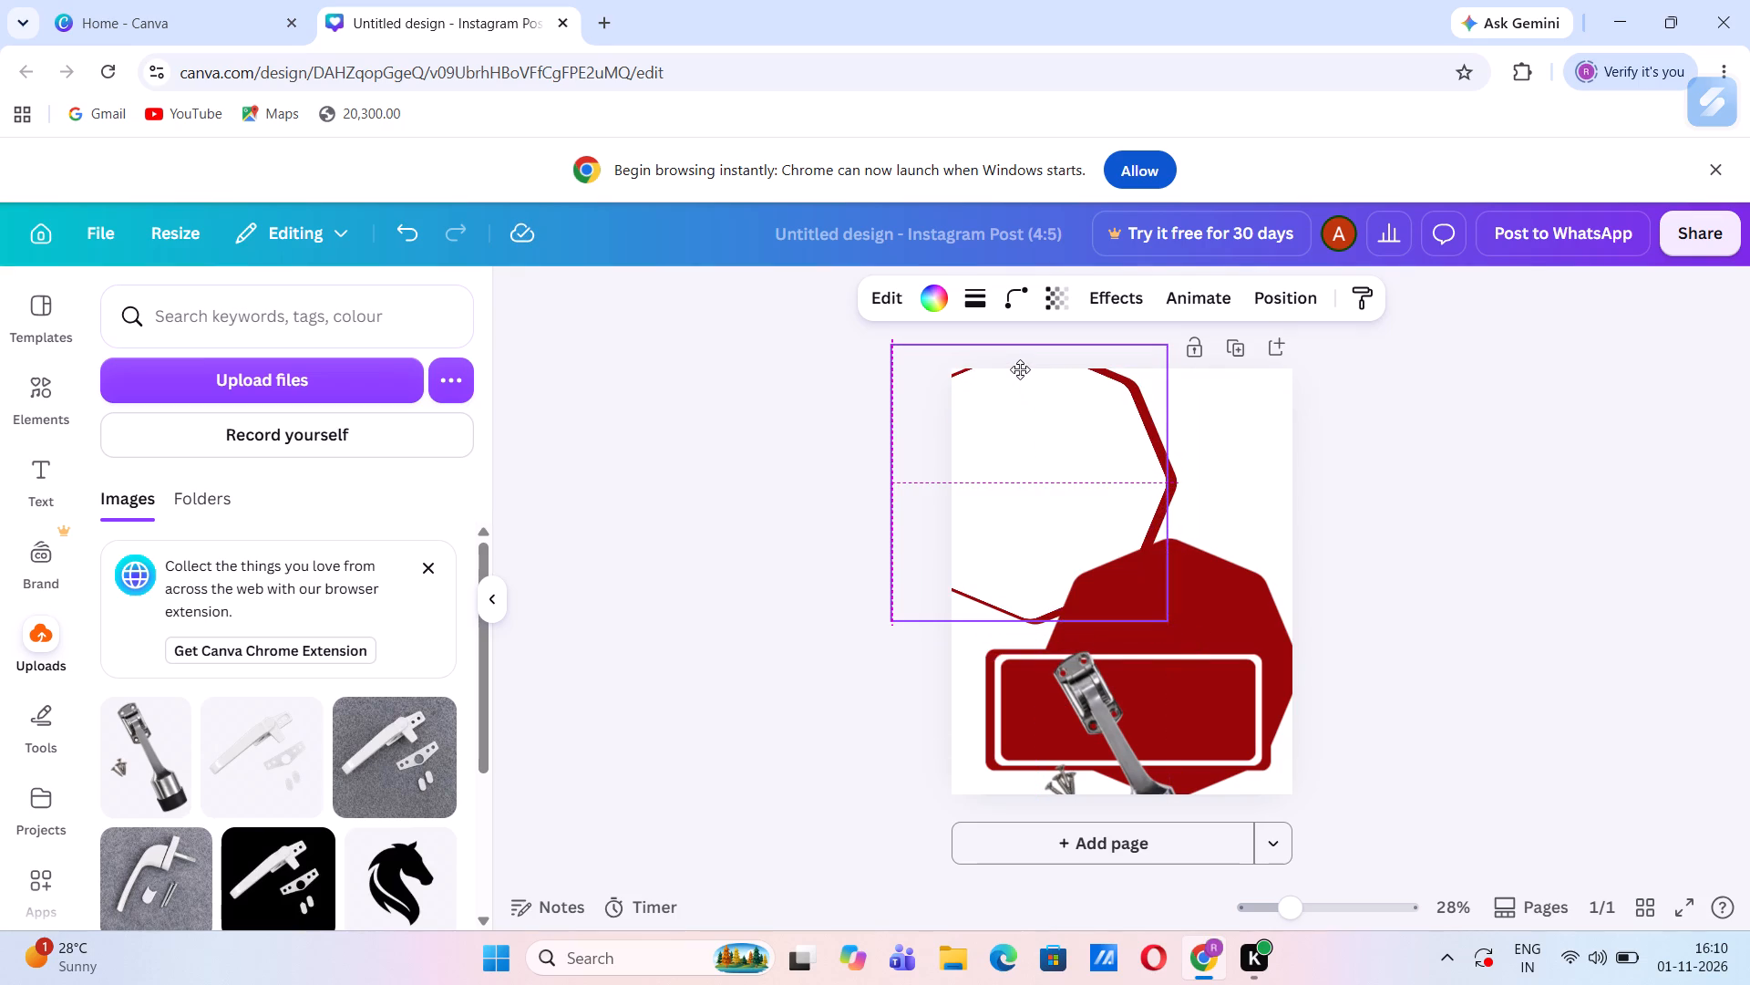
left_click_drag(1020, 369, 1215, 577)
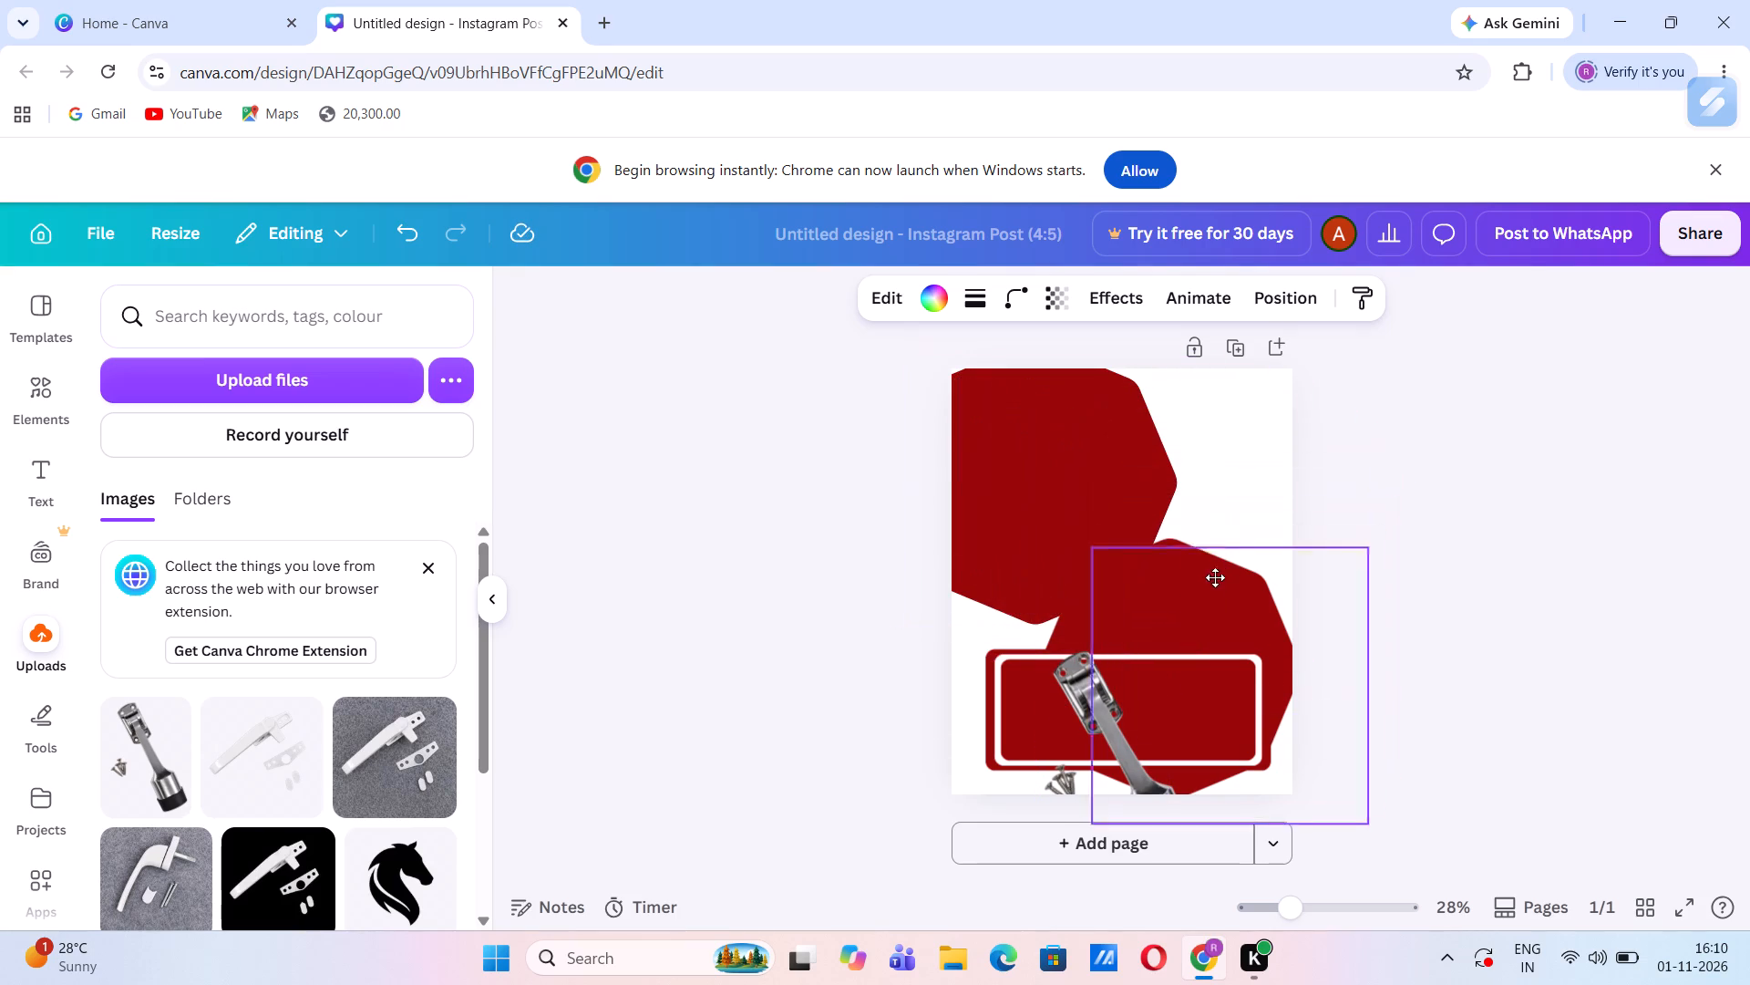
left_click_drag(1215, 577, 1227, 493)
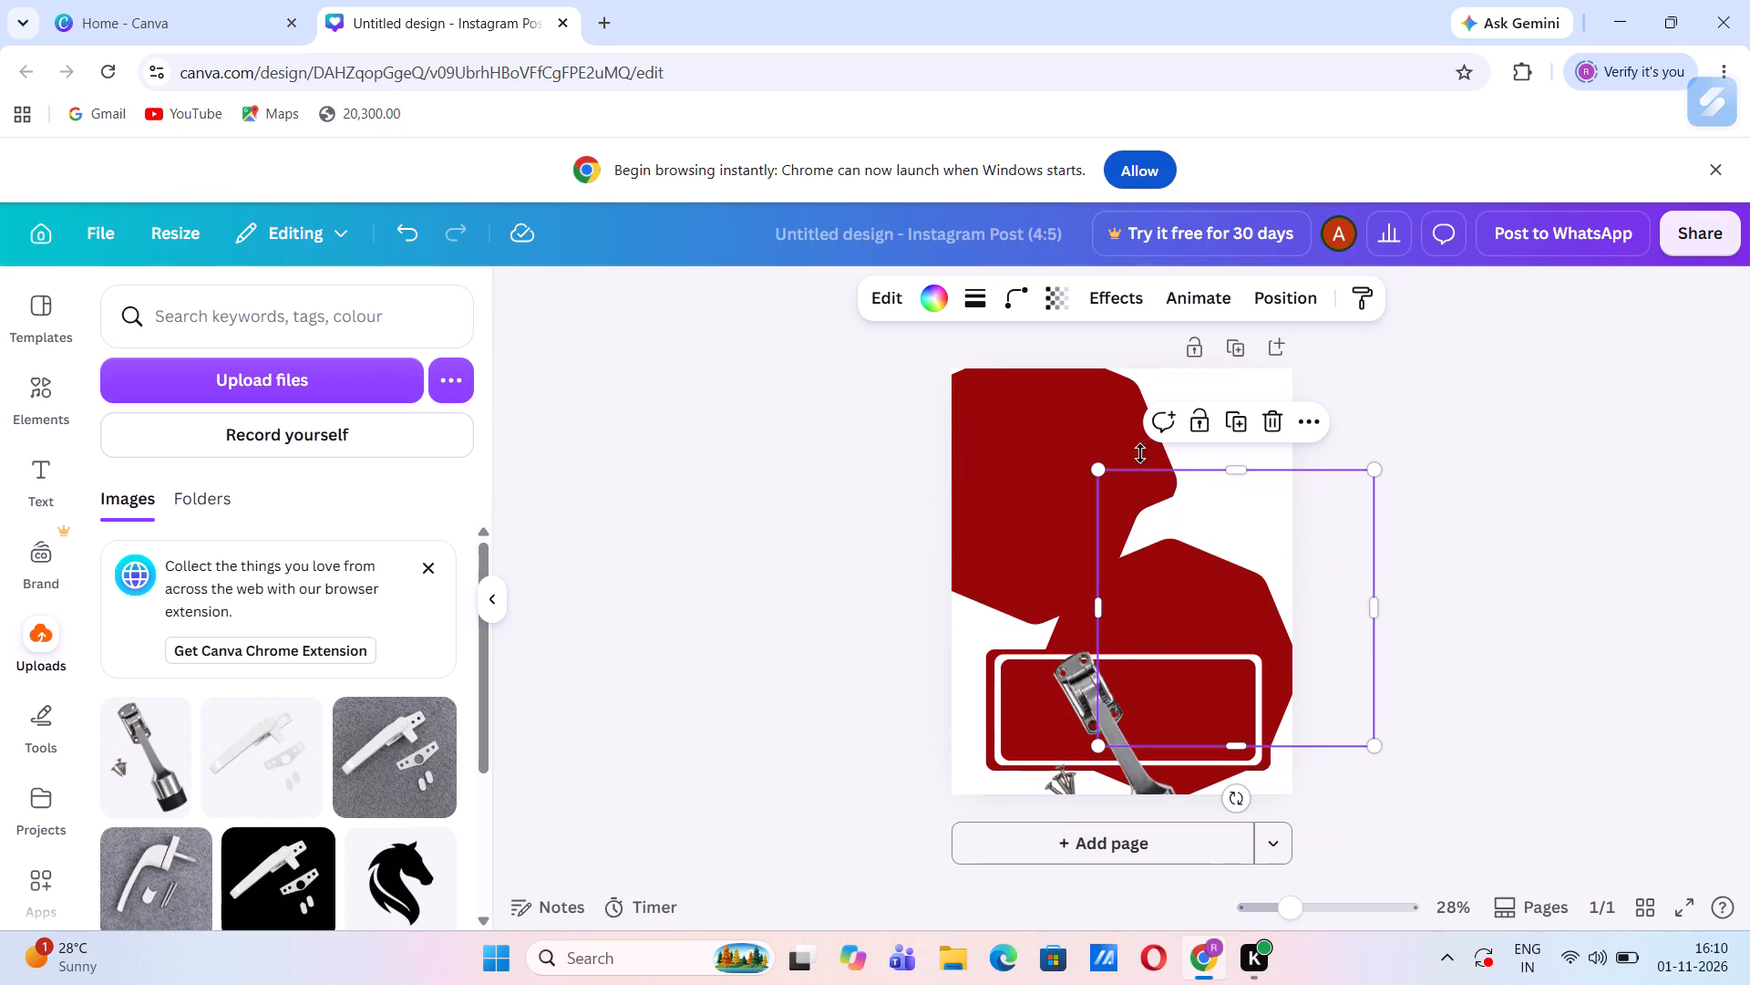
Nudge the upper-left dark red octagon slightly towards the page's top-left corner.
left_click_drag(1059, 429, 1053, 429)
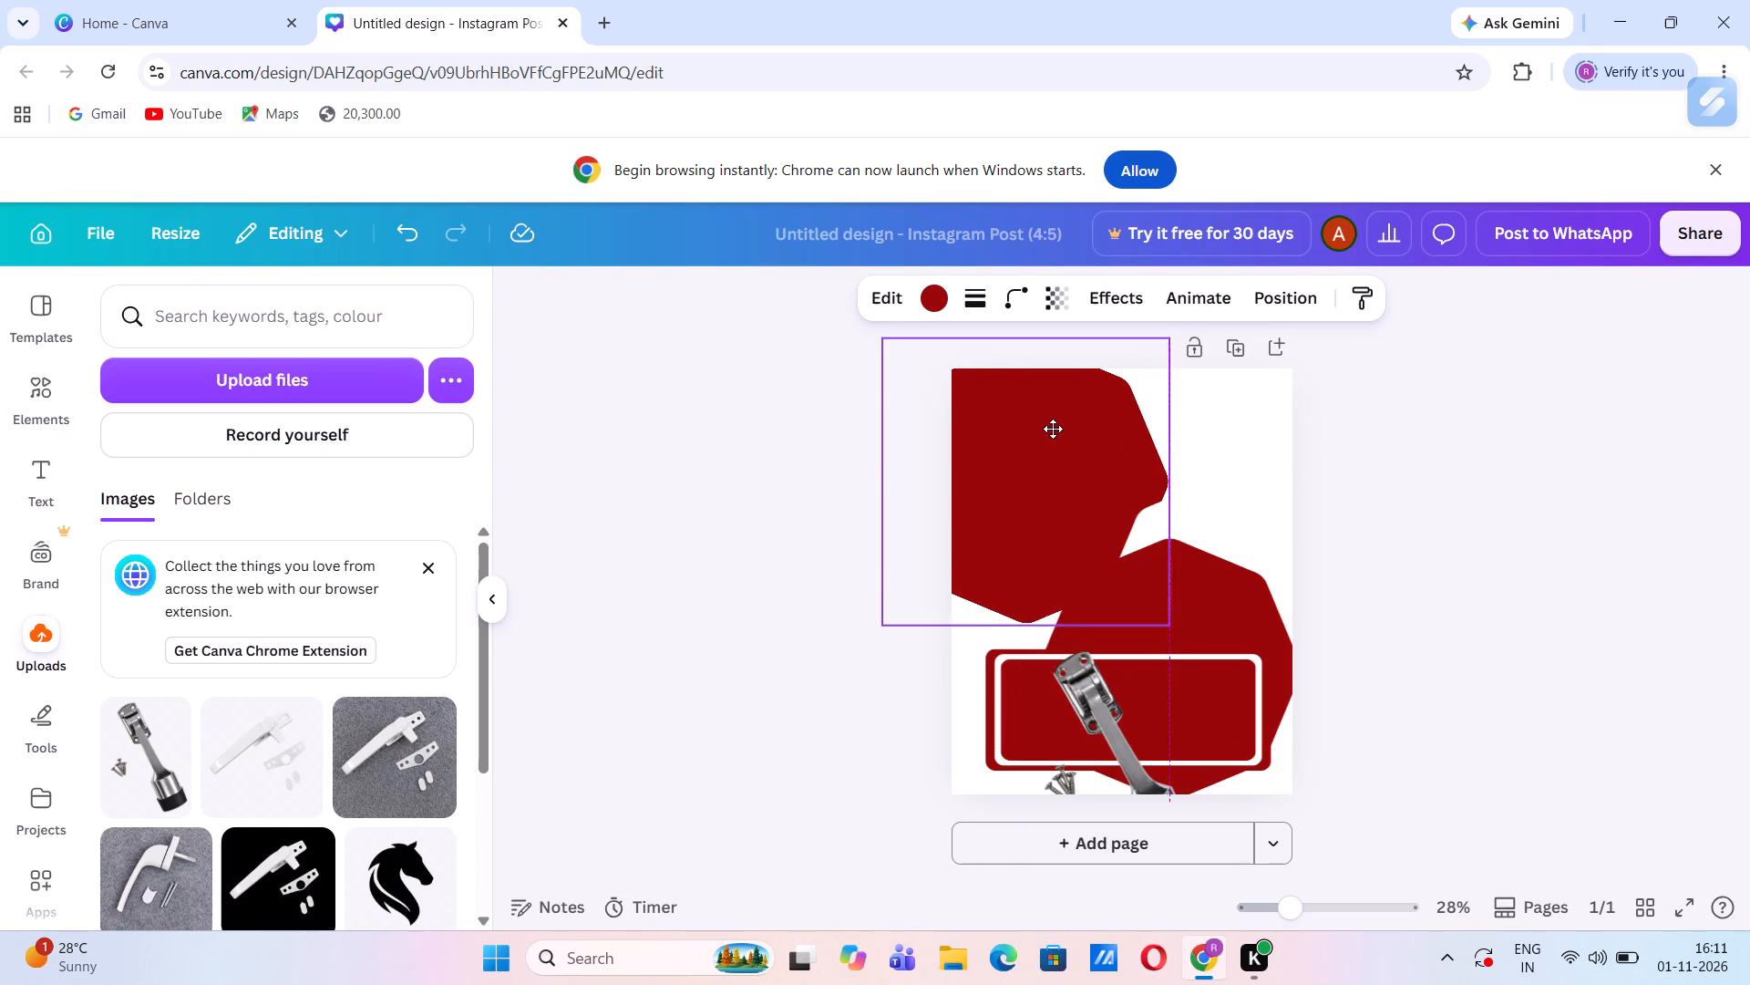
left_click_drag(1053, 429, 1053, 428)
left_click_drag(1053, 428, 1051, 426)
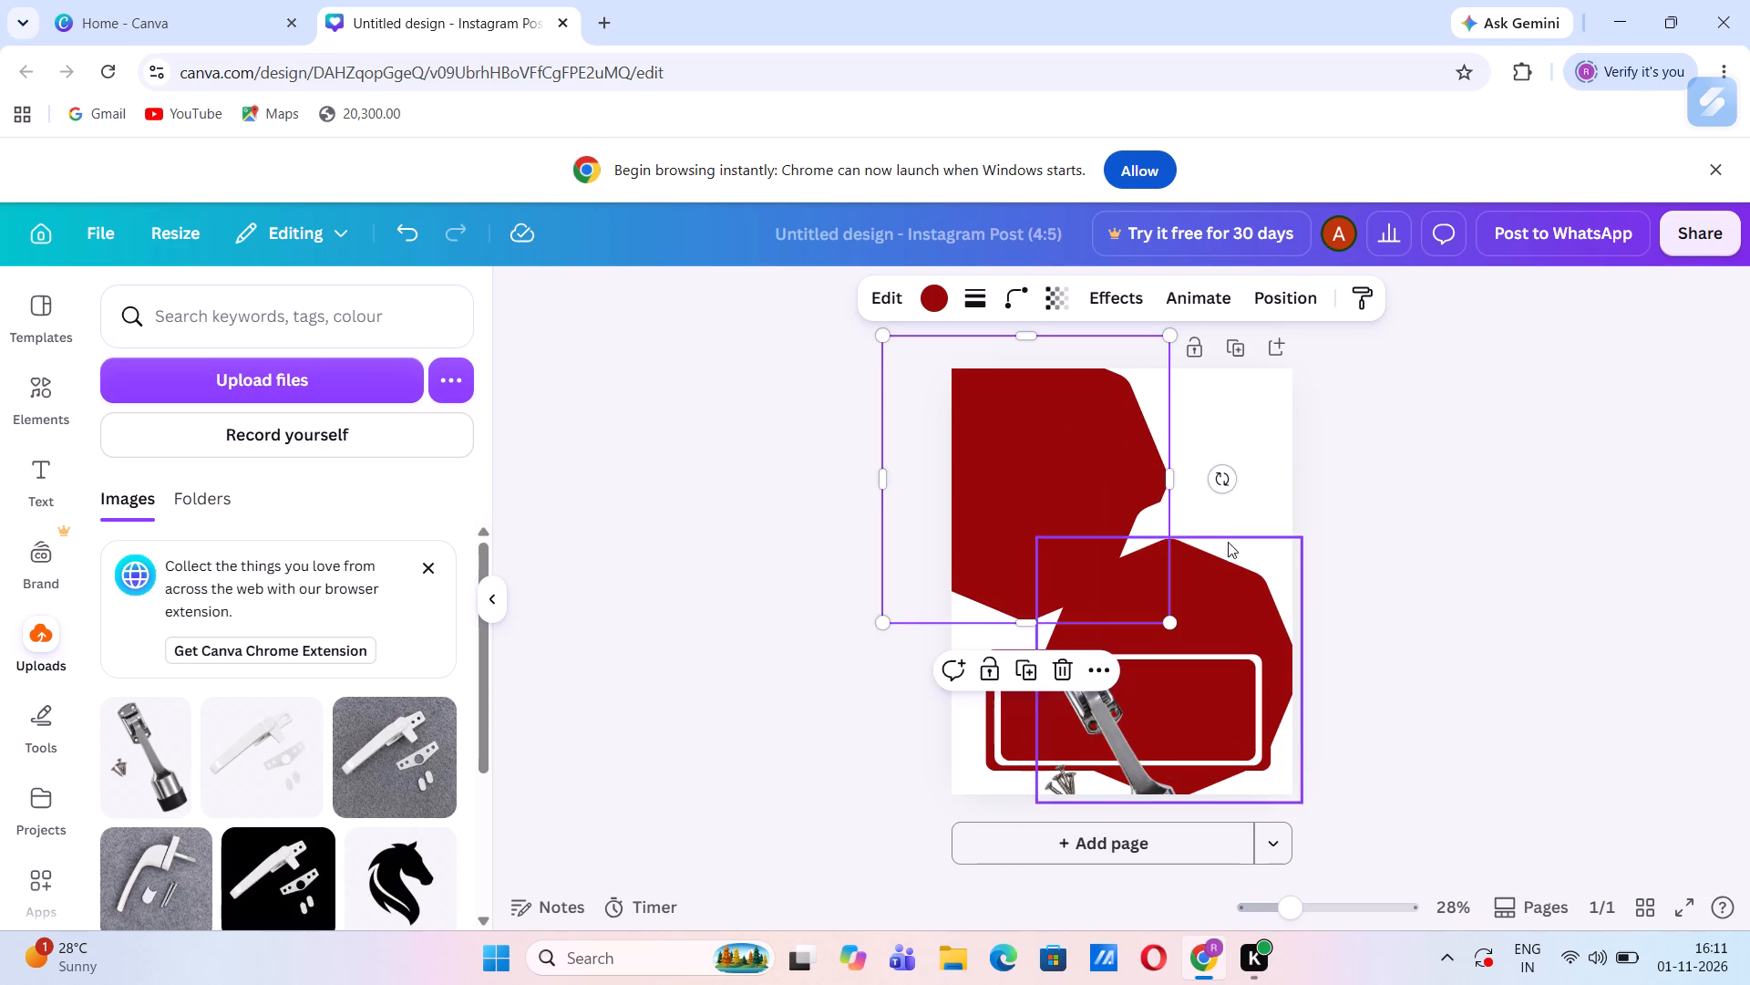
Move the white octagon onto the upper-left dark red one, aligning their left edges and vertical centres so a thin red rim shows.
double_click(1218, 516)
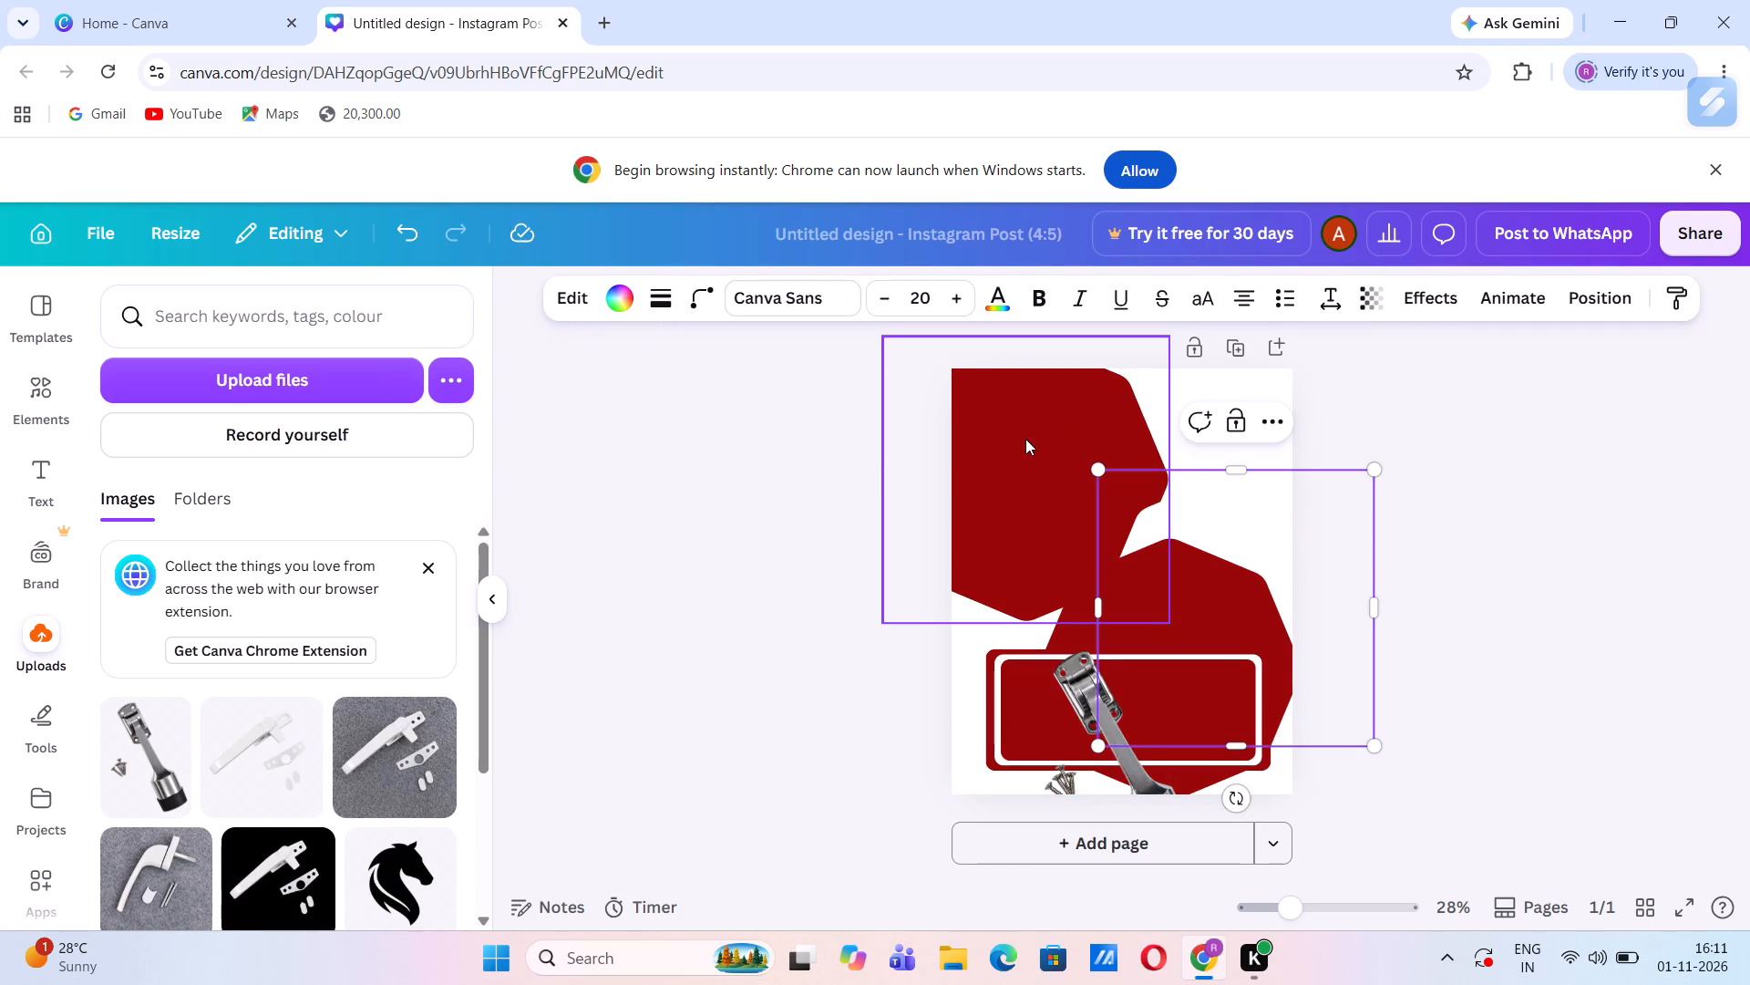
left_click(1206, 513)
left_click_drag(1206, 513, 1025, 441)
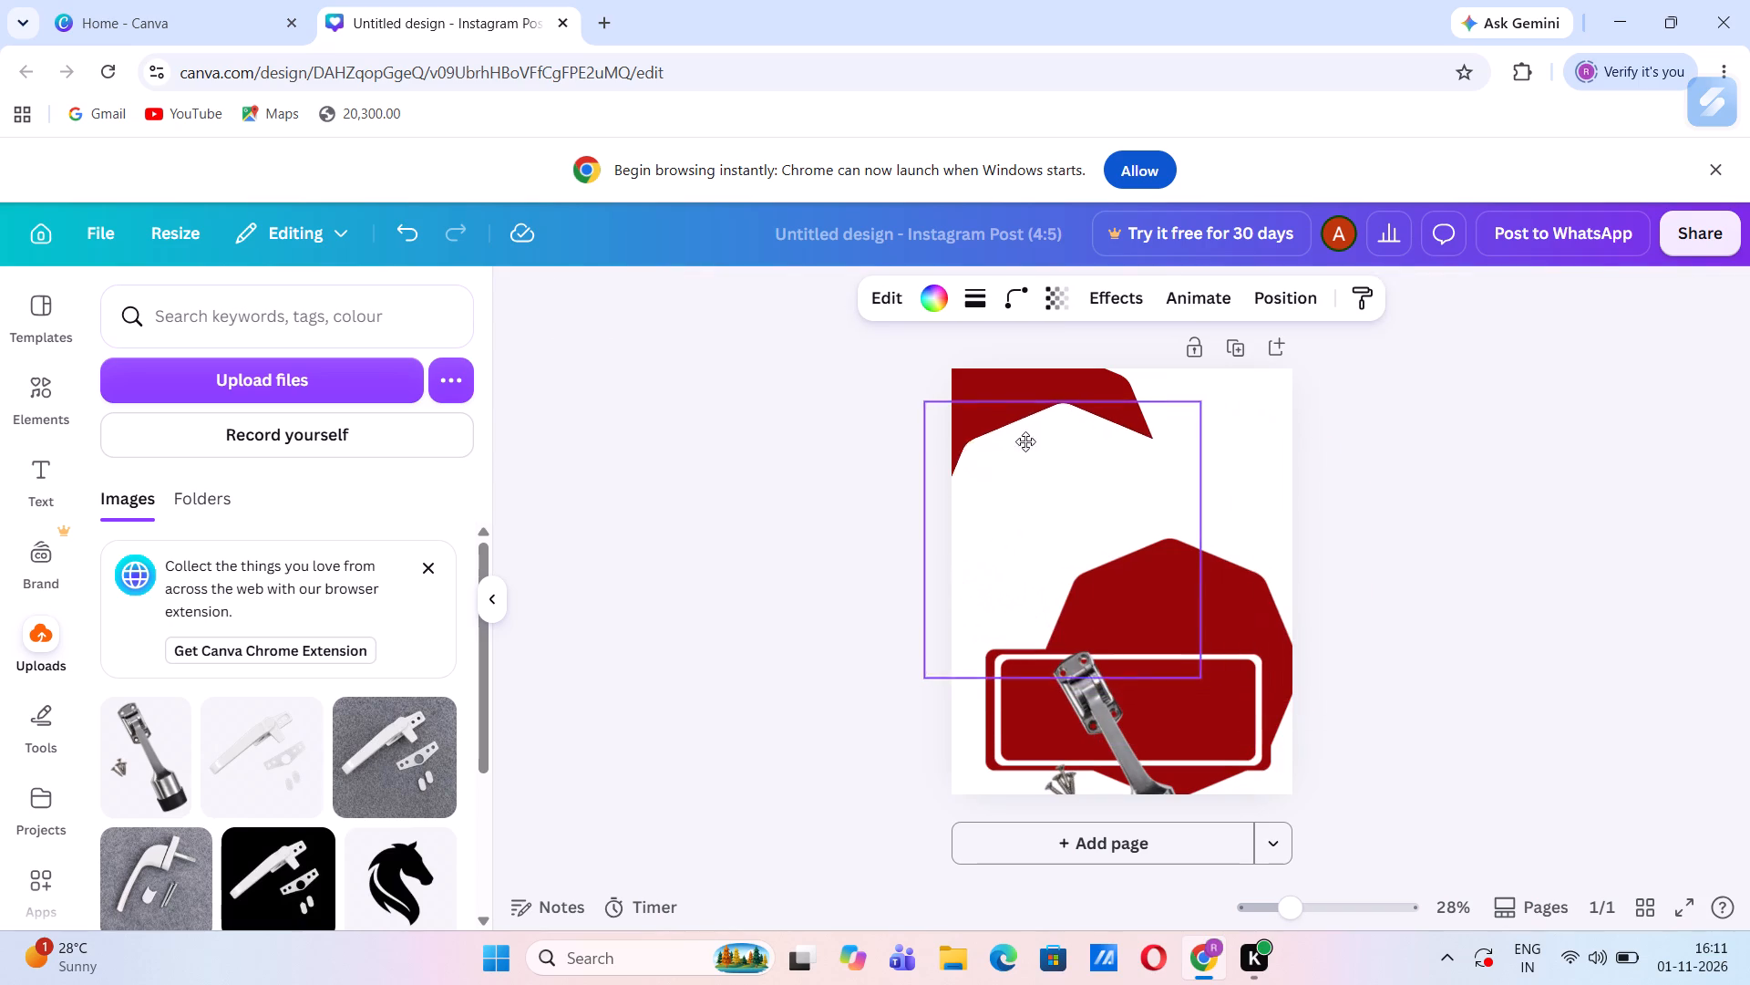
left_click_drag(1025, 441, 991, 384)
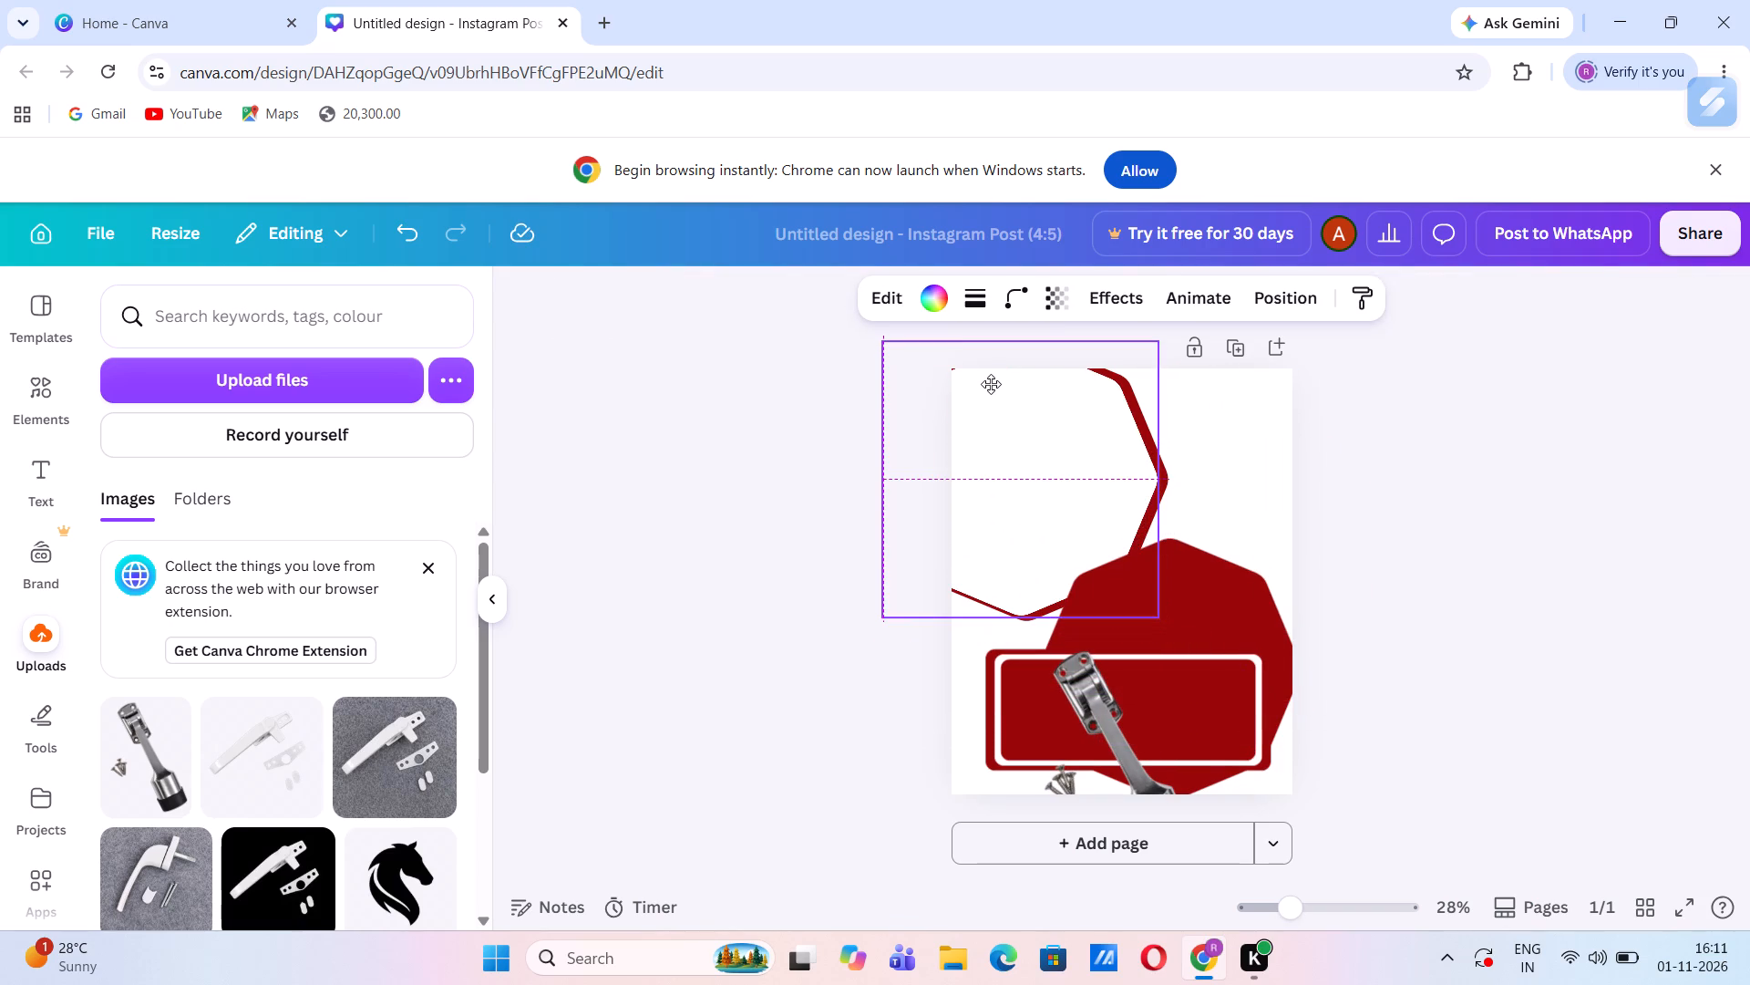
left_click_drag(991, 384, 995, 392)
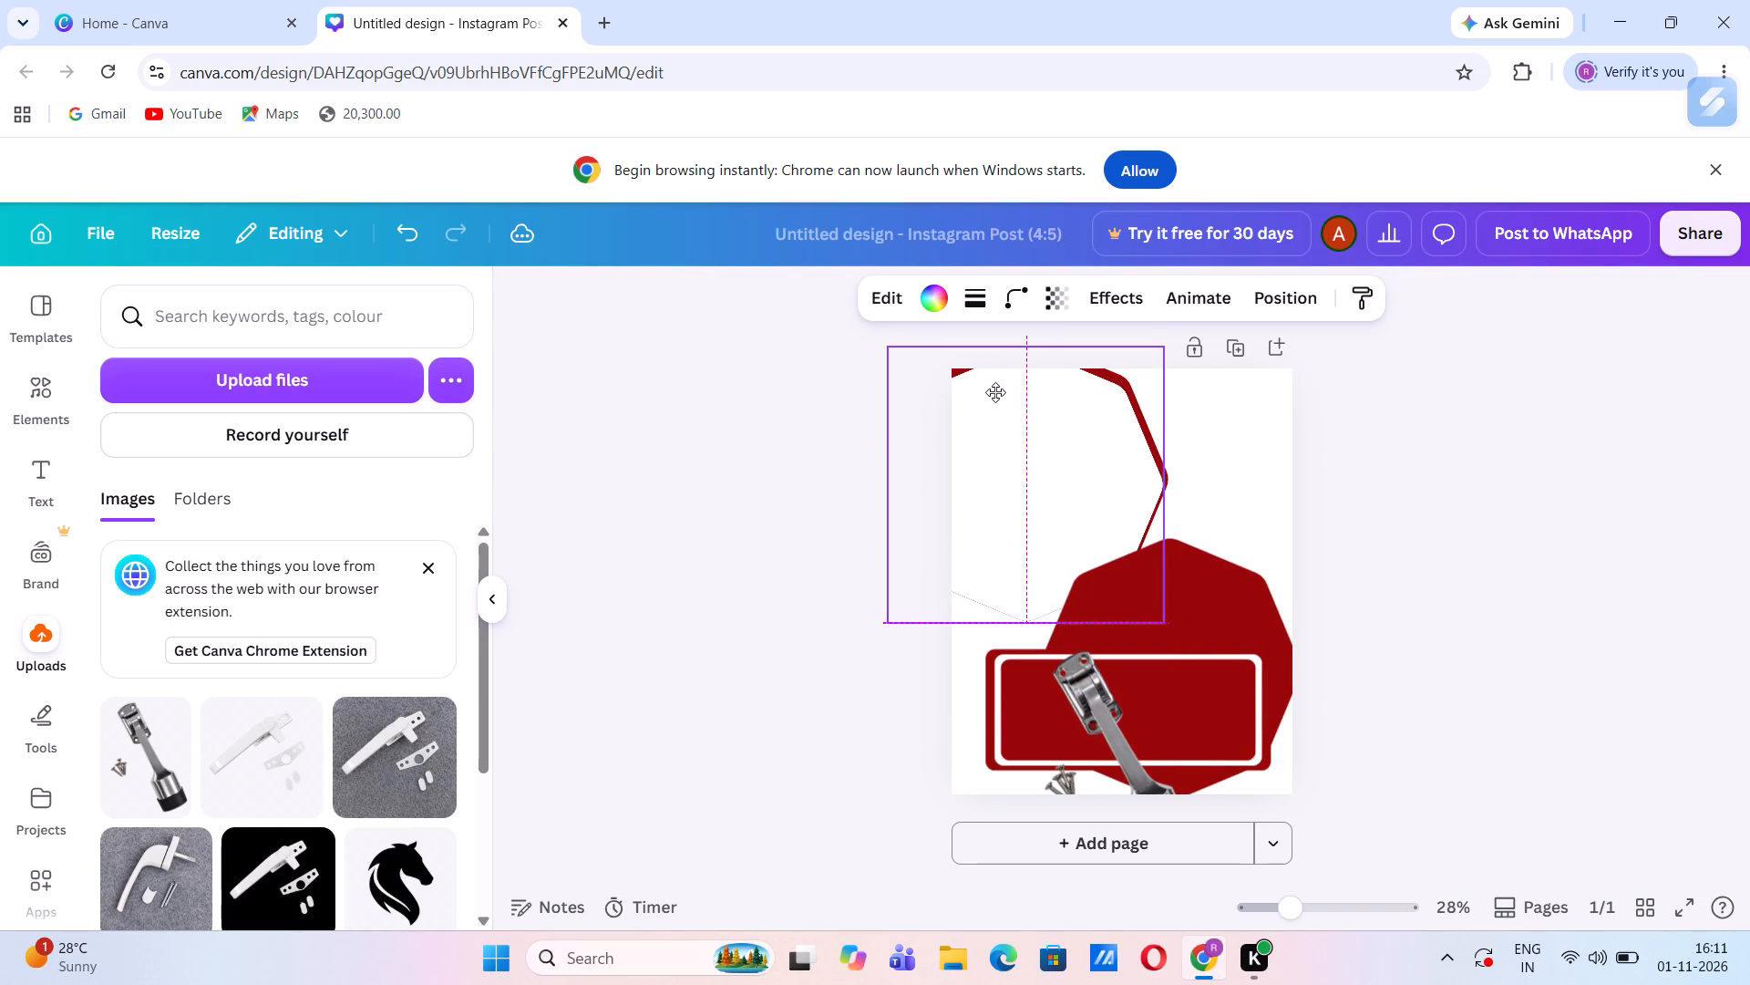
left_click_drag(995, 392, 990, 383)
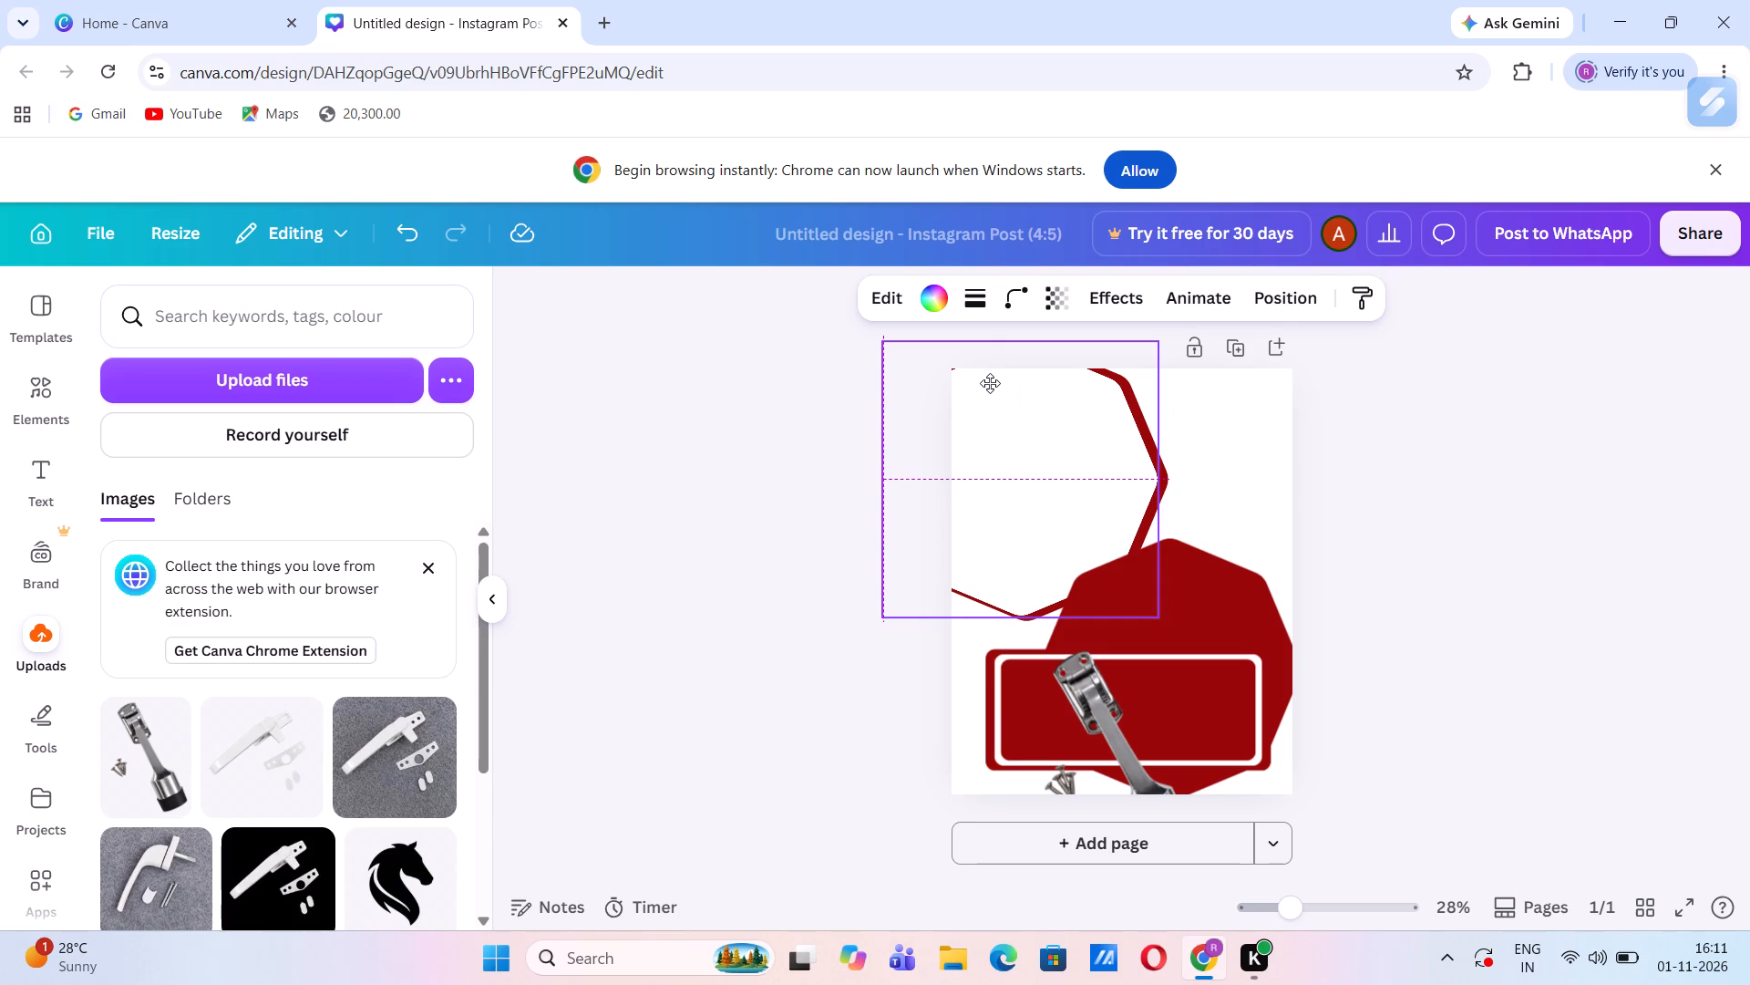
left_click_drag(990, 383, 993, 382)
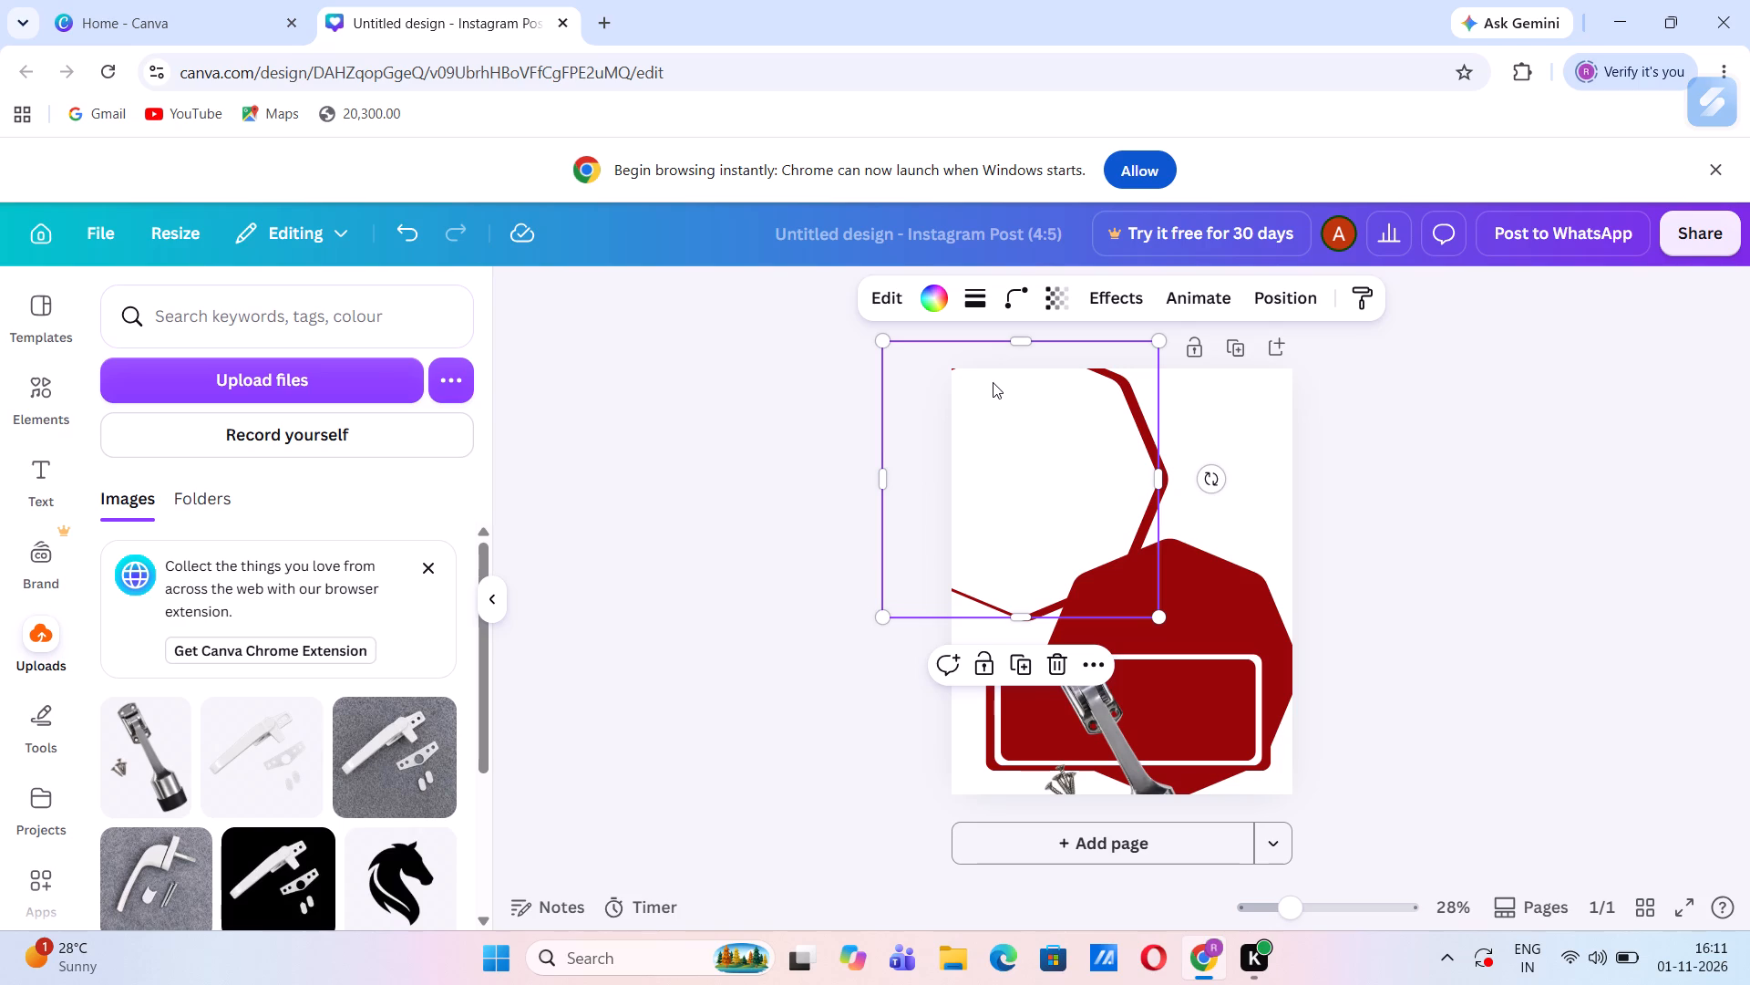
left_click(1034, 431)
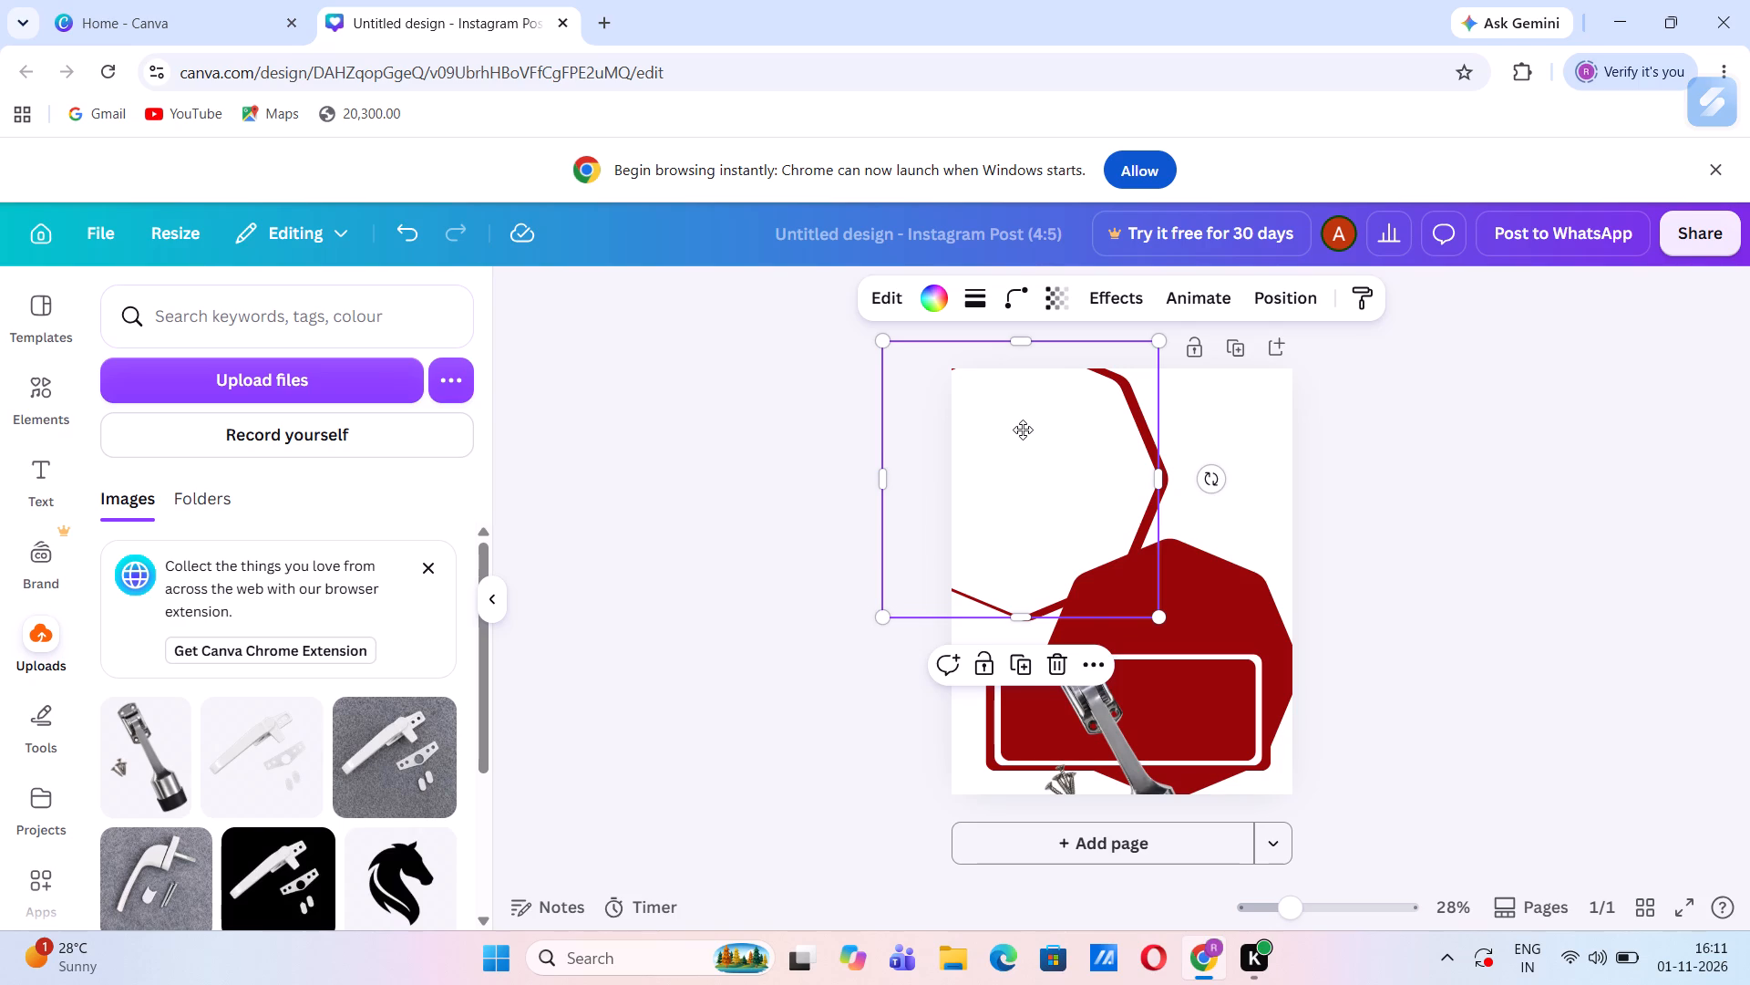
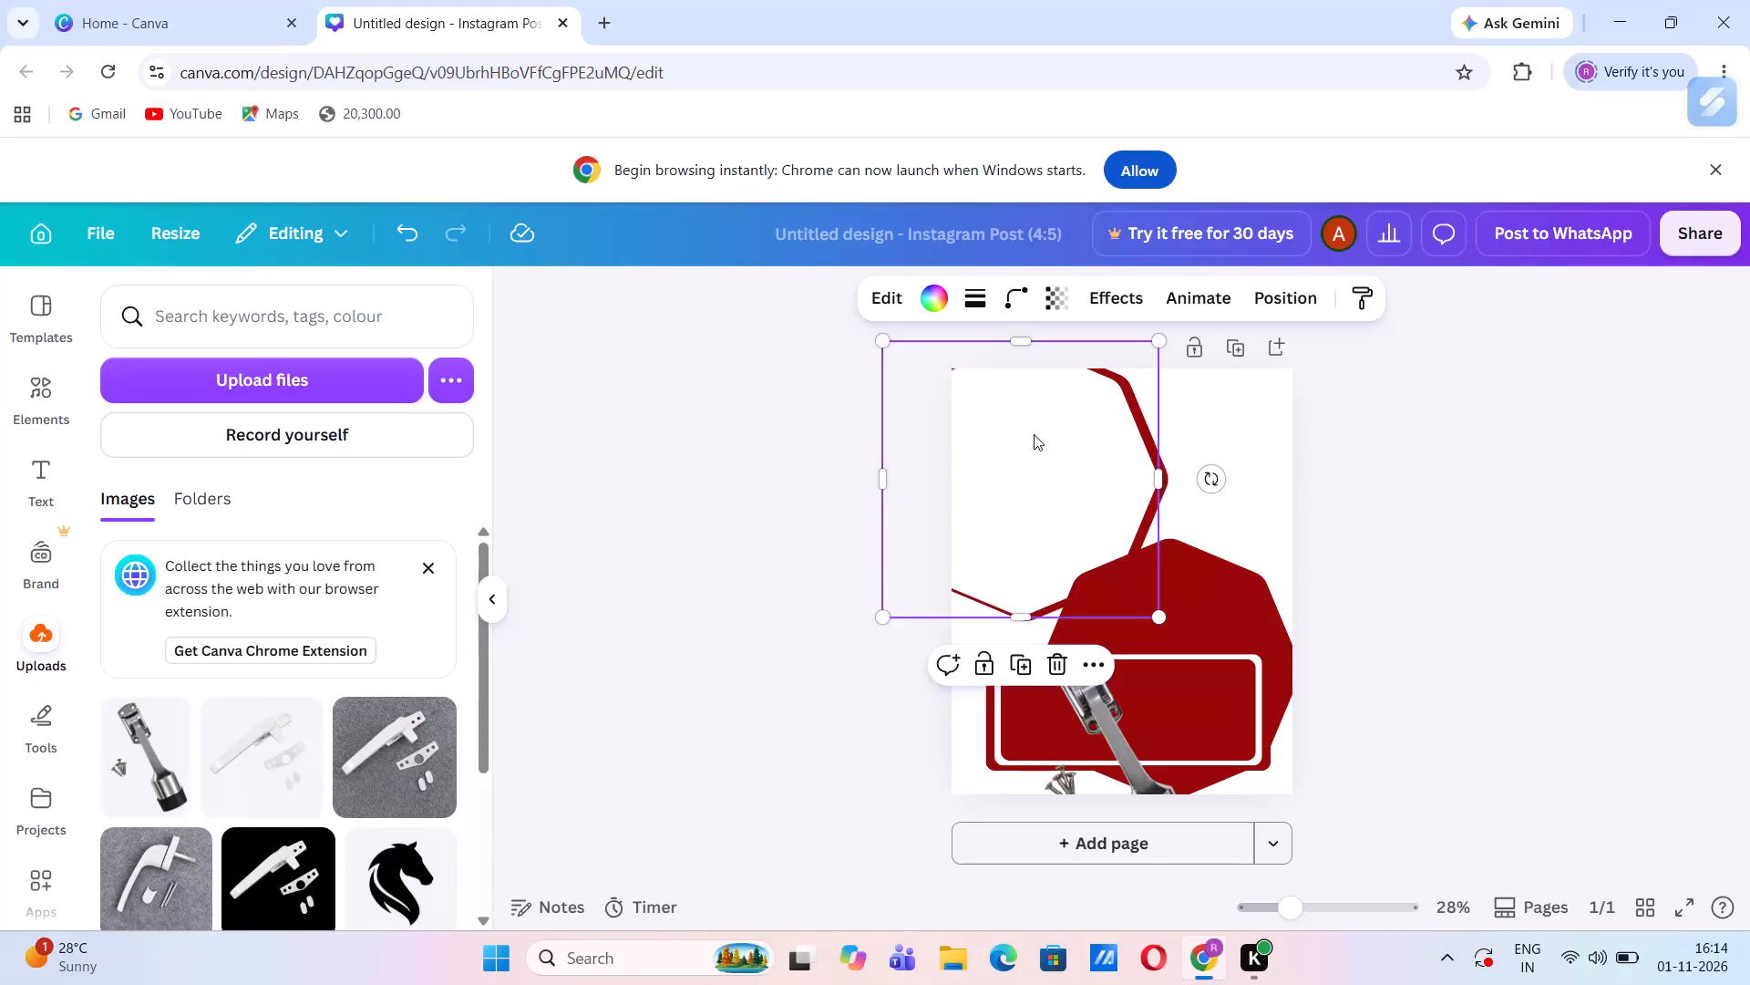
Nudge the white octagon sideways so it is centred on the dark red octagon behind it, leaving an even rim.
left_click(1062, 475)
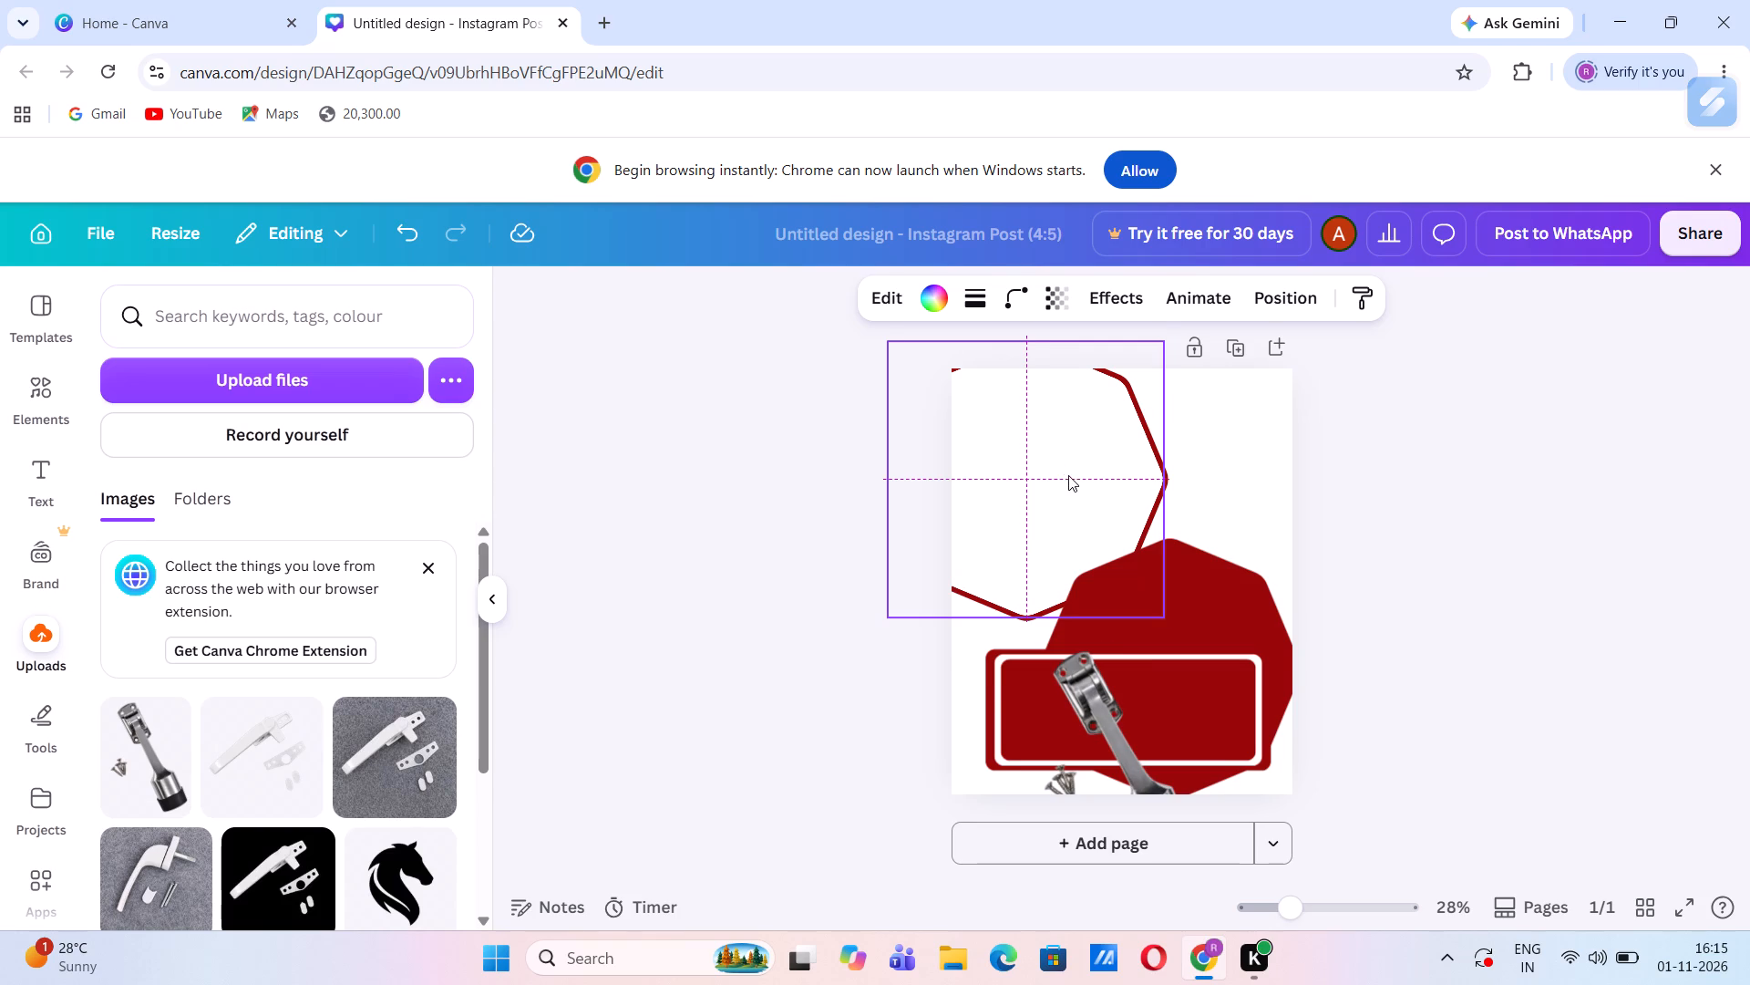
Move the lower dark red octagon up onto the white octagon, centring it so a thin white ring remains around it.
left_click(1246, 602)
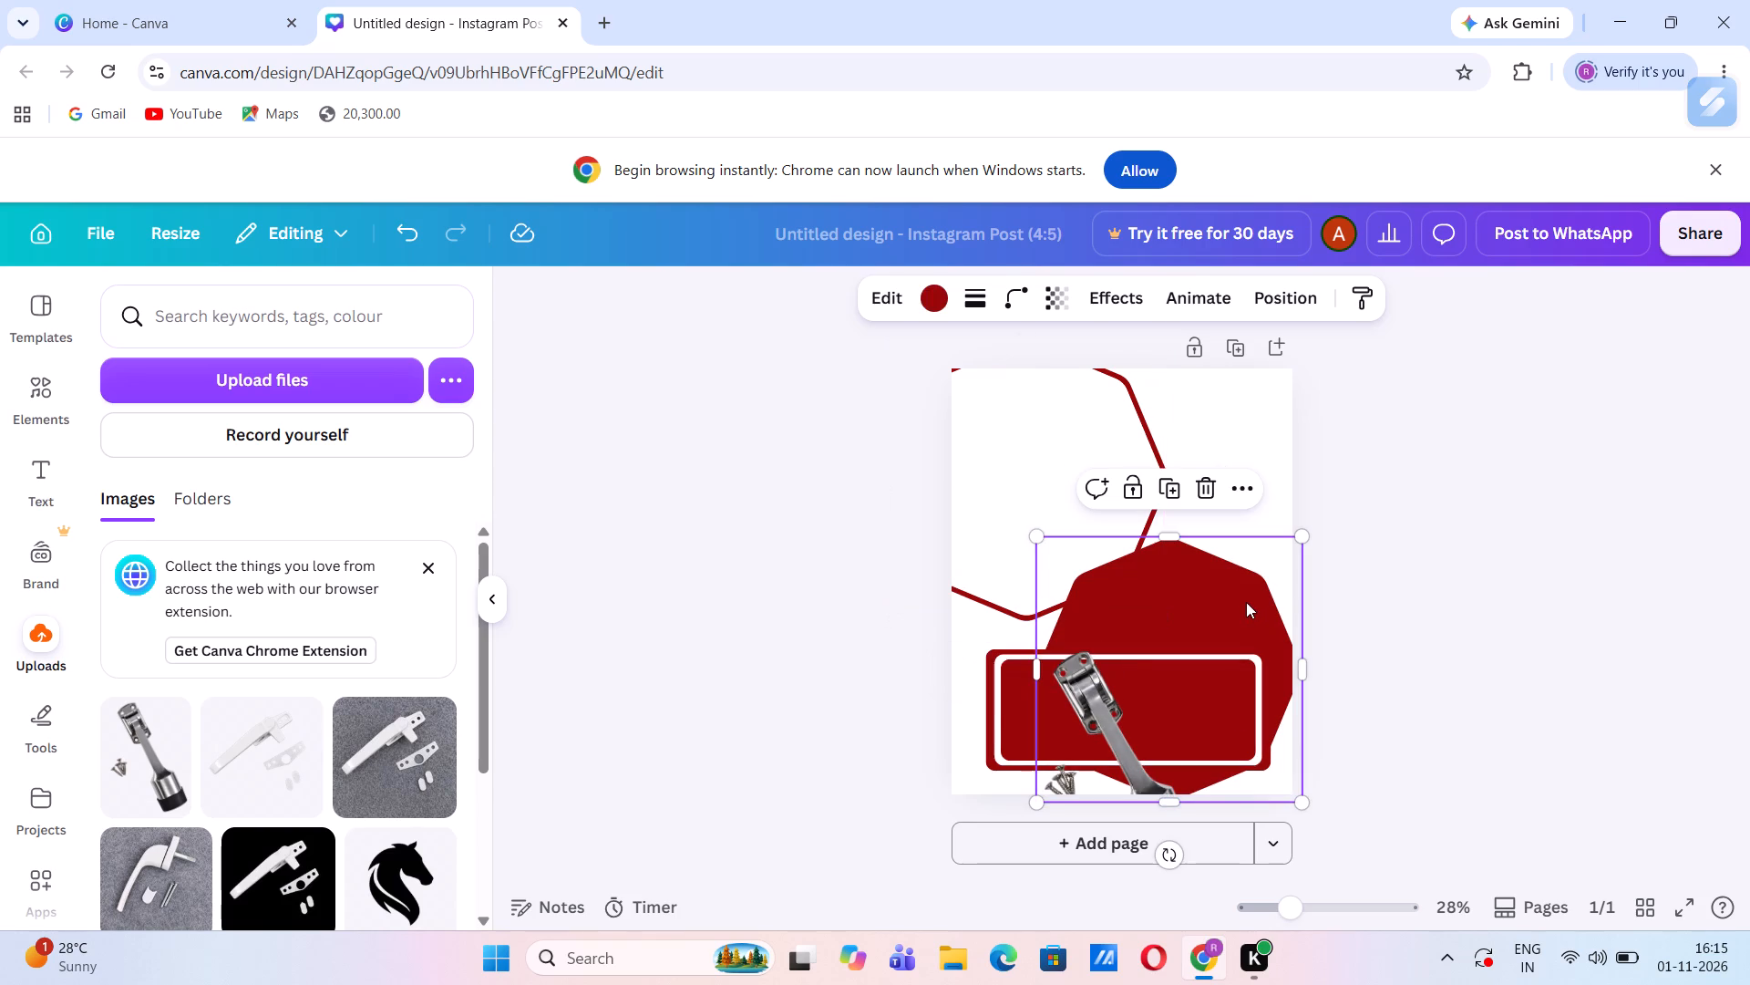
left_click(1246, 602)
left_click_drag(1246, 602, 1153, 525)
left_click_drag(1153, 525, 1101, 410)
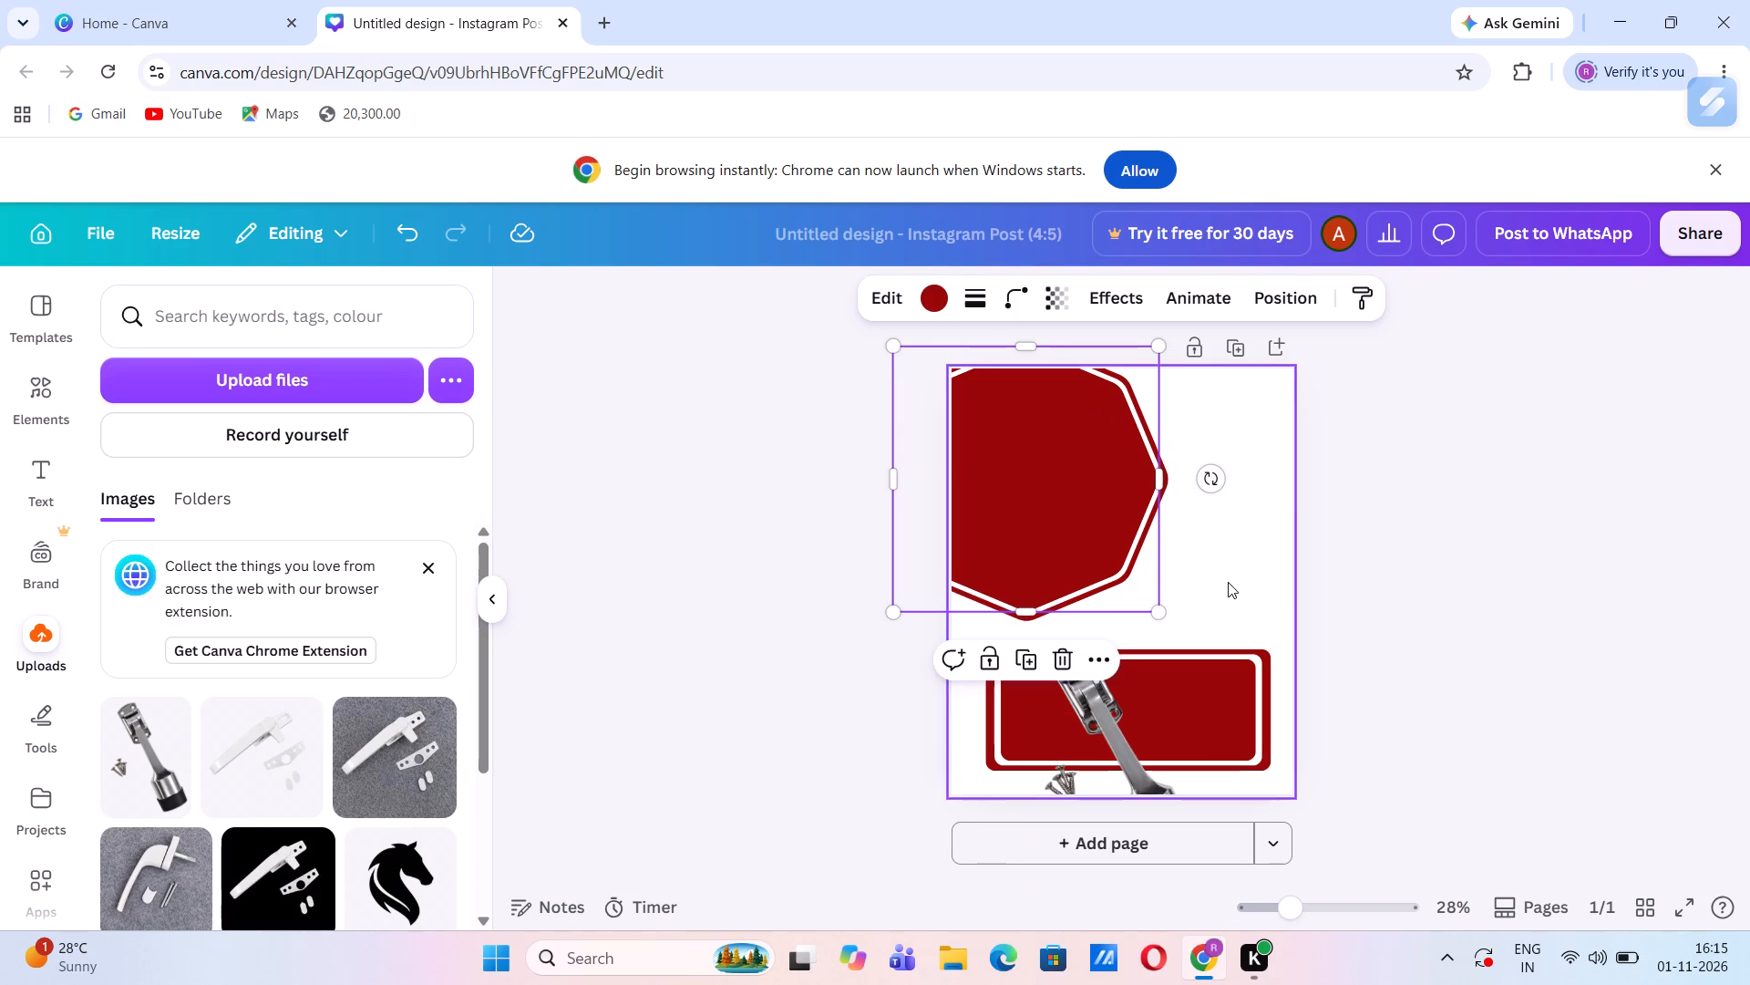
left_click(1228, 574)
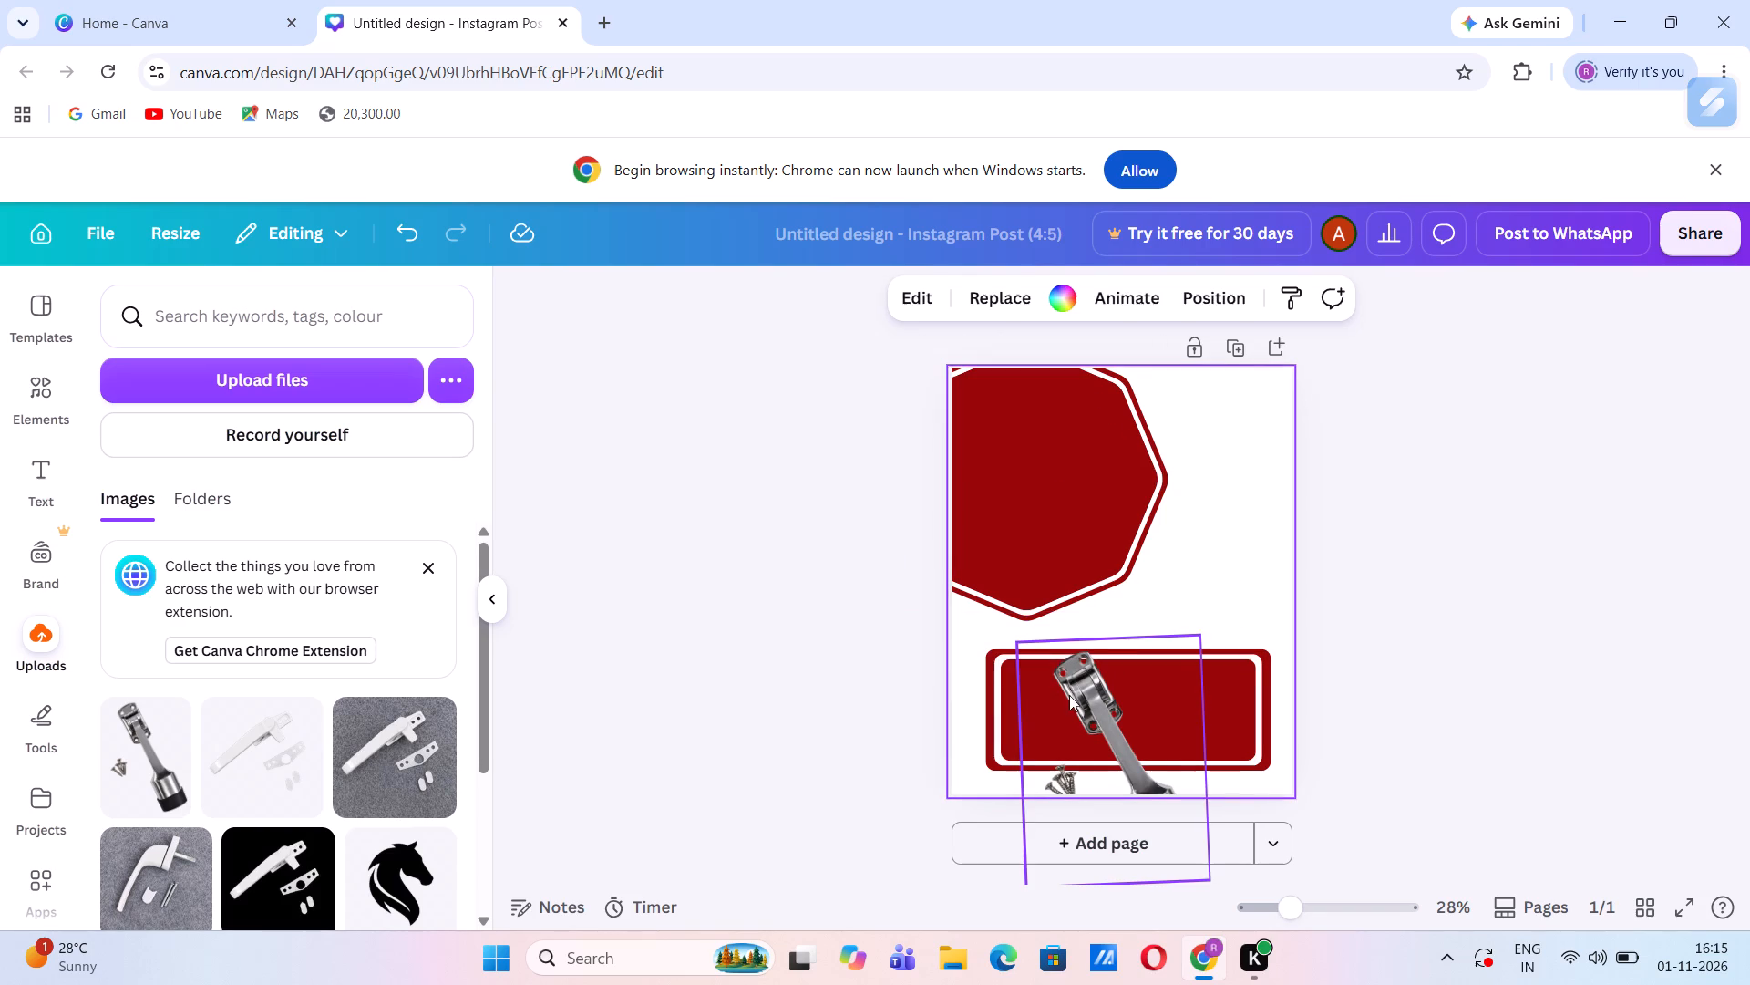
Move the metal fitting image up from the rectangular banner onto the nested octagons.
left_click_drag(1073, 695, 1007, 439)
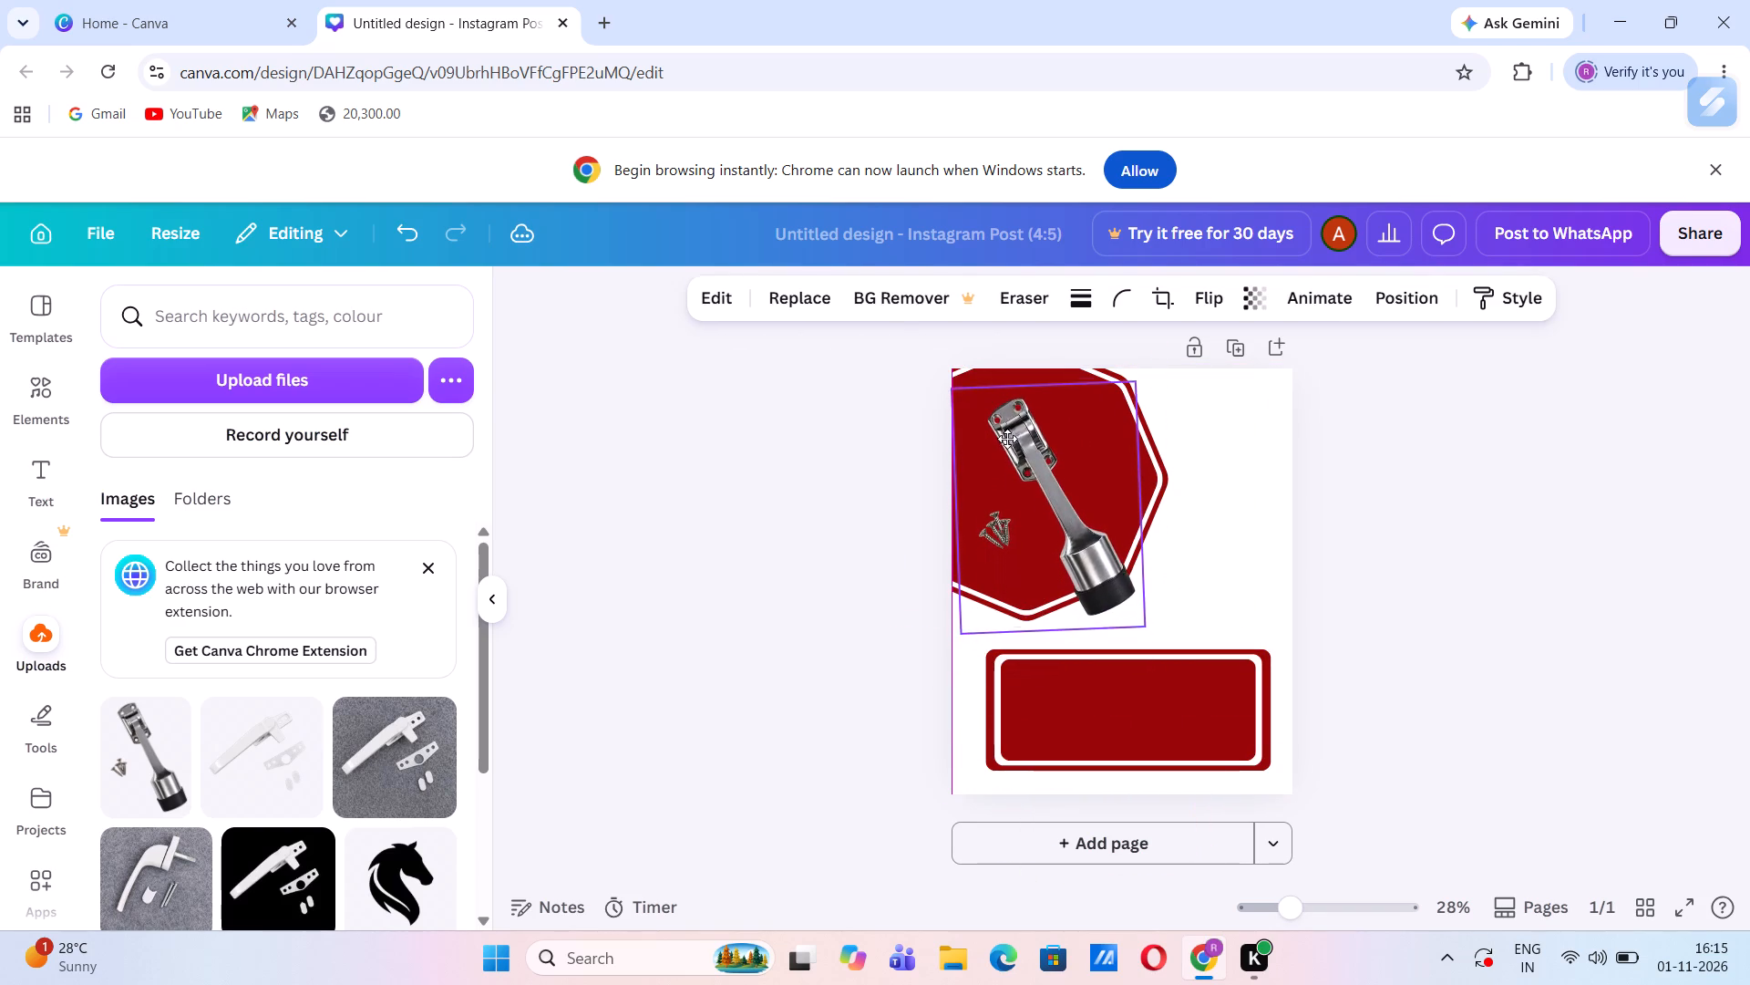
left_click_drag(1007, 439, 1006, 454)
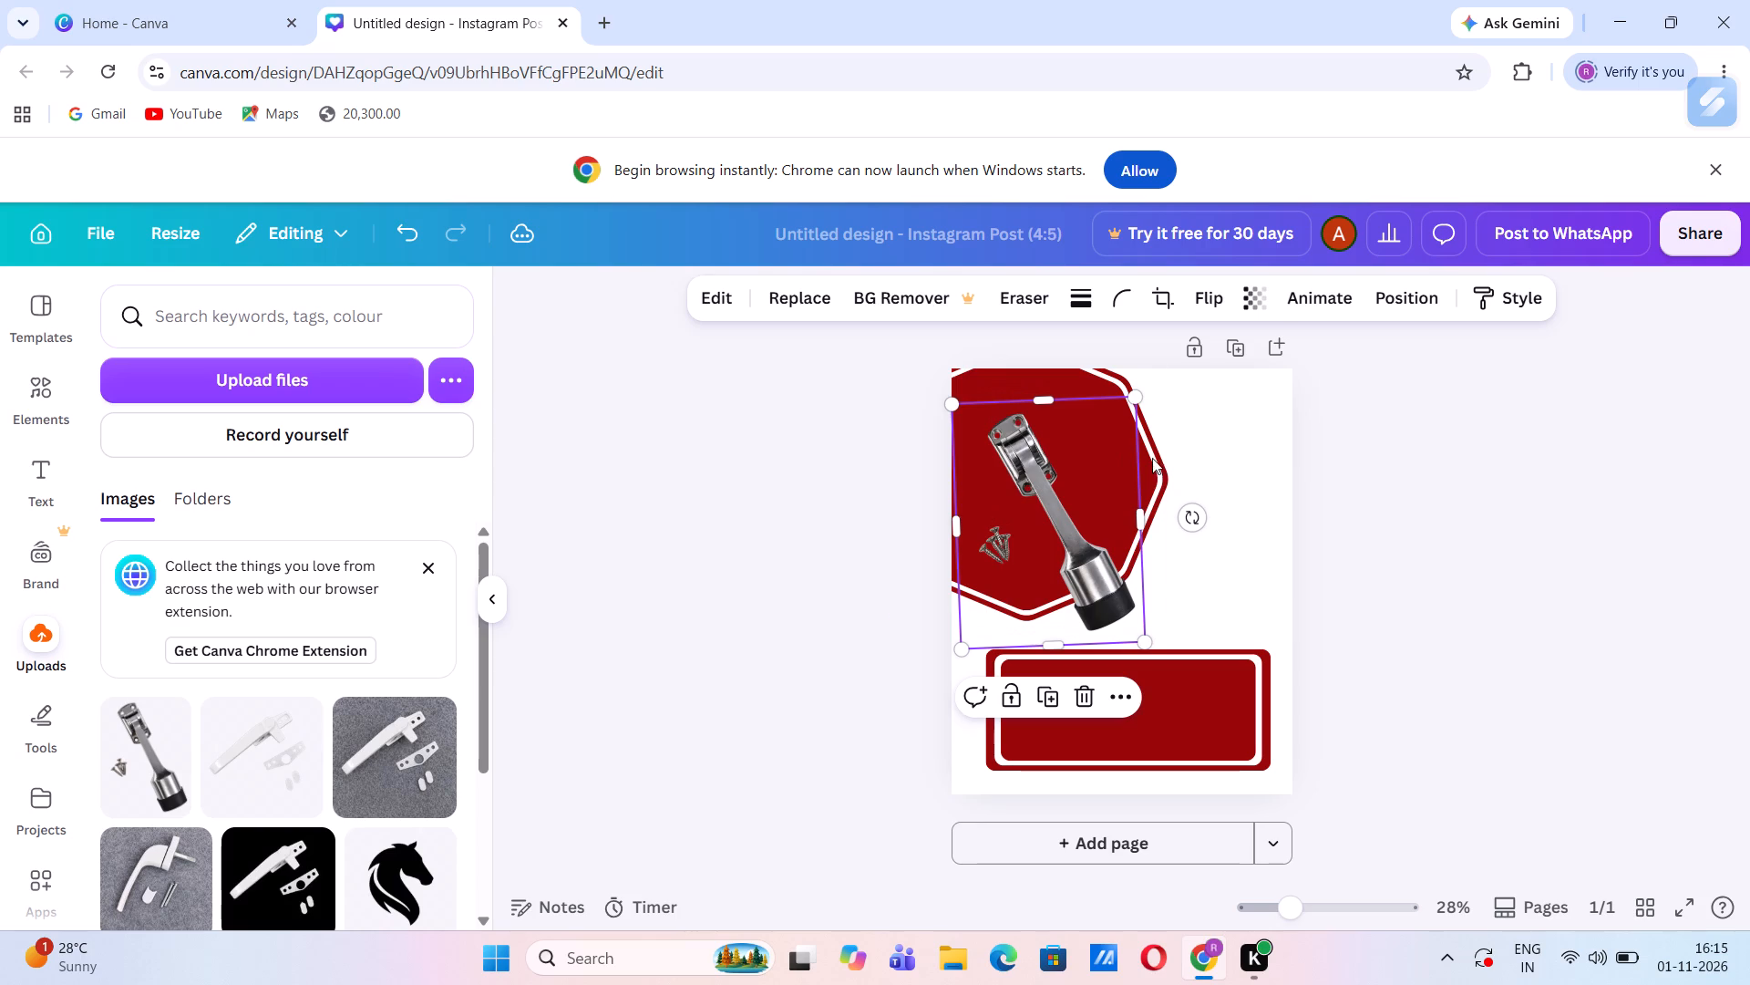
Enlarge the metal fitting image to about 613 × 816 and shift it slightly towards the page's left edge, overlapping the octagons.
left_click_drag(1134, 397, 1150, 371)
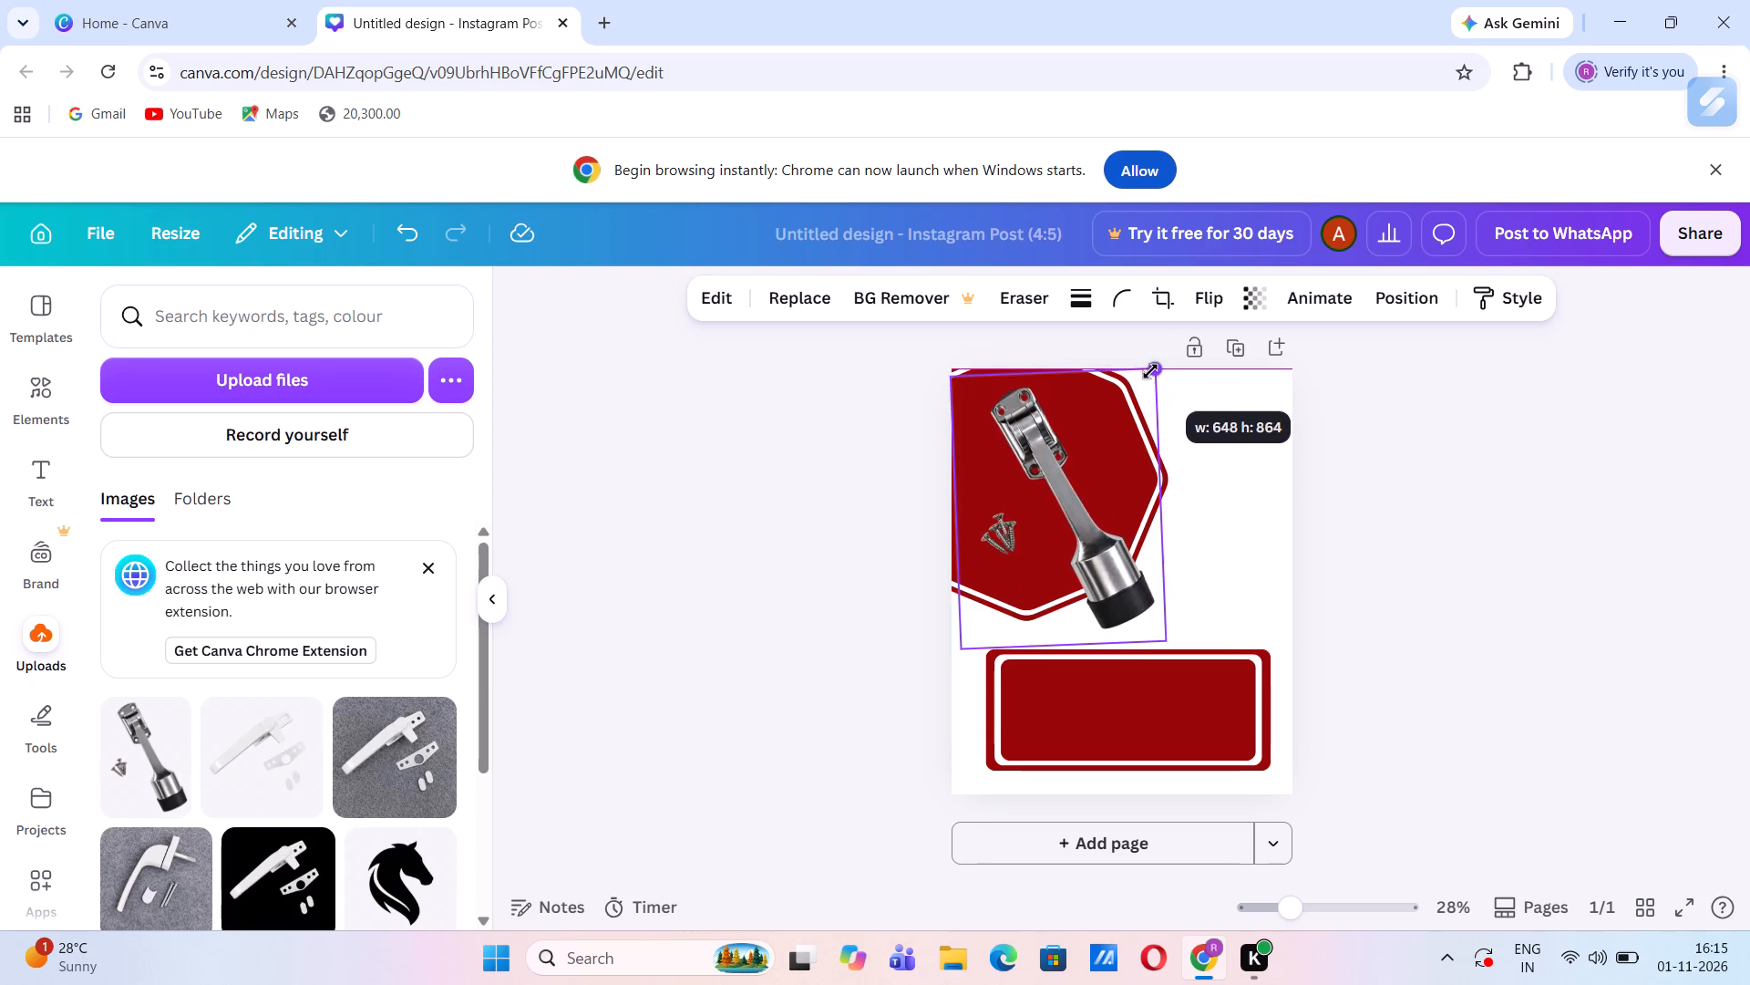
left_click_drag(1150, 371, 1142, 386)
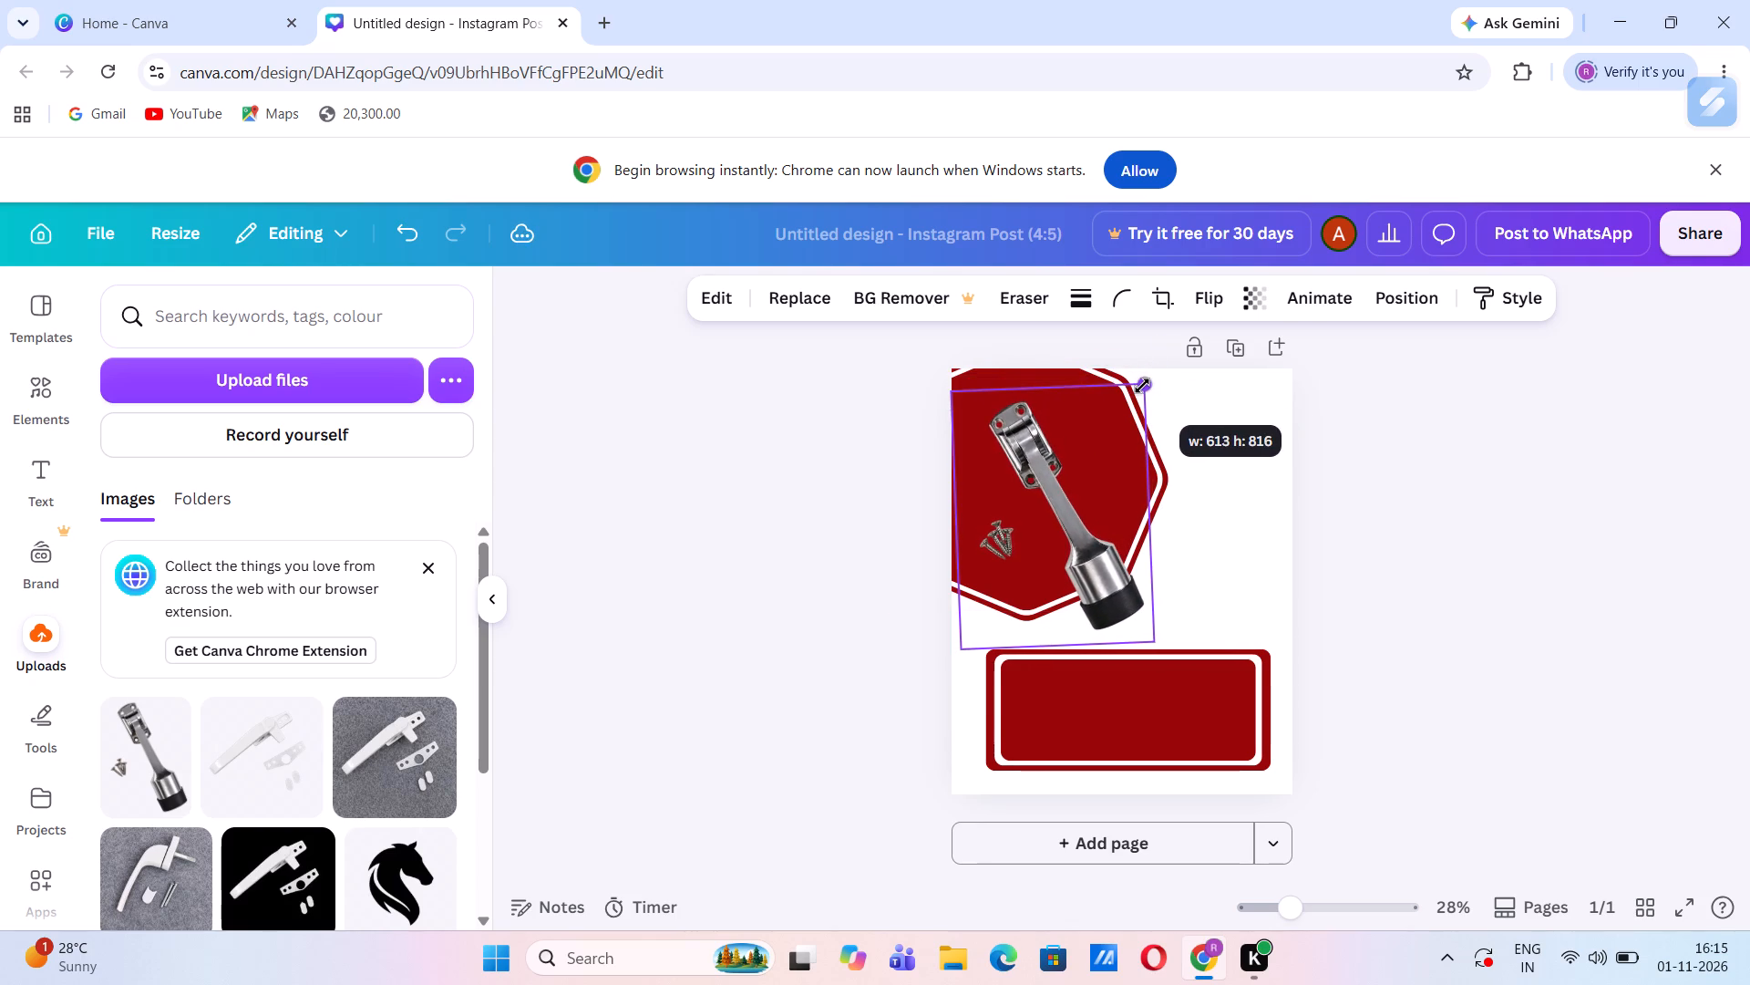
left_click_drag(1032, 546, 1014, 546)
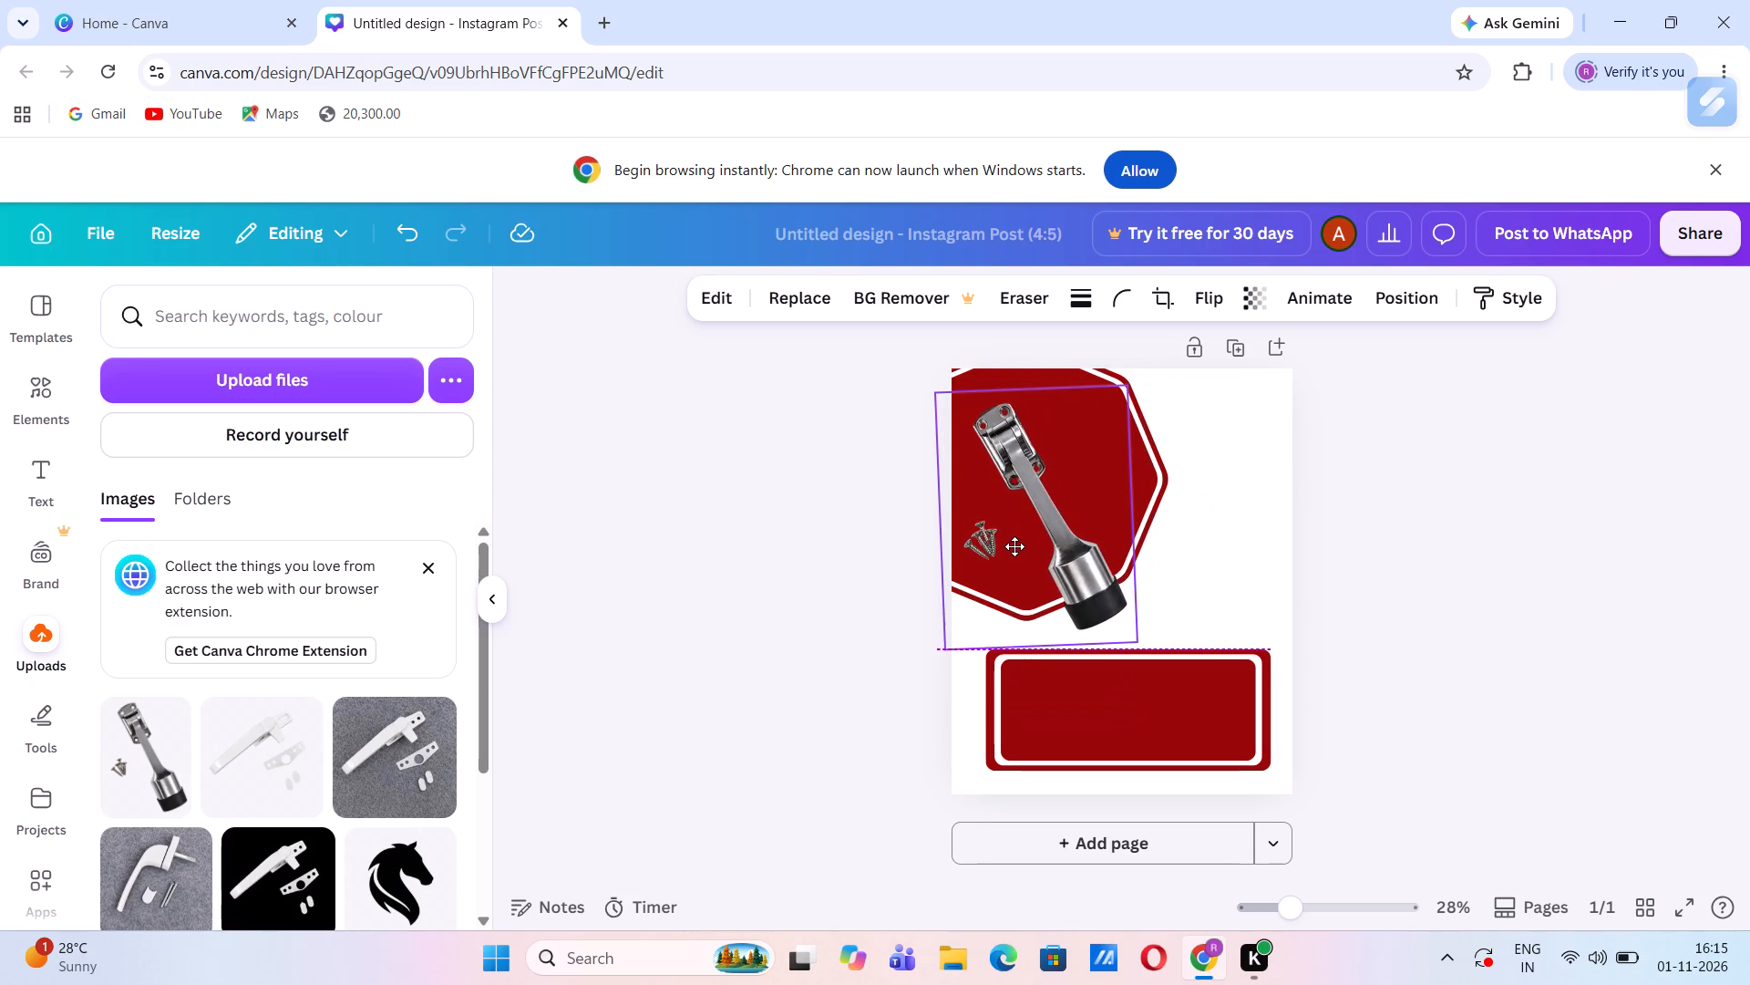
left_click_drag(1014, 546, 1015, 546)
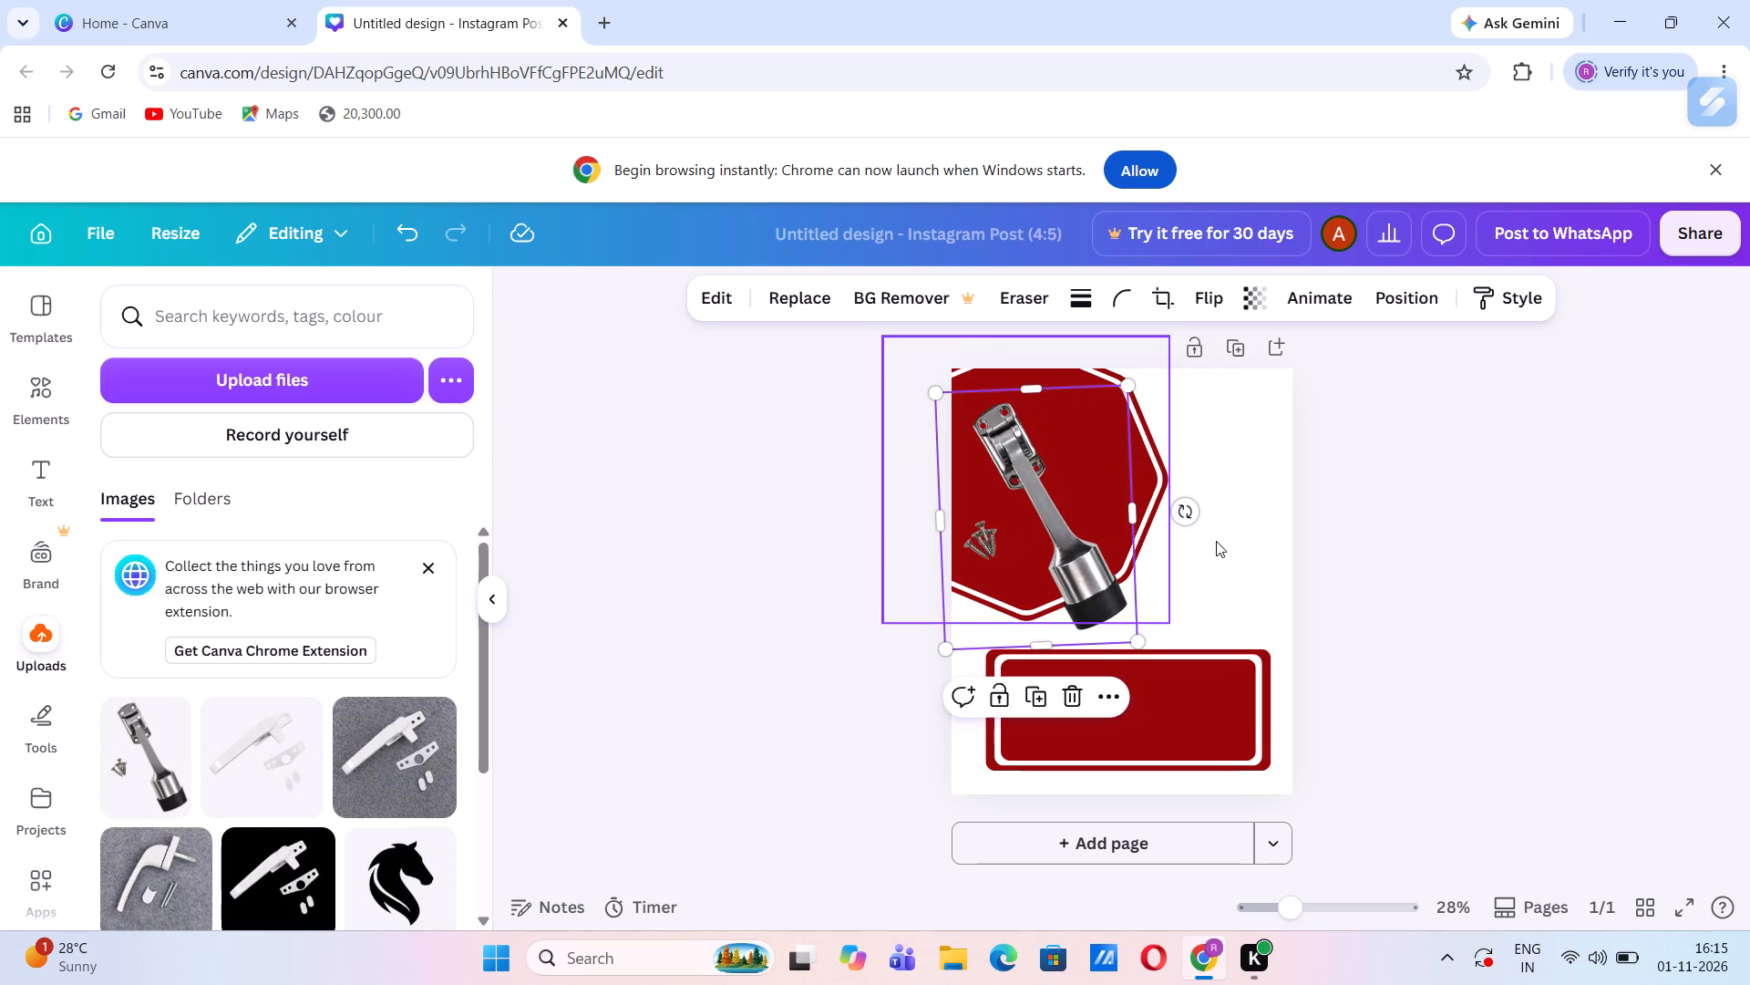
double_click(1216, 541)
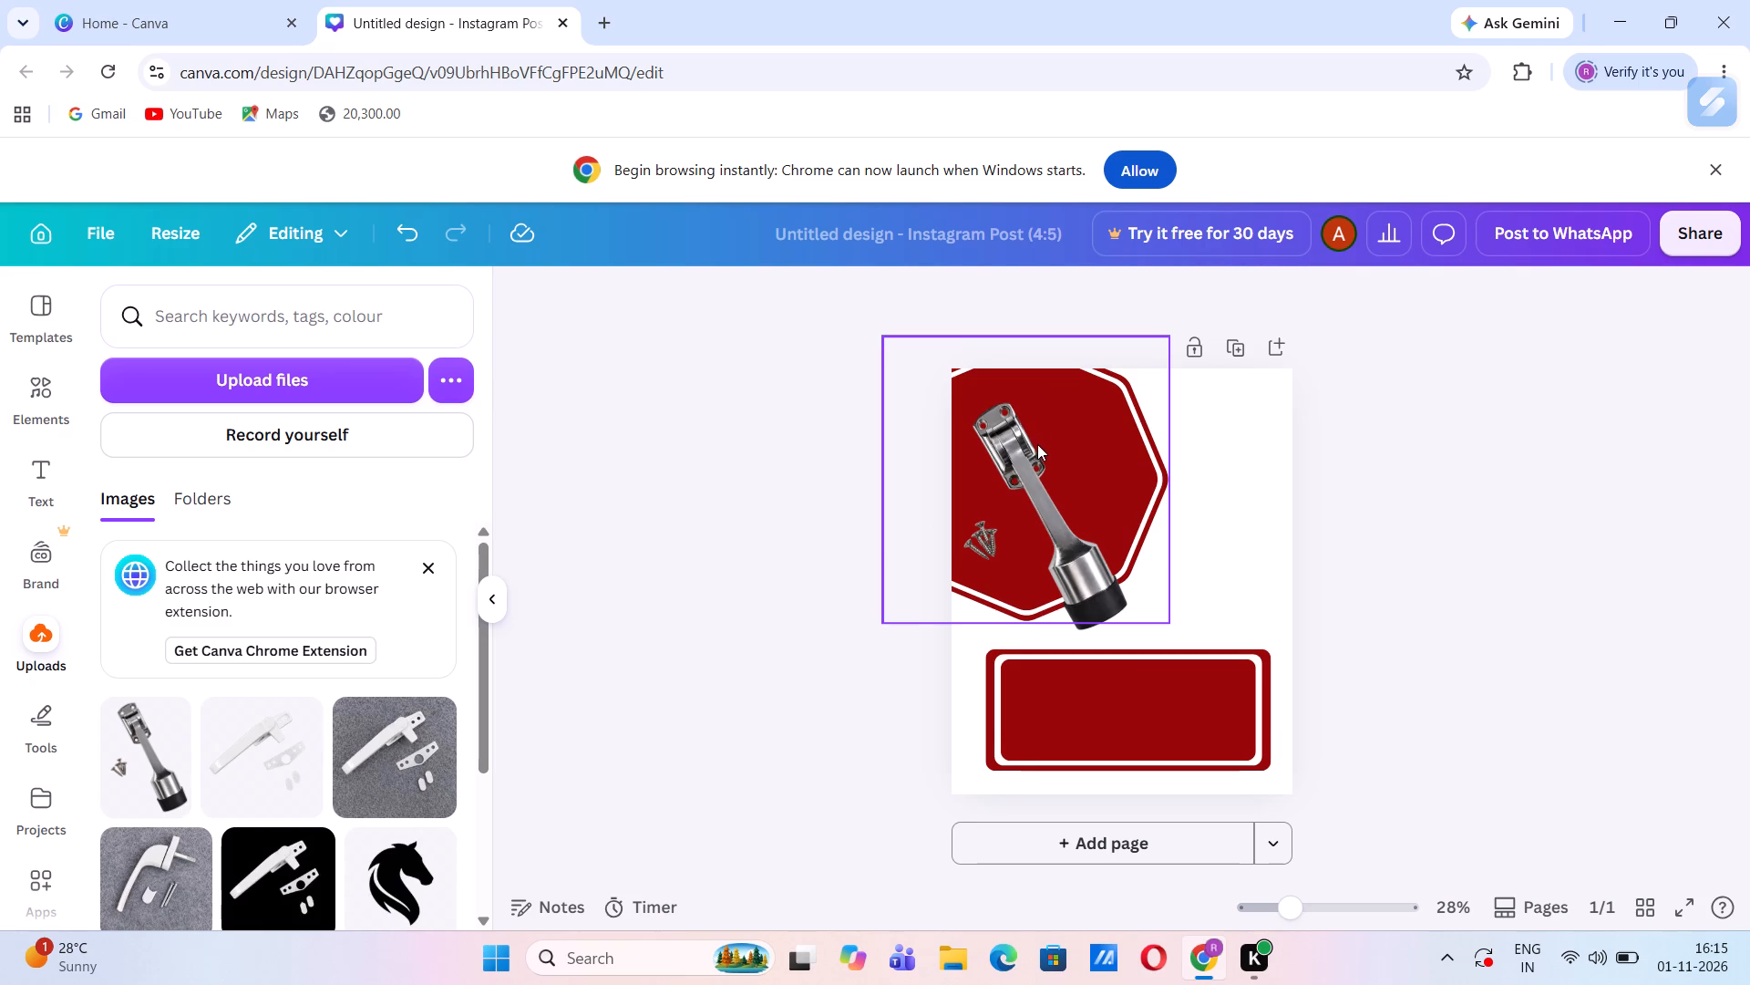
Enlarge the metal fitting image slightly more so it fills more of the octagon, keeping its base just above the banner.
left_click(1079, 415)
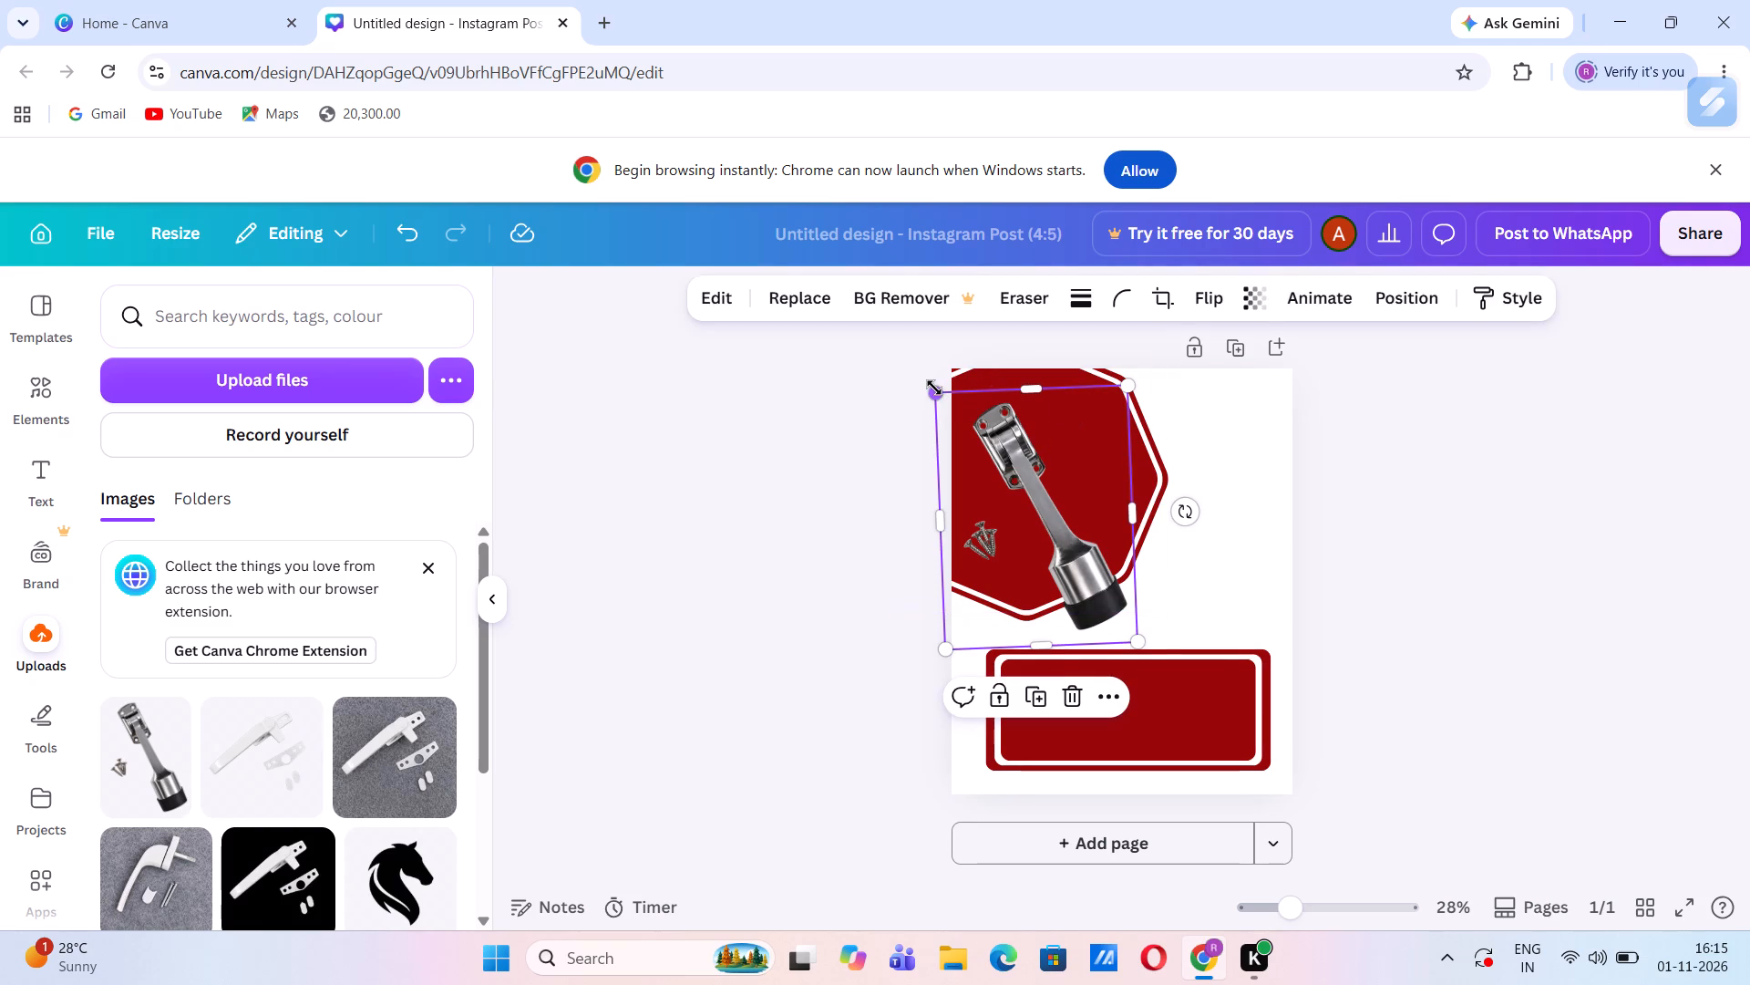
left_click_drag(934, 388, 916, 368)
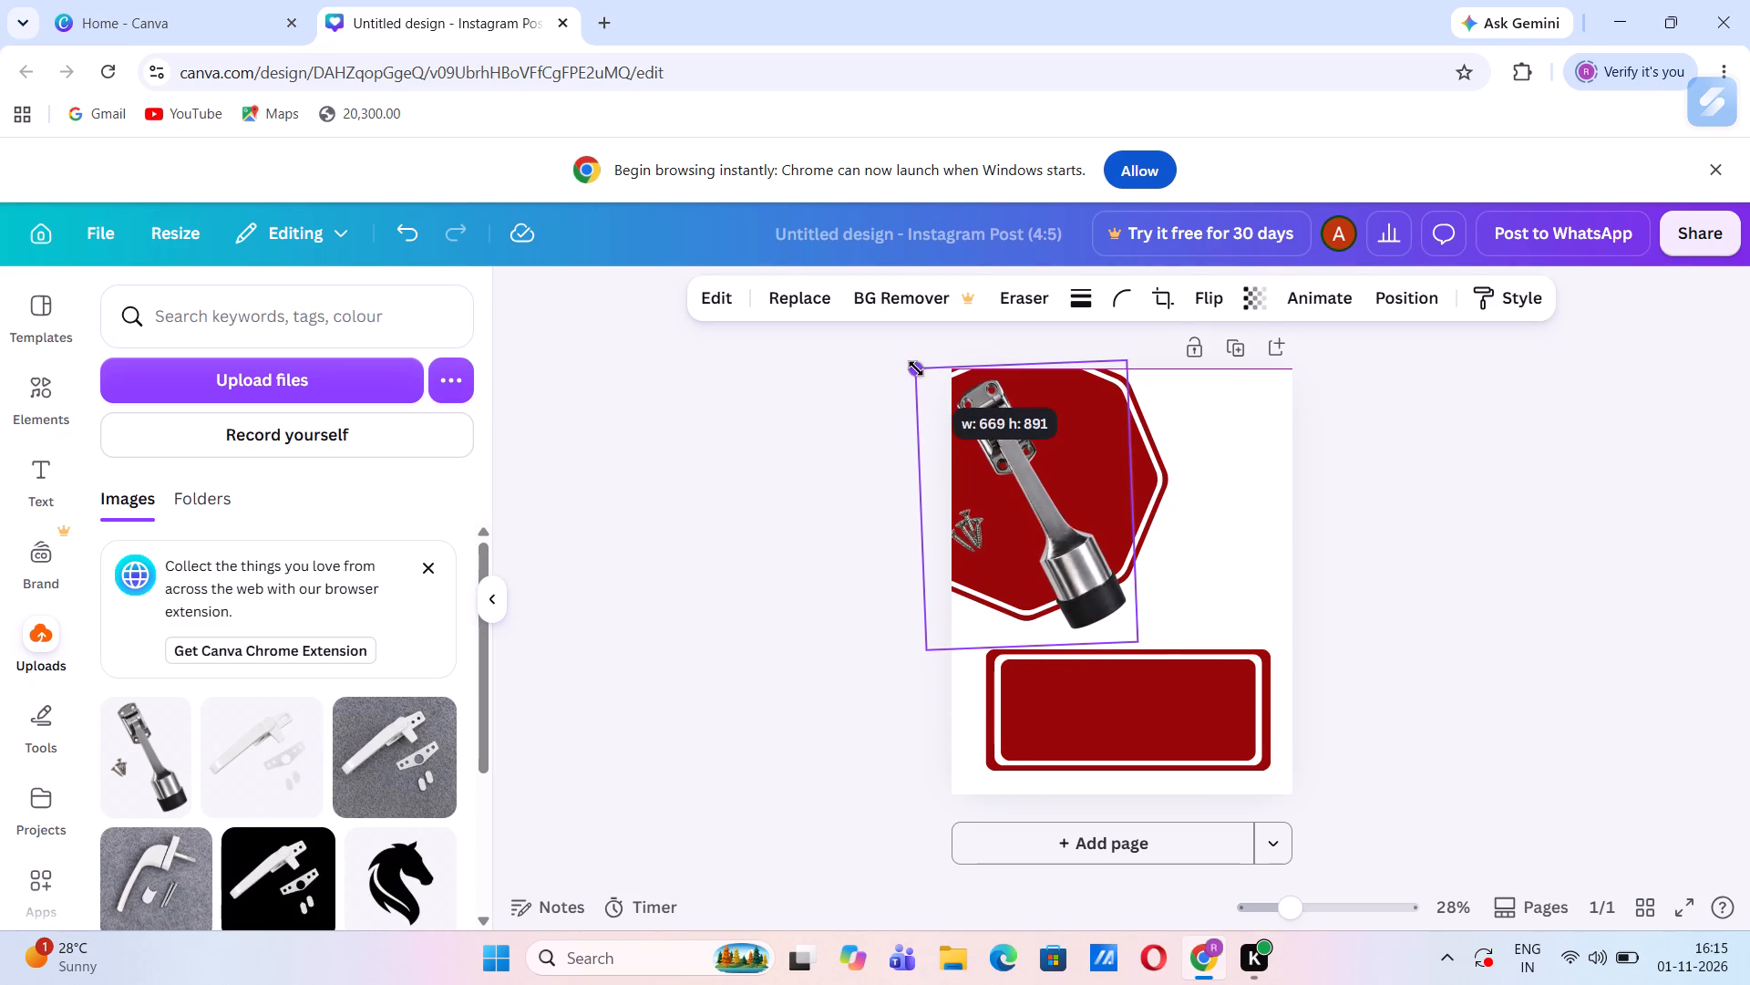
left_click_drag(916, 368, 924, 375)
left_click(992, 429)
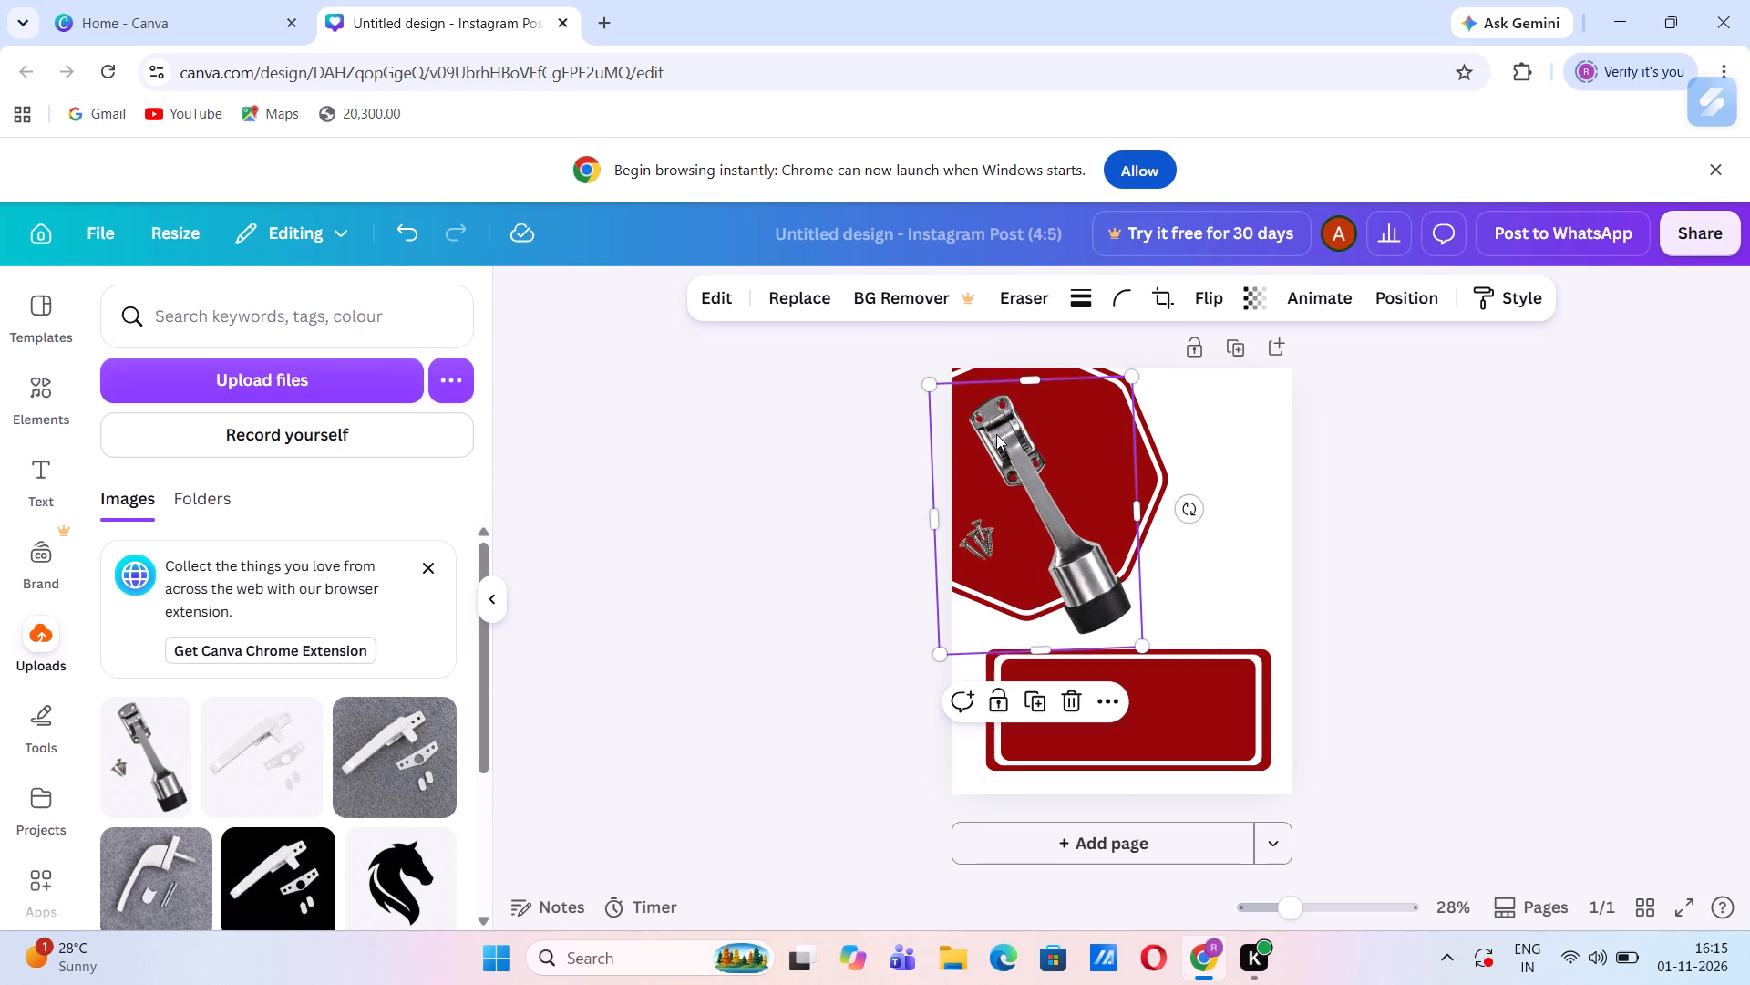
left_click(861, 436)
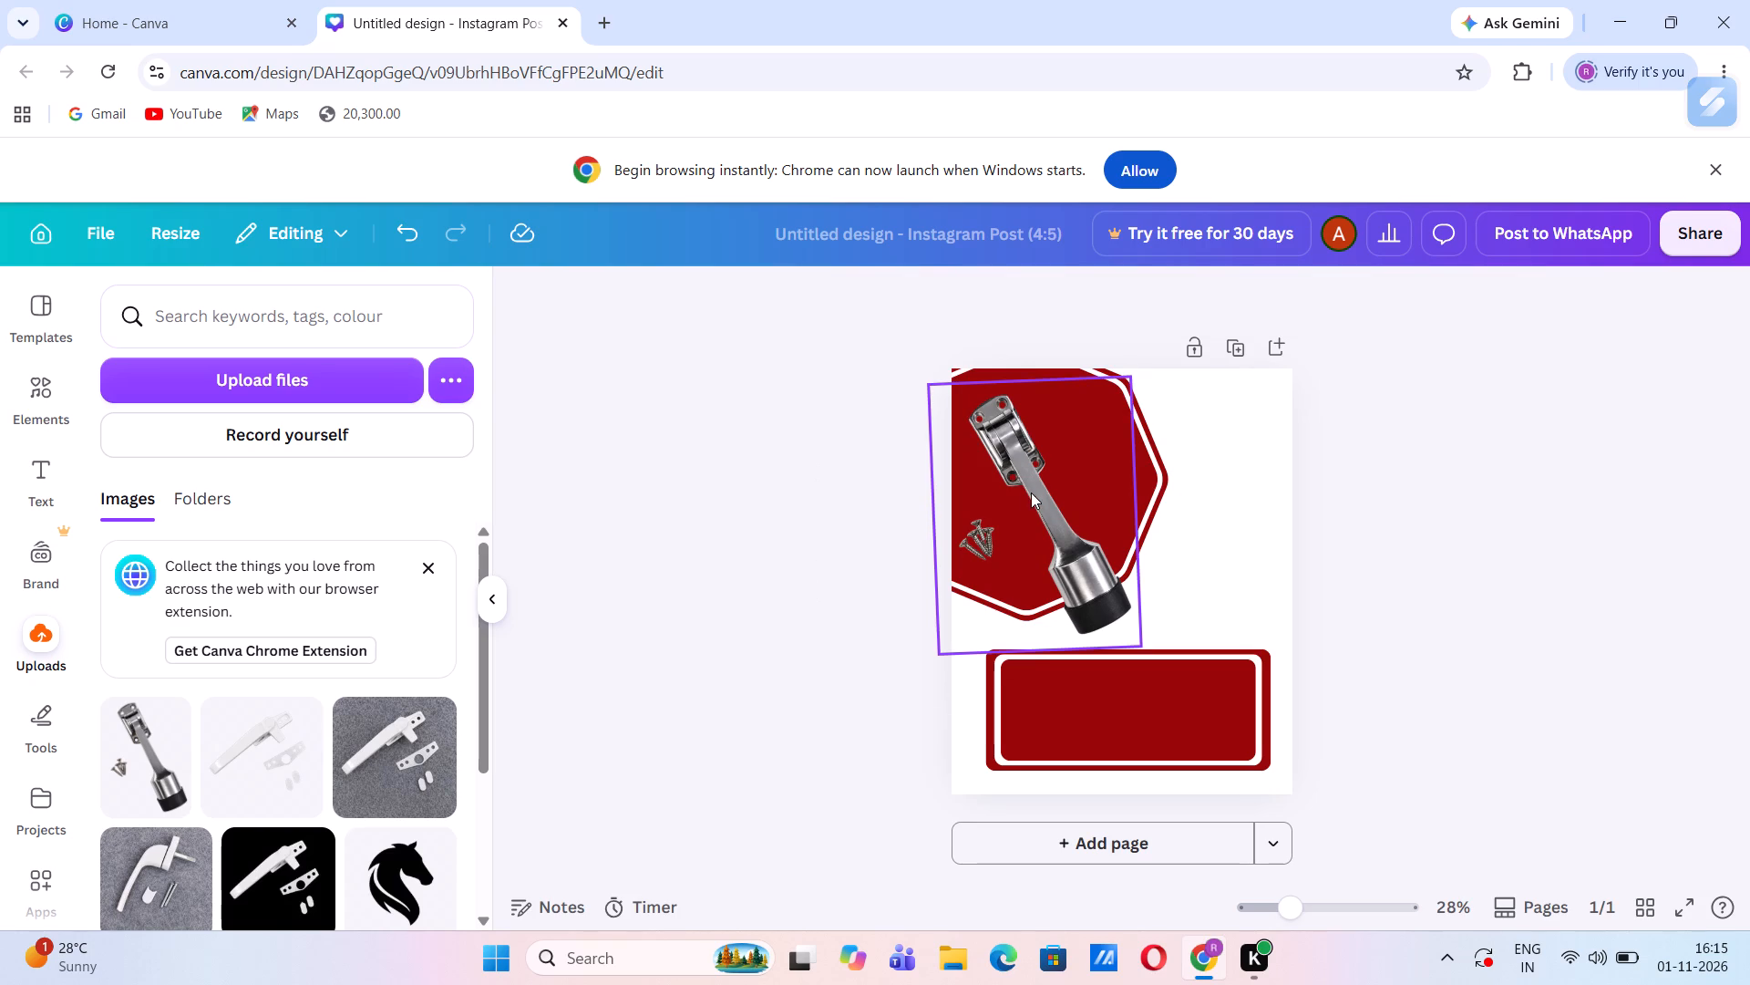
Position the metal fitting image over the layered octagons, just above the bordered rectangle, and scale it down very slightly.
left_click_drag(1031, 493, 1040, 512)
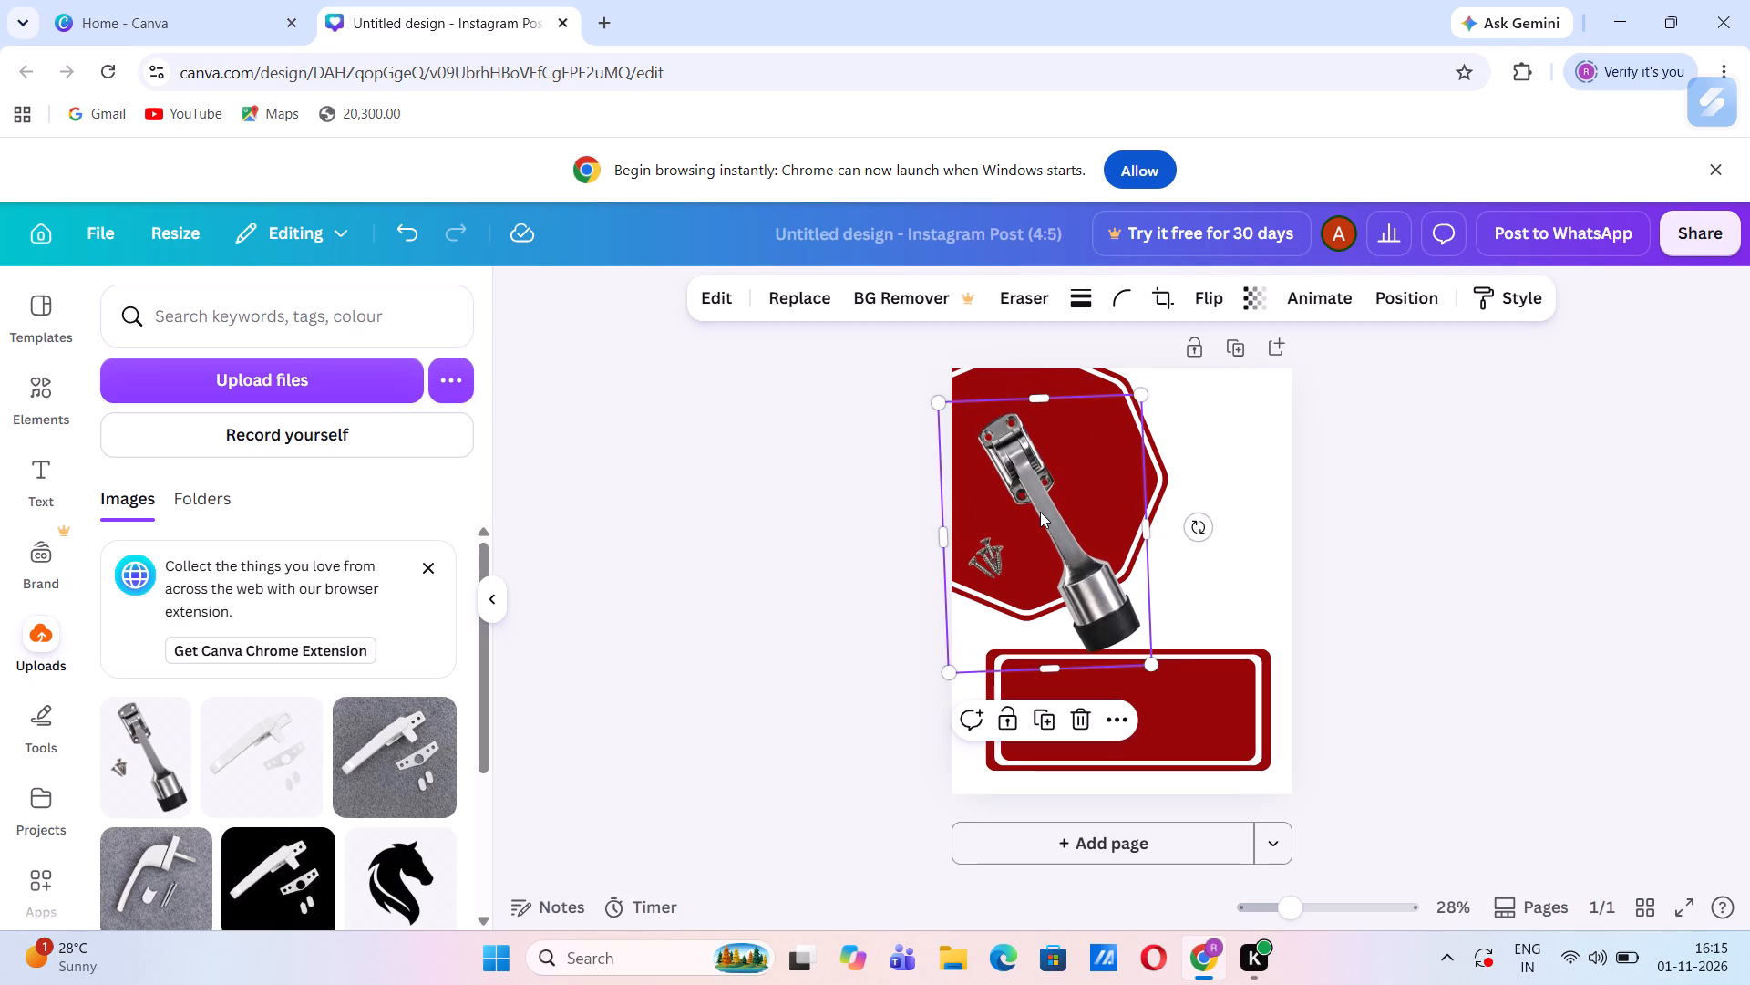
left_click(1154, 666)
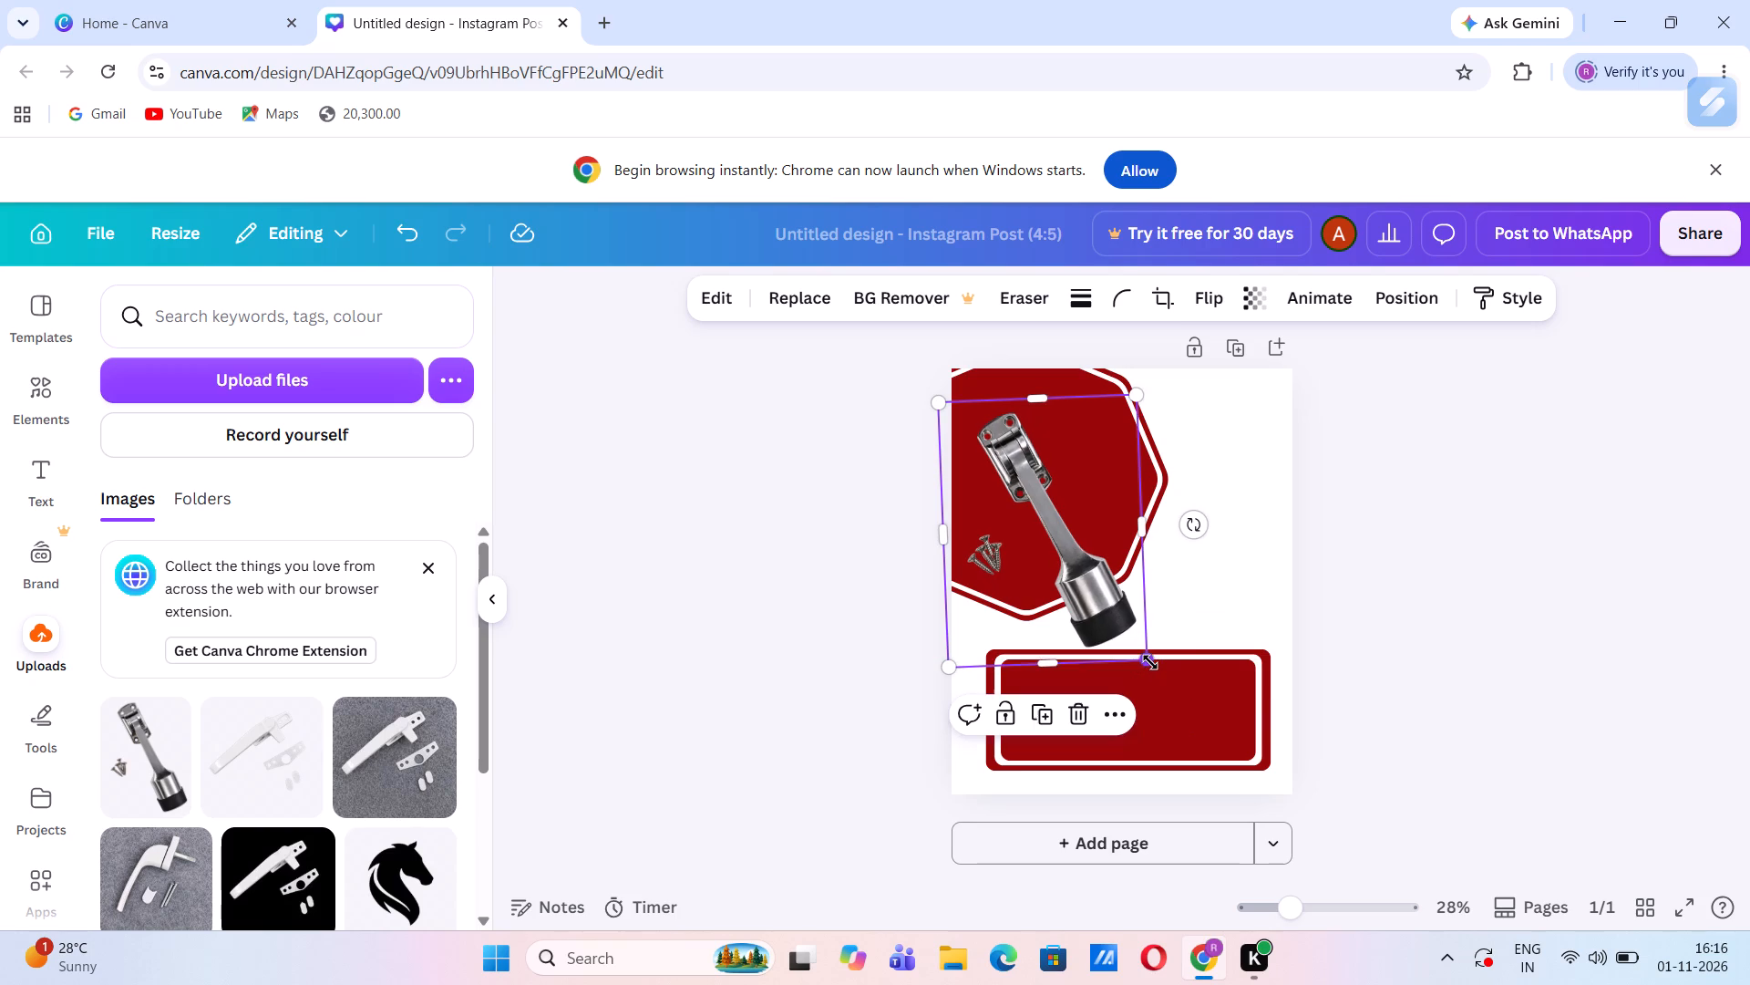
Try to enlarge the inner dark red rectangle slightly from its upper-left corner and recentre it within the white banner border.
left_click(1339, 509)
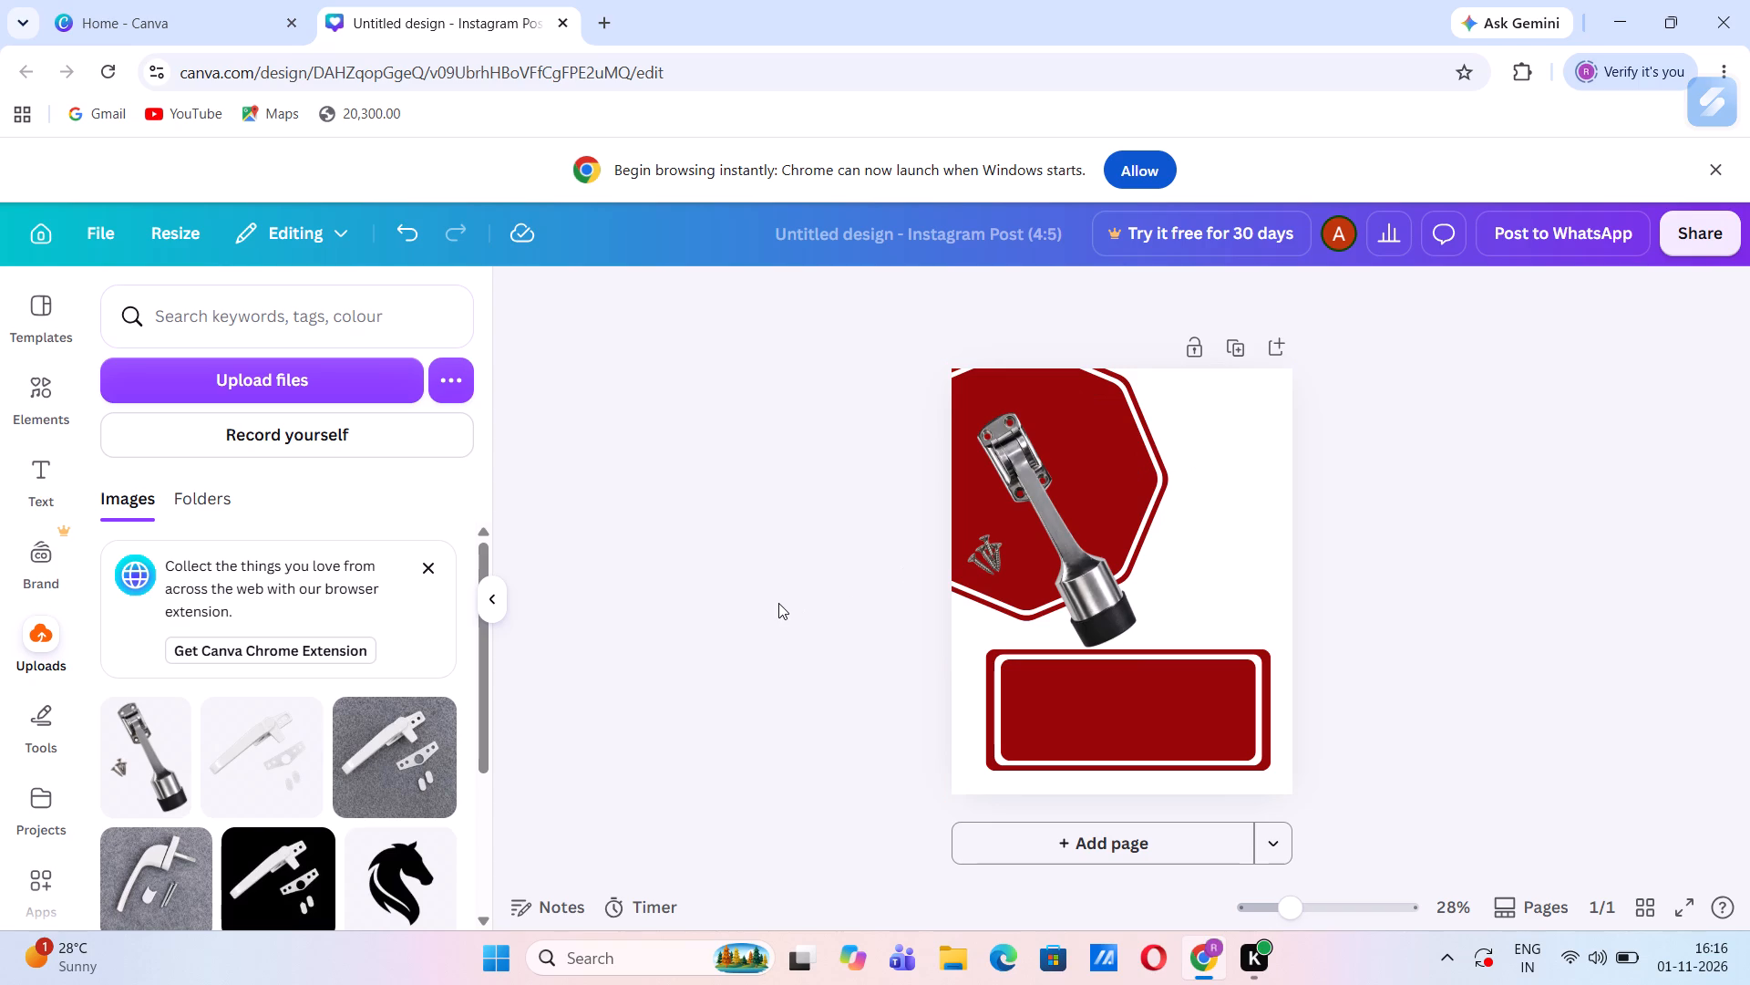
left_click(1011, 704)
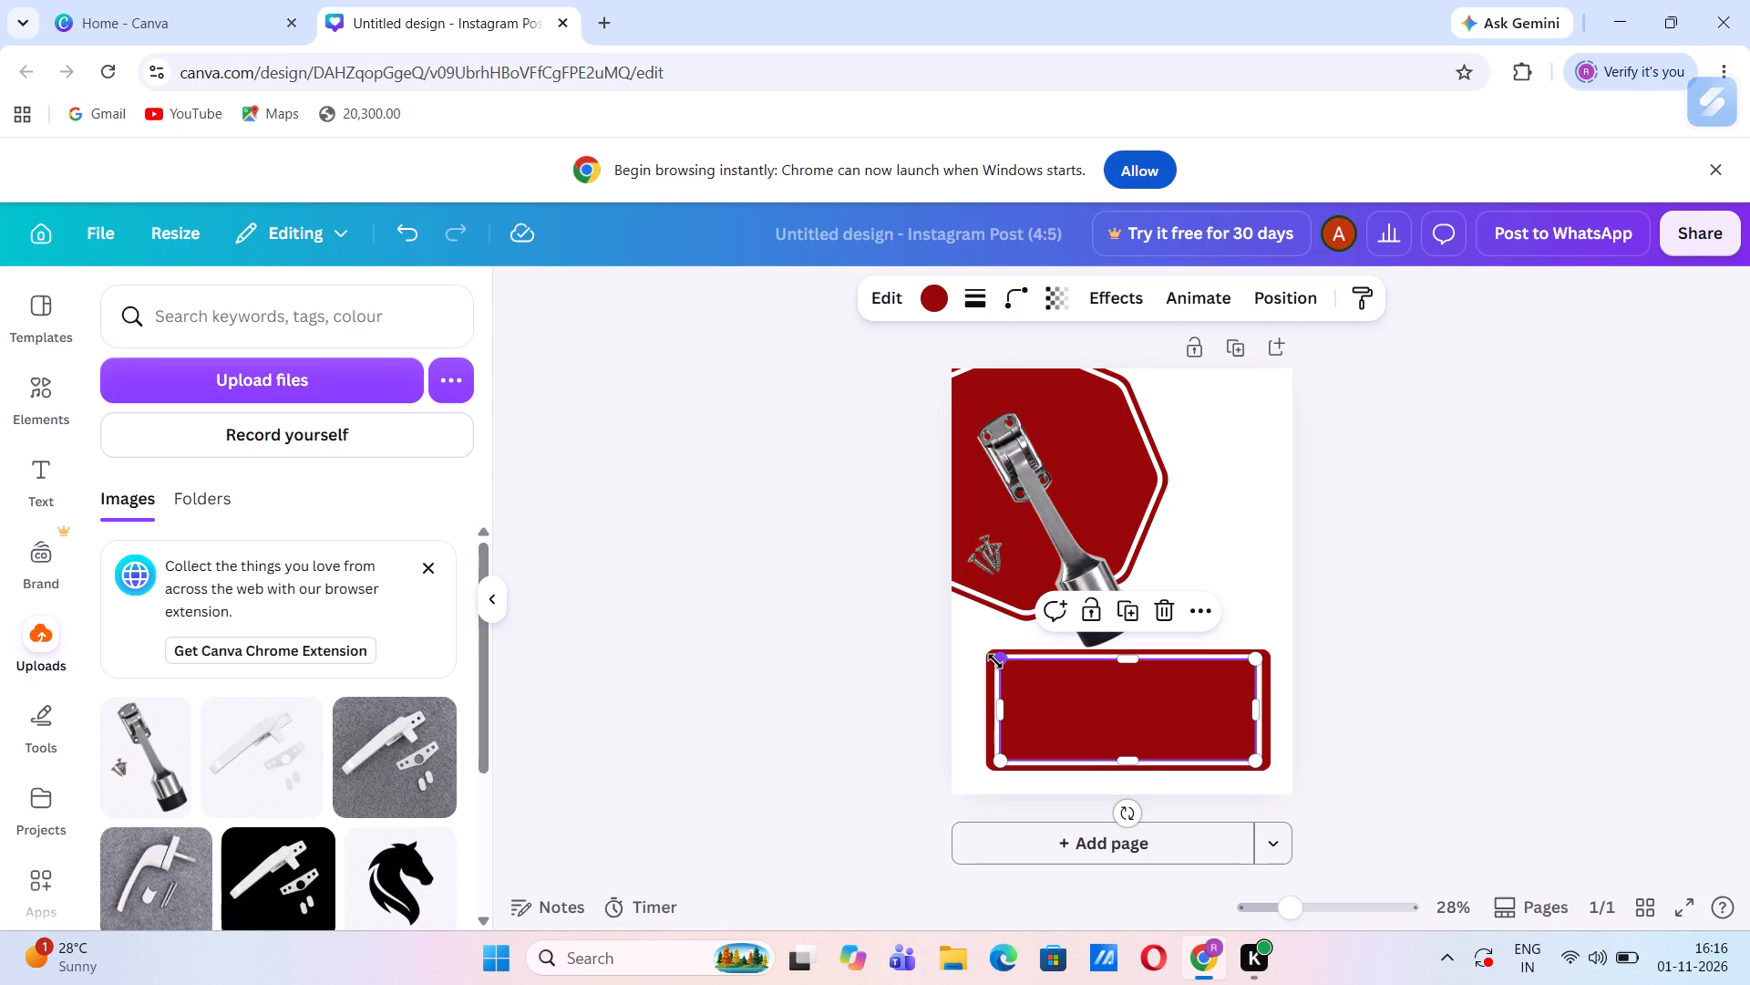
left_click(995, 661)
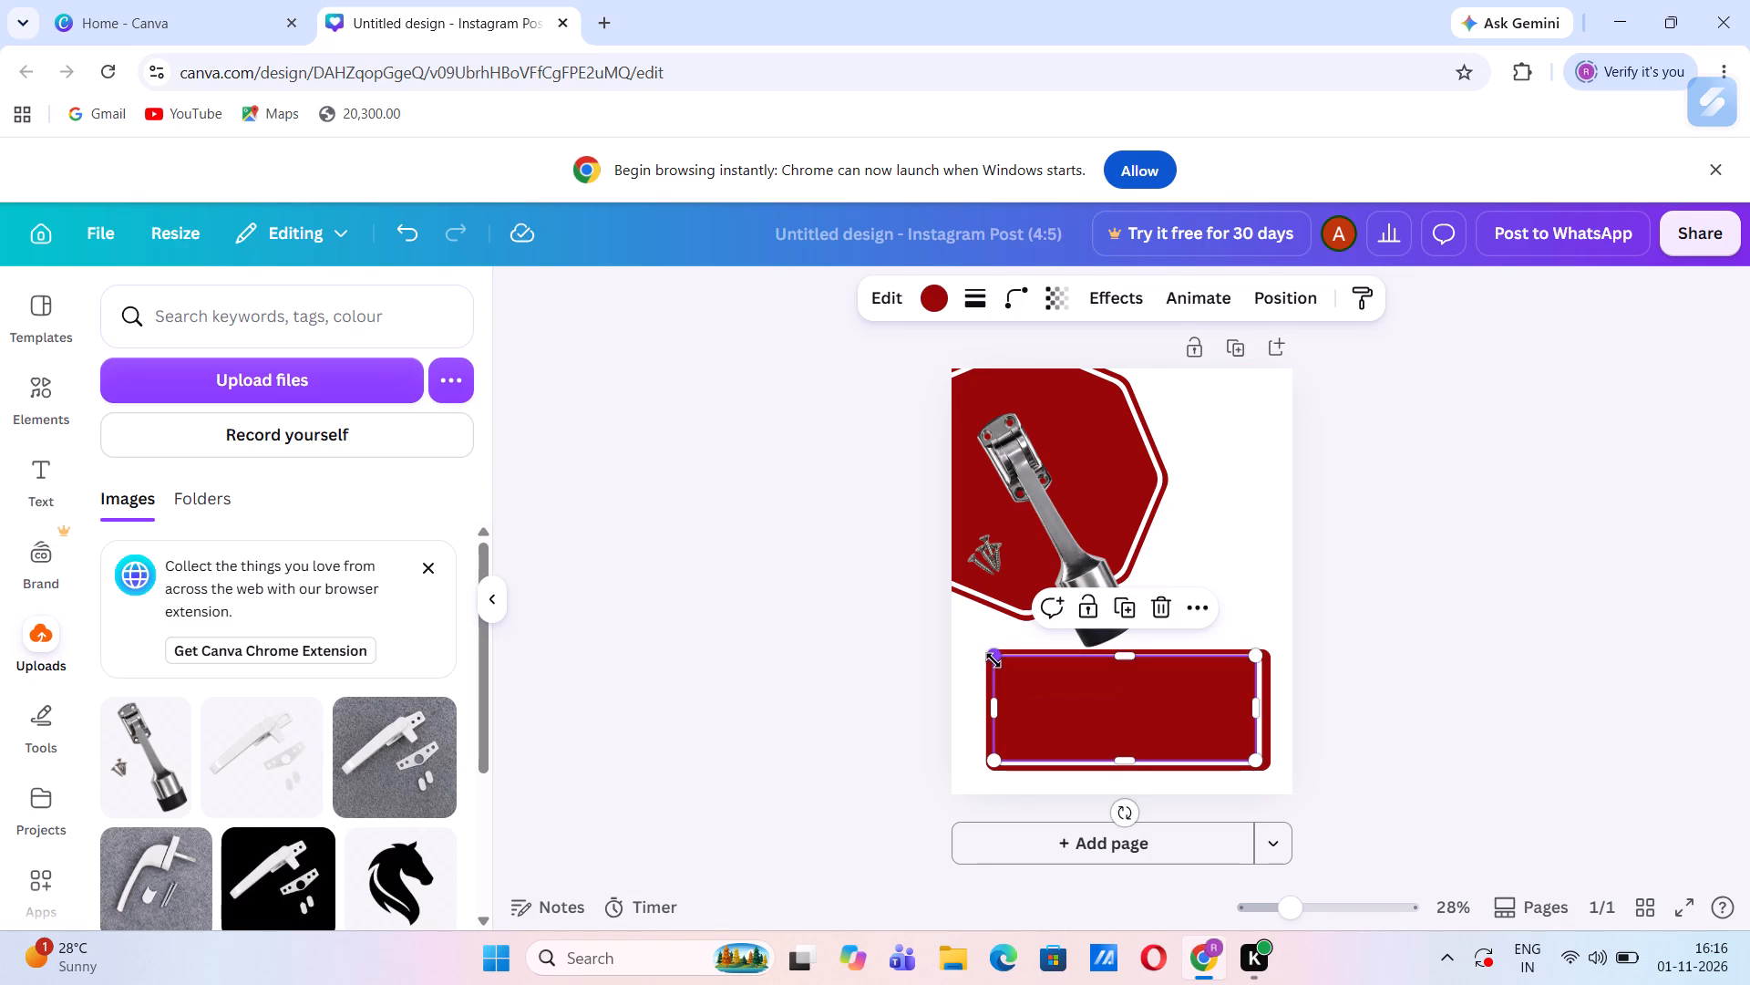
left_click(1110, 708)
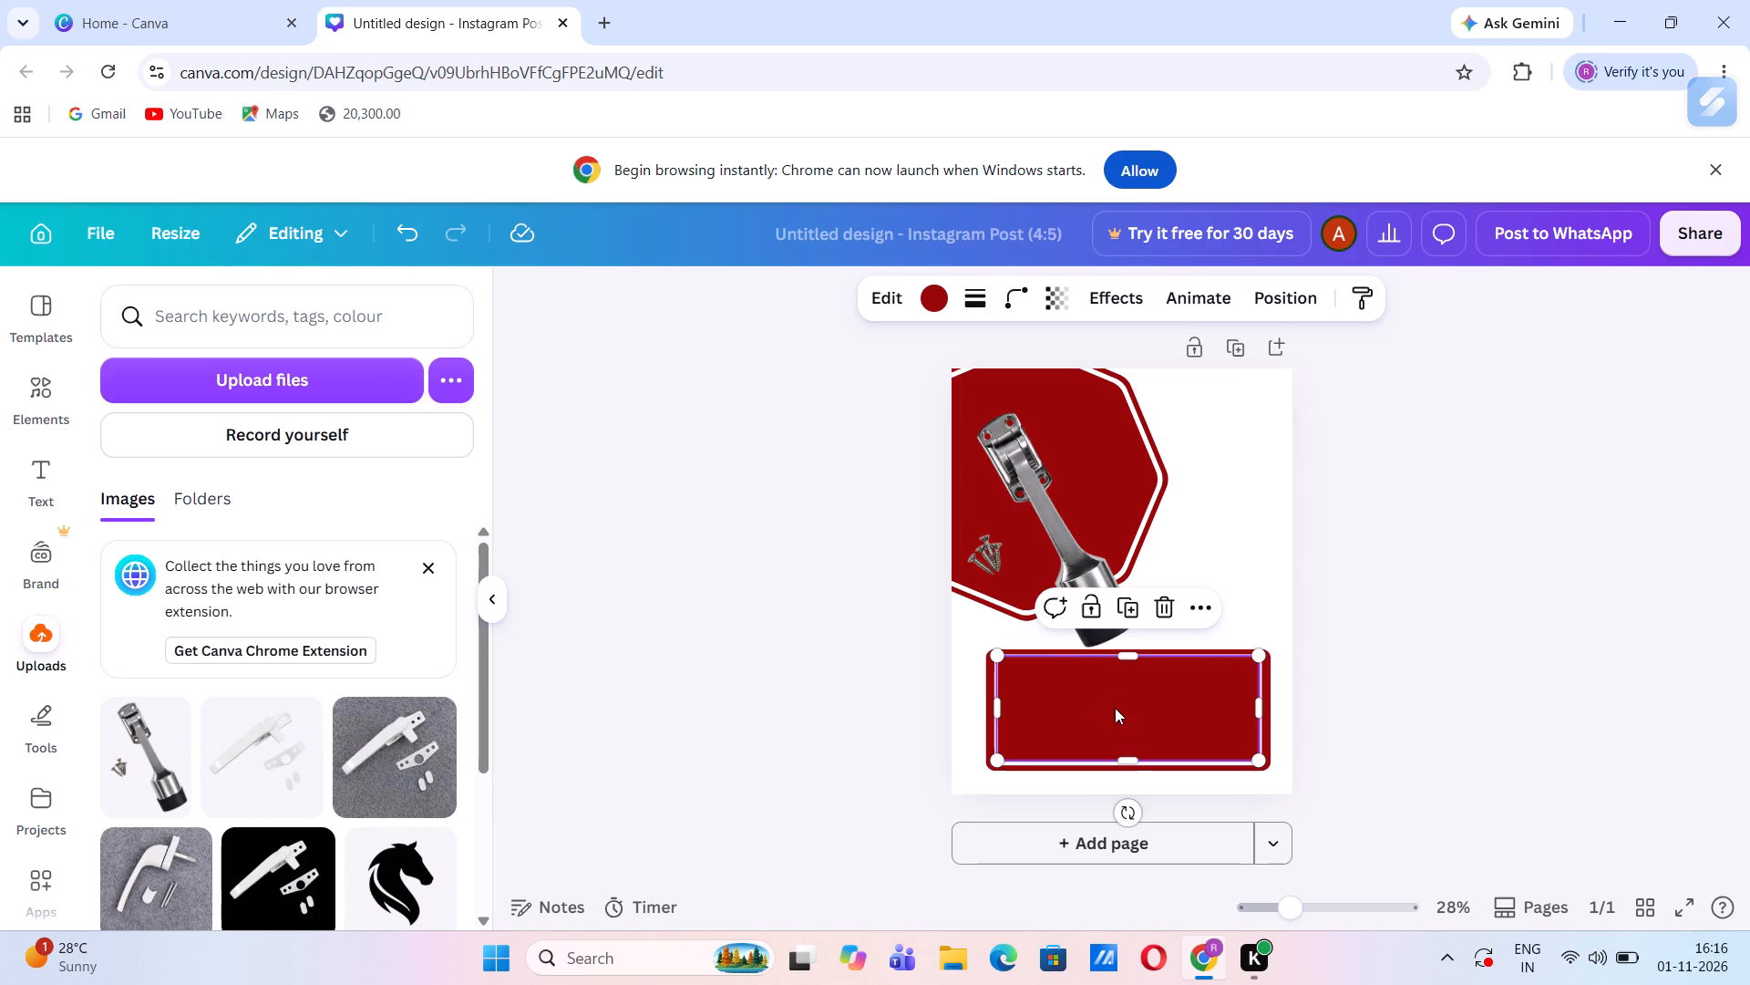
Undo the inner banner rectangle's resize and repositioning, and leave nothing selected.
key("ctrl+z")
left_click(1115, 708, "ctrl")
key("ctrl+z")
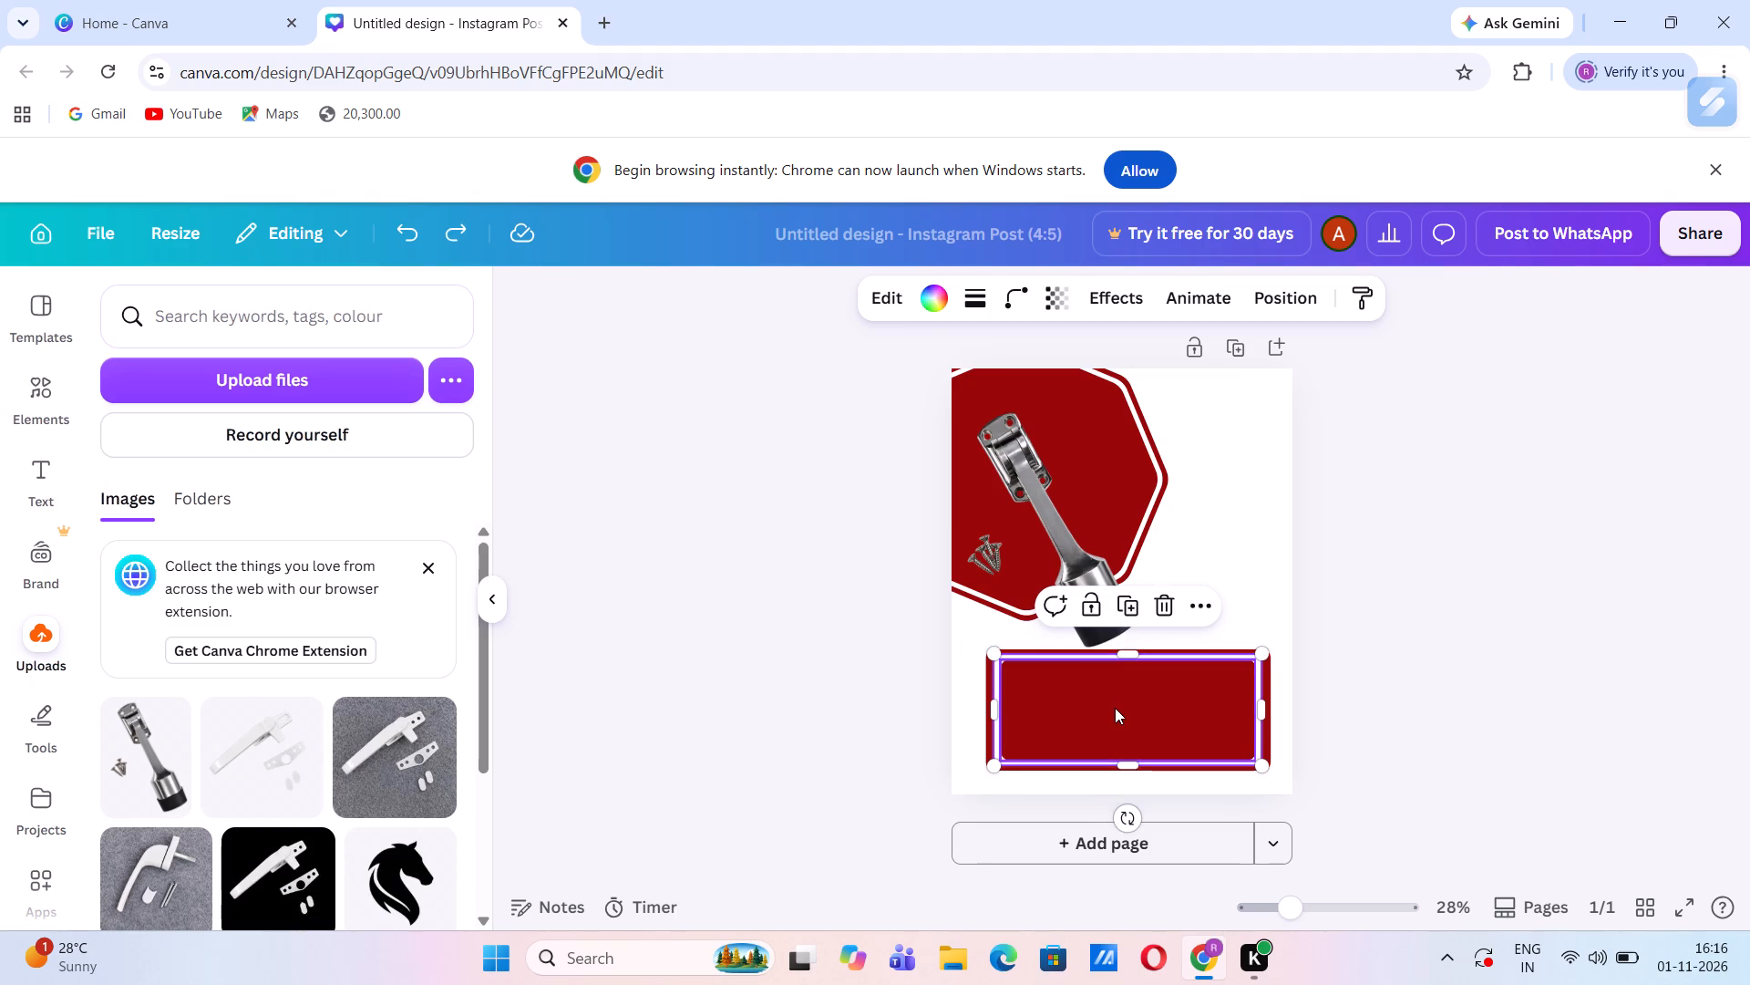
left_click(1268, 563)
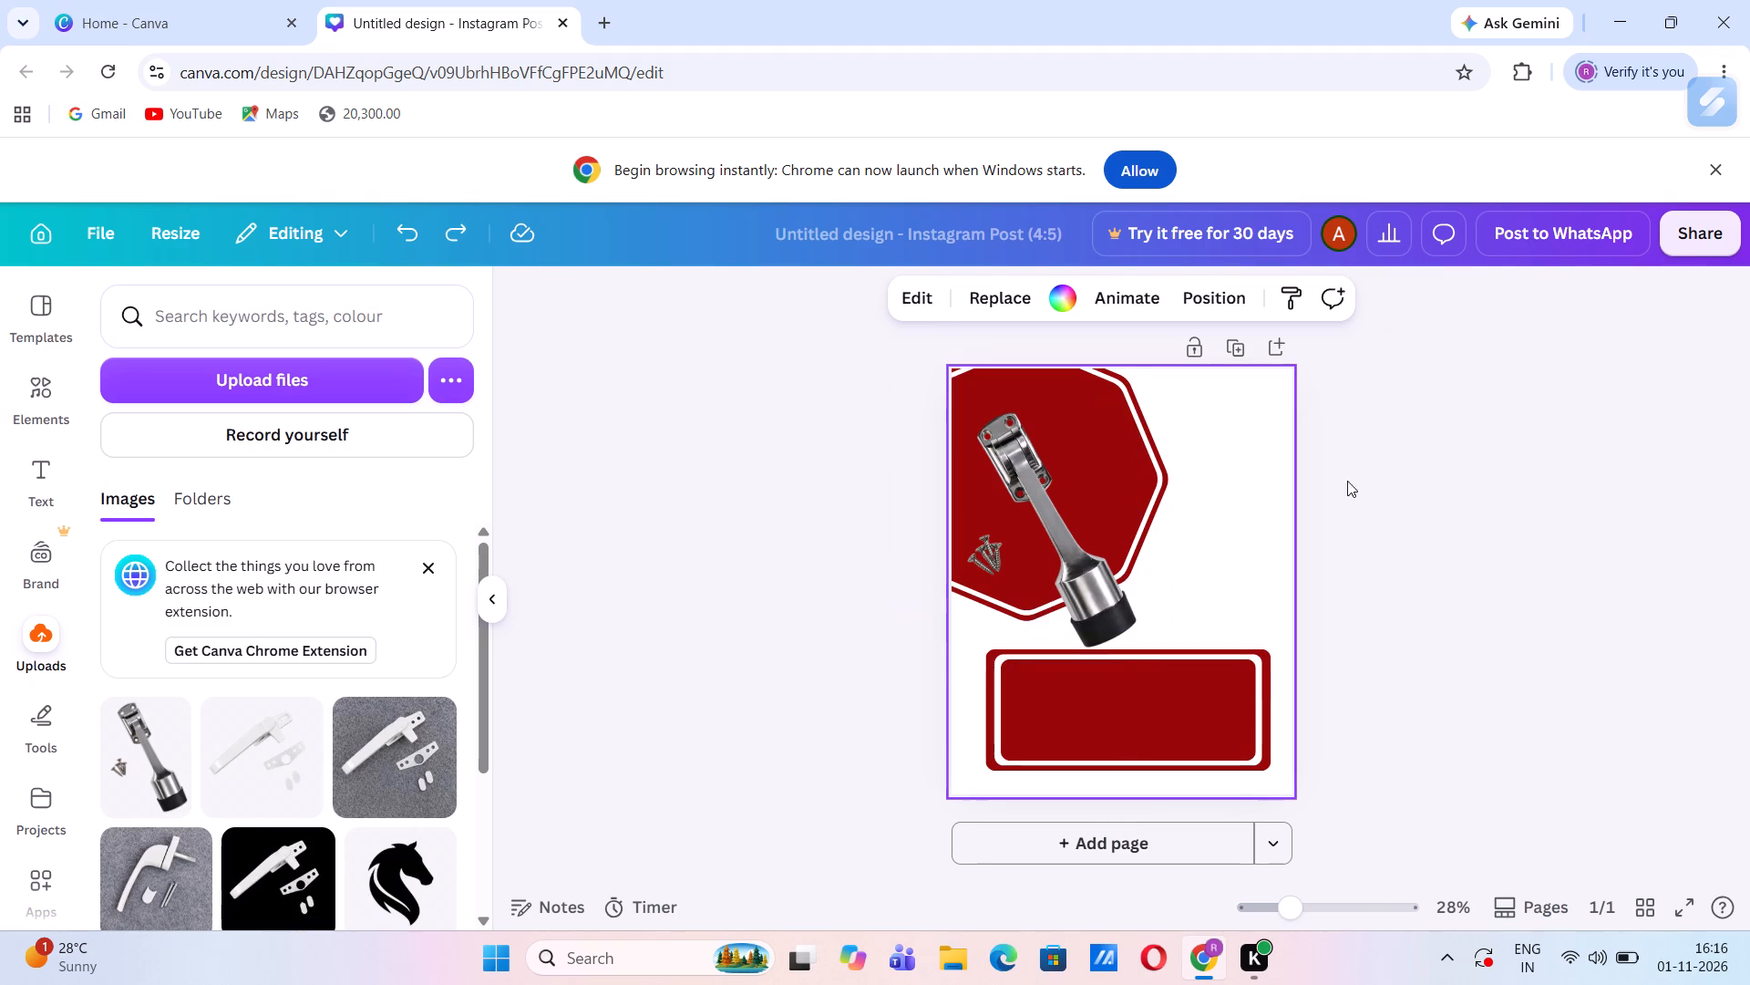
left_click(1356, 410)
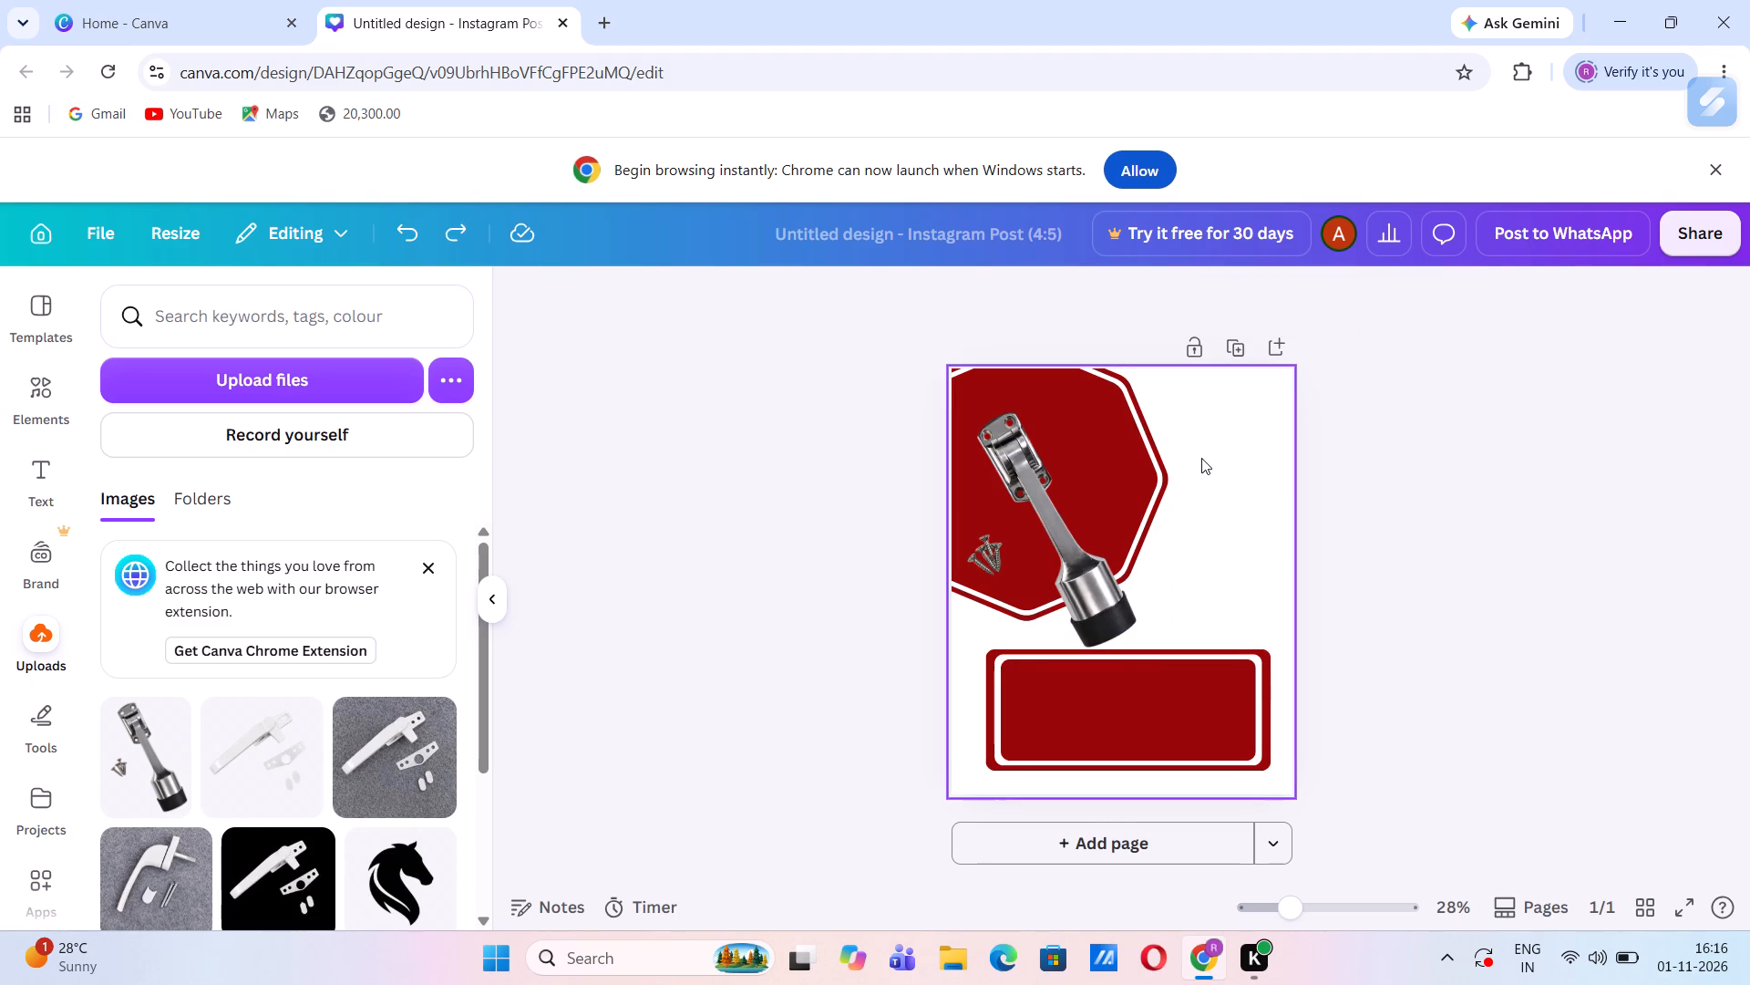
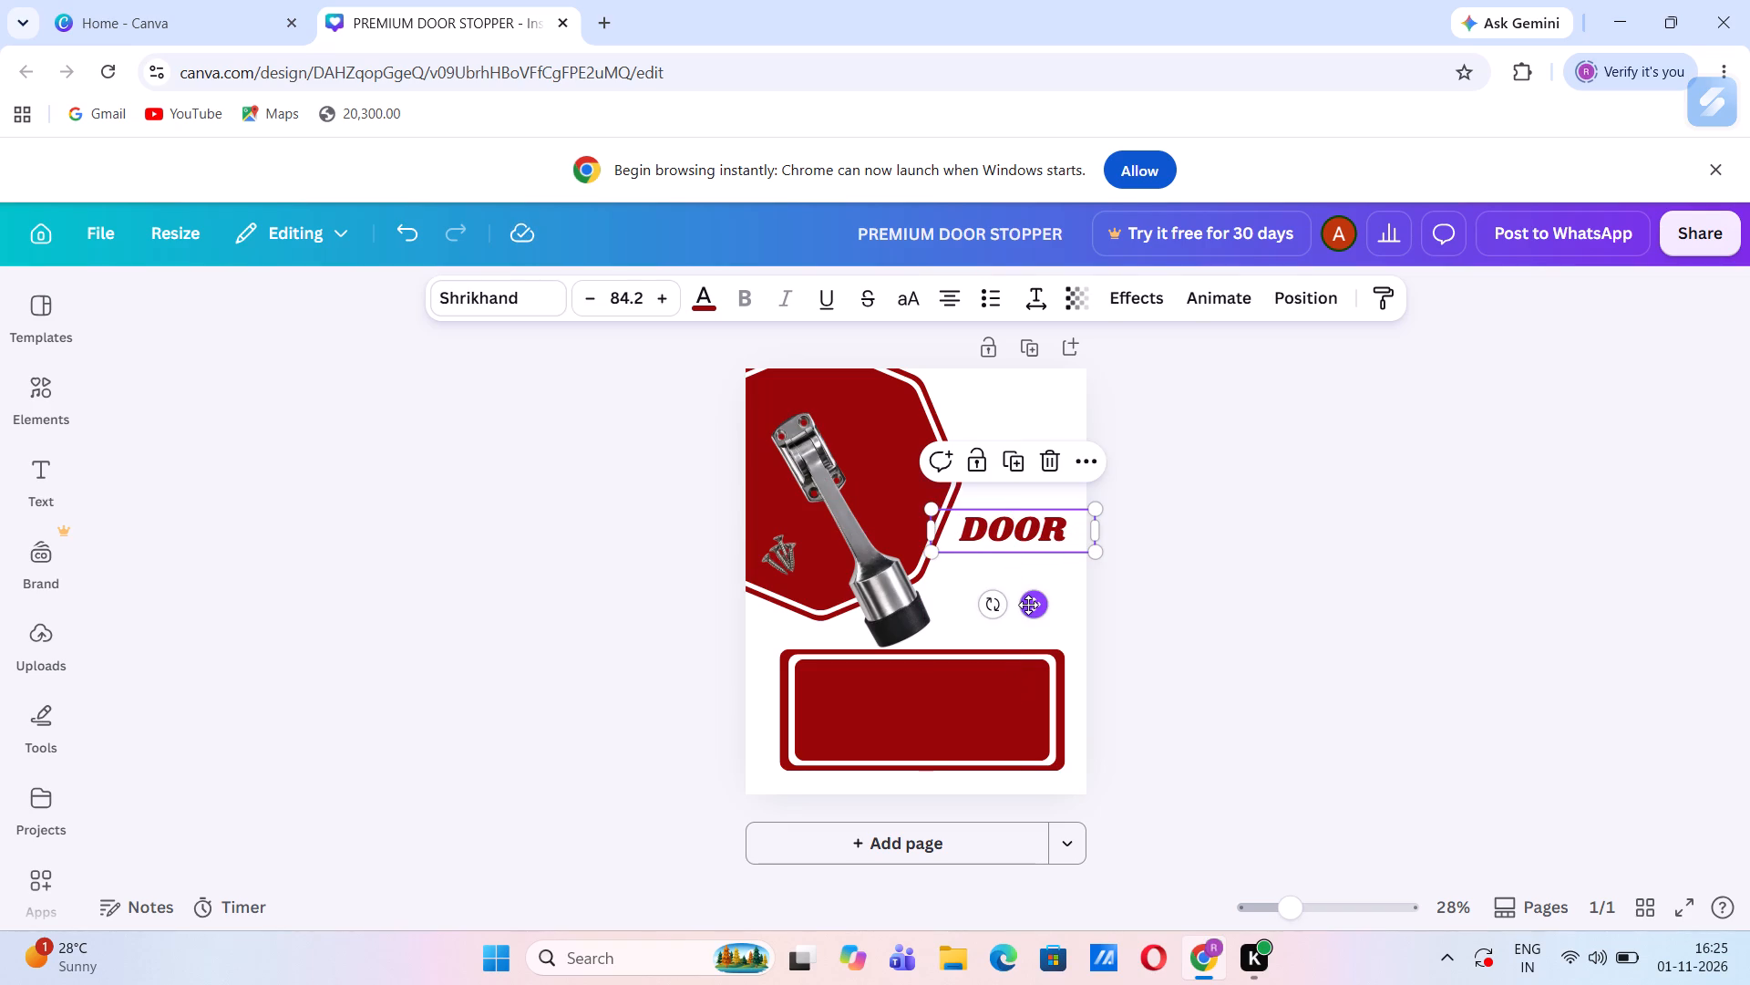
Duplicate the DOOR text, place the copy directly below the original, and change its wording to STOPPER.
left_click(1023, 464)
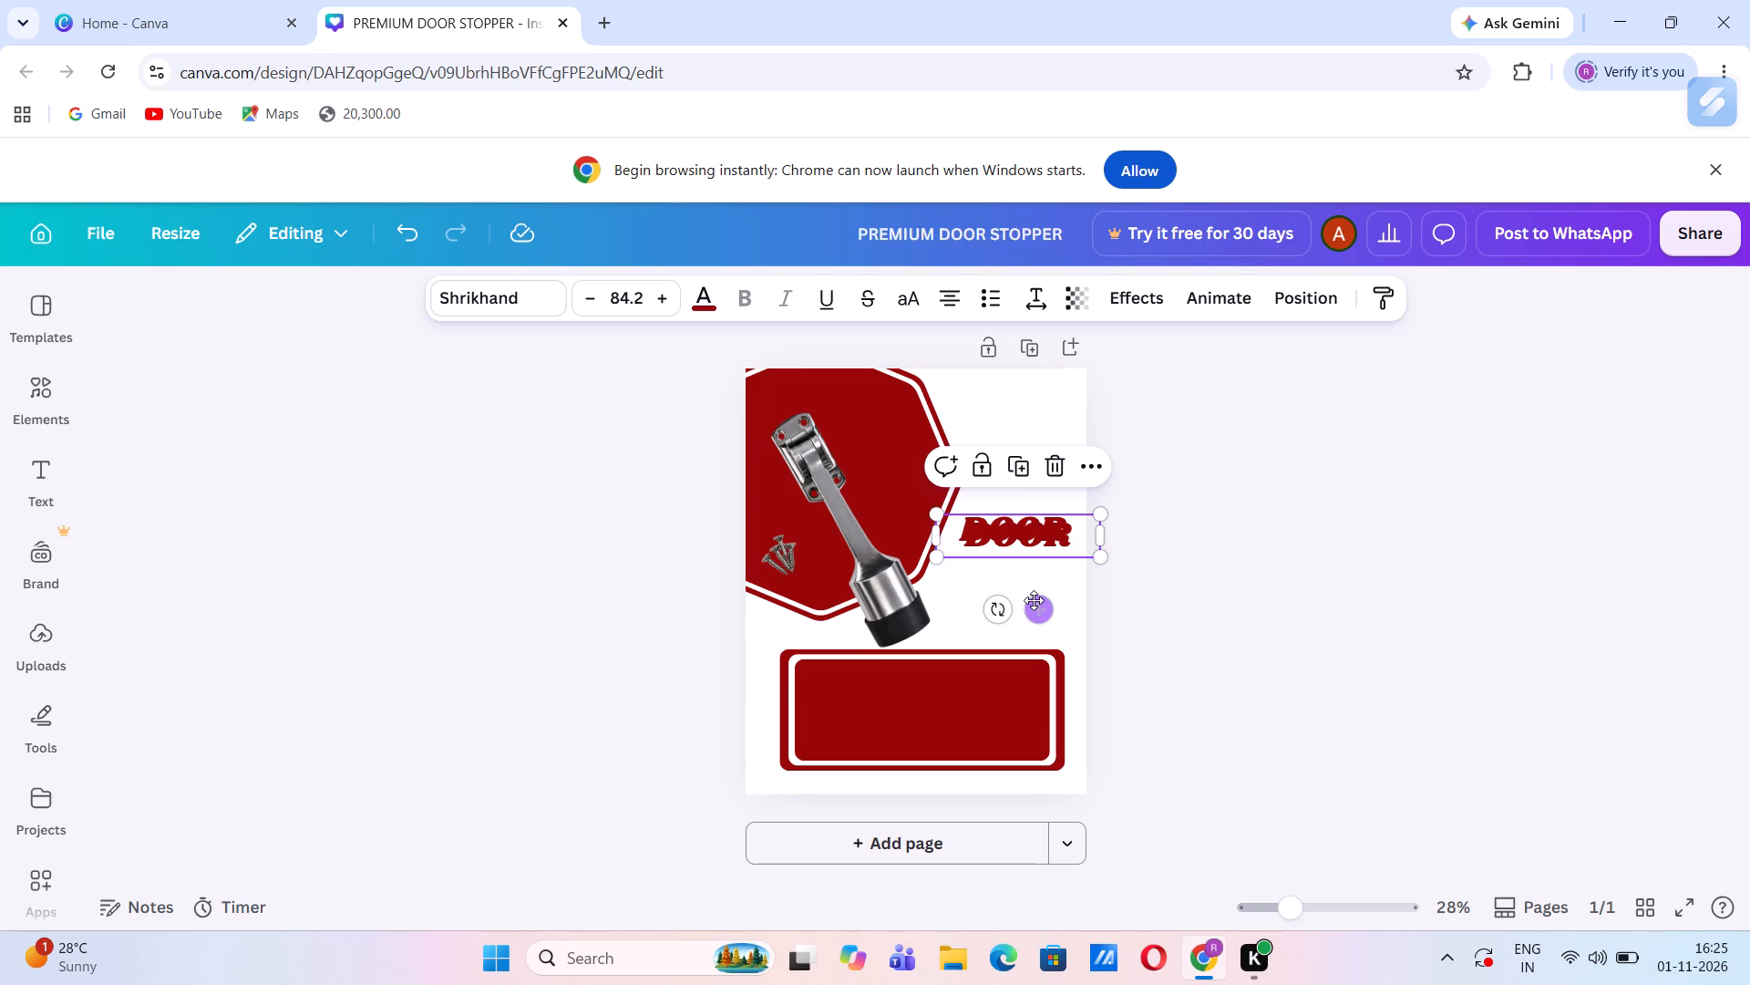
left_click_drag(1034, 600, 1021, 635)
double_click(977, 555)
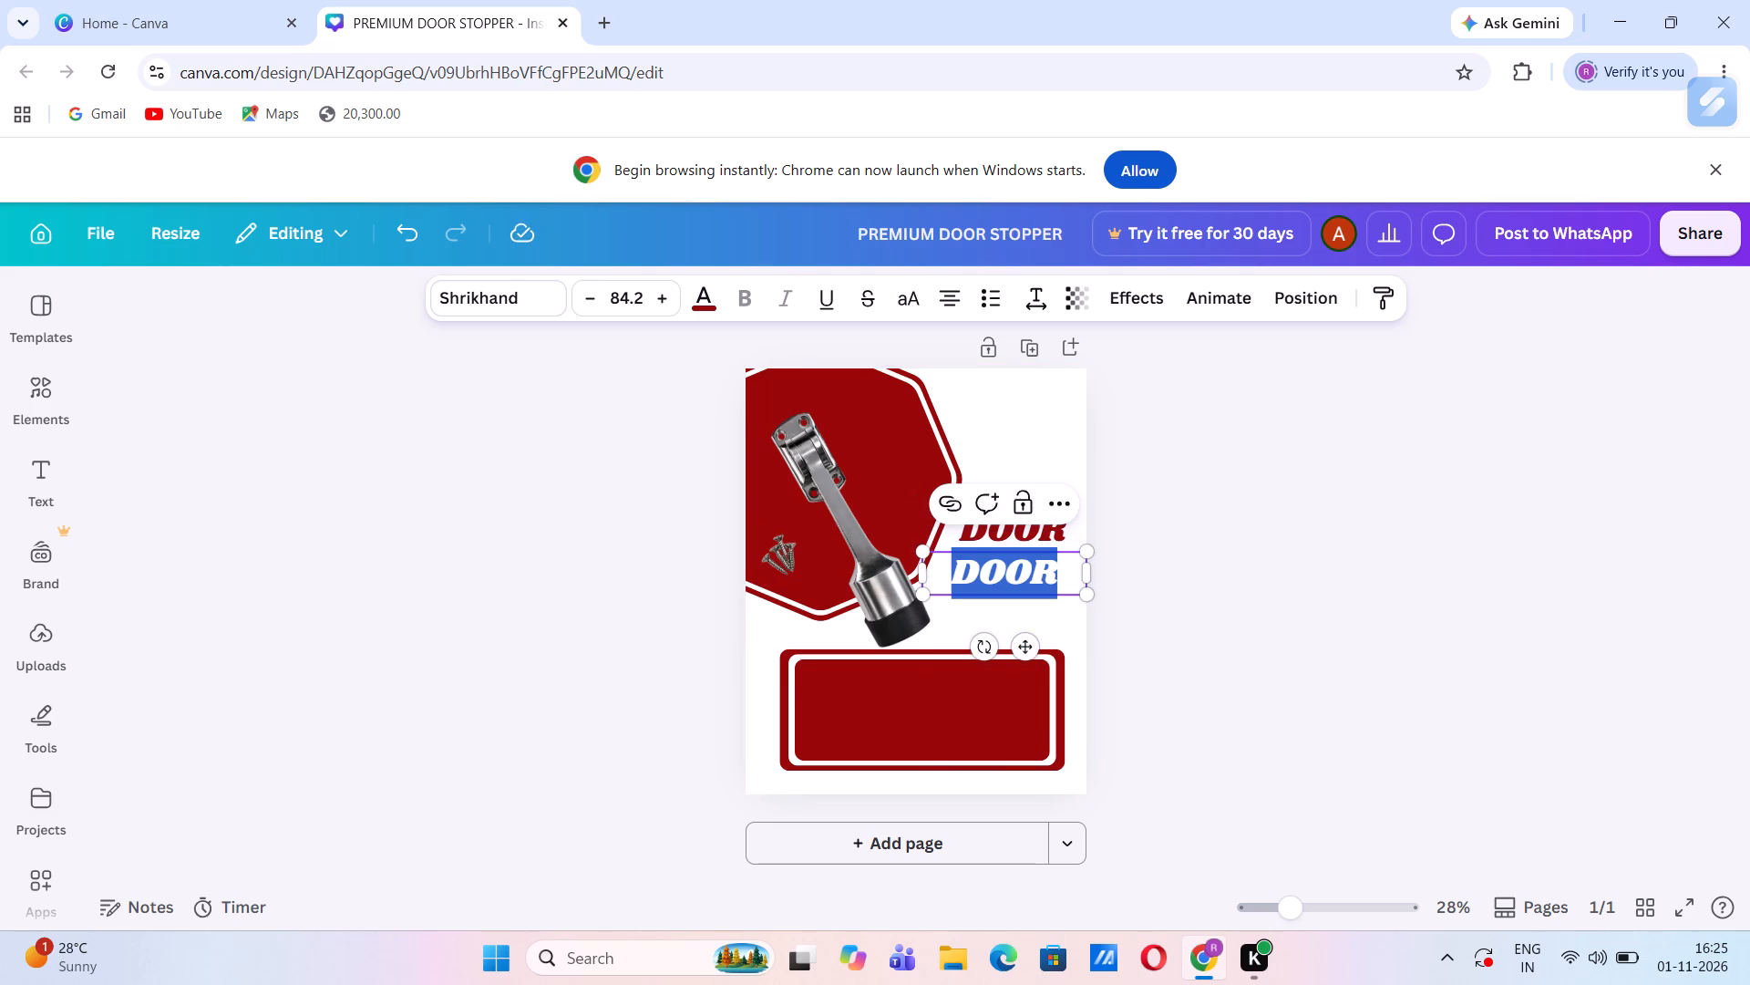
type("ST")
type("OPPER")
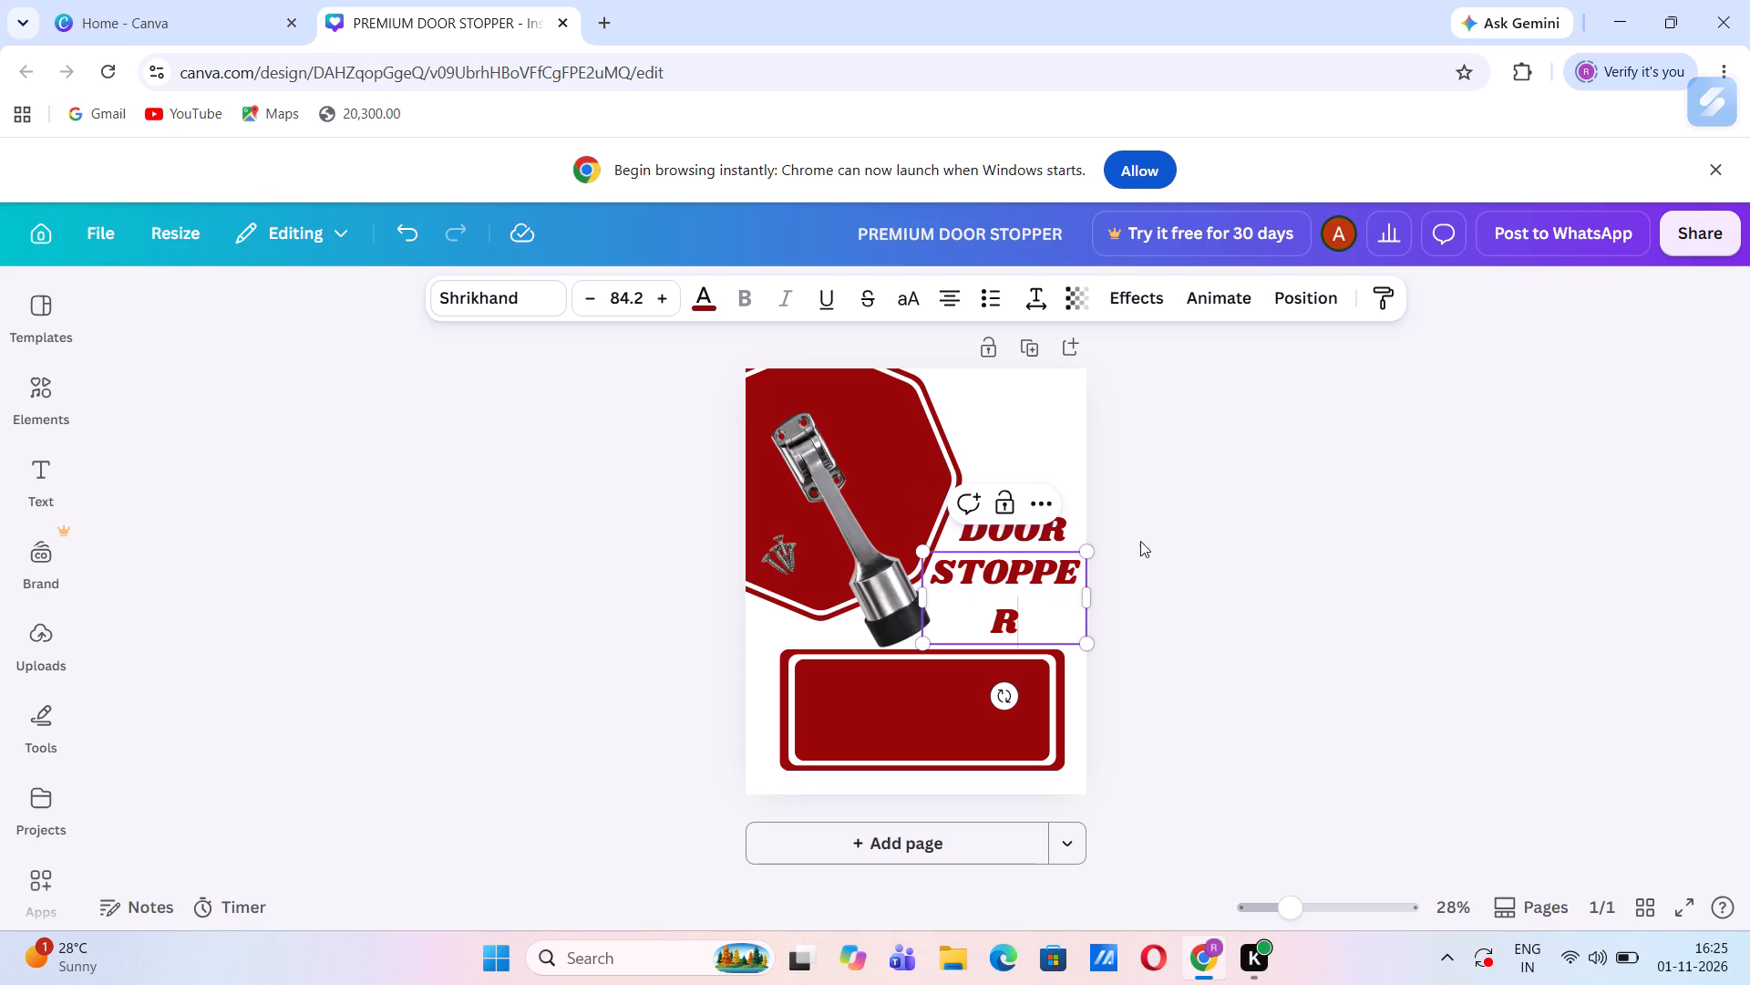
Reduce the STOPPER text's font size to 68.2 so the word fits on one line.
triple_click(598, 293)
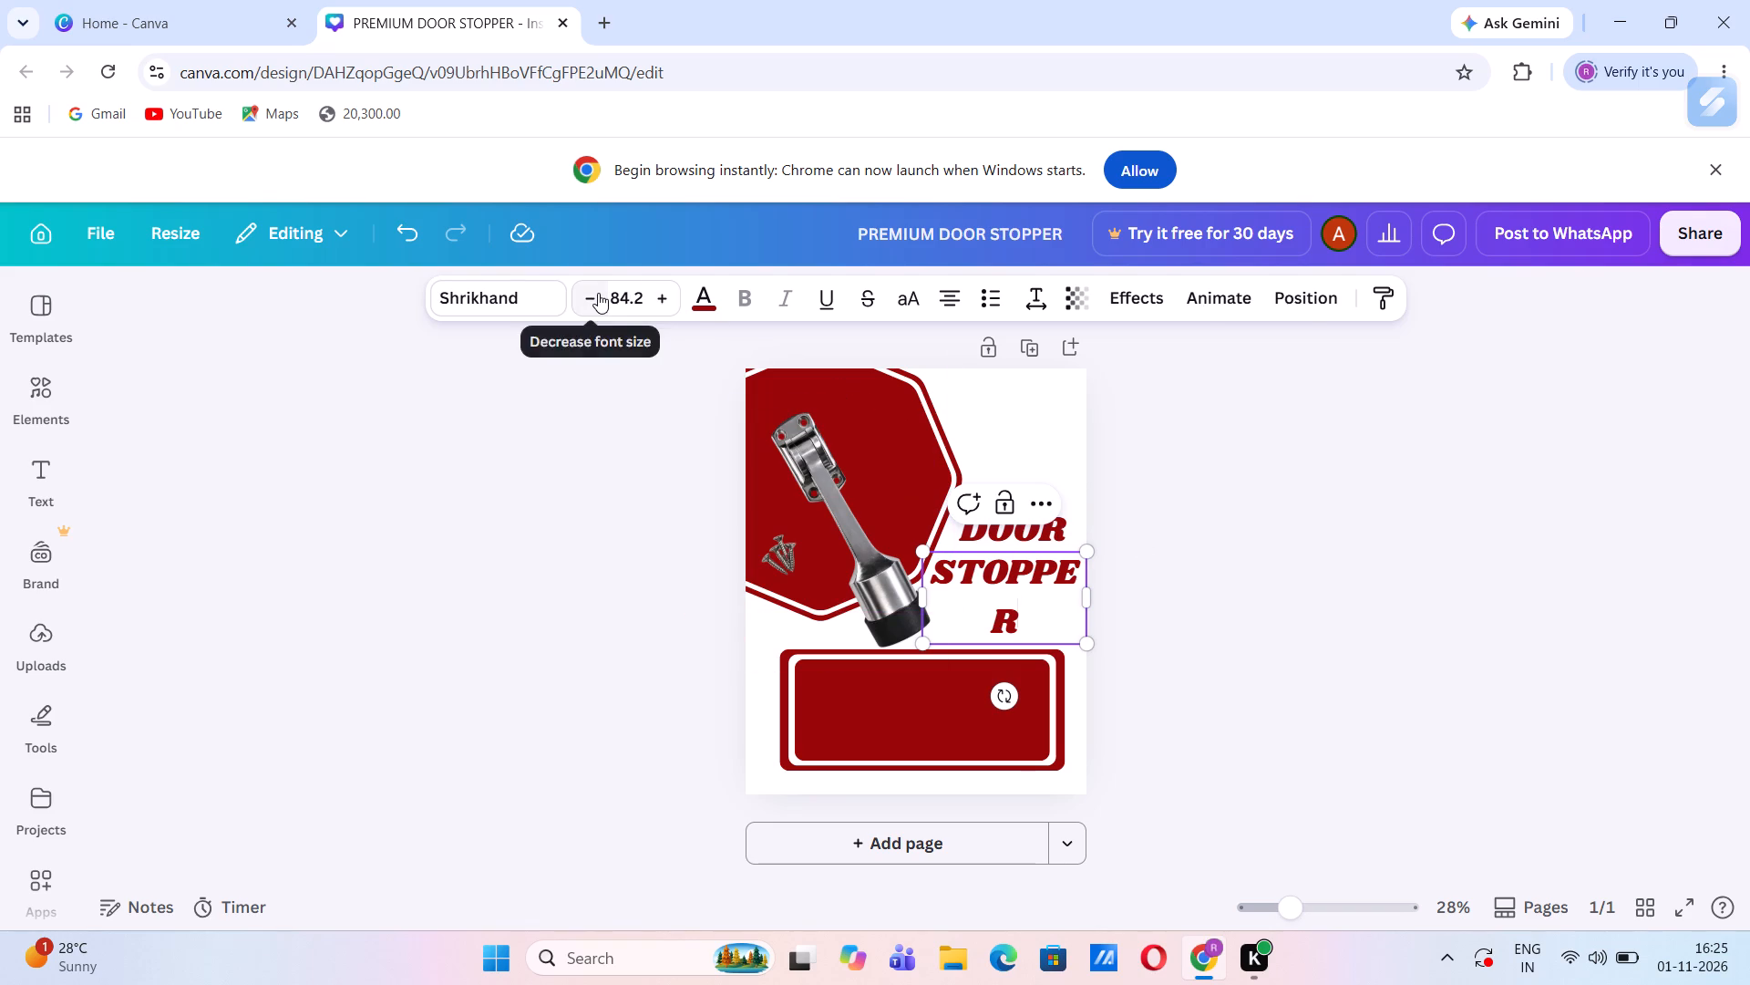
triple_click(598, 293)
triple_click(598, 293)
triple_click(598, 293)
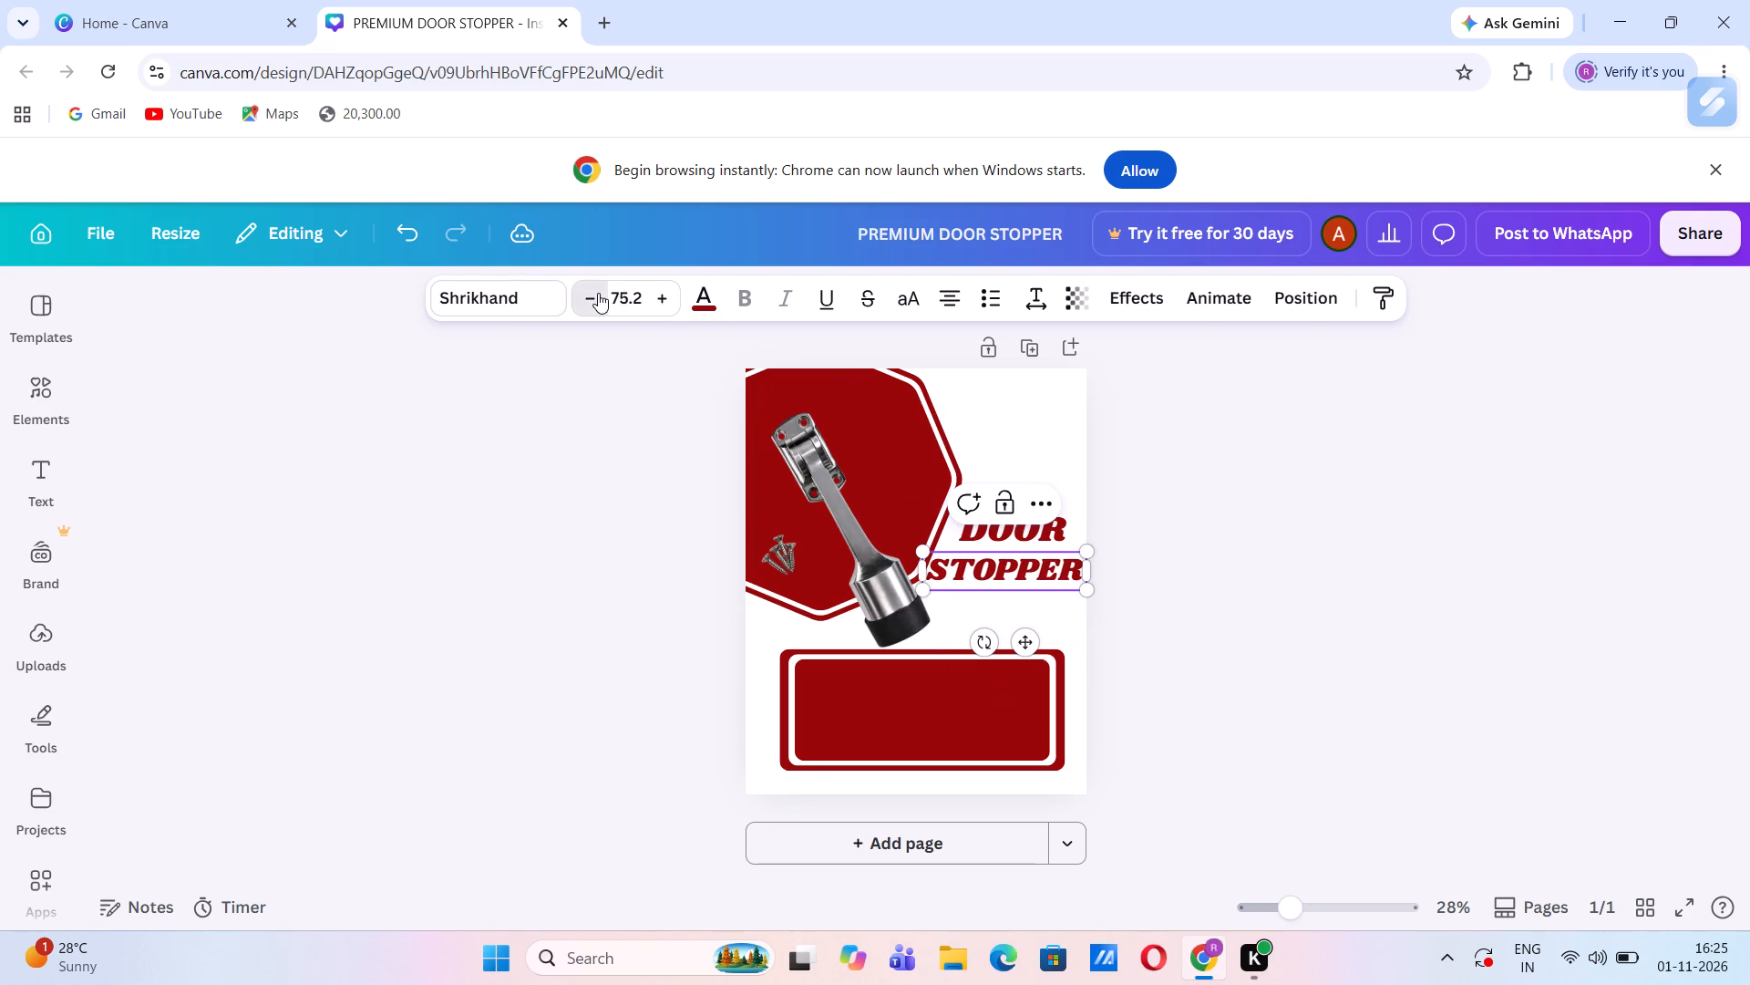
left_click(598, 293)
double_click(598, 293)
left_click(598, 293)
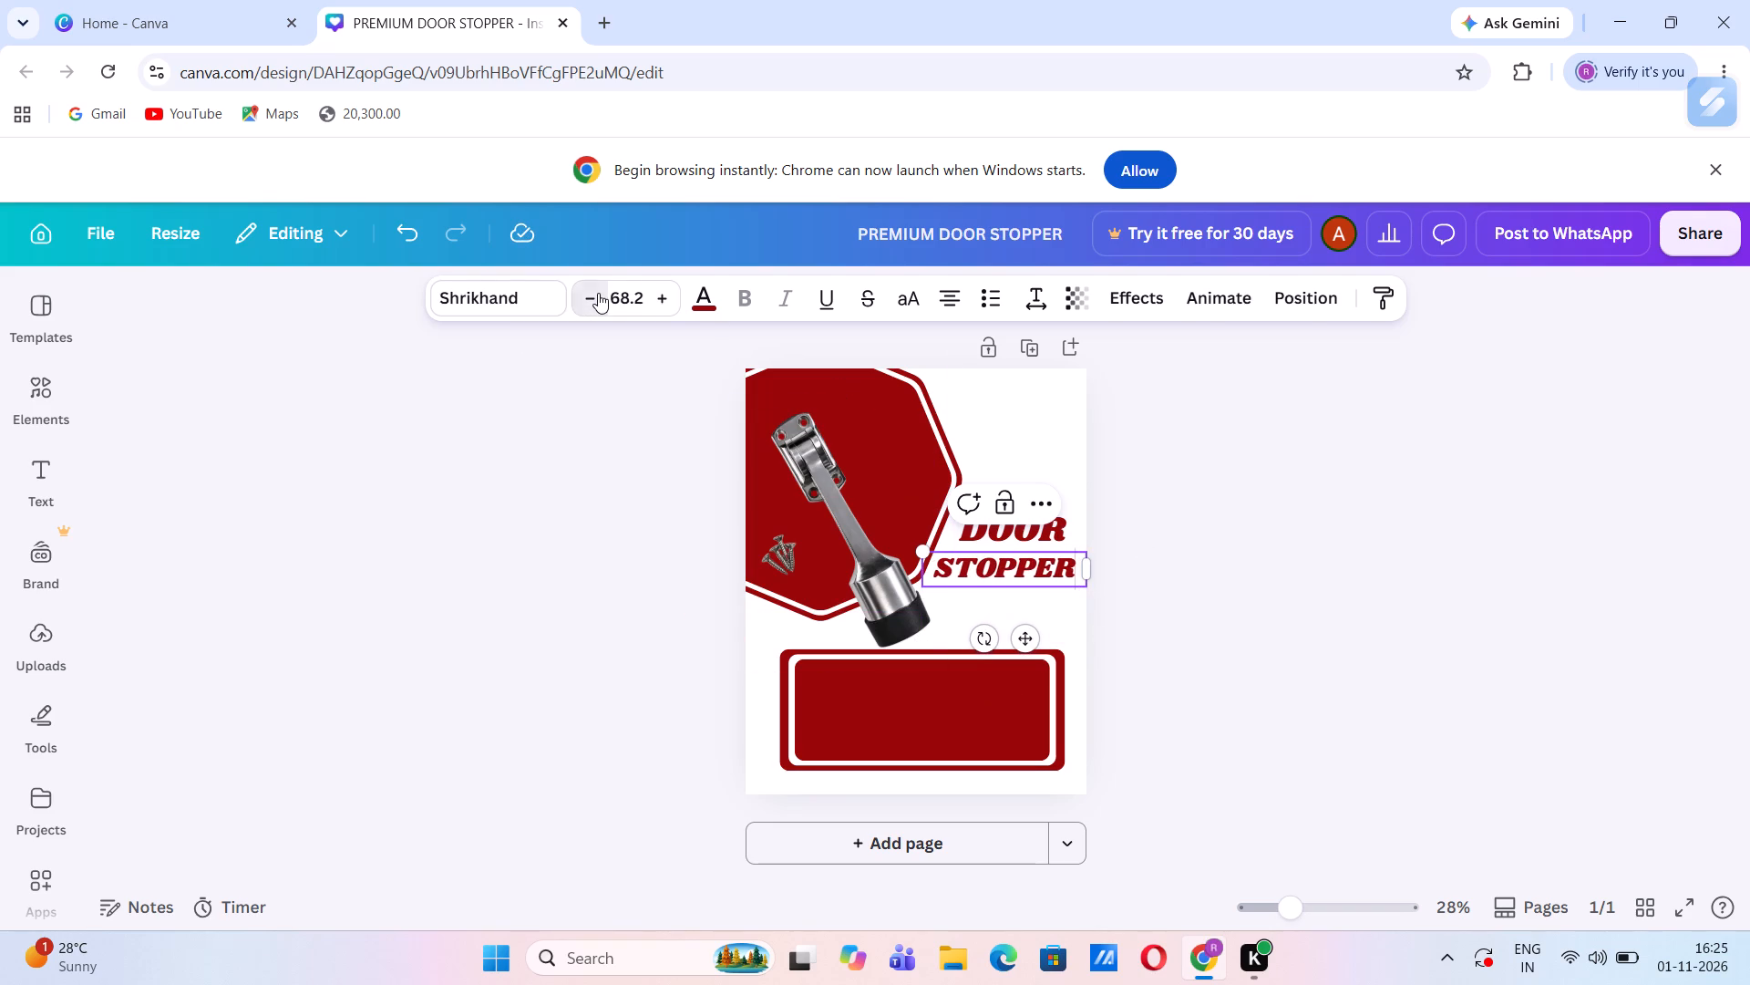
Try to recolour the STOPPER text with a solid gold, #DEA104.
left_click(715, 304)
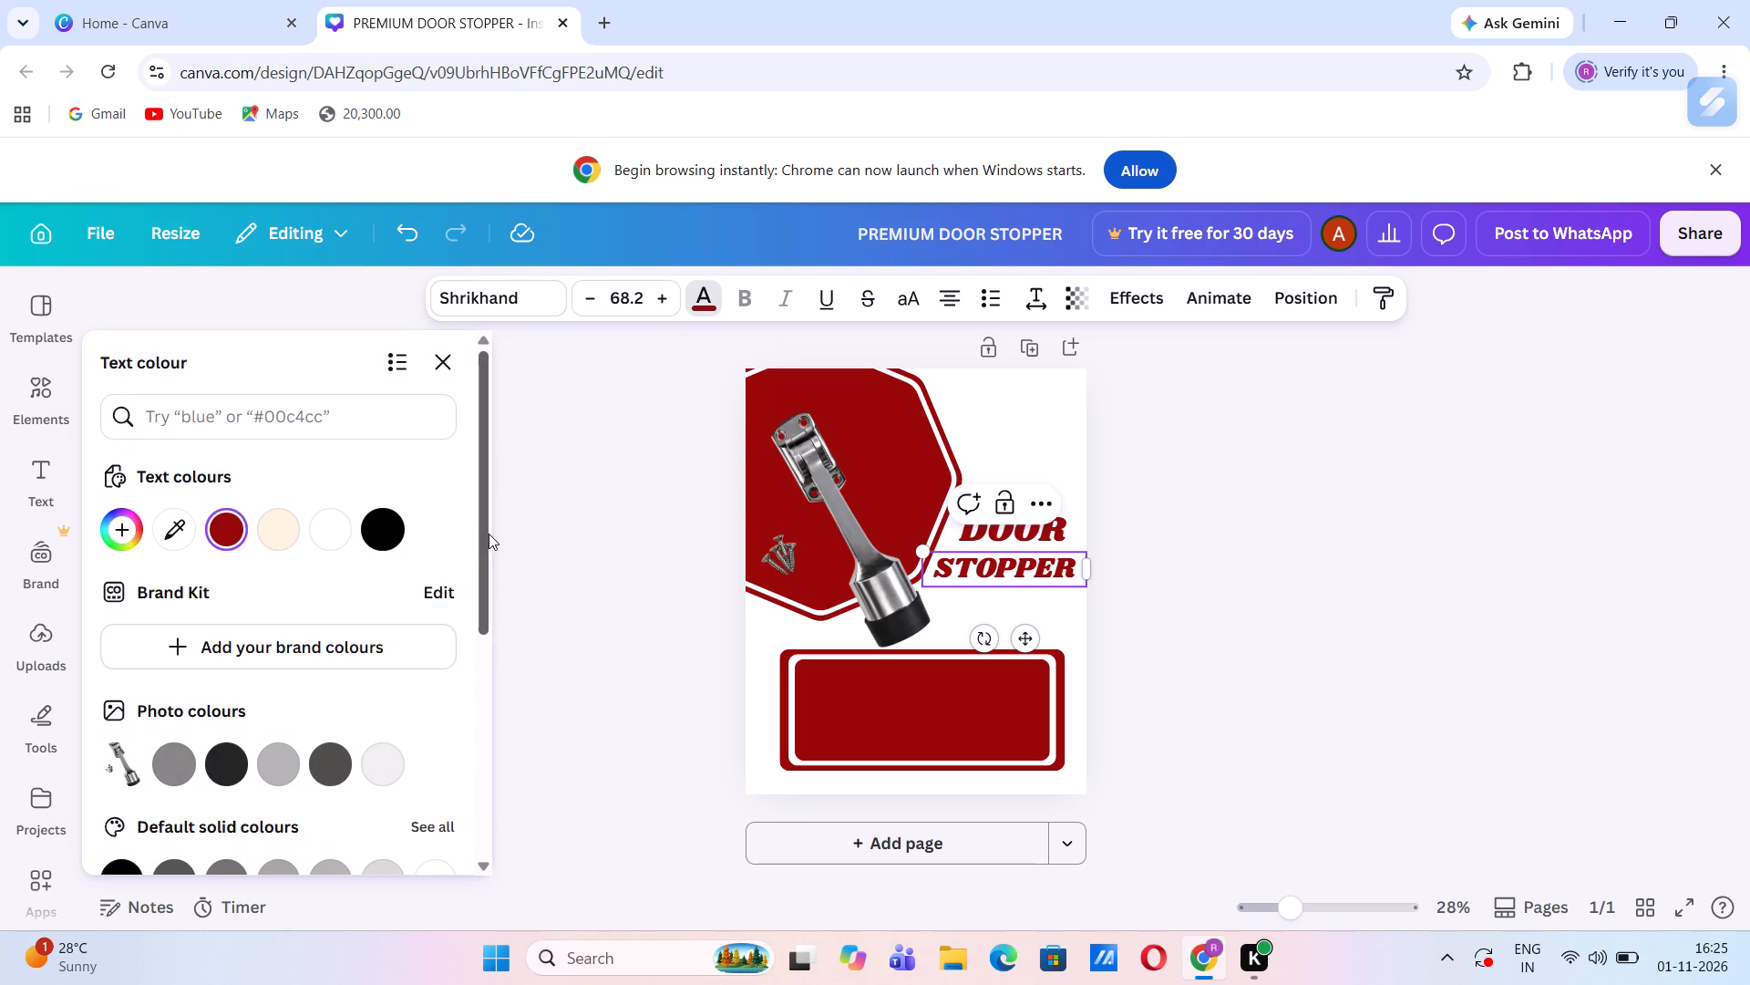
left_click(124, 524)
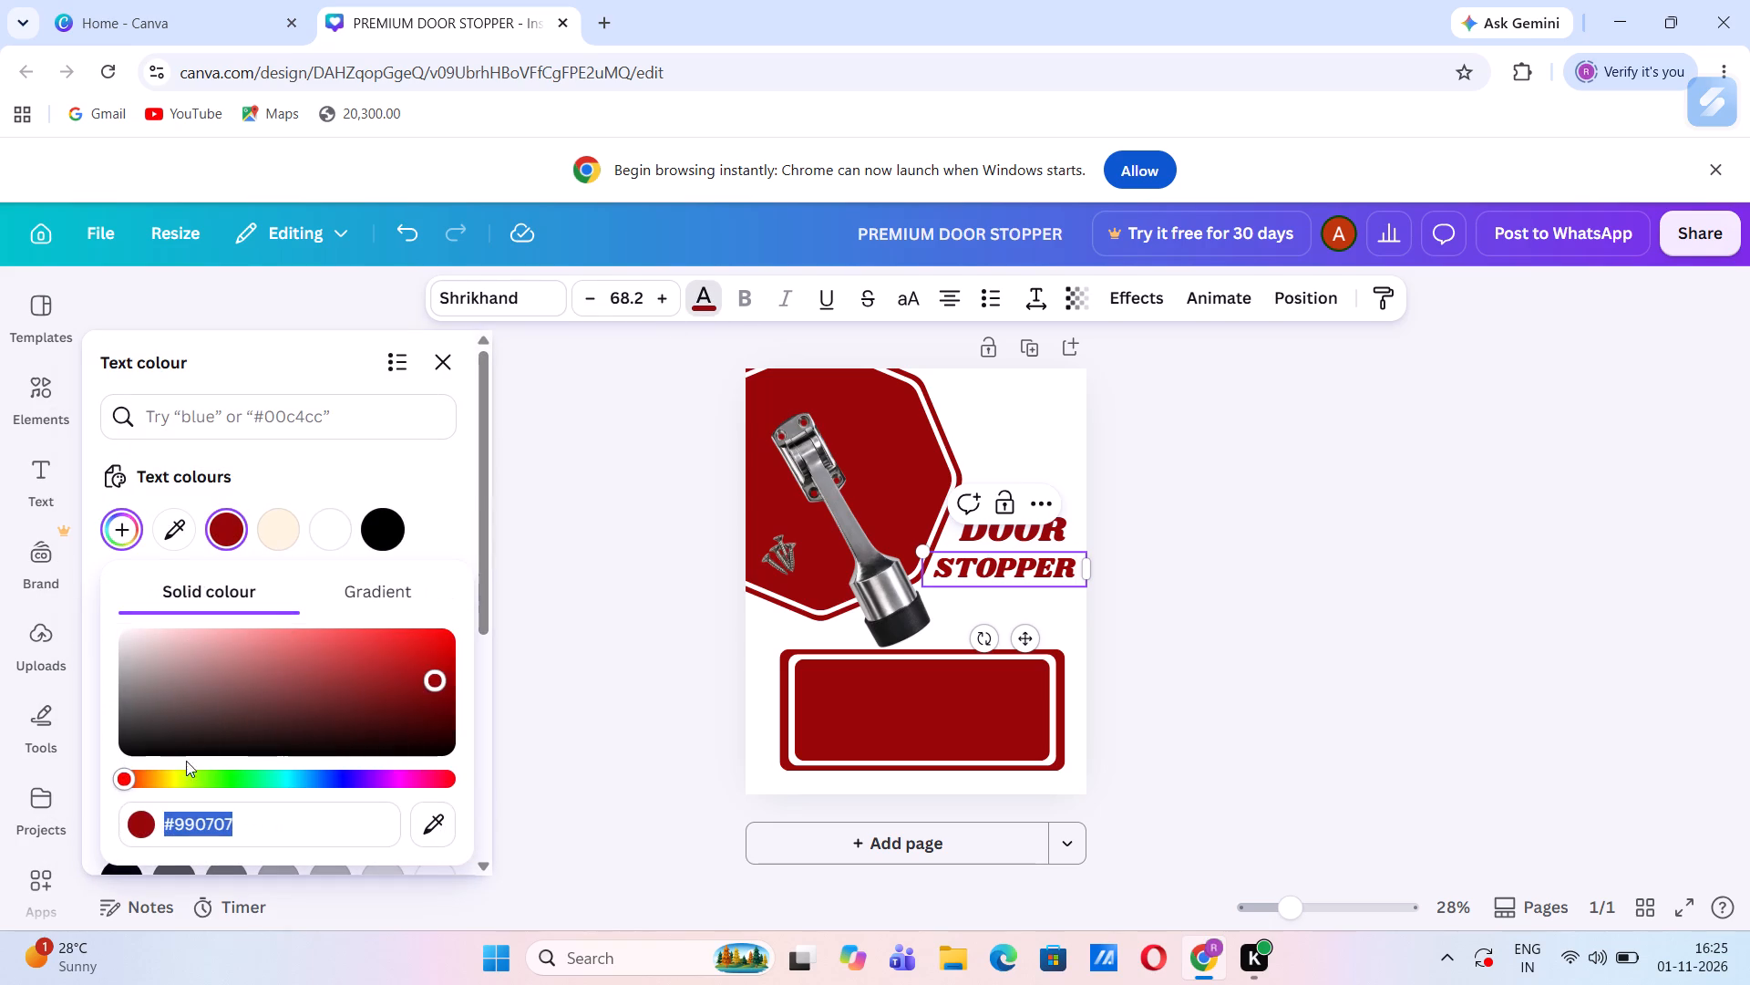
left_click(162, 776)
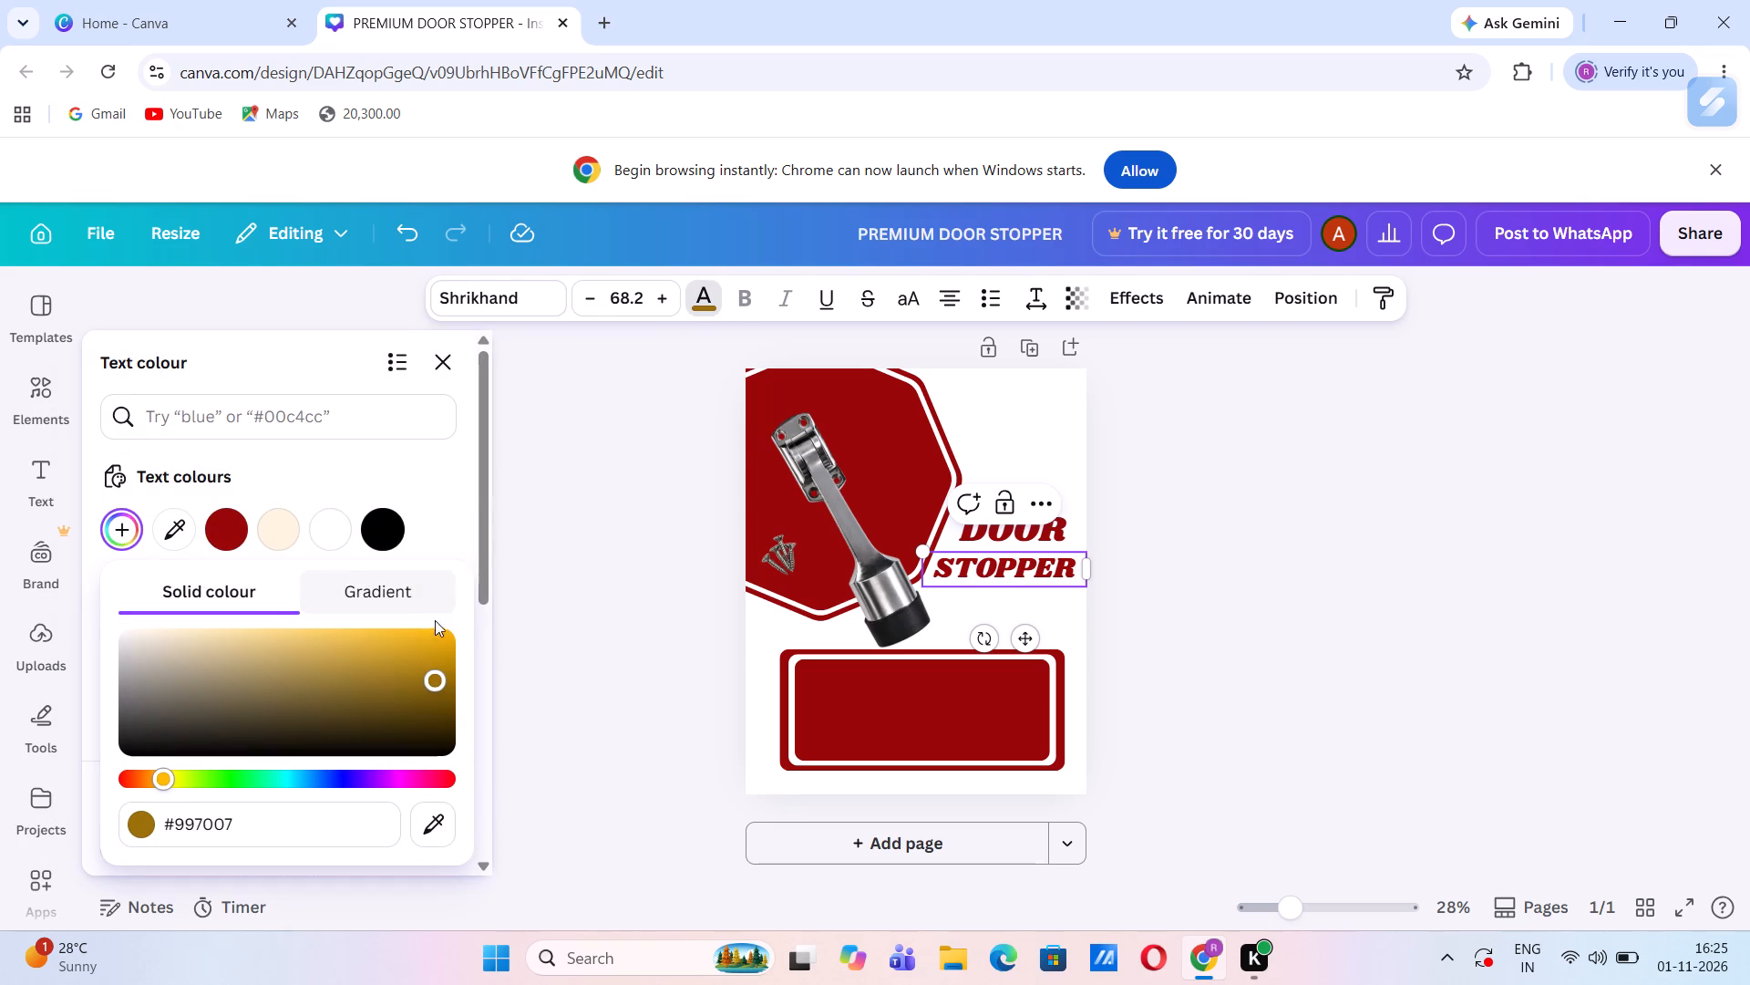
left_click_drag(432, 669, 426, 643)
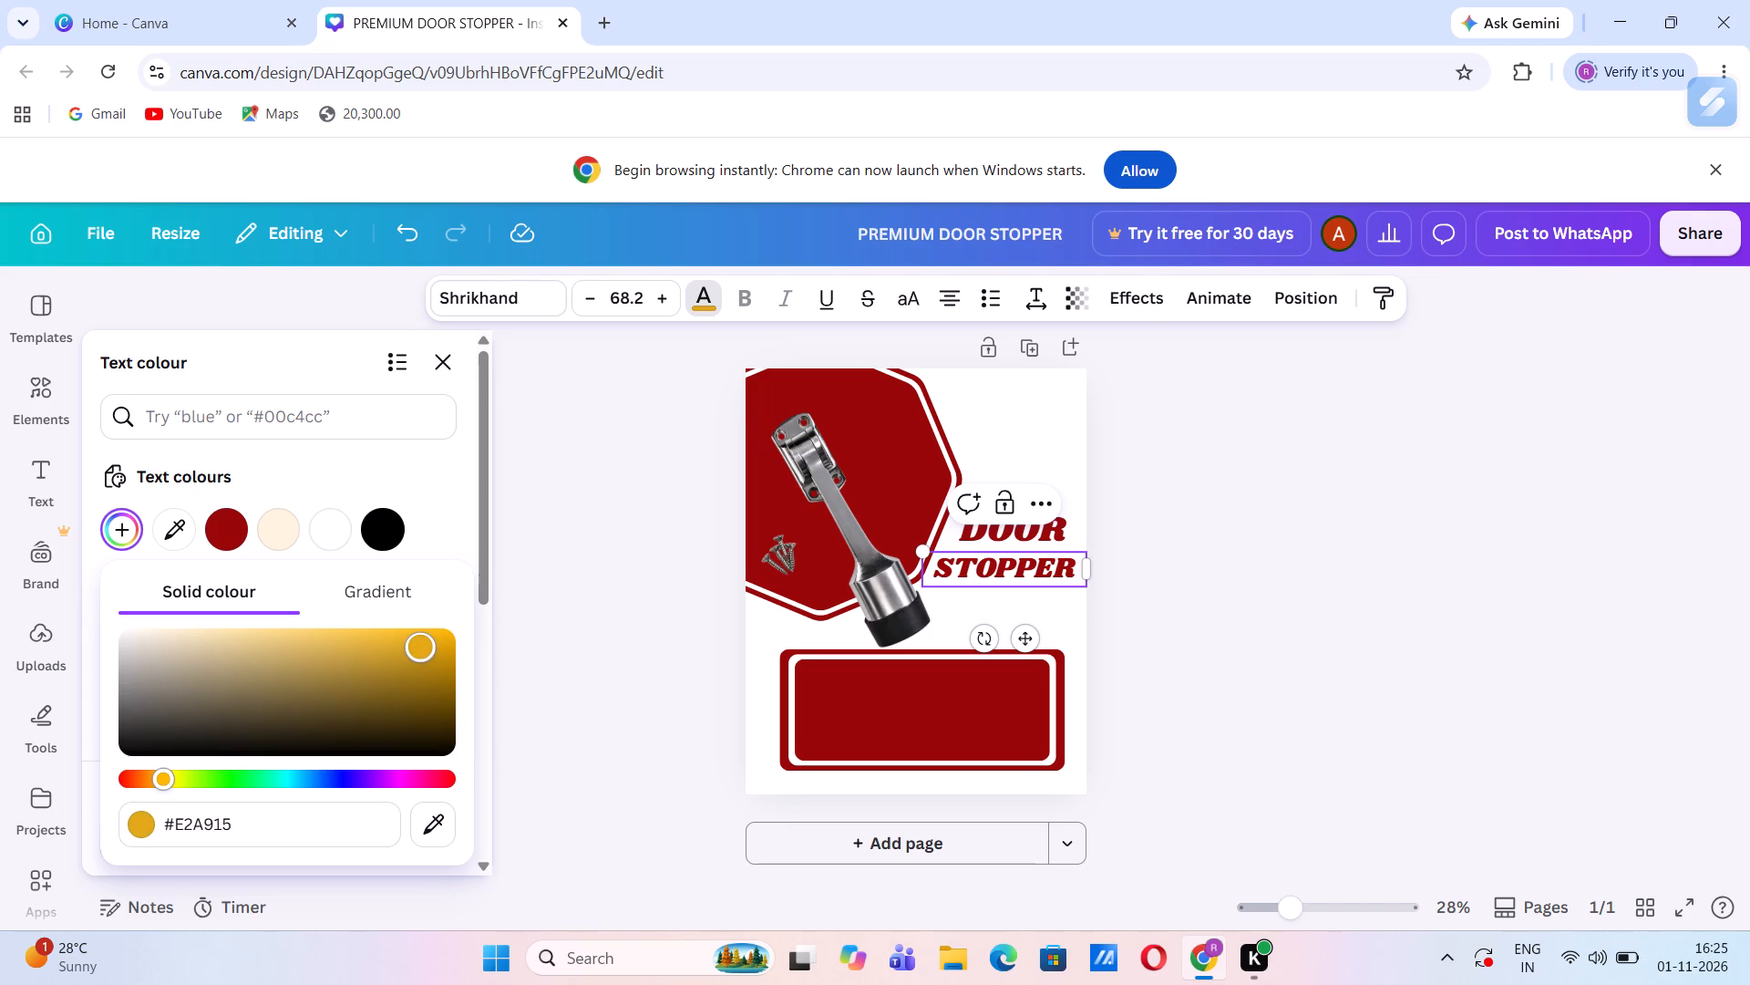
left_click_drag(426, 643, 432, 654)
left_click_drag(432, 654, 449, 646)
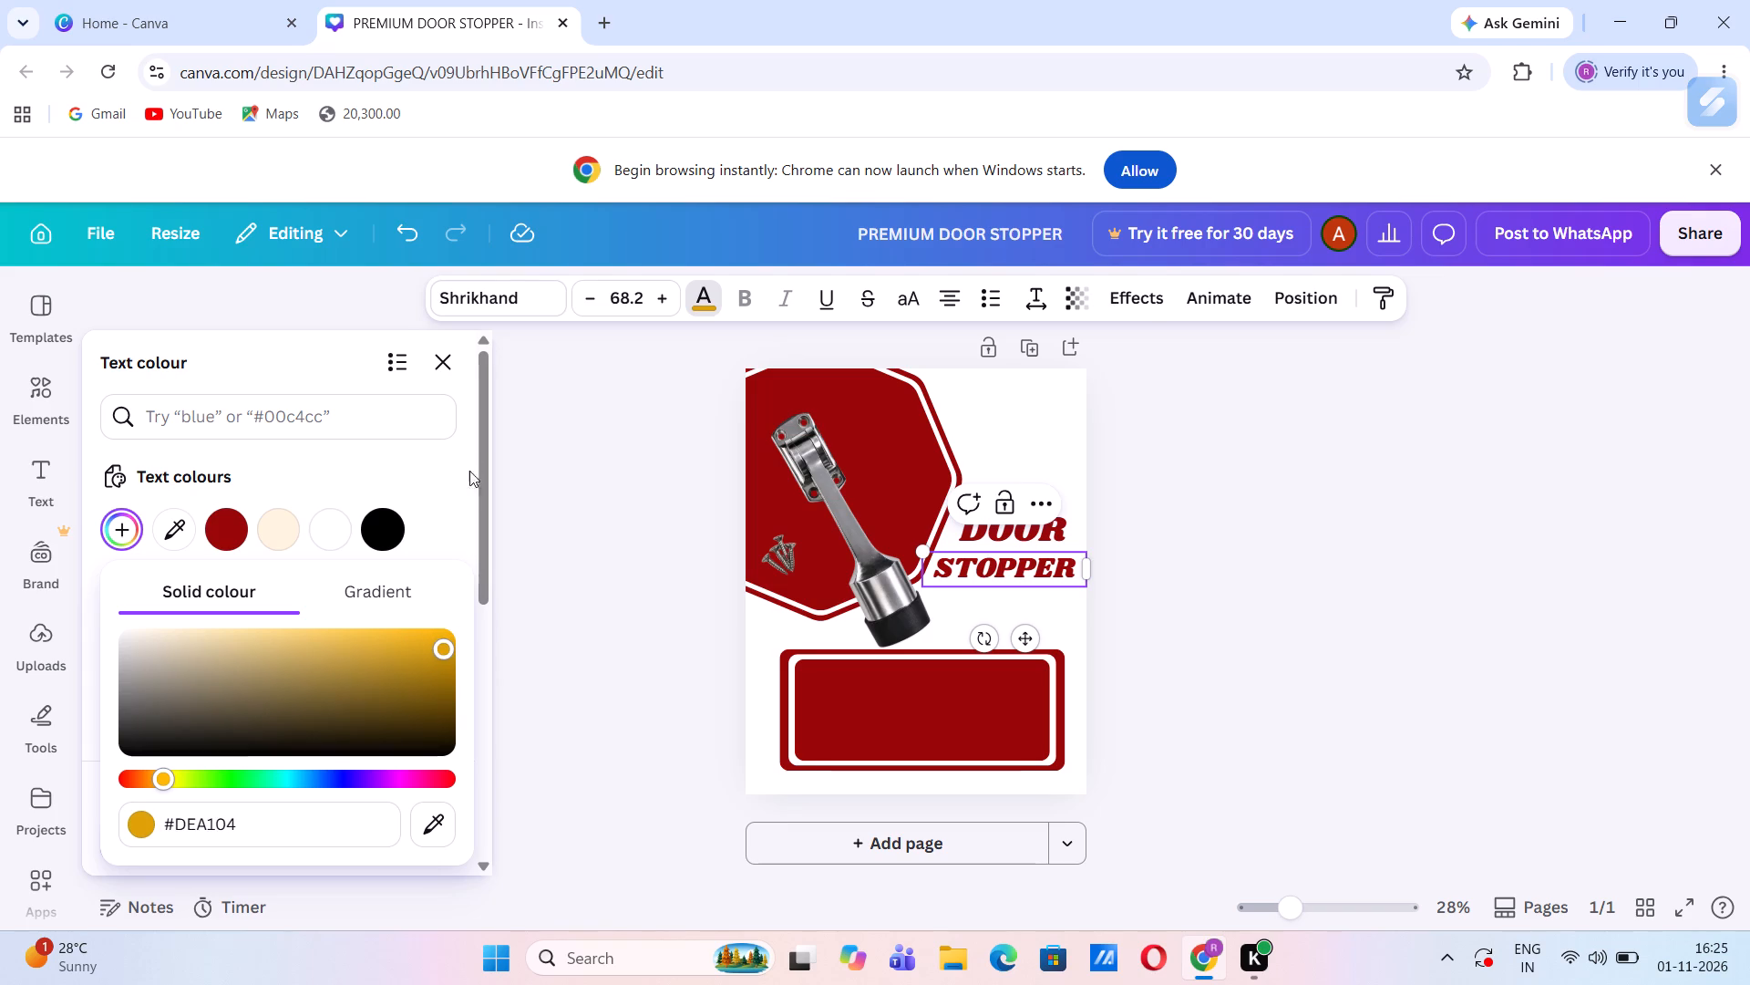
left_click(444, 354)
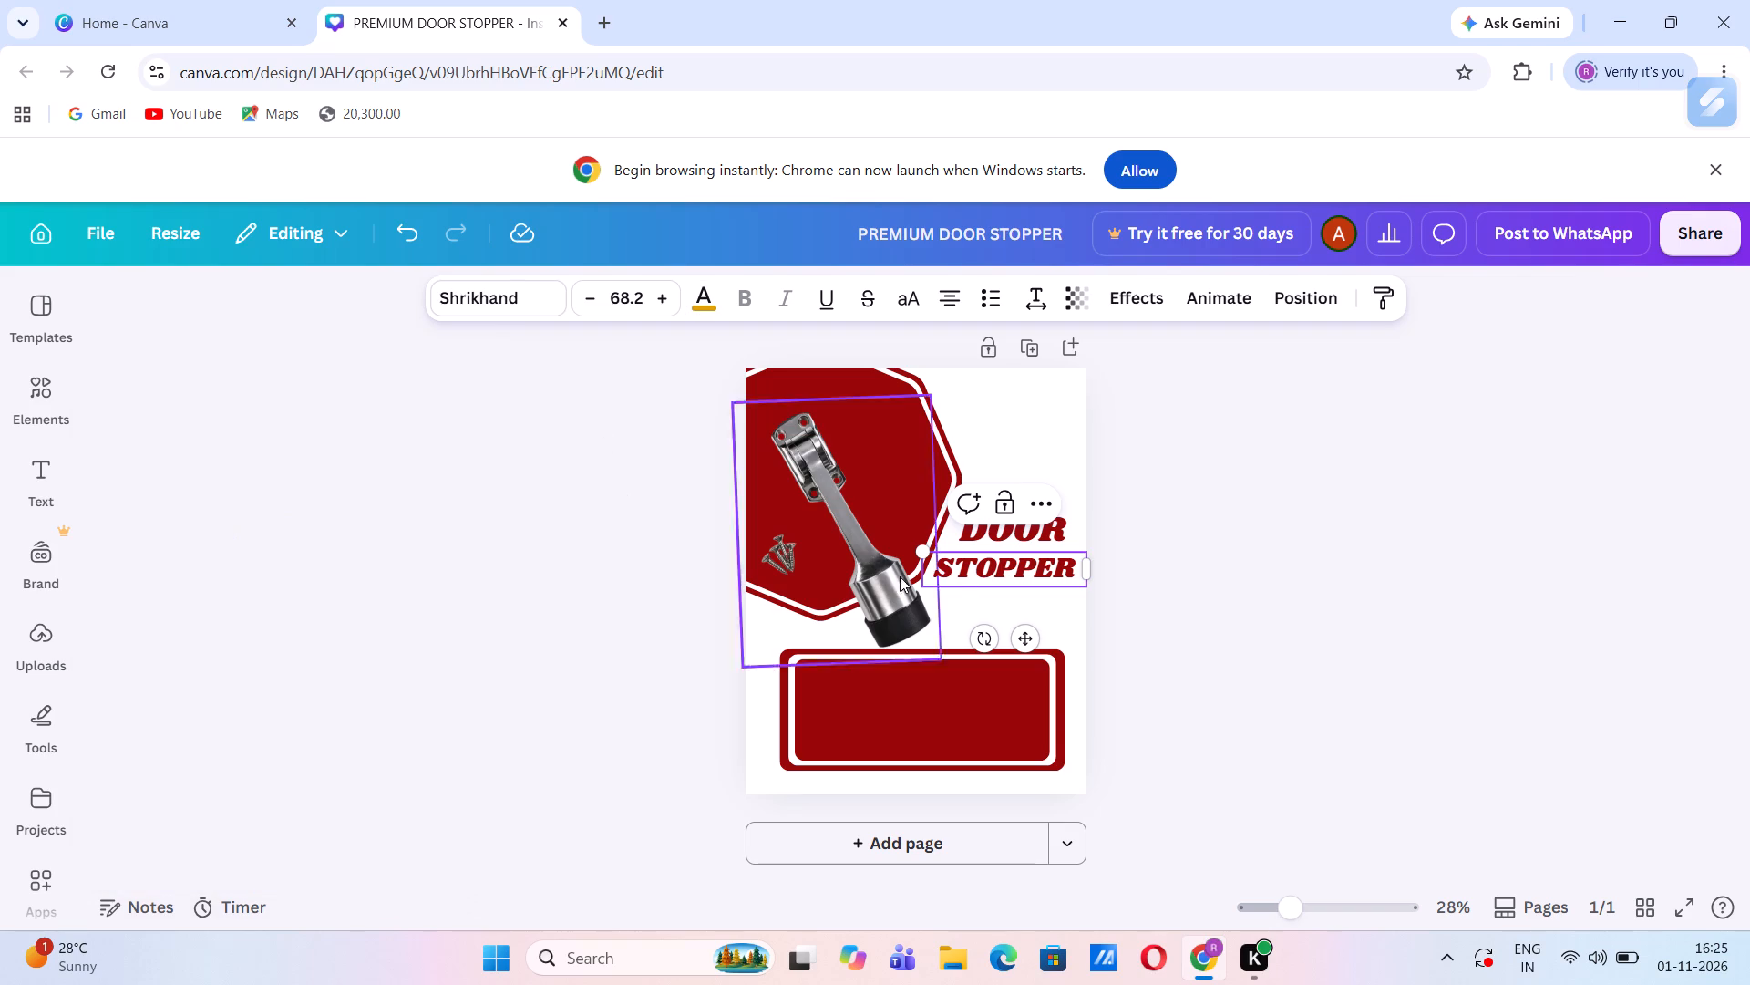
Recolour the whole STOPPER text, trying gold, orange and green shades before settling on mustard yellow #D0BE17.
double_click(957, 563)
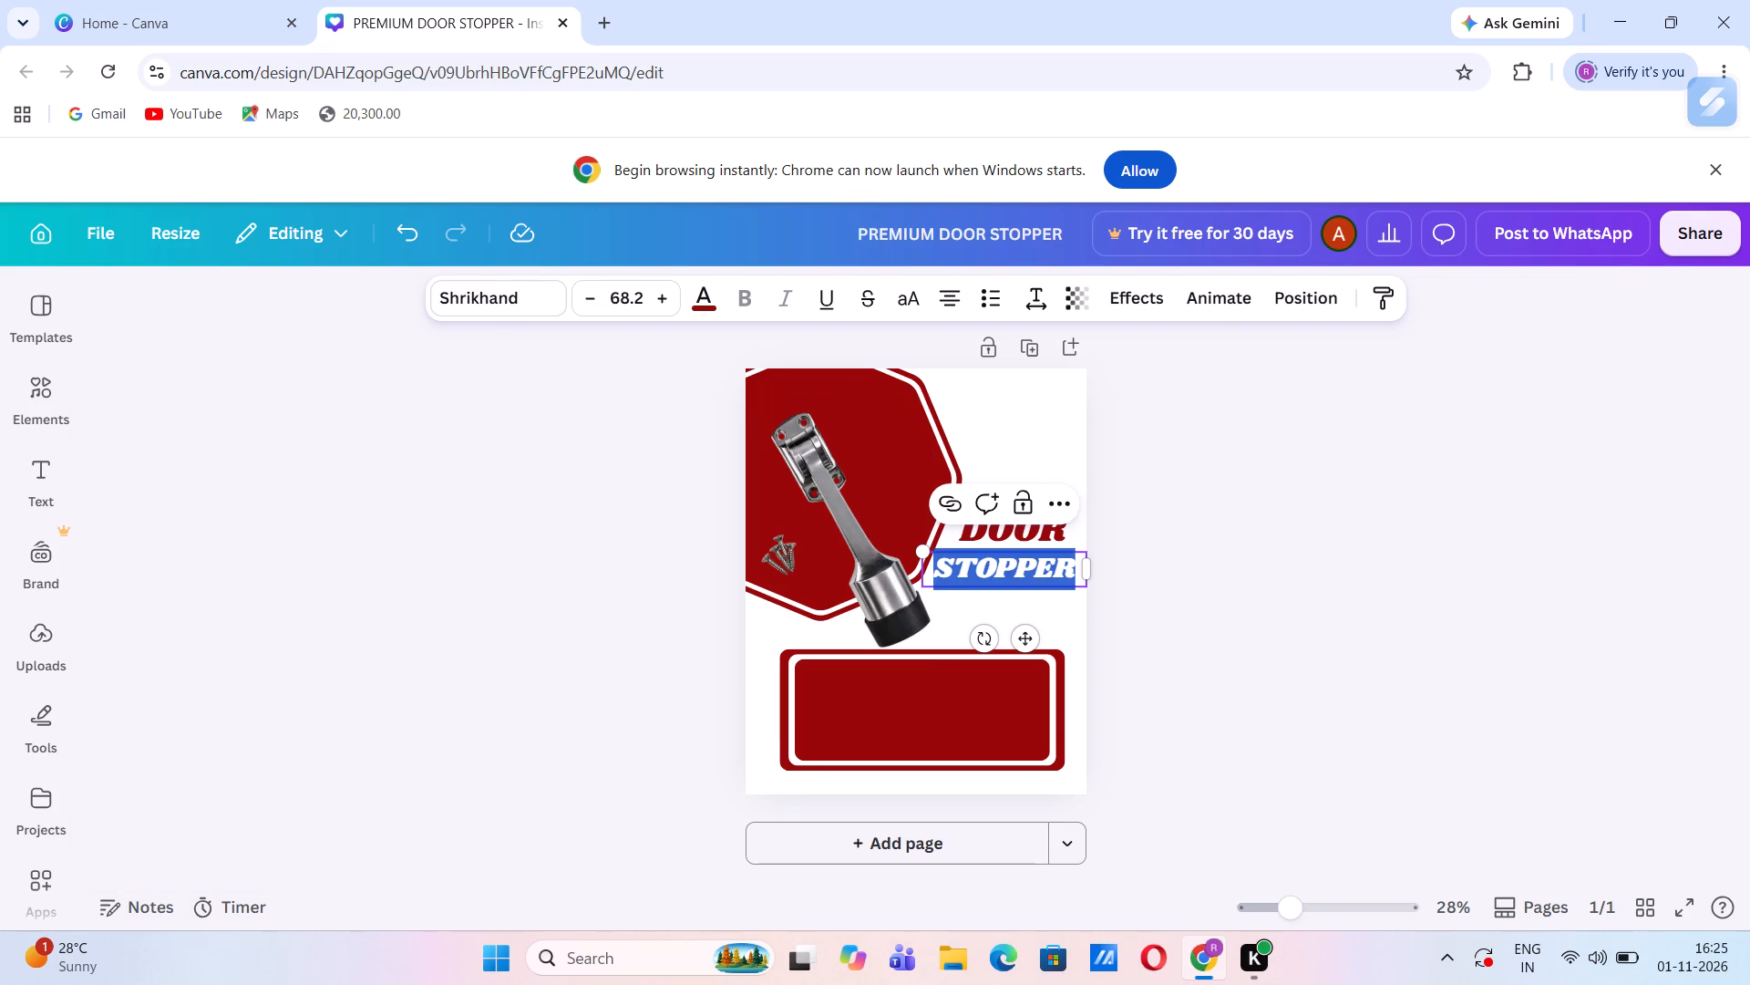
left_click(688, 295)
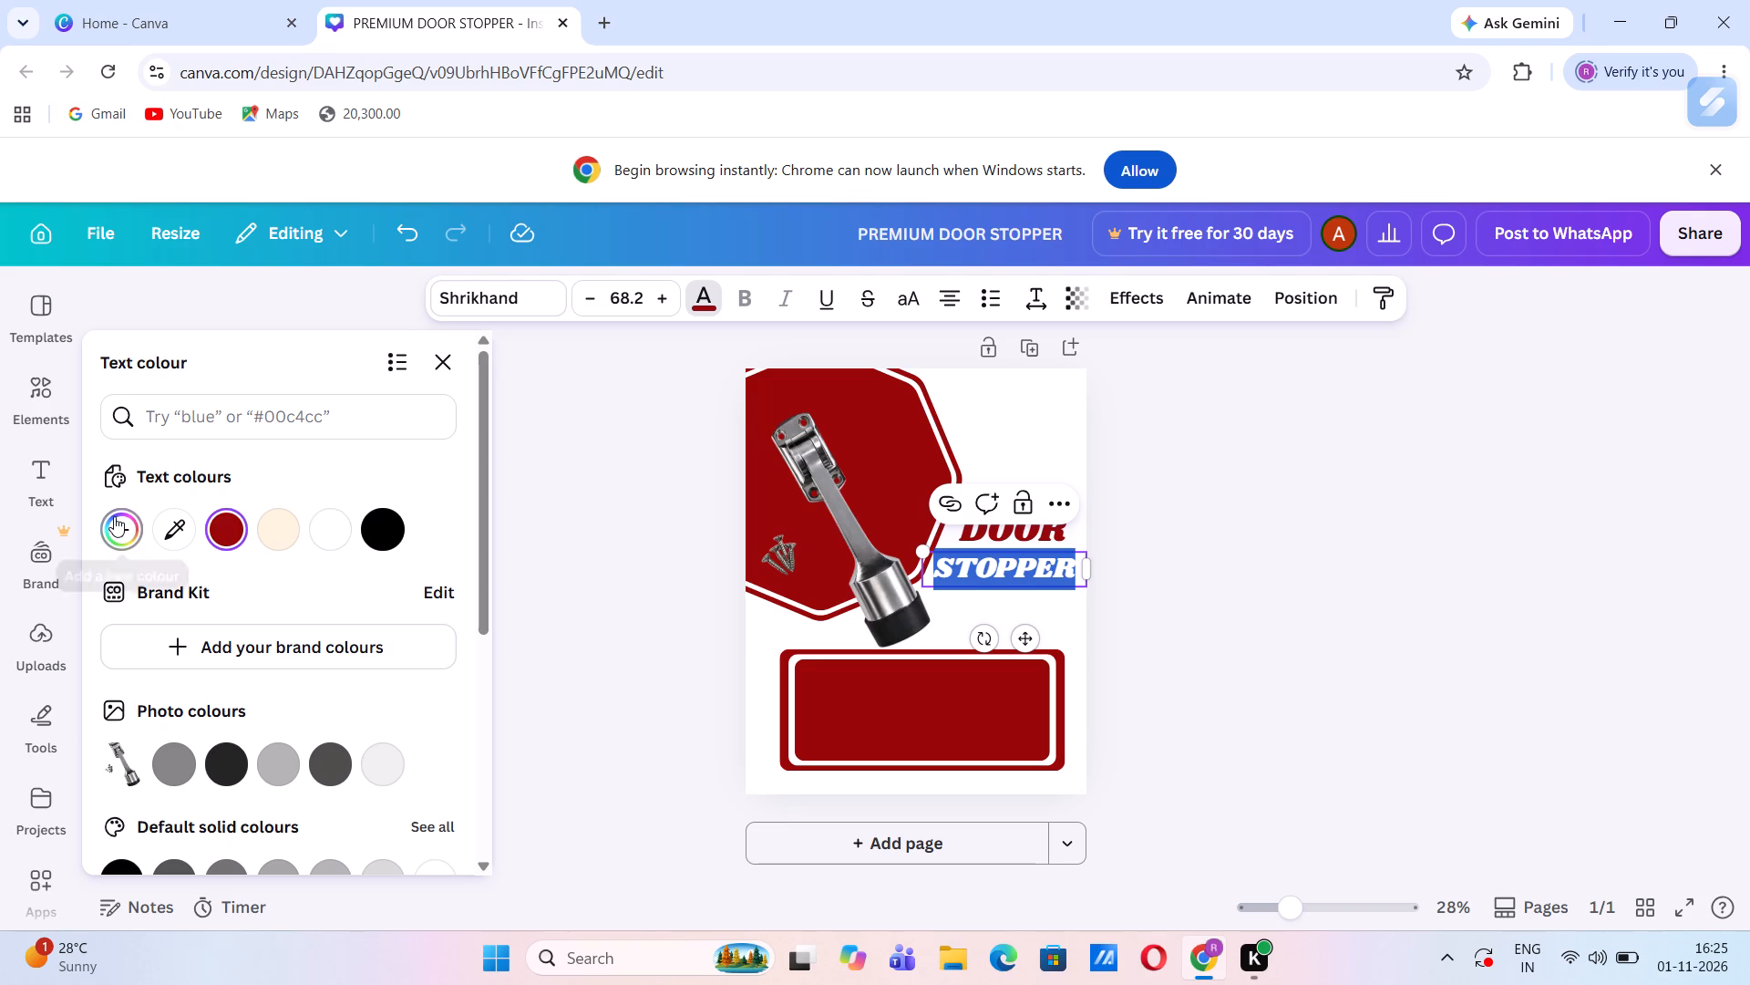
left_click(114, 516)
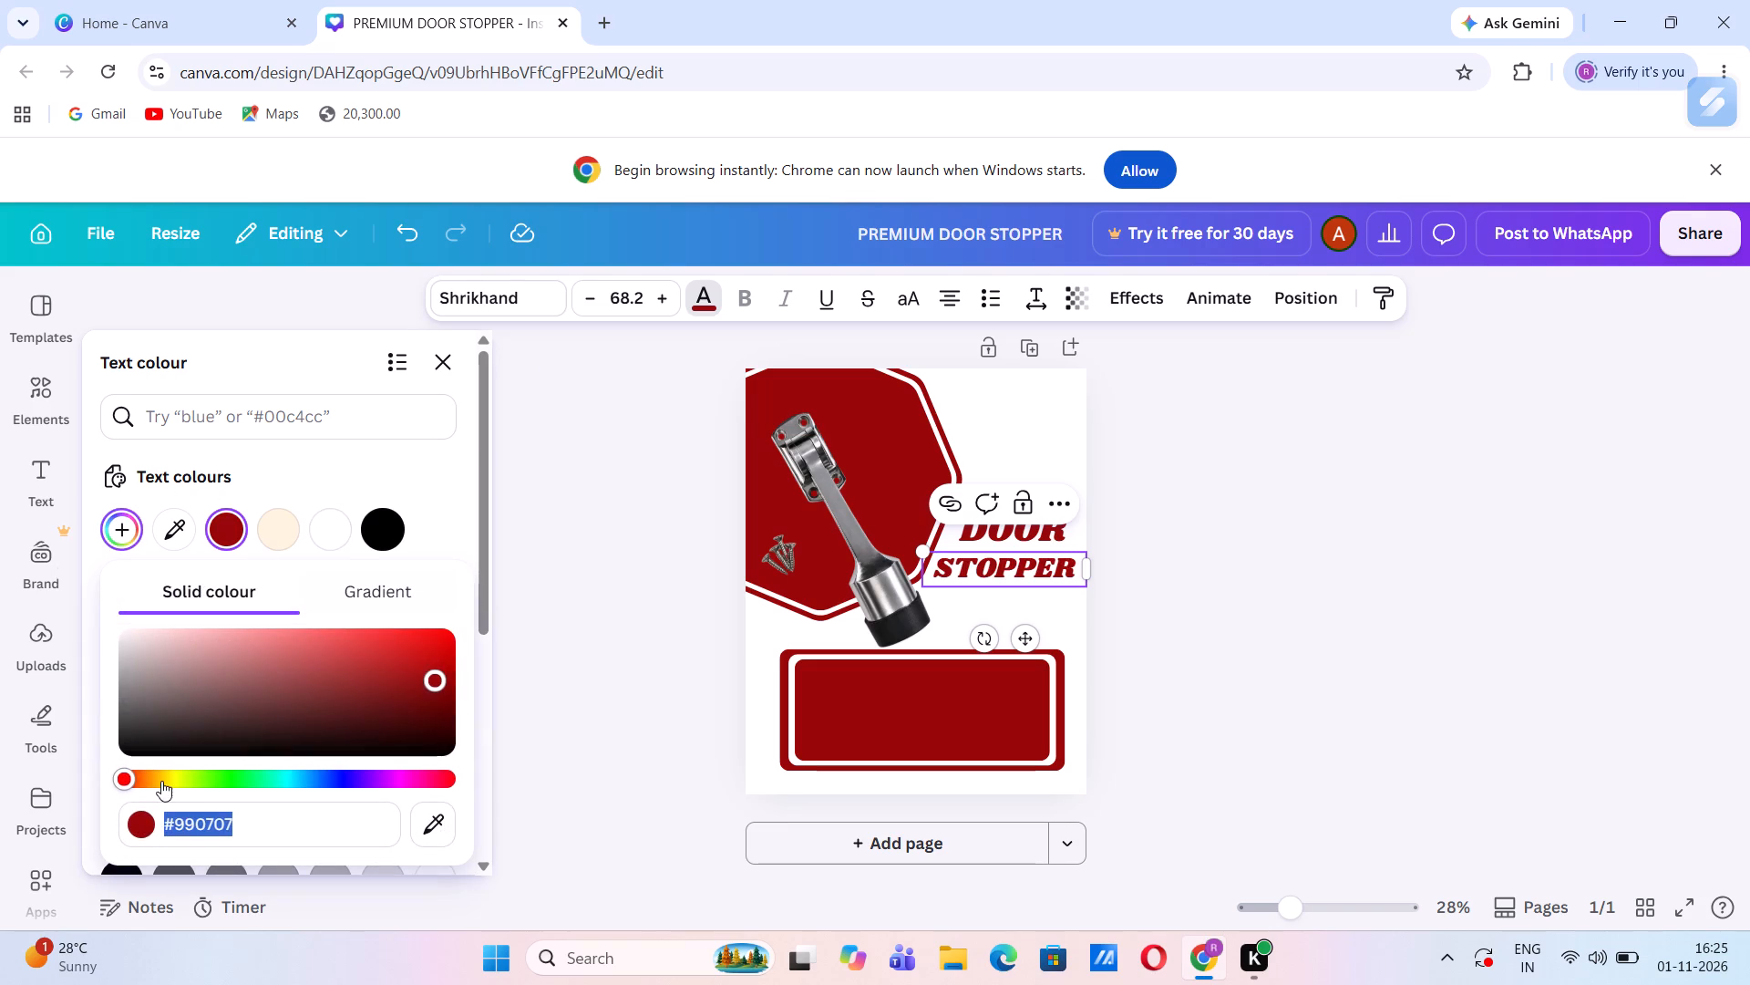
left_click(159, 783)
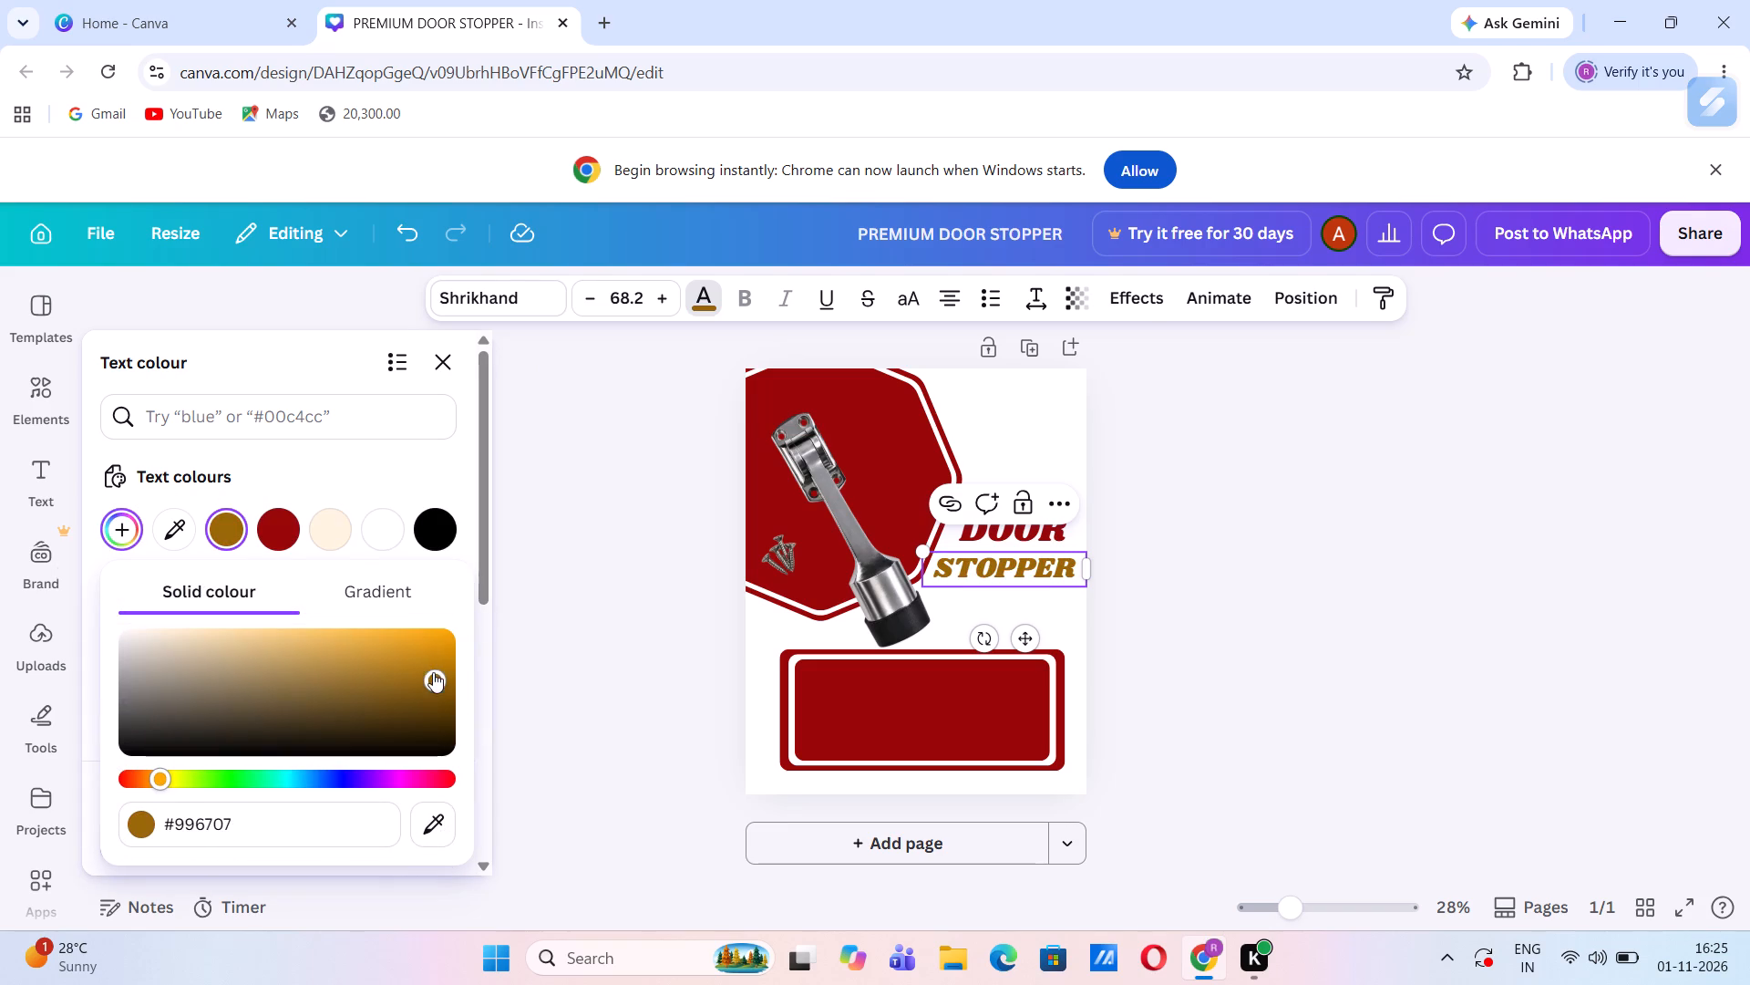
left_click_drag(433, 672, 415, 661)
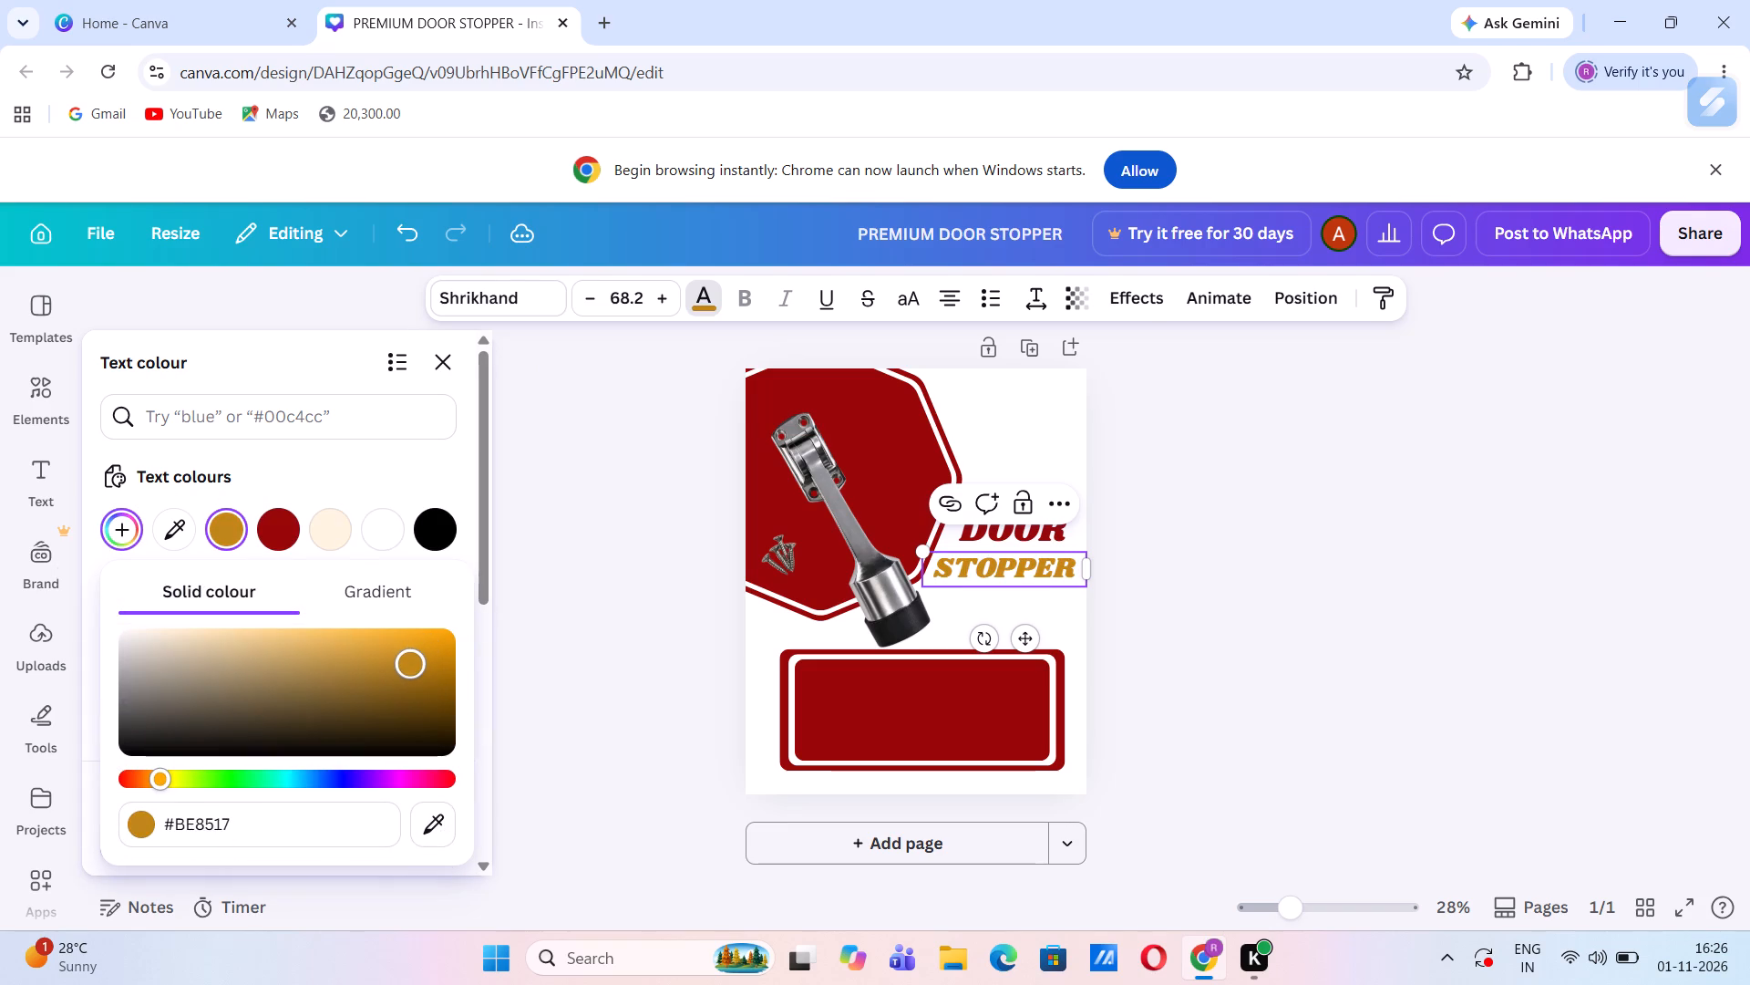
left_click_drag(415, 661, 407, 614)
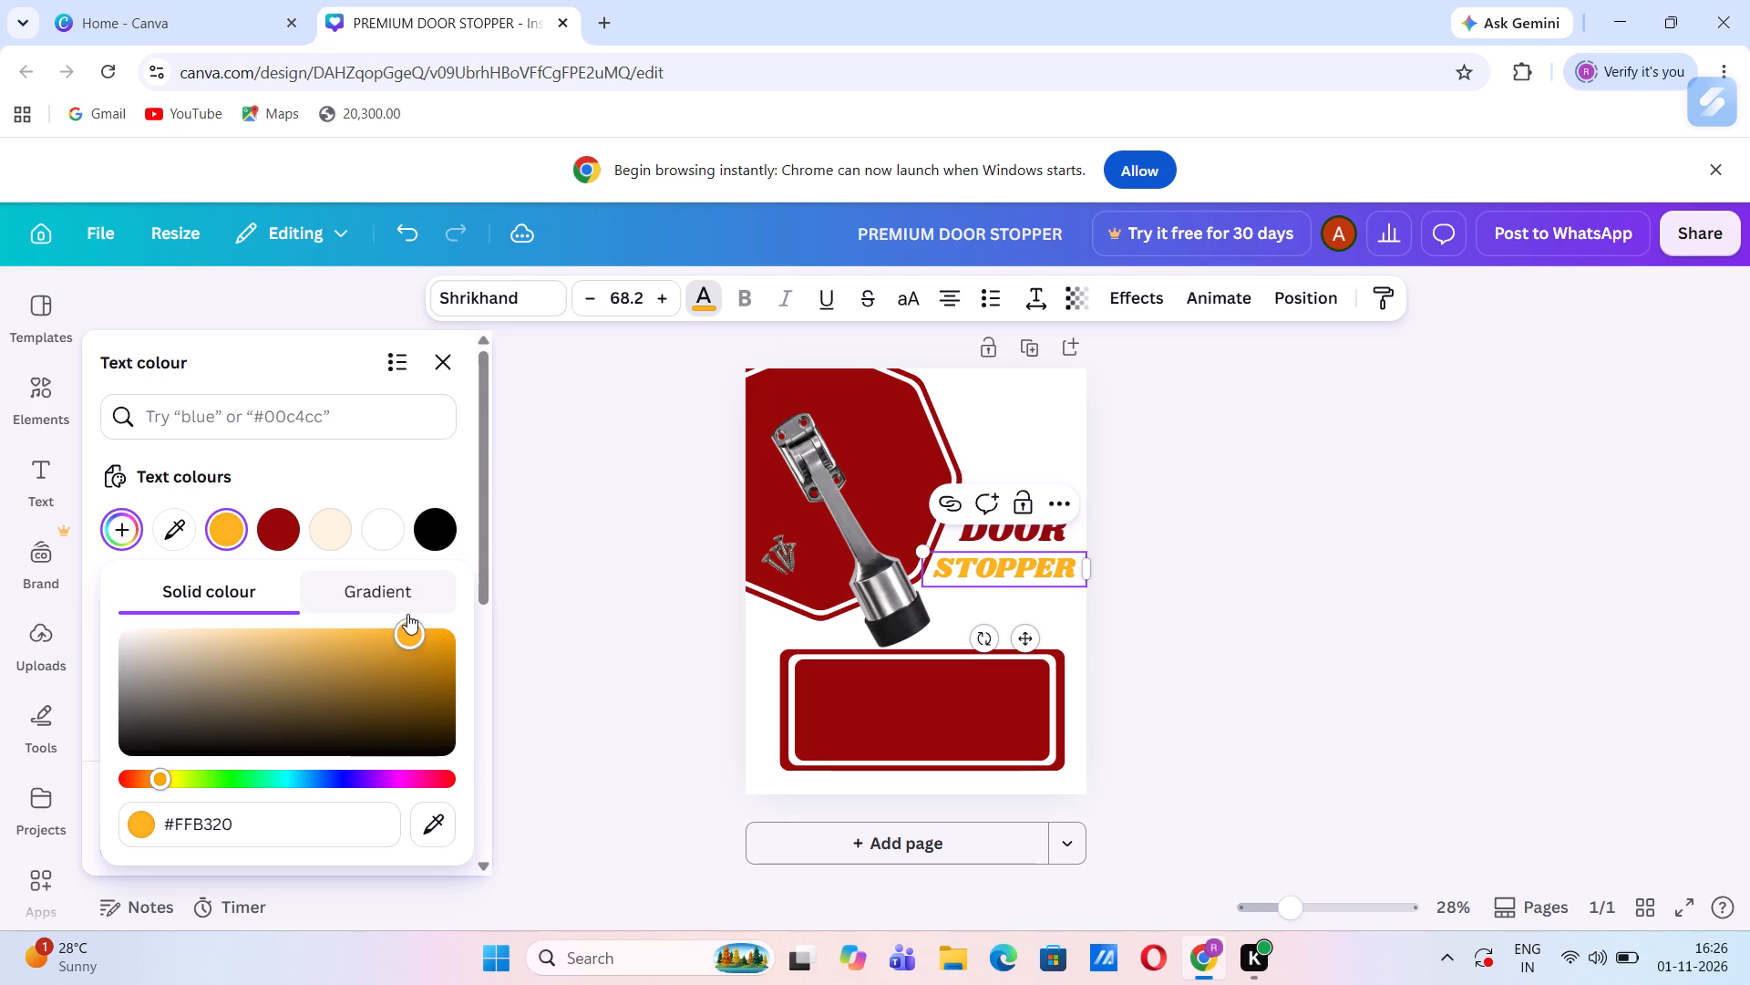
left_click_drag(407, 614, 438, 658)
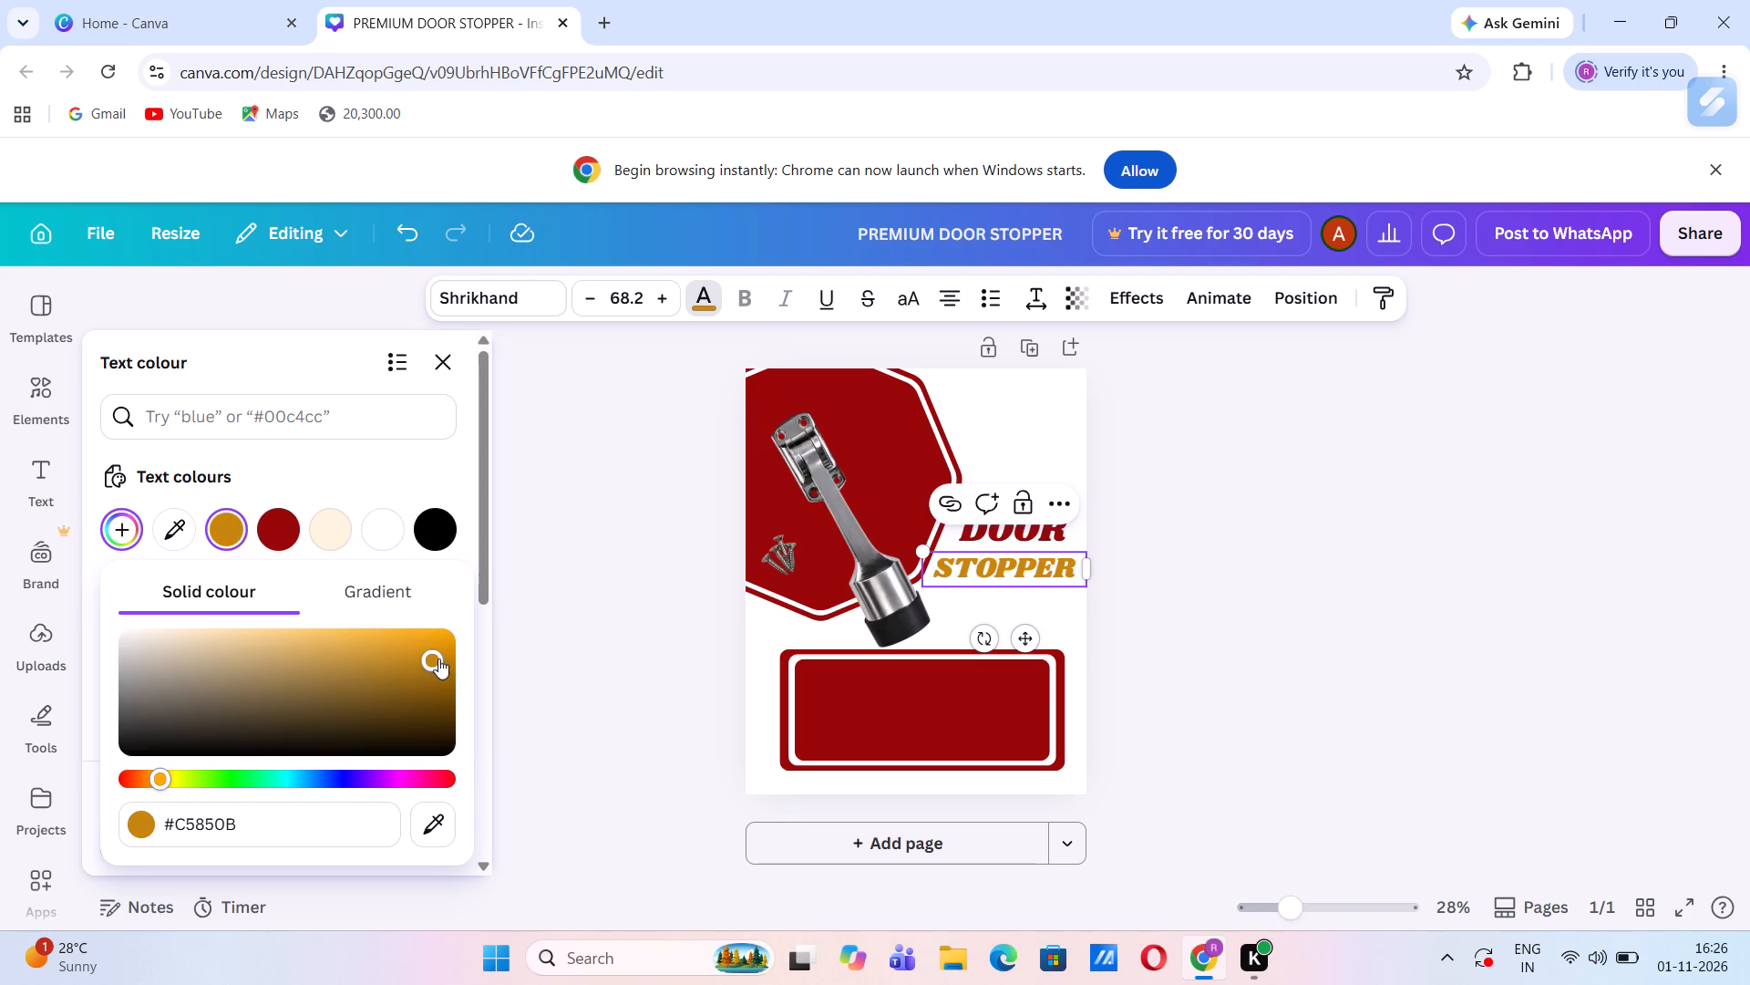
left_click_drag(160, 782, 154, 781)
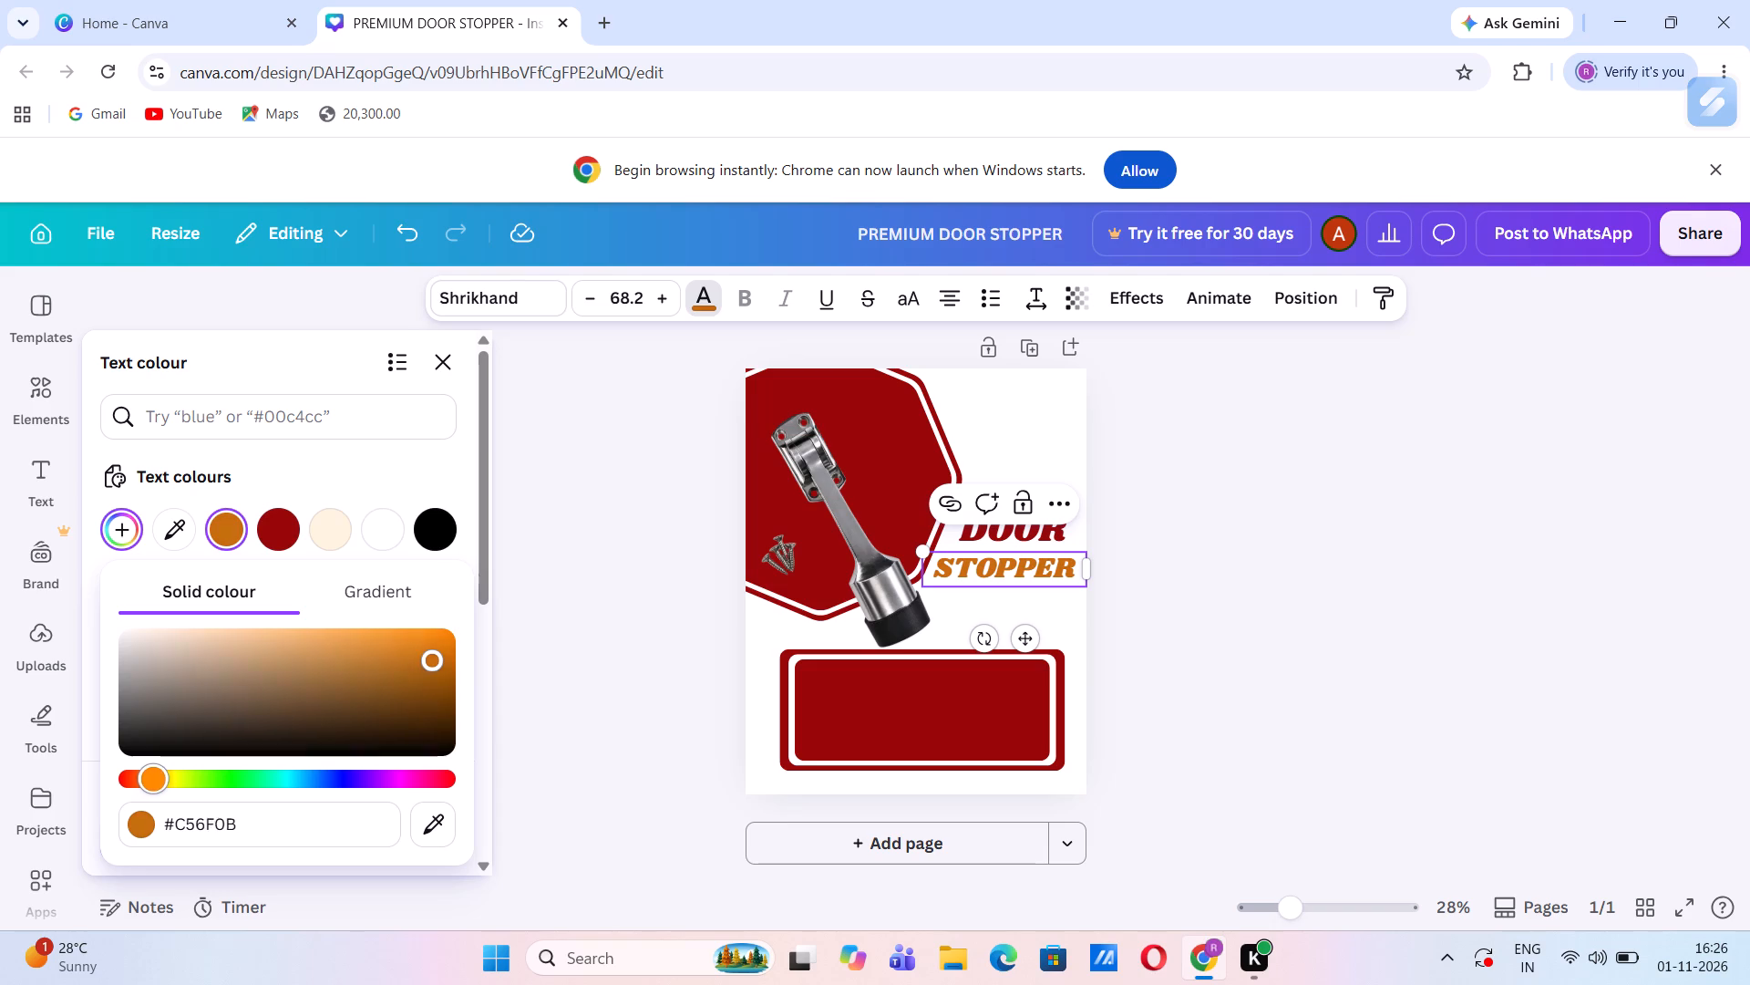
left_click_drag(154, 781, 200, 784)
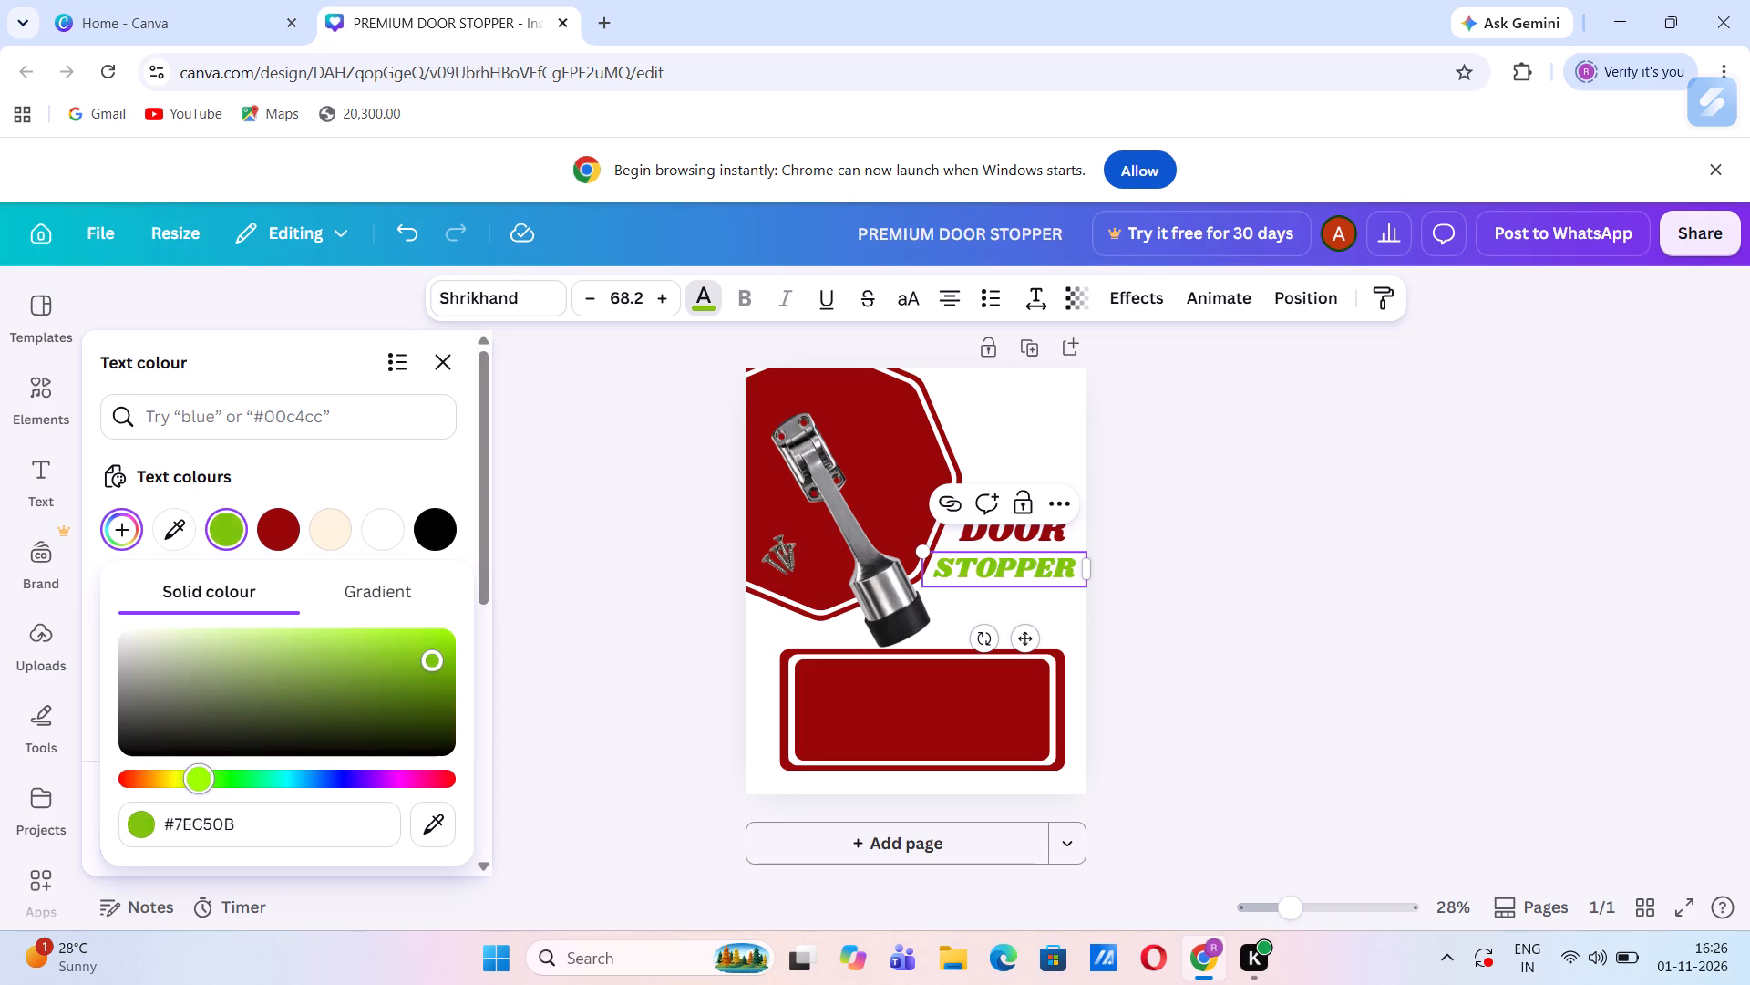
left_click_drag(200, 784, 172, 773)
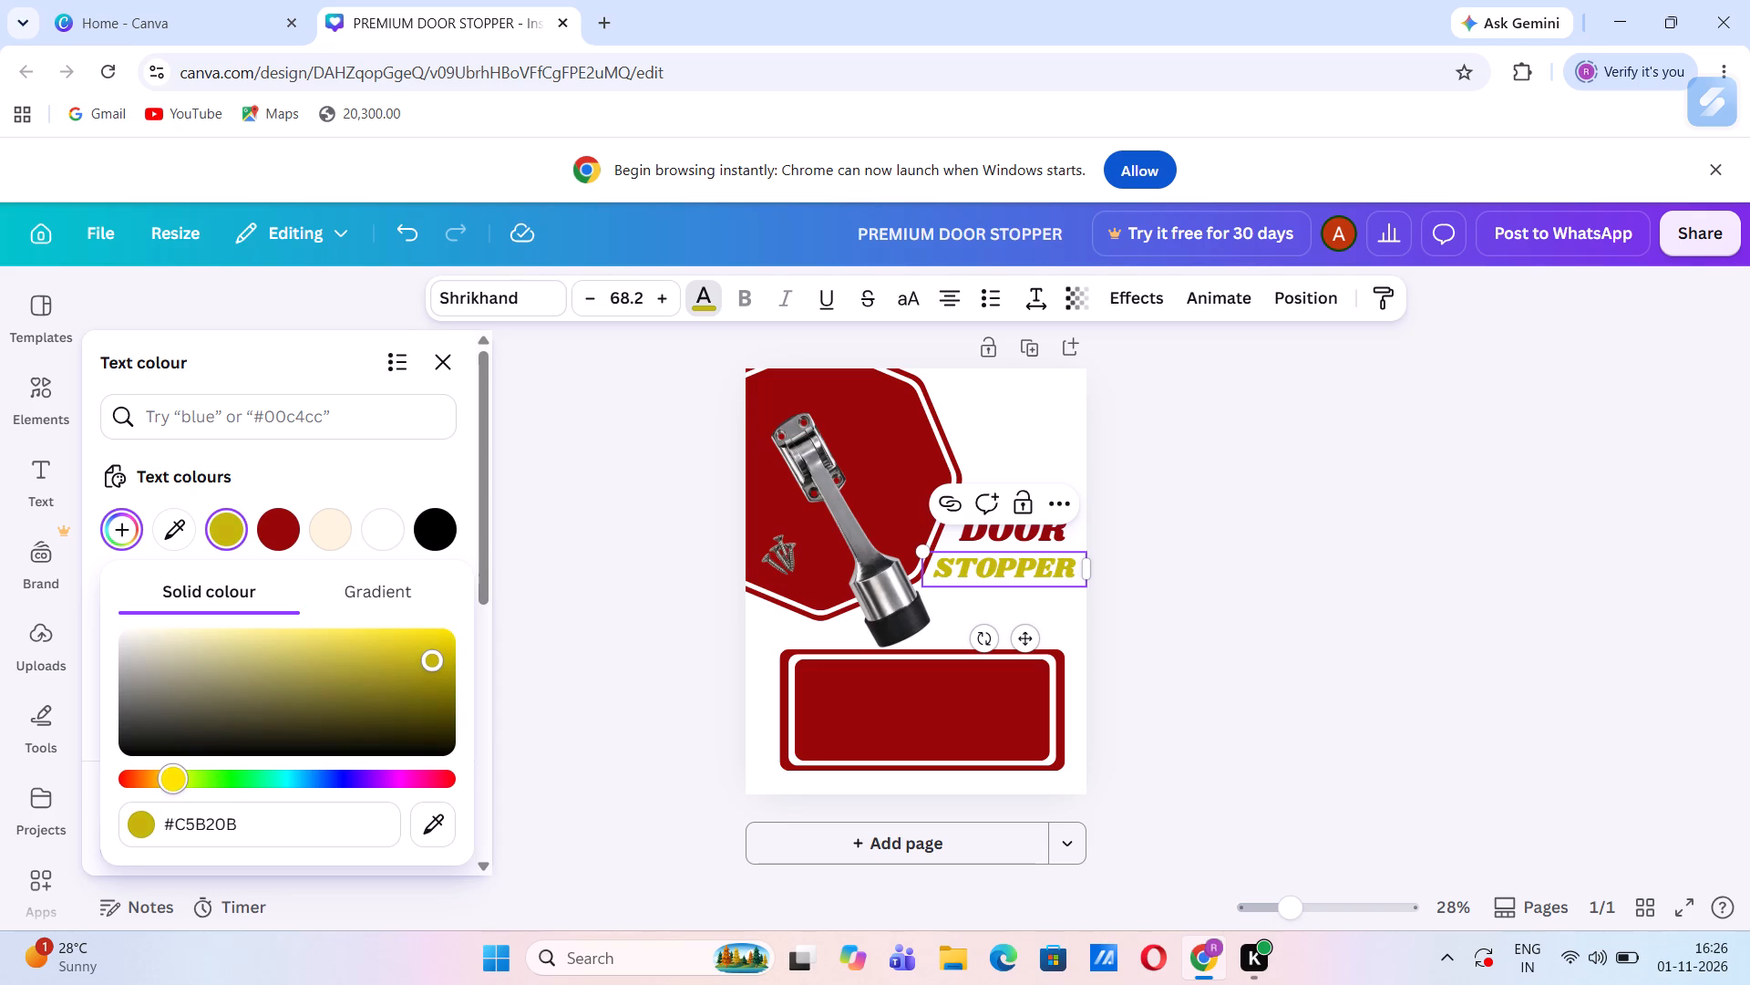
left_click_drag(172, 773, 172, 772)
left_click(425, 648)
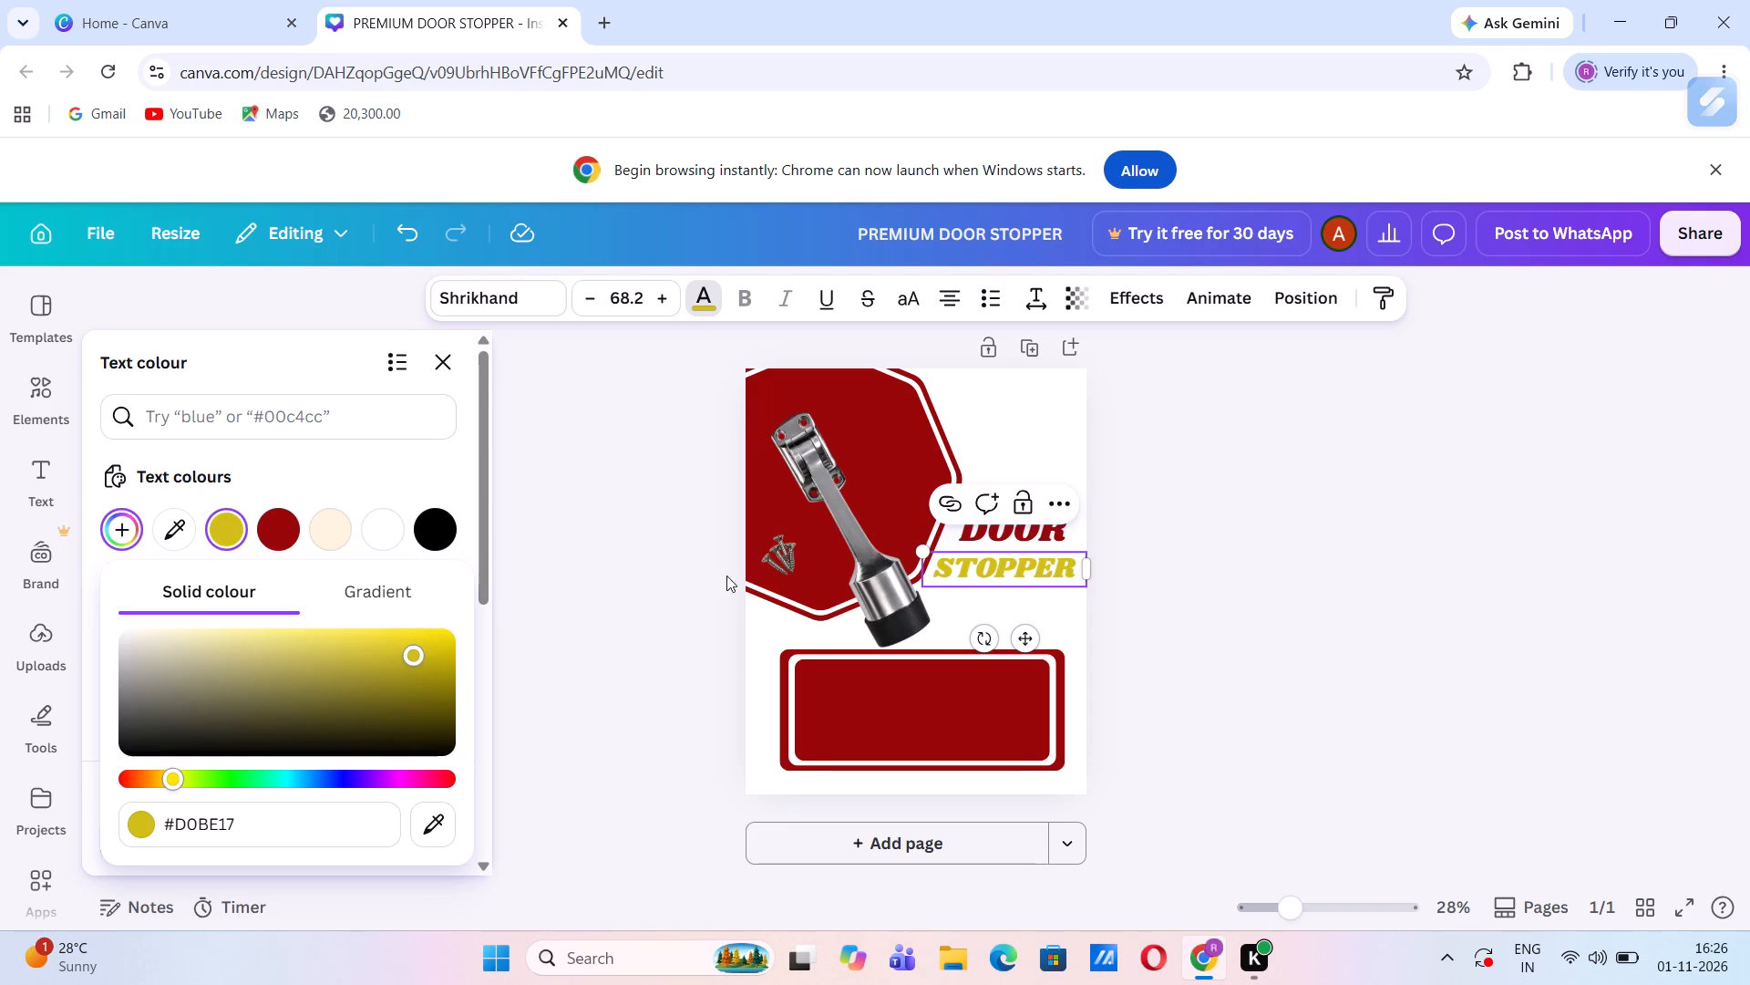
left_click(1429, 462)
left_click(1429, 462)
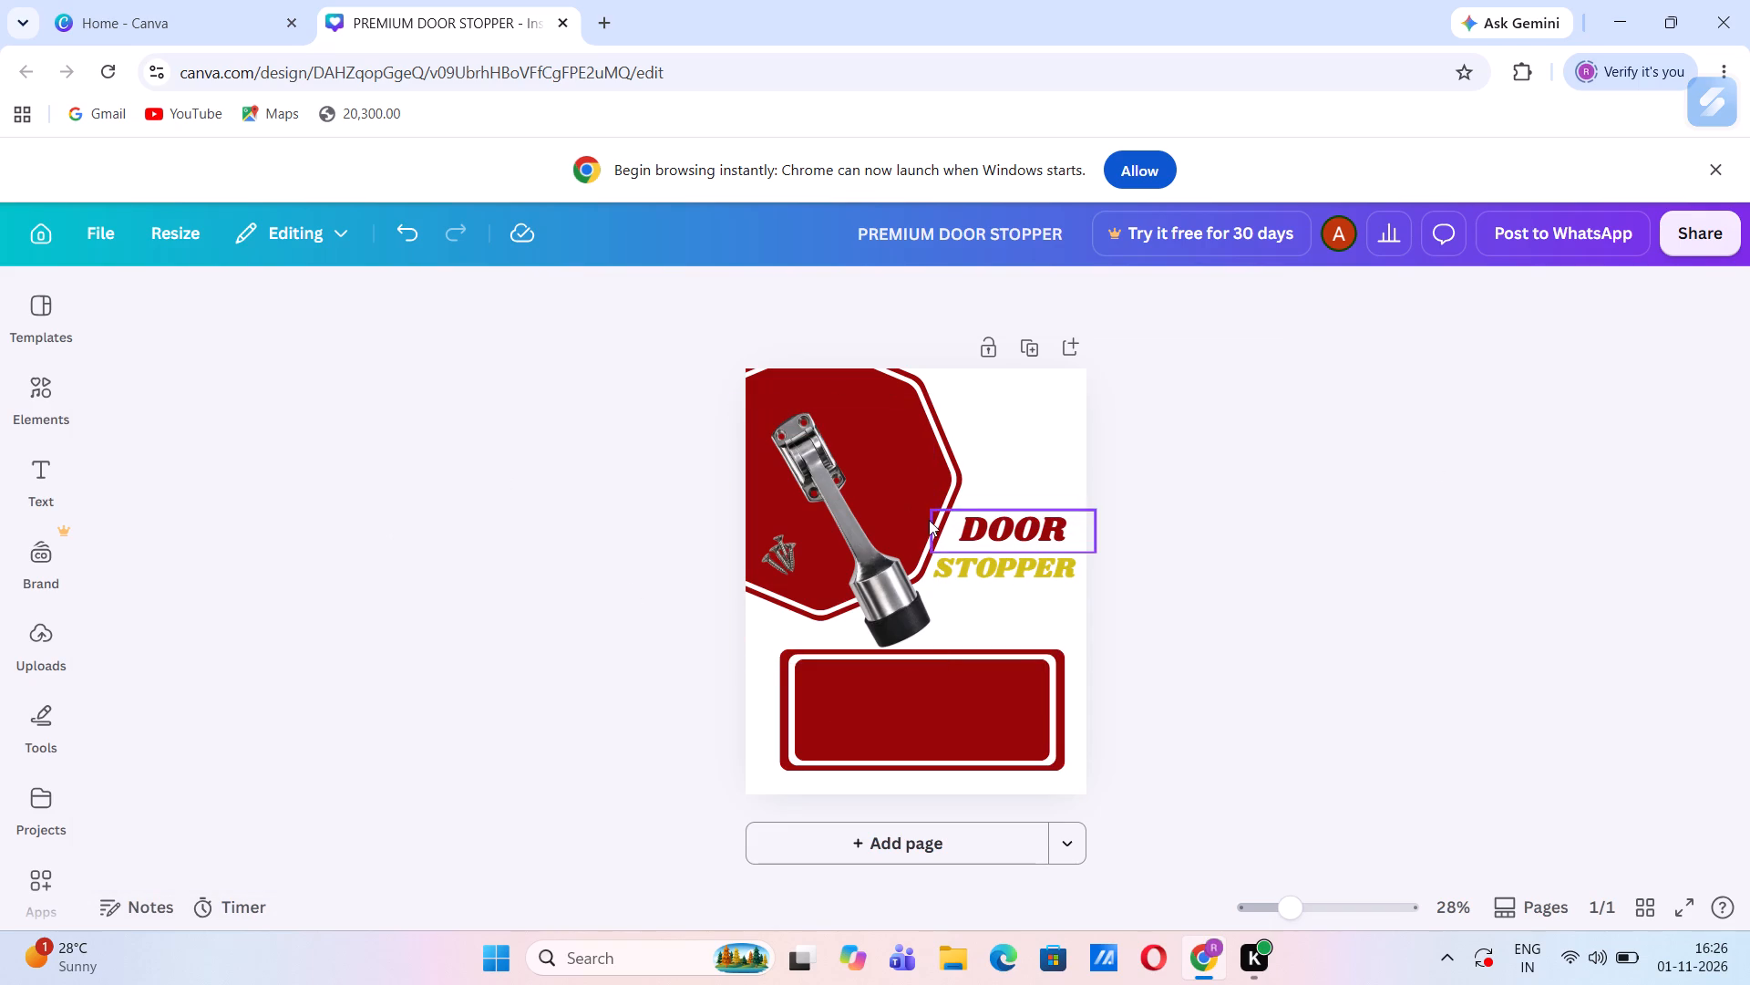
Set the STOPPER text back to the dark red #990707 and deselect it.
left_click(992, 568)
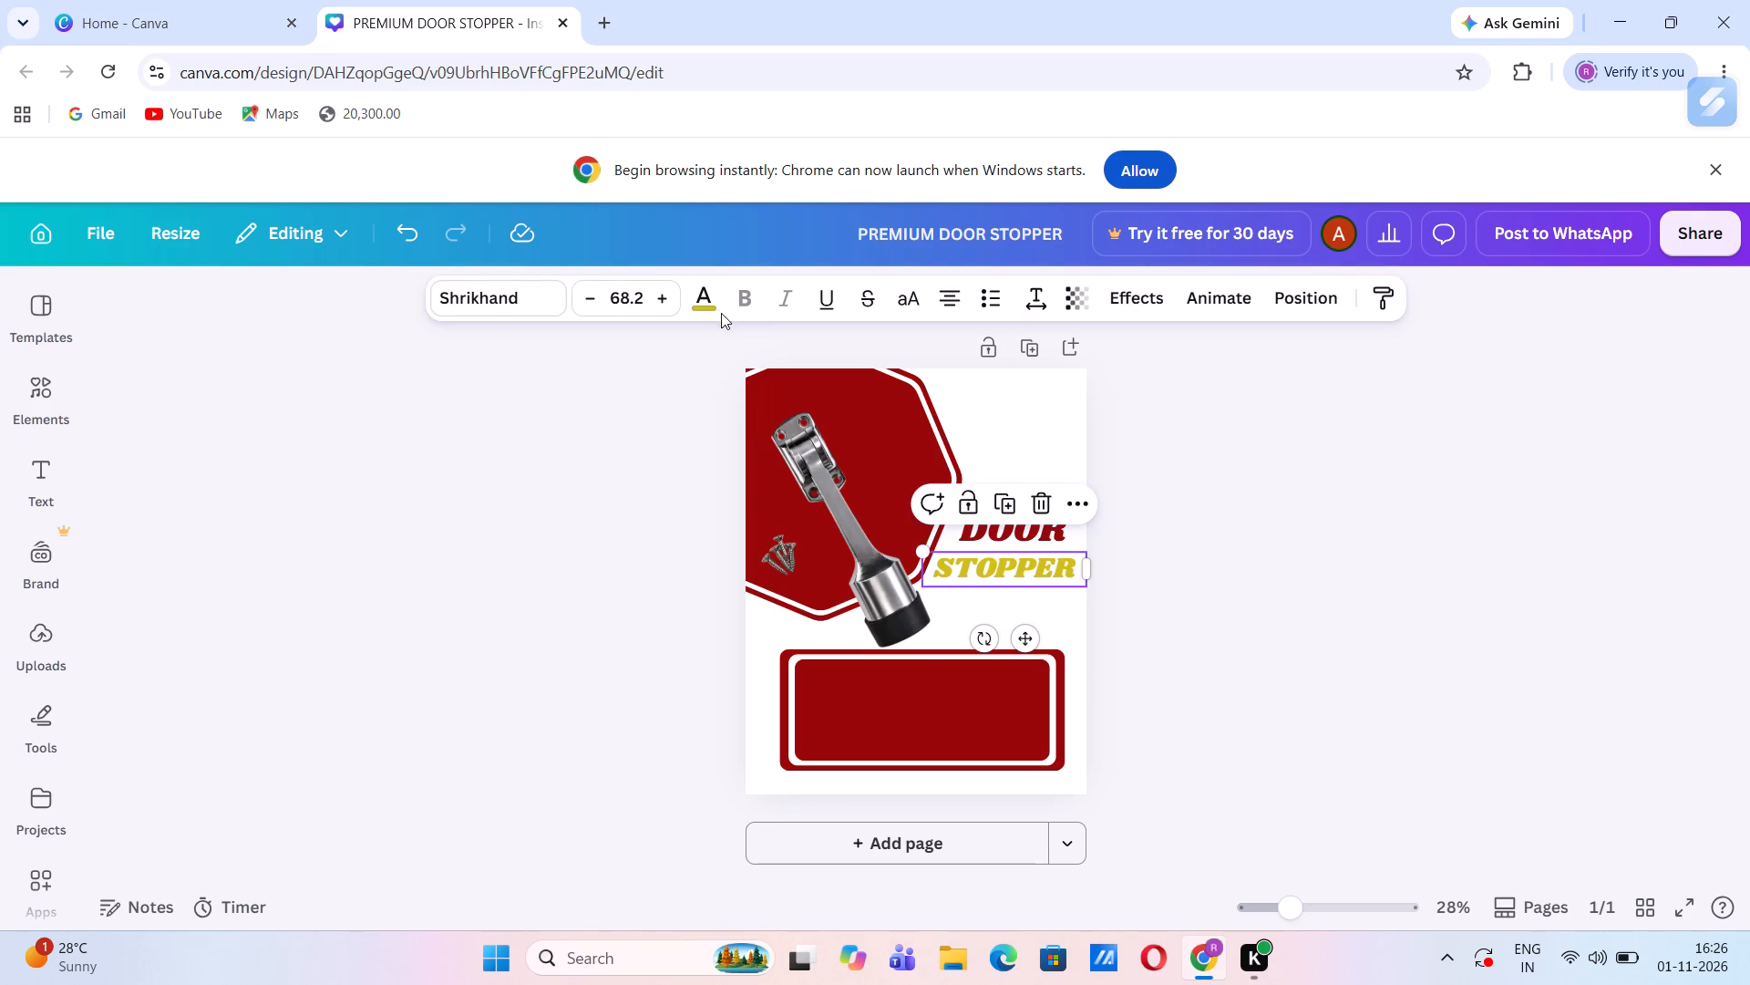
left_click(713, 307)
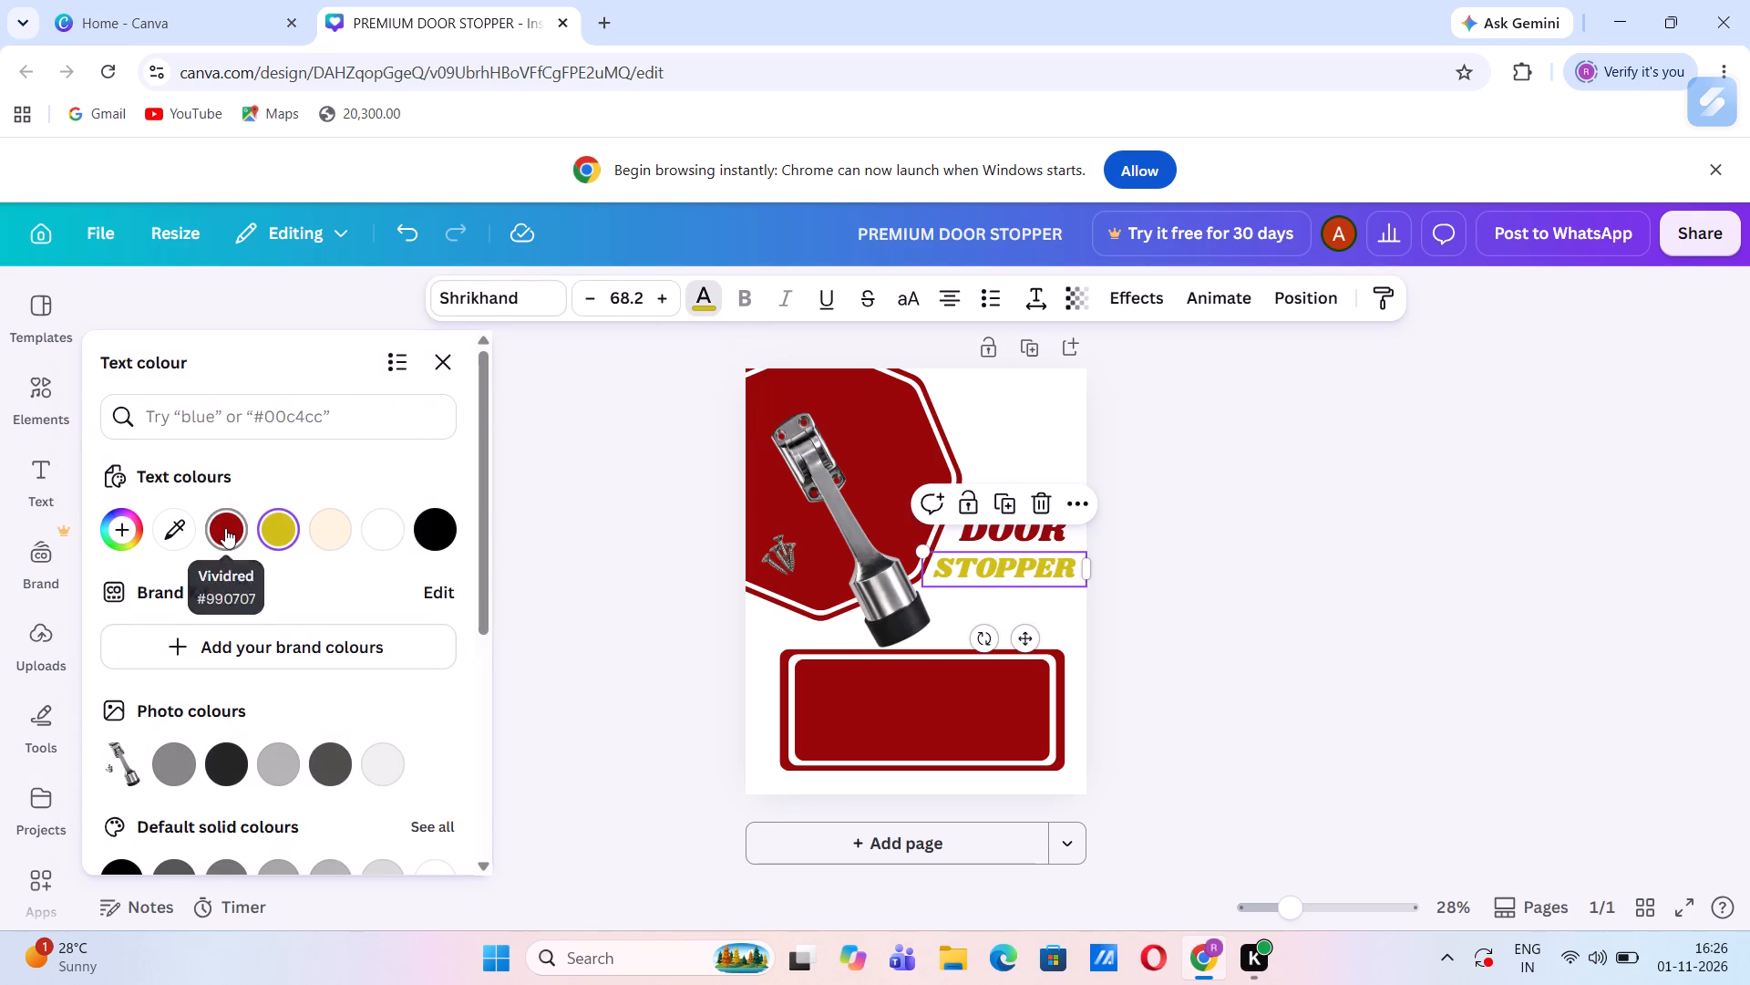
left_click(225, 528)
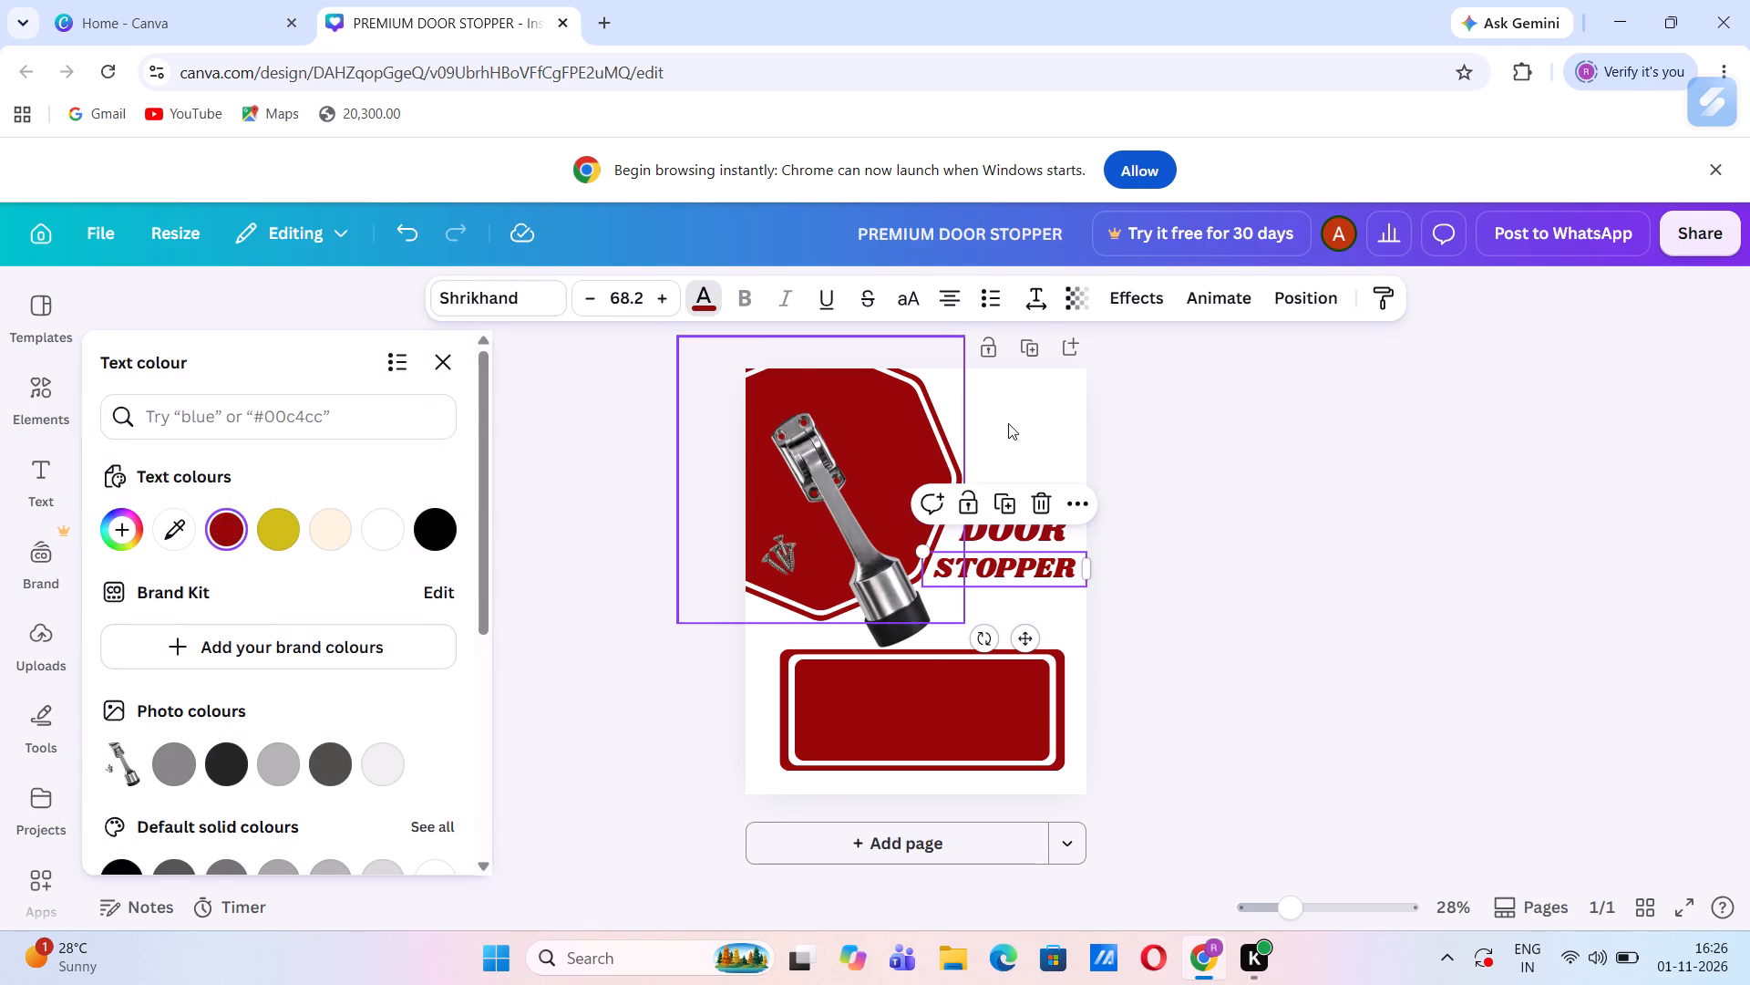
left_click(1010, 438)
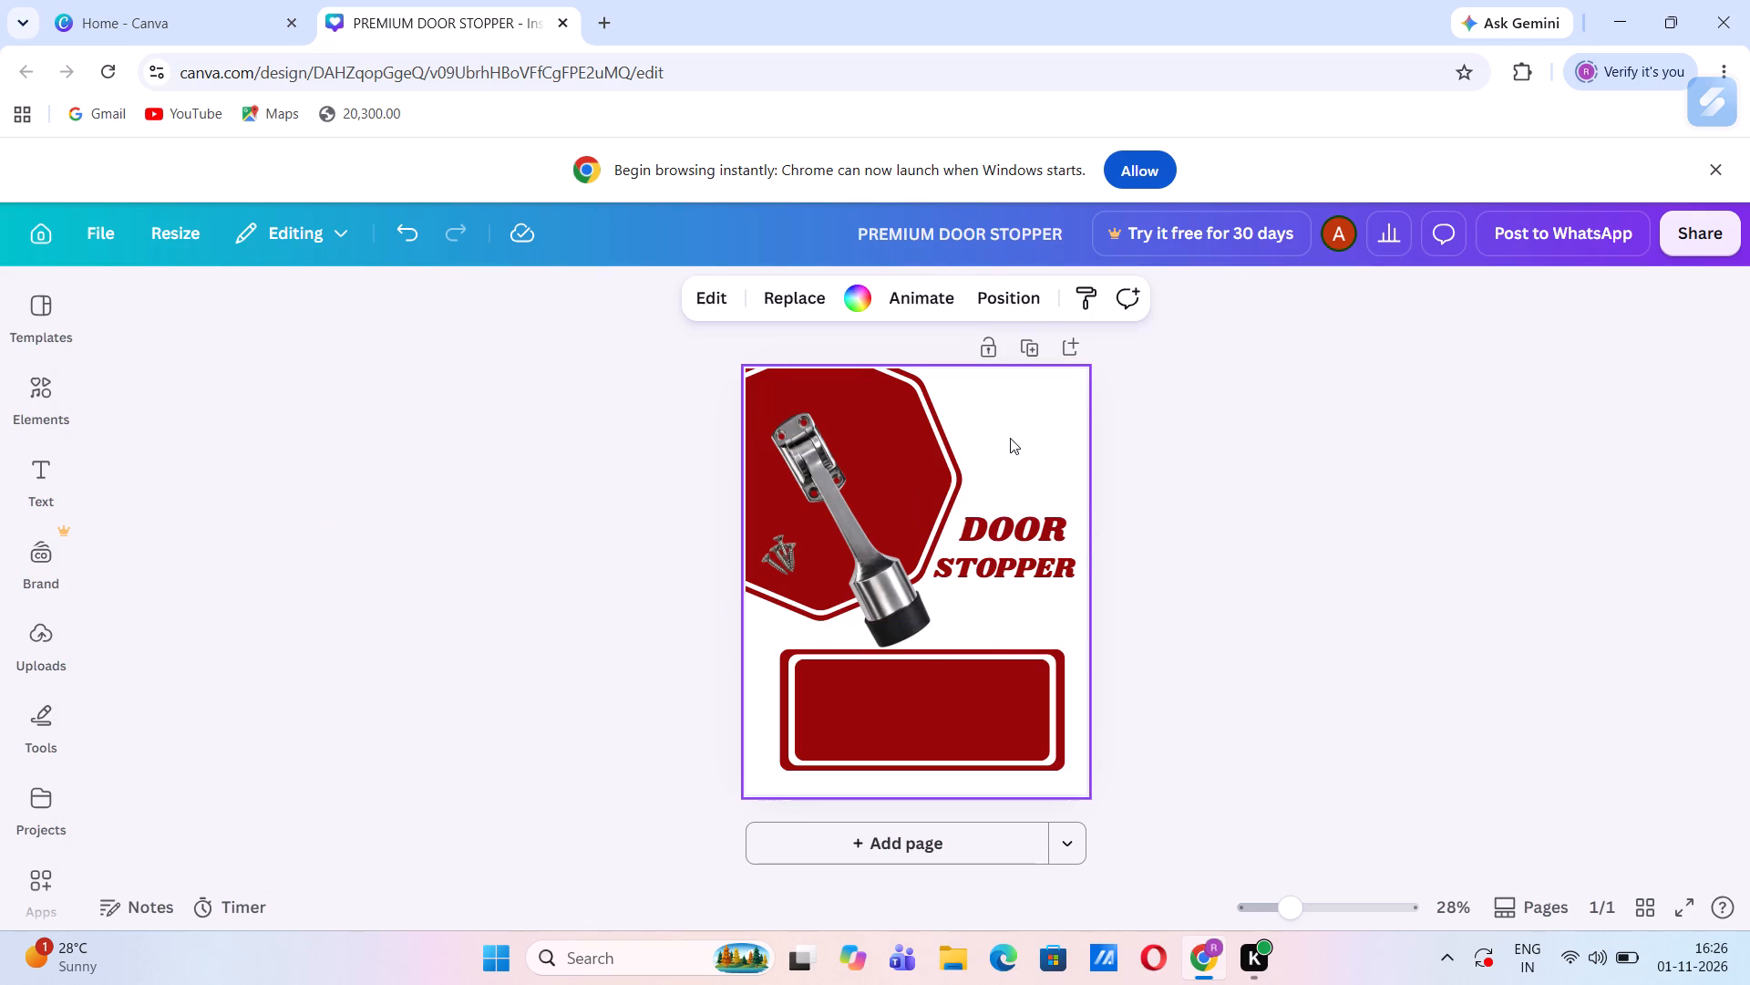
Delete the DOOR and STOPPER text boxes beside the metal fitting image.
left_click(1021, 528)
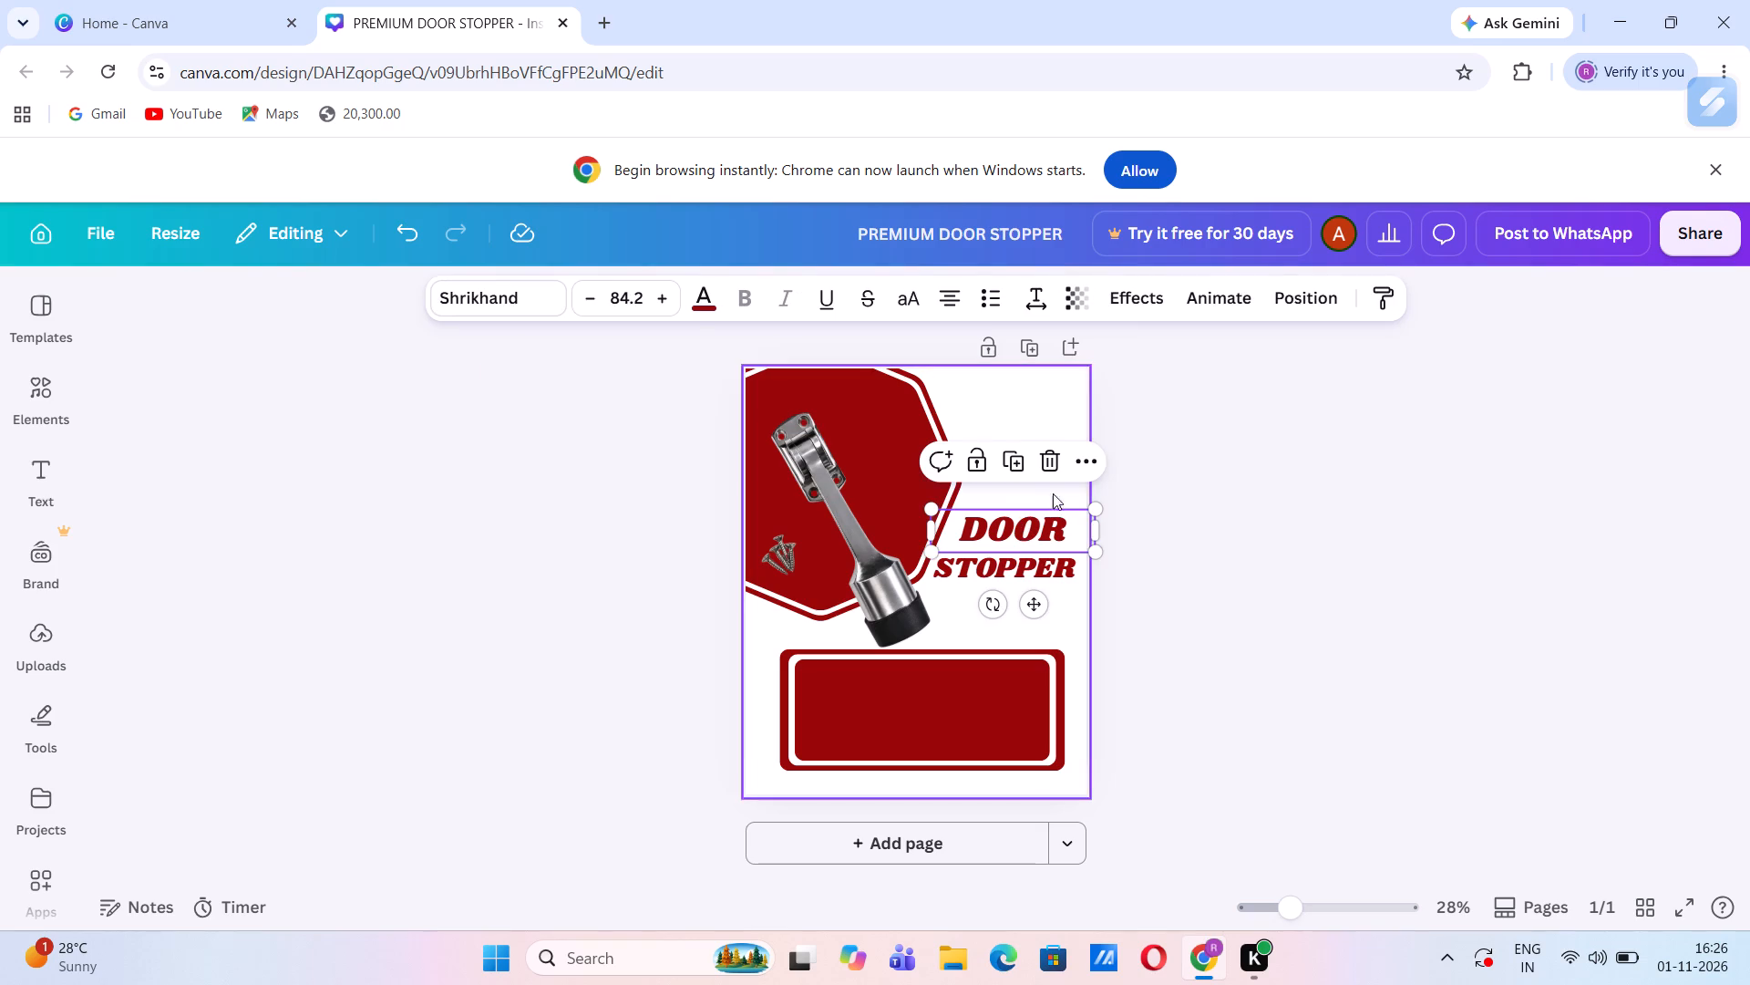
left_click(1043, 466)
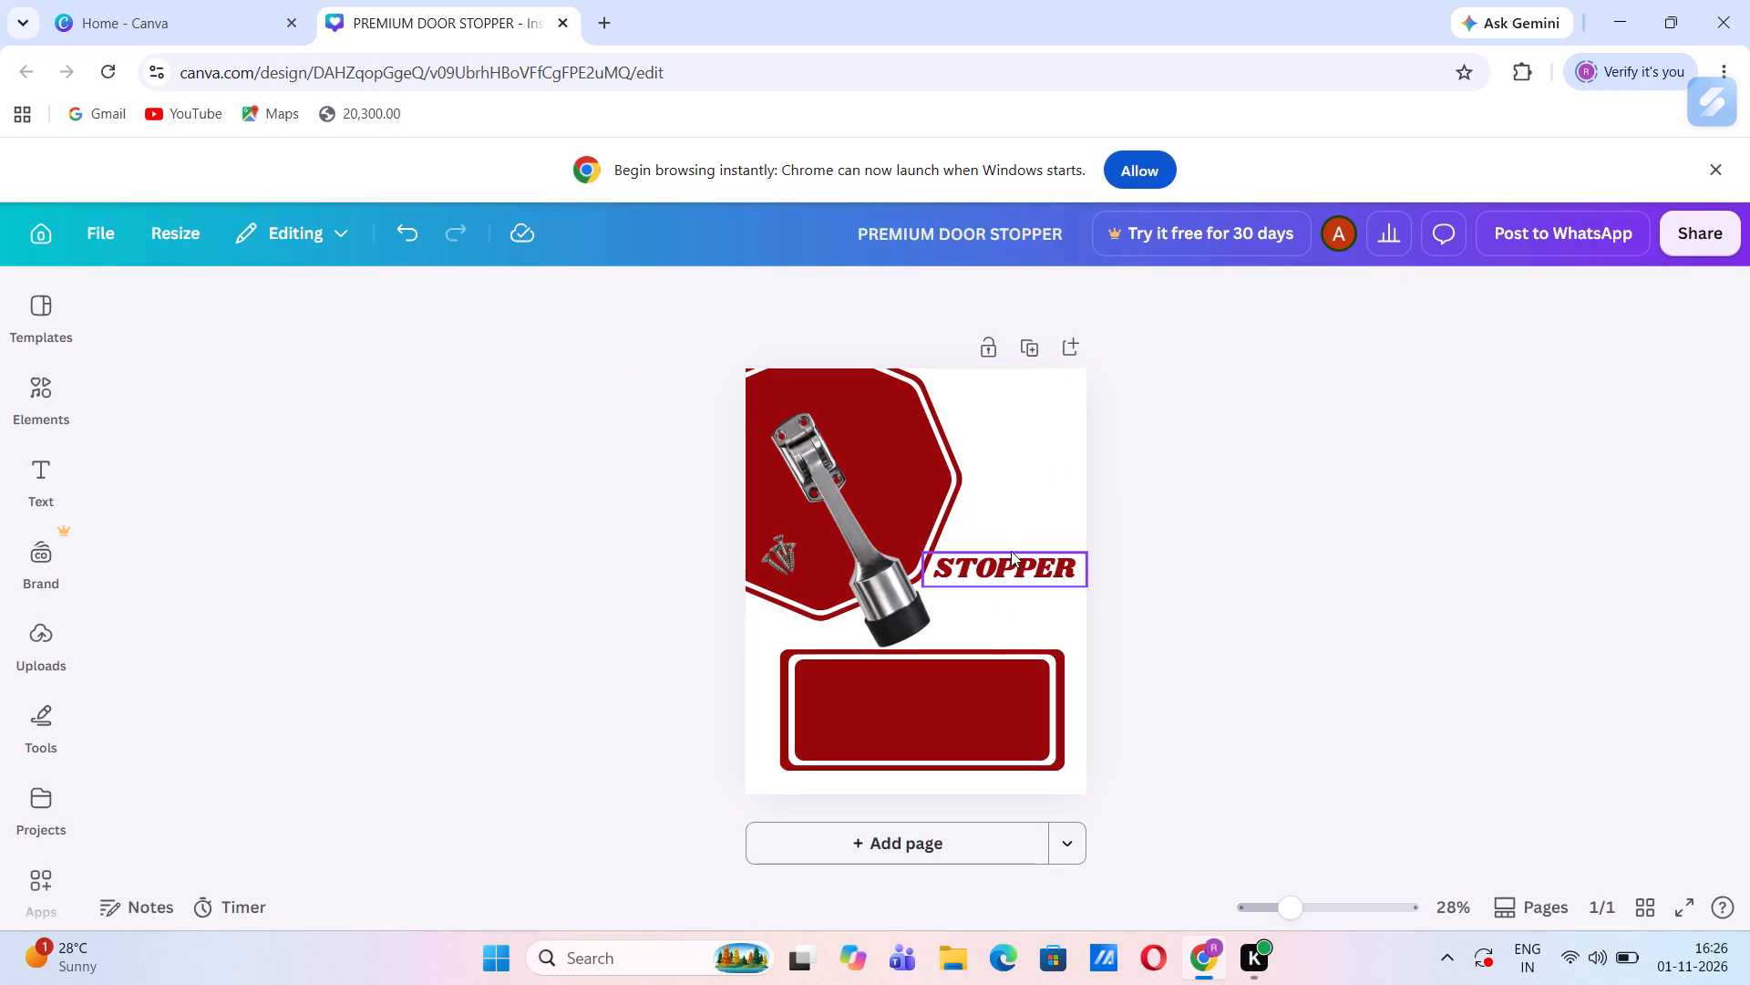
left_click(1010, 558)
left_click(1040, 505)
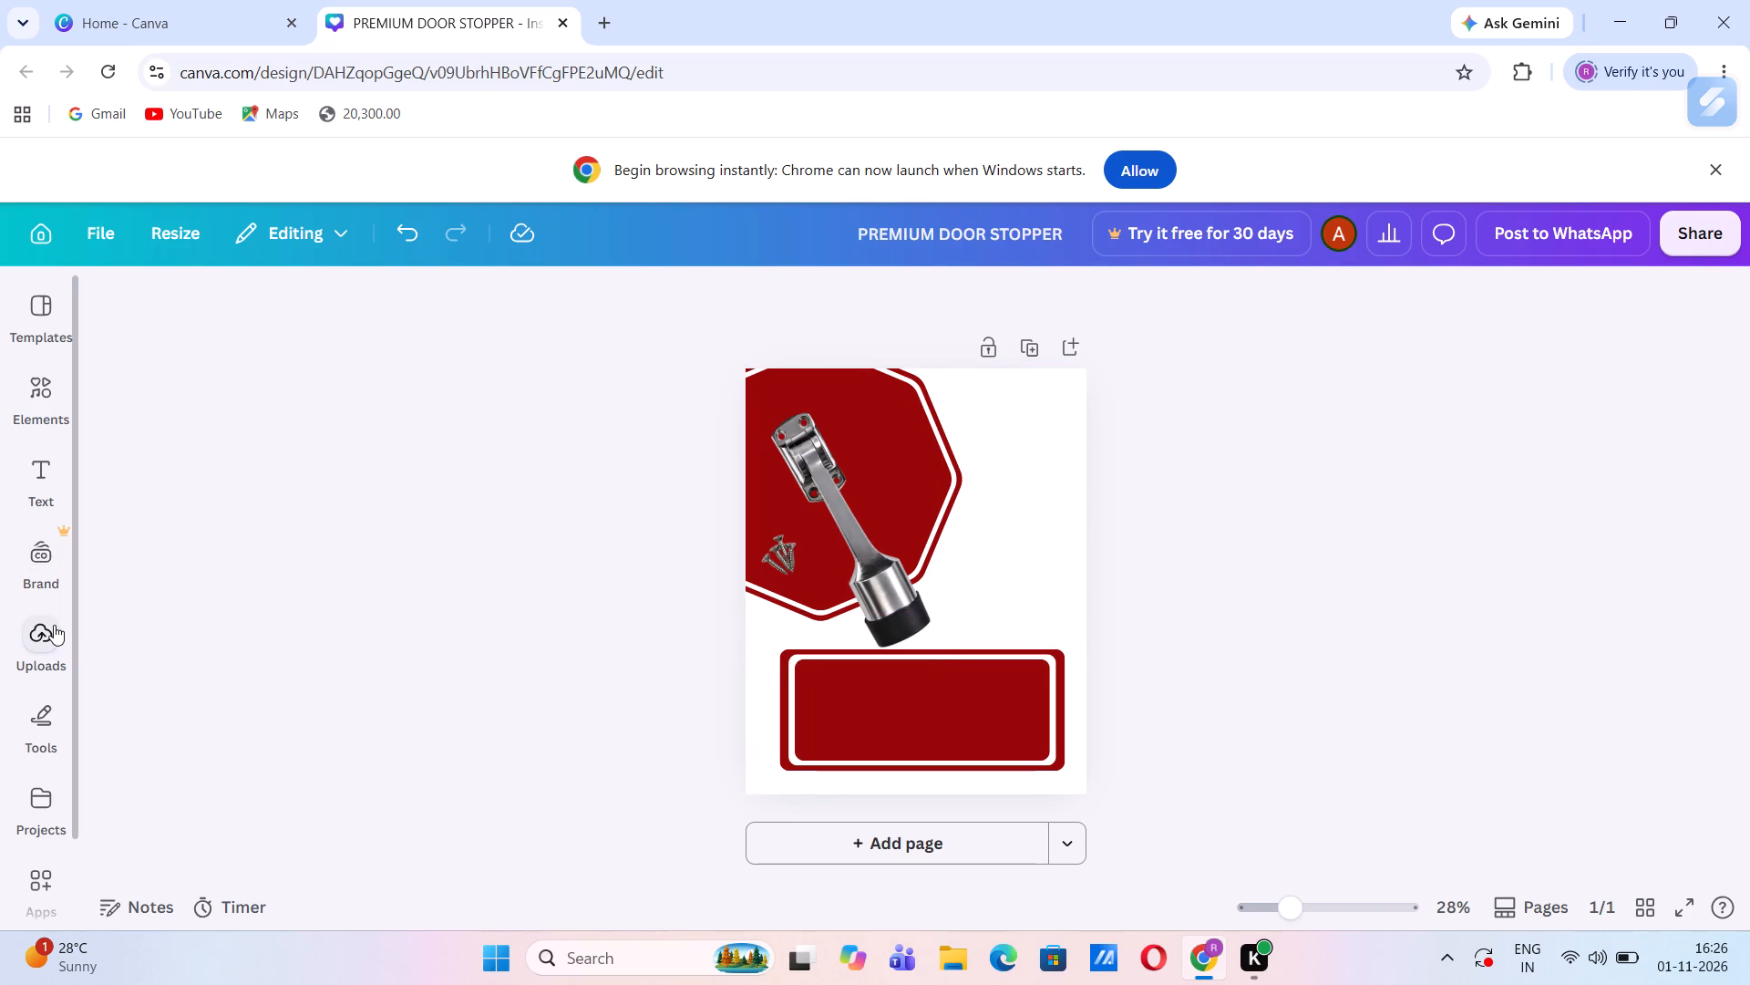
Add a new default heading to the page with the wording DOOR.
left_click(26, 485)
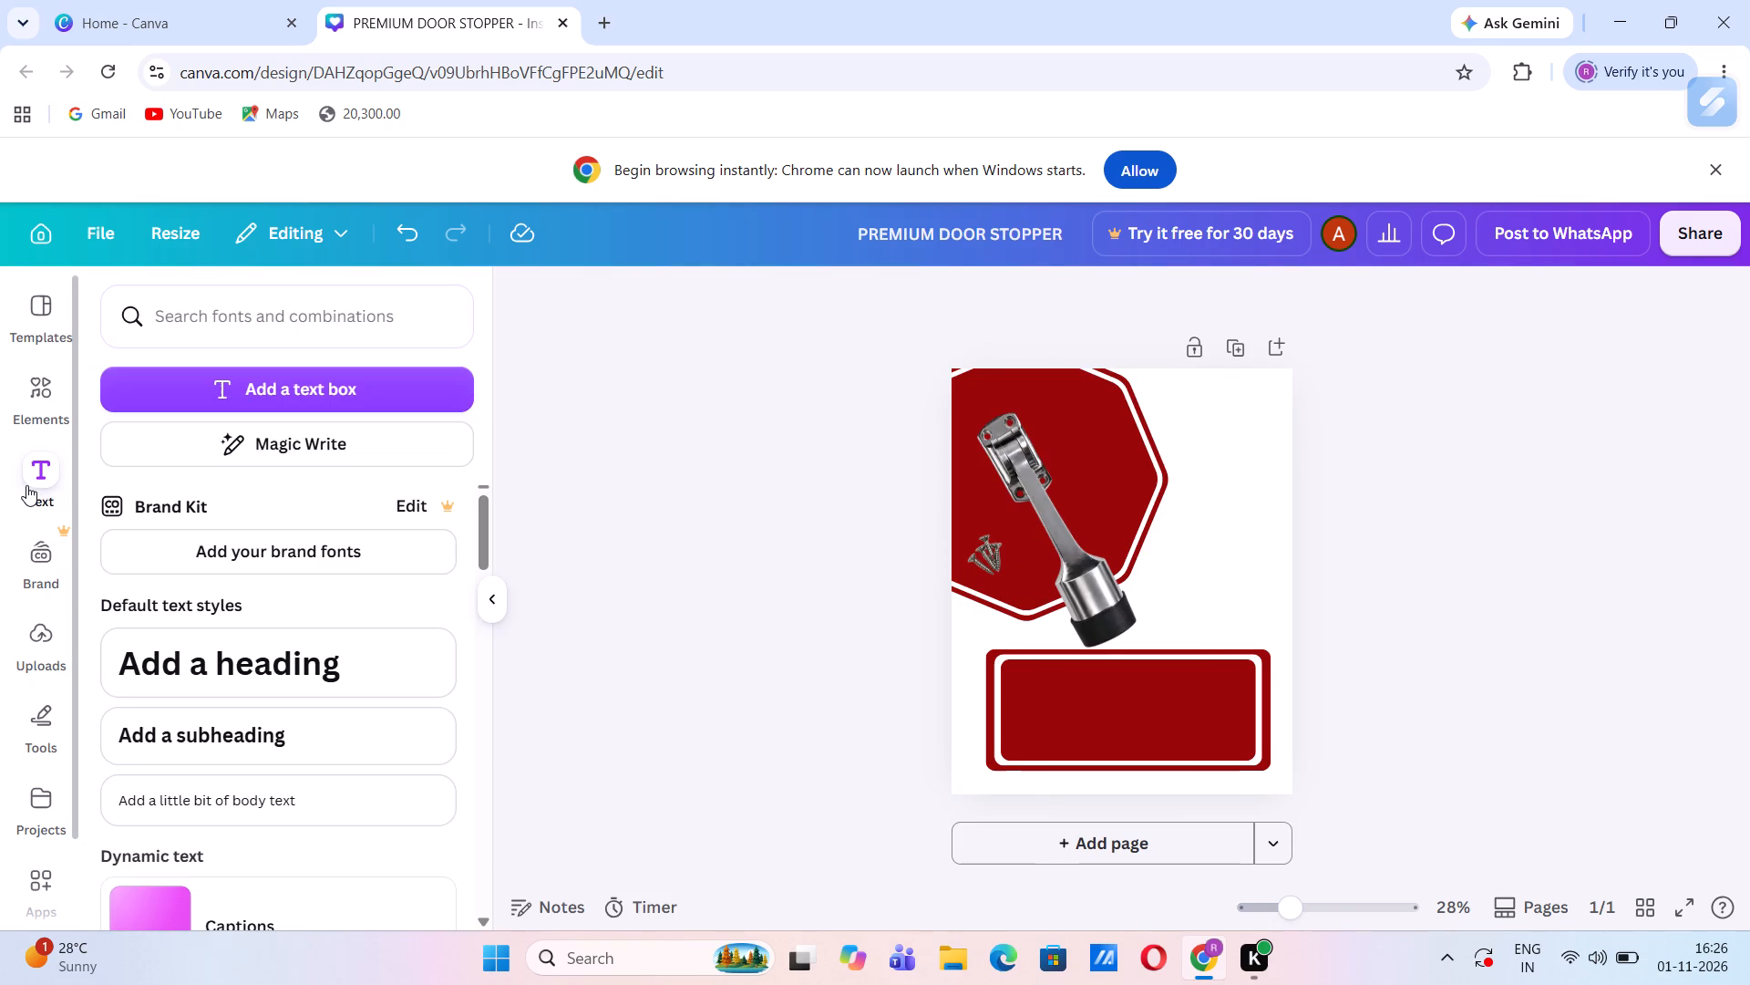
left_click(206, 660)
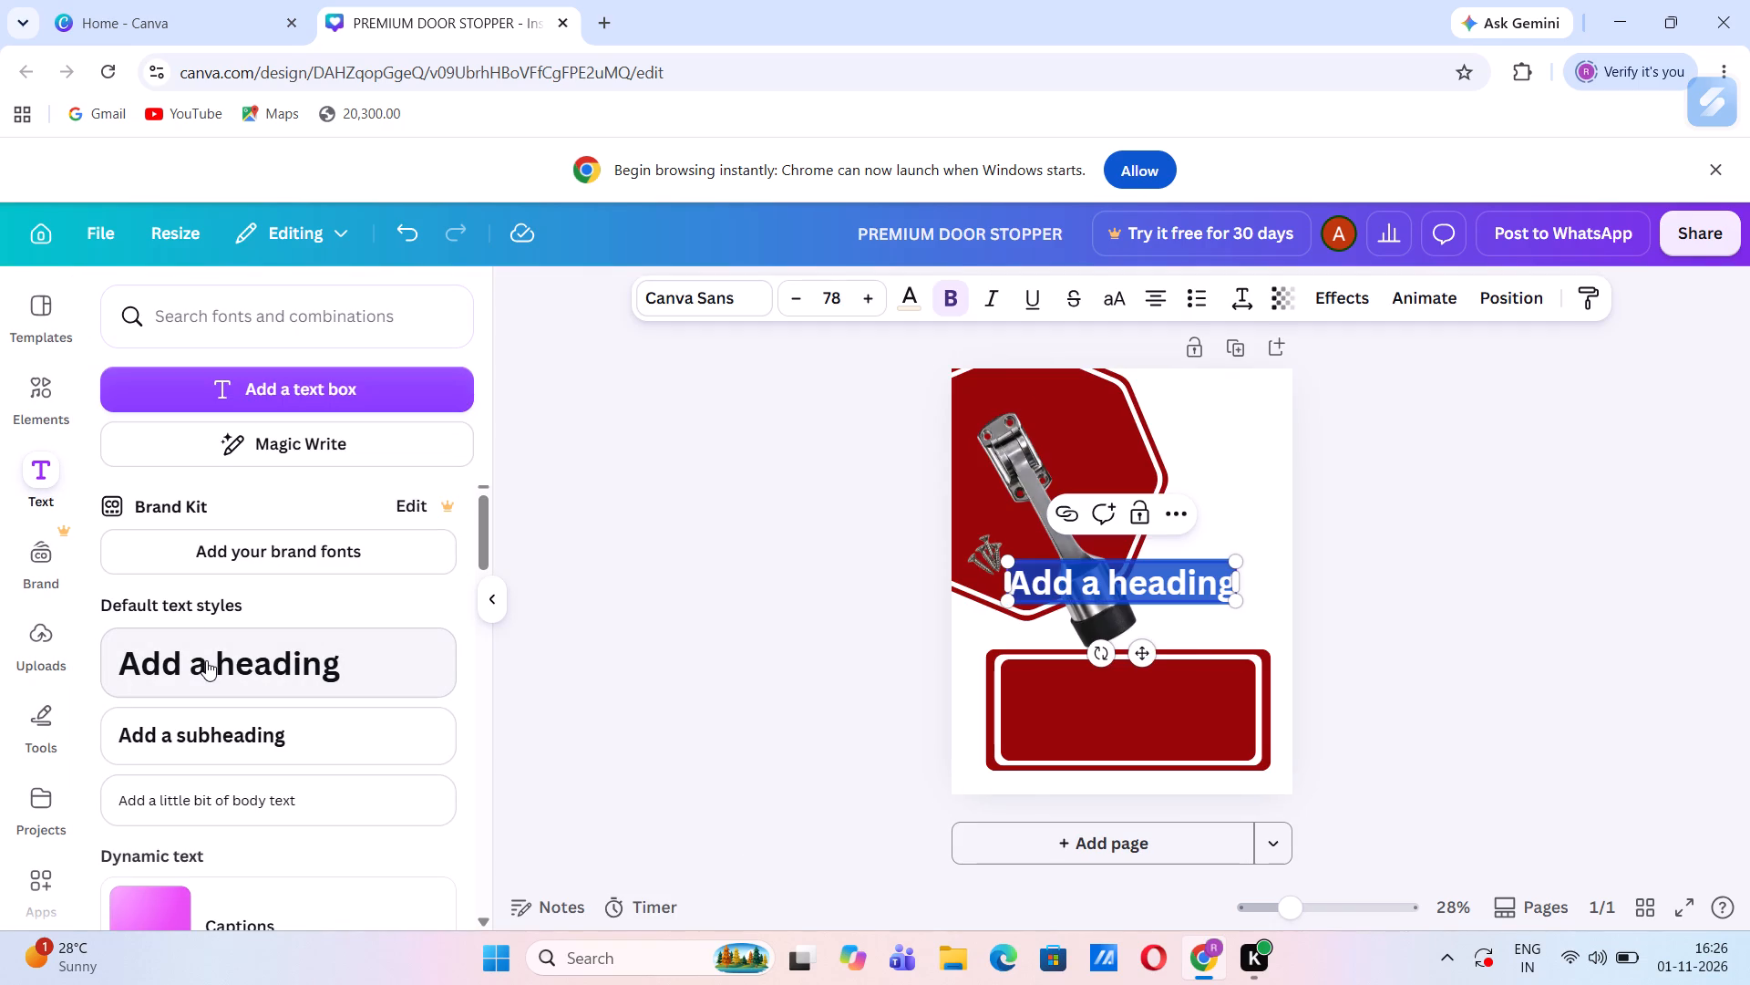
type("DOORSTOPP")
key("BackSpace")
key("BackSpace")
key("BackSpace")
key("BackSpace")
key("BackSpace")
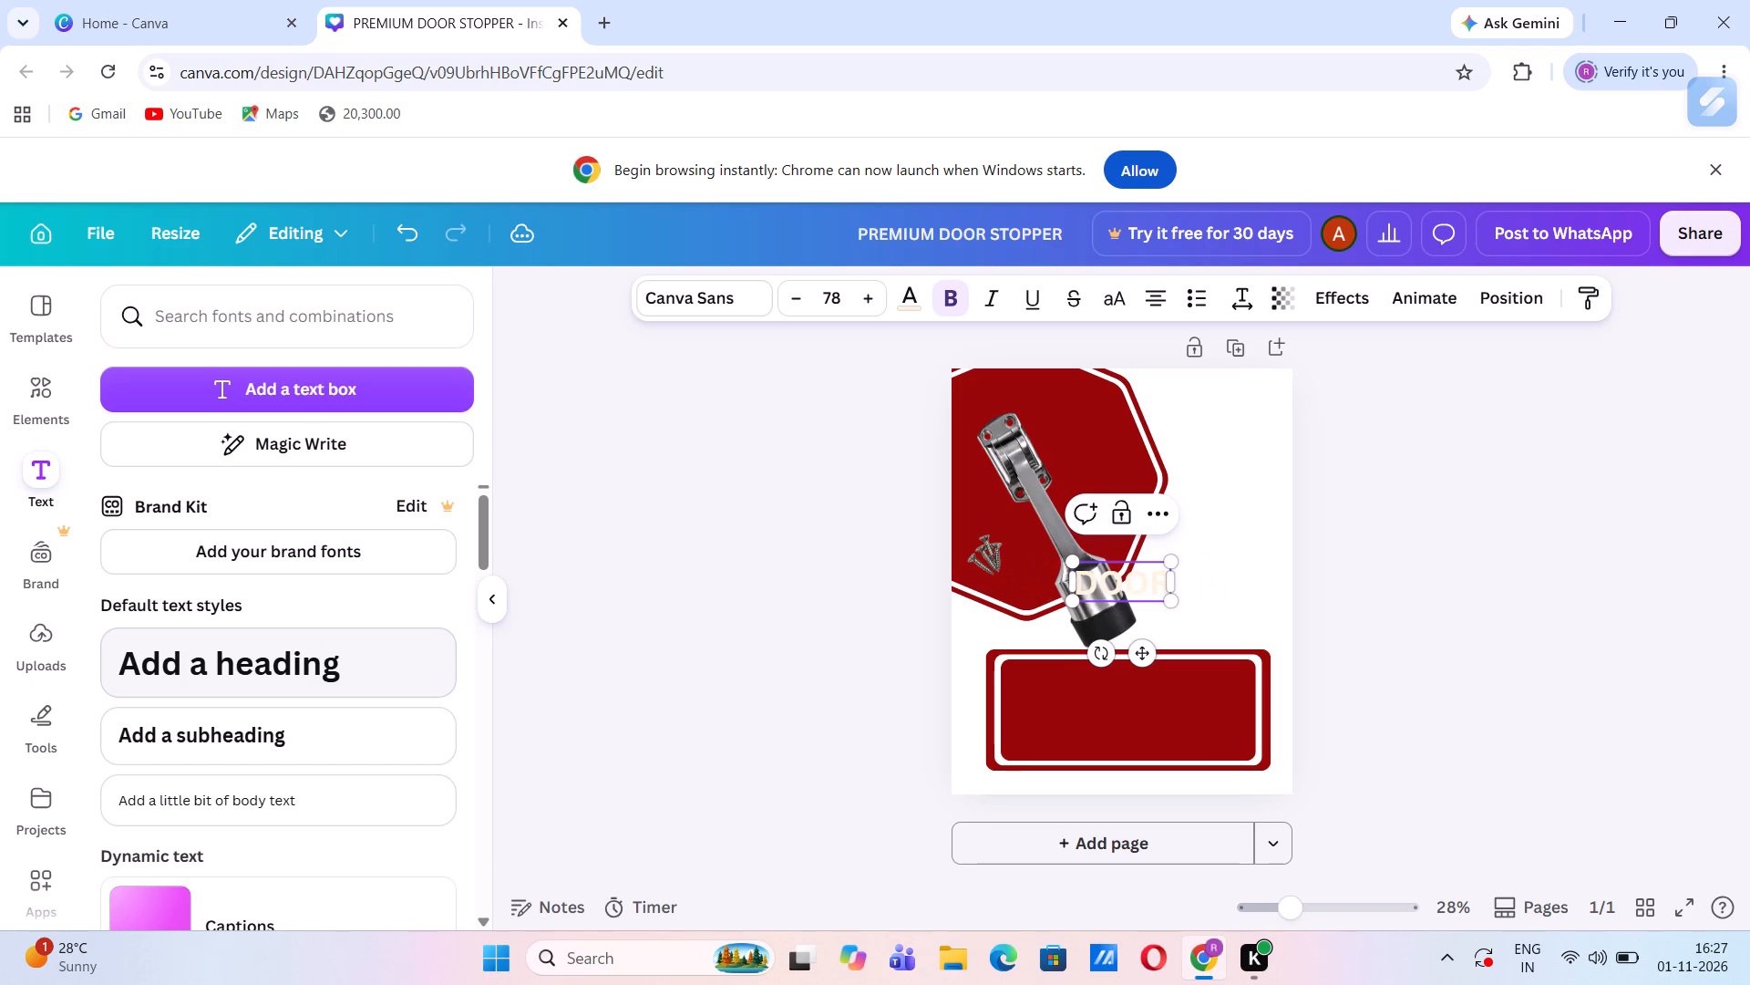
Complete the new heading's wording so it reads DOOR STOPPER.
key("space")
type("STOPPER")
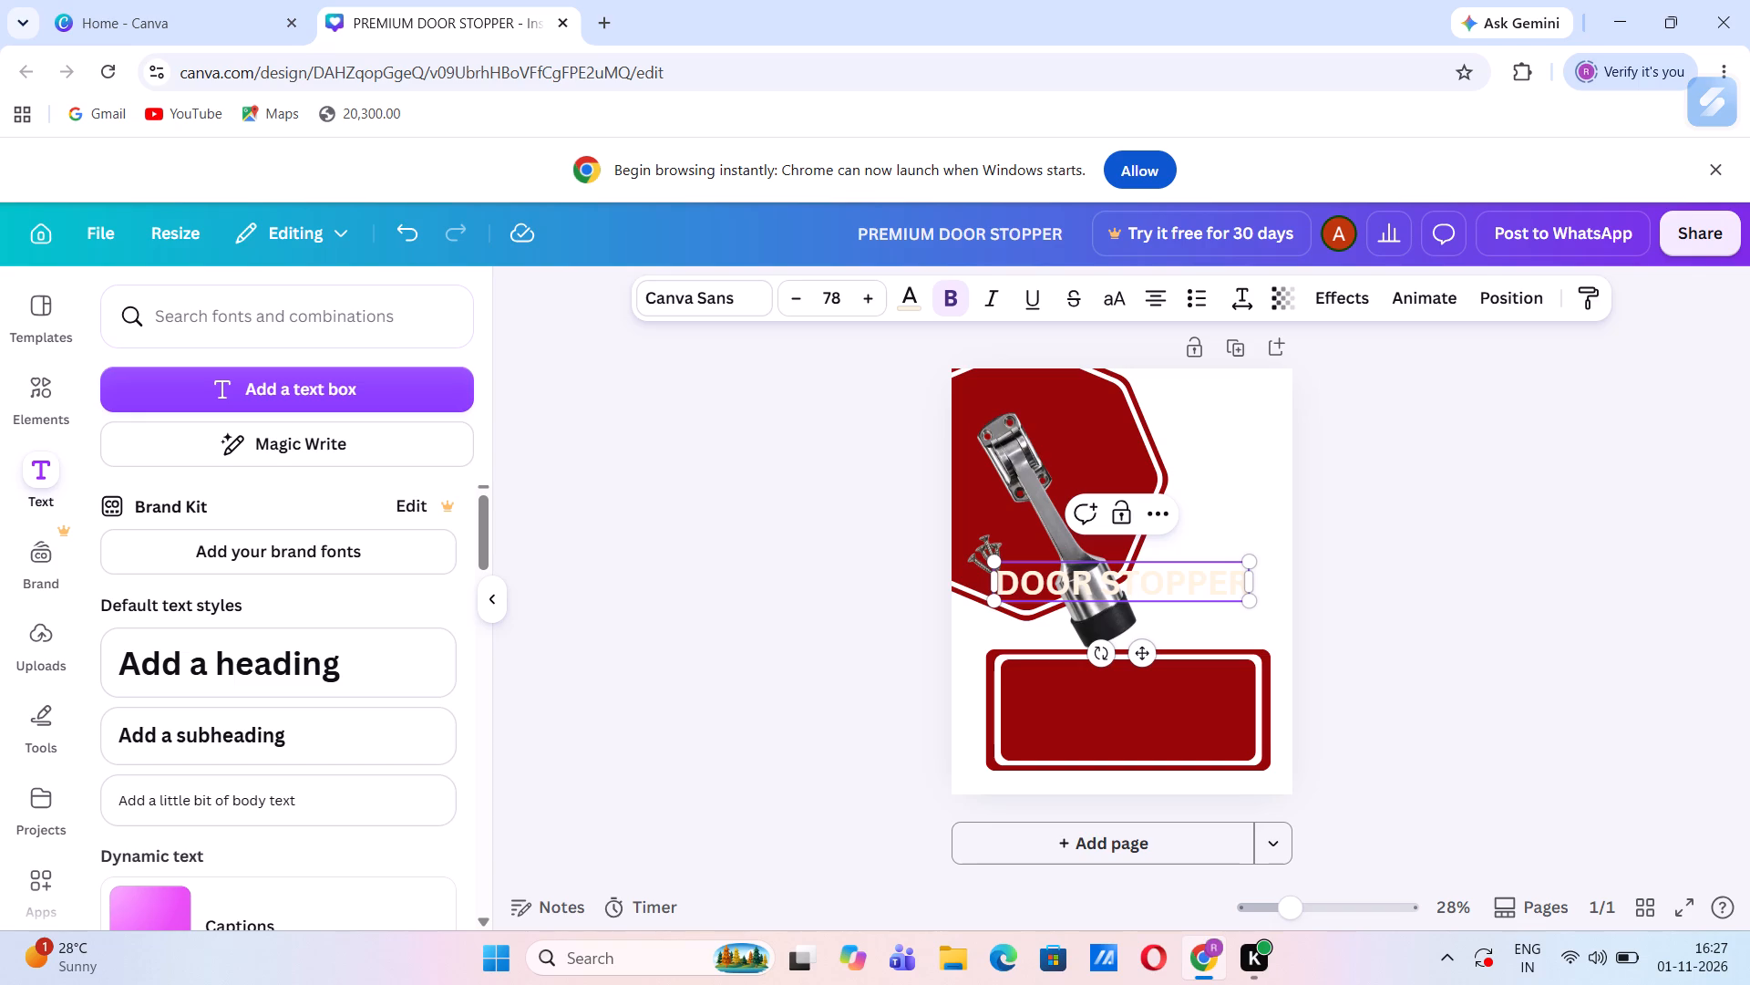
Recolour the whole DOOR STOPPER heading in the dark red already used in the design, keeping it bold.
left_click_drag(1119, 578, 696, 702)
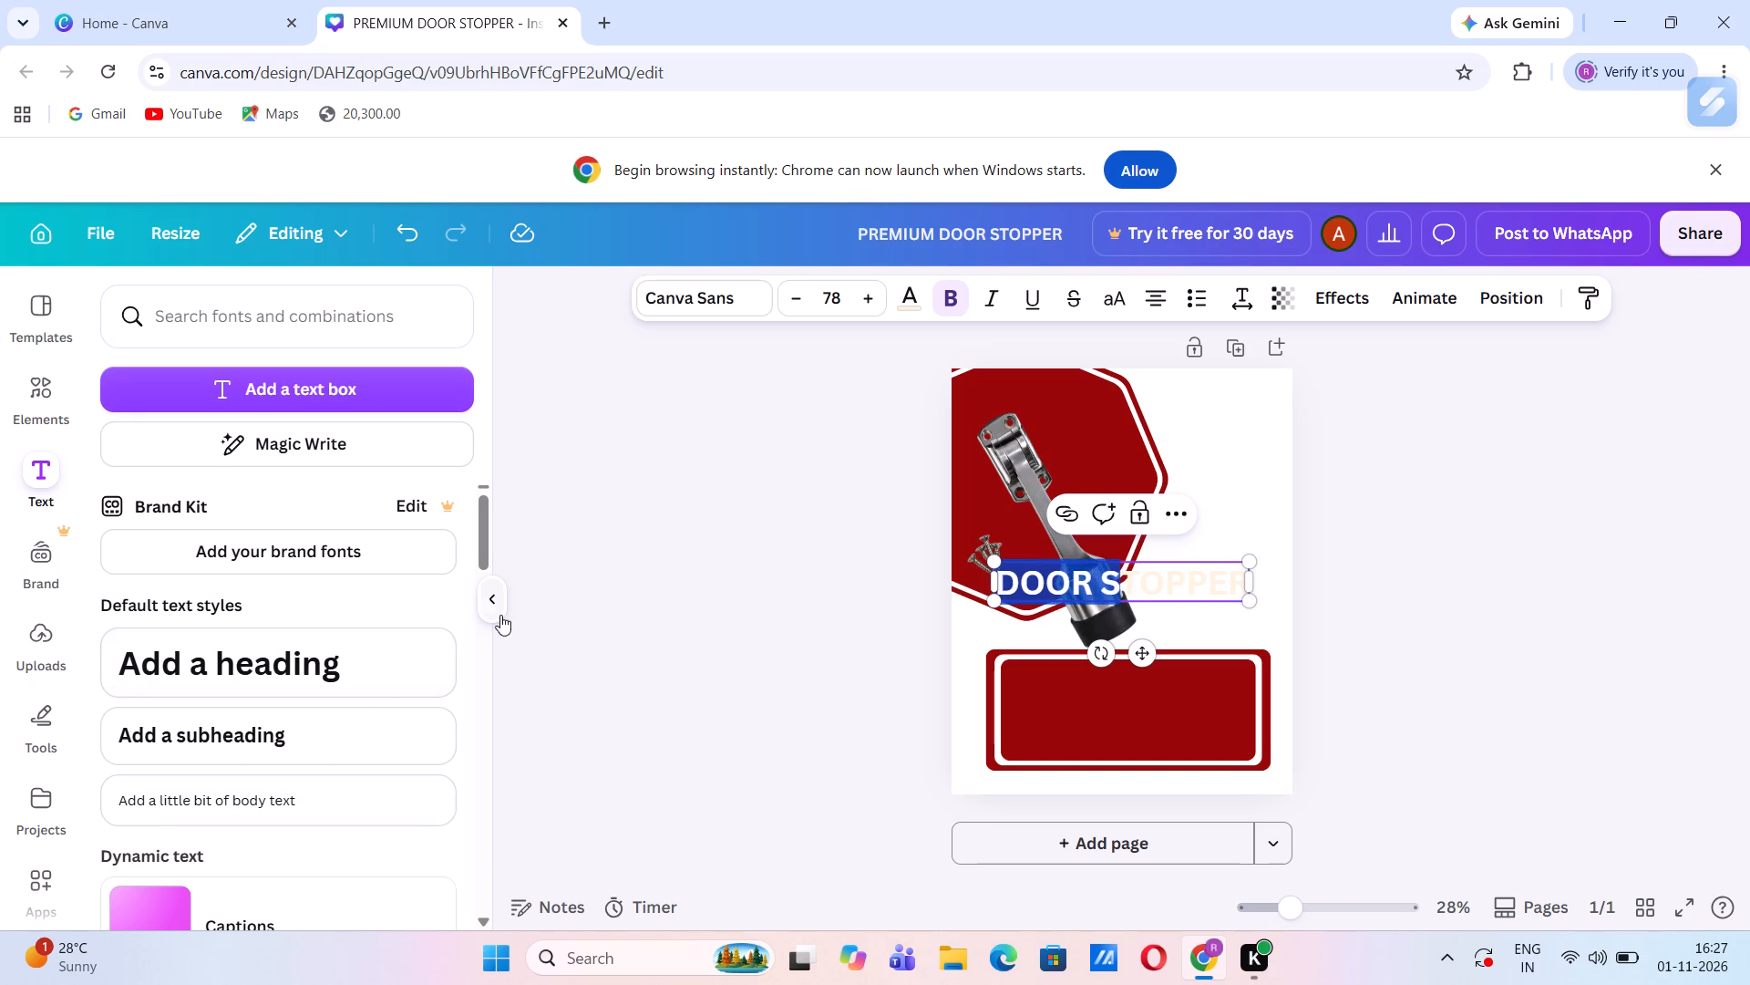
left_click(503, 599)
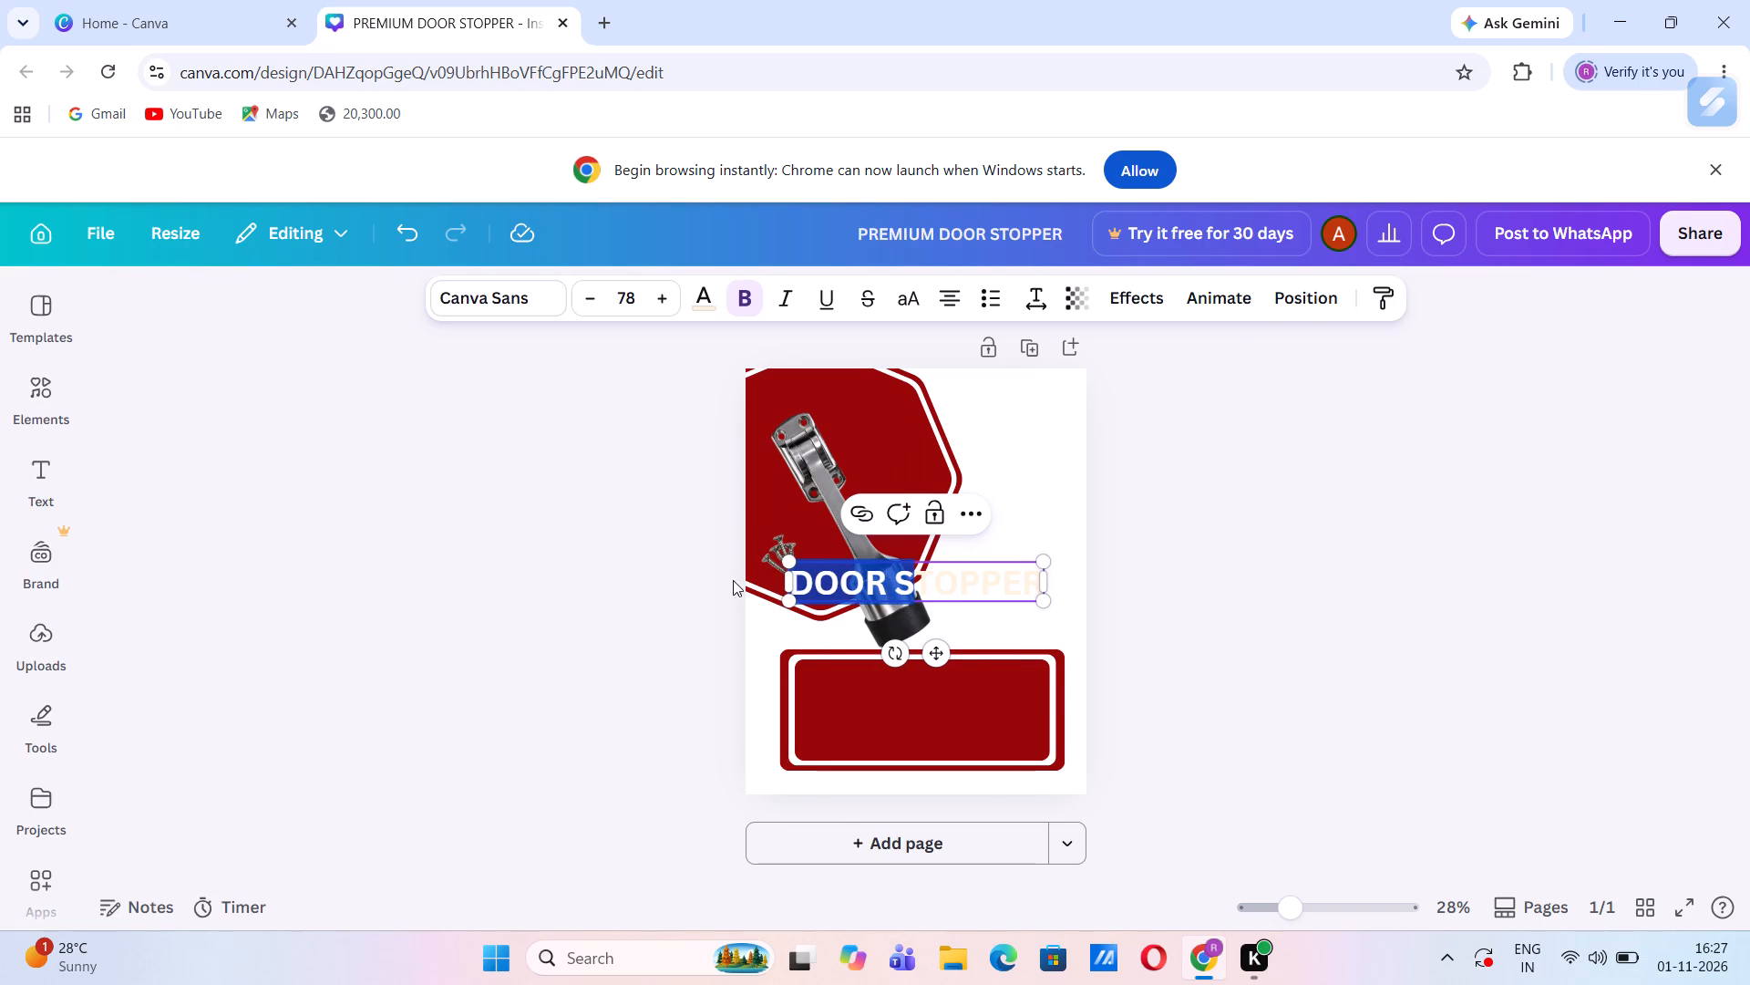
left_click_drag(829, 575, 1070, 570)
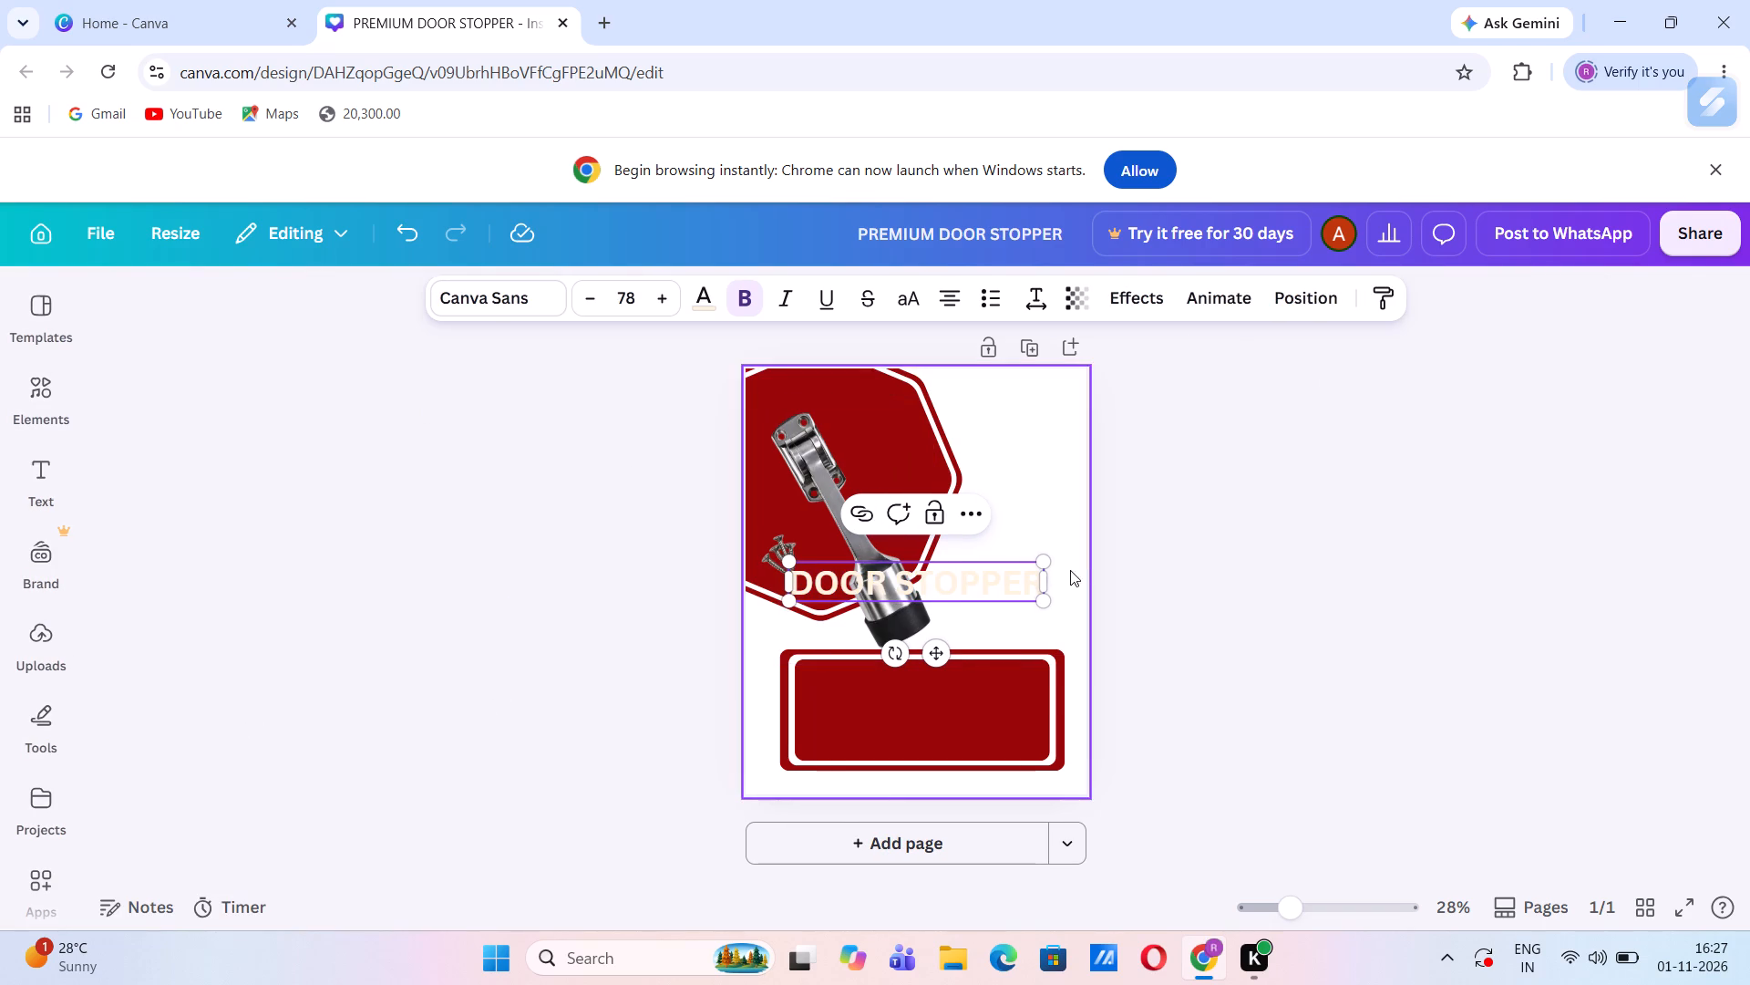
left_click_drag(1070, 570, 1017, 581)
left_click(1017, 581)
left_click_drag(1017, 581, 805, 592)
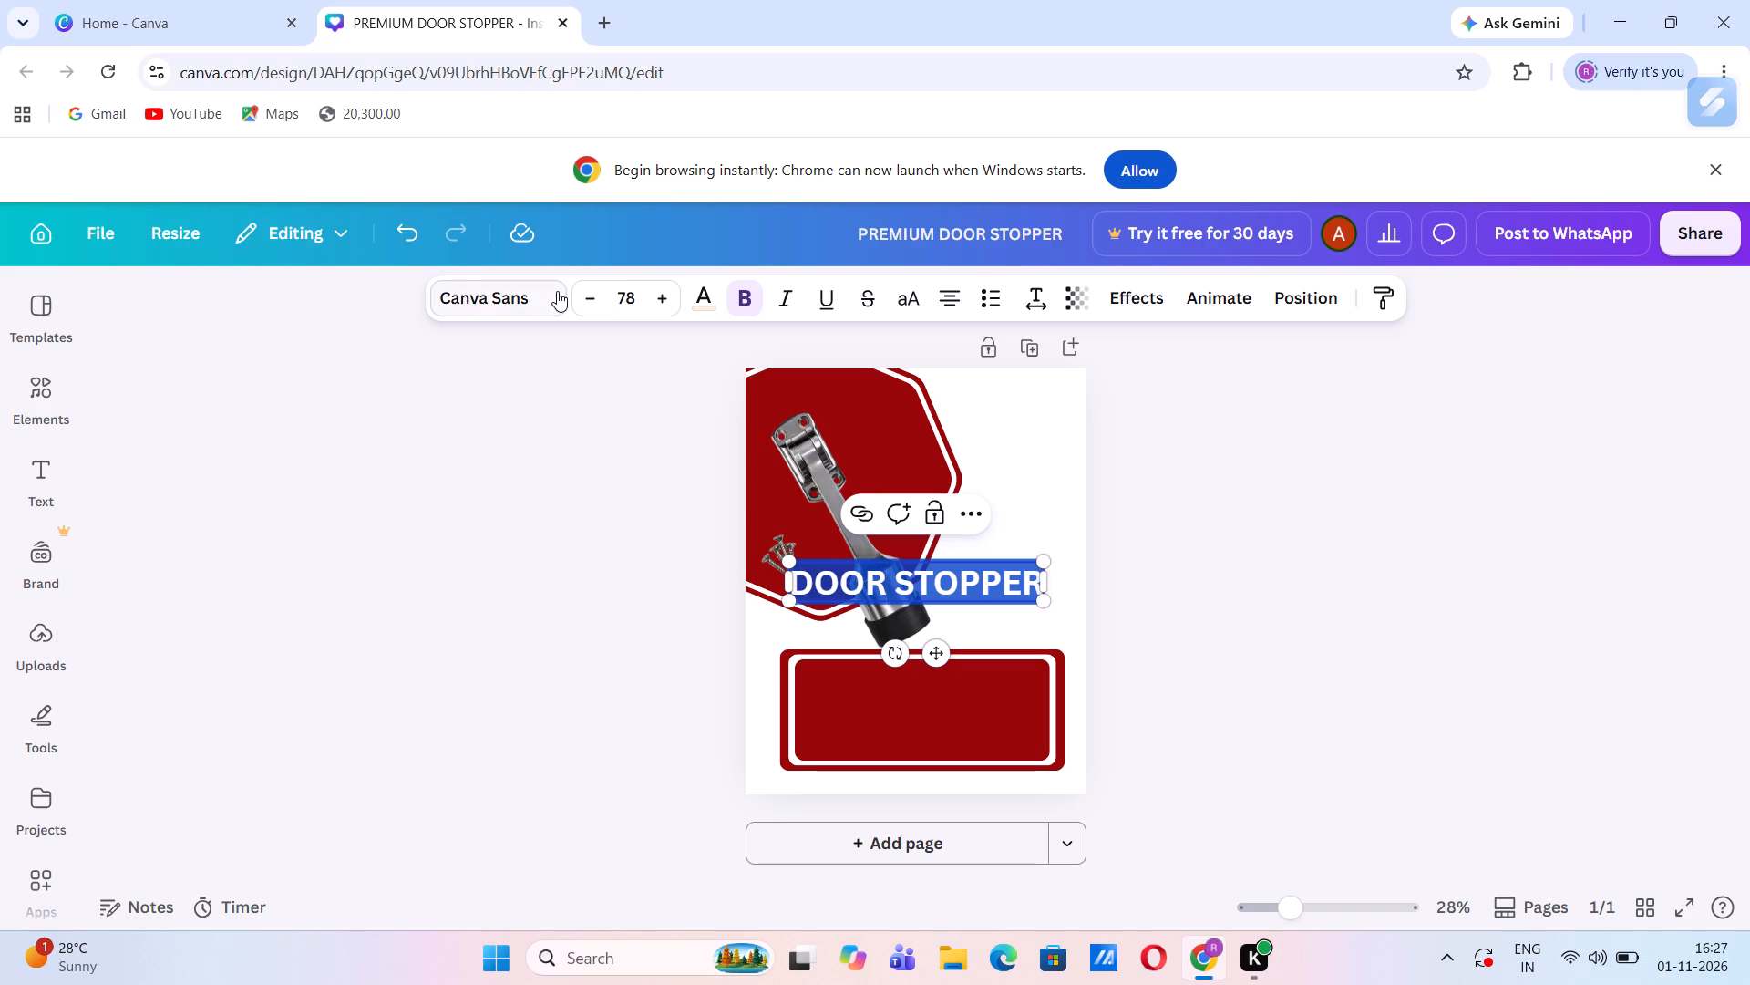
left_click(756, 298)
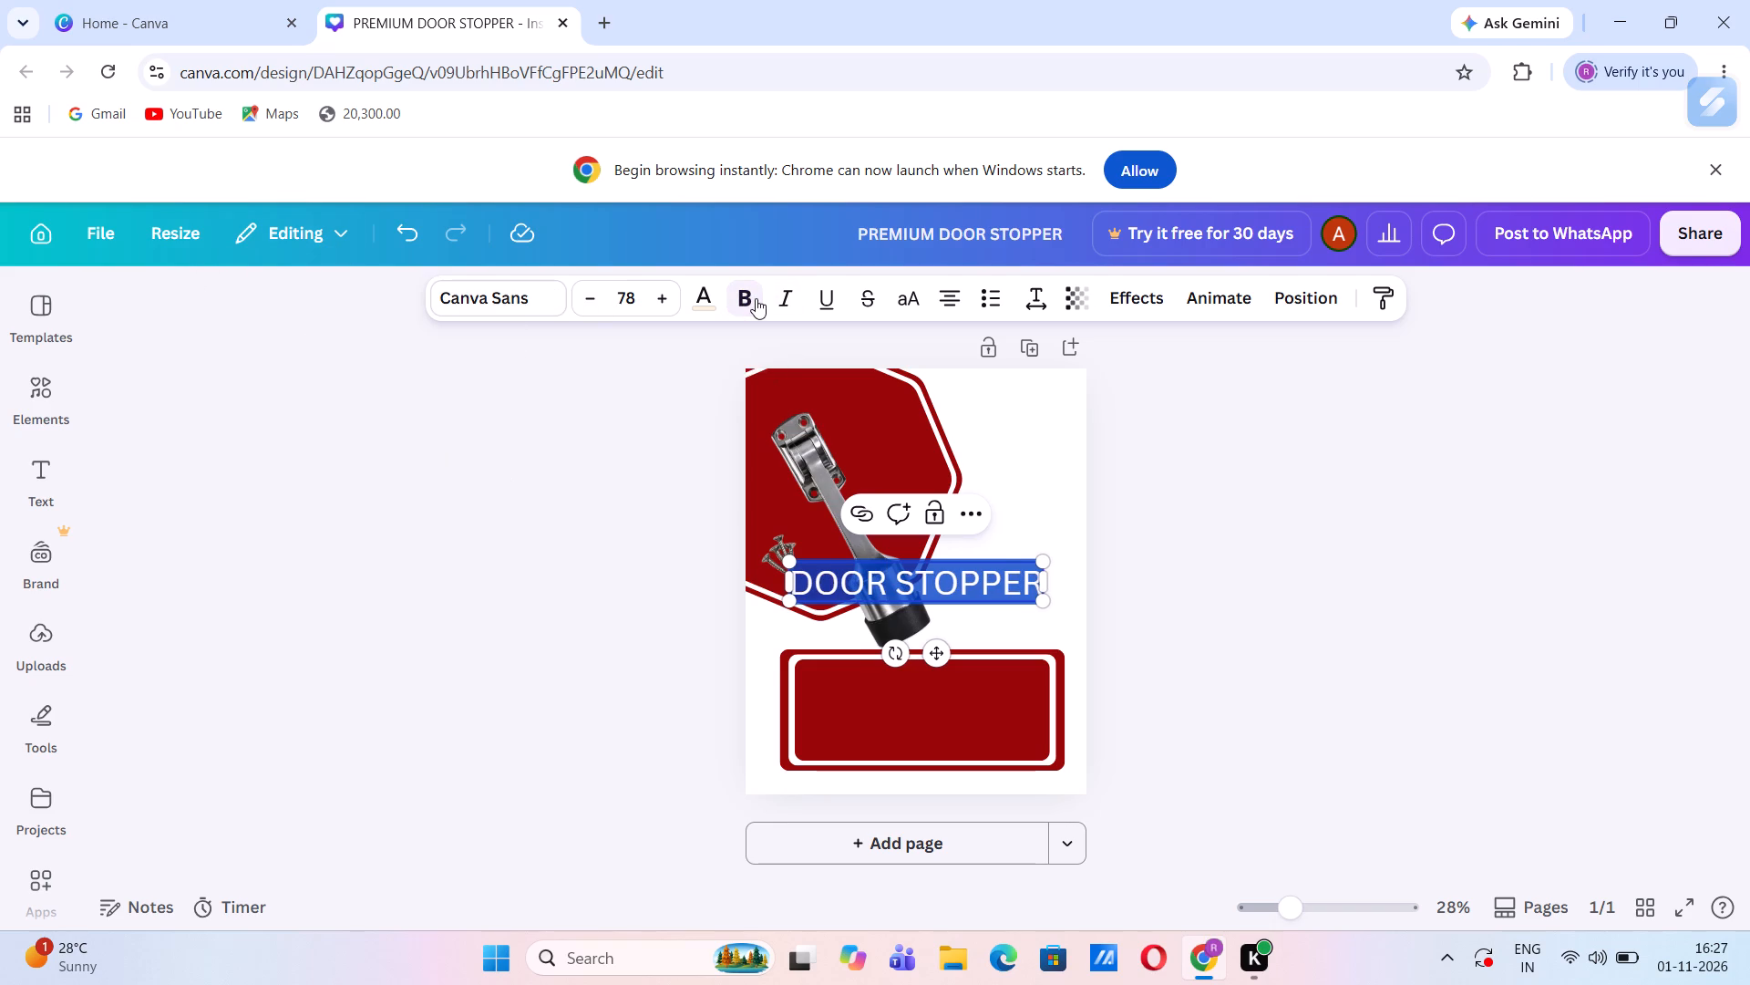
double_click(756, 298)
left_click(756, 298)
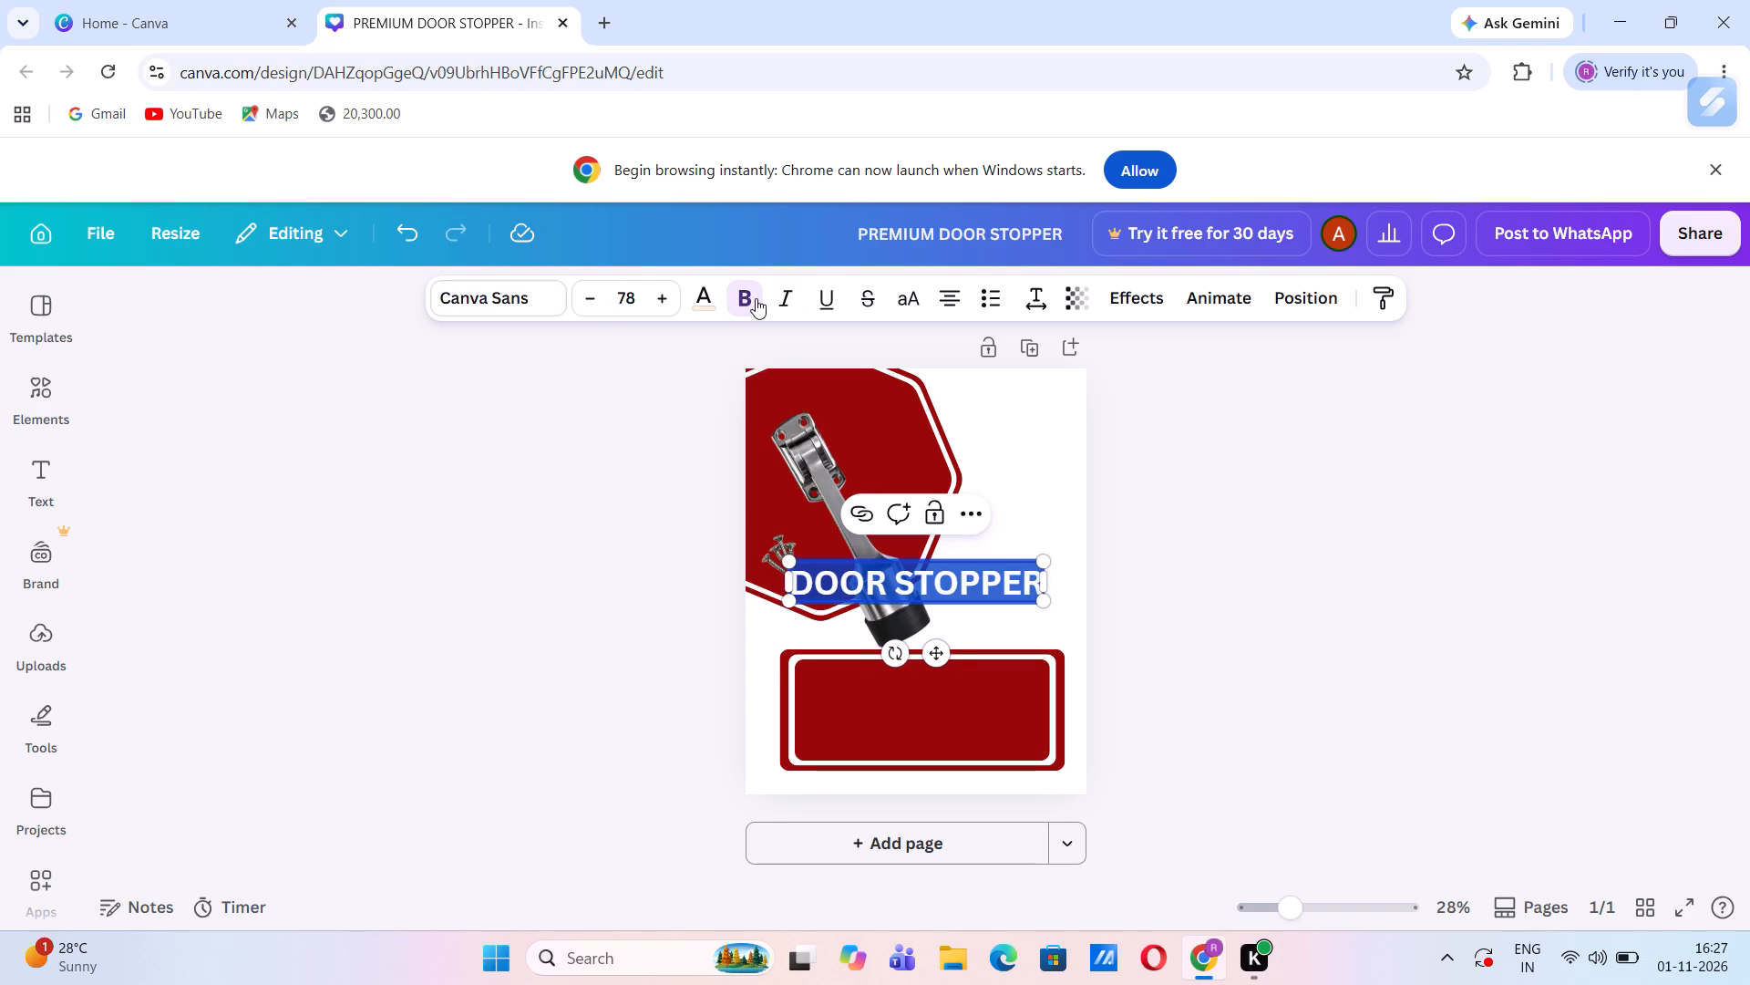
left_click(715, 314)
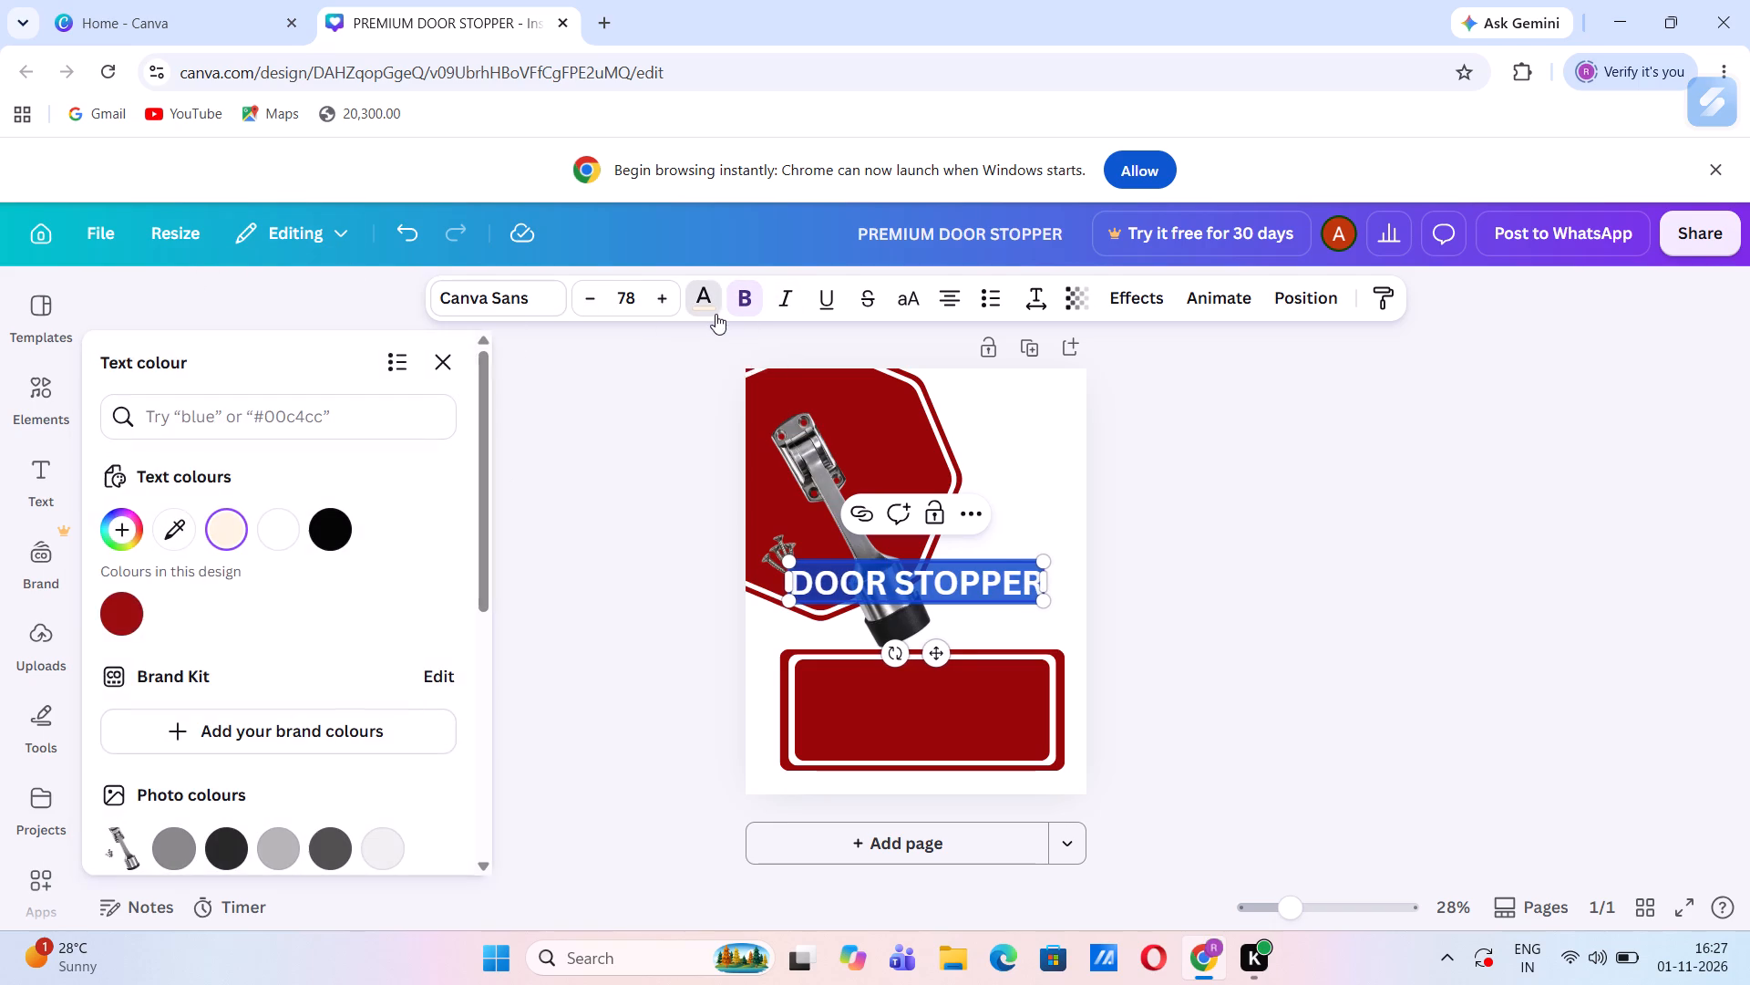
left_click(110, 618)
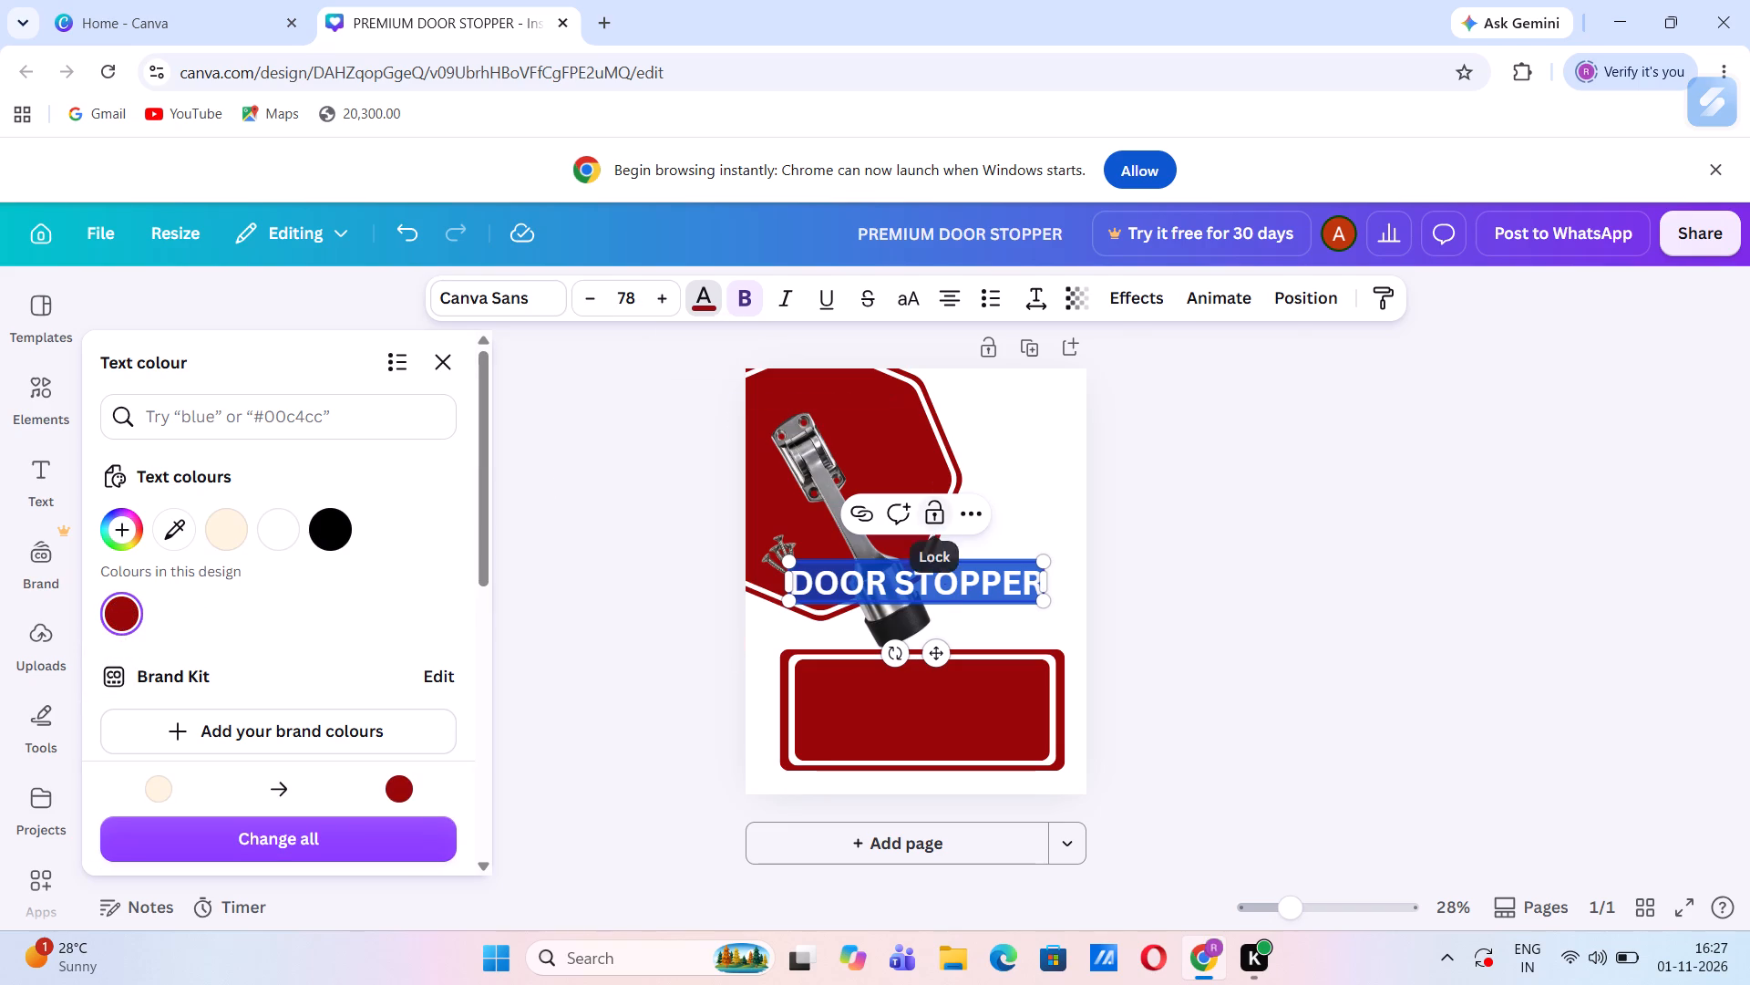
Rotate the DOOR STOPPER heading about 90° anticlockwise so it runs vertically, reading from bottom to top.
left_click_drag(894, 650, 957, 666)
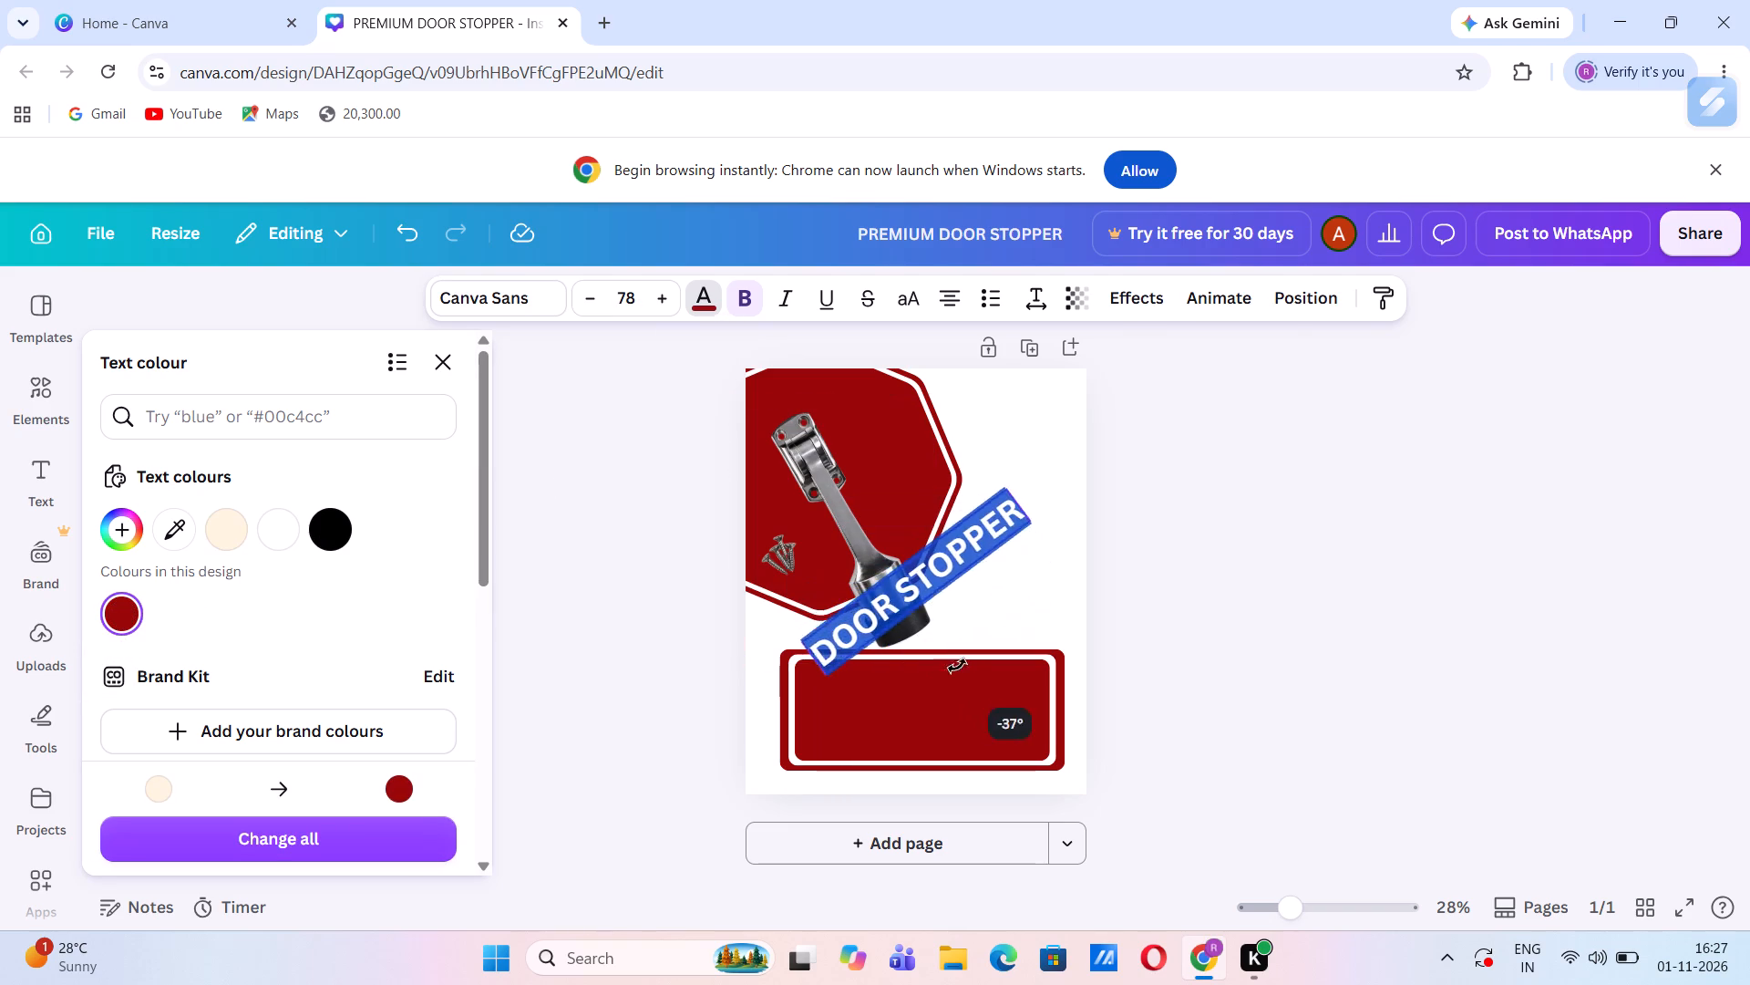
left_click_drag(957, 666, 1016, 640)
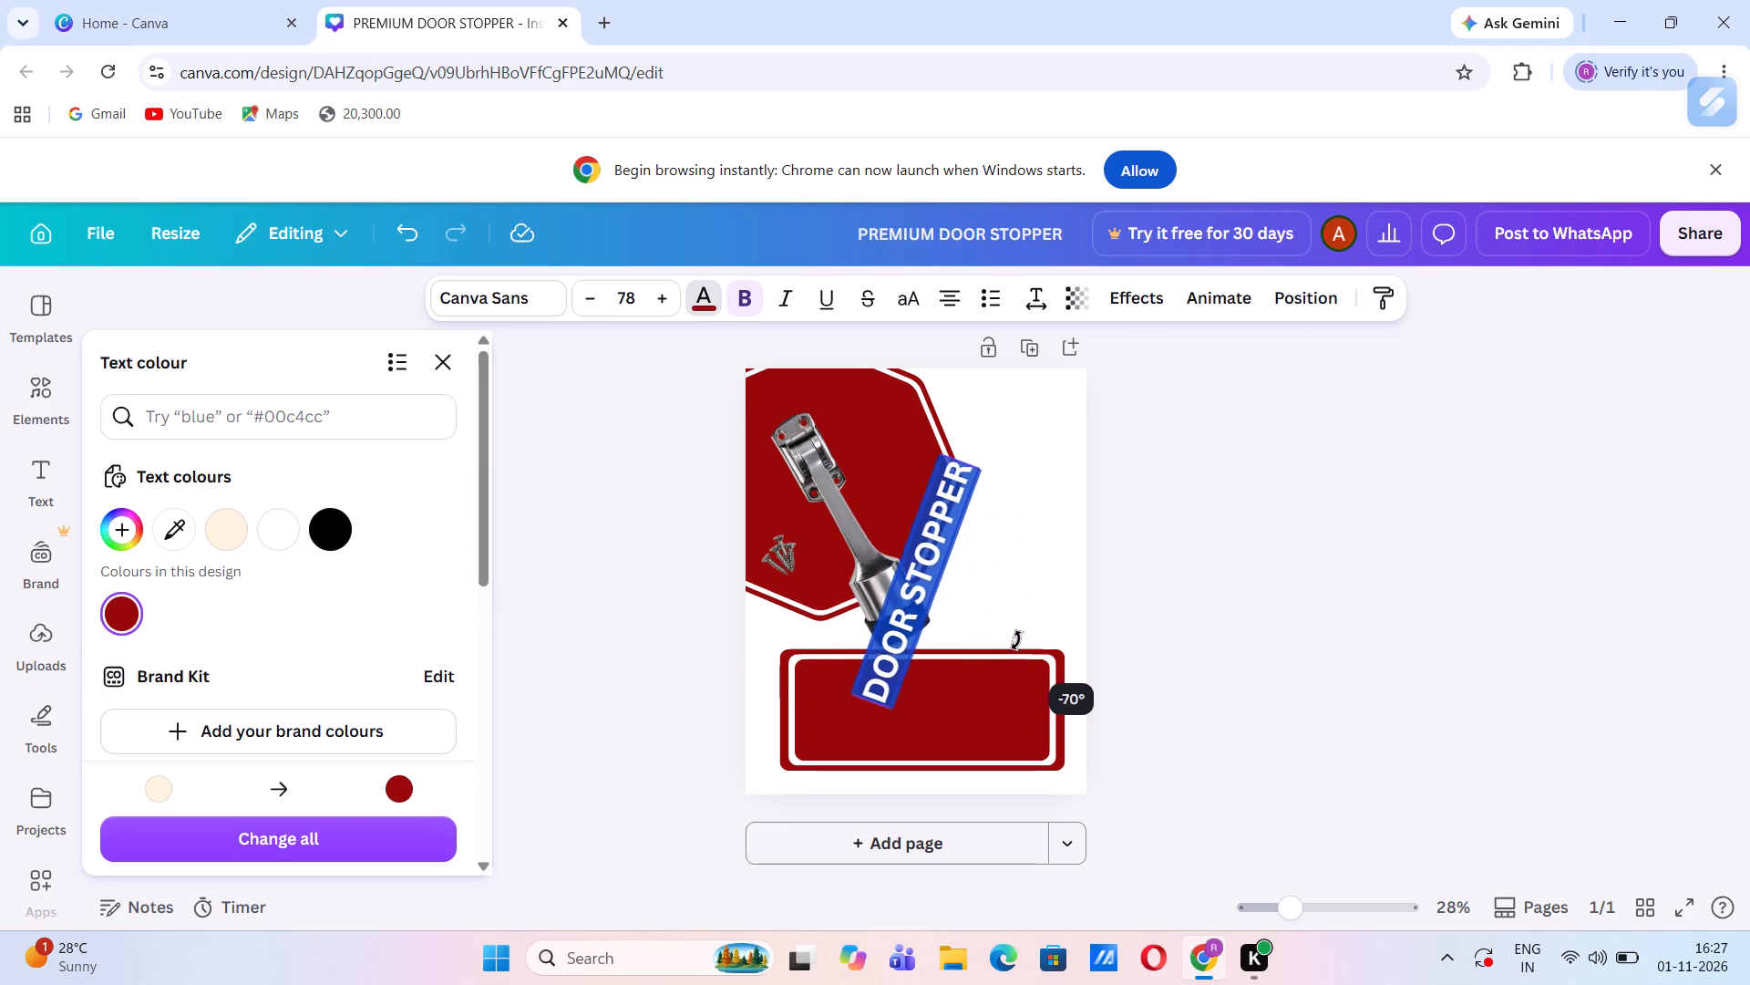
left_click_drag(1016, 640, 1016, 614)
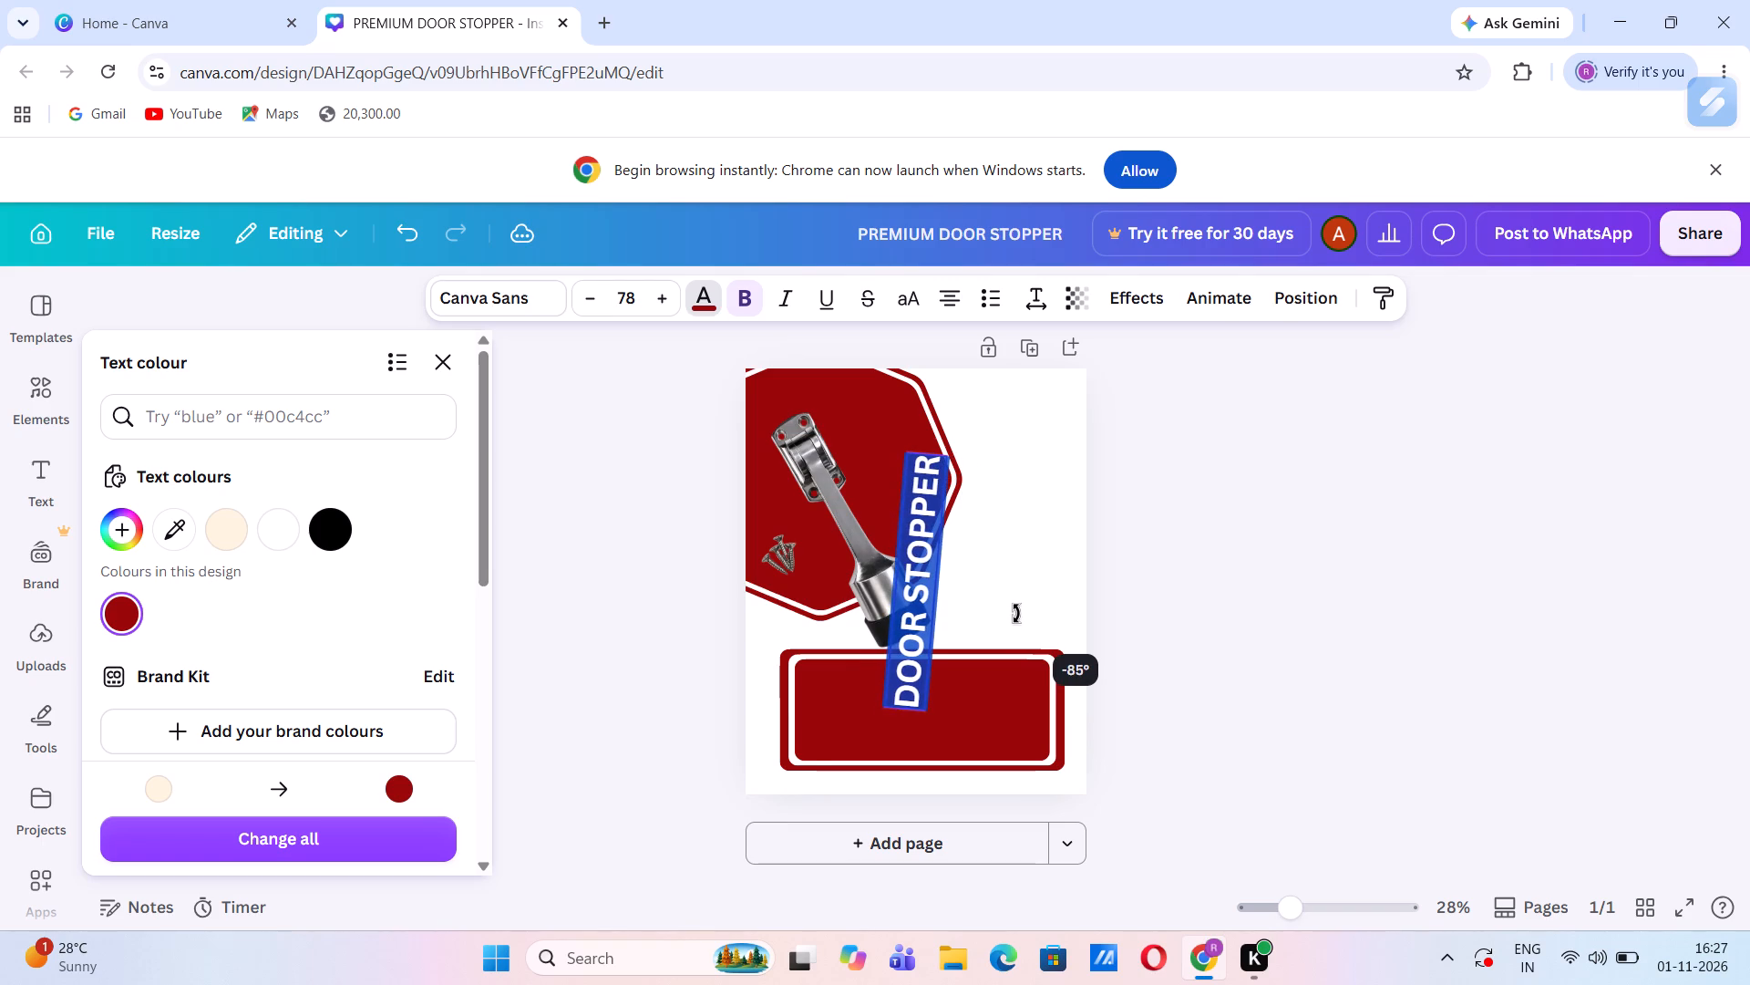
left_click_drag(1016, 614, 1016, 607)
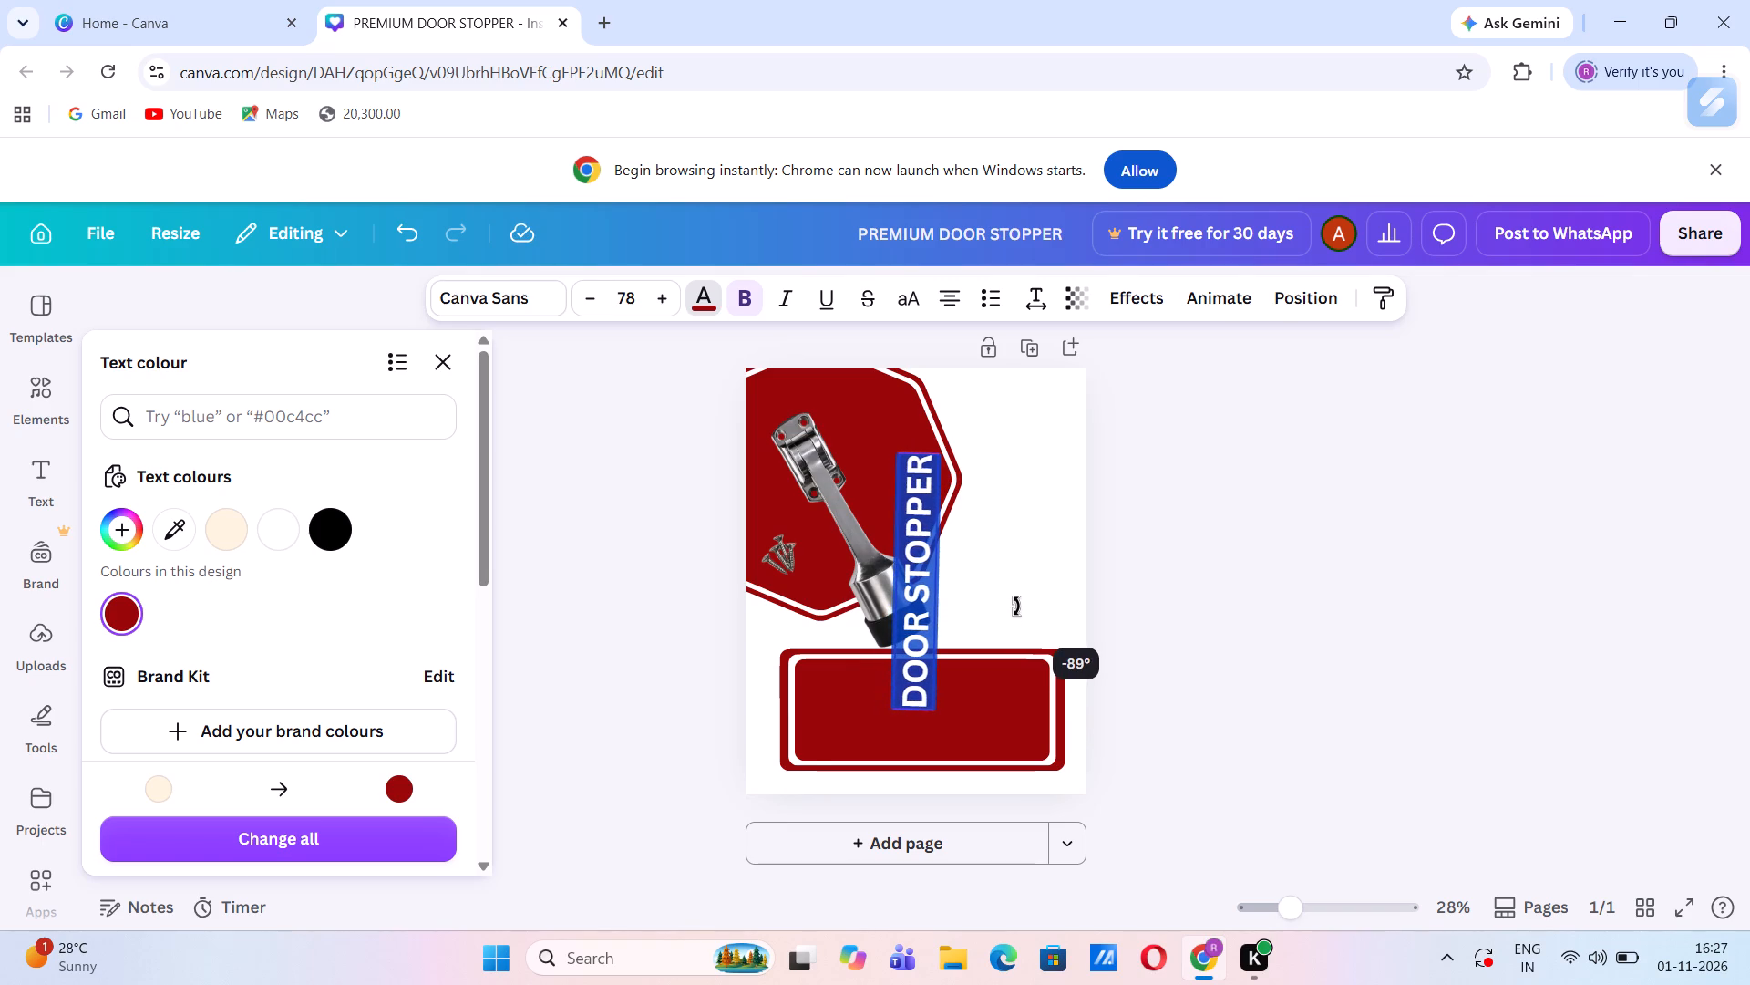
left_click_drag(1016, 607, 1016, 605)
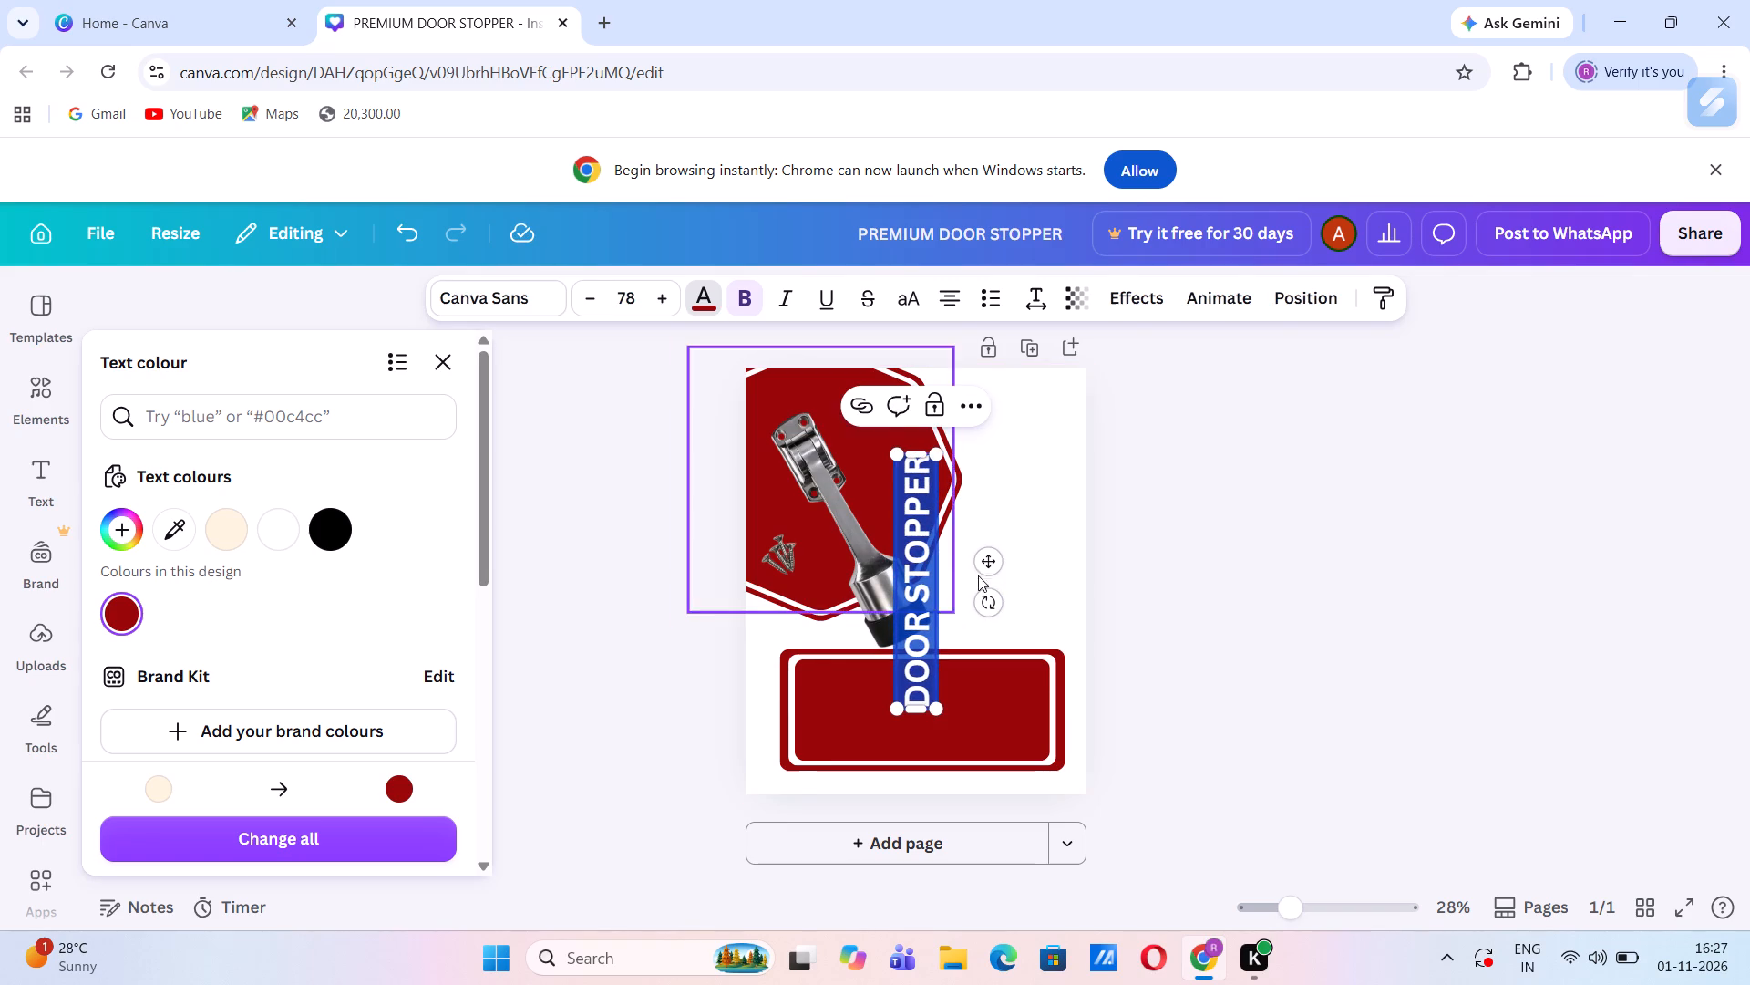
Move the vertical DOOR STOPPER heading into the white space beside the octagon, above the red rectangle.
left_click_drag(990, 559, 1075, 485)
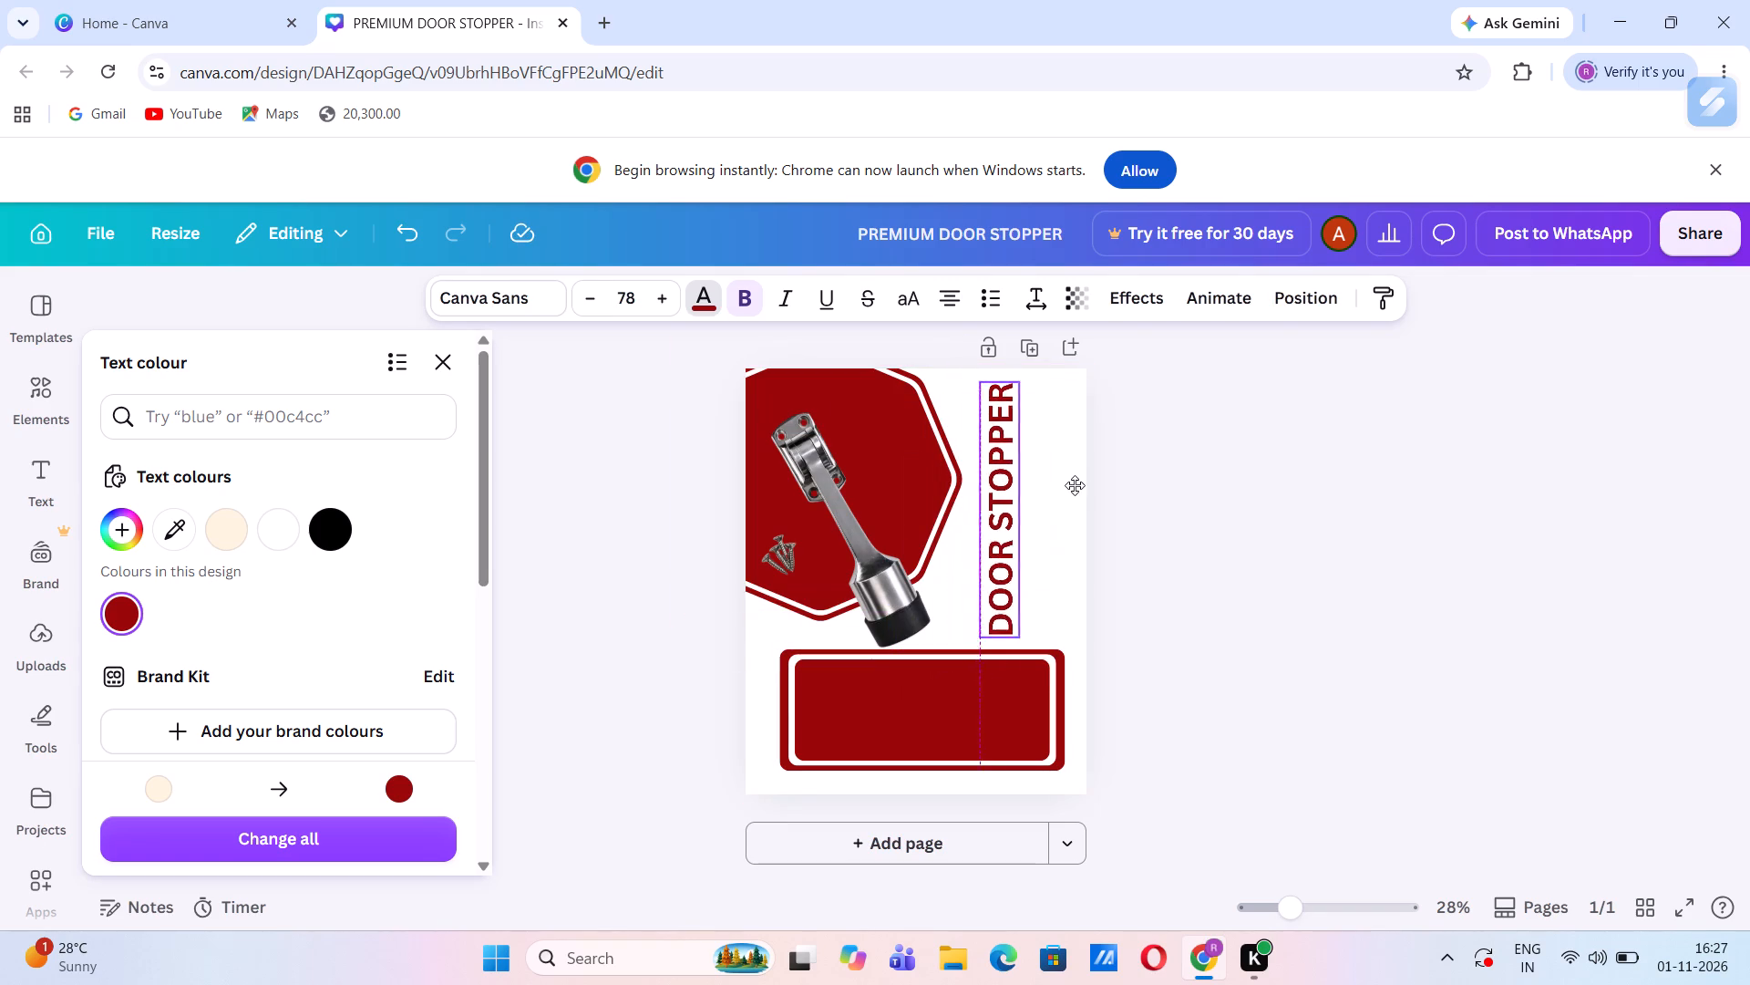
left_click_drag(1075, 485, 1078, 487)
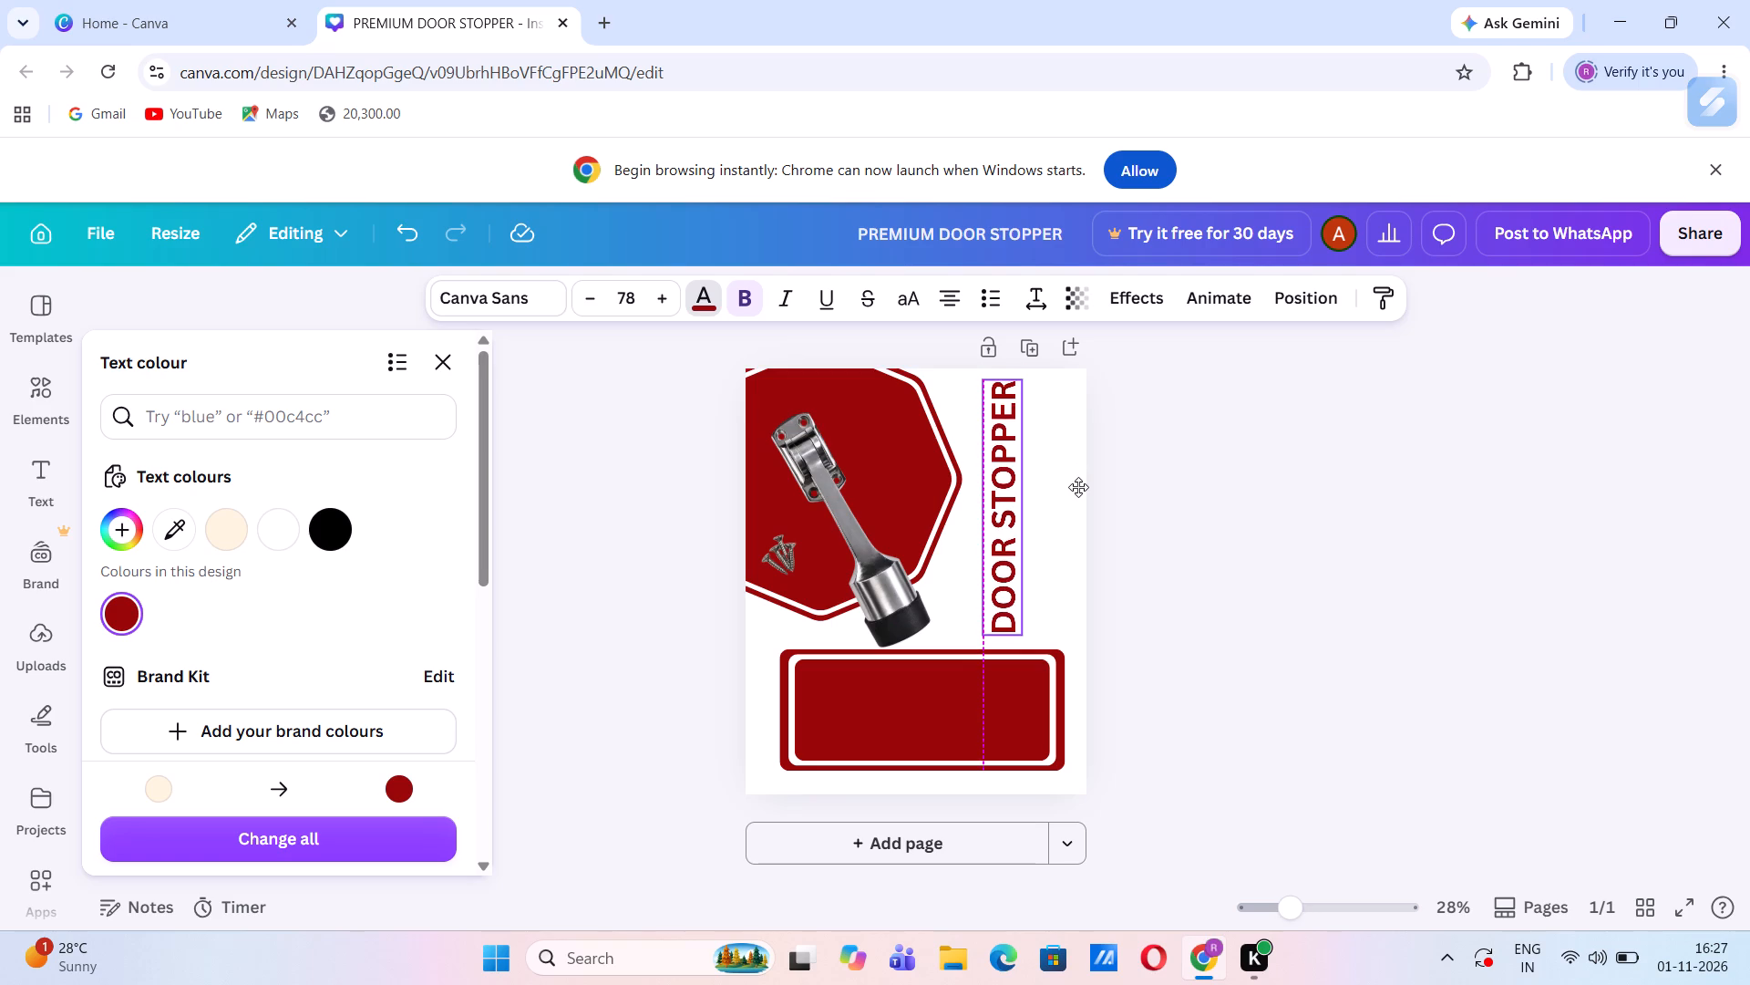
left_click_drag(1078, 487, 993, 627)
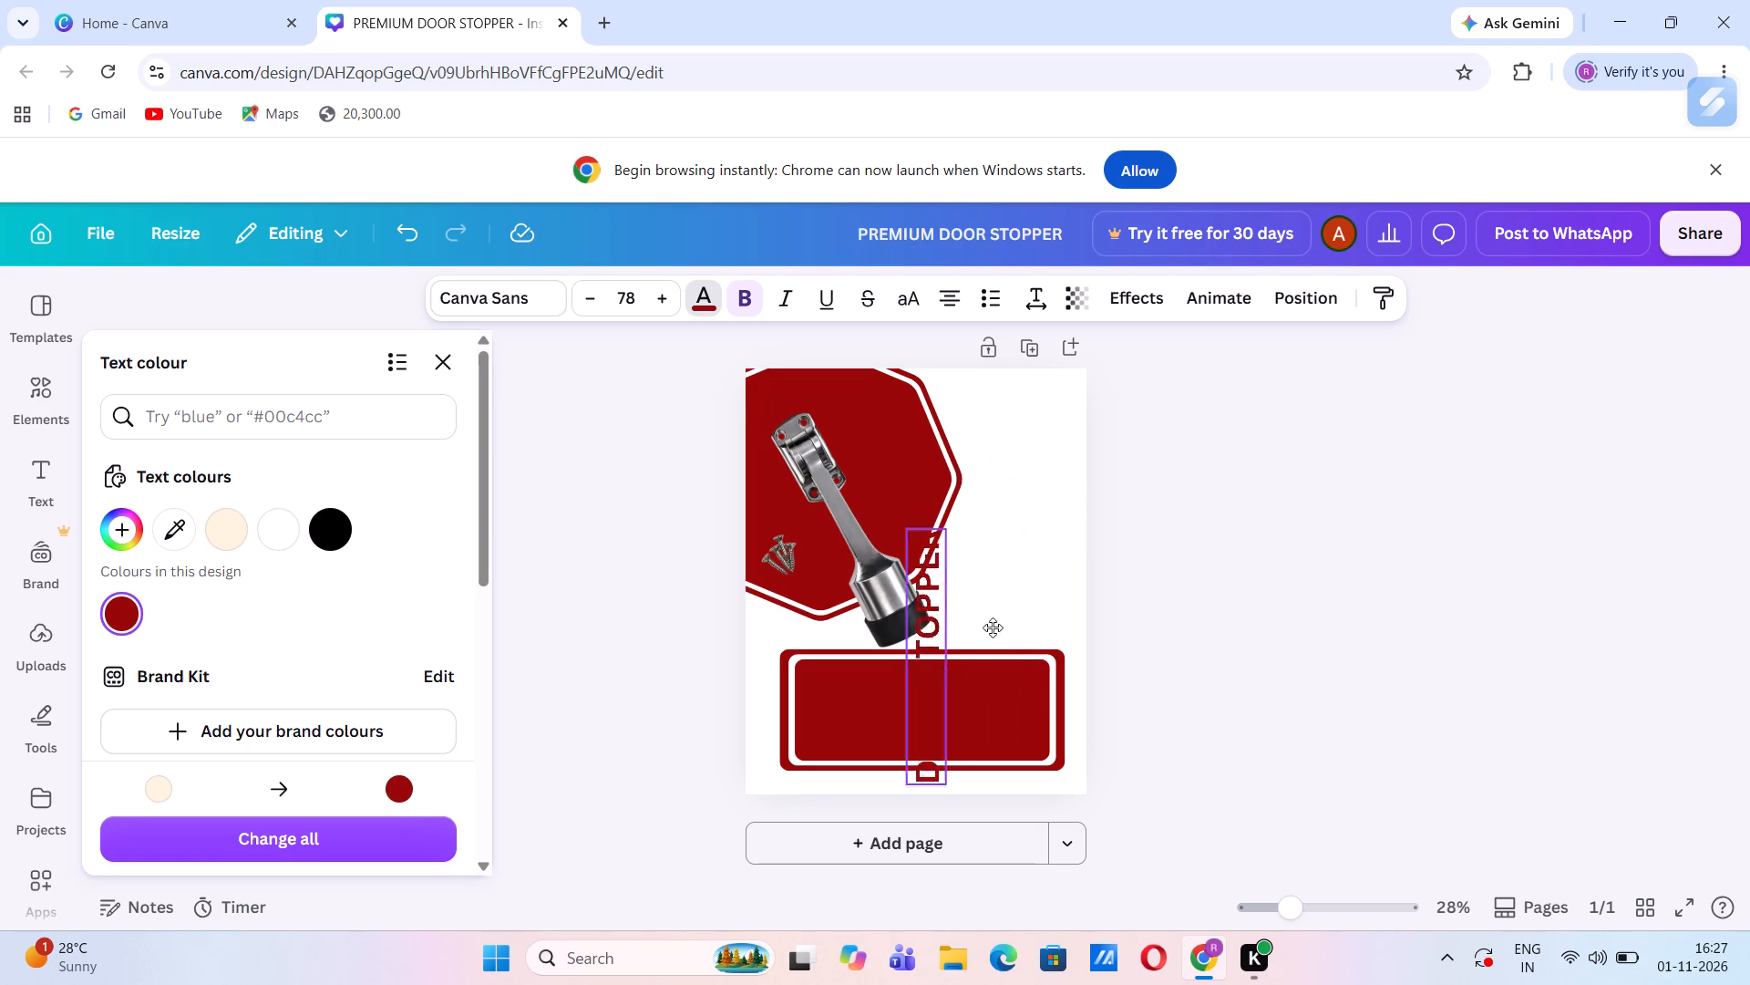
left_click_drag(993, 627, 1065, 484)
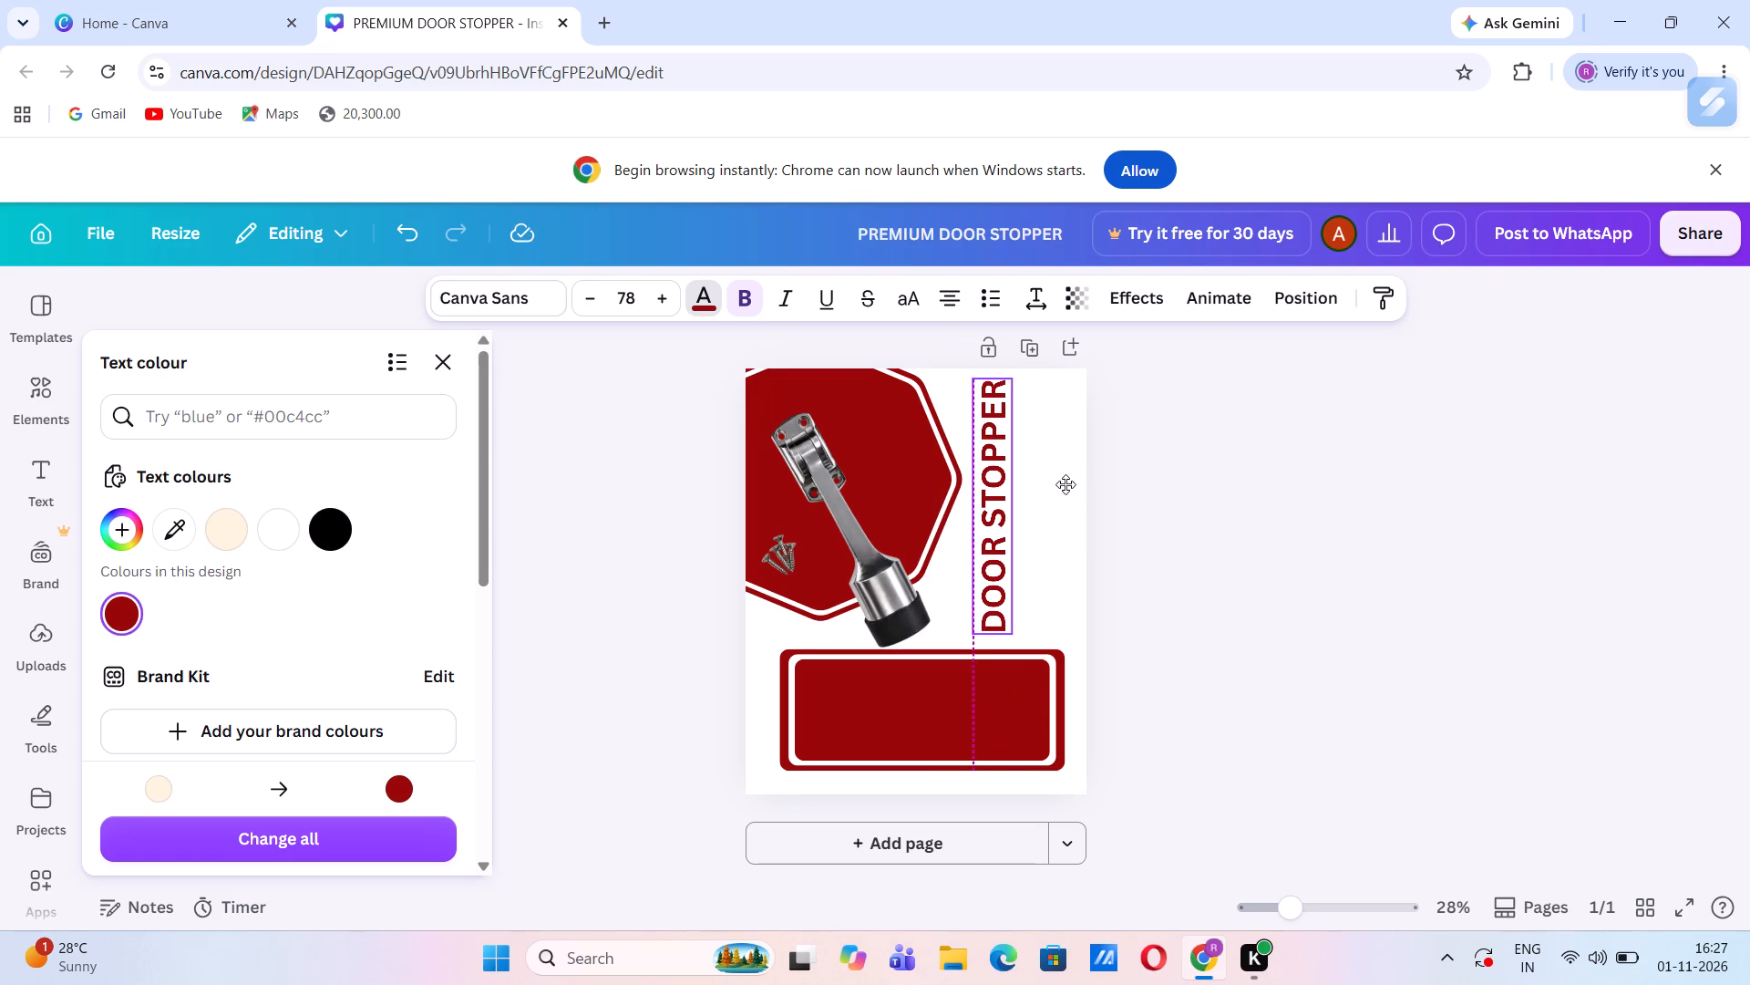
left_click_drag(1065, 484, 1065, 486)
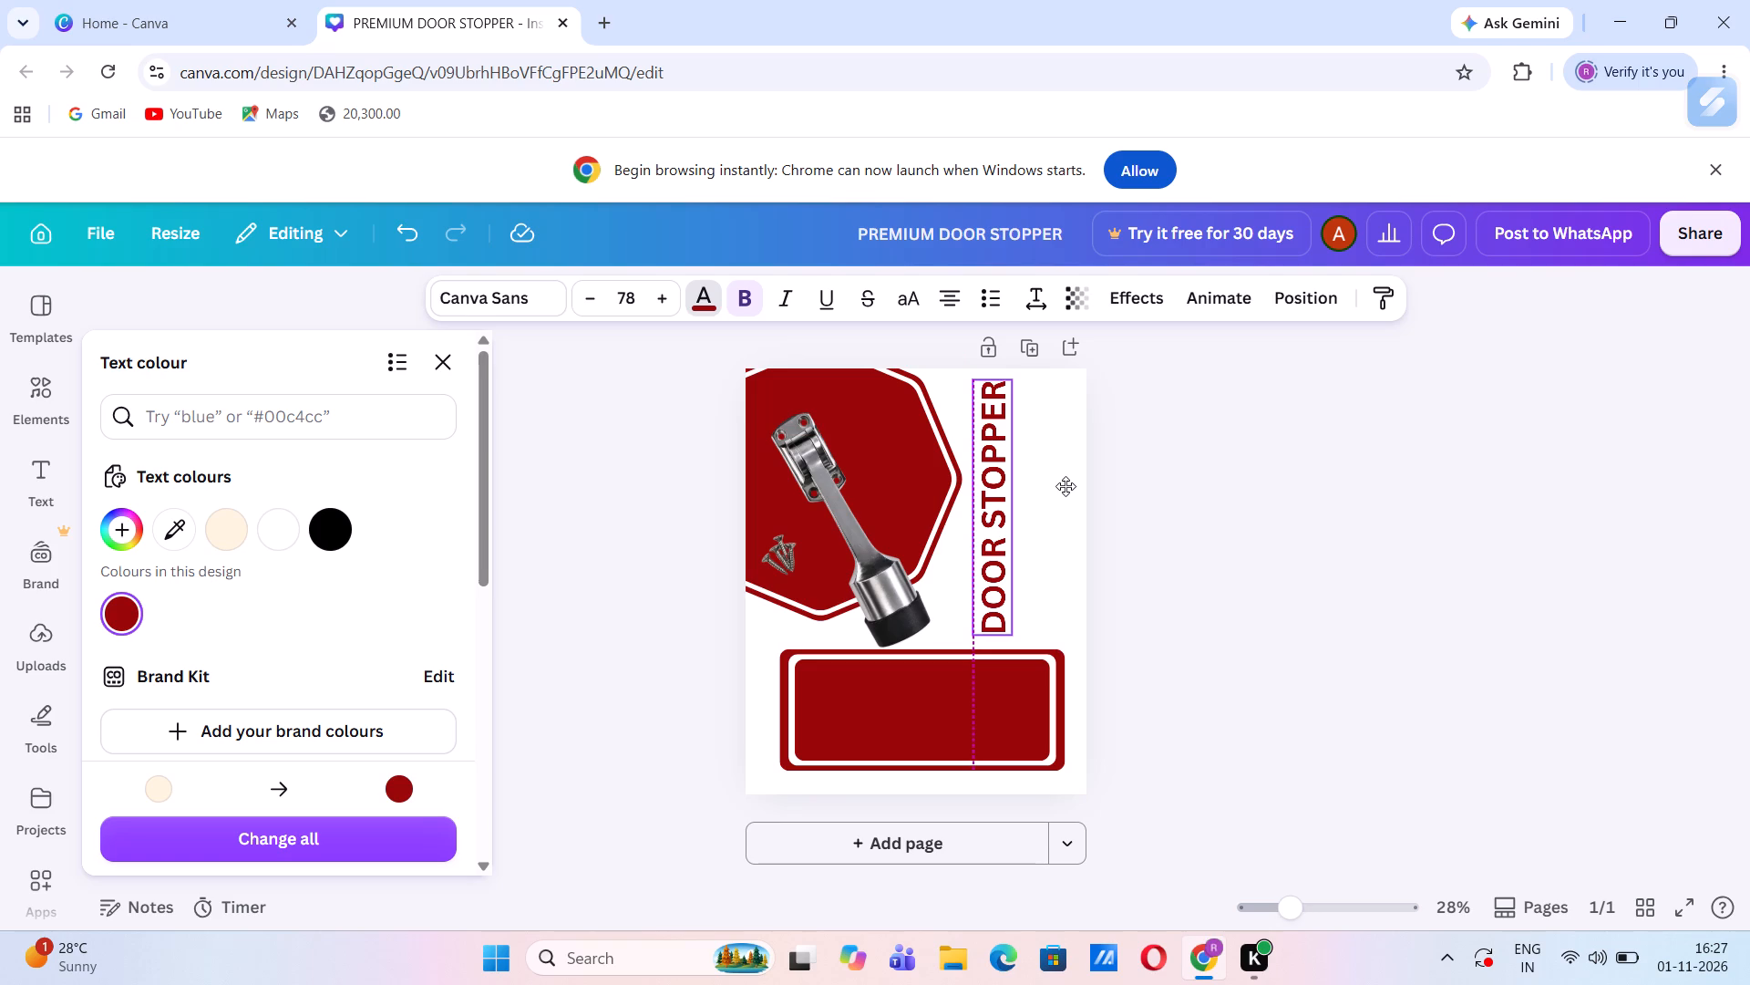
left_click_drag(1065, 486, 1065, 488)
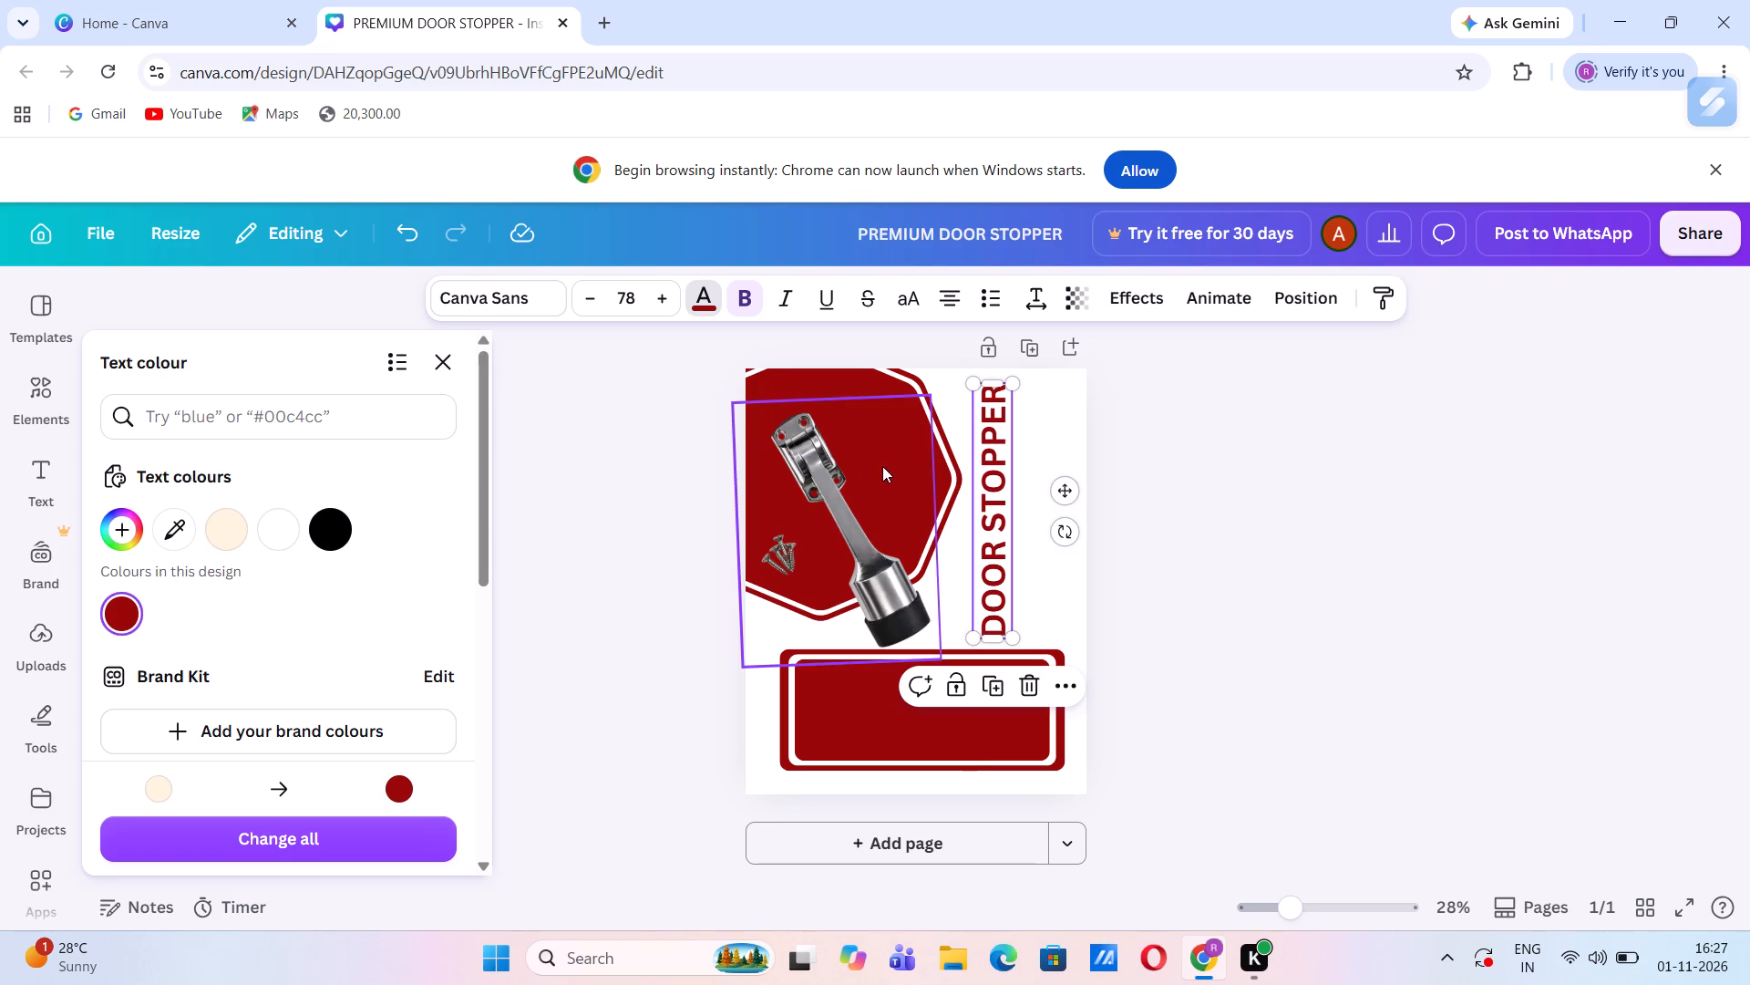
Change the DOOR STOPPER heading's font to Gagalin, after trying Archivo Black and Brittany.
left_click(749, 298)
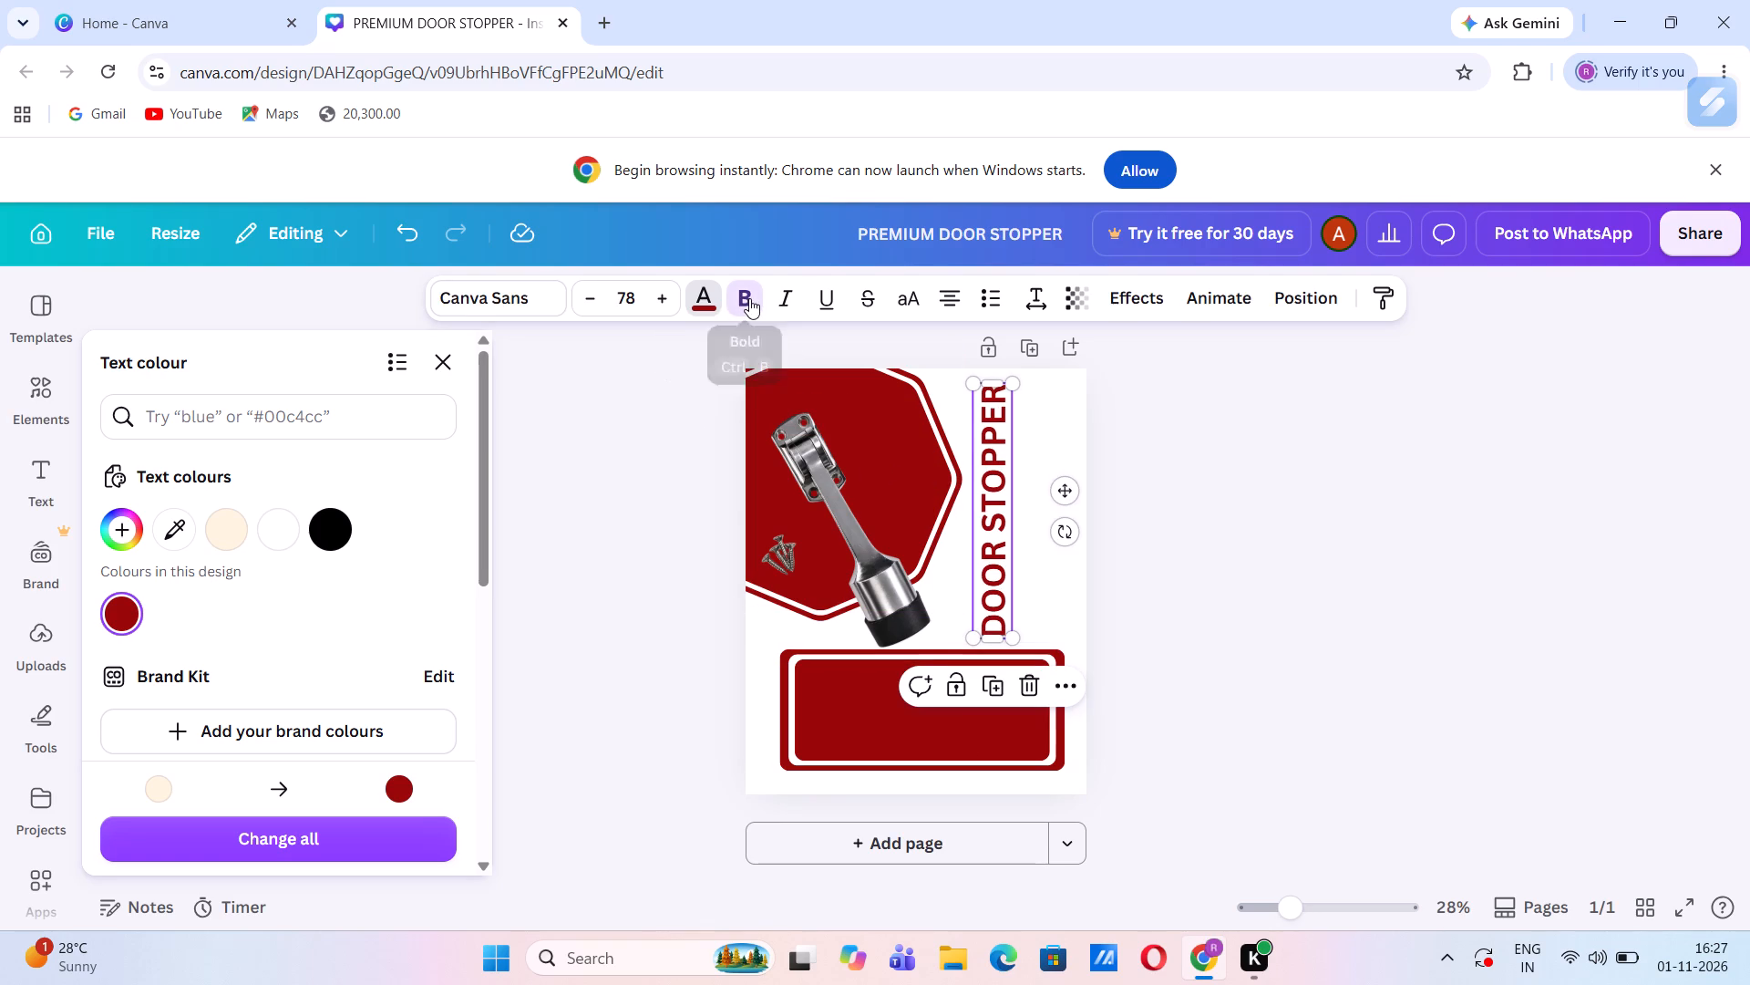
left_click(749, 298)
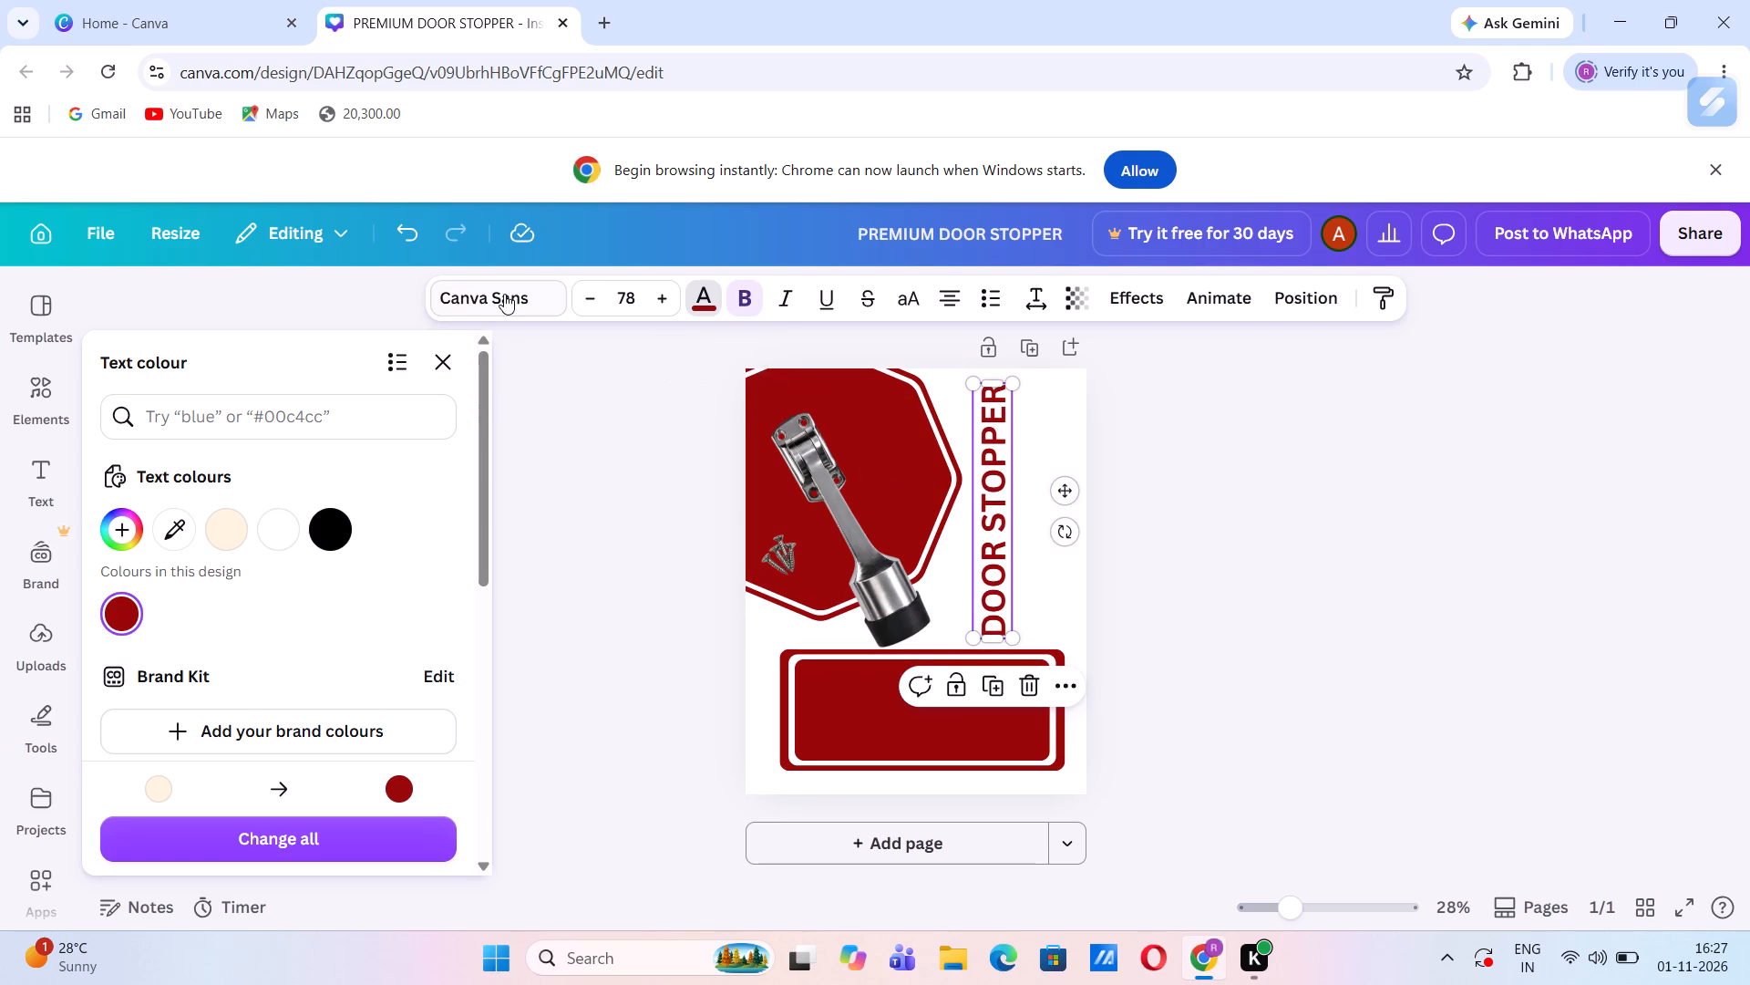
left_click(539, 286)
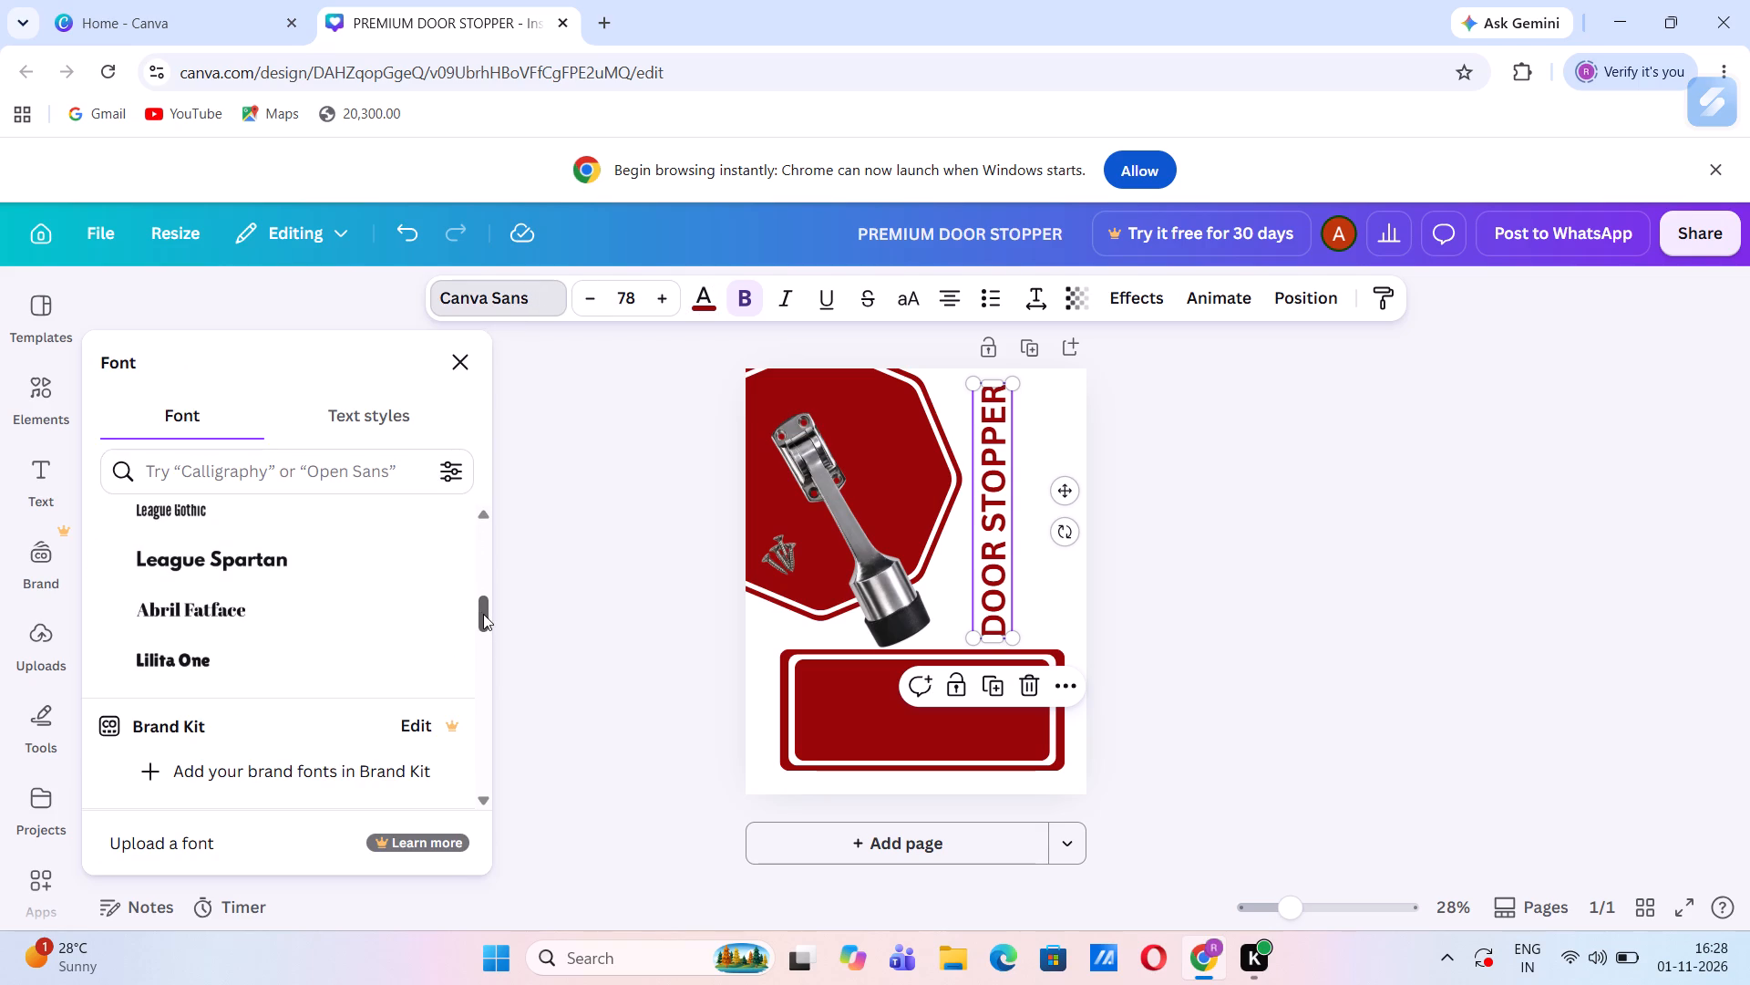
left_click_drag(483, 615, 481, 685)
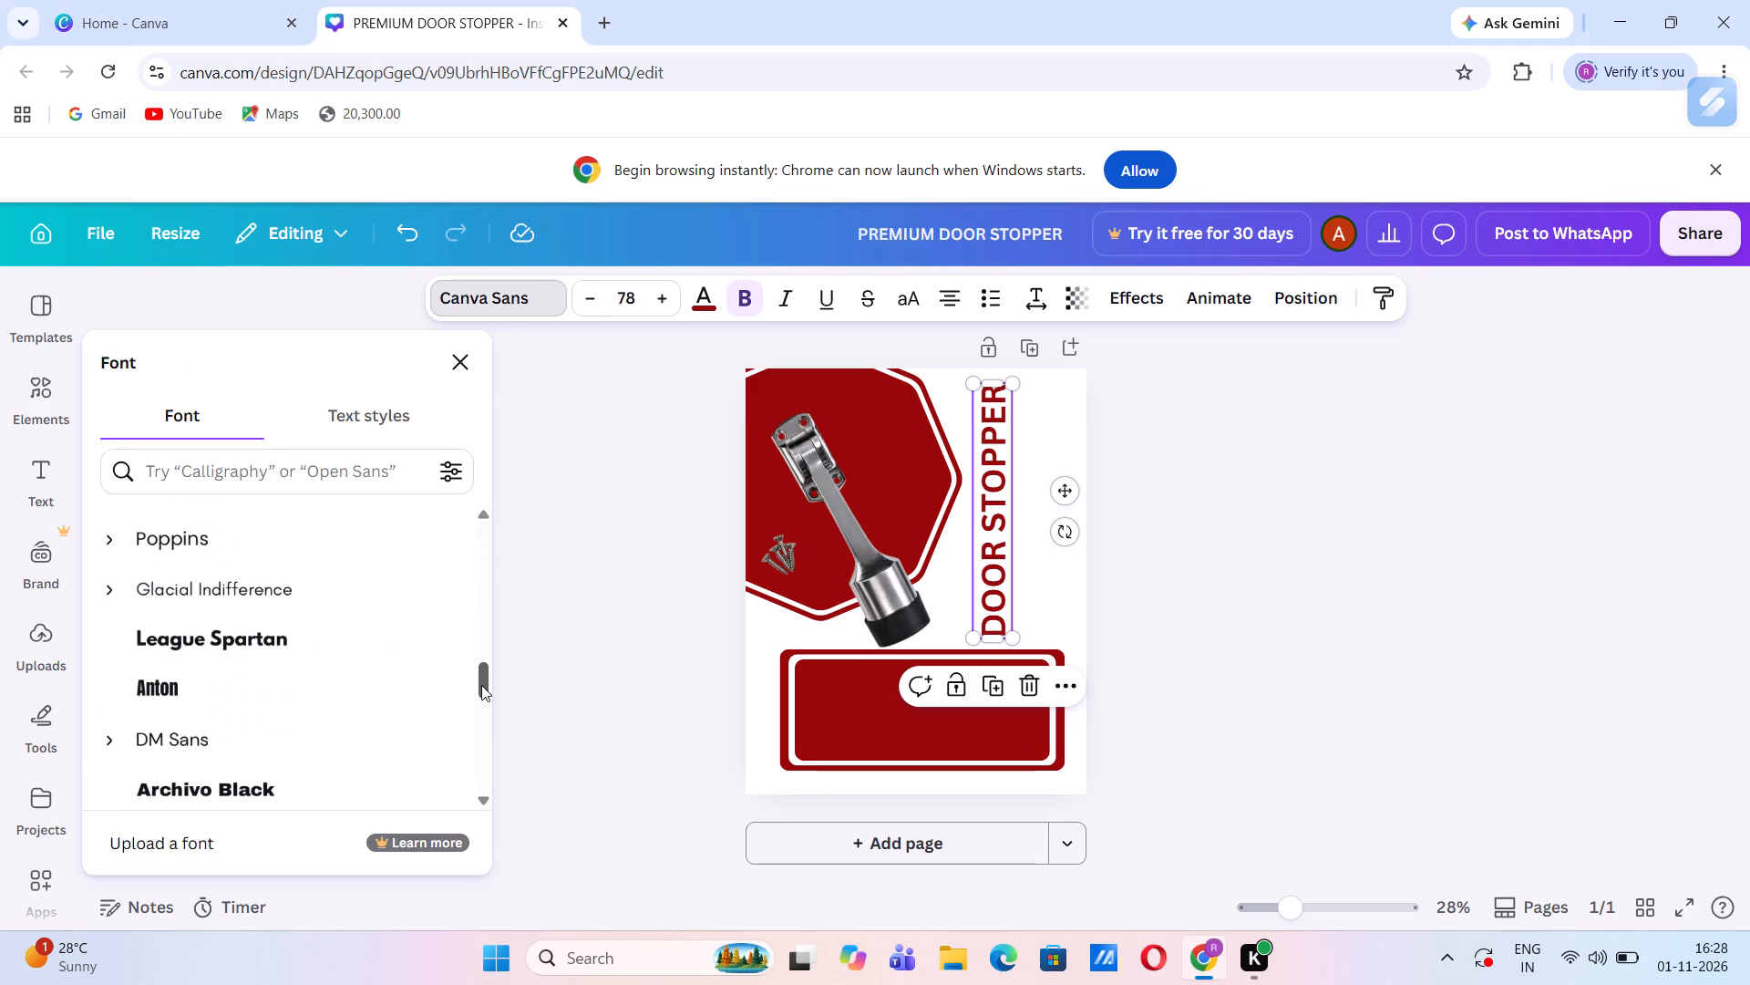
left_click_drag(481, 685, 479, 706)
left_click(261, 618)
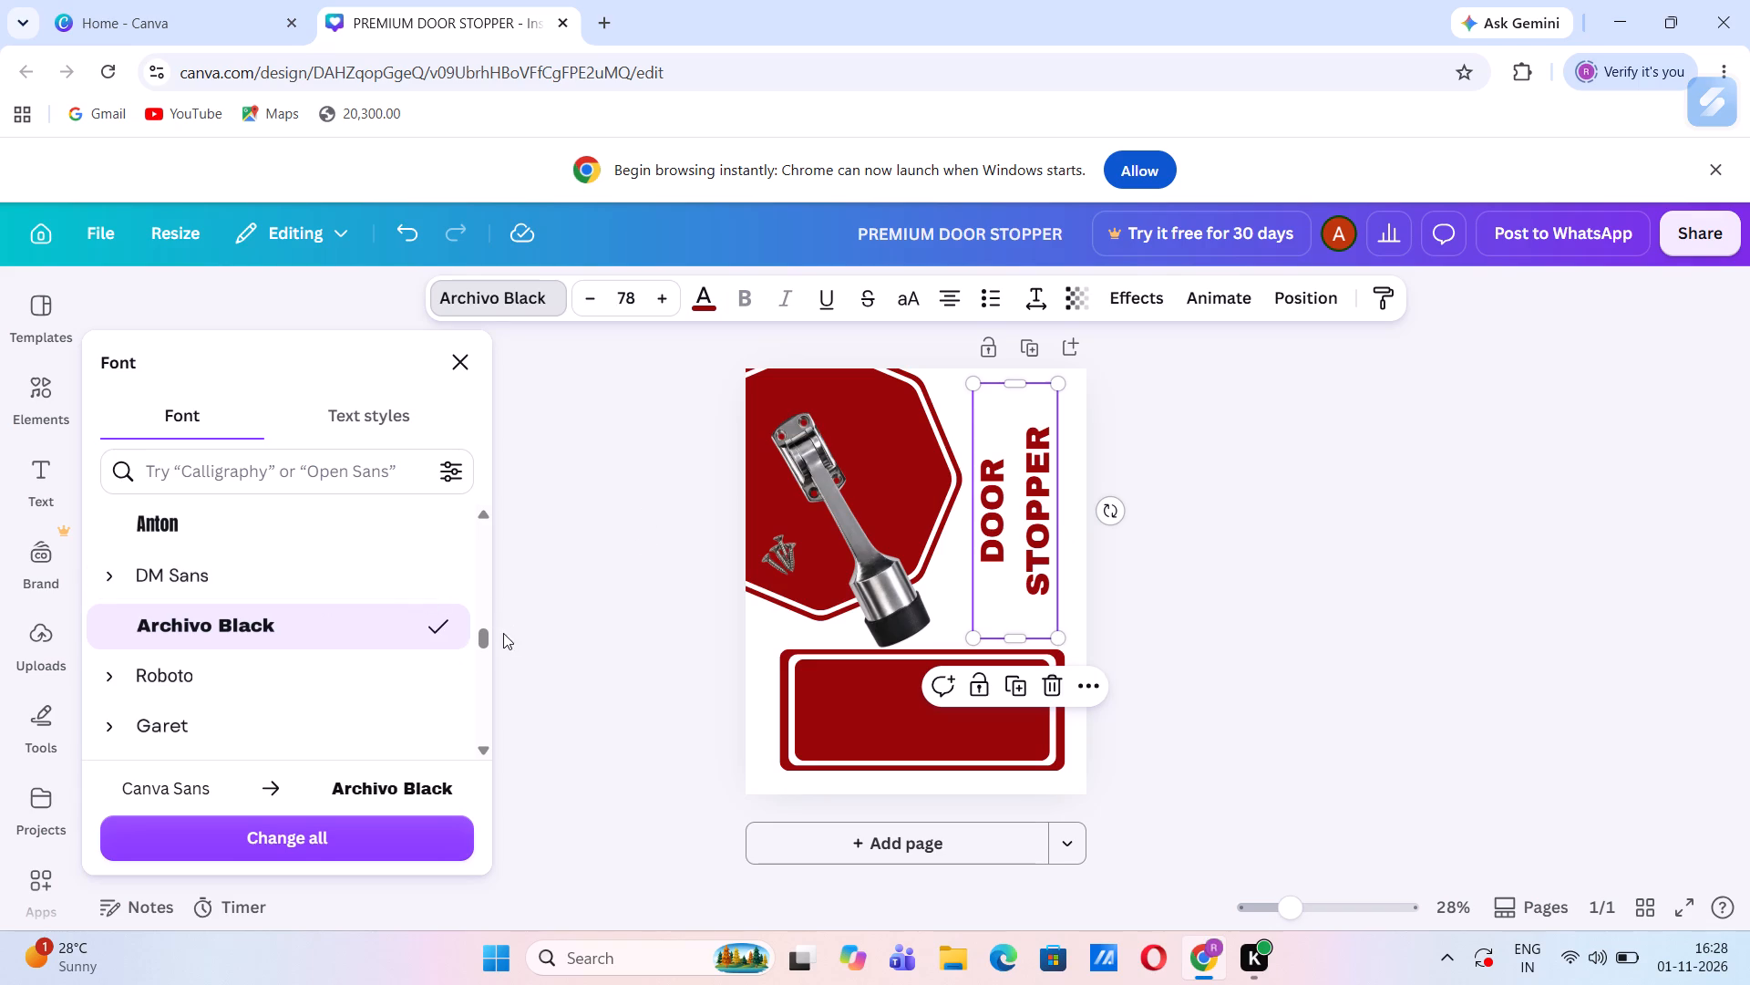
left_click_drag(485, 643, 483, 667)
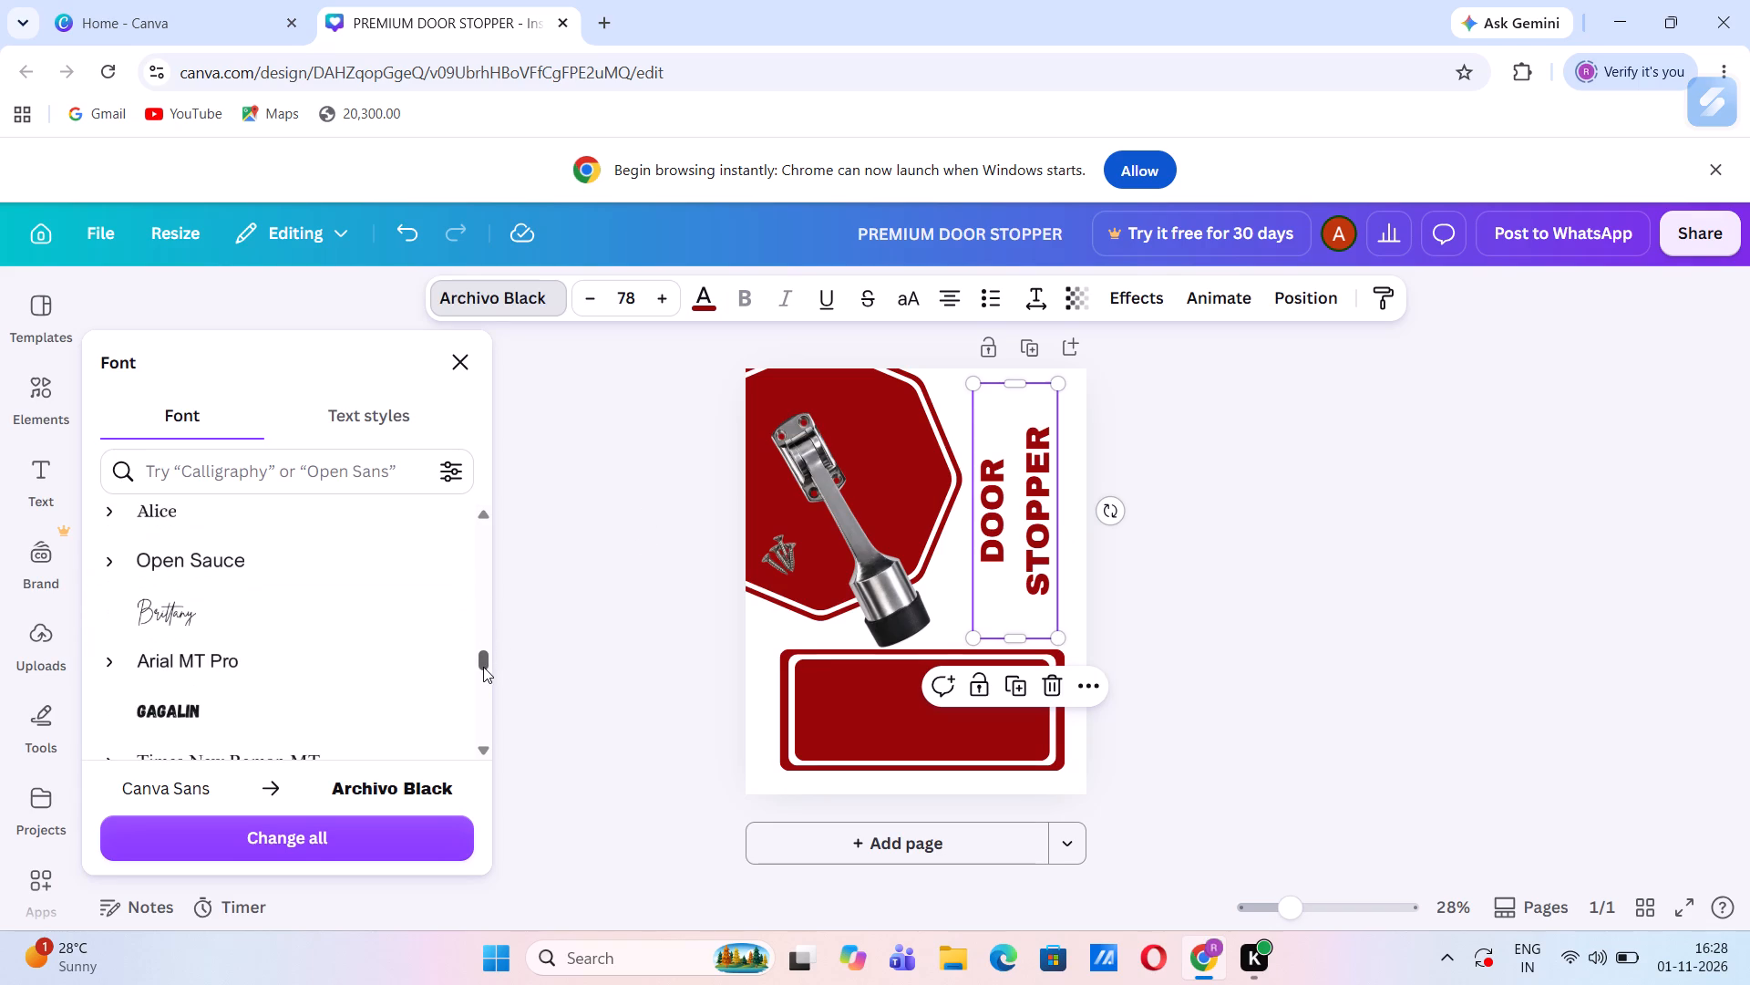
left_click_drag(483, 667, 482, 667)
left_click(235, 605)
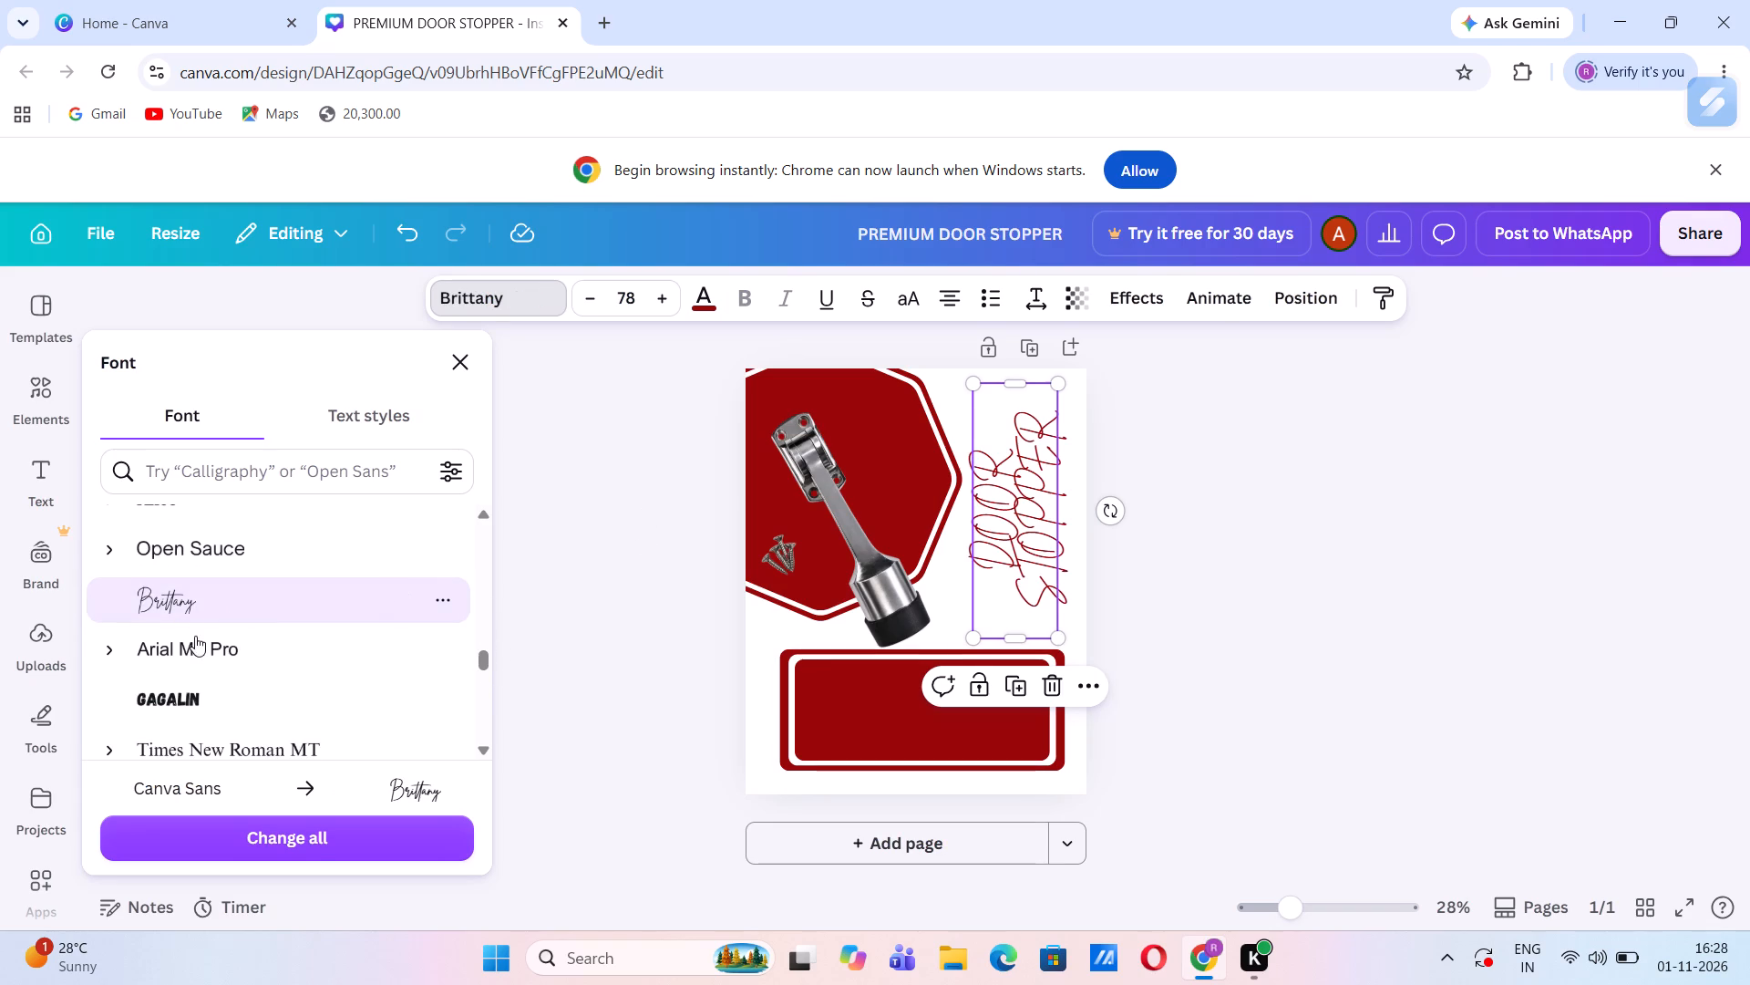
left_click(151, 689)
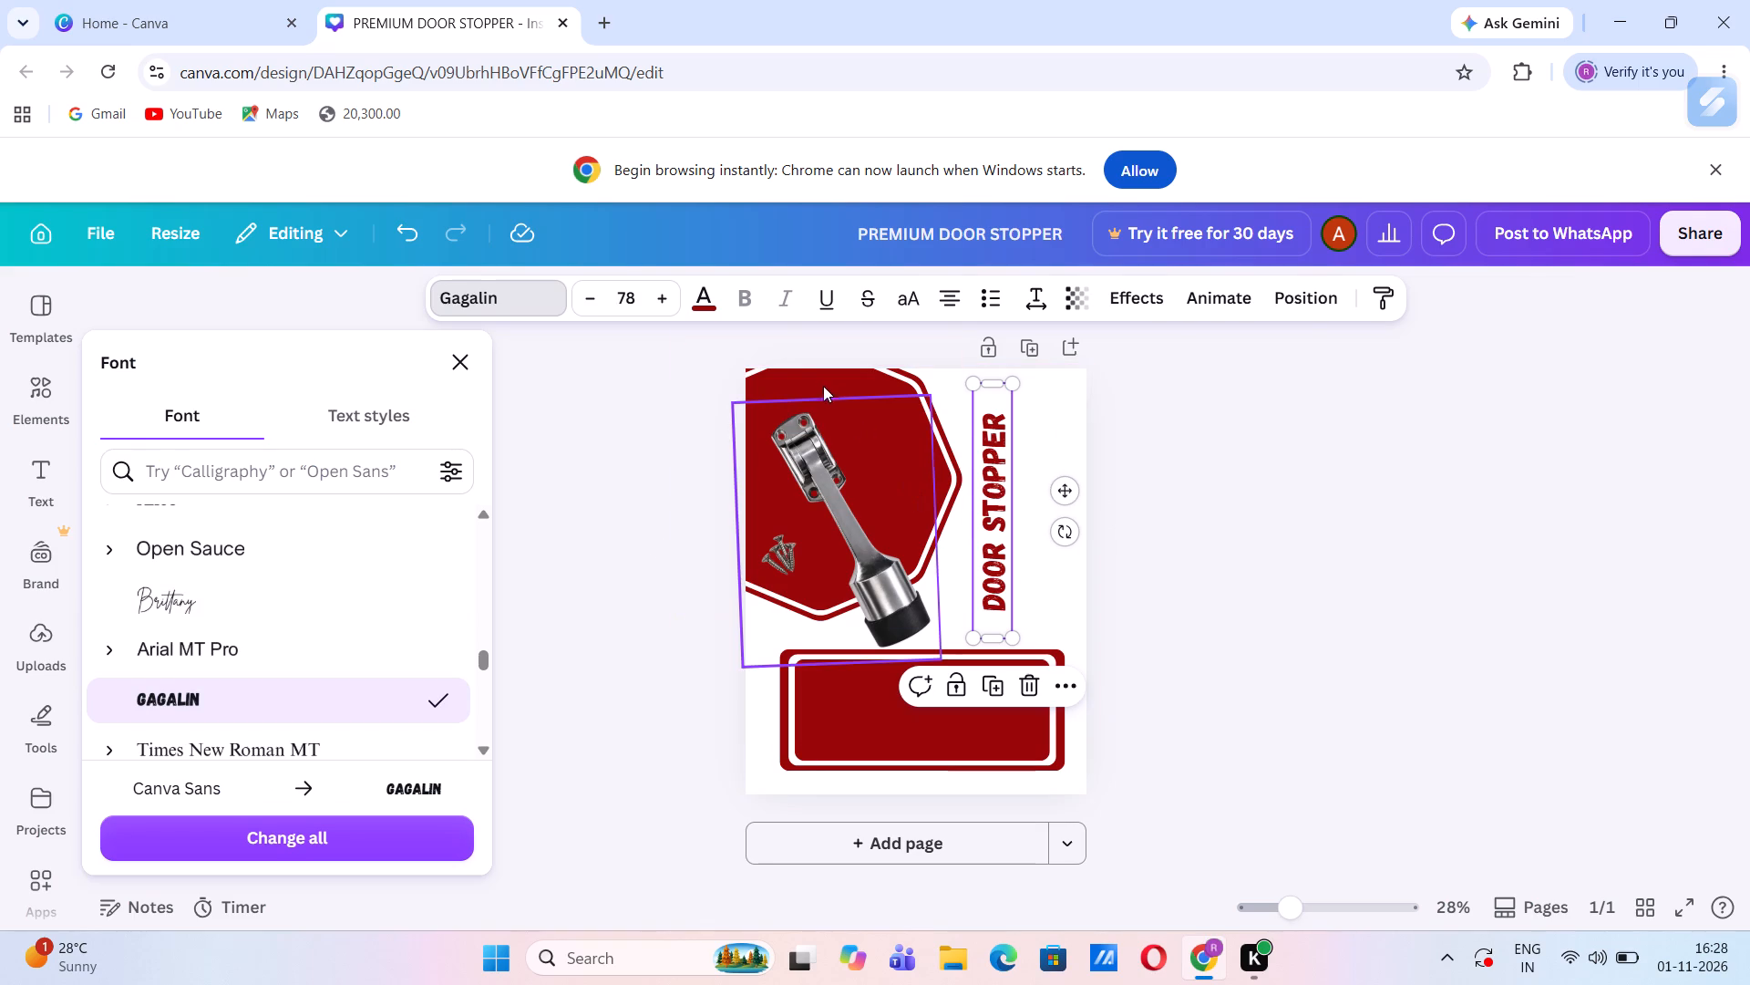
Enlarge the DOOR STOPPER heading to font size 90, trying sizes up to 99, and deselect it.
triple_click(660, 296)
triple_click(660, 296)
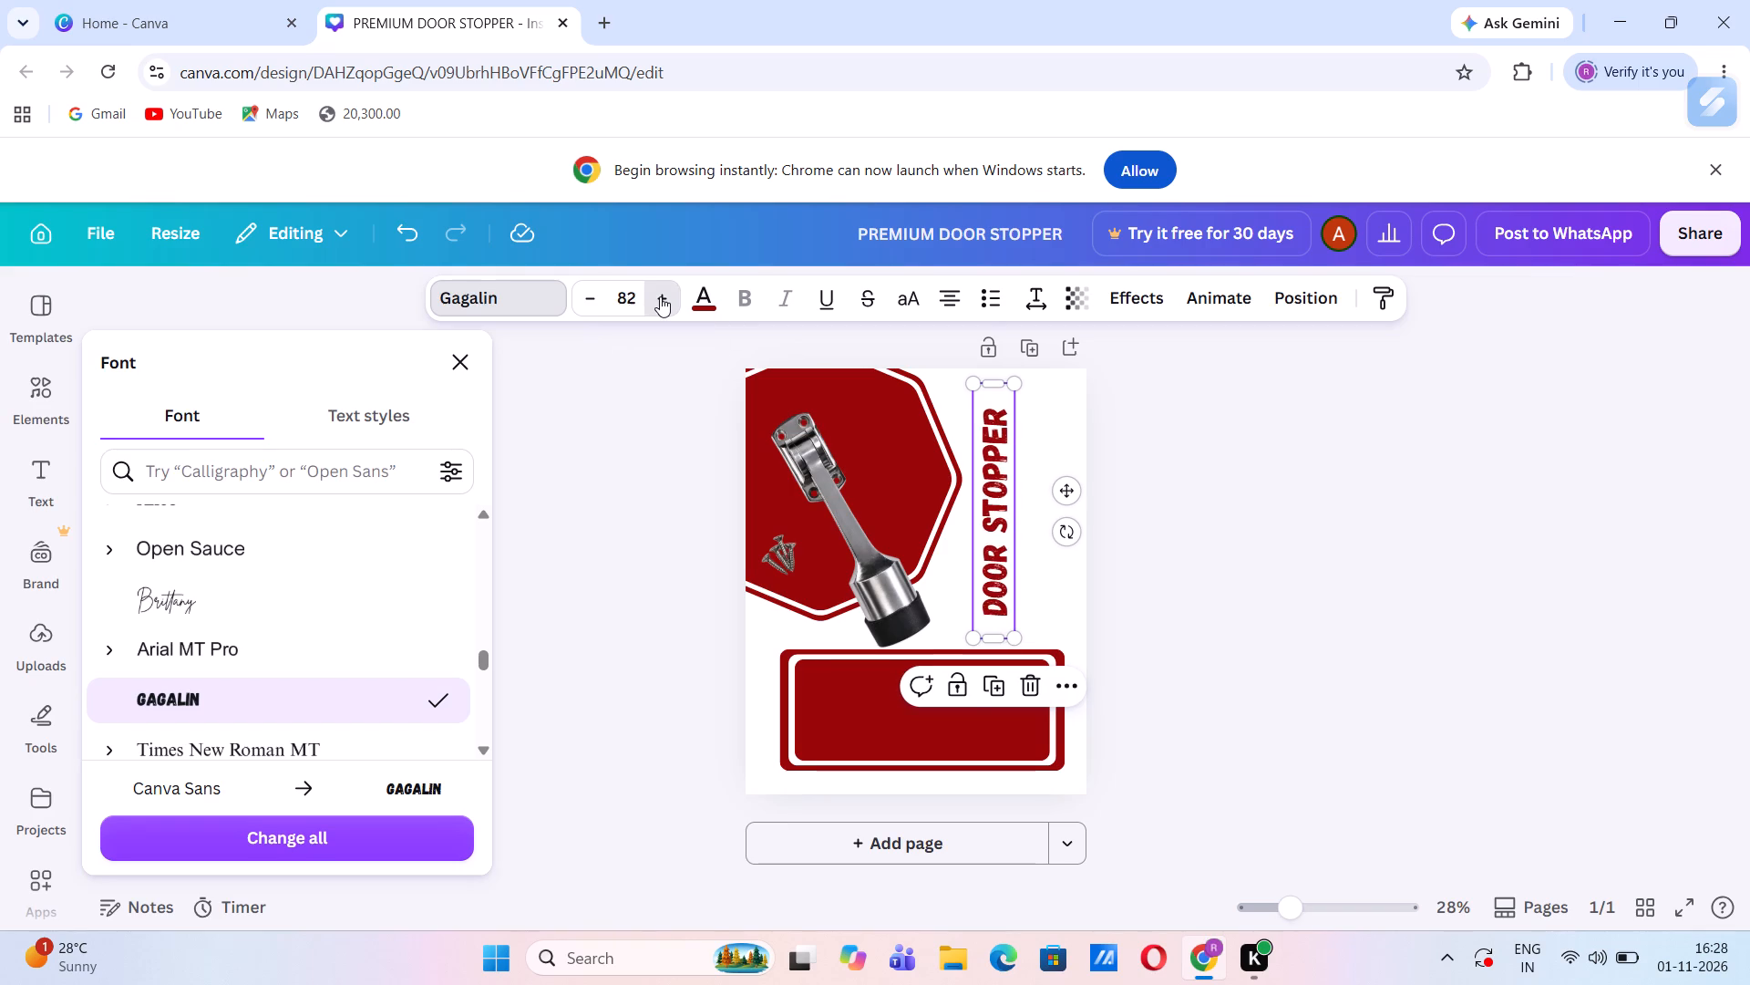
triple_click(660, 296)
triple_click(660, 296)
triple_click(660, 296)
triple_click(660, 296)
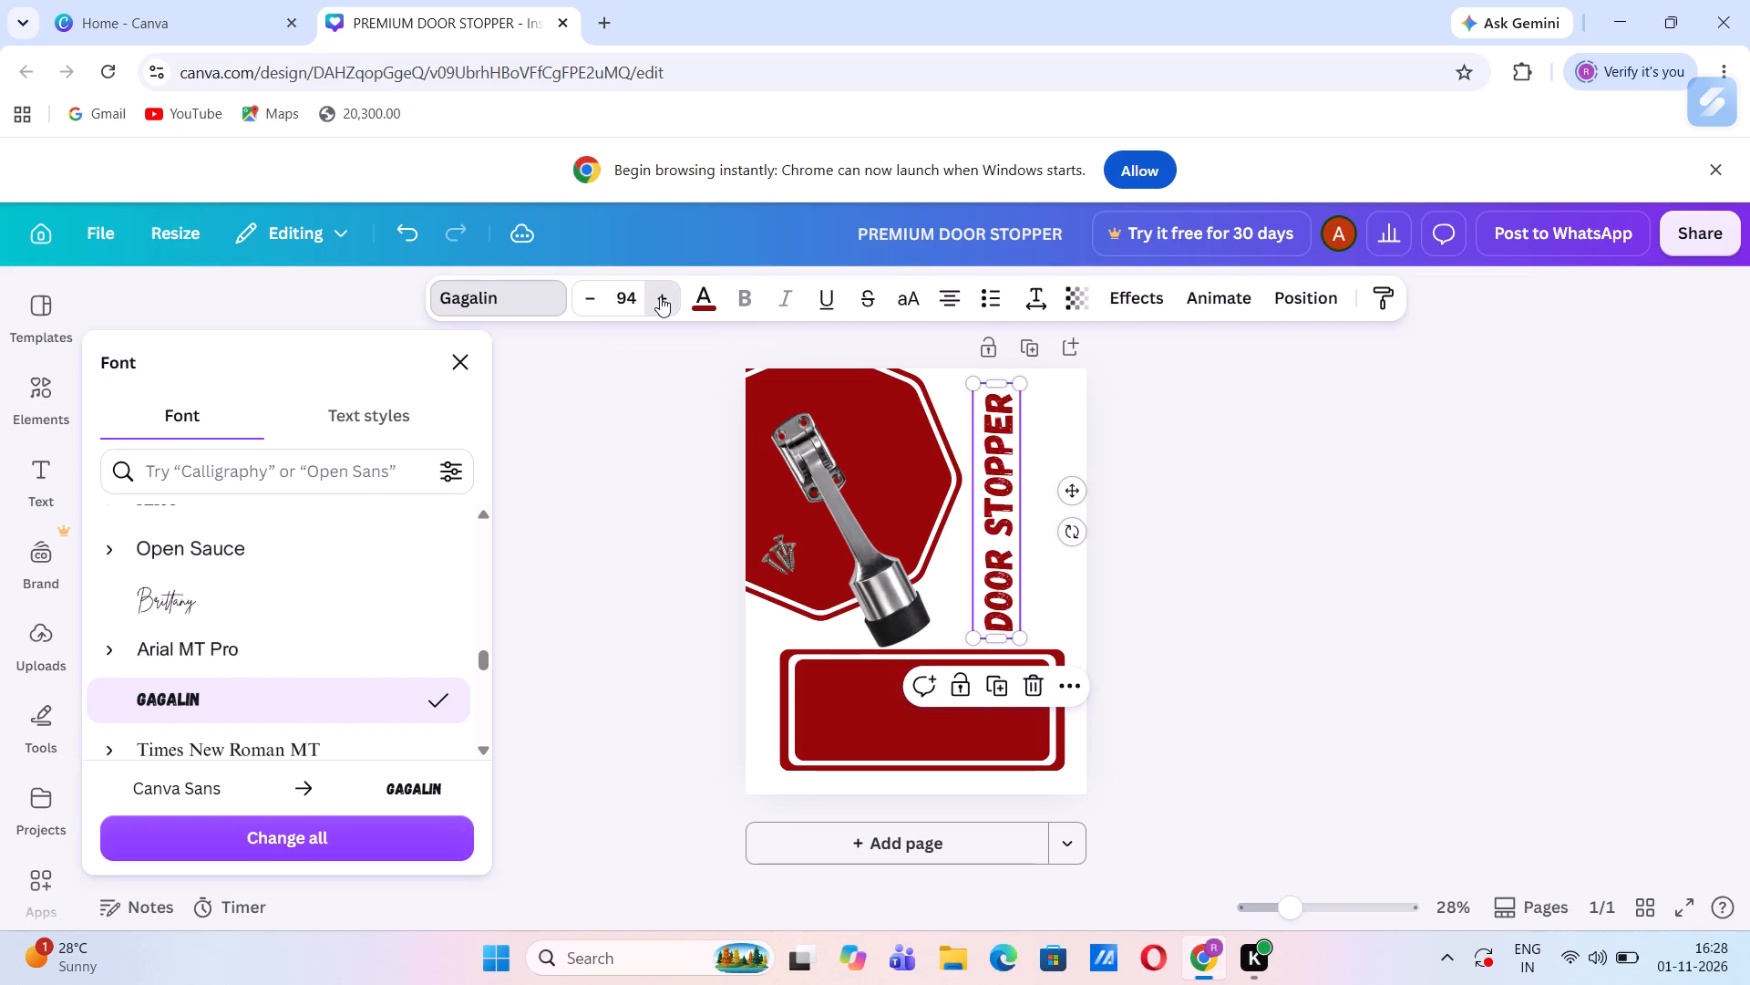
triple_click(660, 296)
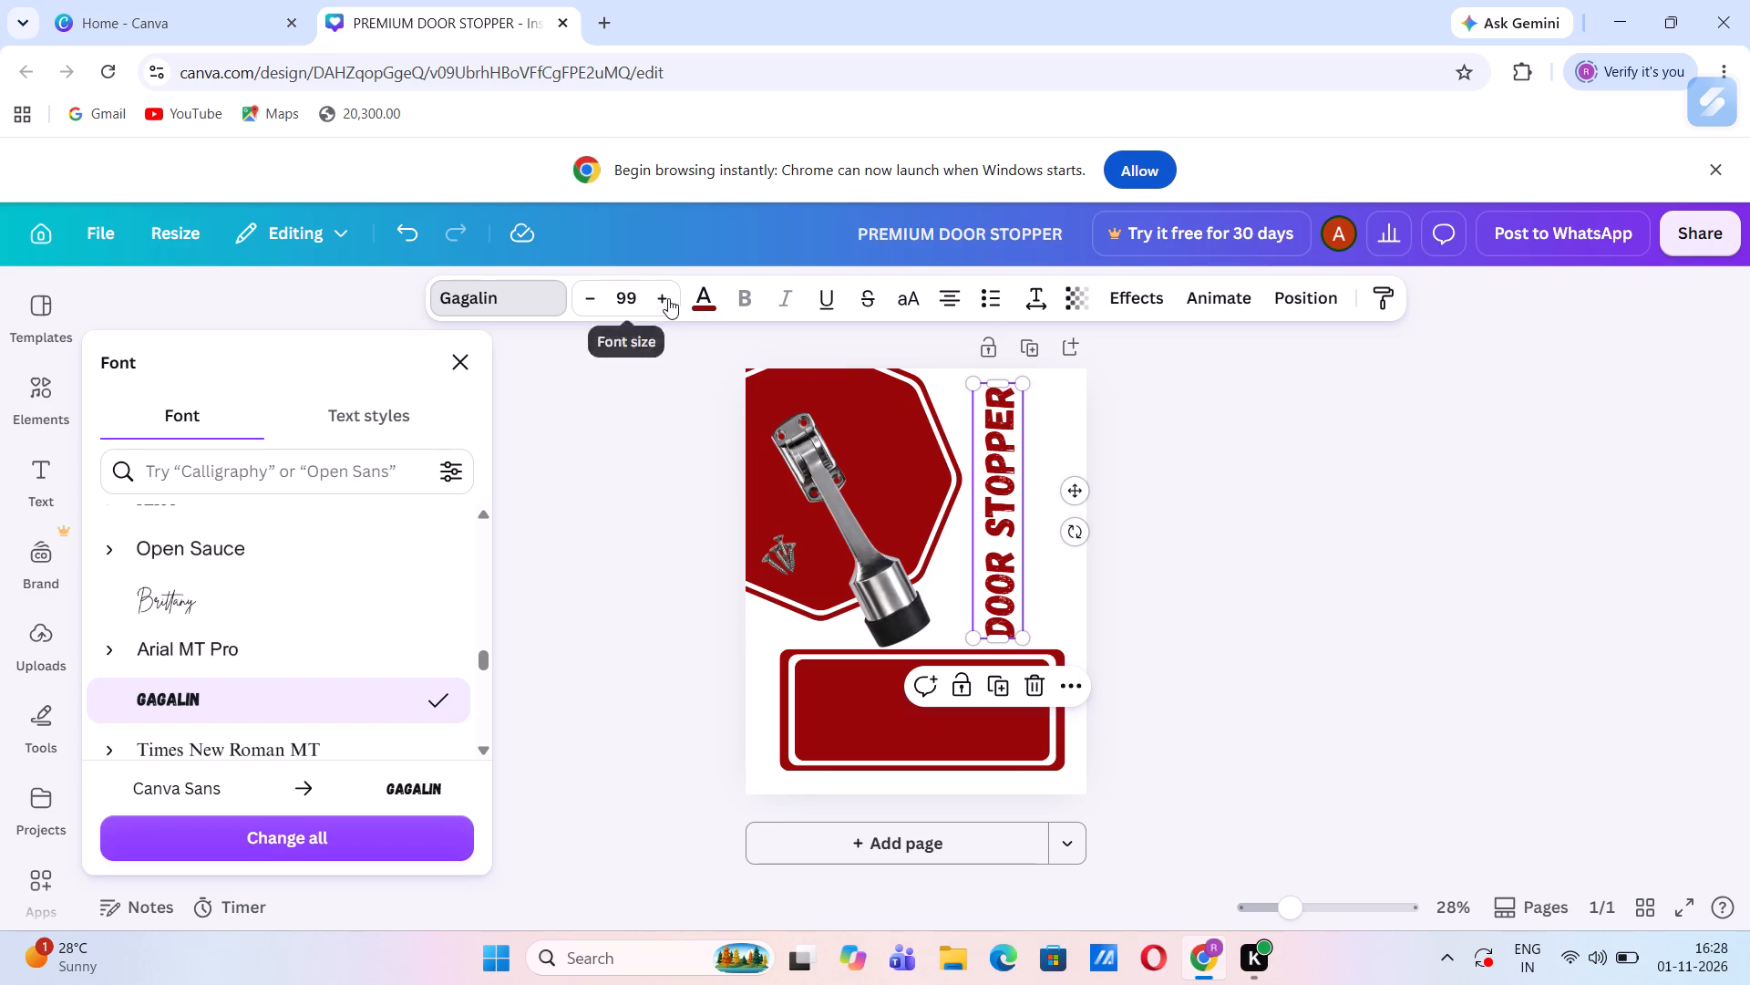
triple_click(585, 299)
triple_click(585, 299)
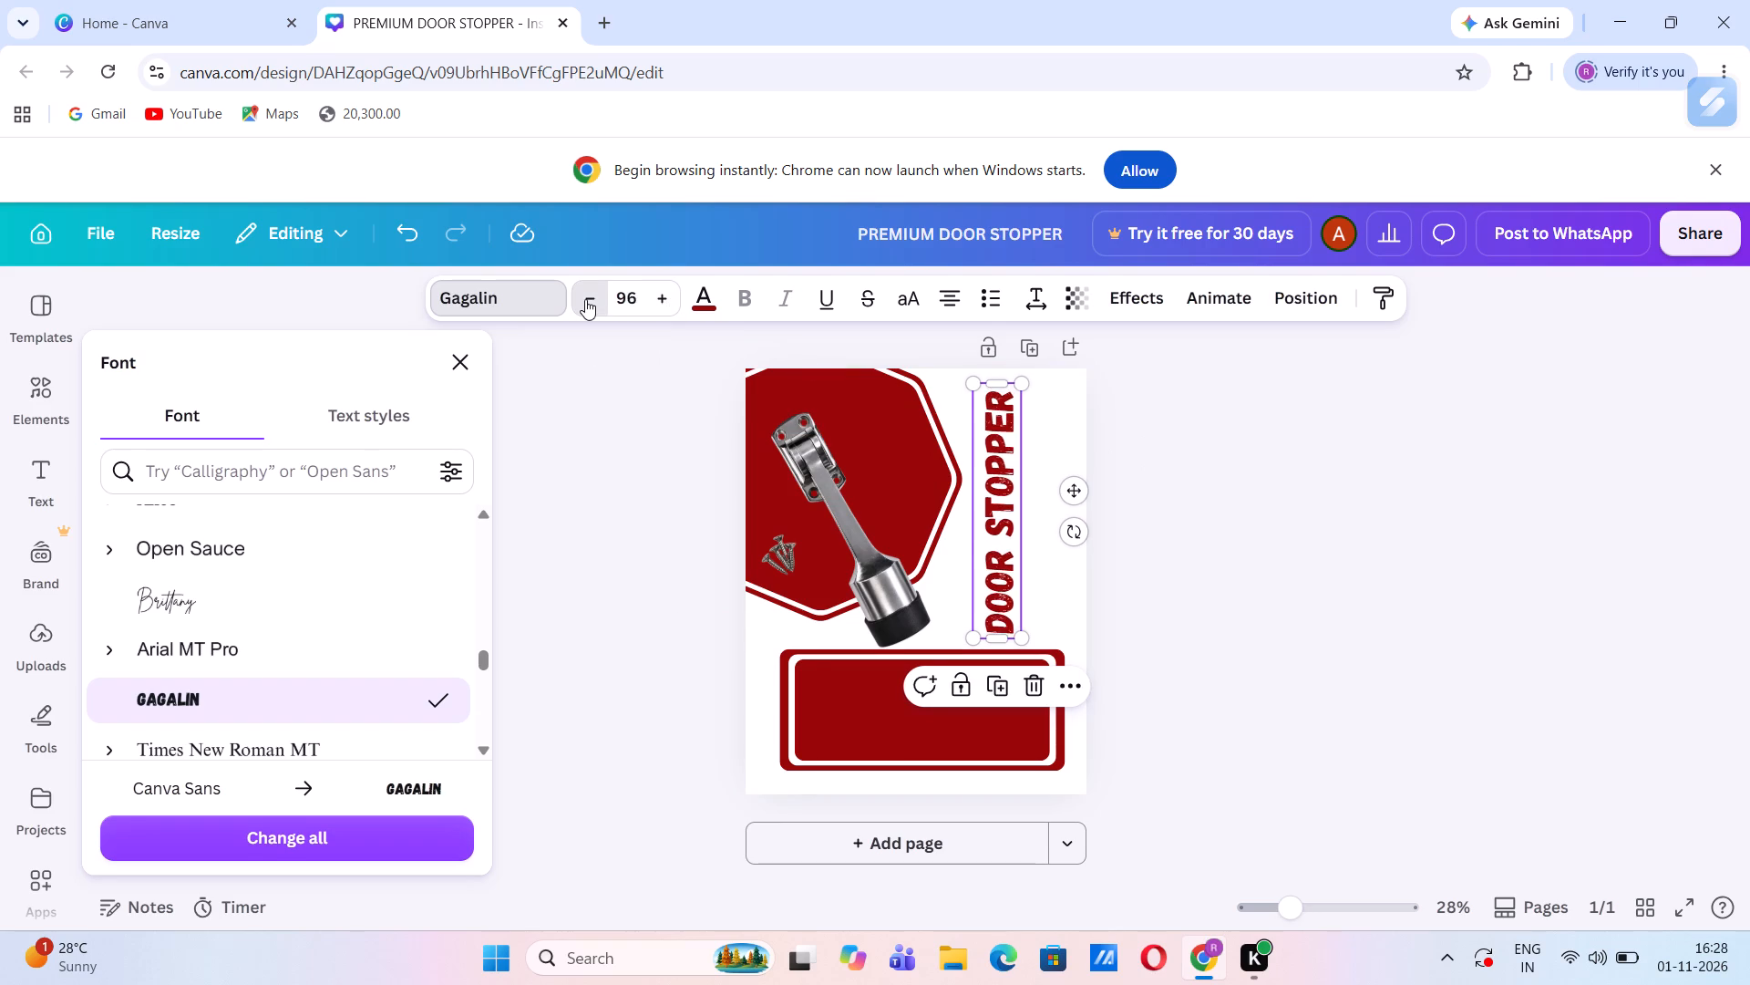
triple_click(585, 299)
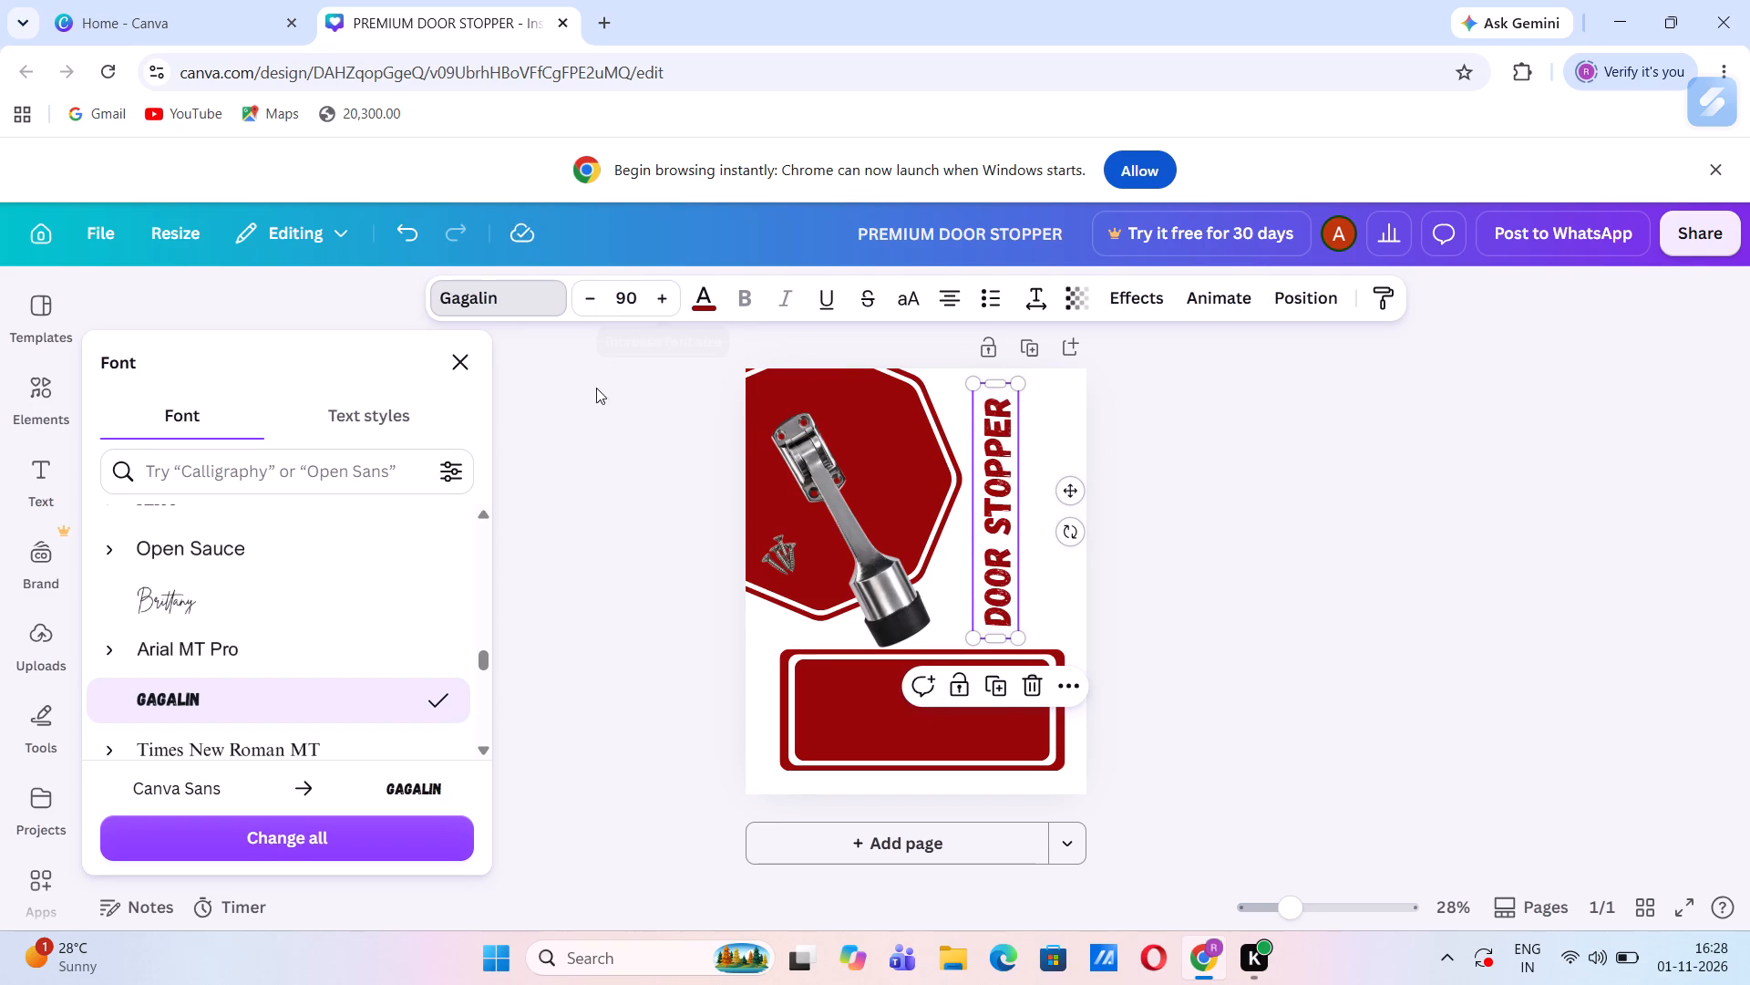
left_click(602, 433)
left_click(602, 433)
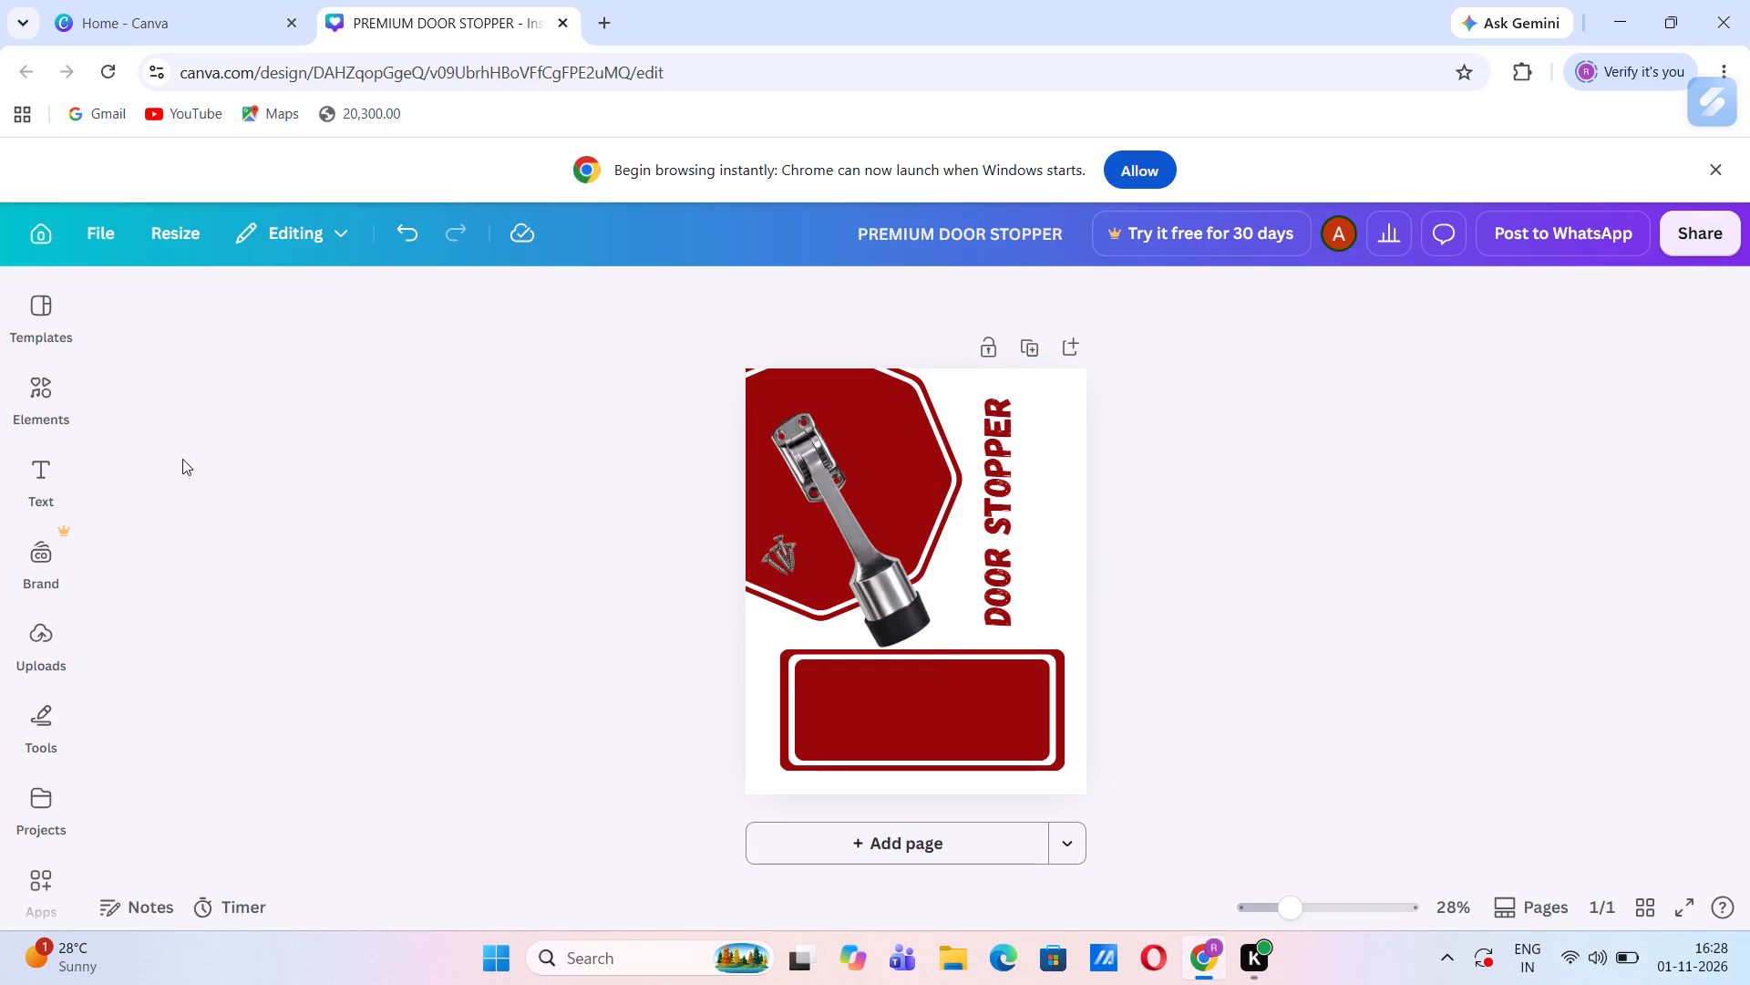
Add a square shape and place it in the top-right corner of the page, over the DOOR STOPPER heading.
left_click(51, 718)
left_click(118, 482)
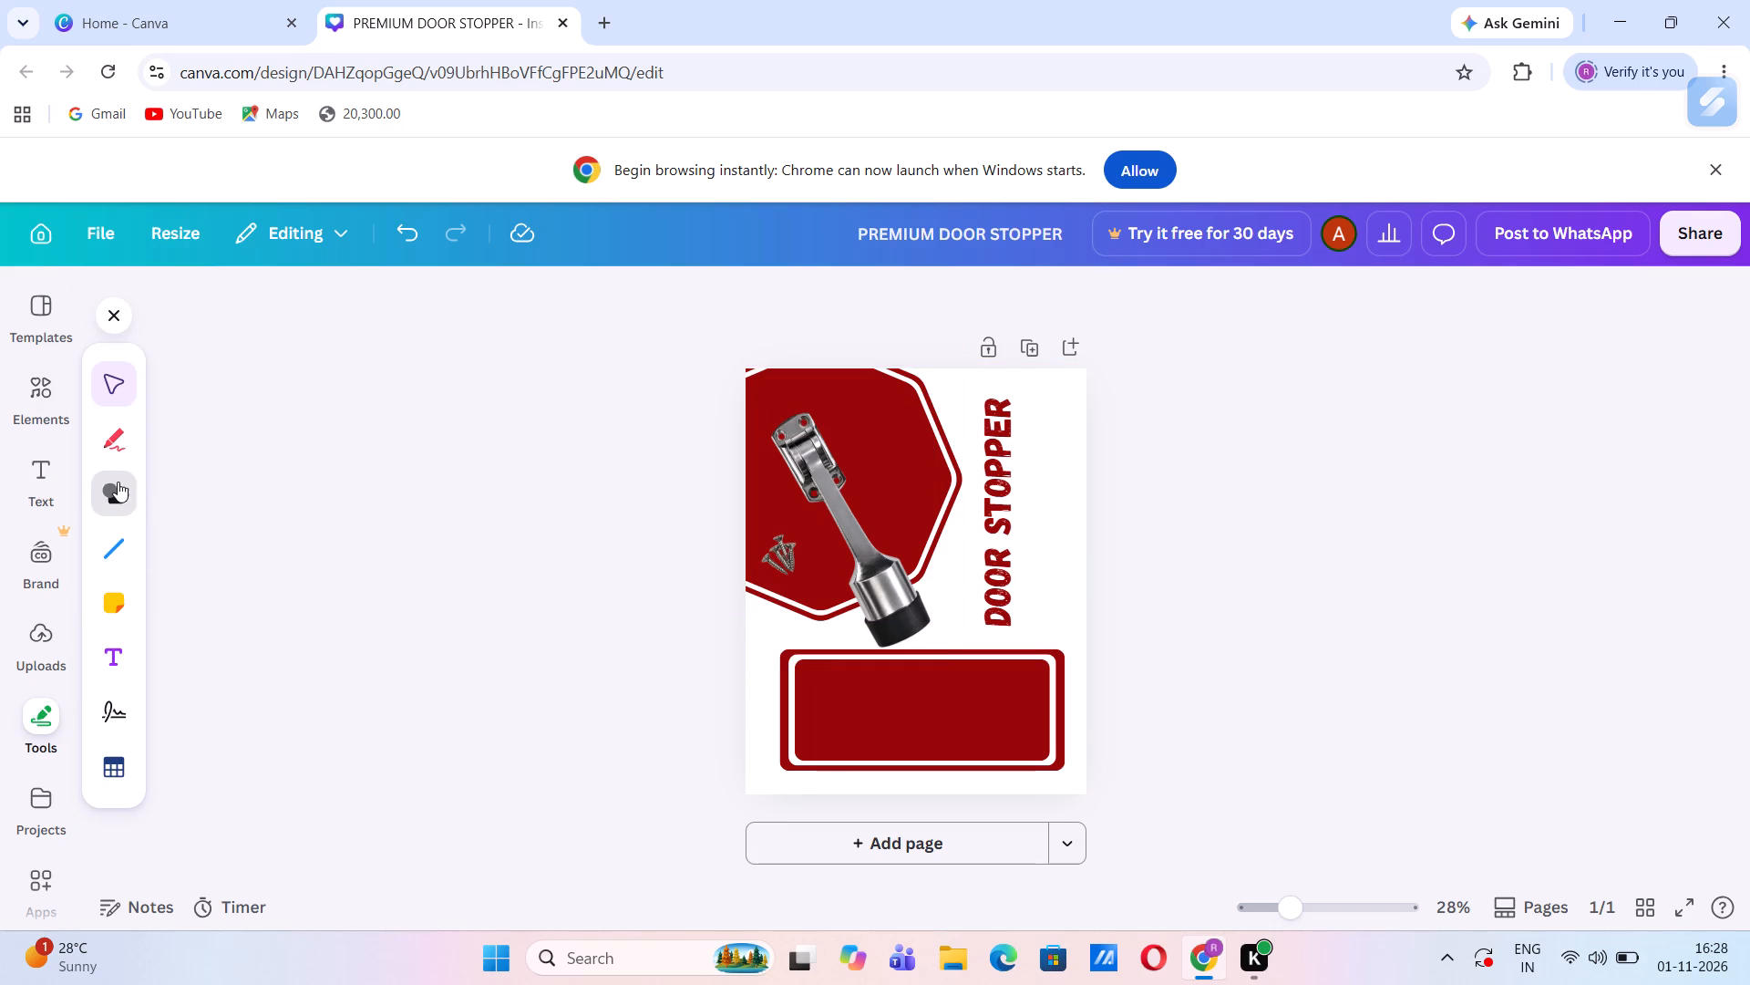
left_click(185, 343)
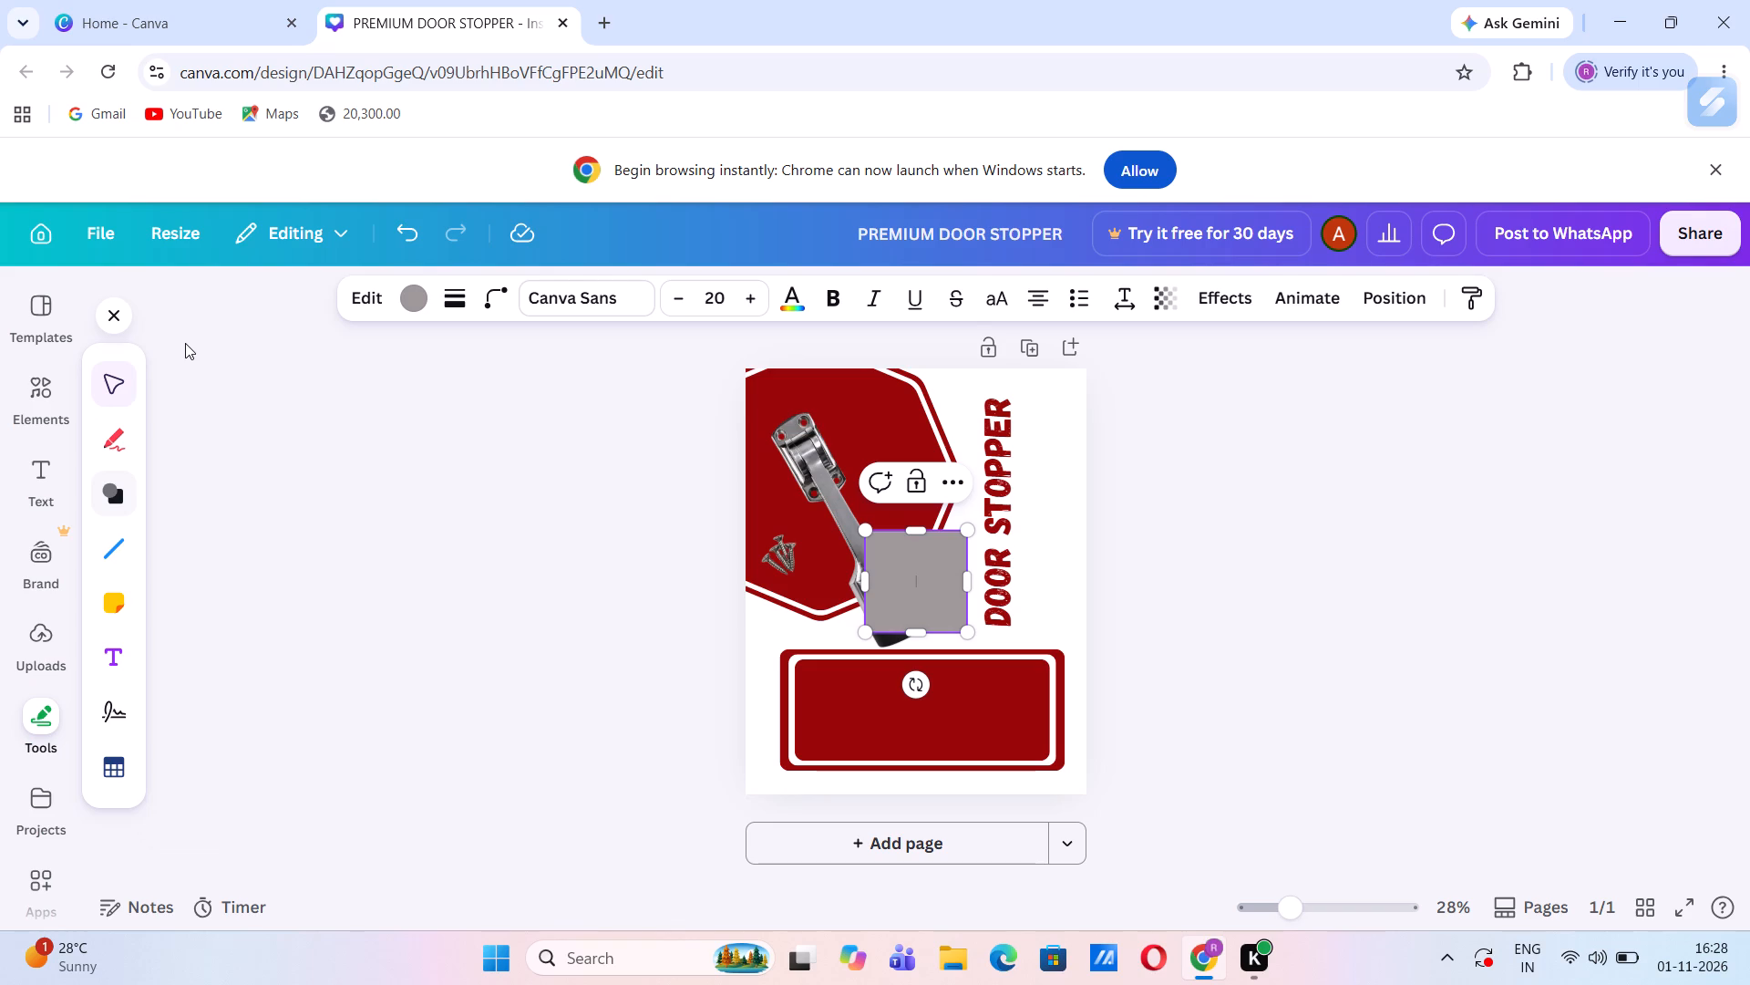
left_click_drag(930, 593, 931, 581)
left_click_drag(931, 581, 1046, 425)
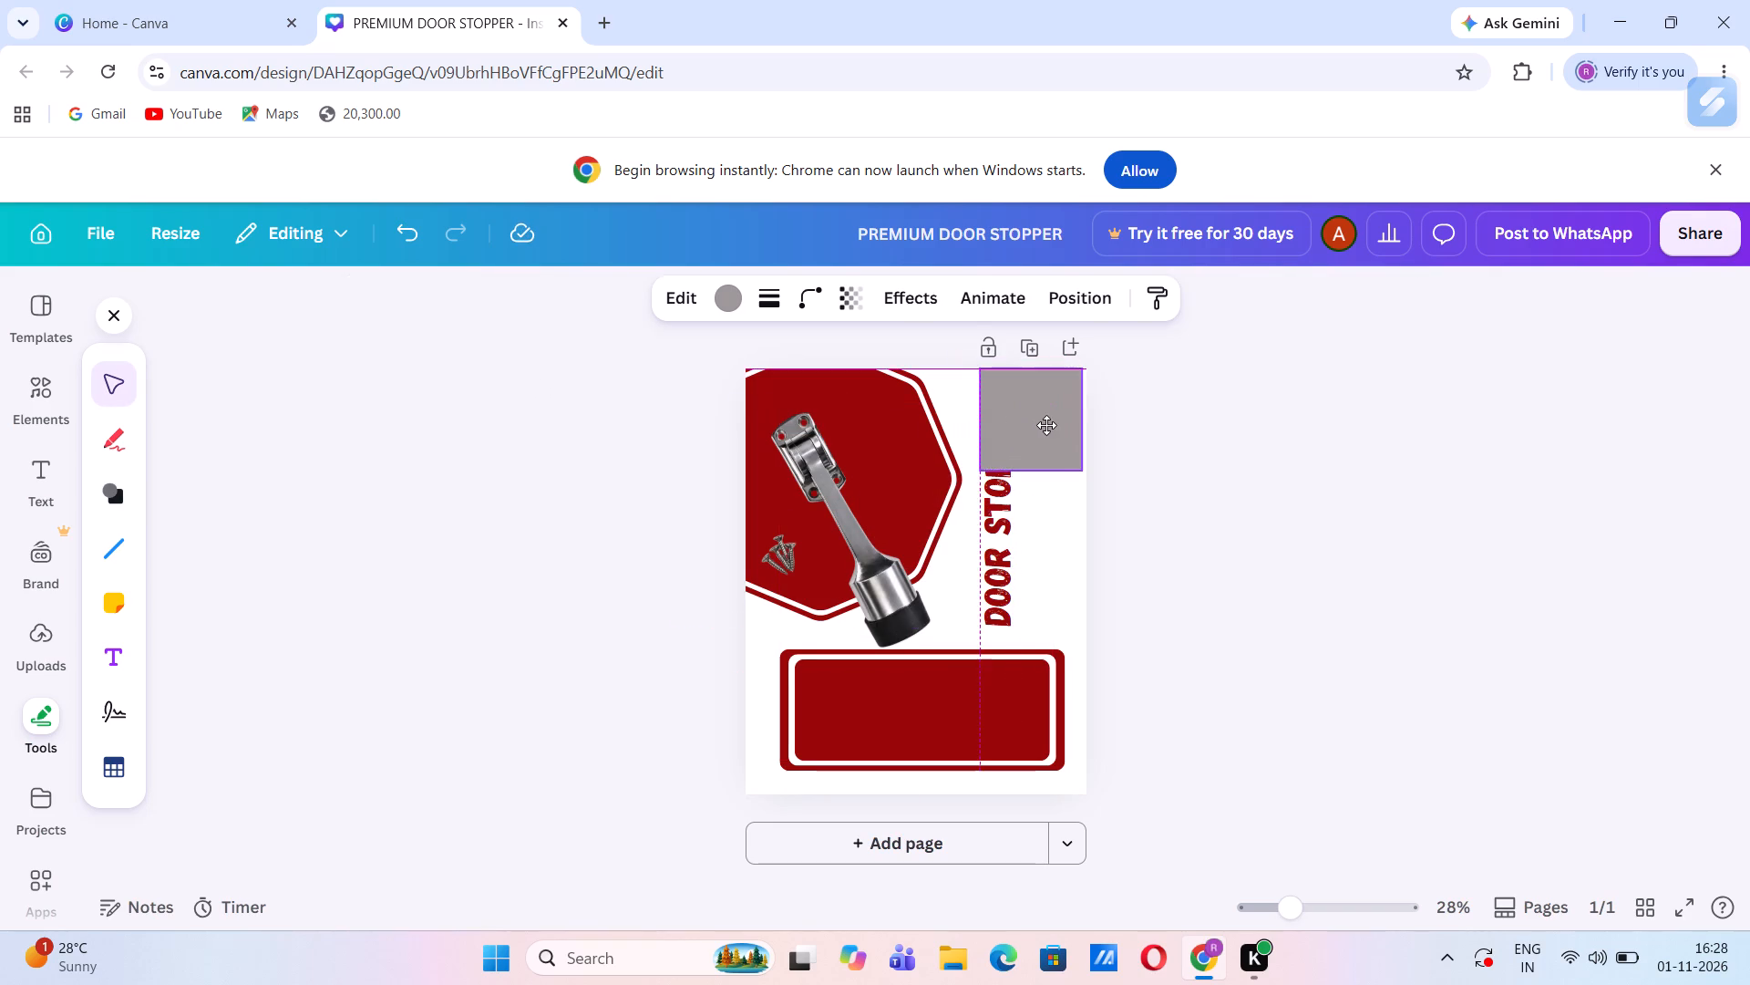
left_click_drag(1046, 425, 1052, 427)
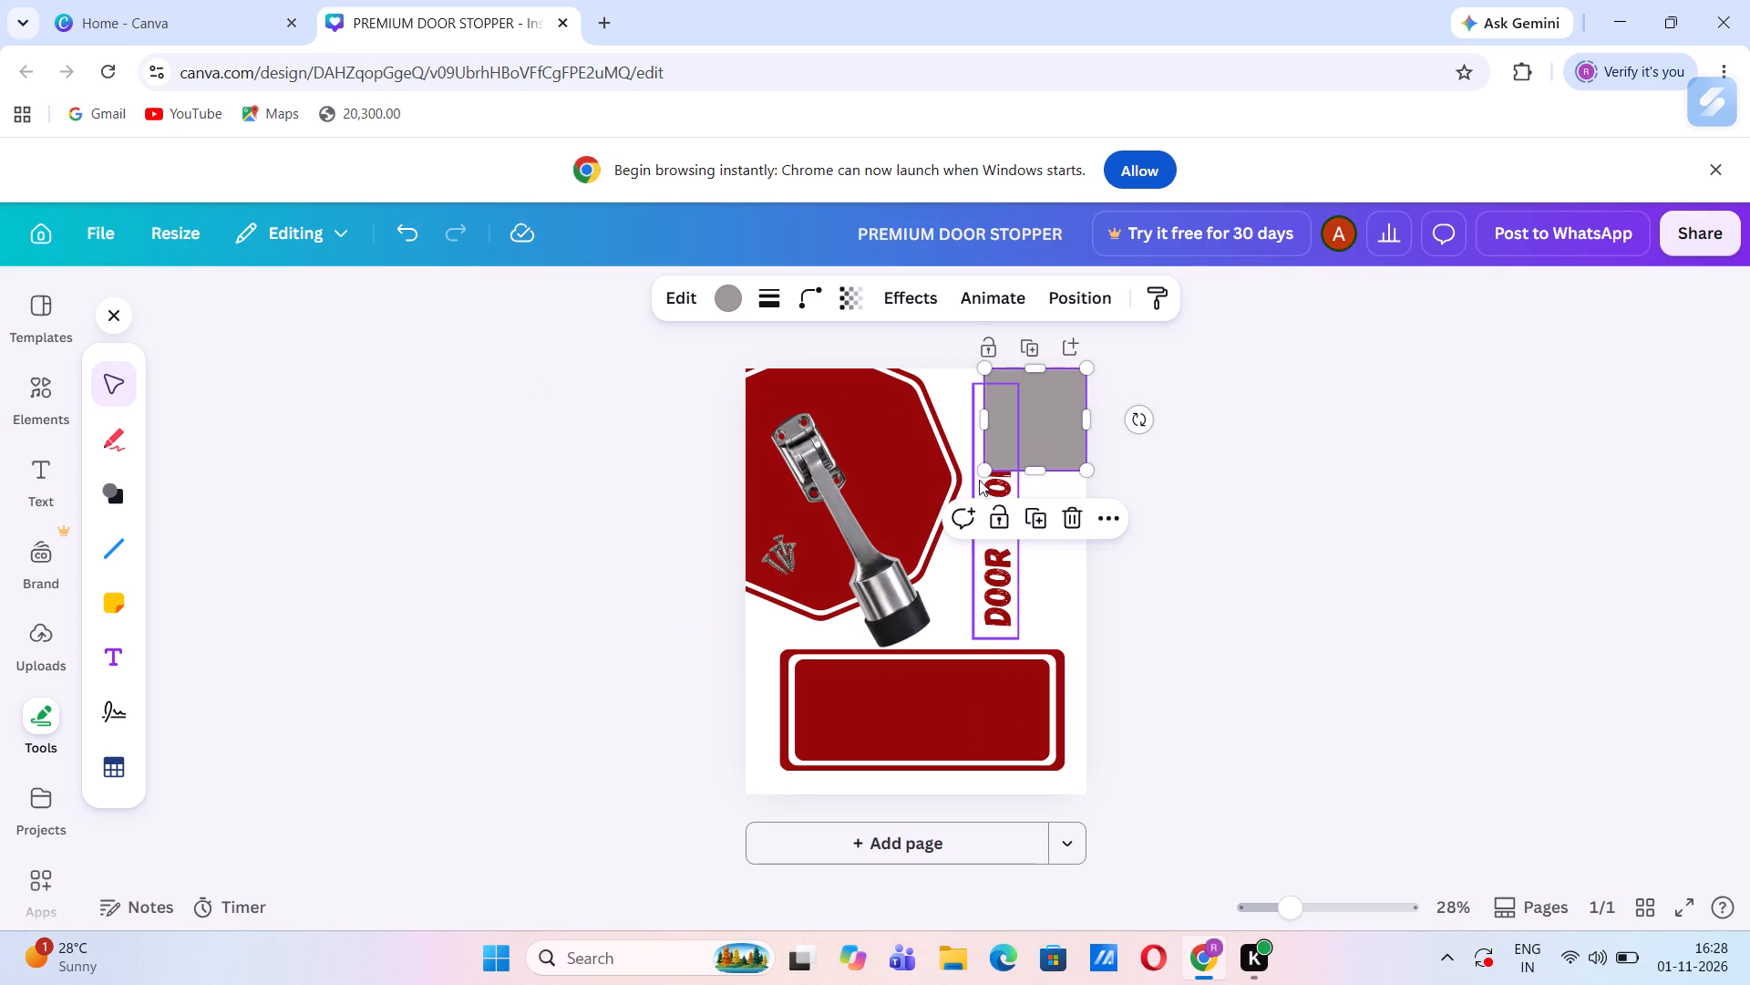
Stretch the grey square into a full-height strip about 344 px wide and 1350 px high along the page's right edge.
left_click_drag(986, 471, 987, 565)
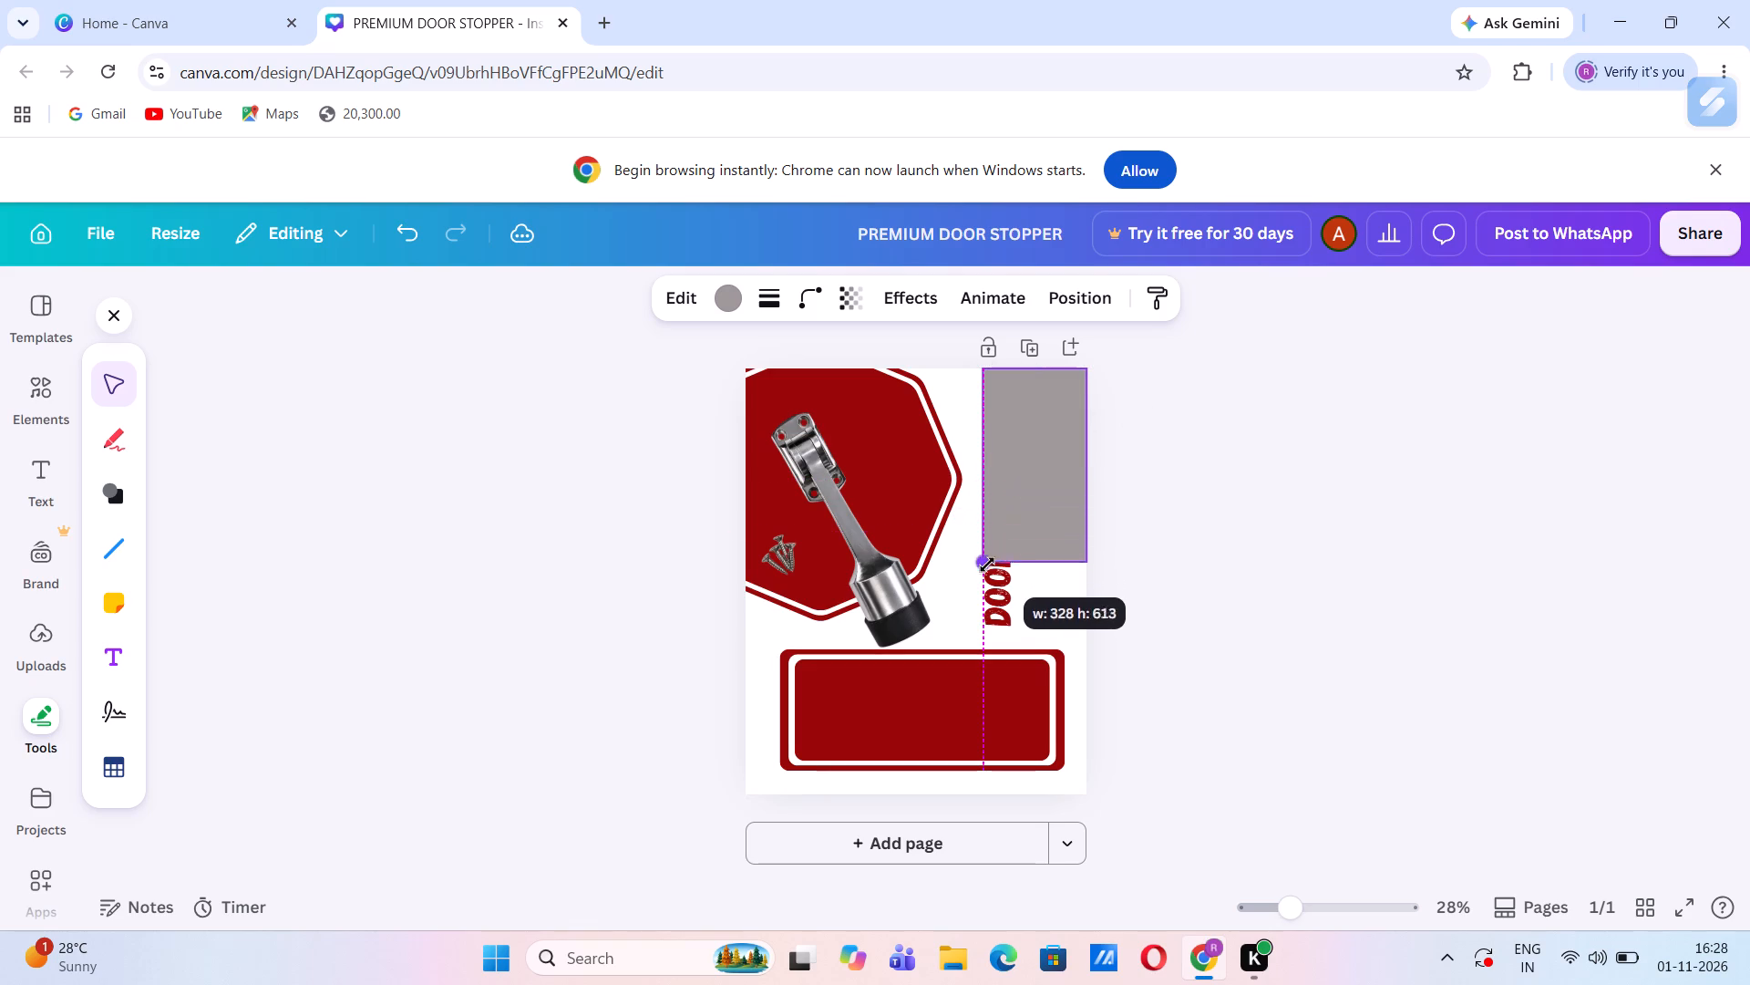
left_click_drag(987, 565, 941, 849)
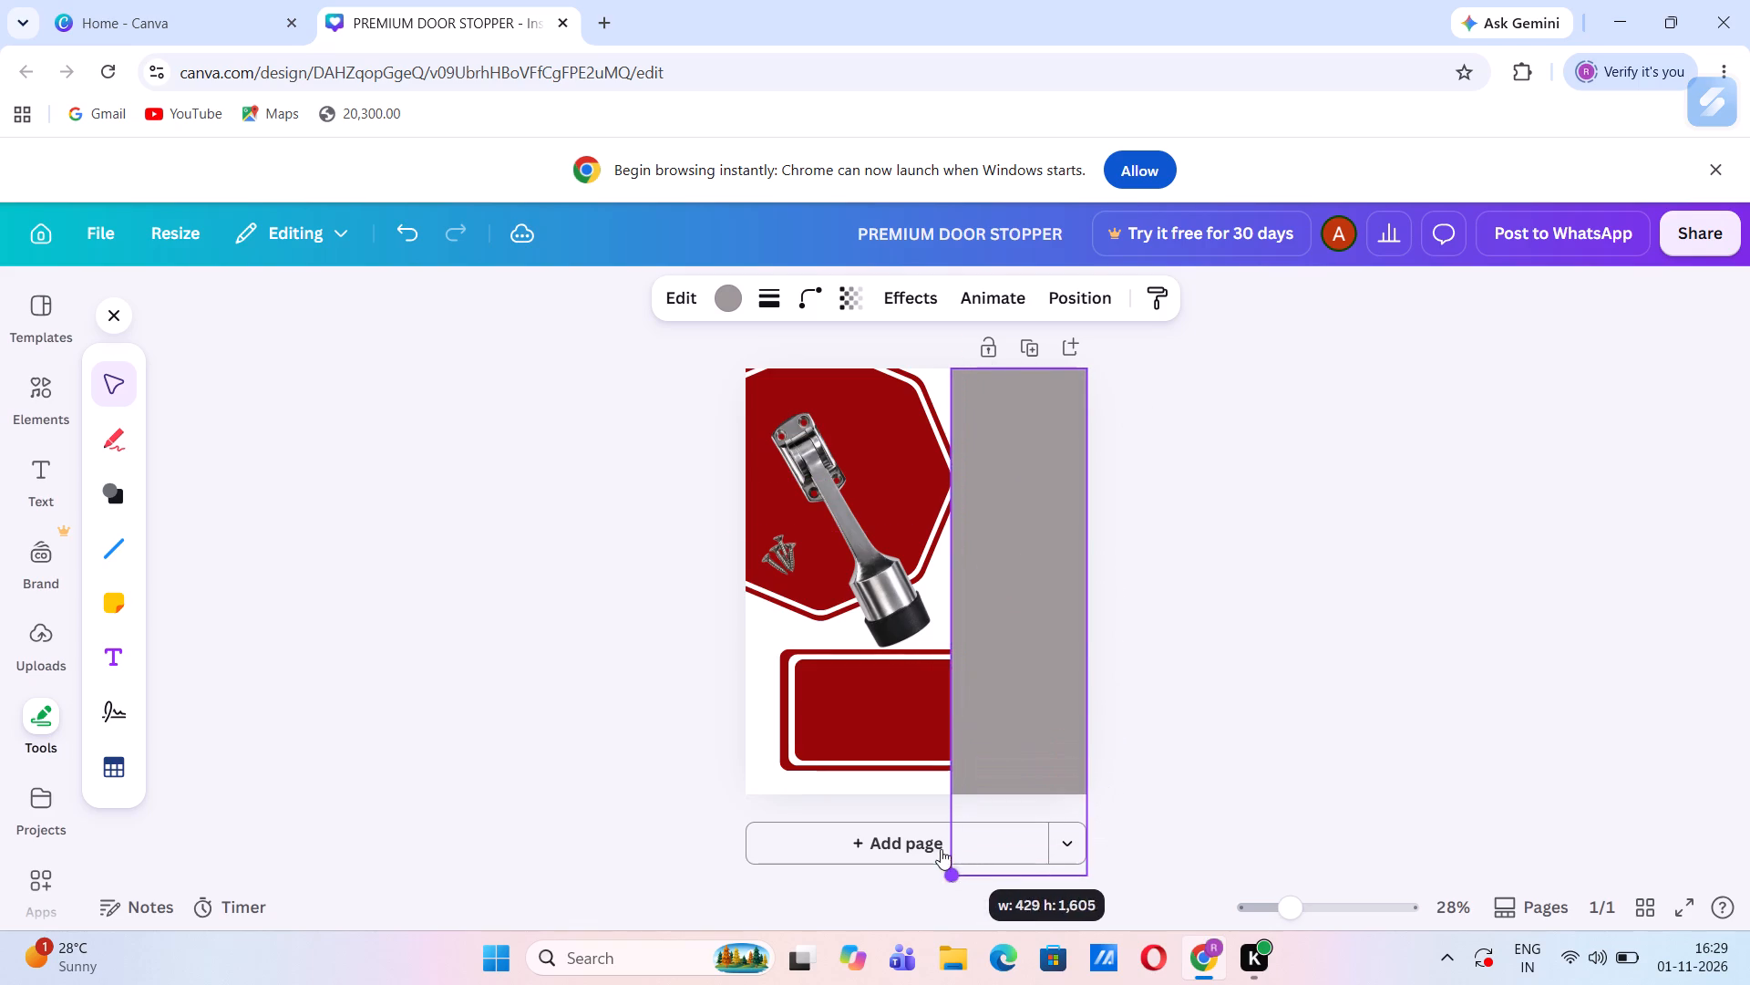
left_click_drag(941, 849, 967, 809)
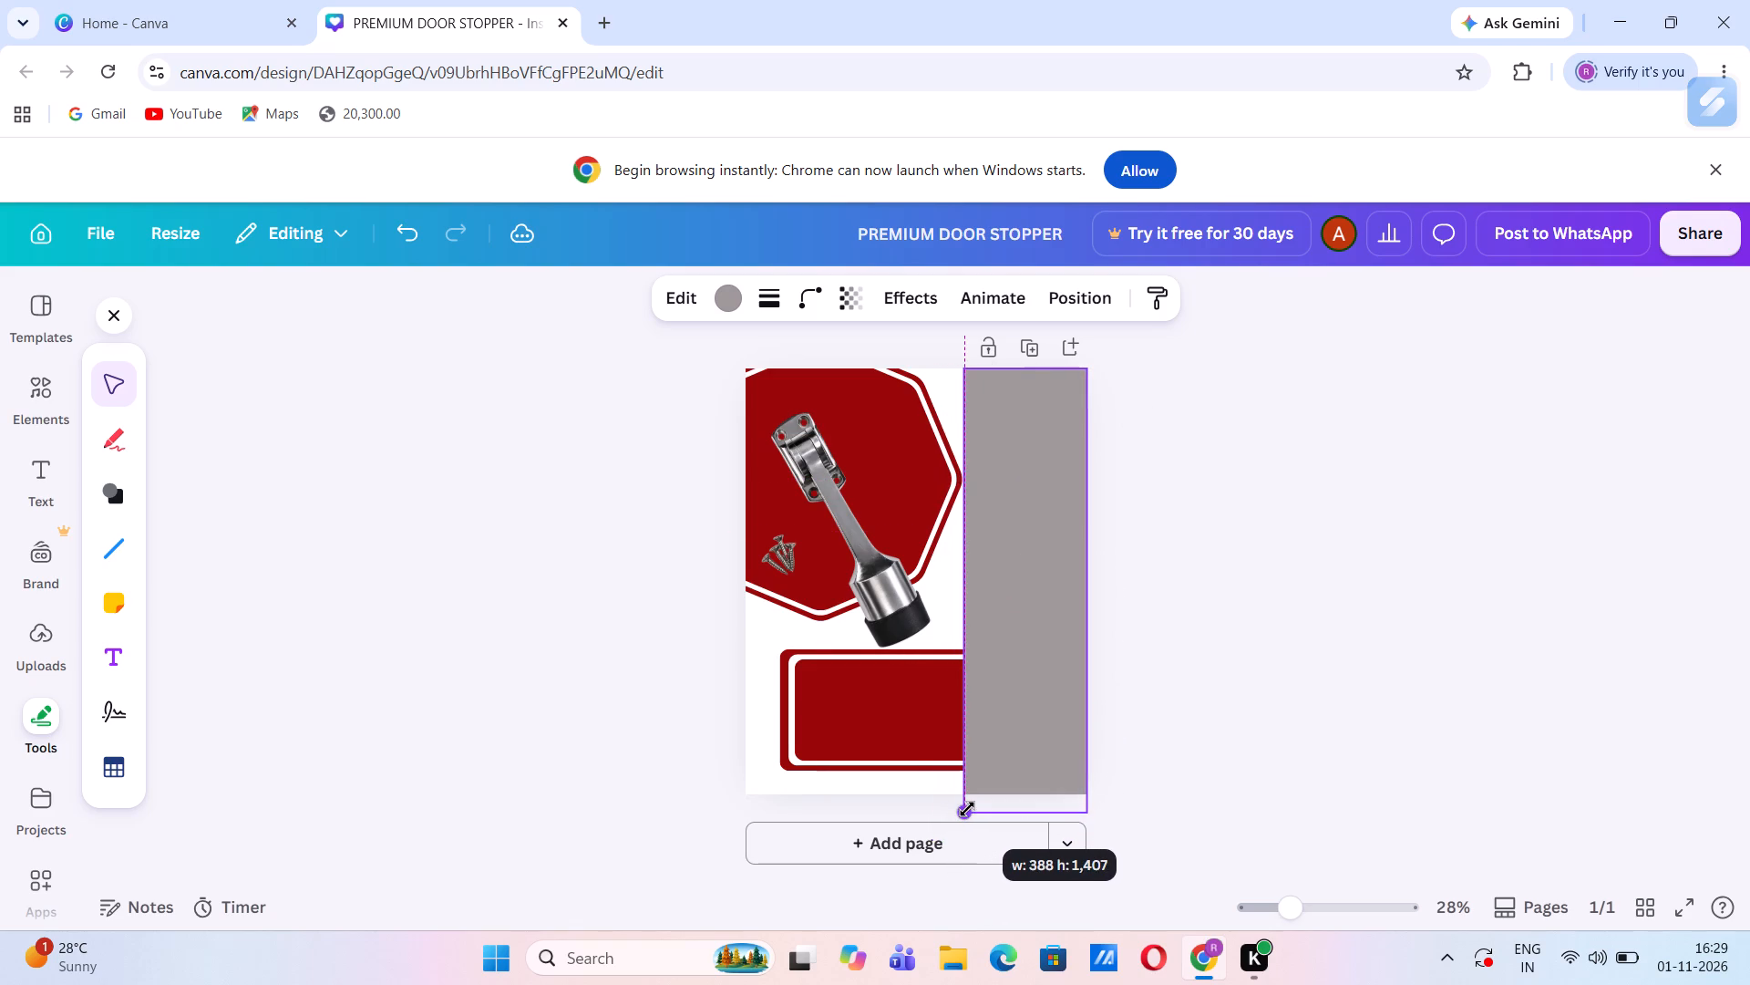
left_click_drag(967, 809, 978, 804)
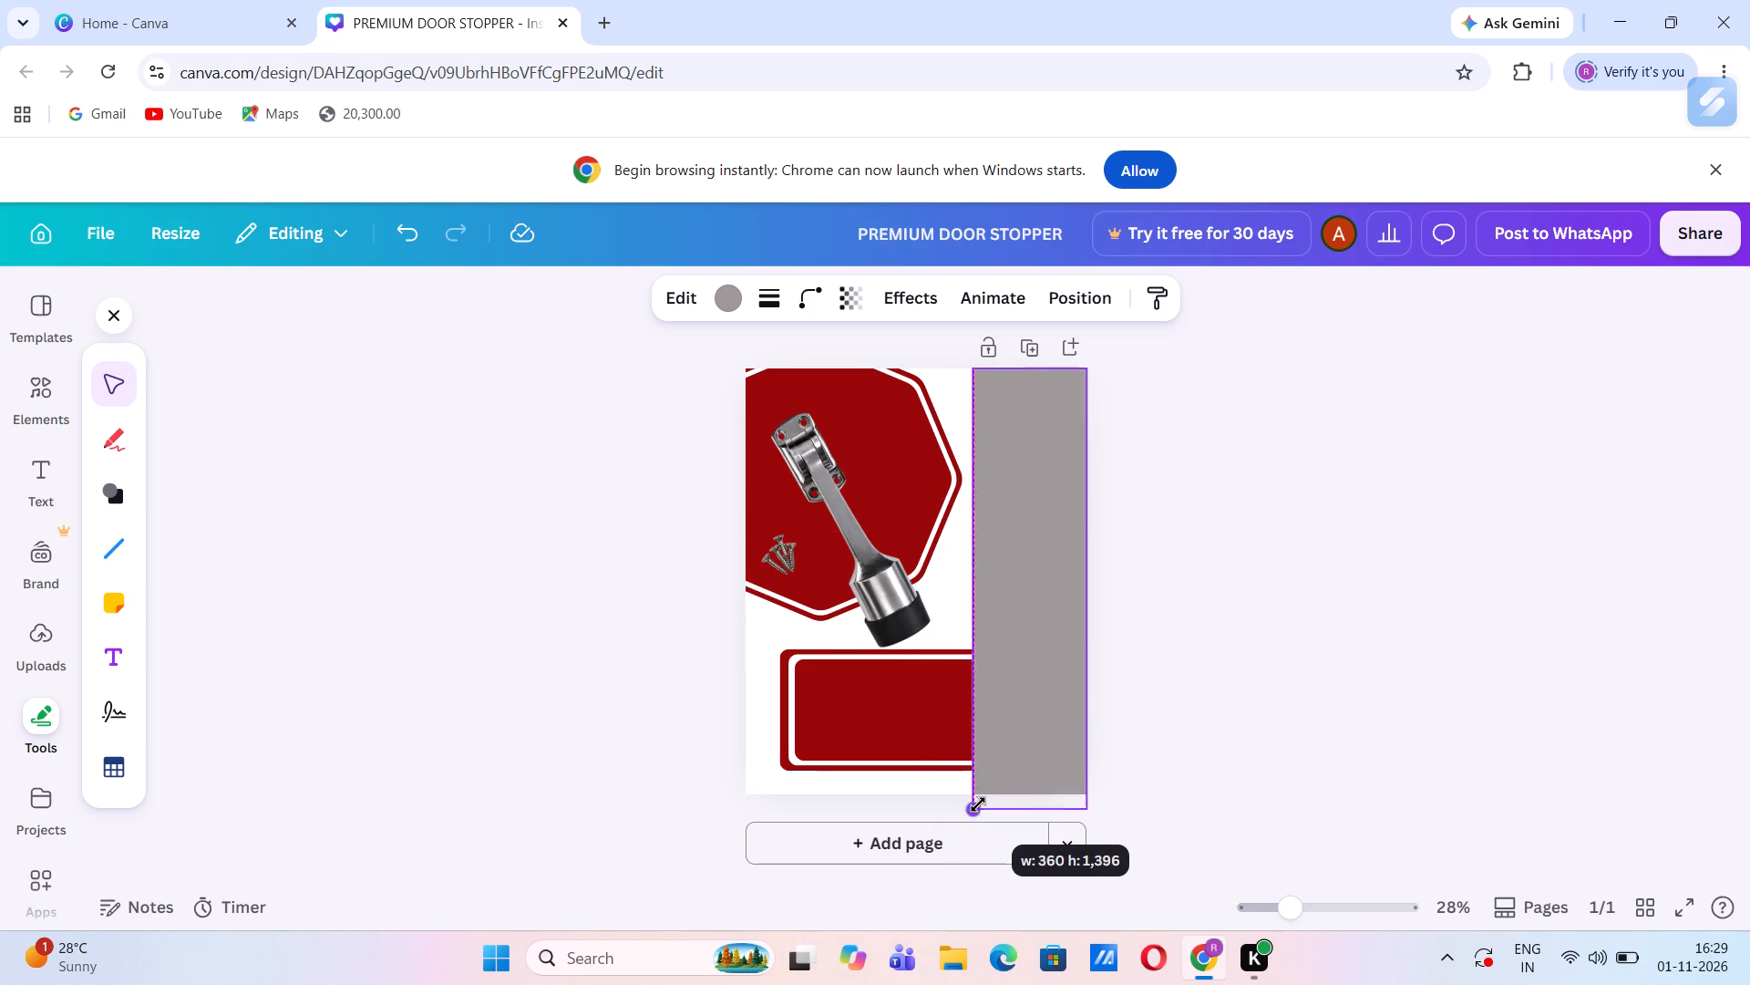
left_click_drag(978, 804, 979, 792)
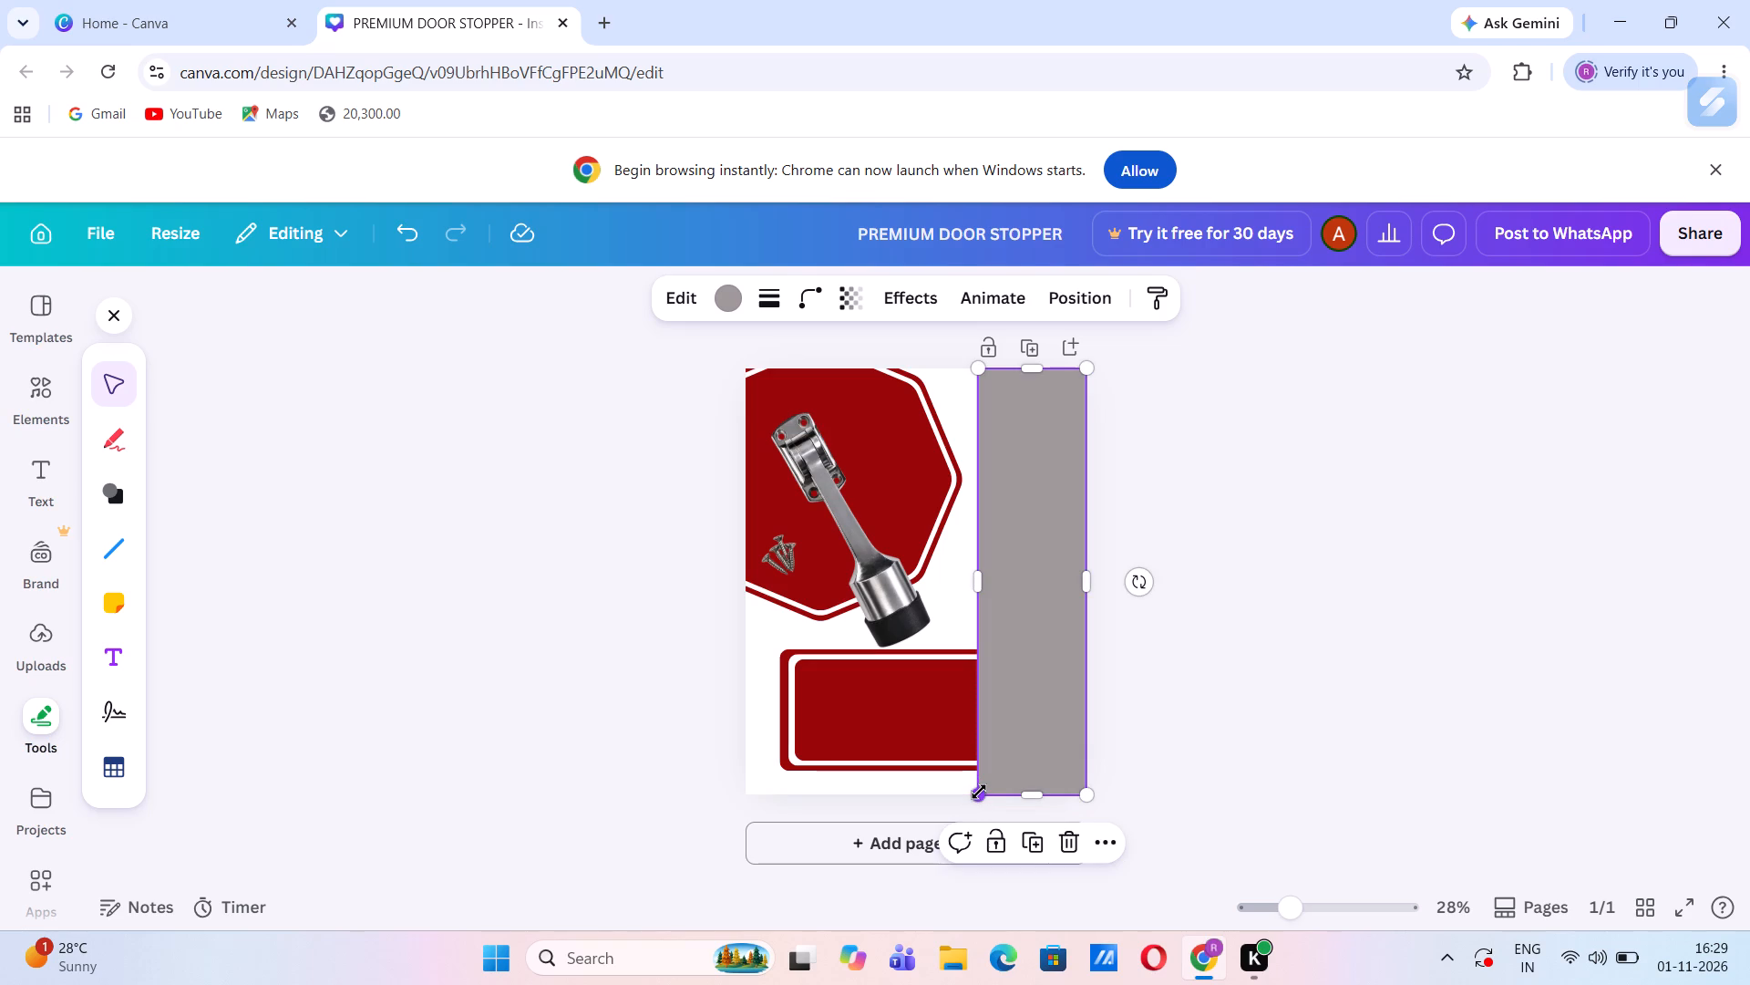
Send the grey strip to the back, behind the DOOR STOPPER heading and the bordered red rectangle.
left_click(1075, 288)
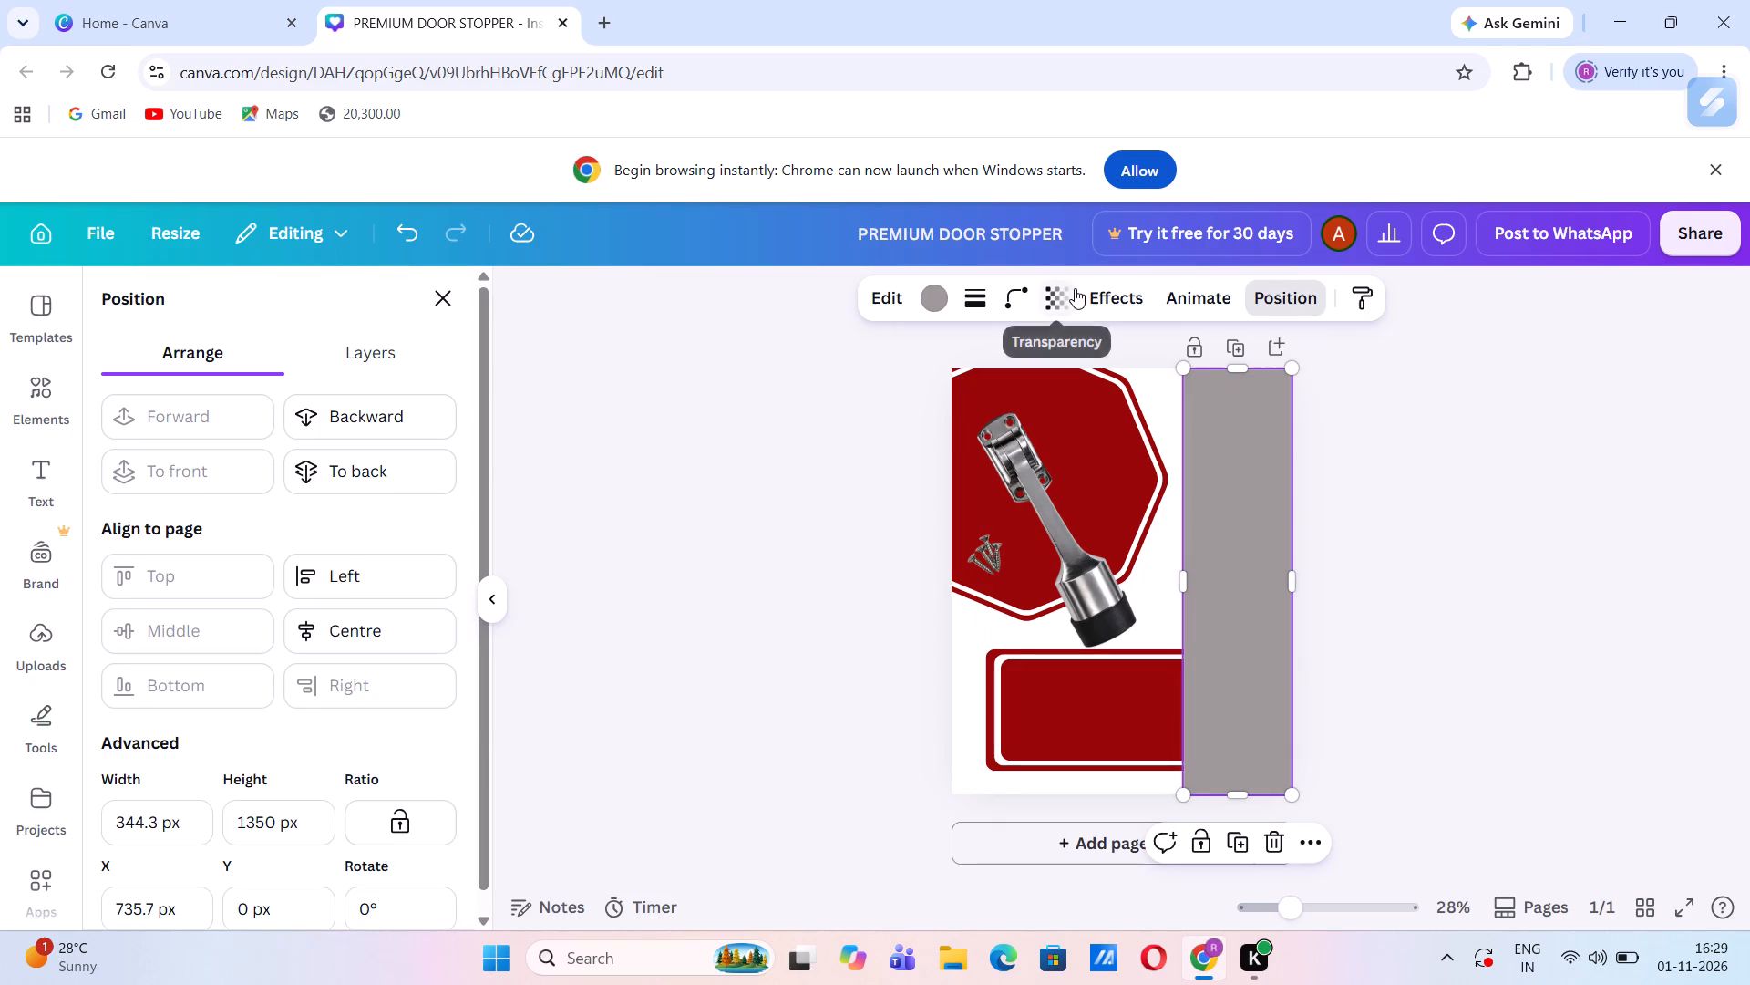
left_click(345, 466)
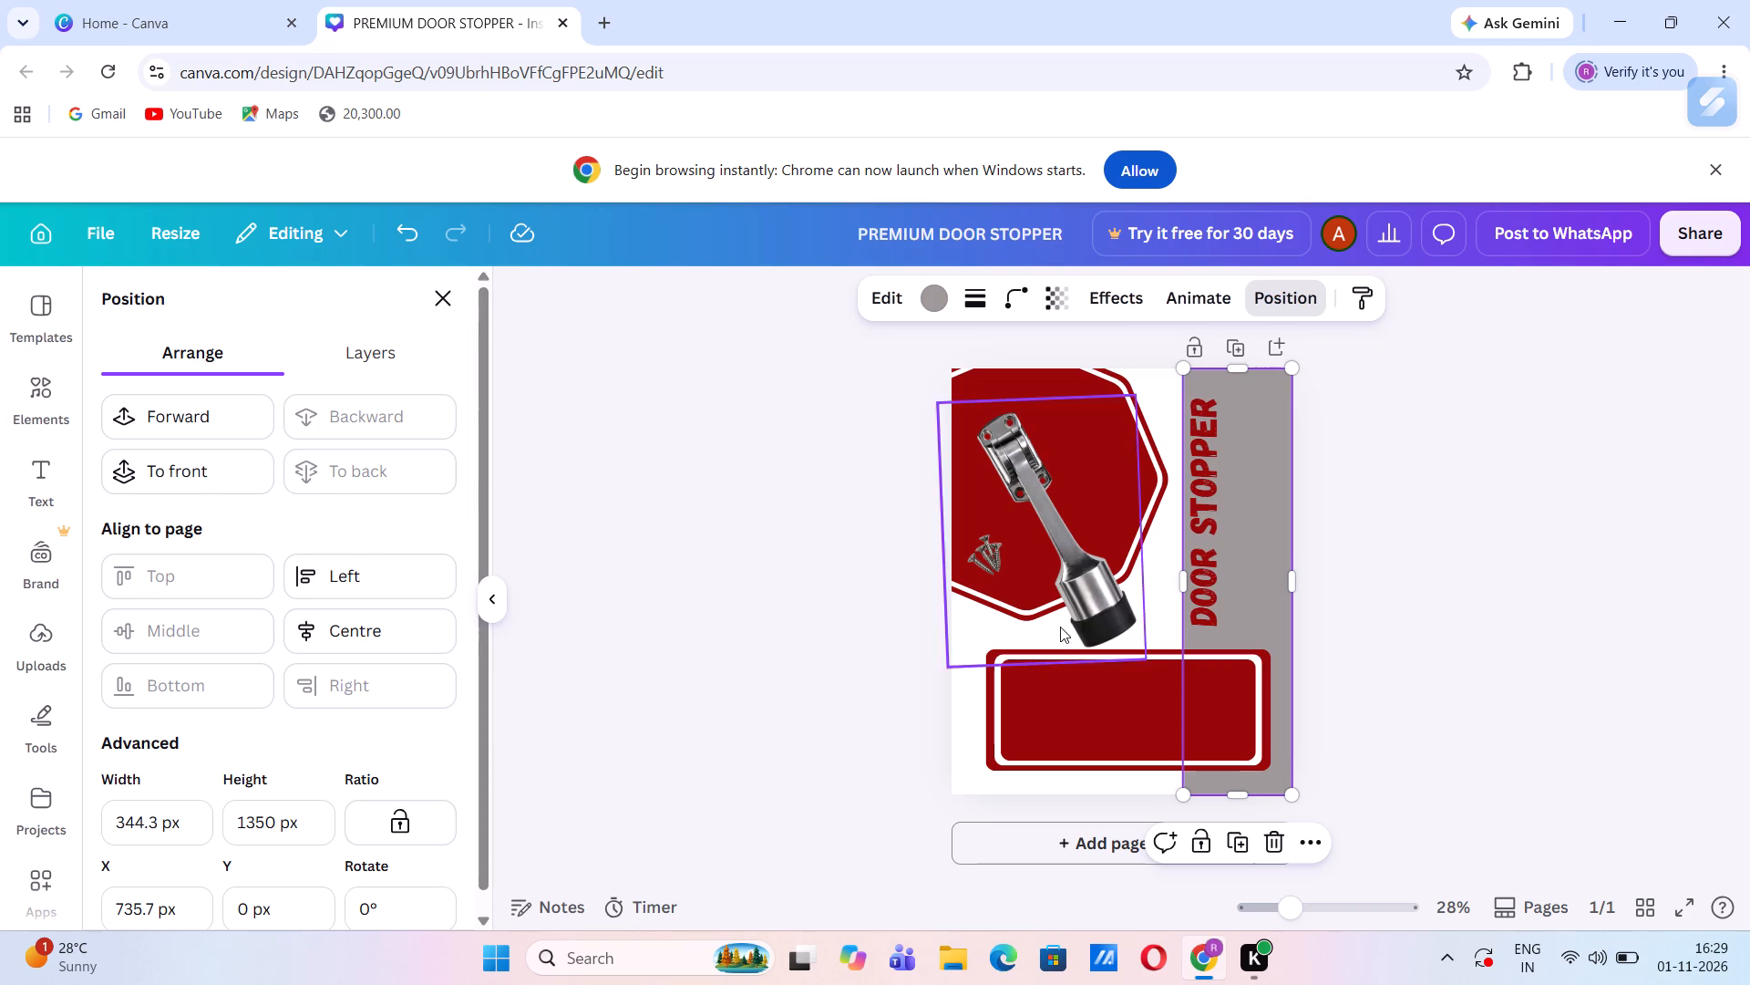
left_click_drag(1206, 513, 1225, 512)
key("ctrl+z")
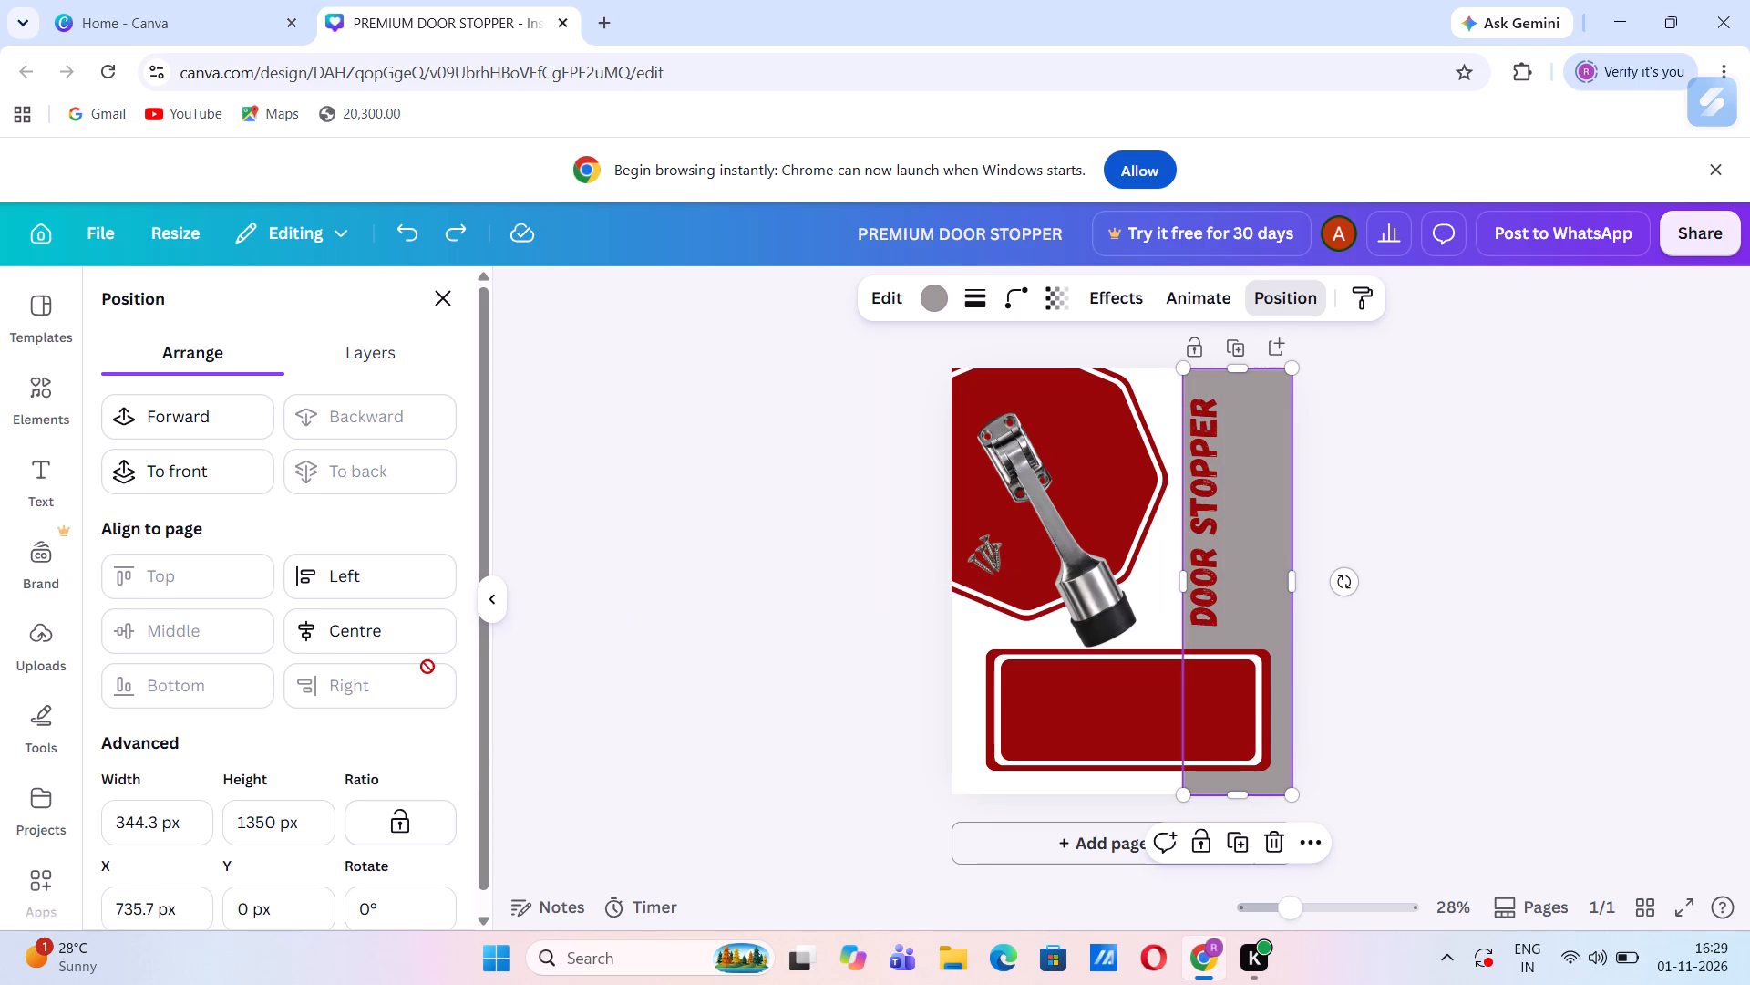
left_click(448, 287)
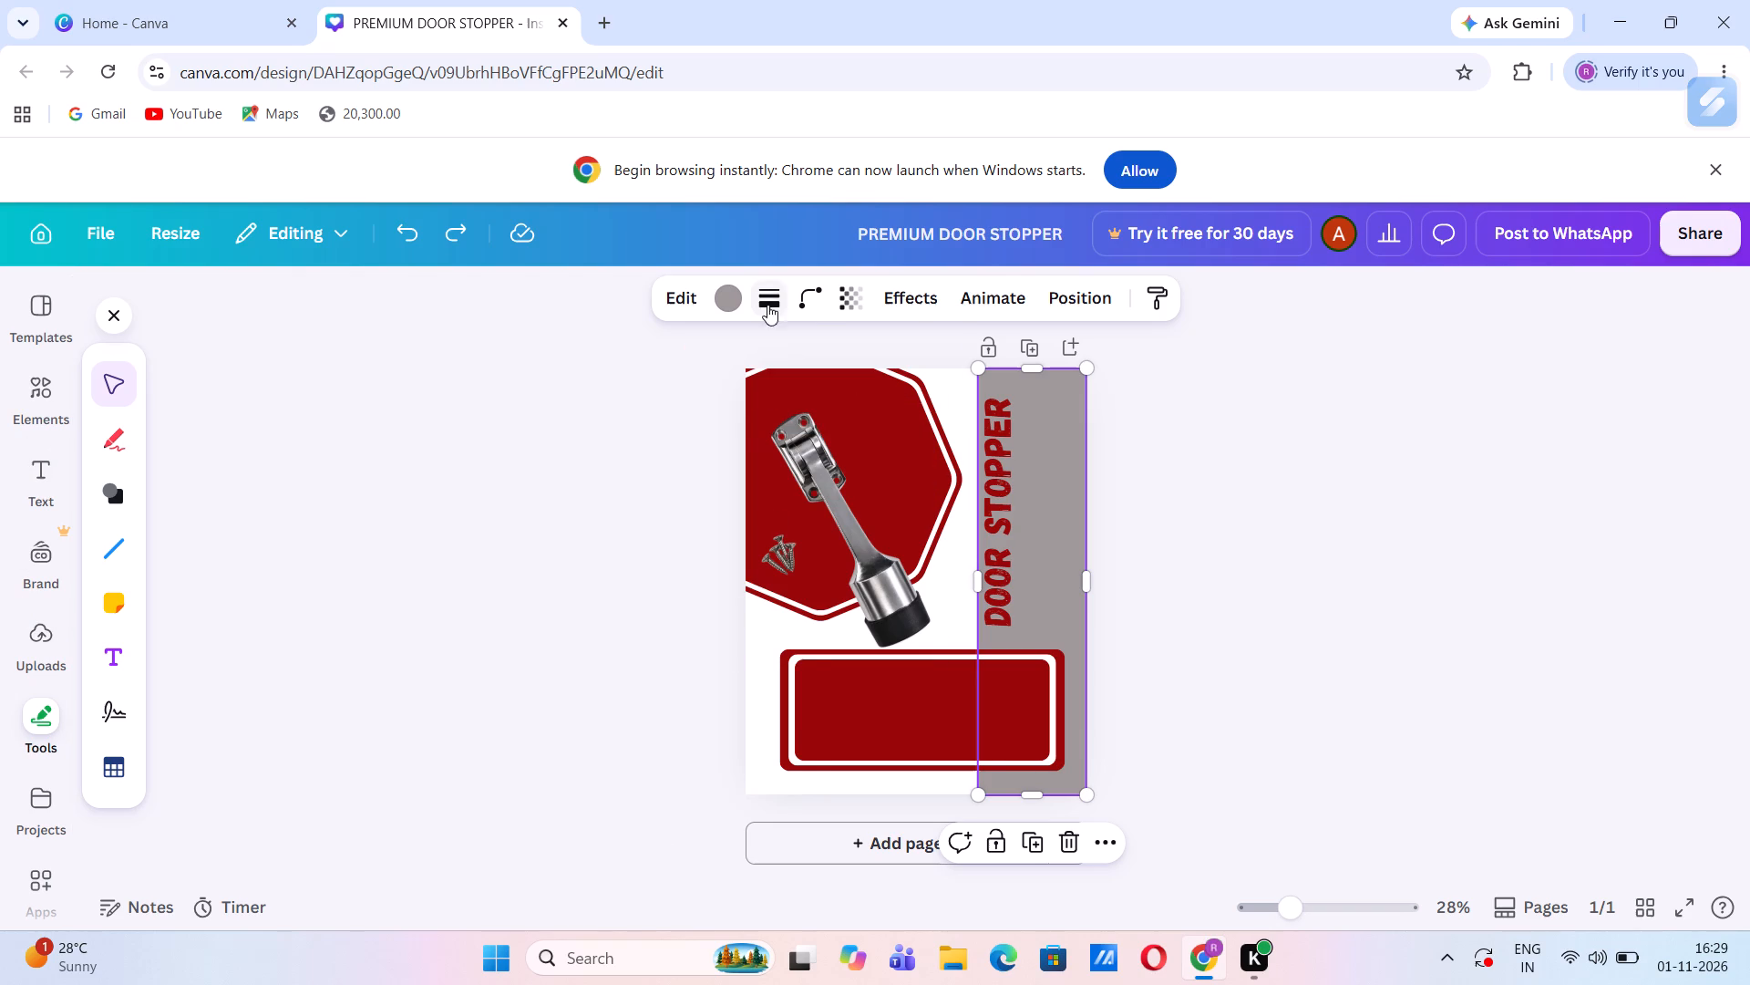
Recolour the grey strip with a custom pale yellow, #FFFACF, after trying darker and lighter yellow tones.
left_click(735, 291)
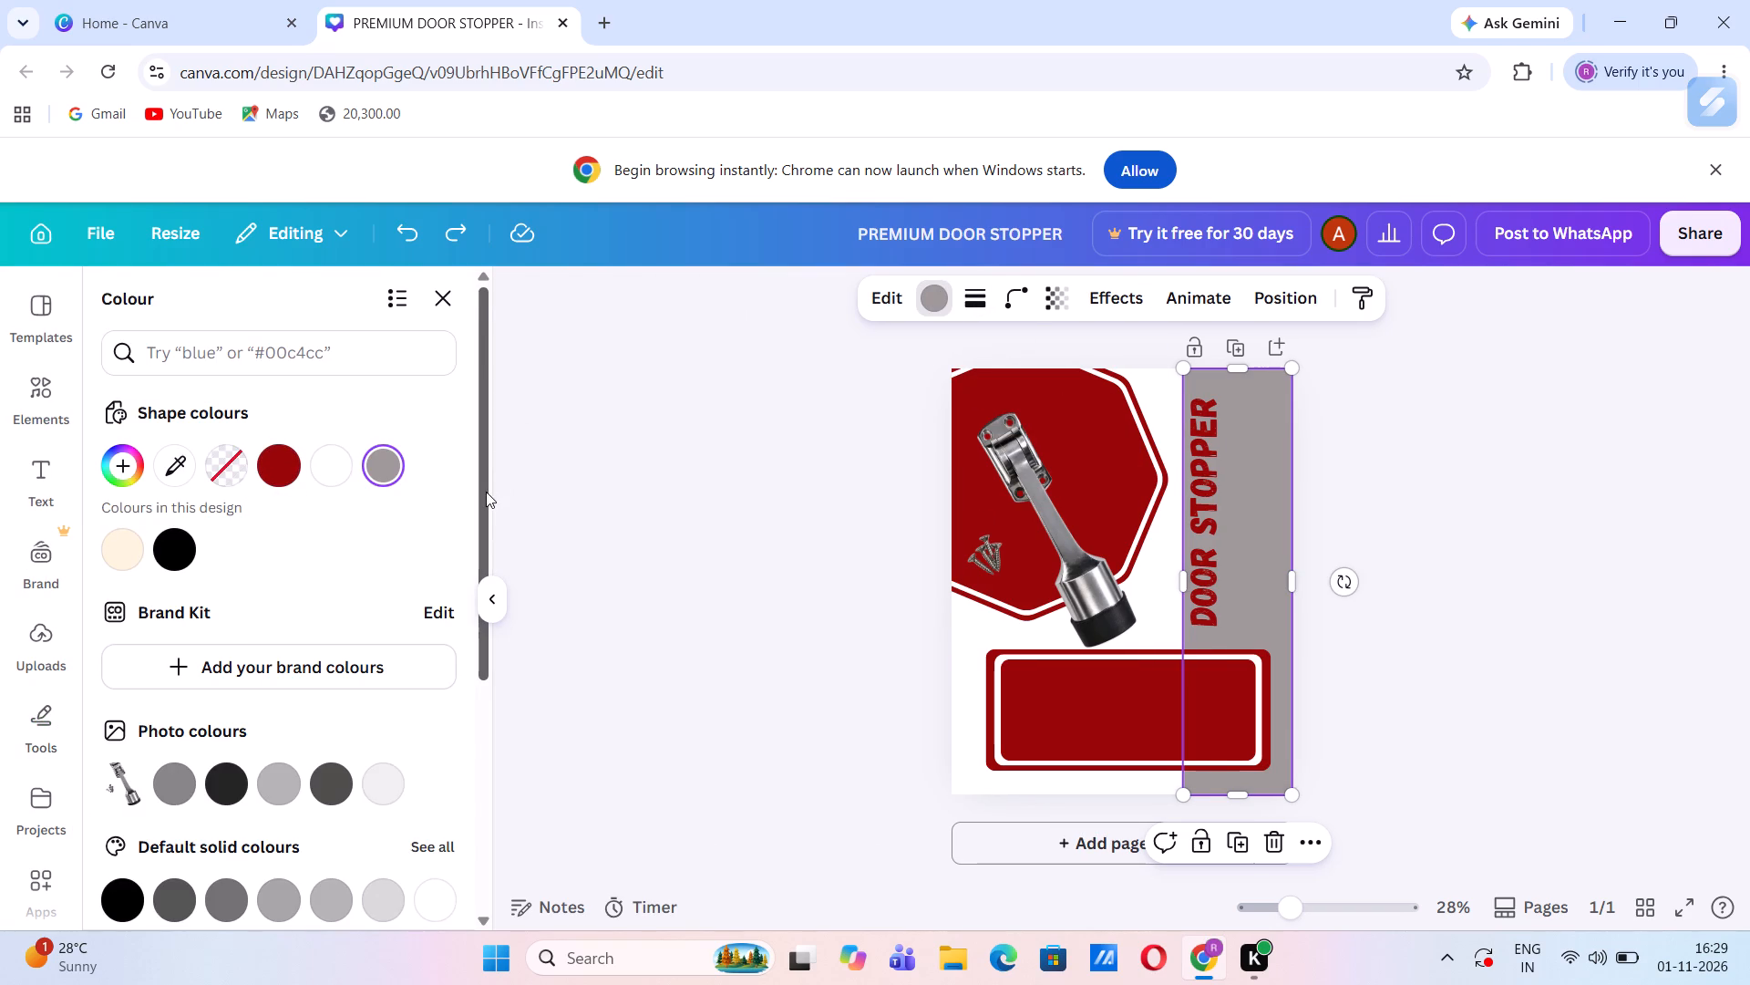
left_click_drag(486, 492, 479, 798)
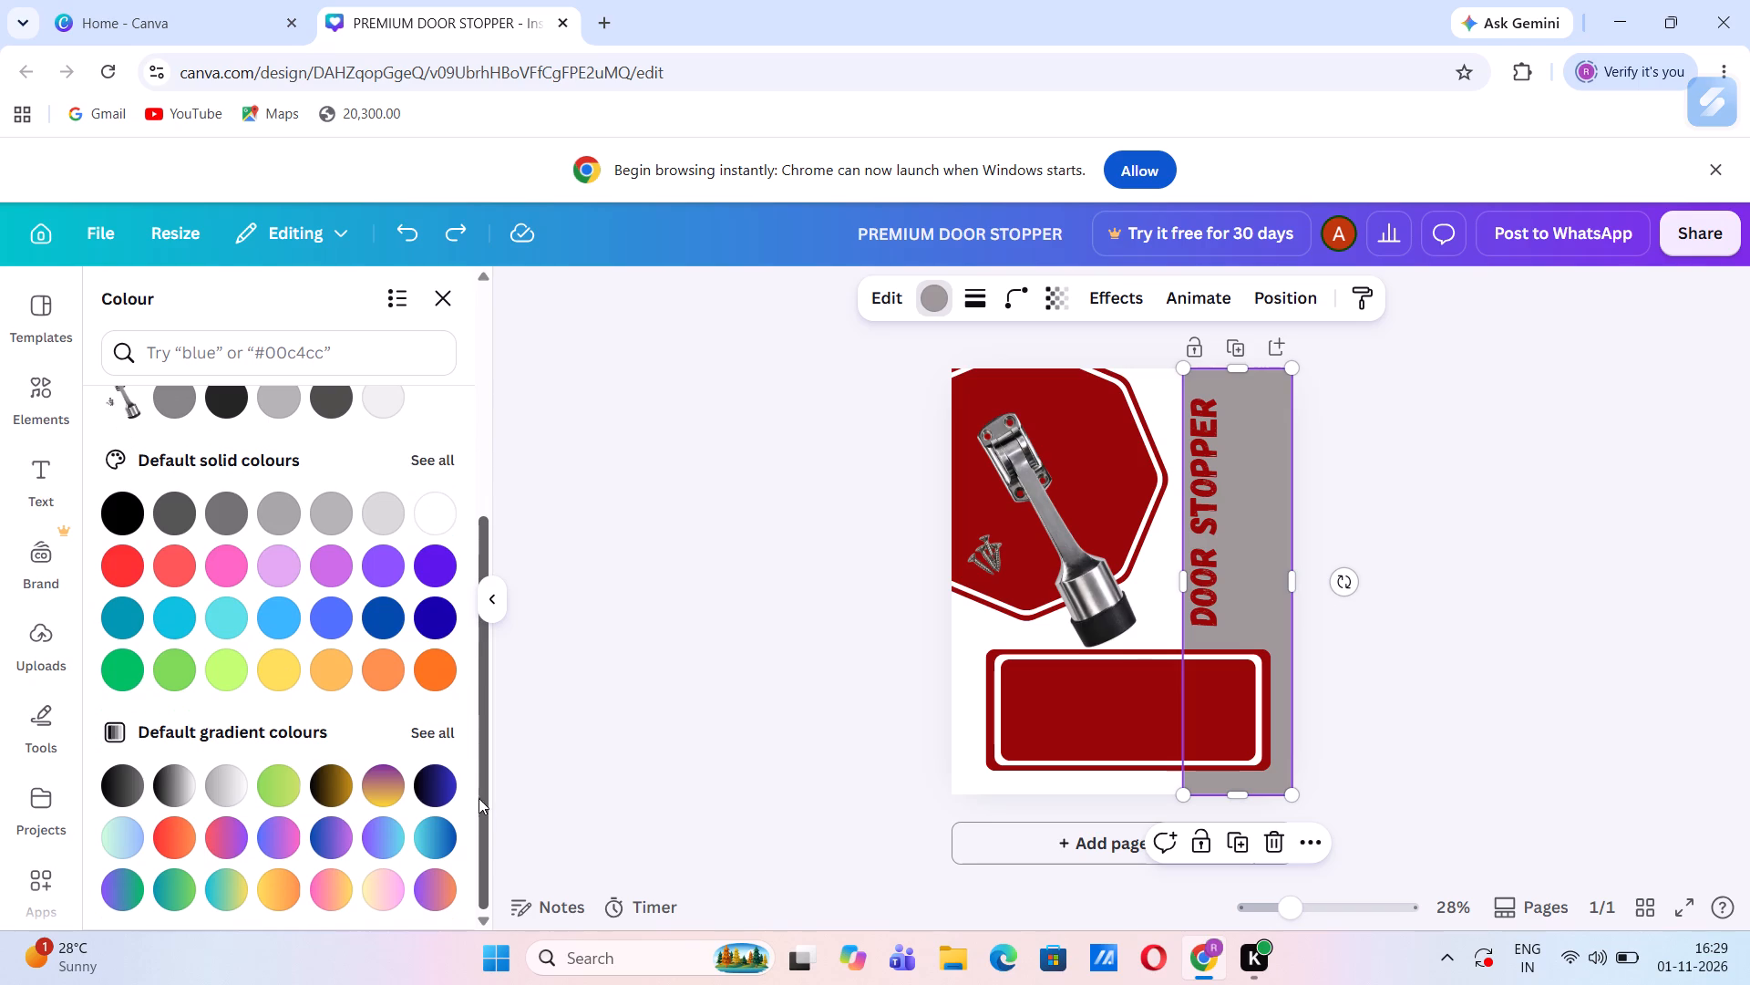
left_click_drag(479, 798, 484, 839)
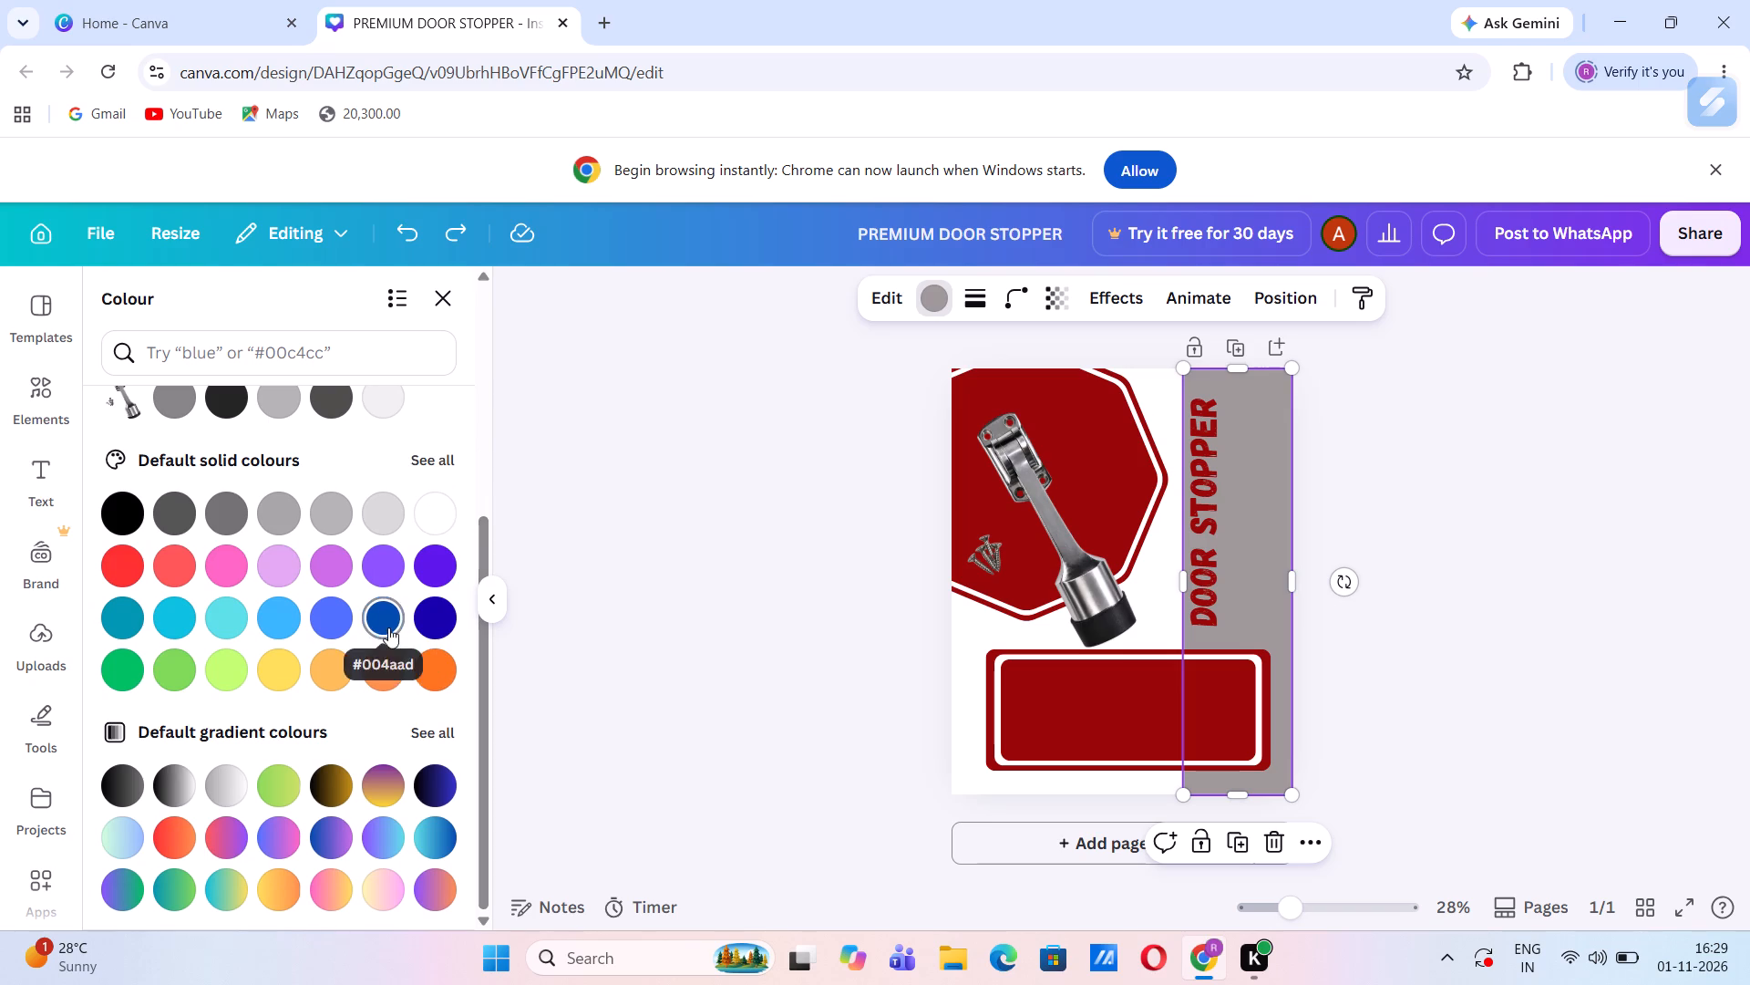
left_click_drag(481, 542, 481, 513)
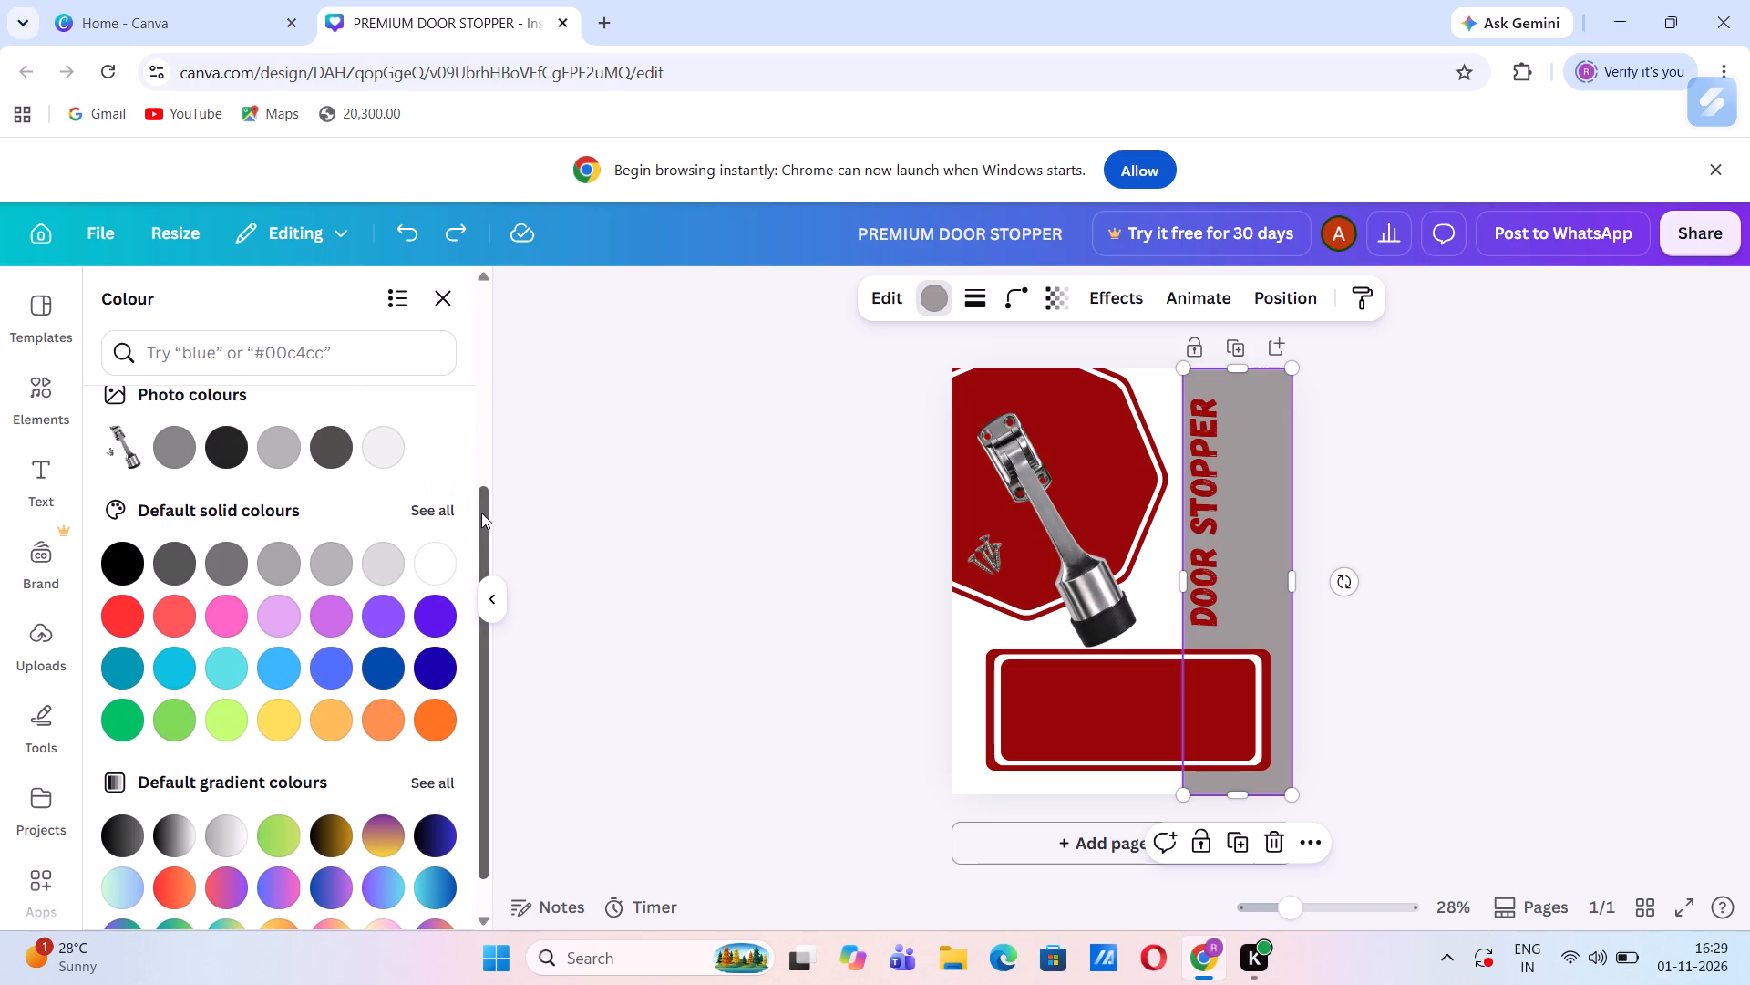
left_click_drag(481, 513, 458, 454)
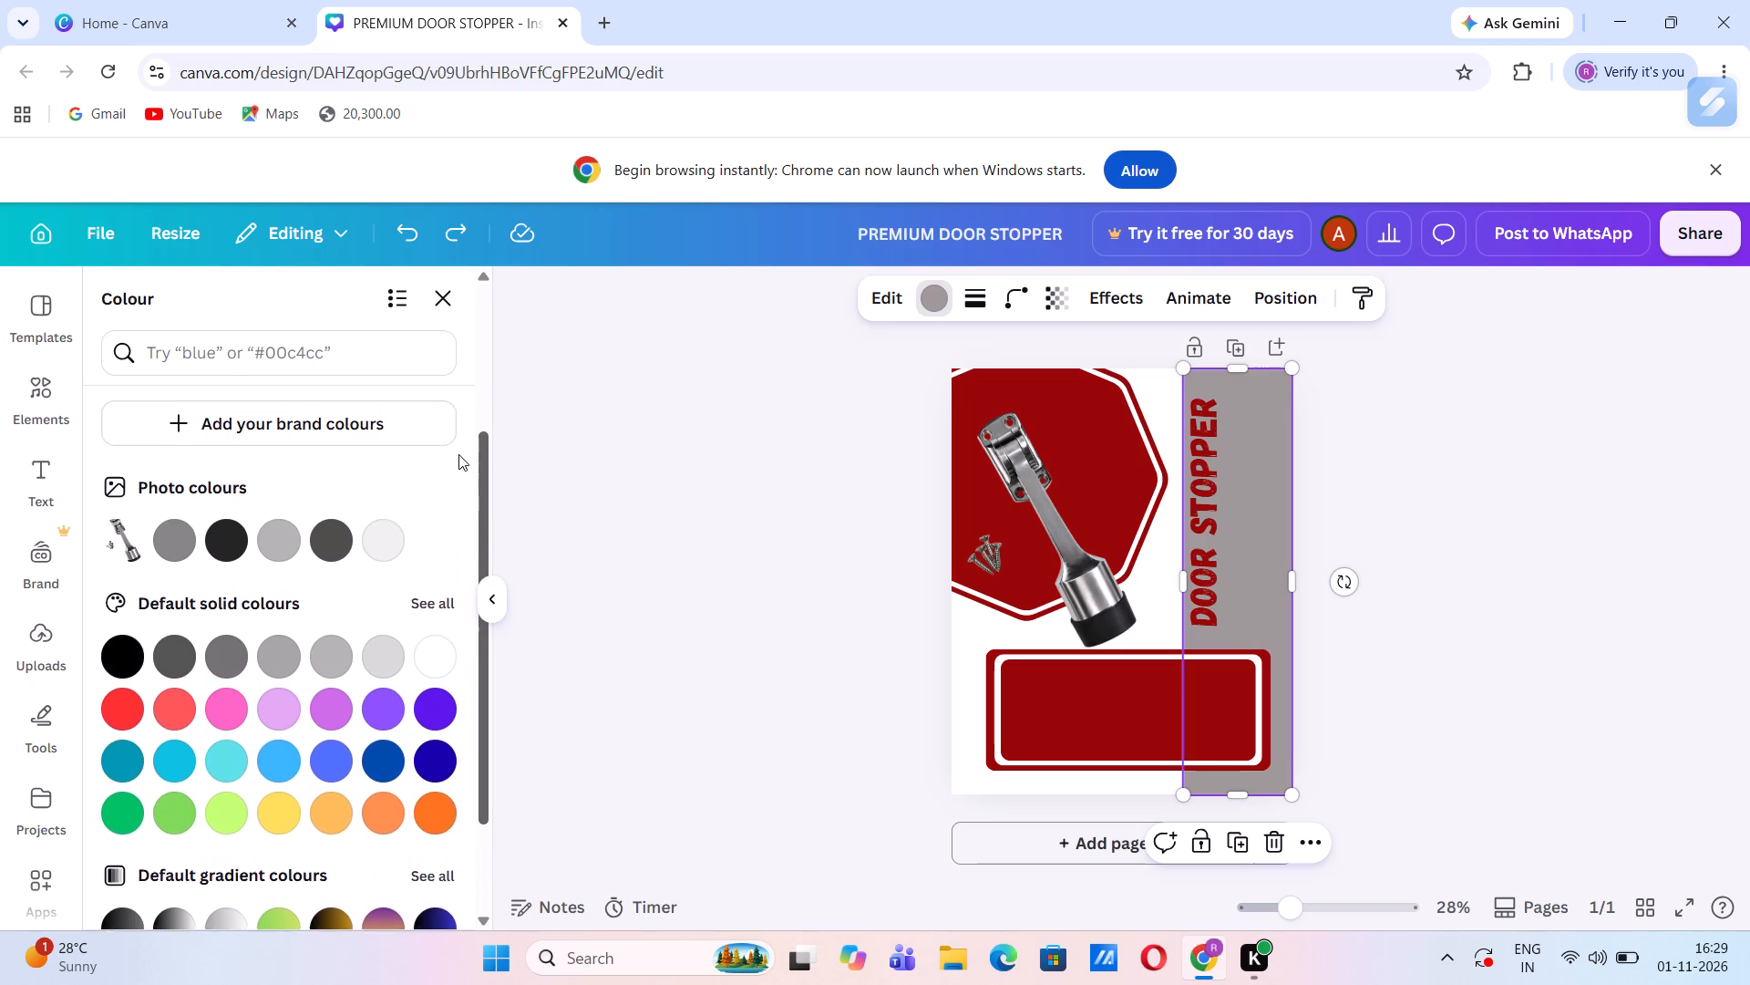
left_click_drag(458, 454, 439, 358)
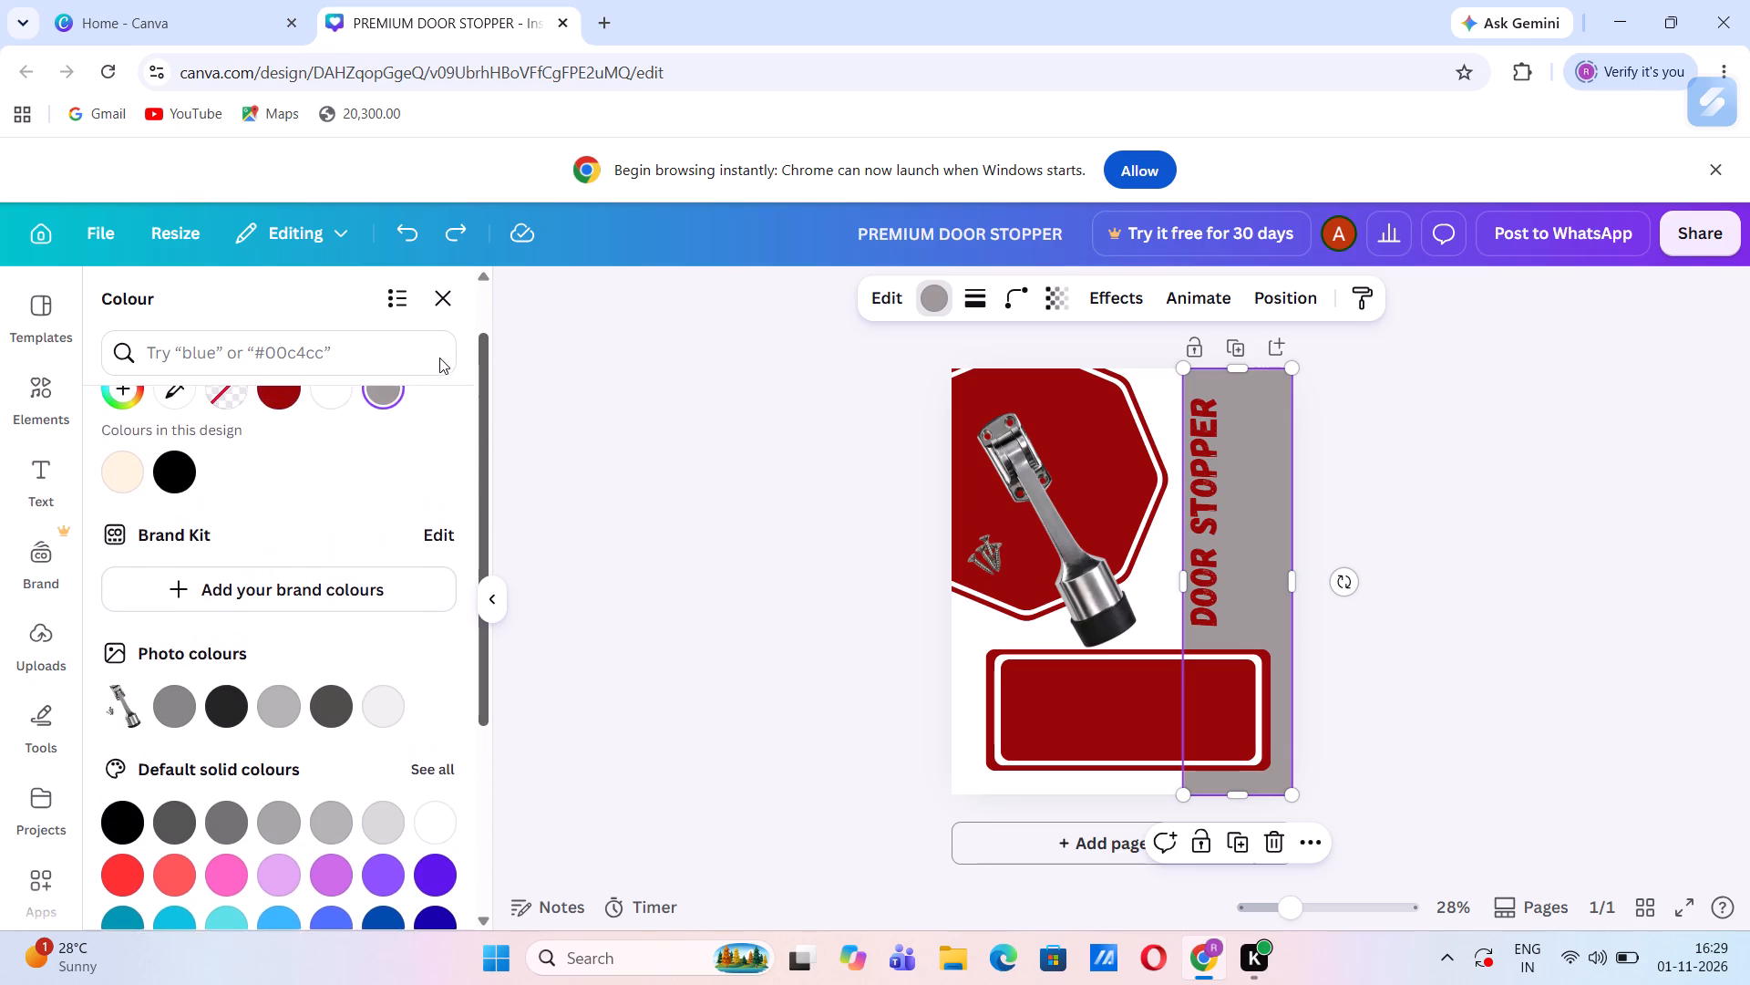
left_click_drag(439, 358, 446, 317)
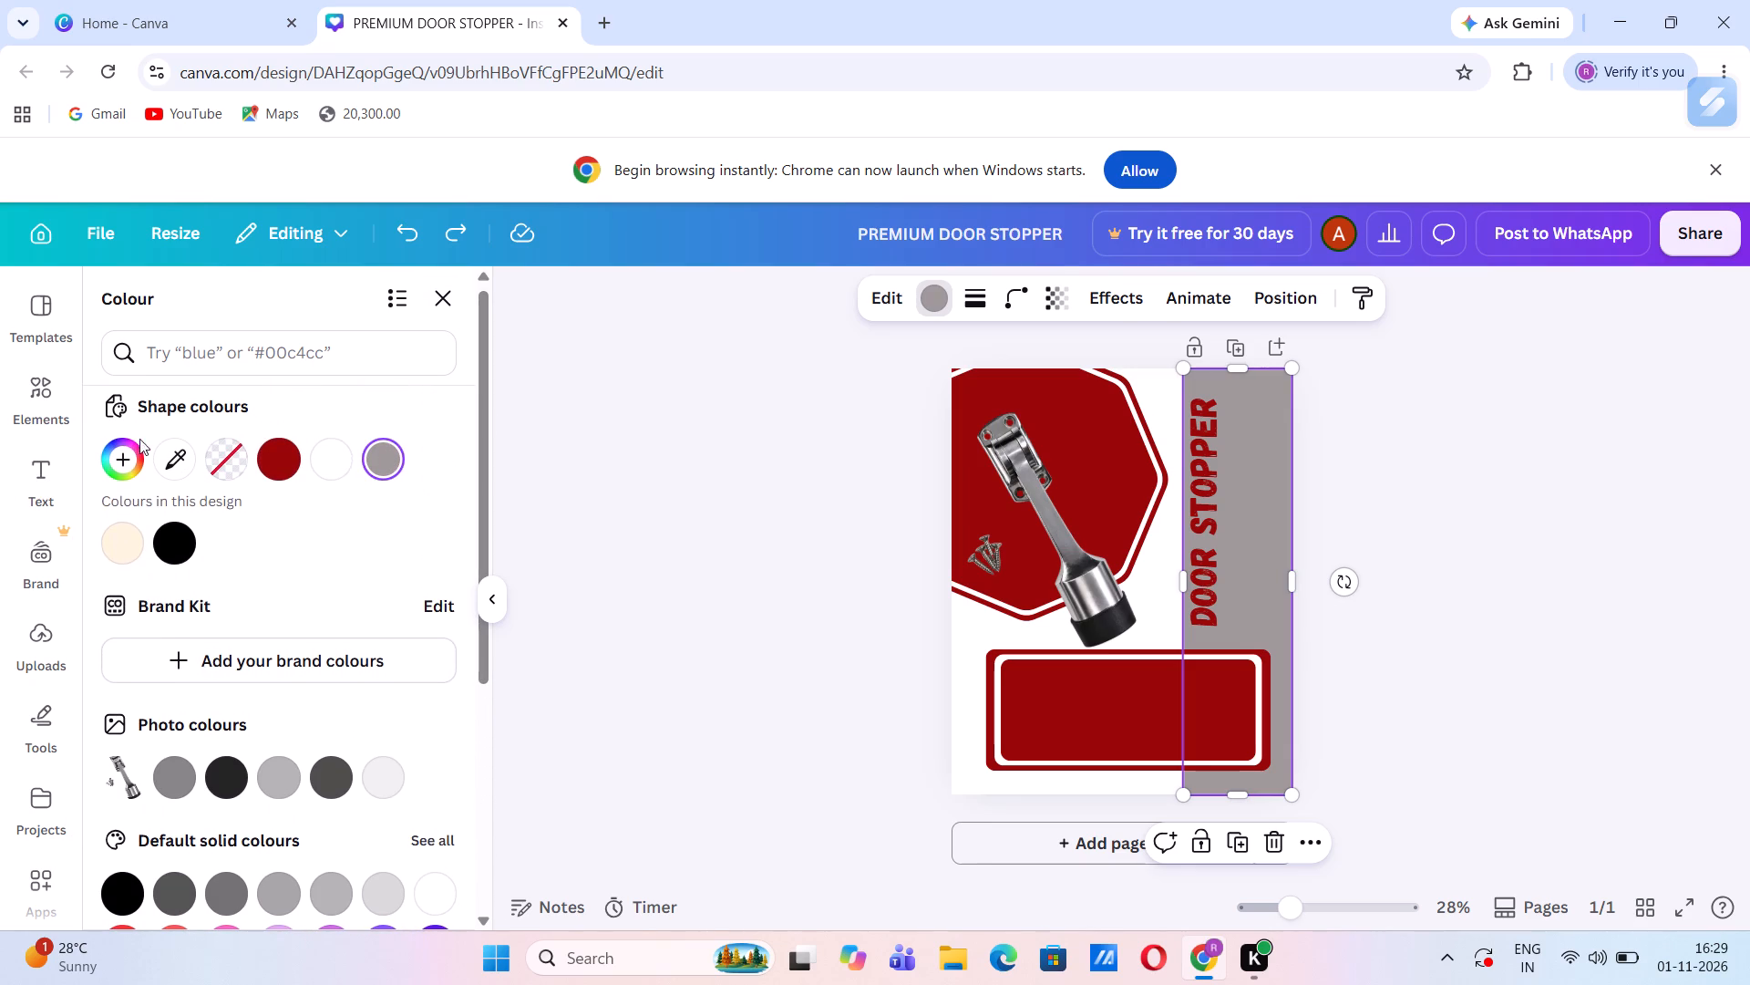
left_click(120, 453)
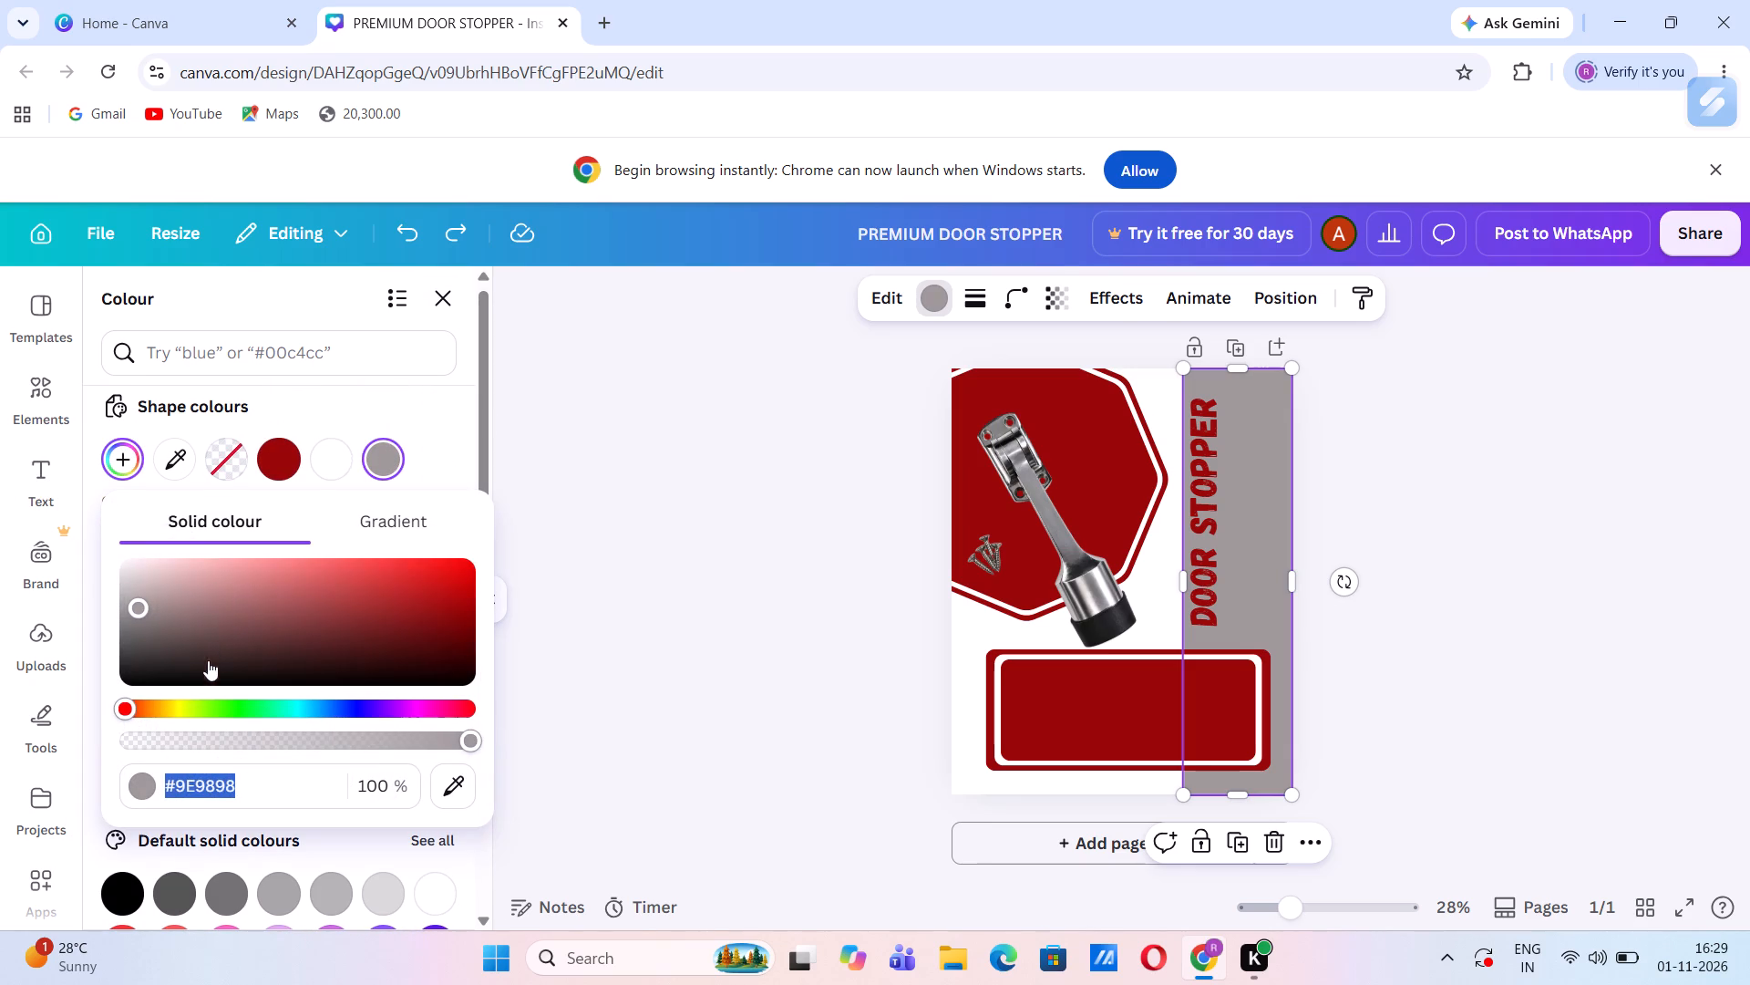
left_click(175, 706)
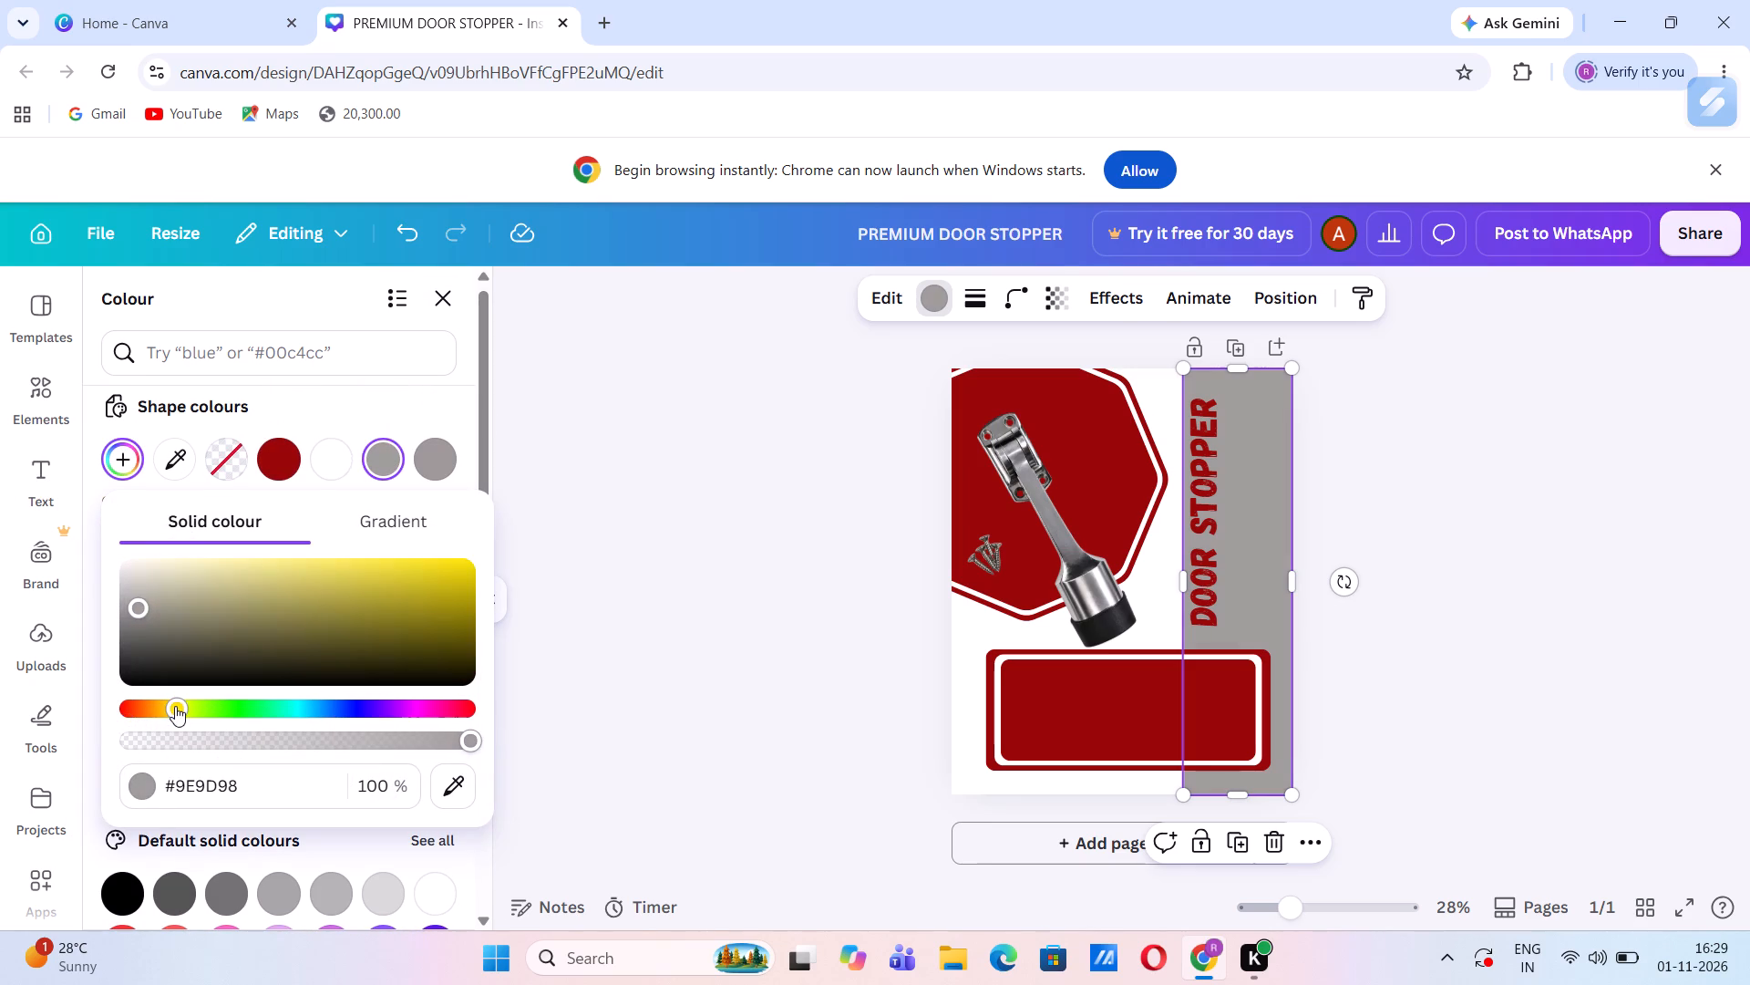
left_click_drag(130, 598, 206, 544)
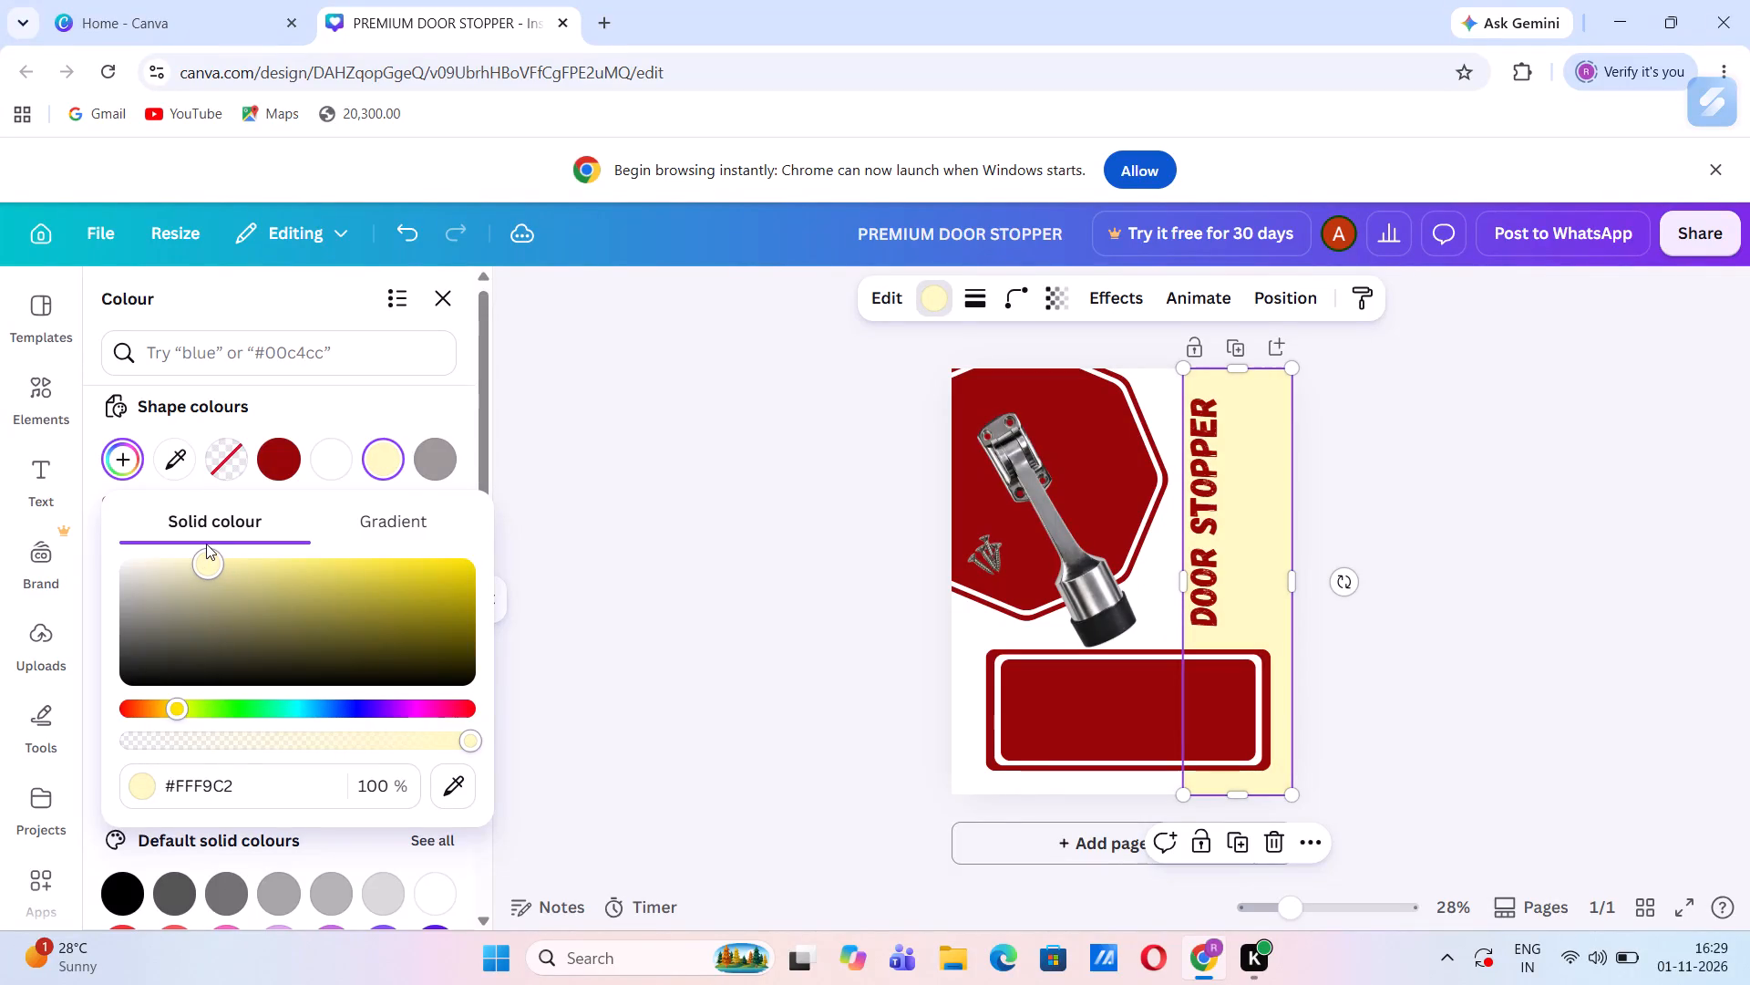
left_click_drag(206, 544, 301, 596)
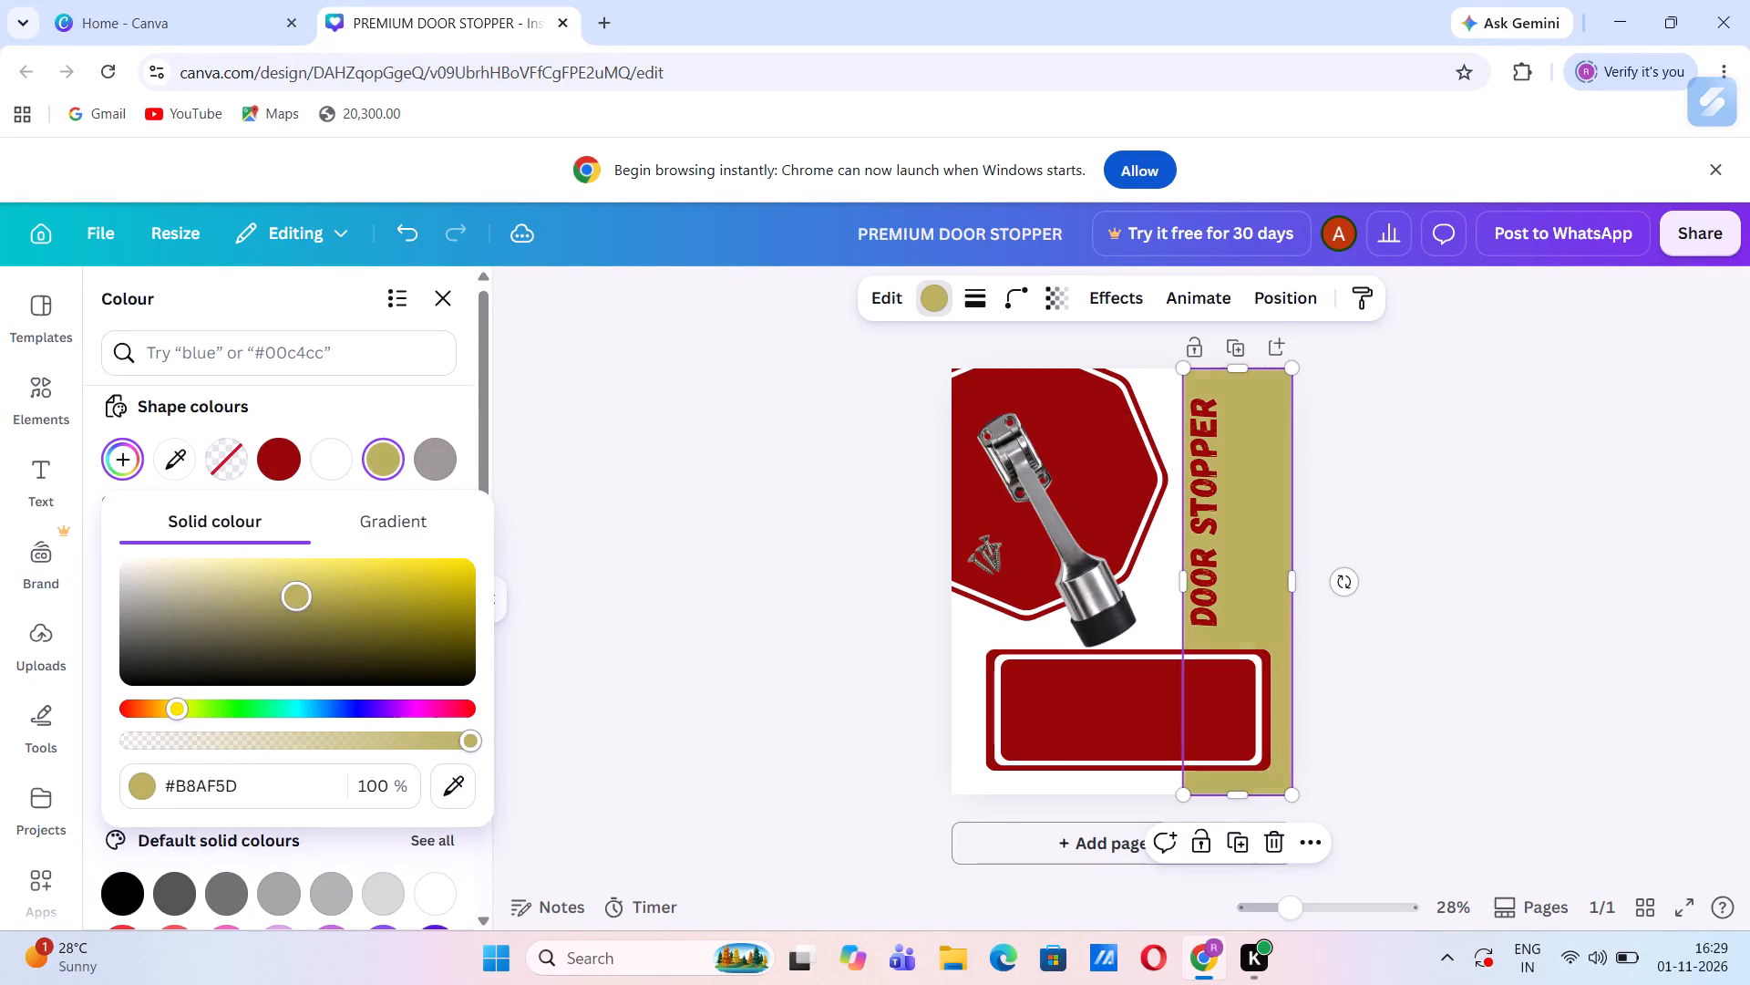
left_click_drag(301, 596, 144, 553)
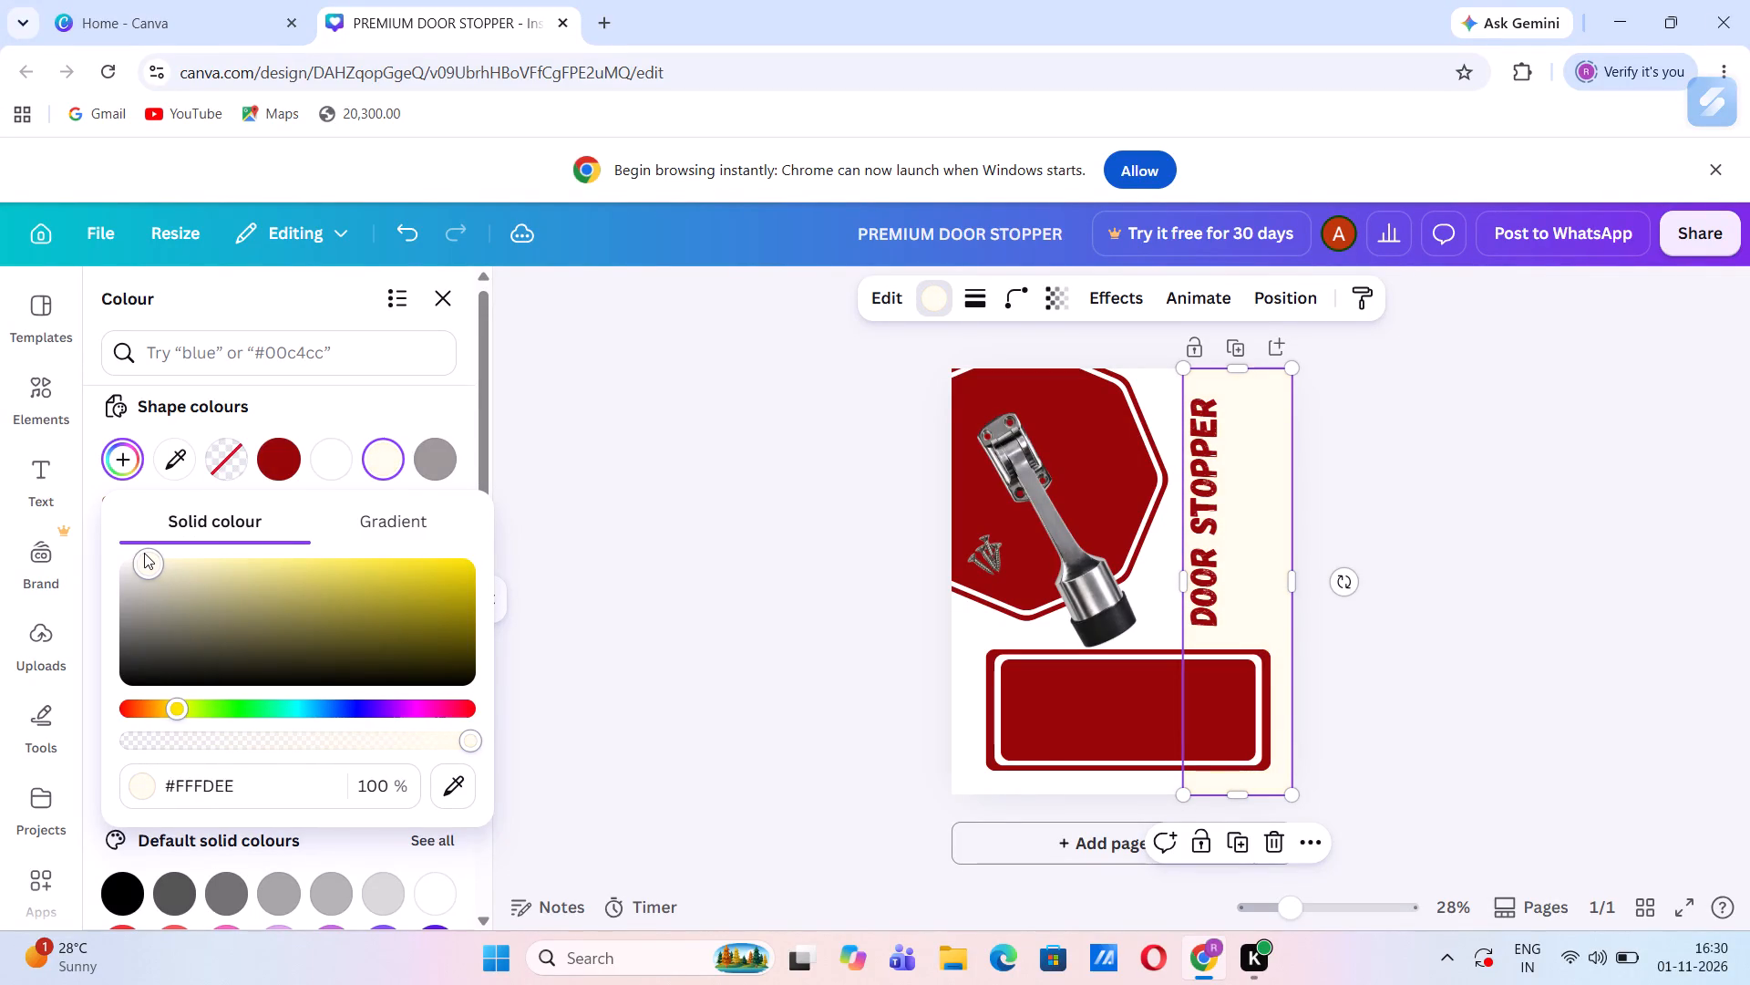
left_click_drag(144, 553, 167, 556)
left_click_drag(167, 556, 235, 616)
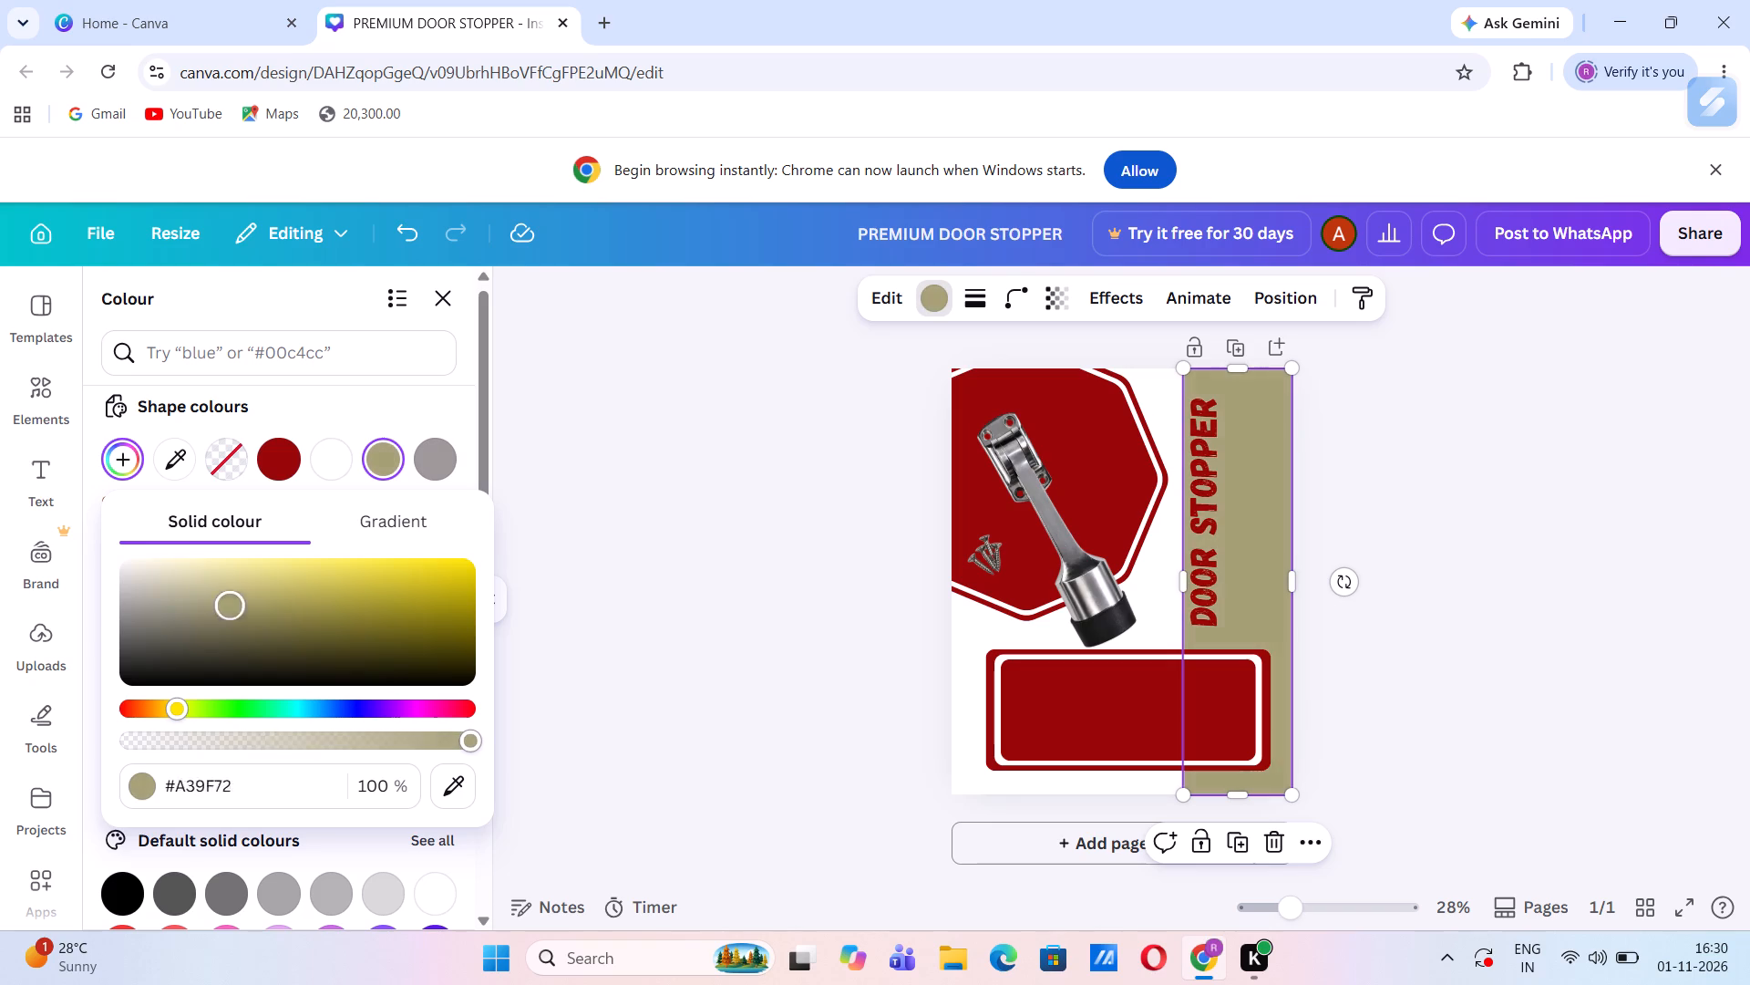
left_click_drag(235, 616, 295, 533)
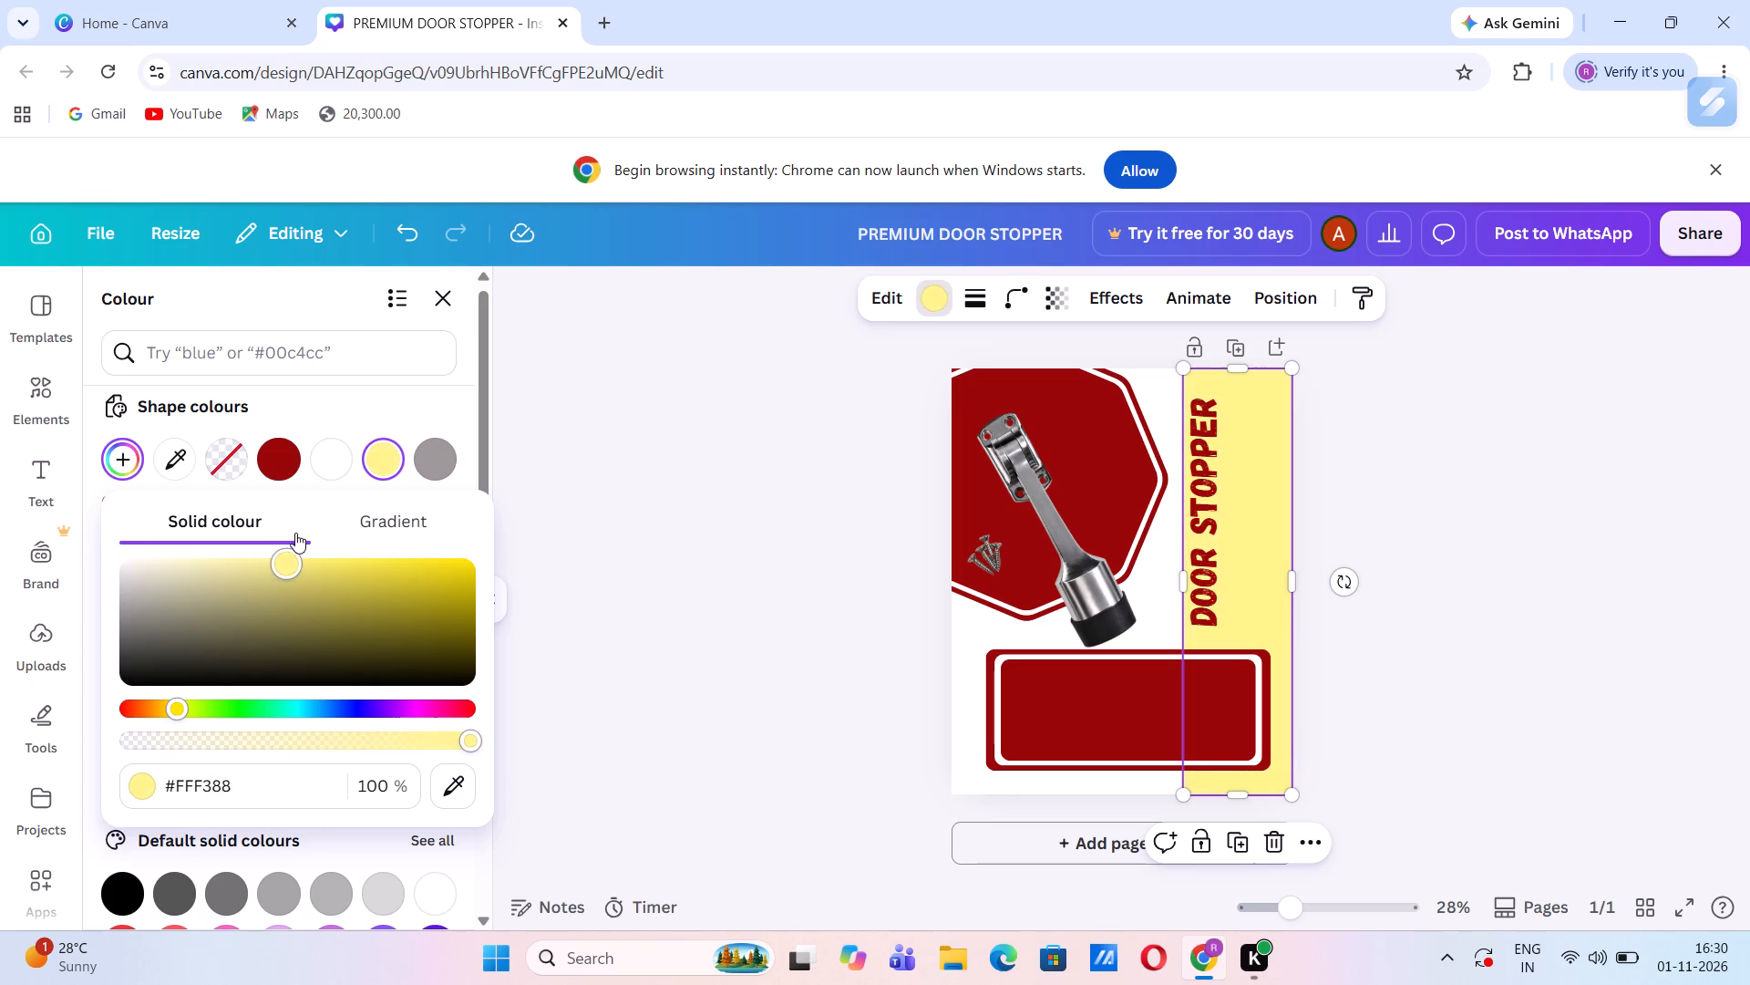
left_click_drag(295, 533, 127, 544)
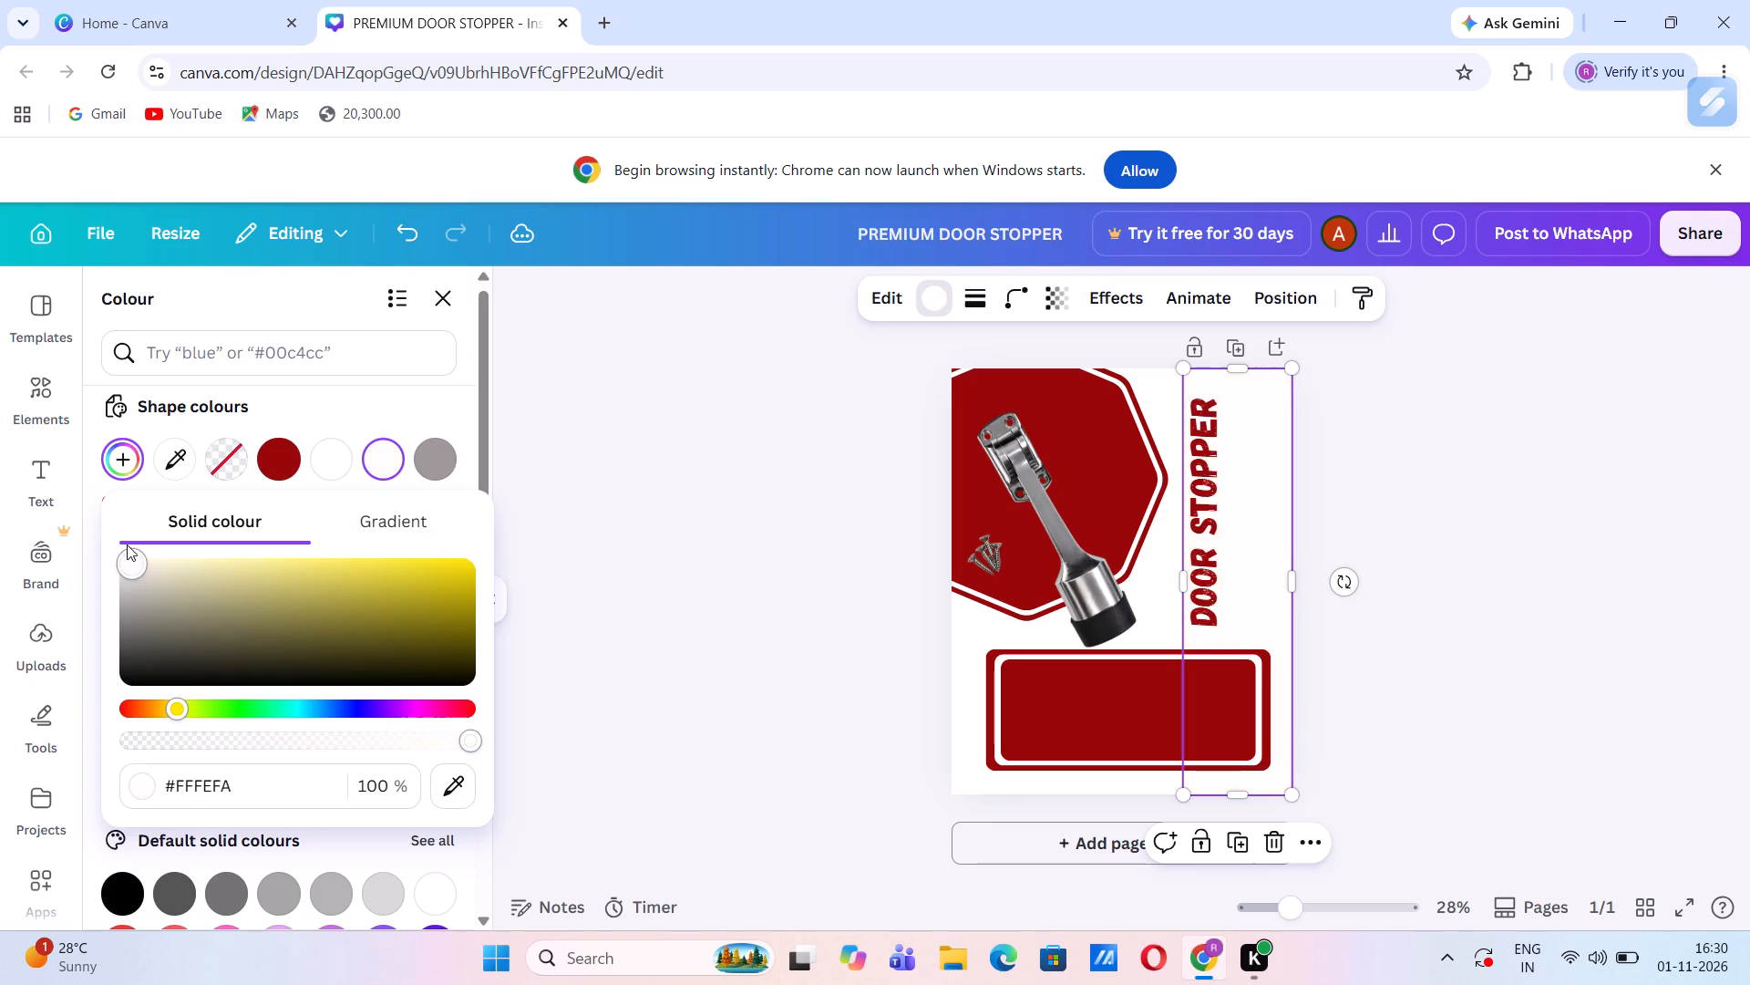
left_click_drag(127, 544, 187, 553)
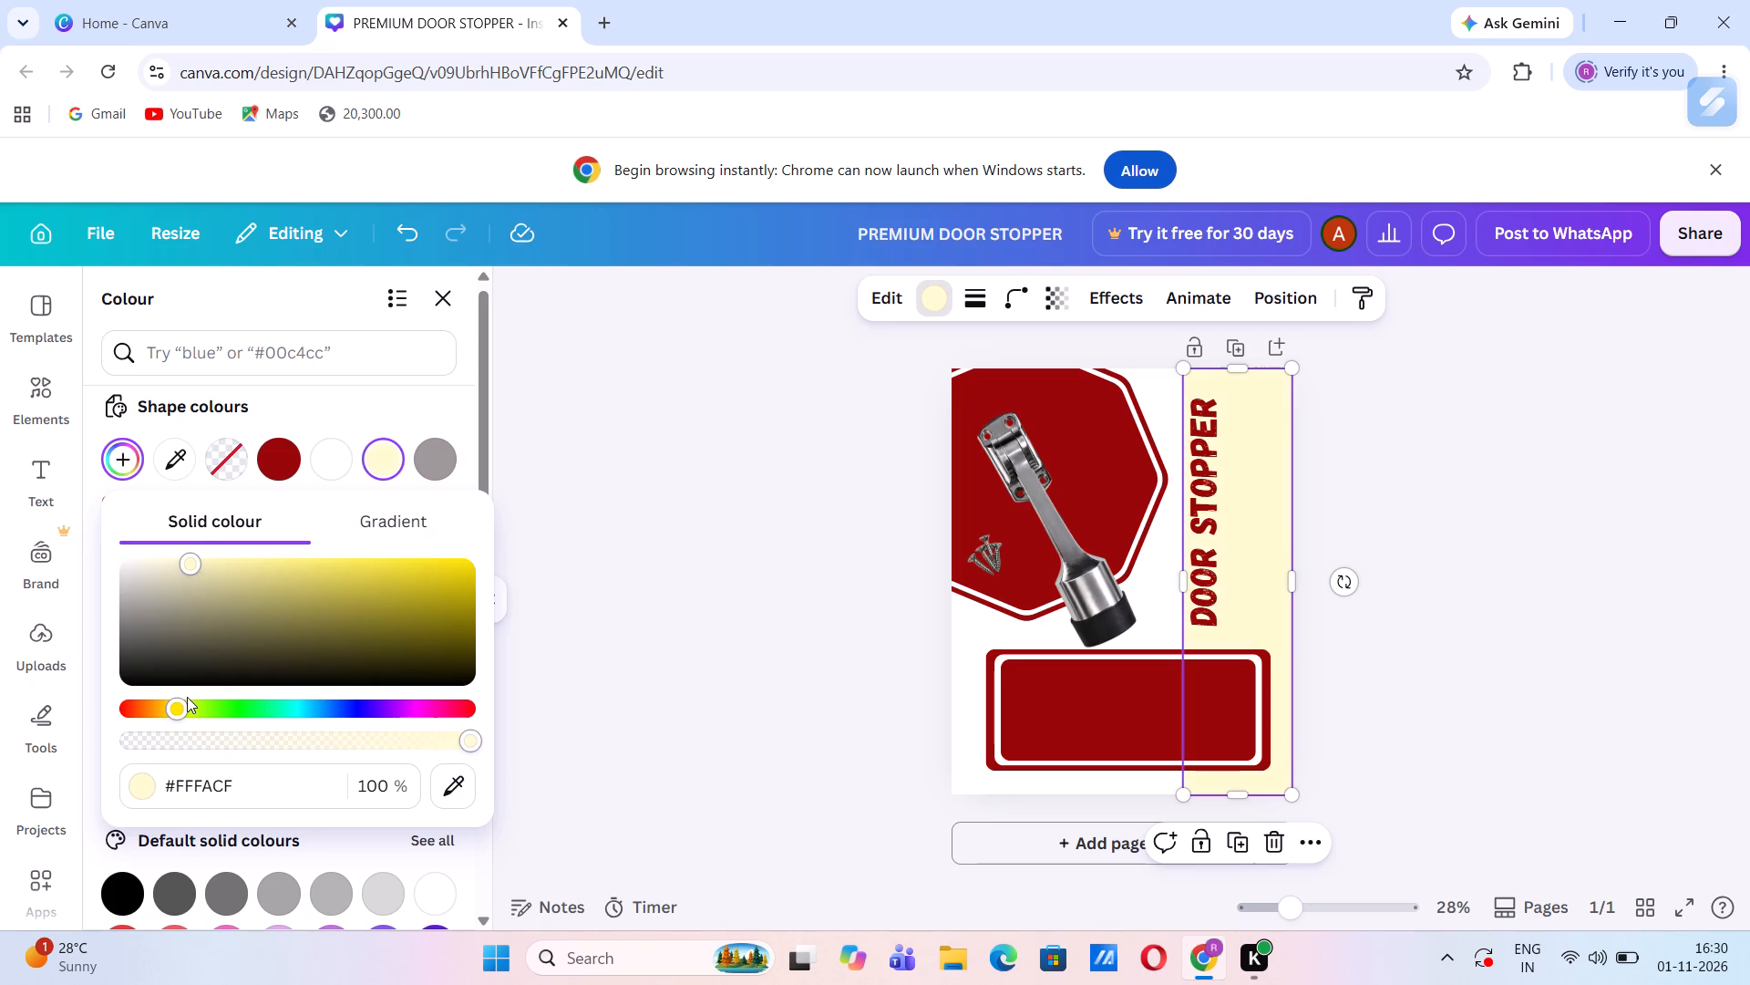
Shift the strip's custom colour to a warm cream, #FFF4CF, after trying blue, pink, peach and yellow hues.
left_click_drag(176, 717, 318, 710)
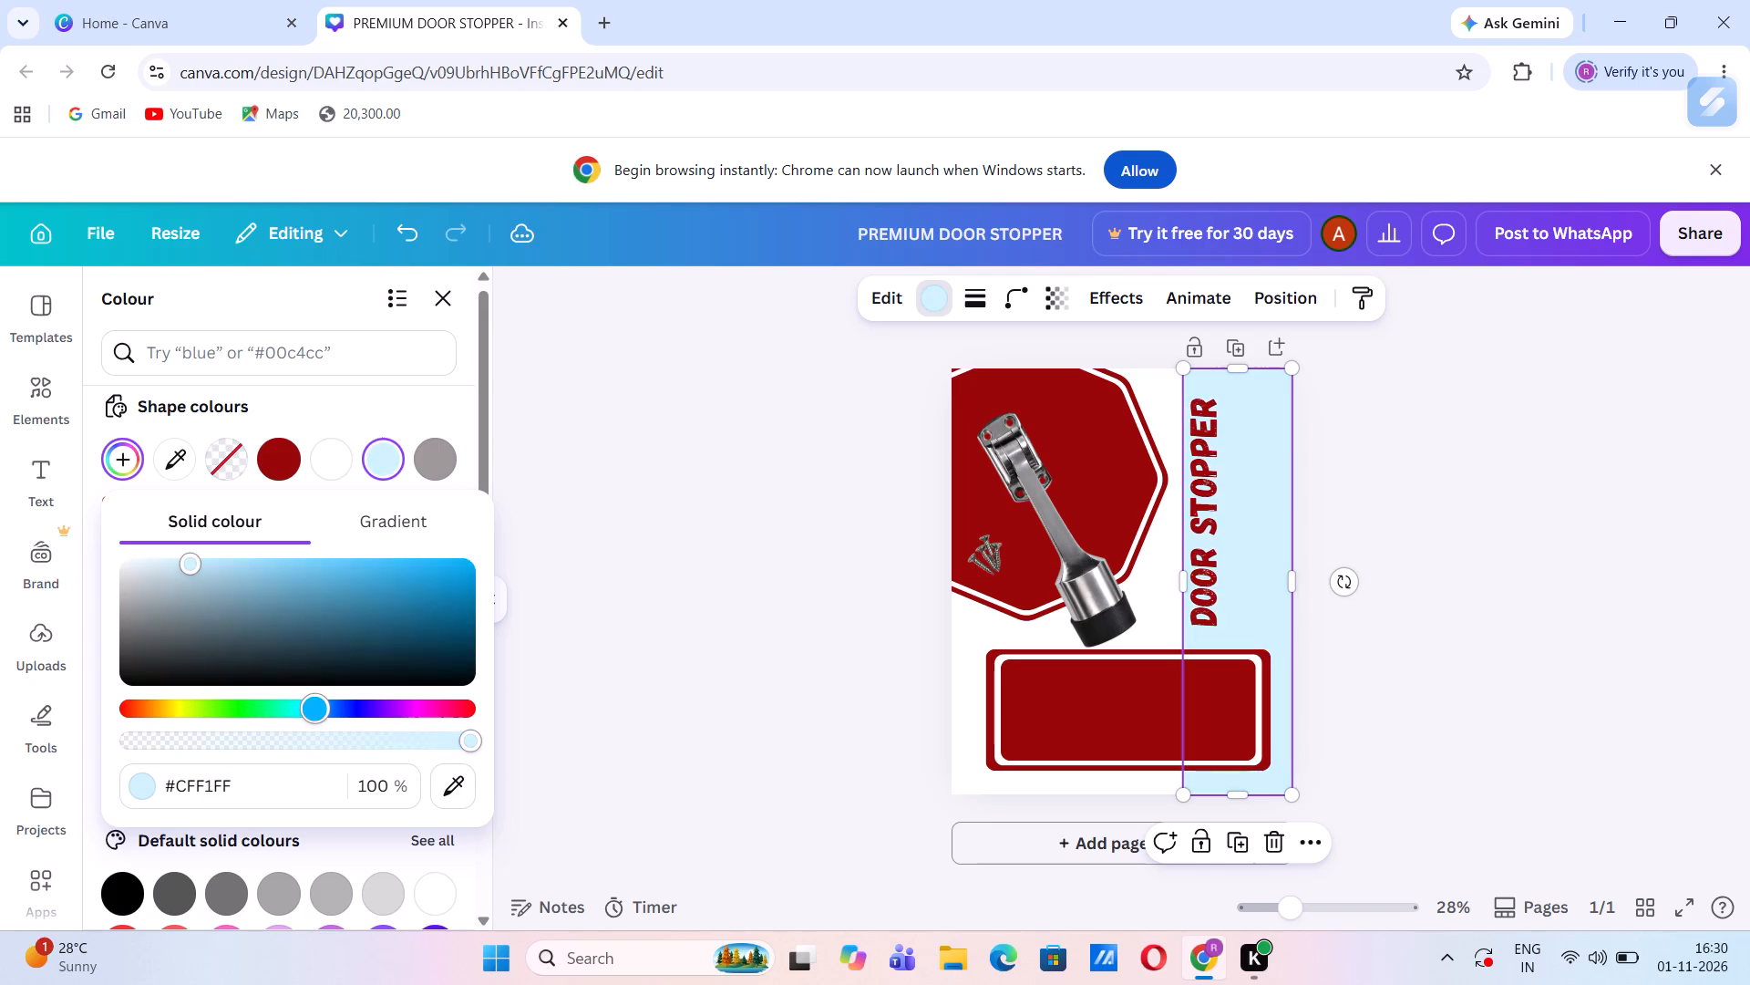
left_click_drag(318, 710, 494, 710)
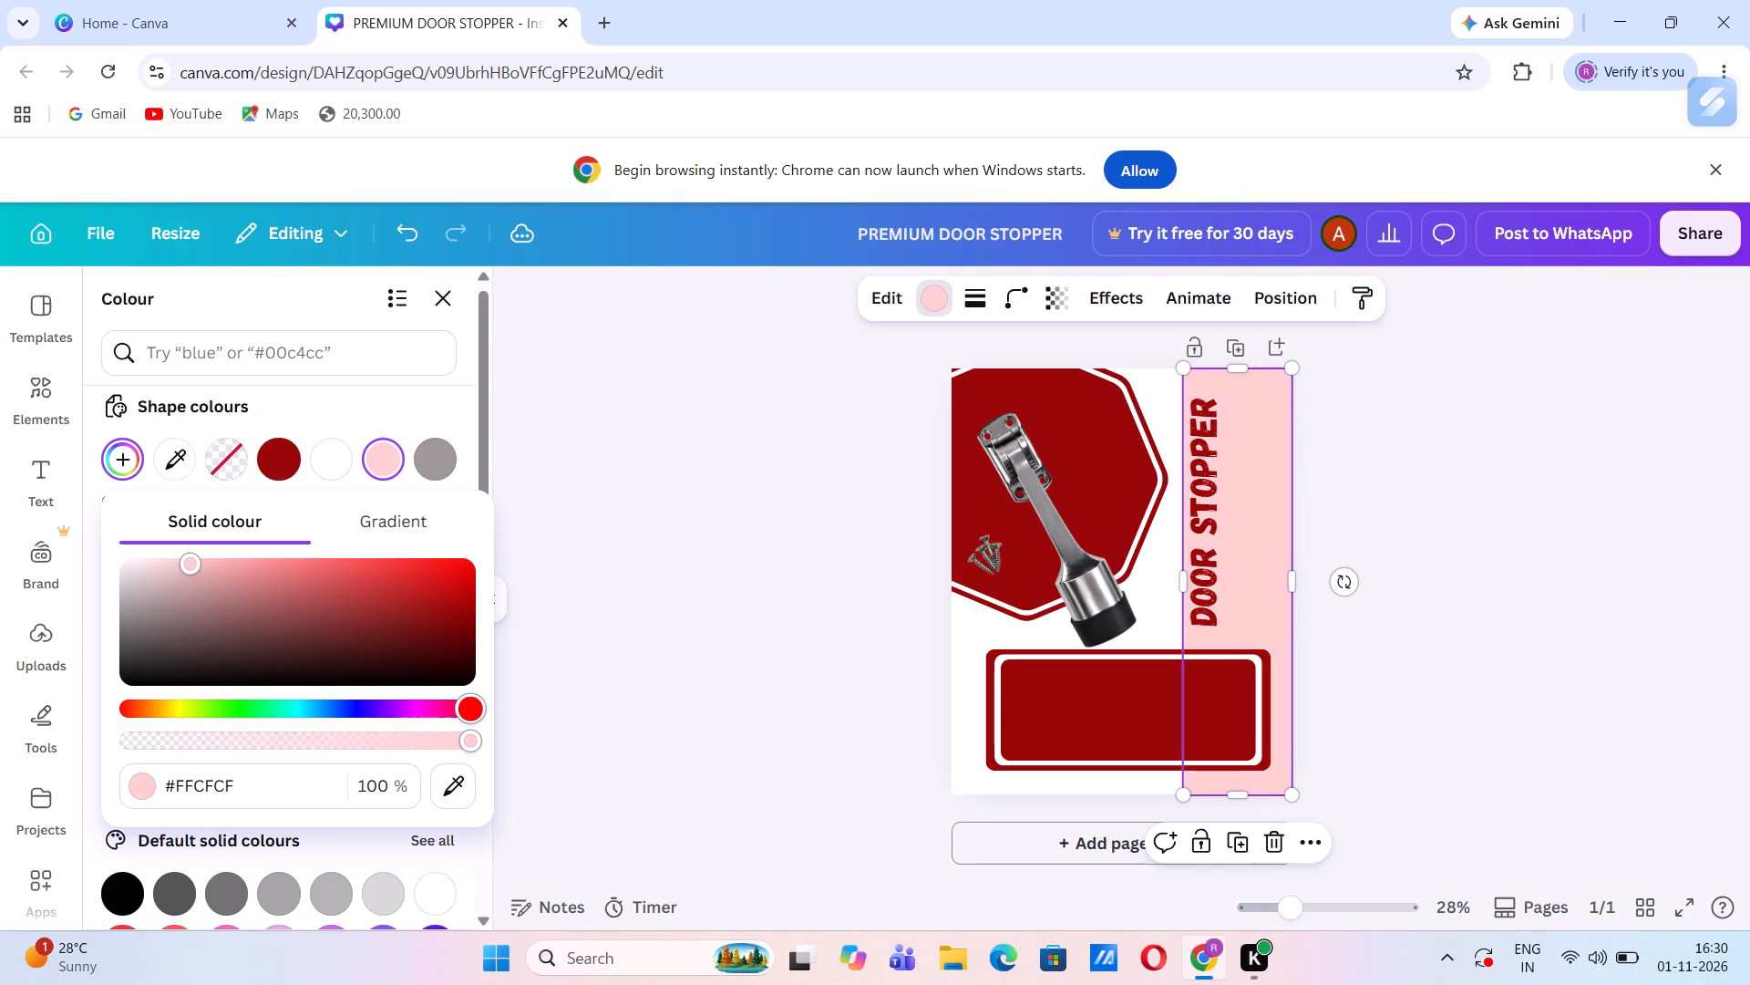
left_click_drag(494, 710, 170, 669)
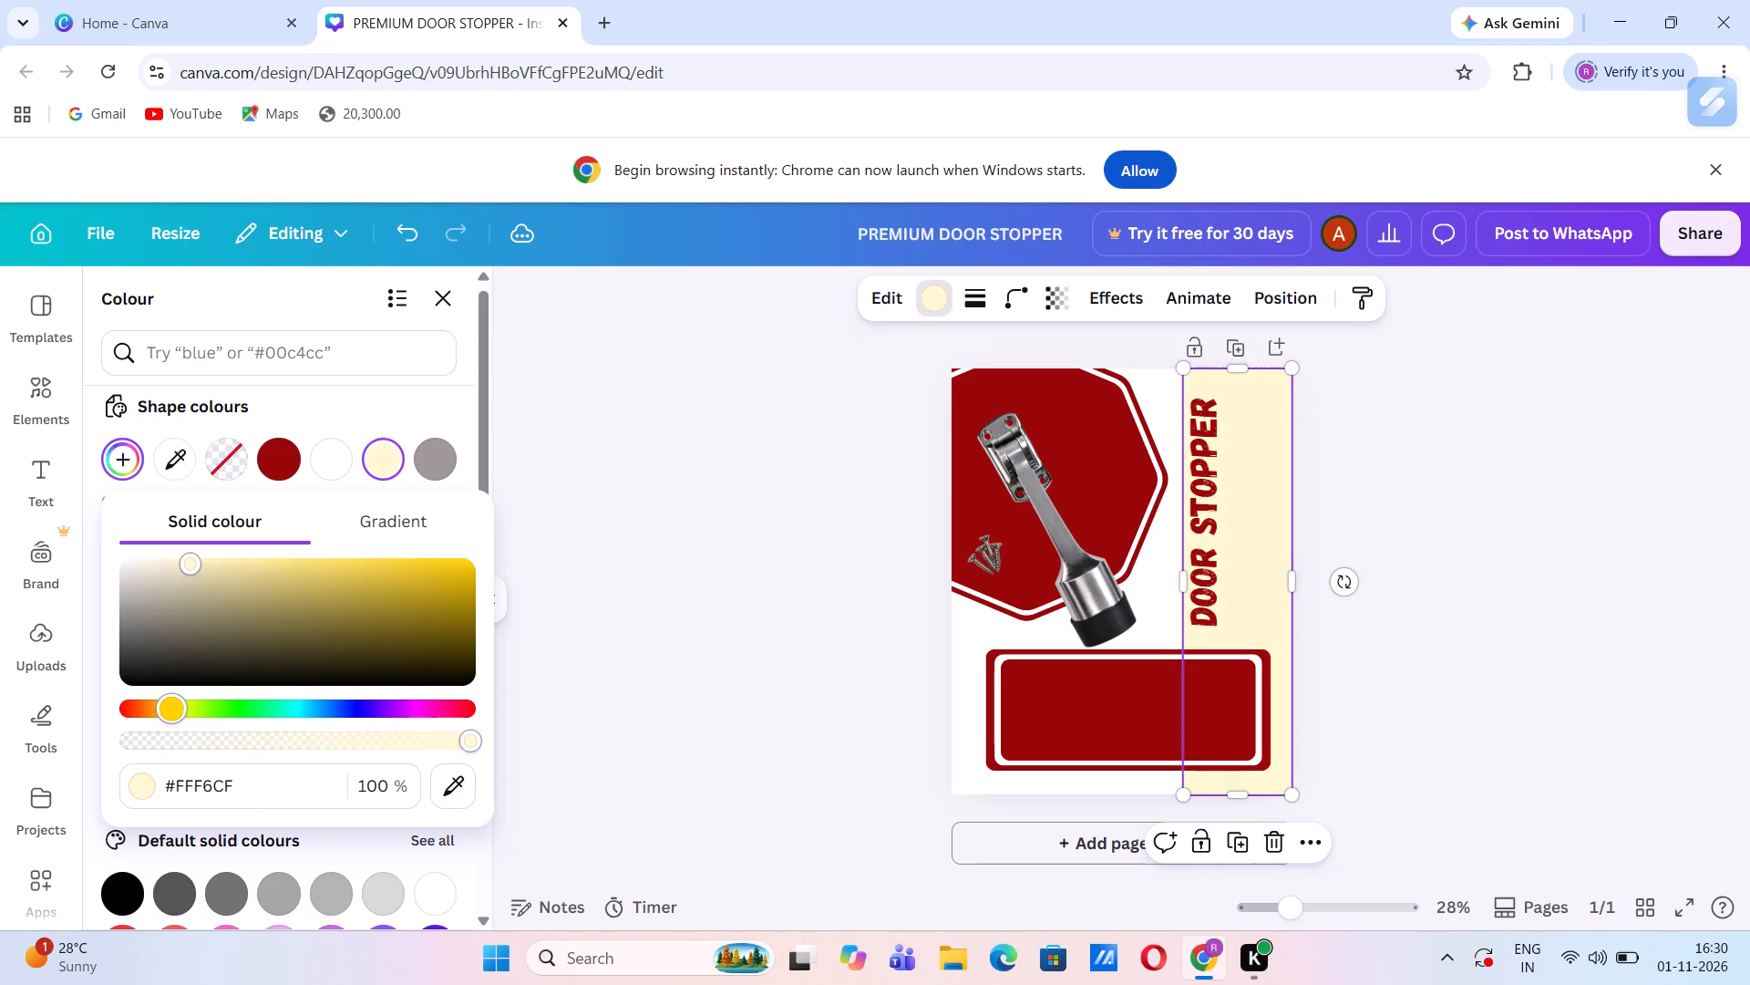
left_click_drag(170, 669, 141, 662)
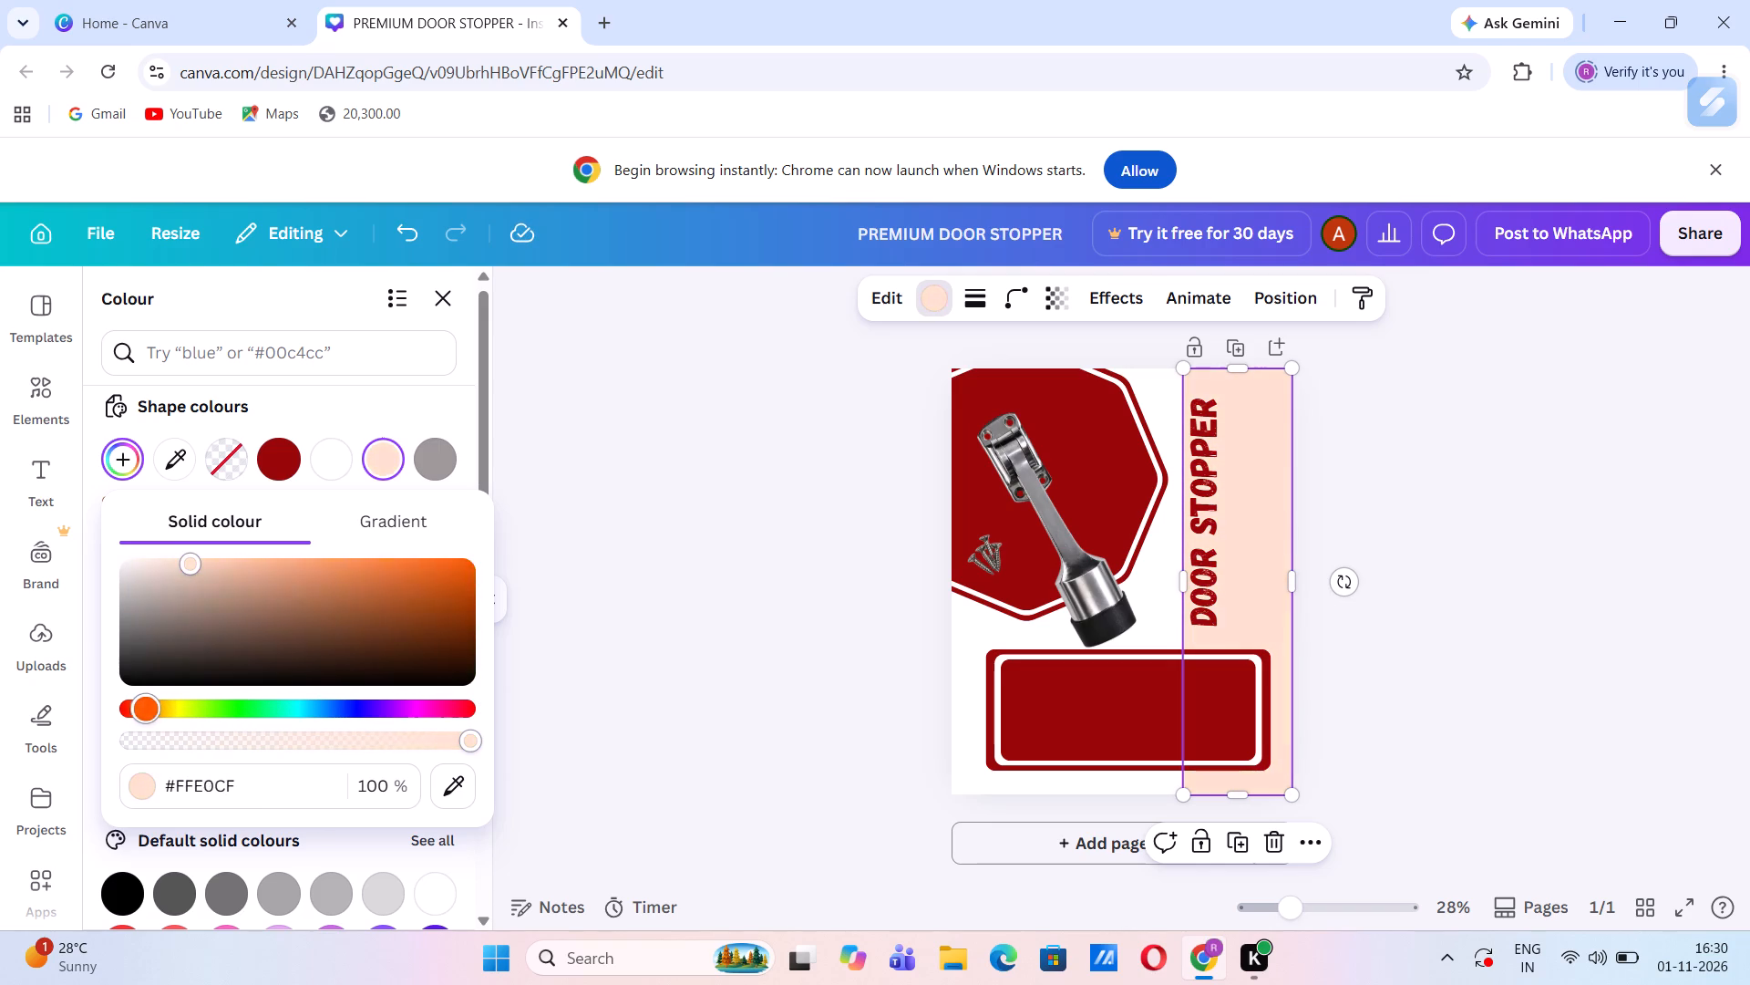
left_click_drag(141, 662, 183, 660)
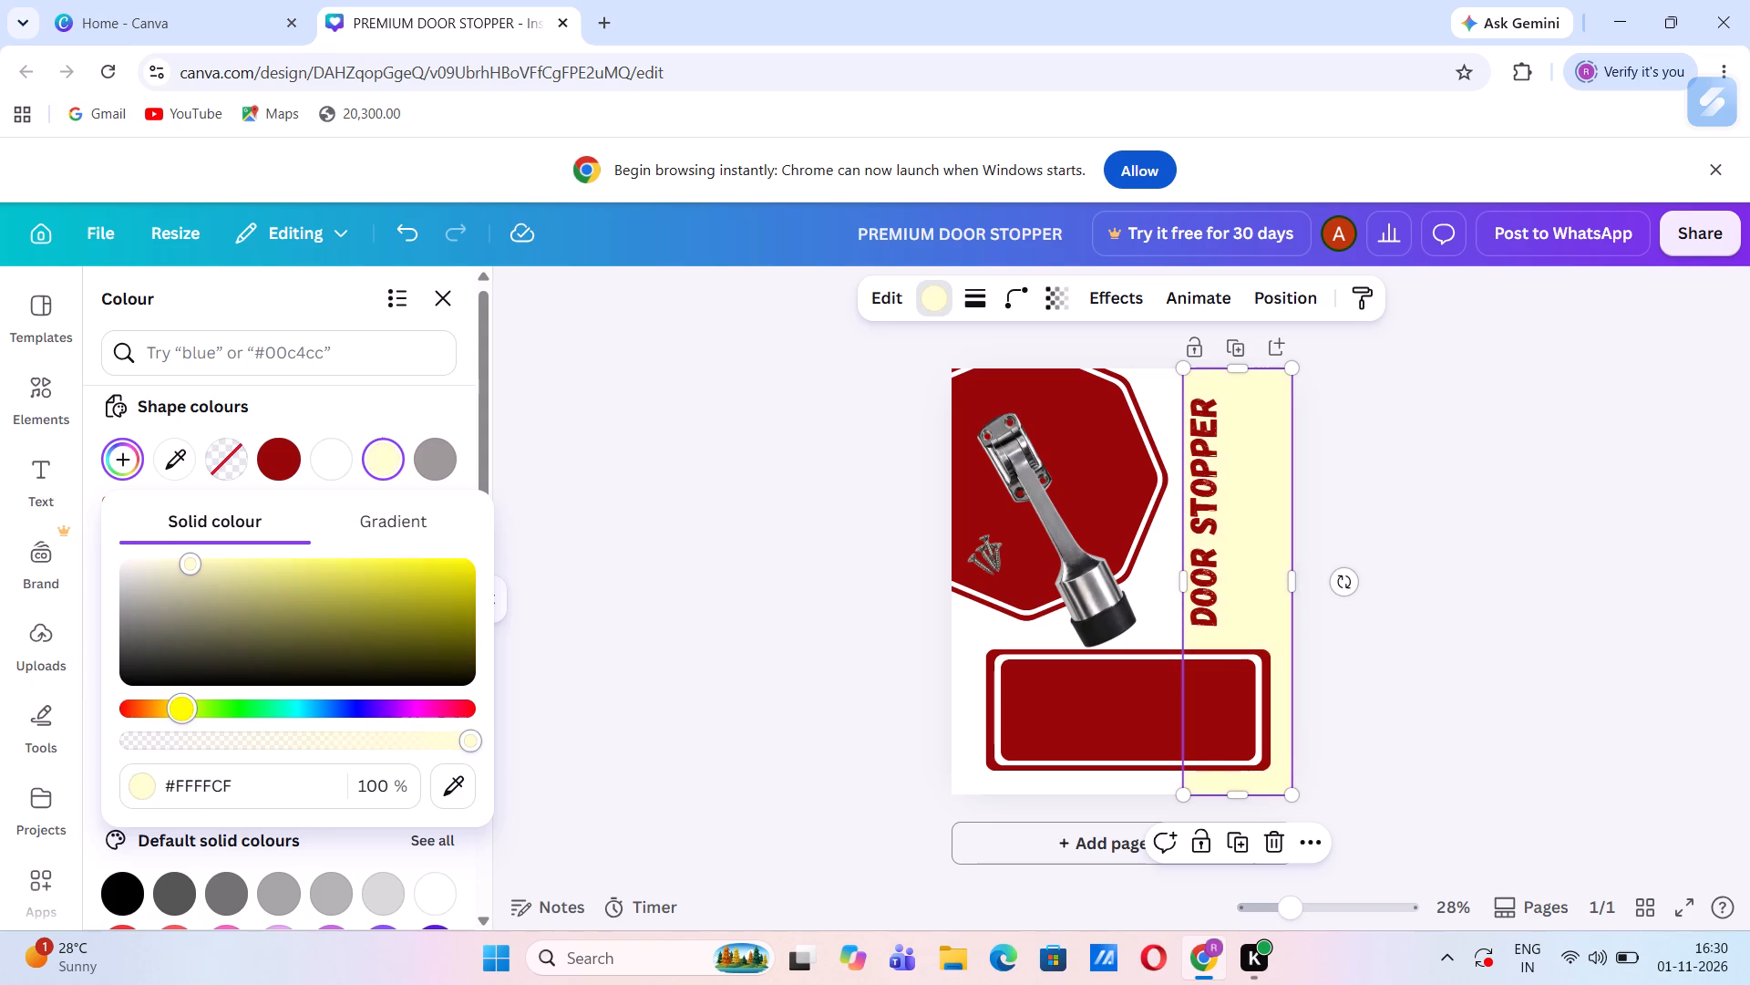
left_click_drag(183, 660, 172, 660)
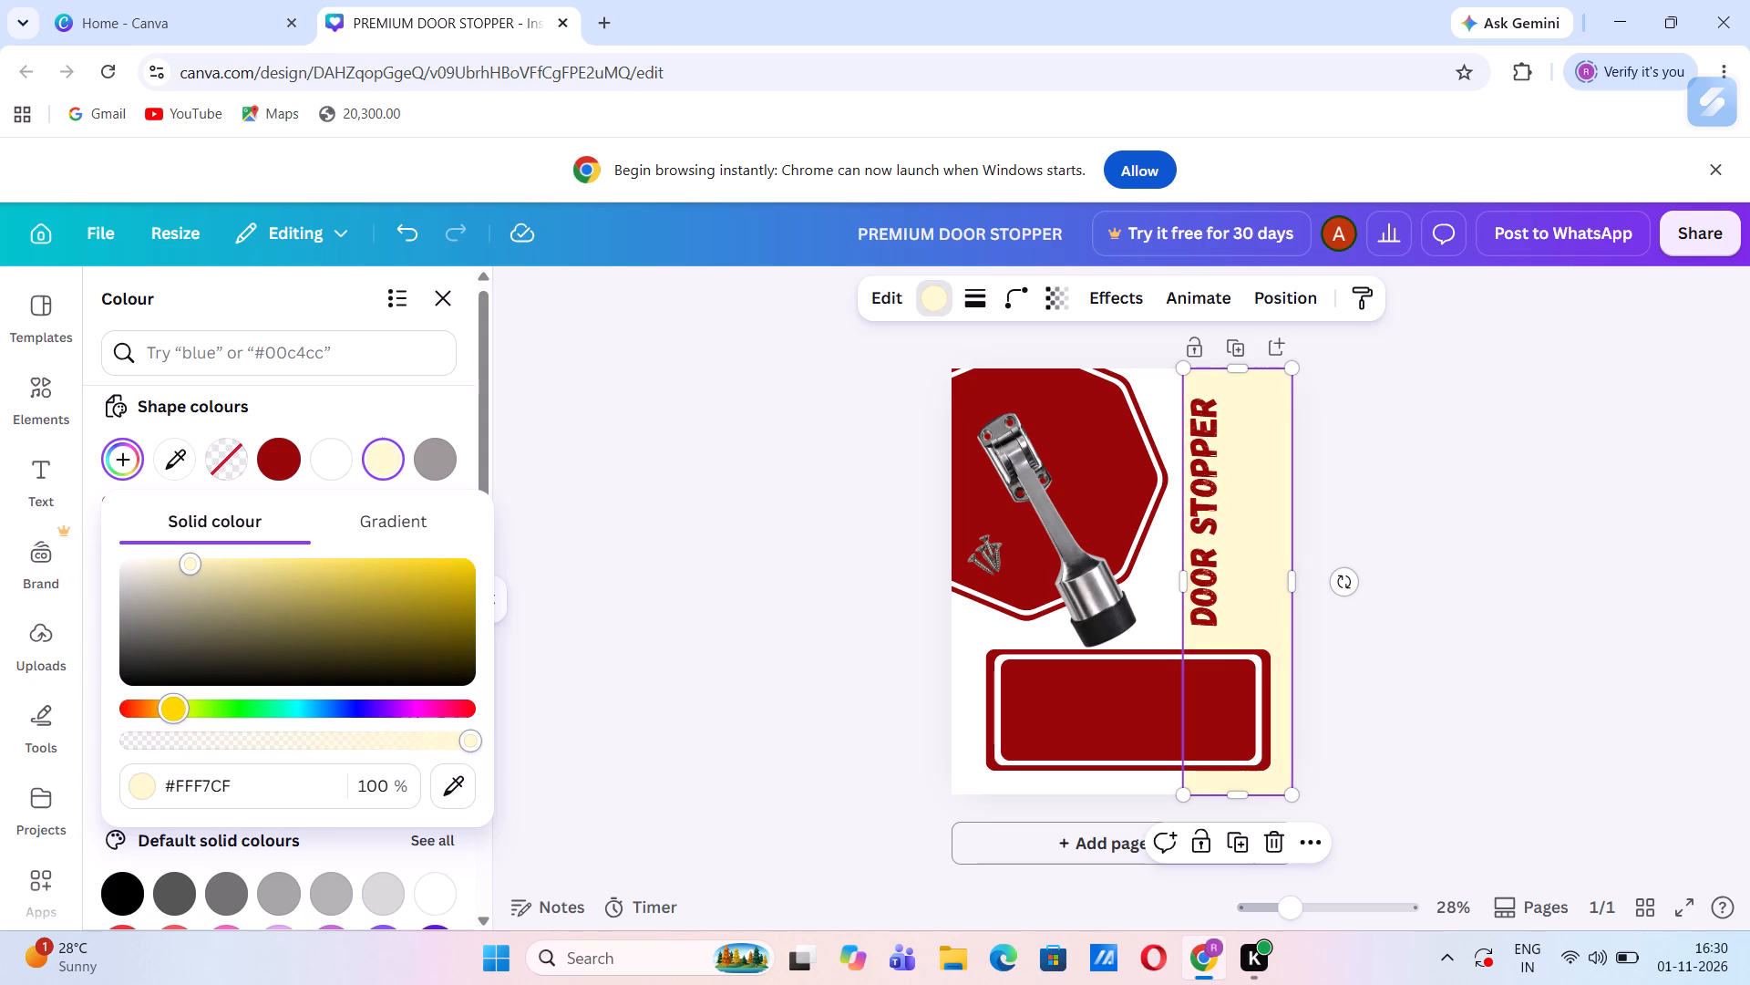
left_click_drag(172, 660, 157, 669)
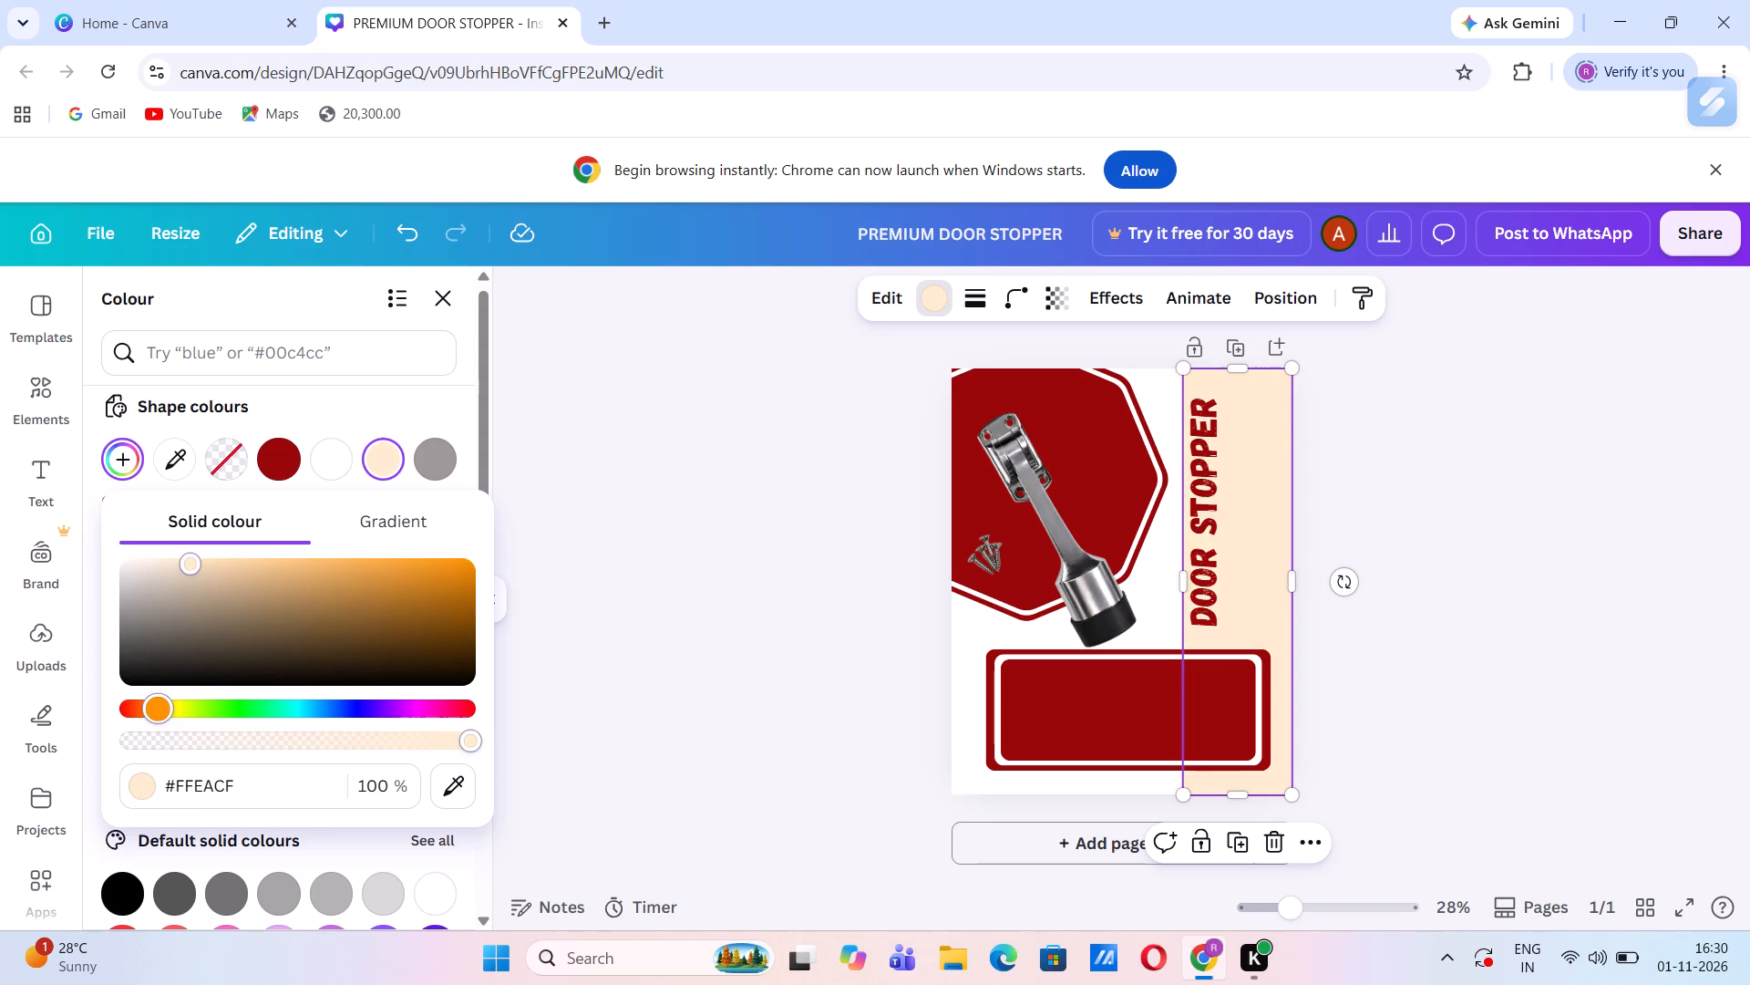
left_click_drag(157, 669, 169, 666)
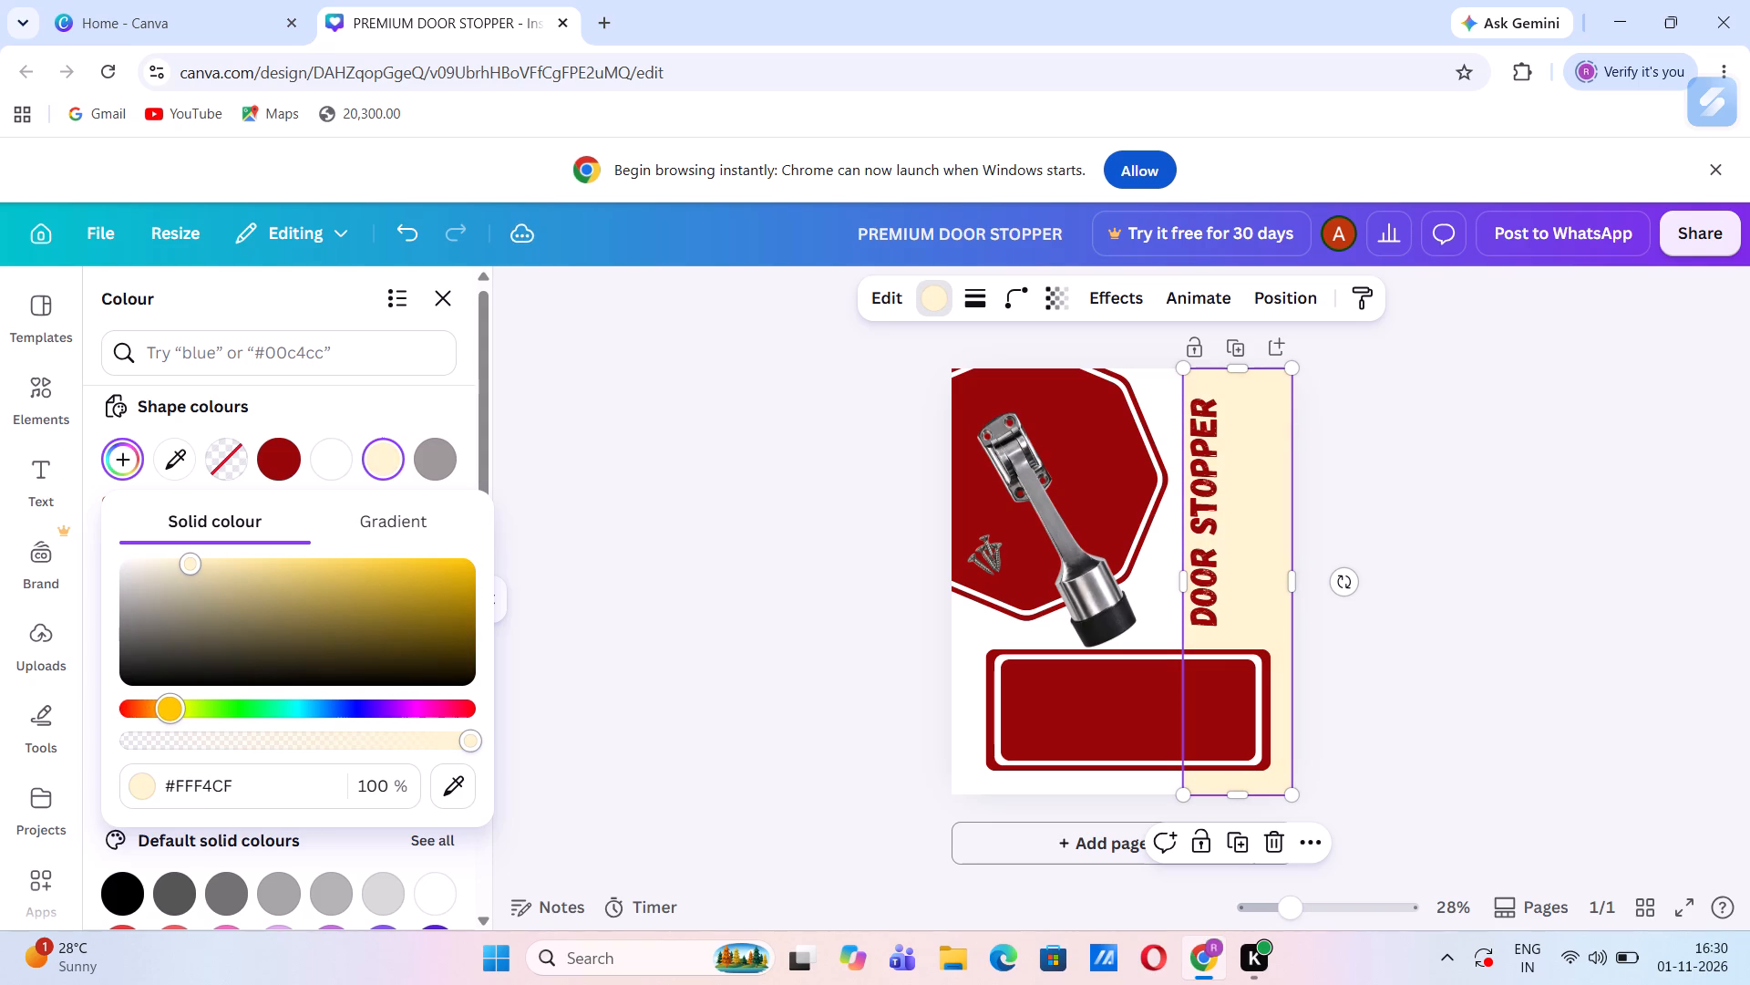
left_click_drag(169, 666, 168, 666)
Shorten the cream strip from its bottom edge until it ends level with the bottom of the bordered red rectangle.
left_click_drag(1242, 789, 1242, 774)
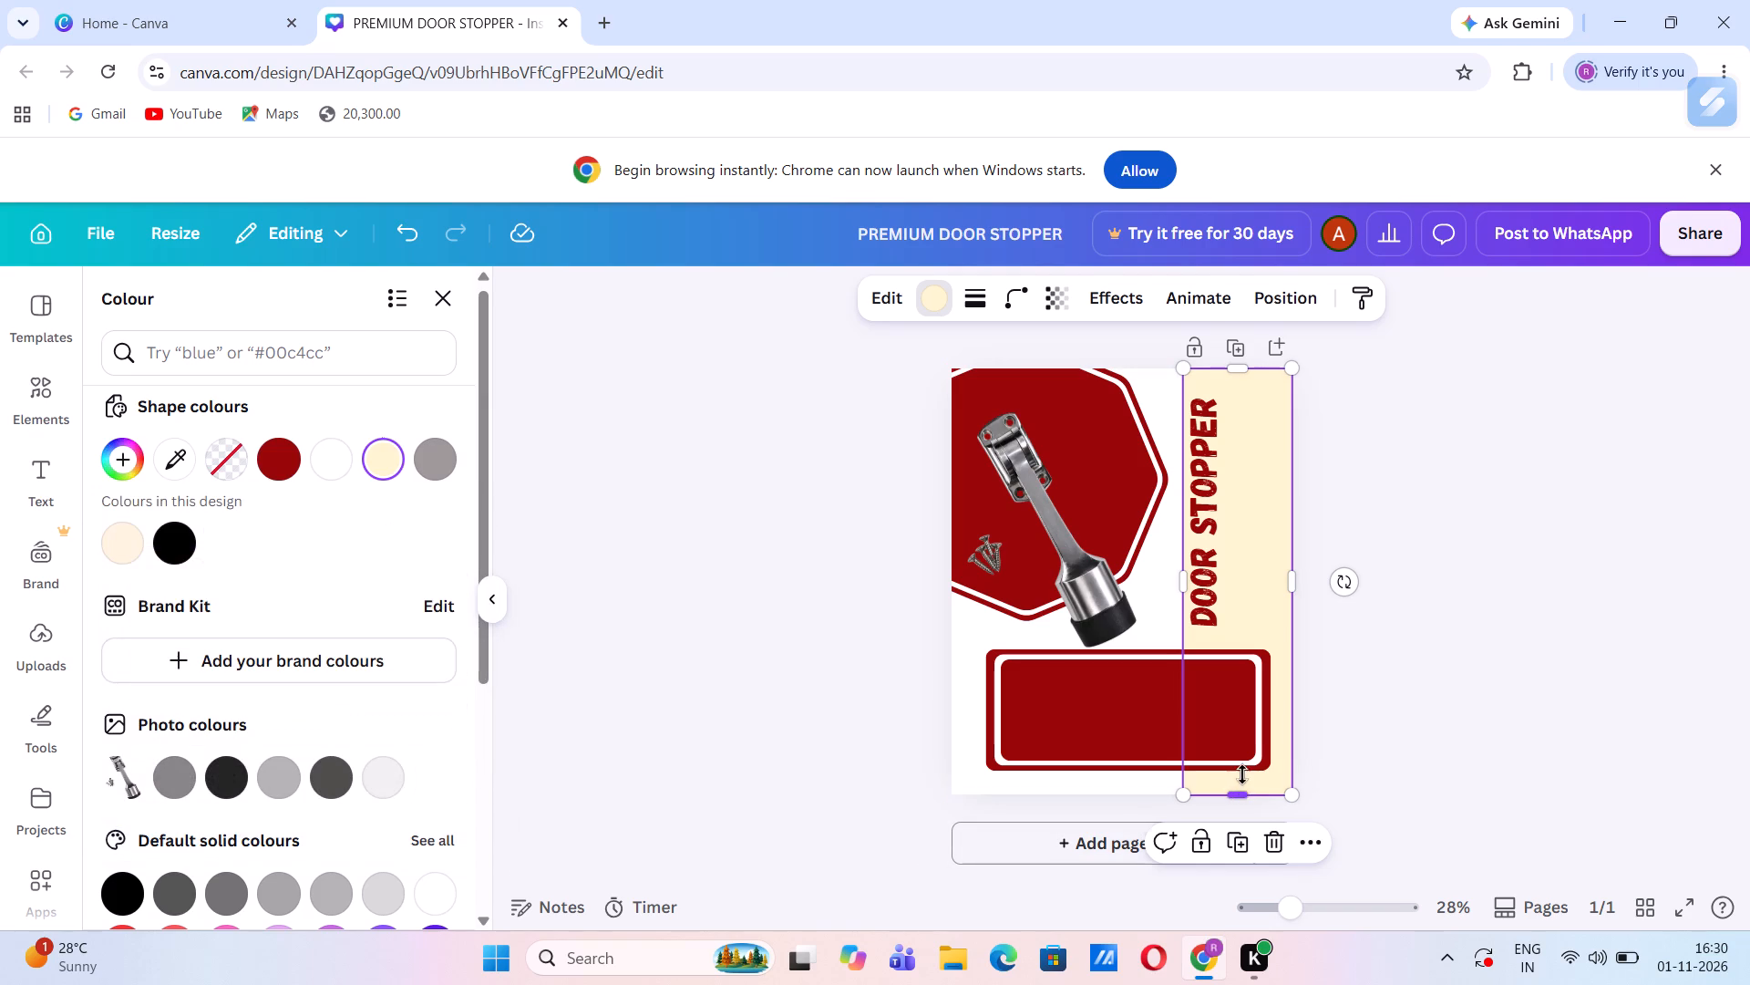
left_click_drag(1242, 774, 1242, 768)
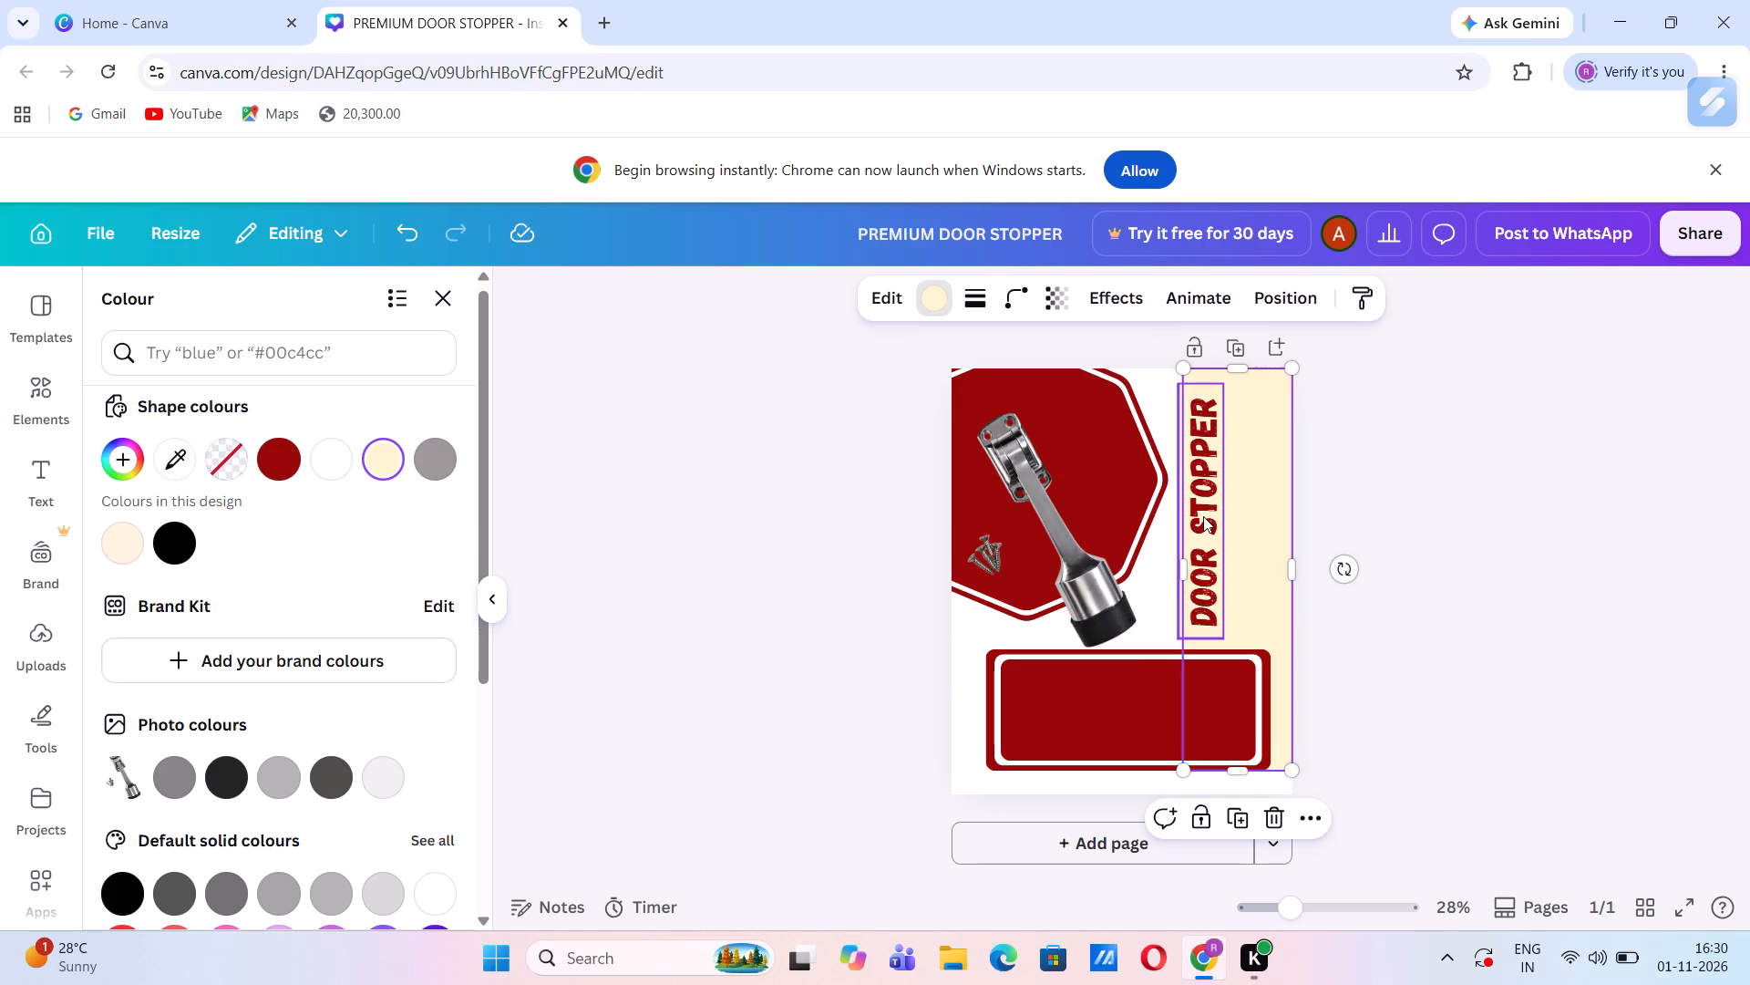
Move the vertical DOOR STOPPER heading sideways so it sits centred across the width of the cream strip.
left_click_drag(1203, 516, 1224, 520)
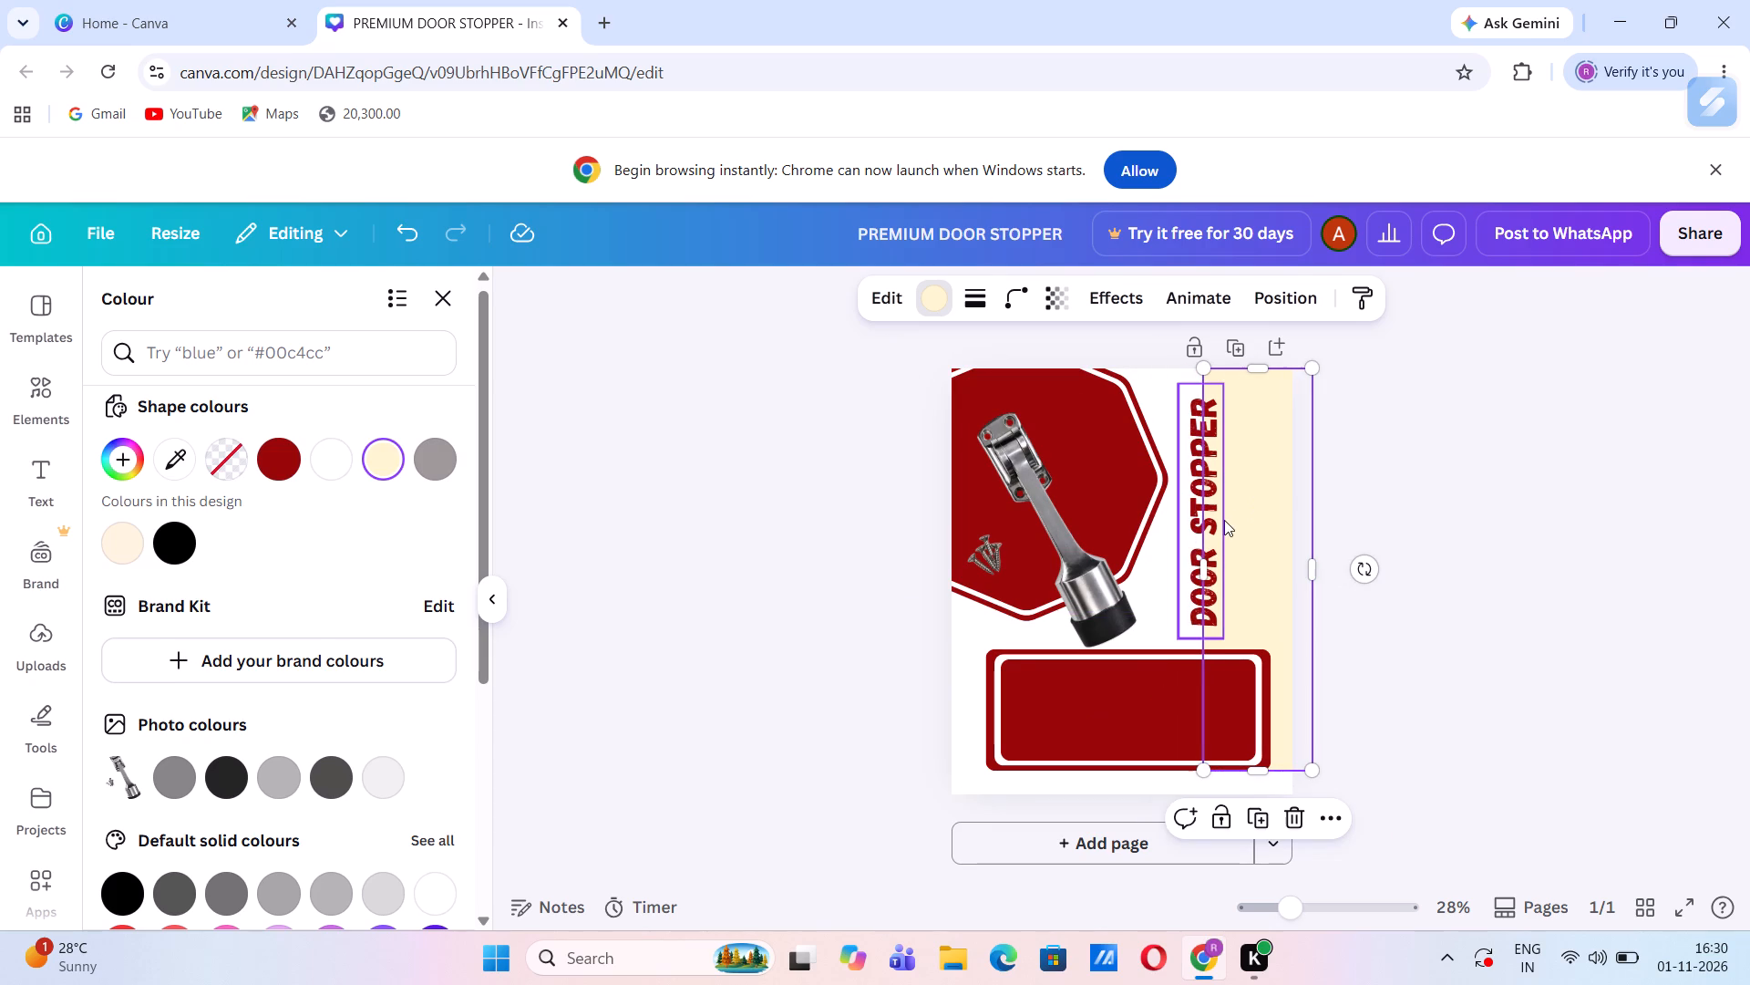
key("ctrl+z")
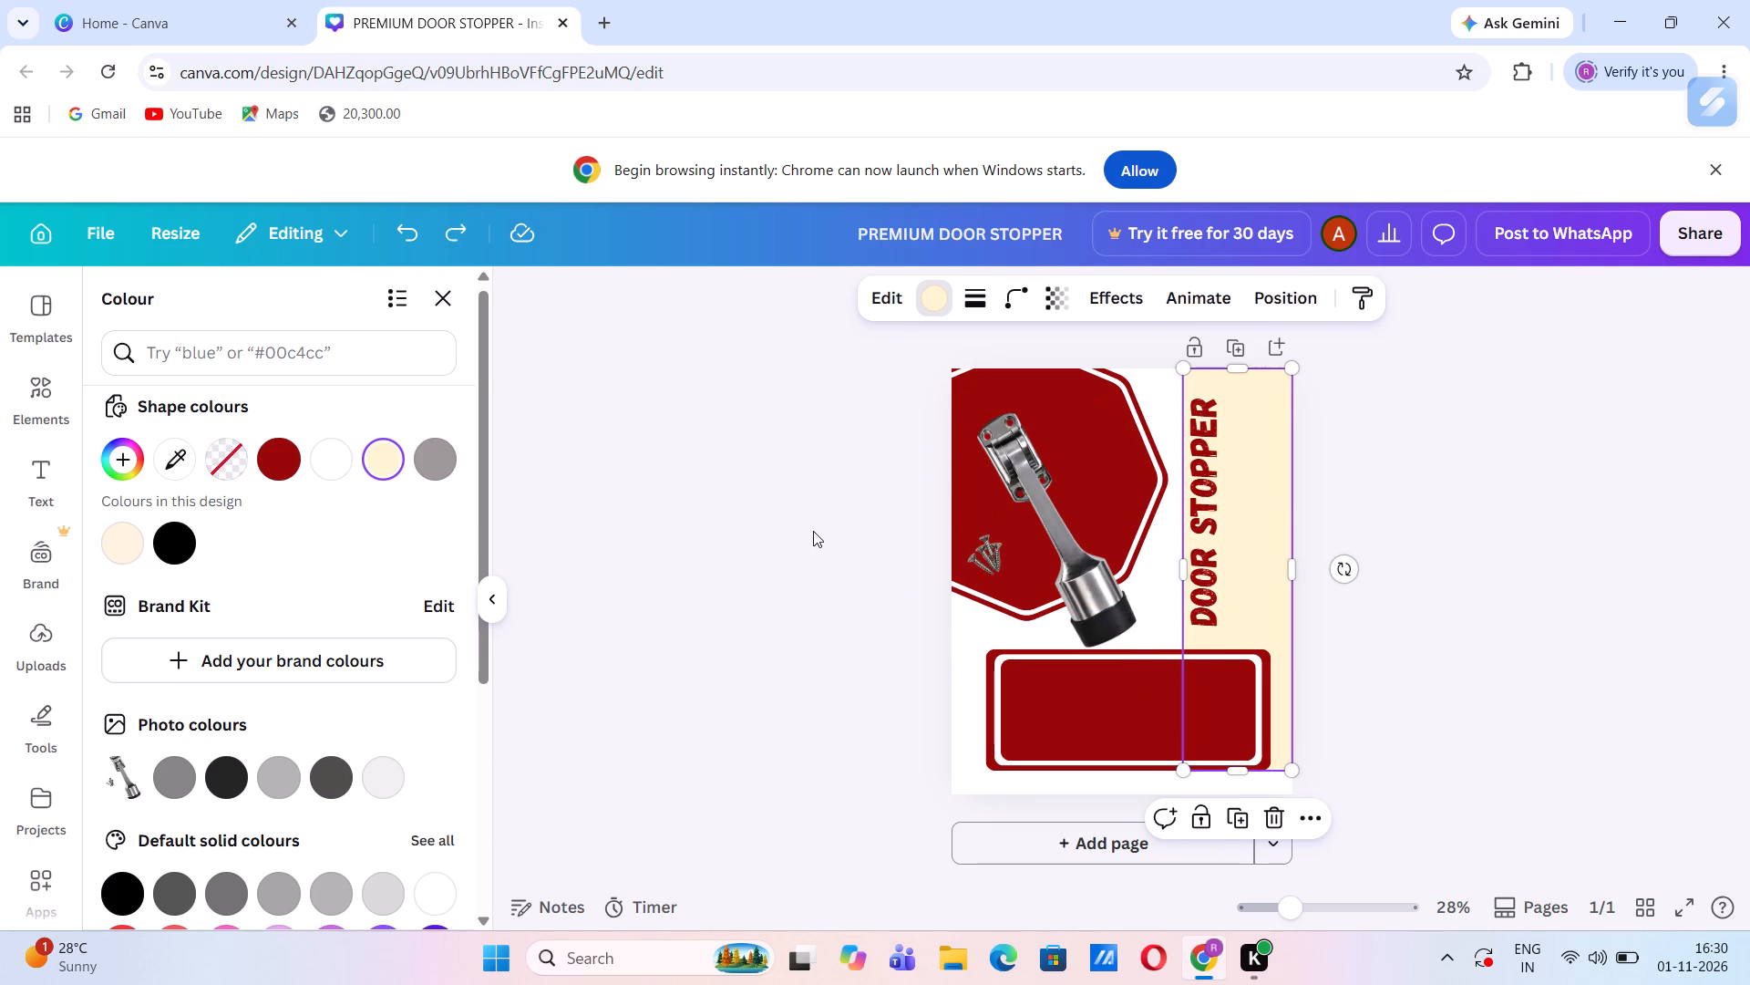
left_click(681, 533)
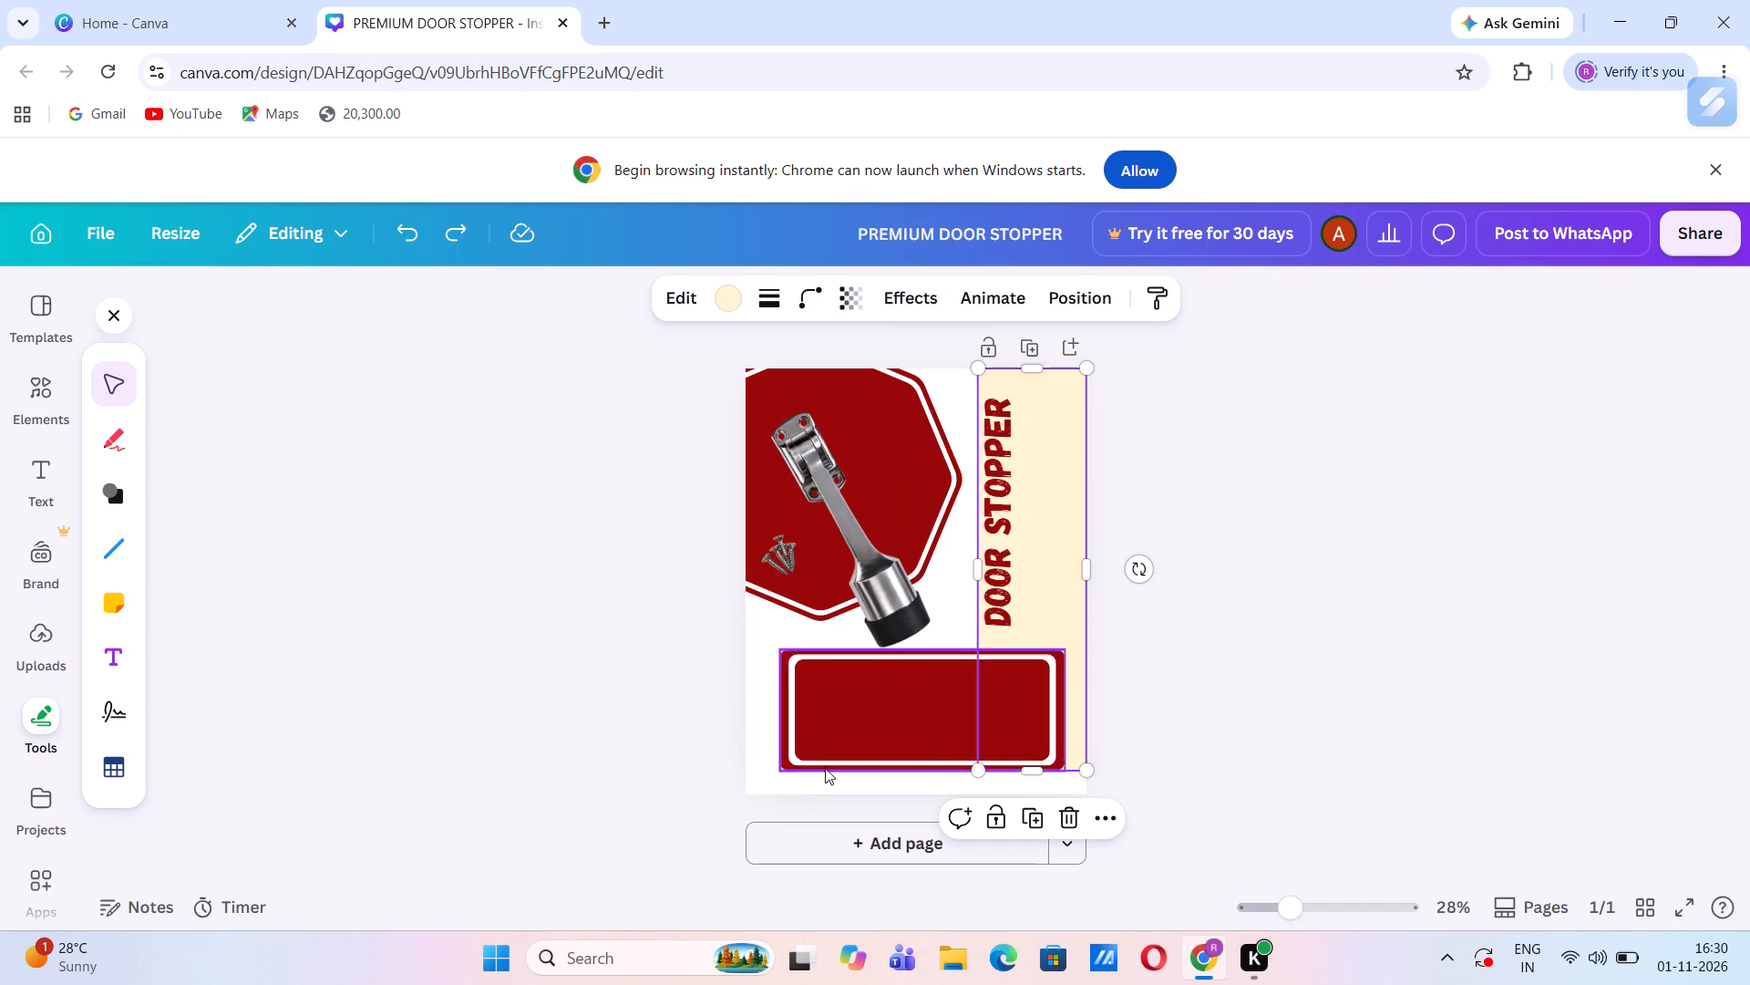
left_click(749, 739)
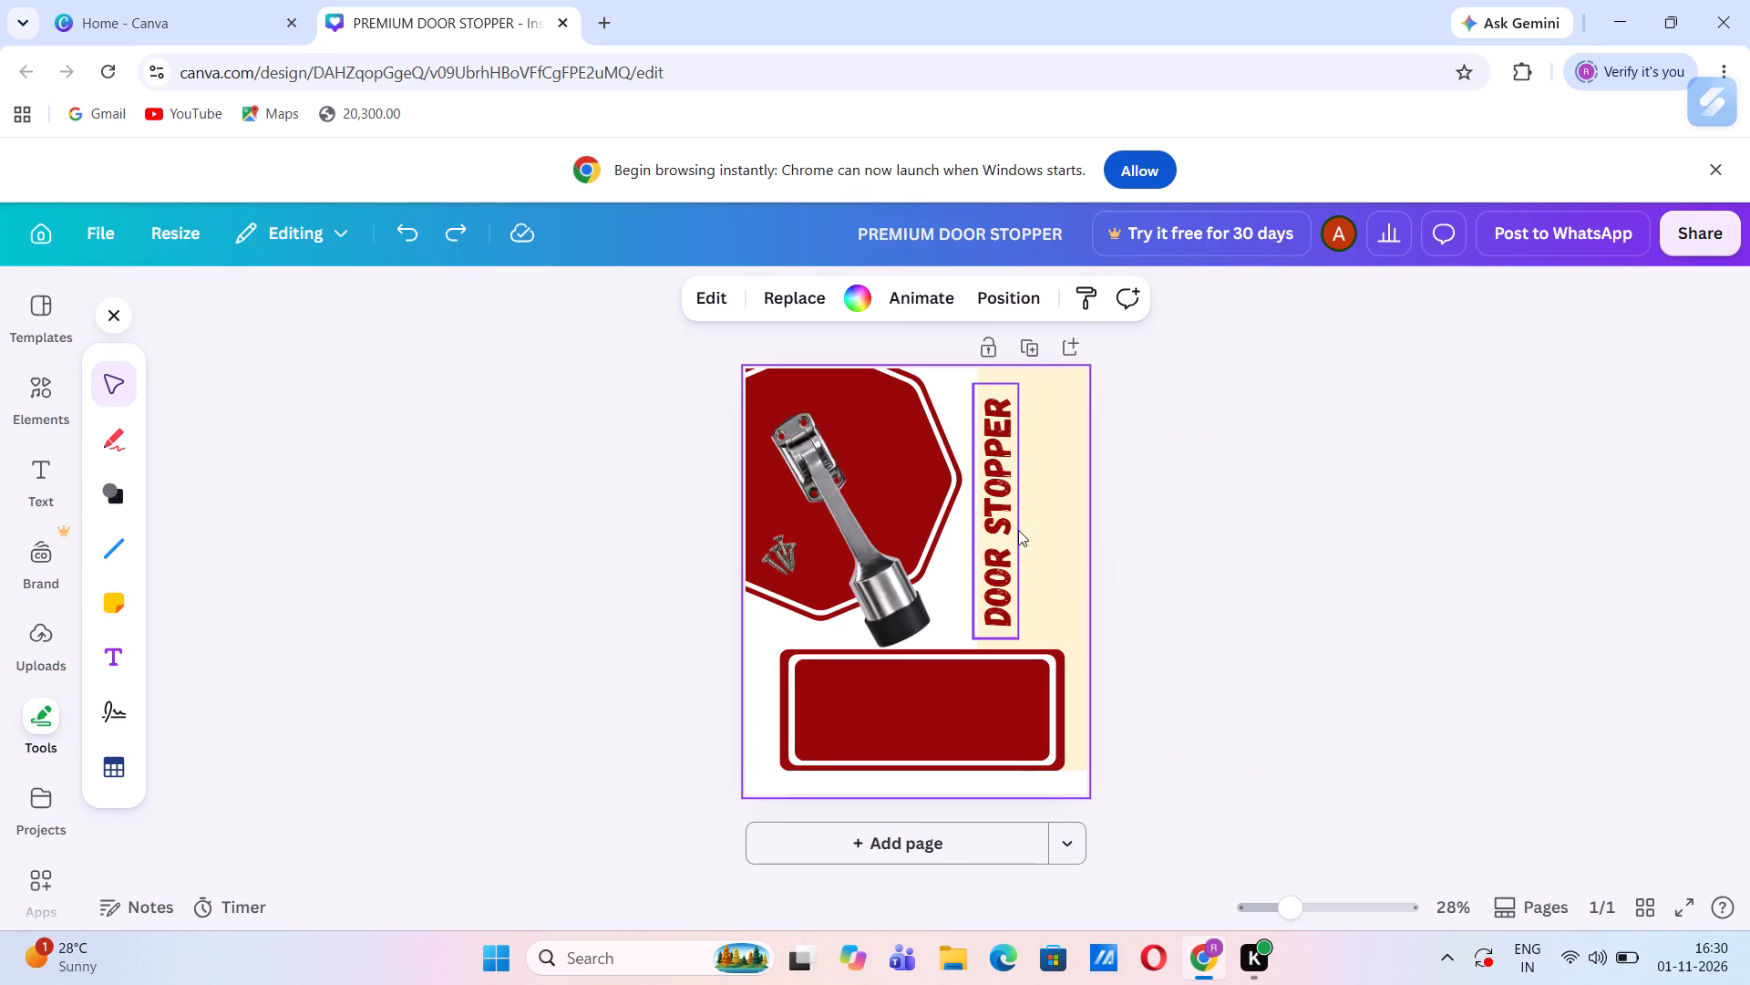
left_click_drag(998, 513, 1032, 513)
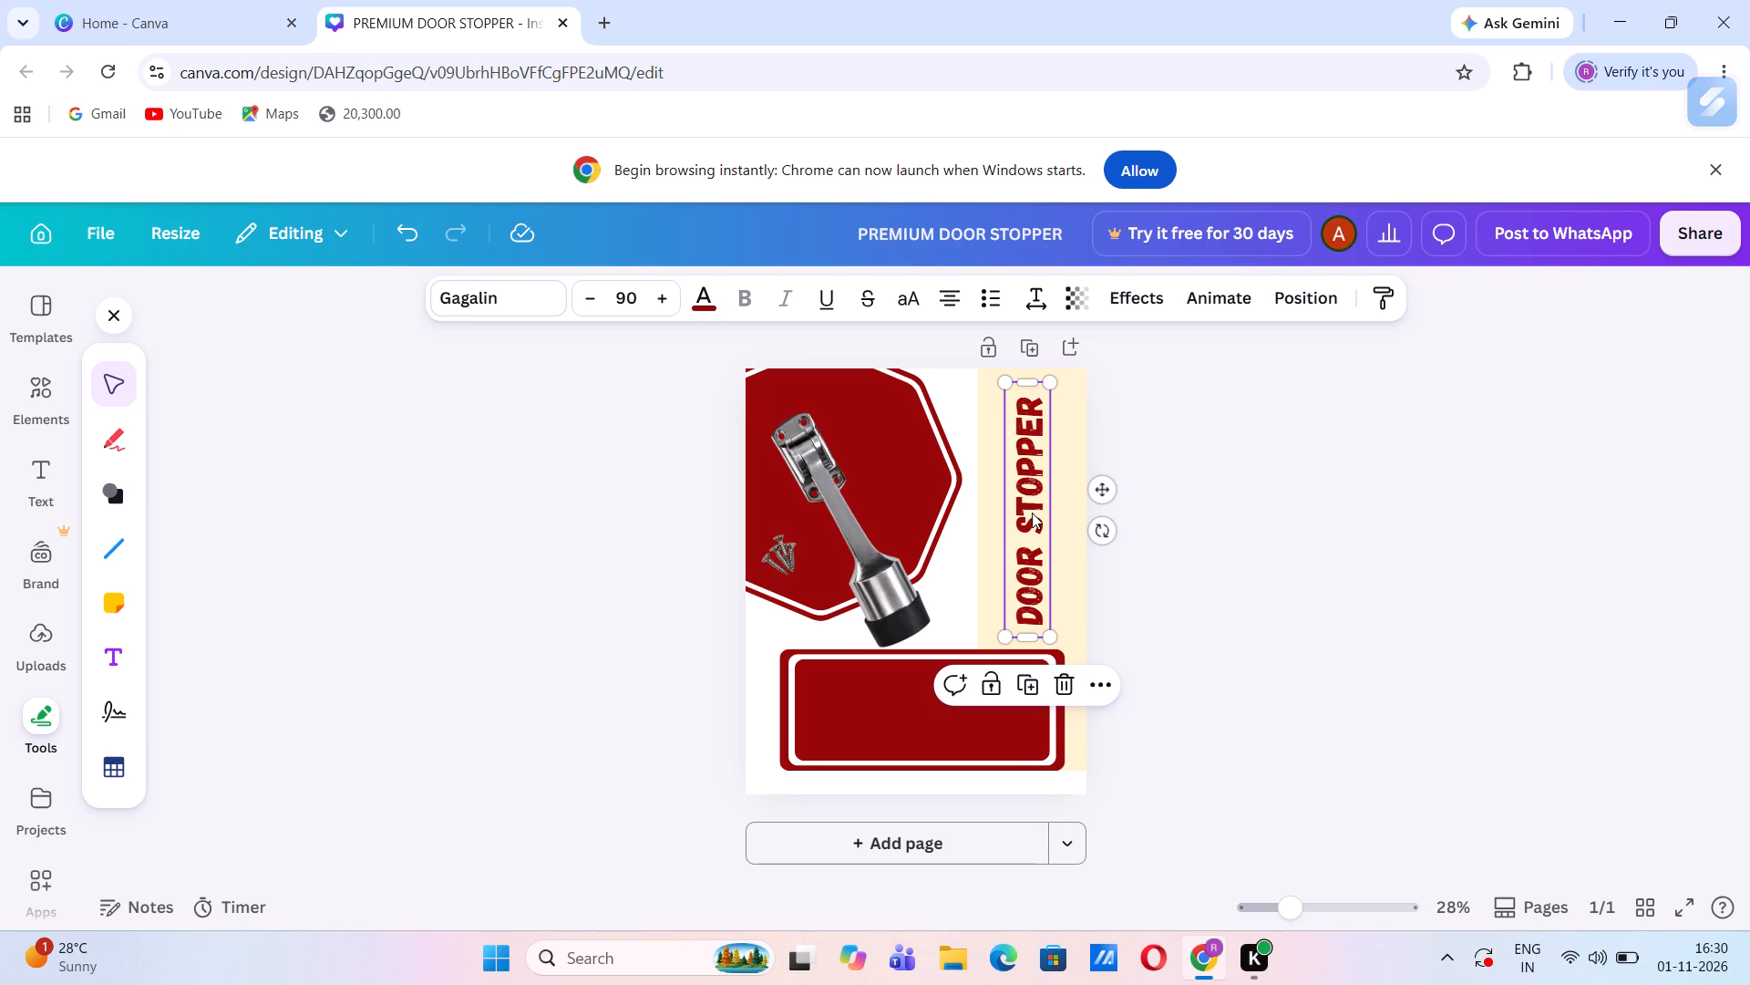
Give the cream strip a solid border with stroke weight 6 in the design's dark red, #990707.
left_click(988, 483)
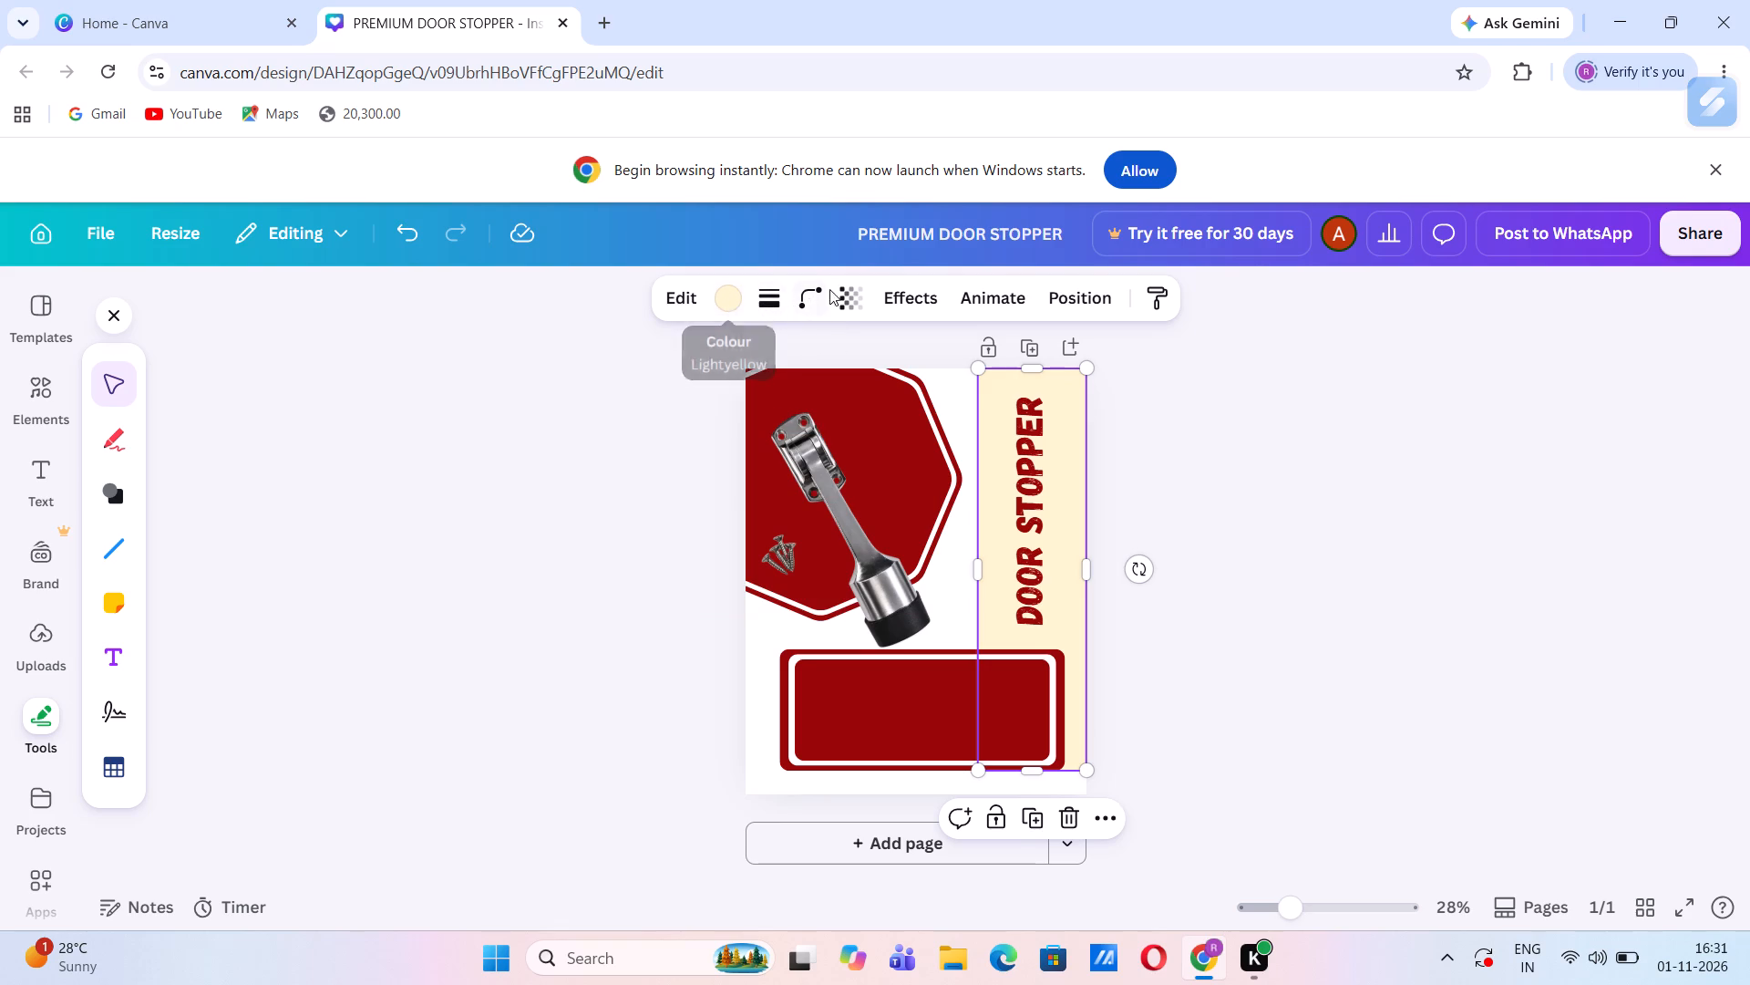
left_click(772, 295)
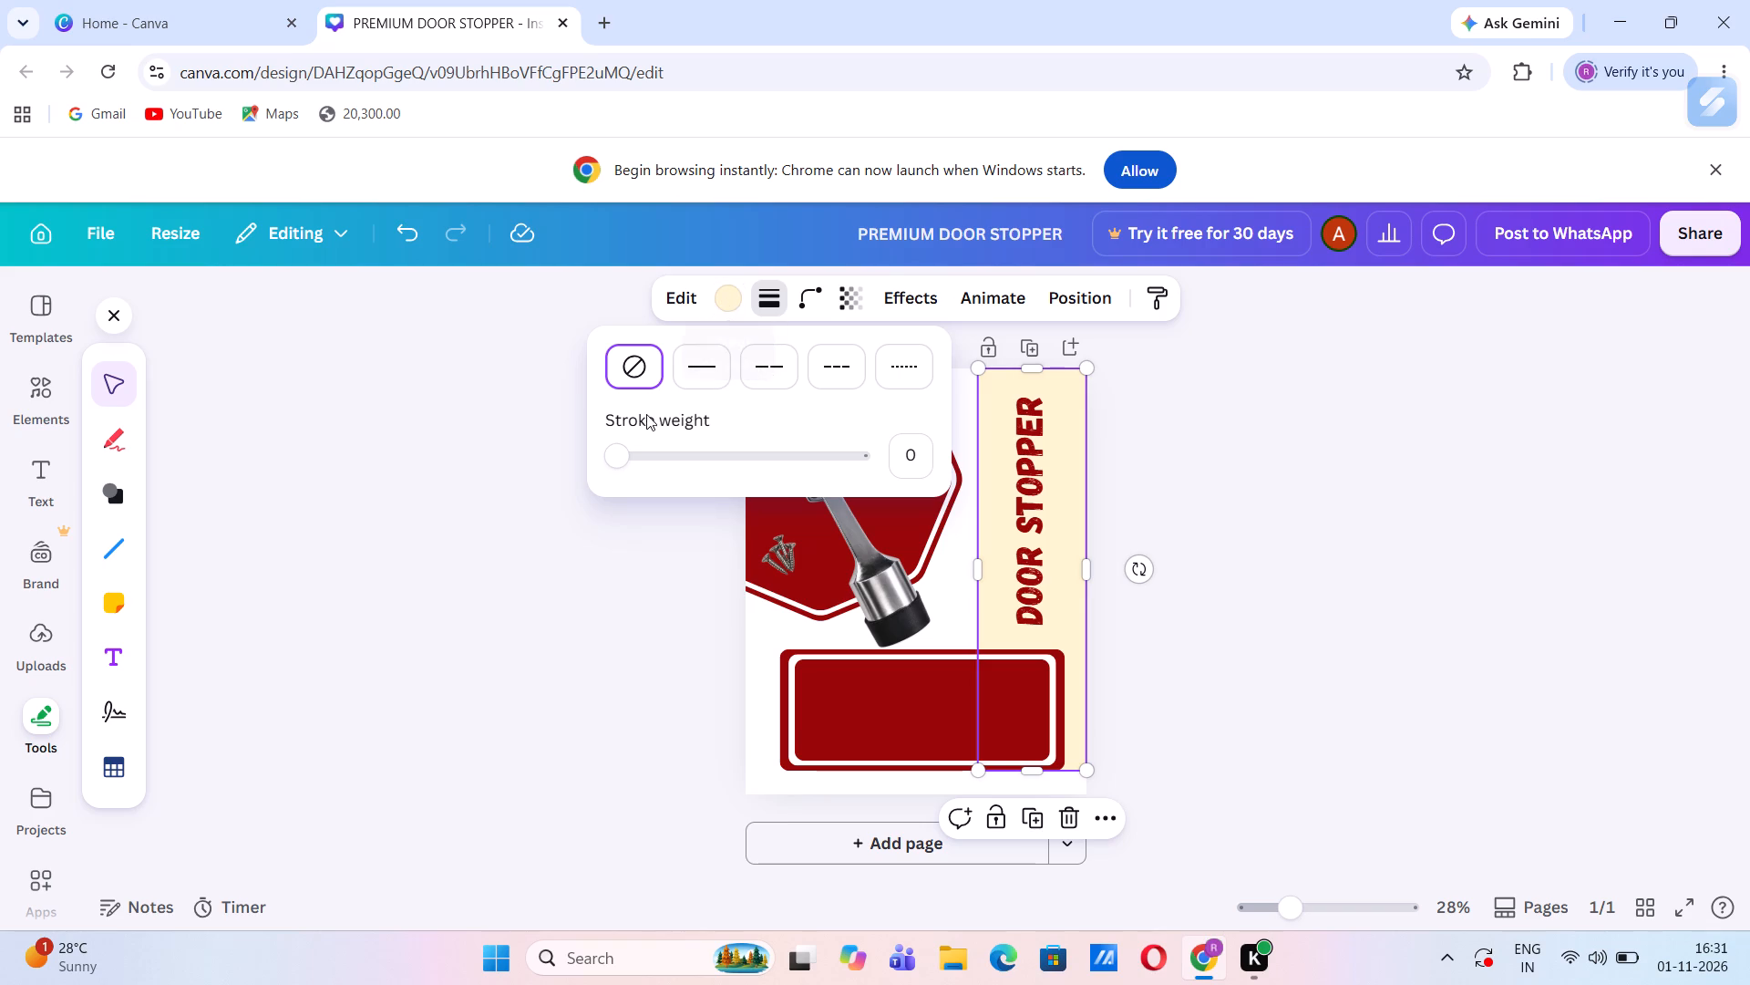
left_click_drag(620, 458, 652, 454)
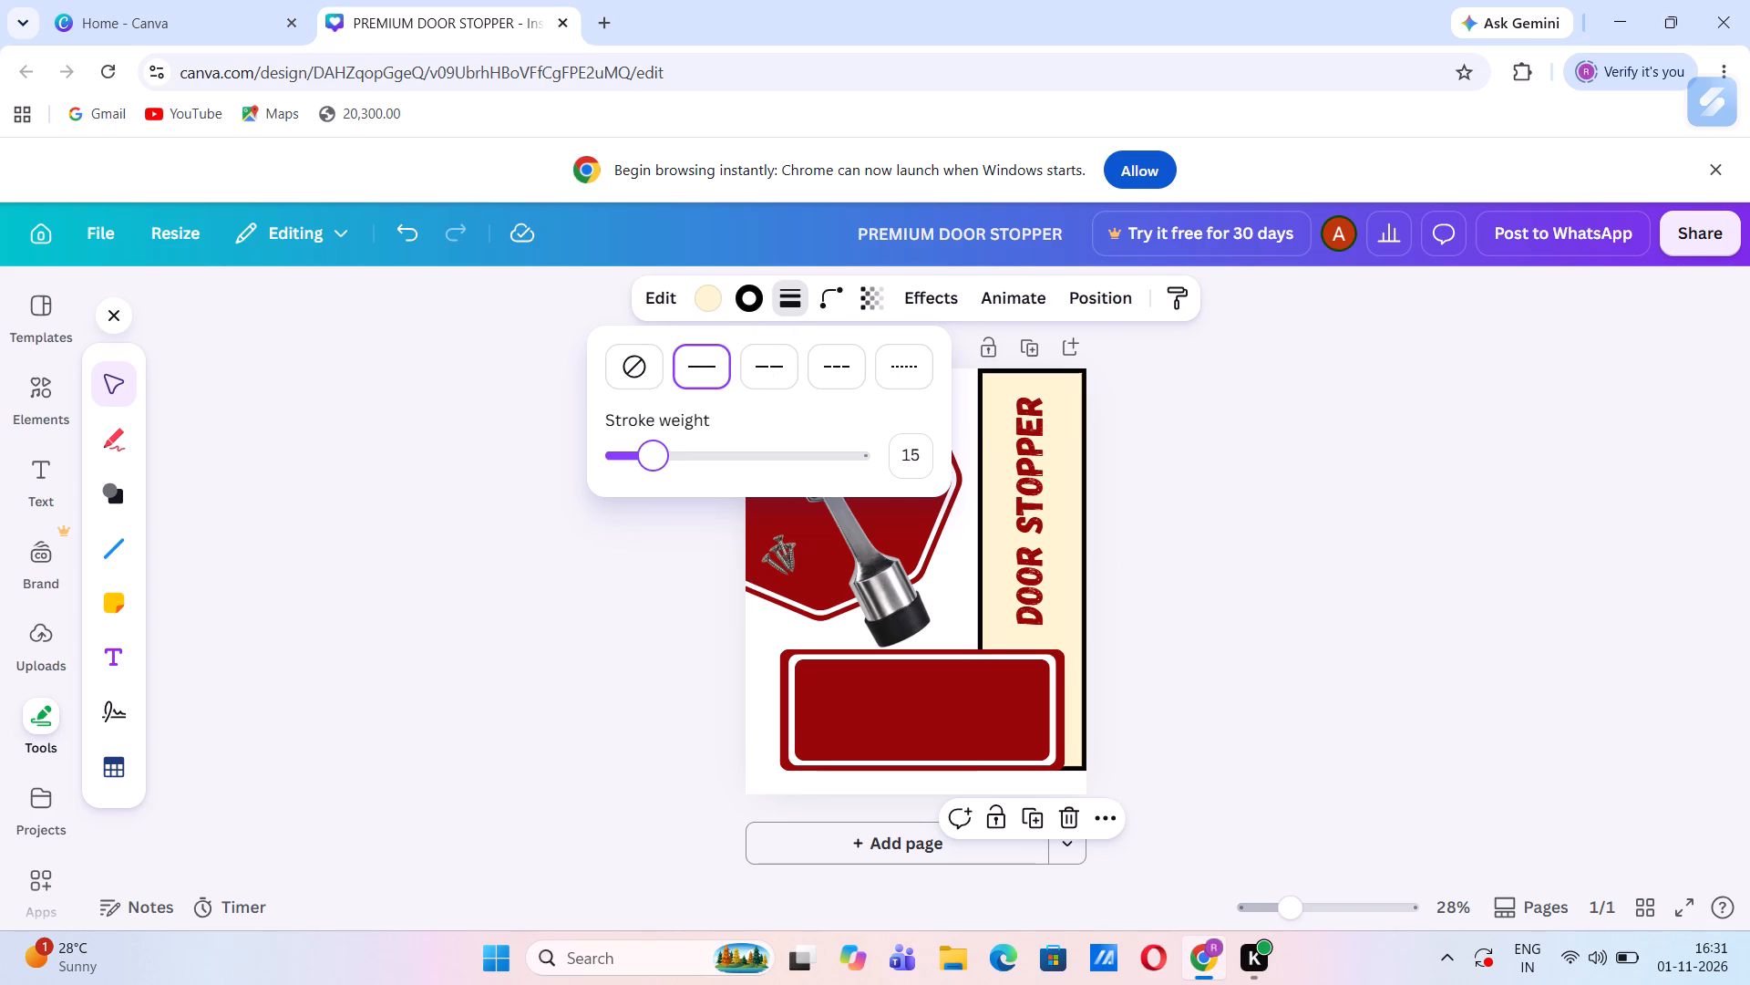
left_click_drag(652, 454, 643, 452)
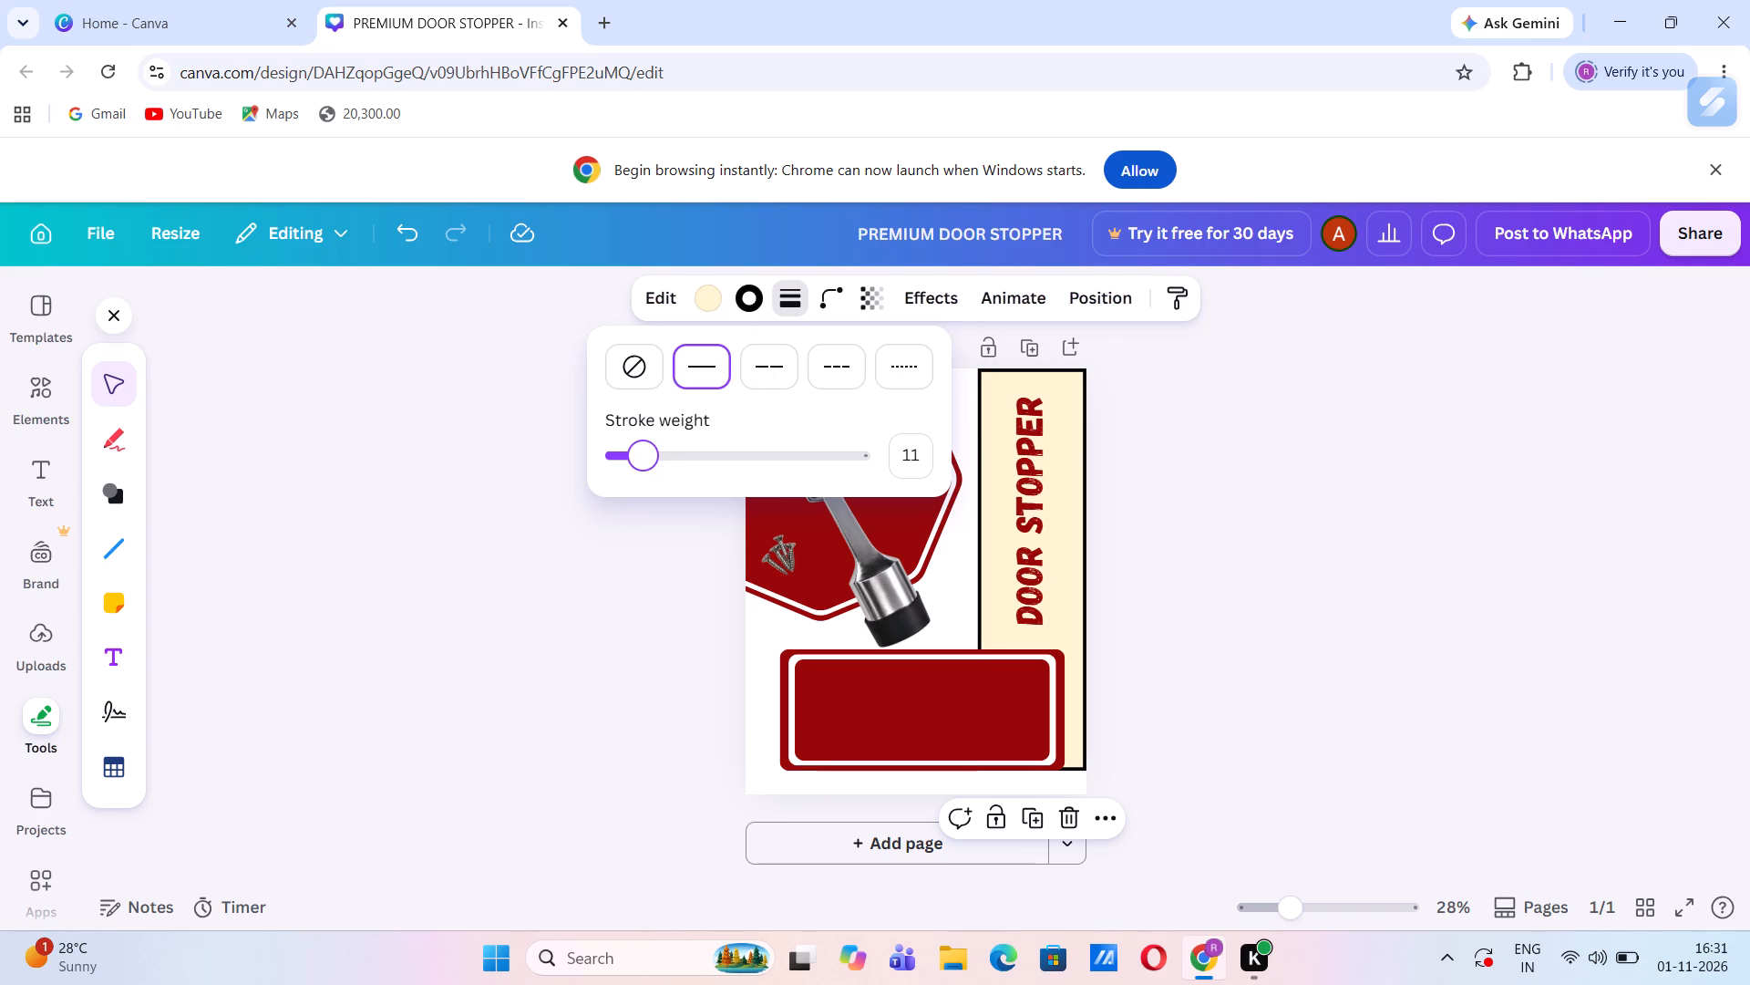
left_click_drag(643, 452, 715, 450)
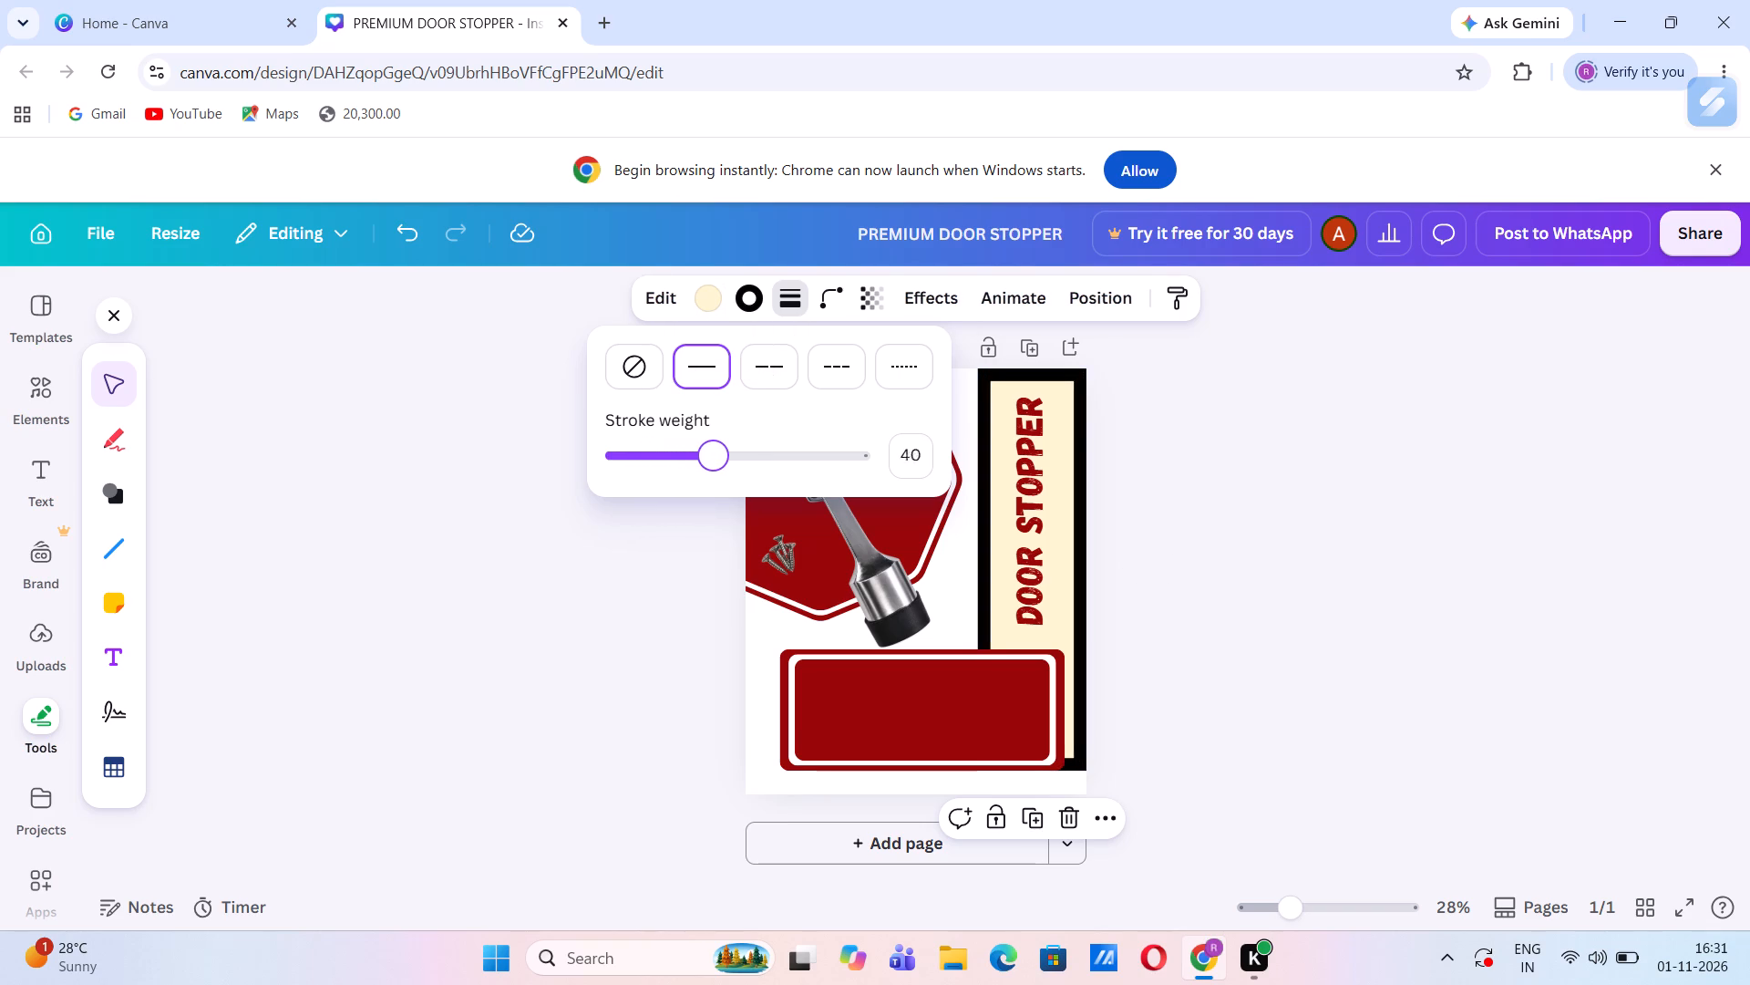
left_click_drag(715, 450, 646, 449)
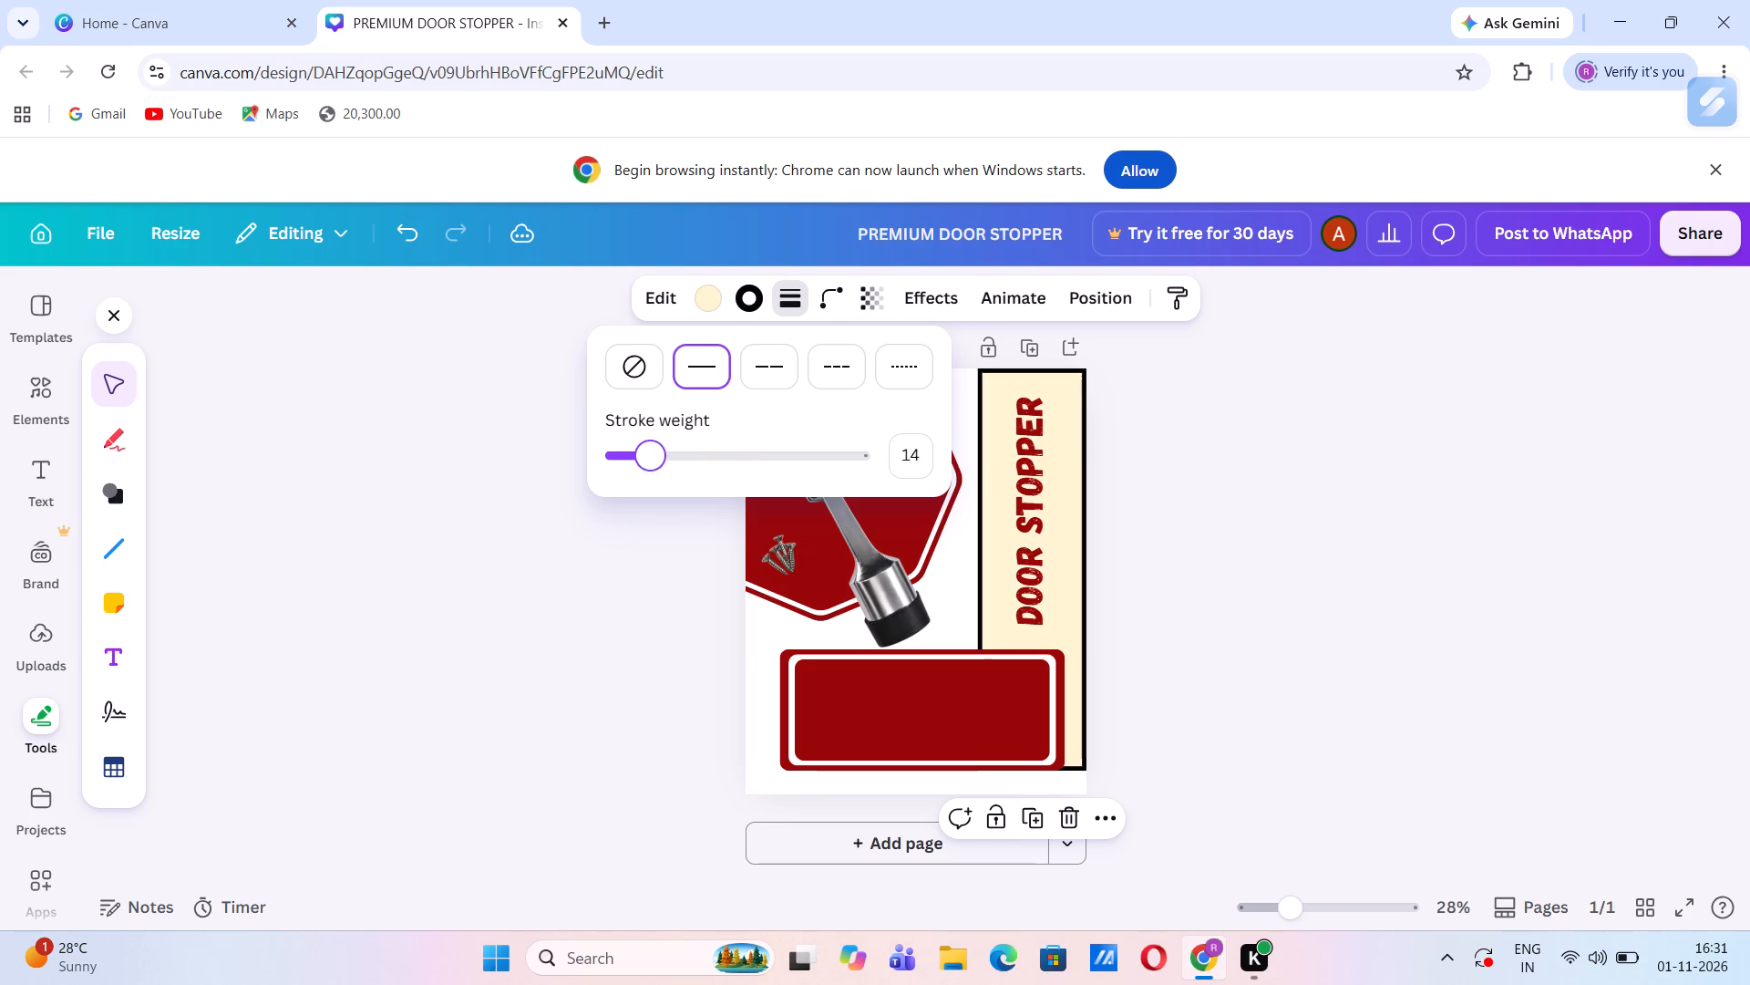
left_click_drag(646, 449, 633, 449)
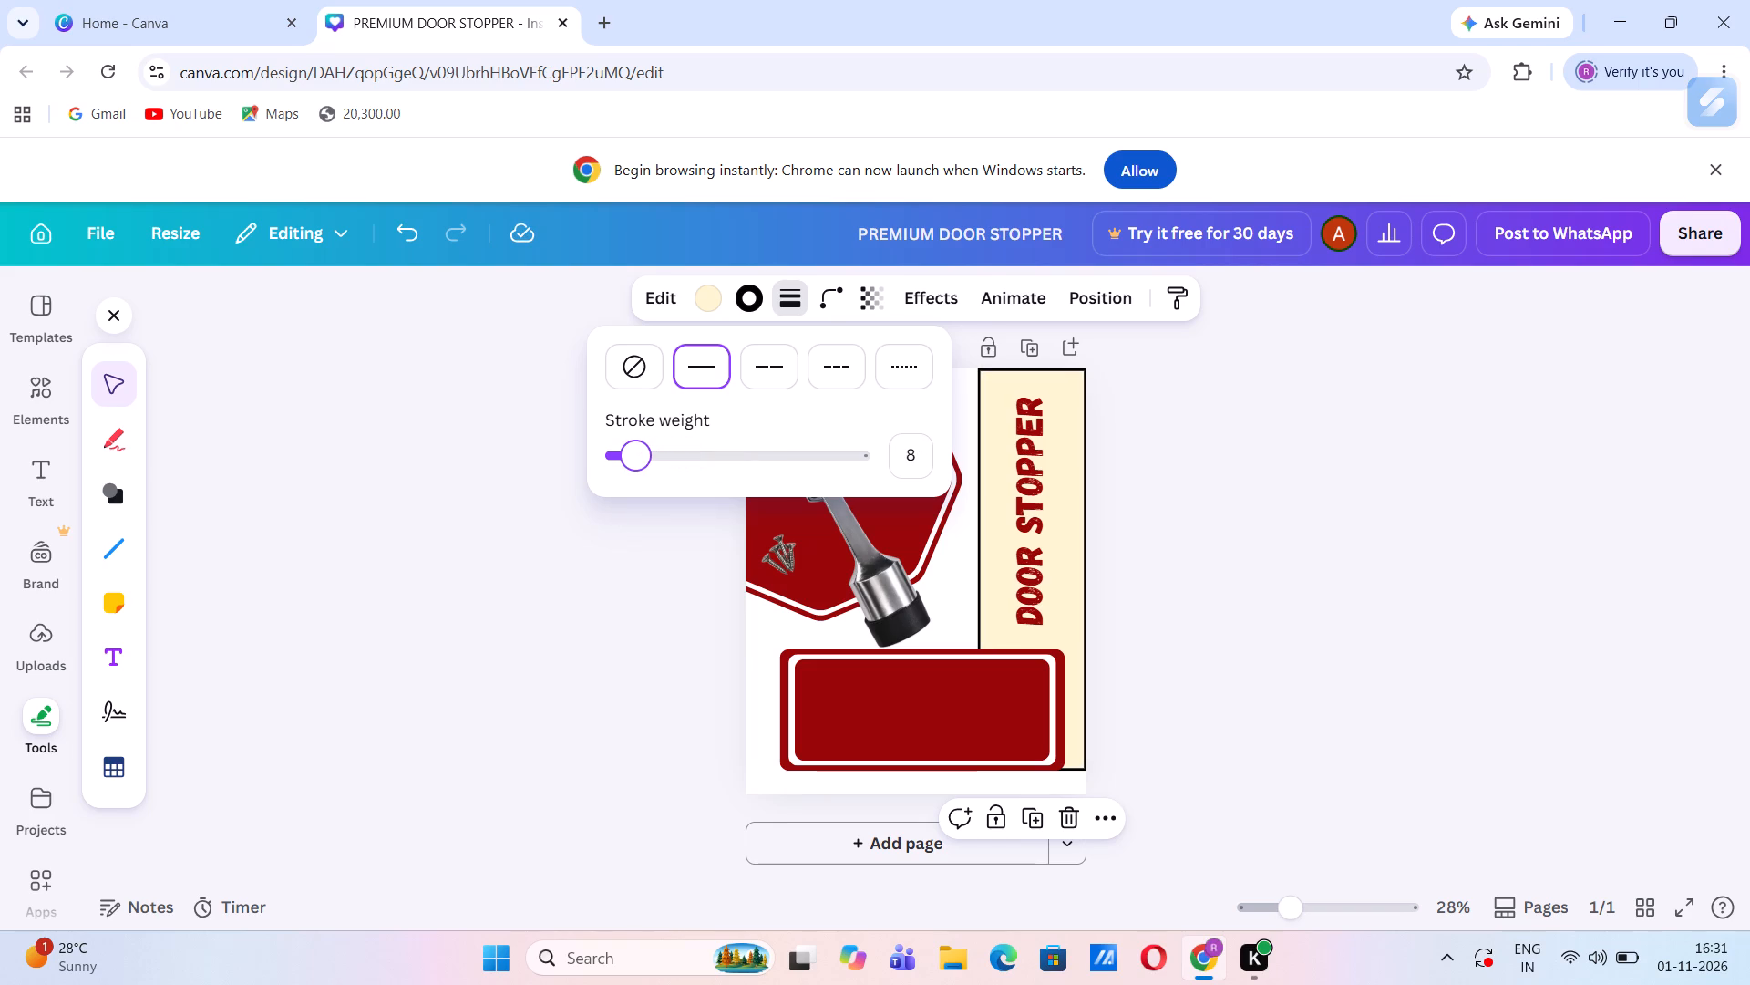
left_click_drag(633, 449, 628, 447)
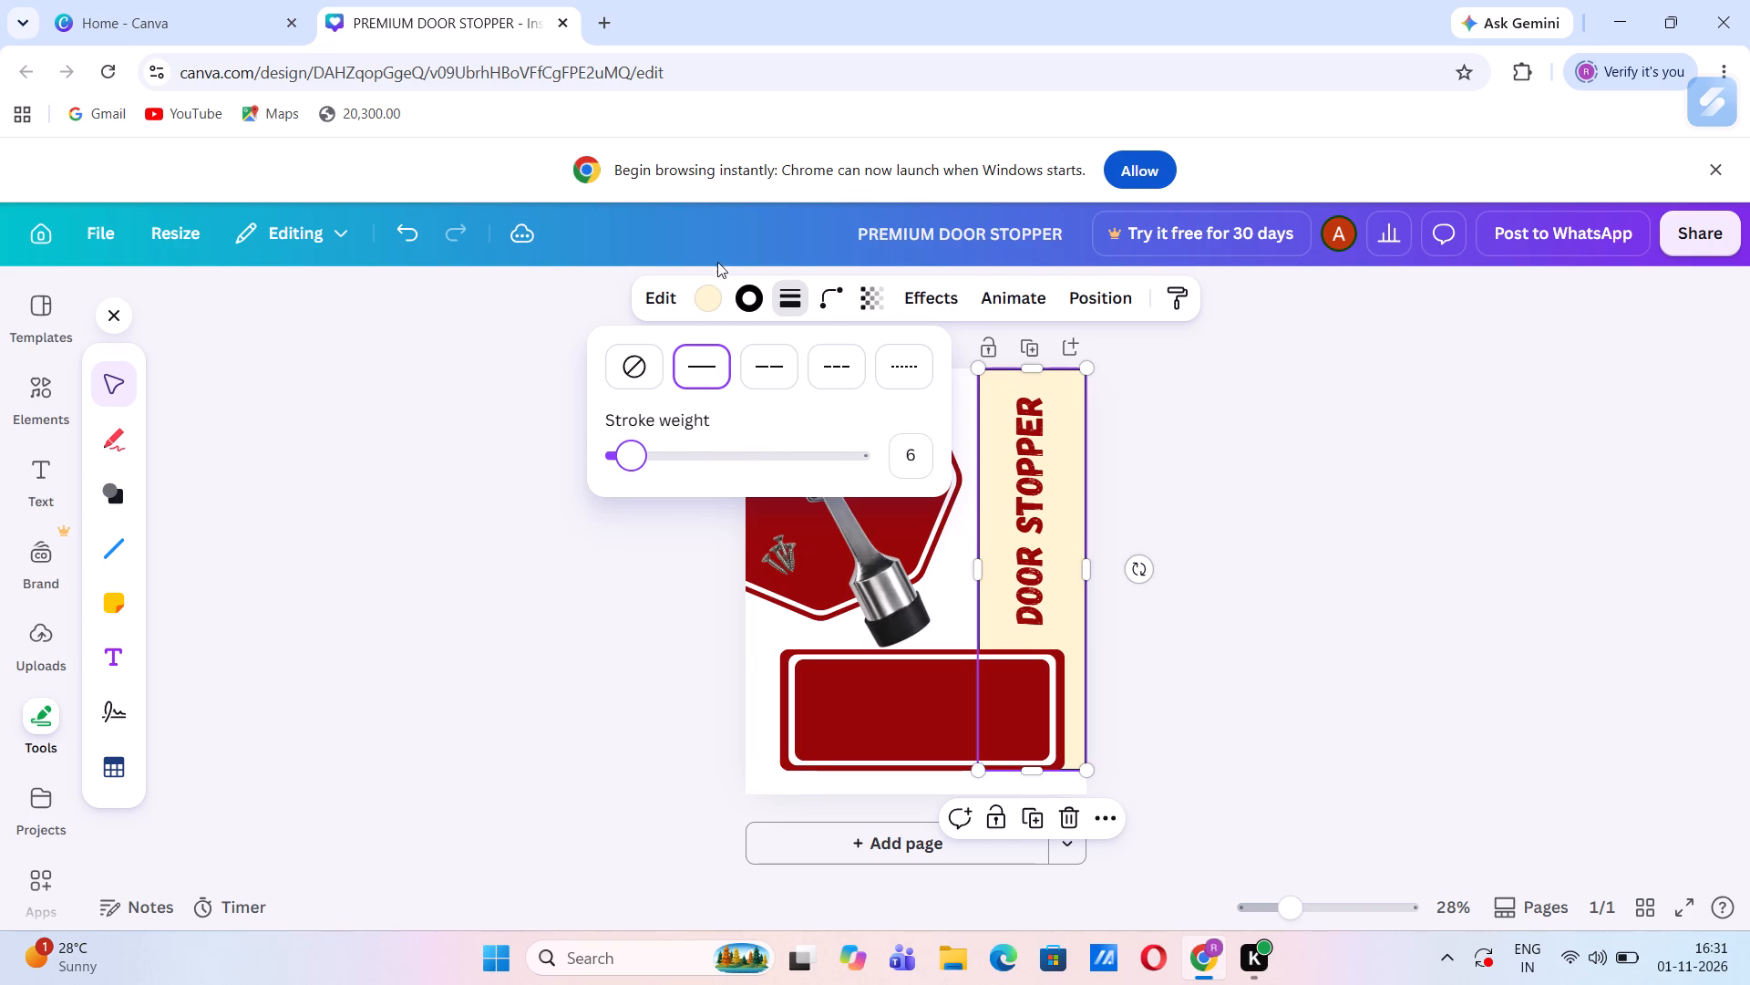
left_click(758, 296)
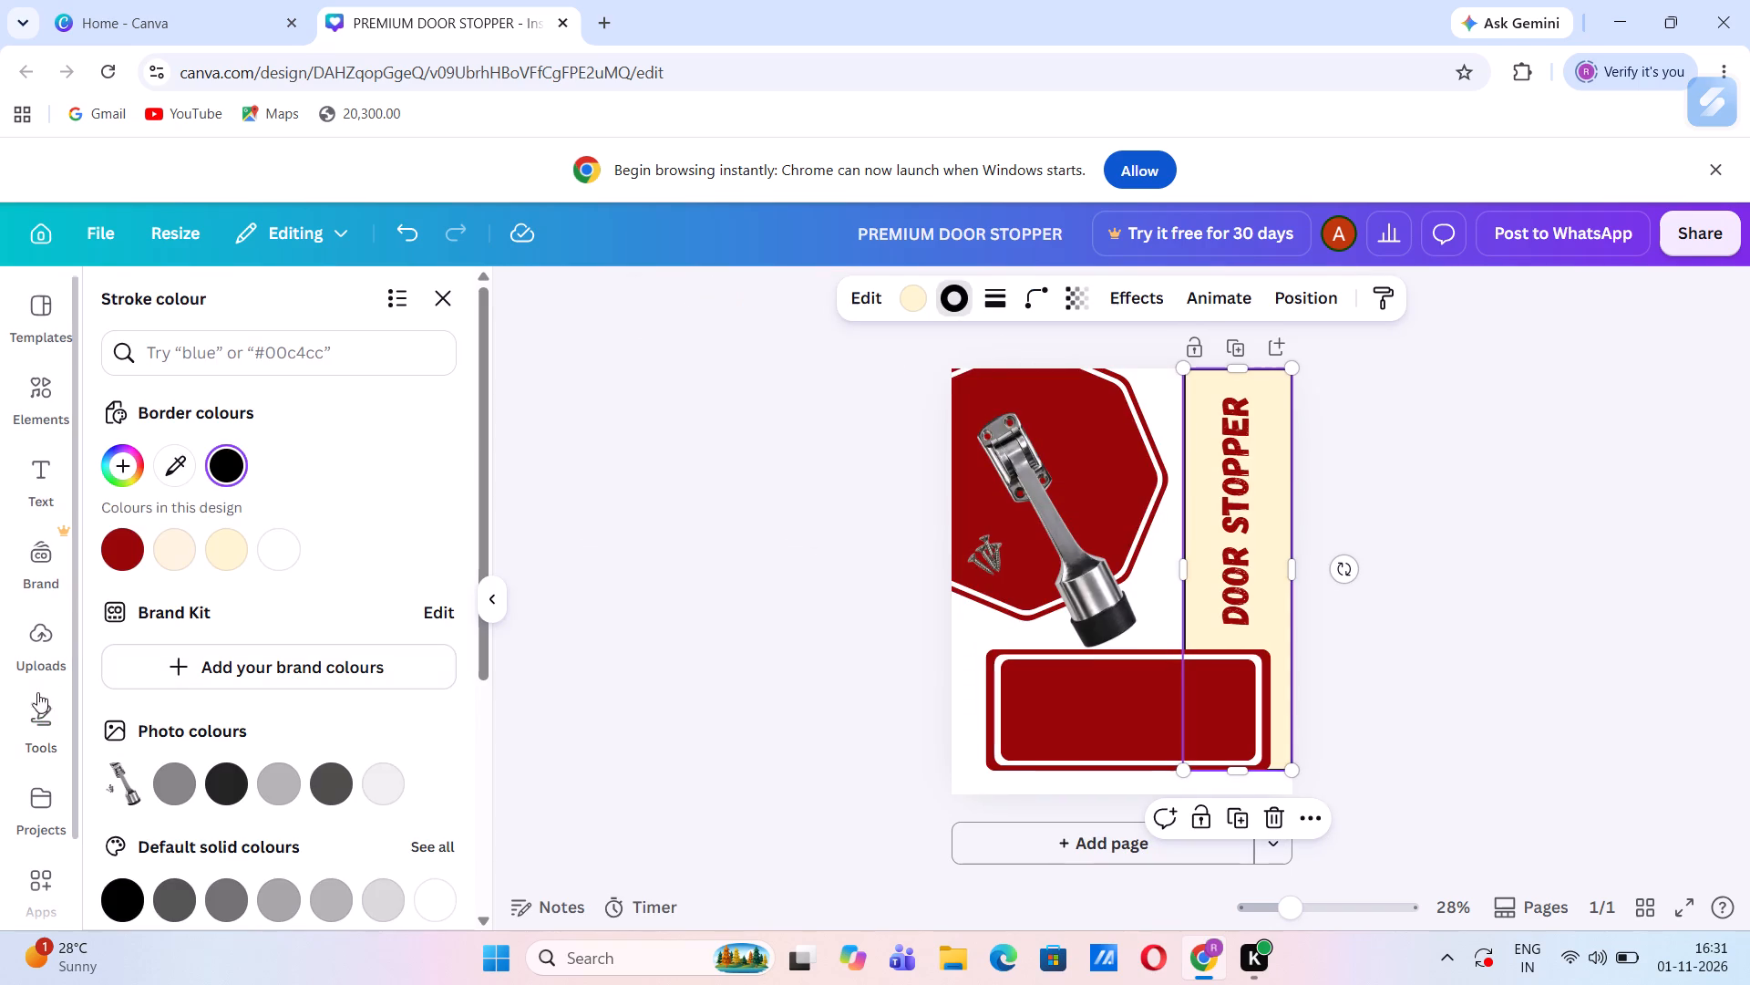
left_click(112, 550)
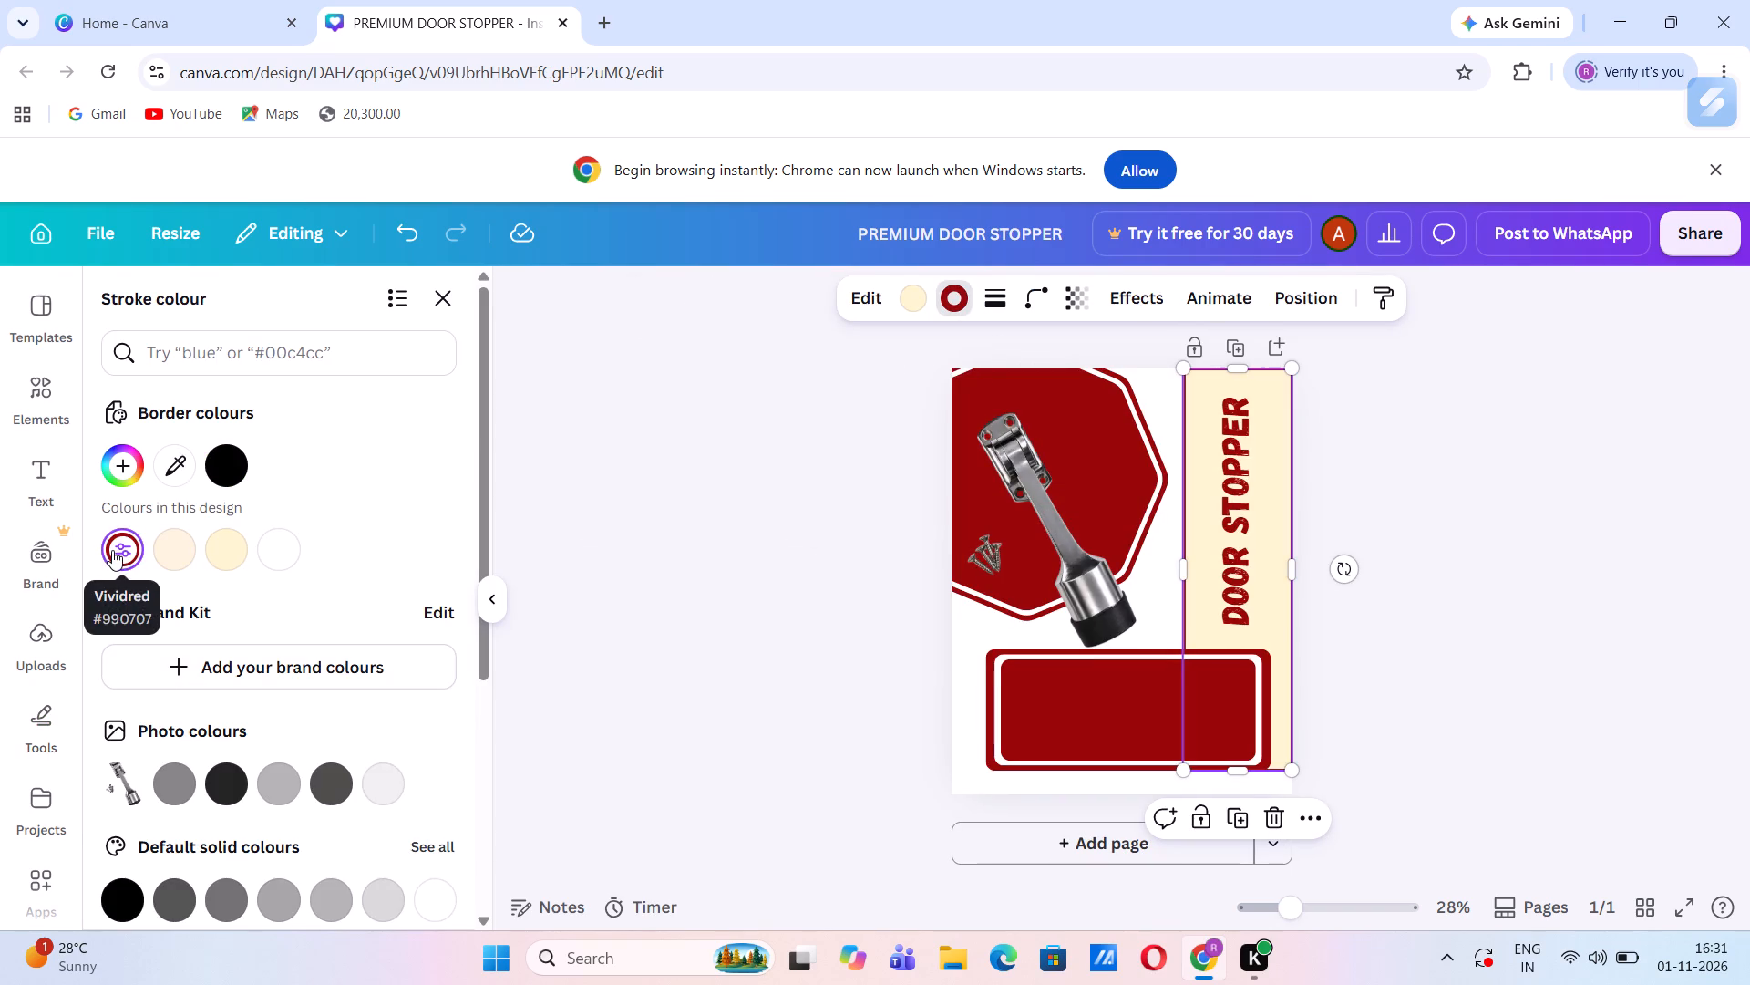
left_click(789, 429)
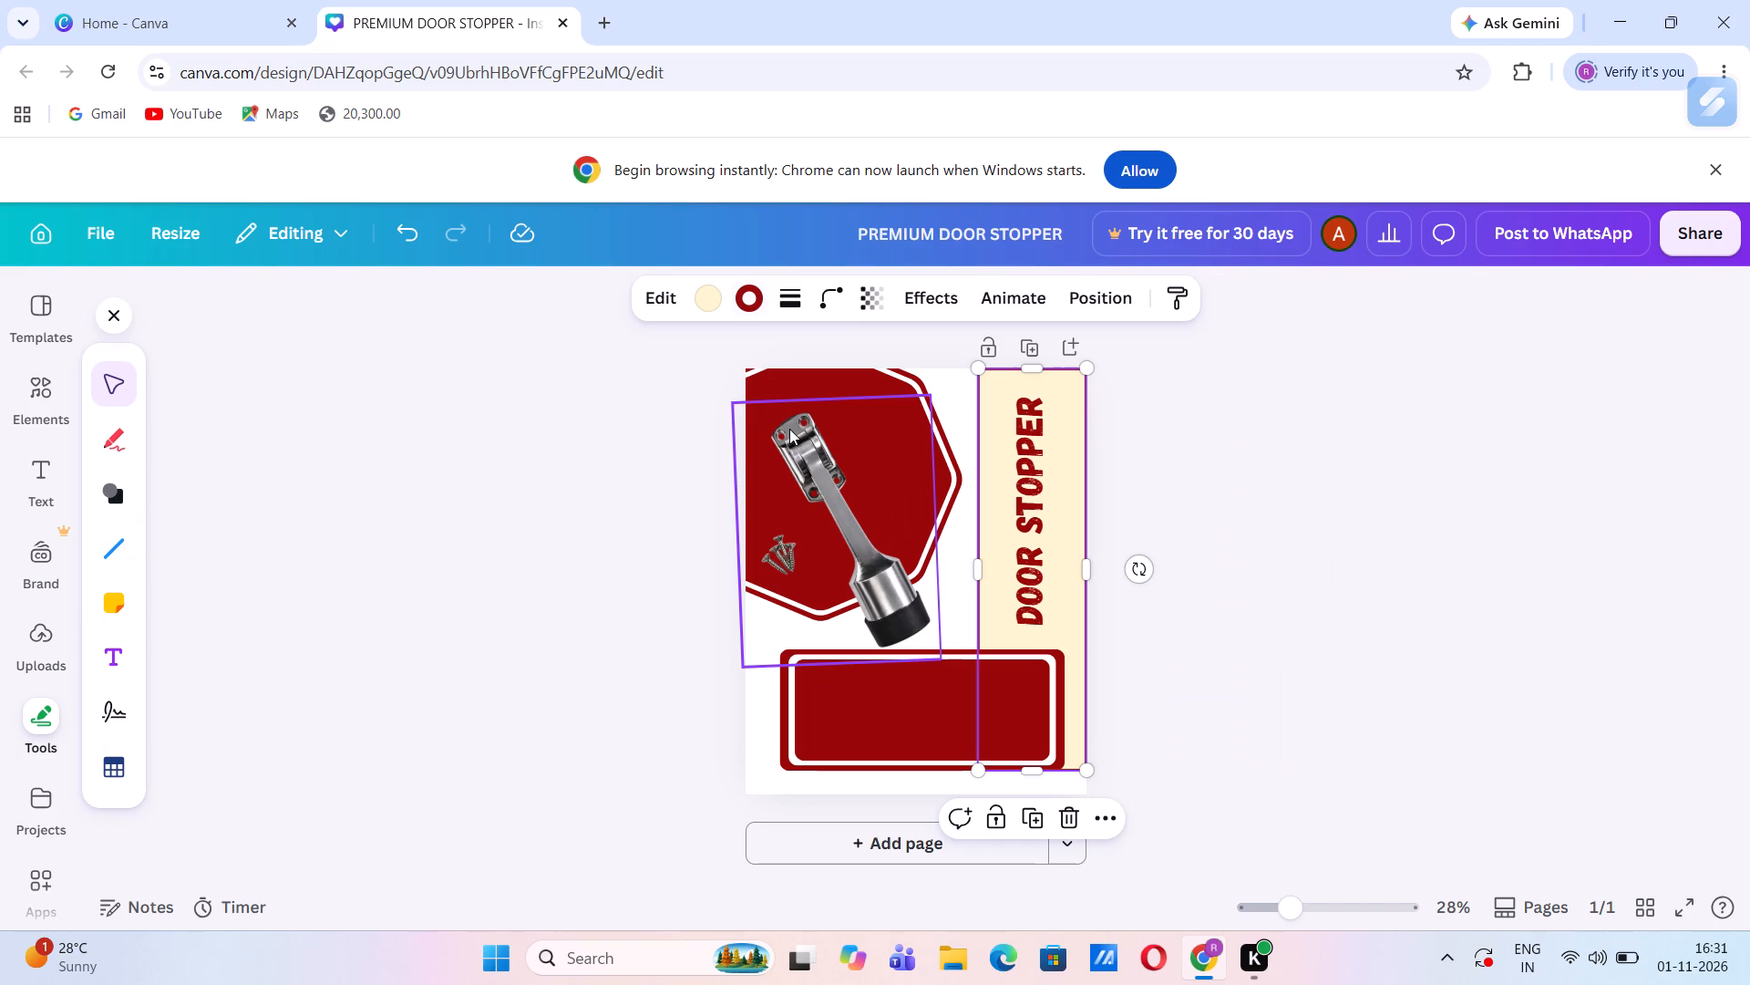
left_click(589, 574)
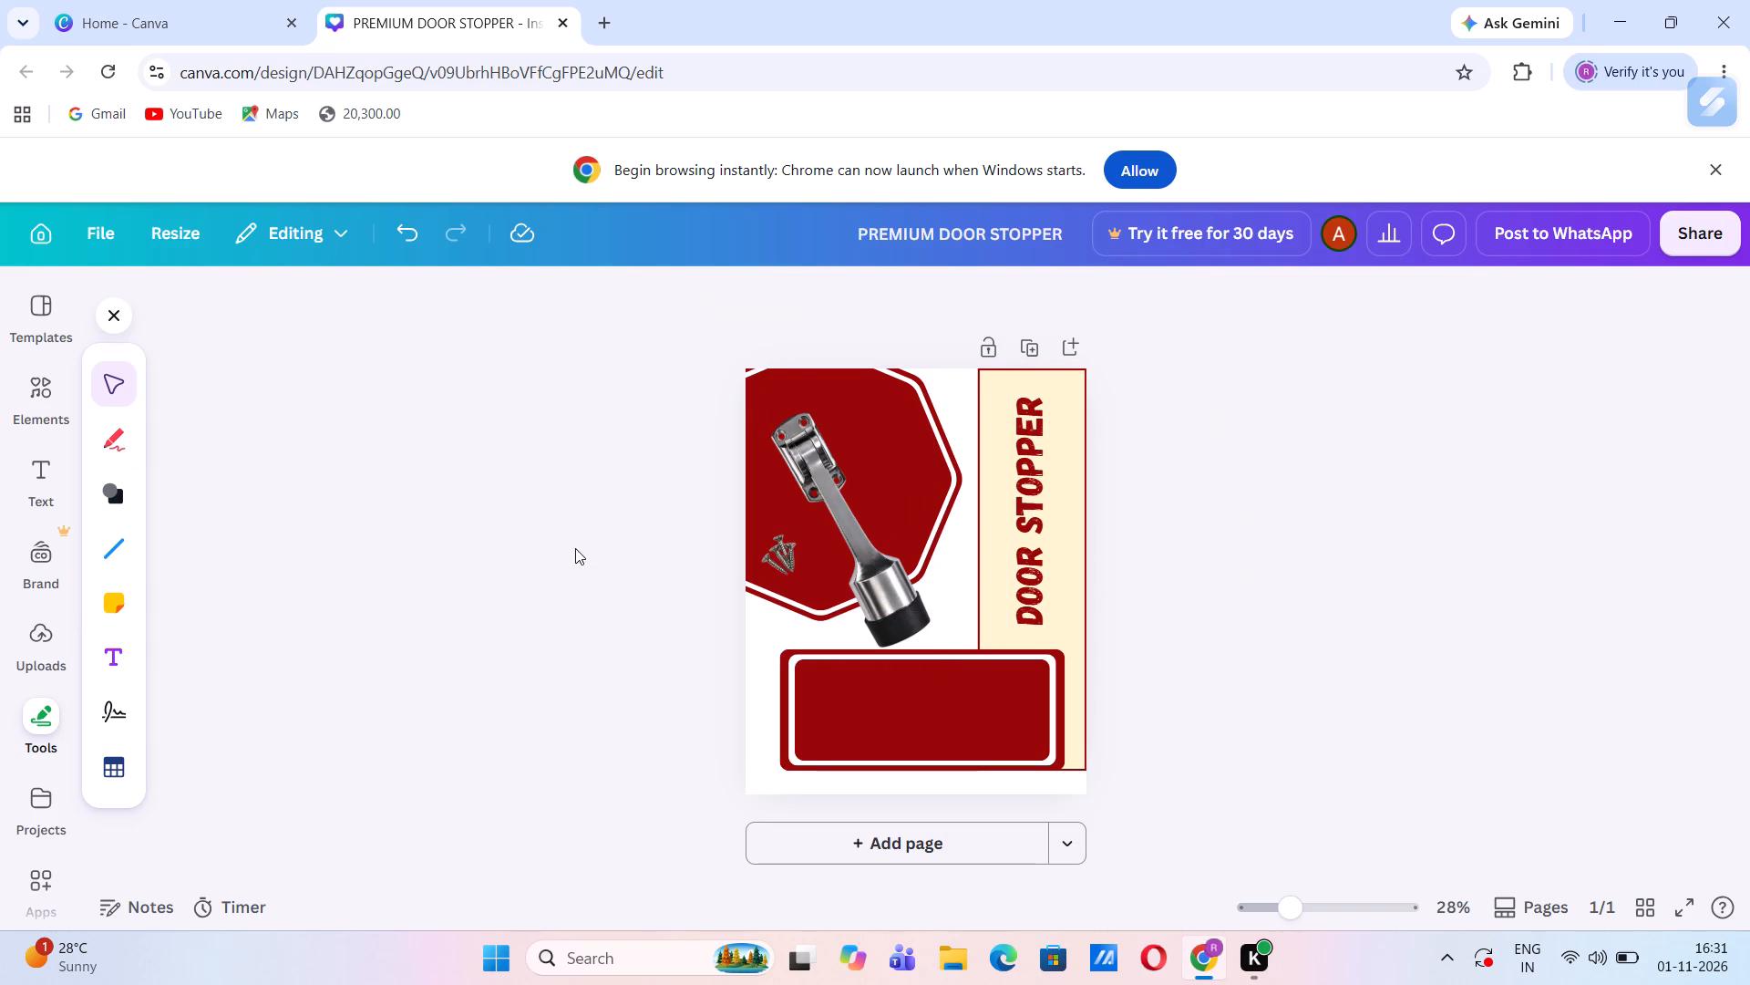
Change the vertical DOOR STOPPER heading's font to Alfa Slab One, after browsing the available fonts and trying Alex Brush.
left_click(1021, 503)
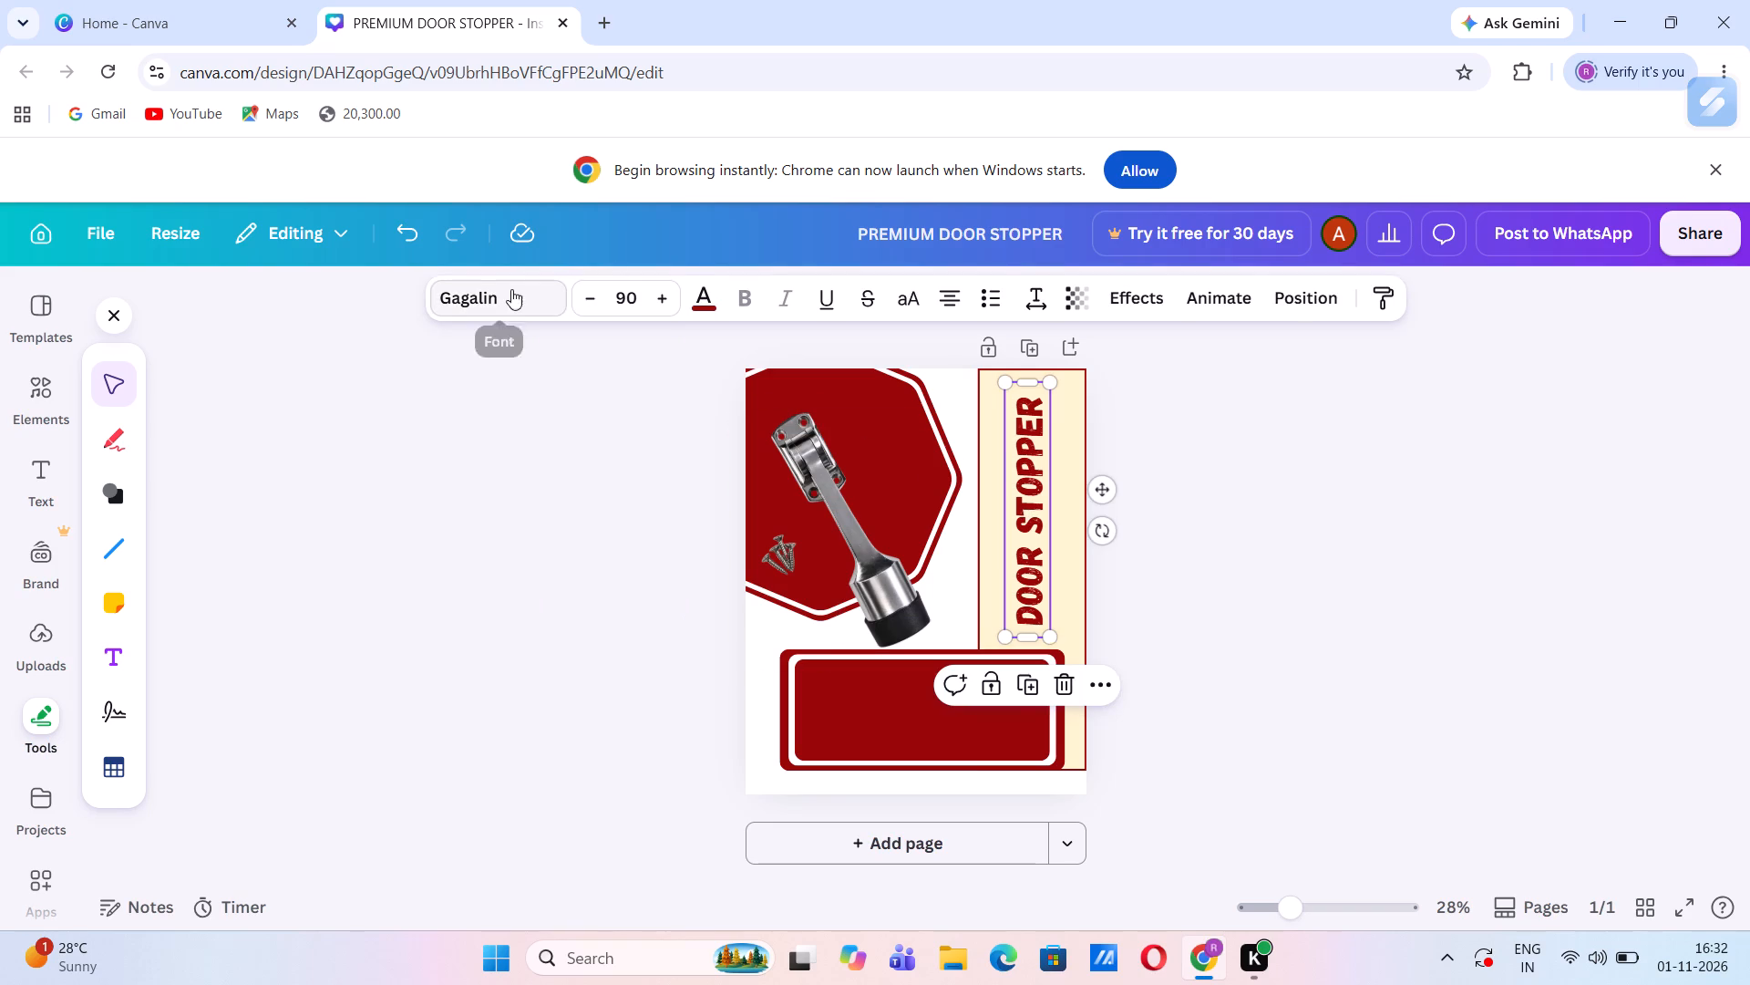
left_click(507, 294)
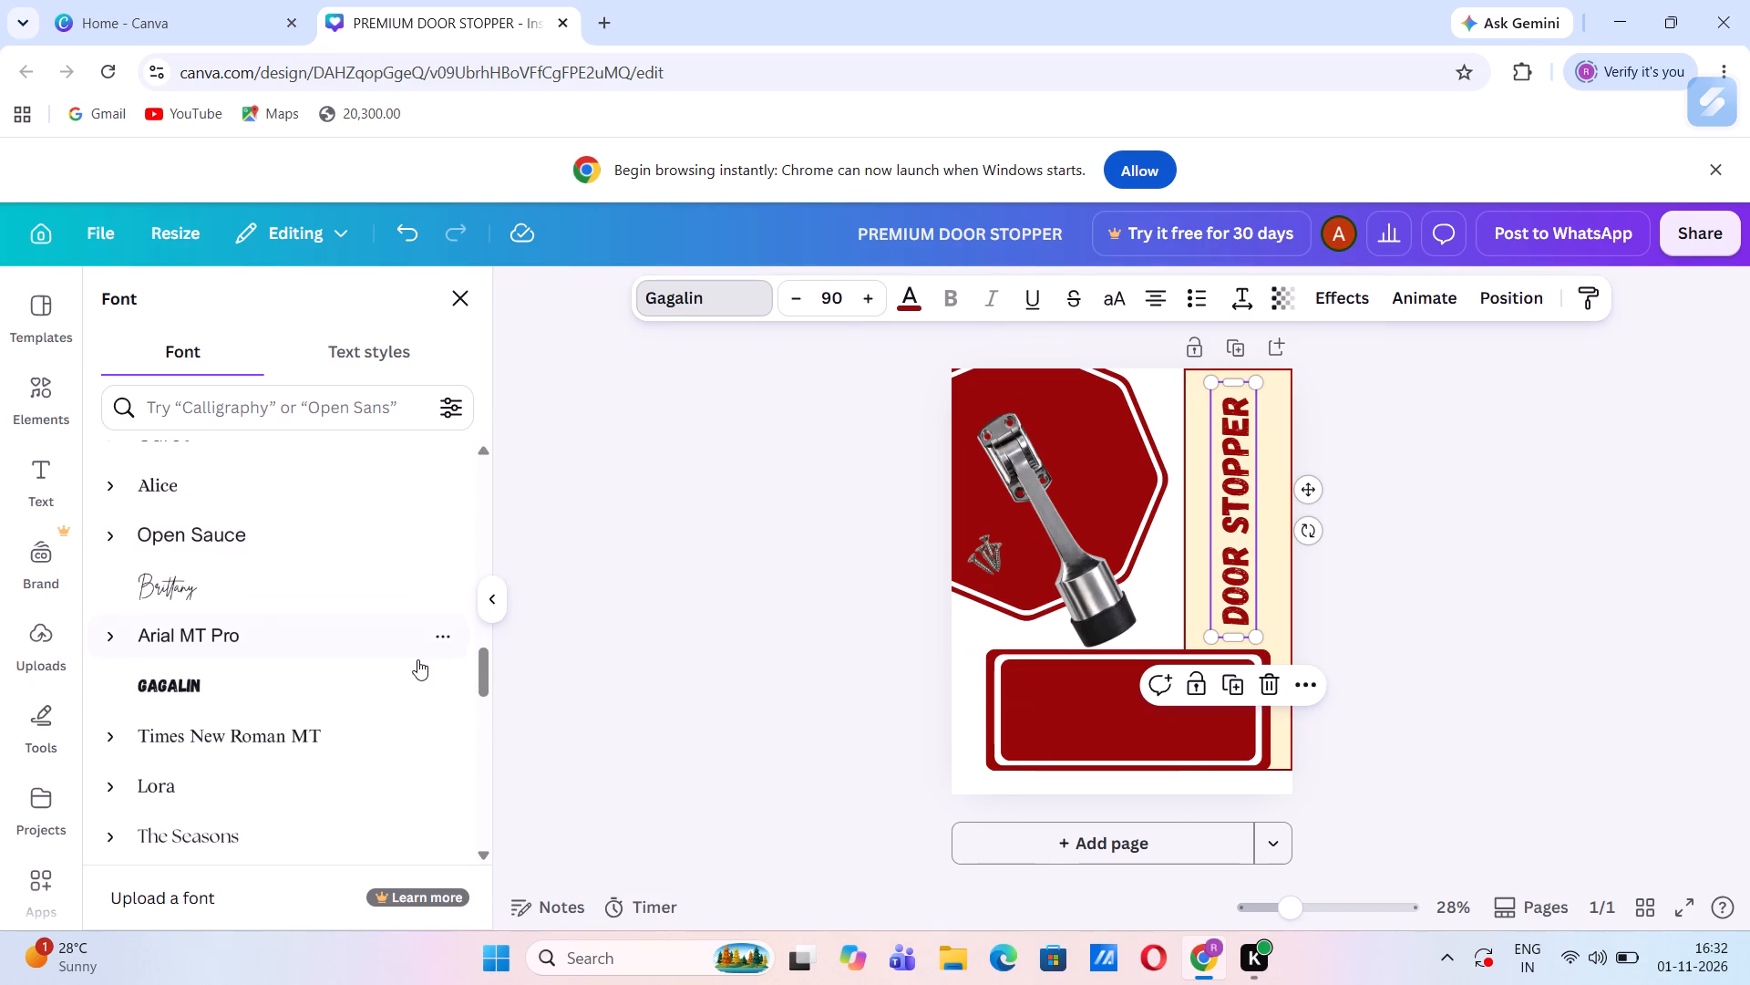
left_click_drag(477, 682, 476, 738)
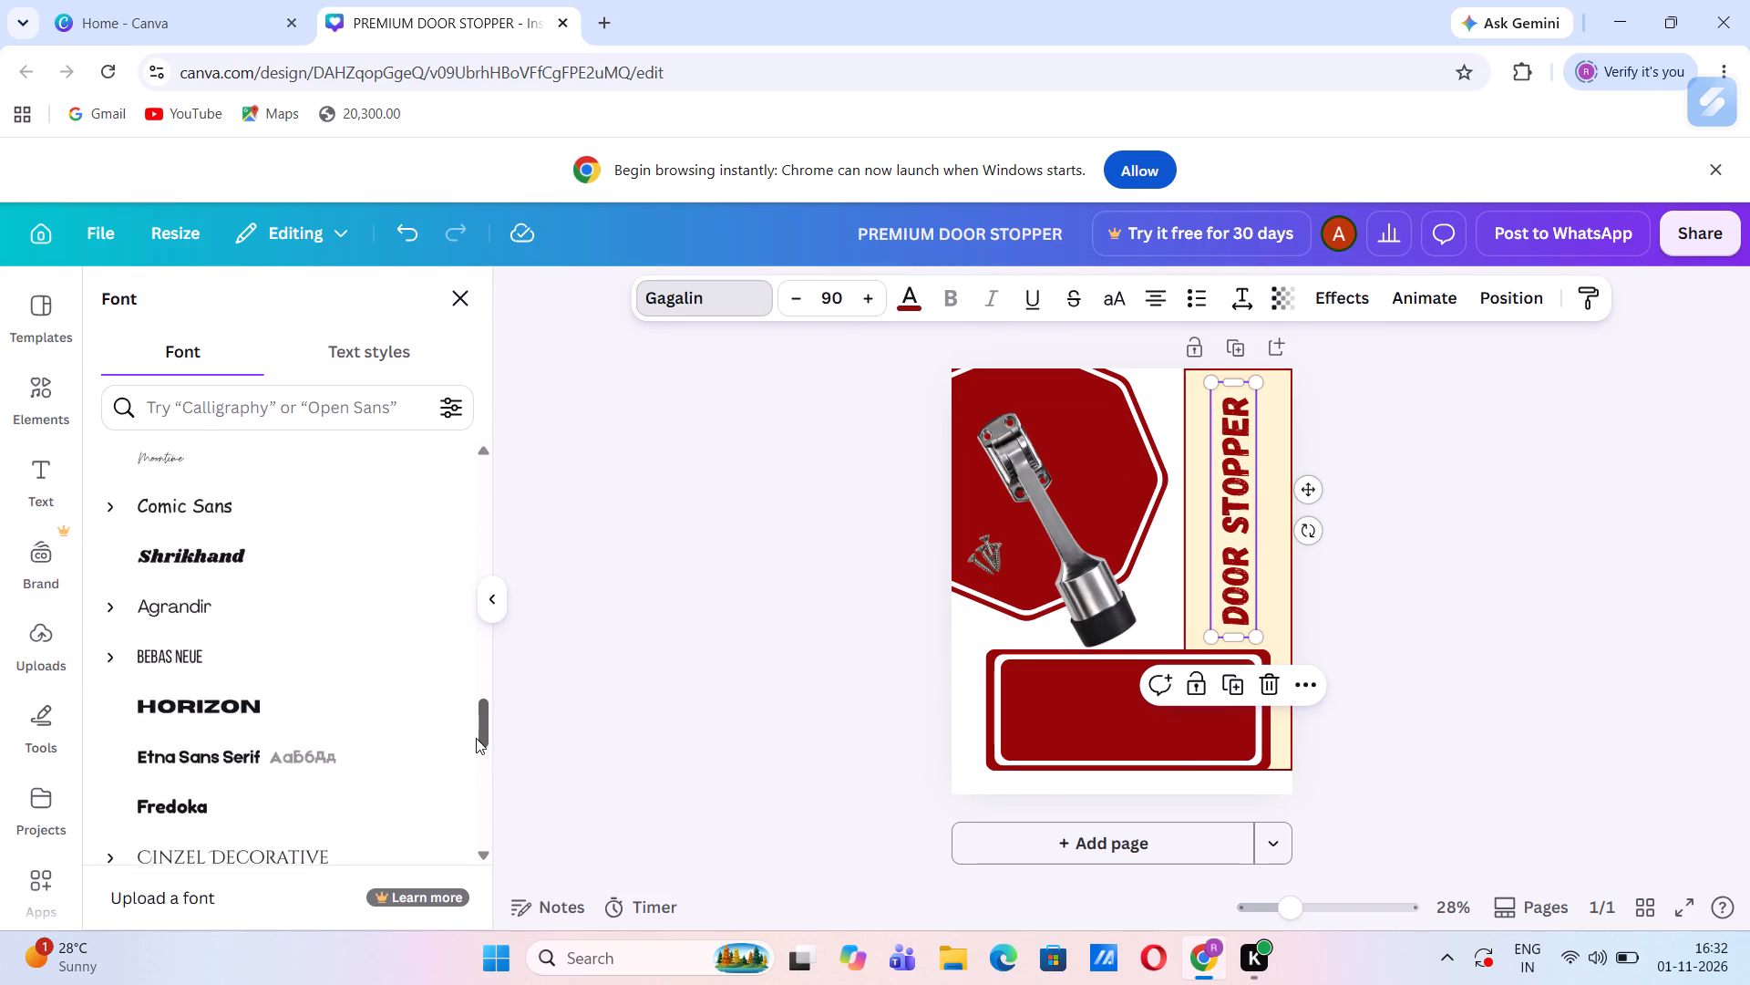
left_click_drag(476, 738, 477, 786)
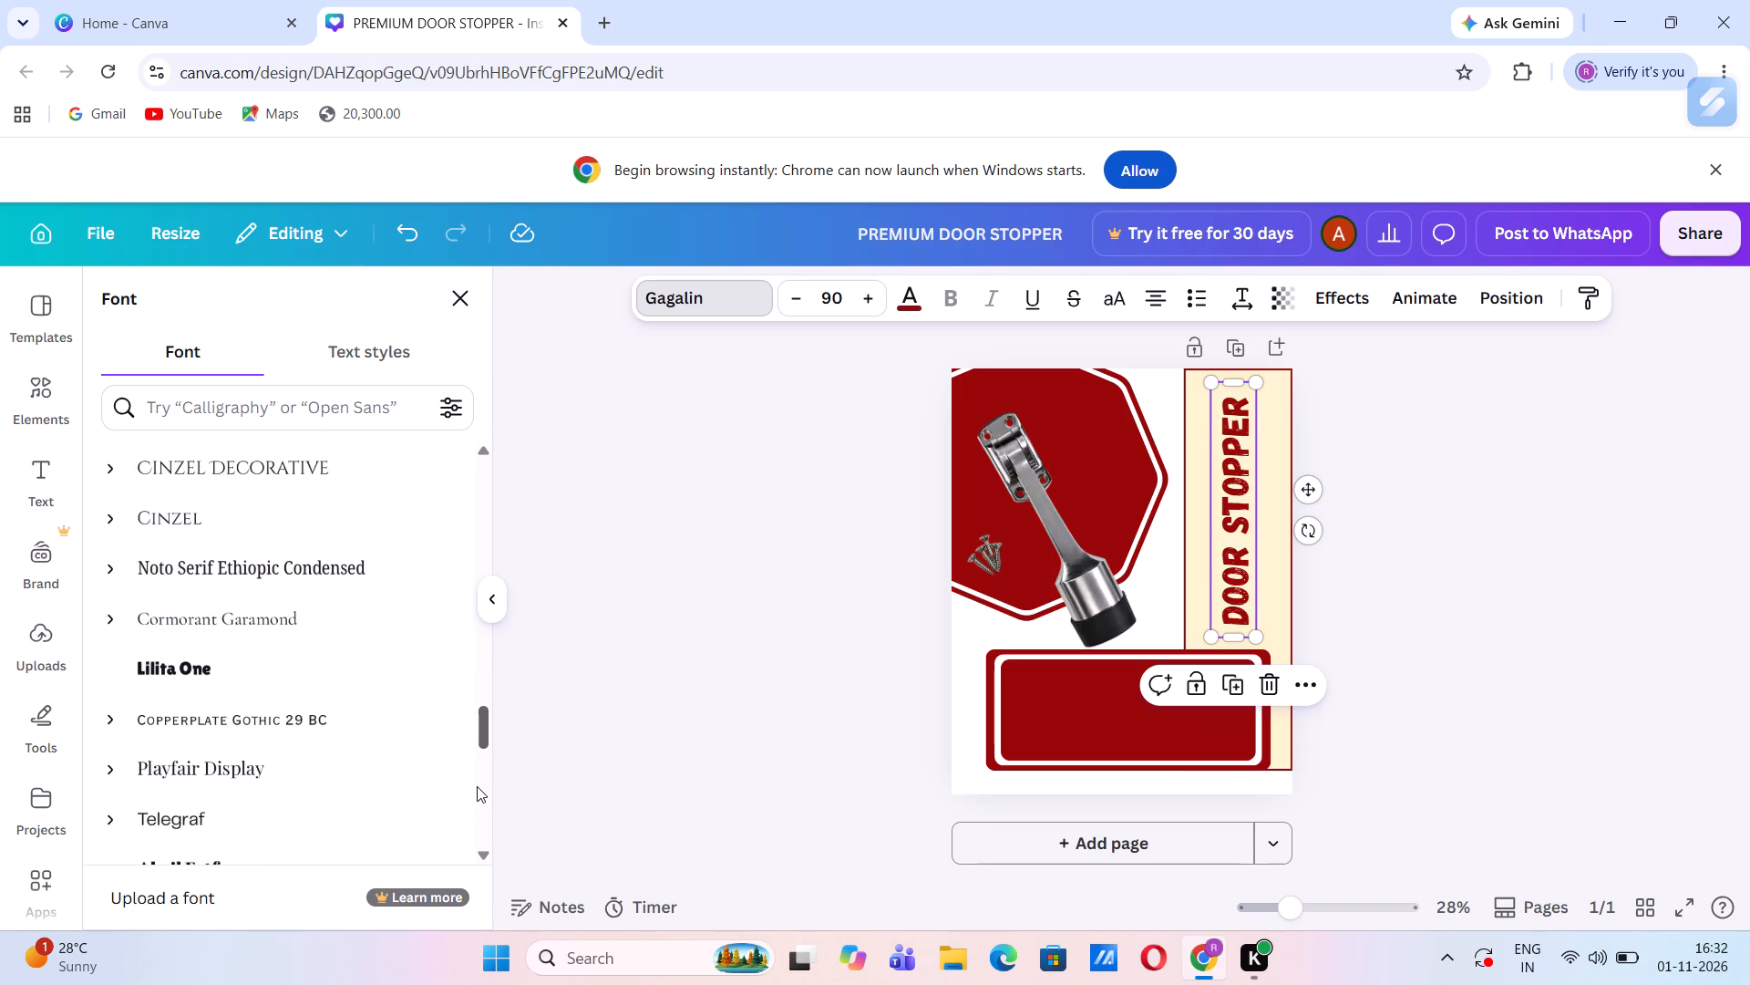
left_click_drag(477, 786, 481, 910)
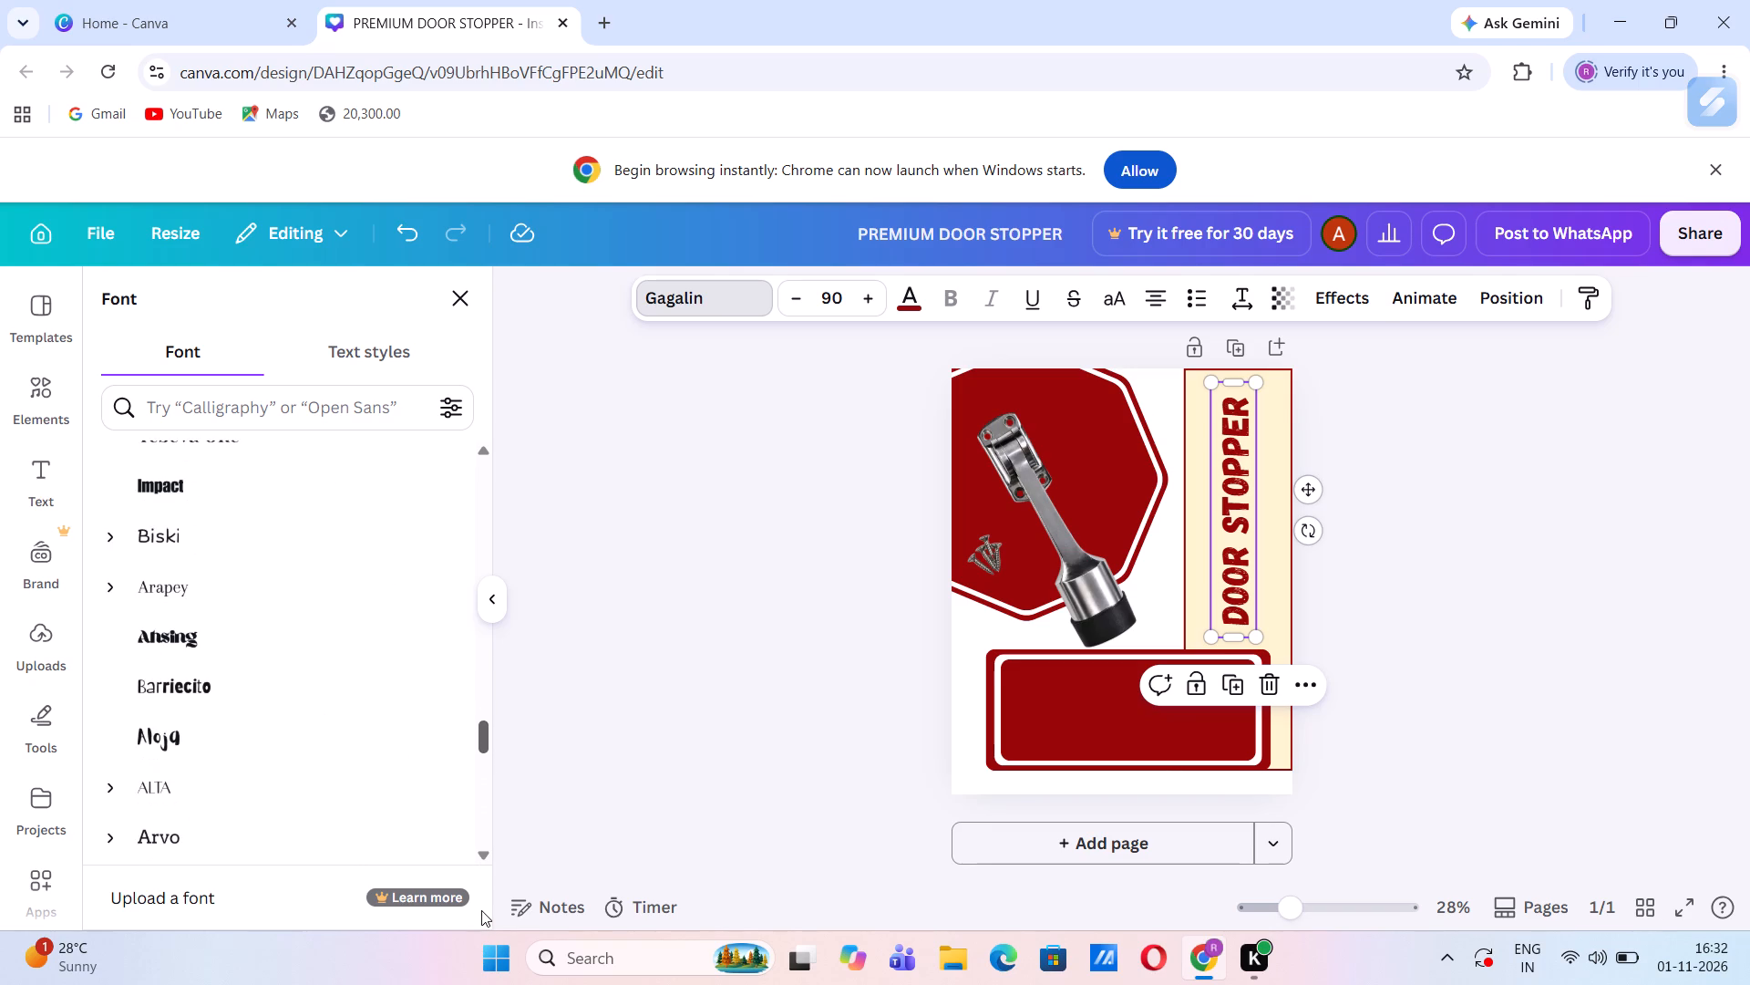
left_click_drag(481, 910, 471, 984)
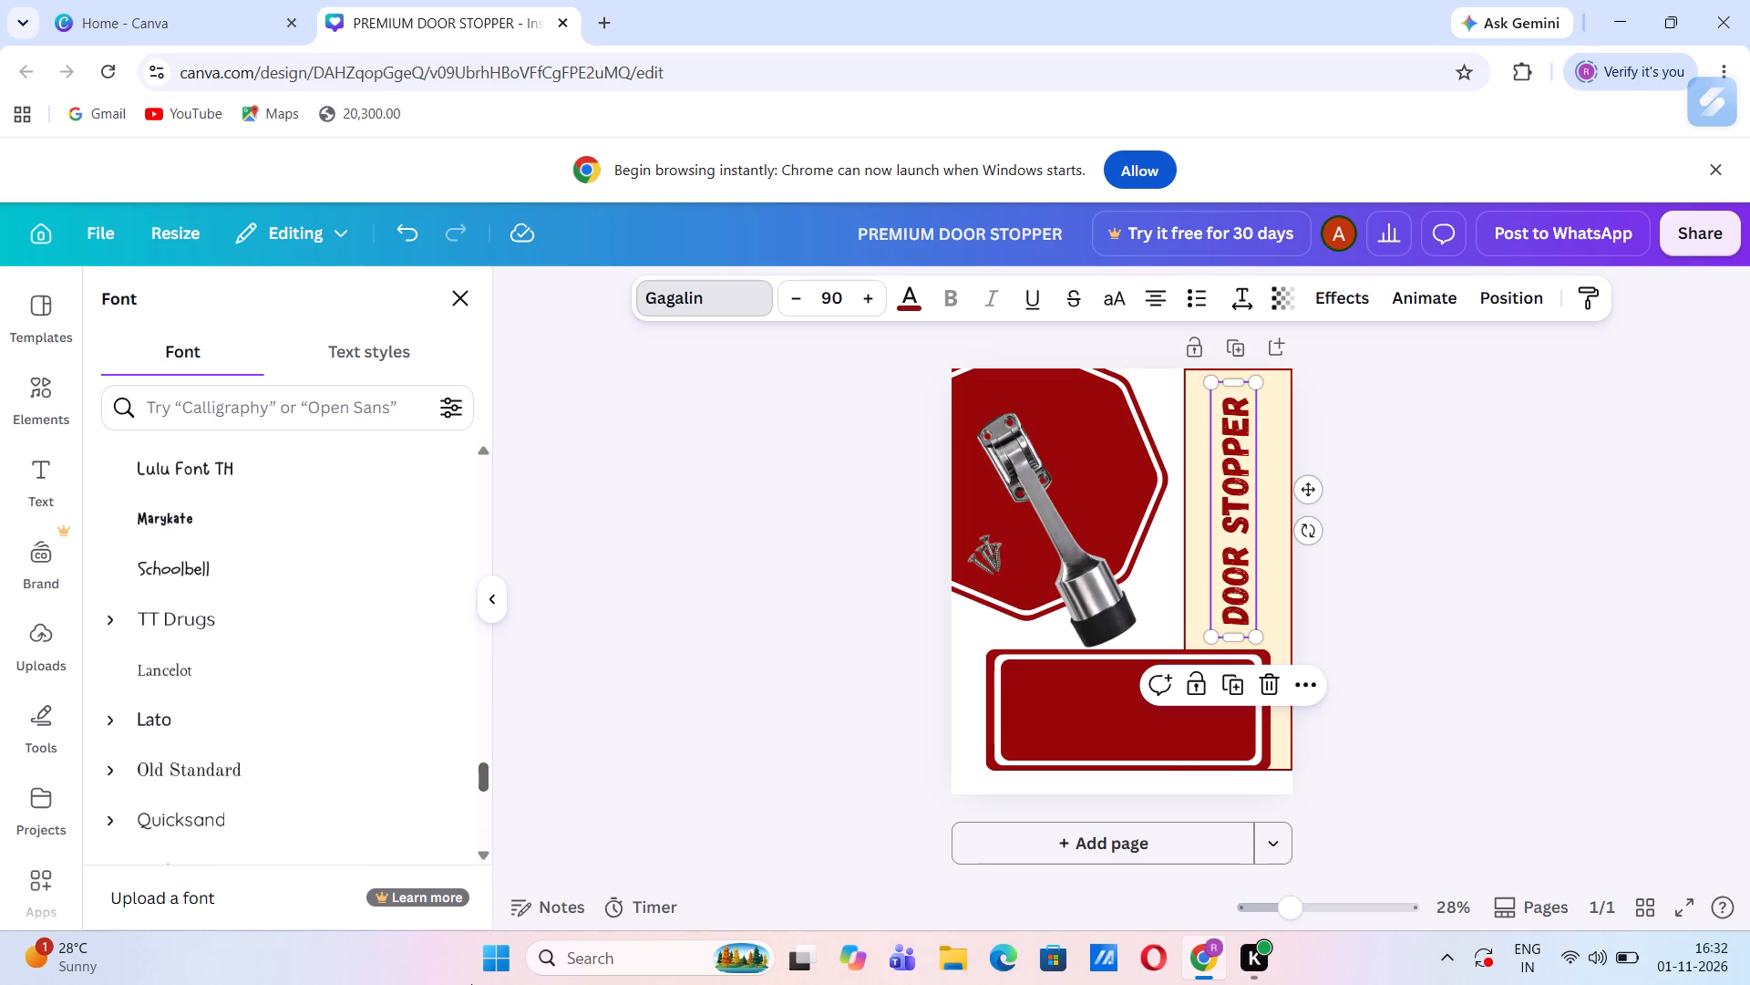
left_click_drag(471, 984, 468, 984)
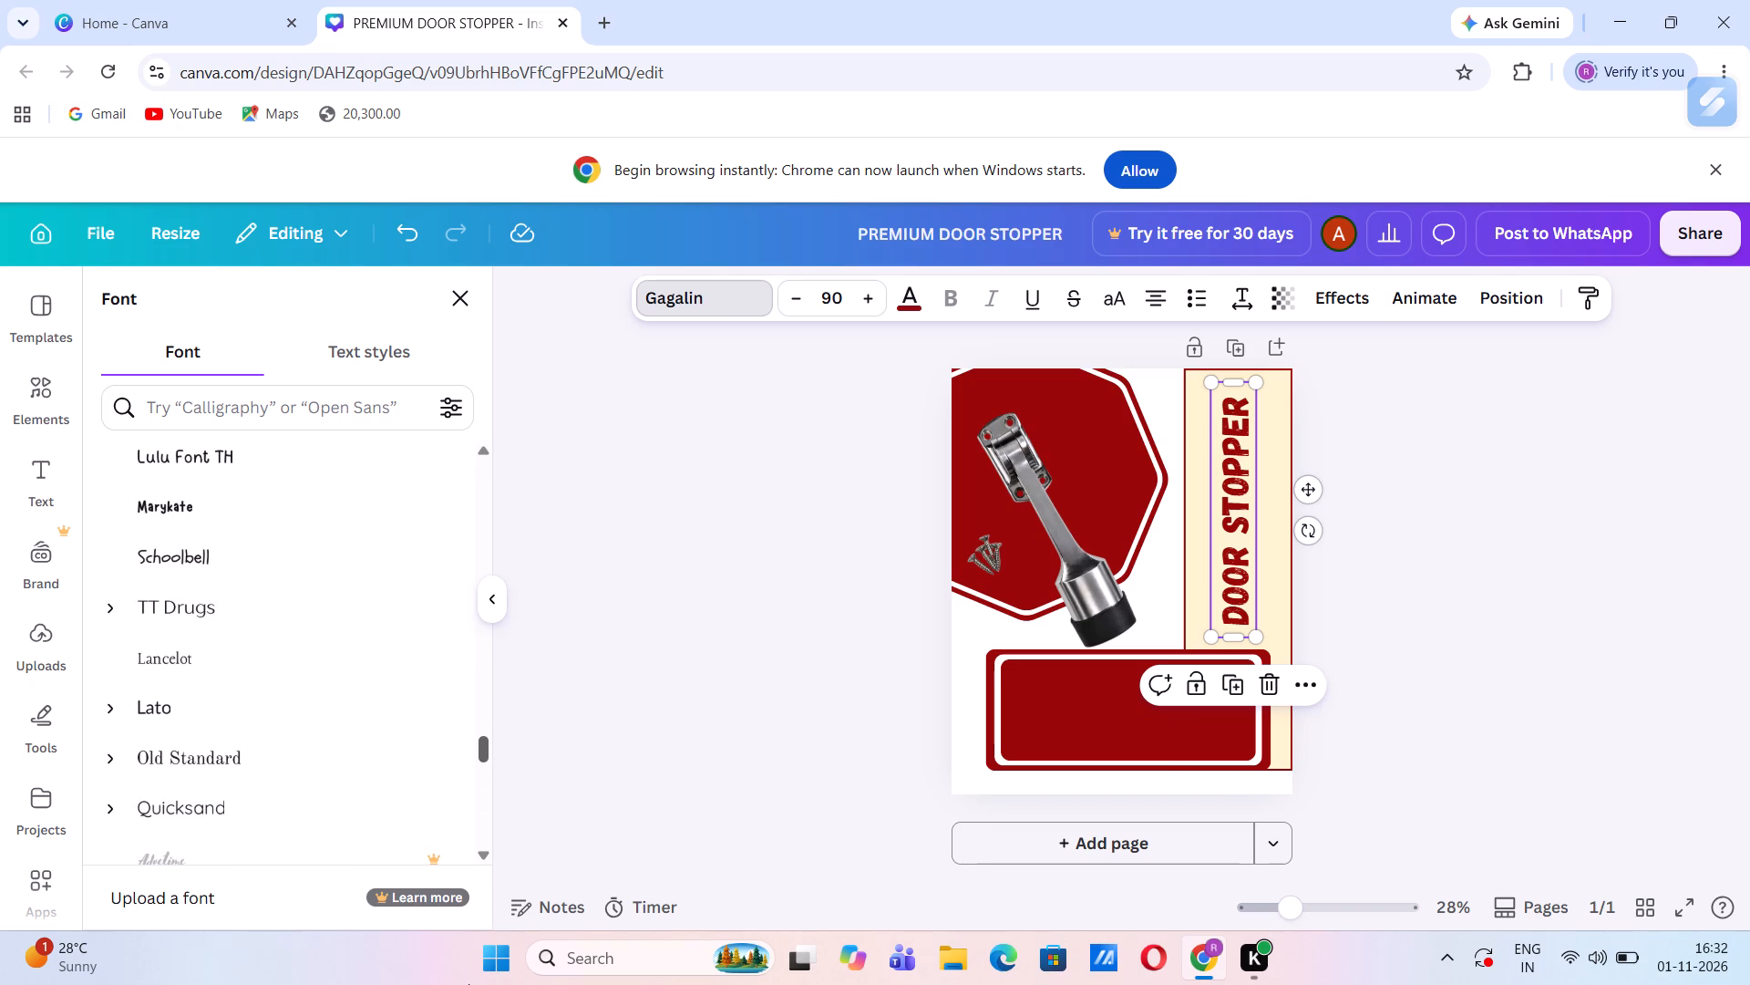
left_click_drag(468, 984, 465, 984)
left_click_drag(479, 749, 485, 811)
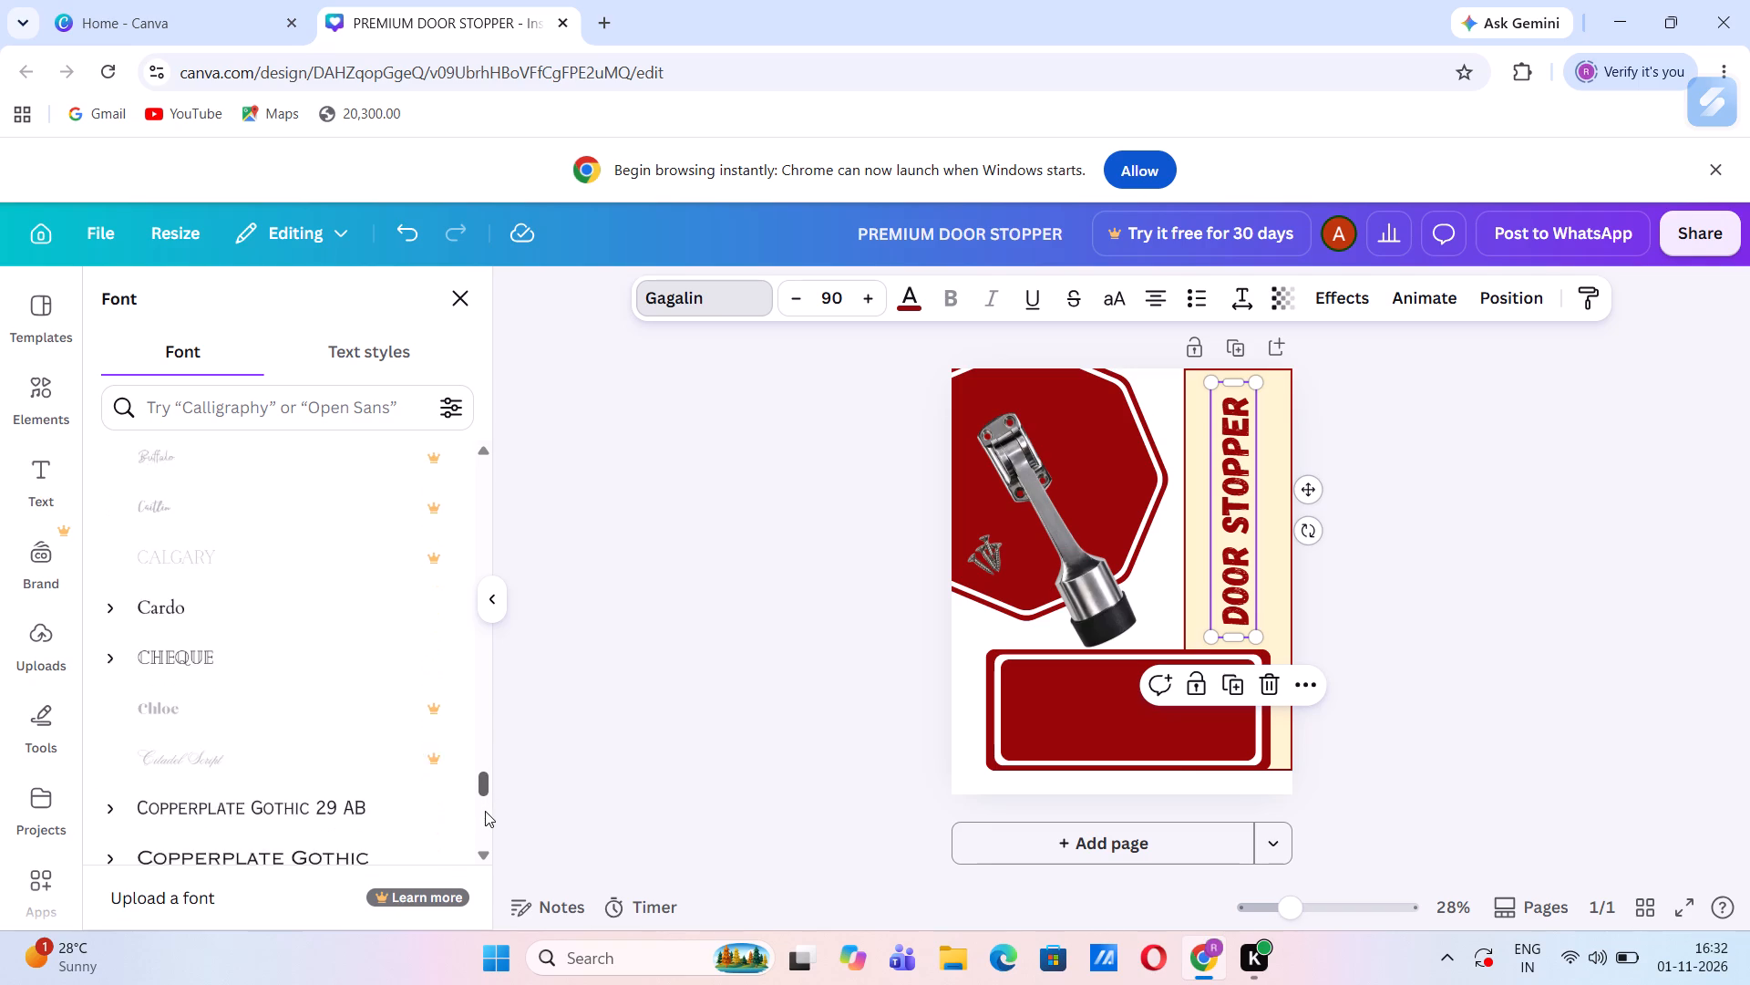
left_click_drag(485, 811, 484, 852)
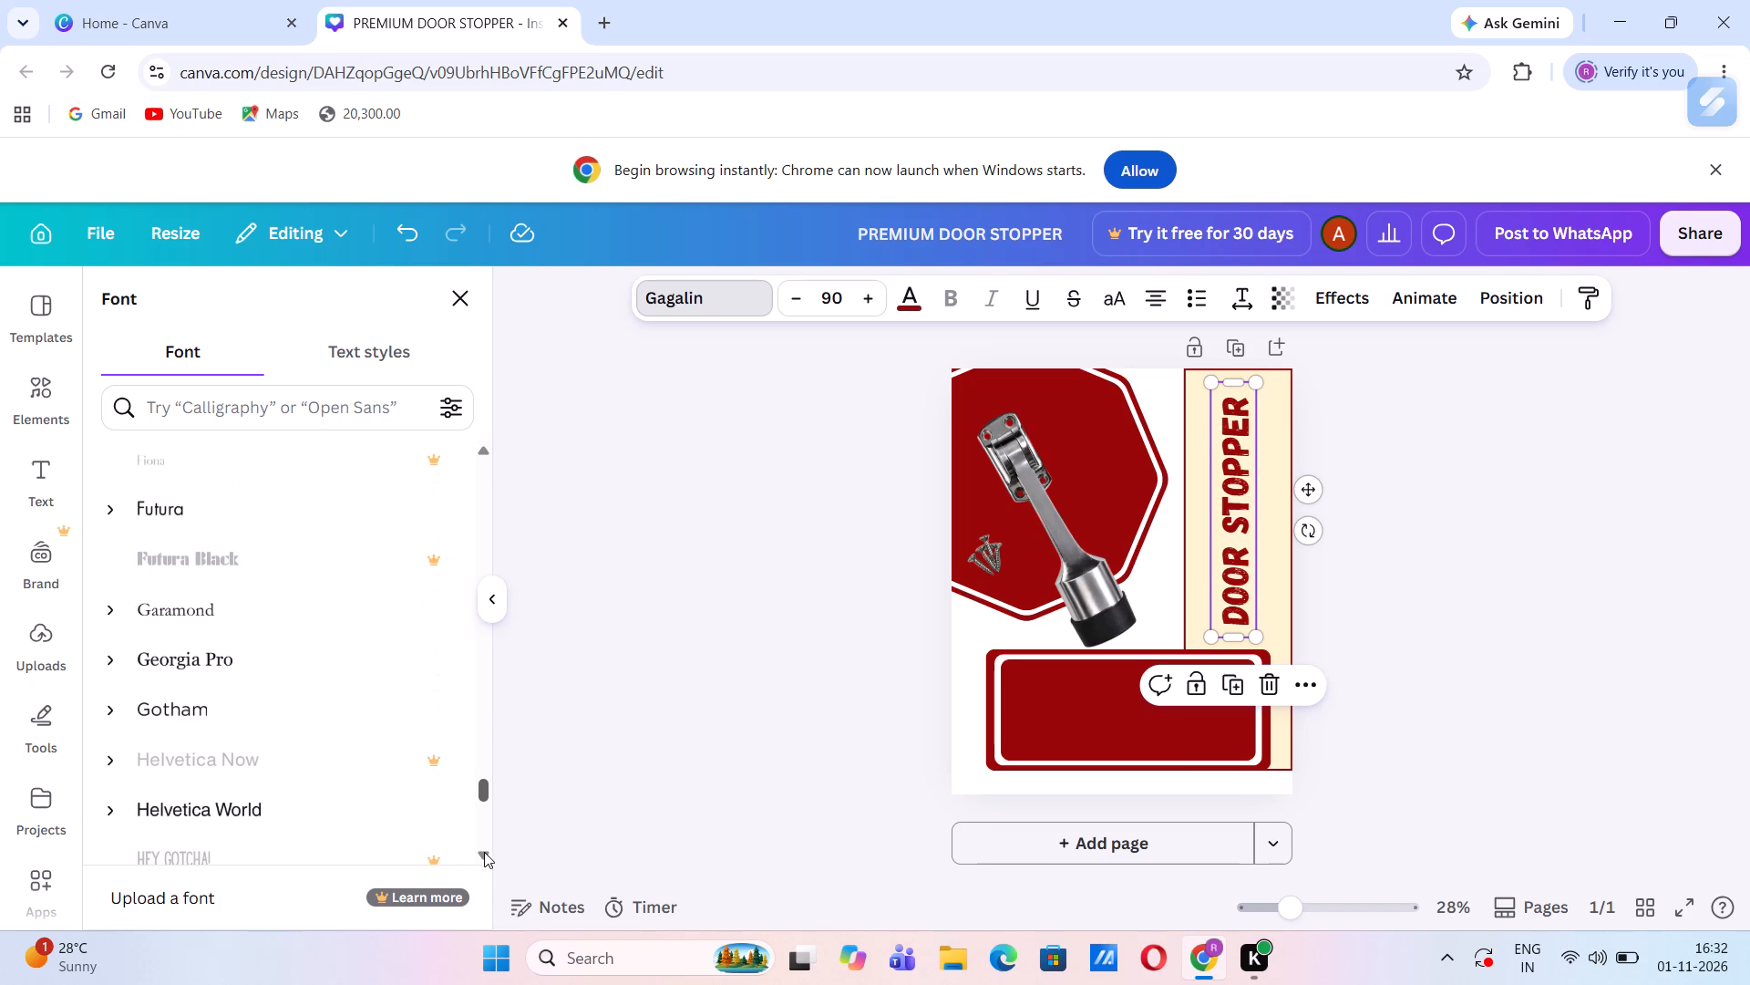
left_click_drag(484, 852, 484, 876)
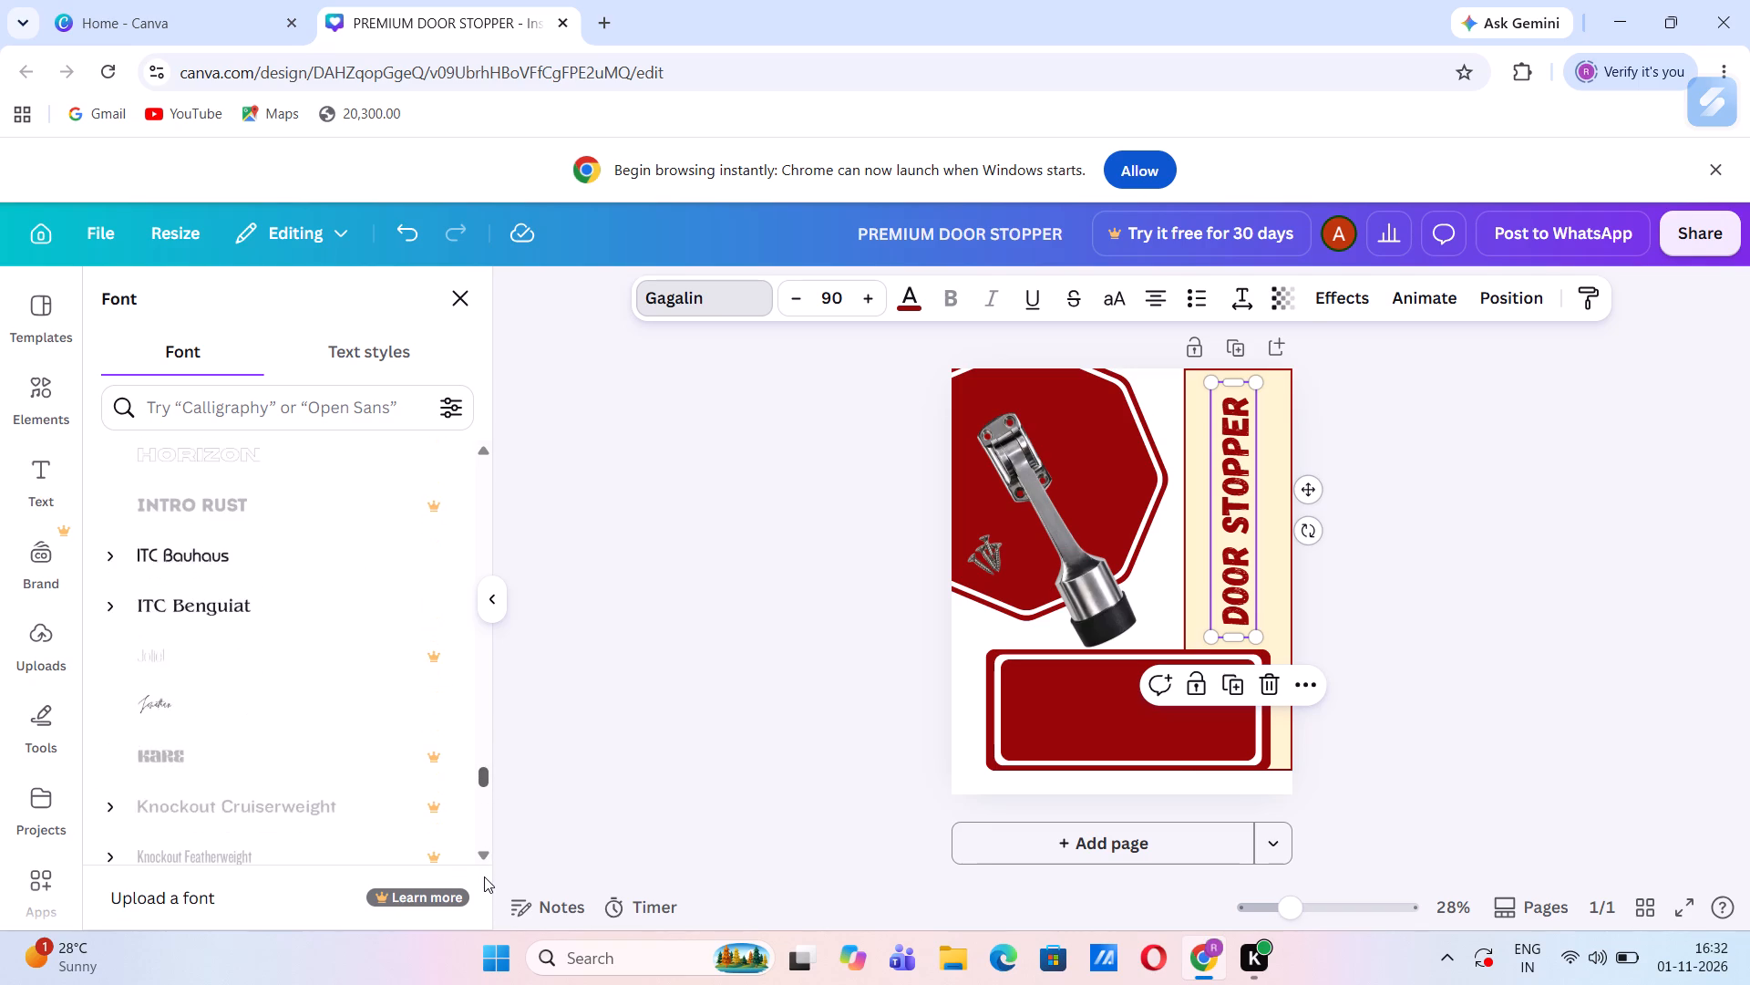
left_click_drag(484, 876, 481, 897)
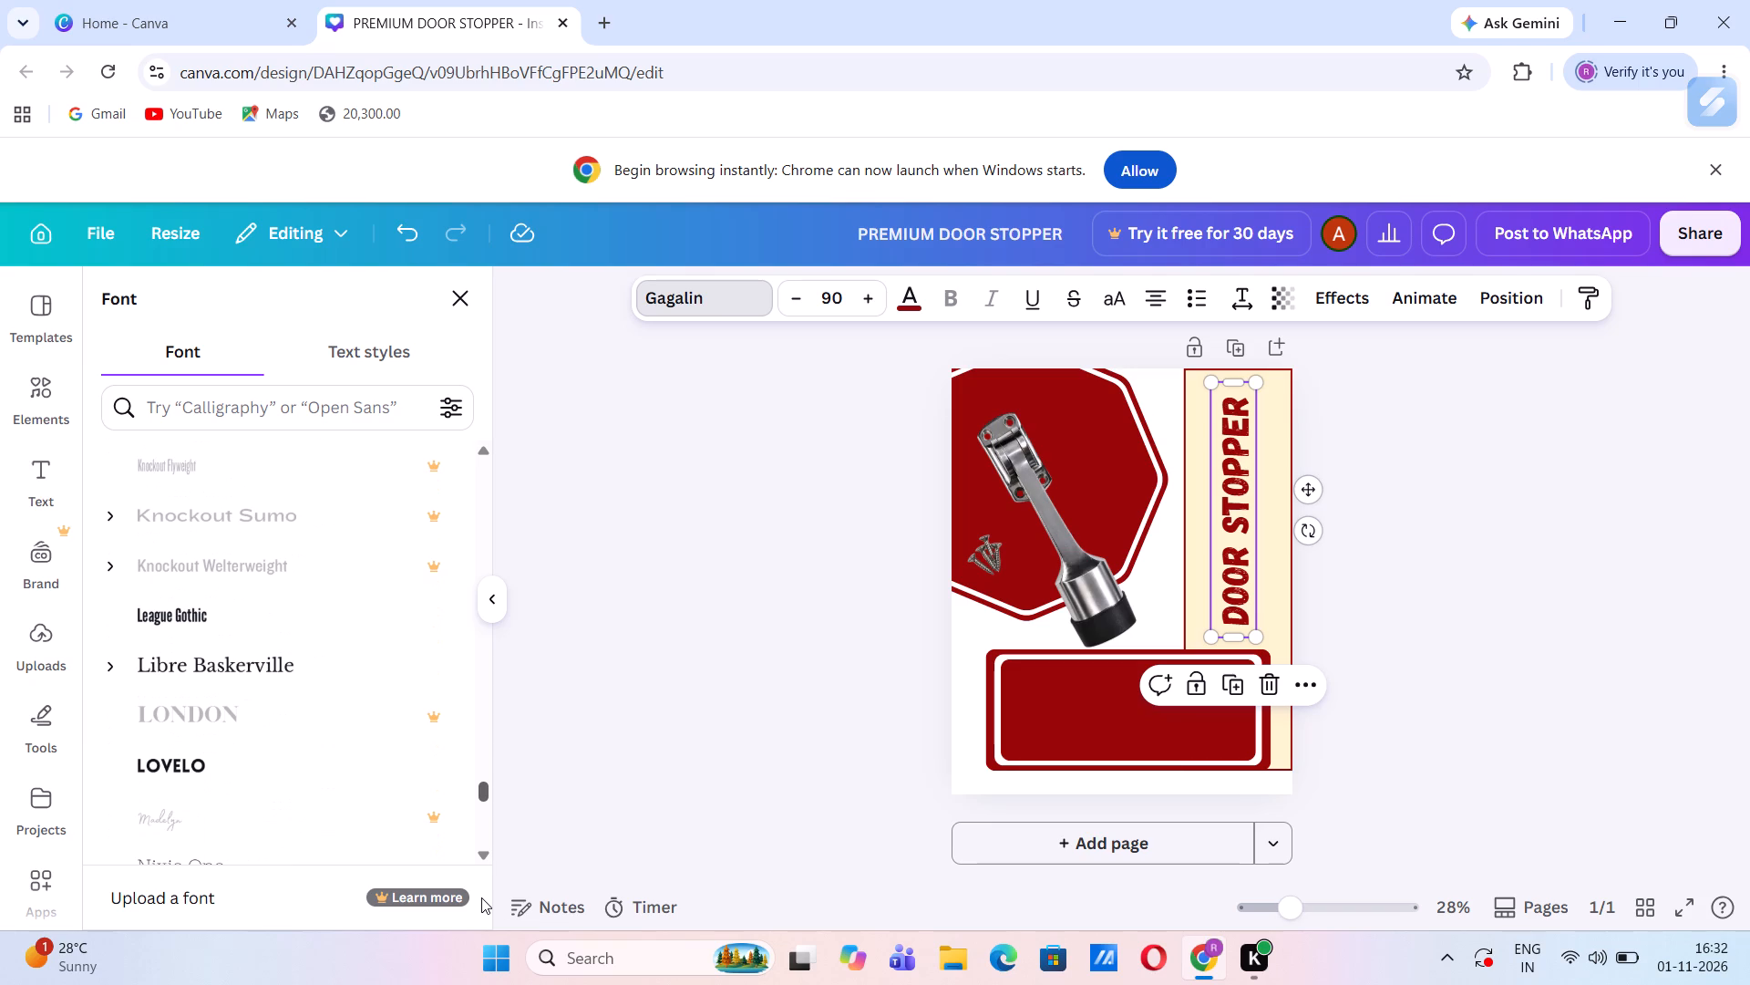
left_click_drag(481, 897, 479, 908)
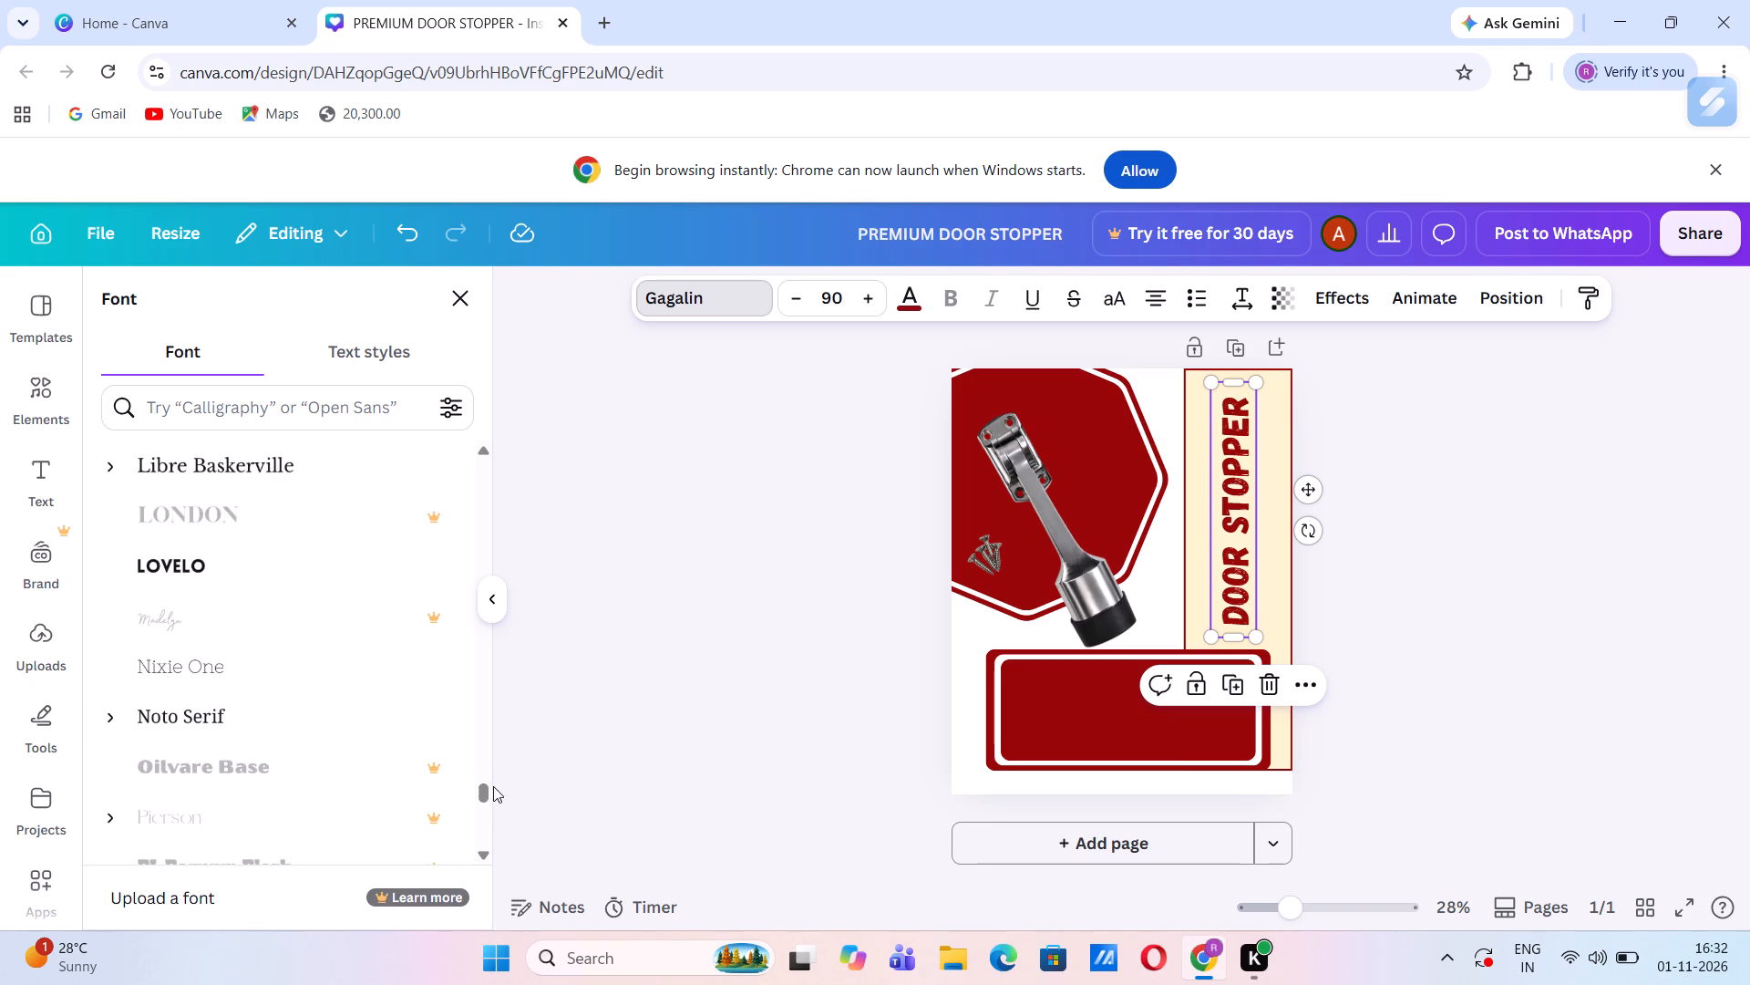
left_click(489, 788)
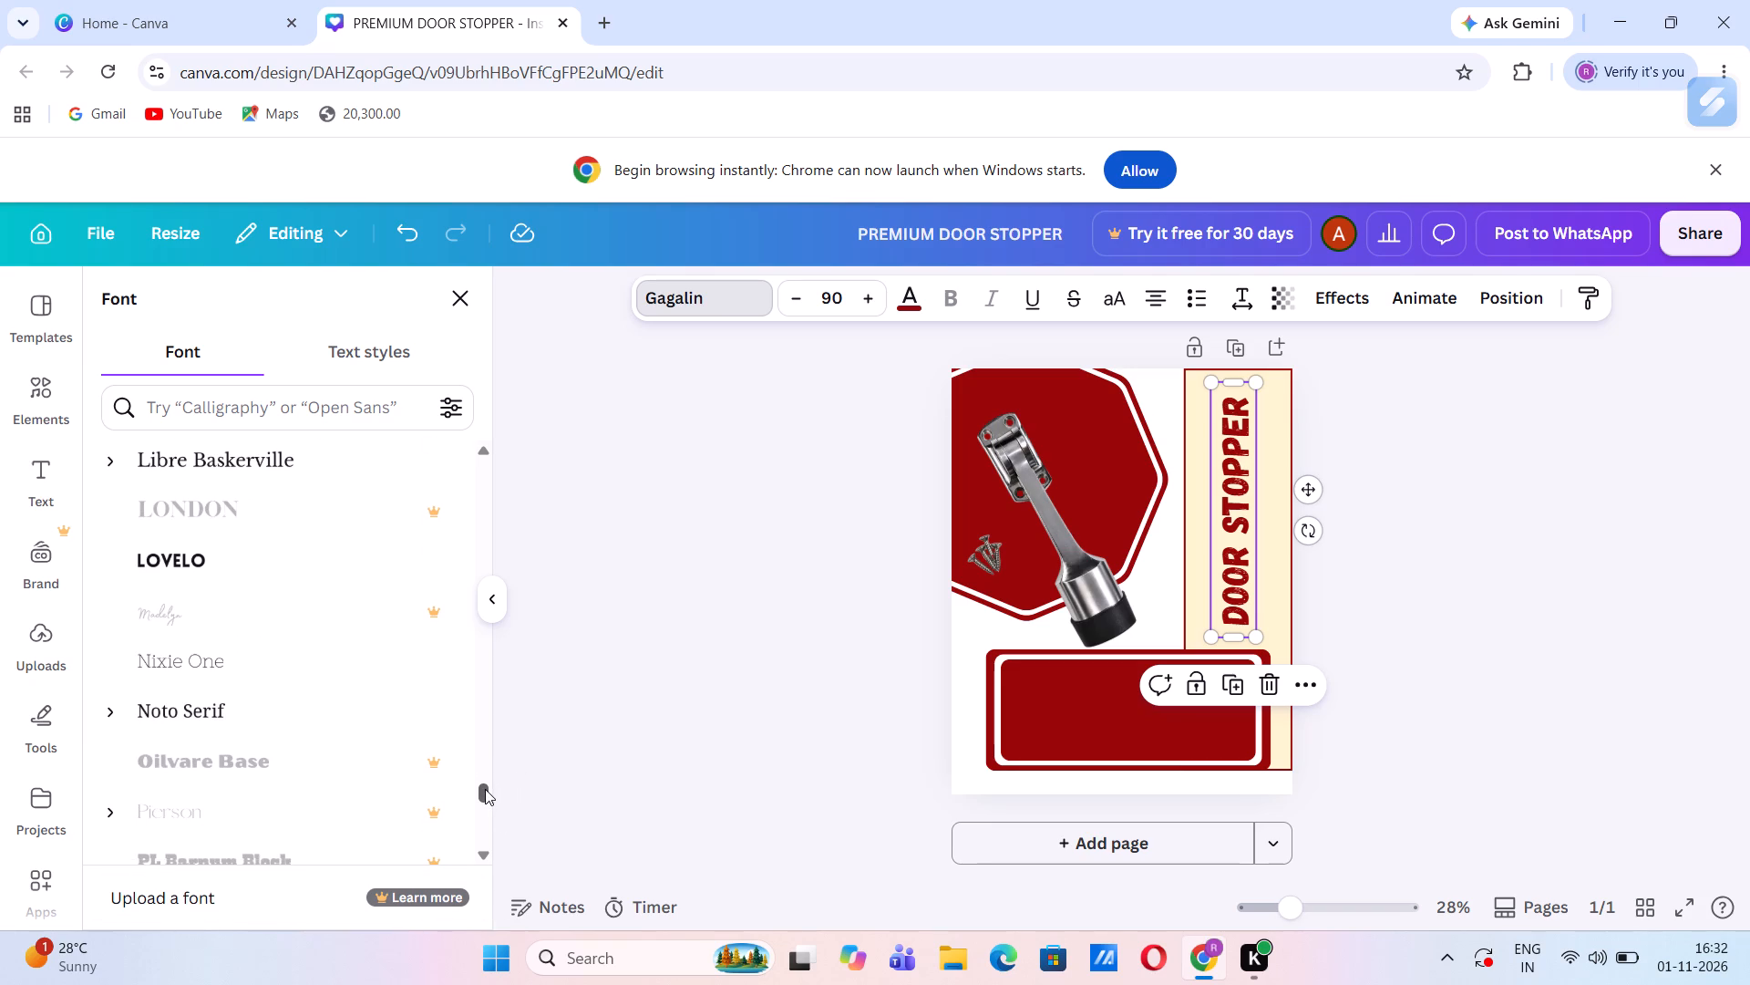
left_click_drag(485, 789, 485, 824)
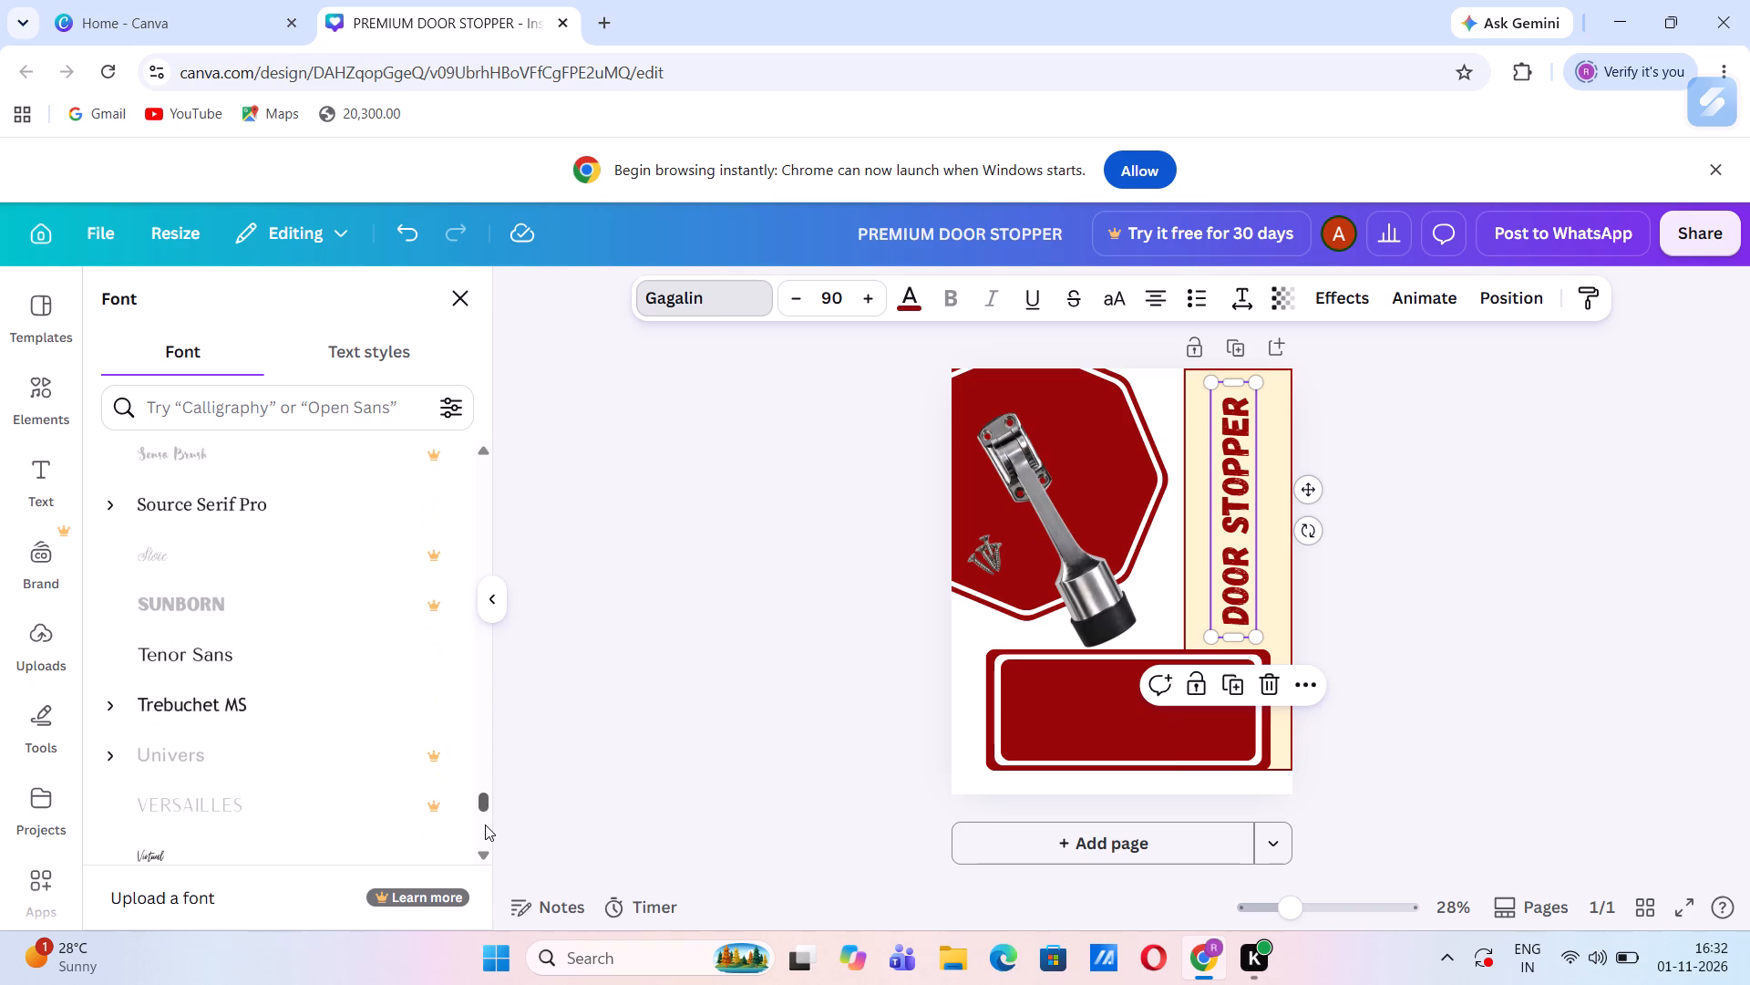
left_click_drag(485, 824, 486, 843)
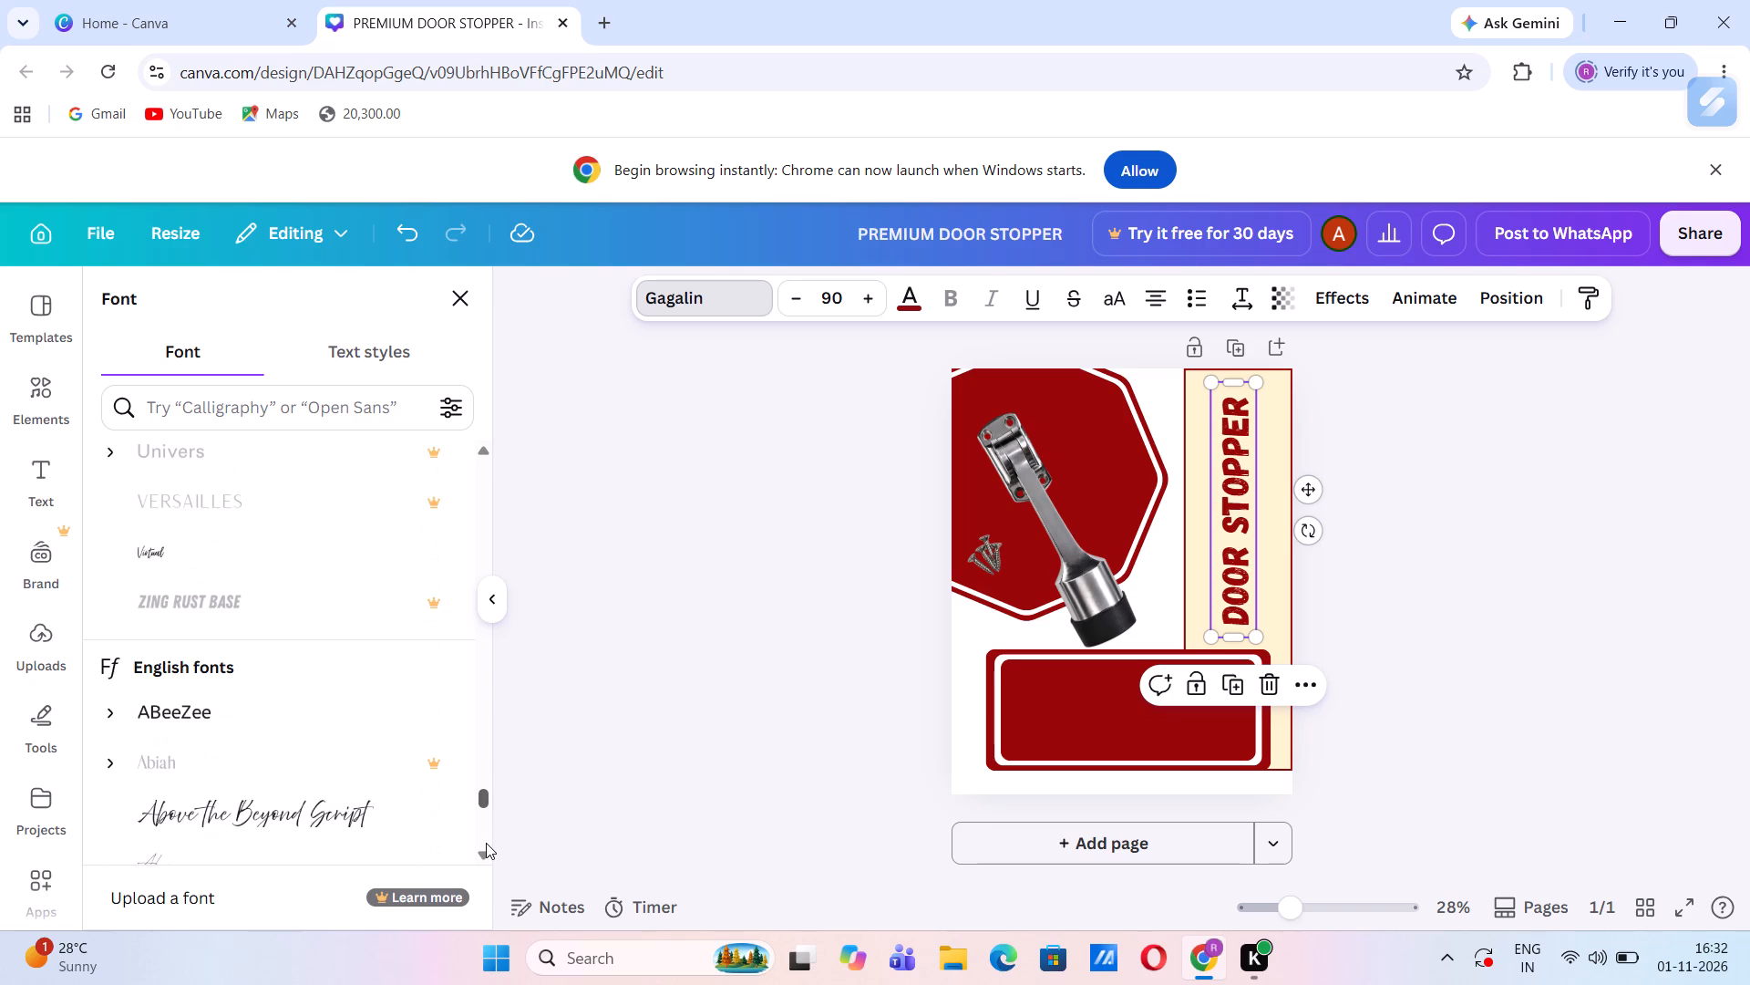
left_click_drag(486, 843, 486, 854)
double_click(486, 854)
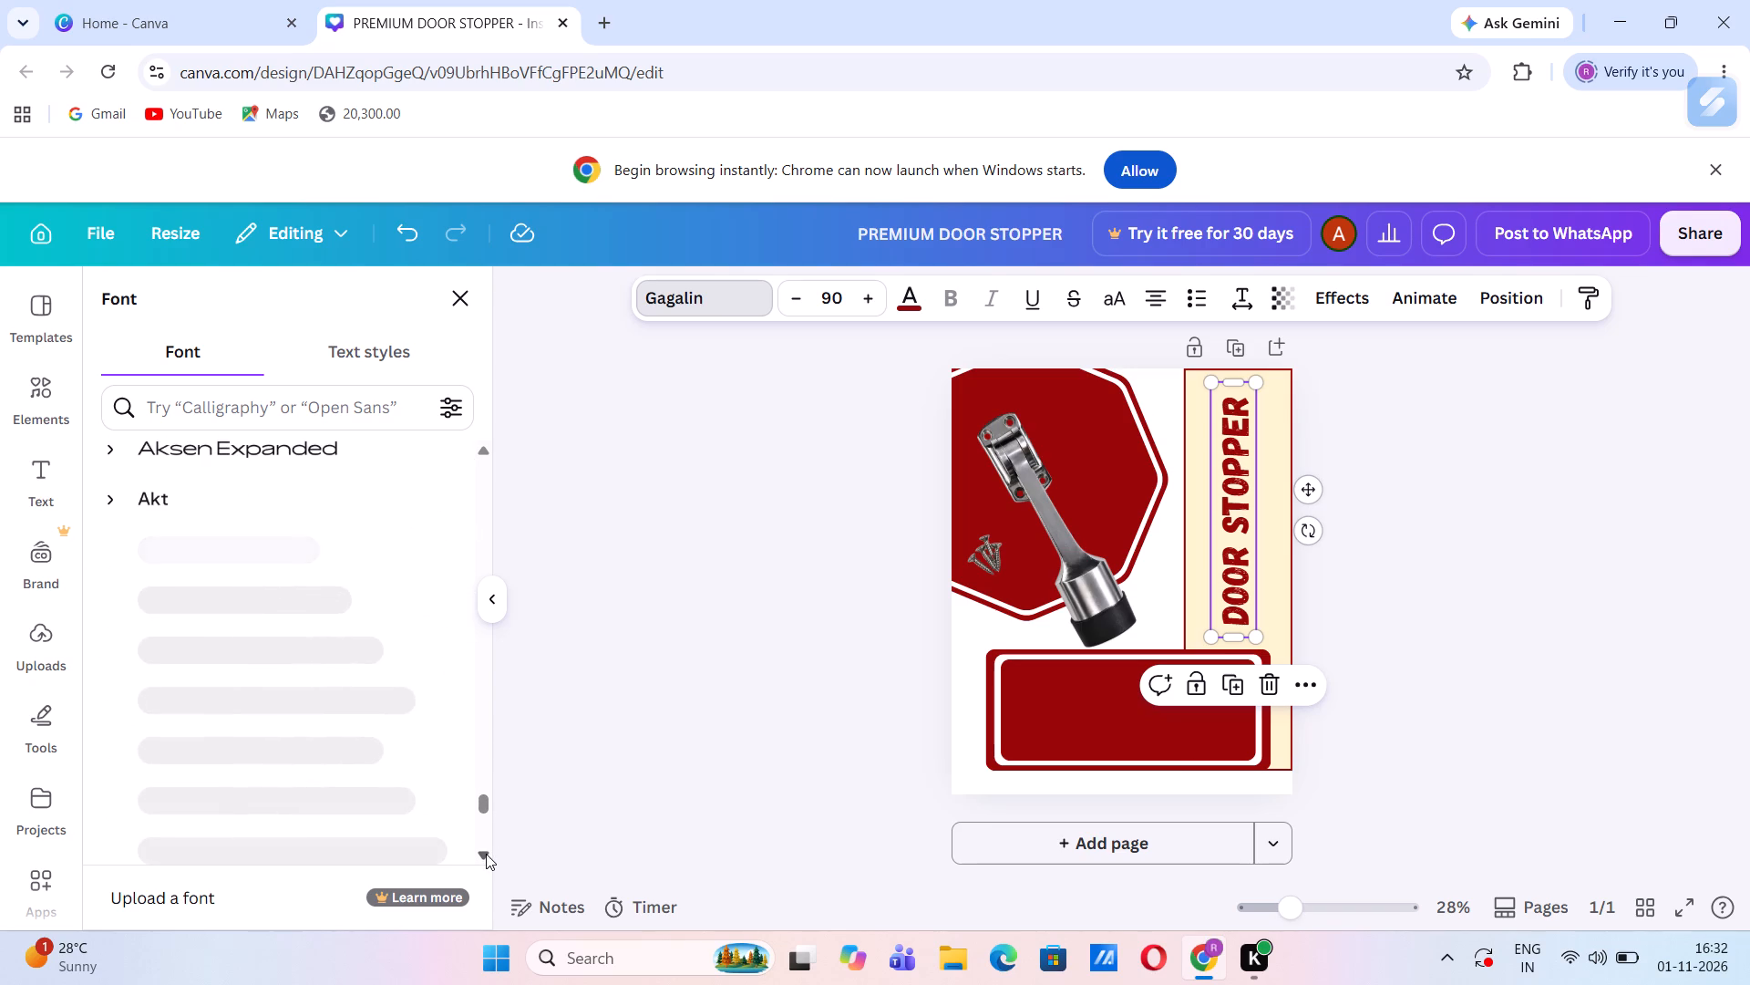
triple_click(482, 459)
left_click(482, 459)
triple_click(482, 459)
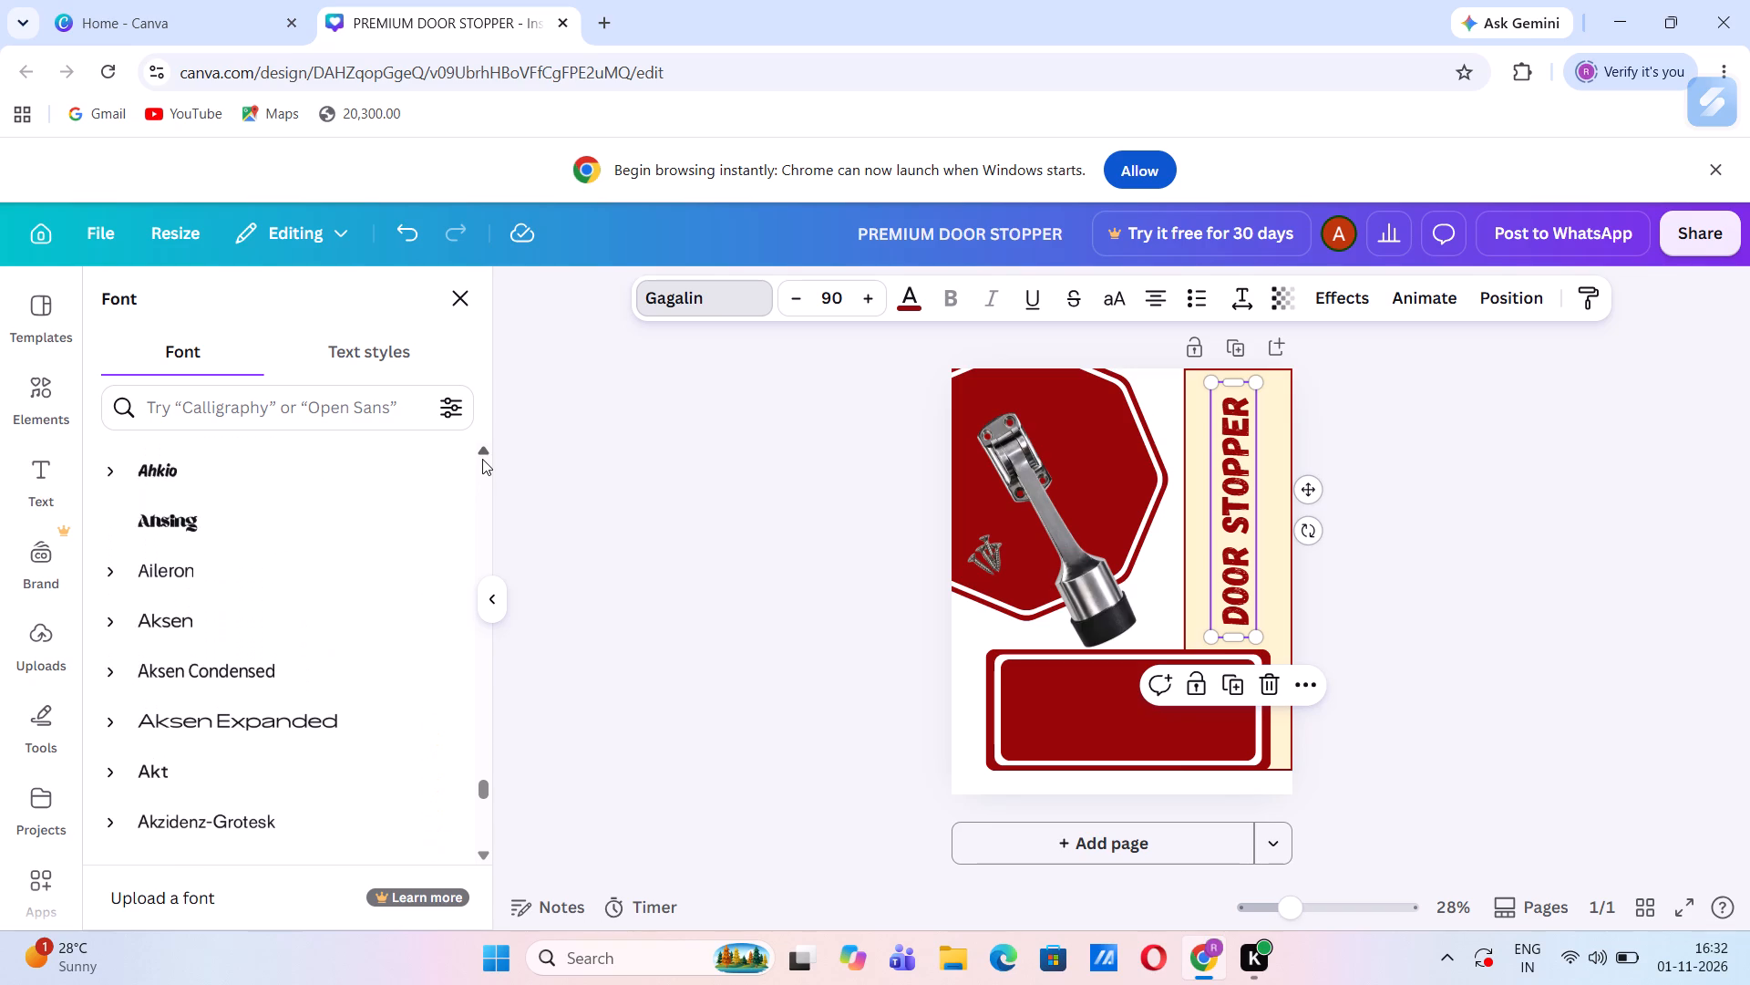
left_click(482, 459)
triple_click(482, 459)
triple_click(482, 459)
triple_click(482, 459)
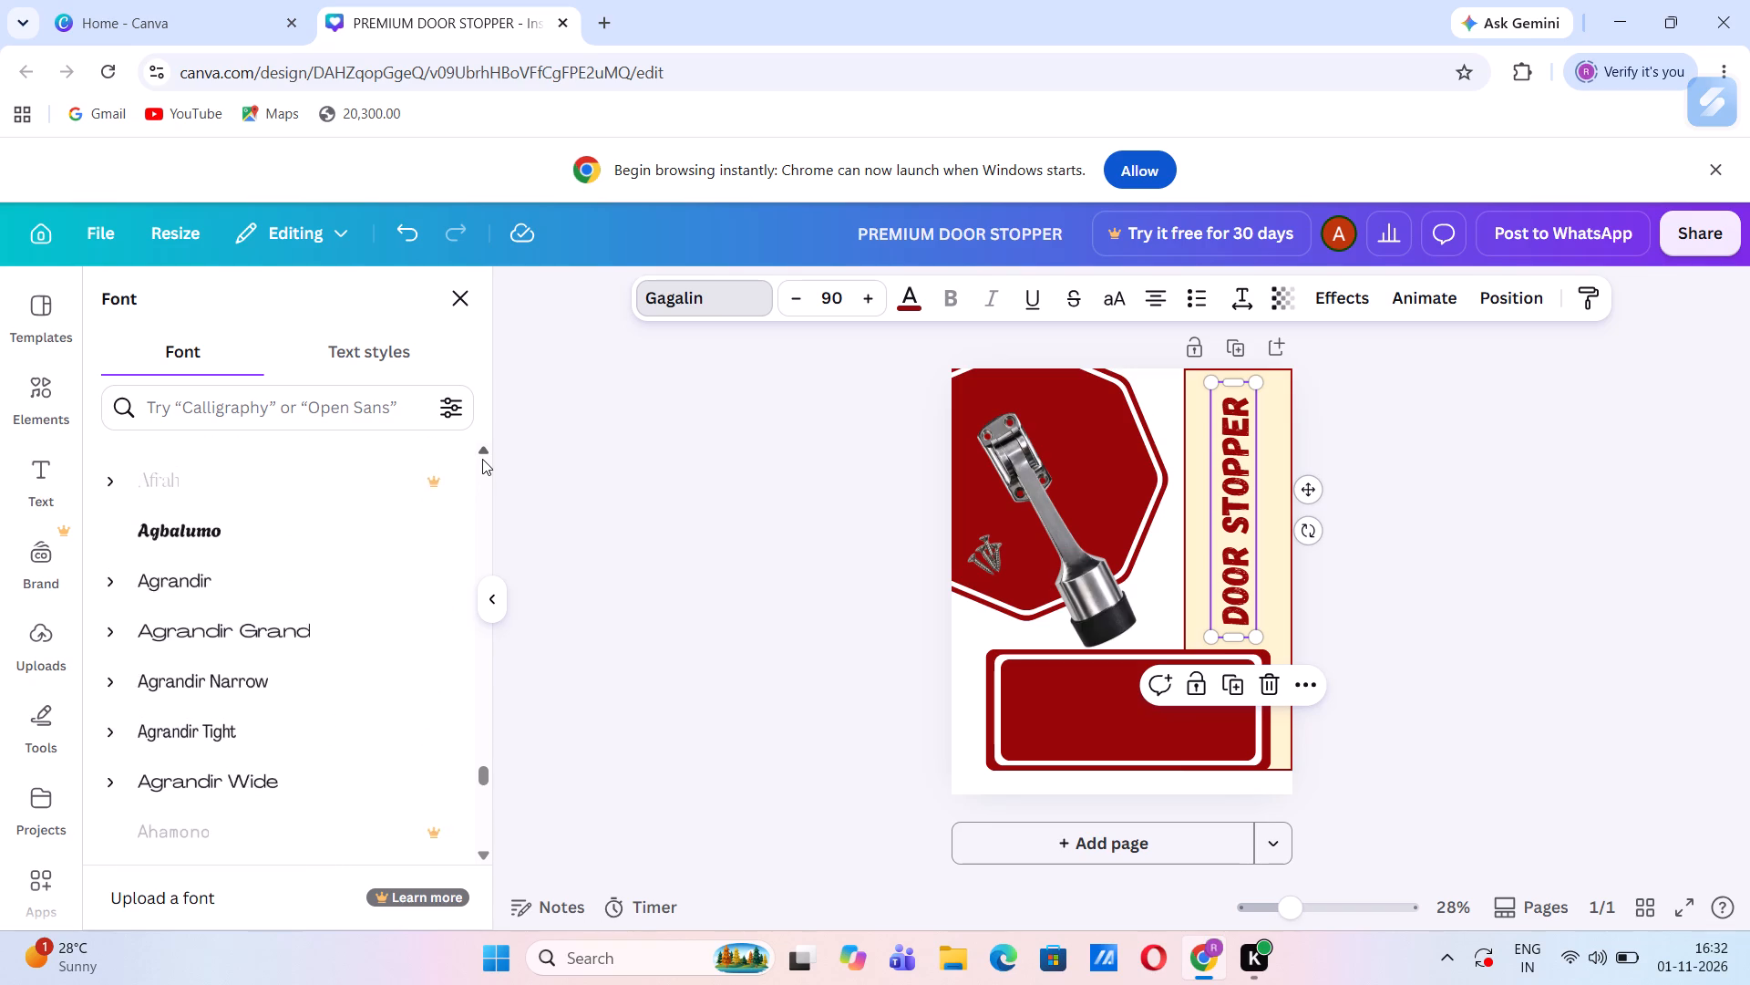
triple_click(482, 459)
triple_click(482, 459)
left_click(482, 459)
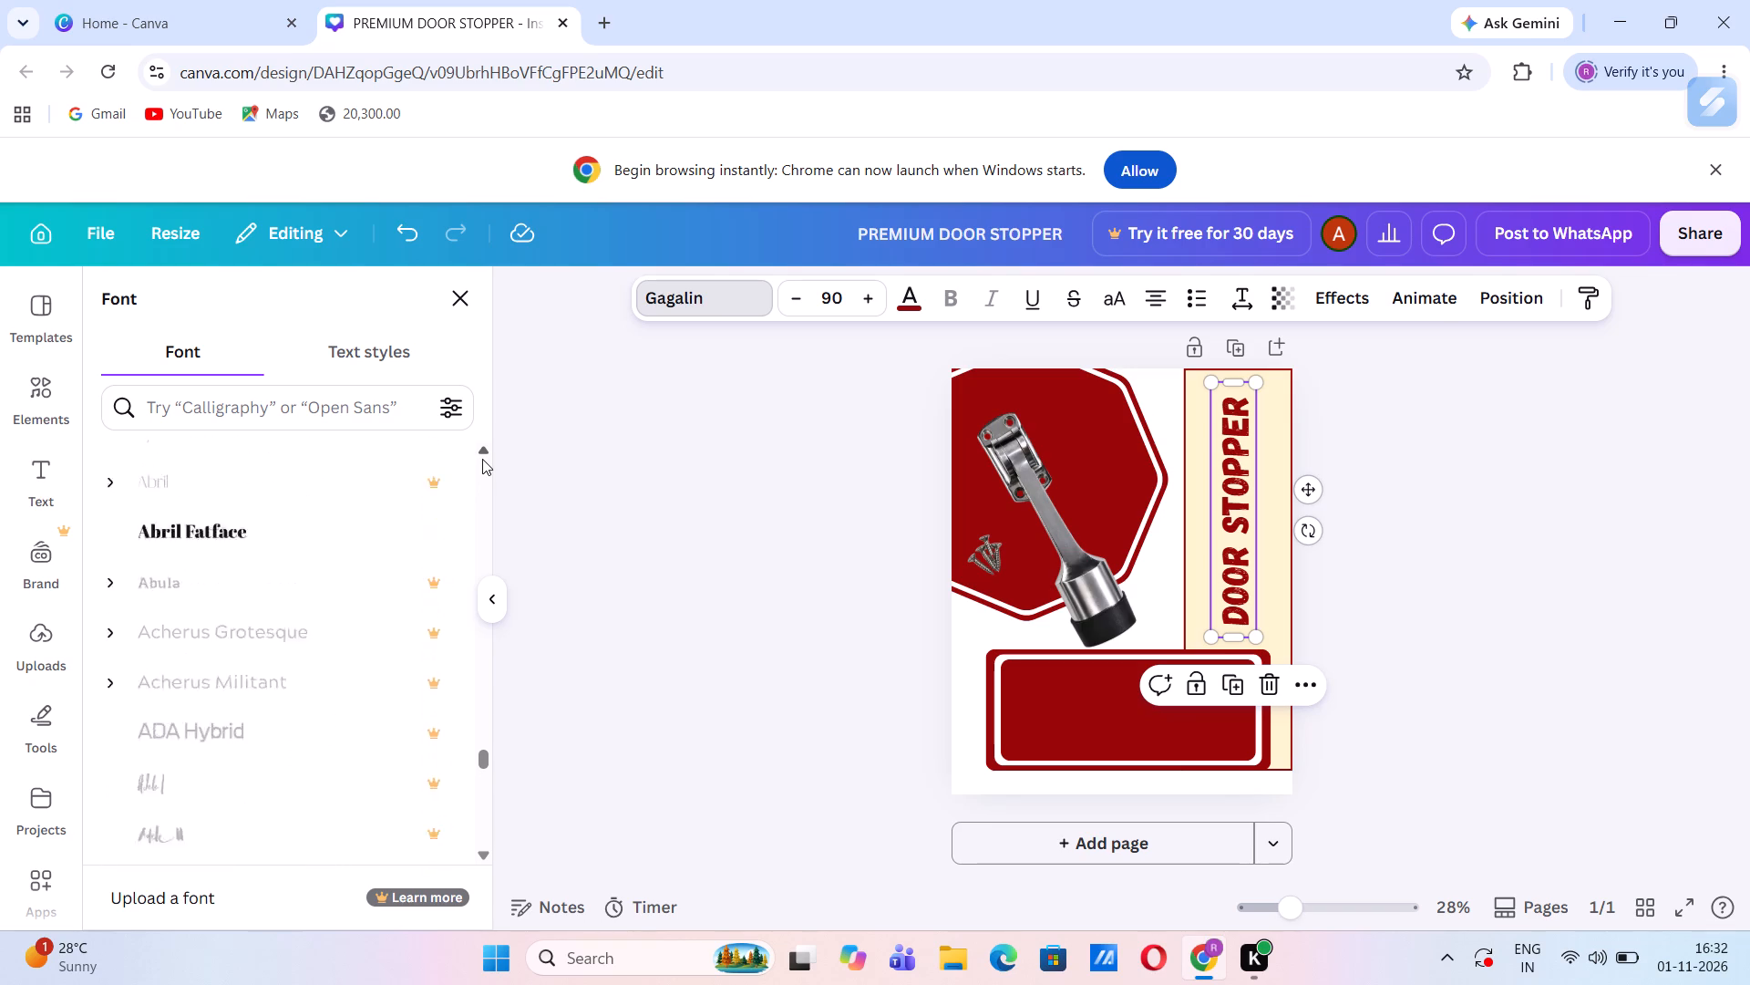
triple_click(482, 459)
double_click(482, 459)
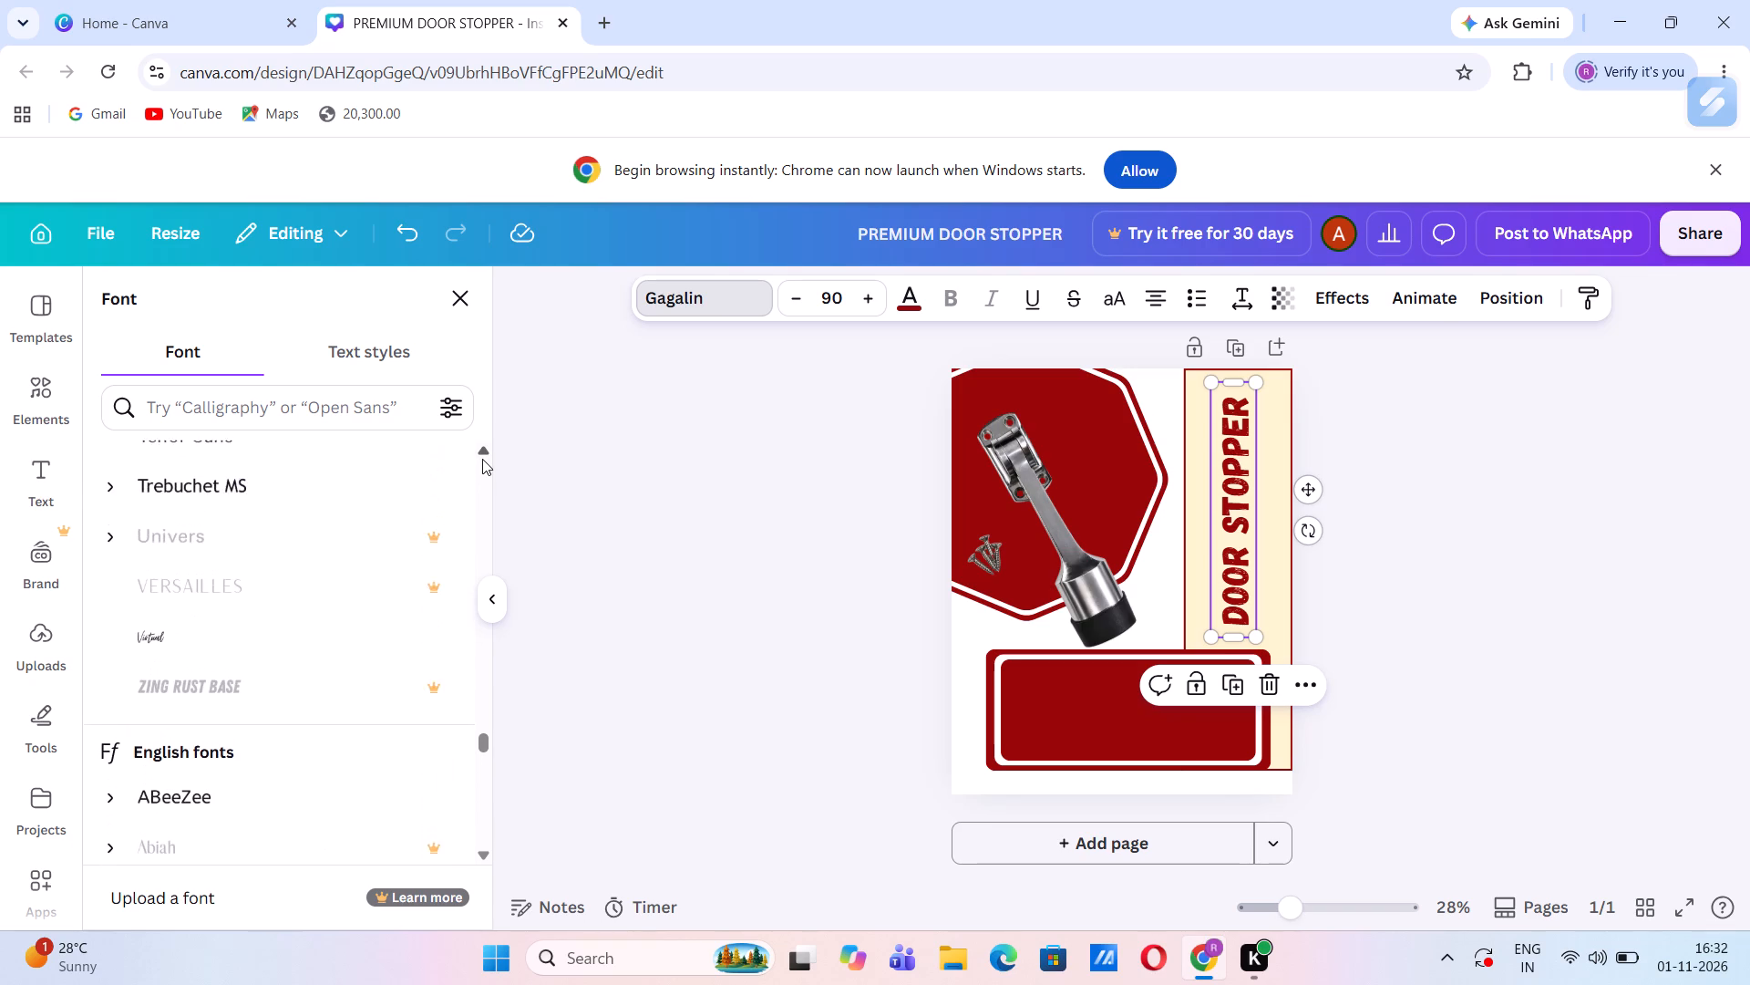
triple_click(482, 459)
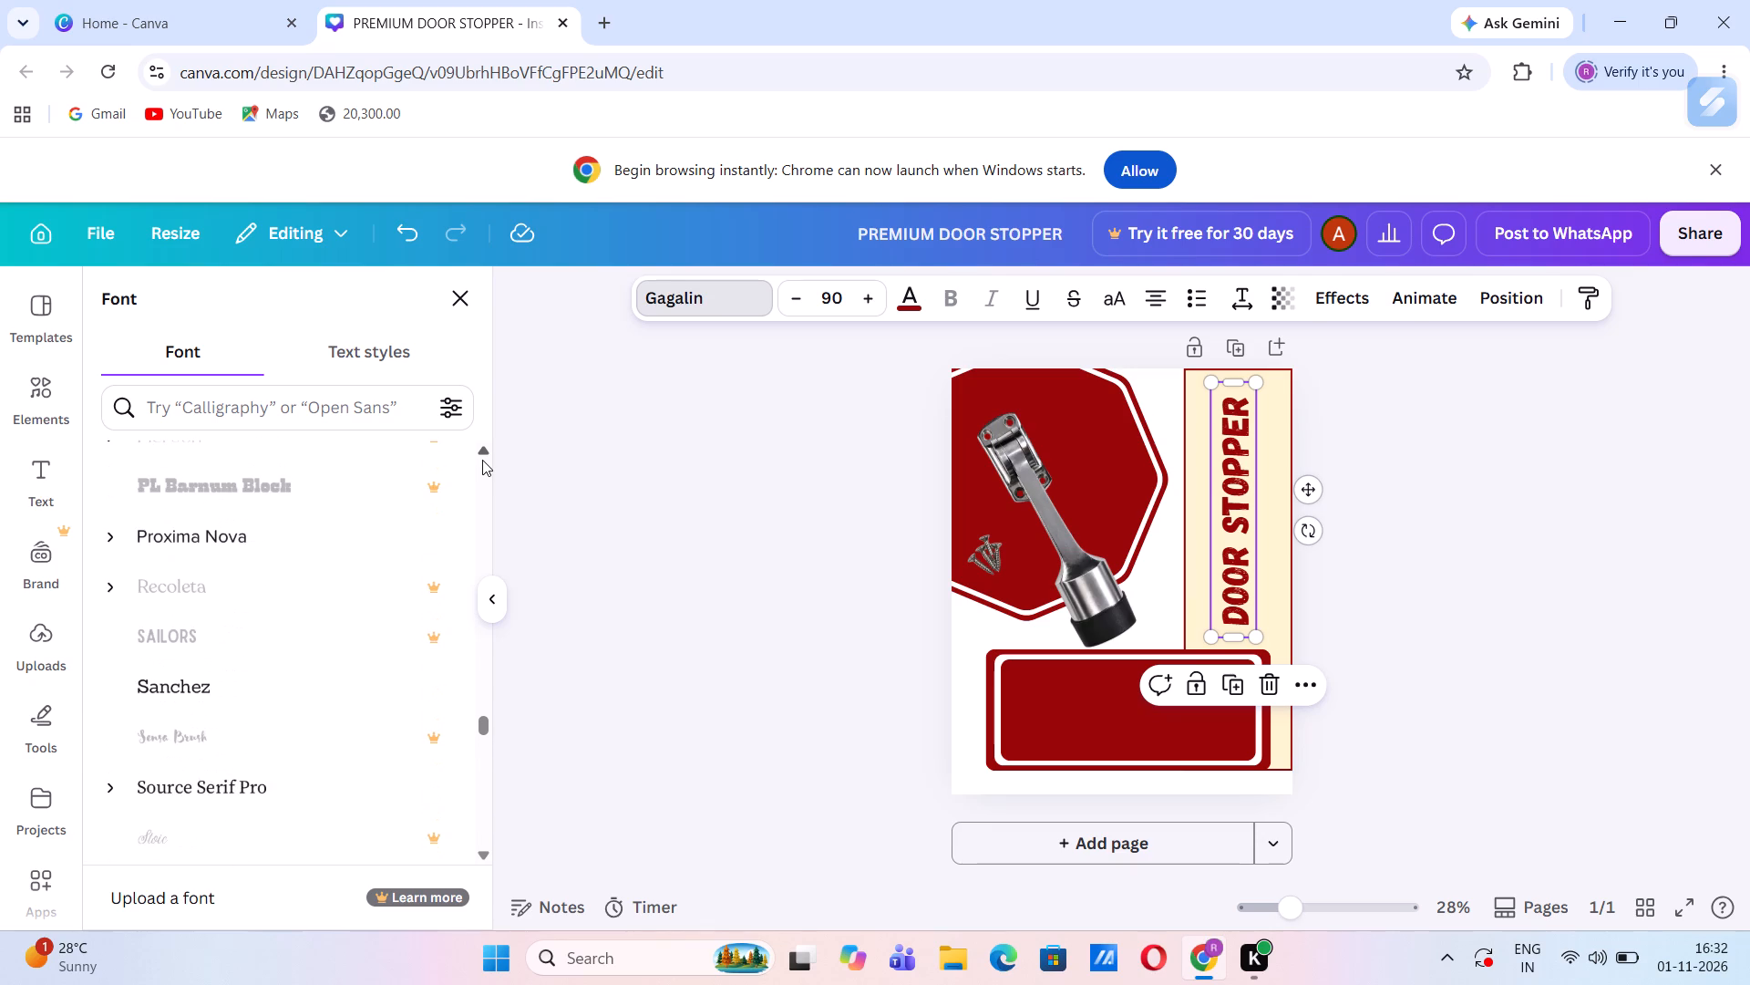
triple_click(482, 460)
triple_click(482, 460)
triple_click(482, 460)
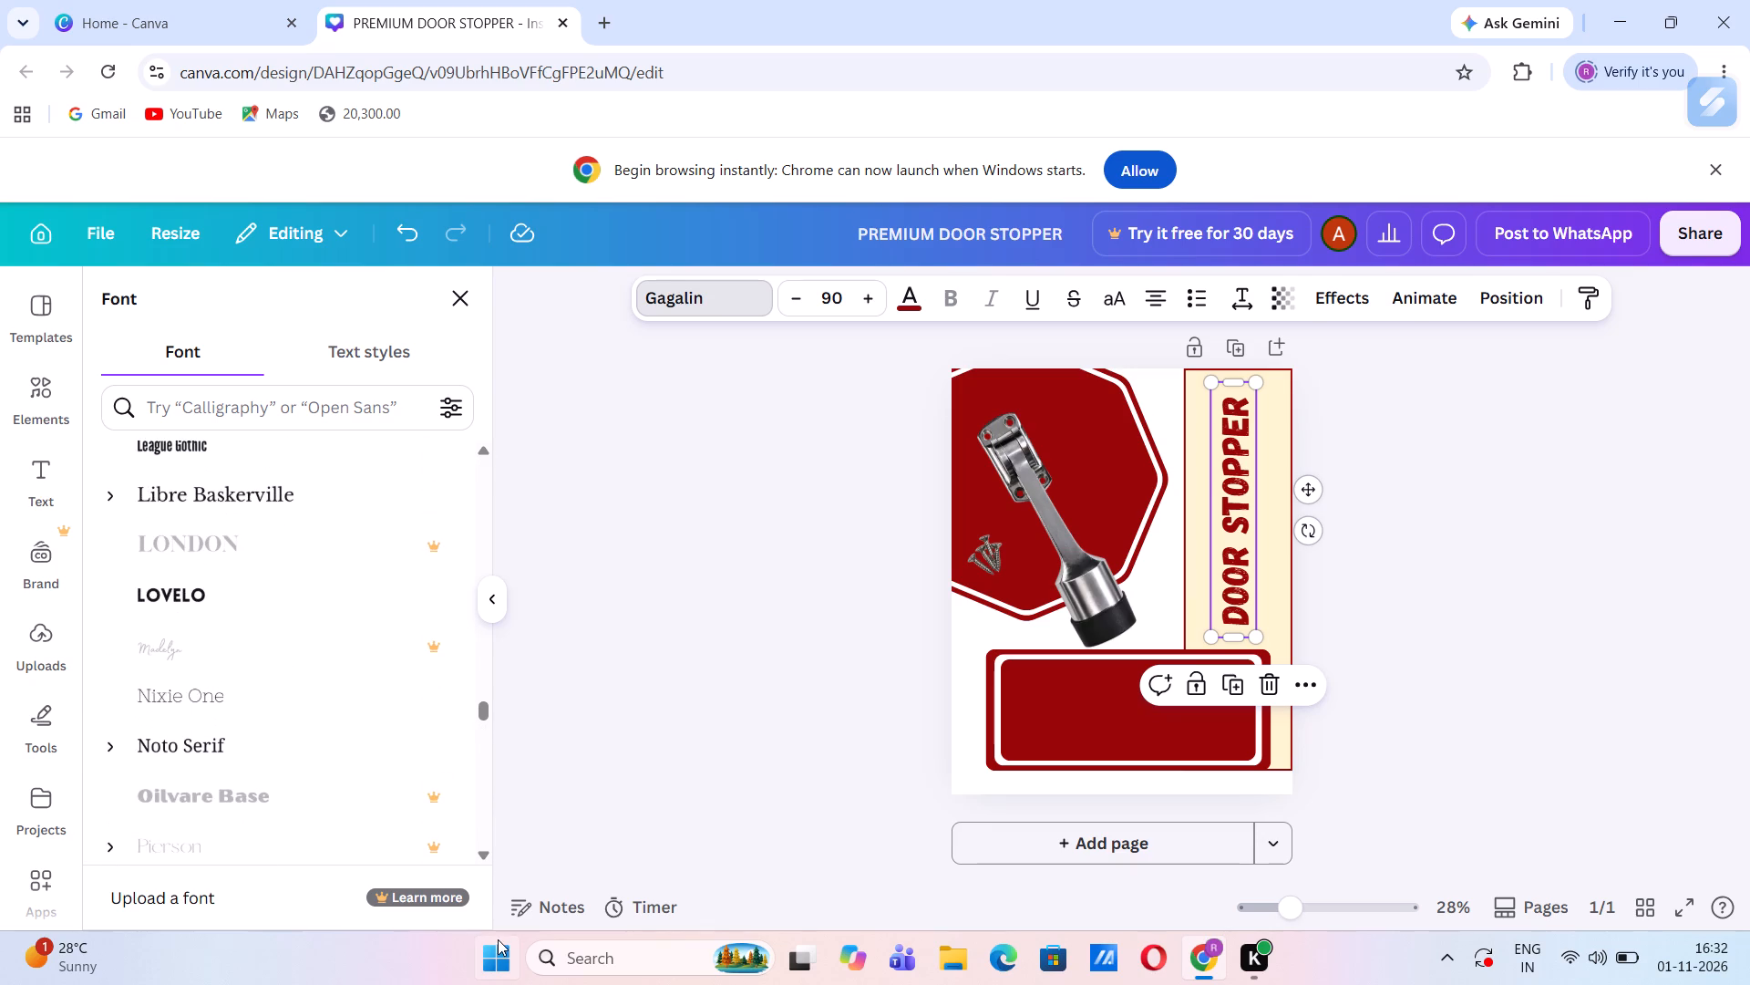
left_click(479, 856)
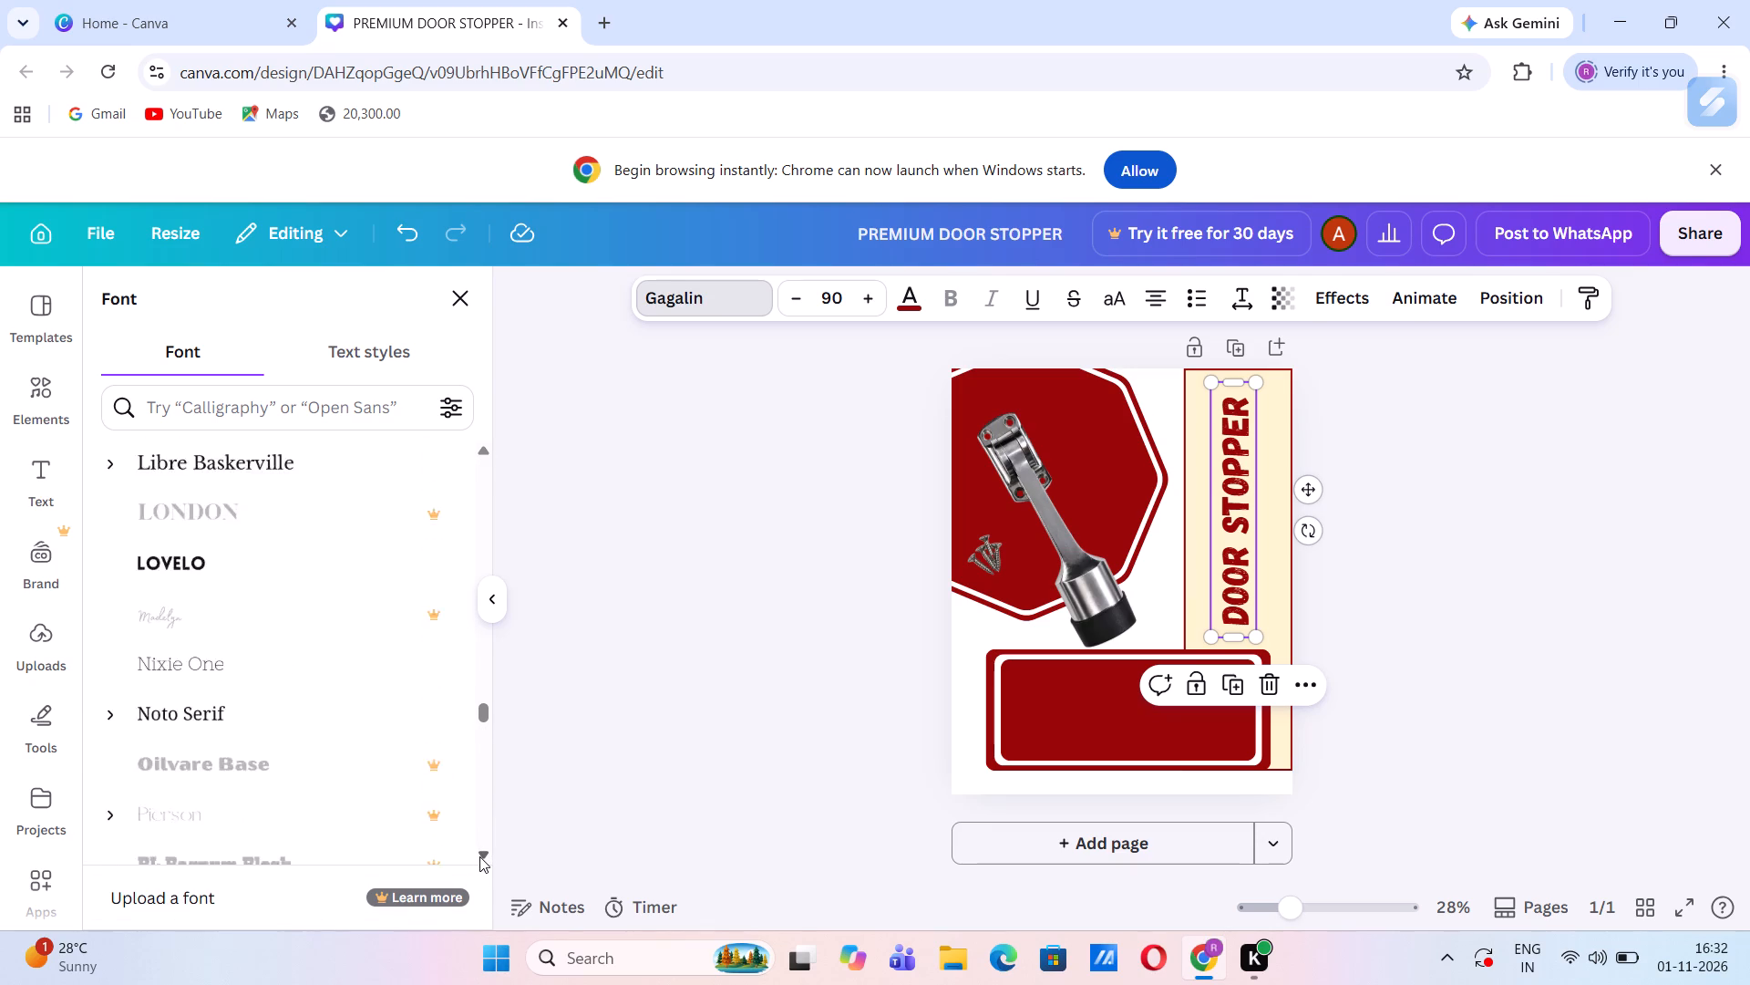
triple_click(479, 857)
triple_click(479, 857)
triple_click(479, 857)
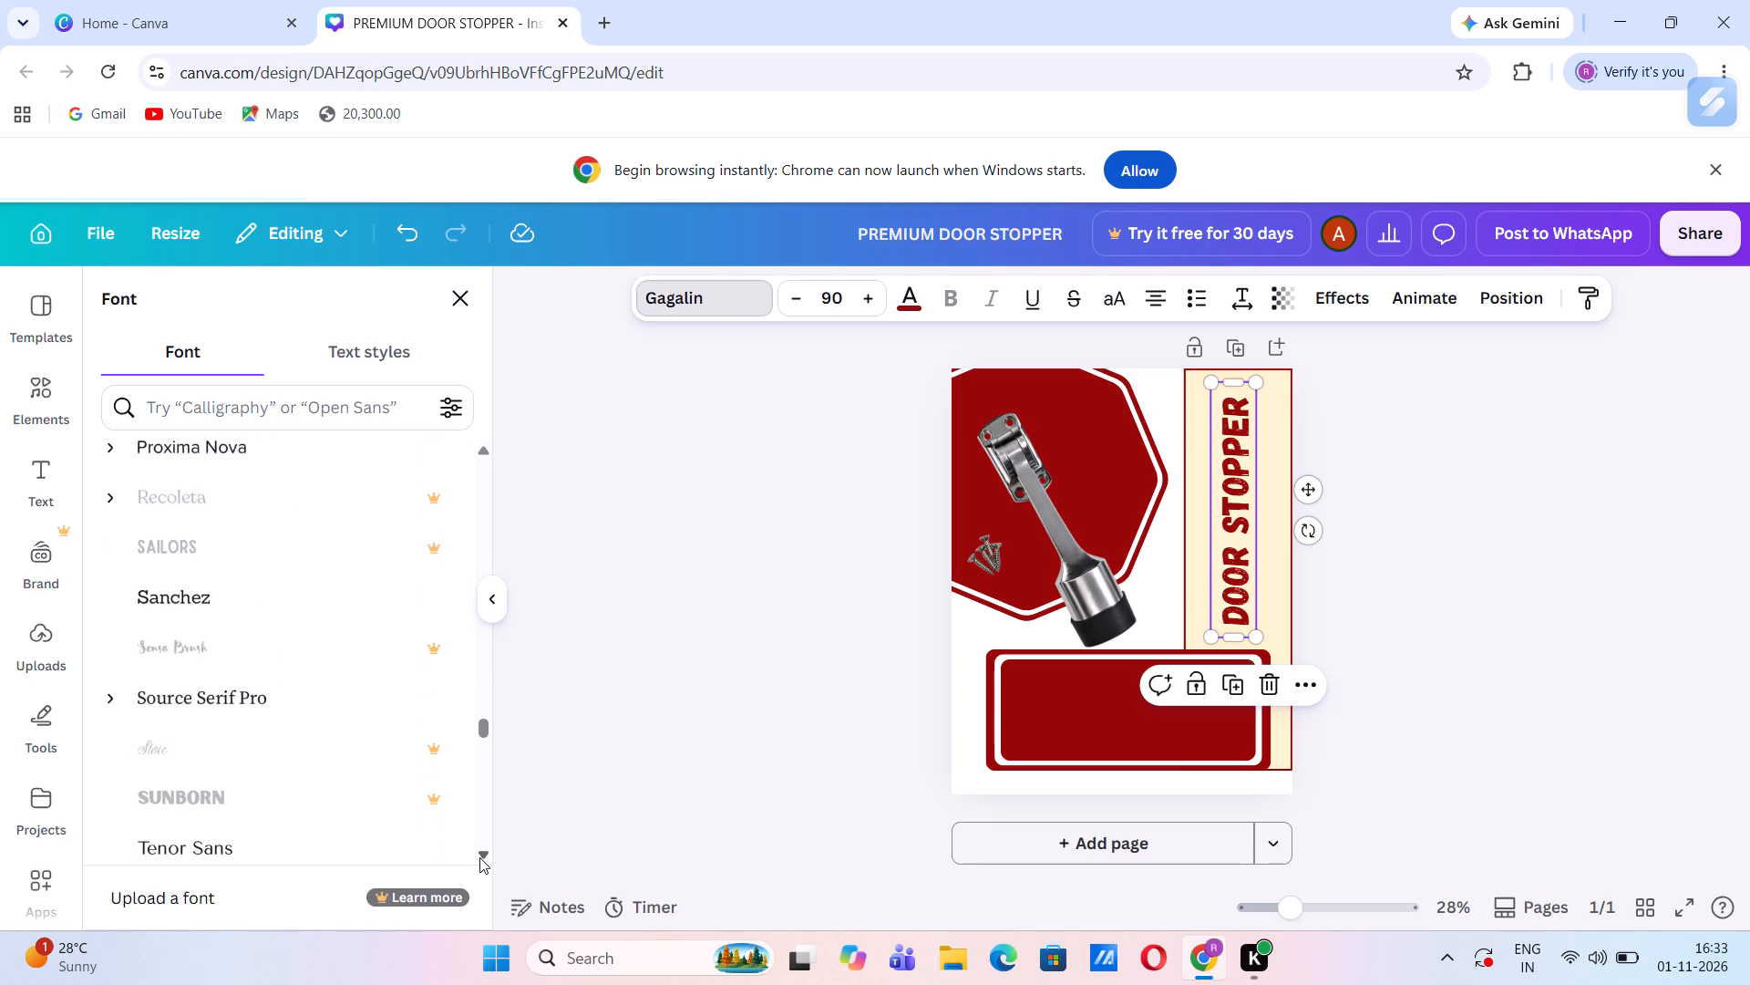
triple_click(479, 857)
triple_click(479, 857)
triple_click(479, 857)
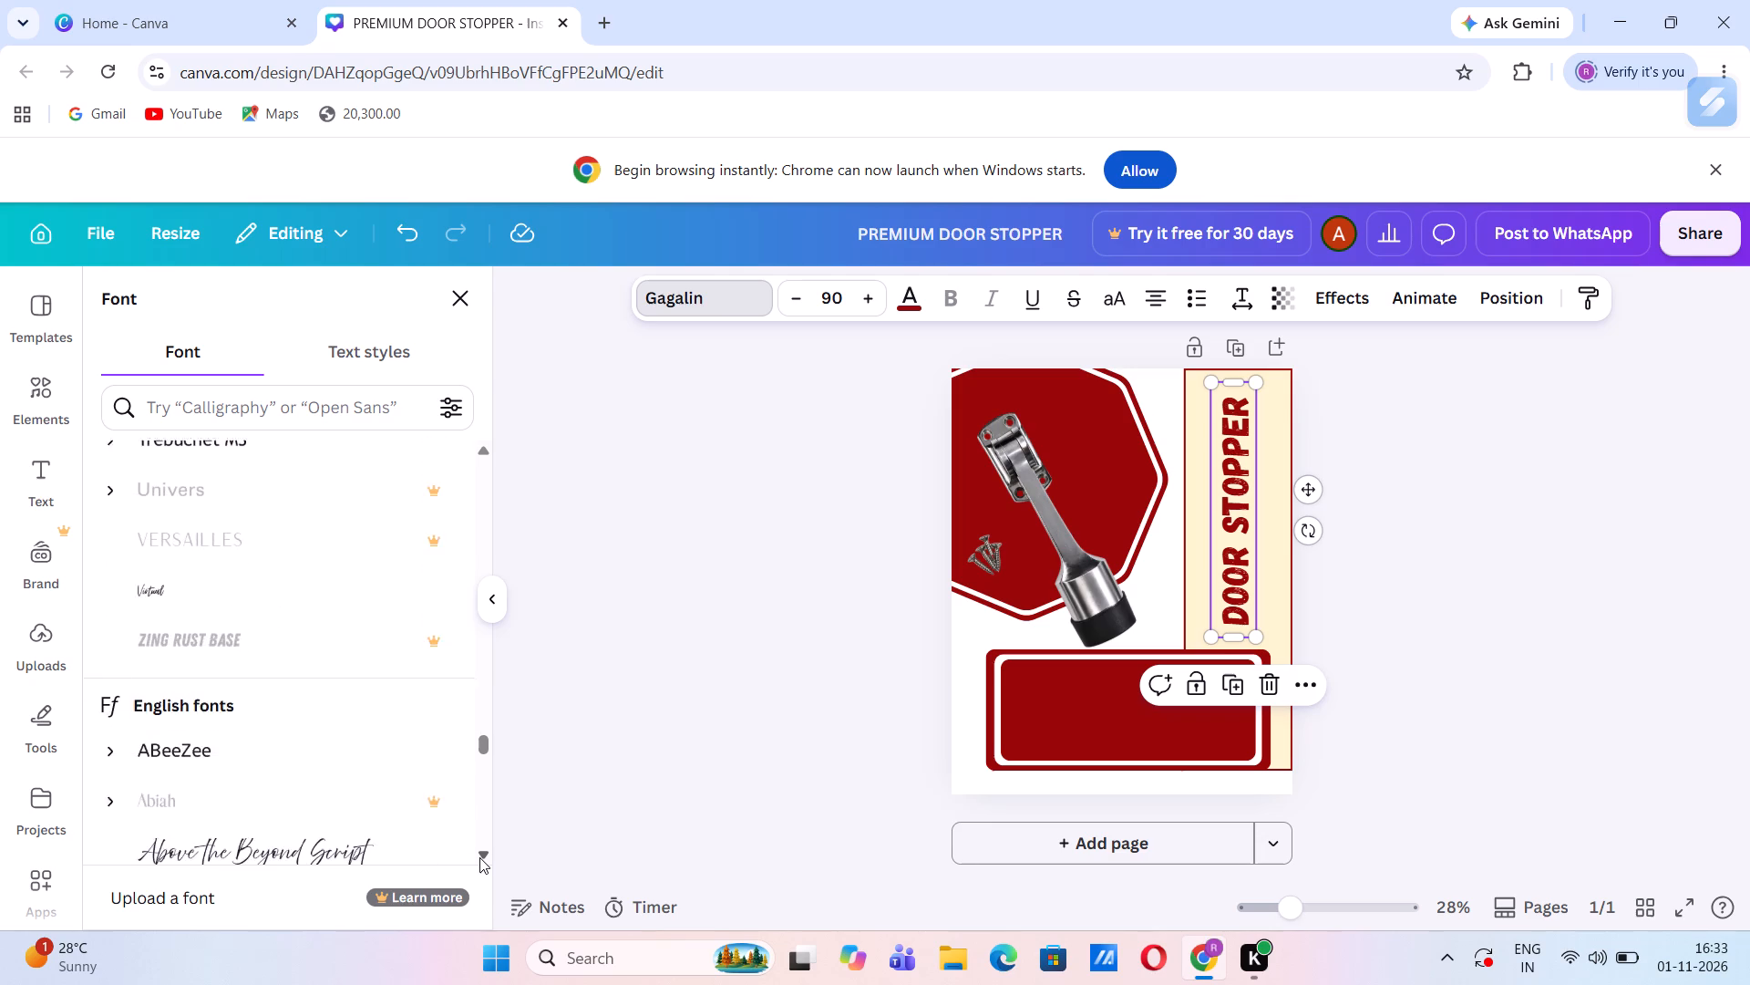
triple_click(479, 857)
triple_click(479, 857)
left_click(479, 857)
triple_click(479, 857)
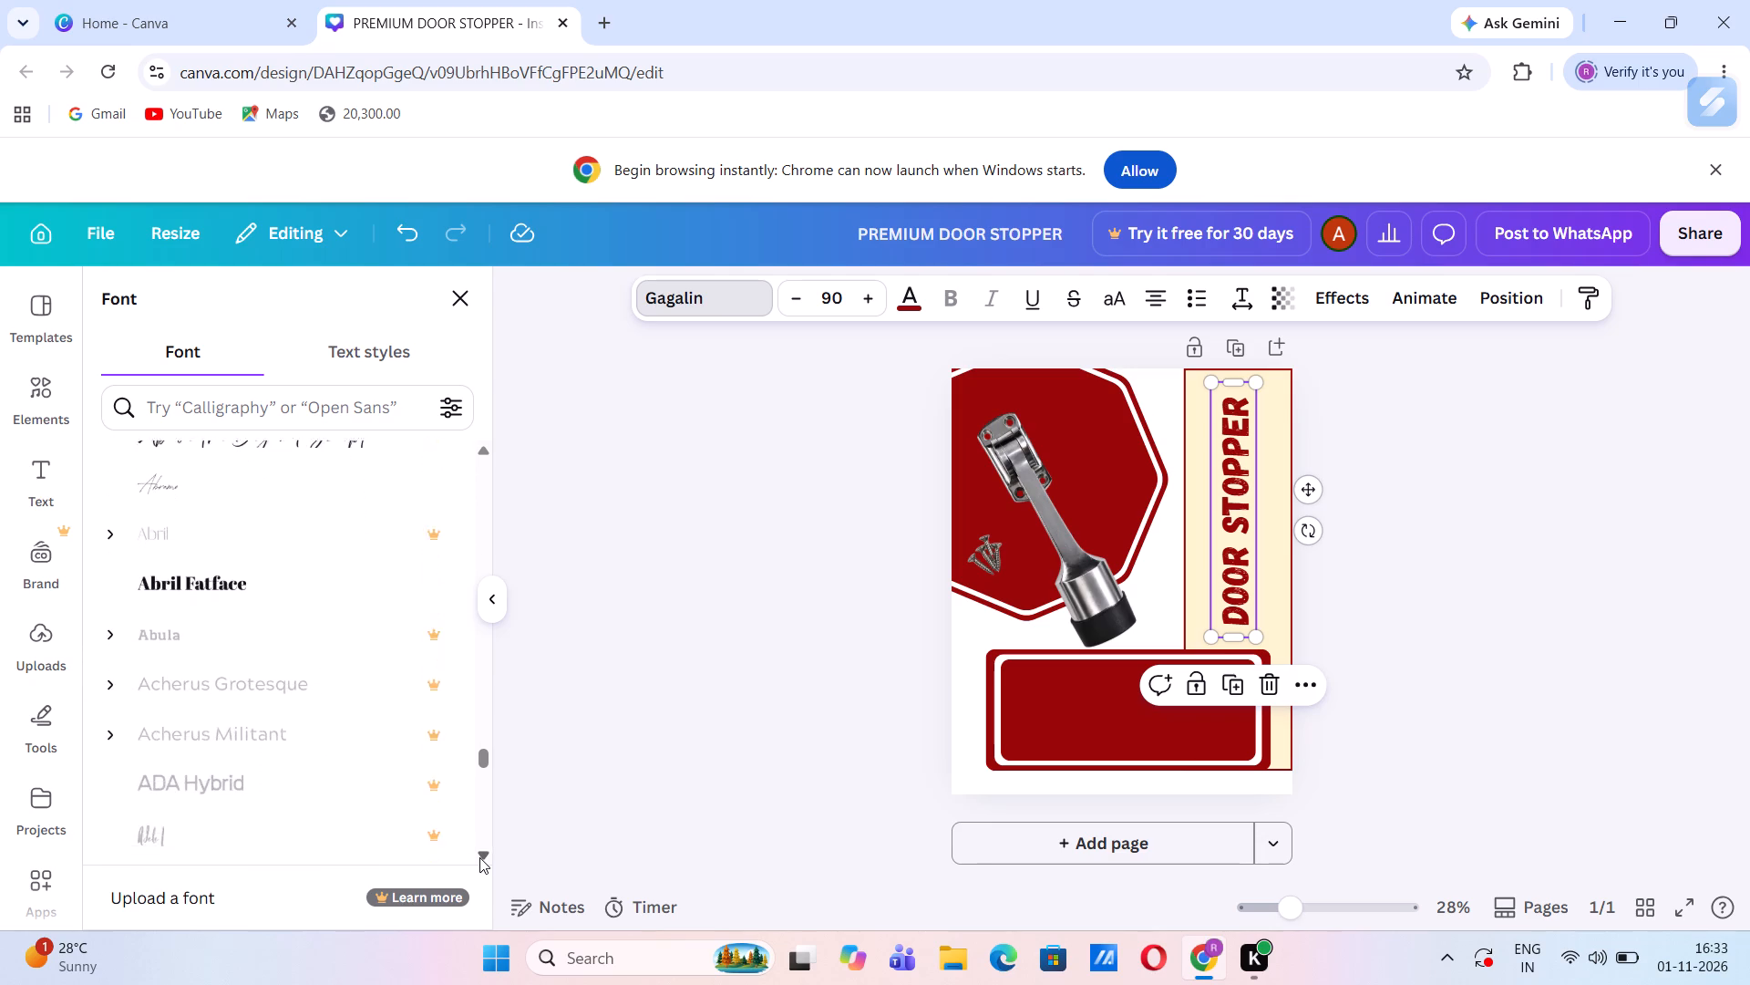
triple_click(479, 857)
triple_click(479, 857)
triple_click(479, 857)
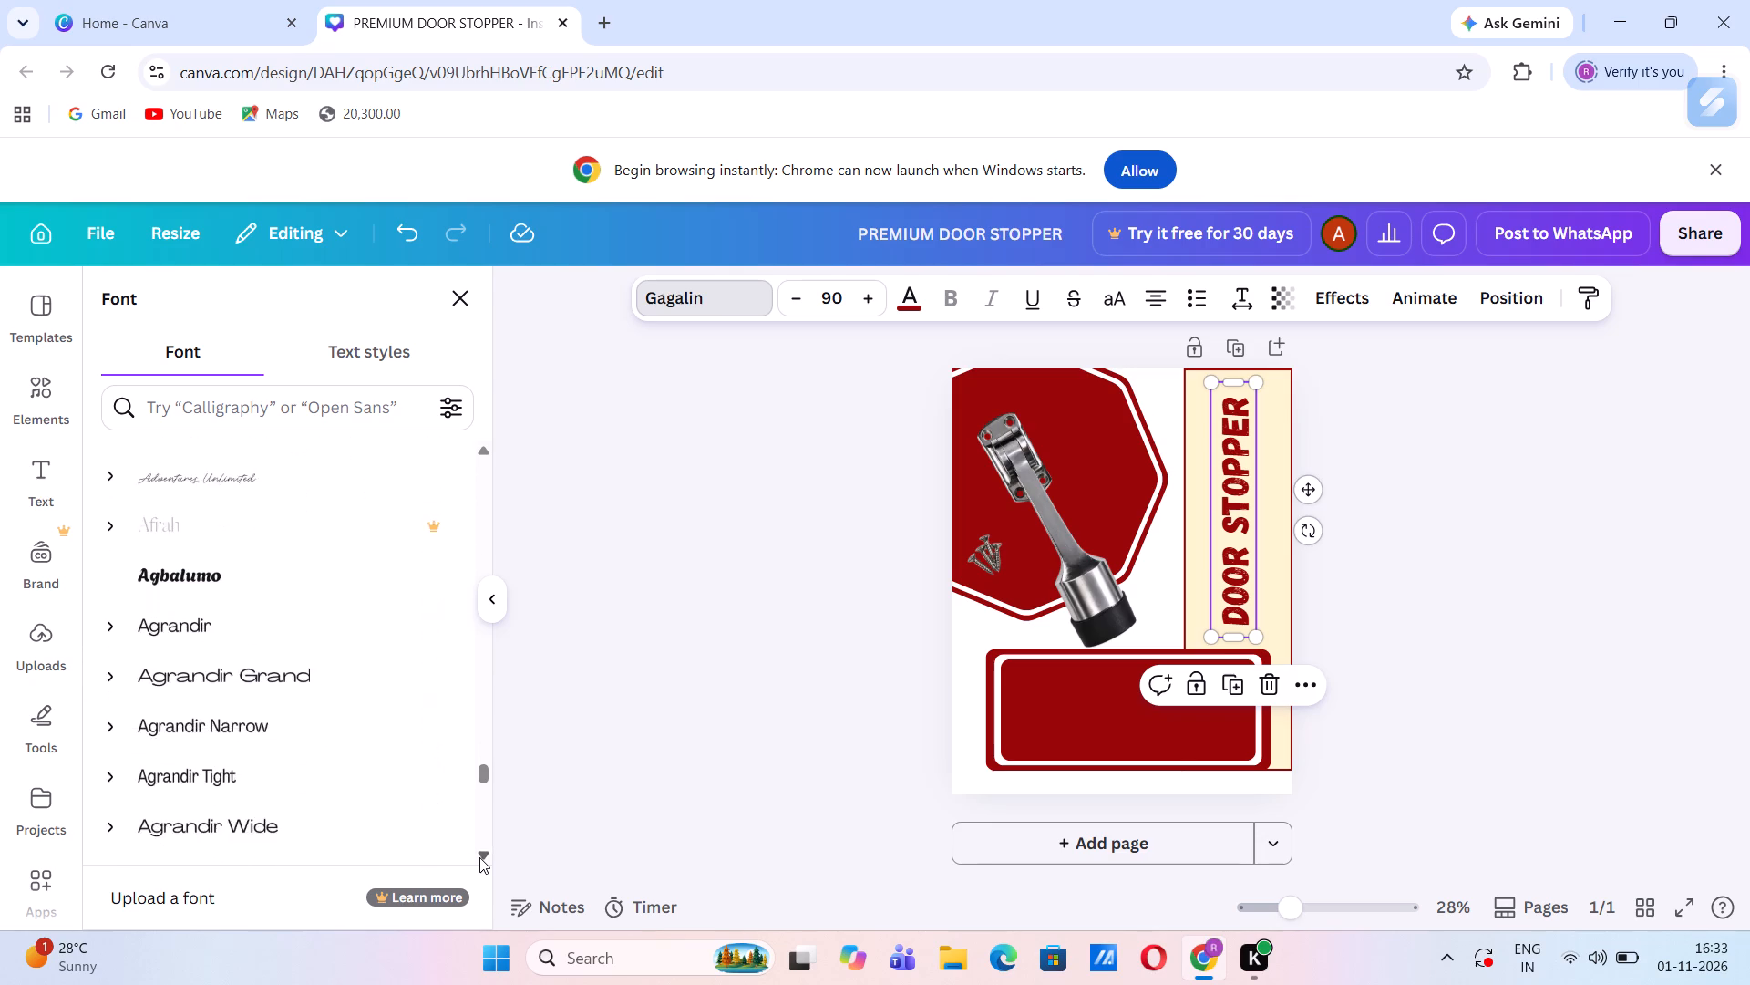
triple_click(479, 857)
triple_click(479, 857)
triple_click(479, 857)
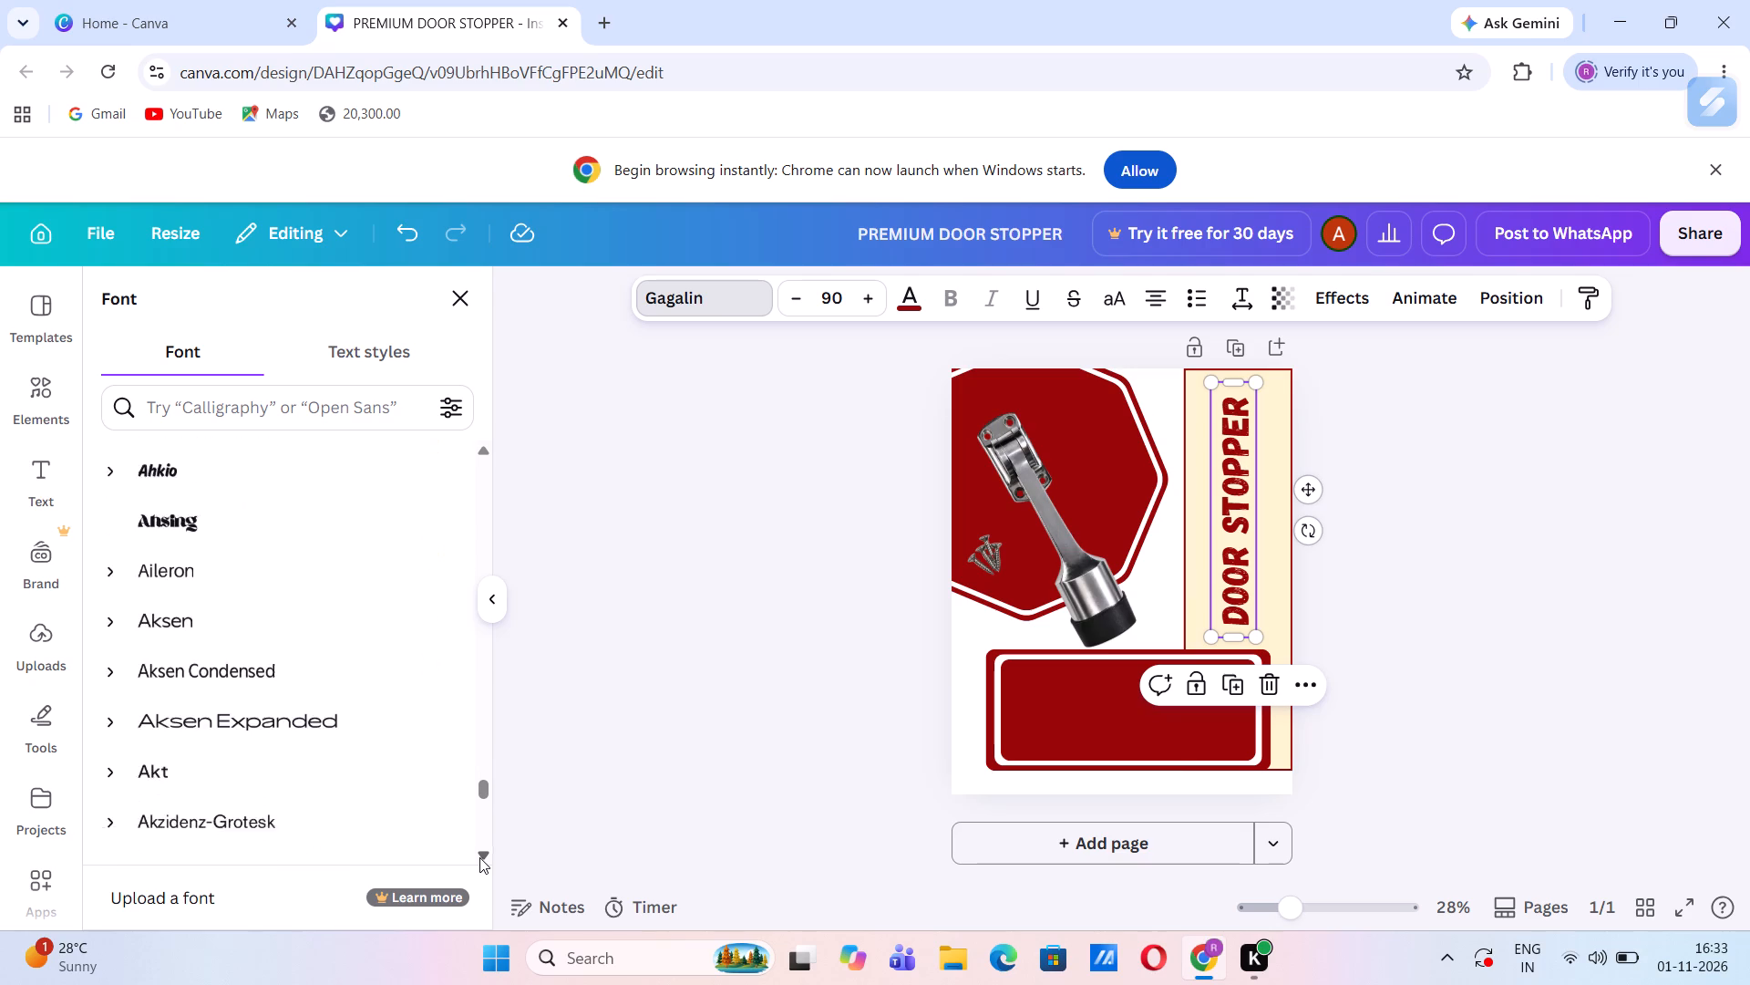
triple_click(479, 857)
triple_click(479, 857)
triple_click(479, 857)
triple_click(479, 857)
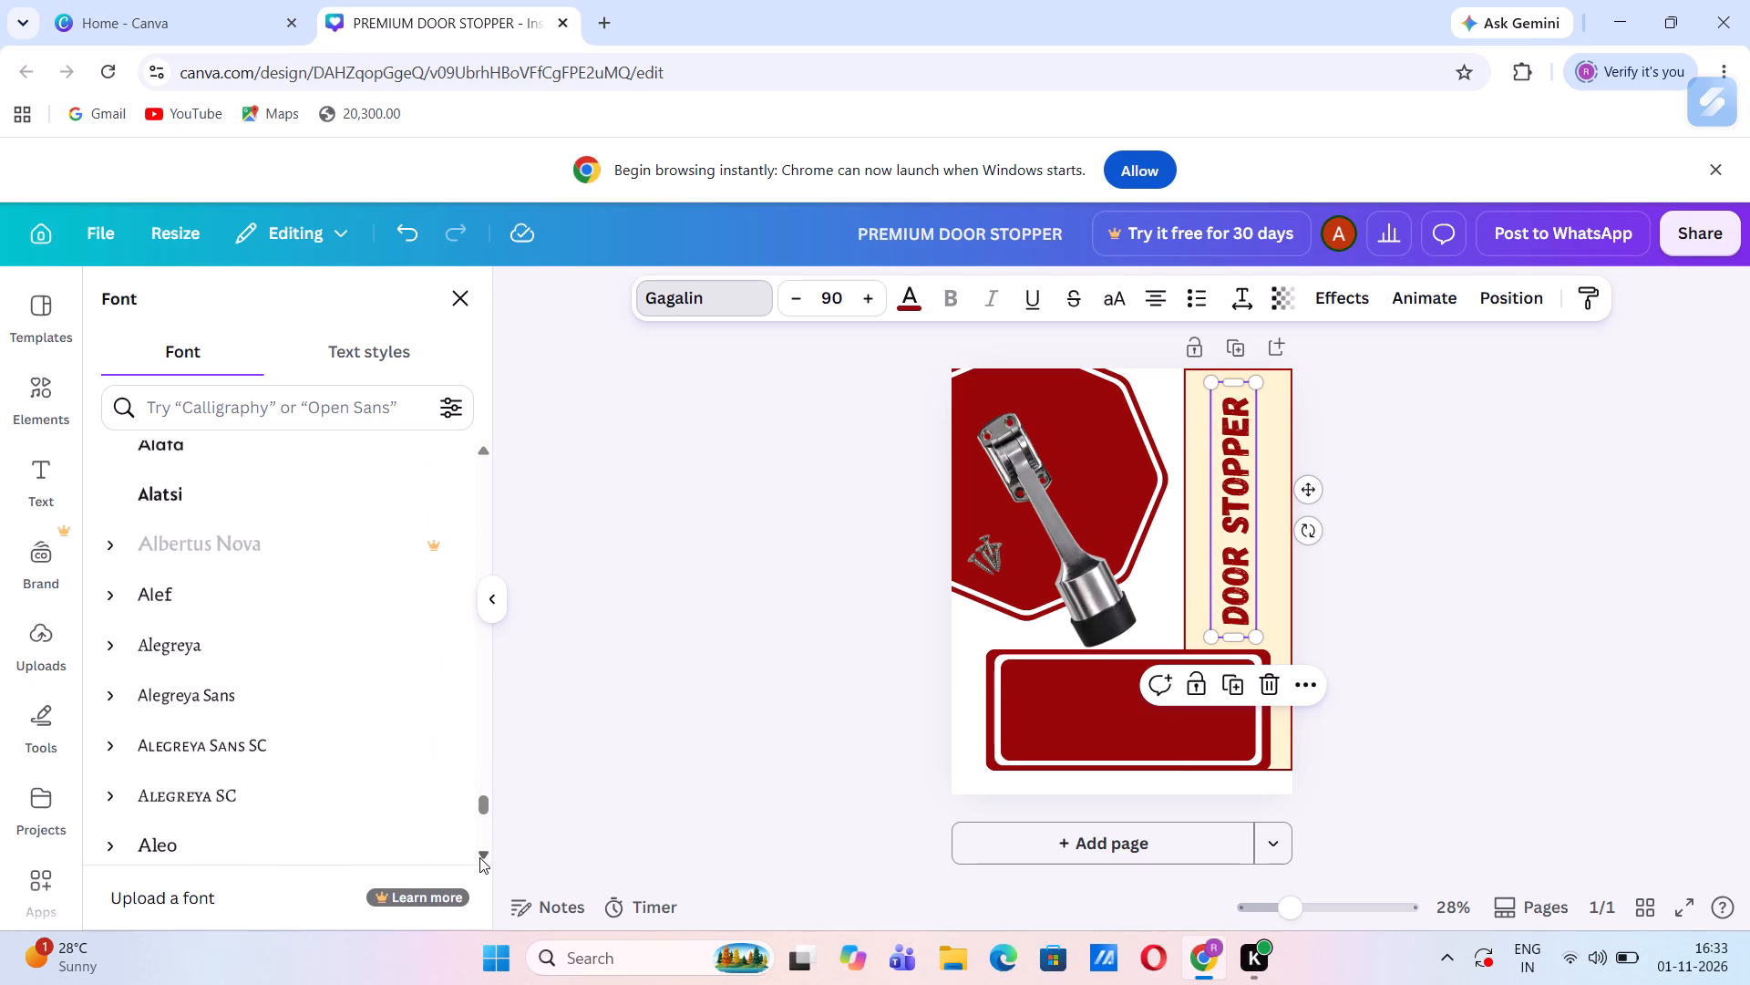
triple_click(479, 857)
left_click(479, 857)
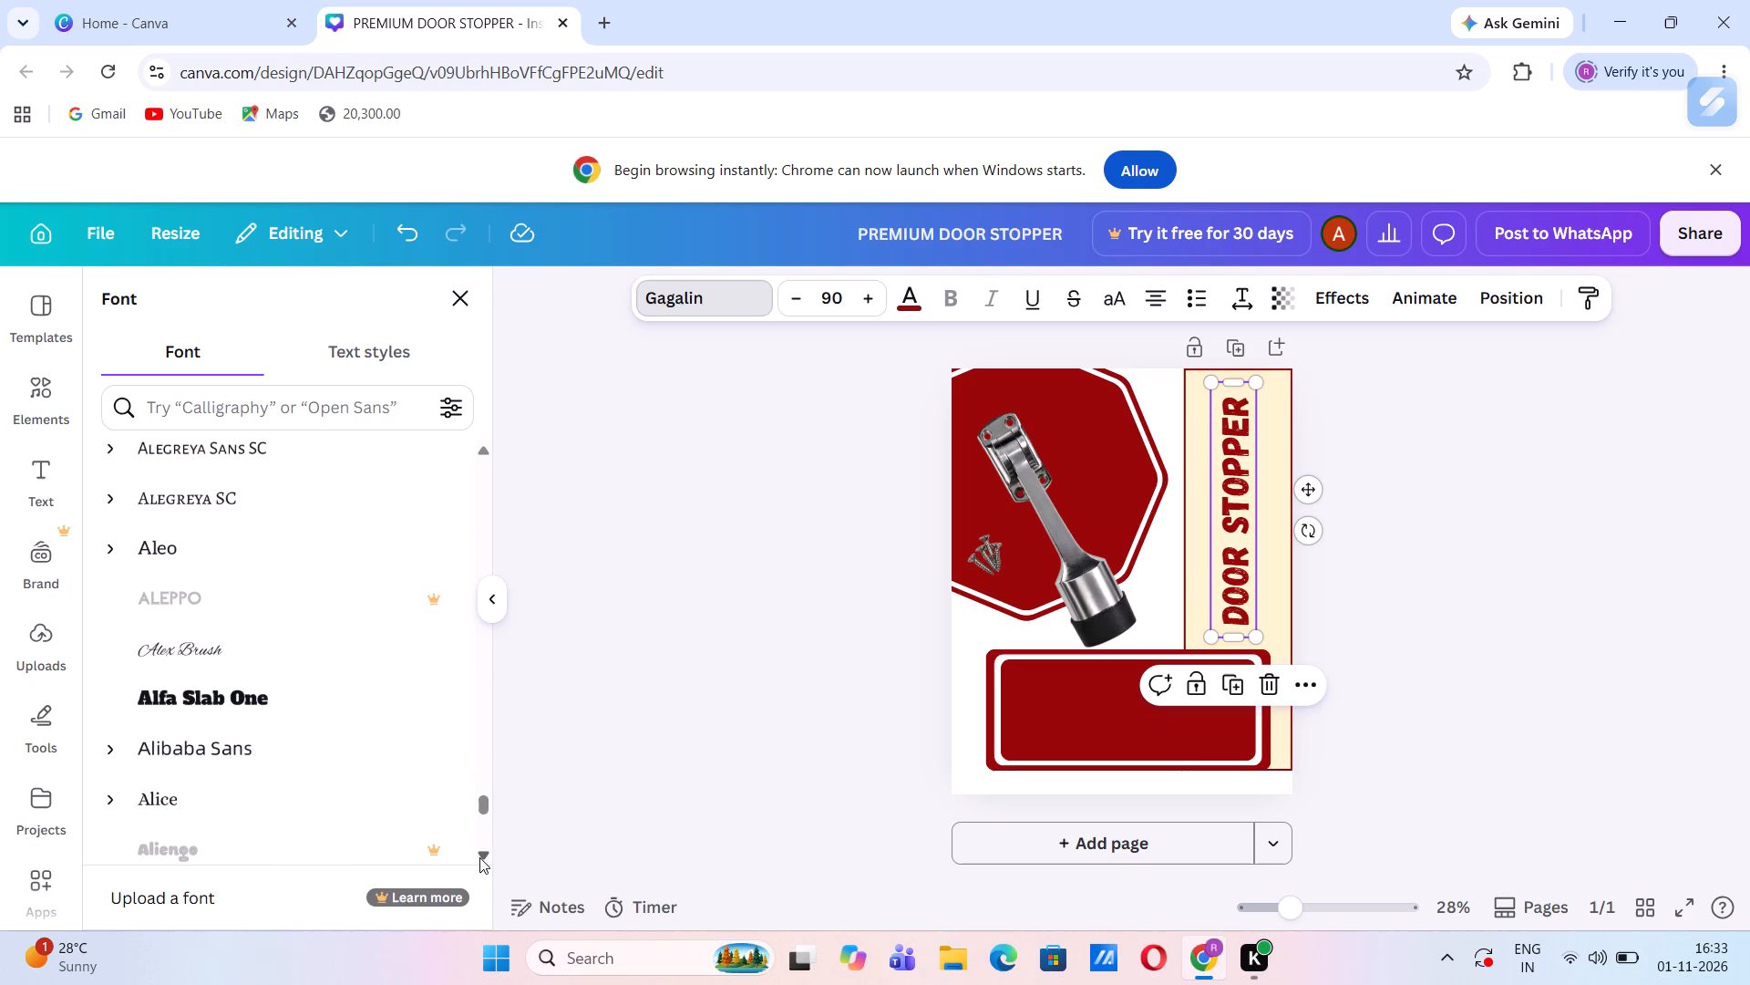
left_click(238, 641)
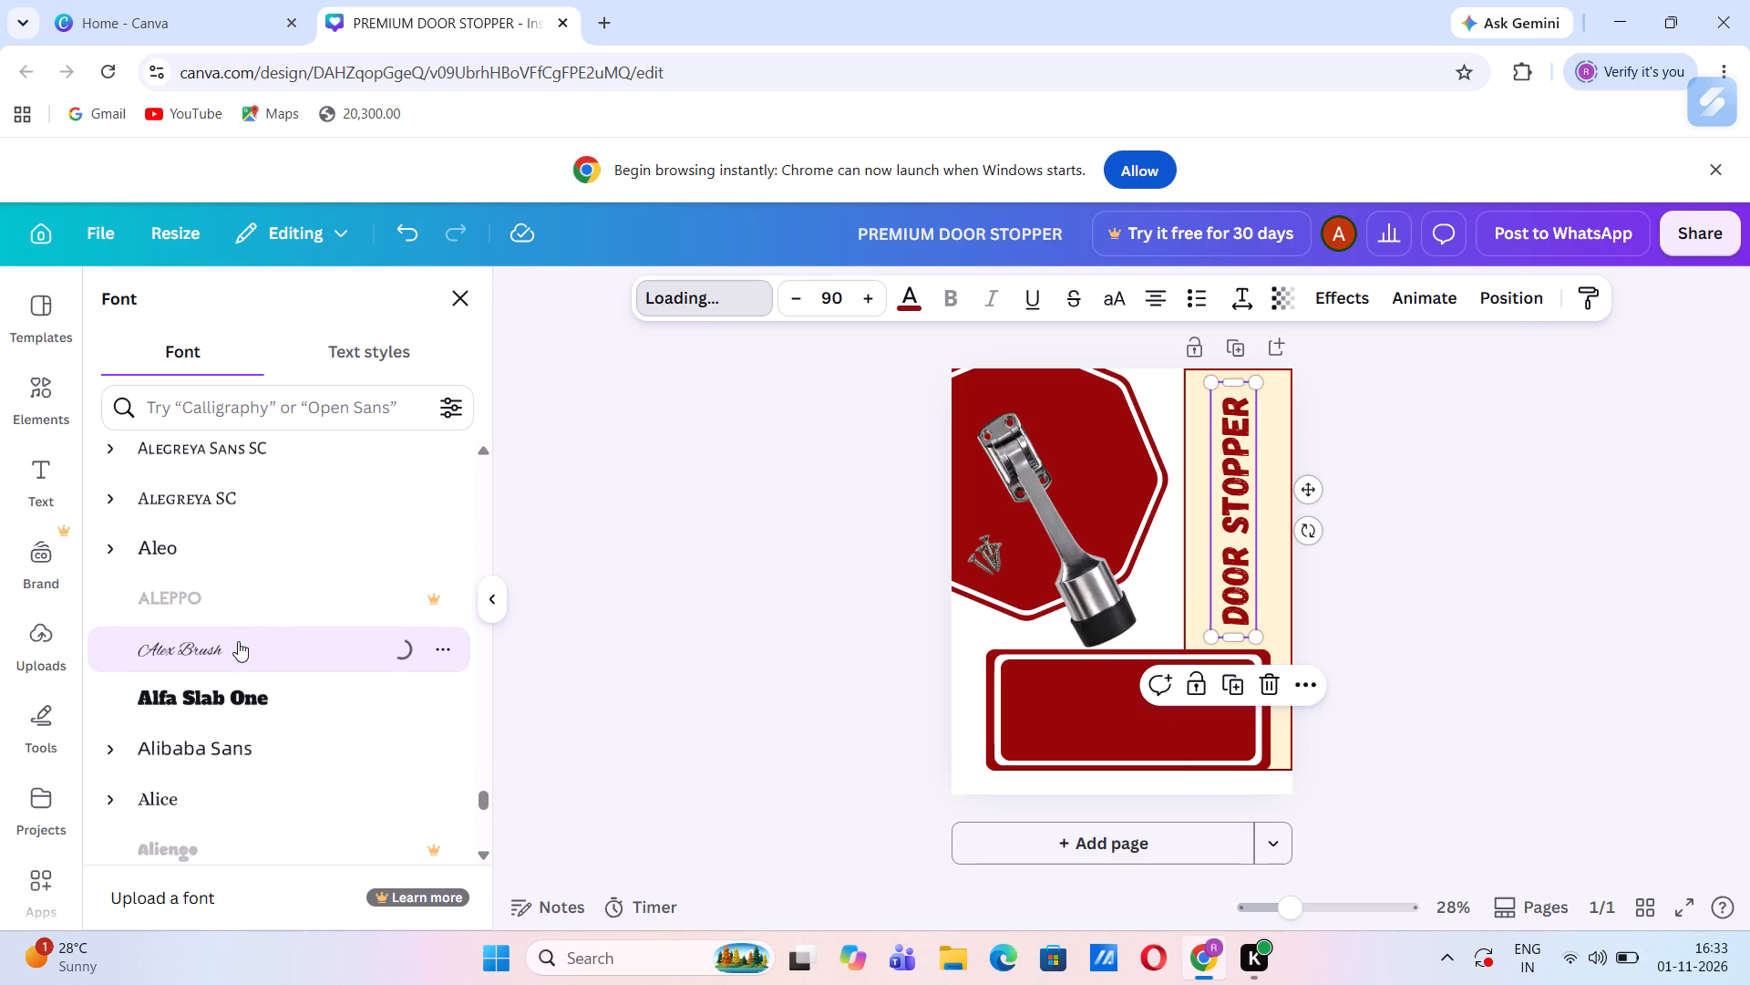
left_click(185, 696)
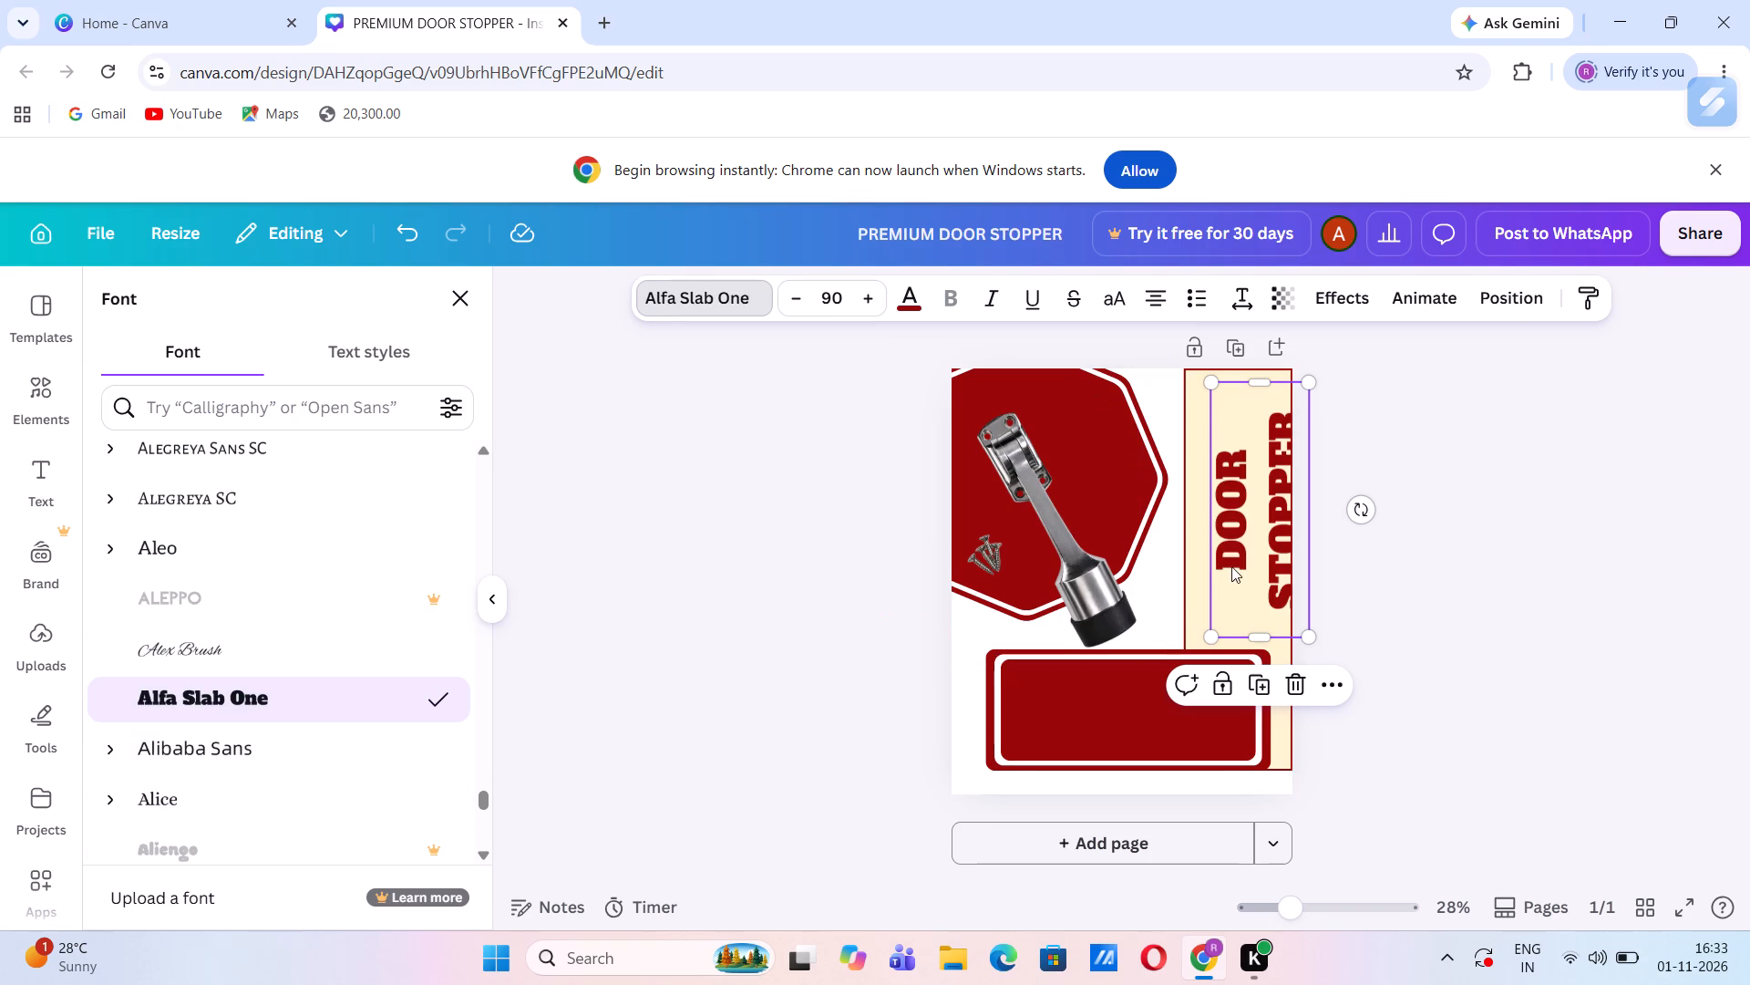
Move the two-line DOOR STOPPER heading so it sits centred across the cream strip, just above the bordered red rectangle.
left_click_drag(1246, 565, 1227, 572)
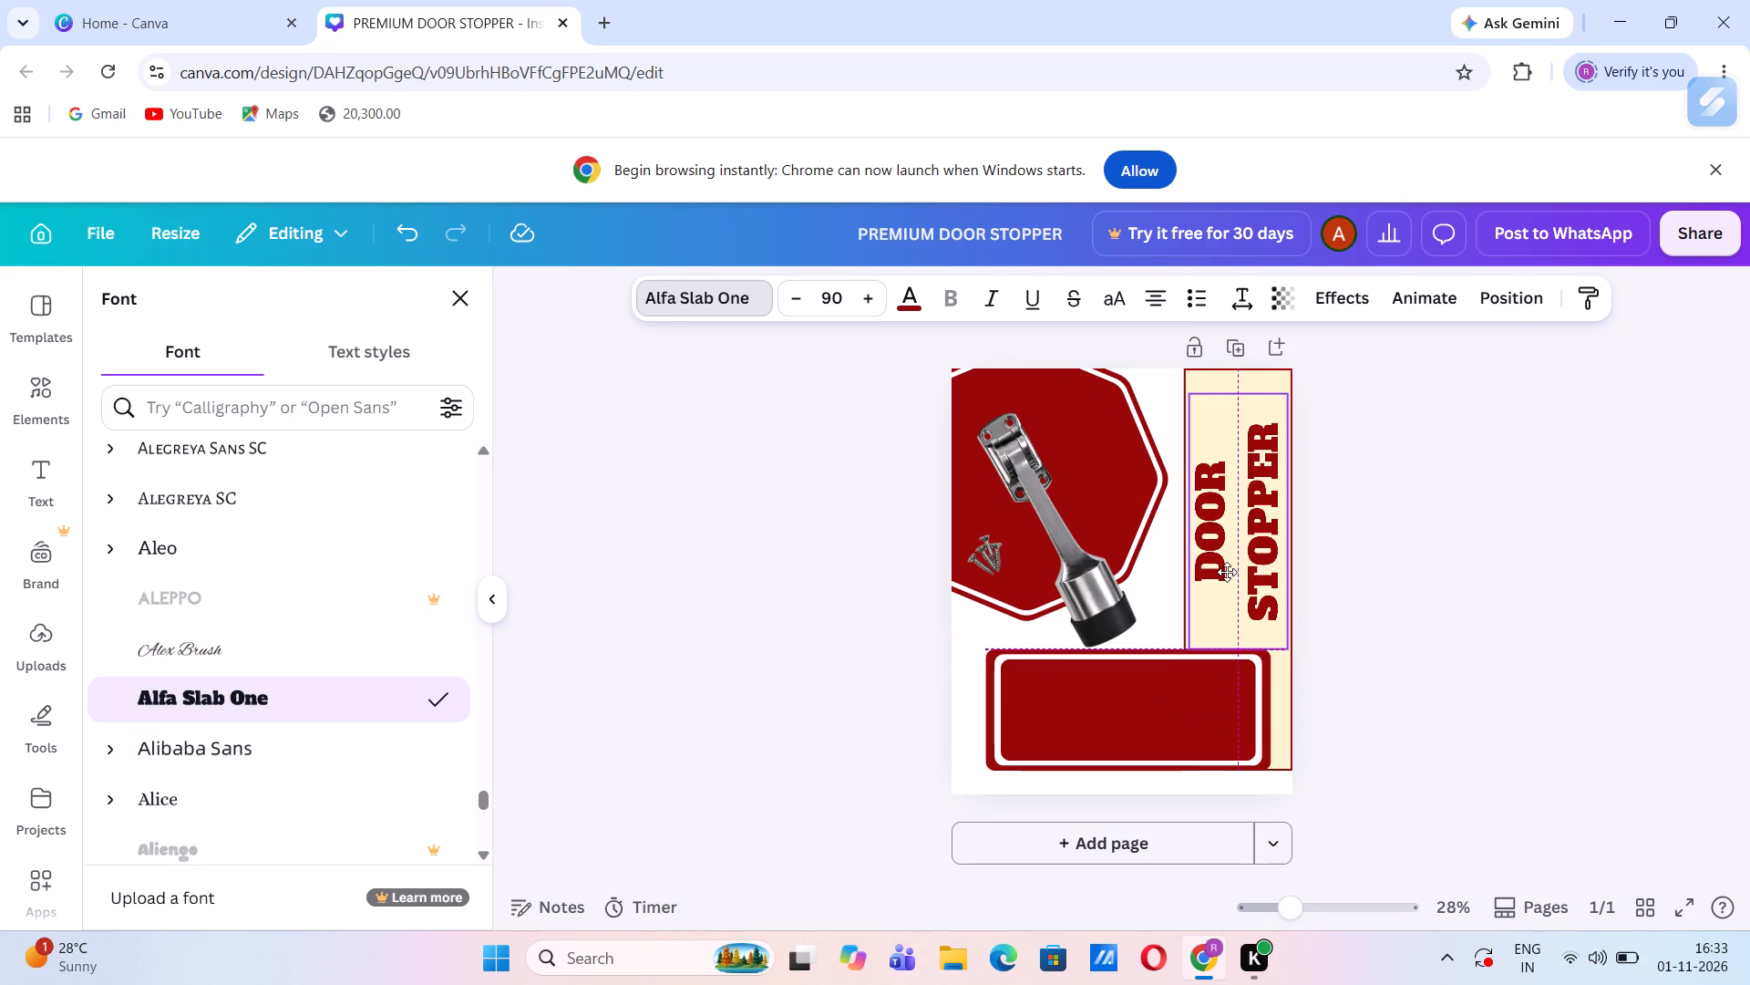
left_click_drag(1227, 572, 1227, 573)
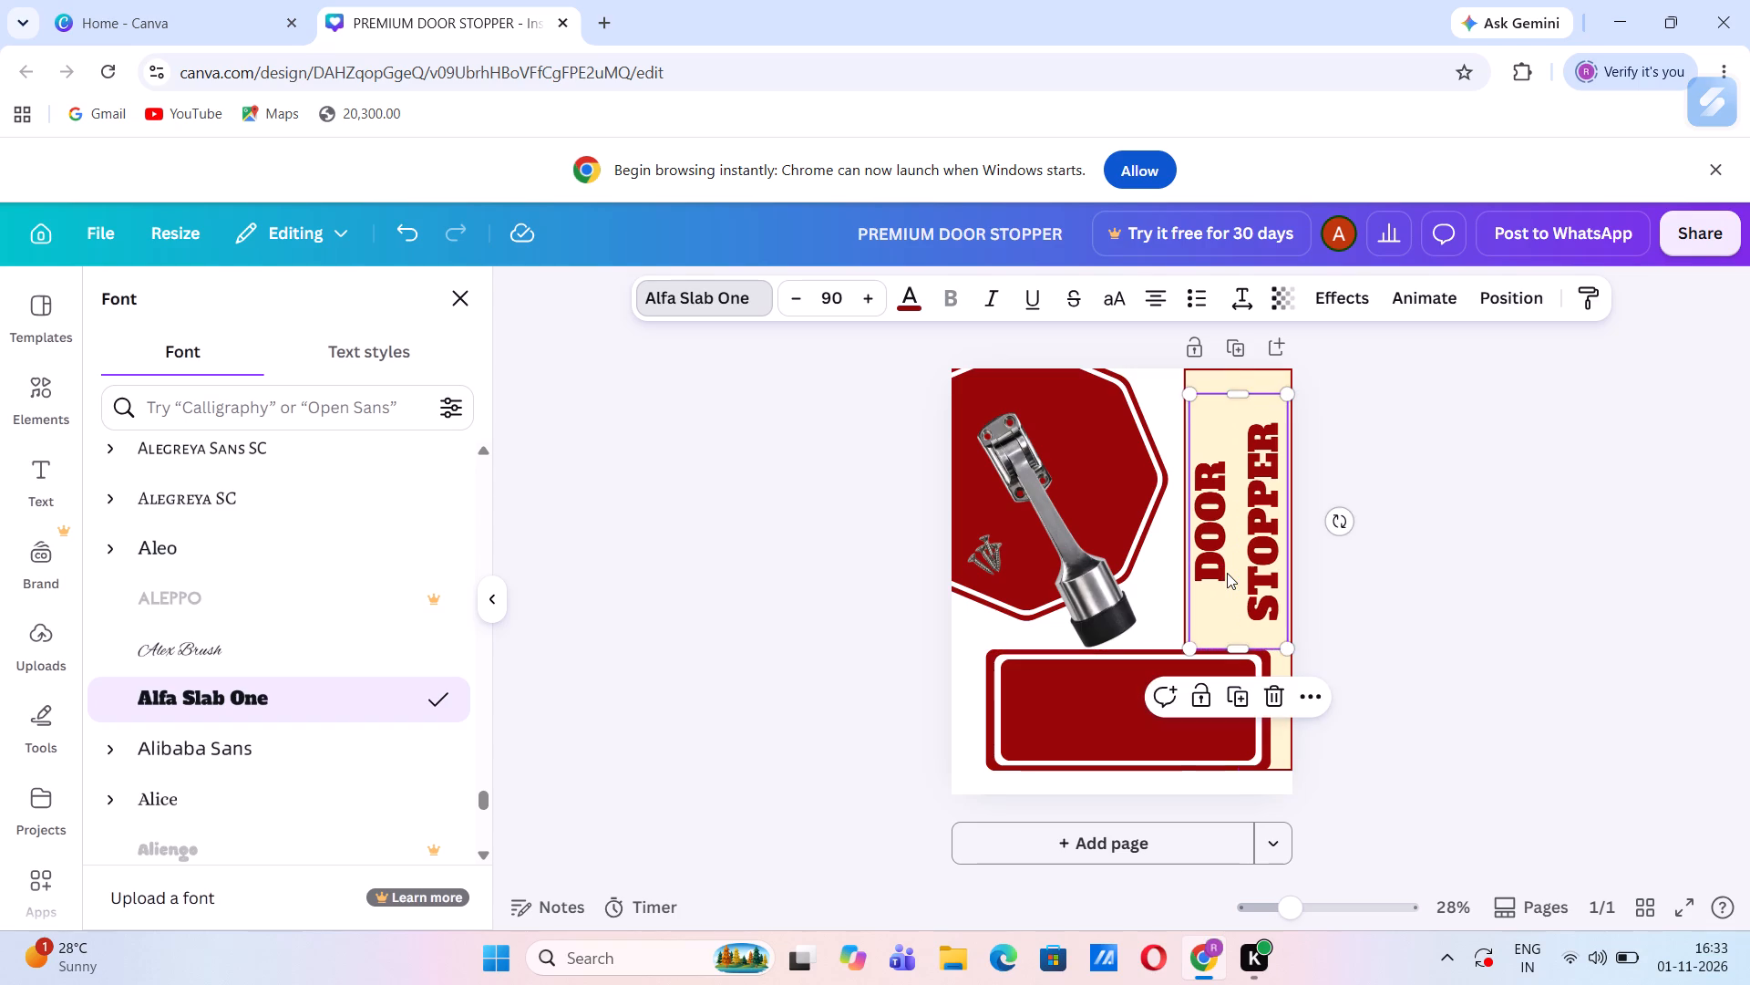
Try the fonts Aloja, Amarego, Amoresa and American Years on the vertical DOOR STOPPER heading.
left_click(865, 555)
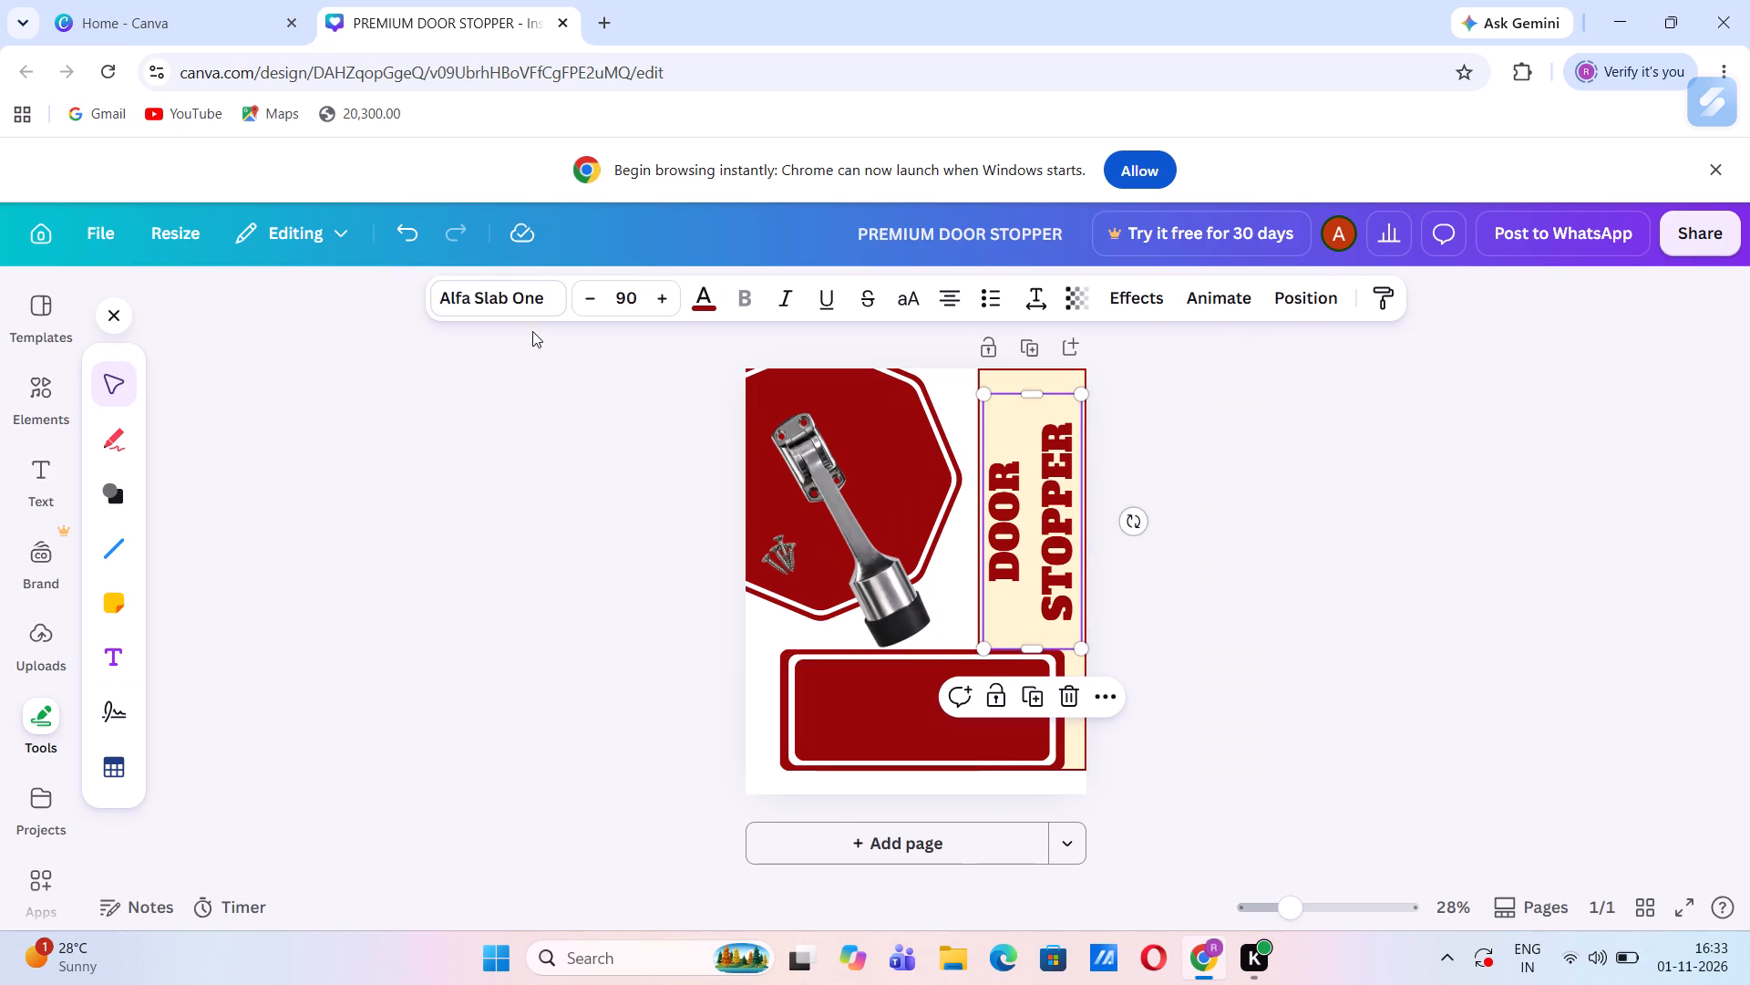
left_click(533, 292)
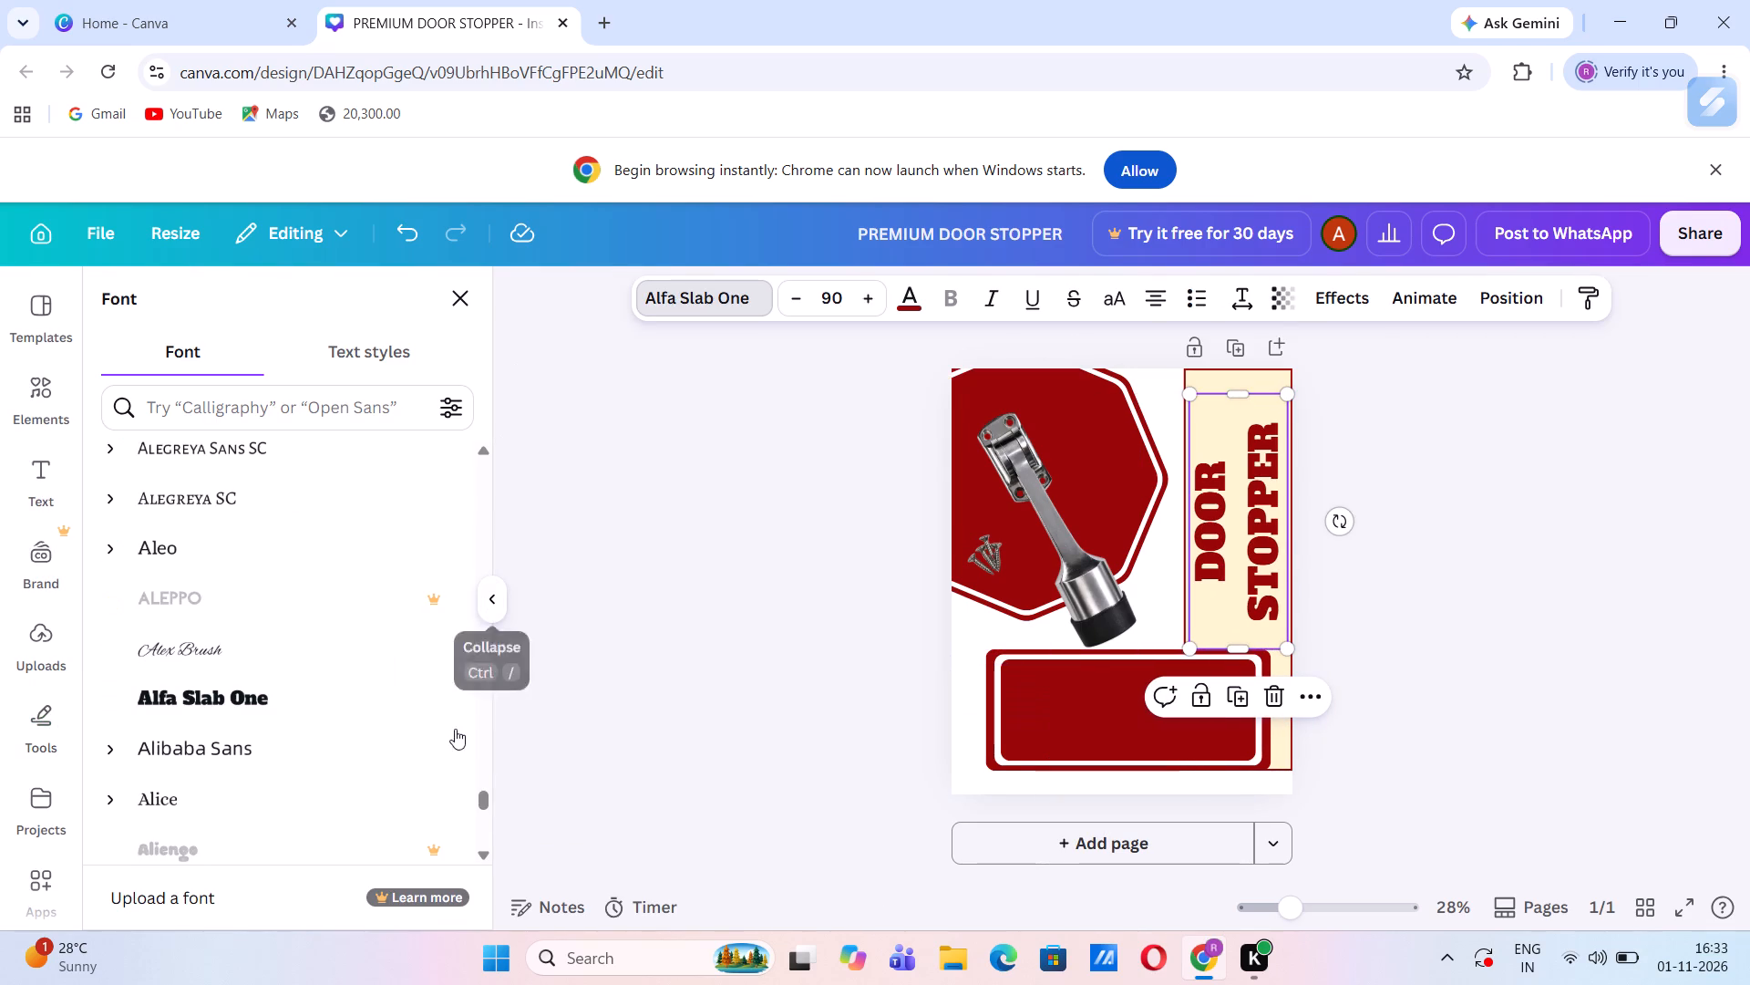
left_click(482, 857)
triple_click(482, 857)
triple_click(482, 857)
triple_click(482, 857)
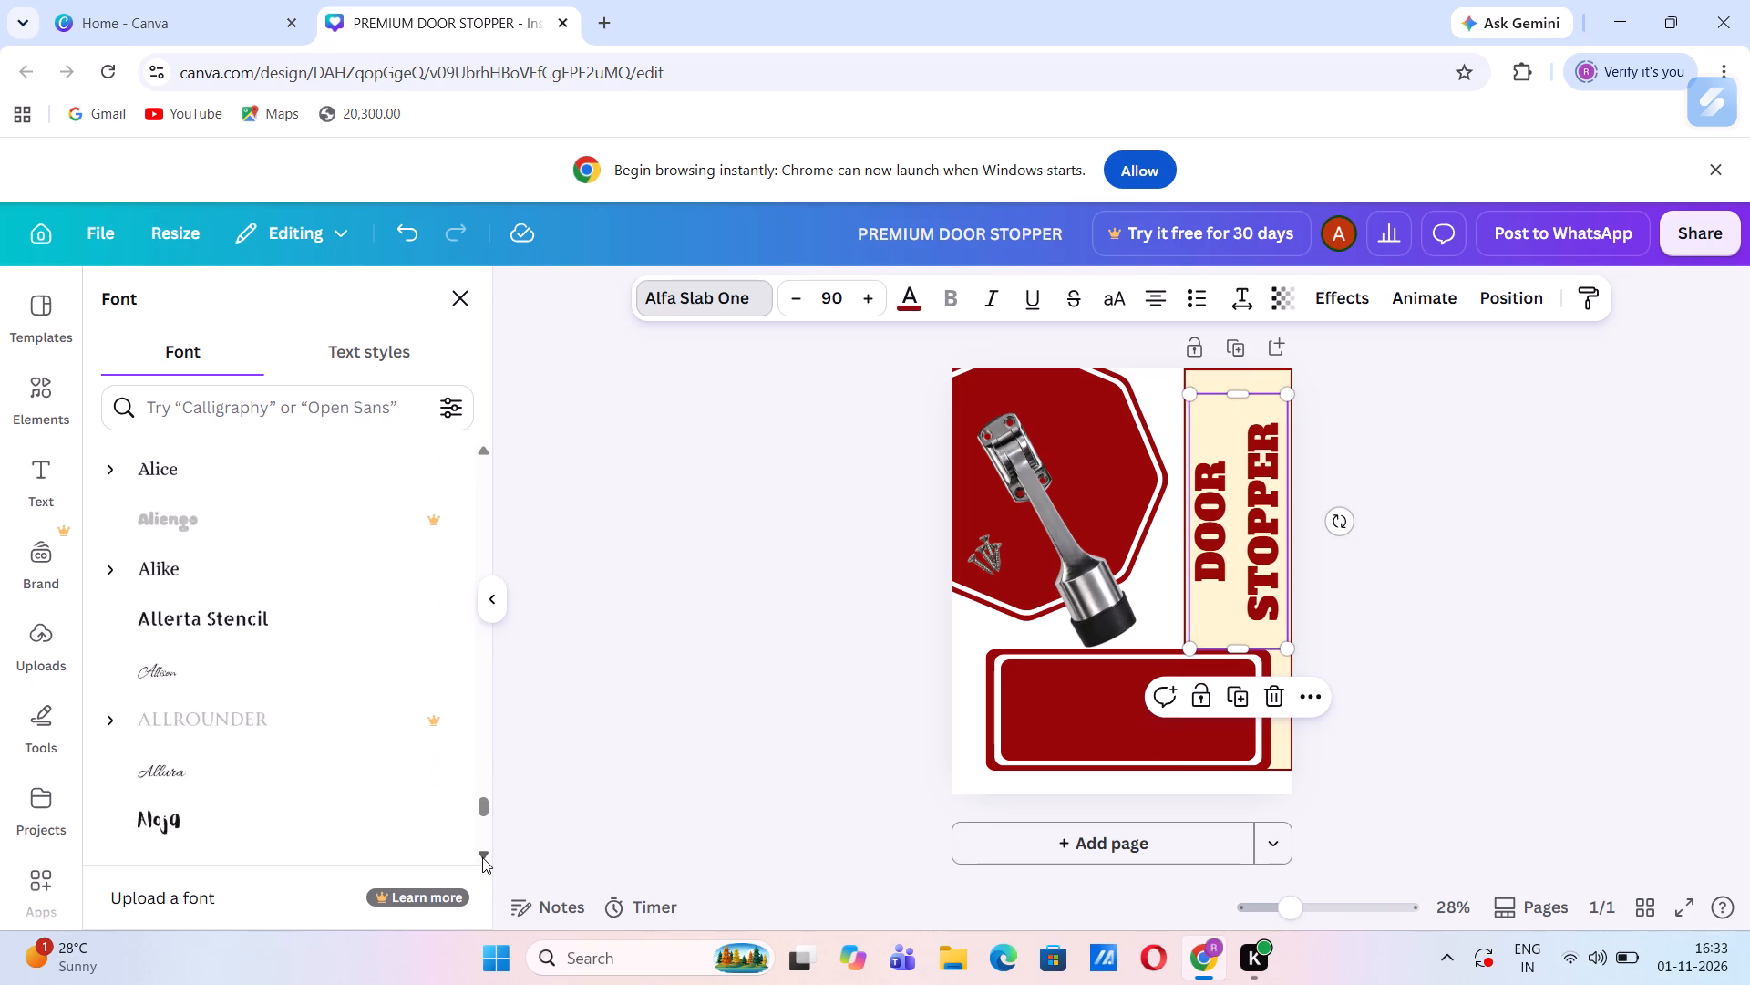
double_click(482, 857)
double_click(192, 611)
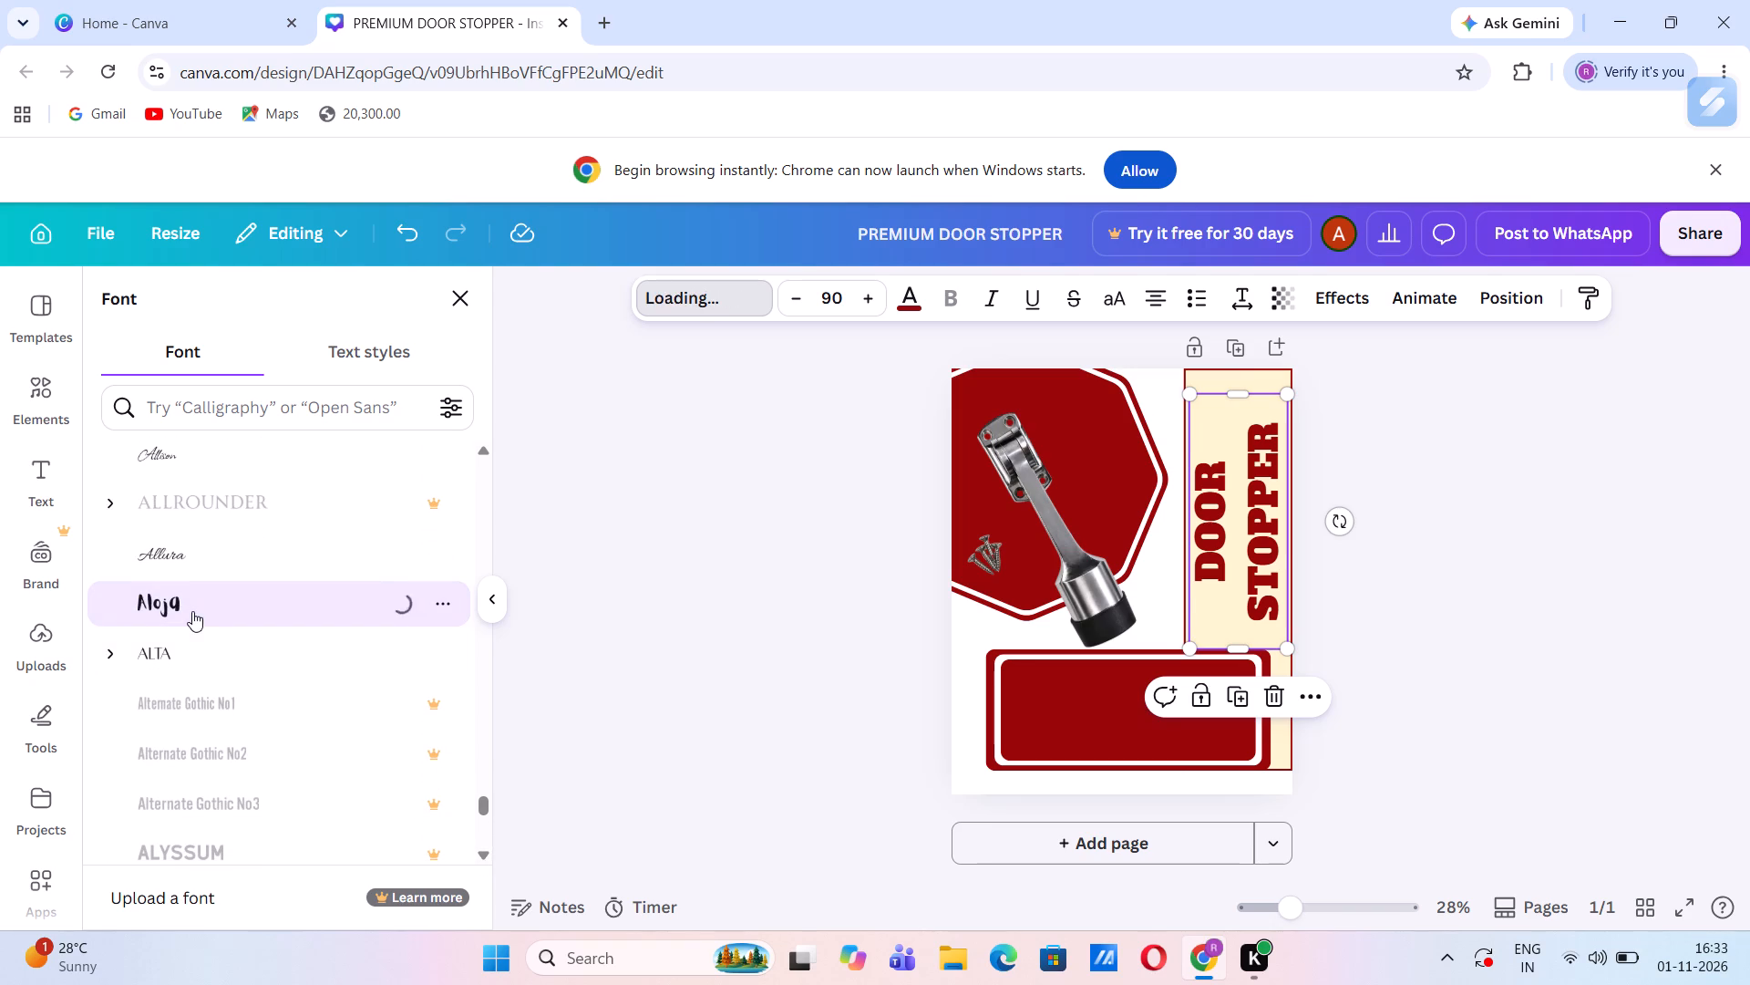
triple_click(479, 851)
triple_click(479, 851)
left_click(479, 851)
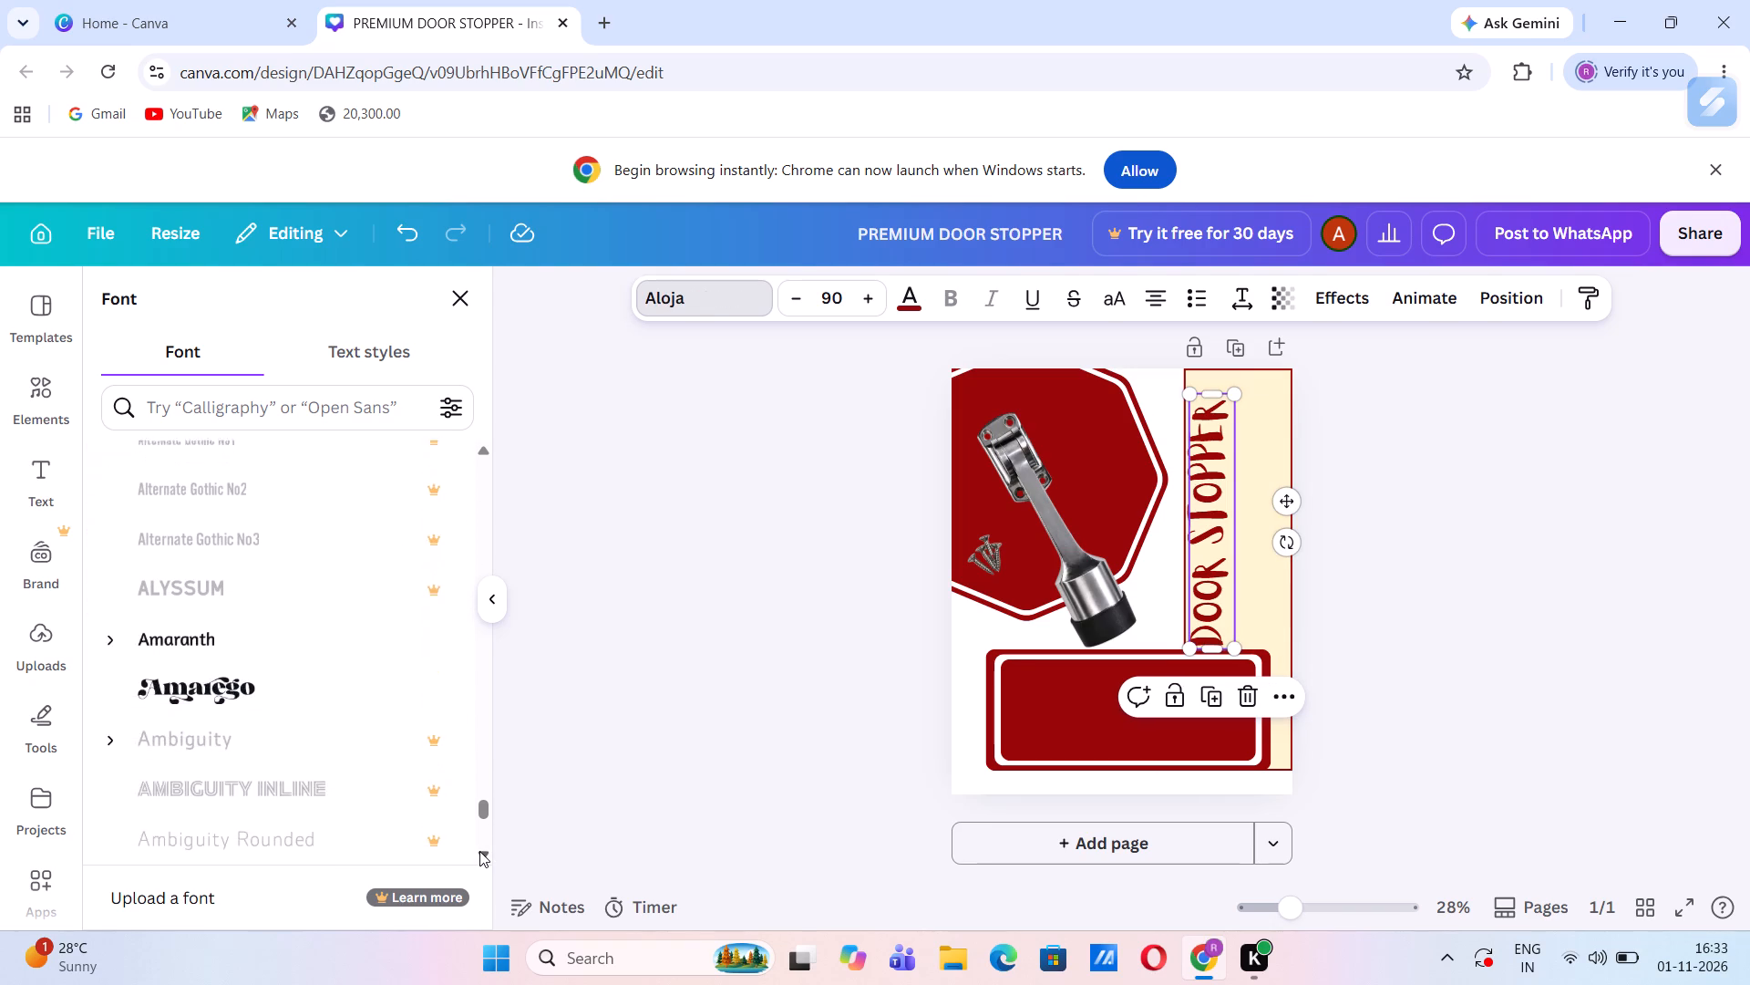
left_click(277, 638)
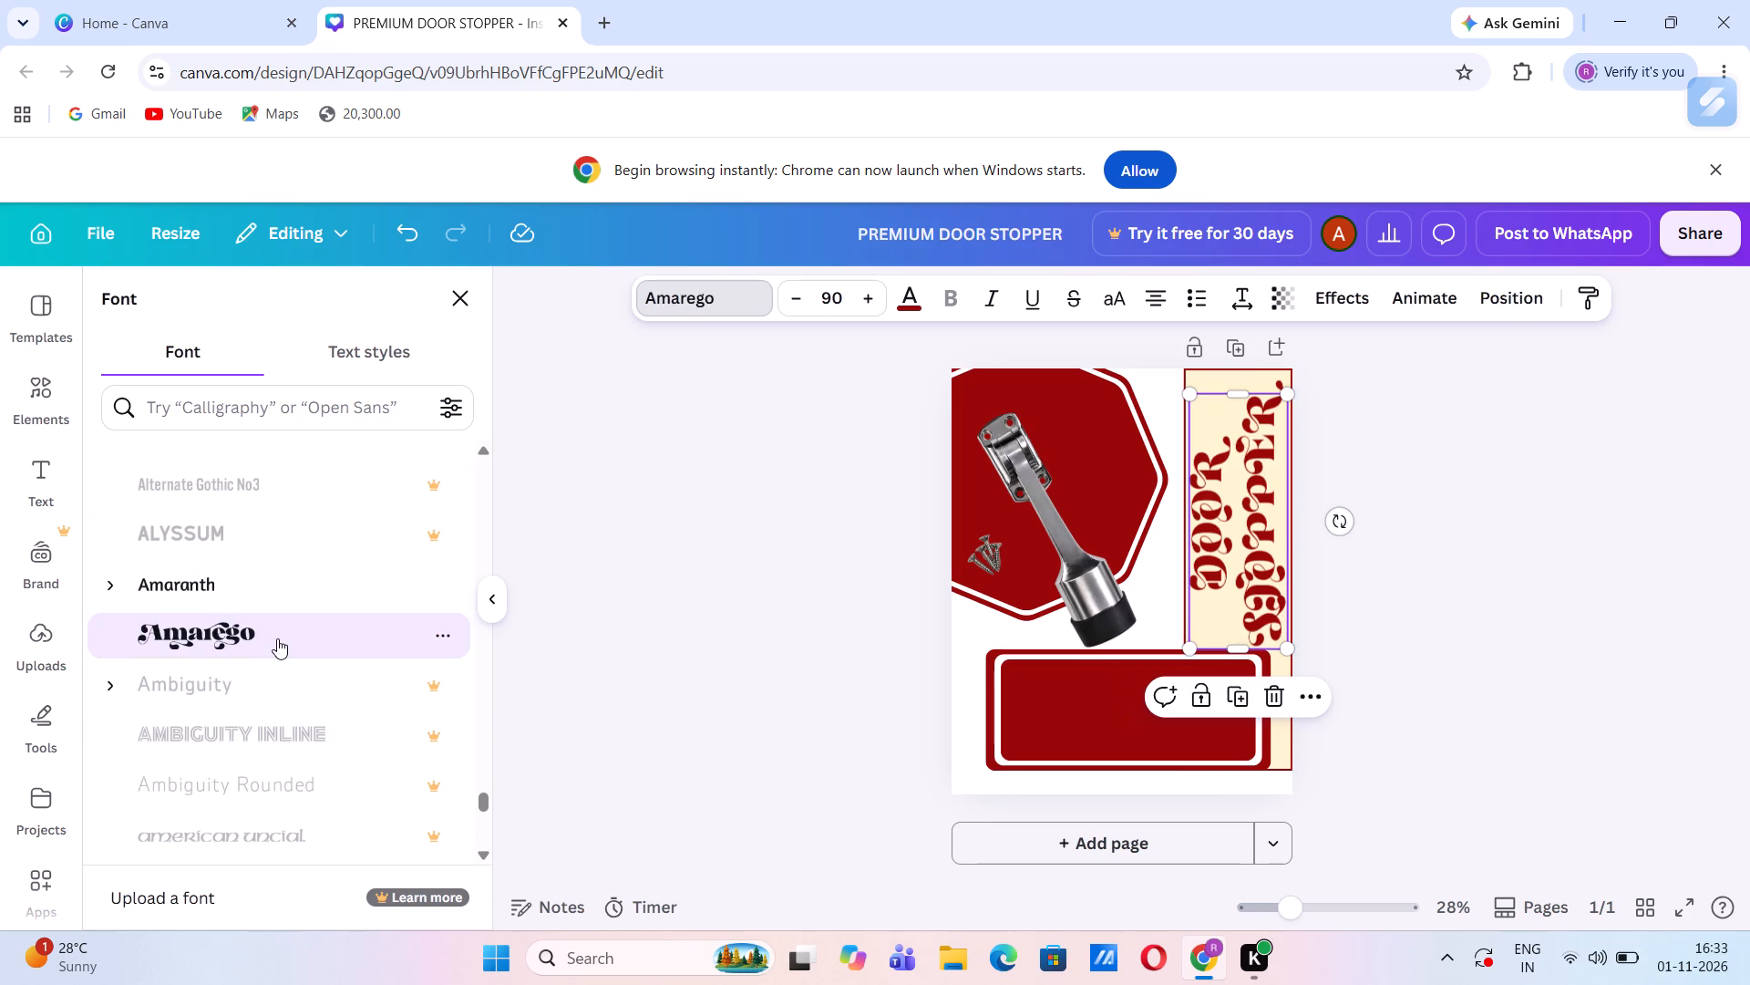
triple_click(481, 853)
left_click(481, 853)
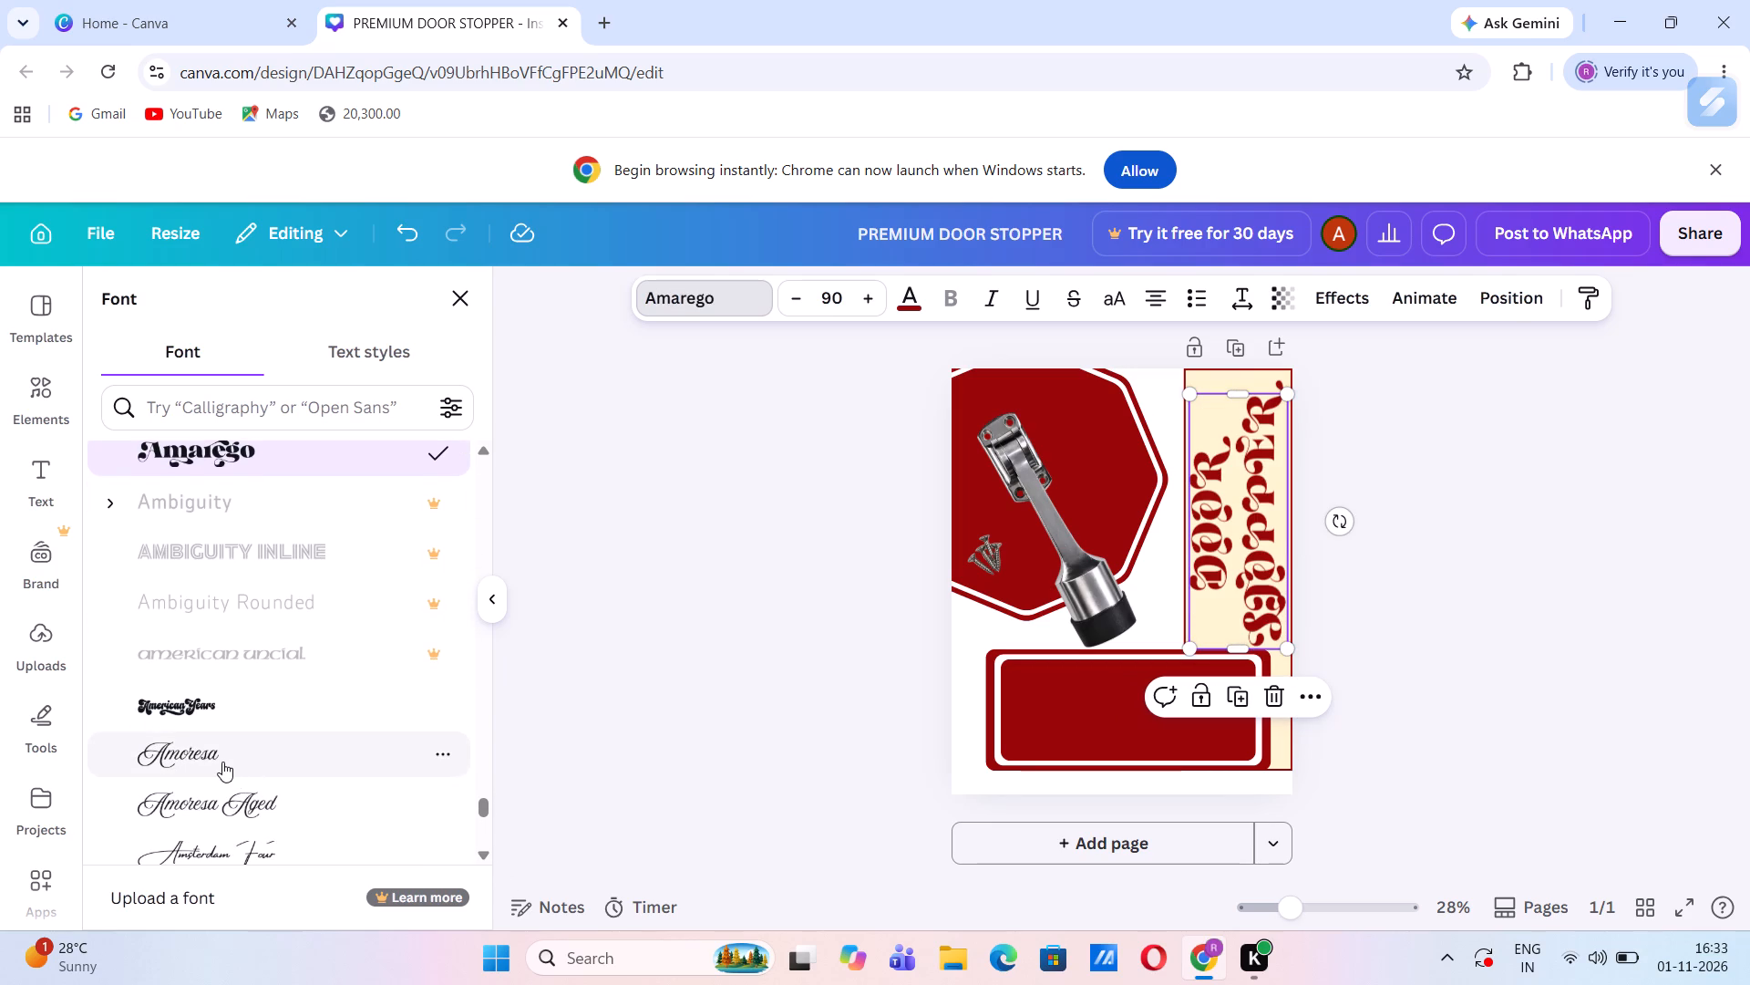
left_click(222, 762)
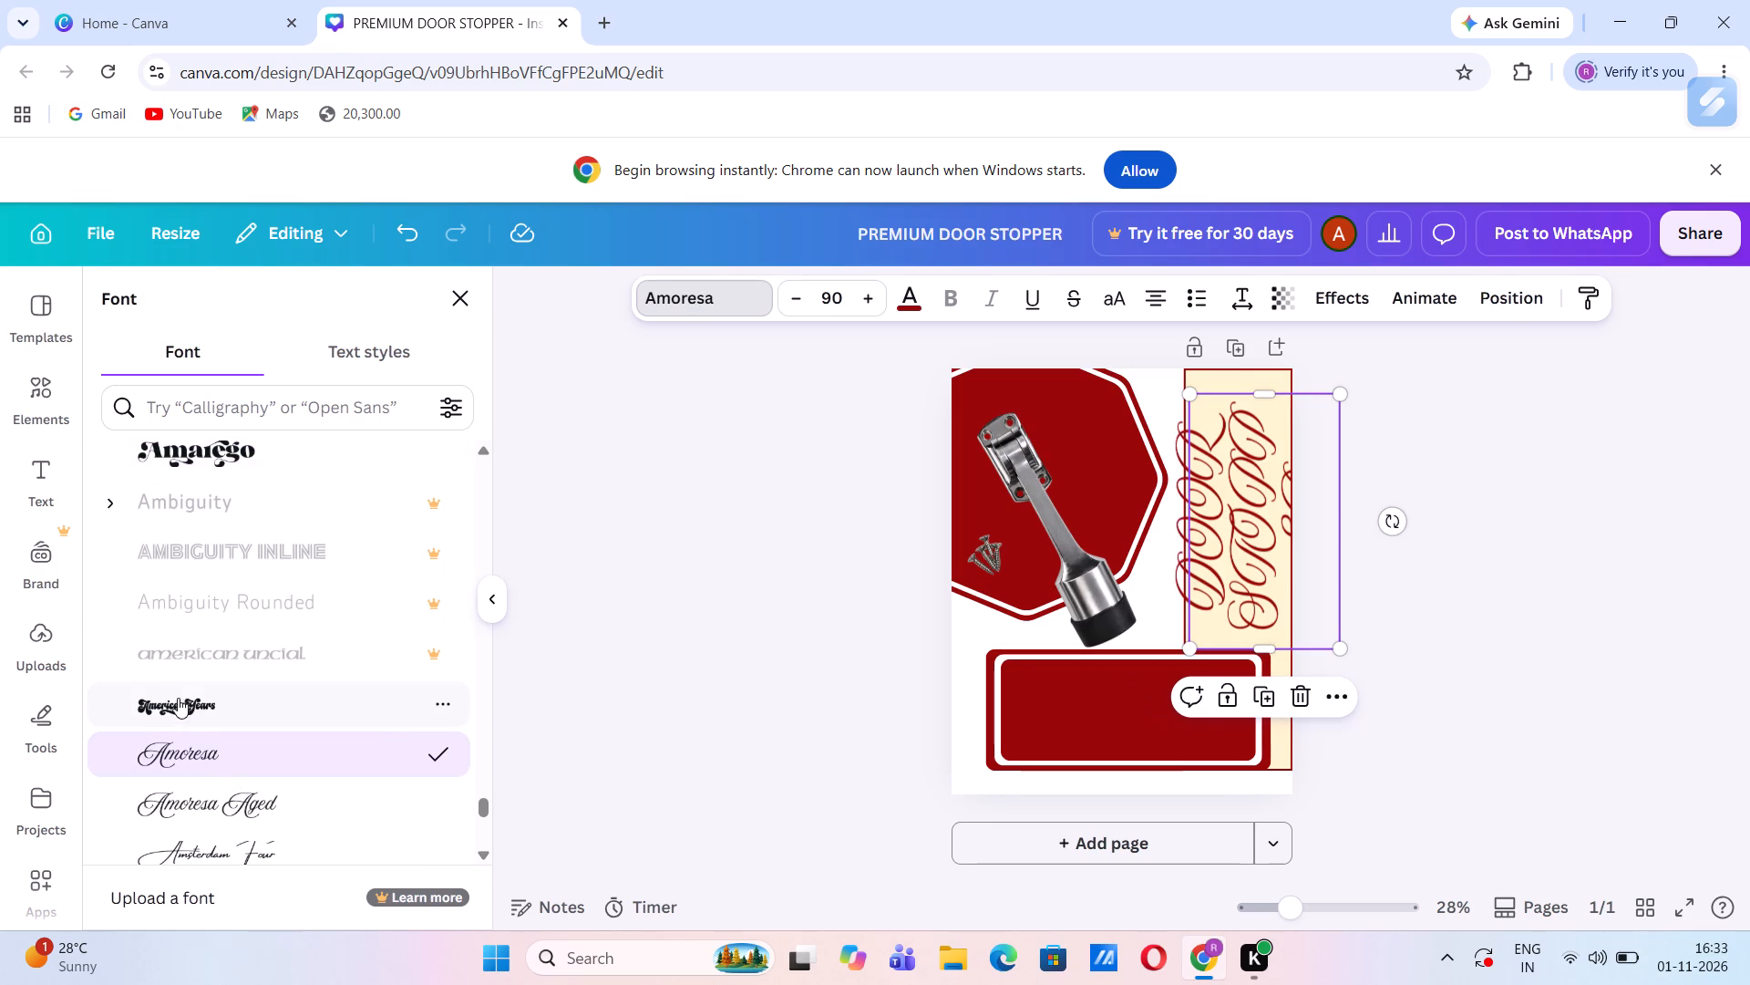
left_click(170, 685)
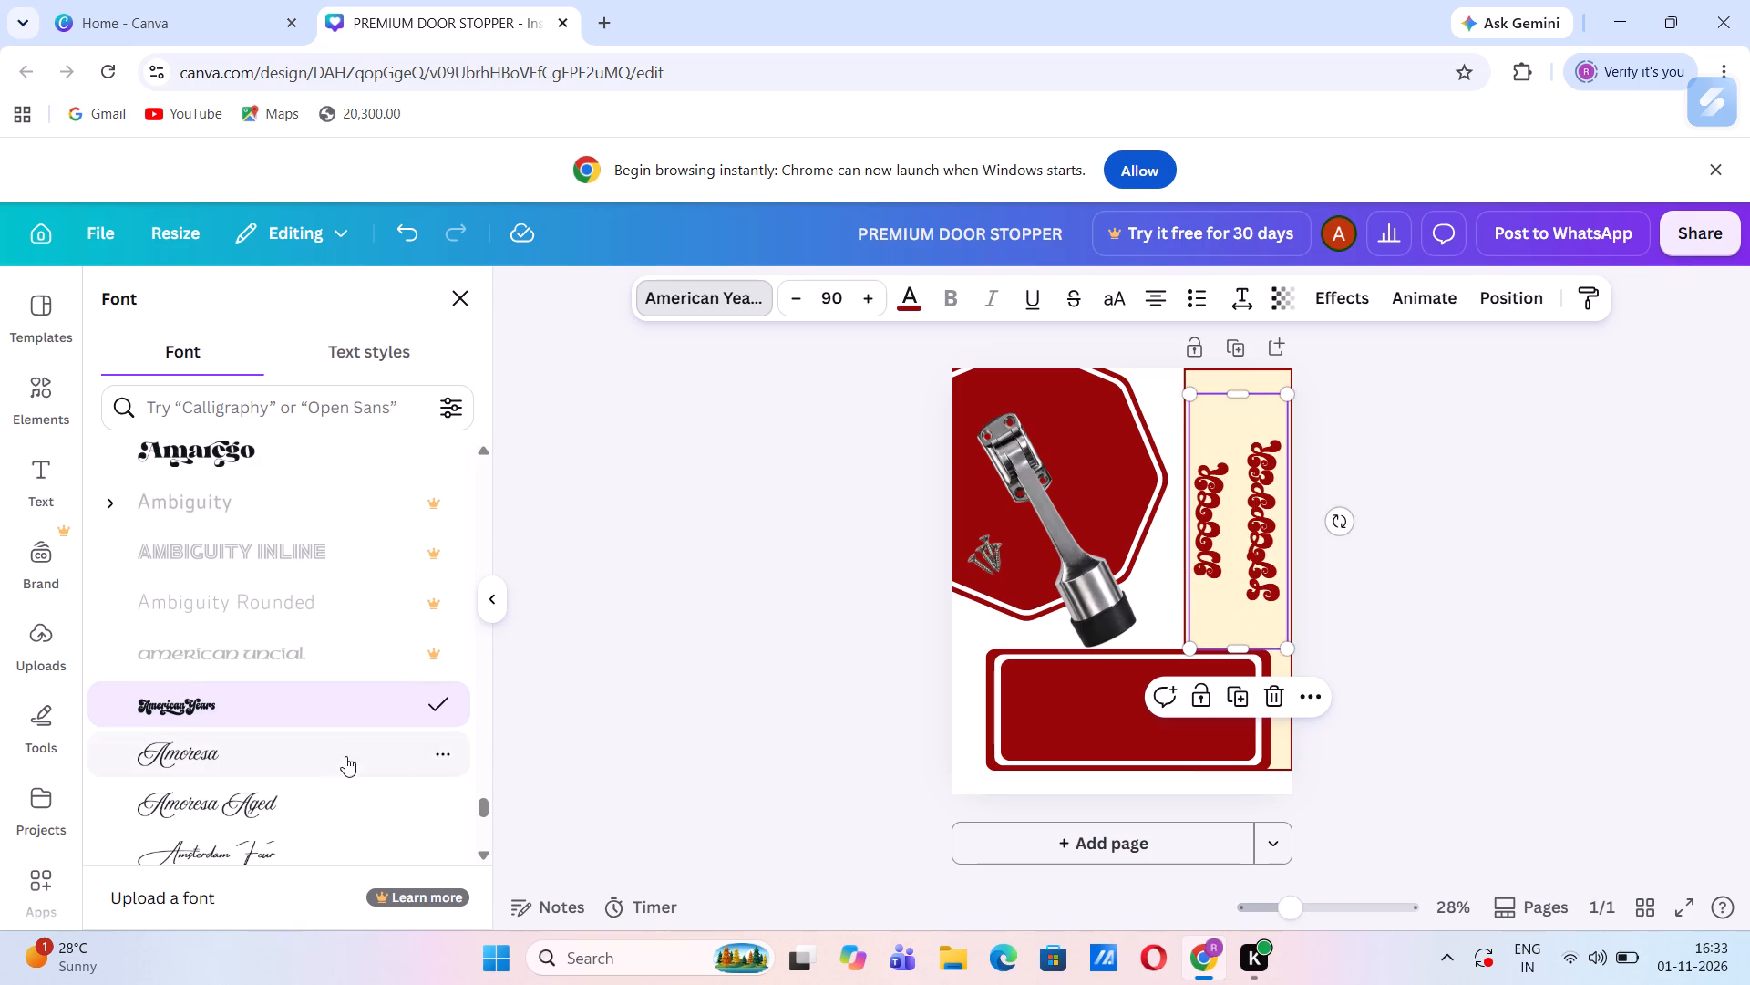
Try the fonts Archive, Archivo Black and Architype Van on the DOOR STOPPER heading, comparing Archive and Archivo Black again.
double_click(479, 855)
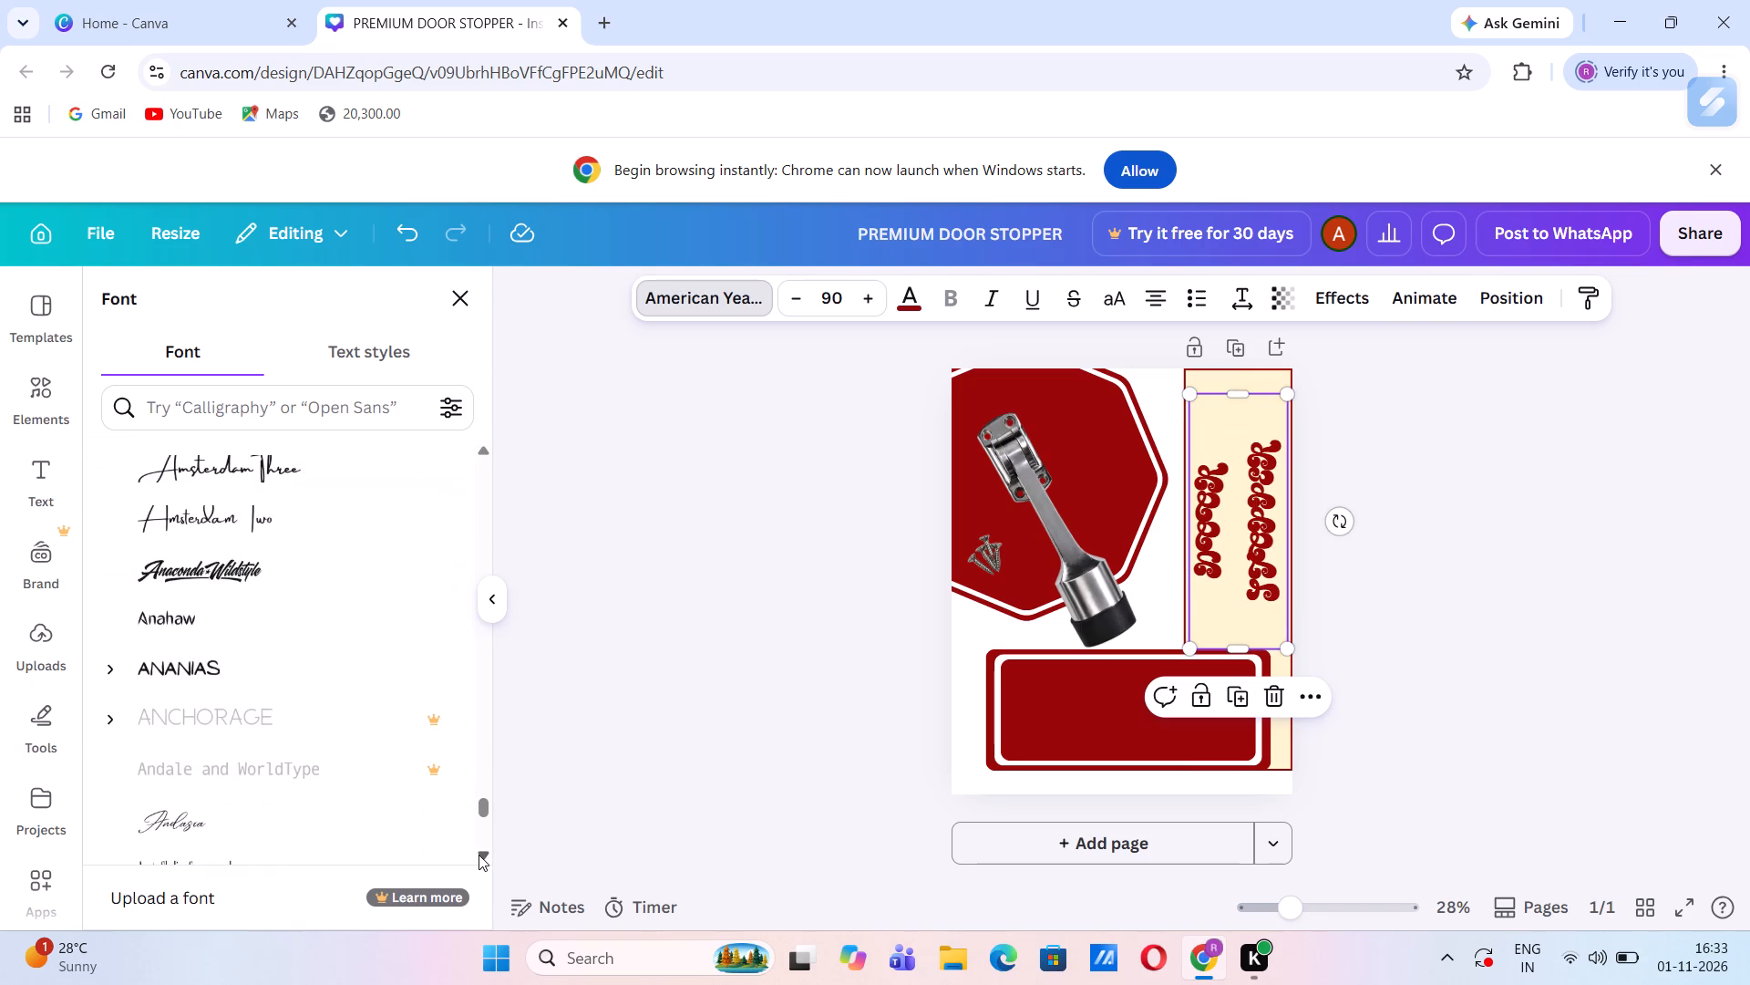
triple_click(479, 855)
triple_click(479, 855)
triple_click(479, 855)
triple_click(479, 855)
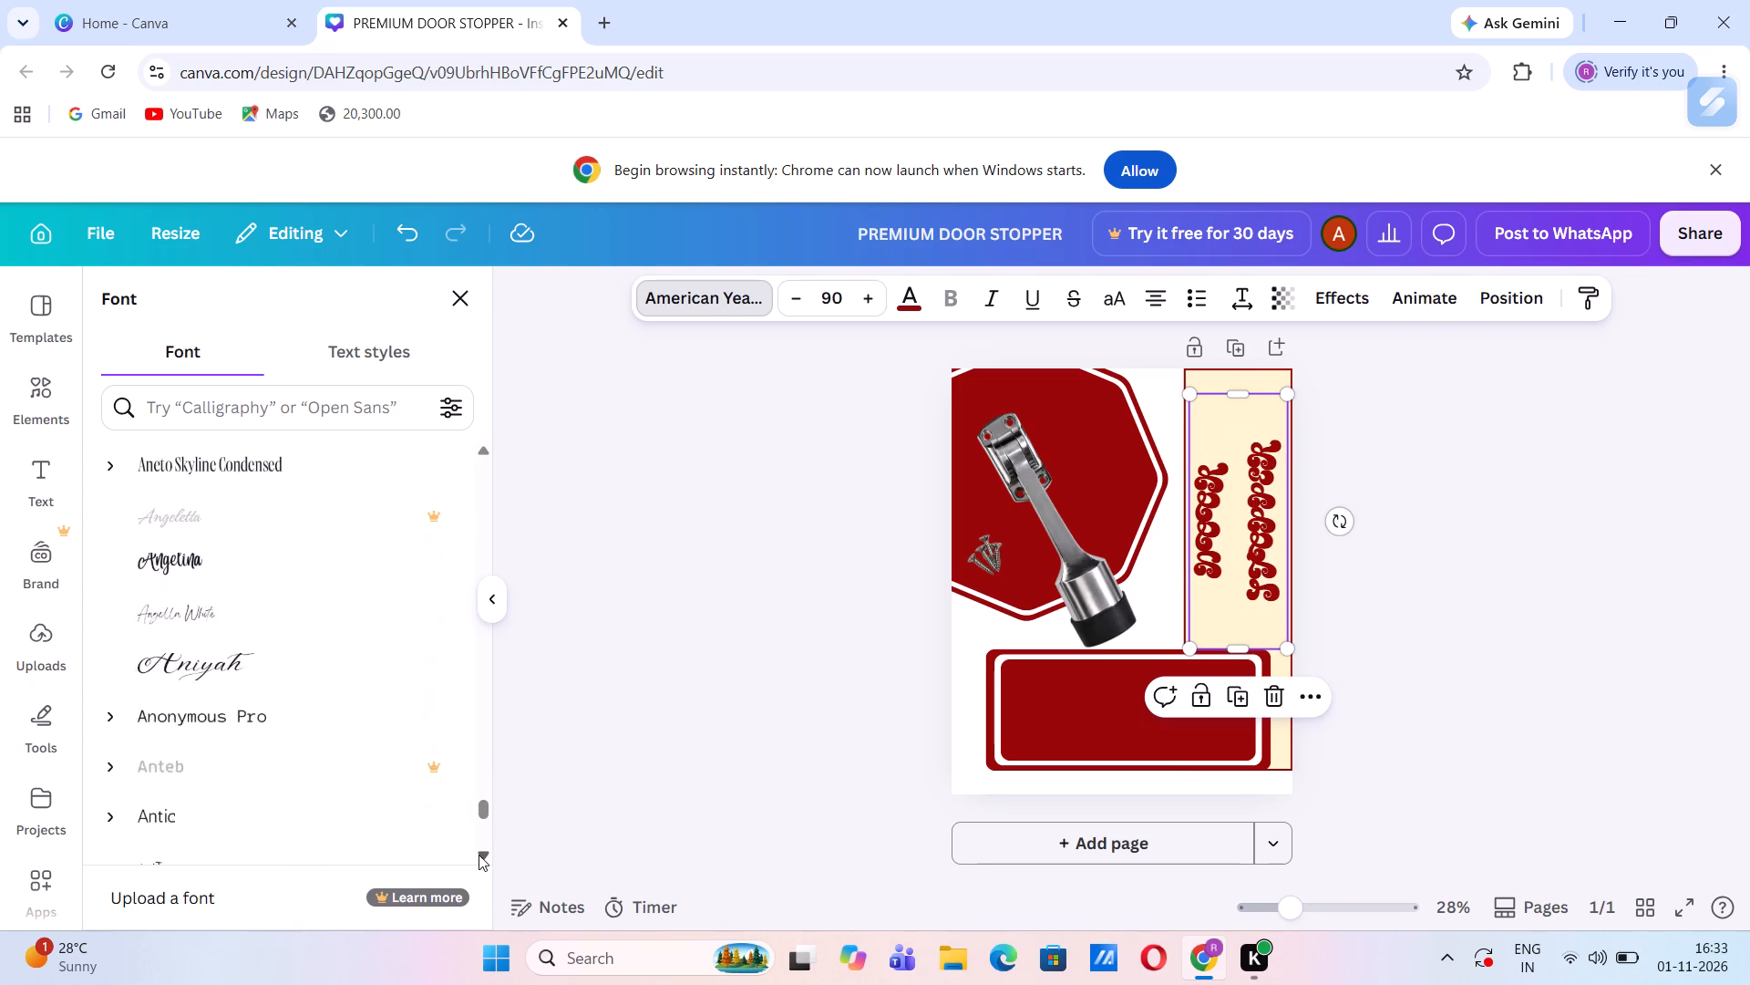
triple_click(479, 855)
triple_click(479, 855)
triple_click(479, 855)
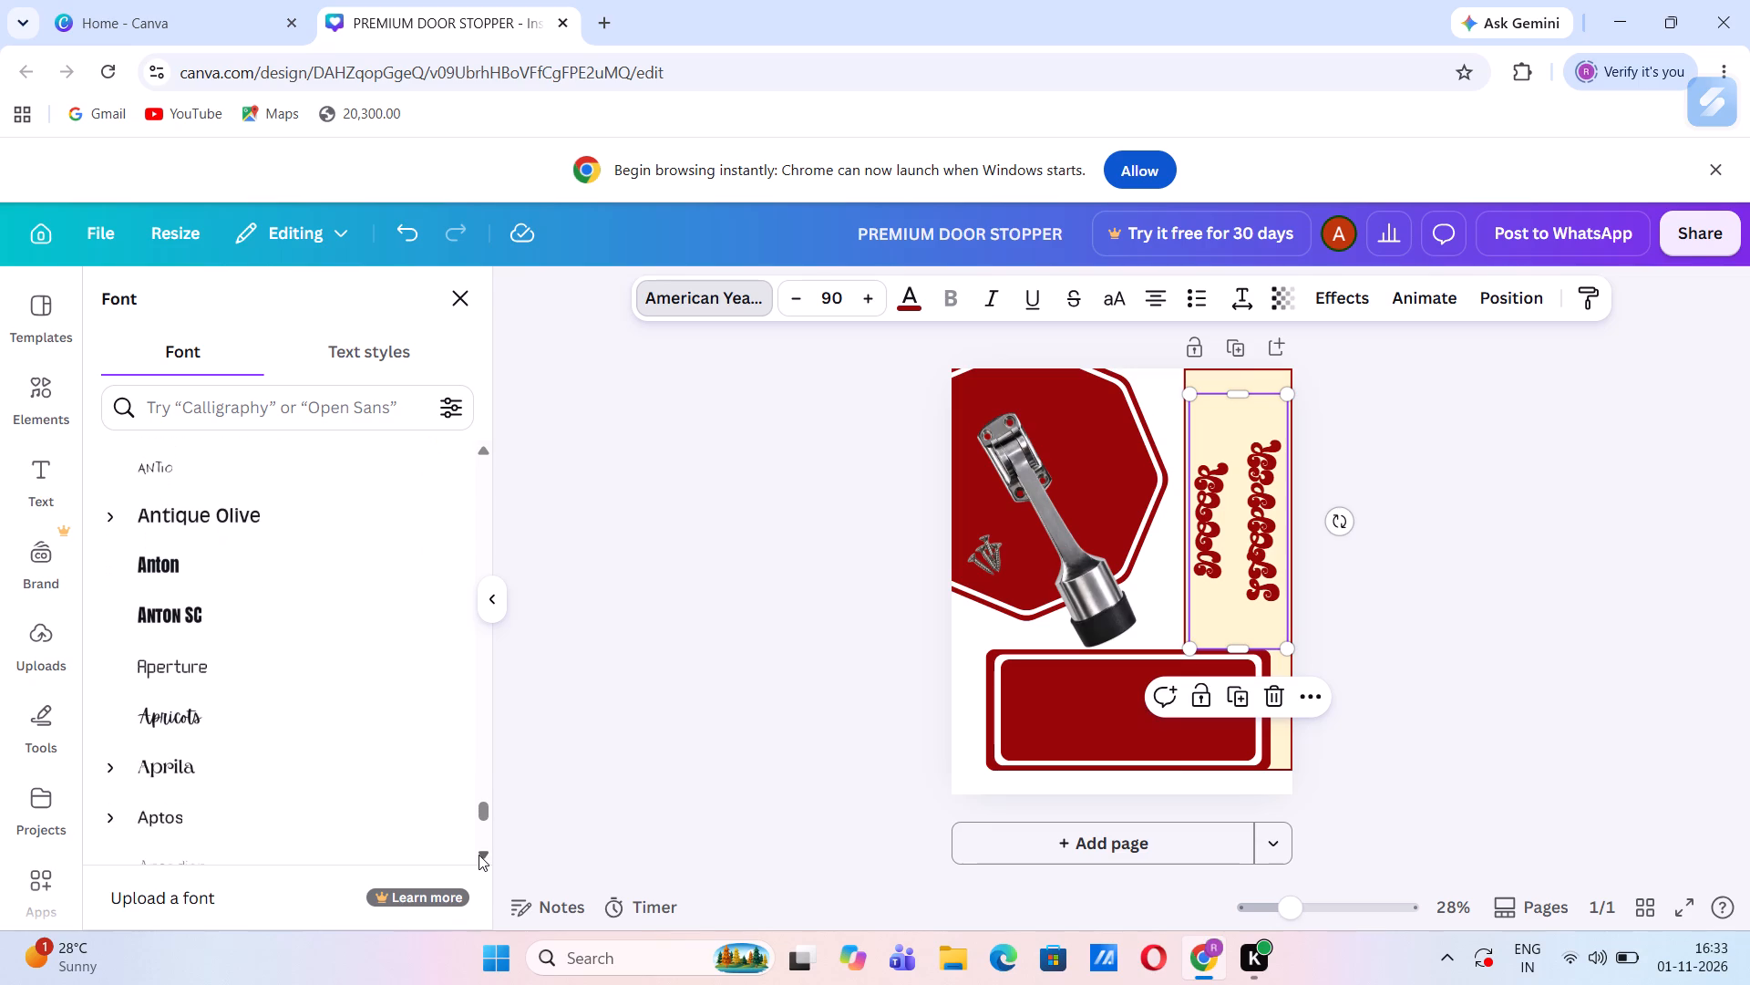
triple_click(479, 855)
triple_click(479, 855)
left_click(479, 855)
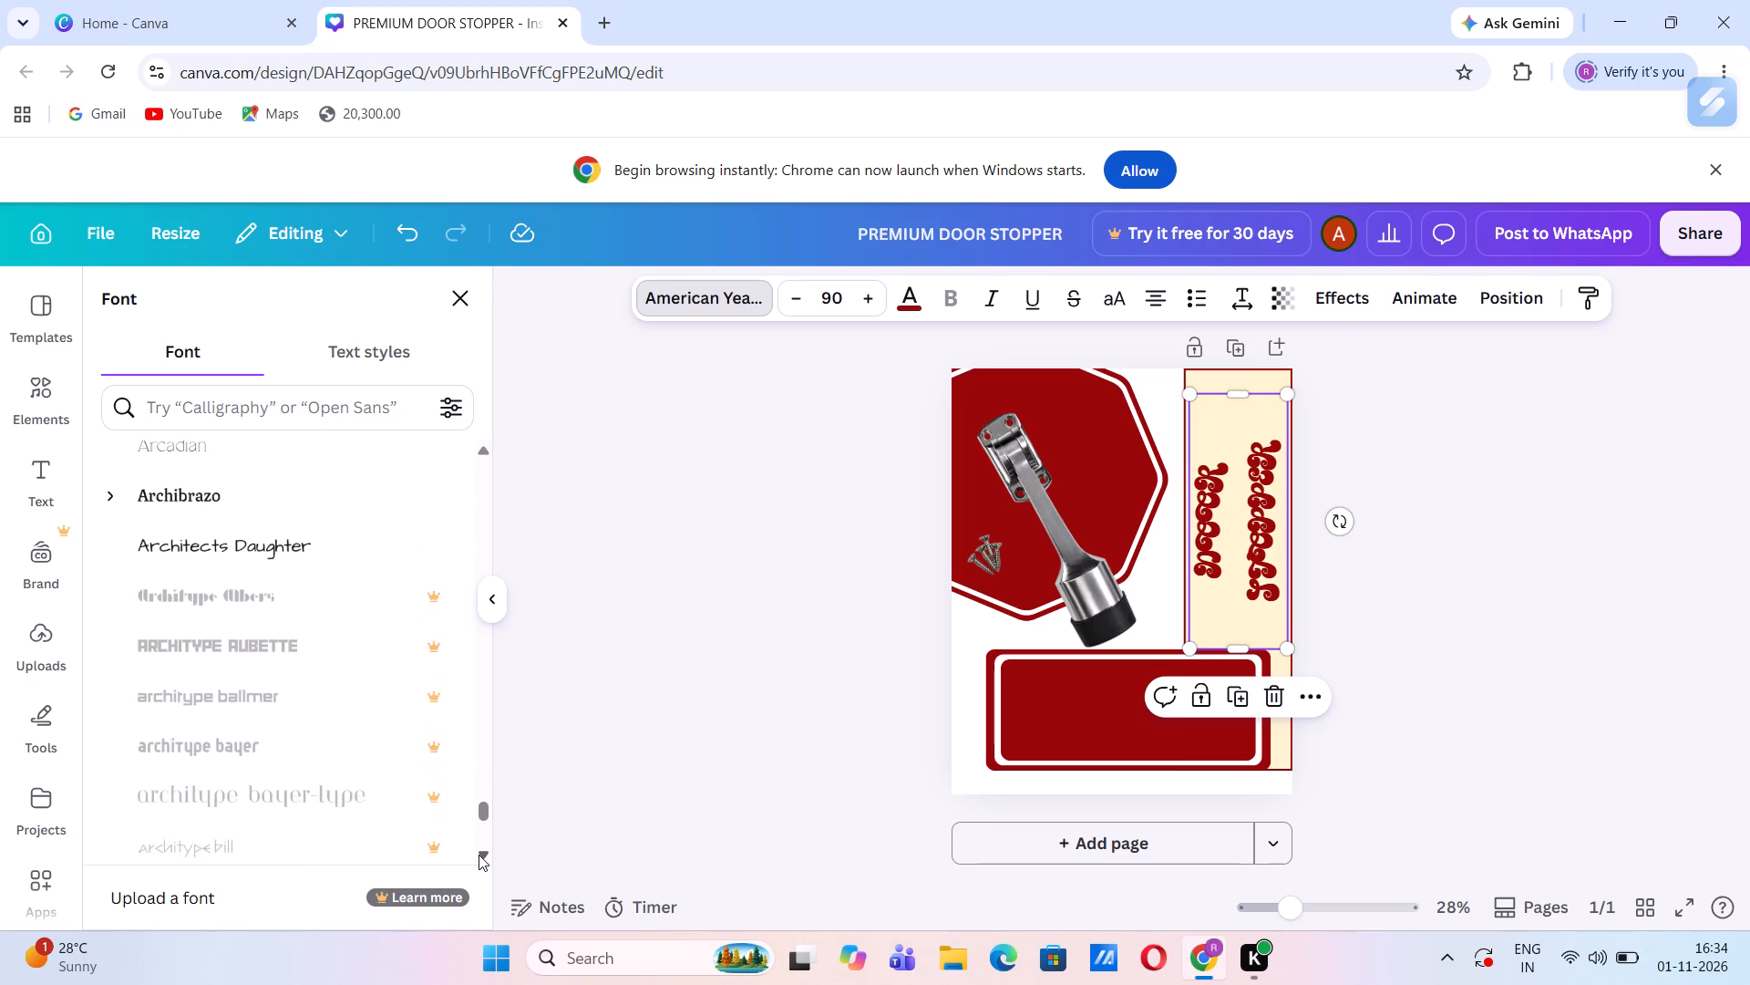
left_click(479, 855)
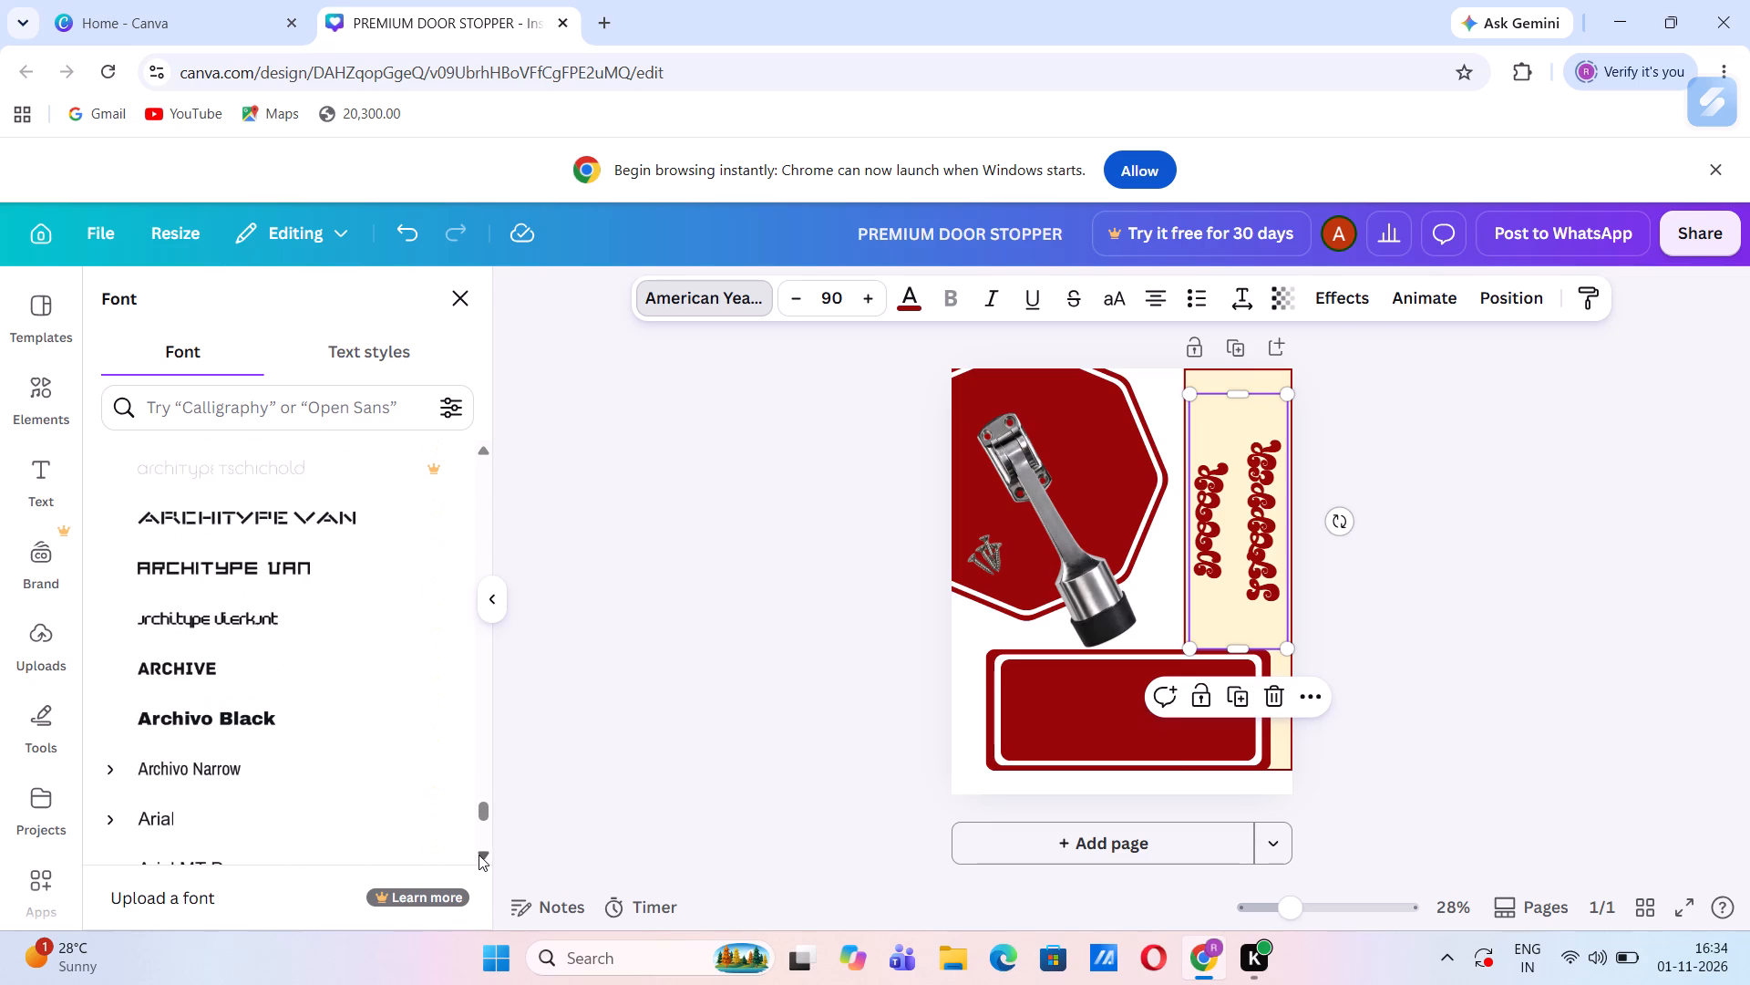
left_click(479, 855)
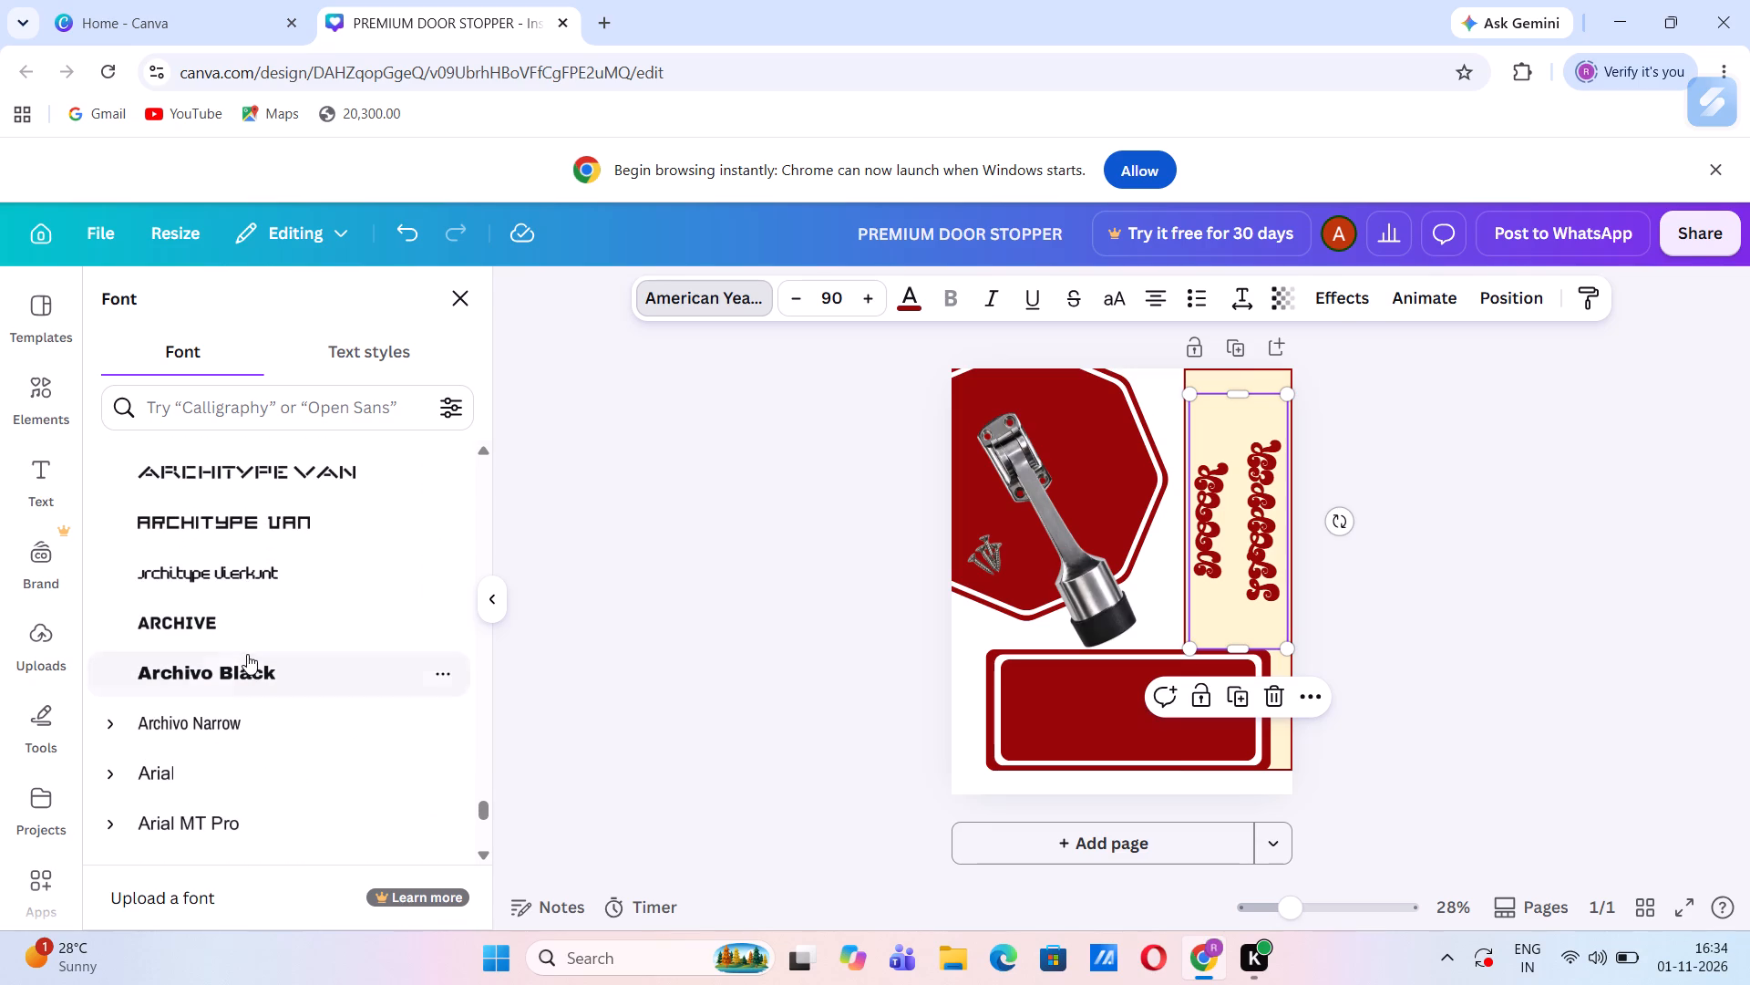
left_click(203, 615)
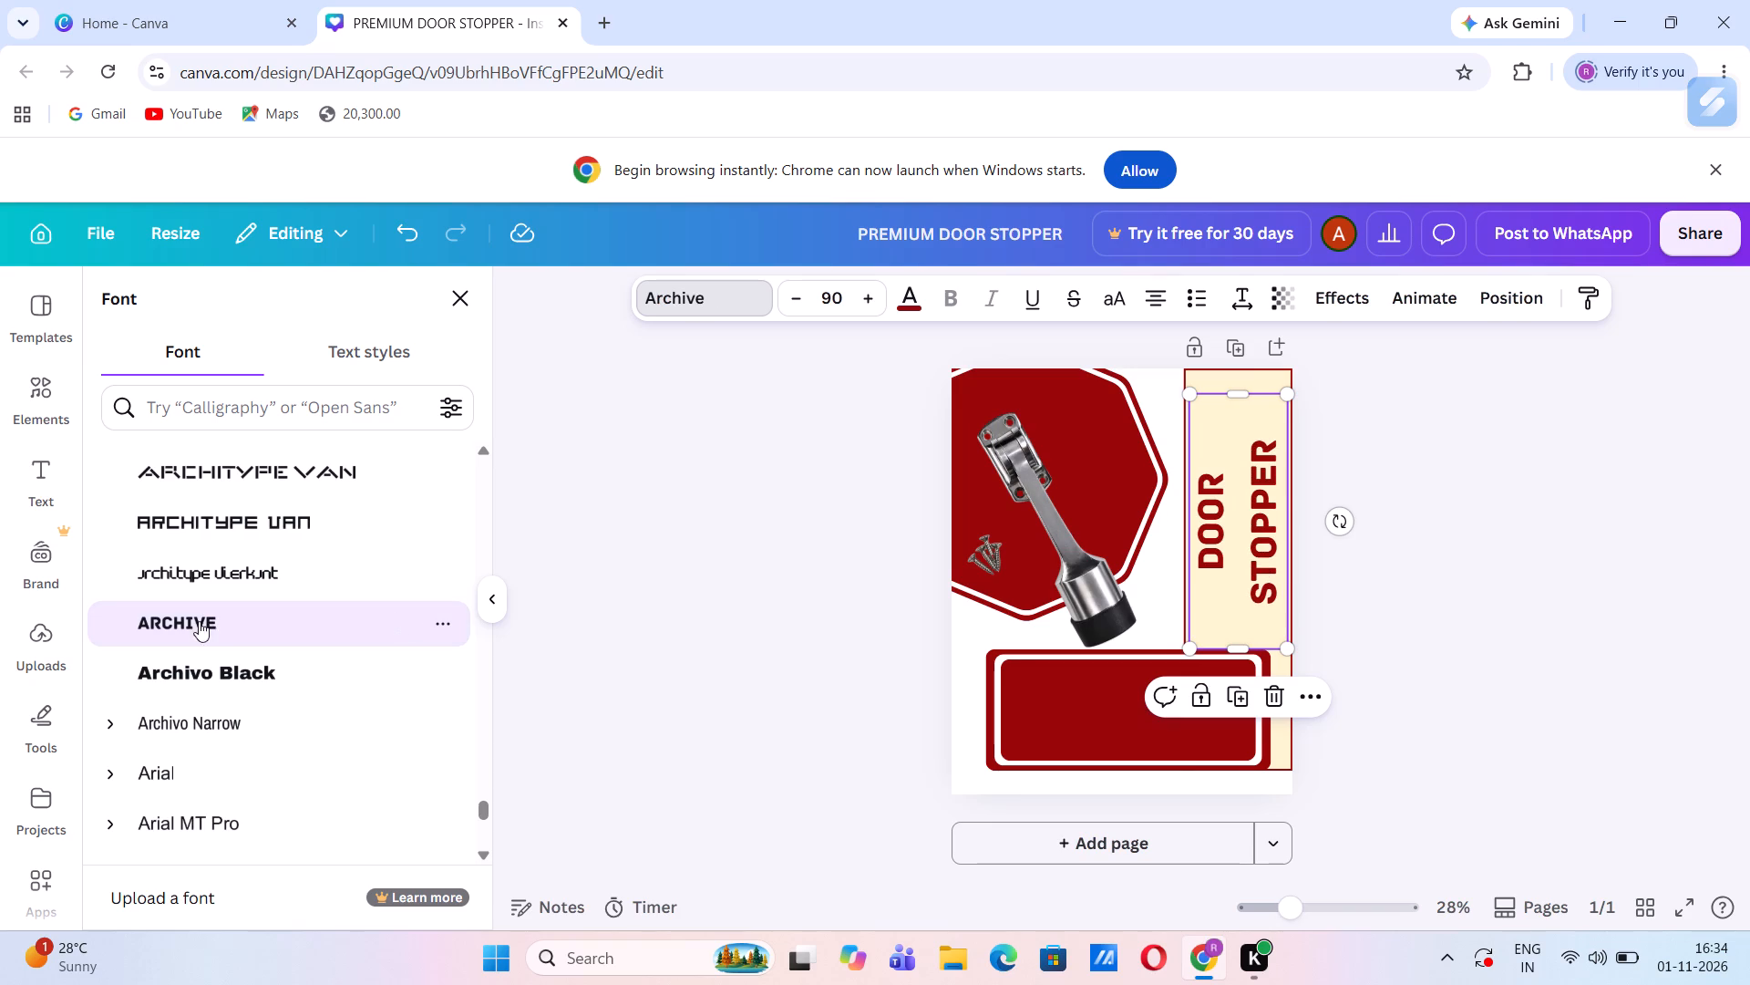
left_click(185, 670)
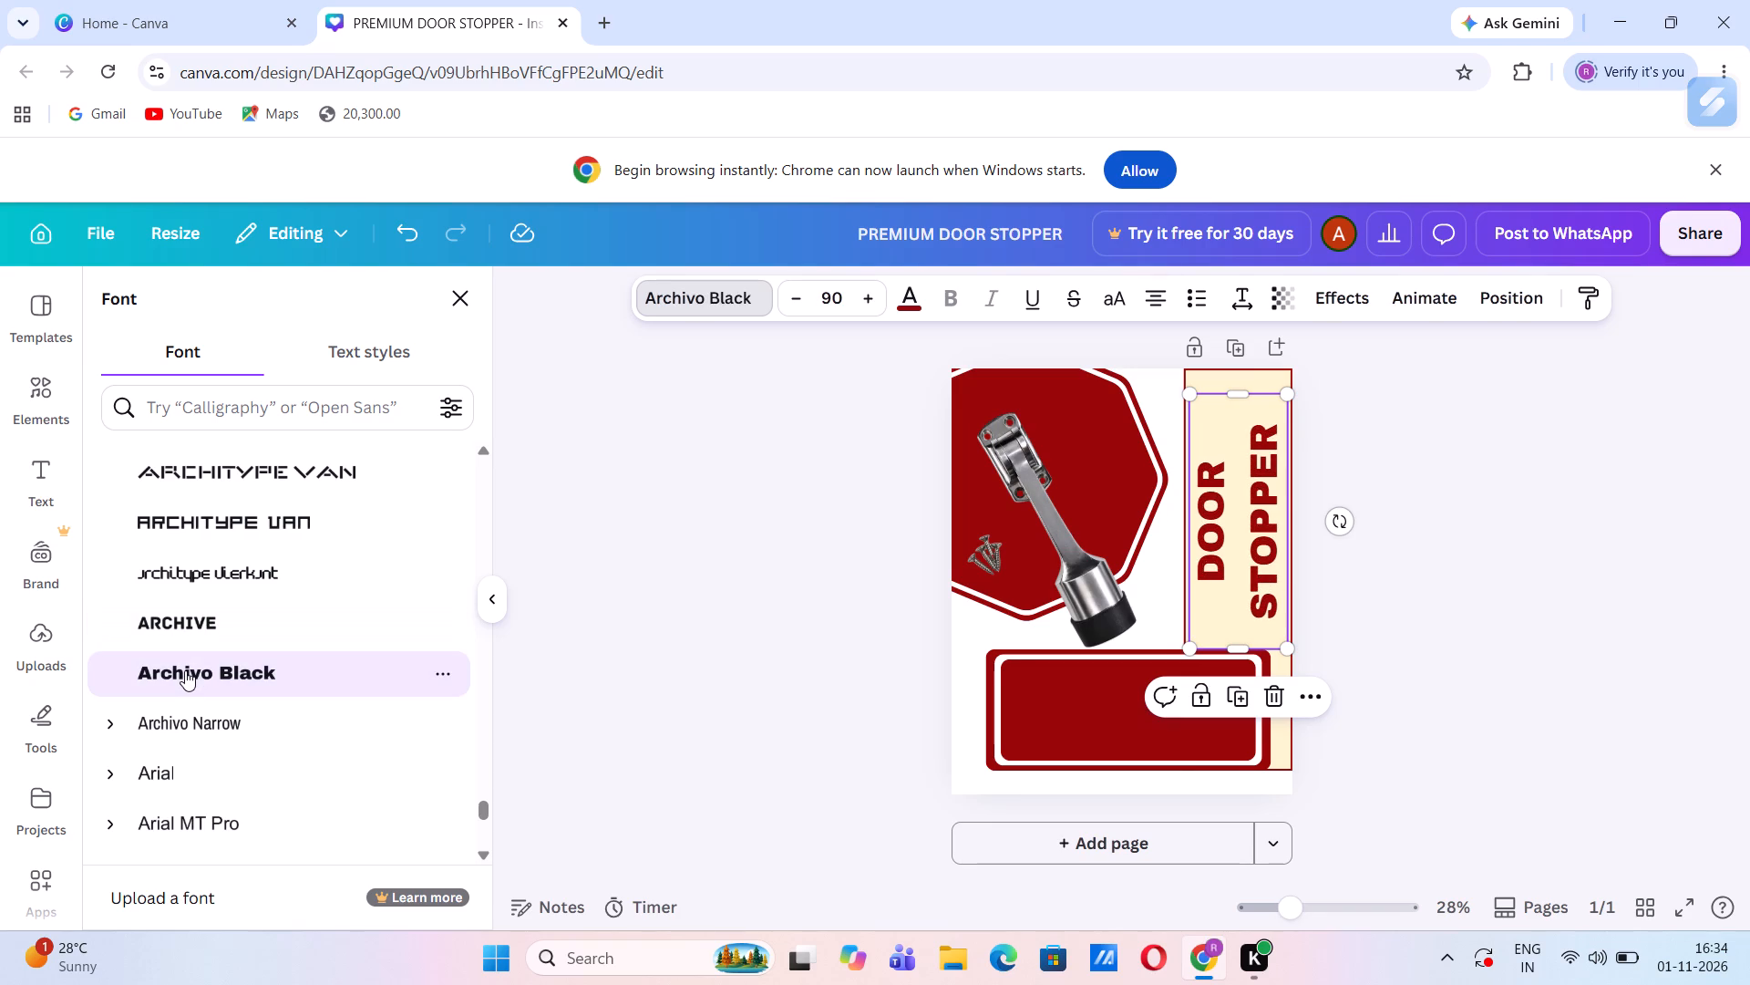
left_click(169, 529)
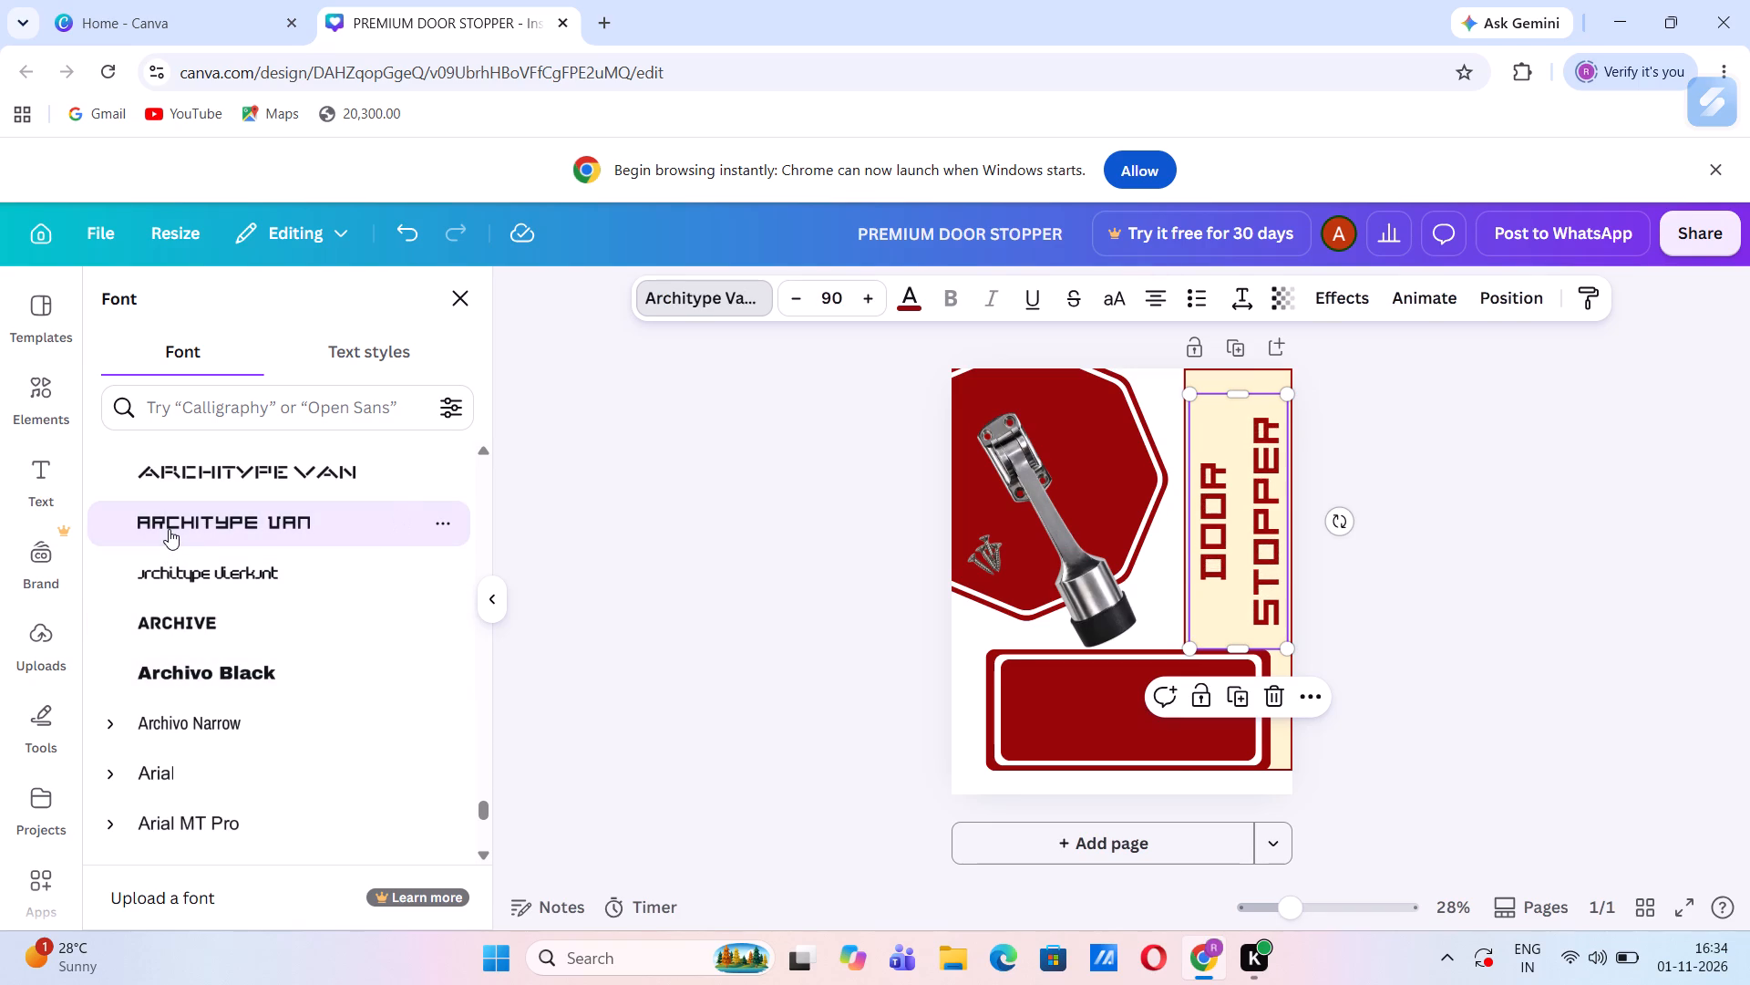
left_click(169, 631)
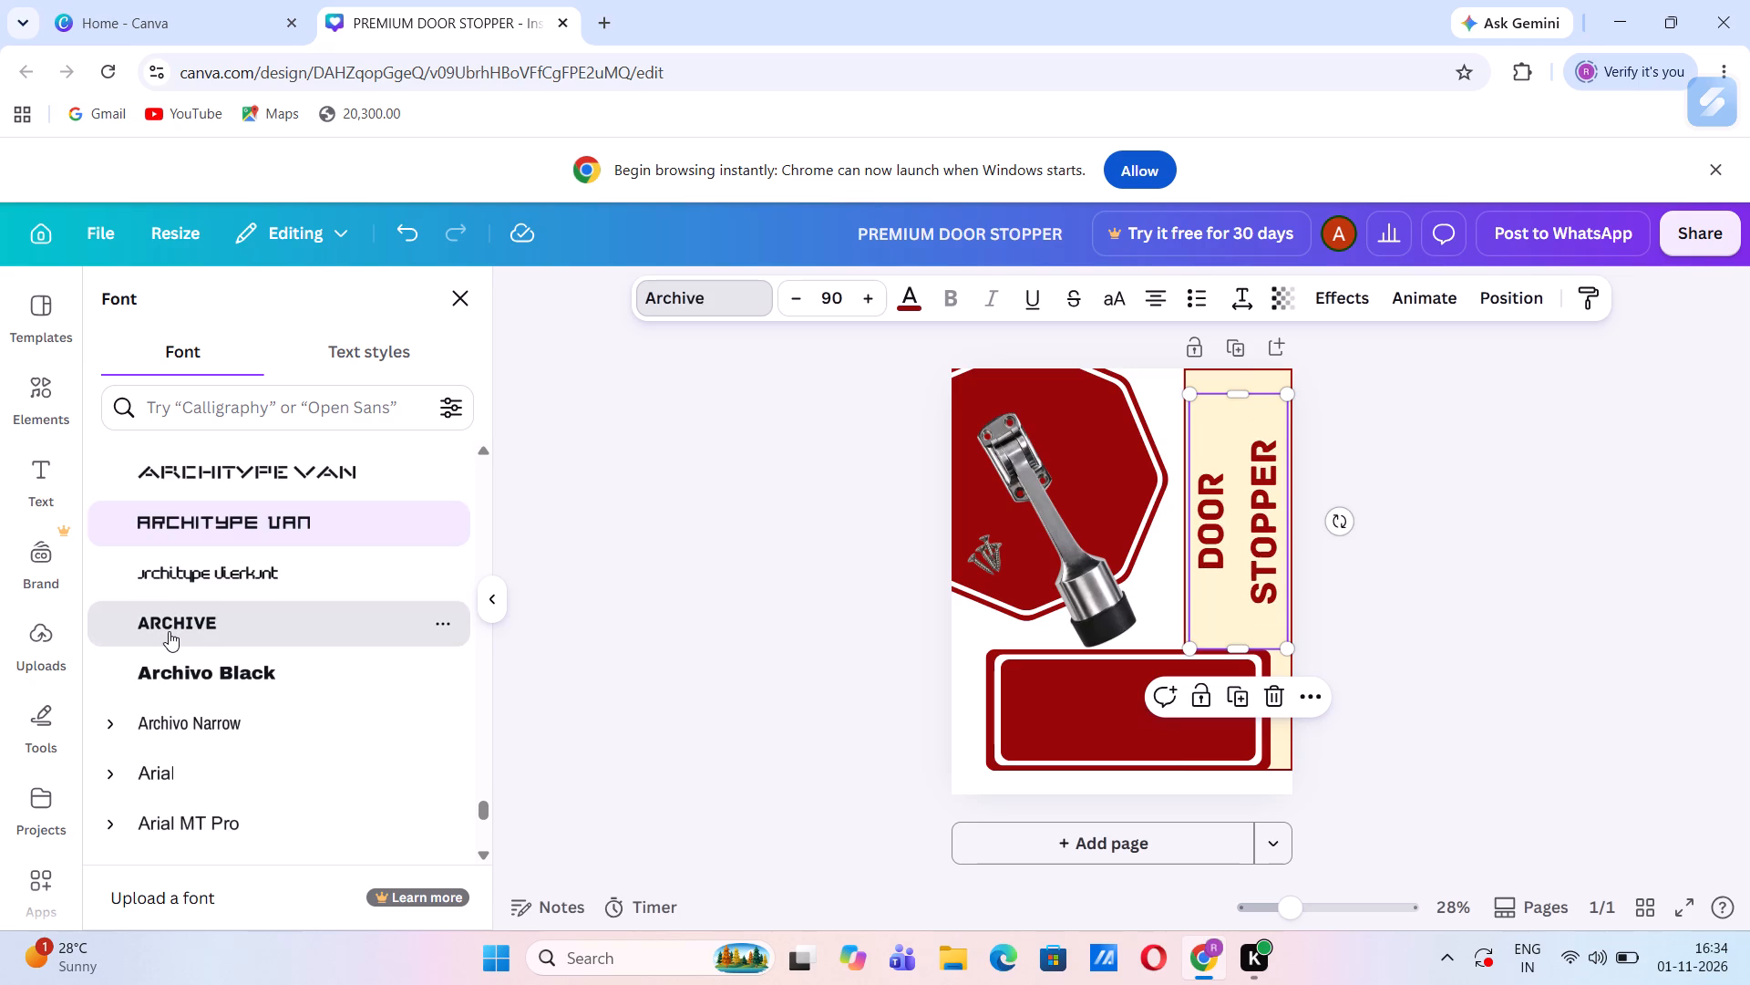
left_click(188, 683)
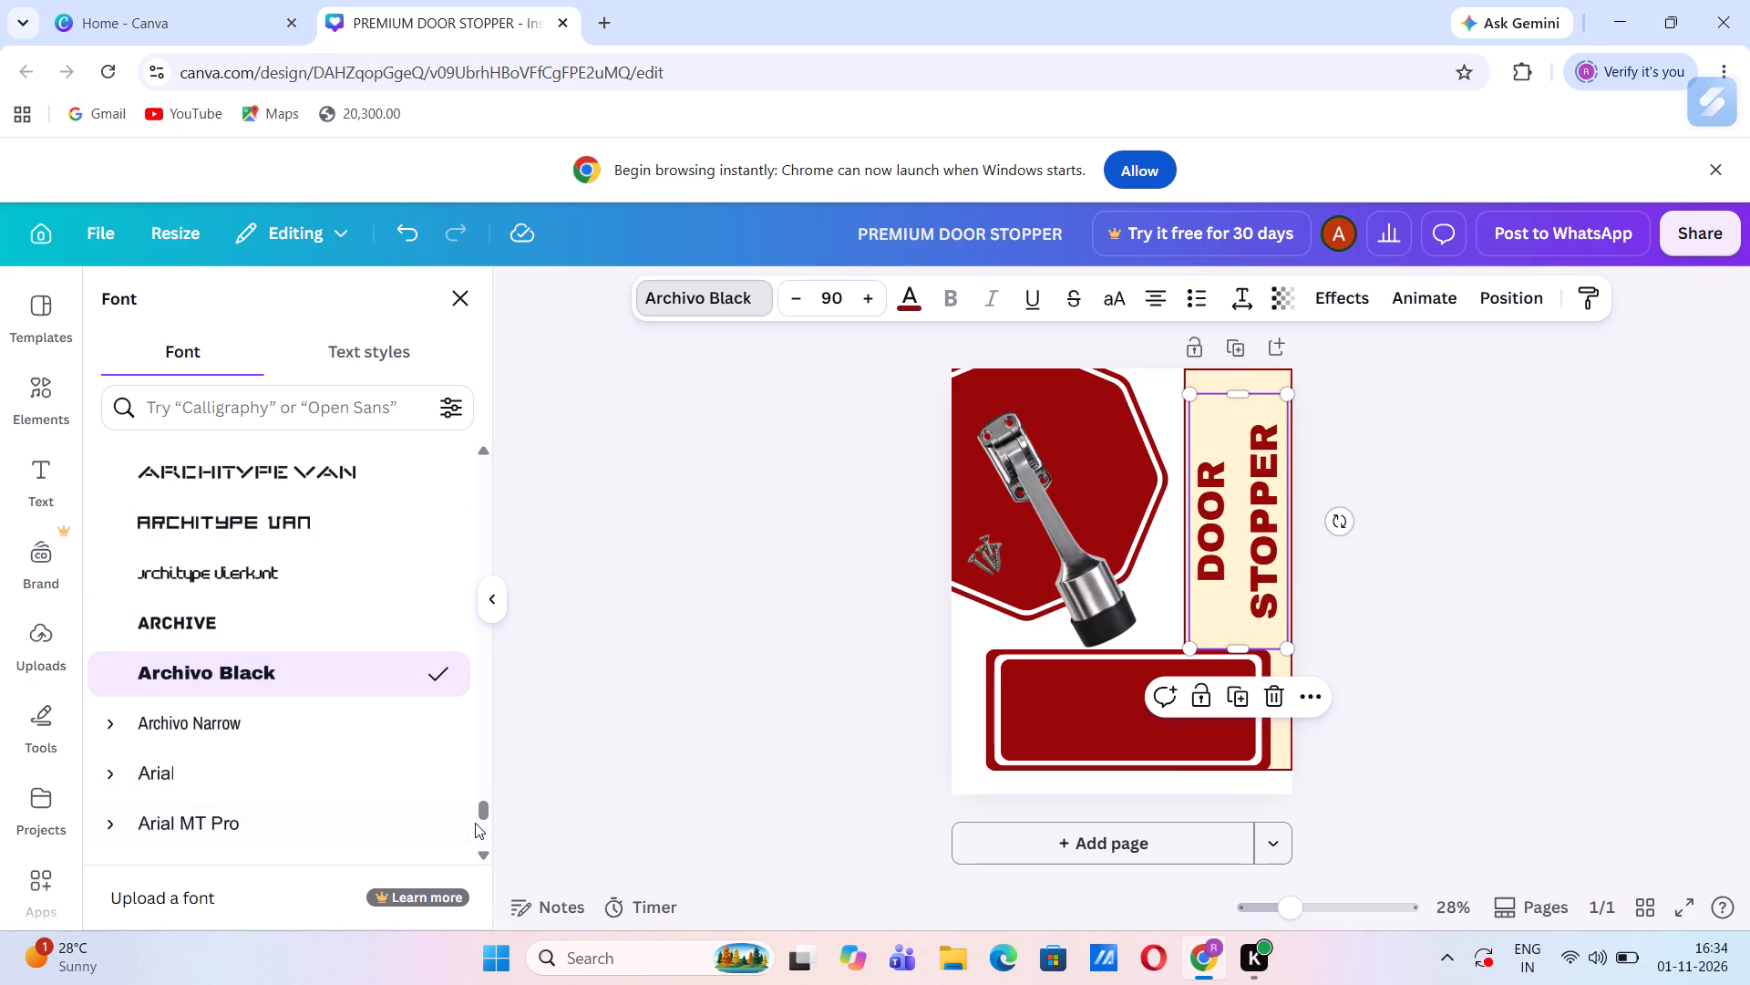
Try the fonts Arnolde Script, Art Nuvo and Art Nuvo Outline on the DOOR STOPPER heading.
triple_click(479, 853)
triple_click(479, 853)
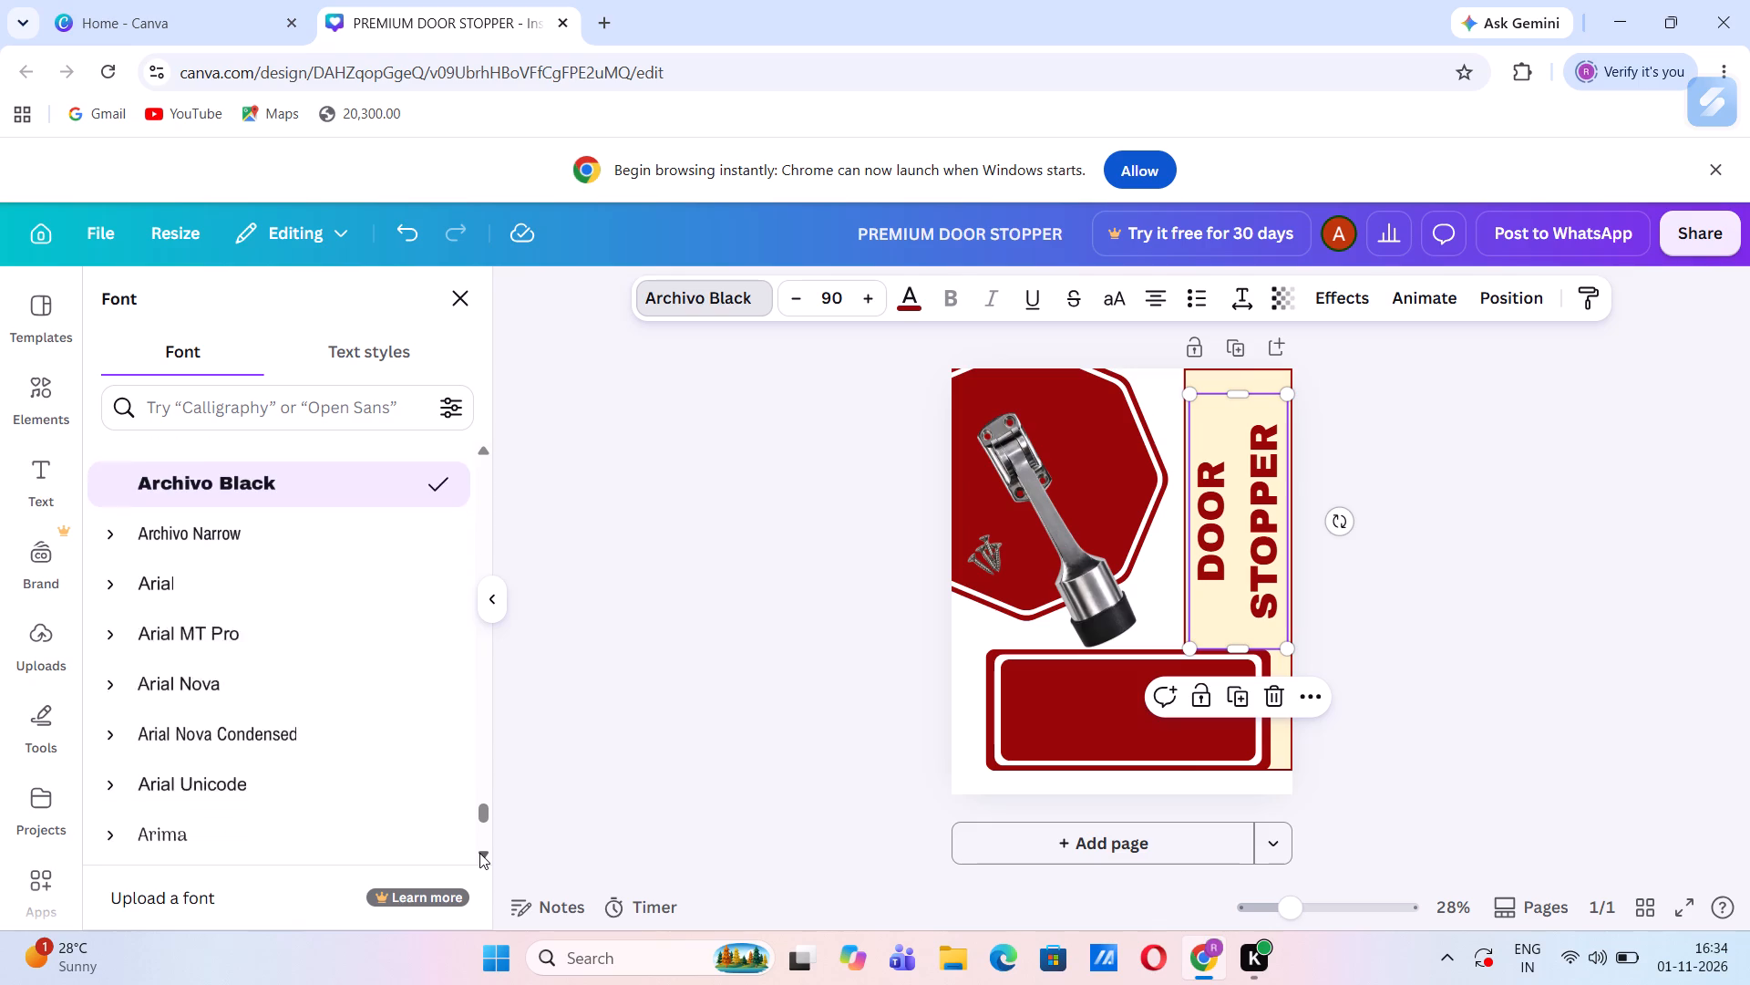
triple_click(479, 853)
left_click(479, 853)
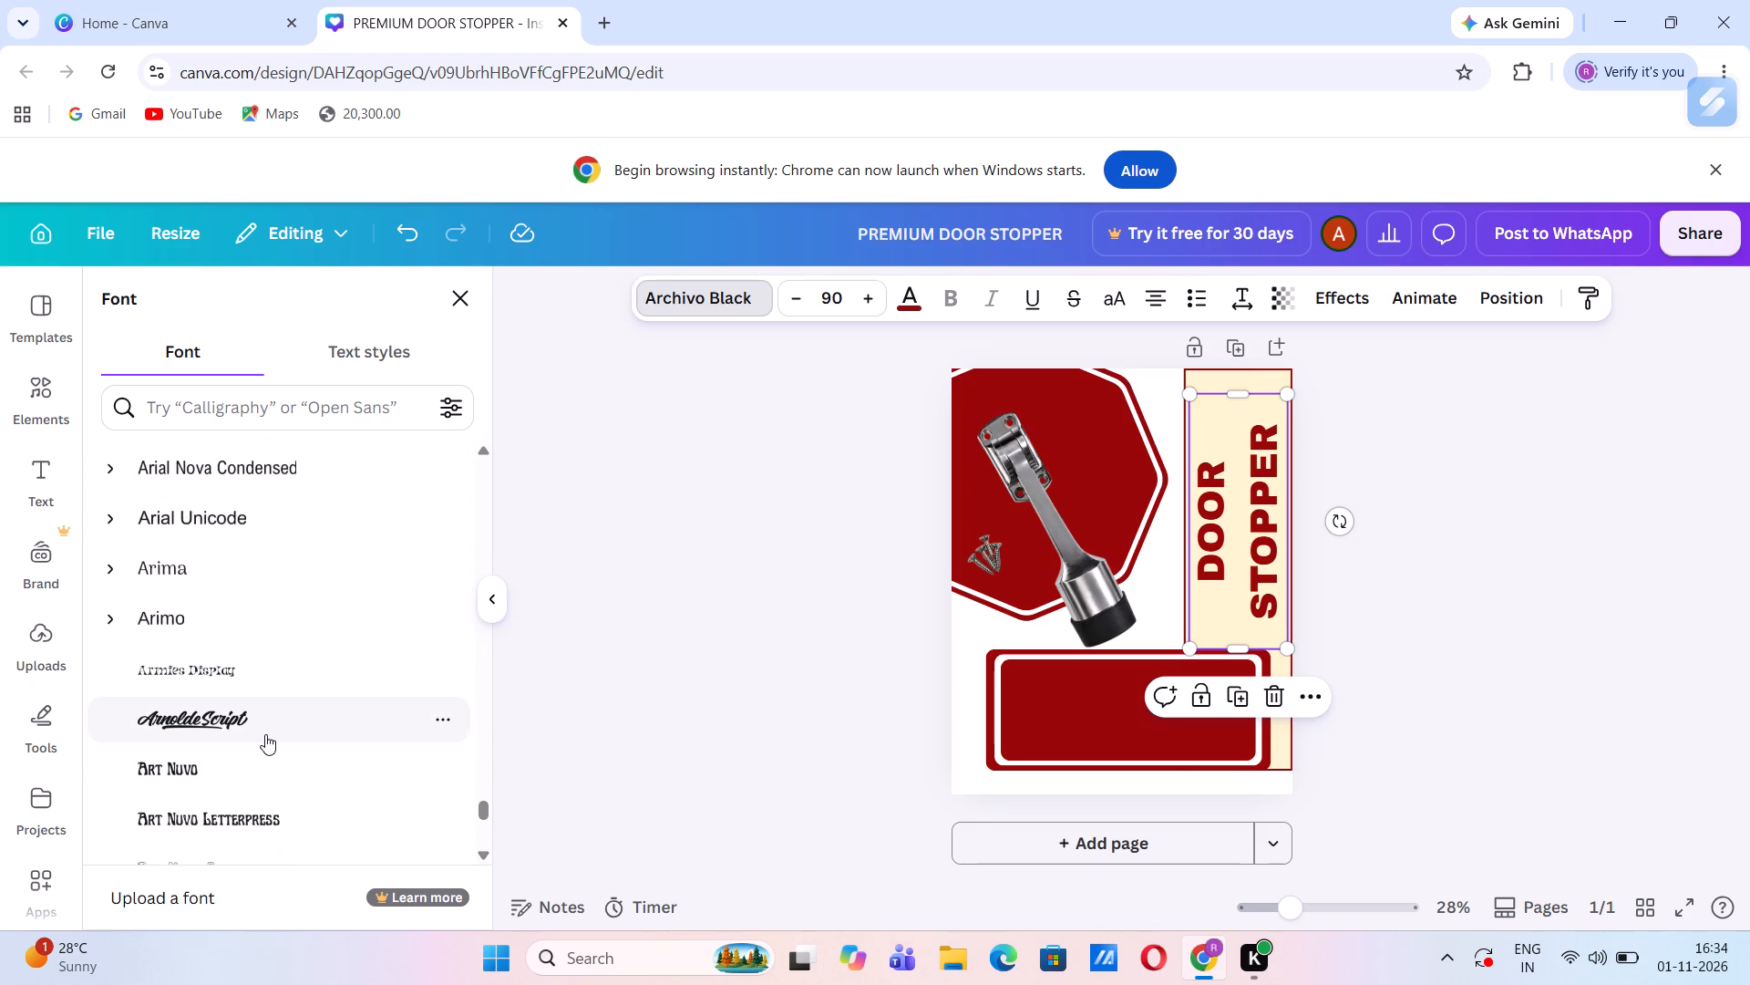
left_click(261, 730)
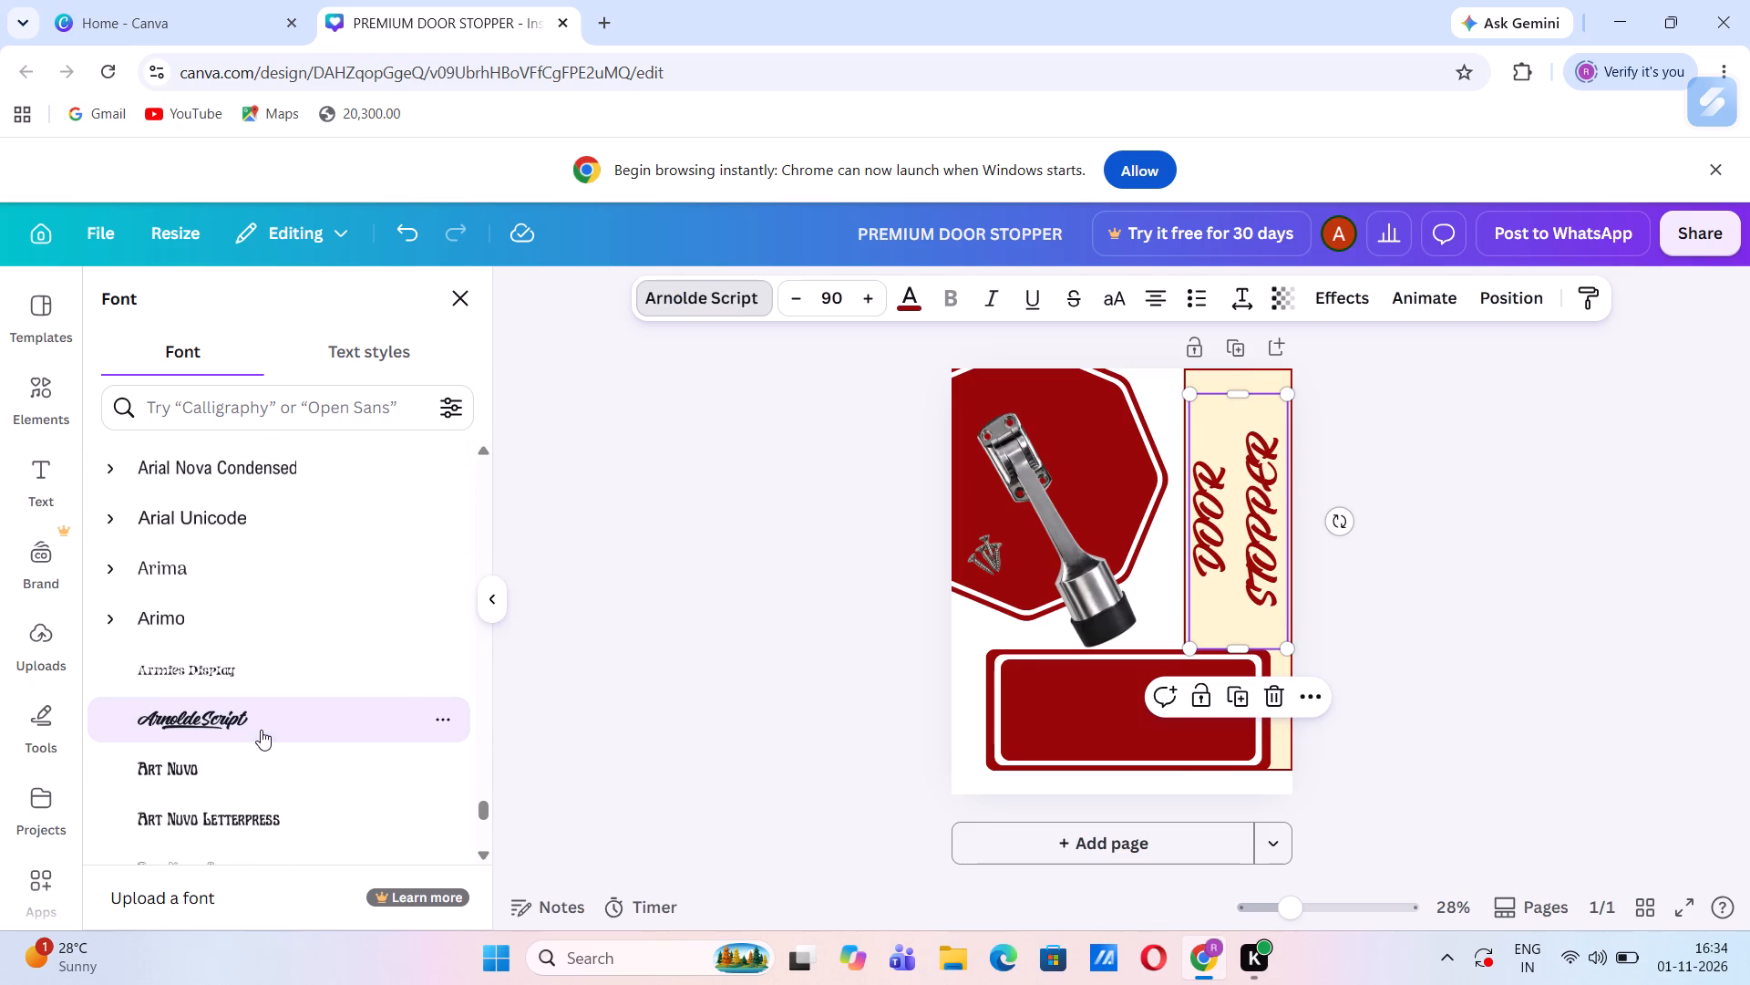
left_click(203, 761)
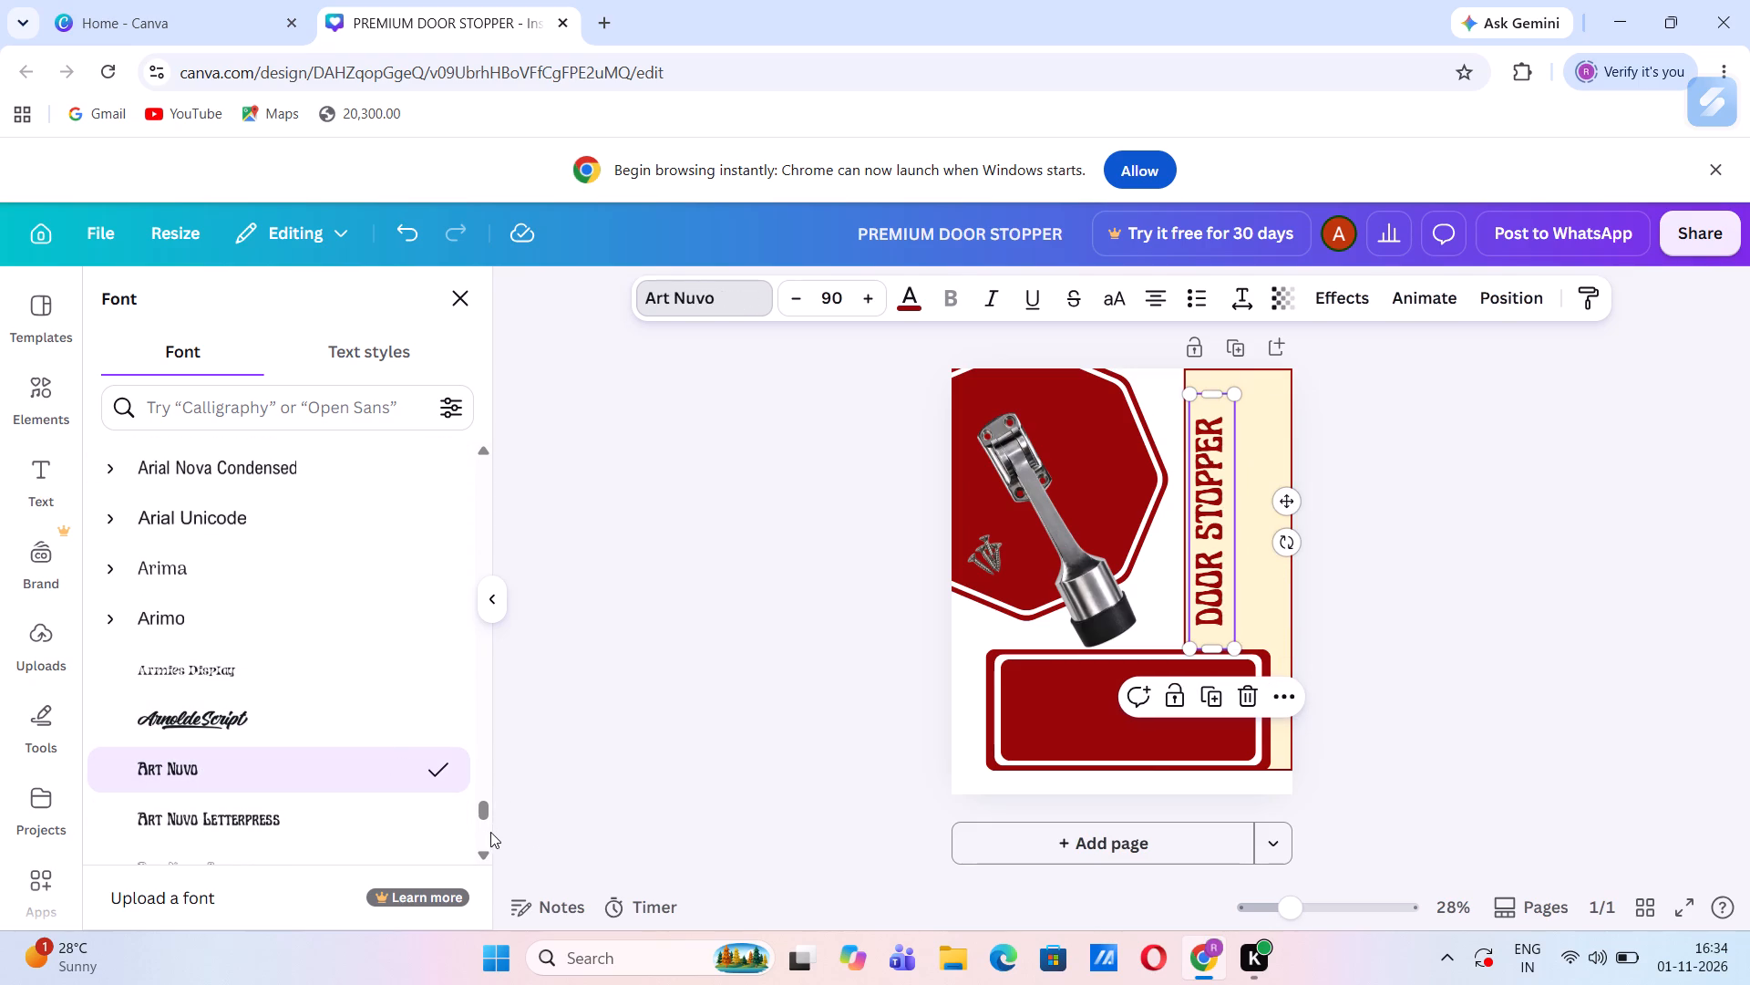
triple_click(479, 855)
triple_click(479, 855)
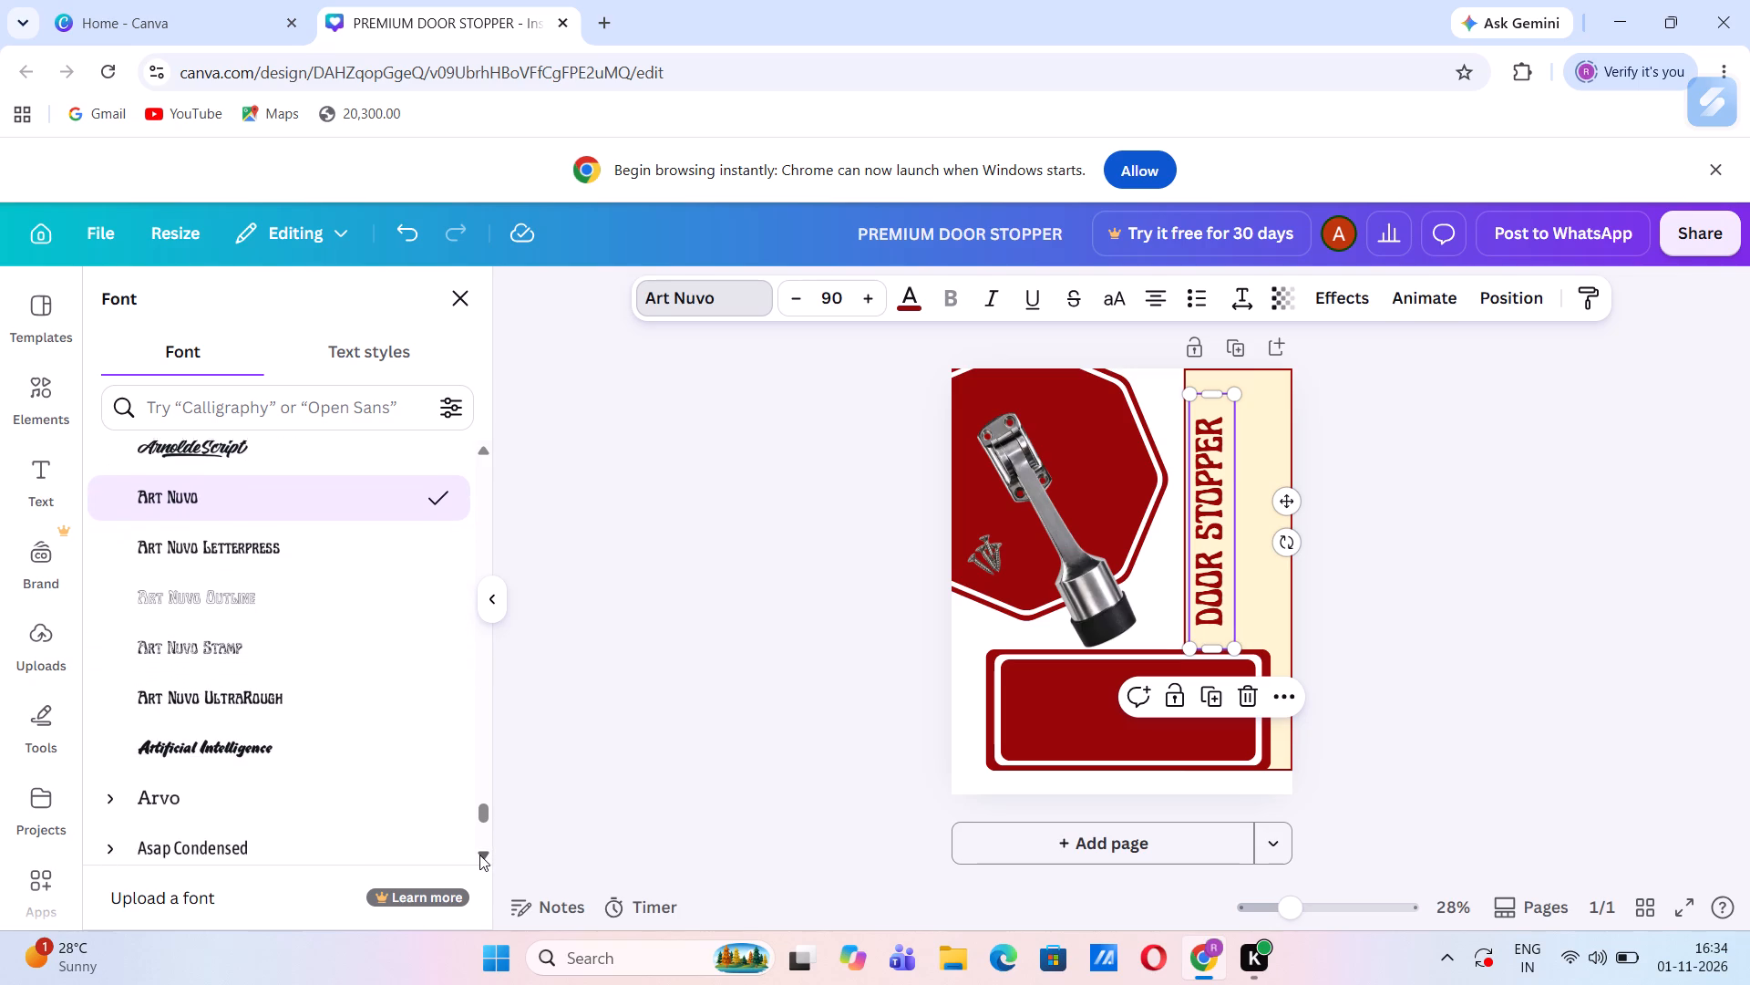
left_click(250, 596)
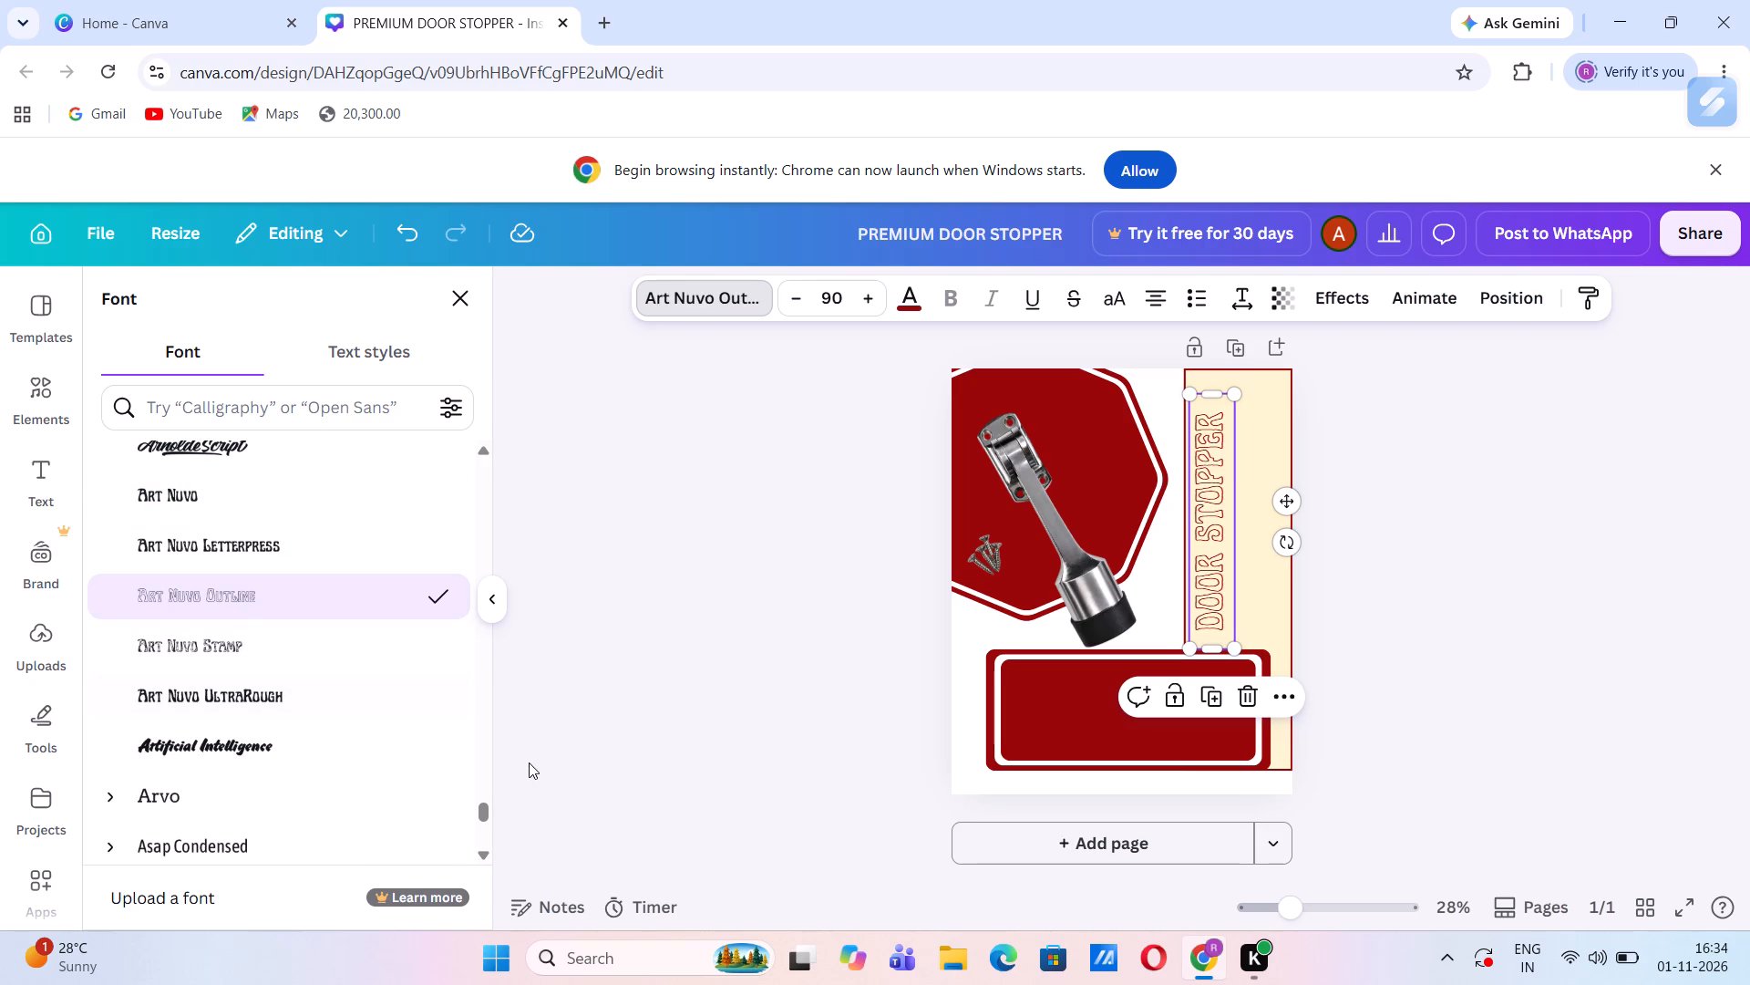
Change the DOOR STOPPER heading's font to Atteron, comparing it with Atlante Display.
triple_click(482, 857)
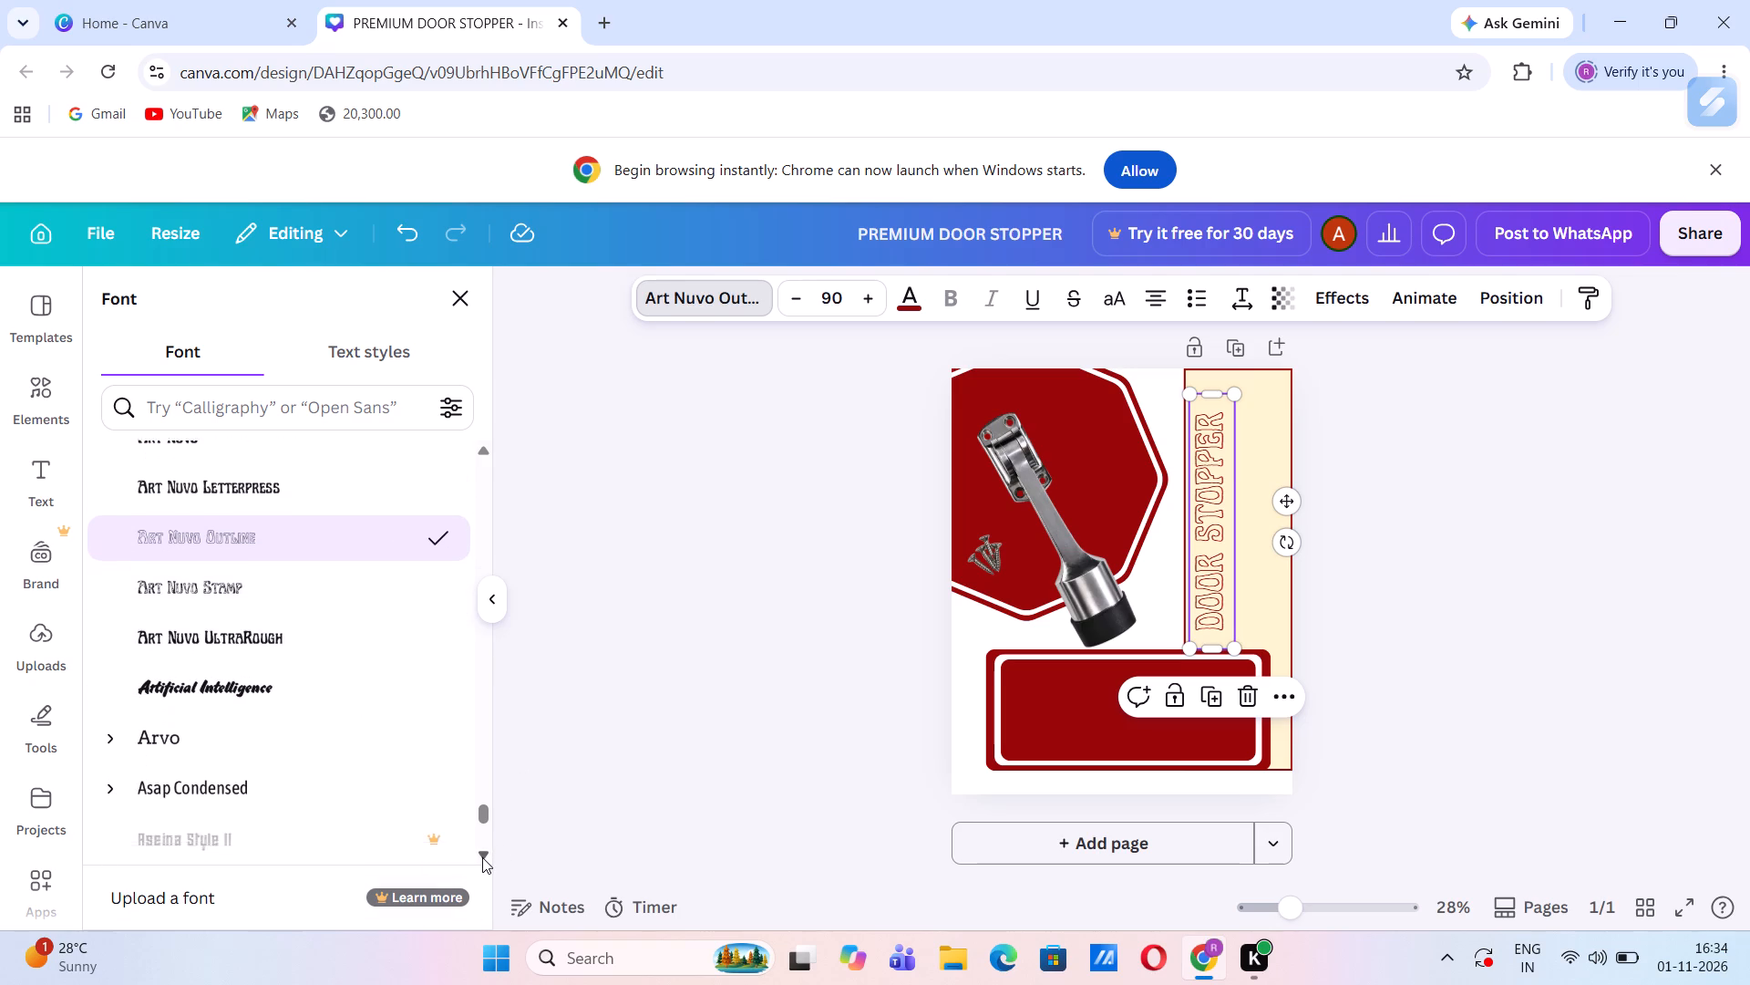
triple_click(482, 857)
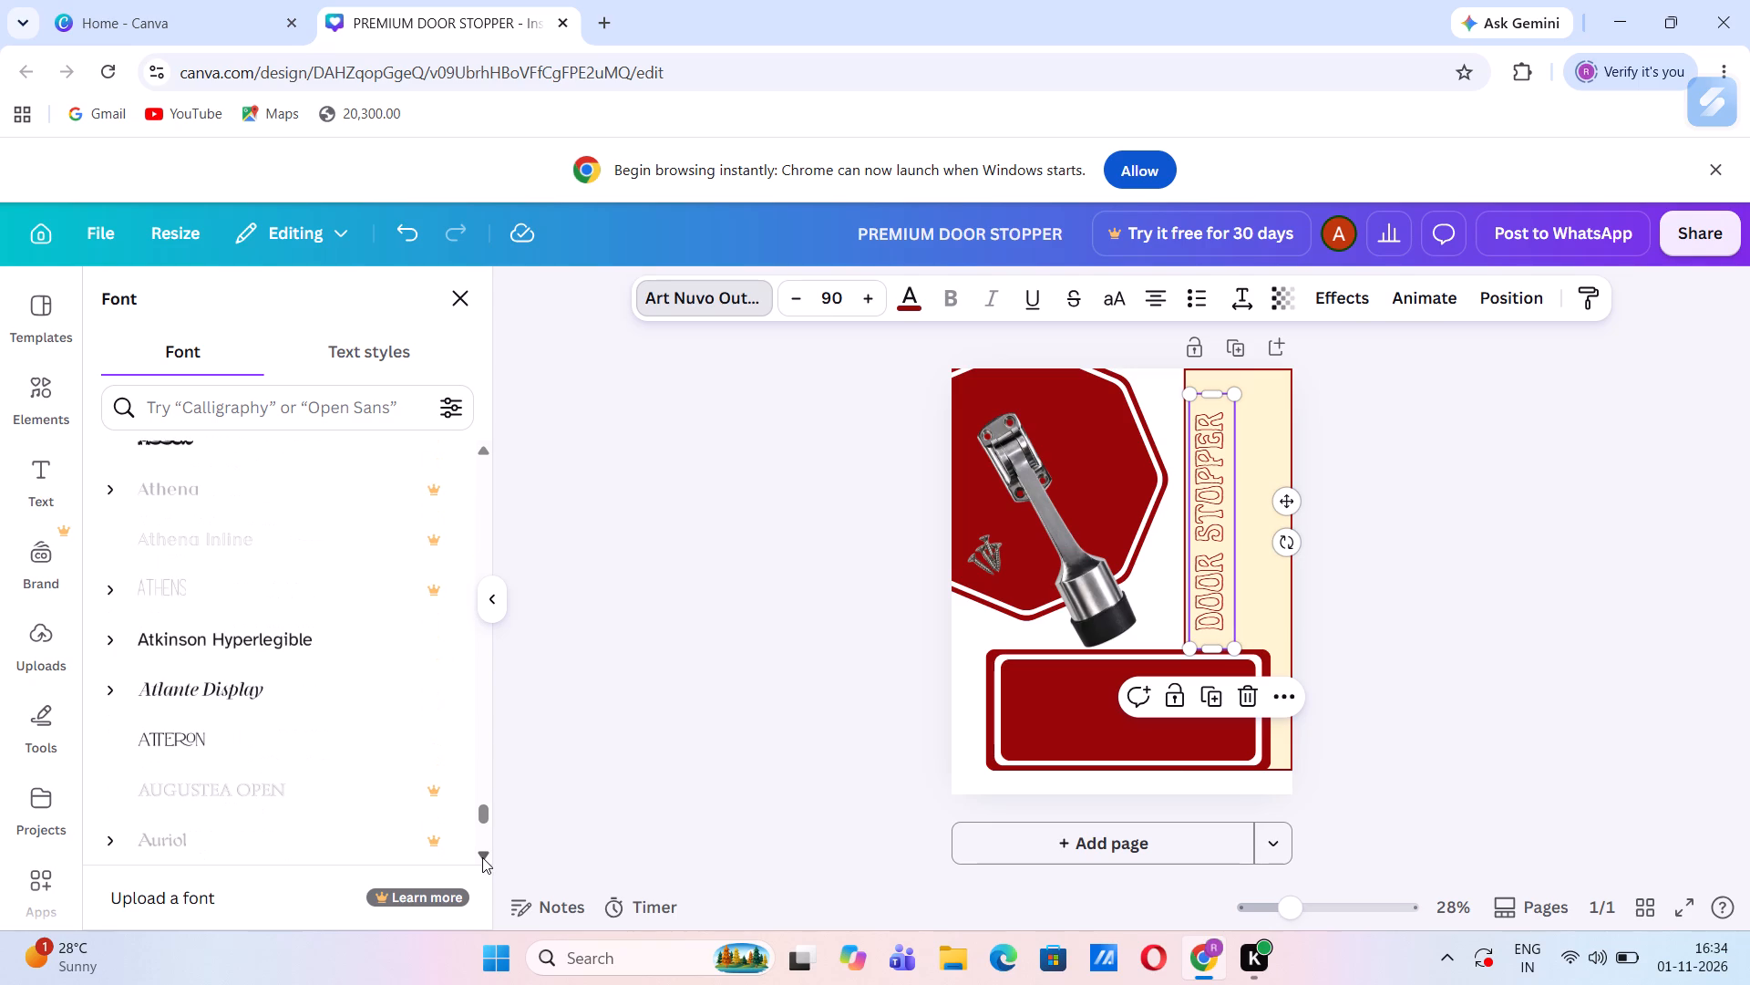
left_click(201, 732)
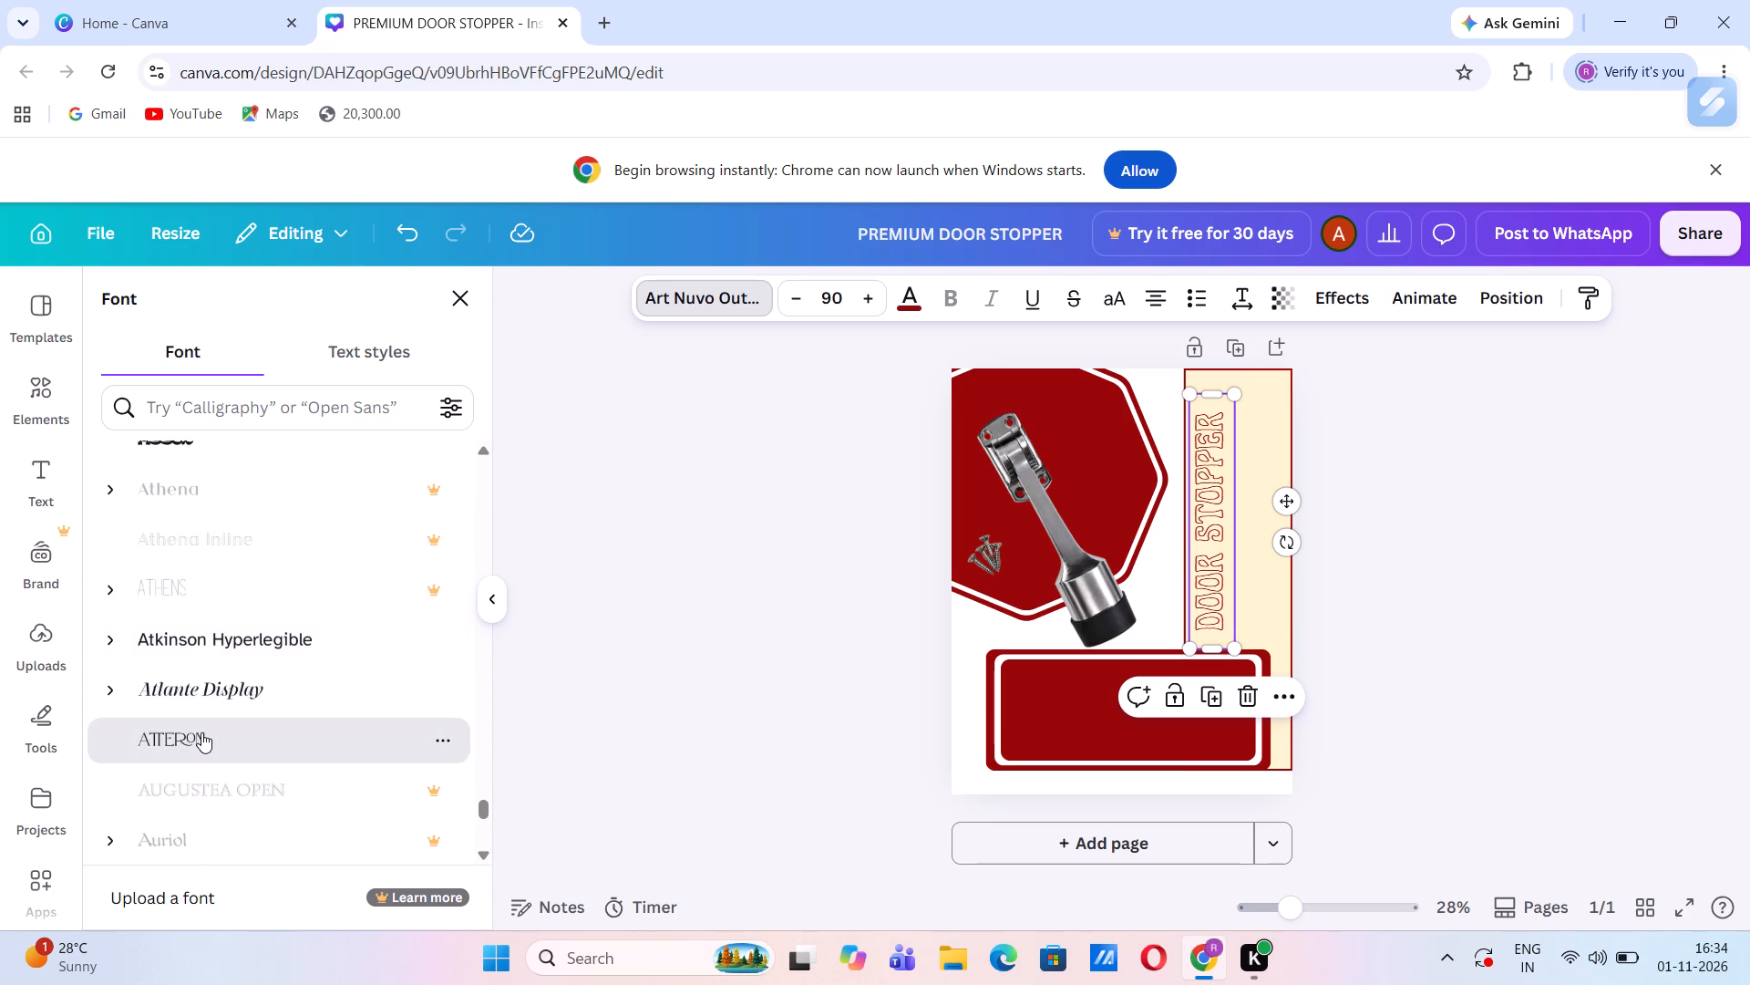
left_click(160, 678)
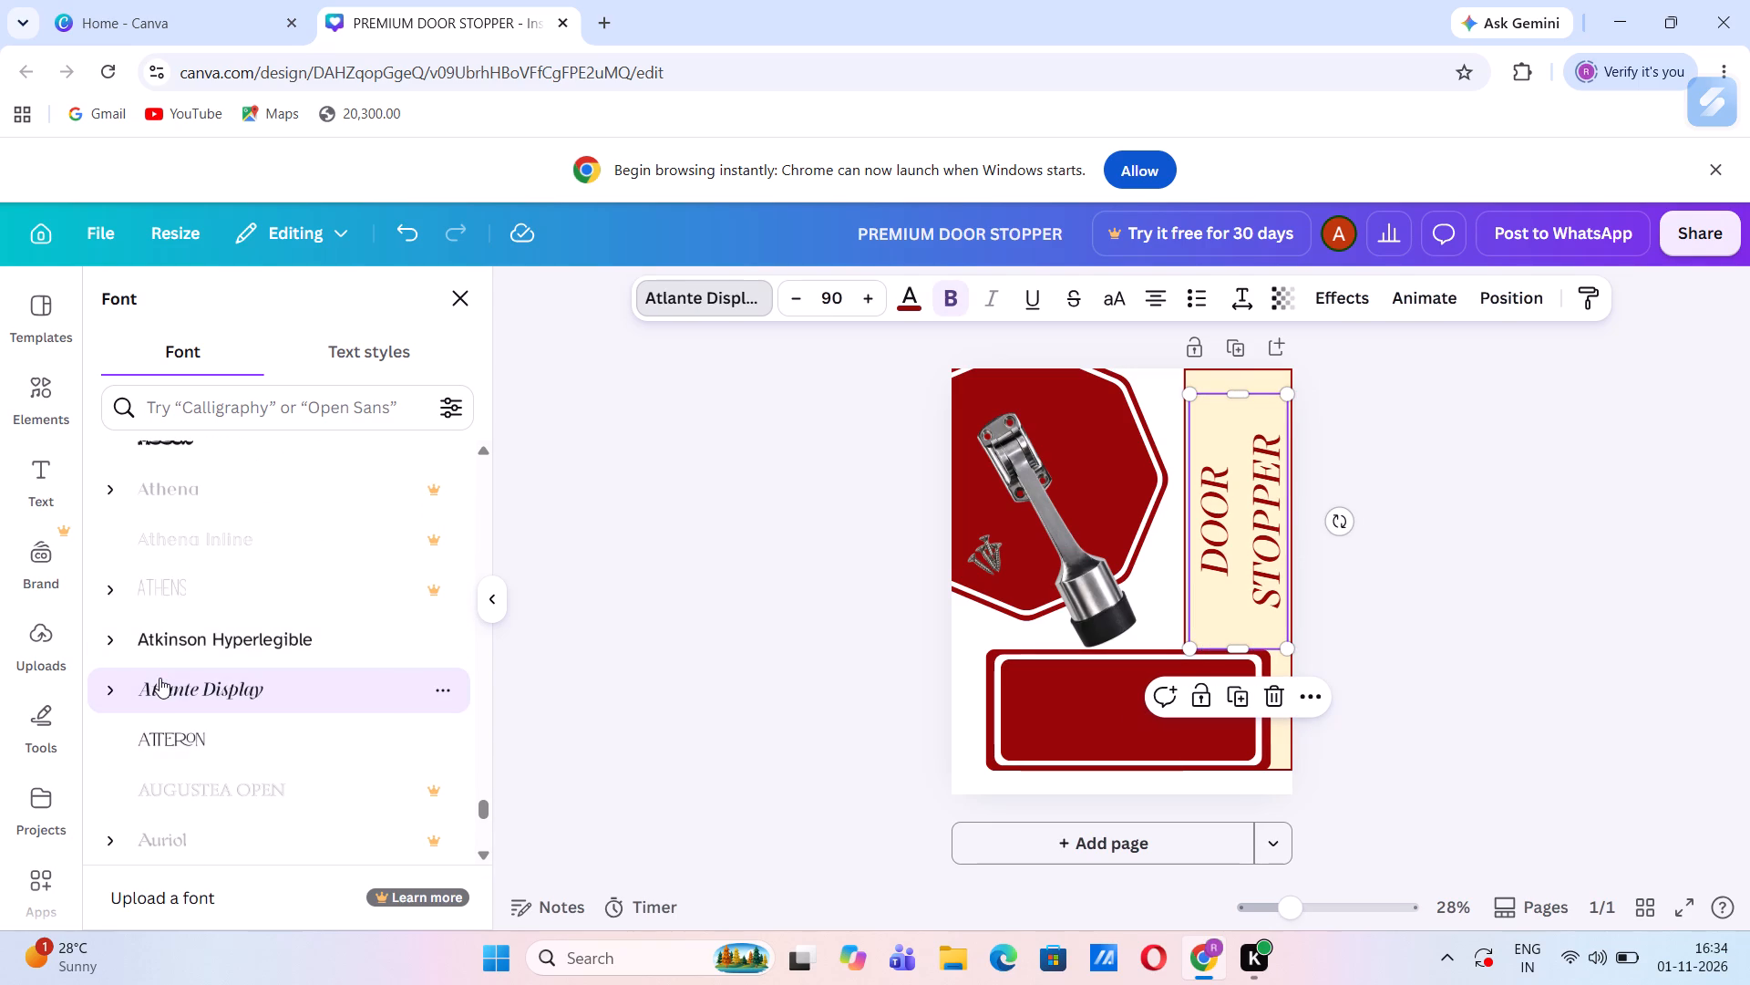
left_click(161, 728)
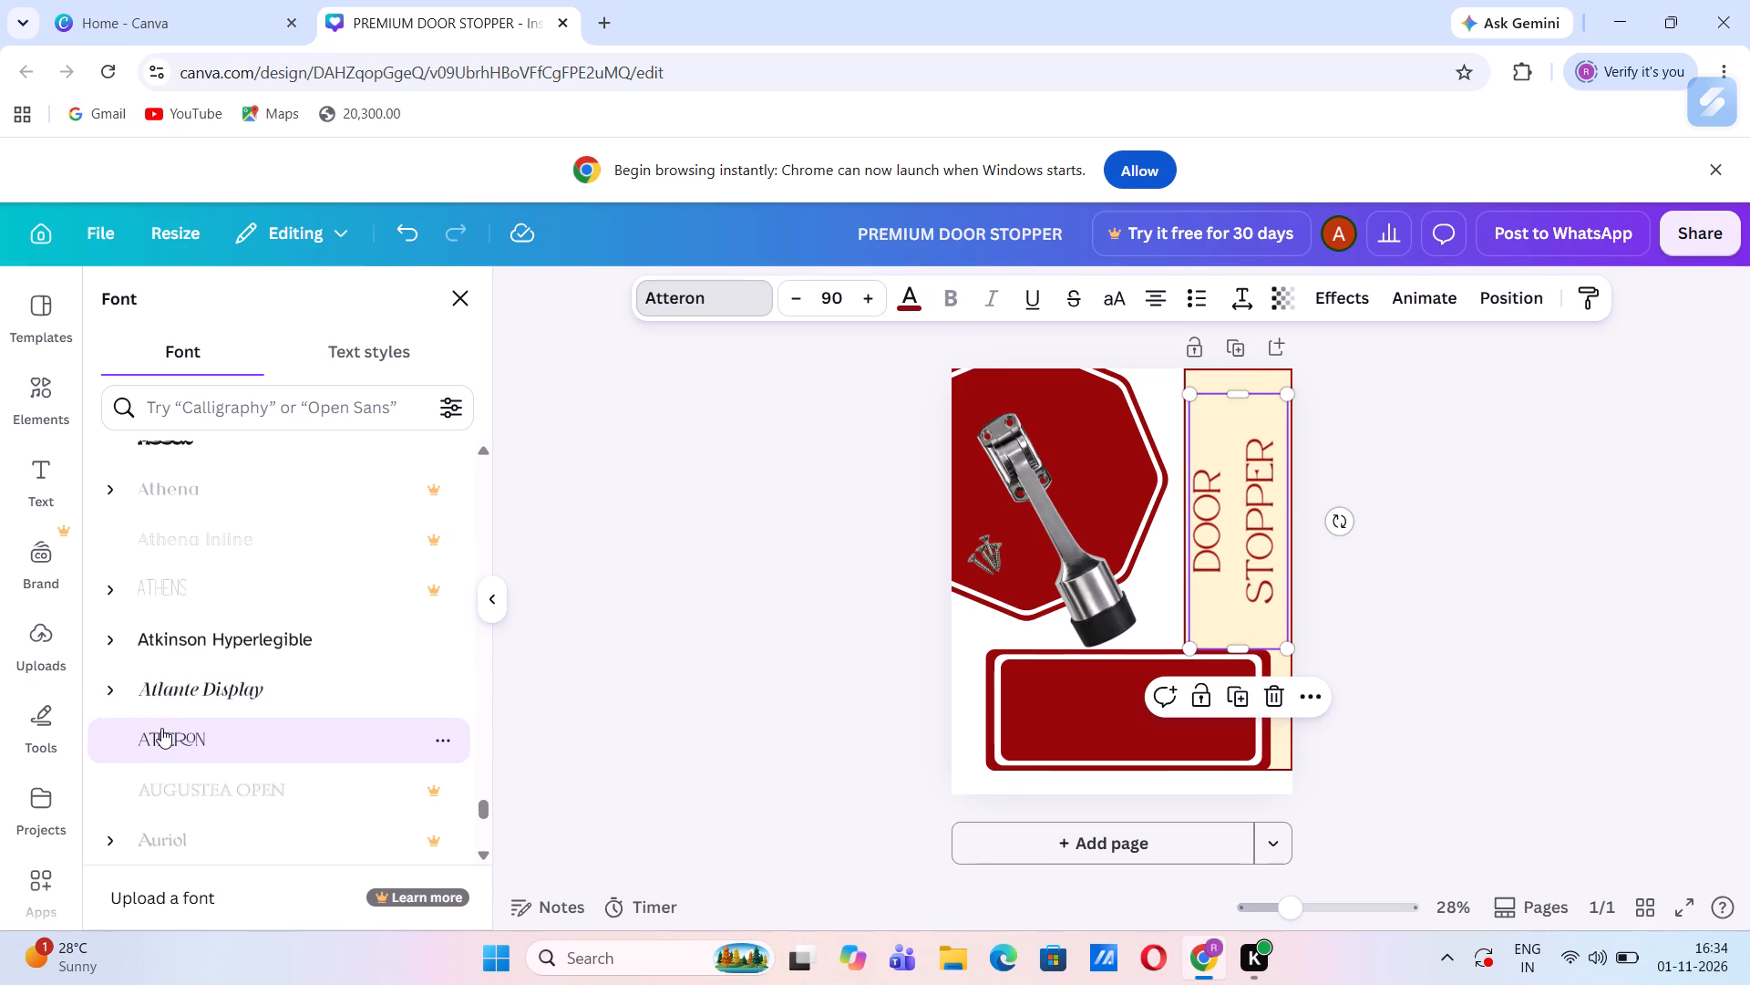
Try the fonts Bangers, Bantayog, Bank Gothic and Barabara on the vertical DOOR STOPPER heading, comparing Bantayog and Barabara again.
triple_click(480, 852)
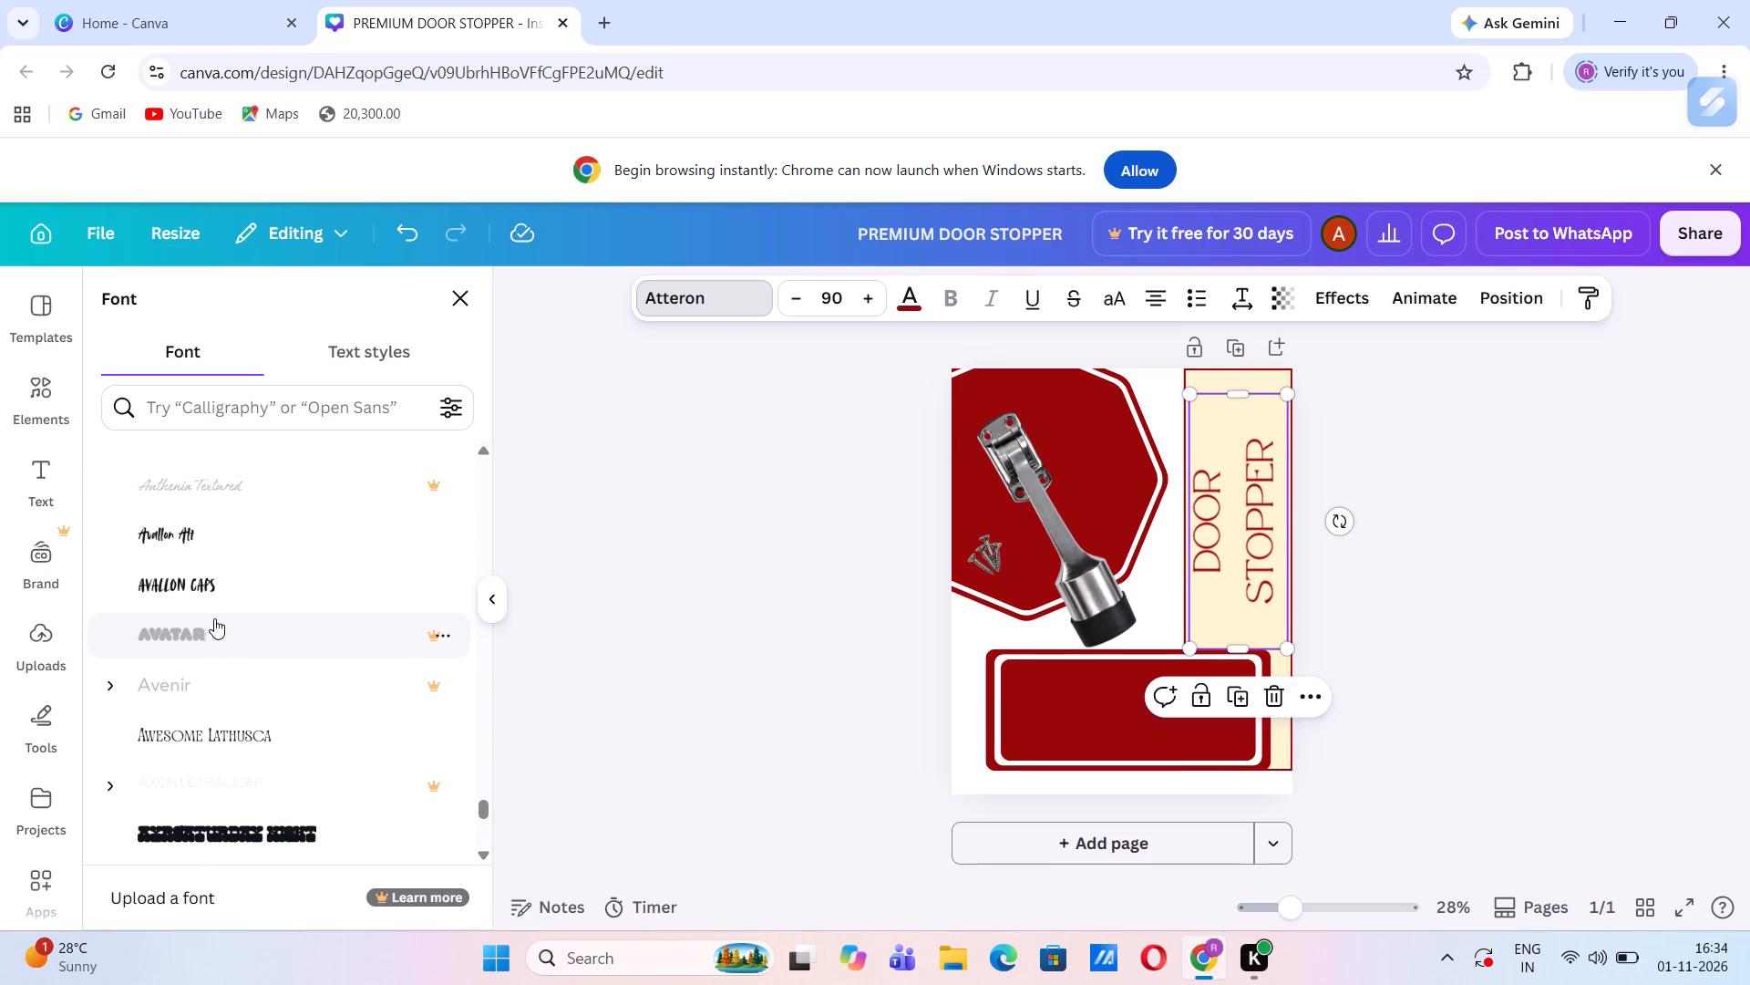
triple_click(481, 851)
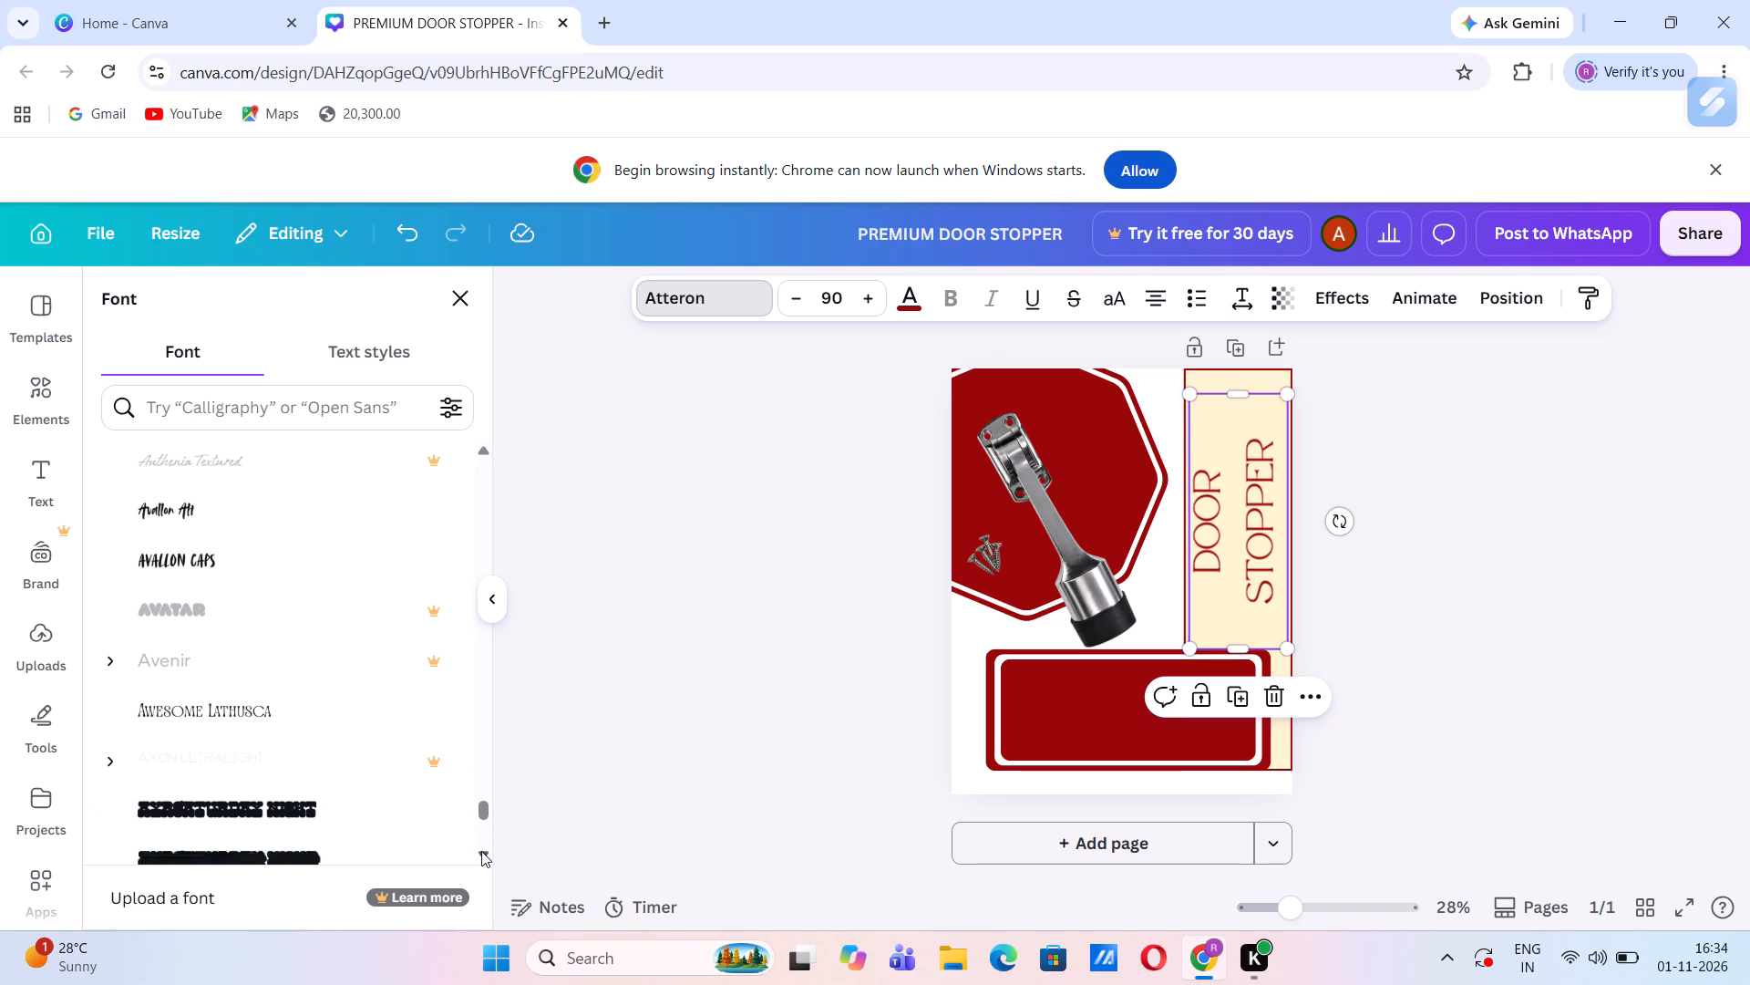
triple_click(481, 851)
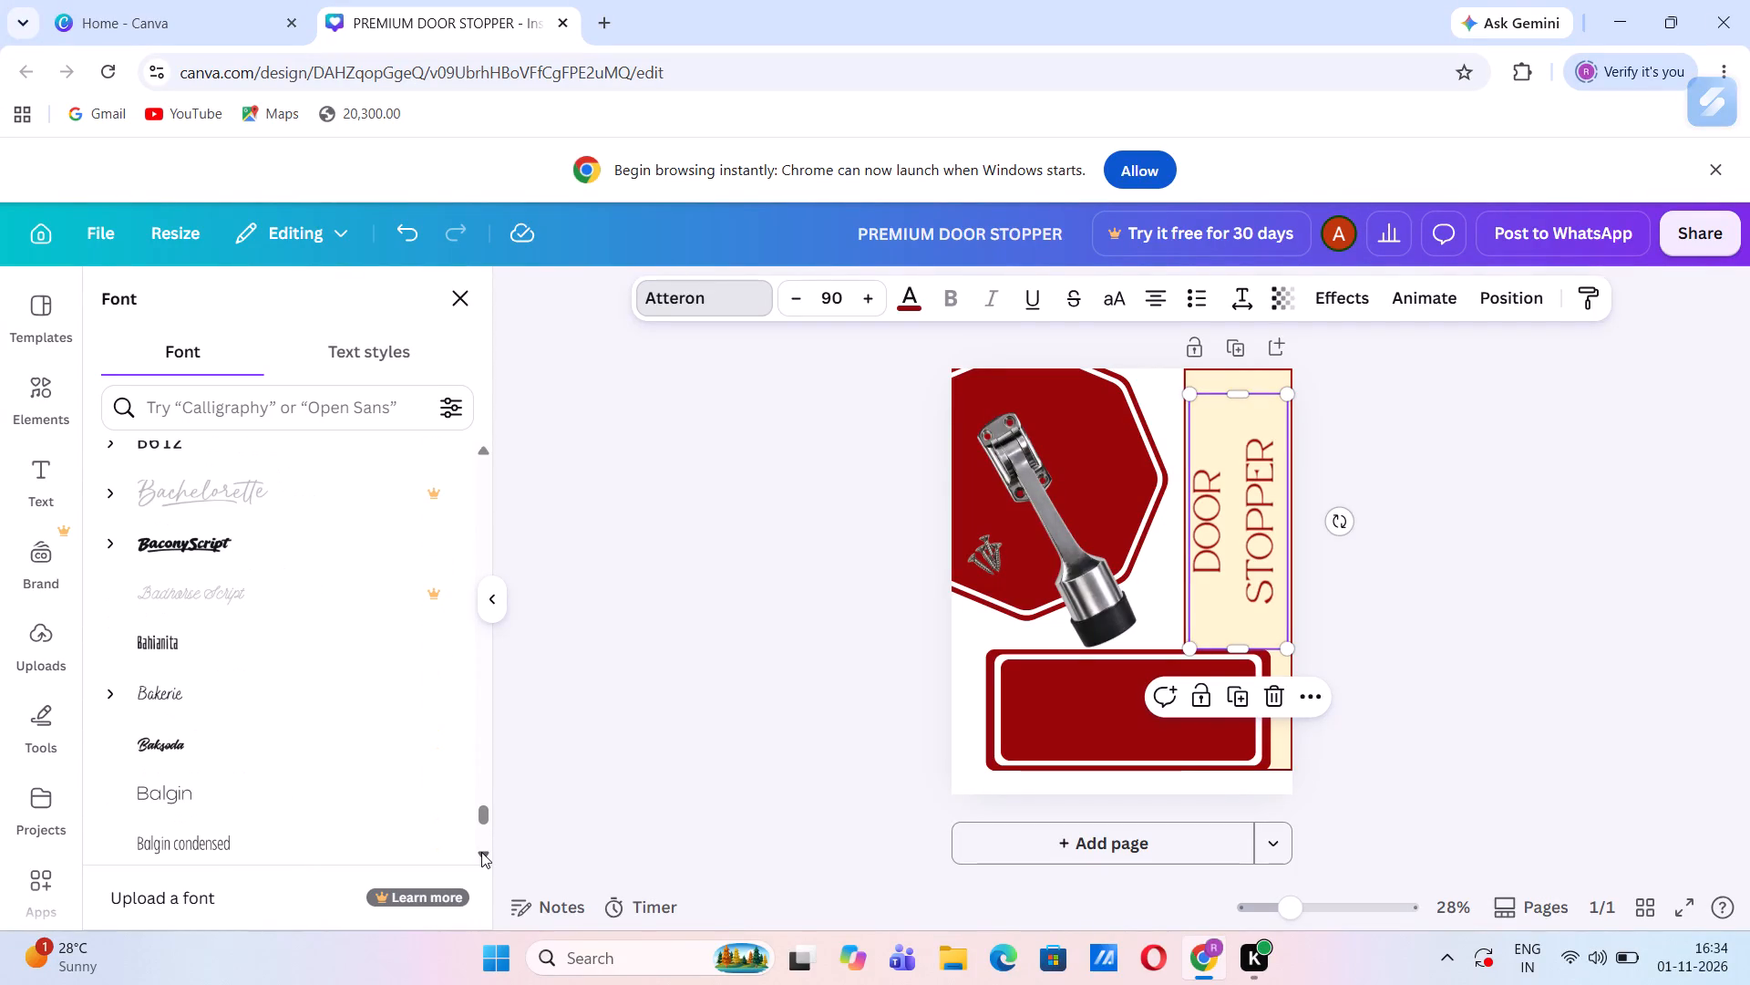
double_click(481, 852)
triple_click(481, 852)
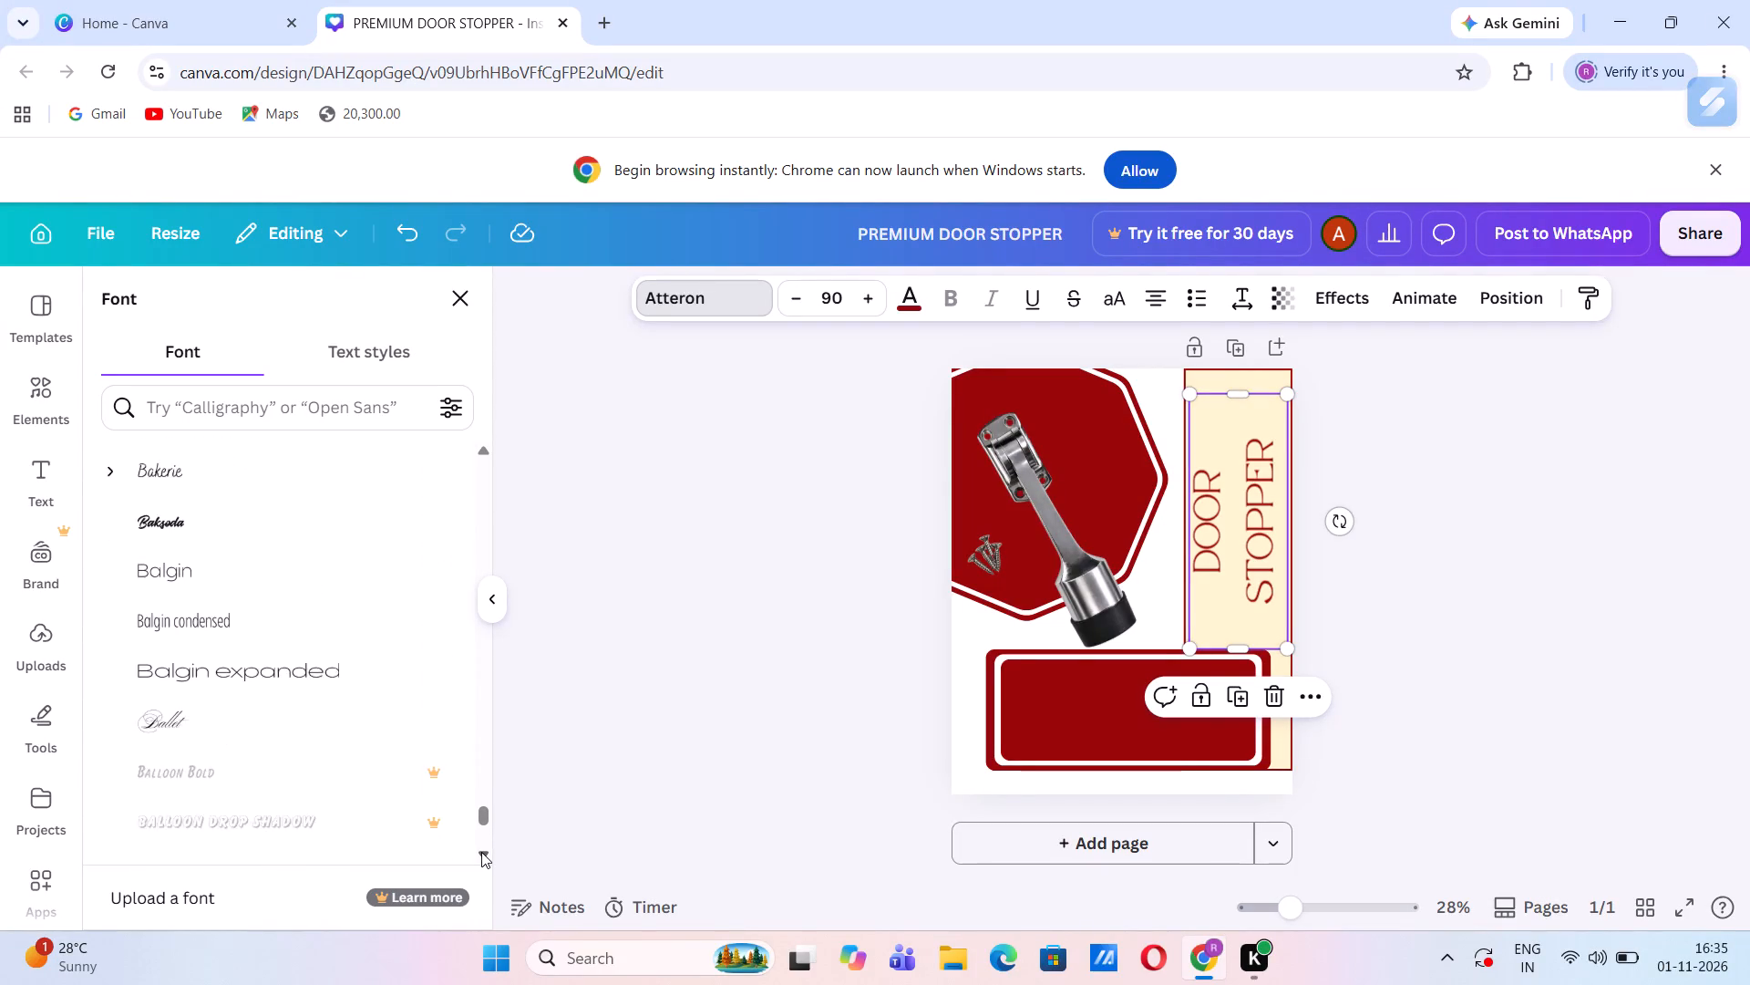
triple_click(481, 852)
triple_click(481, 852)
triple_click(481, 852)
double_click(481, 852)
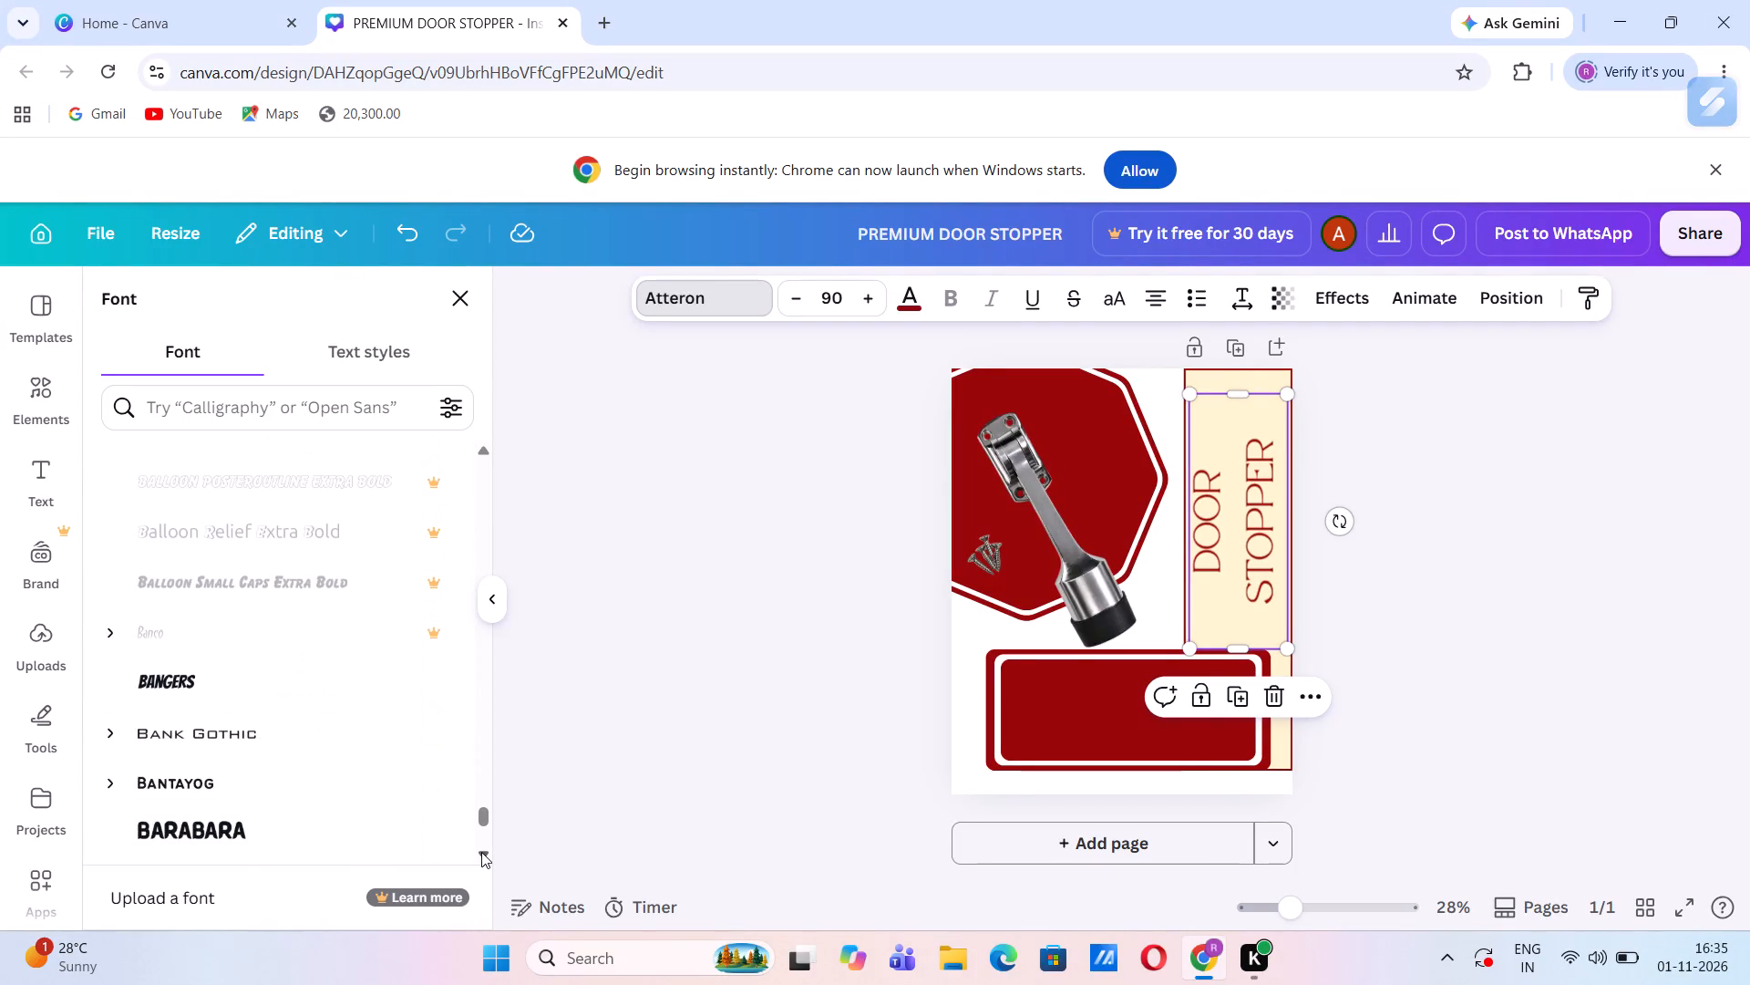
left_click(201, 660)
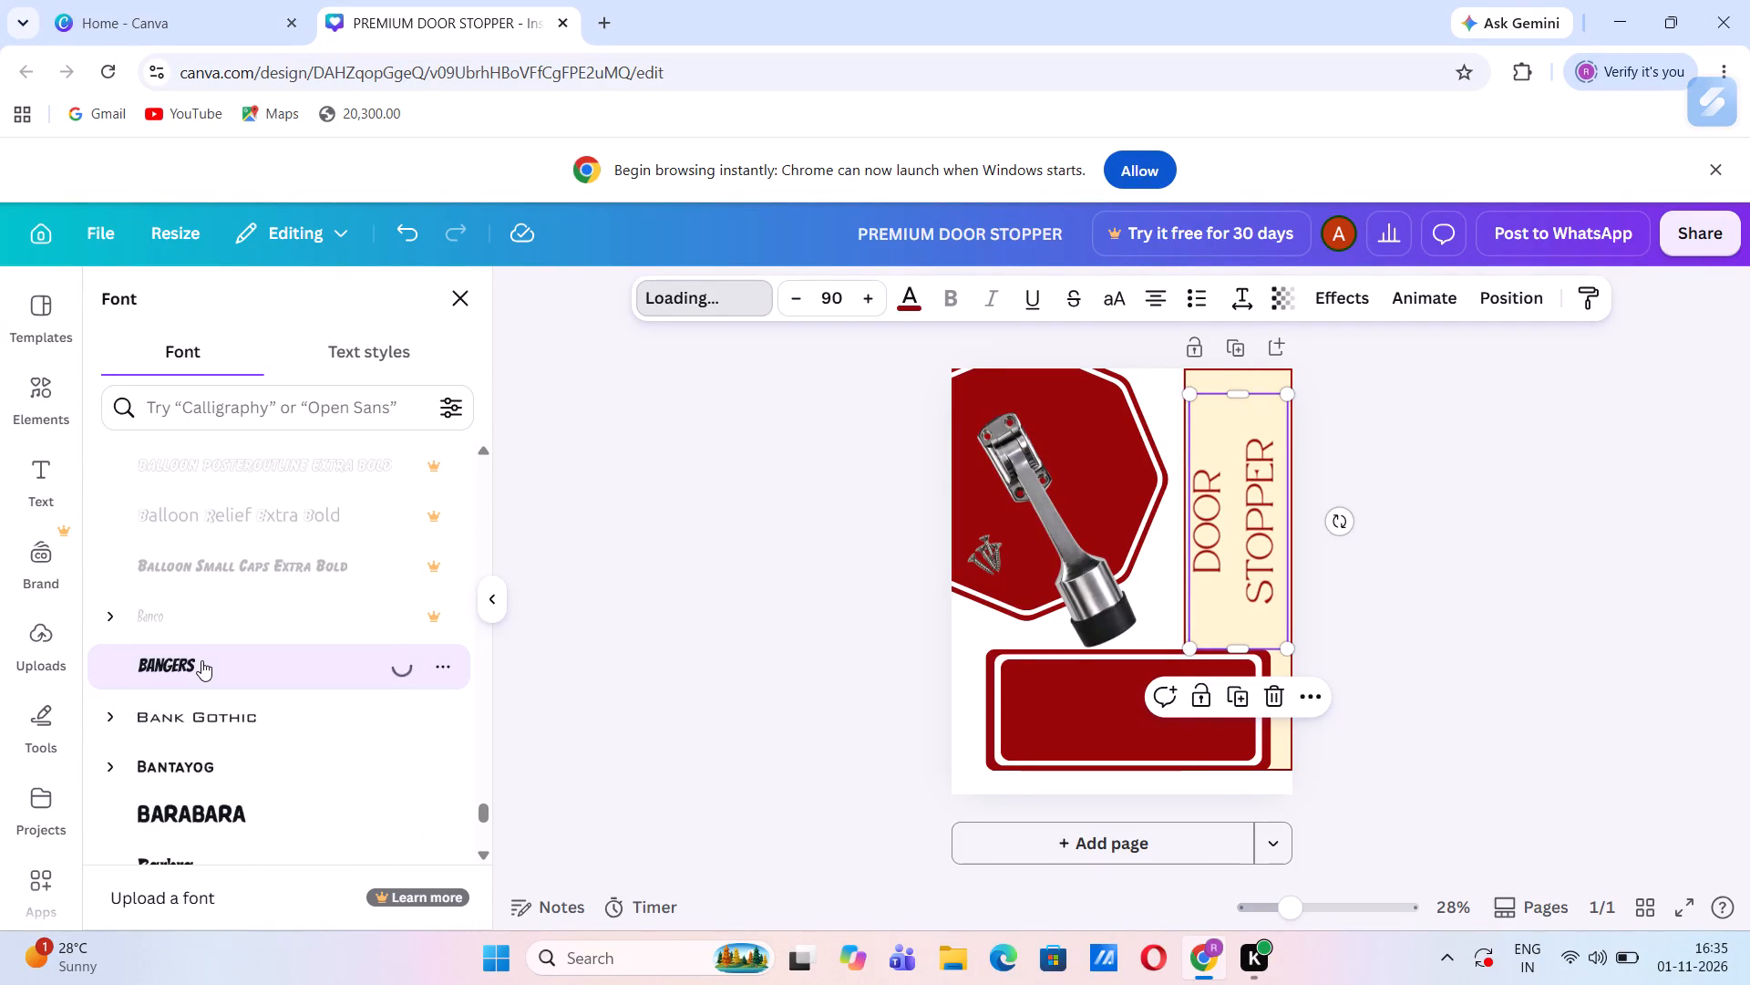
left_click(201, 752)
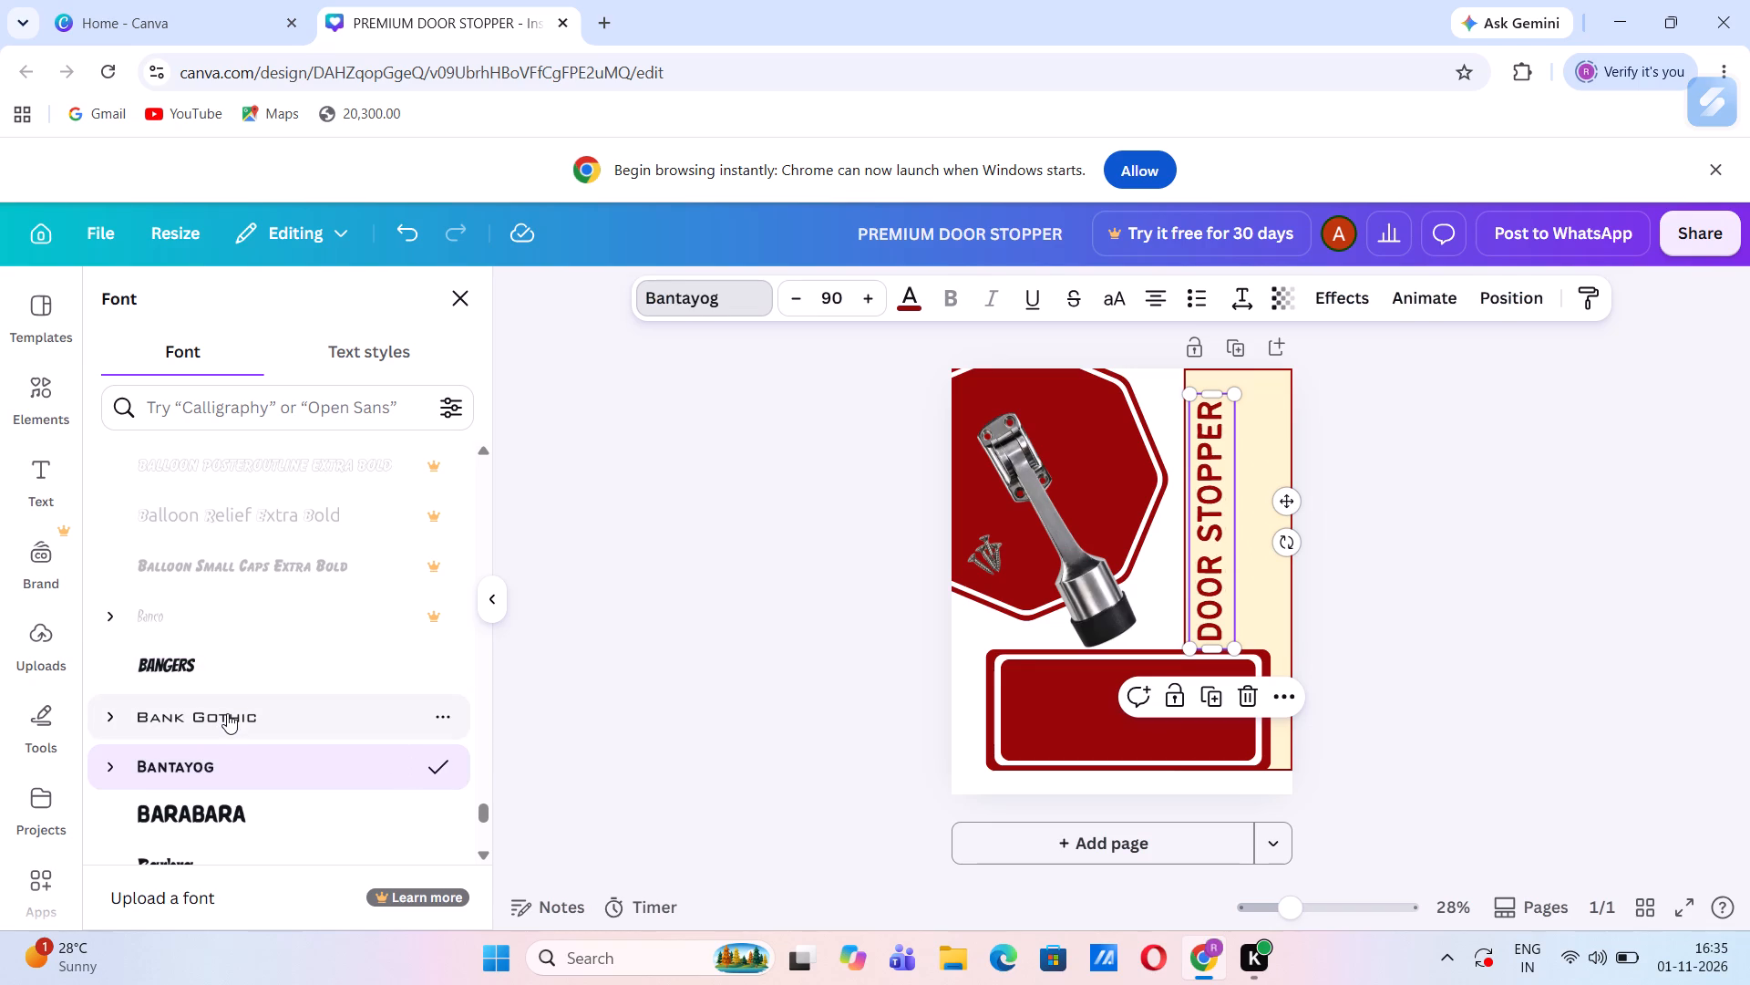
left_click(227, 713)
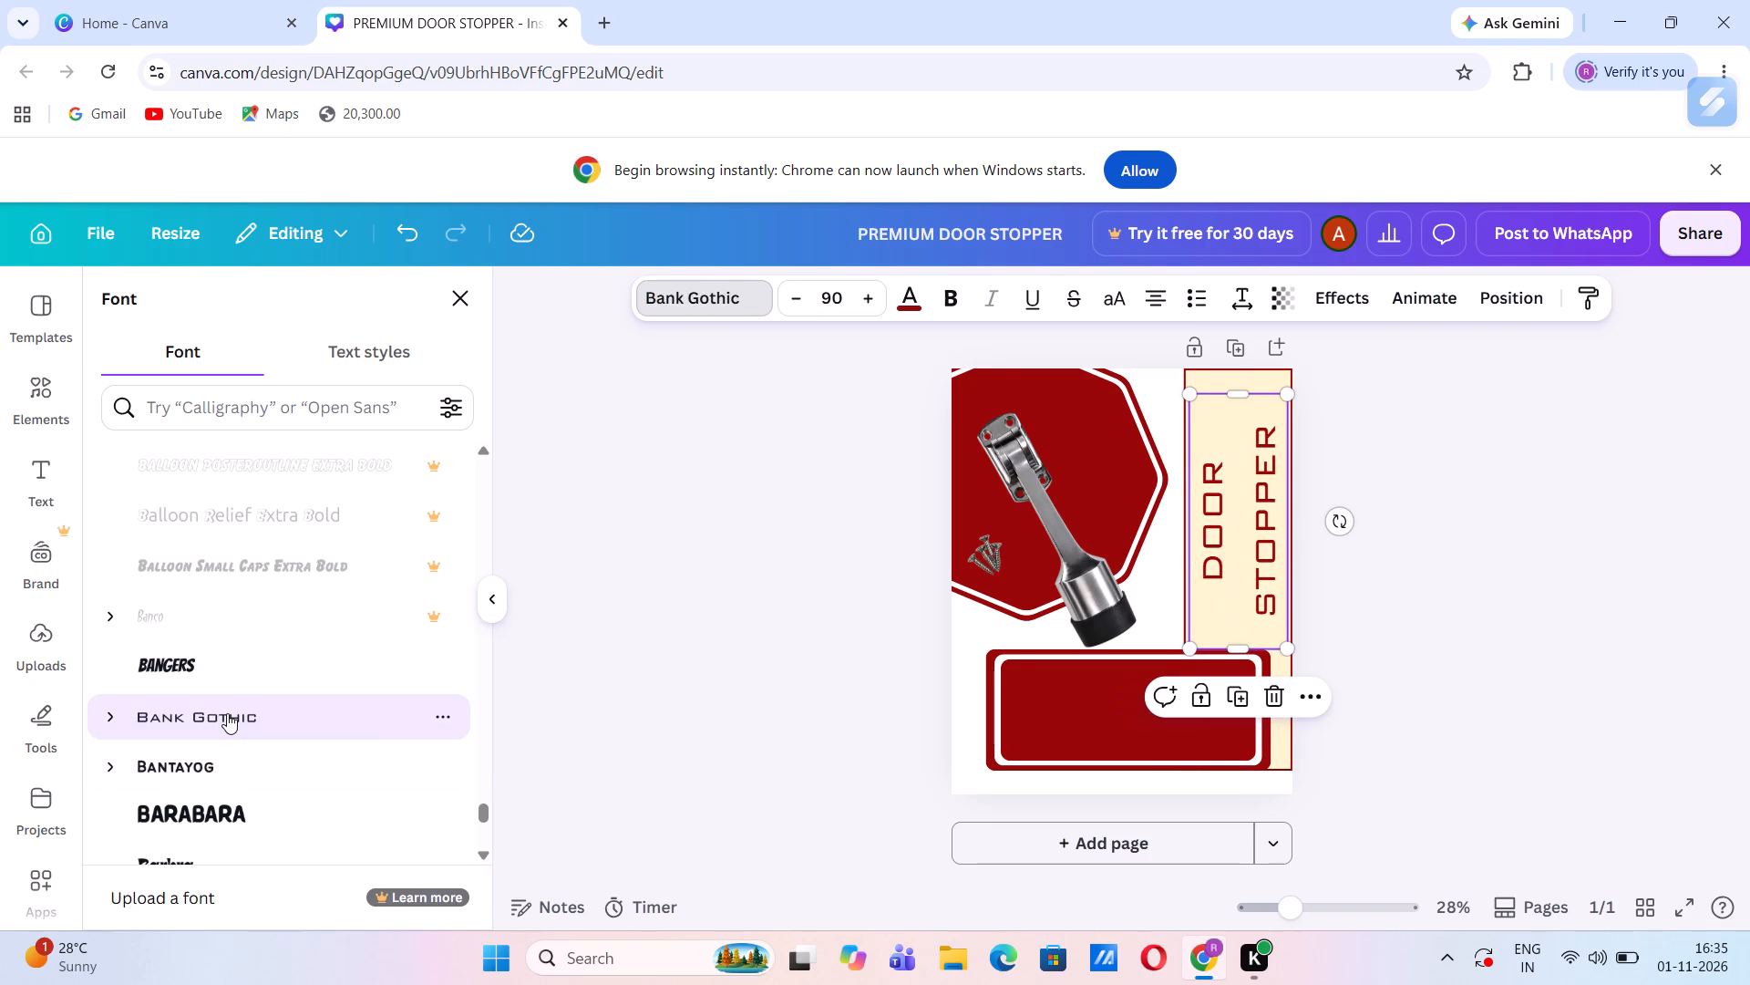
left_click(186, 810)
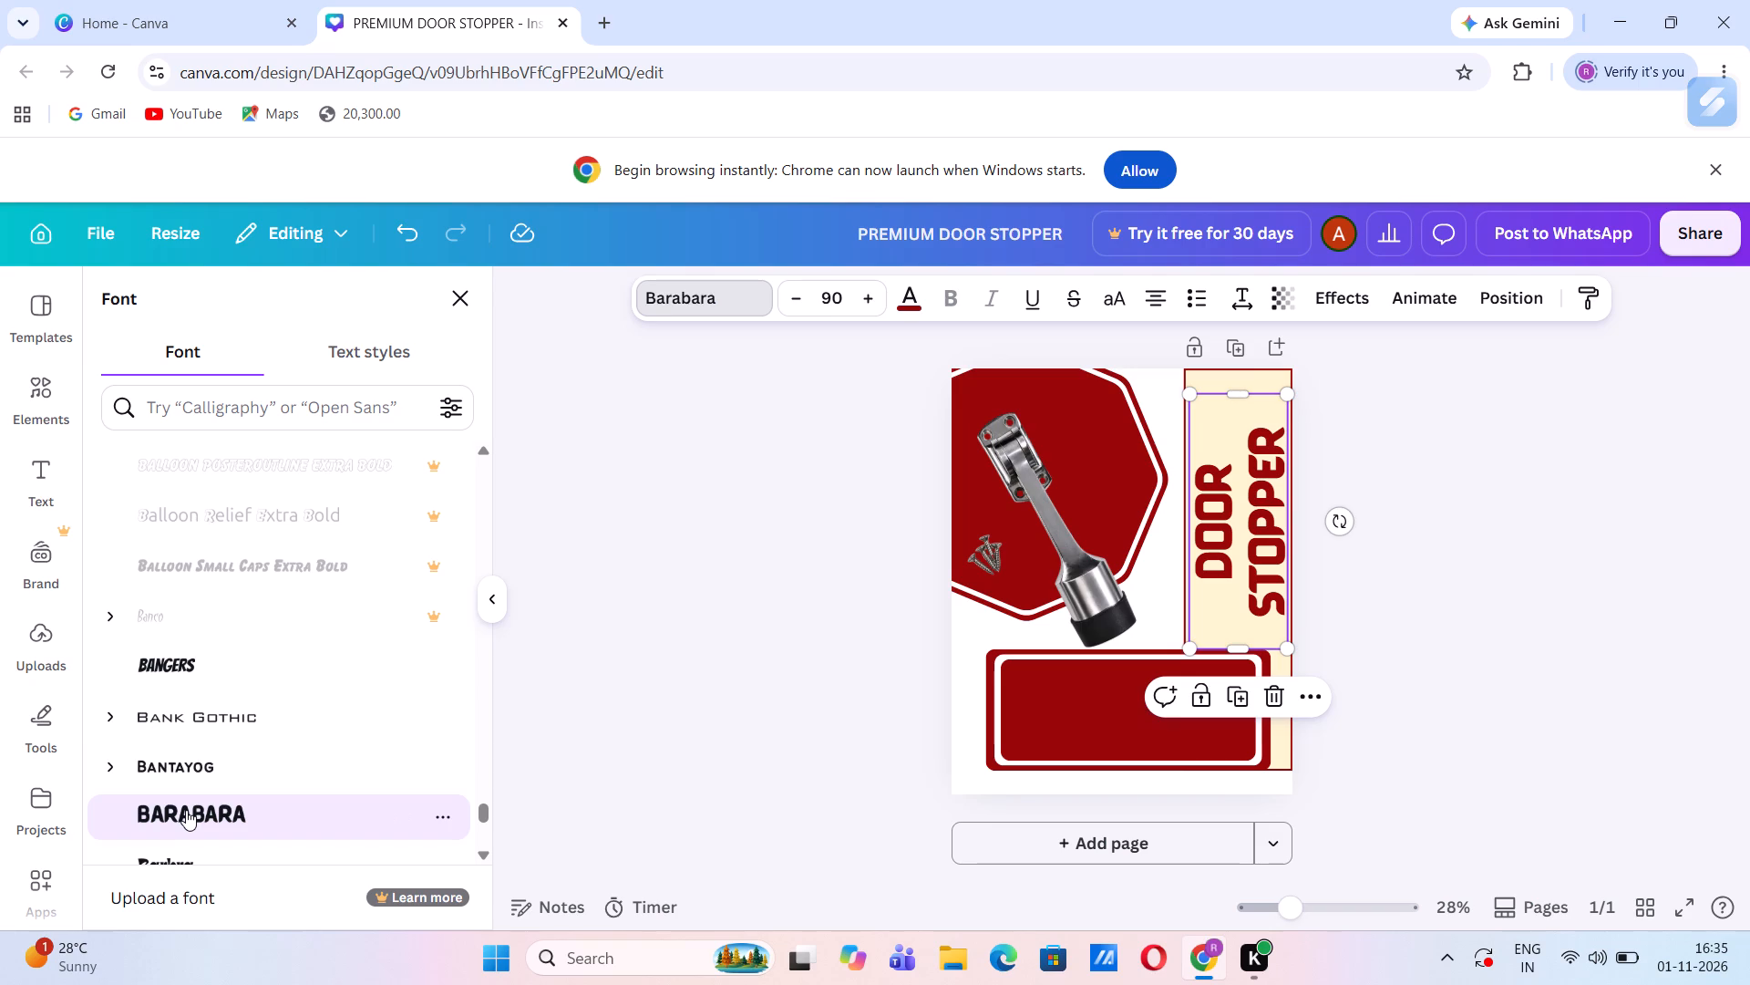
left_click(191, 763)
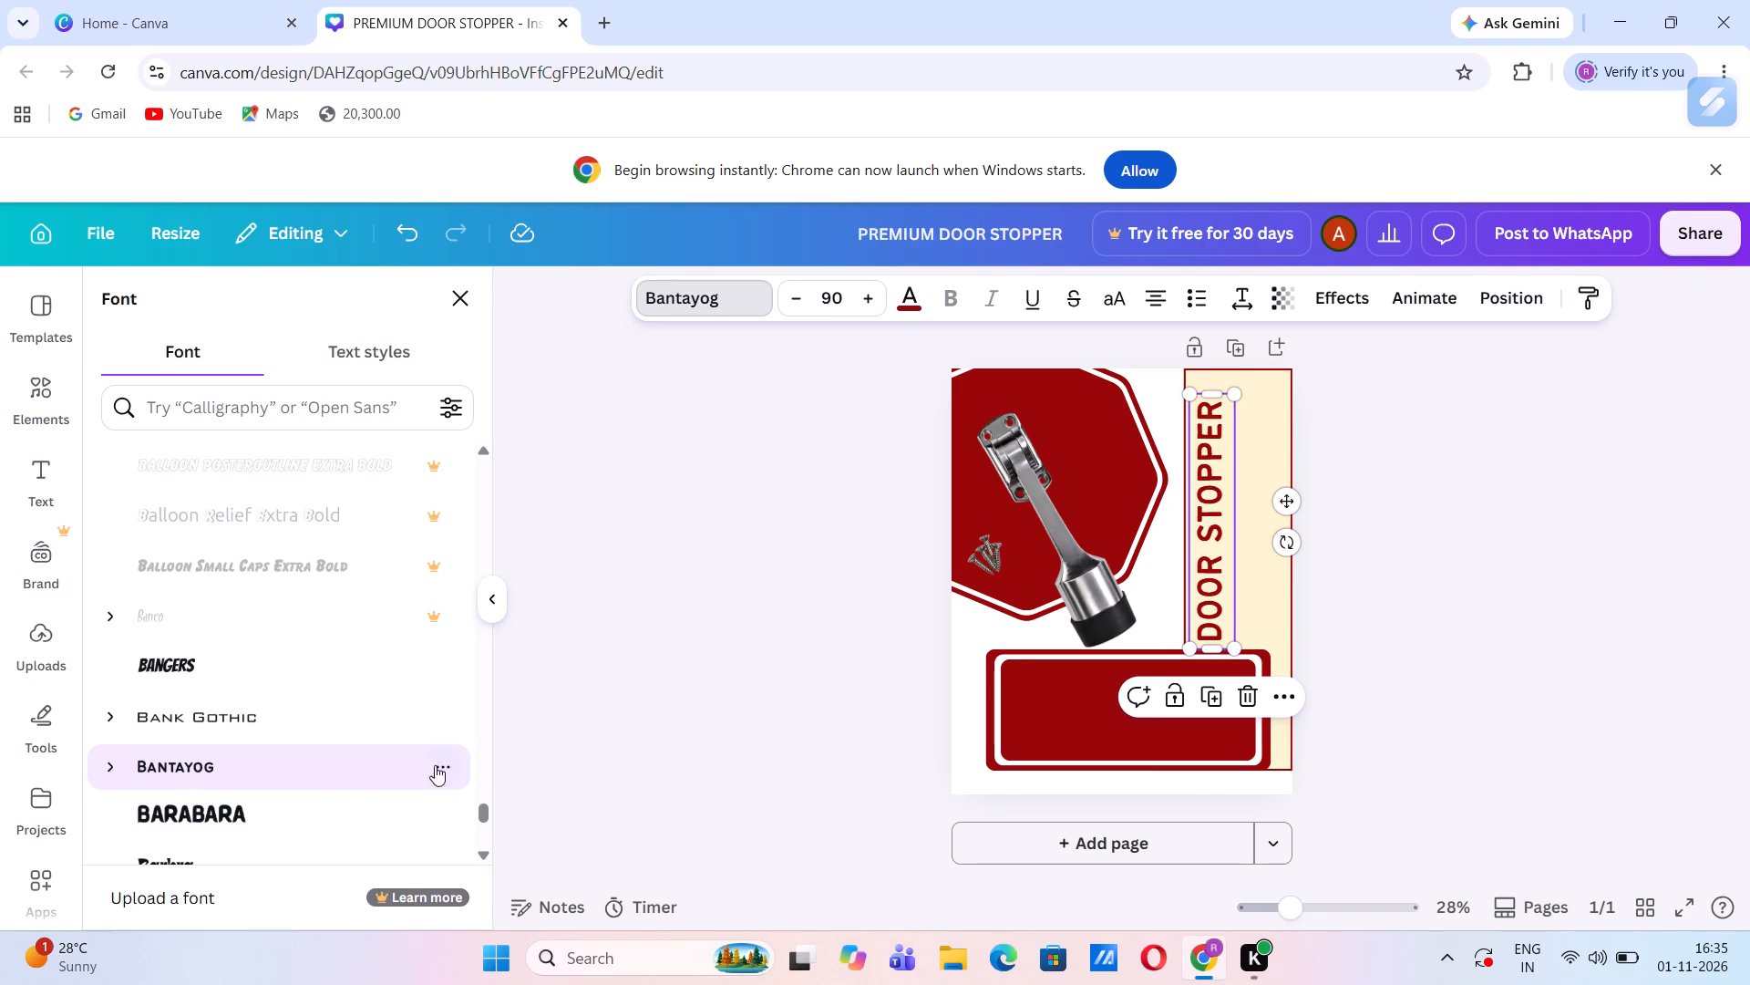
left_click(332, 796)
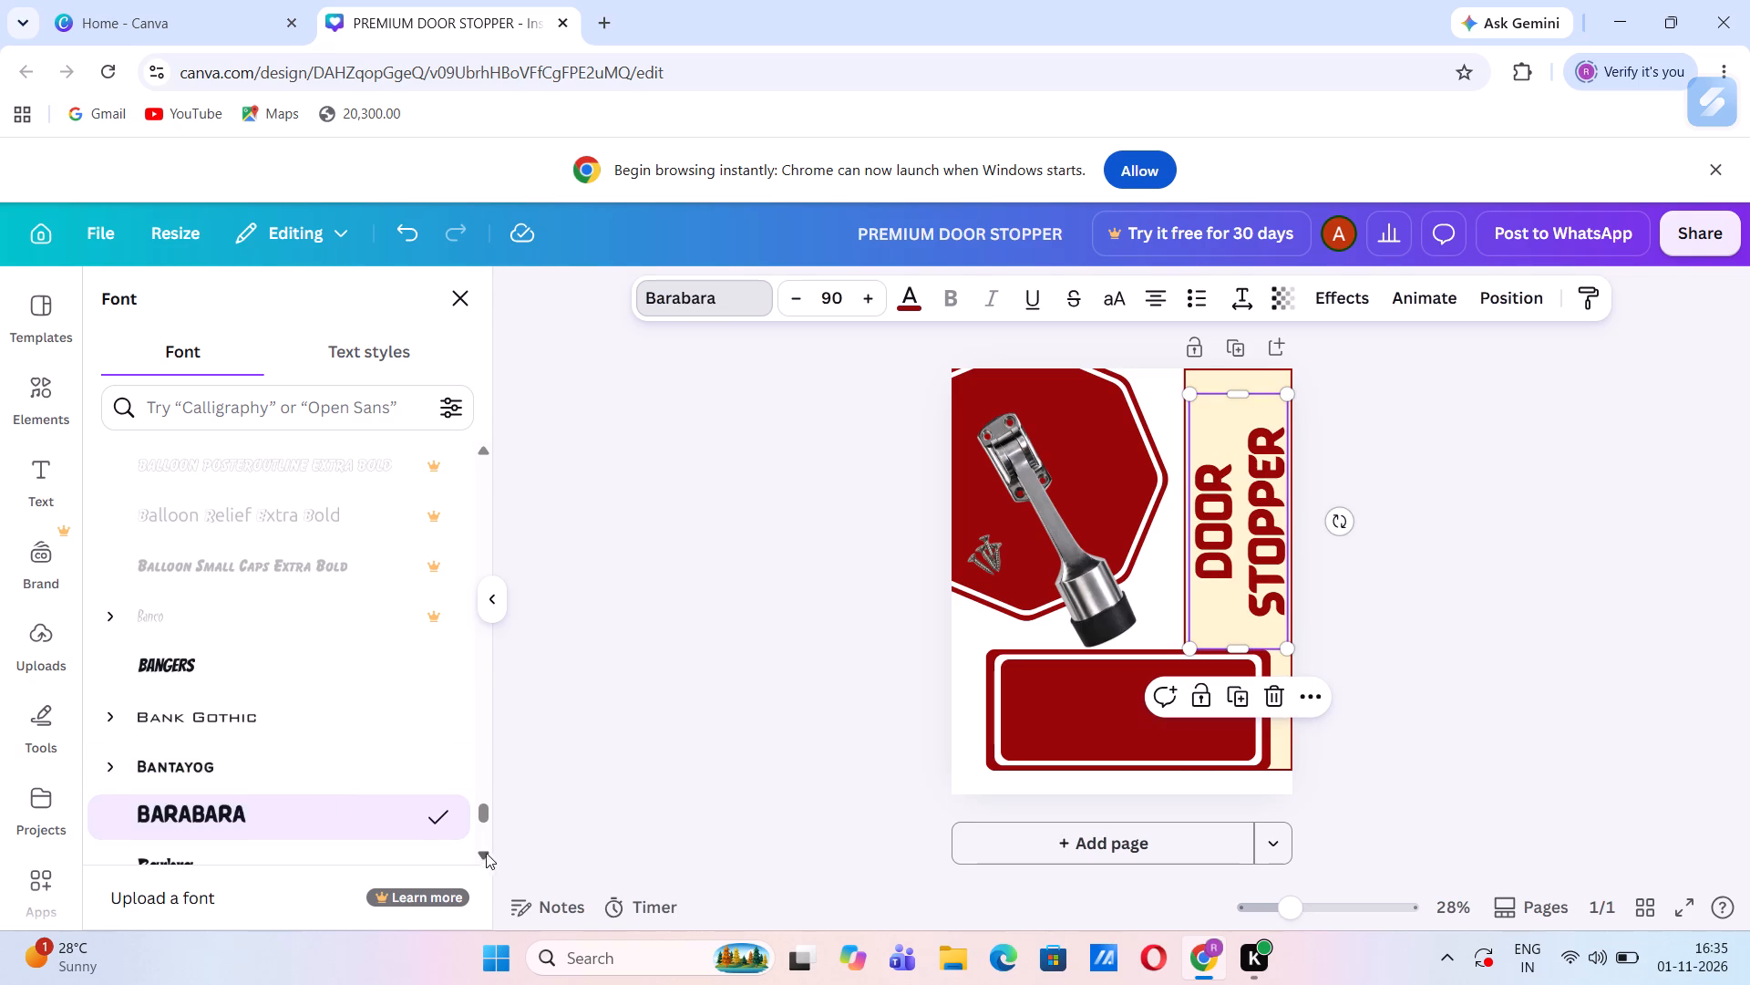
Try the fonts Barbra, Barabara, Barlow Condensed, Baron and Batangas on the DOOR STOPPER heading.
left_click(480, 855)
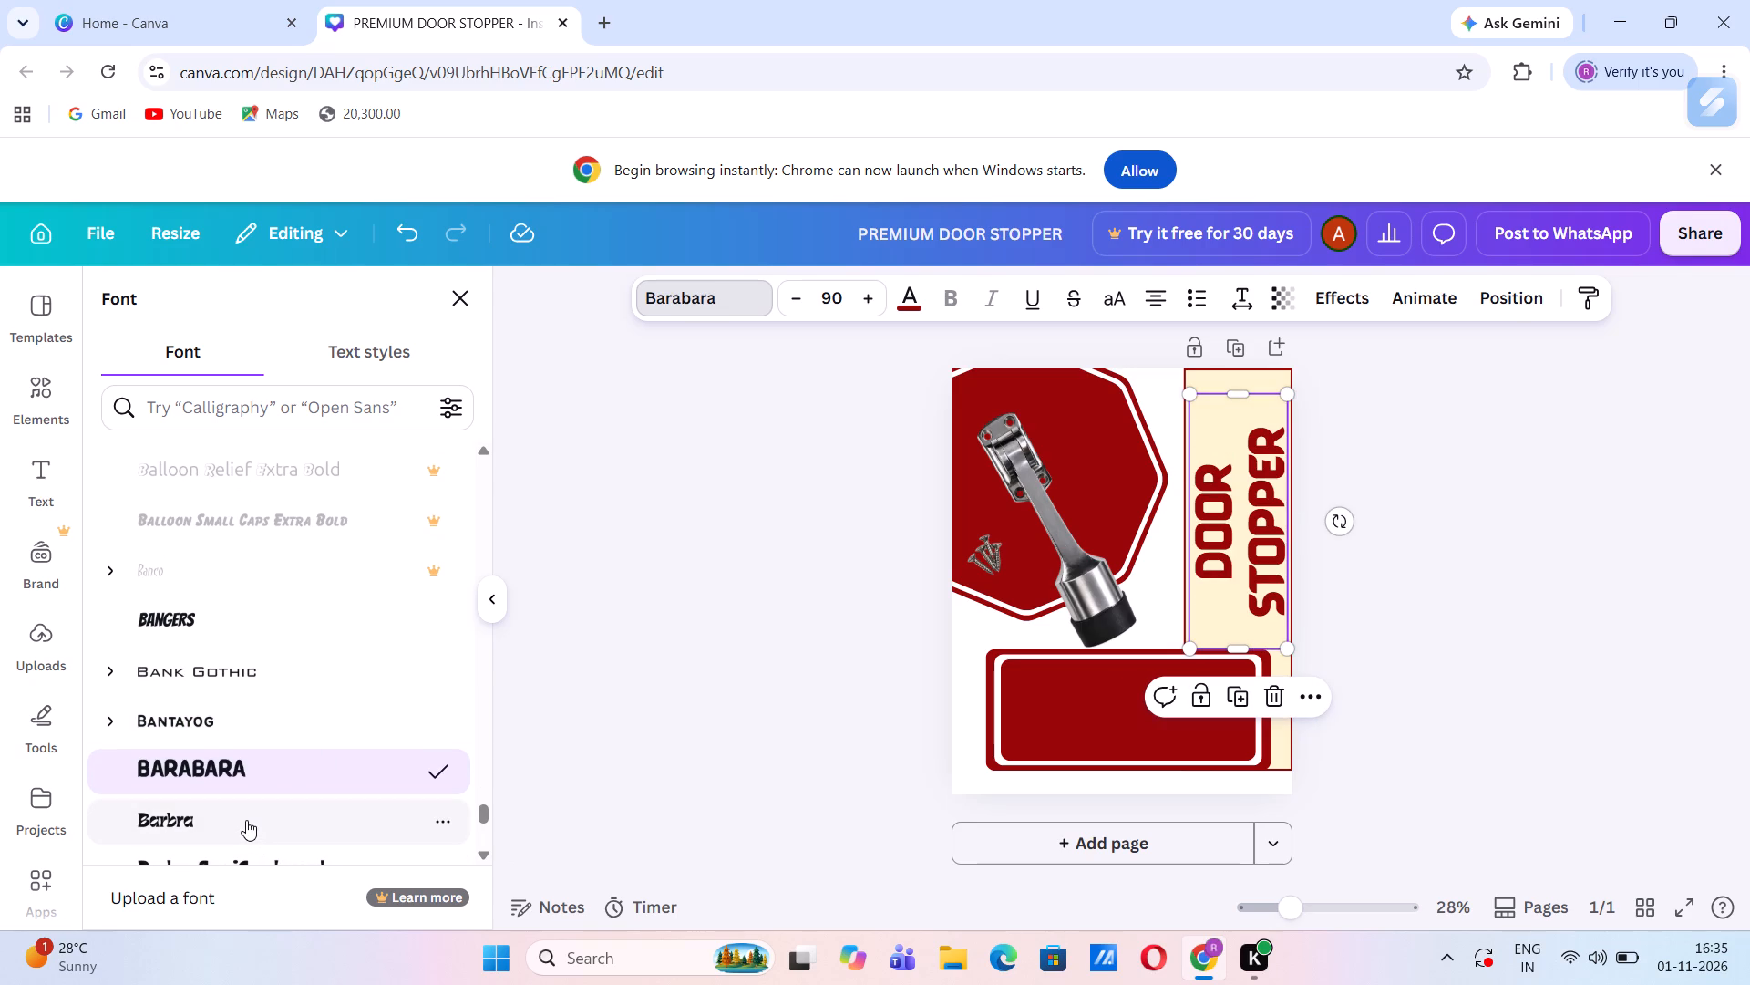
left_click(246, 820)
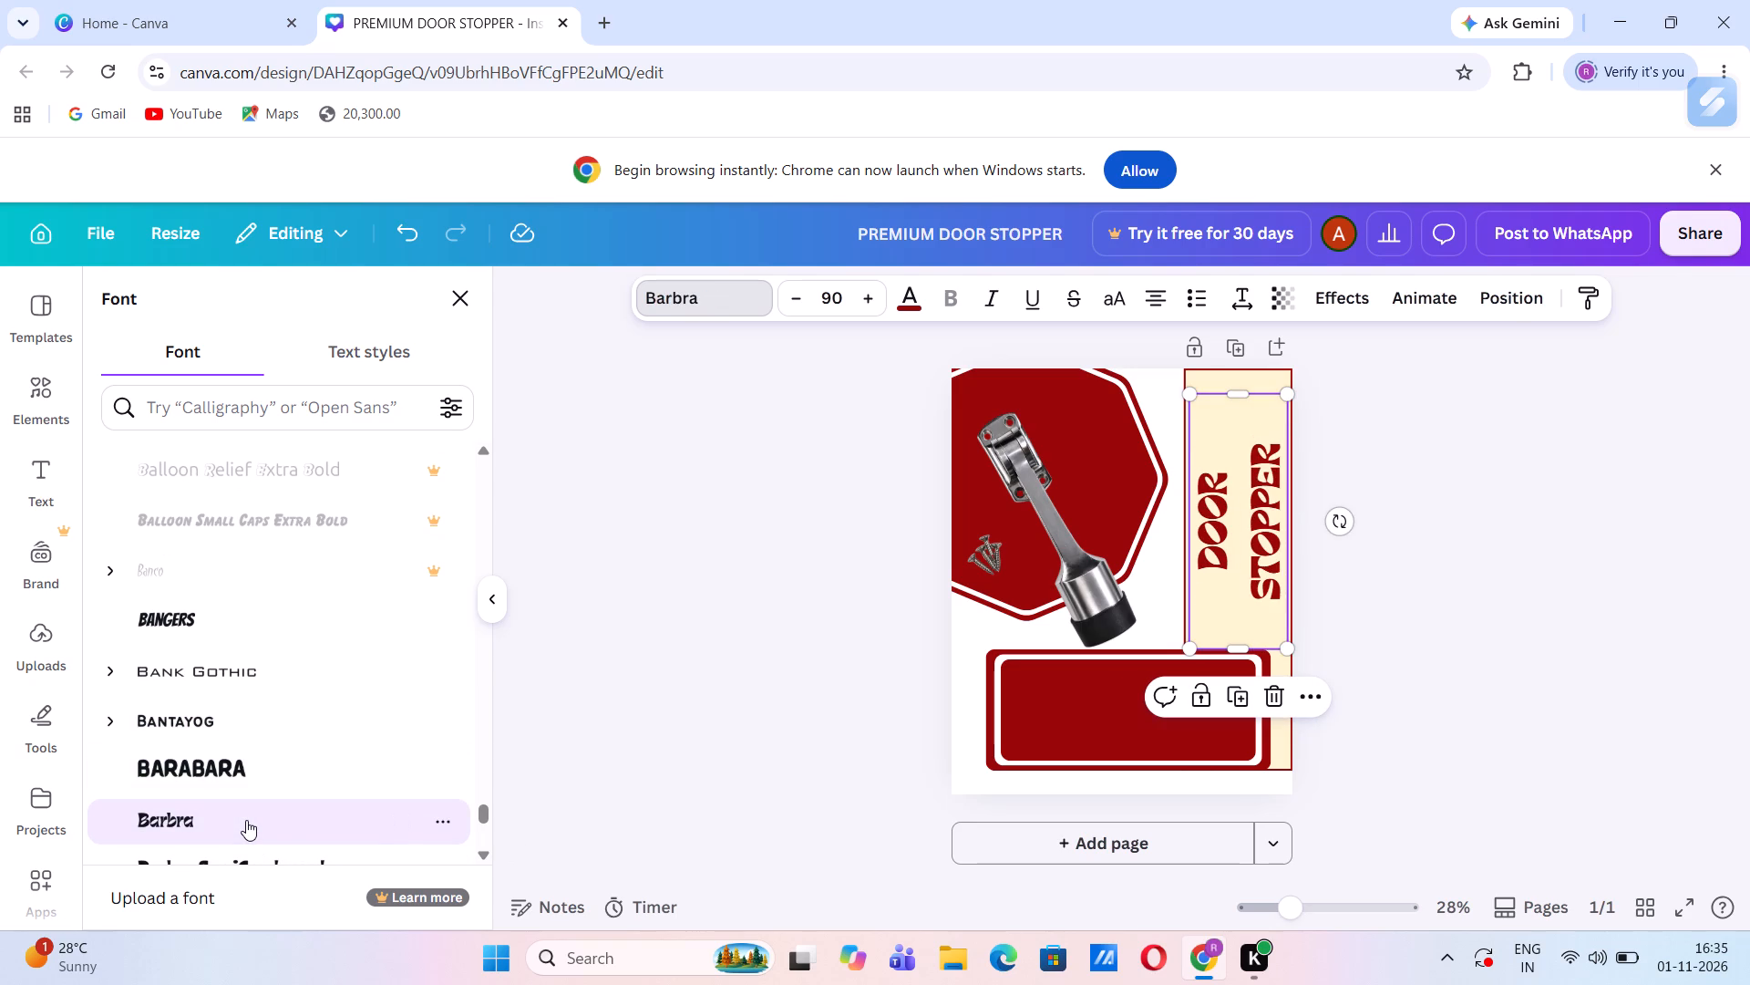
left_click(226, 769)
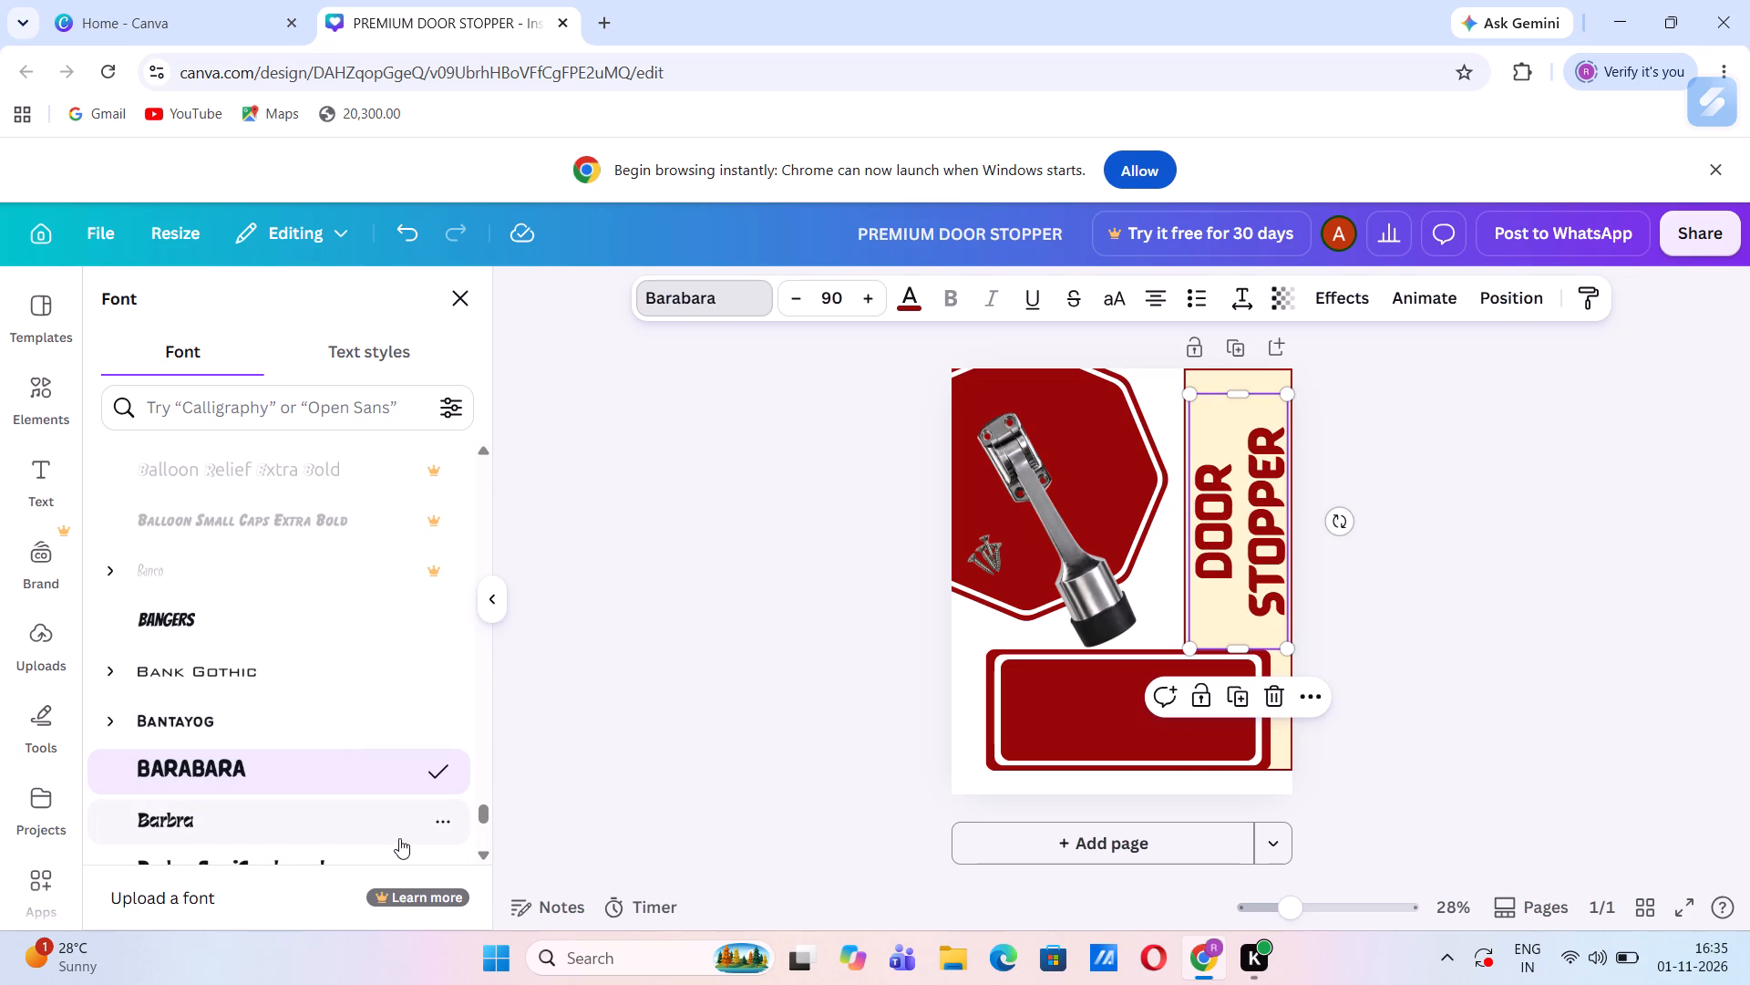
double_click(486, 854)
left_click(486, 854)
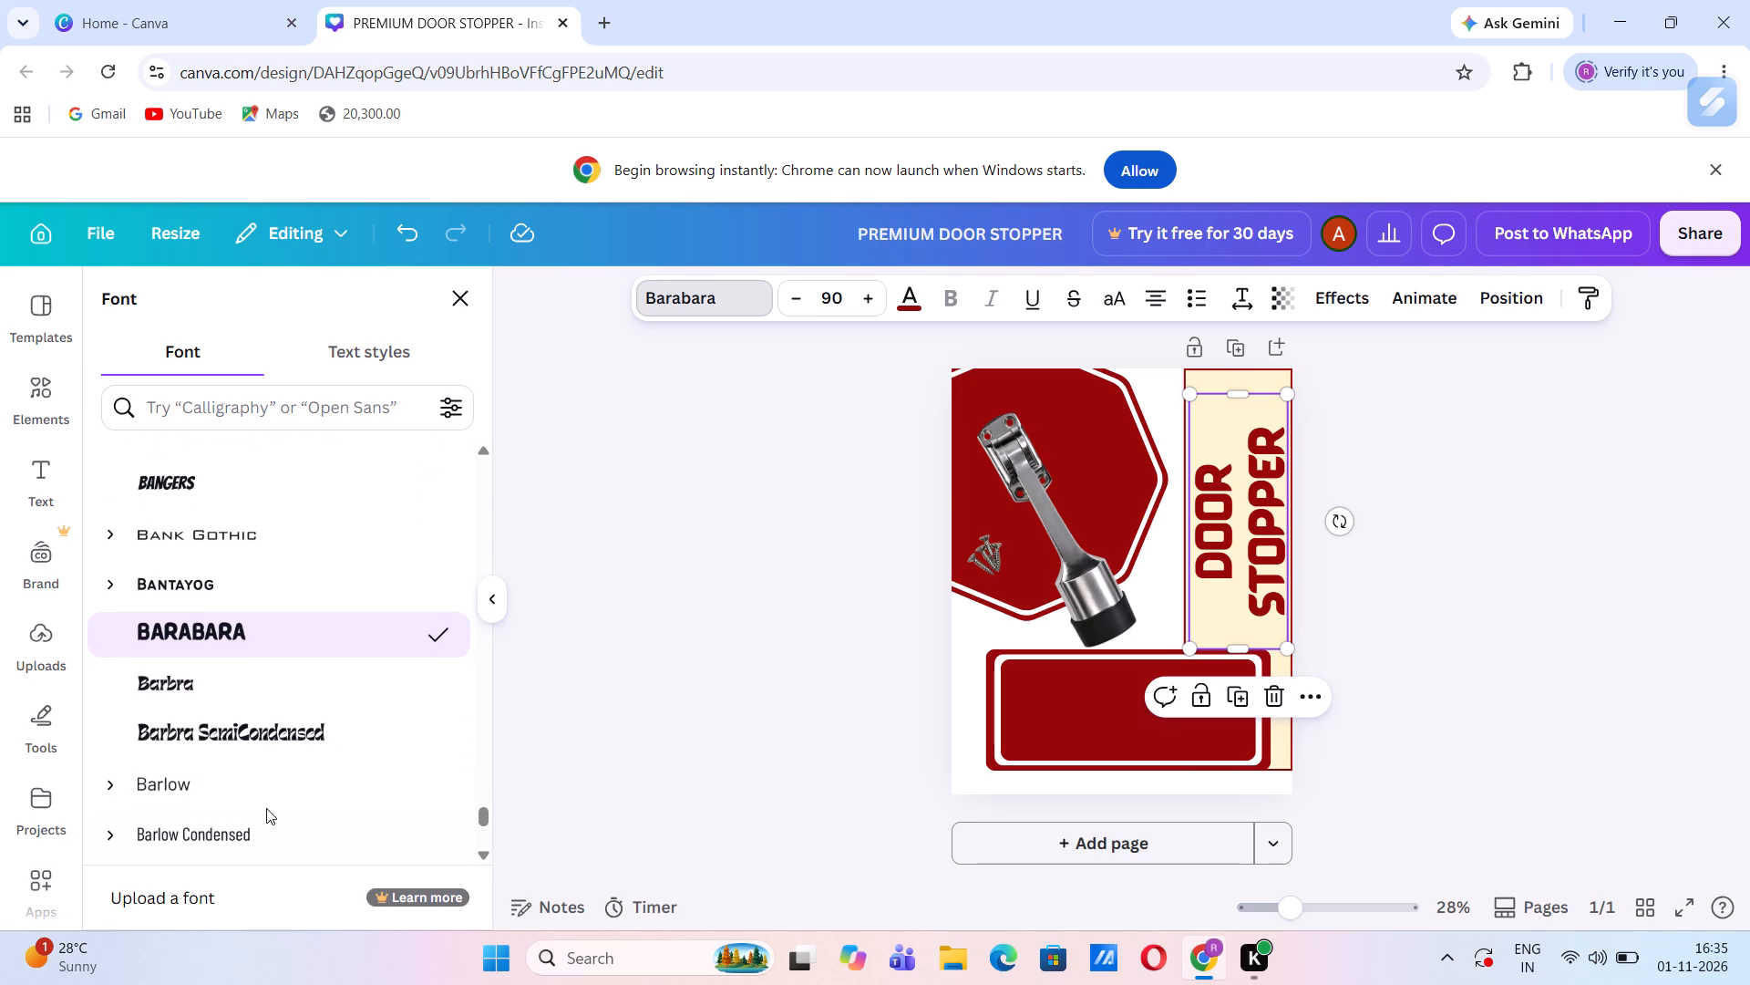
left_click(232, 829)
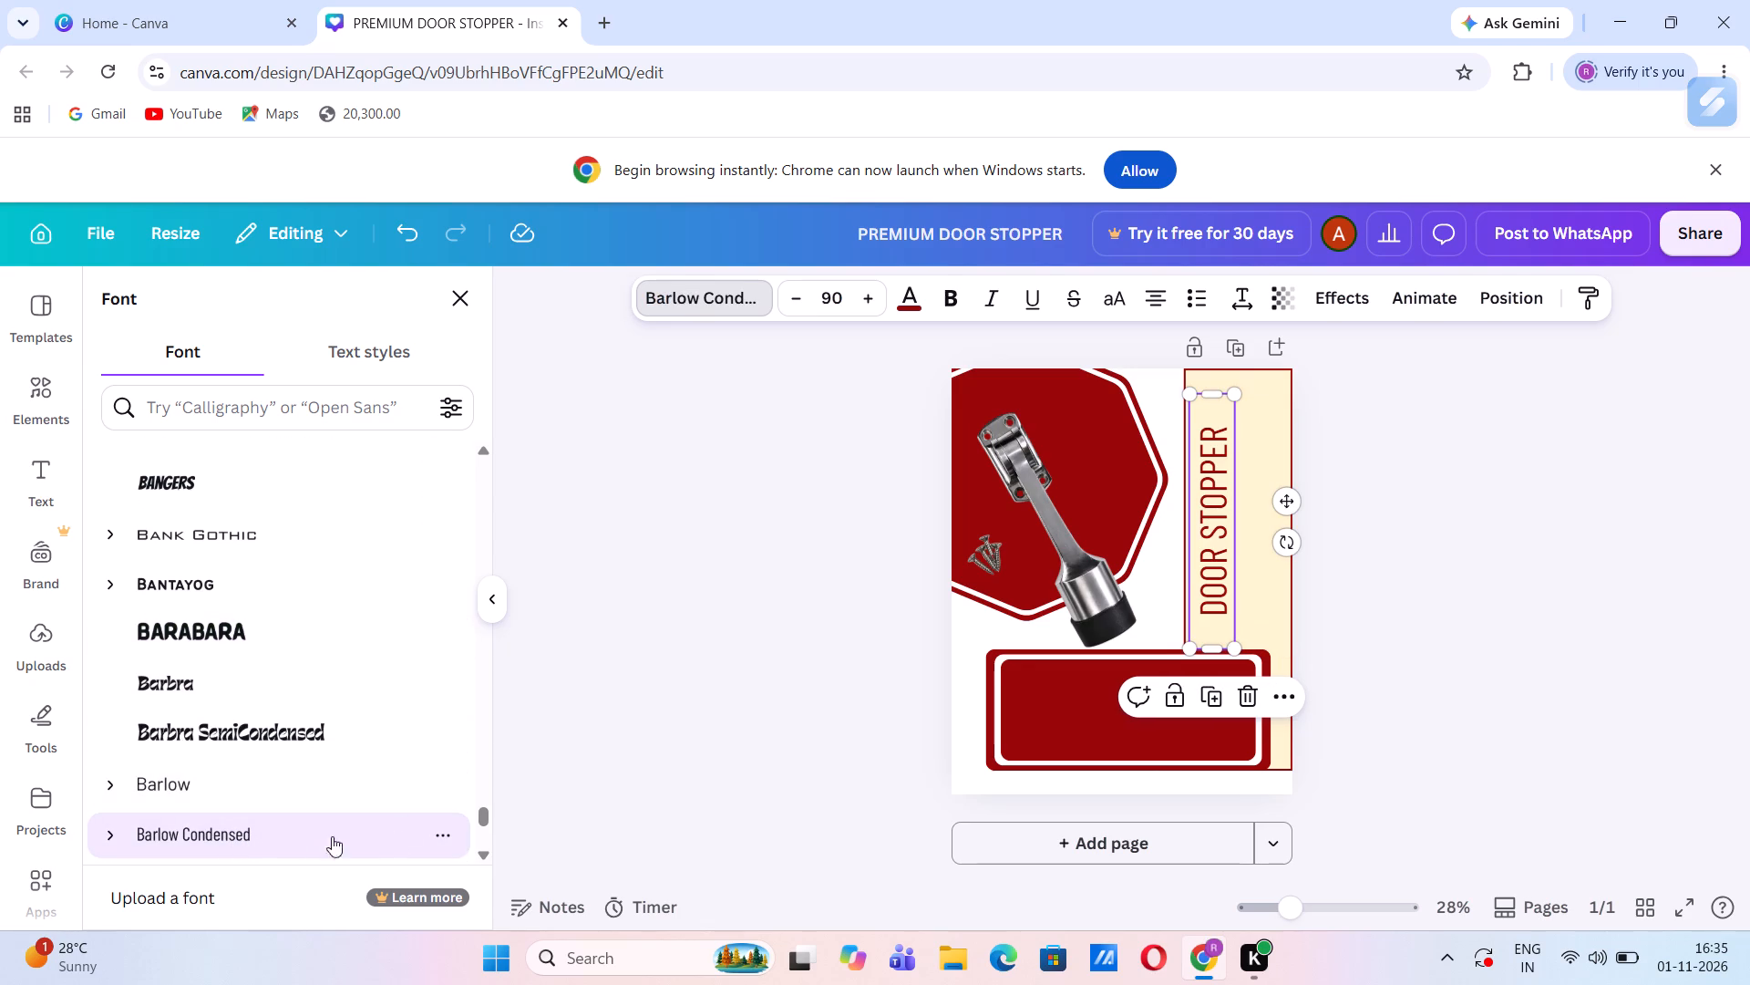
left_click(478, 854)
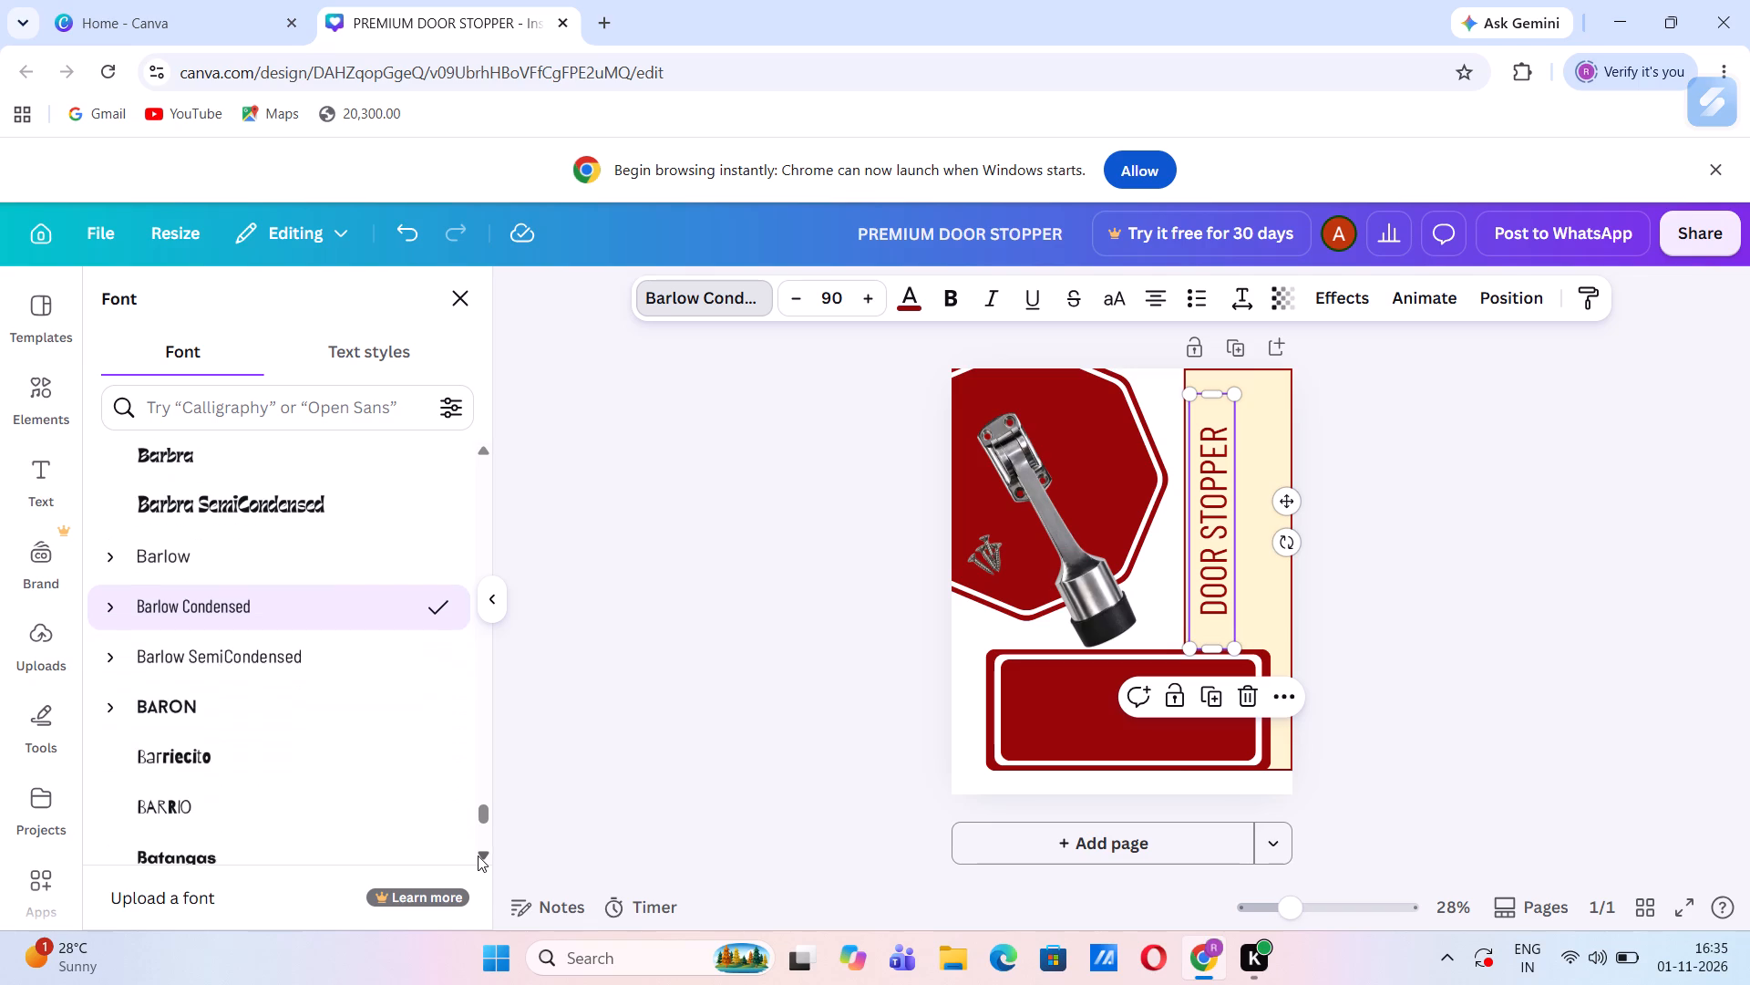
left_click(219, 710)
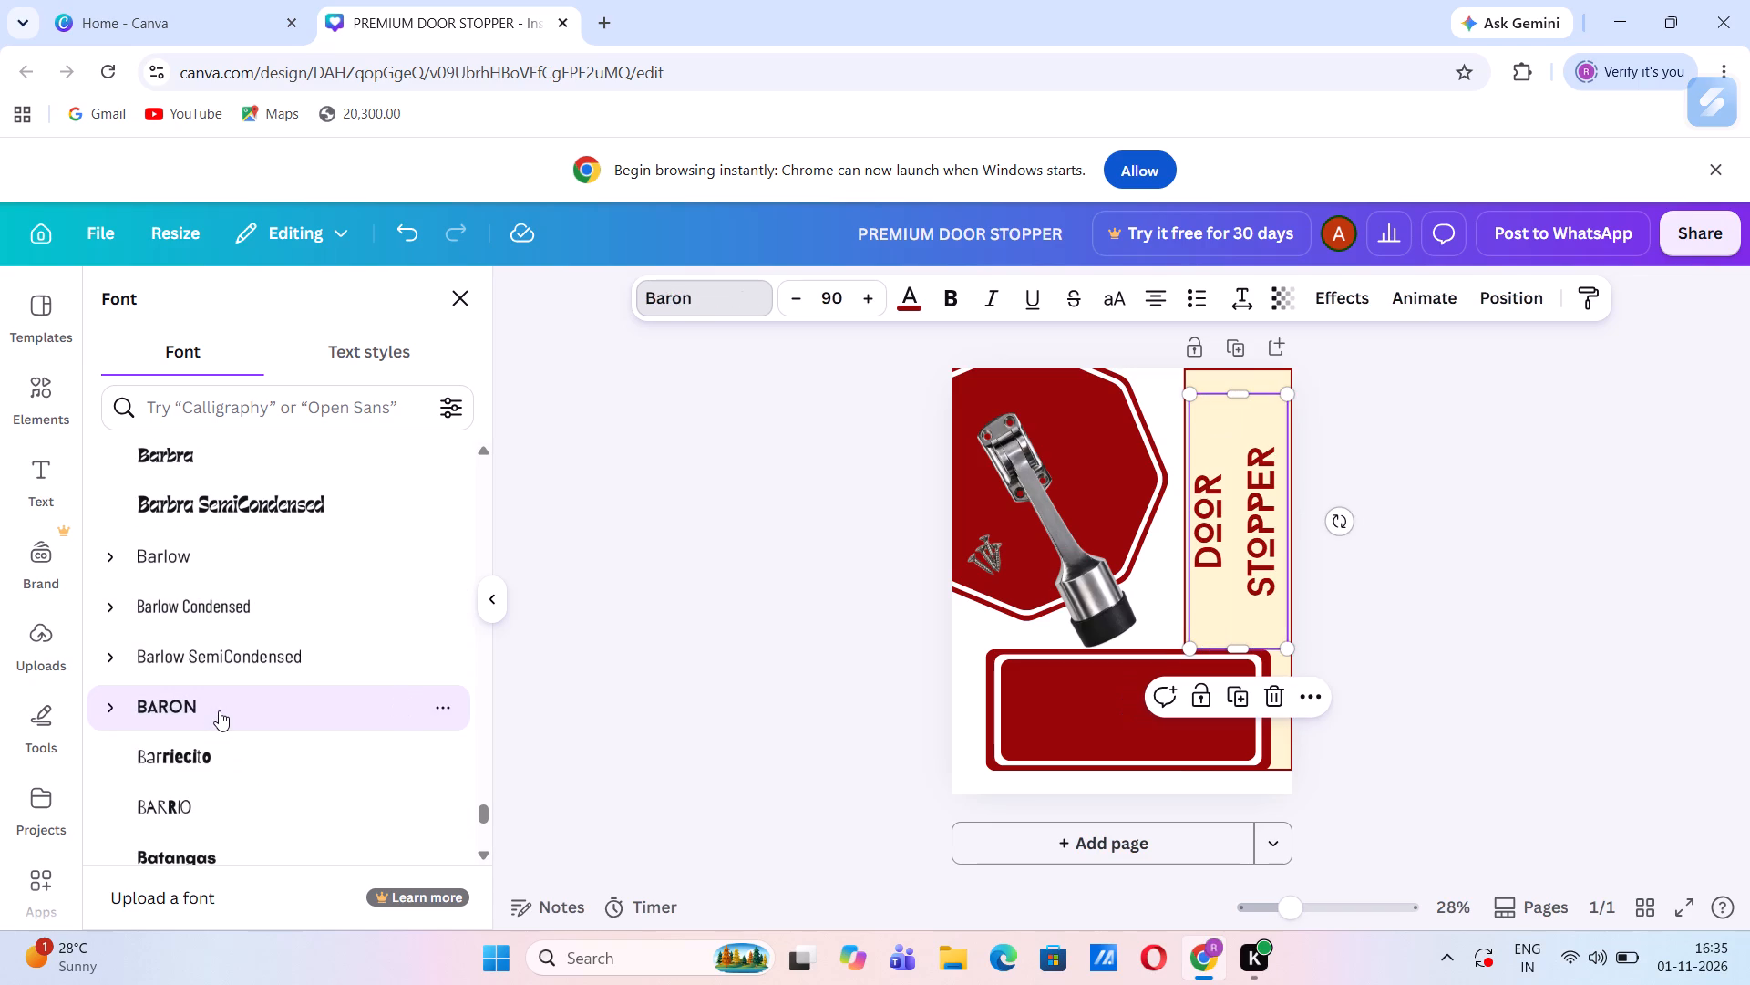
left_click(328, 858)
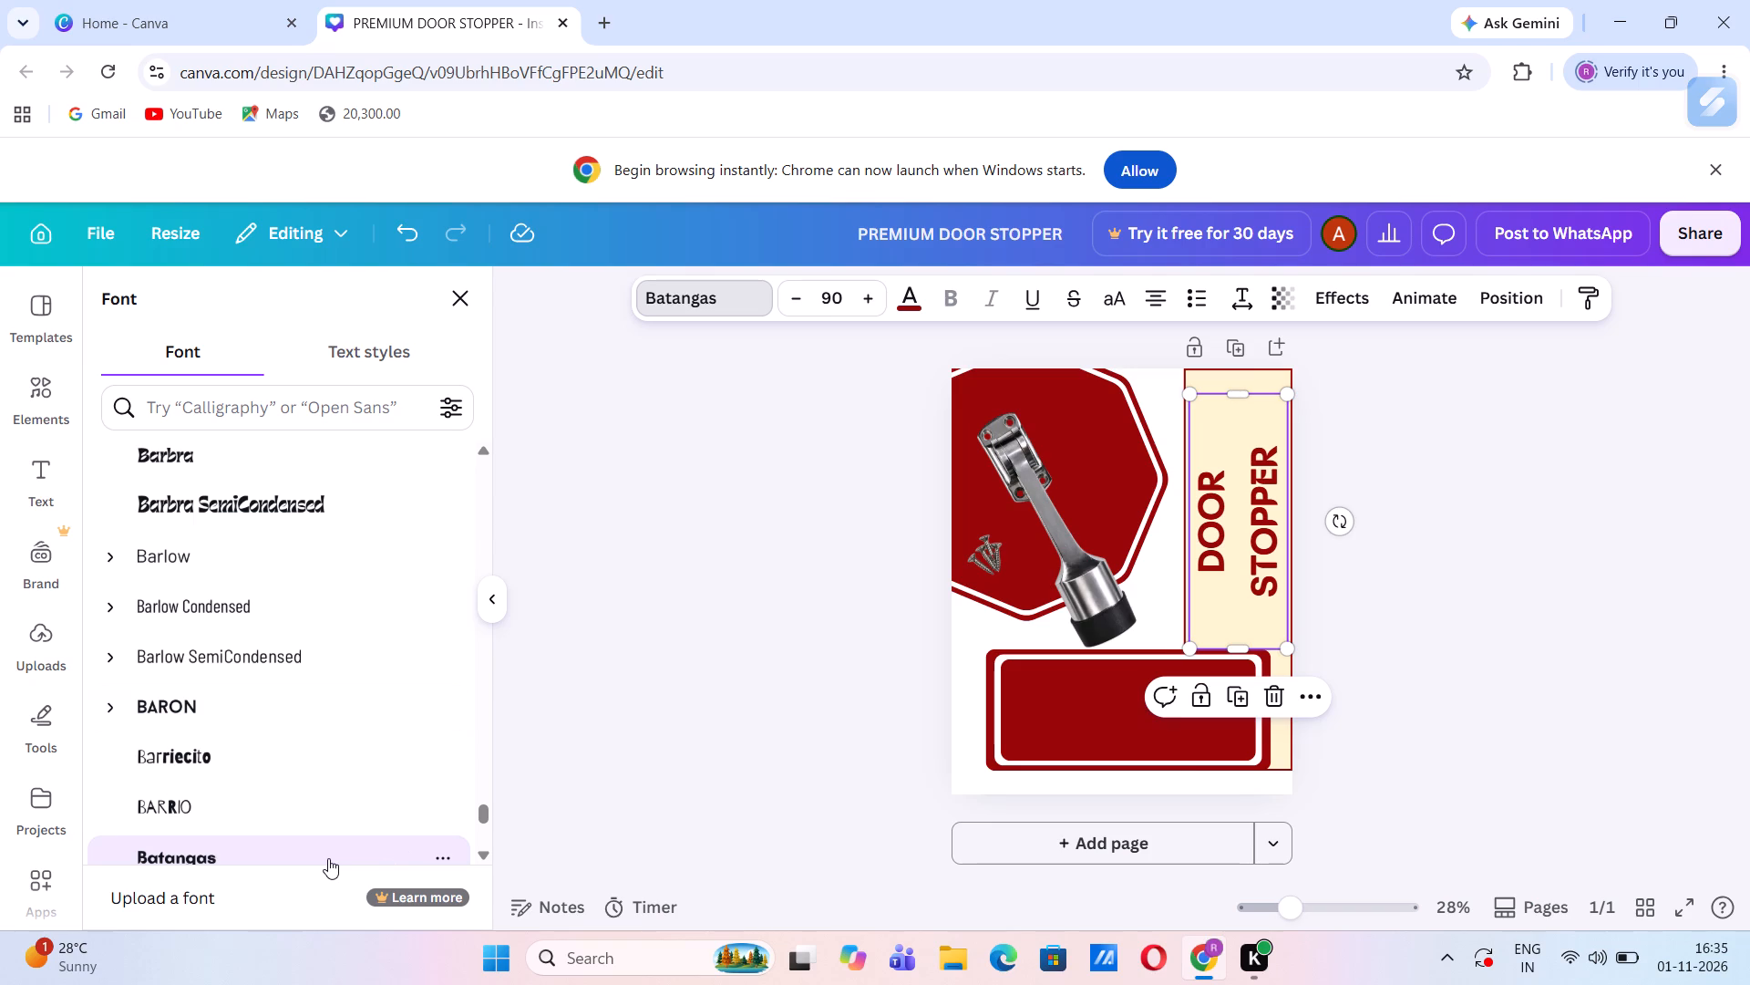
Change the DOOR STOPPER heading's font to Archivo Black, comparing it with Archive.
left_click(479, 816)
left_click_drag(479, 816, 468, 729)
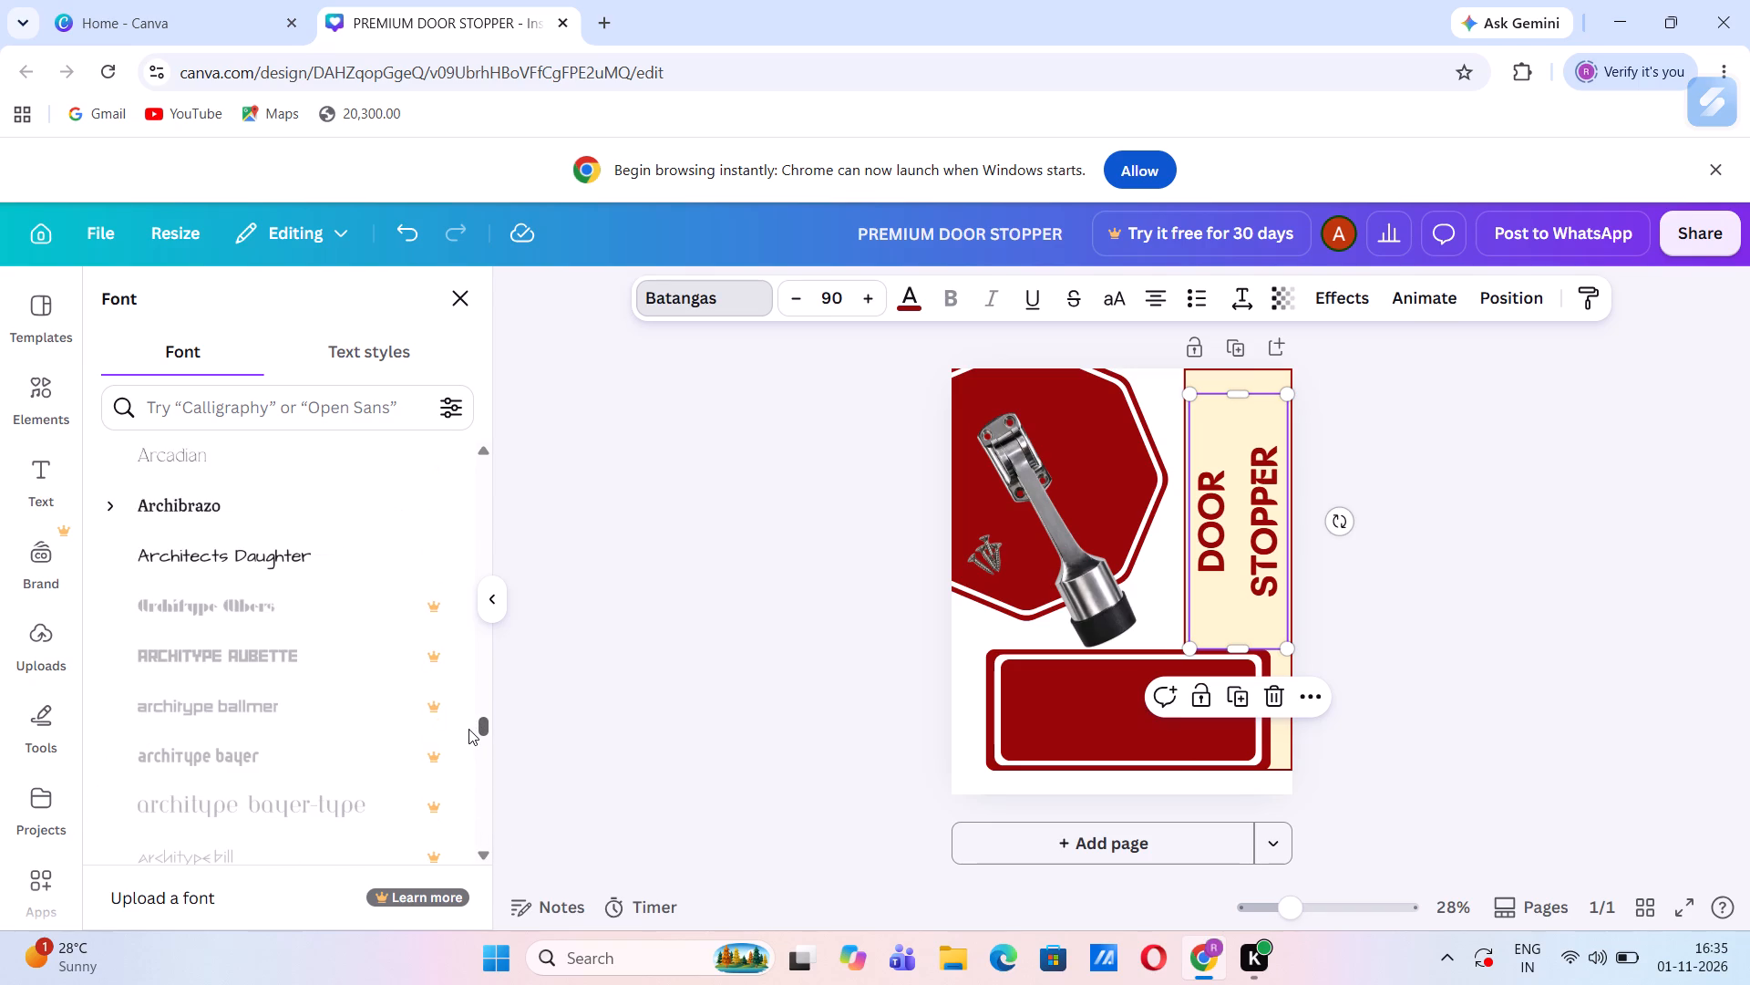
left_click_drag(468, 729, 466, 715)
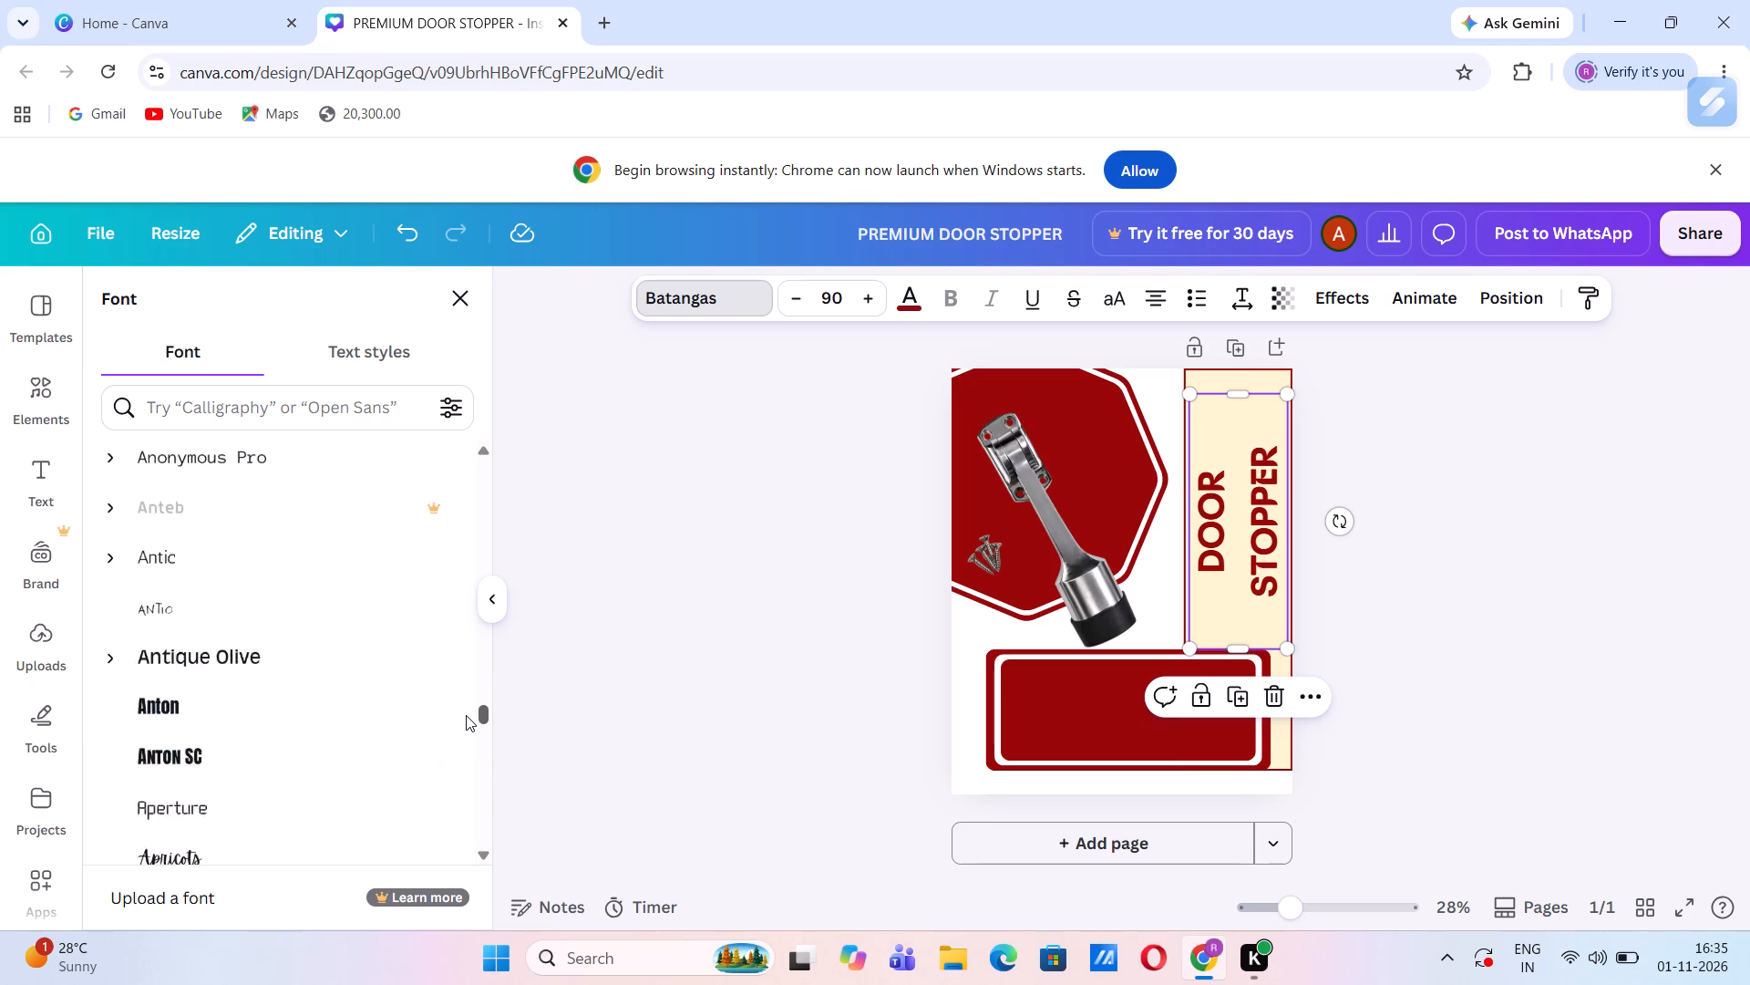
left_click_drag(466, 715, 466, 723)
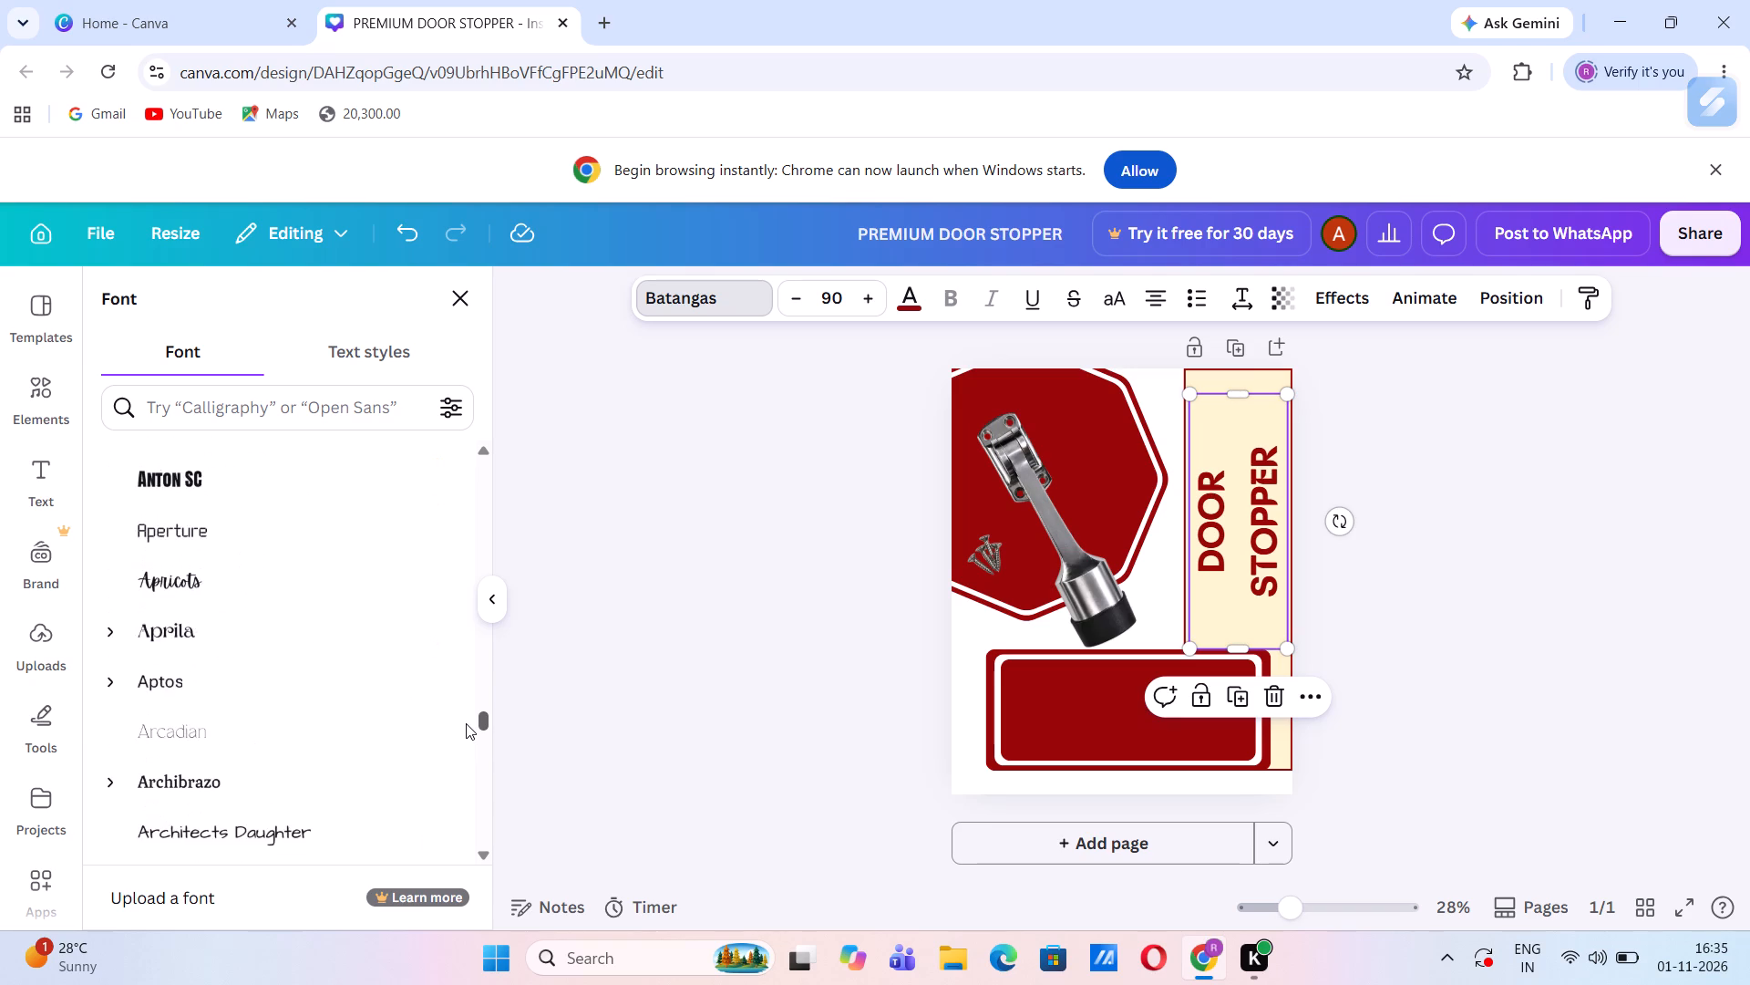
left_click_drag(466, 723, 466, 729)
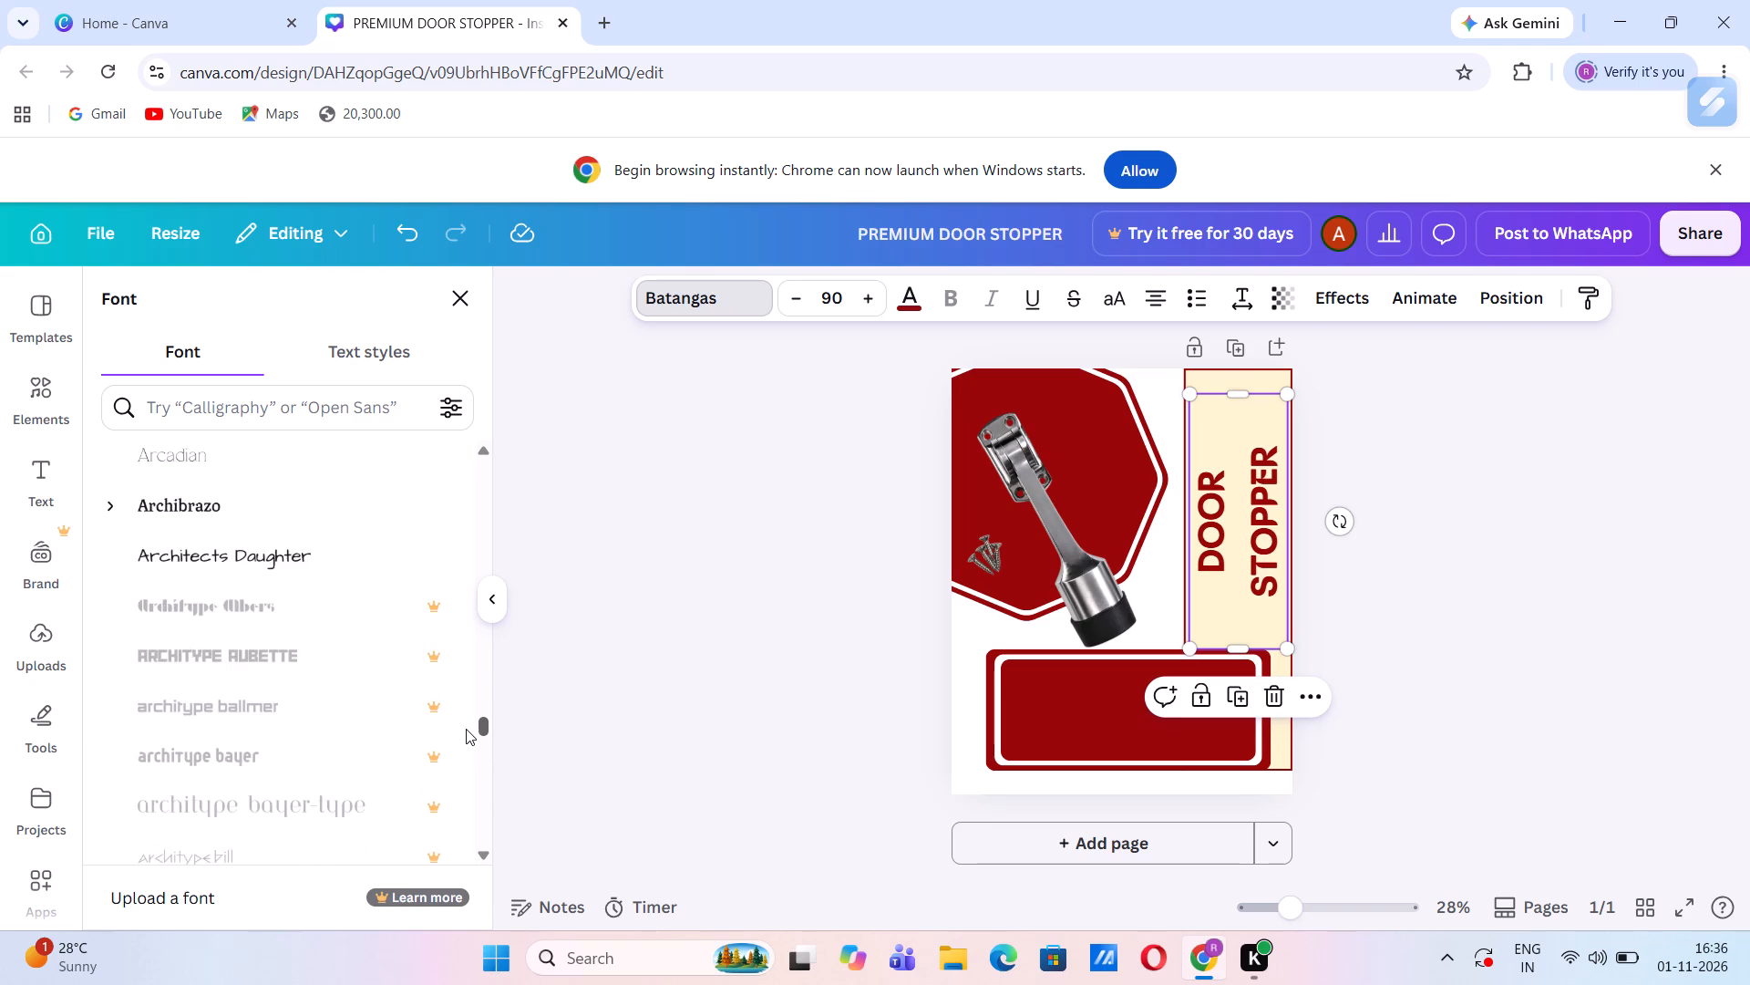
left_click_drag(466, 729, 466, 735)
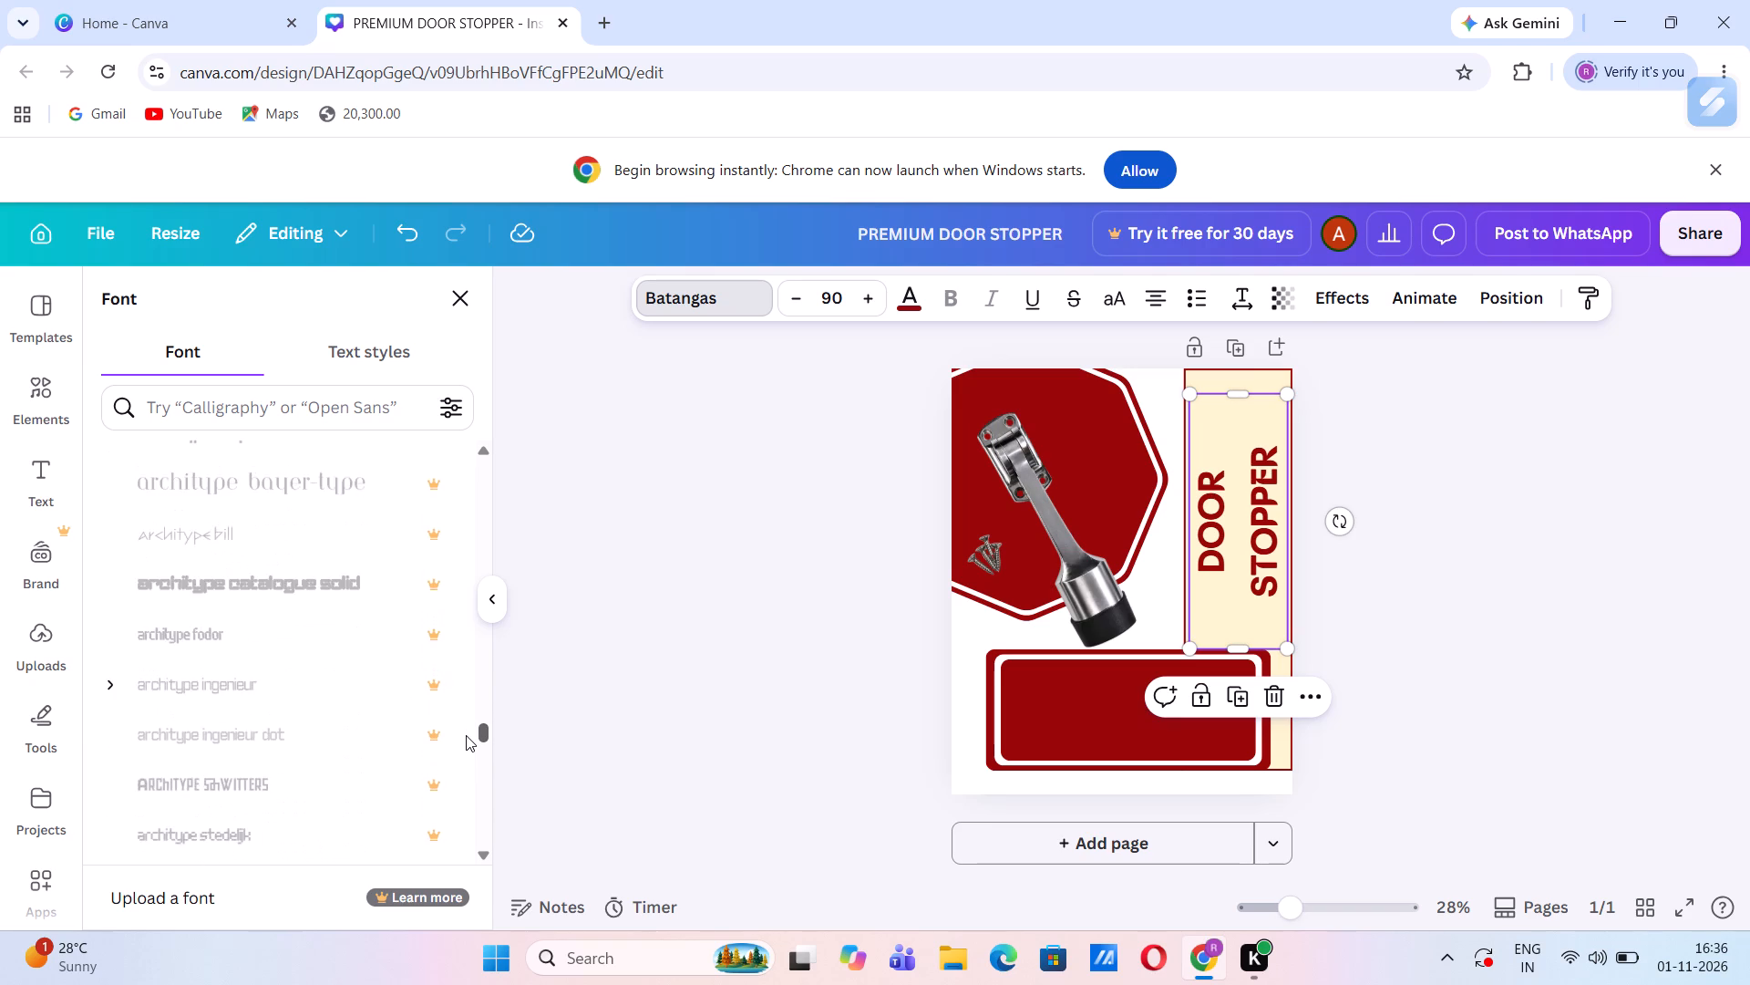
left_click_drag(466, 735, 466, 740)
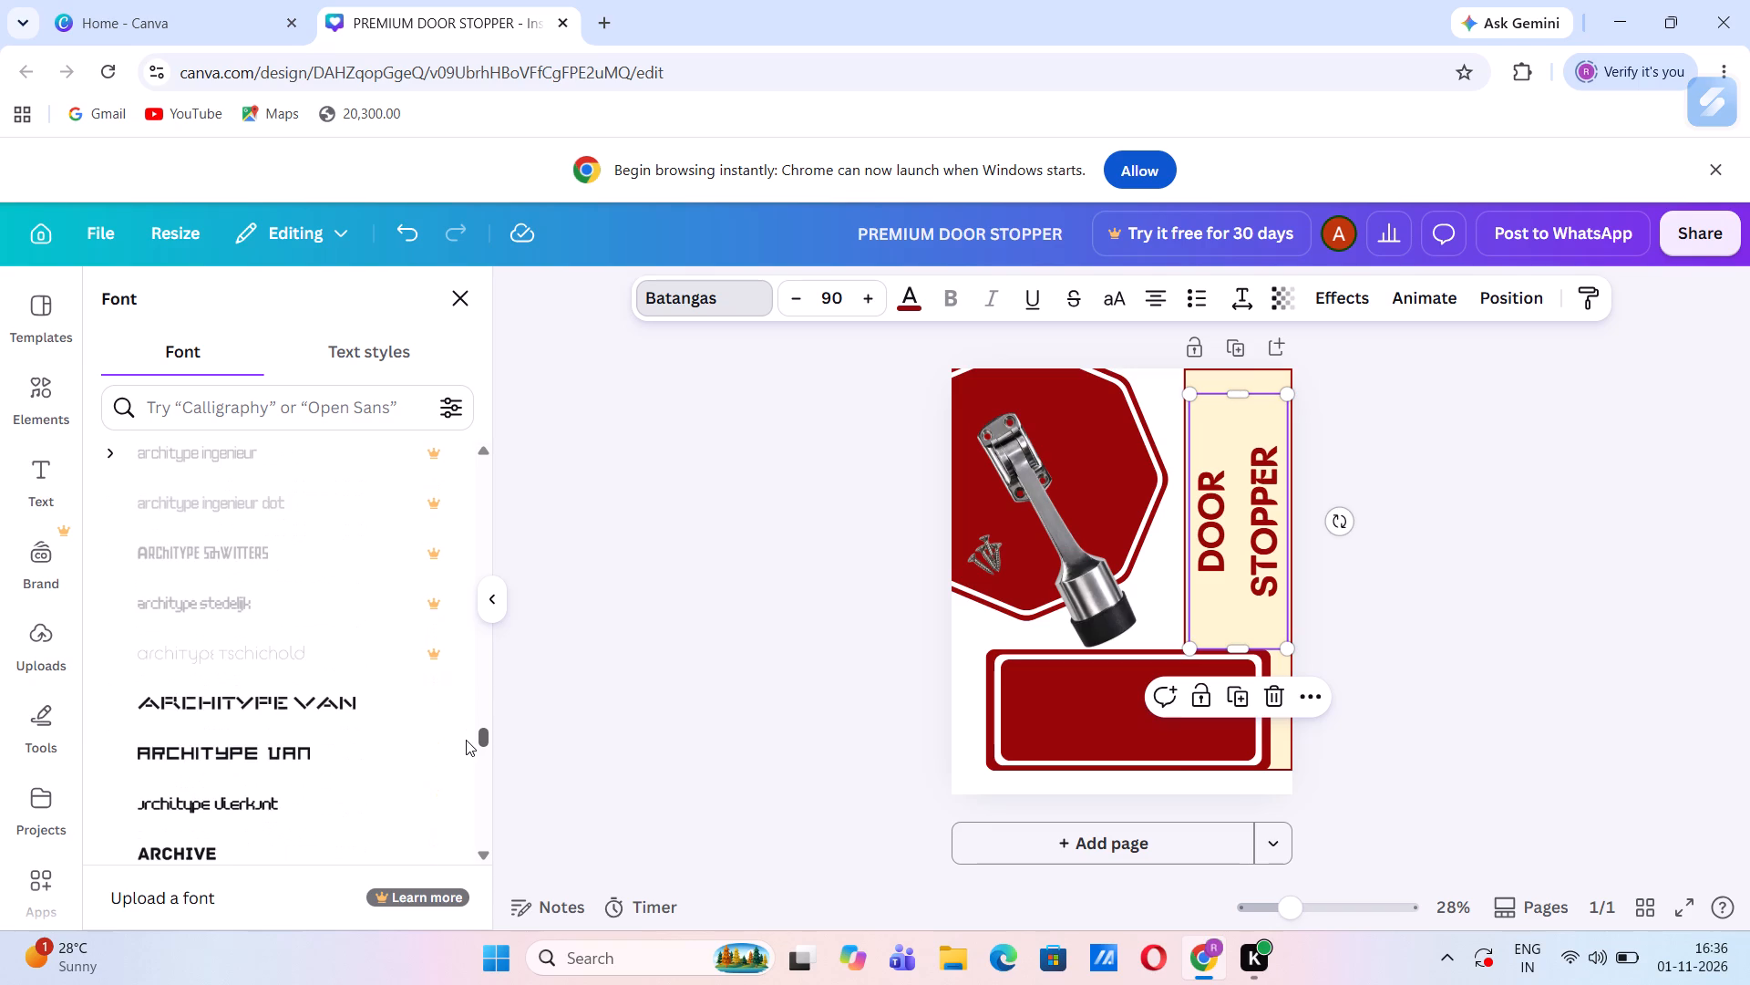
left_click_drag(466, 740, 466, 742)
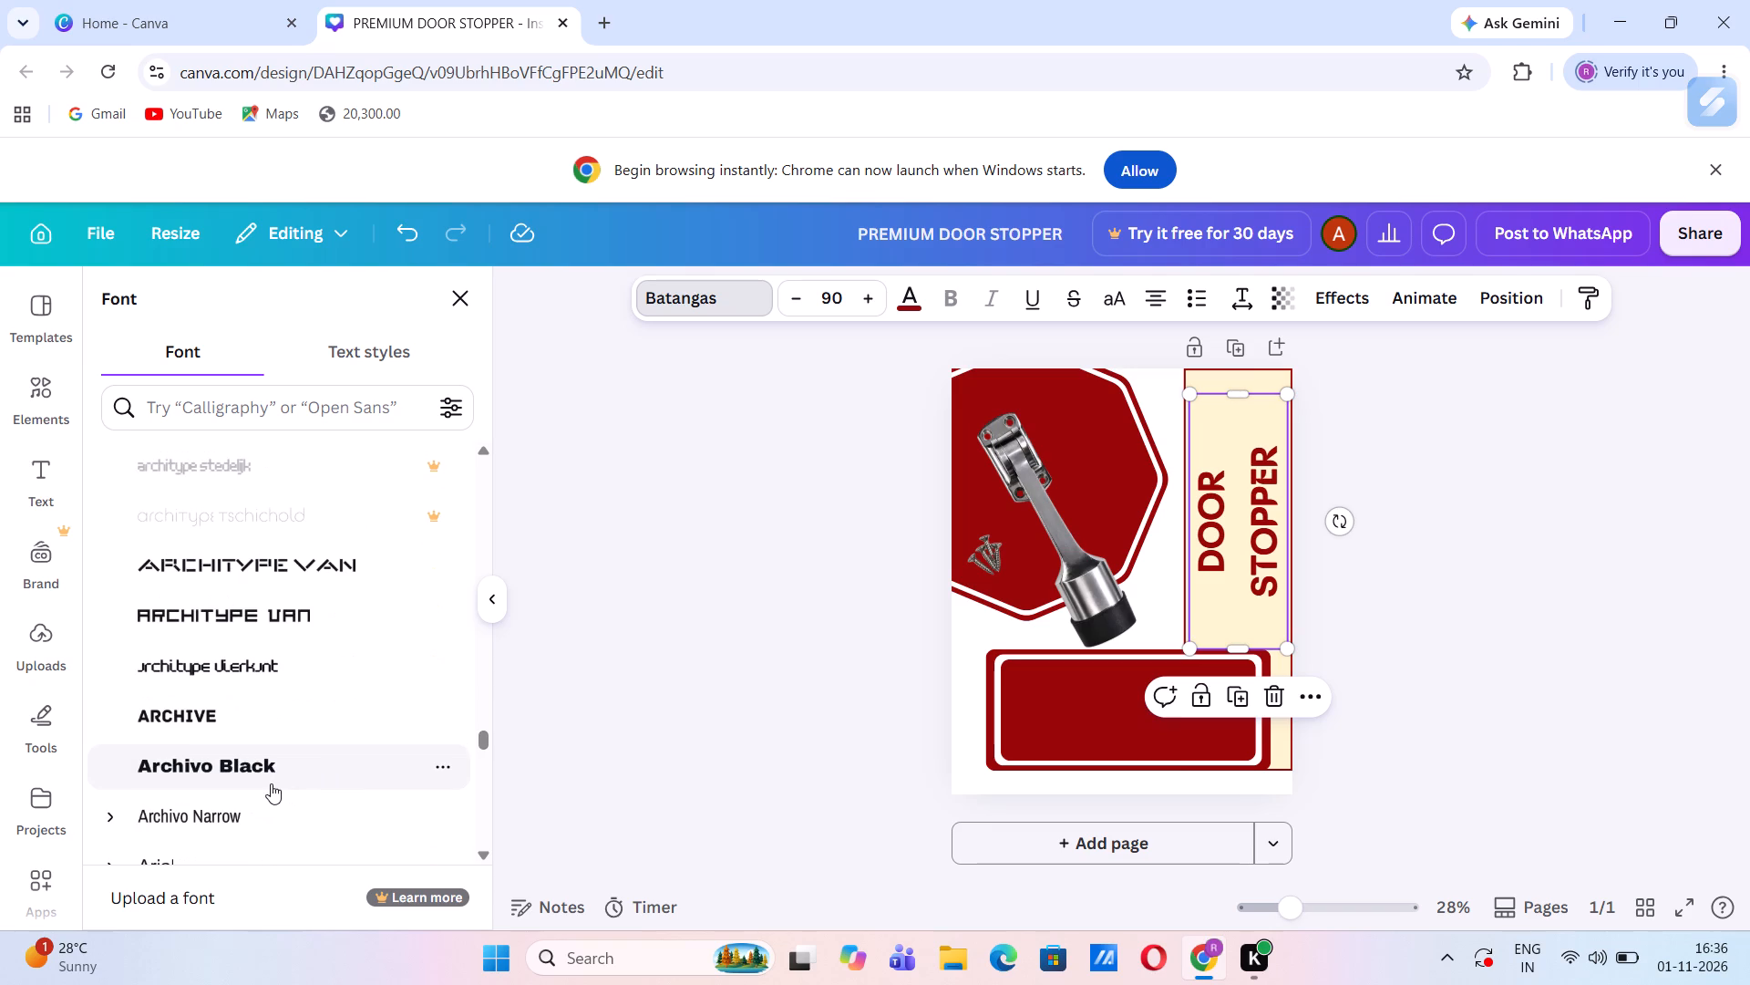
left_click(219, 725)
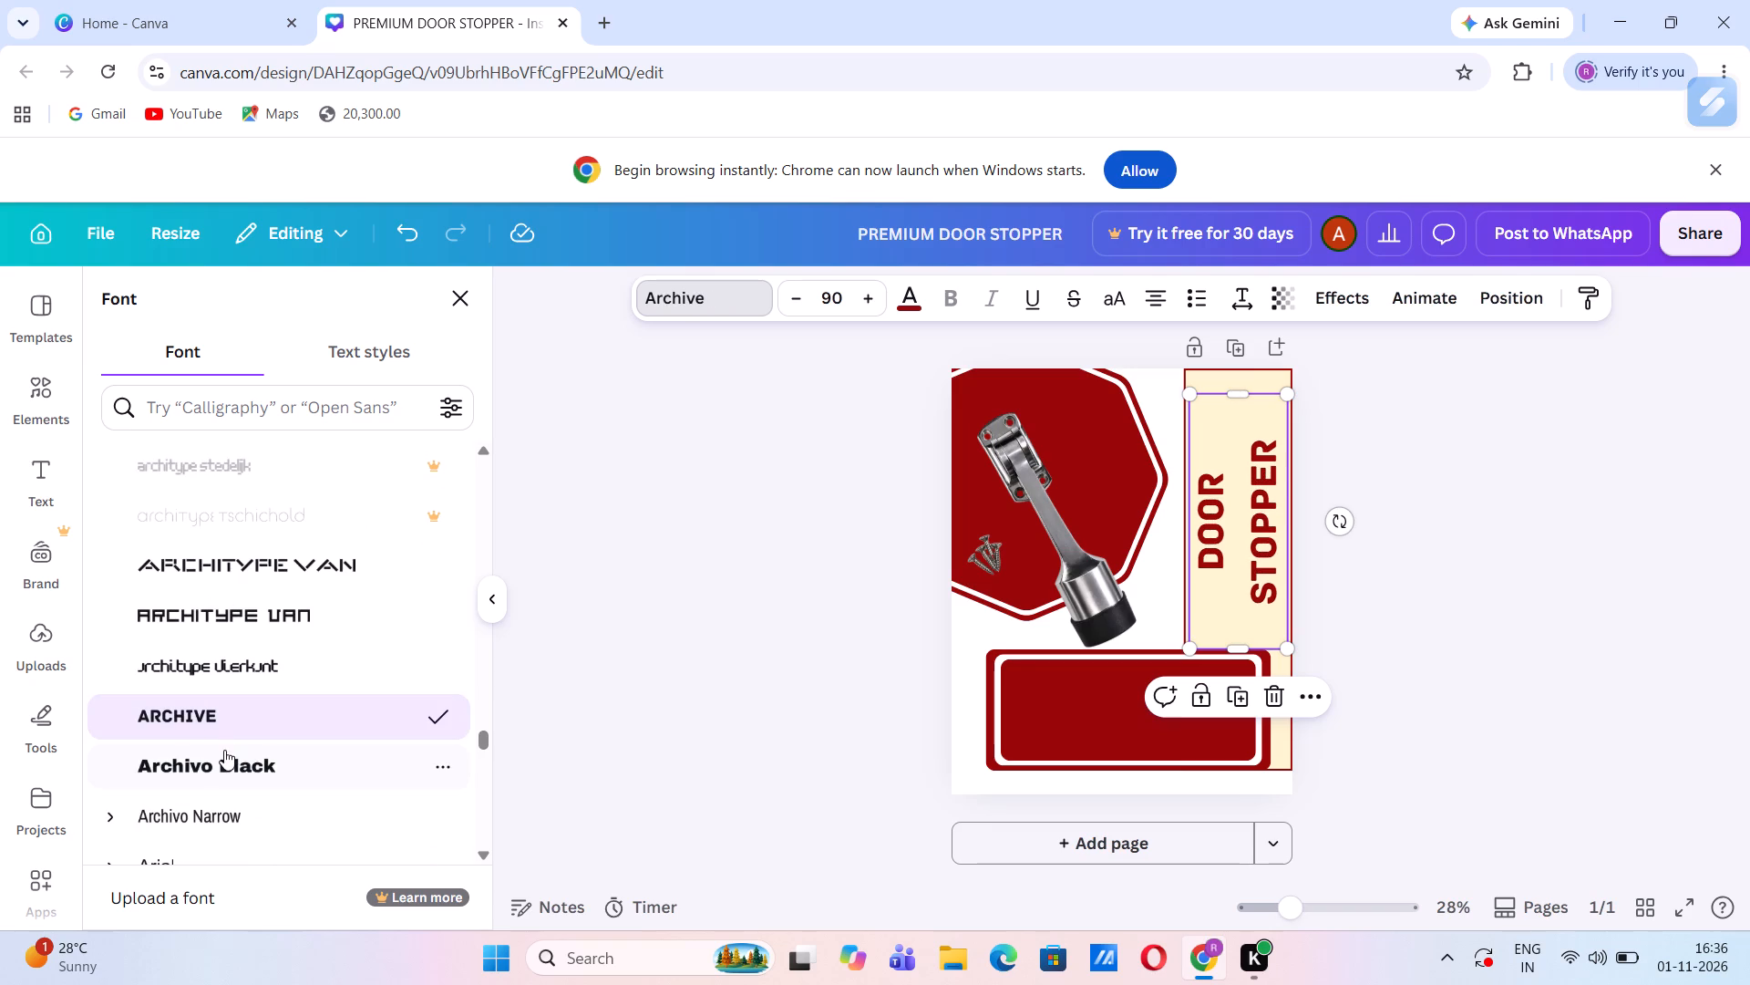
left_click(226, 762)
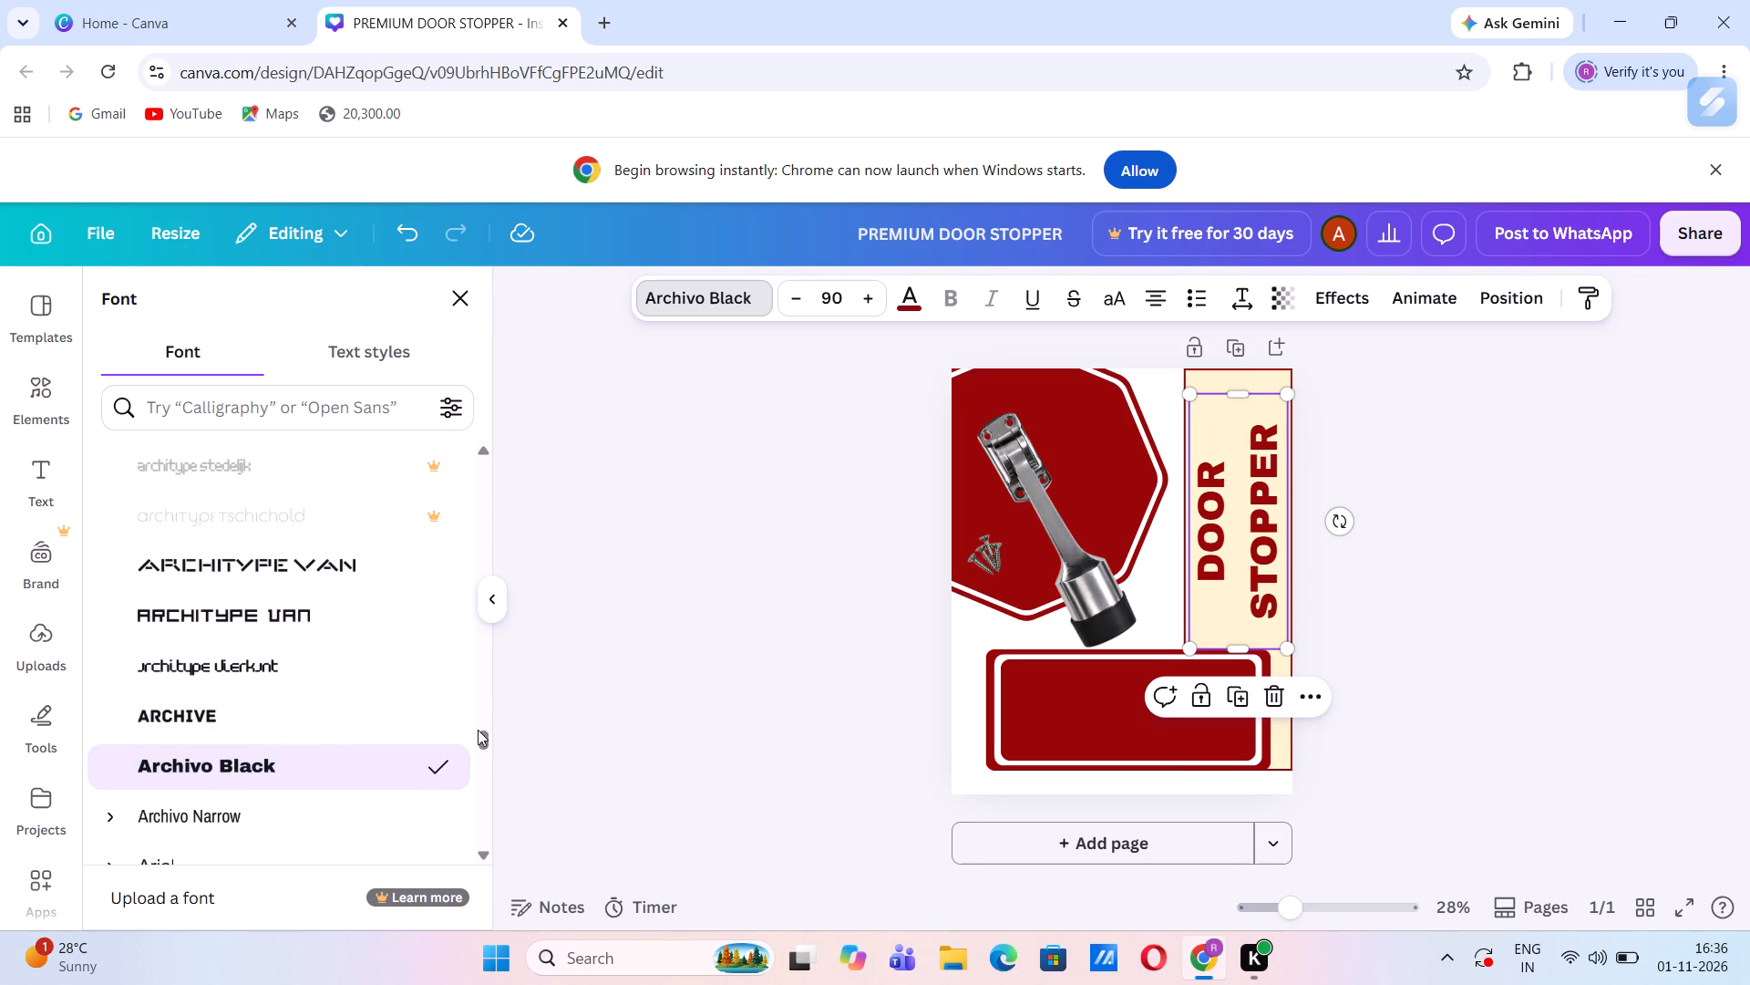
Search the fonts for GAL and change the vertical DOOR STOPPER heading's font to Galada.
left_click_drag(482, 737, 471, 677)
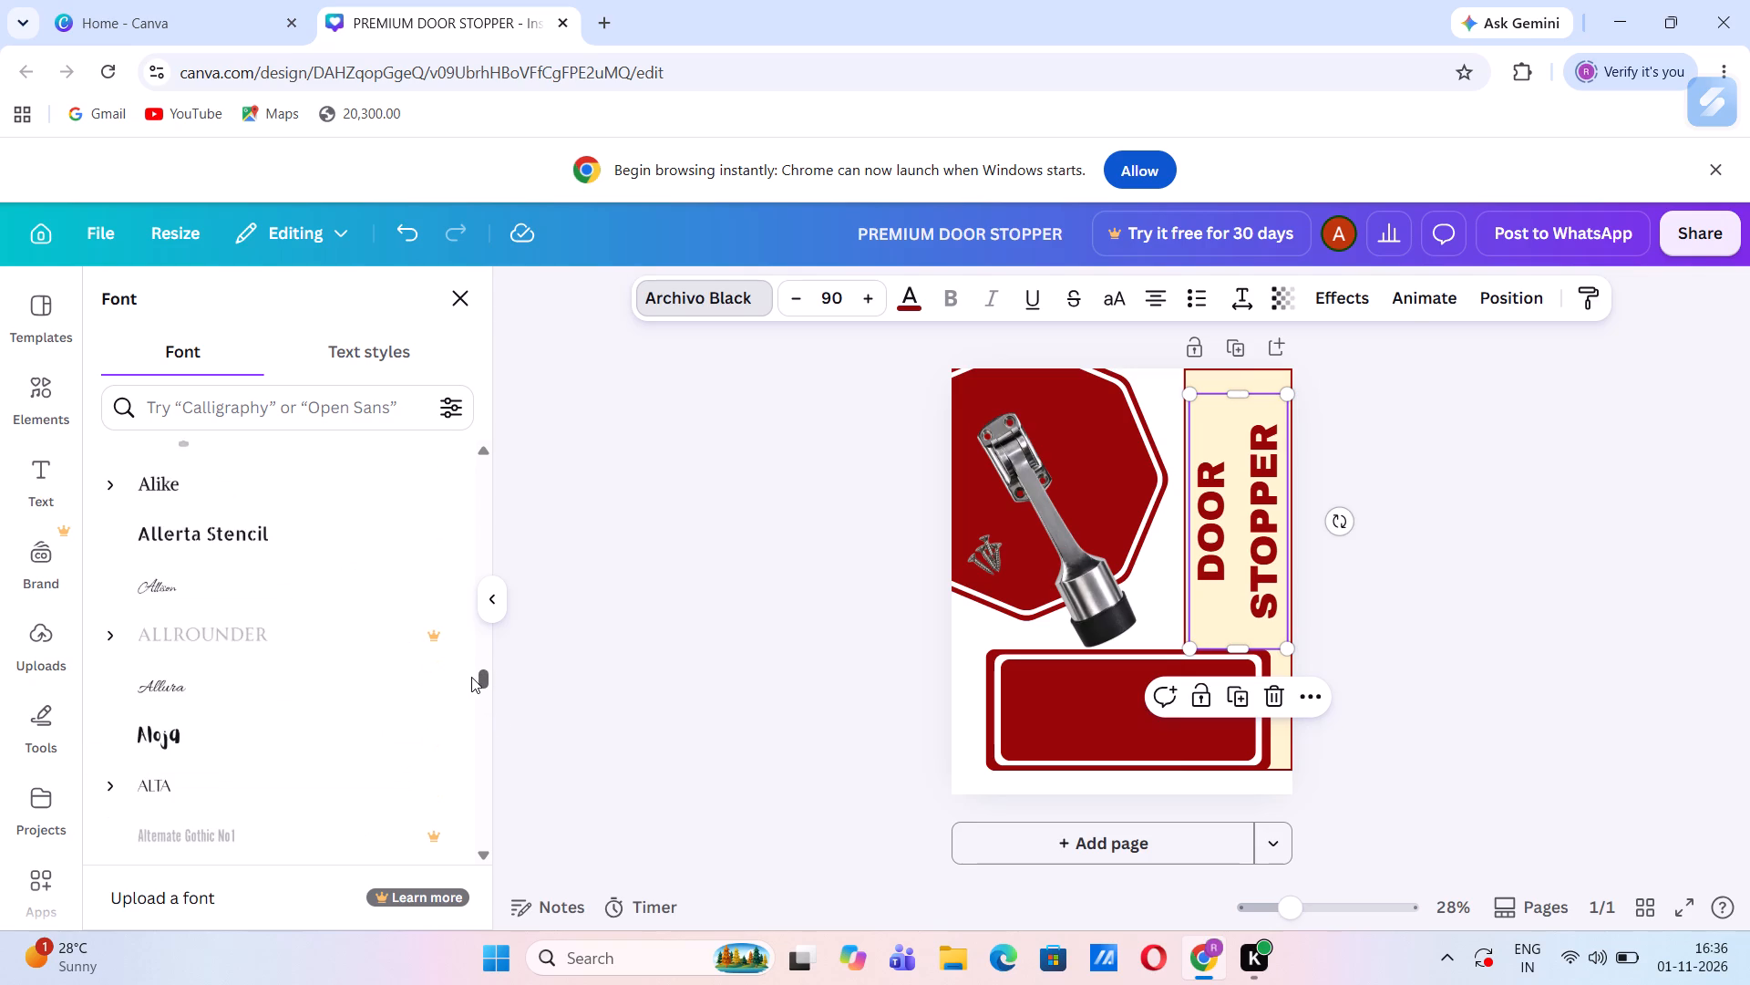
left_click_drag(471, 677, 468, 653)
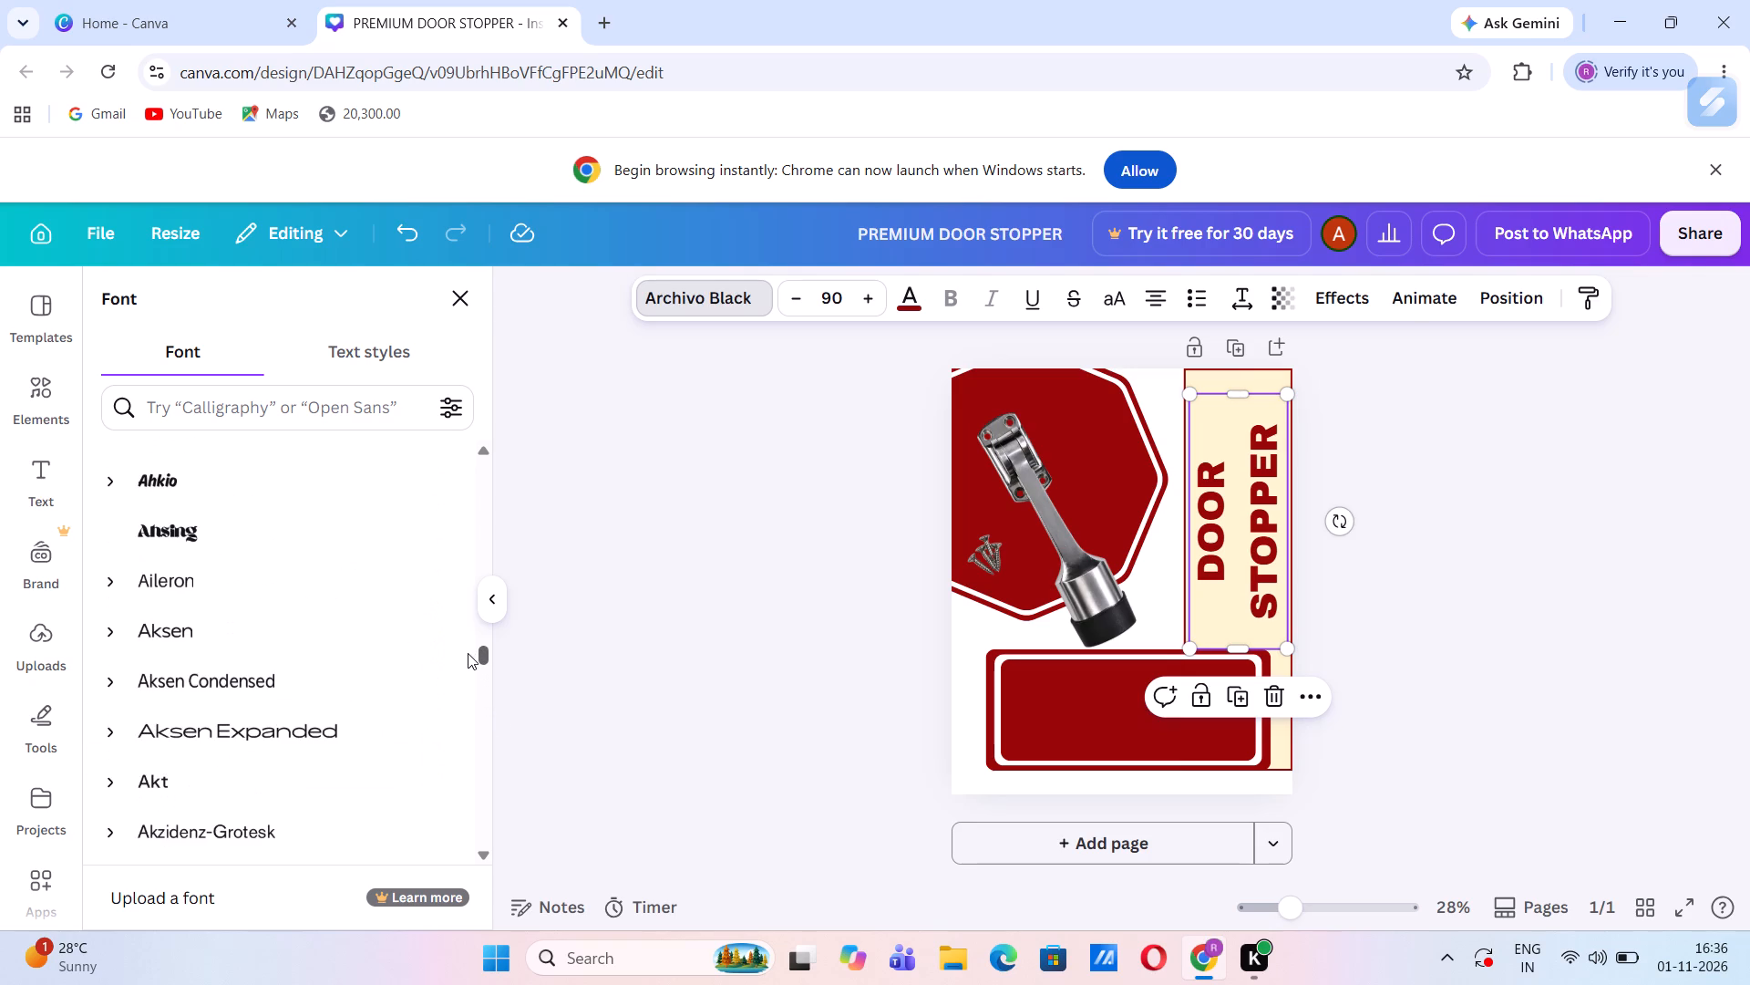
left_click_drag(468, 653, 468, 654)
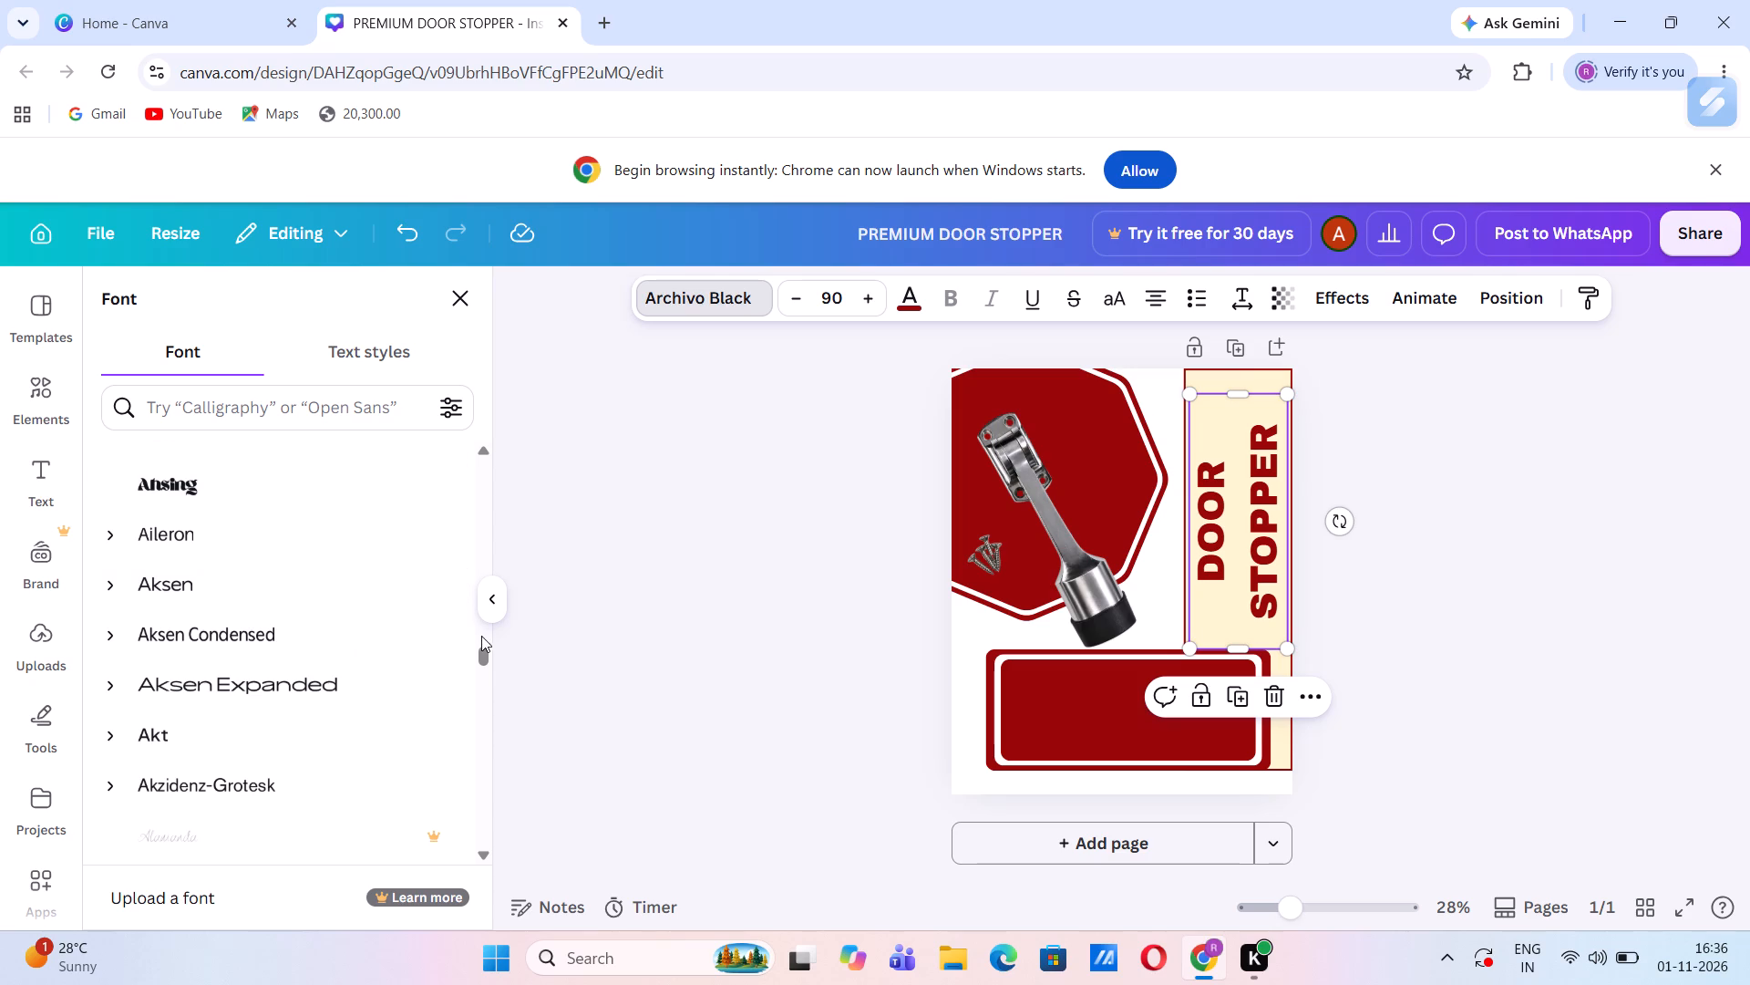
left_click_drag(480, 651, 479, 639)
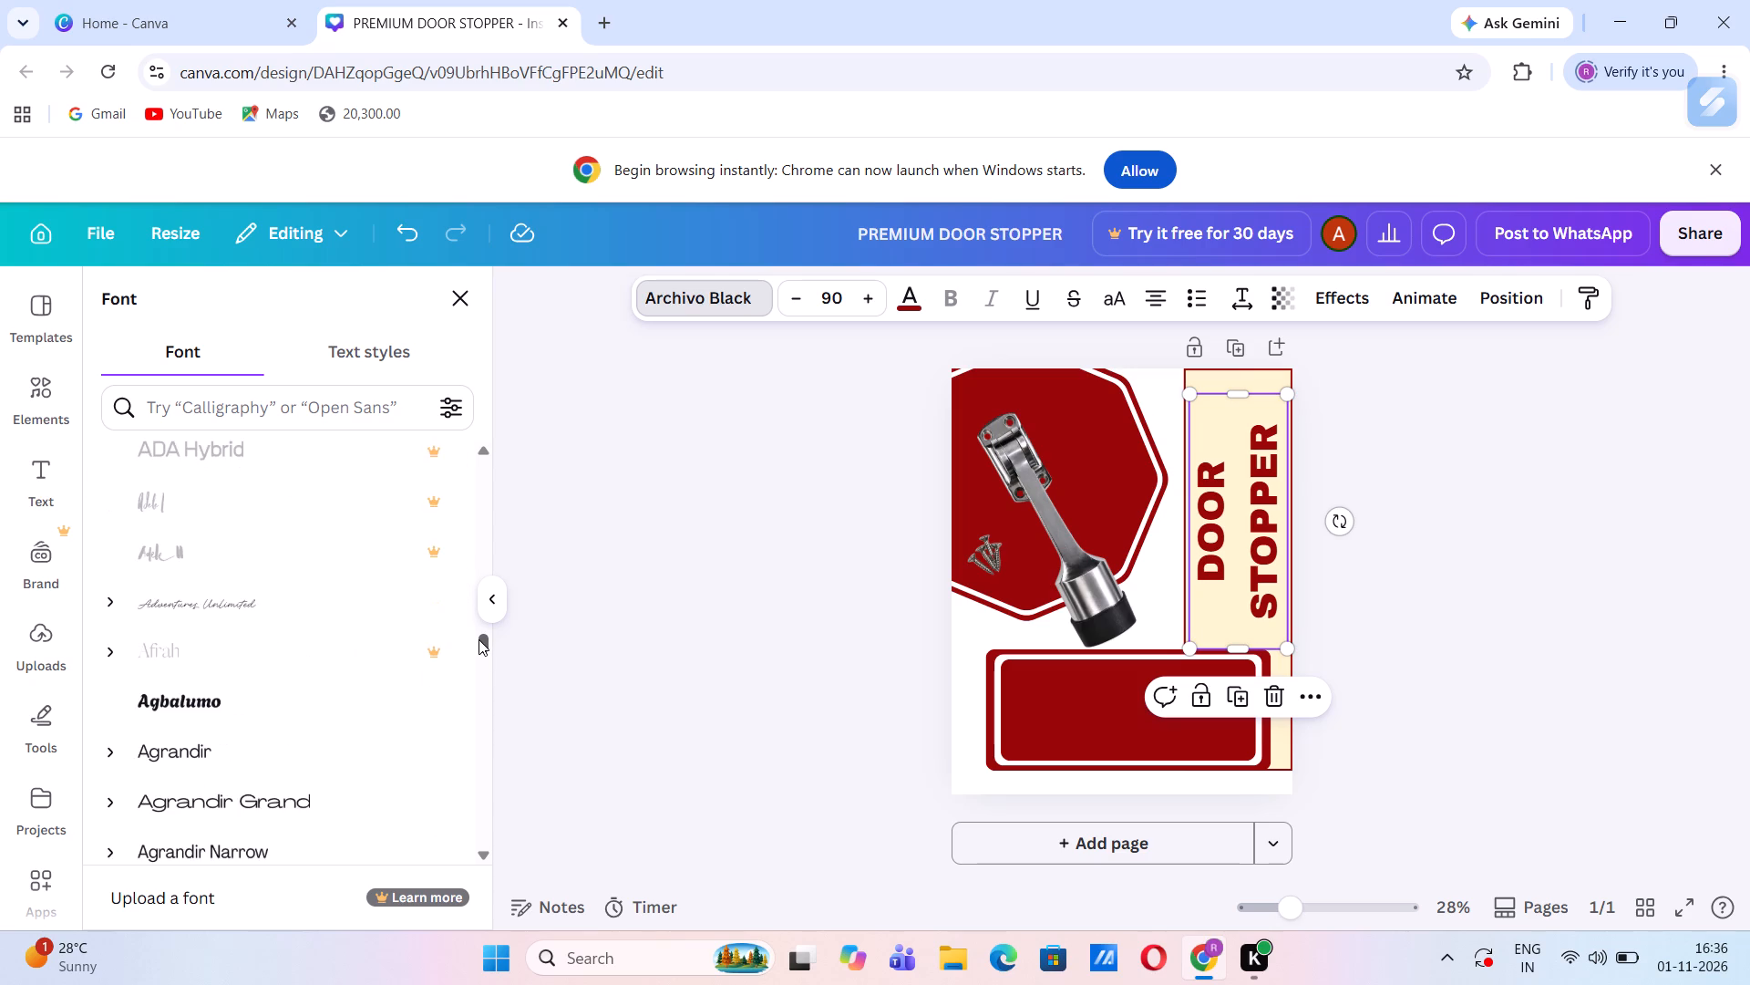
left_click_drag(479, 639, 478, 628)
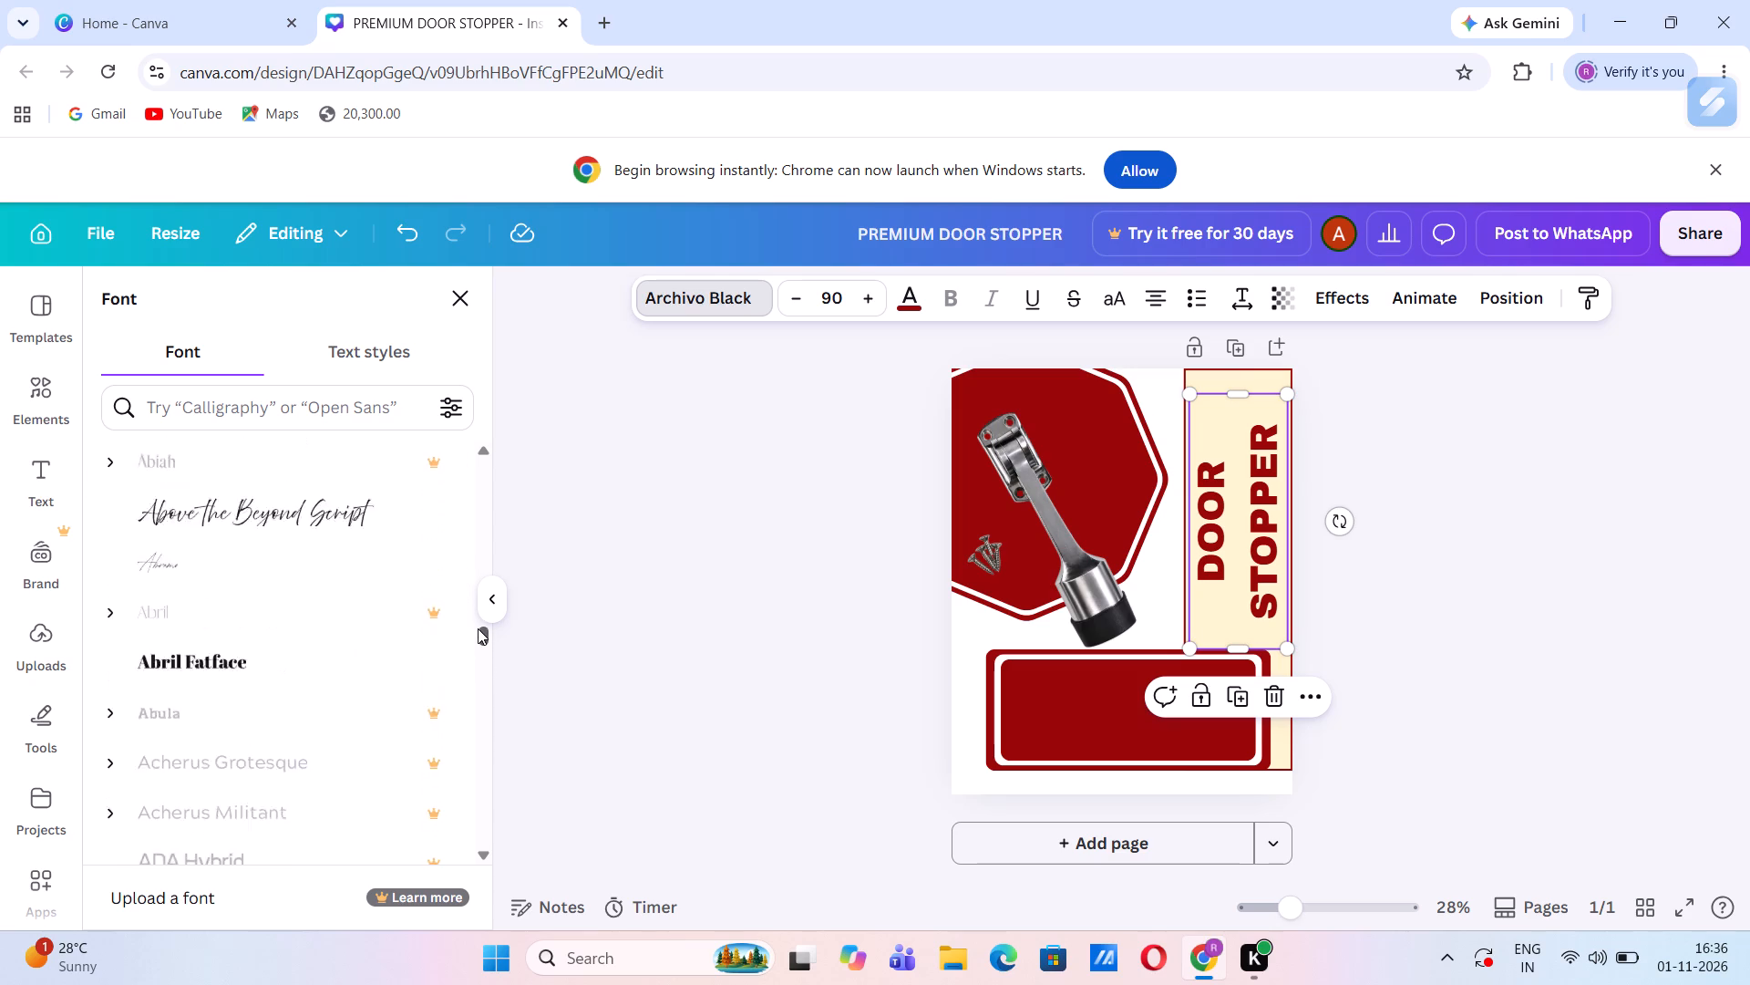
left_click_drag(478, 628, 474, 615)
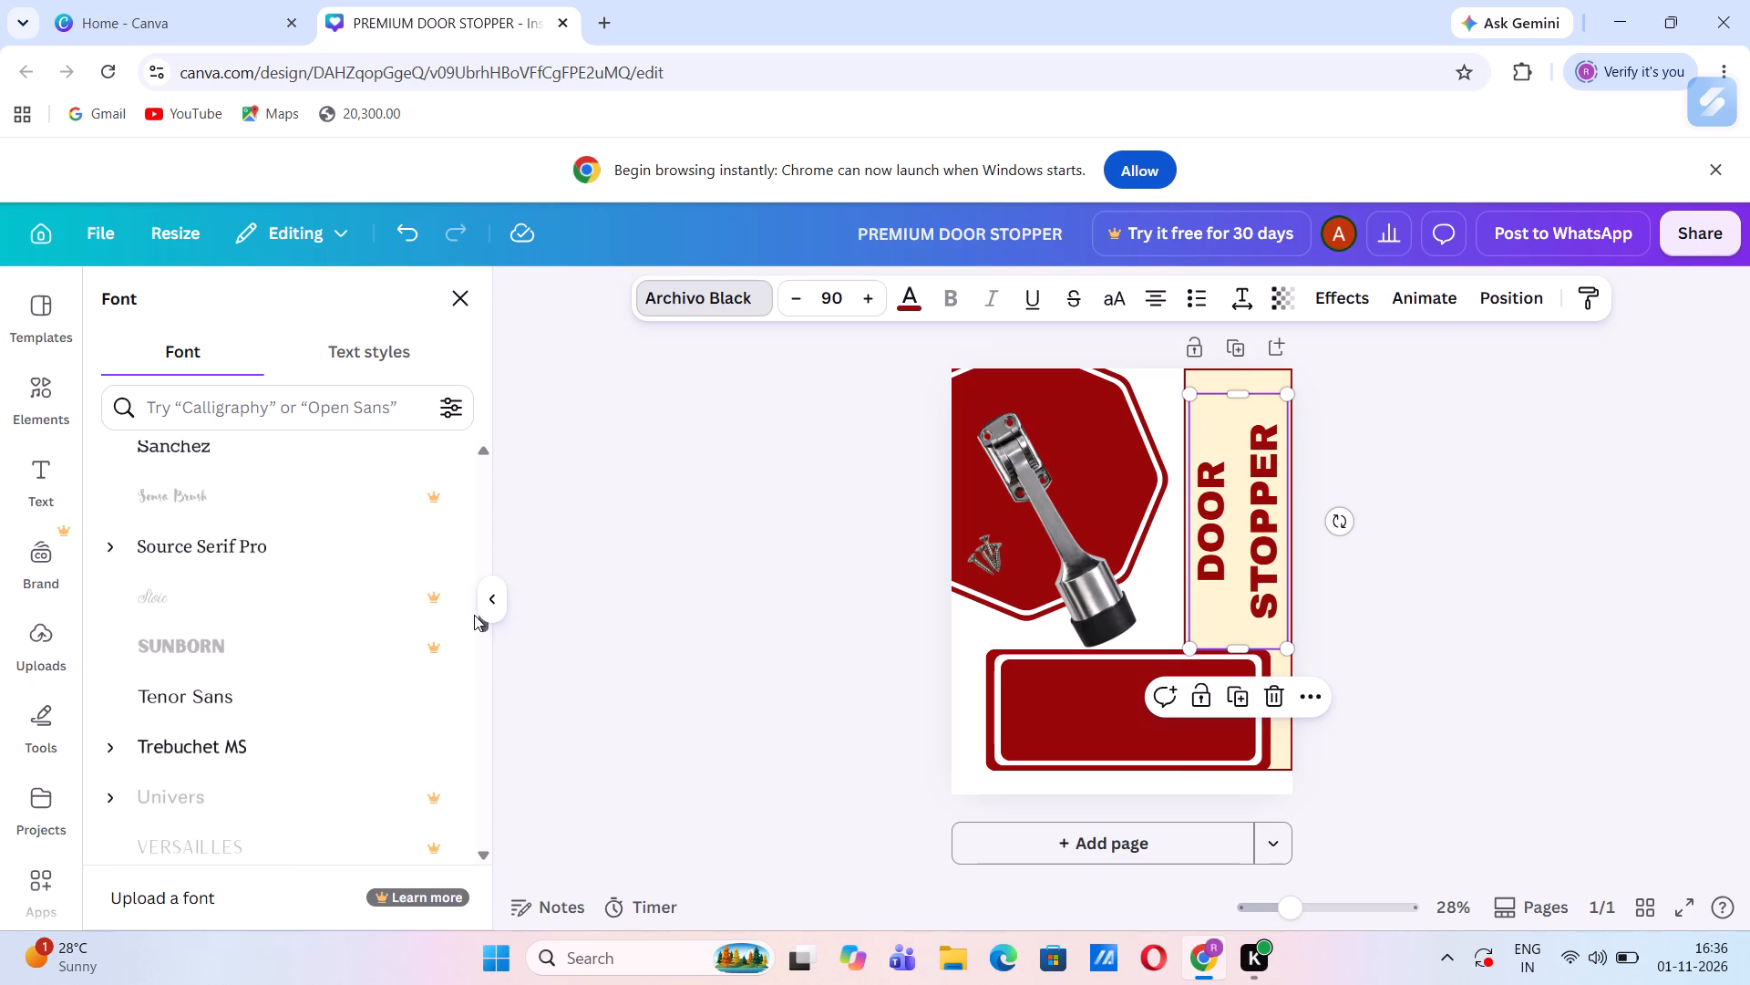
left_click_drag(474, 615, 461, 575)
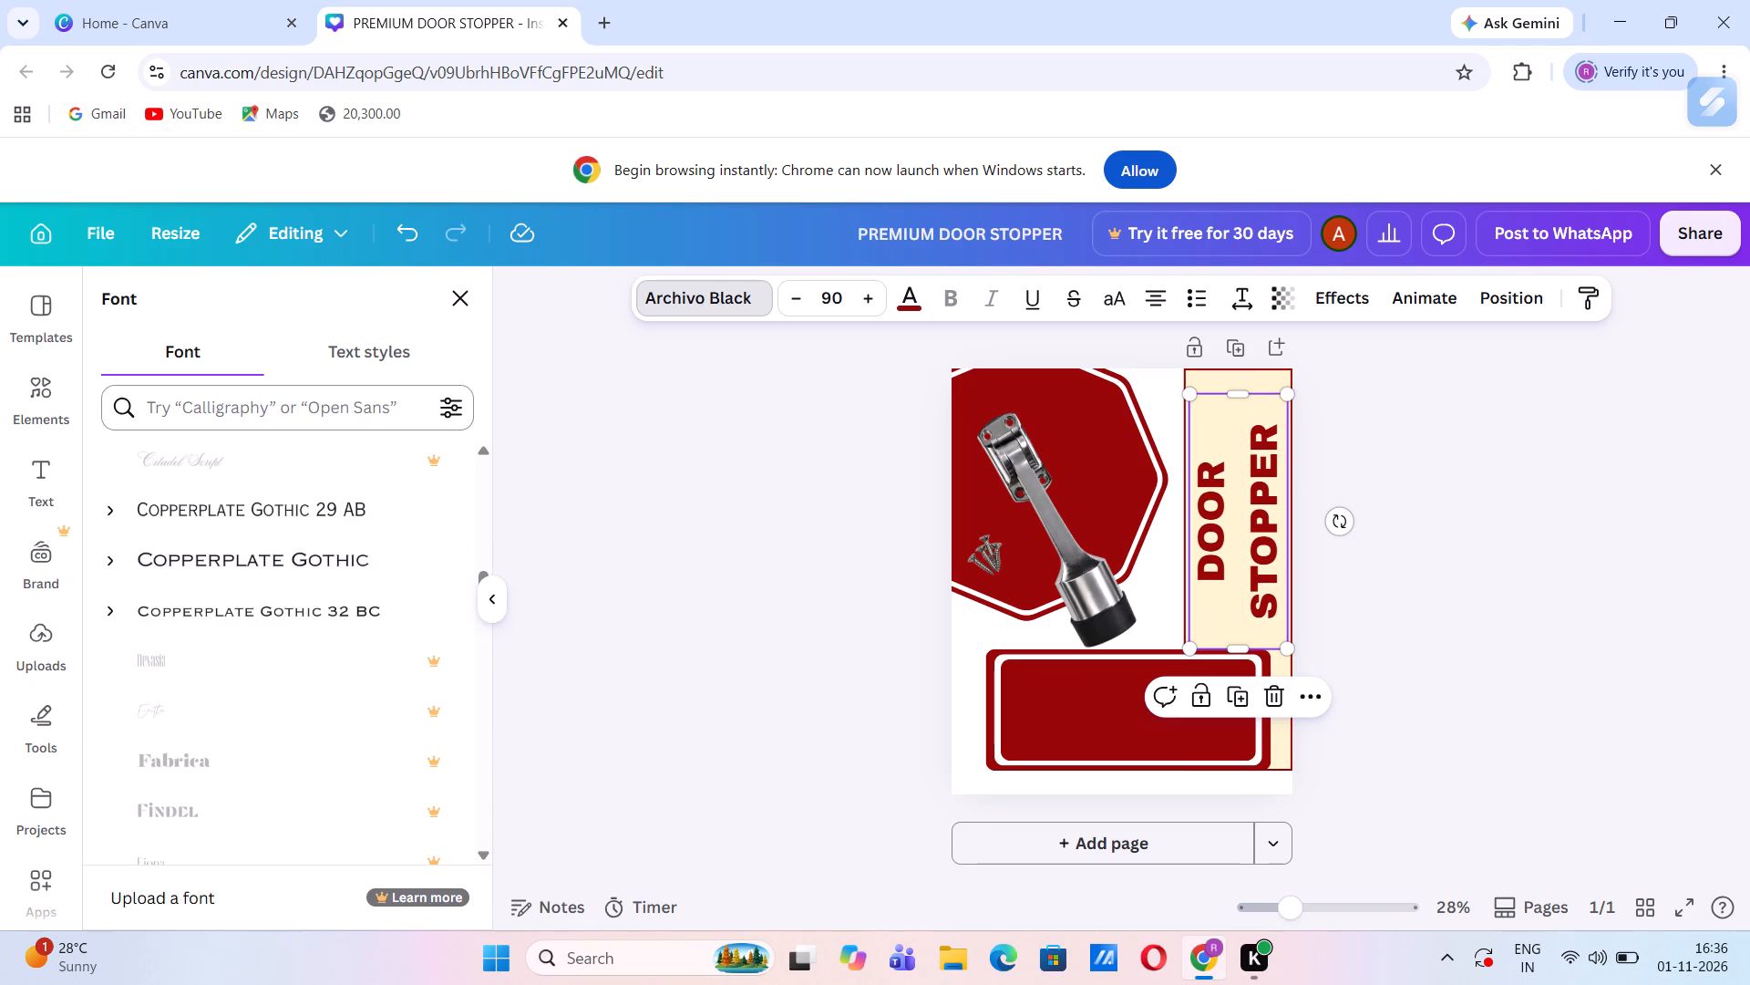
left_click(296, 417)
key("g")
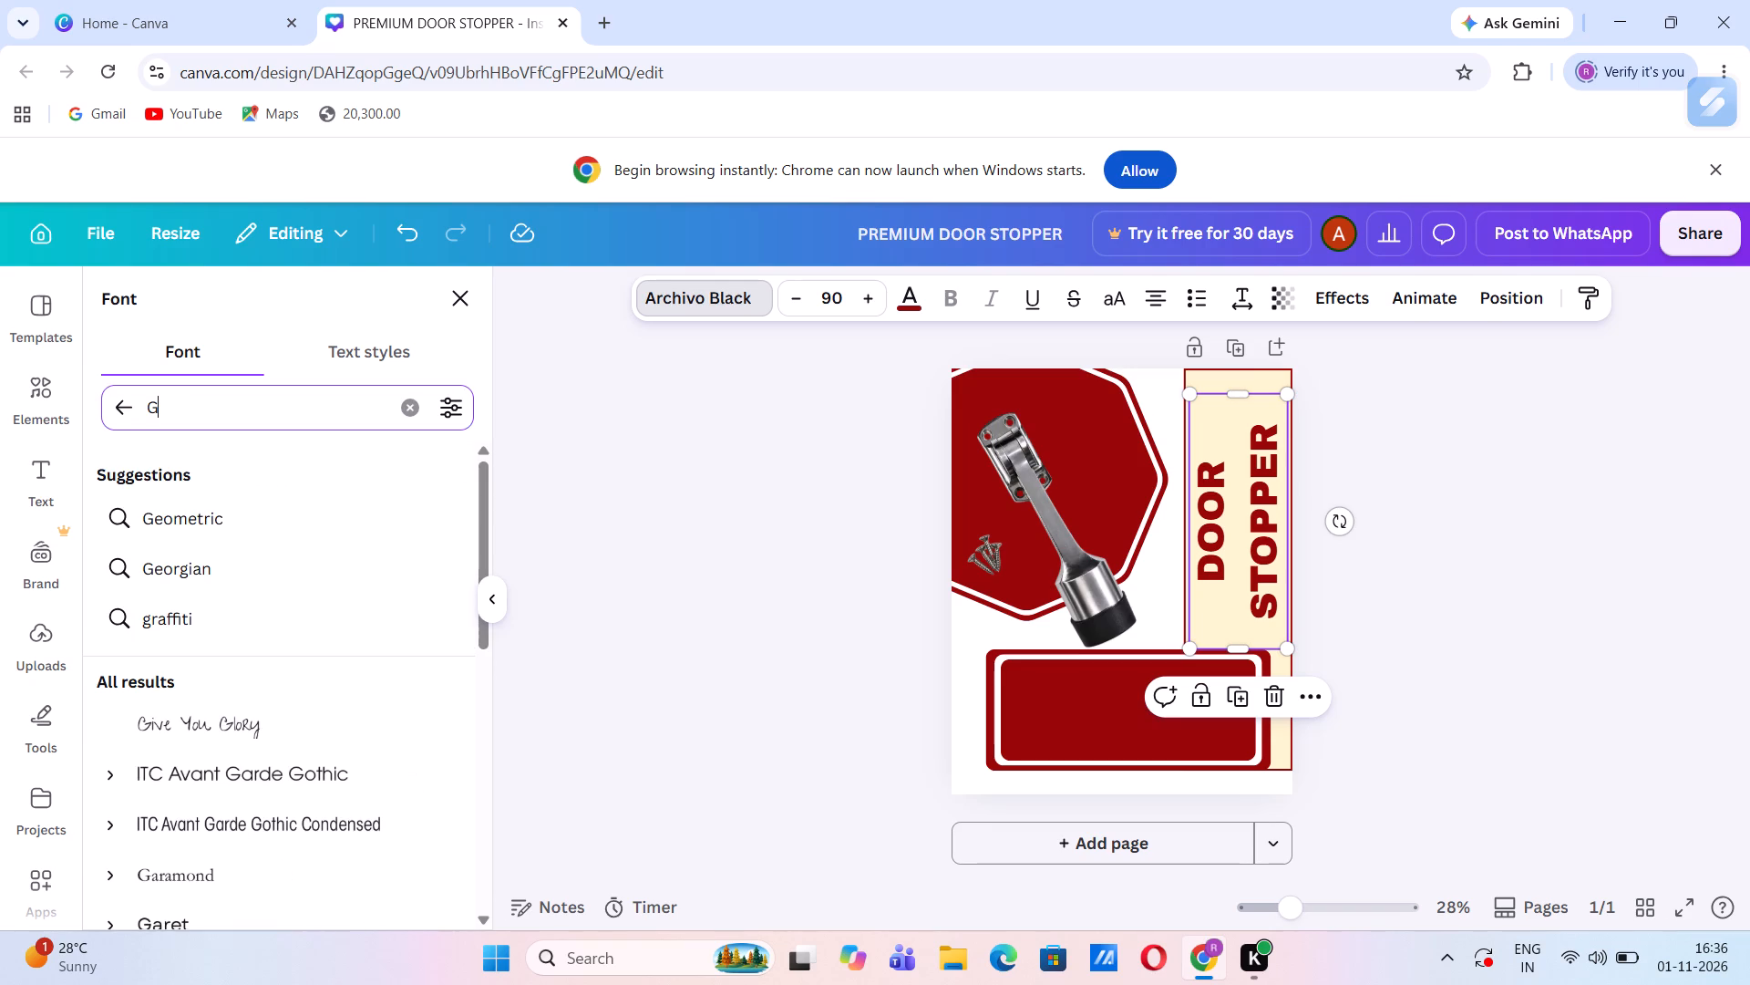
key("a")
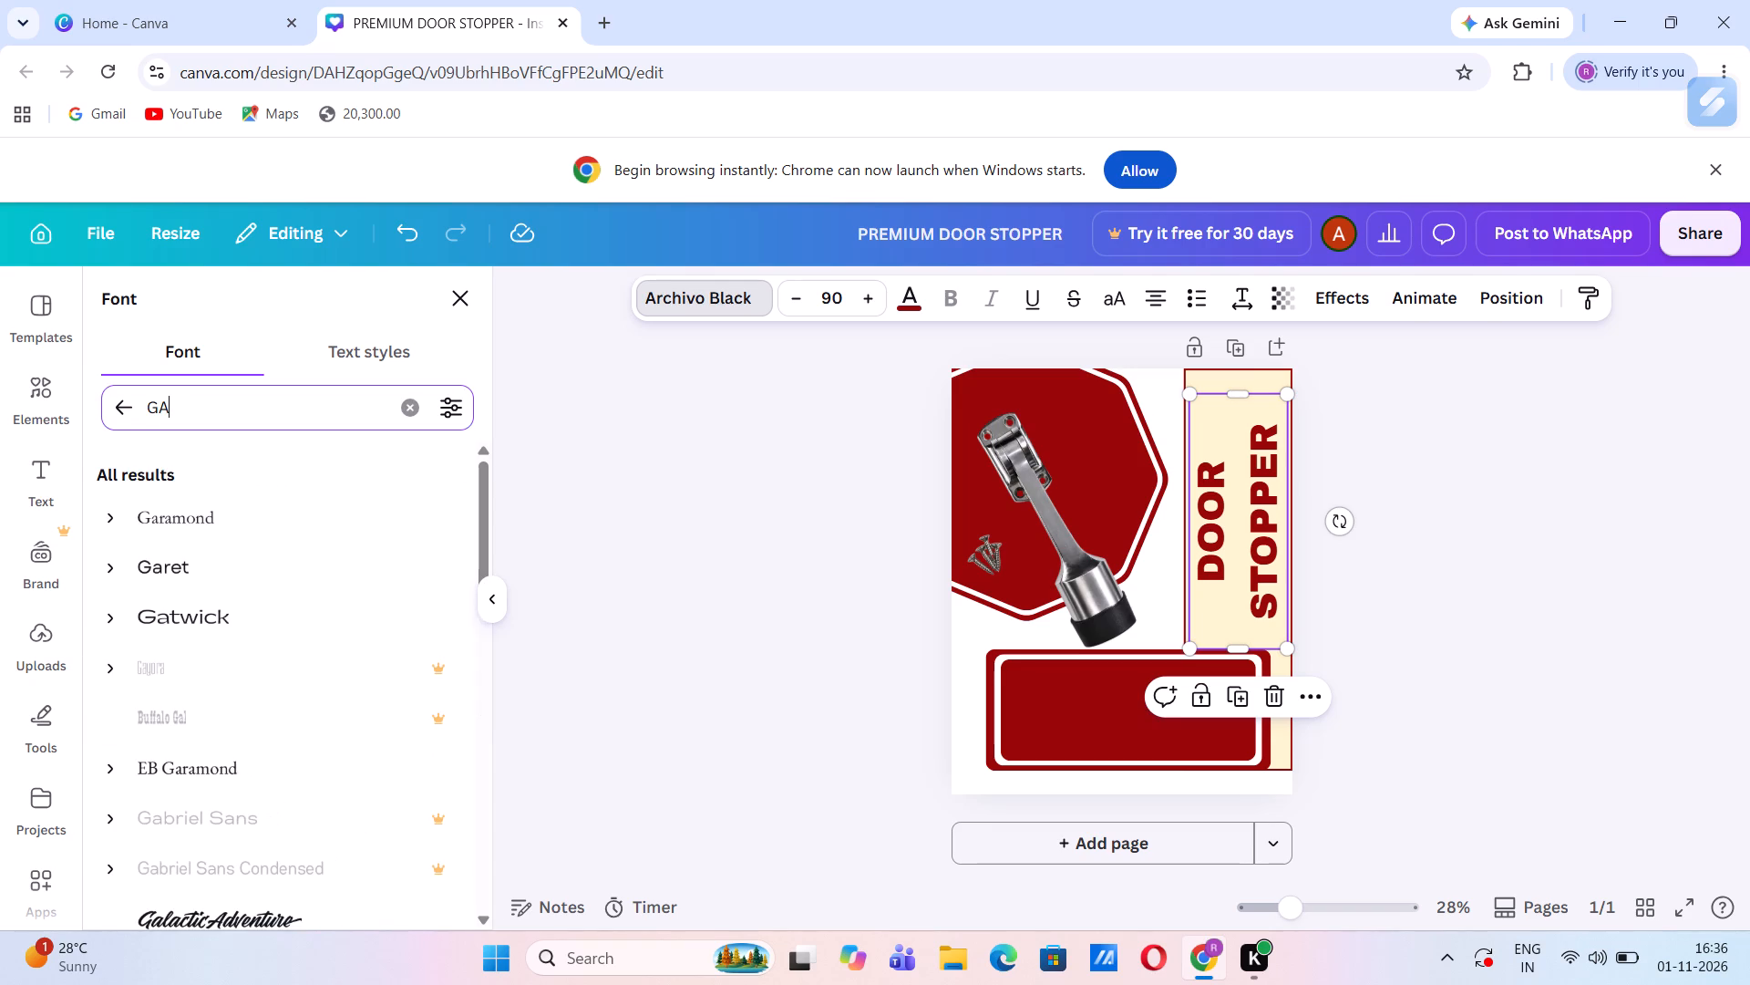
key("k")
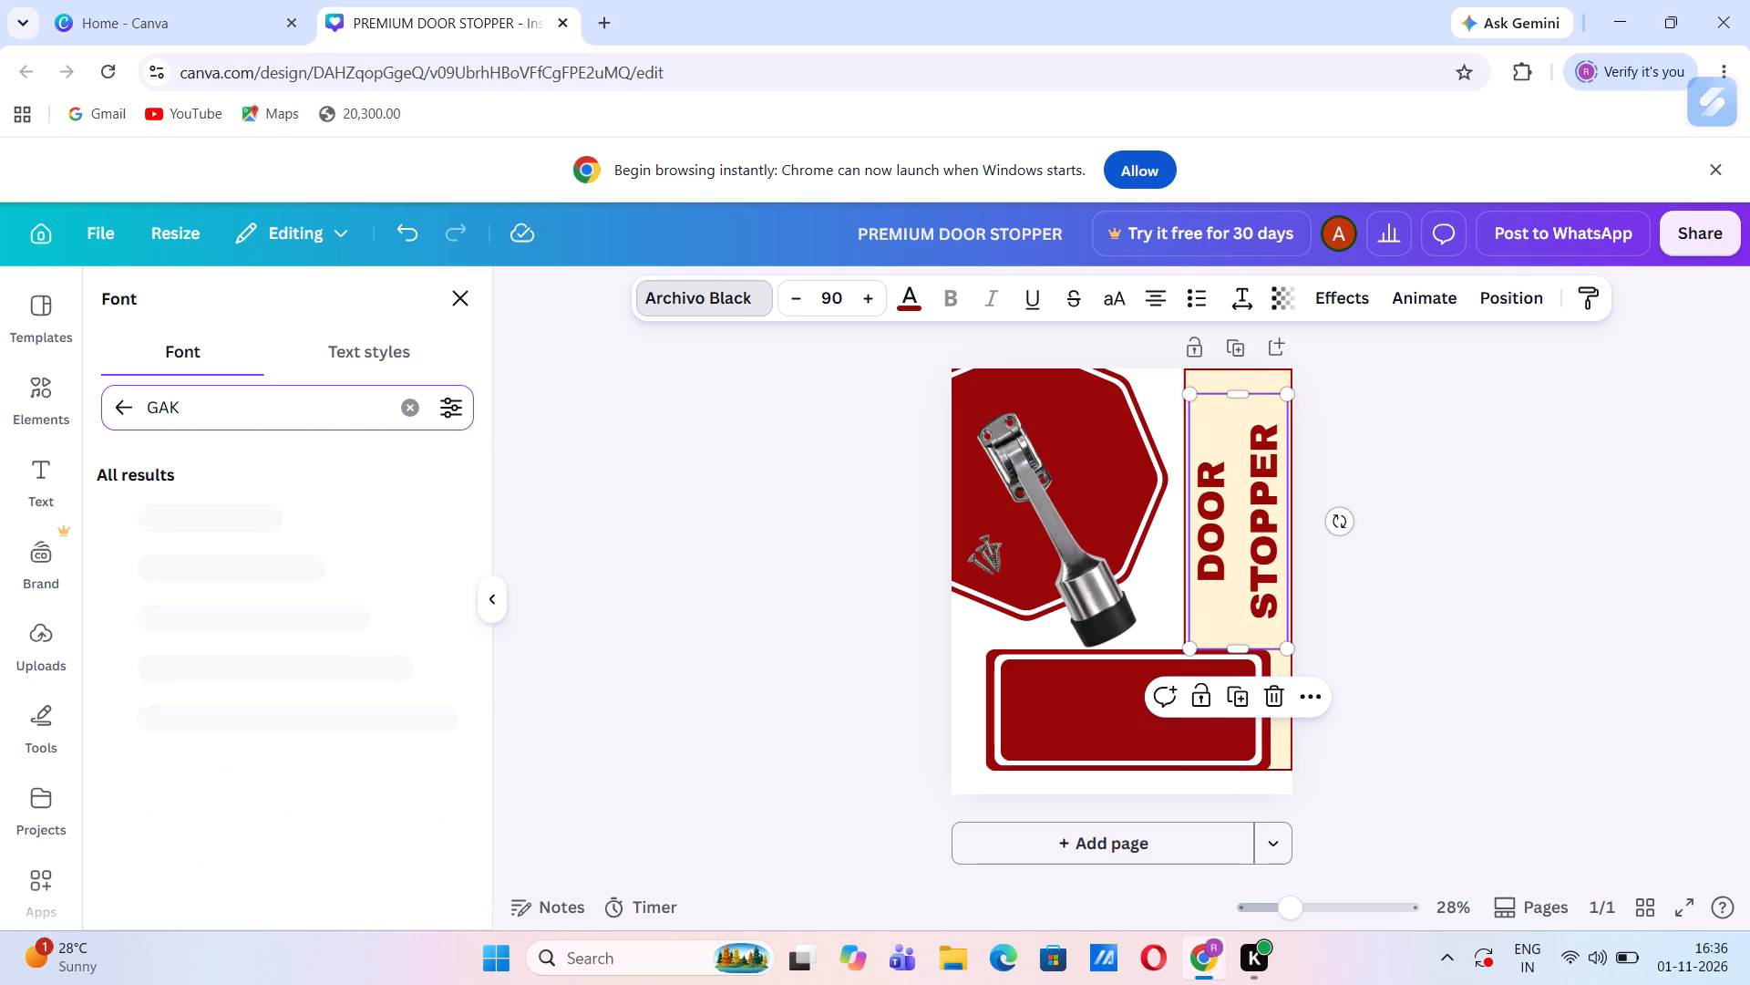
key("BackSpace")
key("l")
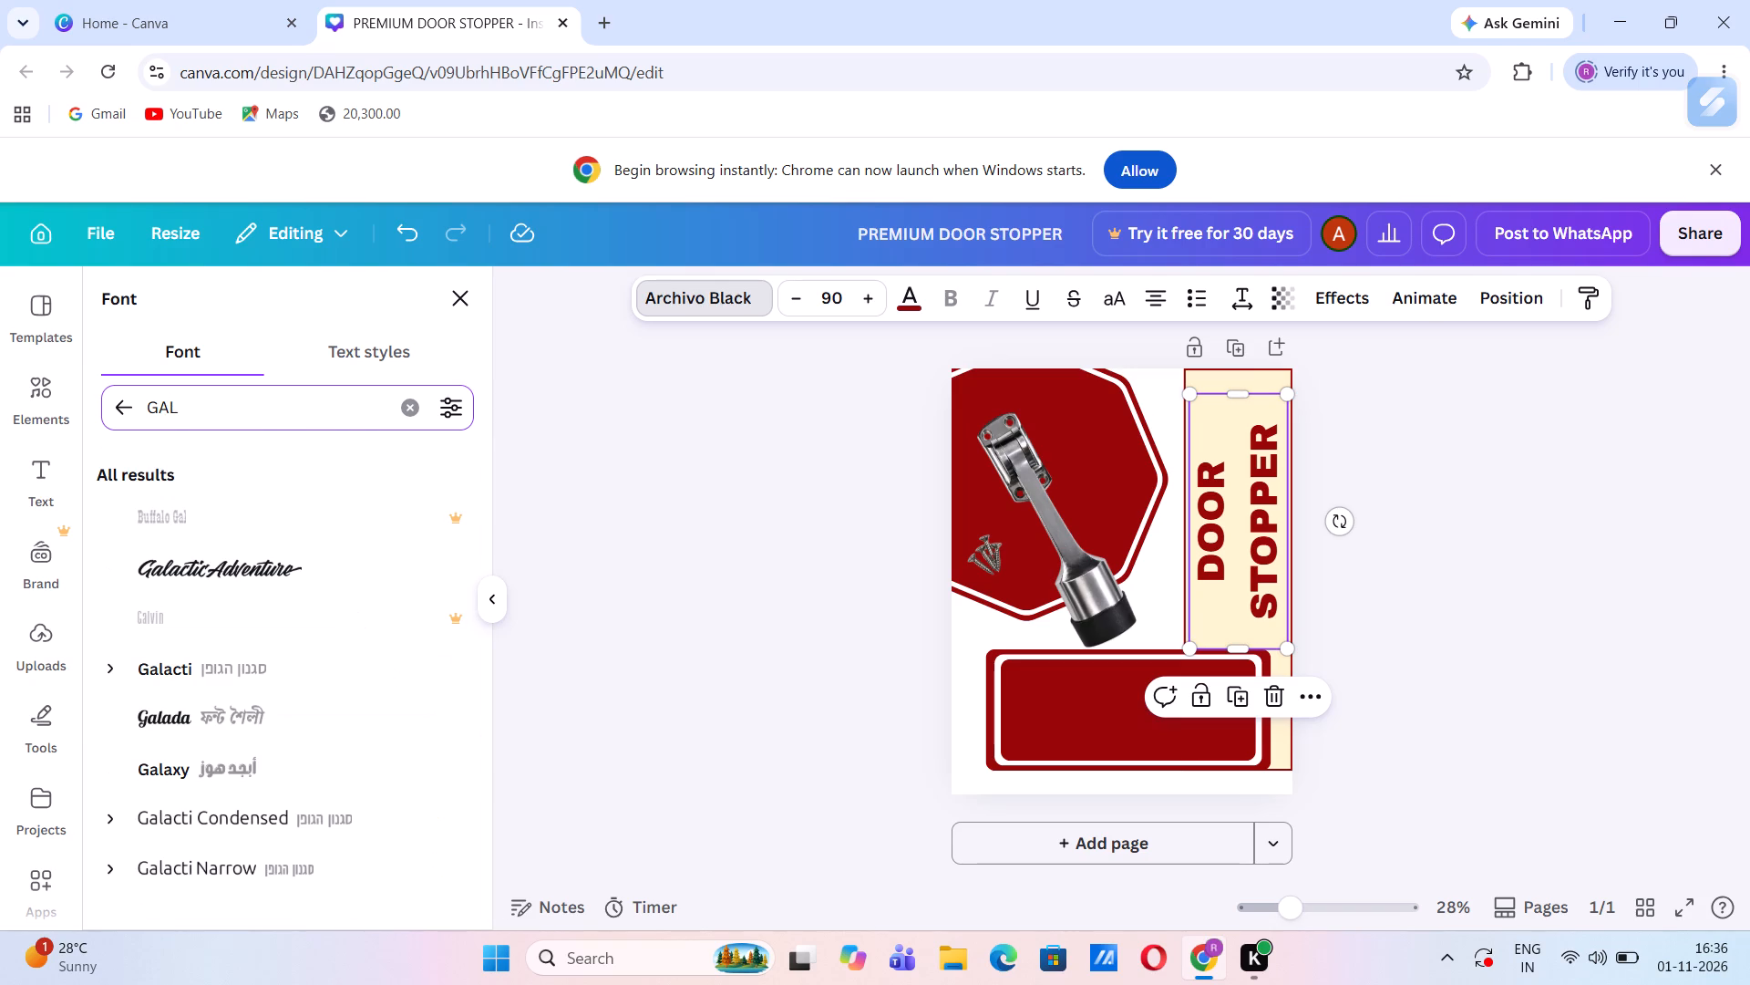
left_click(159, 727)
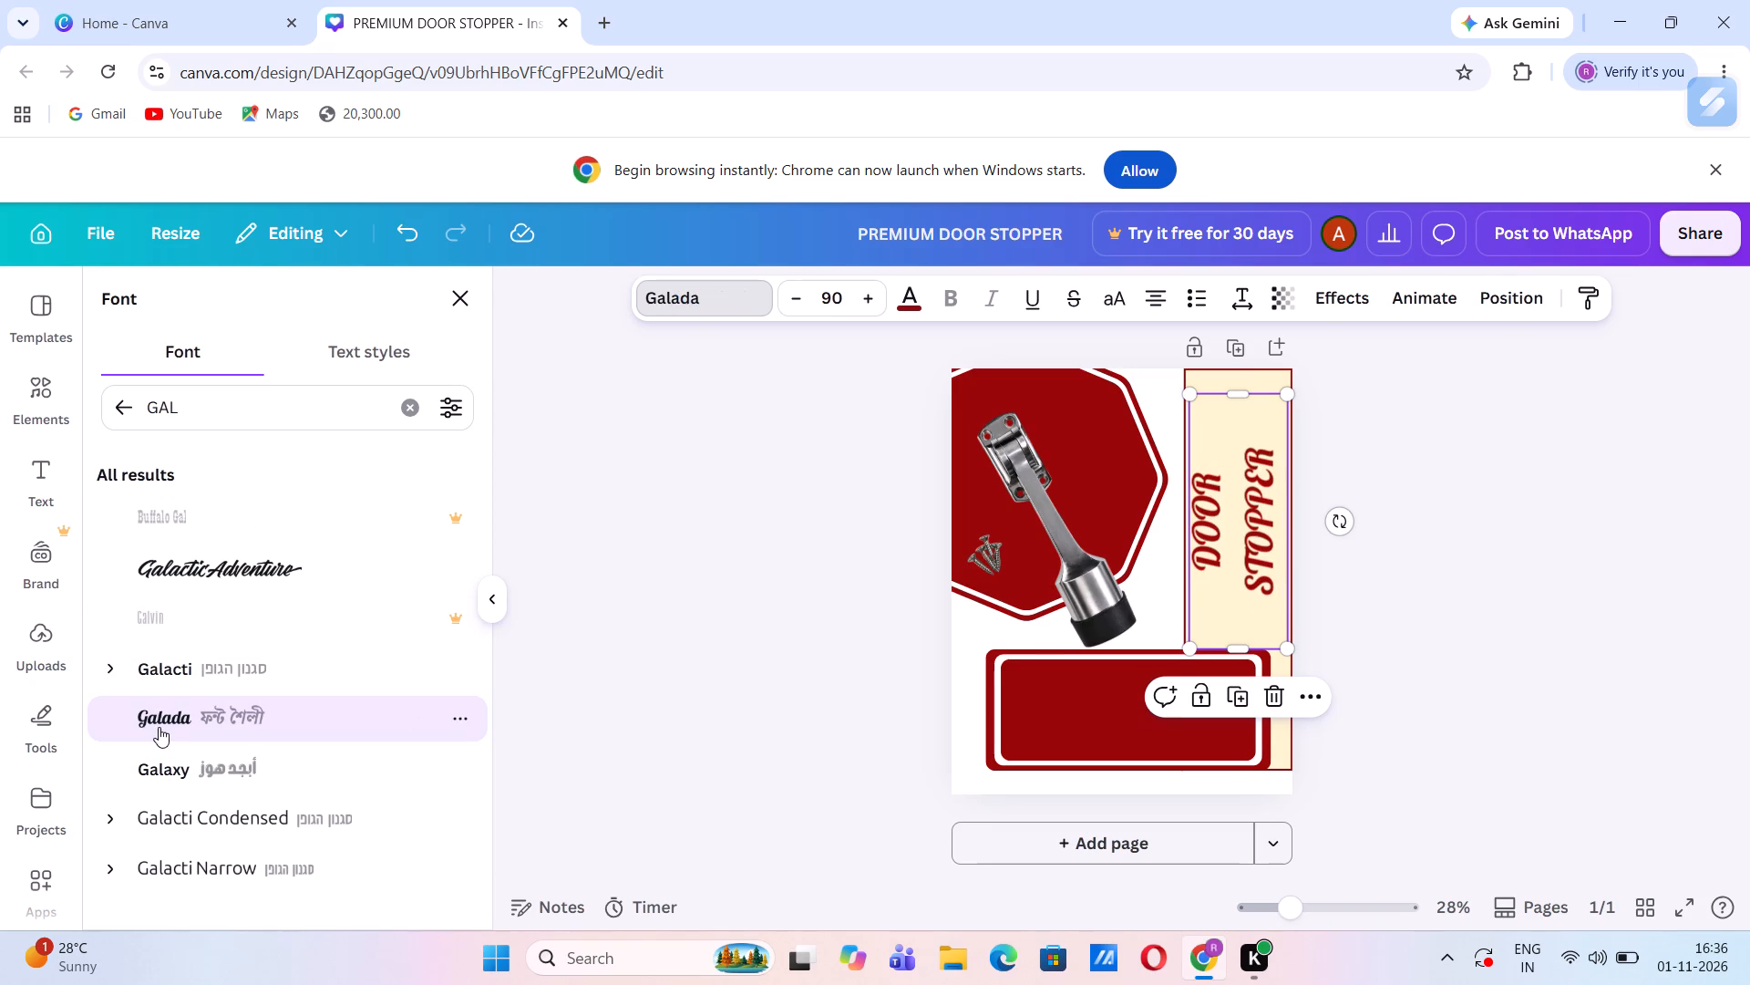
Search the fonts for Galgin.
left_click(211, 412)
key("BackSpace")
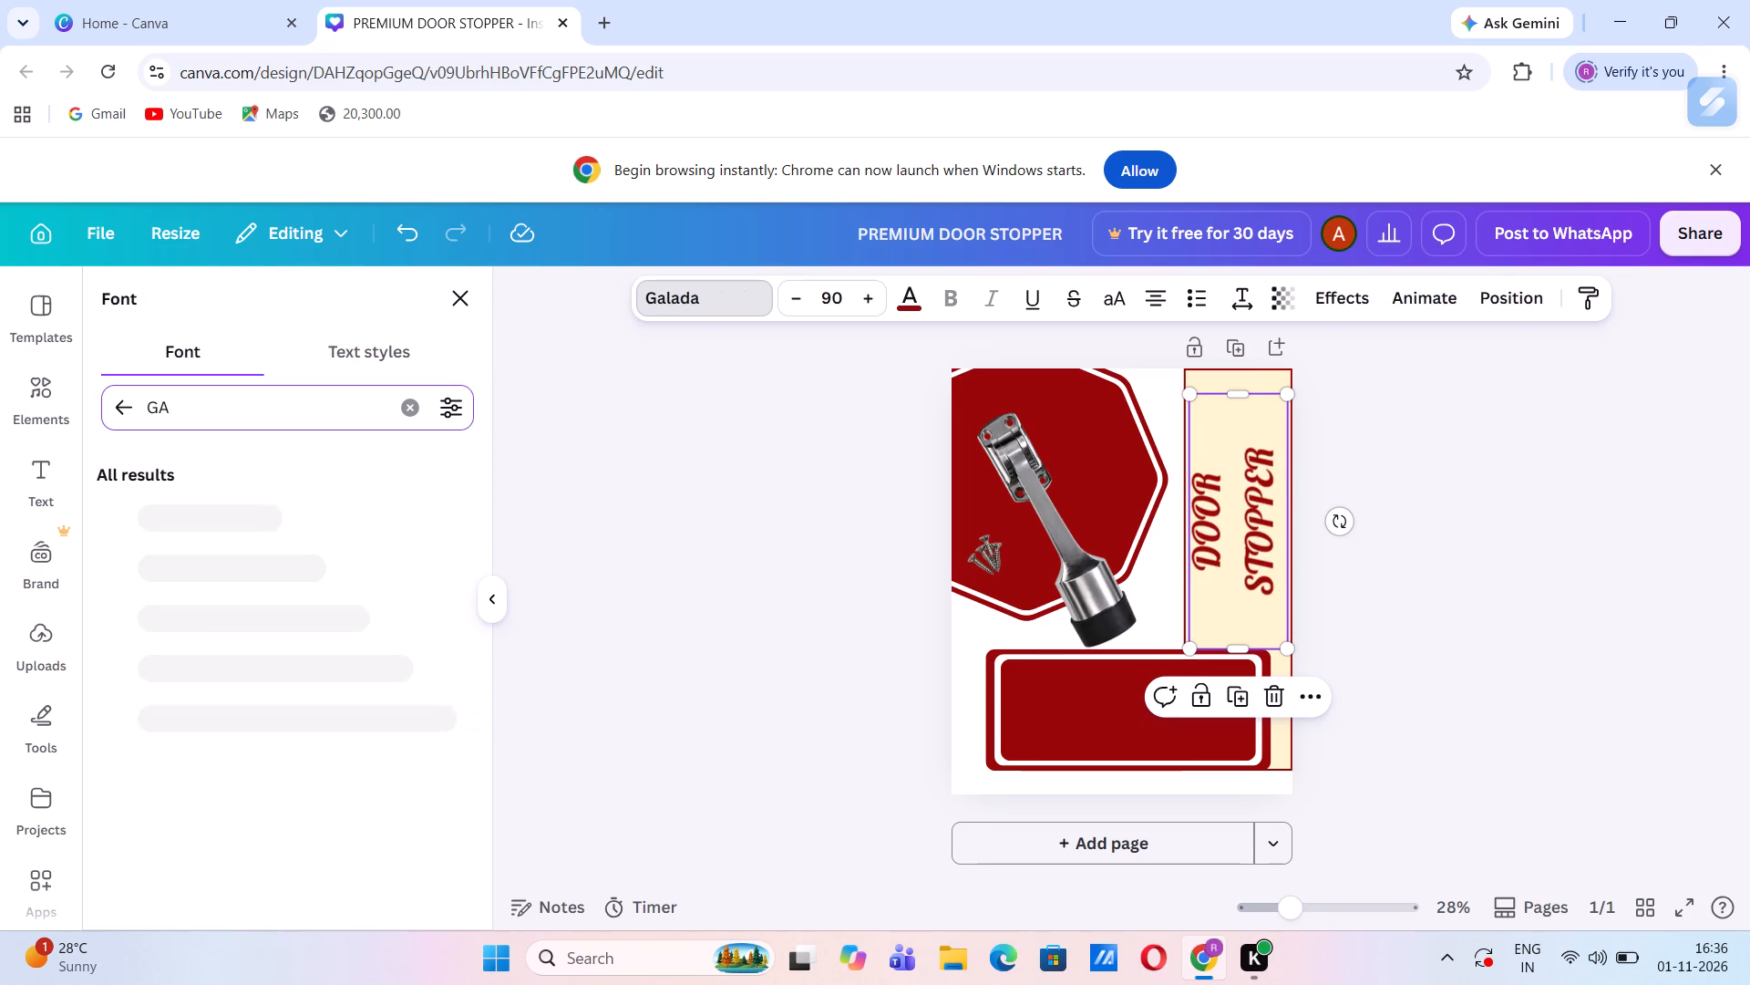
key("BackSpace")
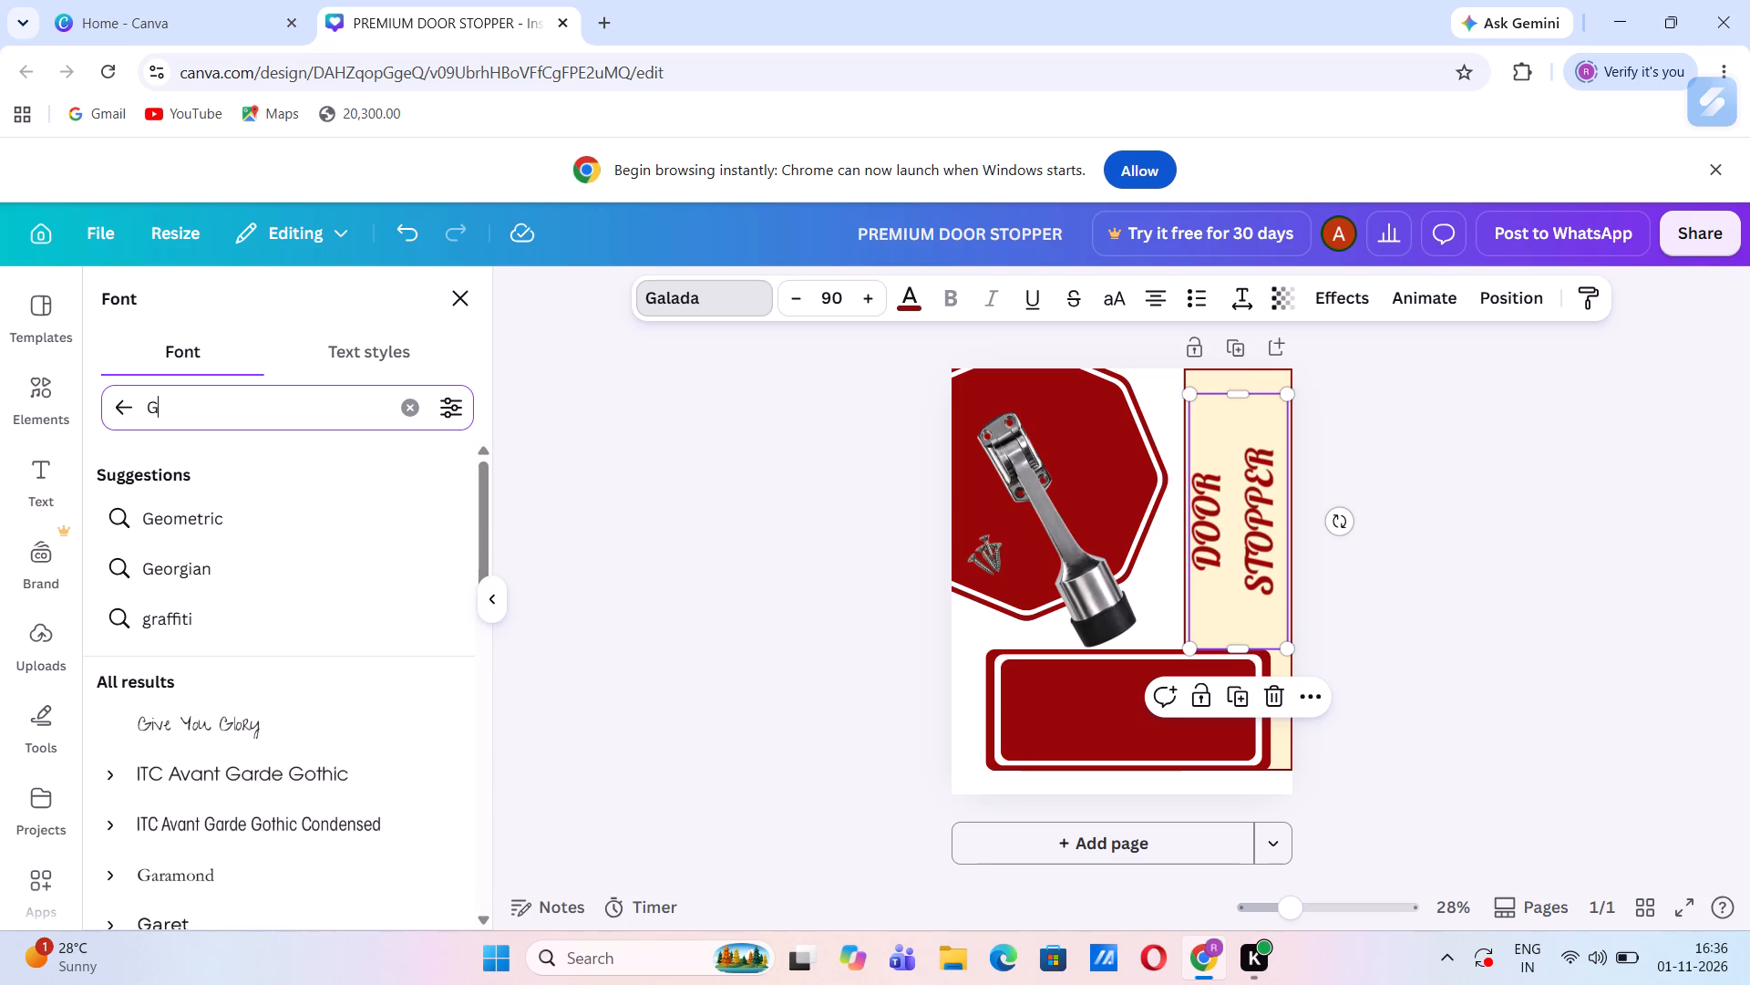
key("a")
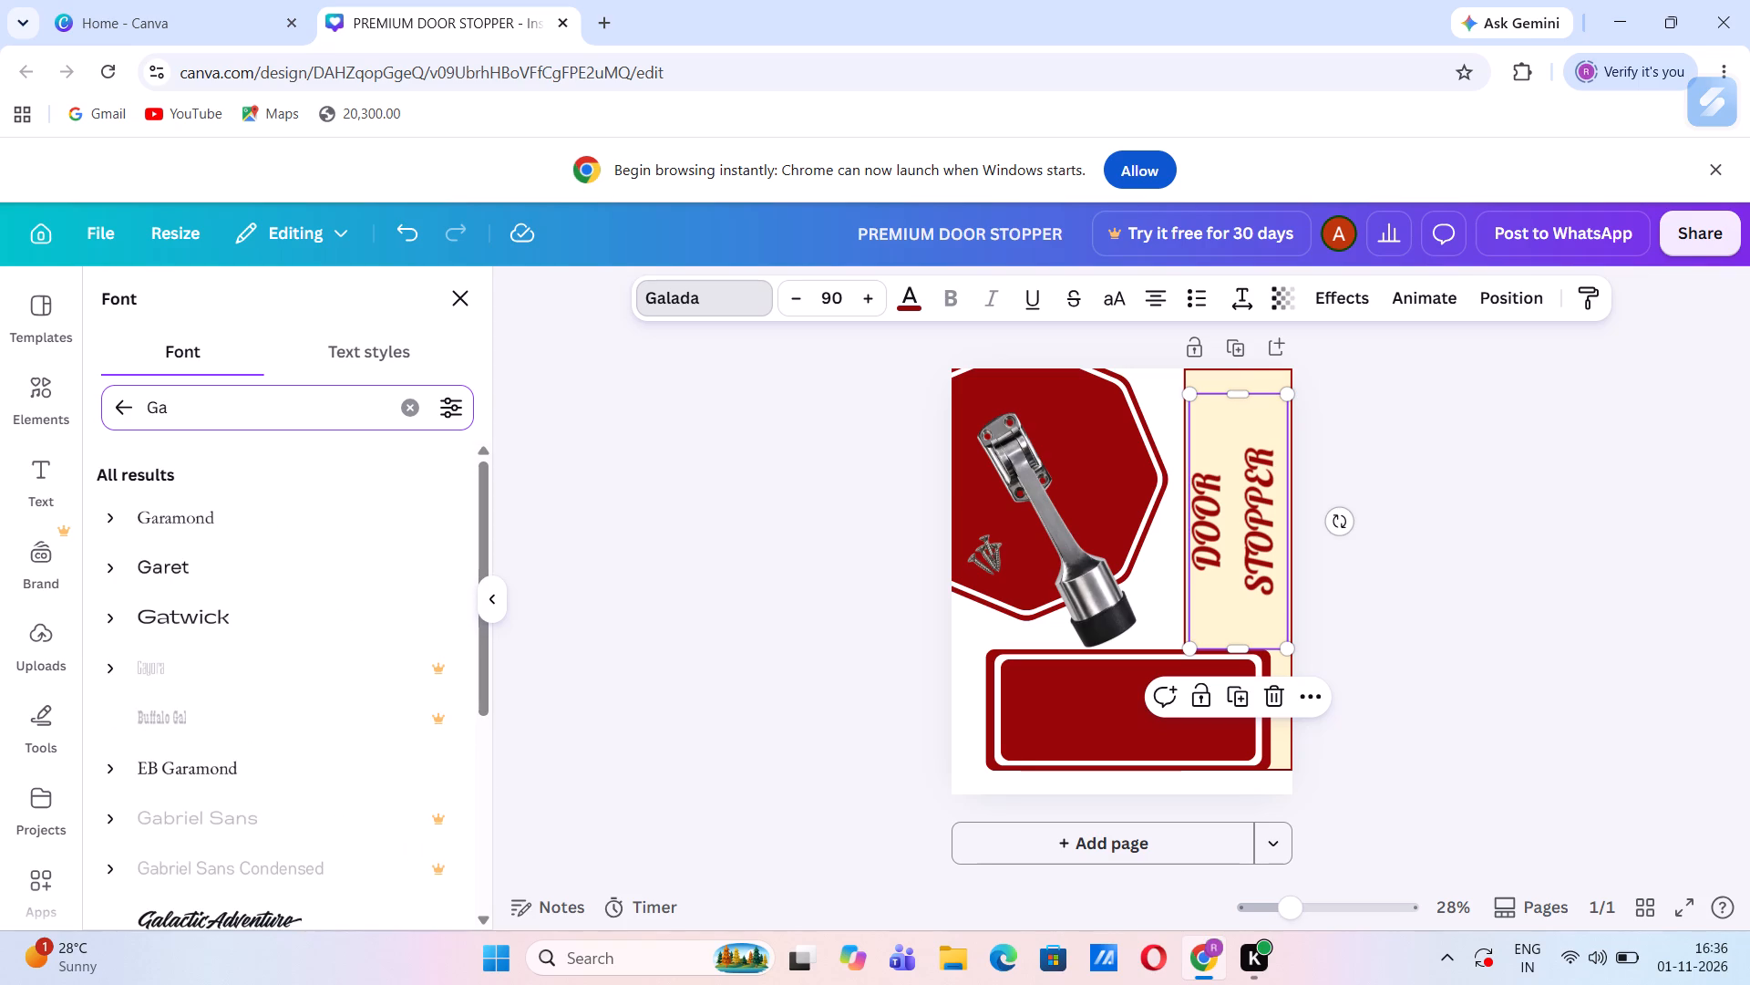
key("l")
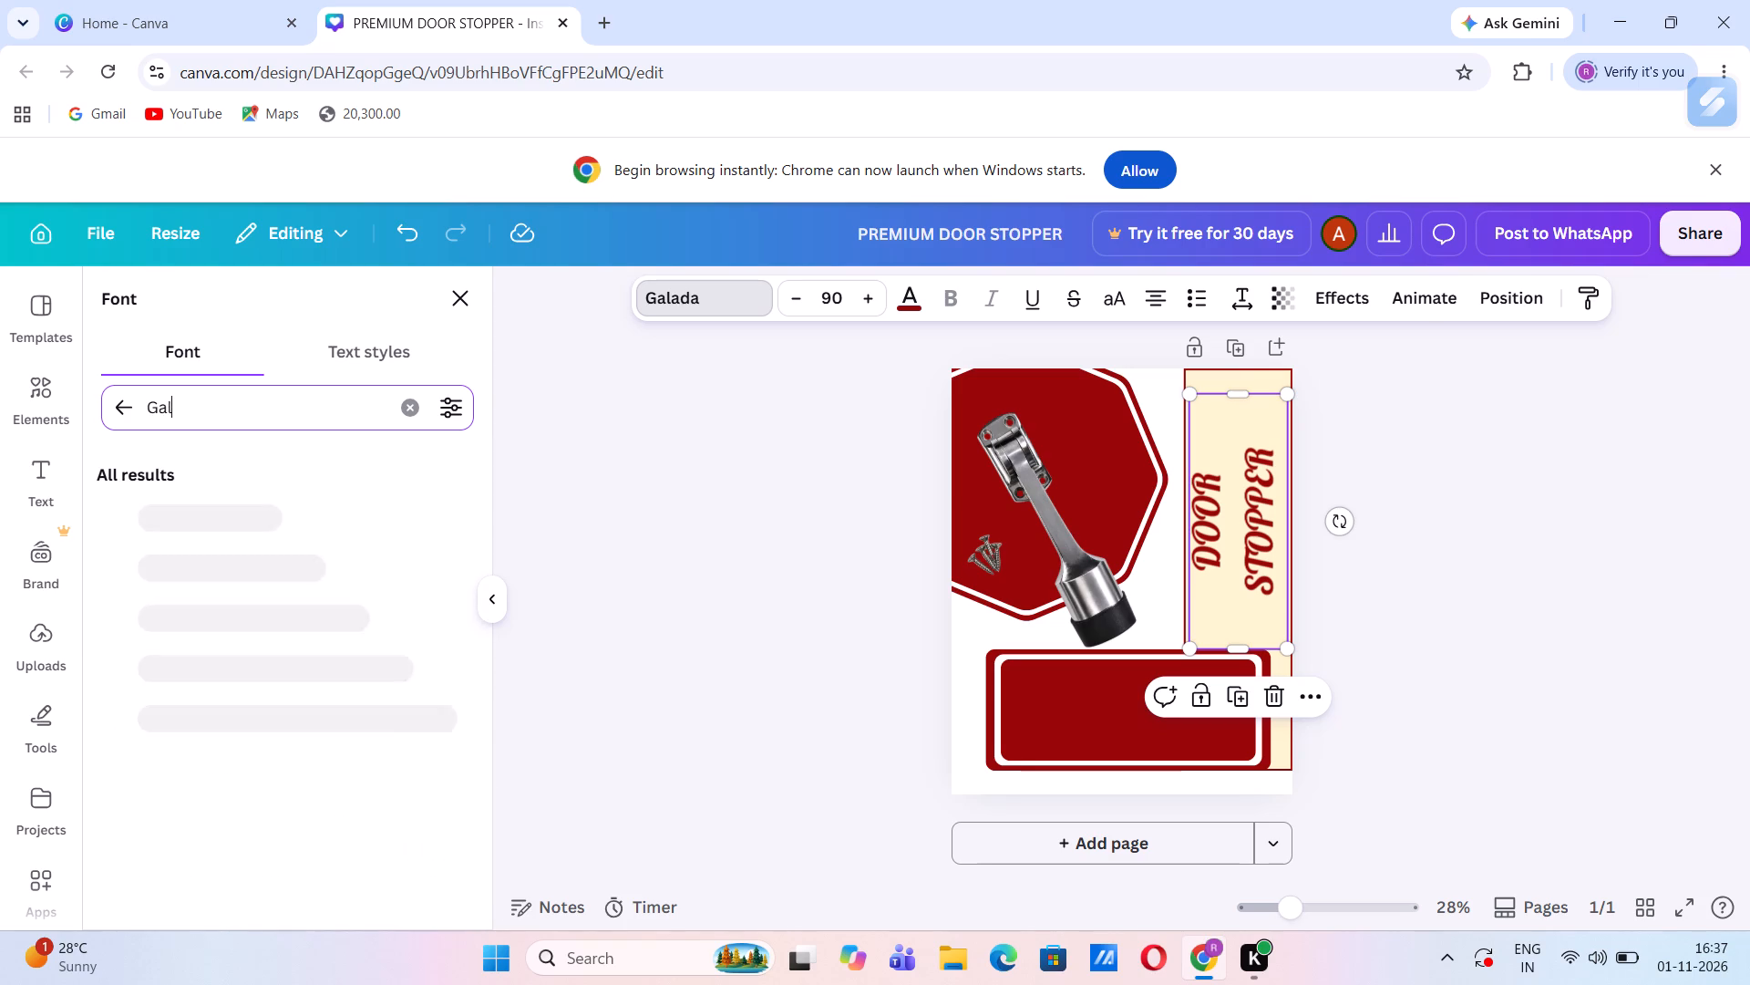
type("gin")
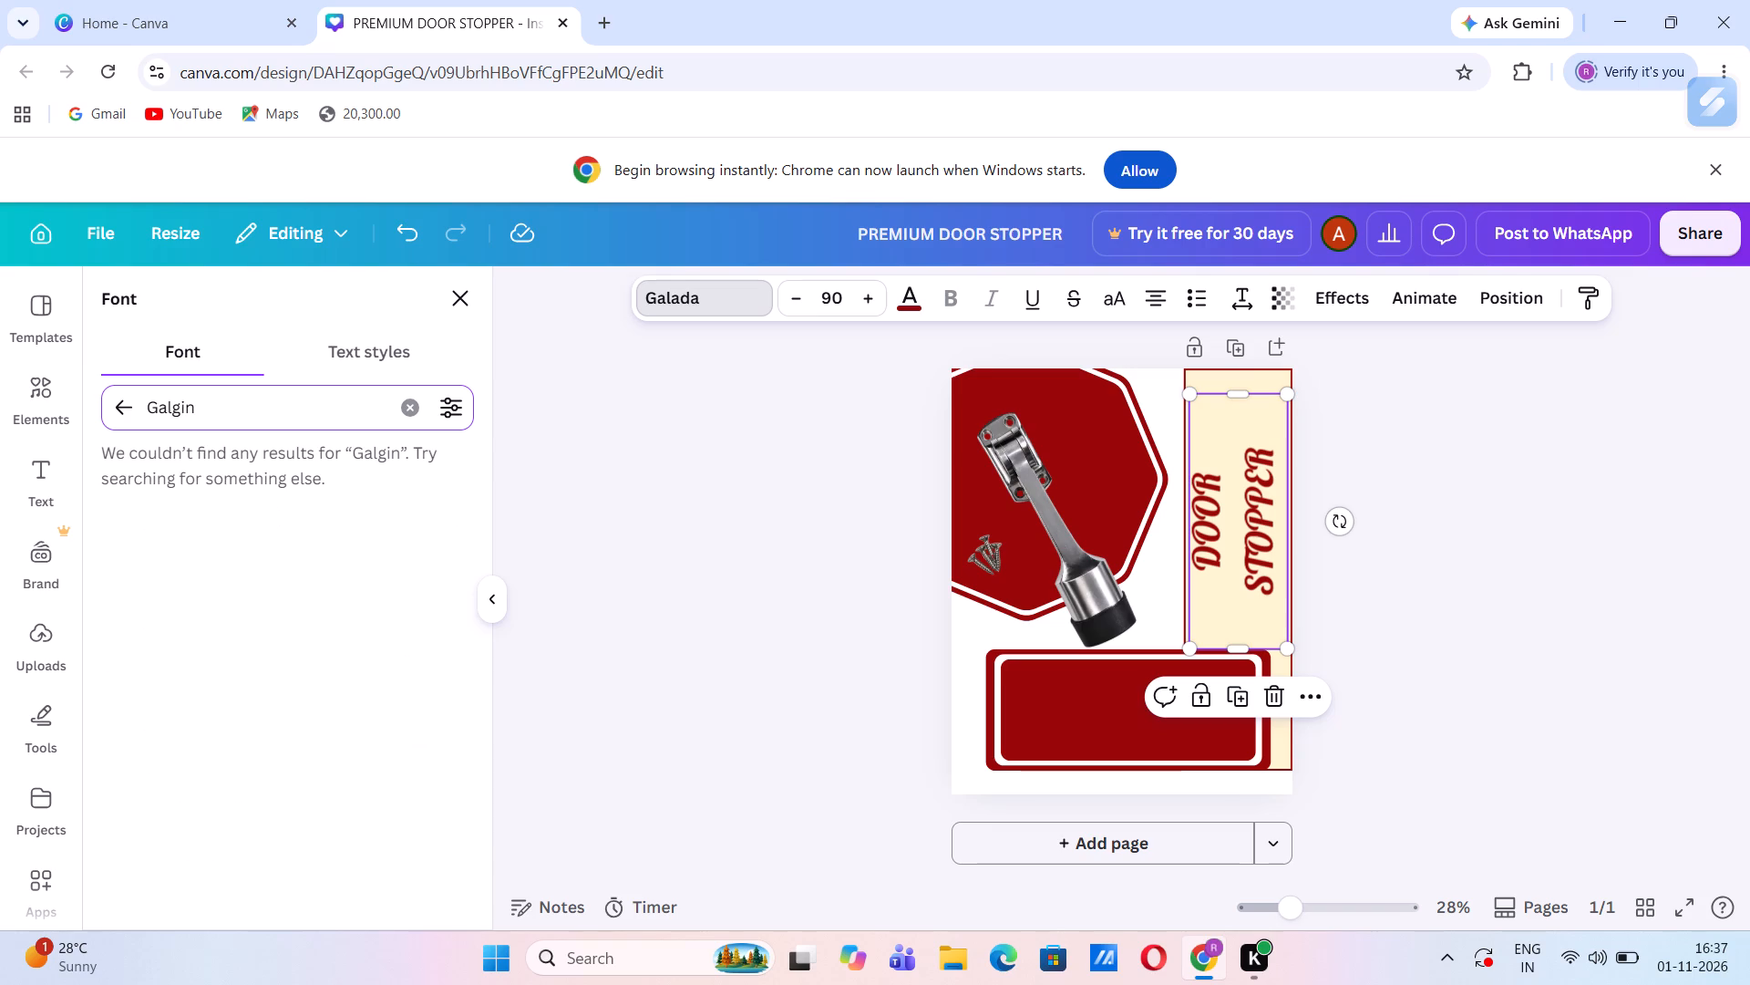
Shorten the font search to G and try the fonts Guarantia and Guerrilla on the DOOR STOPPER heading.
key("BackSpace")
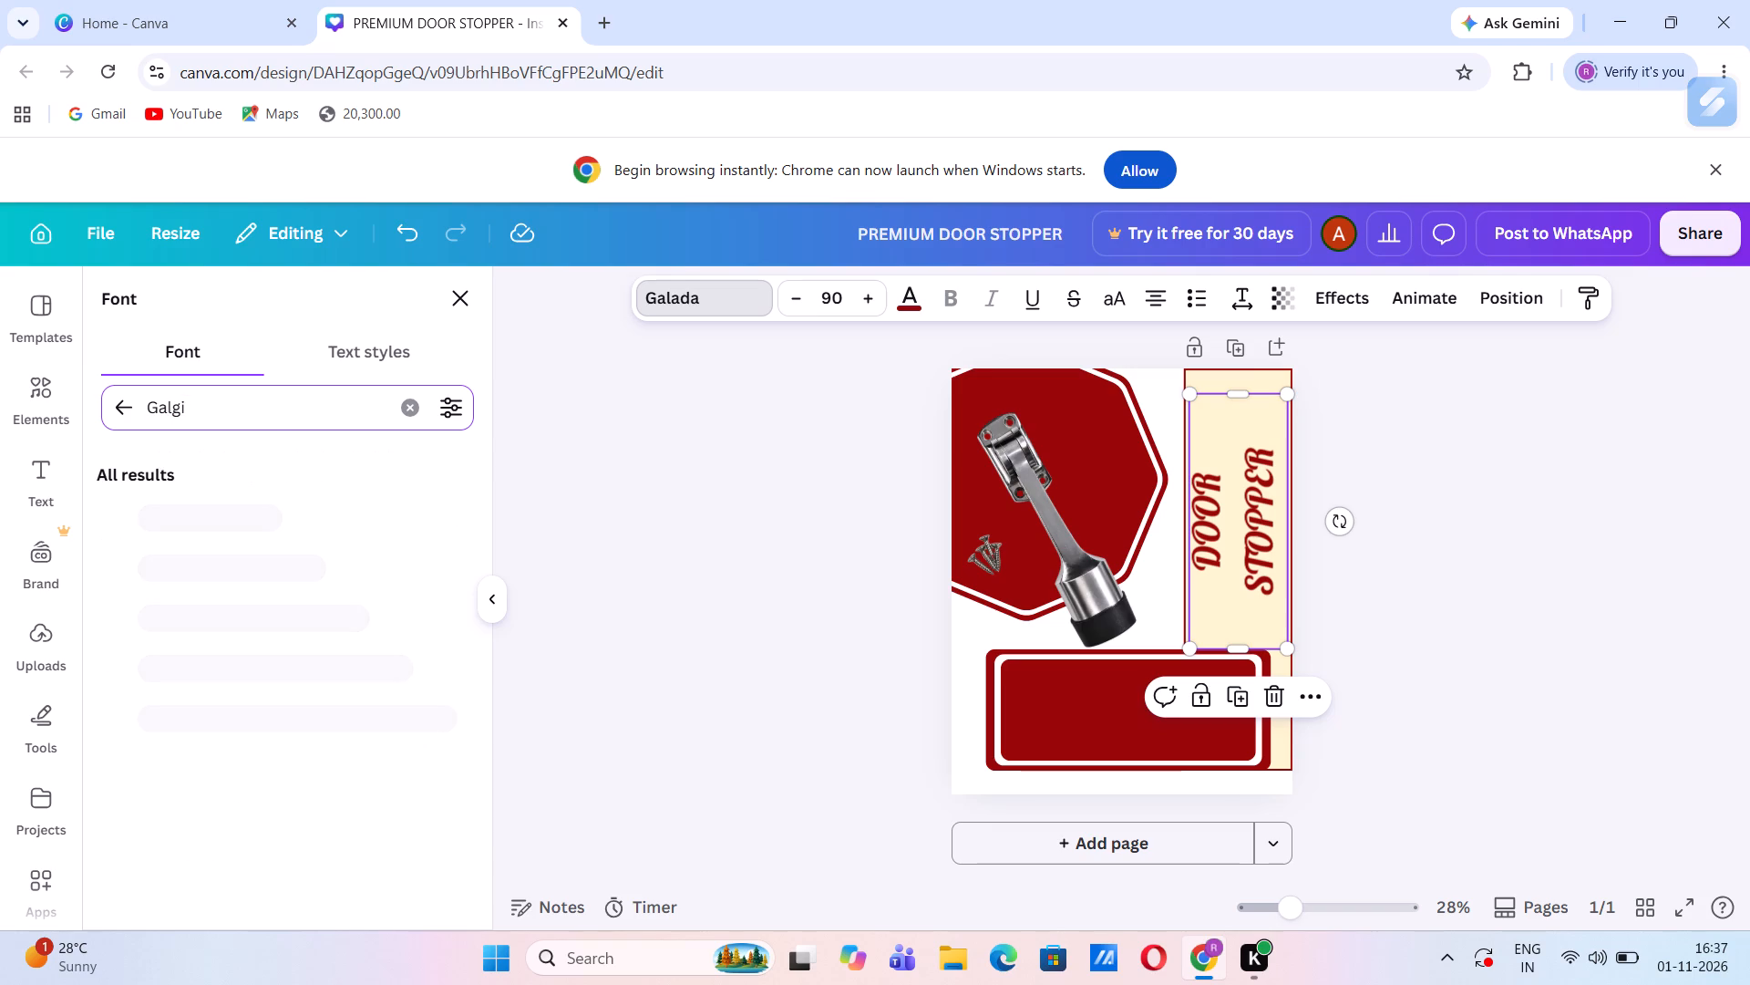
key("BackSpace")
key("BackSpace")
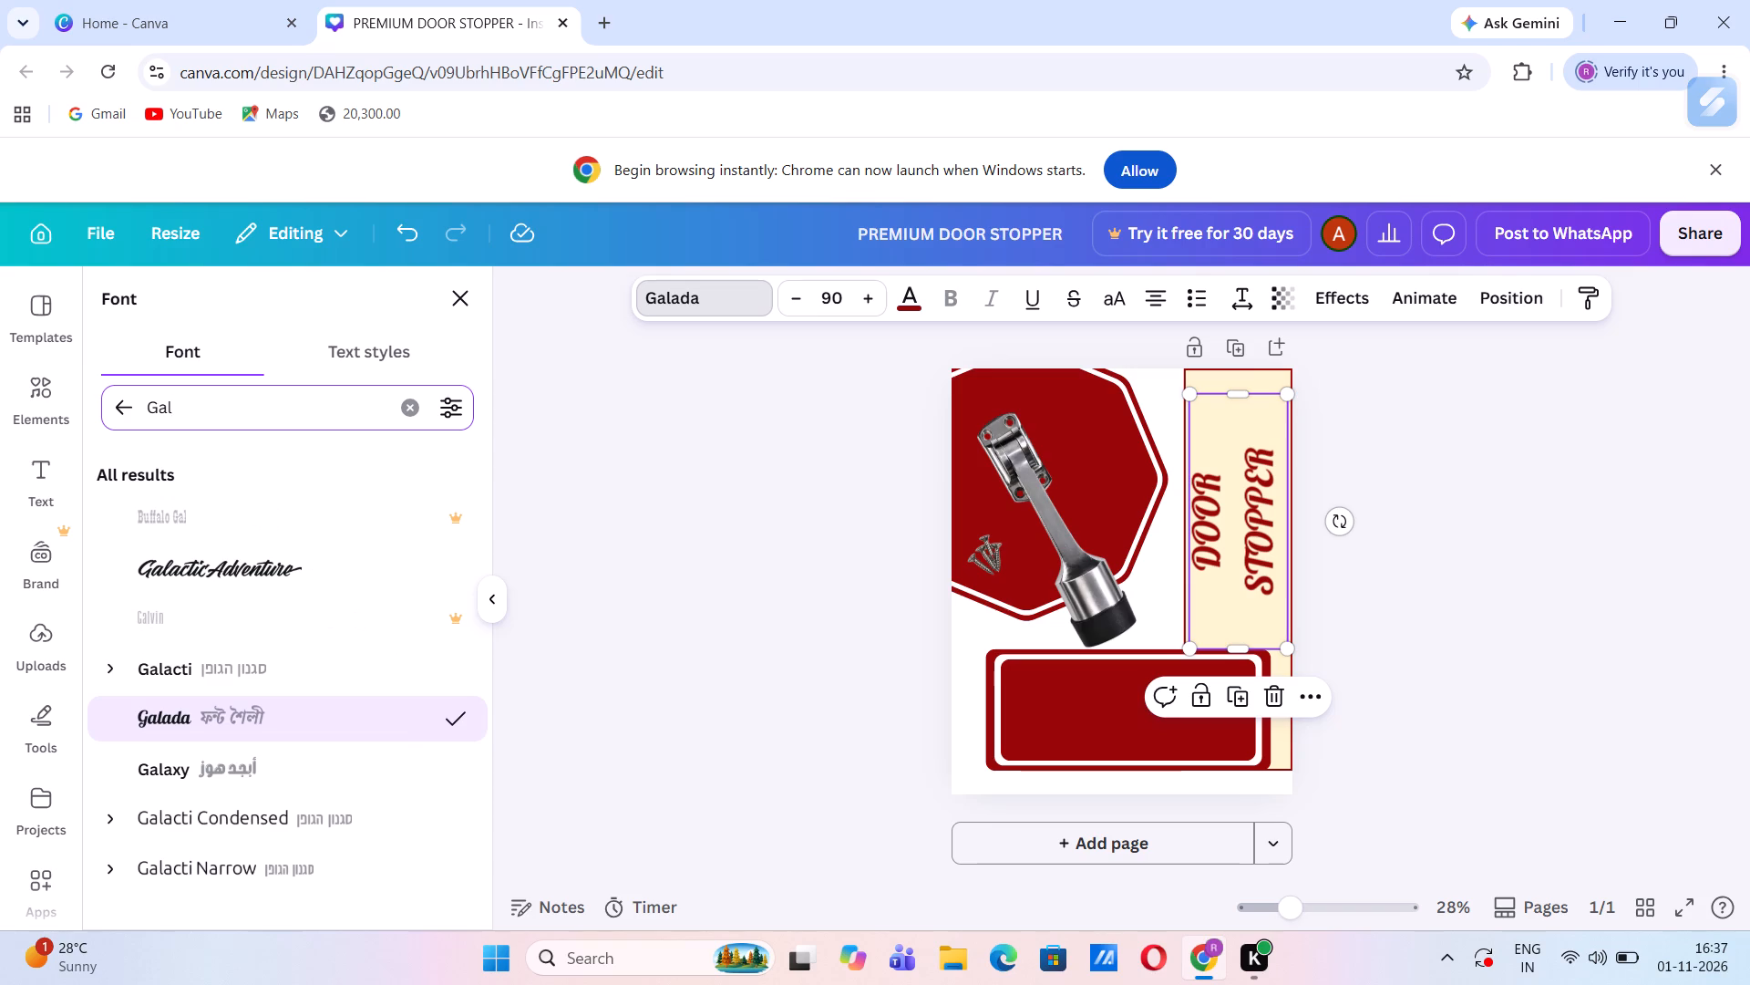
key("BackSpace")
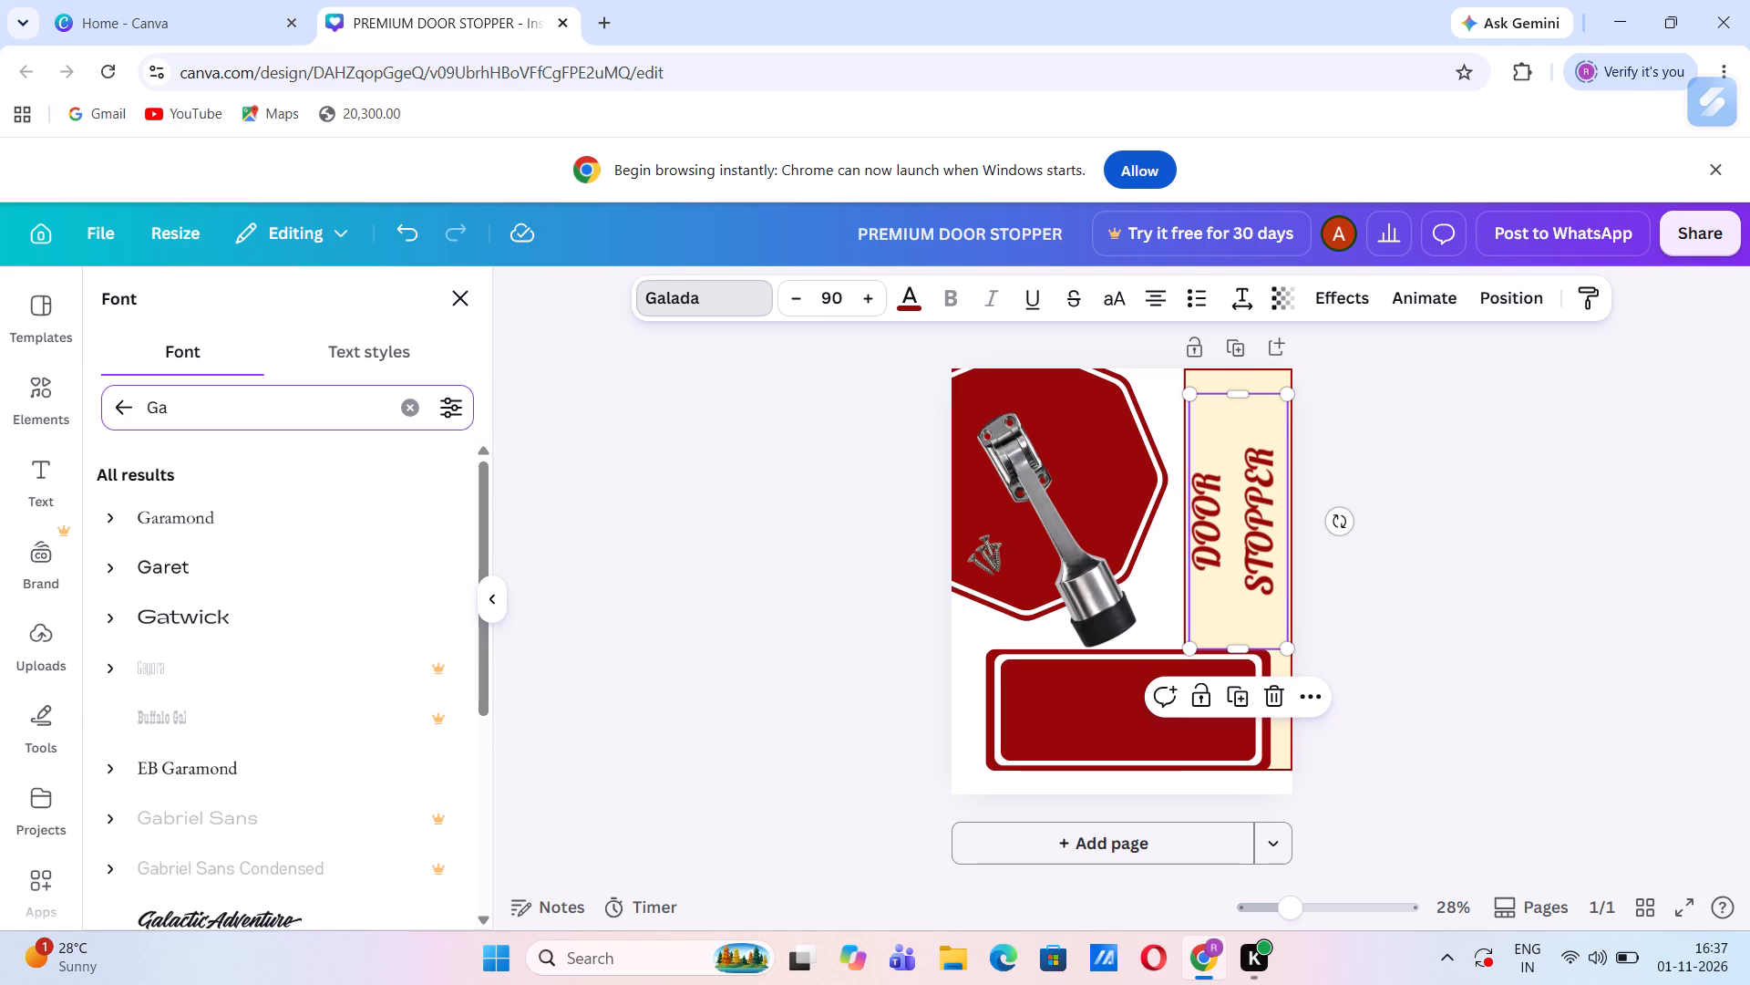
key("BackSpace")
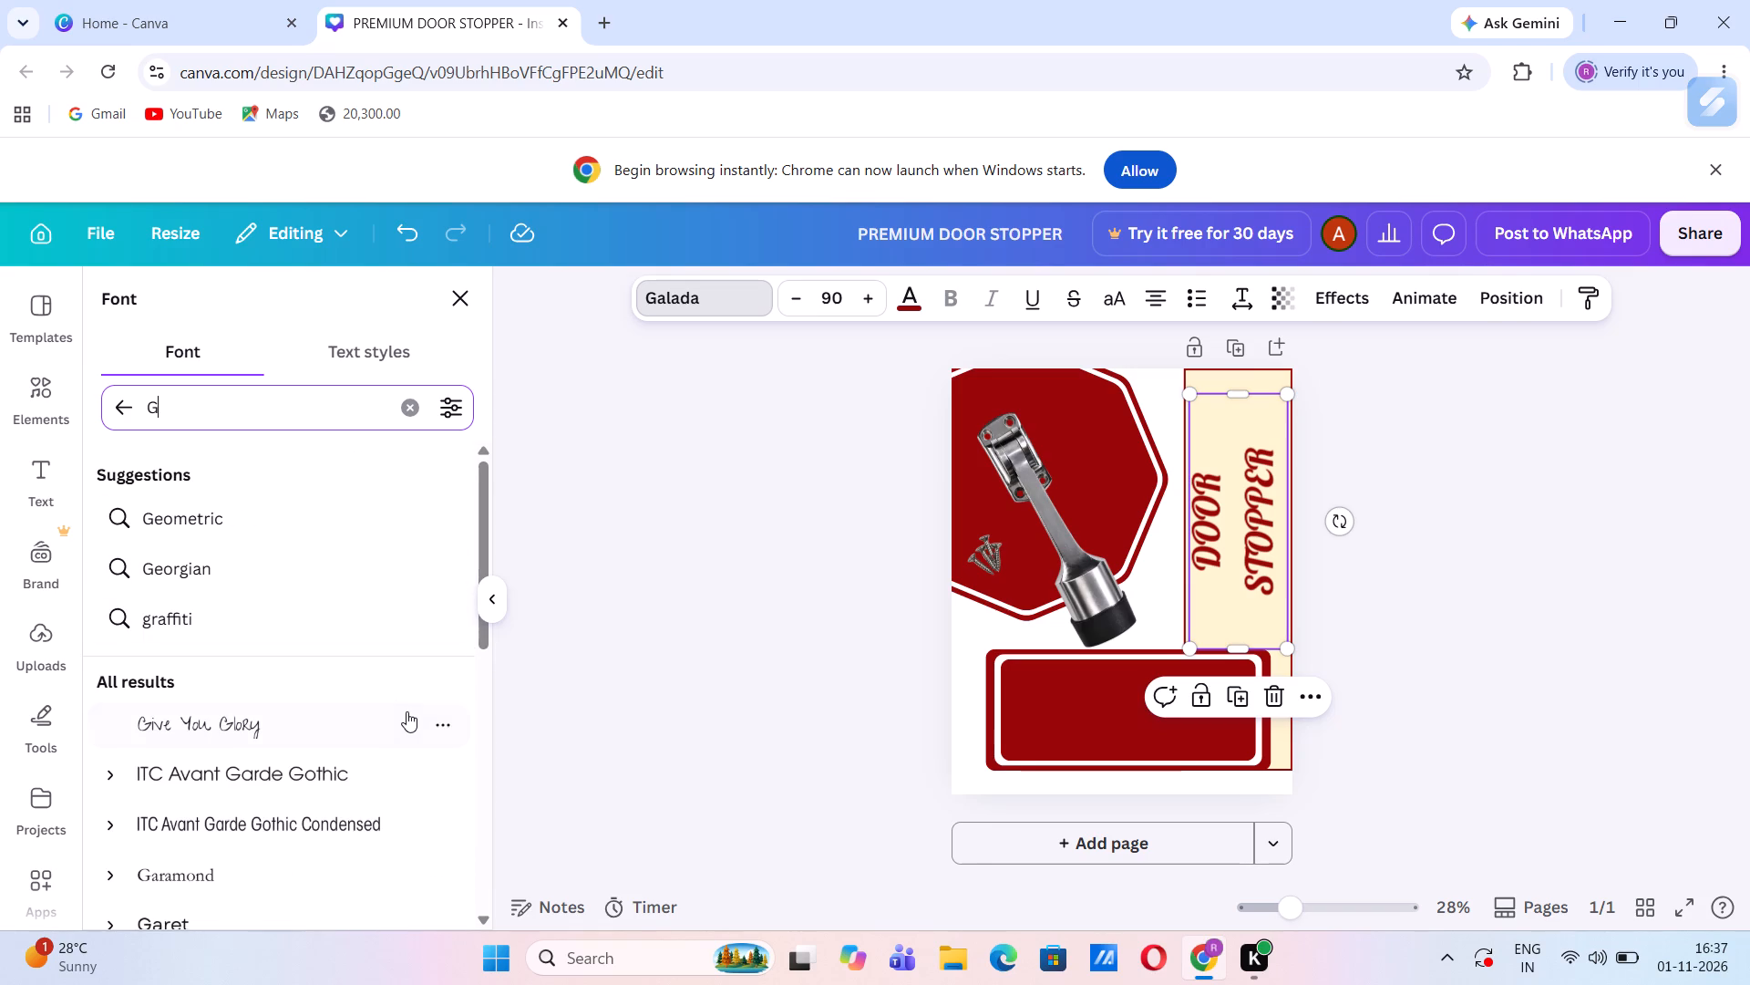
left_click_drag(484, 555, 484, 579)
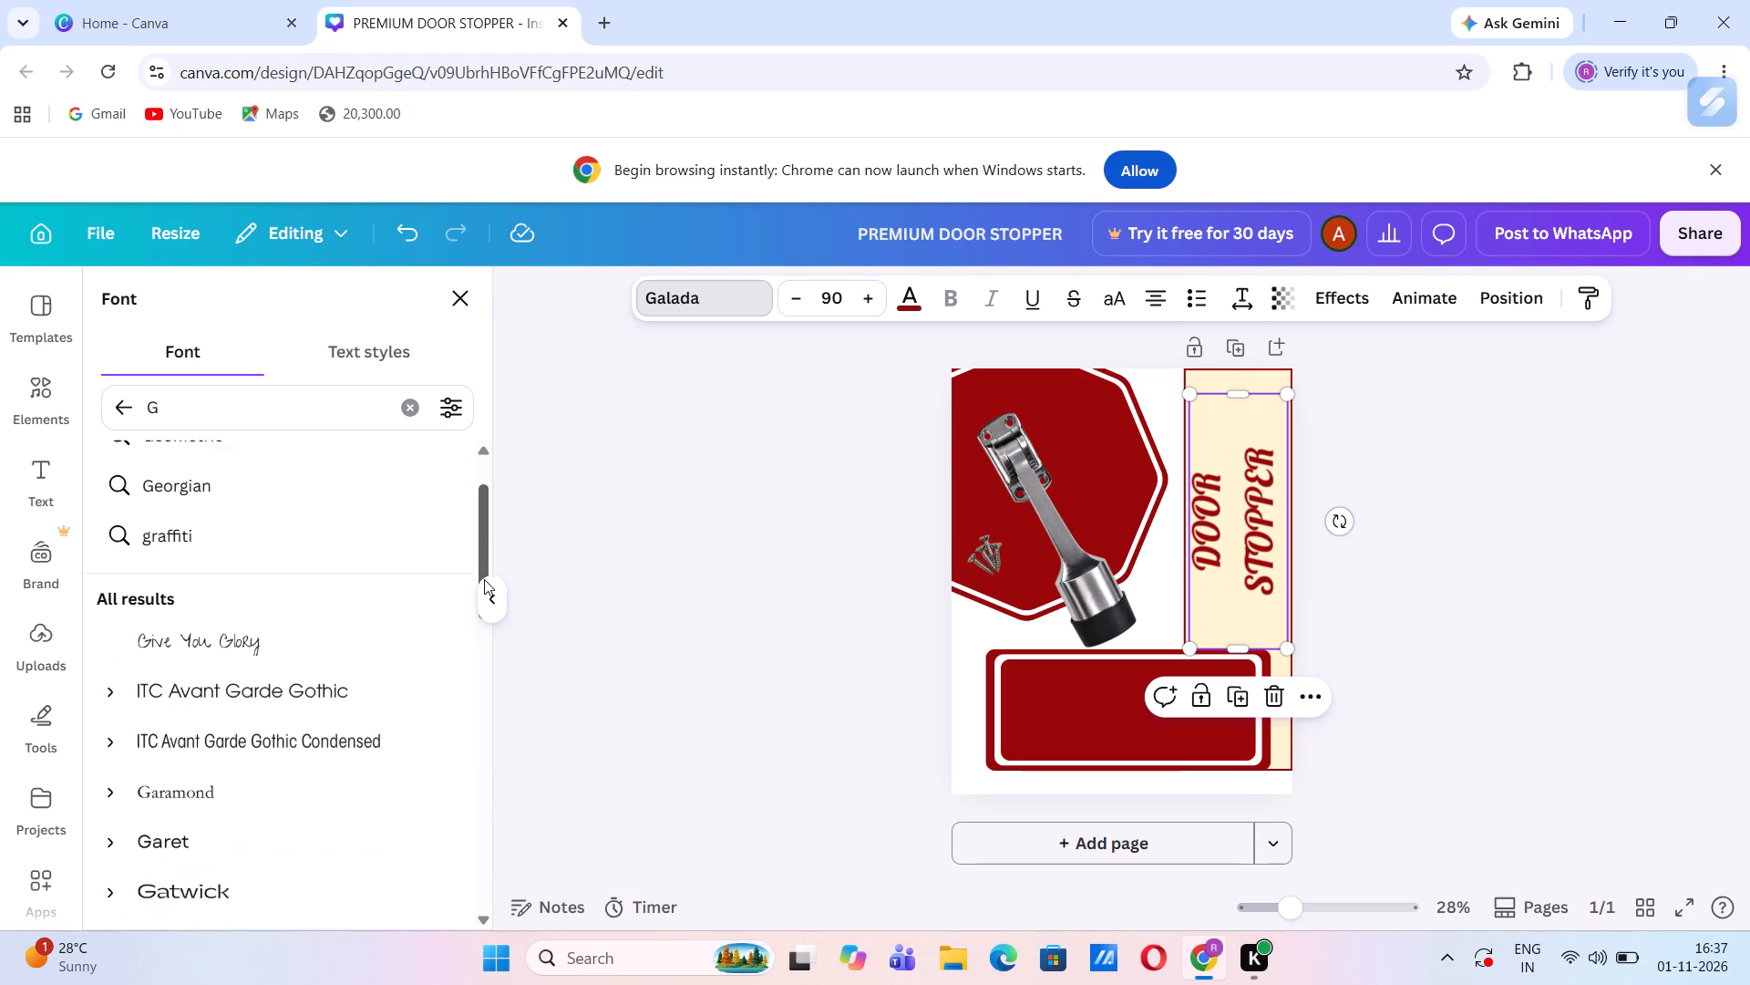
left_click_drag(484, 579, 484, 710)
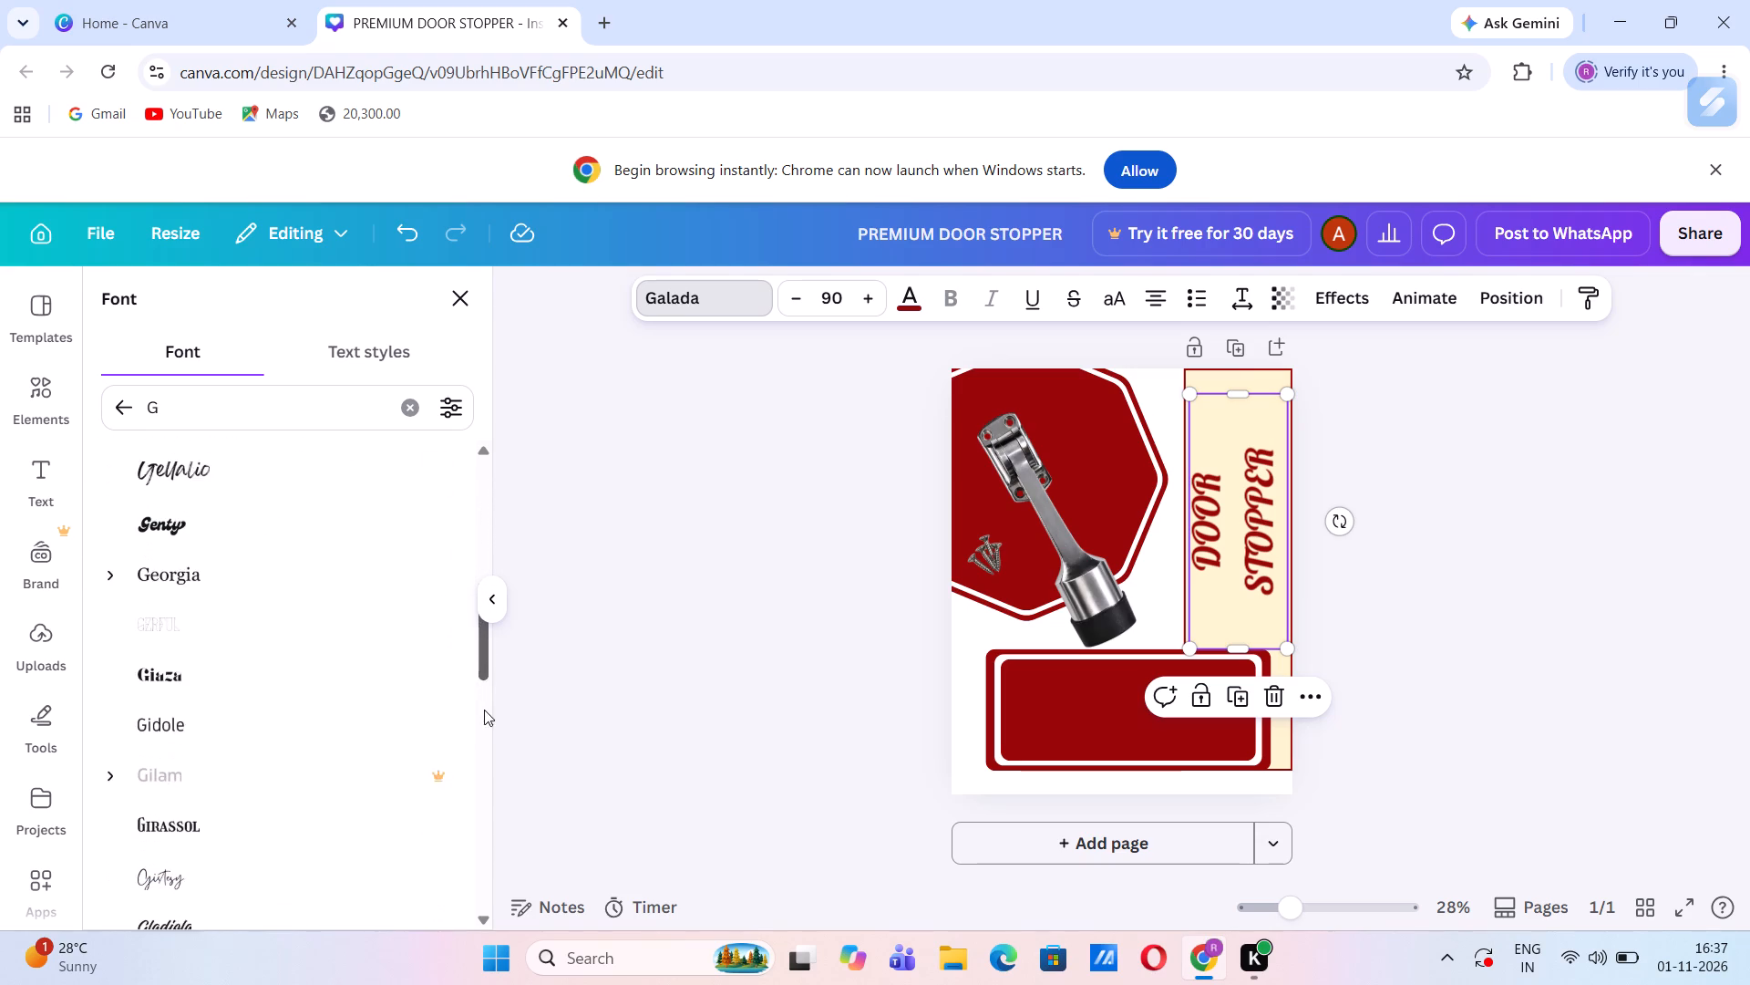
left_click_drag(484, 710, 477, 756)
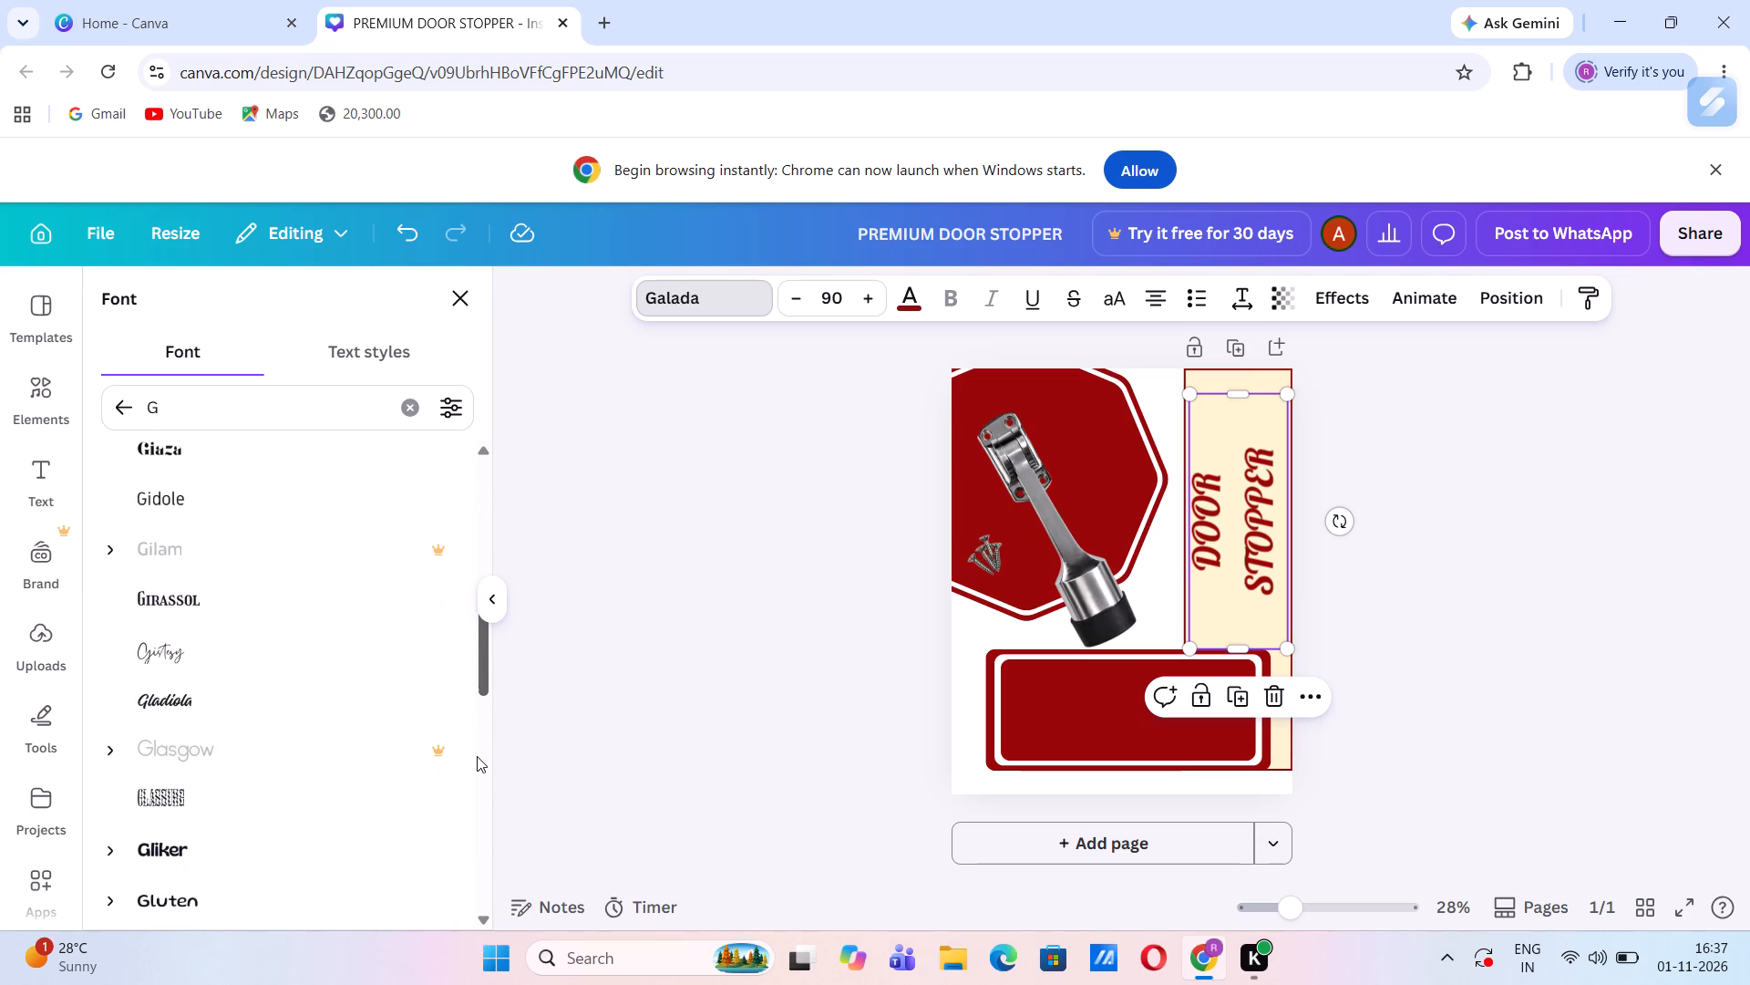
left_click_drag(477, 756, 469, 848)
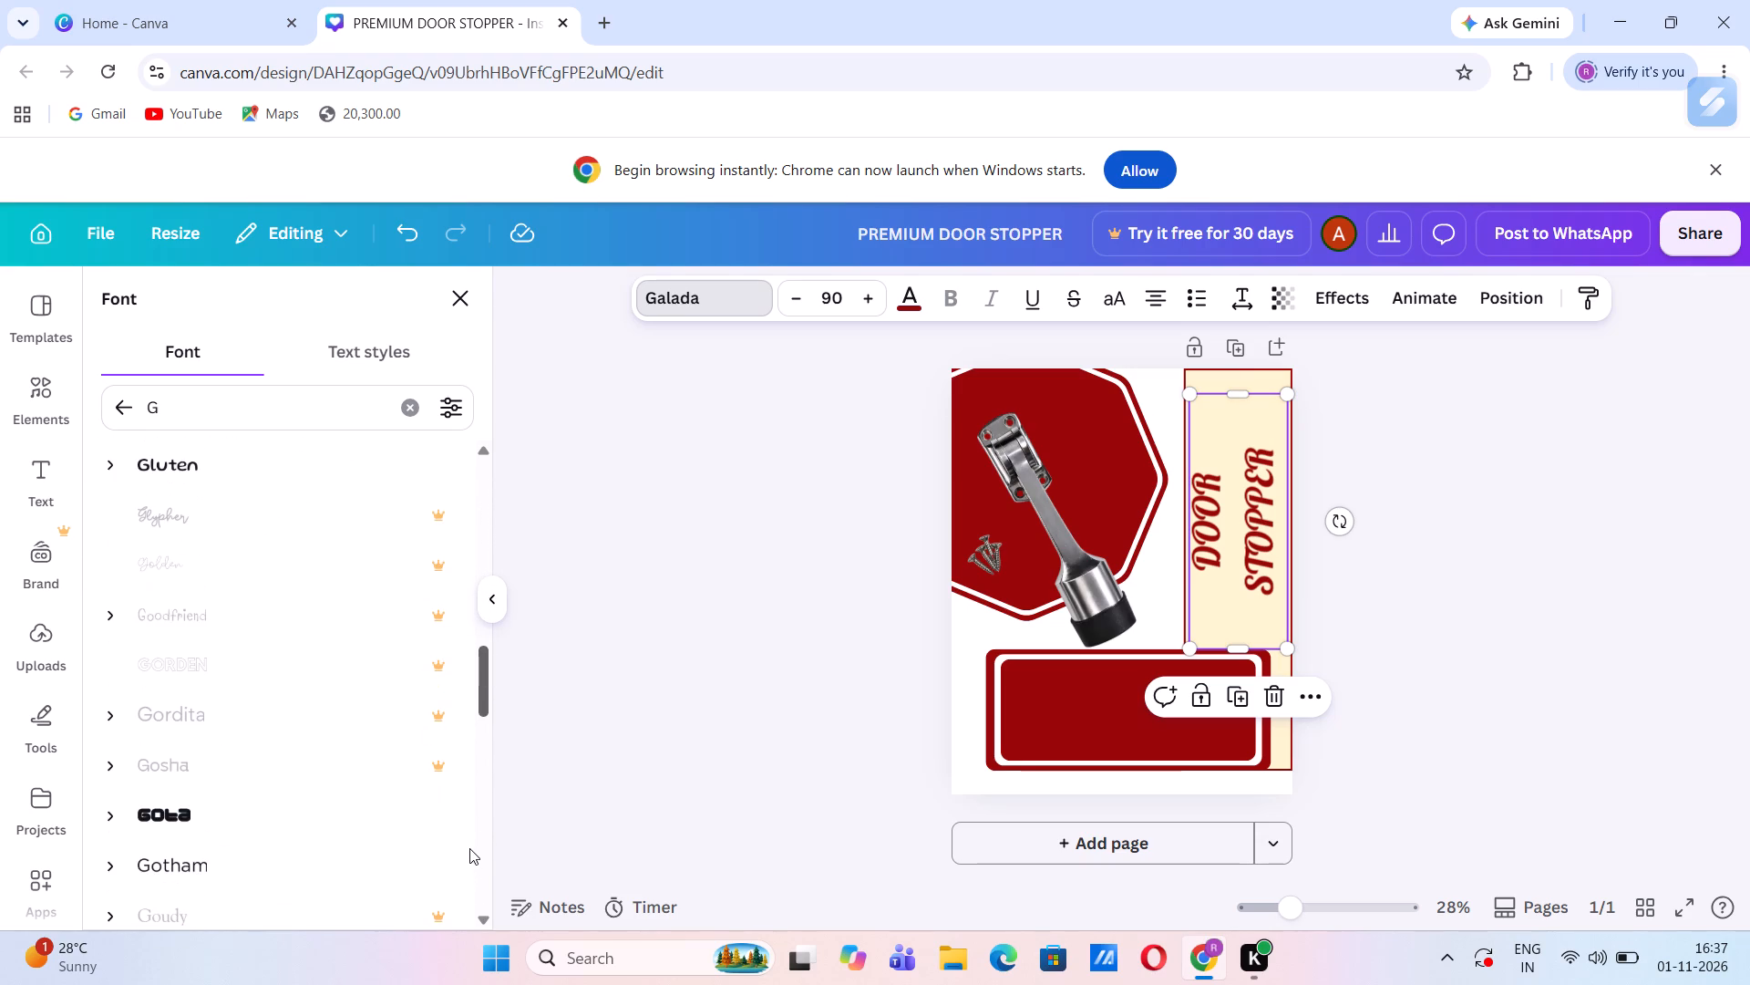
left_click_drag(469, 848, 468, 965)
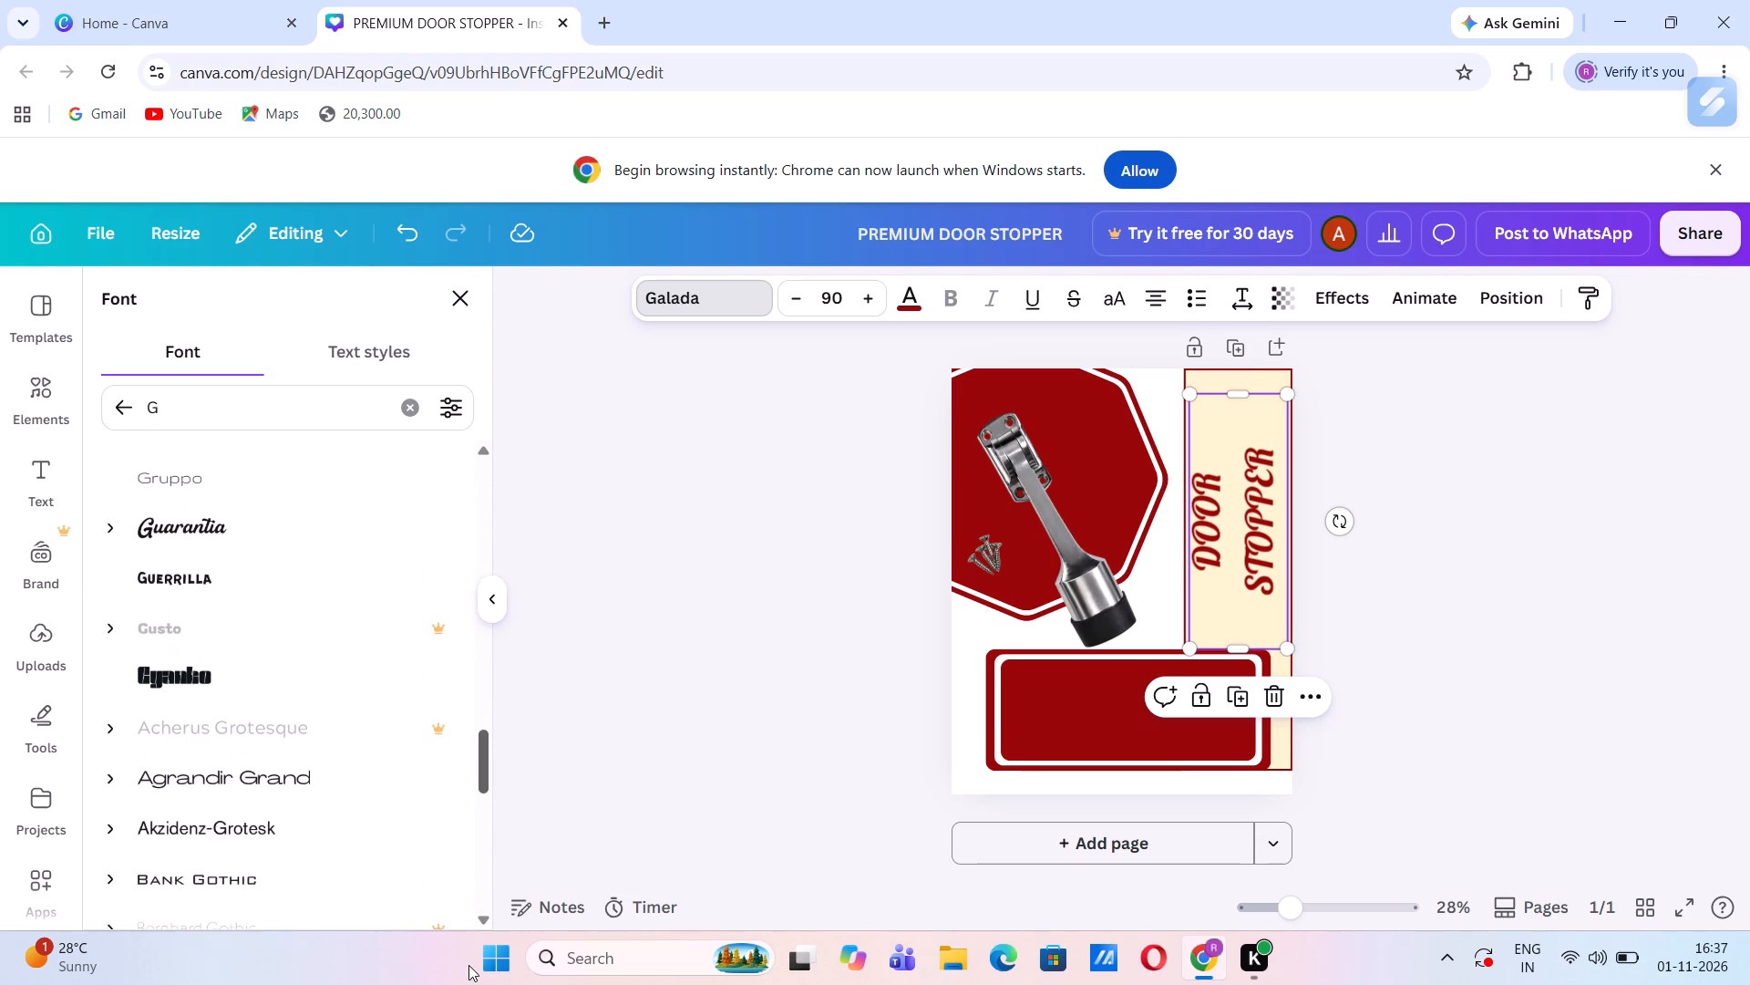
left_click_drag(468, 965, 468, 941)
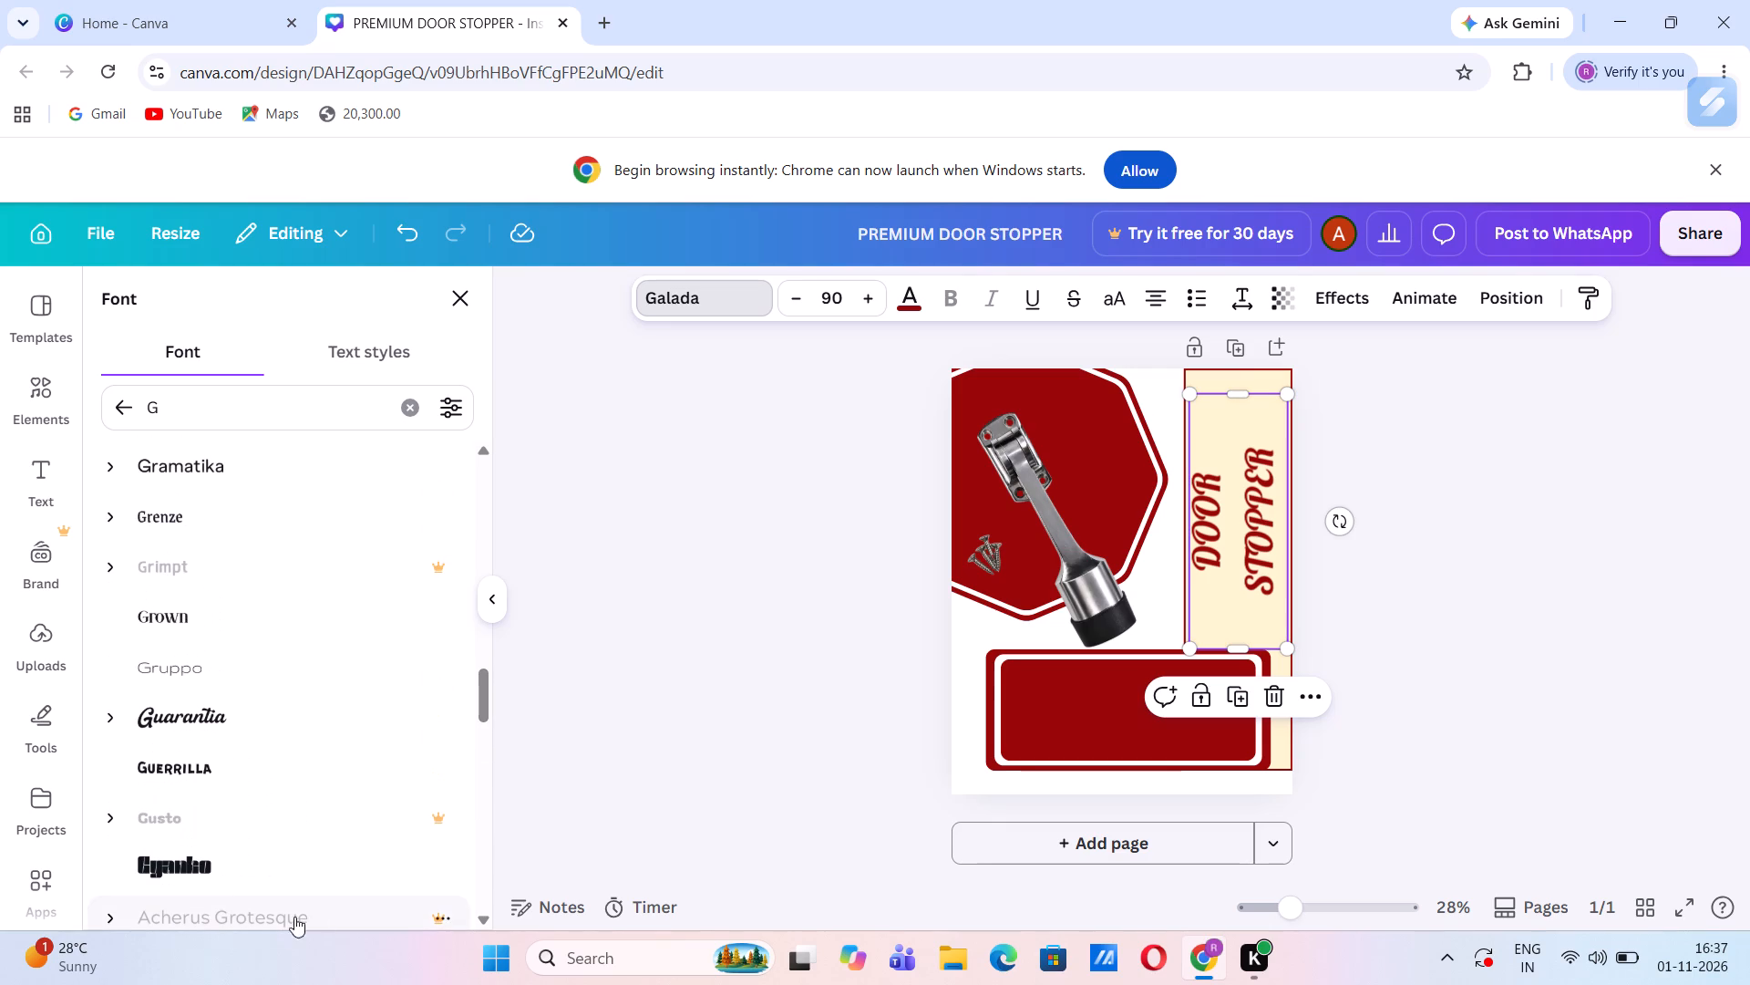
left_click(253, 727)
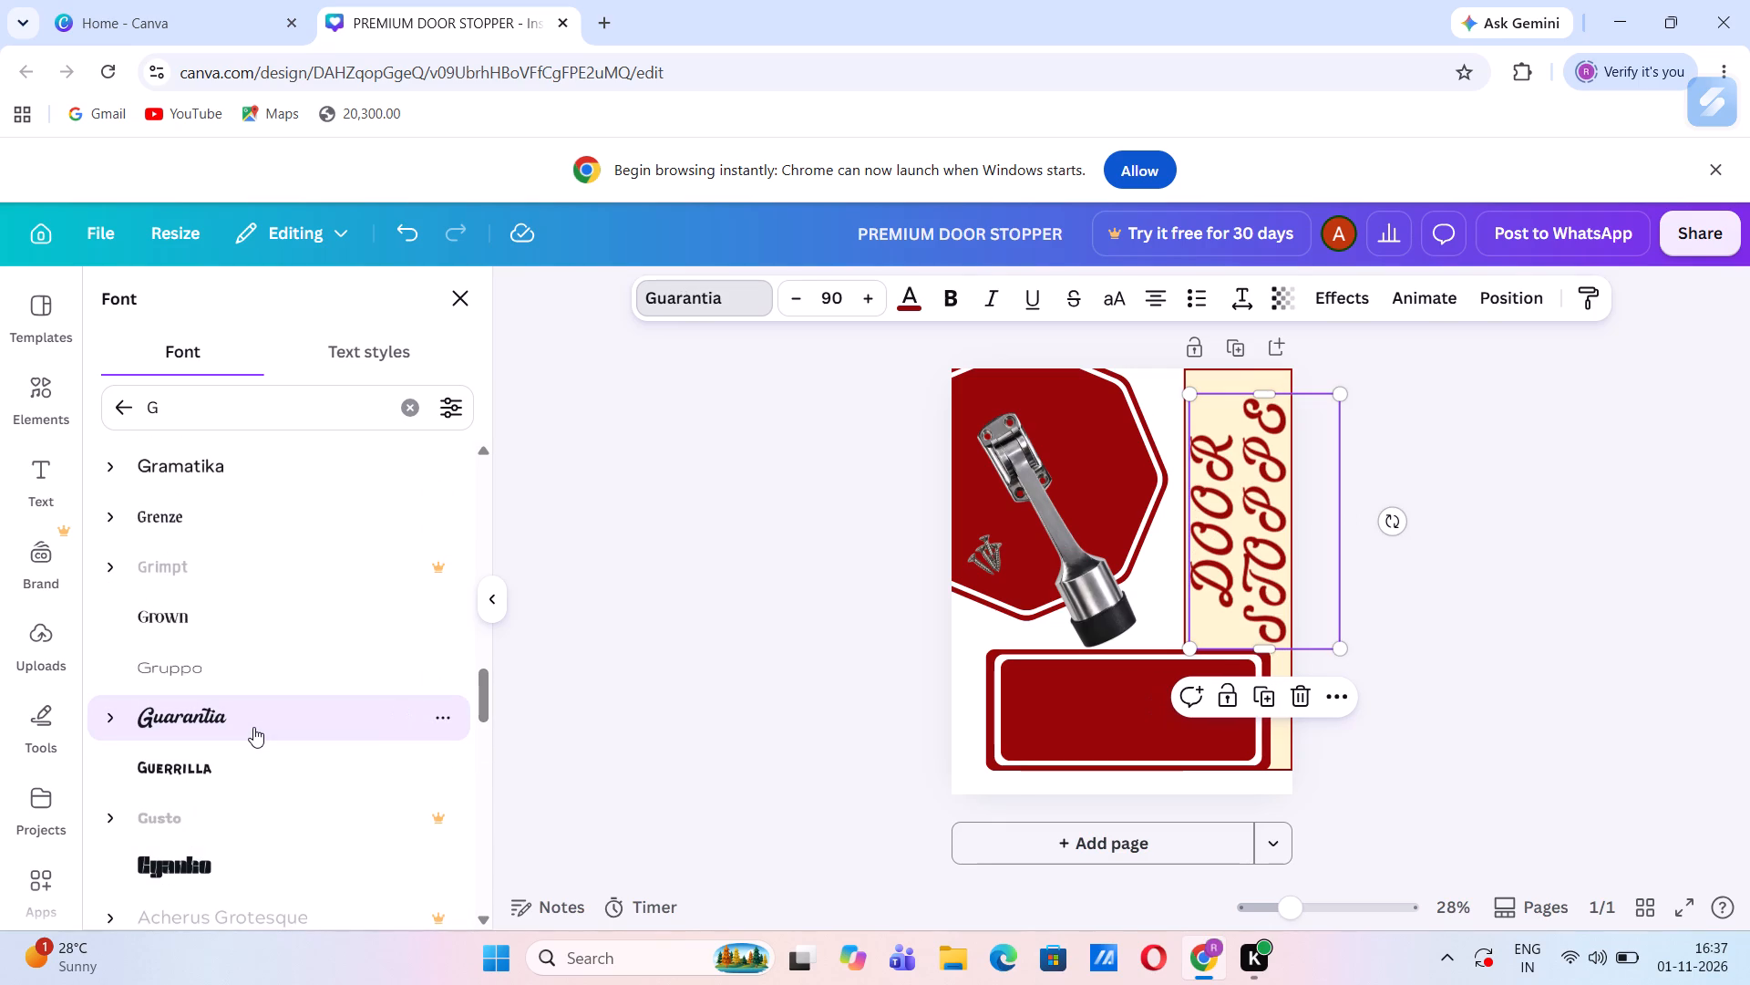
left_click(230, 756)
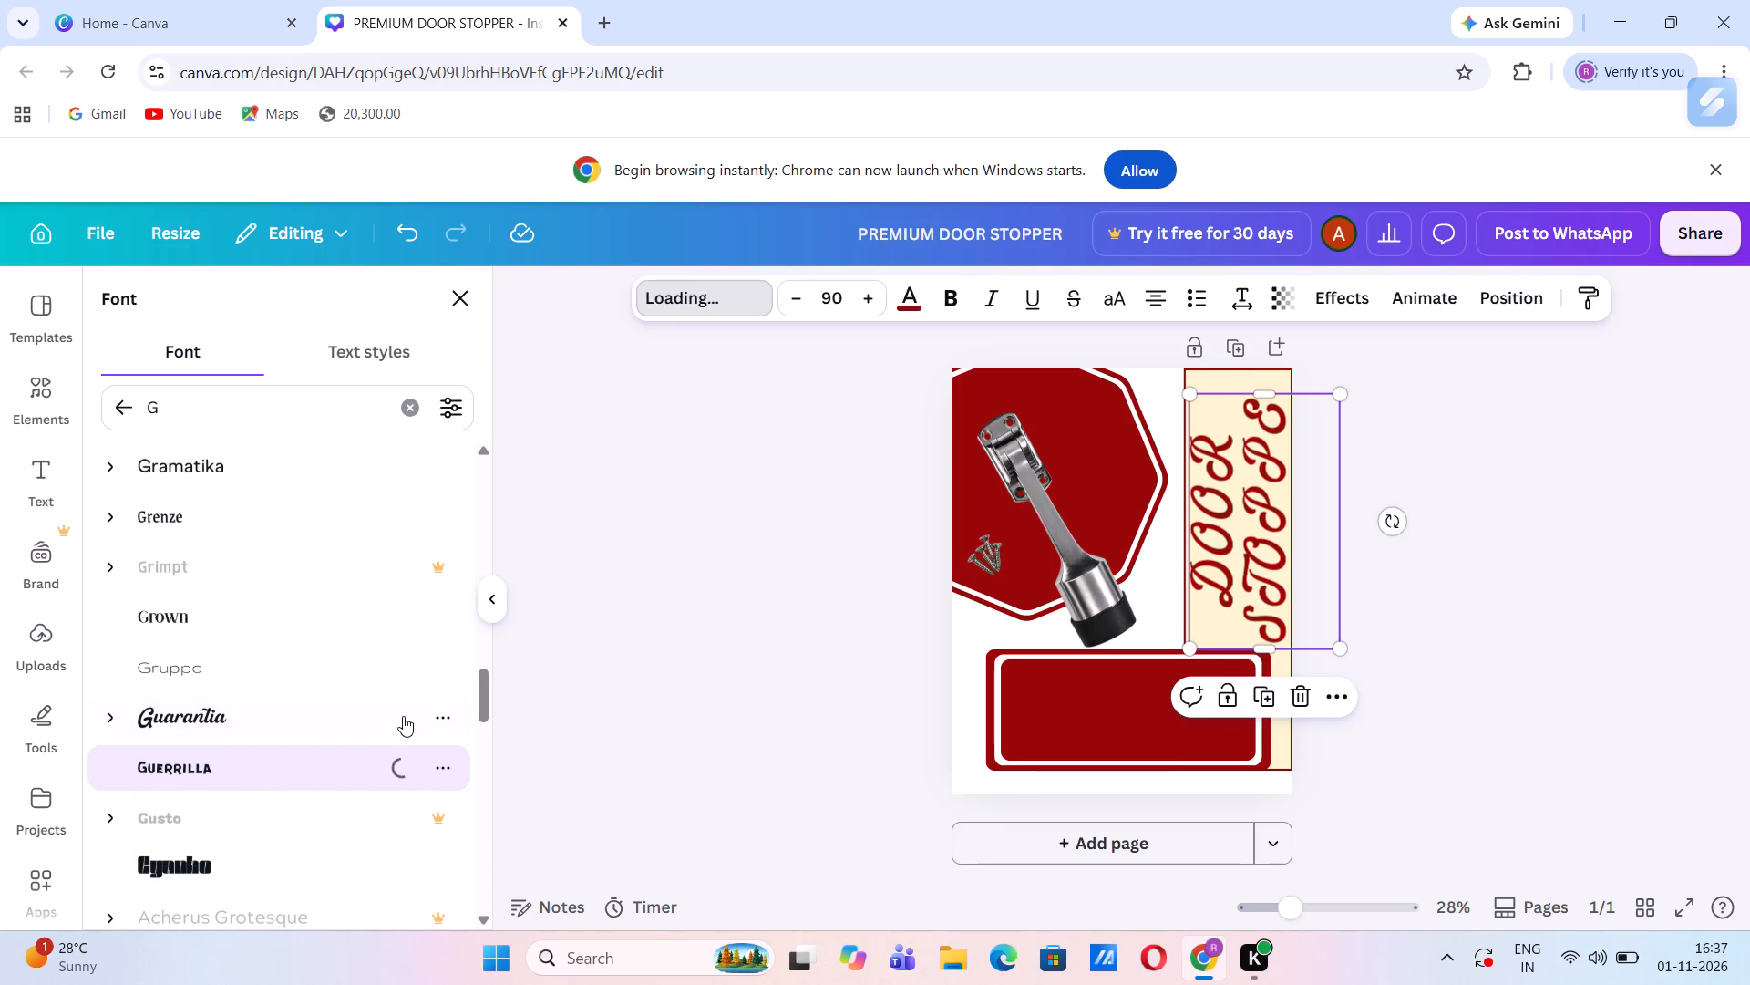
Change the DOOR STOPPER heading's font to Bank Gothic.
left_click(476, 698)
left_click_drag(482, 698, 482, 710)
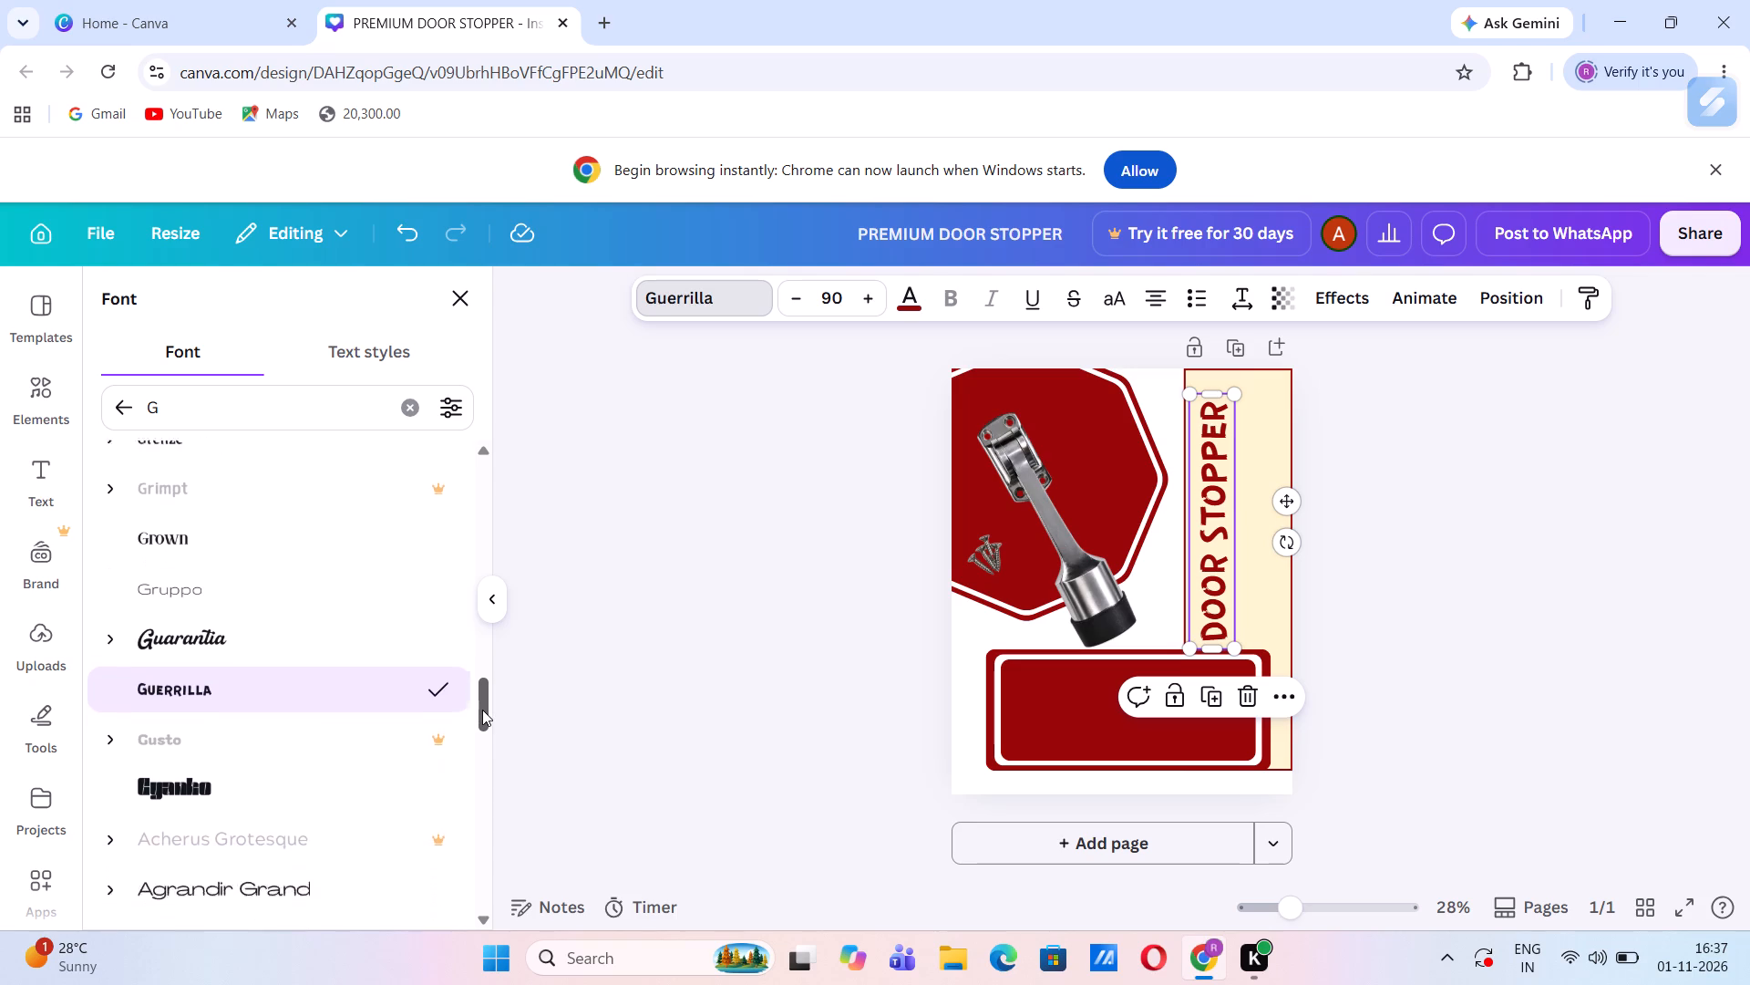
left_click_drag(482, 710, 480, 739)
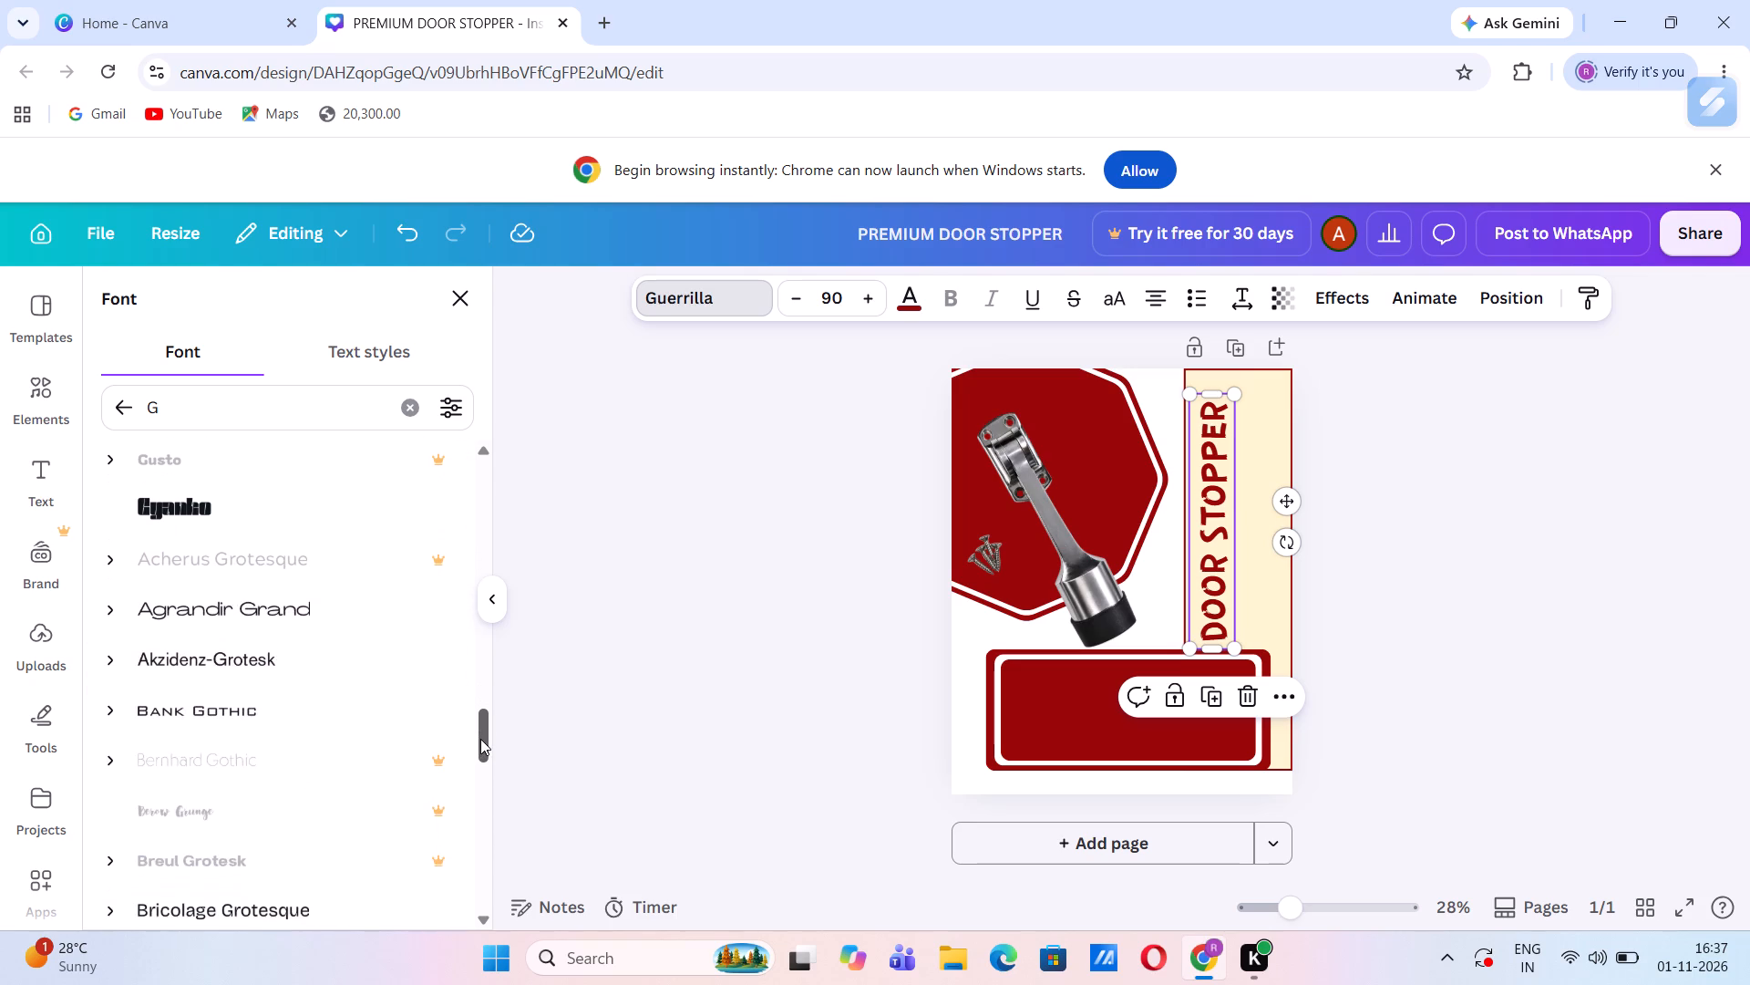
left_click_drag(480, 739, 481, 731)
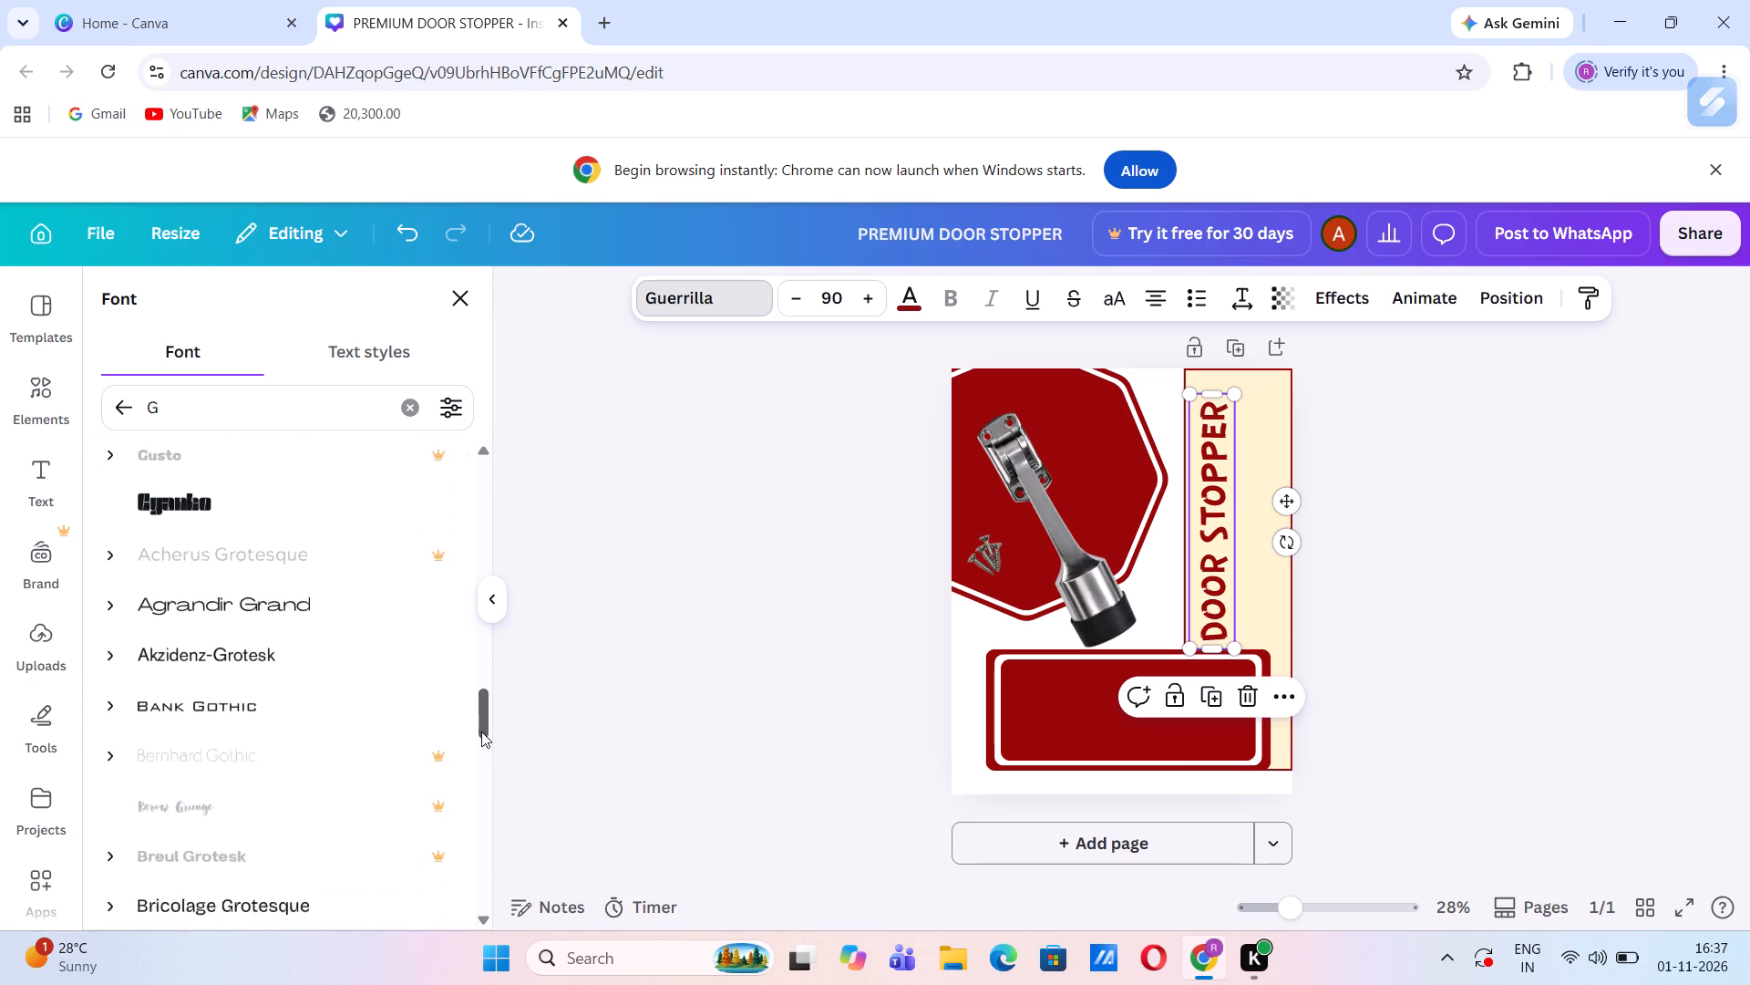
left_click_drag(481, 731, 481, 726)
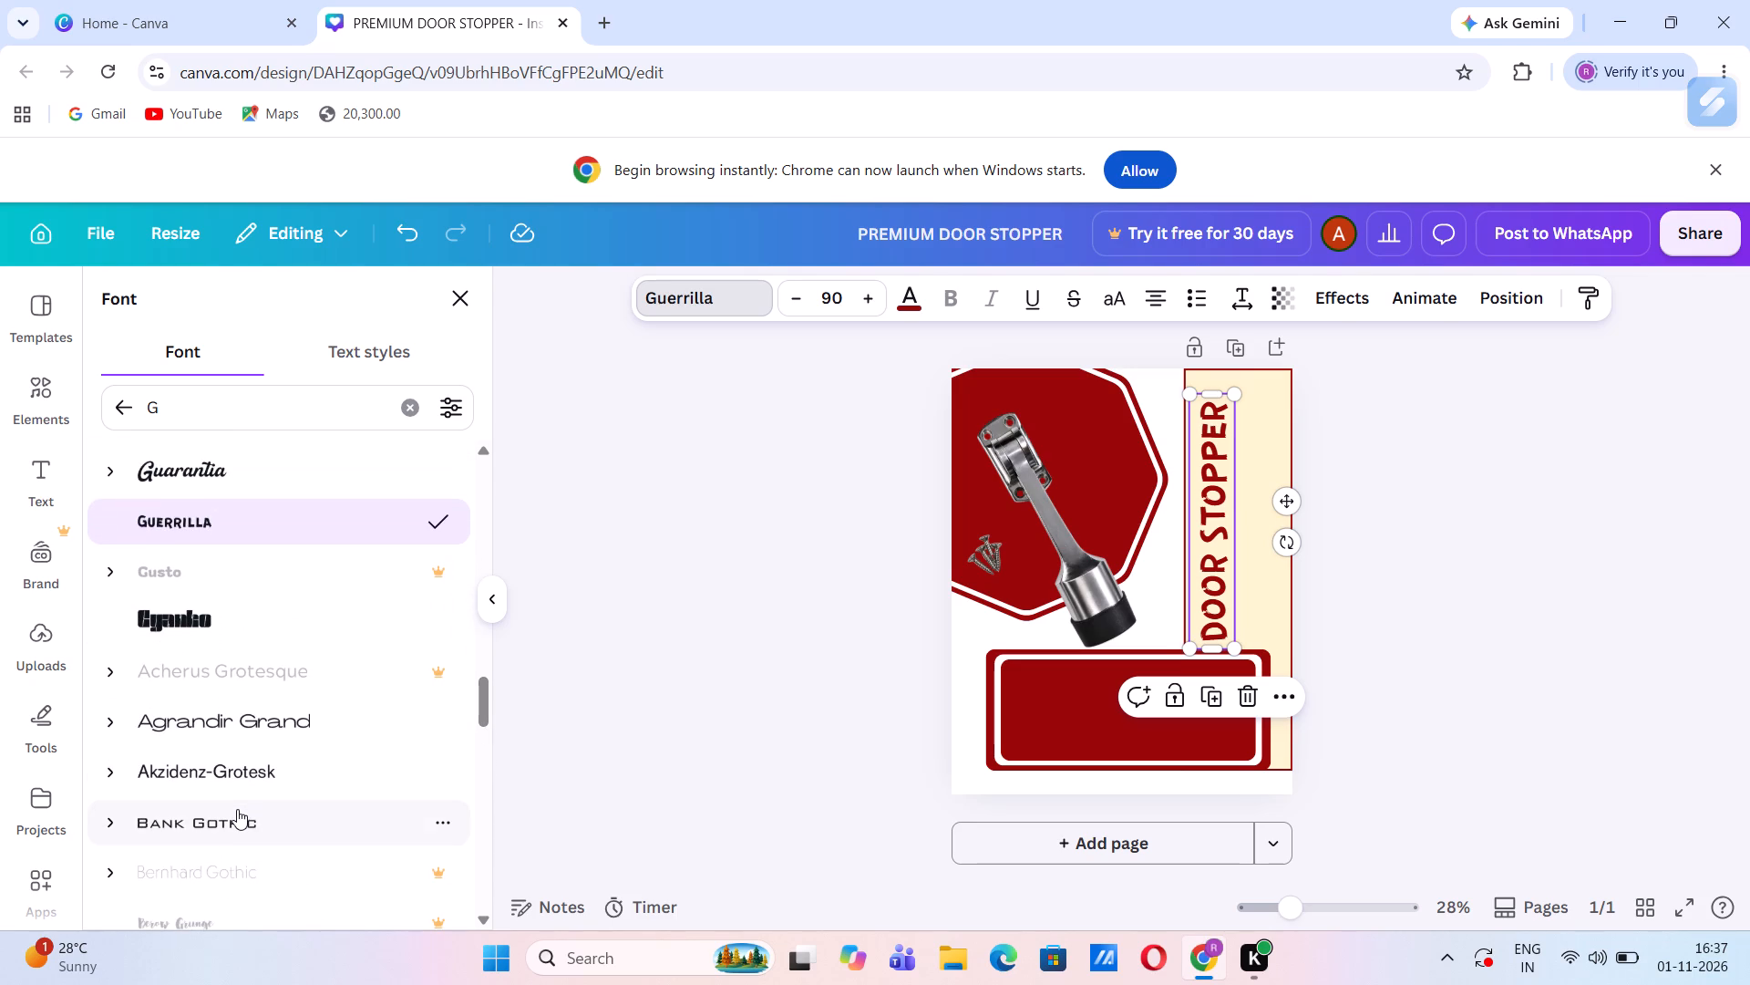
left_click(237, 809)
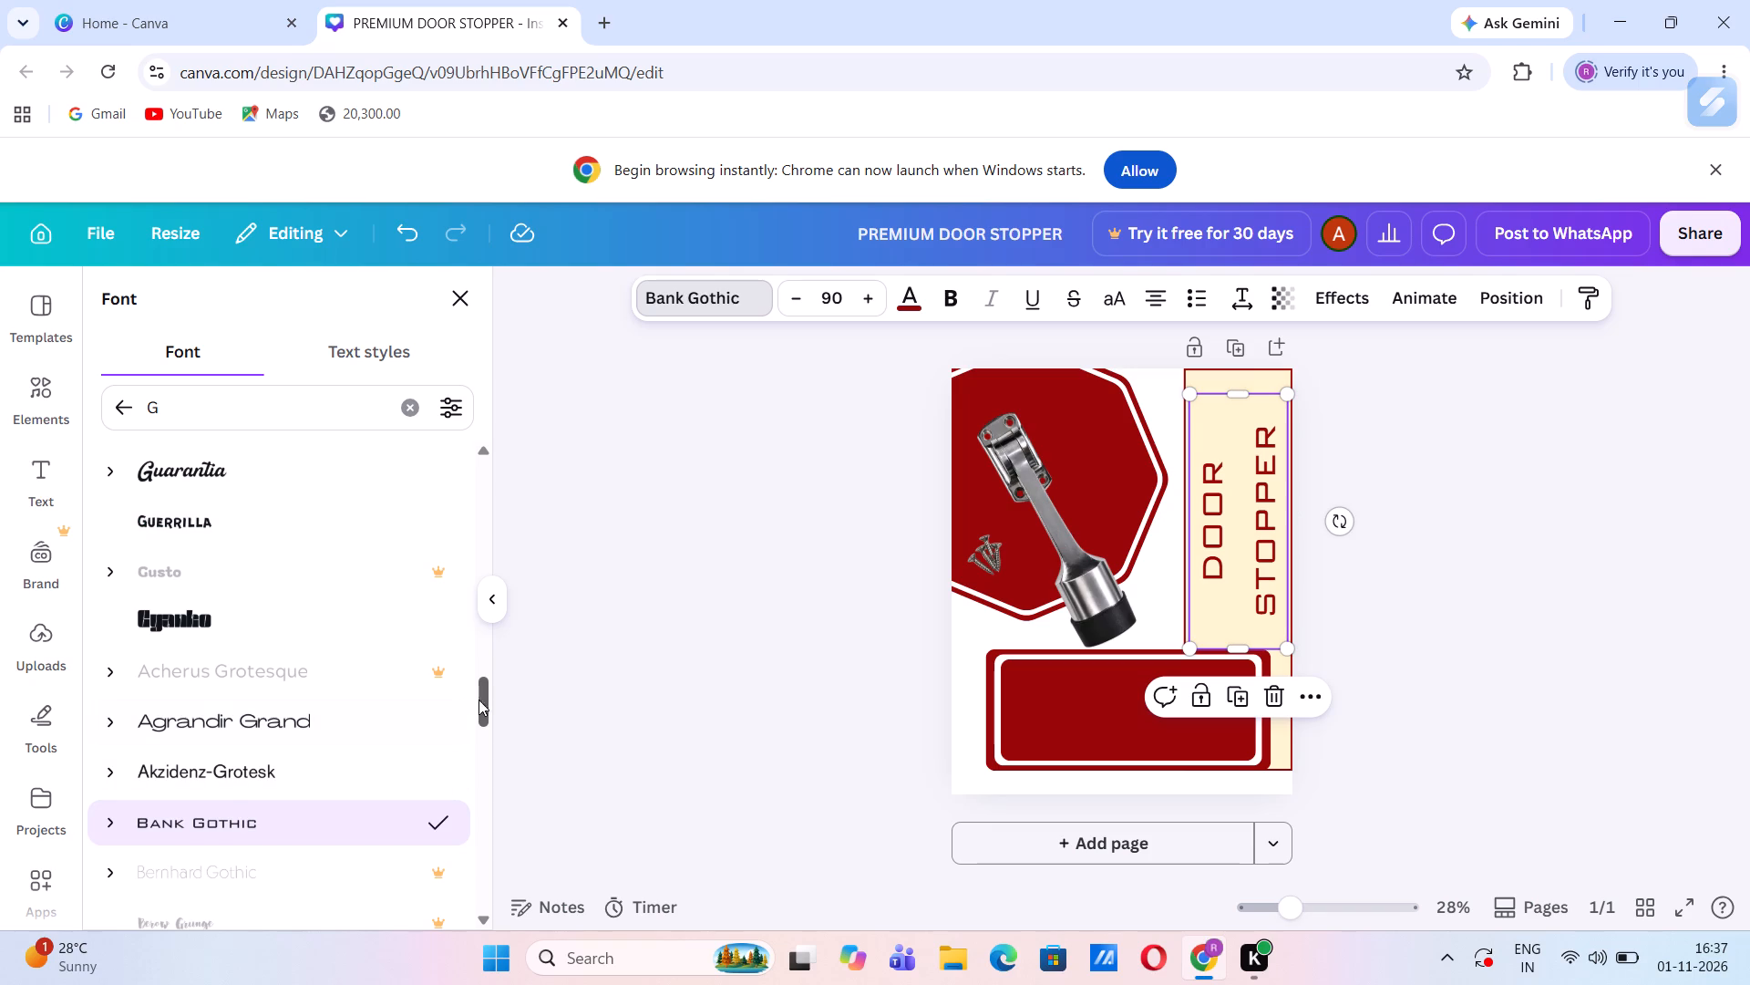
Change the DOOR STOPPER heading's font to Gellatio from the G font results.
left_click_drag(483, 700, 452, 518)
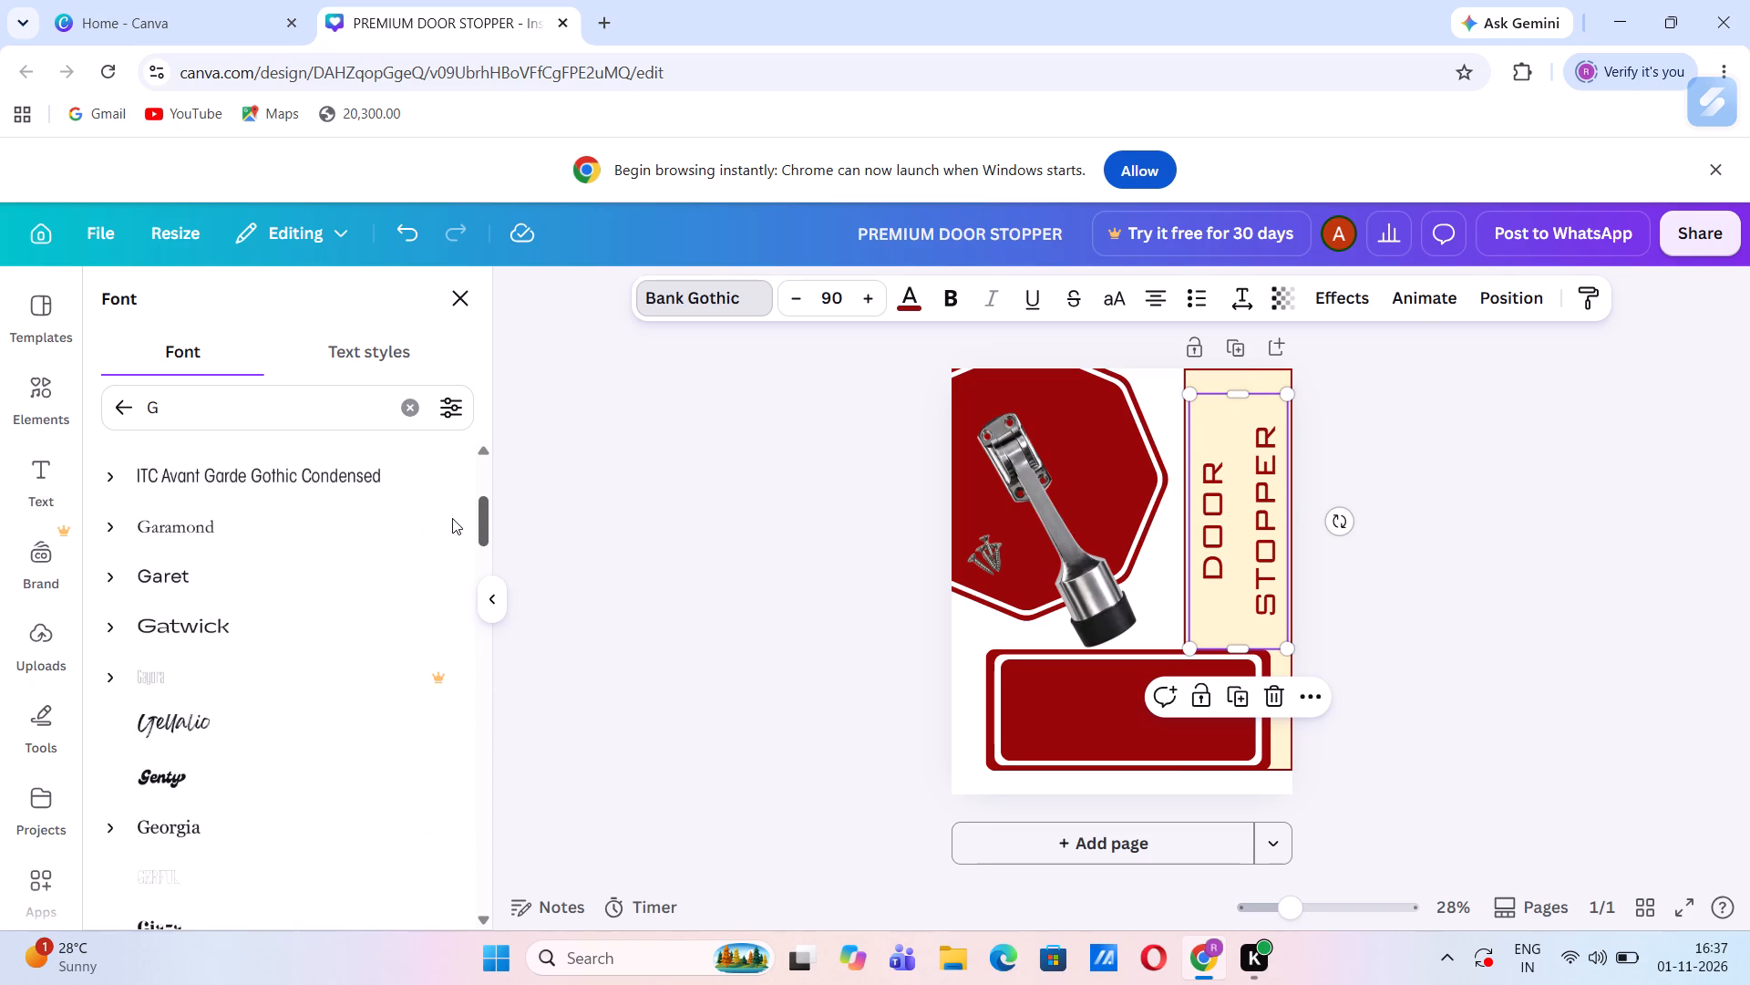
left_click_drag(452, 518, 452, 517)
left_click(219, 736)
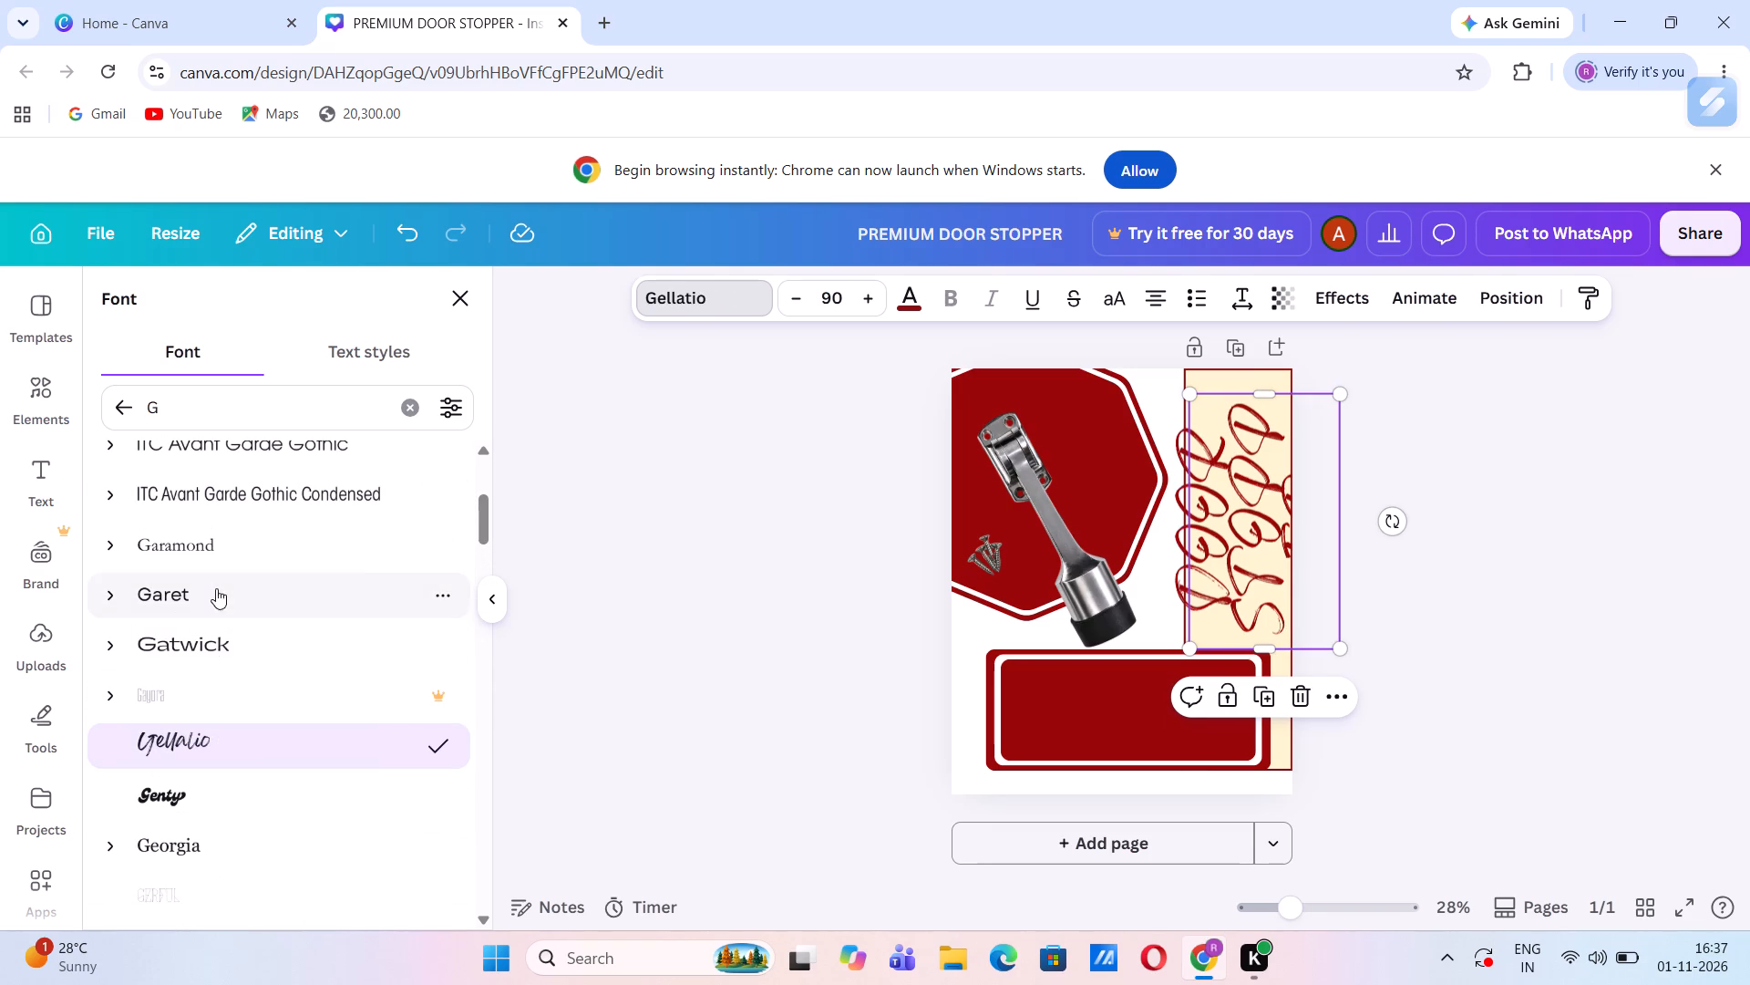
Look through the G font results for another DOOR STOPPER heading font and clear the font search.
left_click_drag(475, 524, 475, 481)
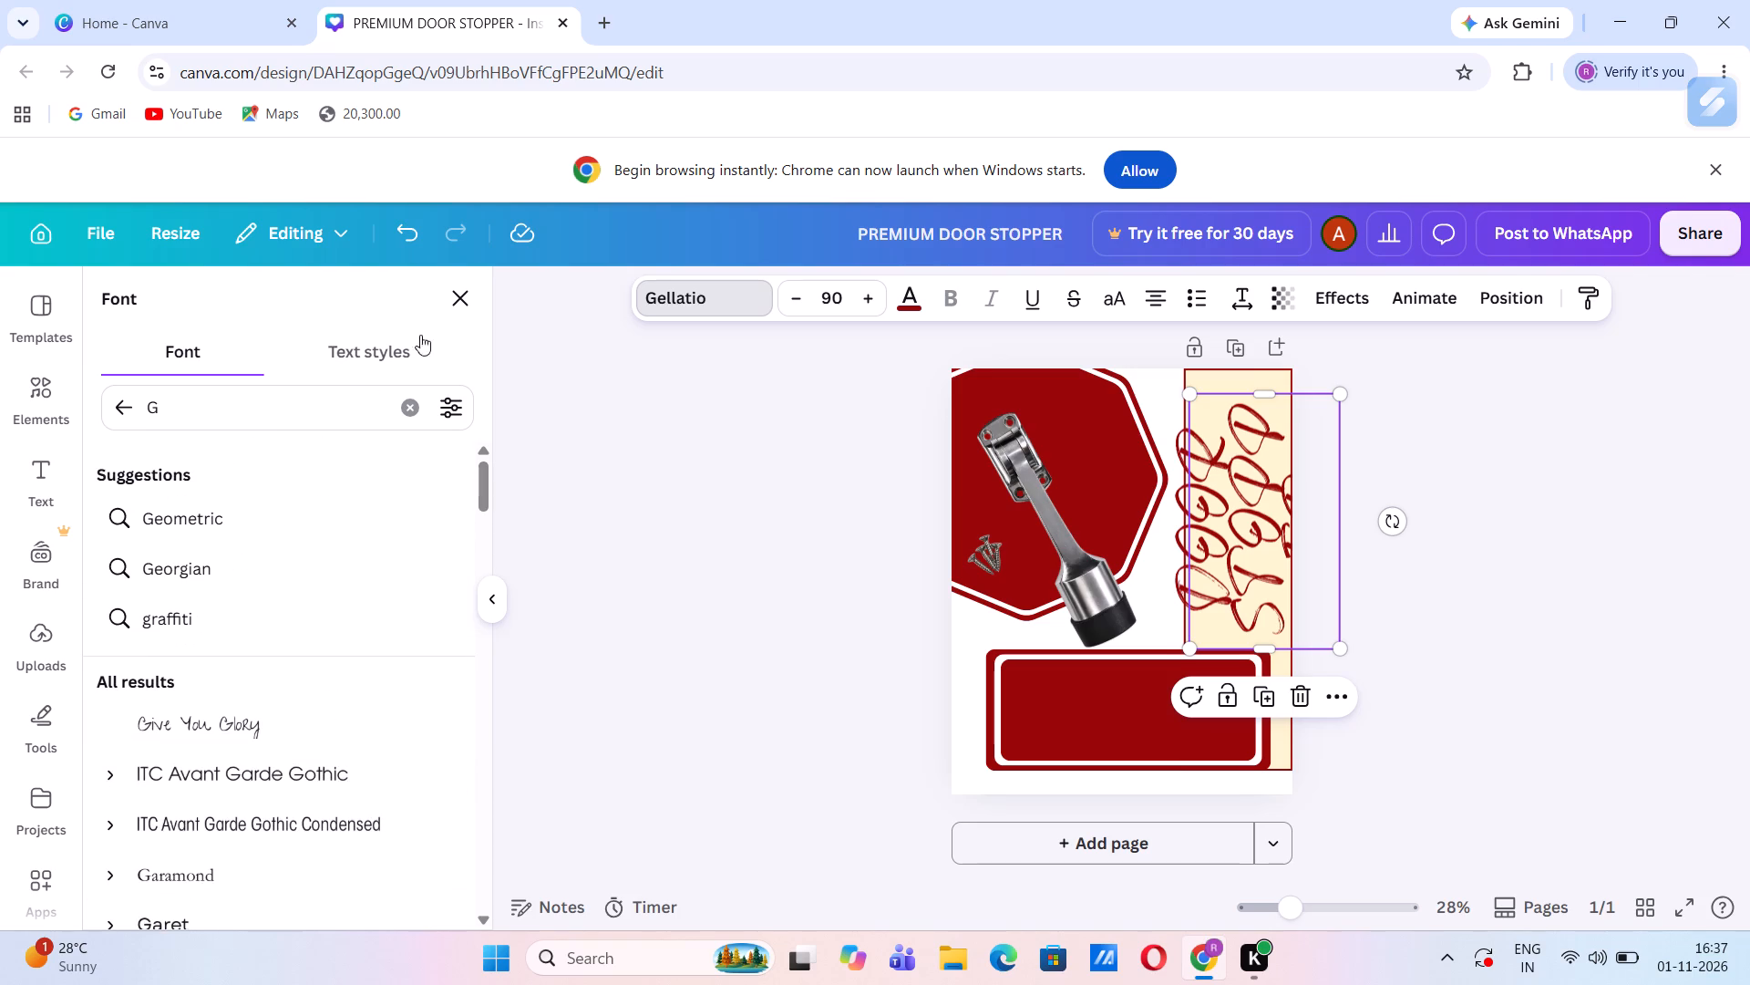
left_click(454, 298)
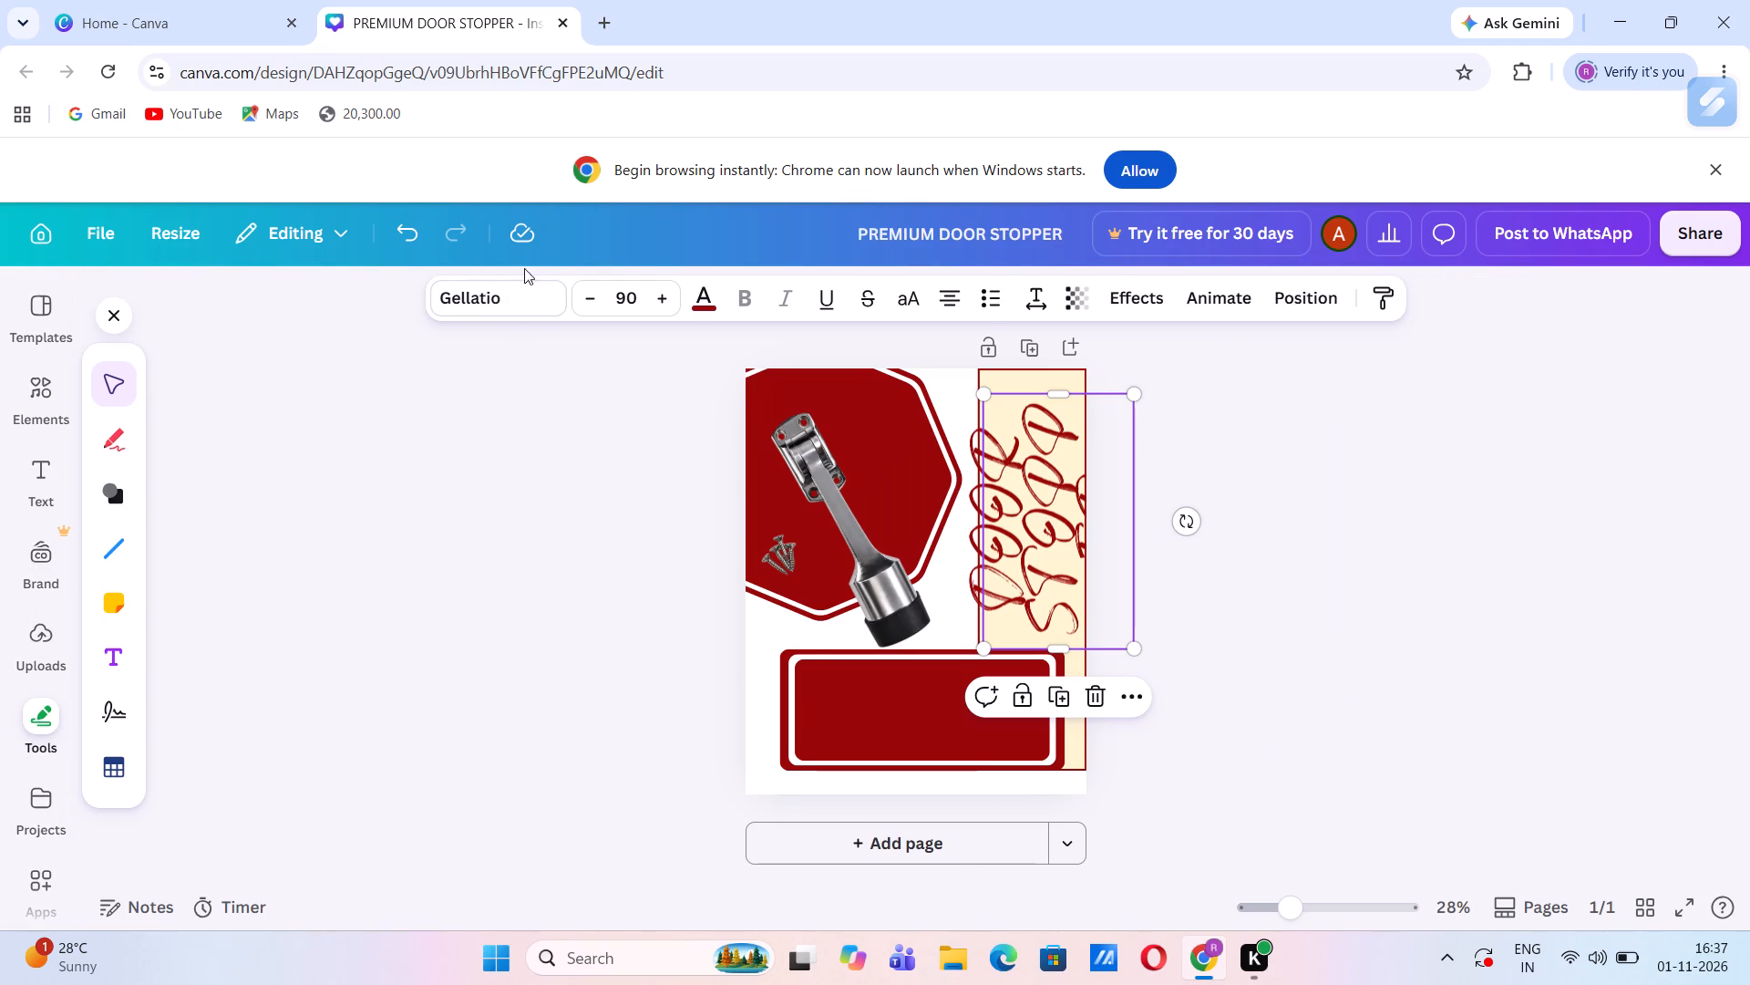
left_click(527, 291)
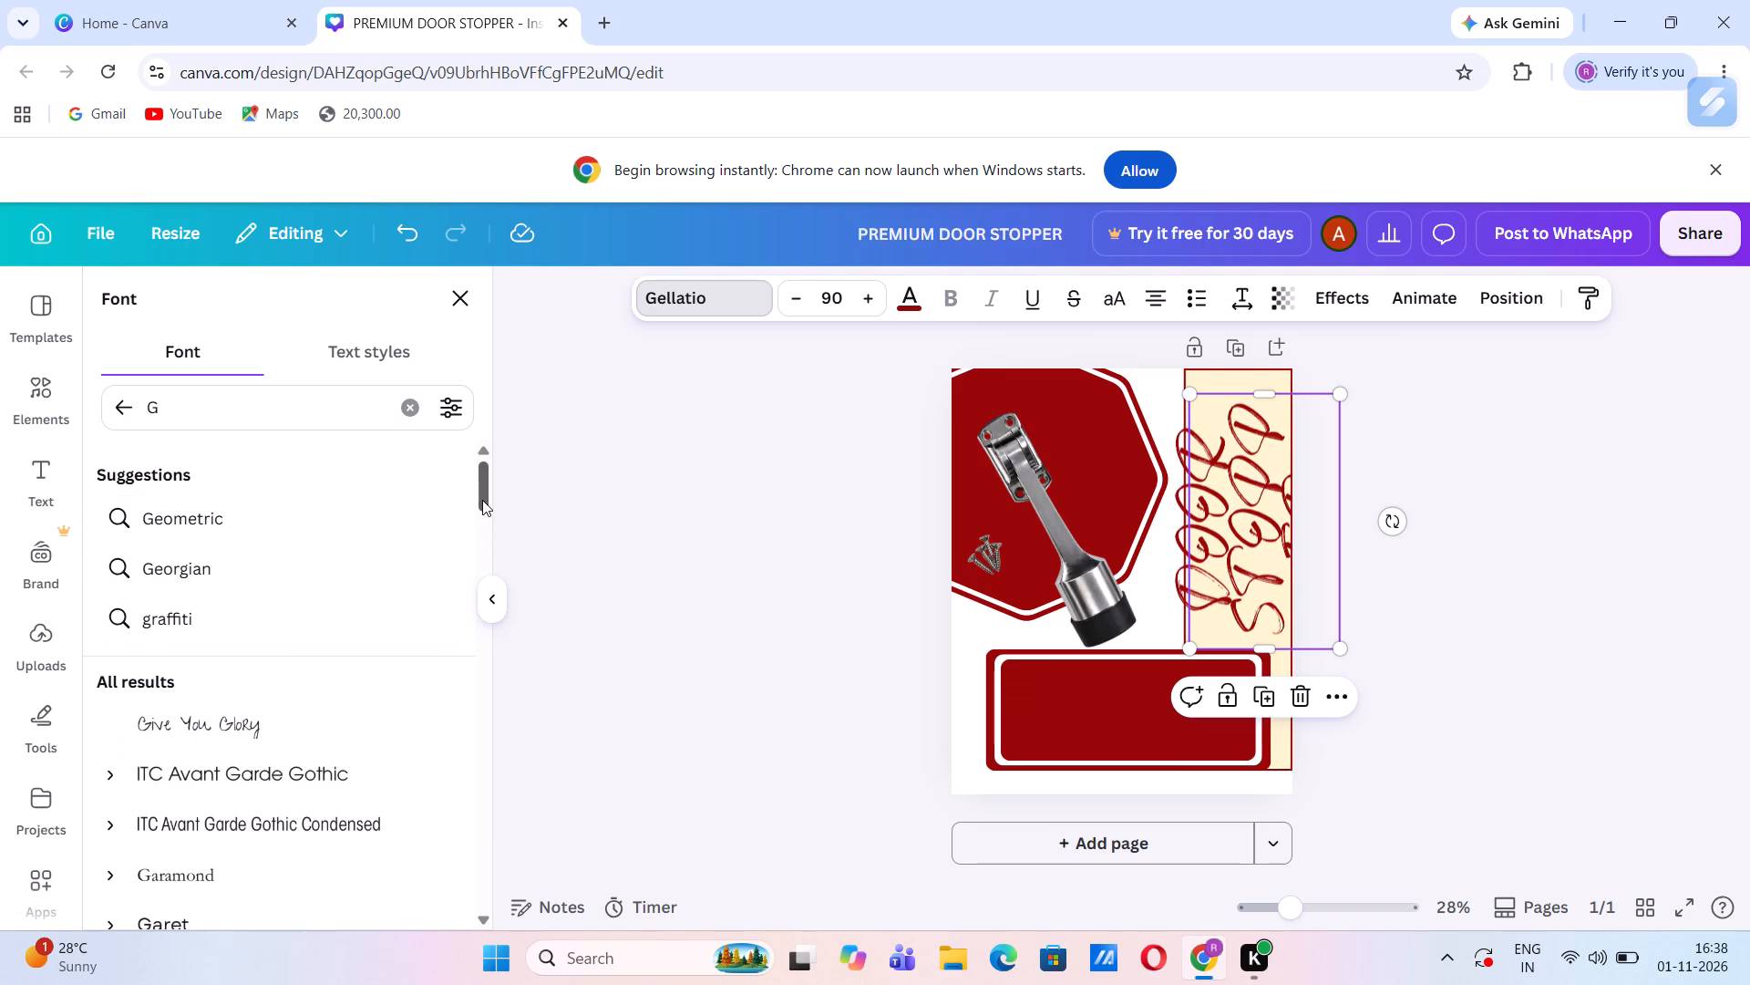
left_click_drag(482, 497, 482, 554)
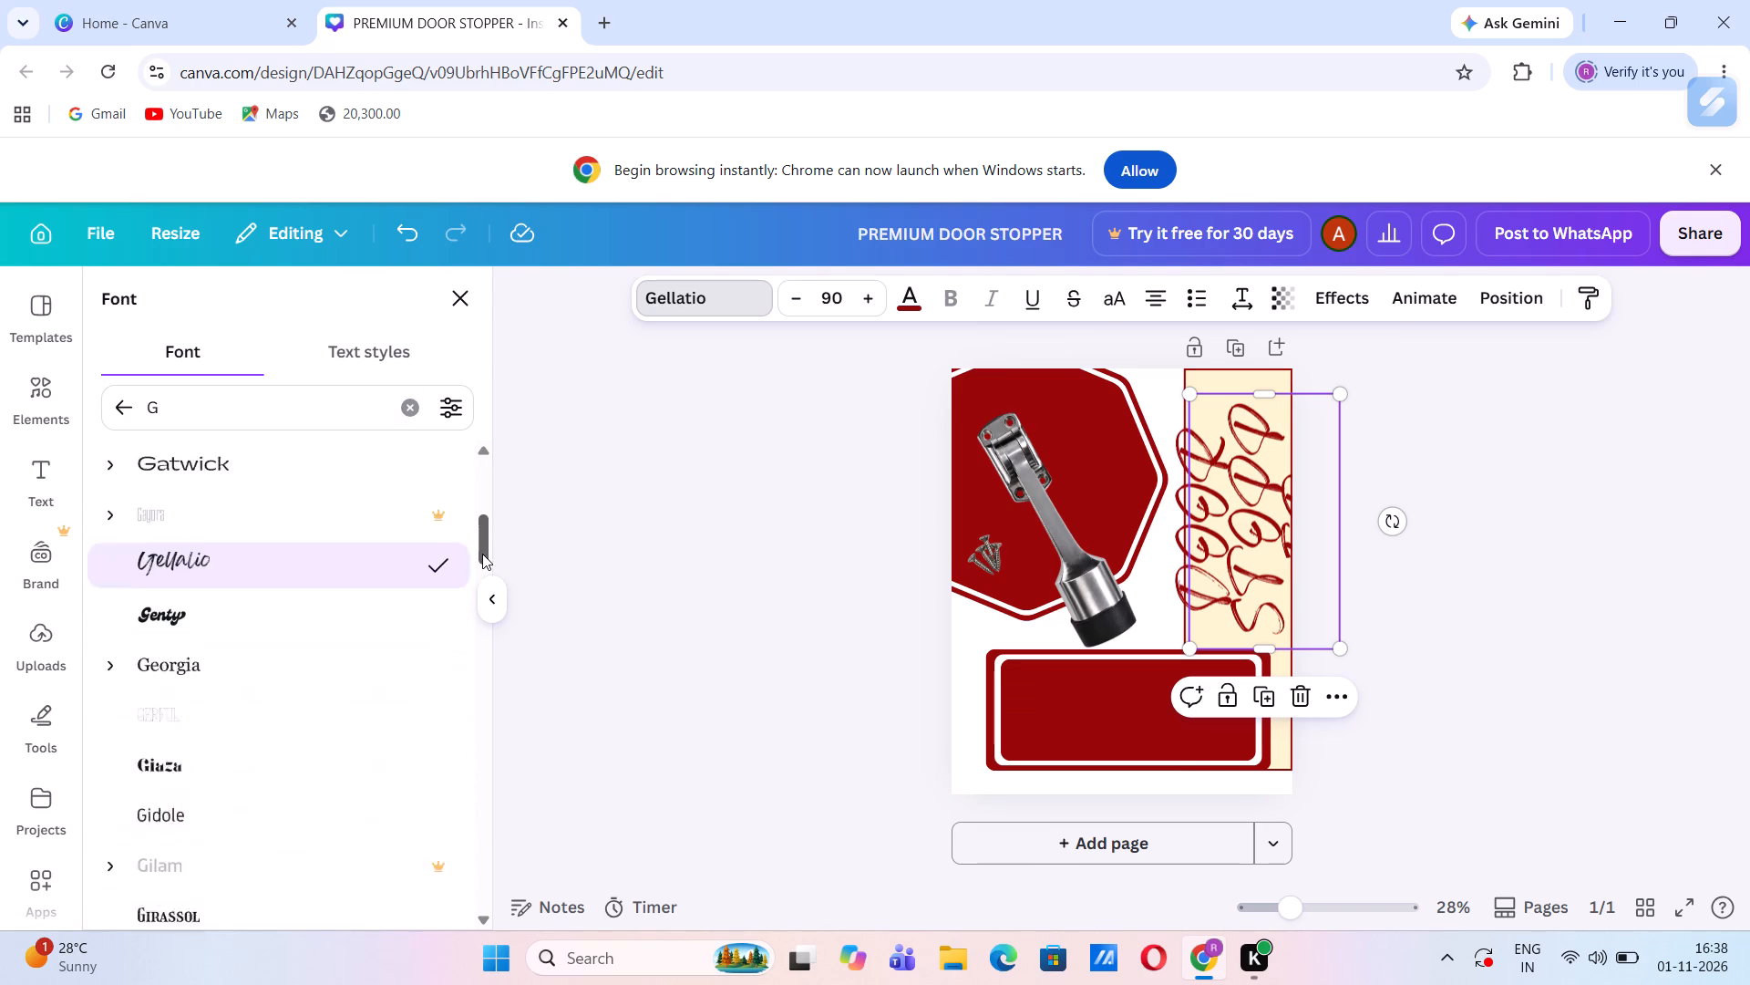
left_click_drag(482, 554, 482, 578)
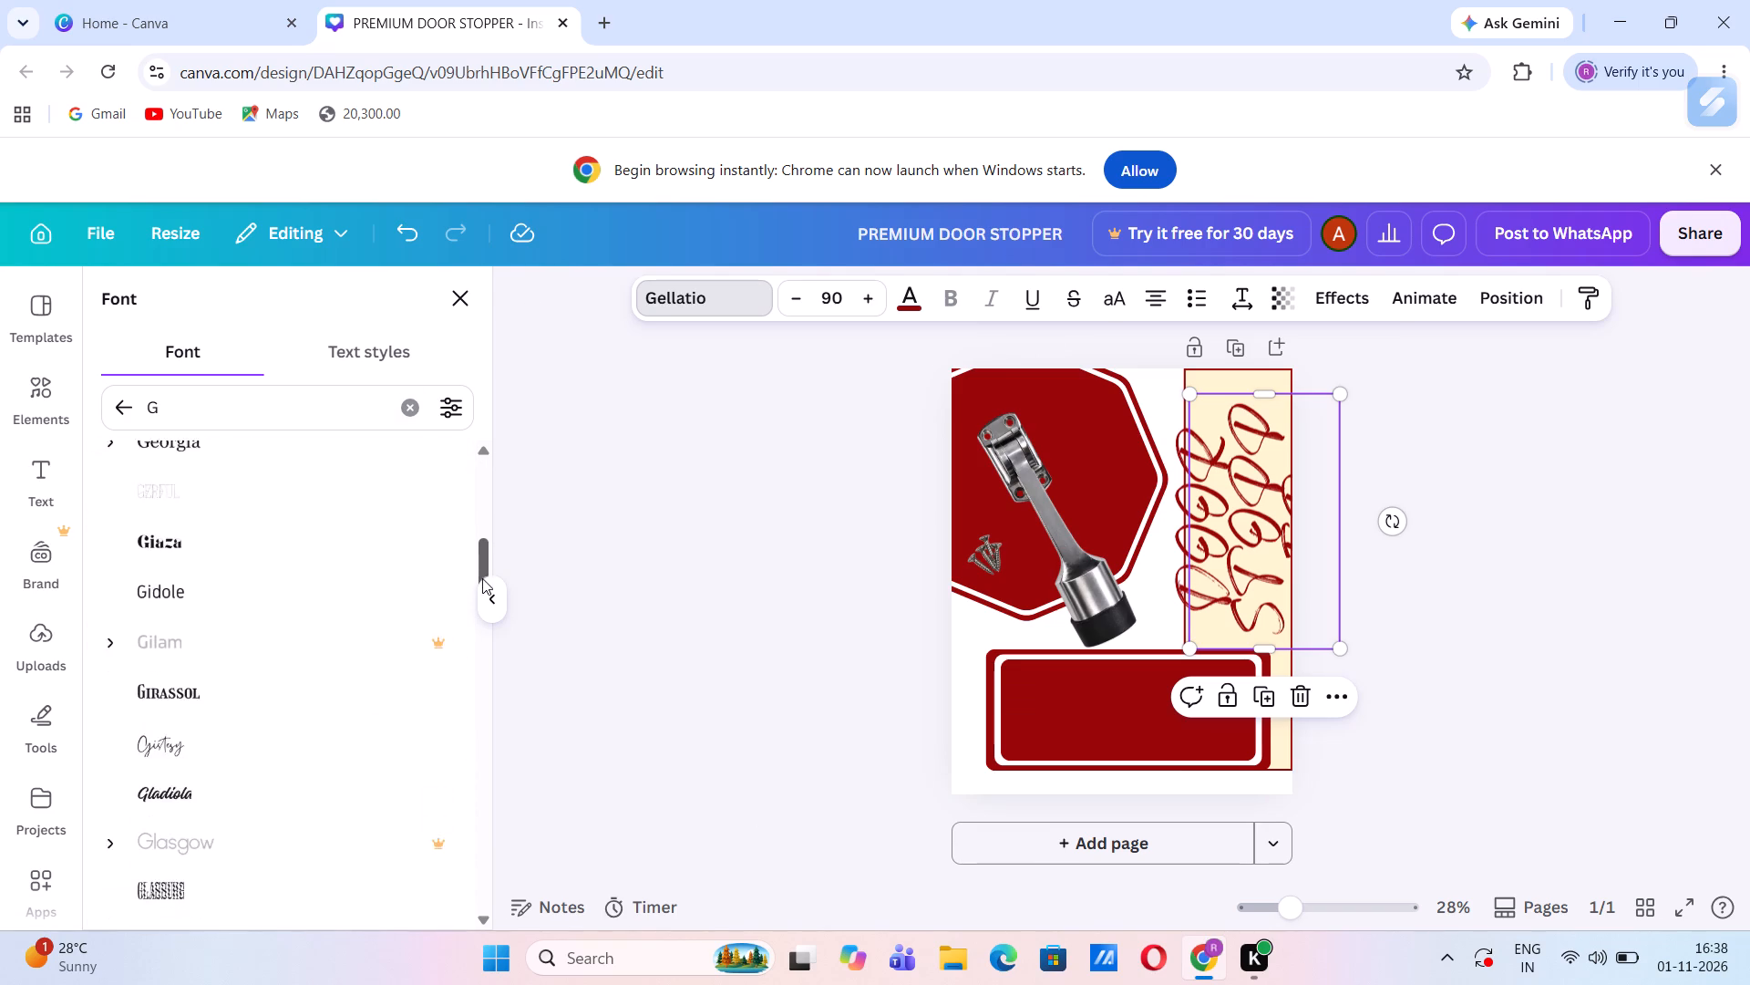
left_click_drag(482, 578, 482, 615)
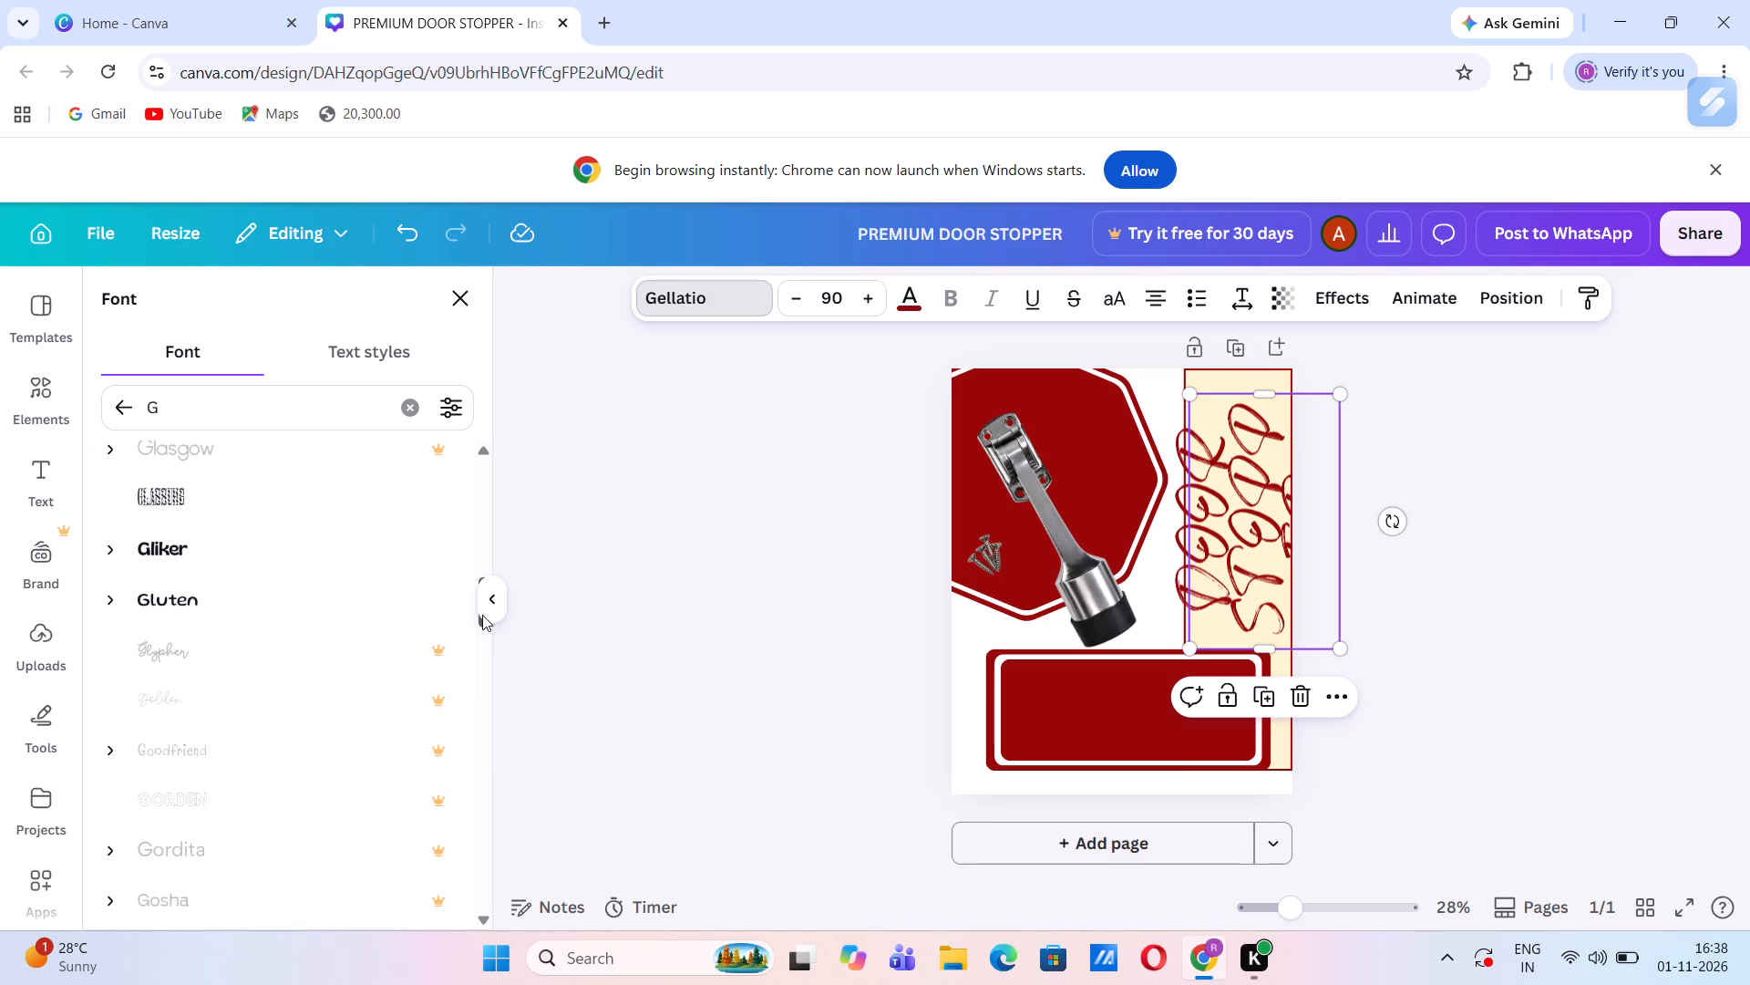
left_click_drag(482, 615, 479, 640)
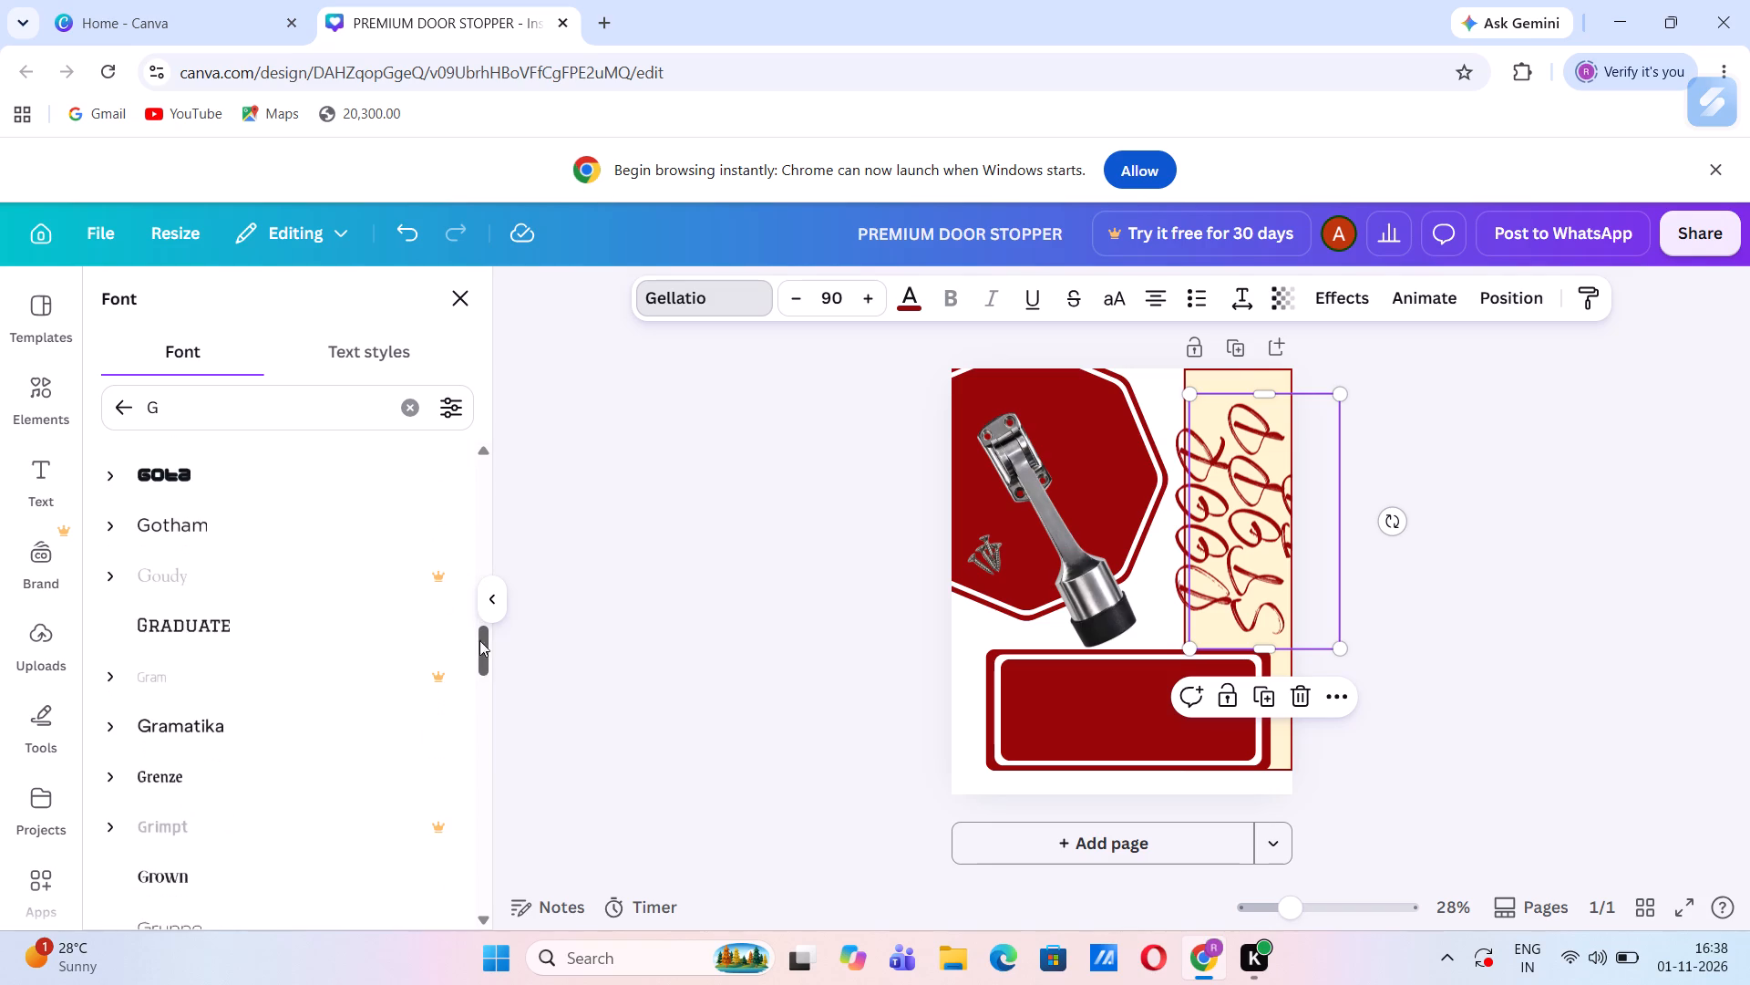
left_click_drag(479, 640, 472, 565)
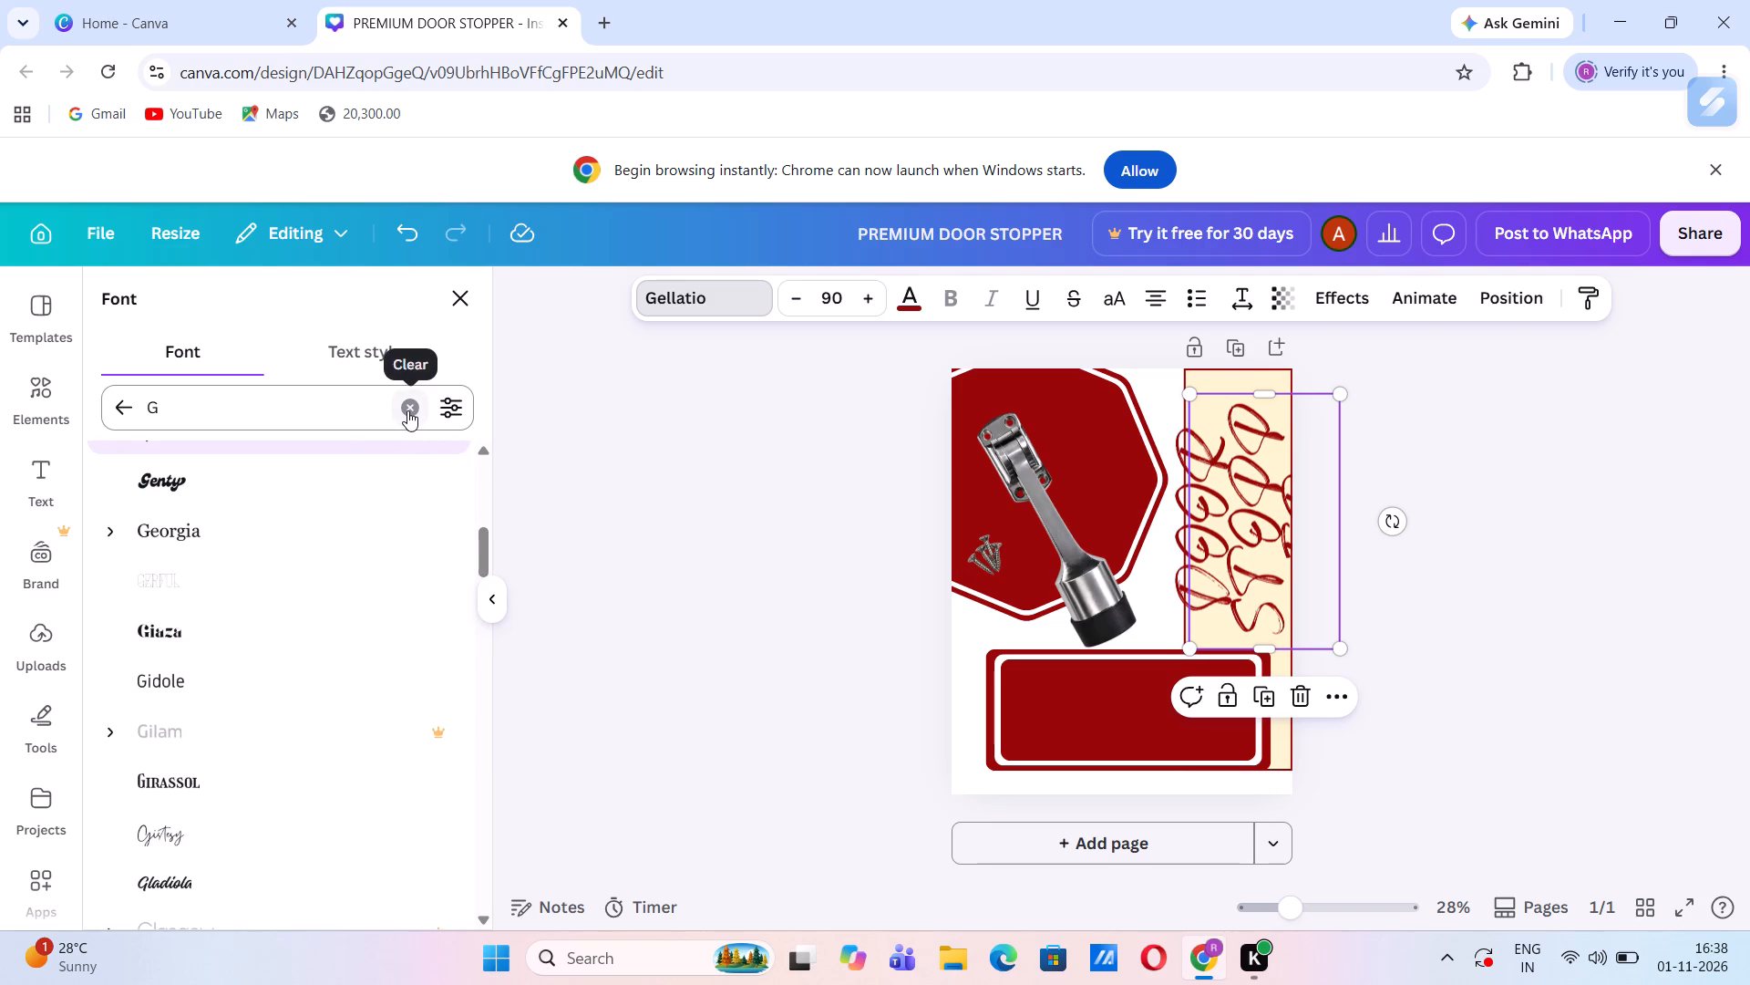
left_click(407, 410)
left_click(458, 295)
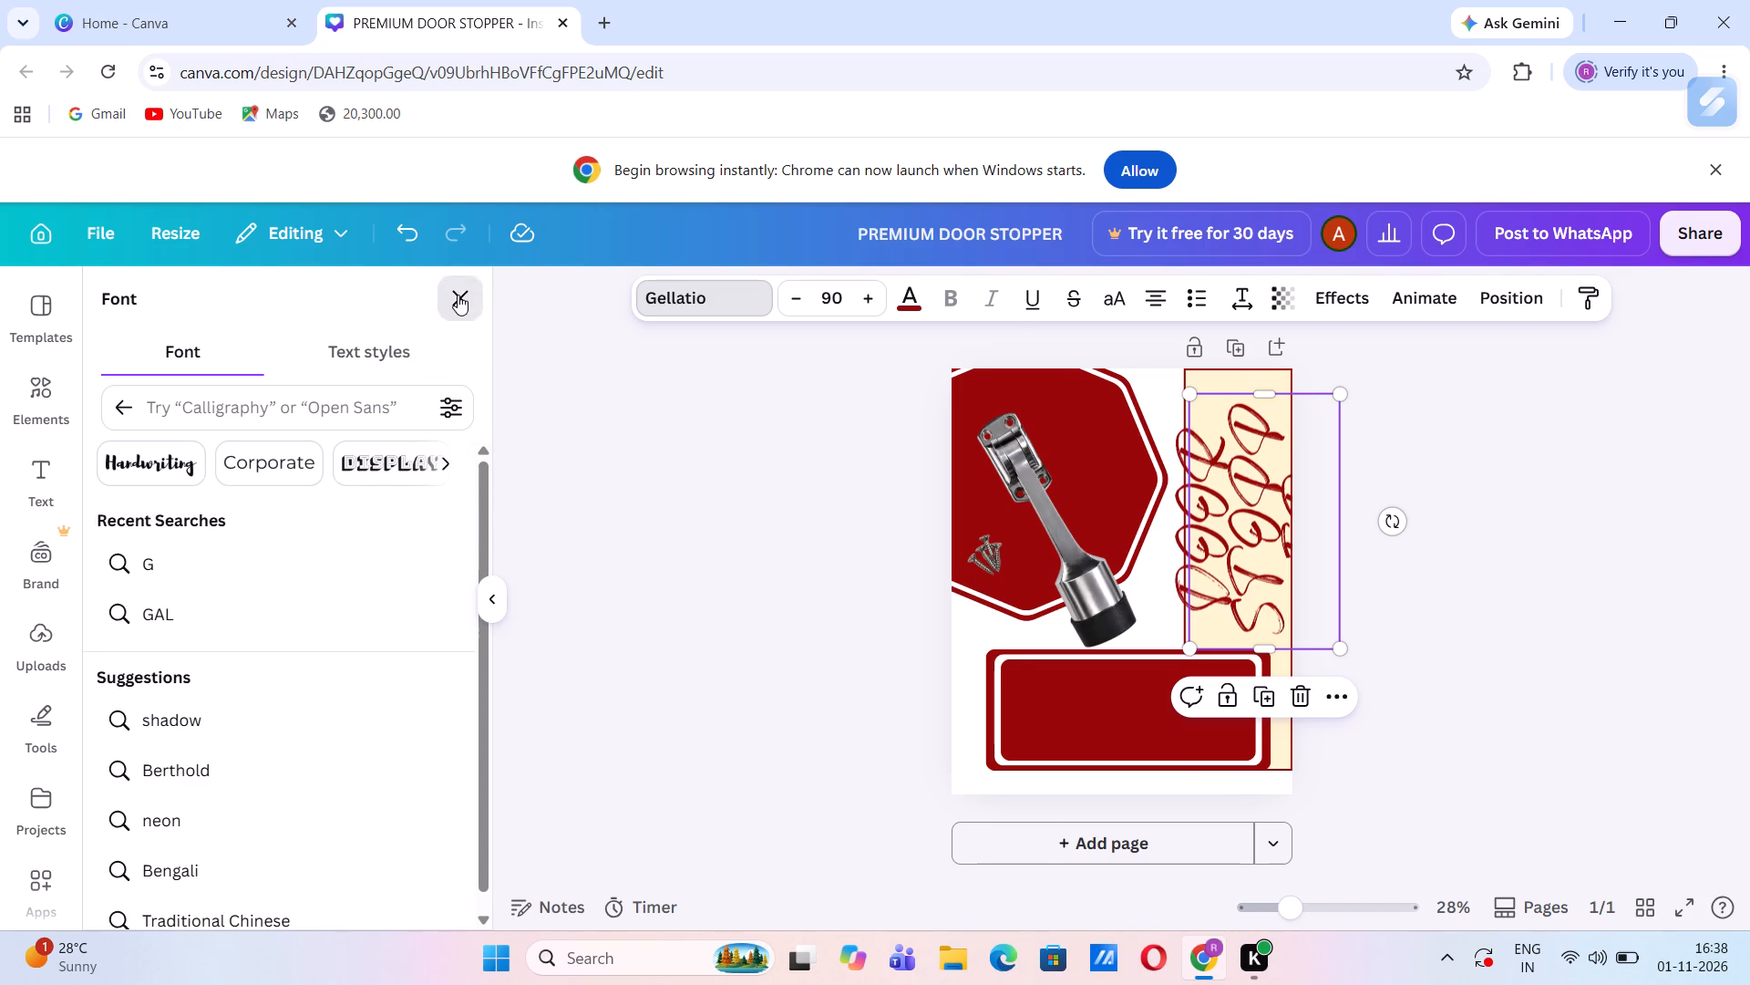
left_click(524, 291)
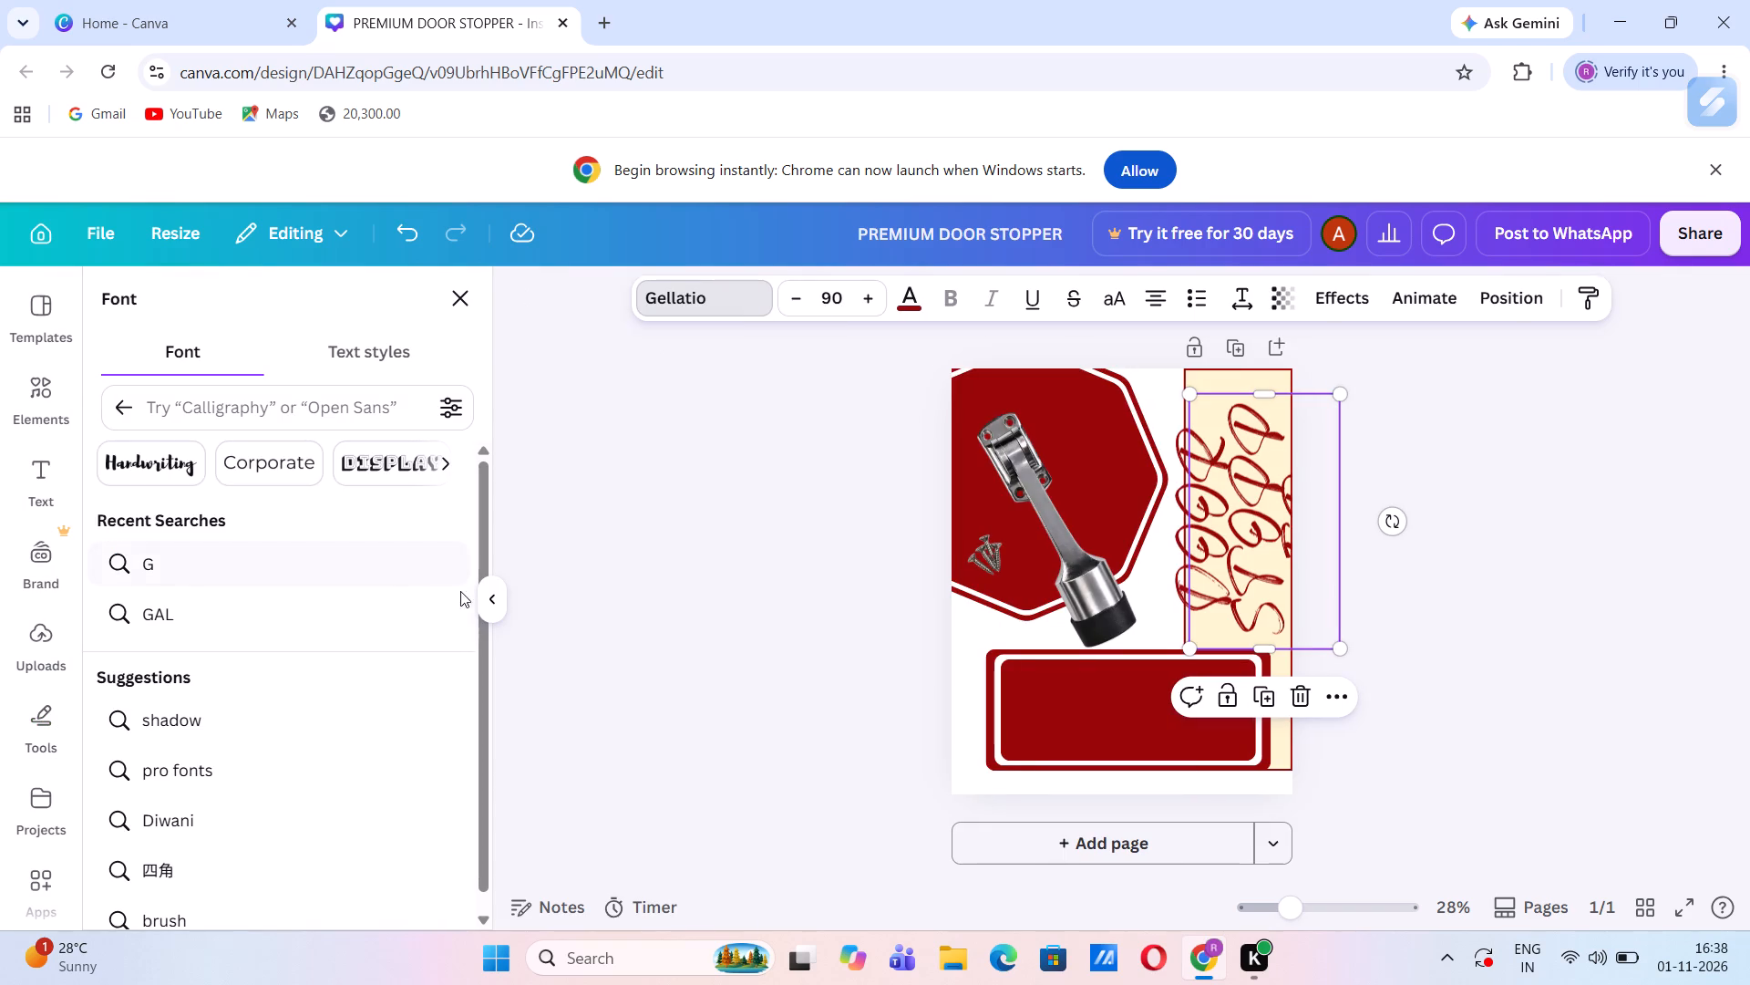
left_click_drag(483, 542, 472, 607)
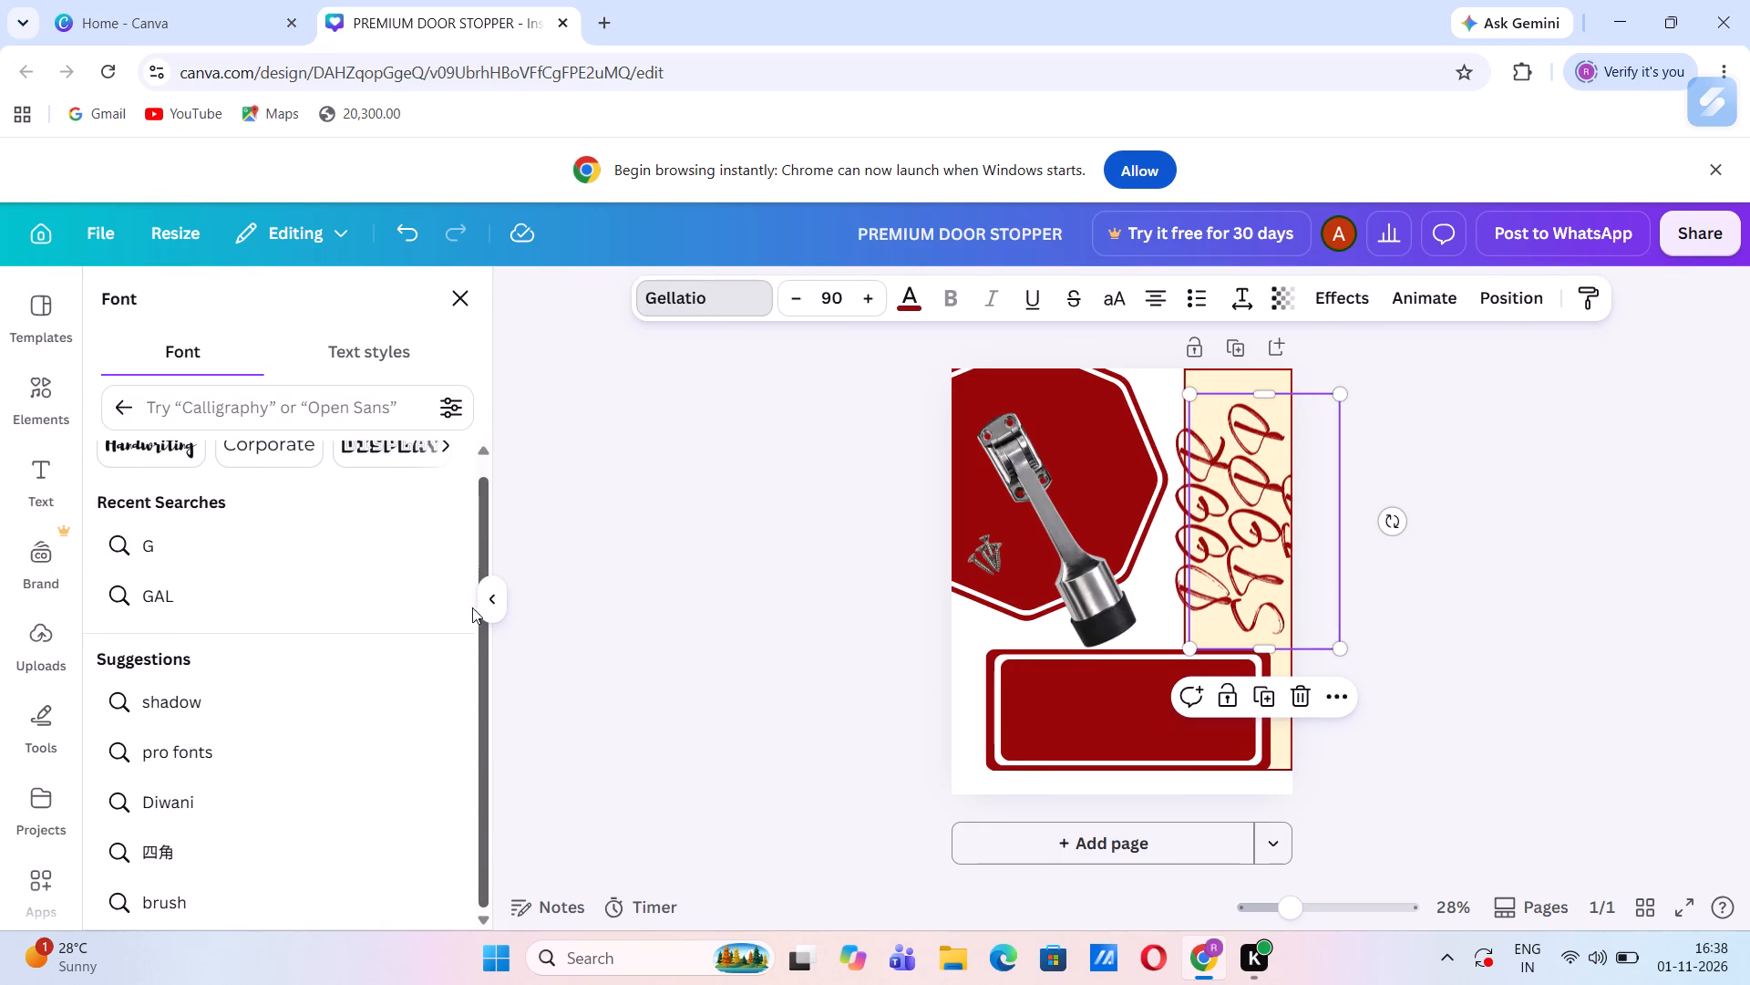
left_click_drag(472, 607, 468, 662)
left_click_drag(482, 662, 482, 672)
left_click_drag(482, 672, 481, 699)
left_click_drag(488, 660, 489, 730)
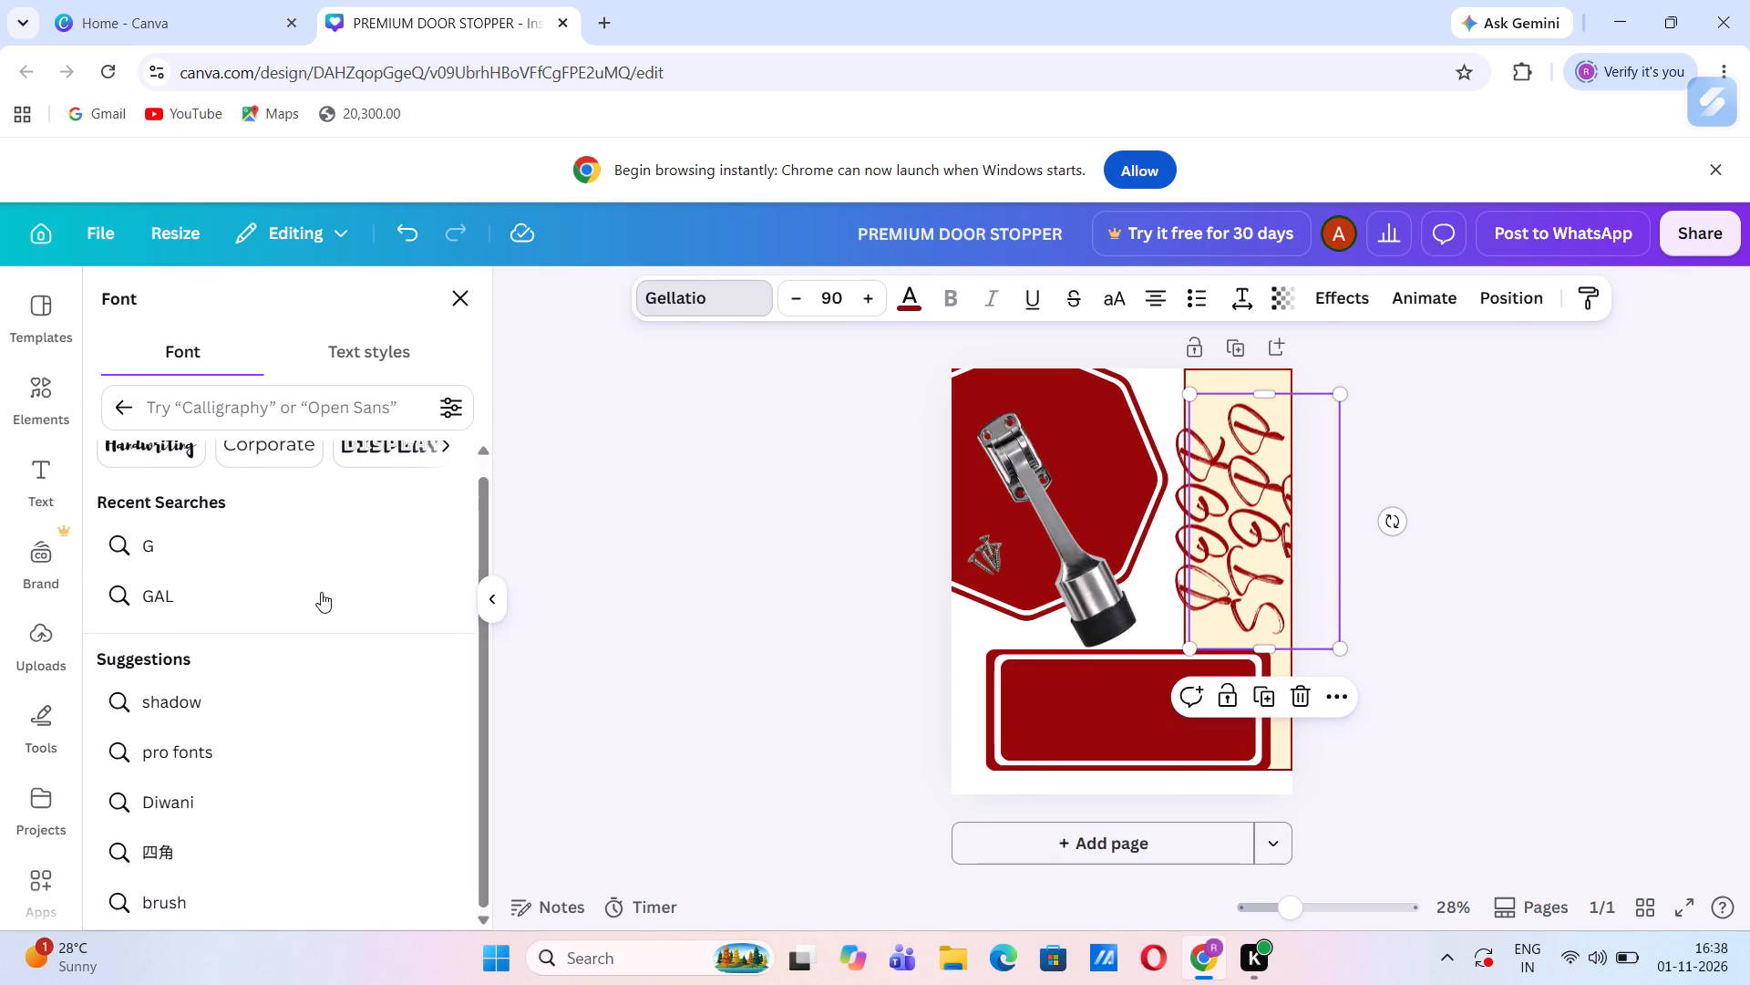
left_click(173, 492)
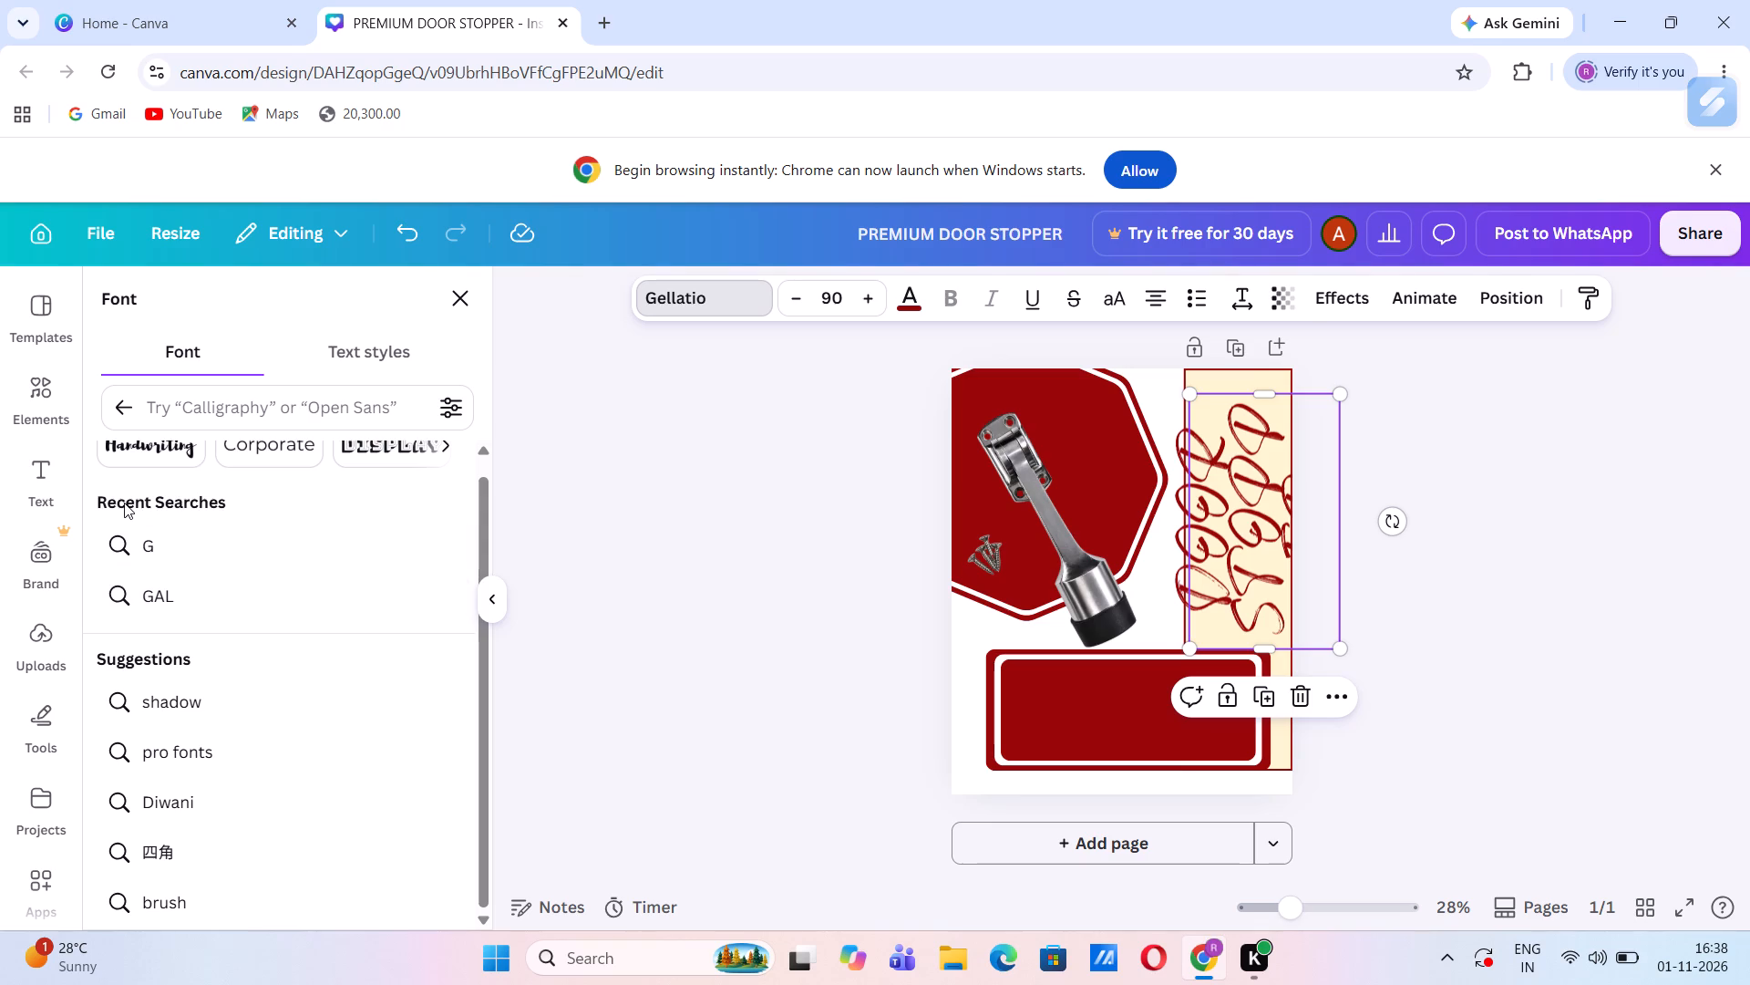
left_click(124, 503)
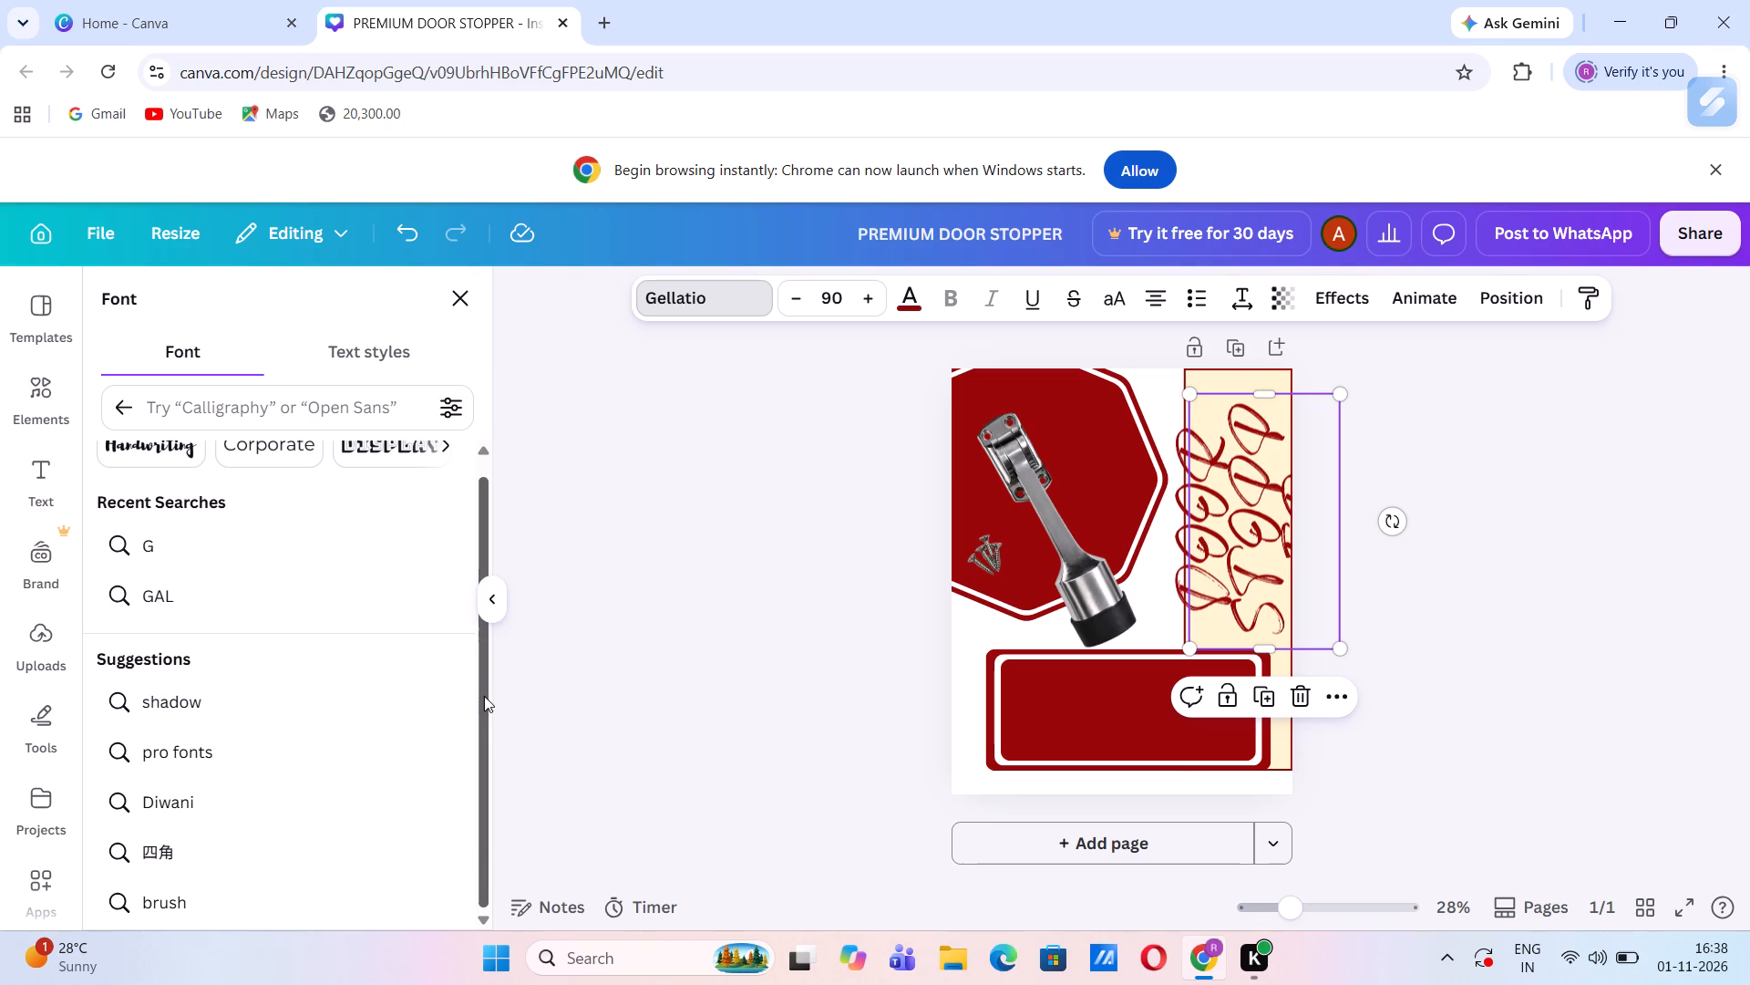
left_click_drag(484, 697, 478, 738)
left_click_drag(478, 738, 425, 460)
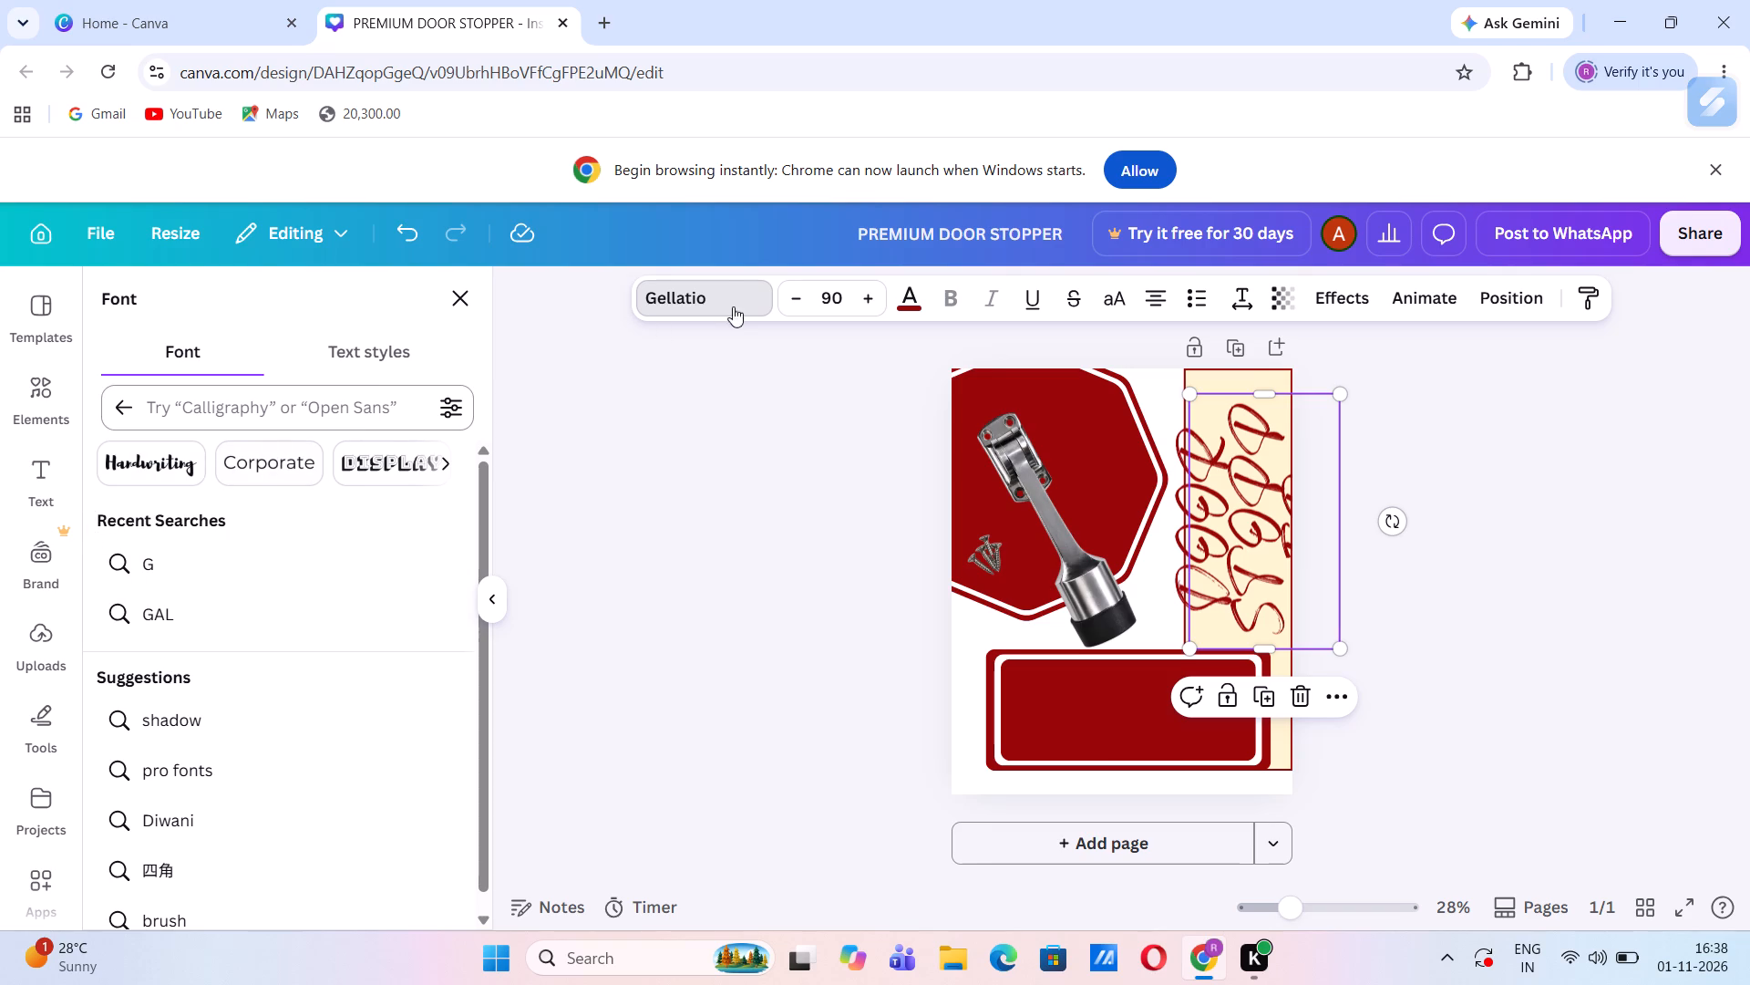
Set the DOOR STOPPER heading's font size to 91.
double_click(674, 292)
left_click(674, 292)
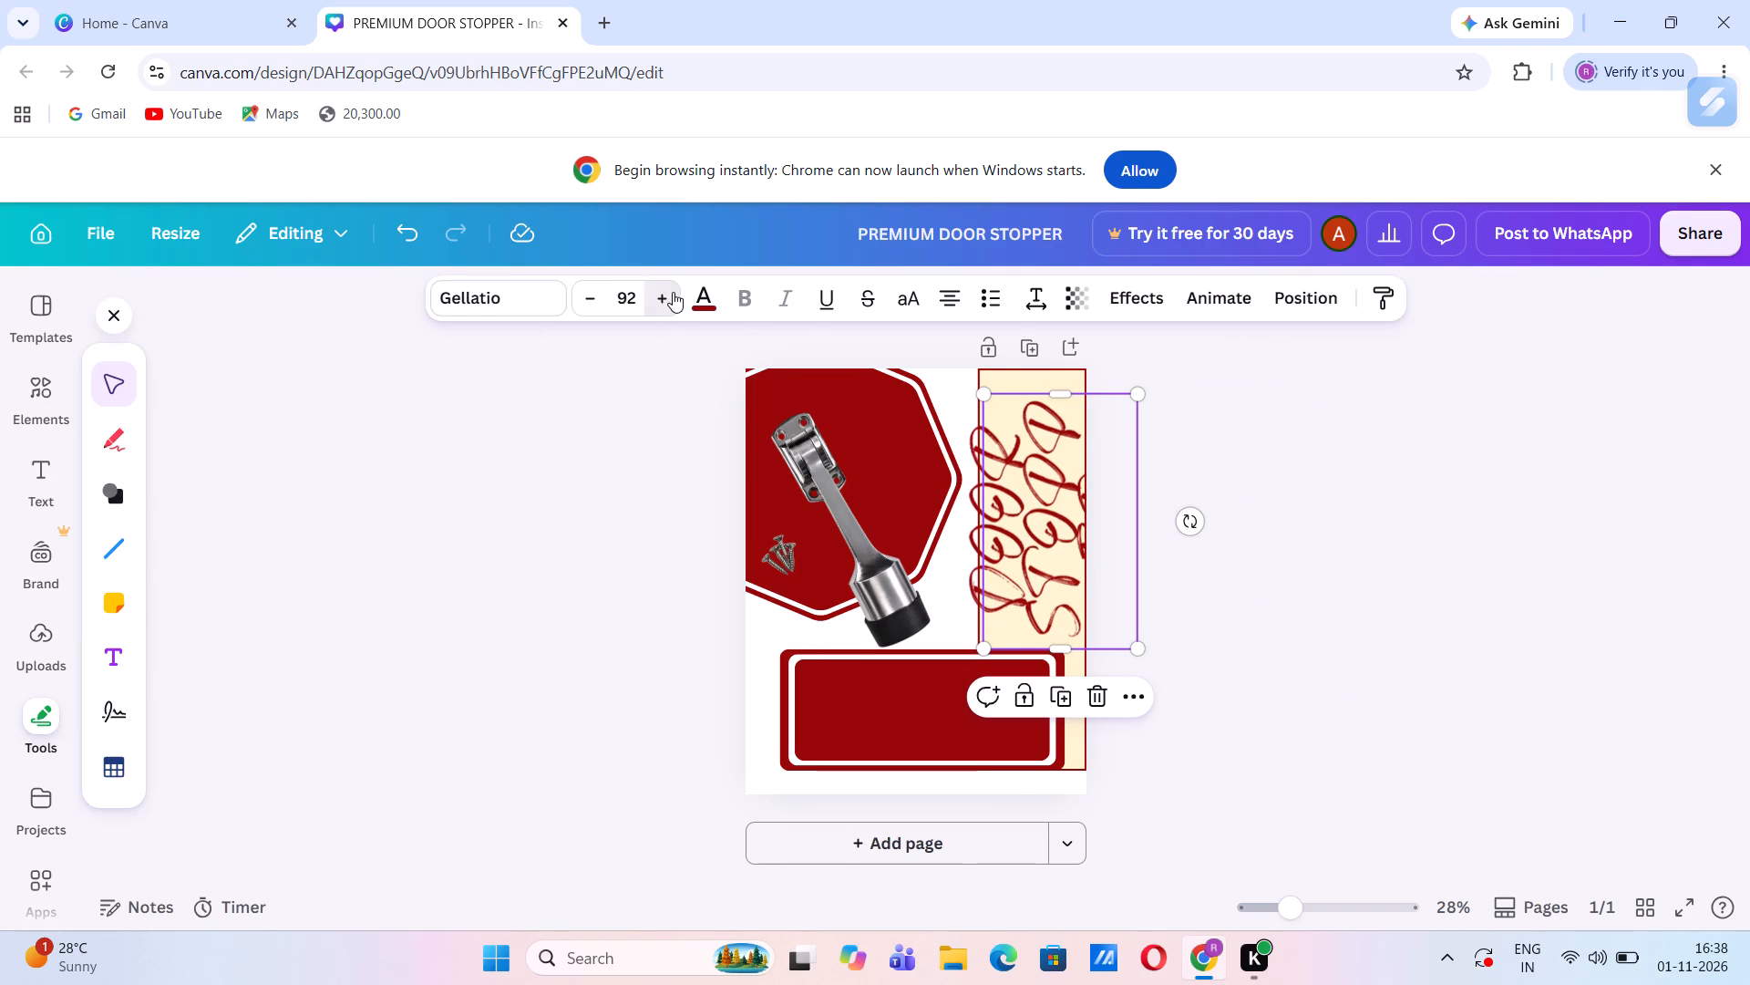
left_click(598, 302)
Filter the fonts by the Corporate category, try Canva Sans on the DOOR STOPPER heading and apply B612 instead.
left_click(489, 309)
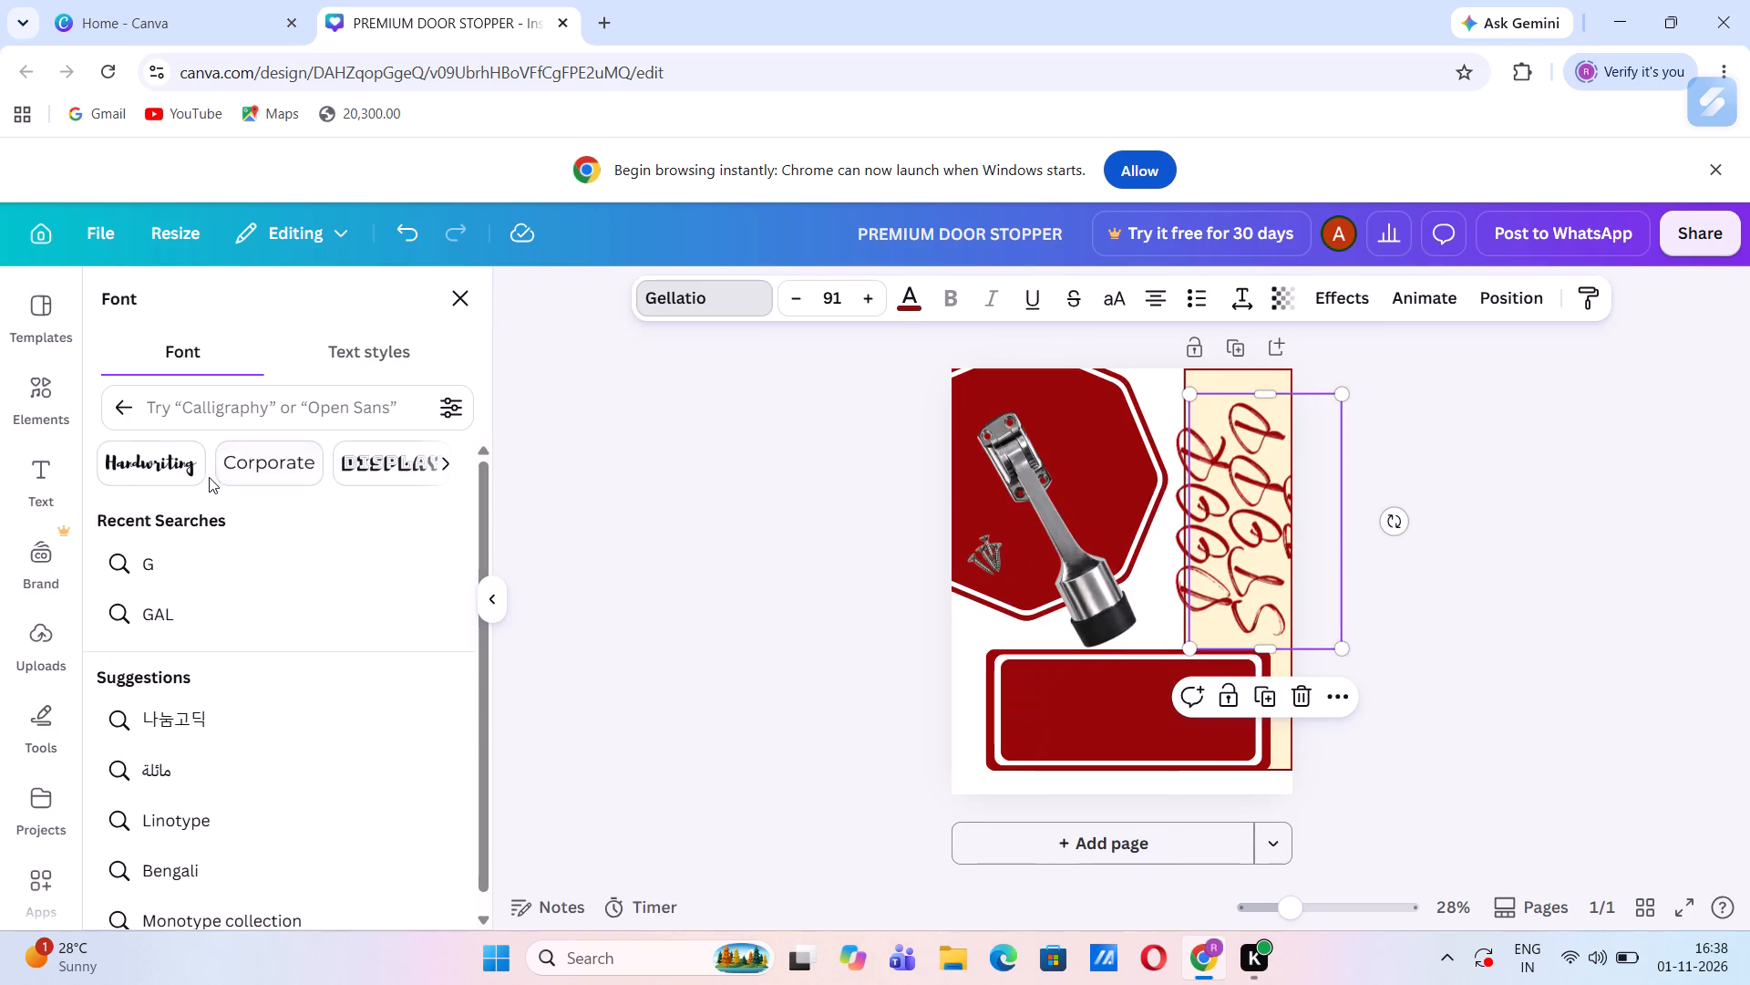
left_click(254, 463)
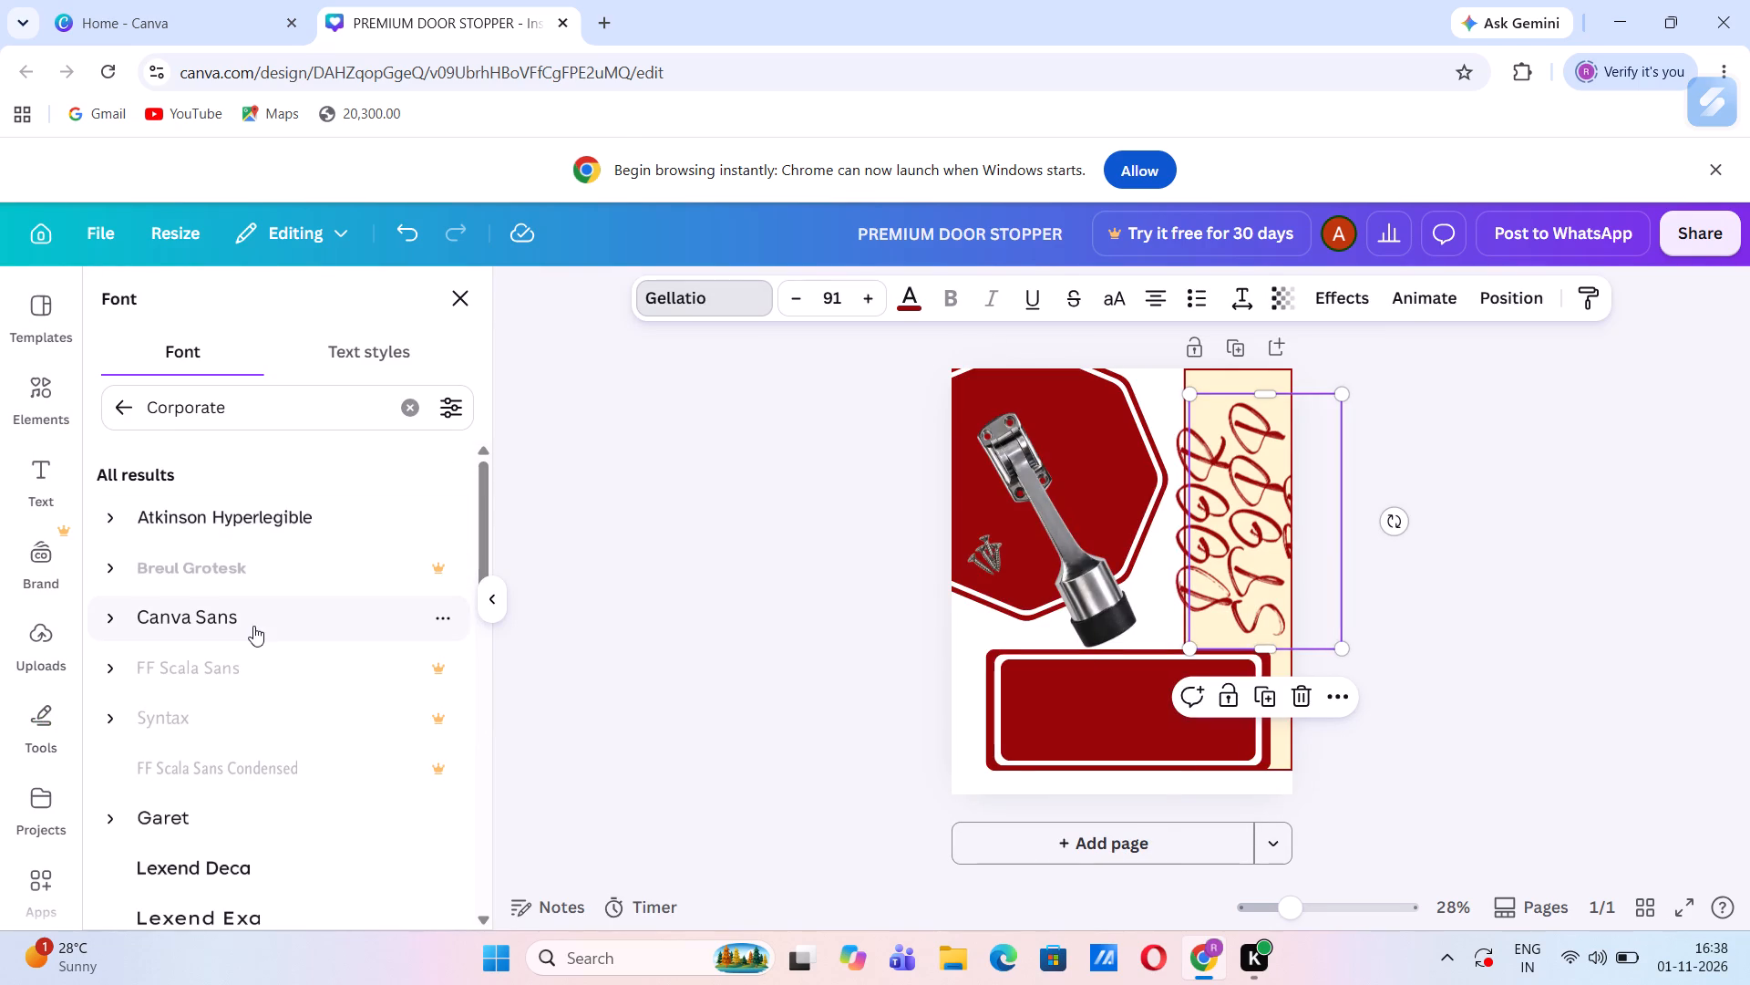
right_click(253, 626)
left_click(177, 621)
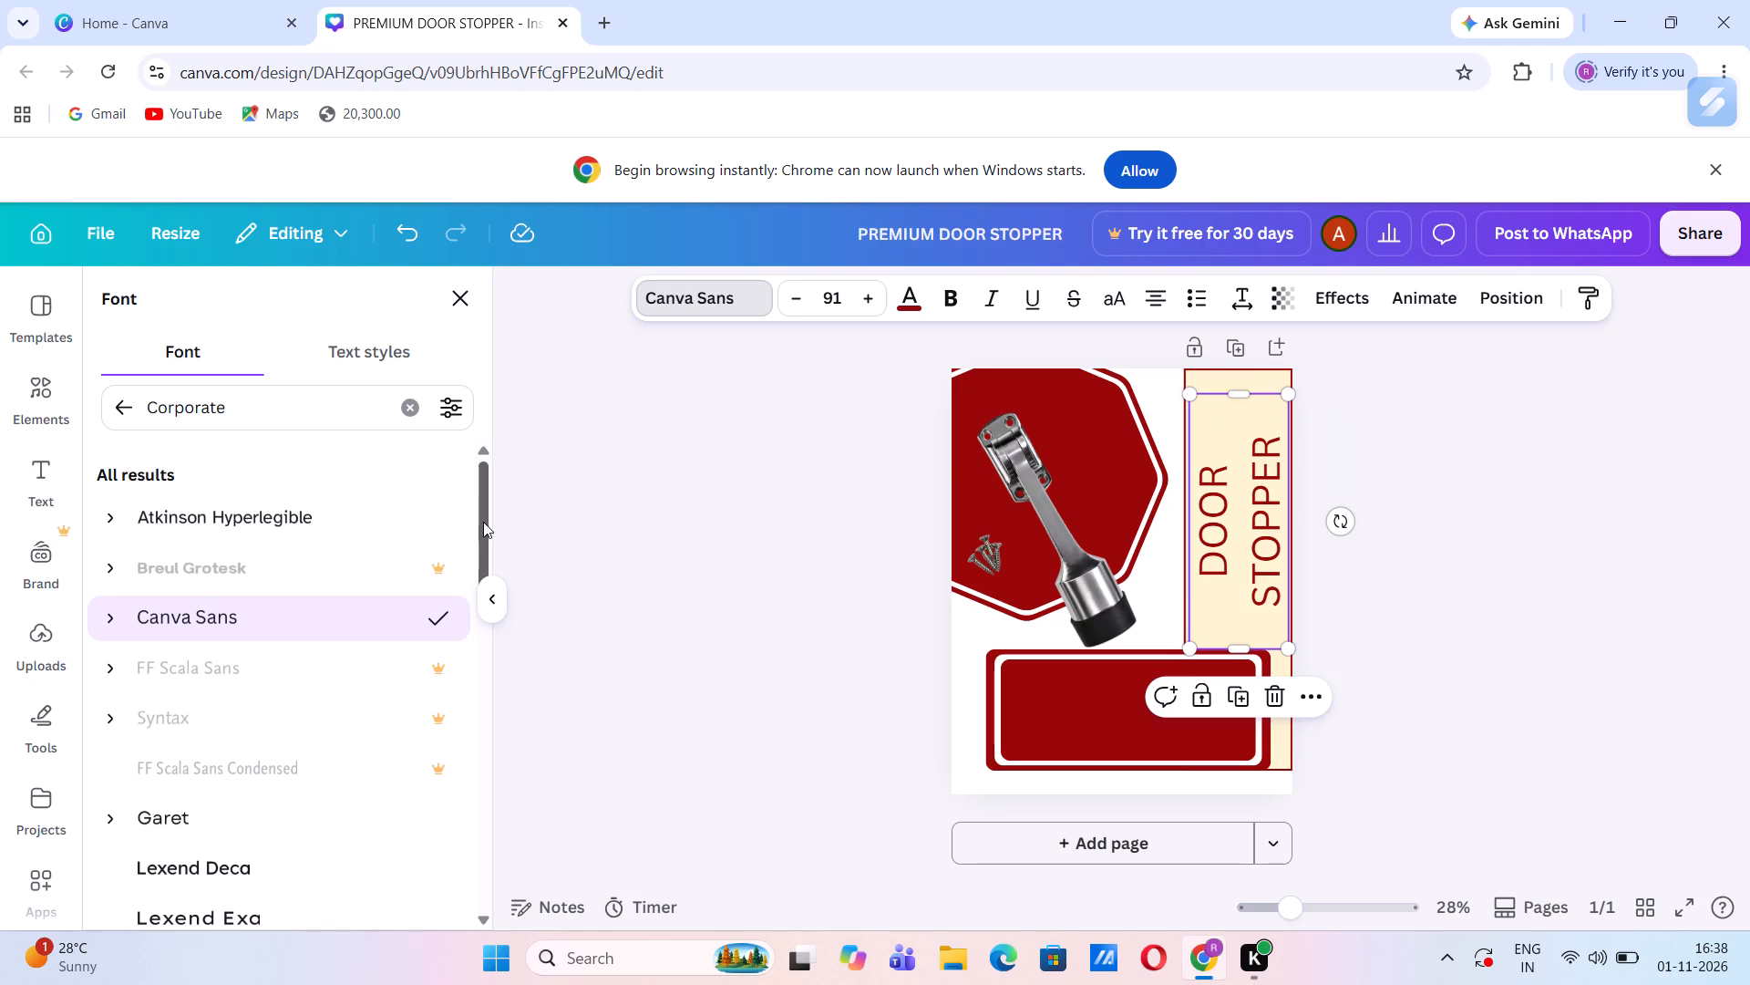
left_click_drag(483, 521, 481, 584)
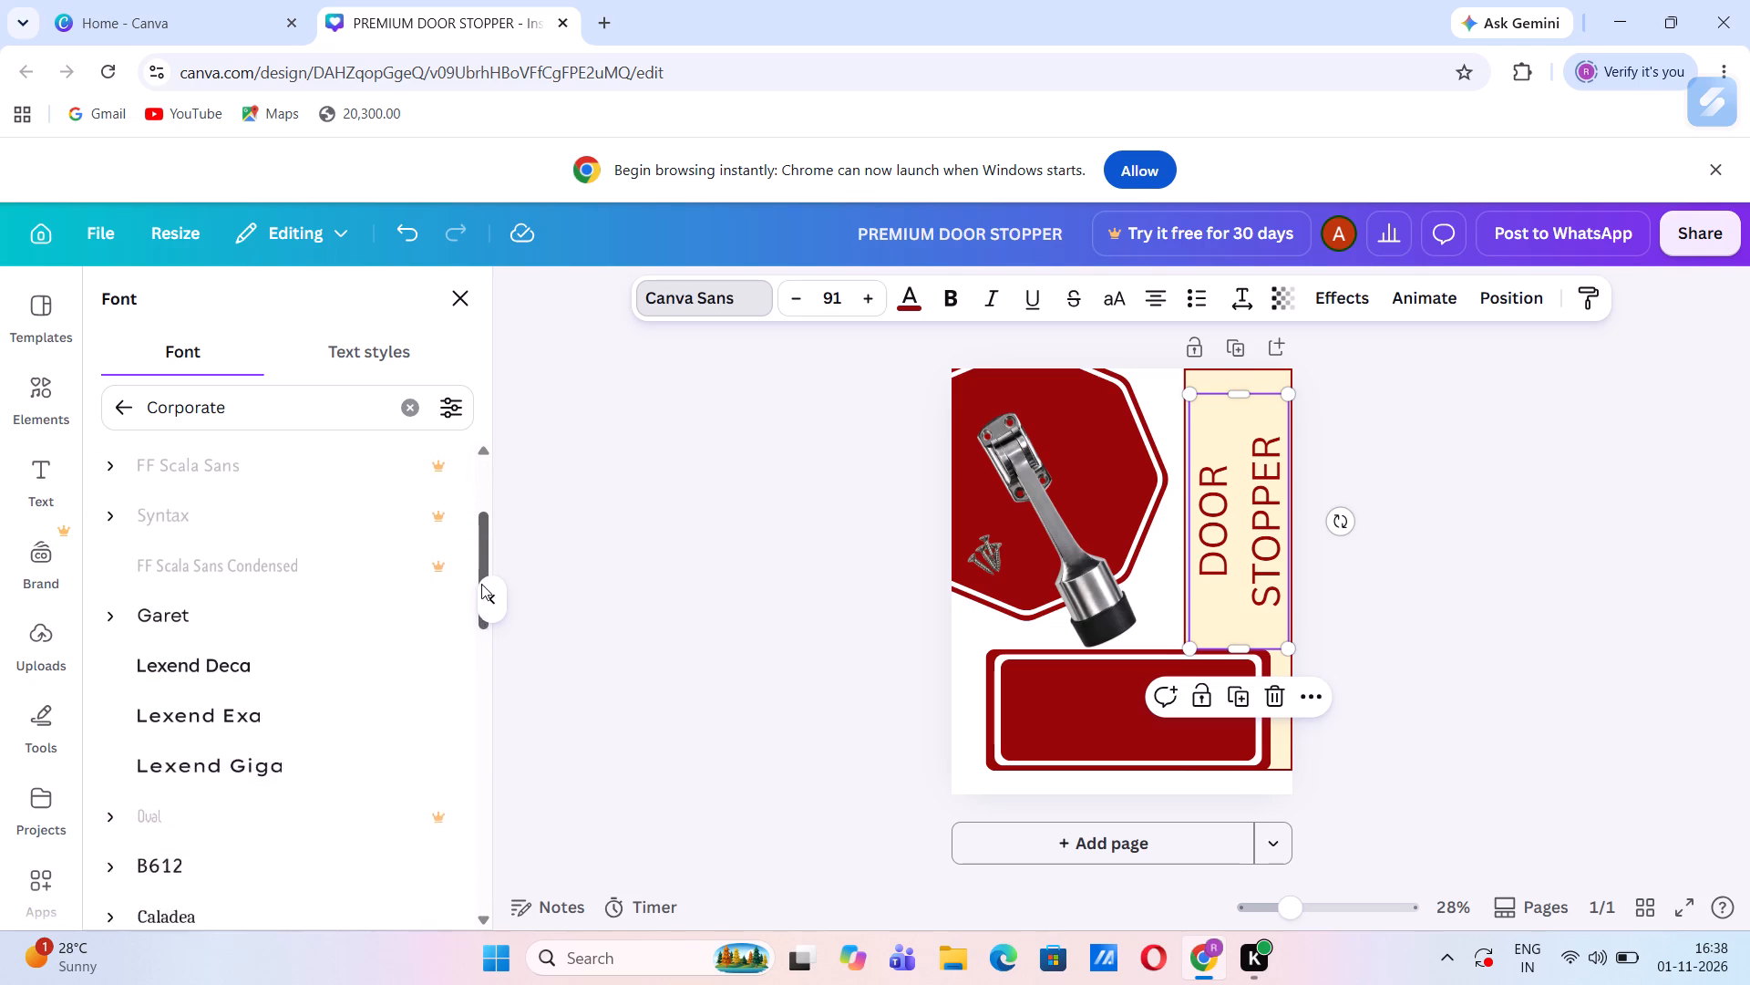
left_click_drag(481, 584, 479, 615)
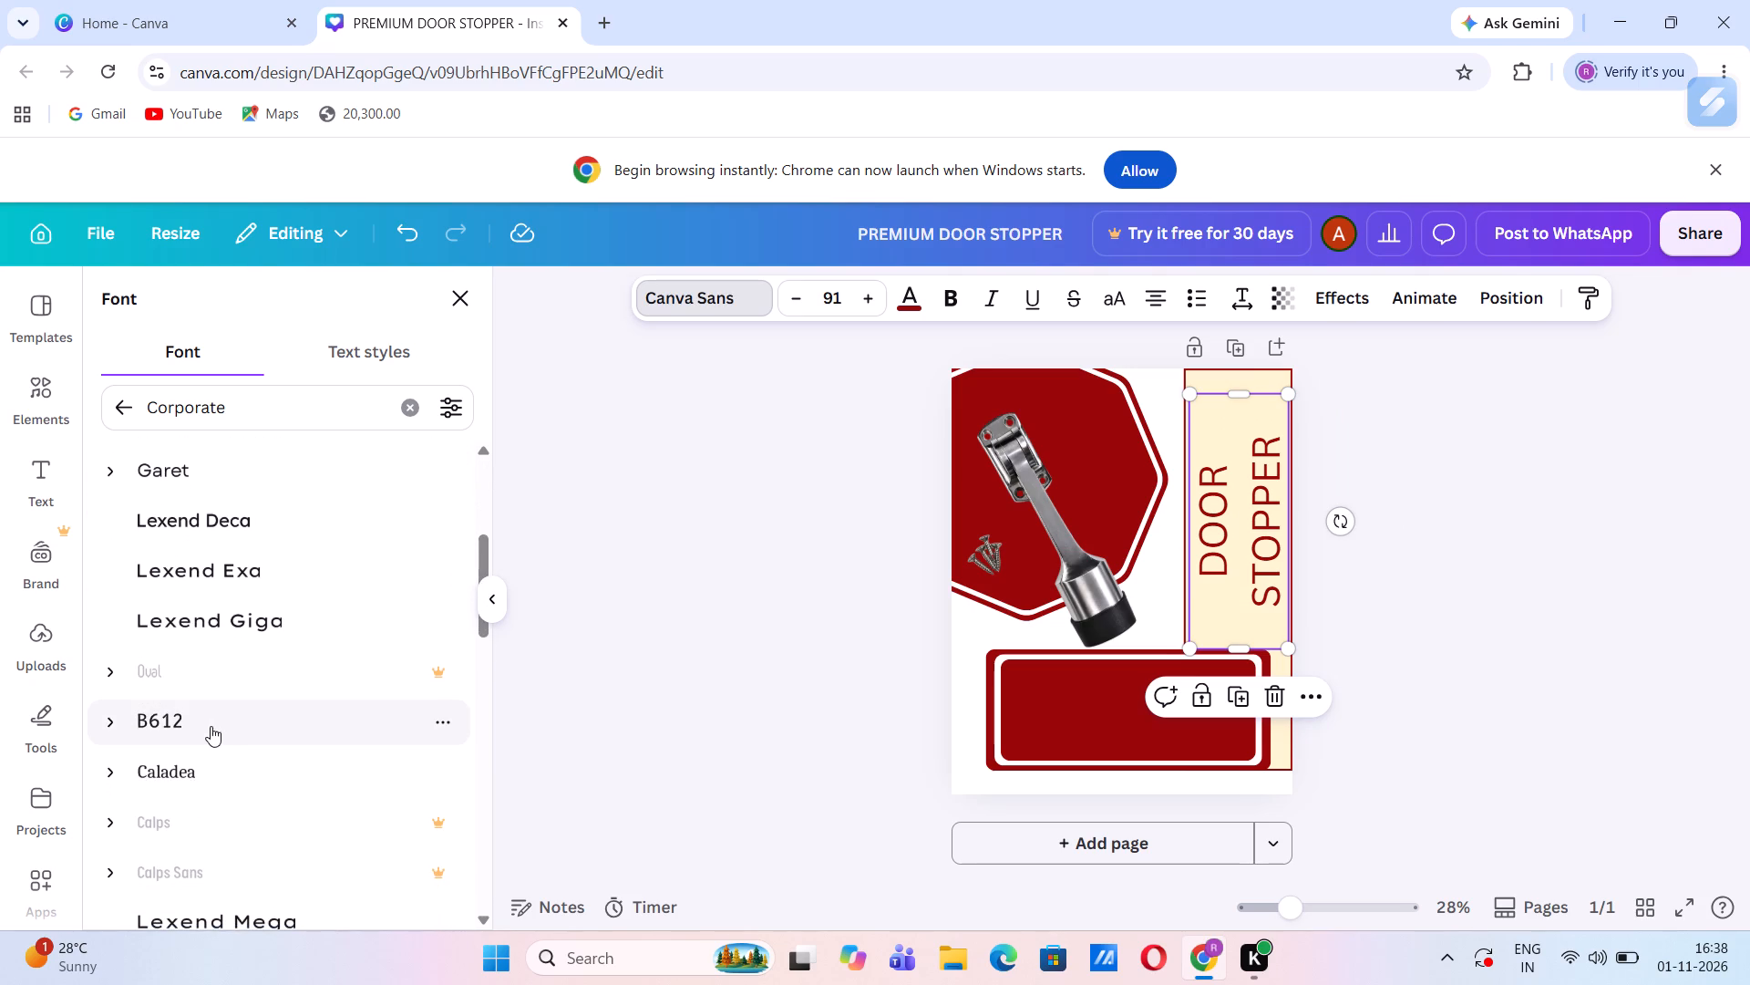
left_click(197, 720)
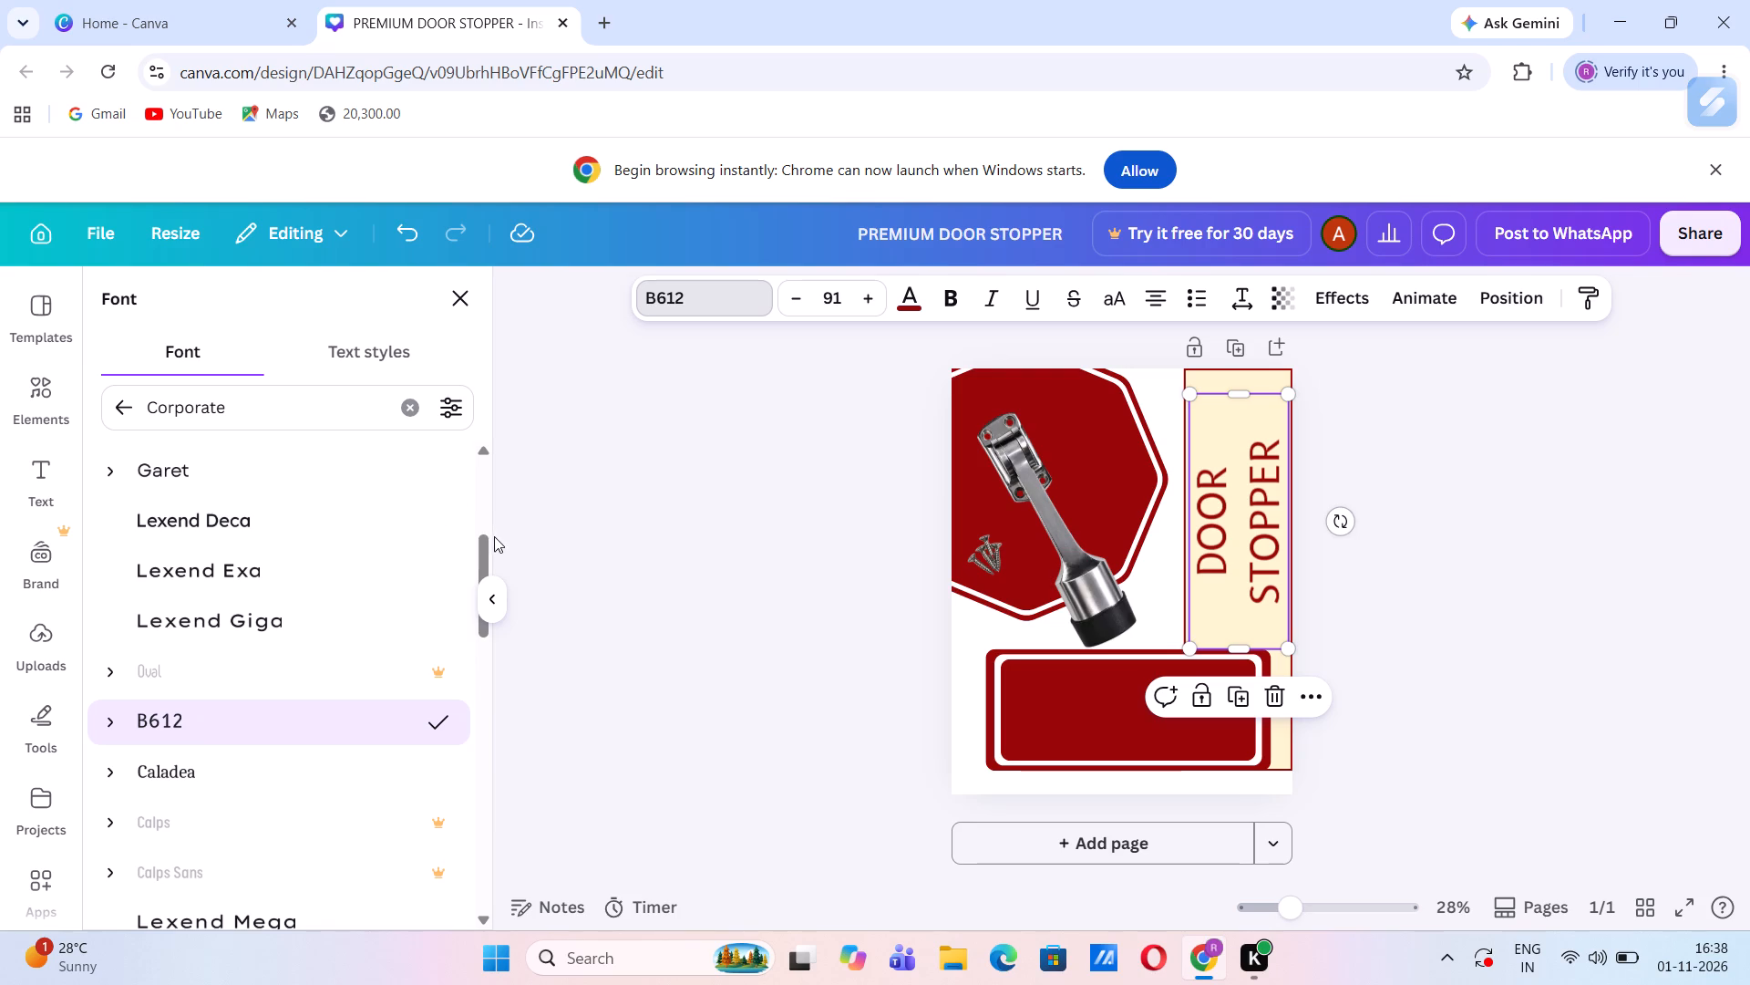
Look through the remaining Corporate fonts and switch the font list to the Bold category.
left_click_drag(484, 543, 479, 603)
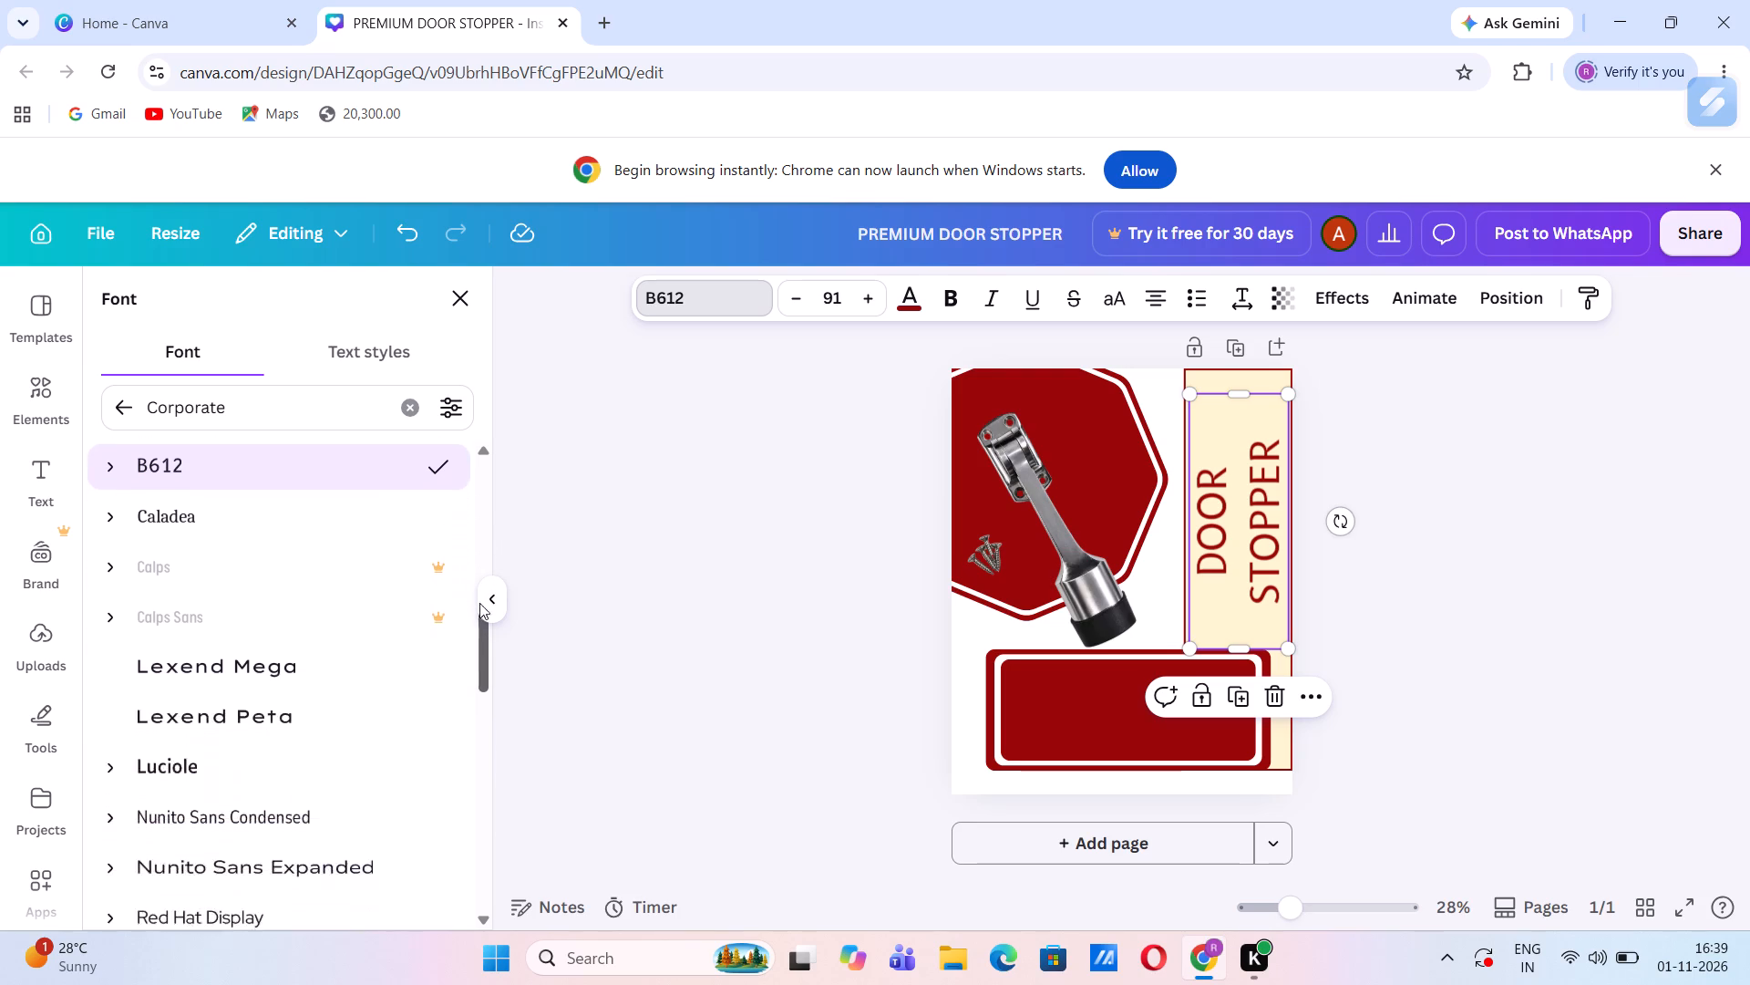
left_click_drag(479, 603, 479, 711)
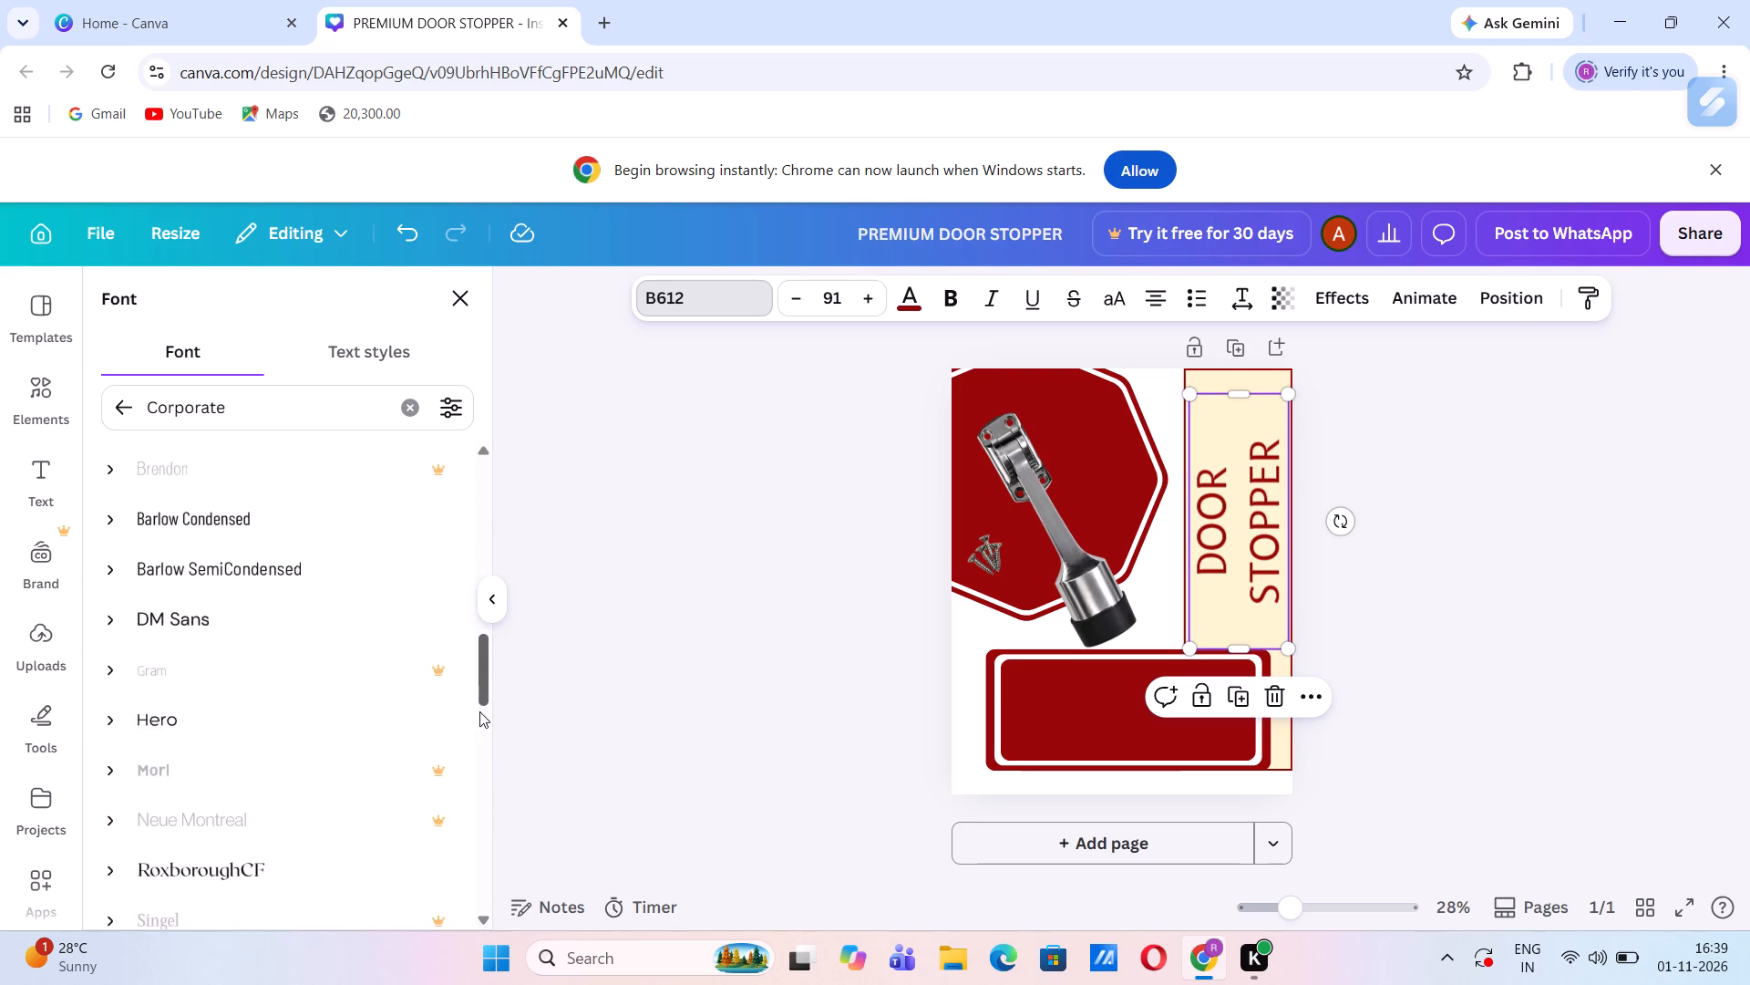
left_click_drag(479, 711, 464, 840)
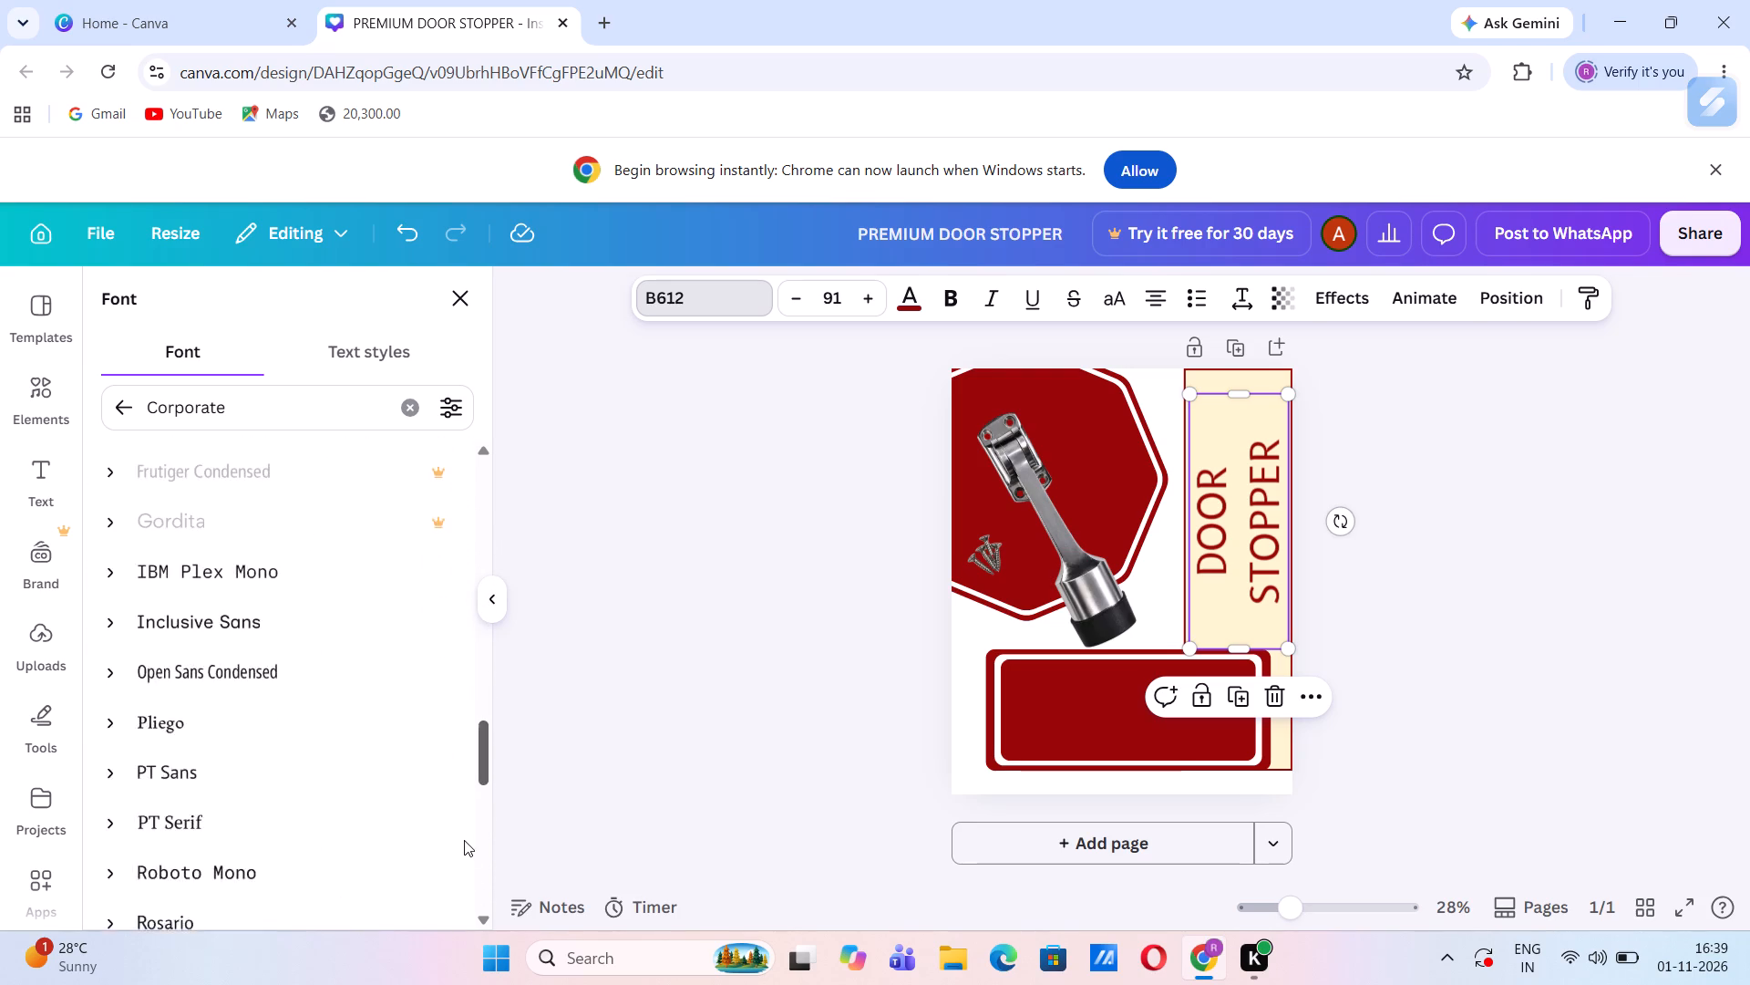
left_click_drag(464, 840, 468, 483)
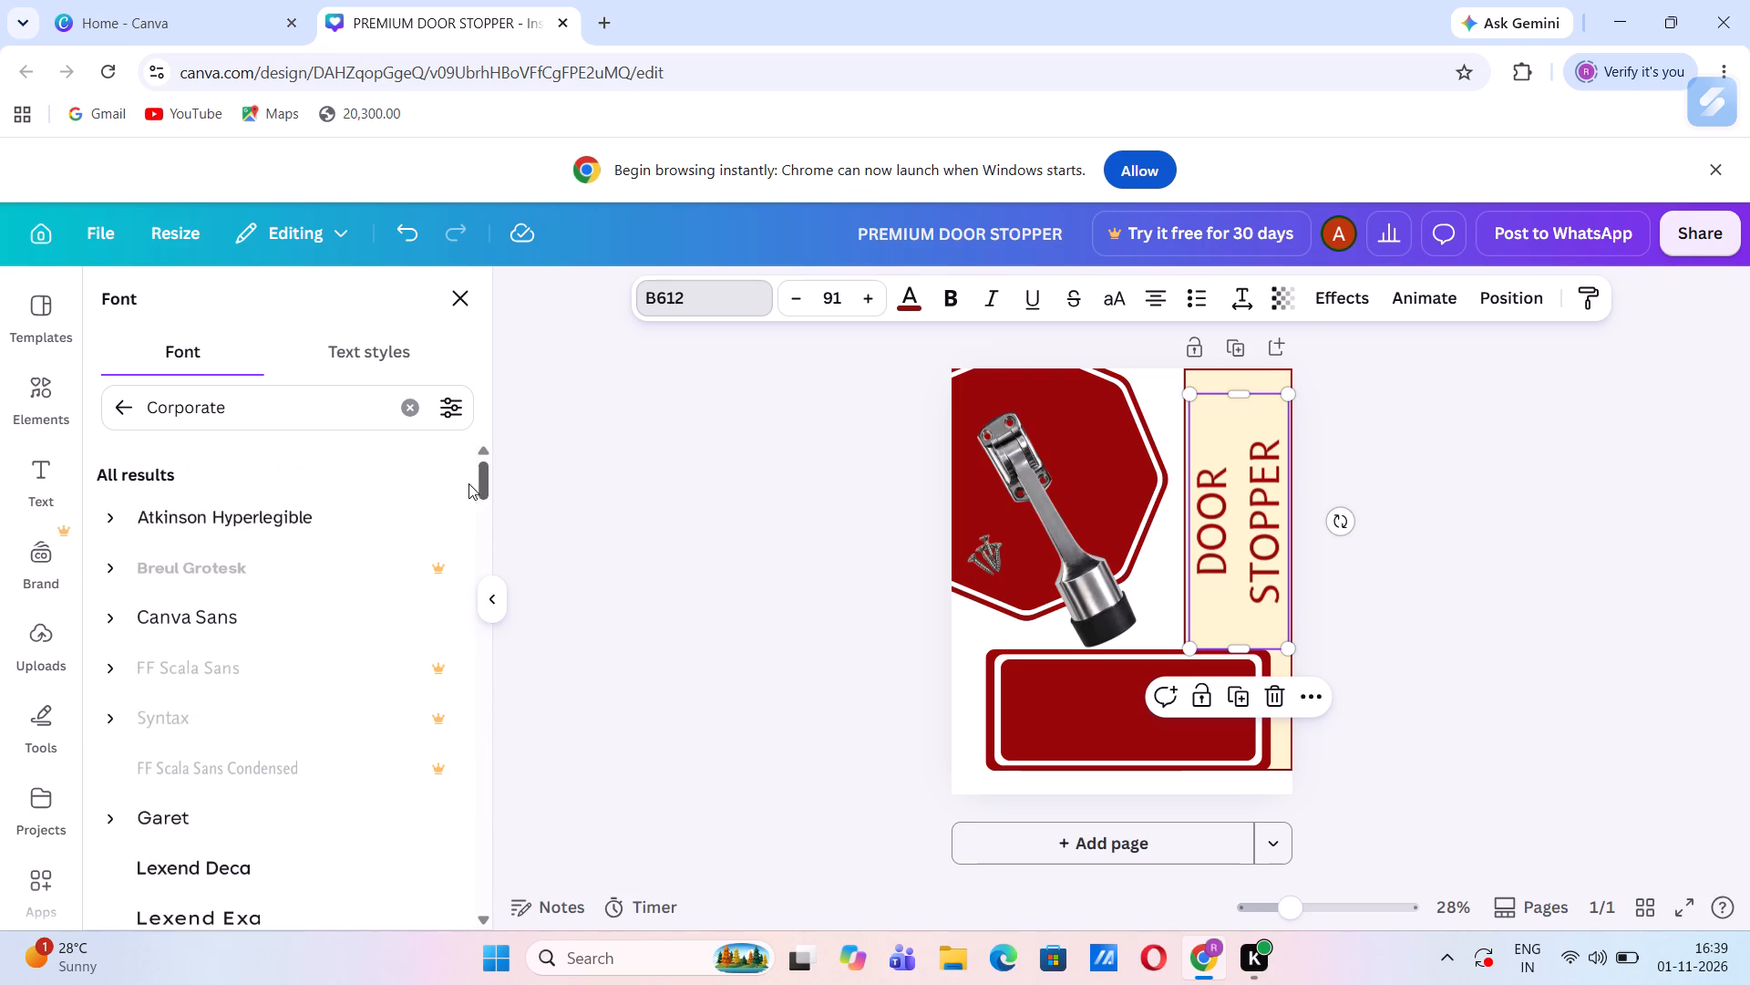
left_click_drag(468, 483, 468, 480)
left_click(403, 414)
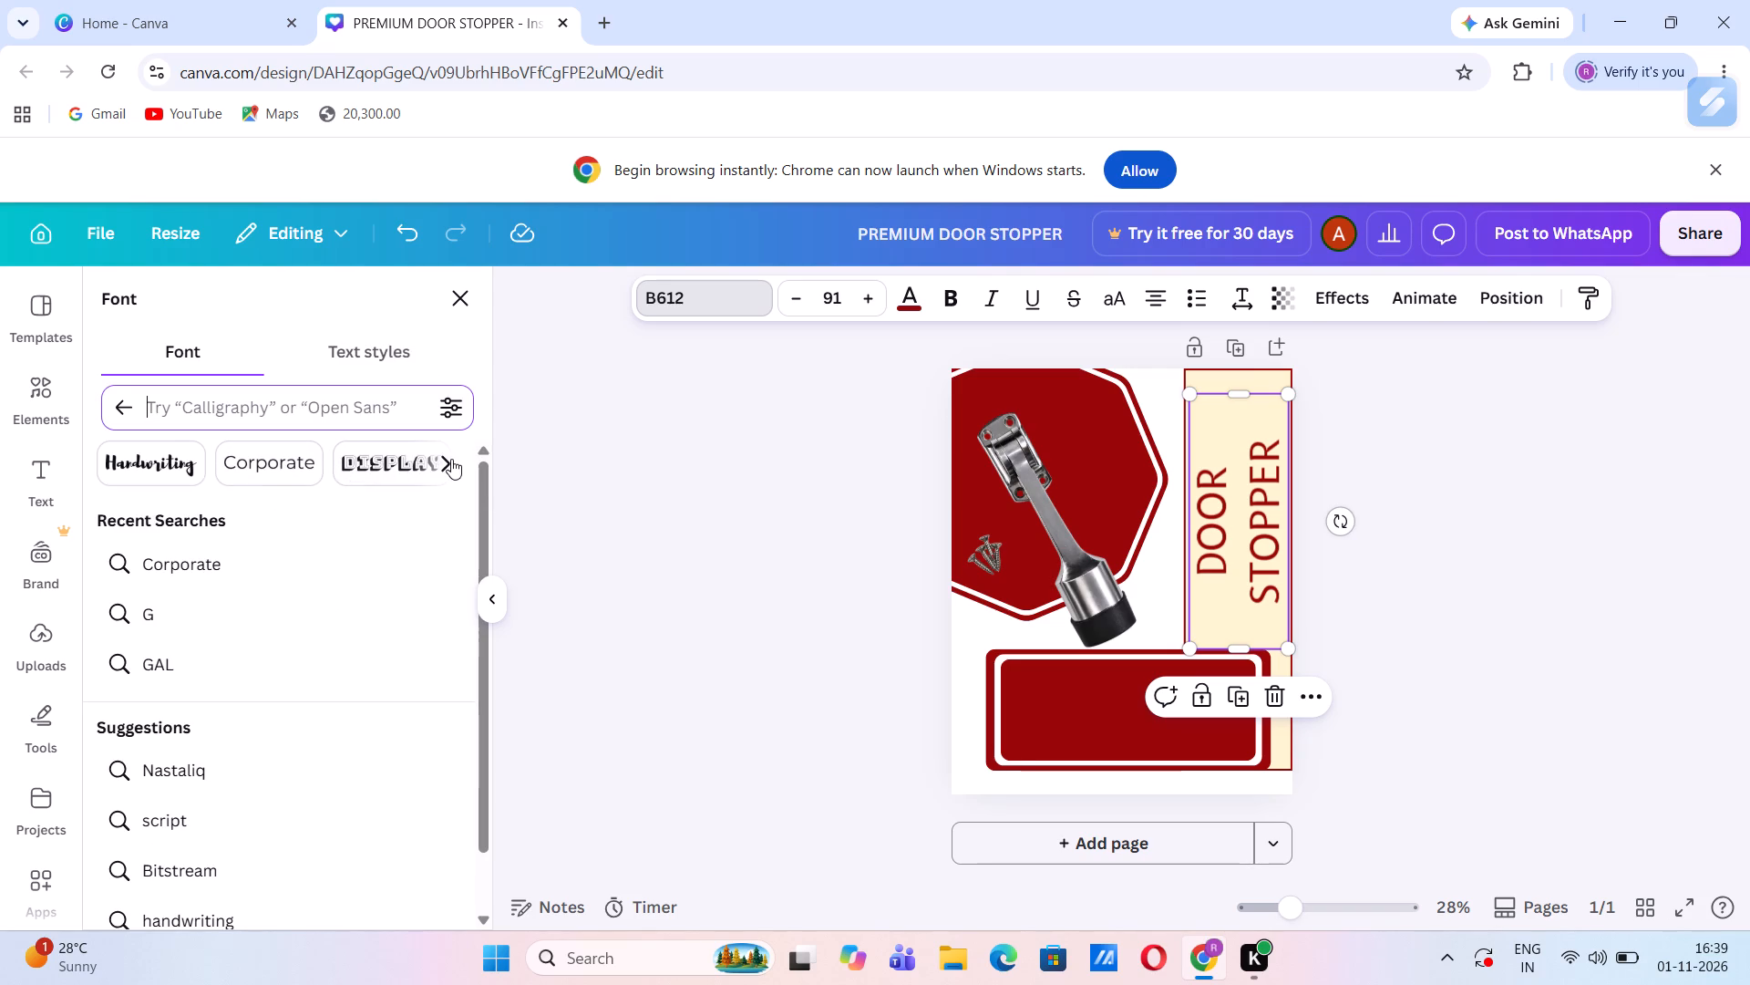
triple_click(451, 459)
left_click(451, 459)
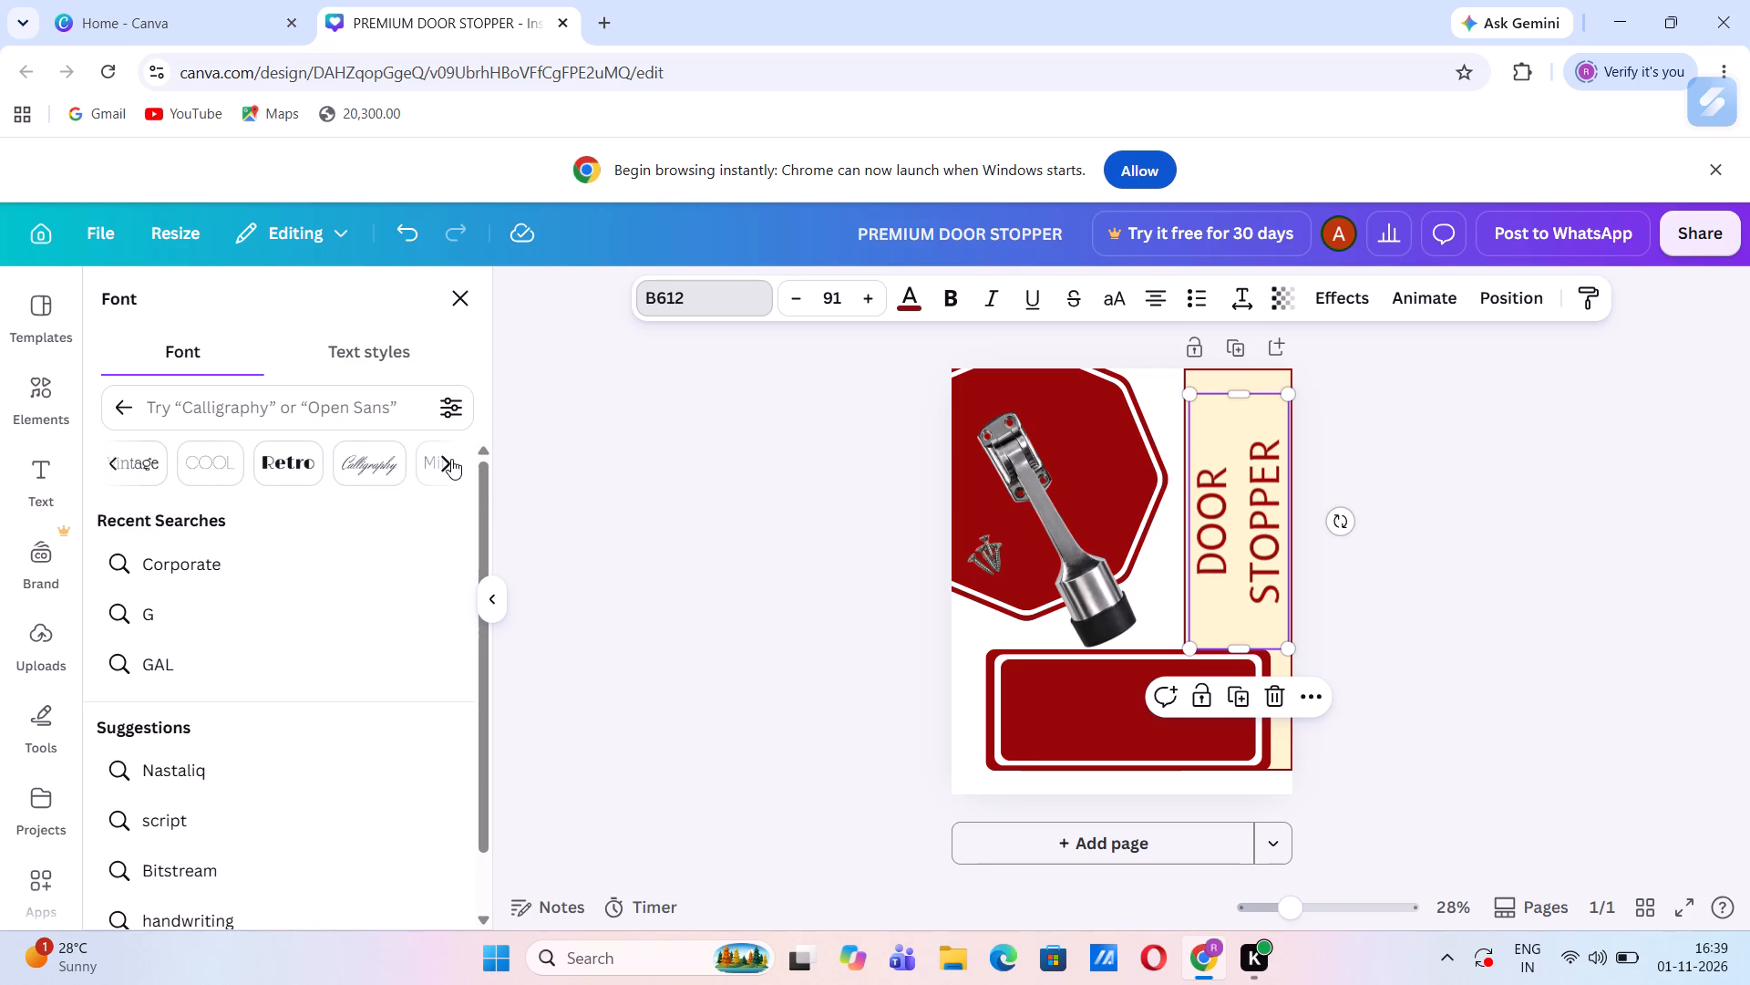
left_click(112, 459)
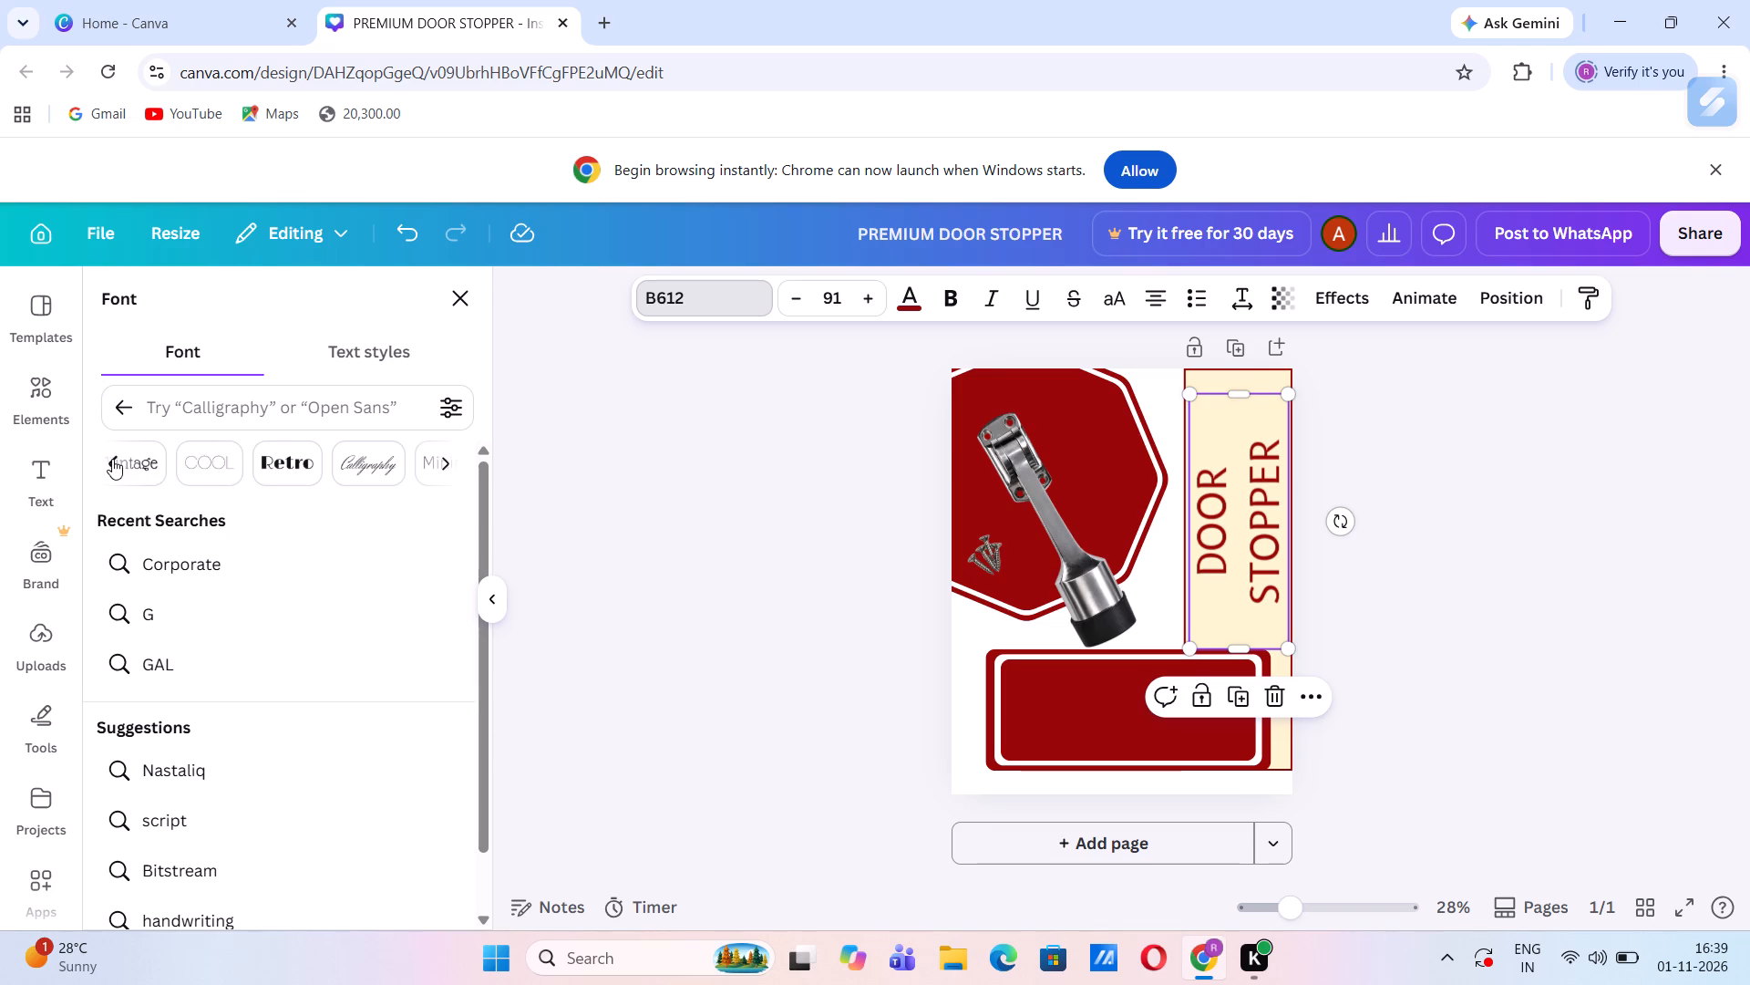
left_click(299, 460)
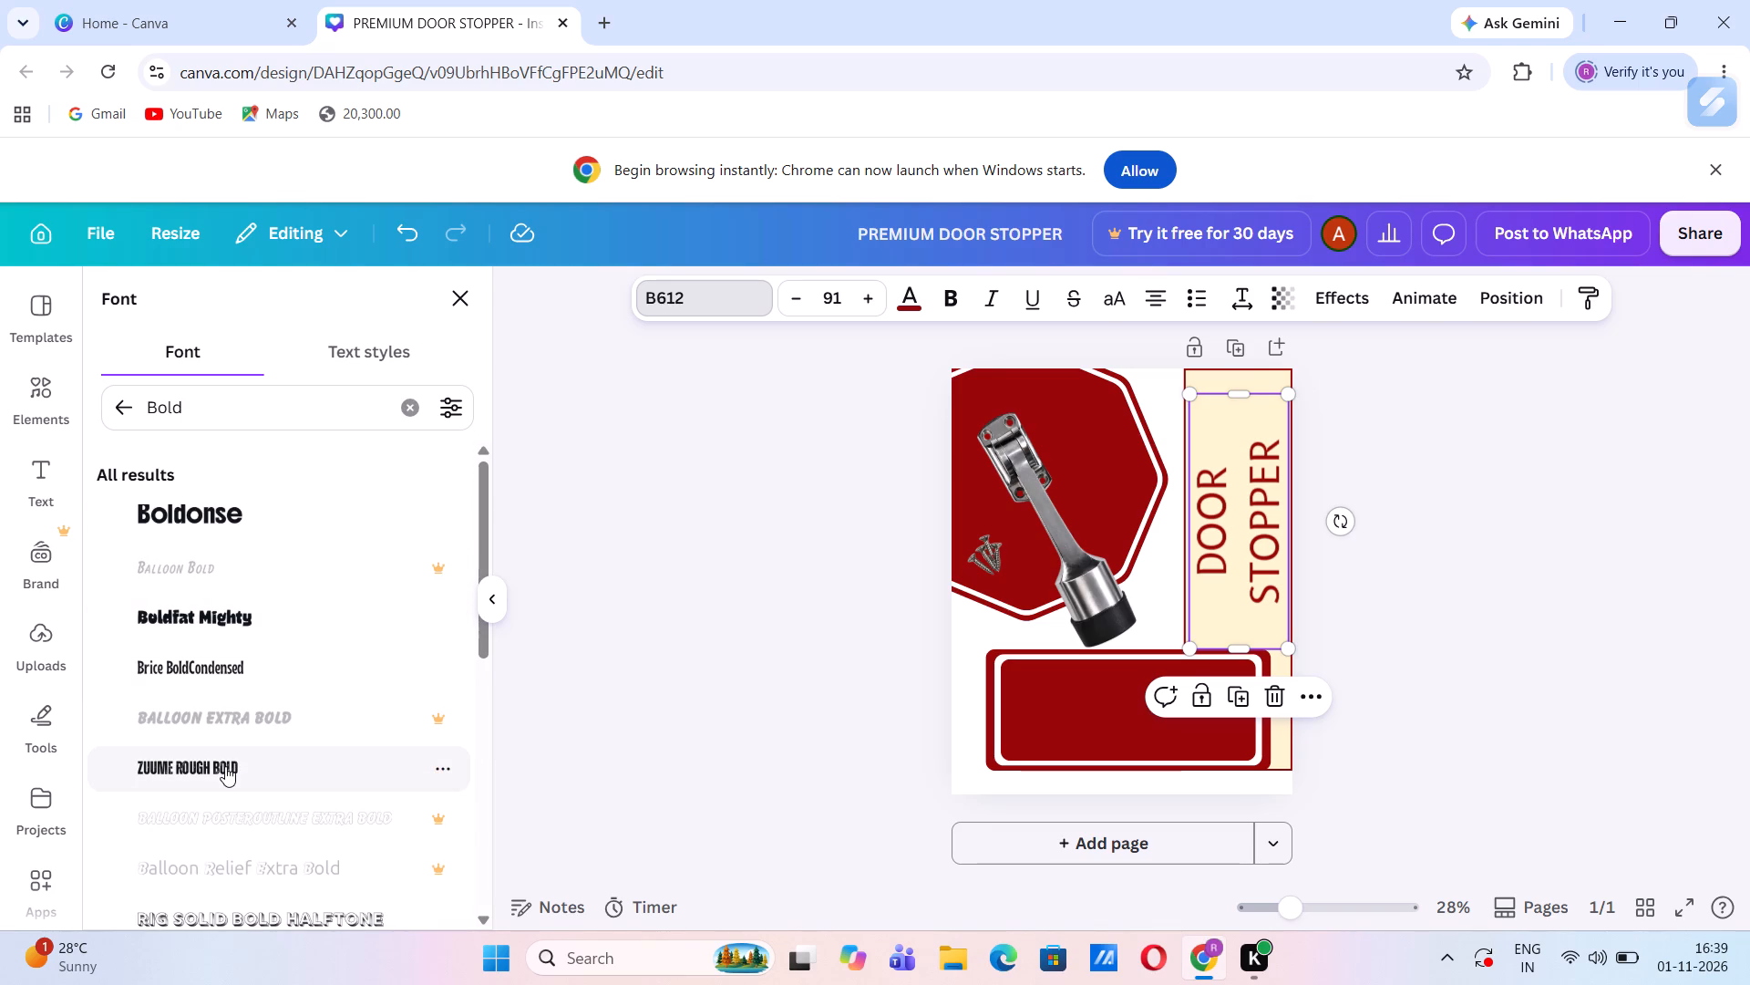
Apply the Zuume Rough Bold font to the DOOR STOPPER heading and enlarge it to font size 110.
left_click(225, 766)
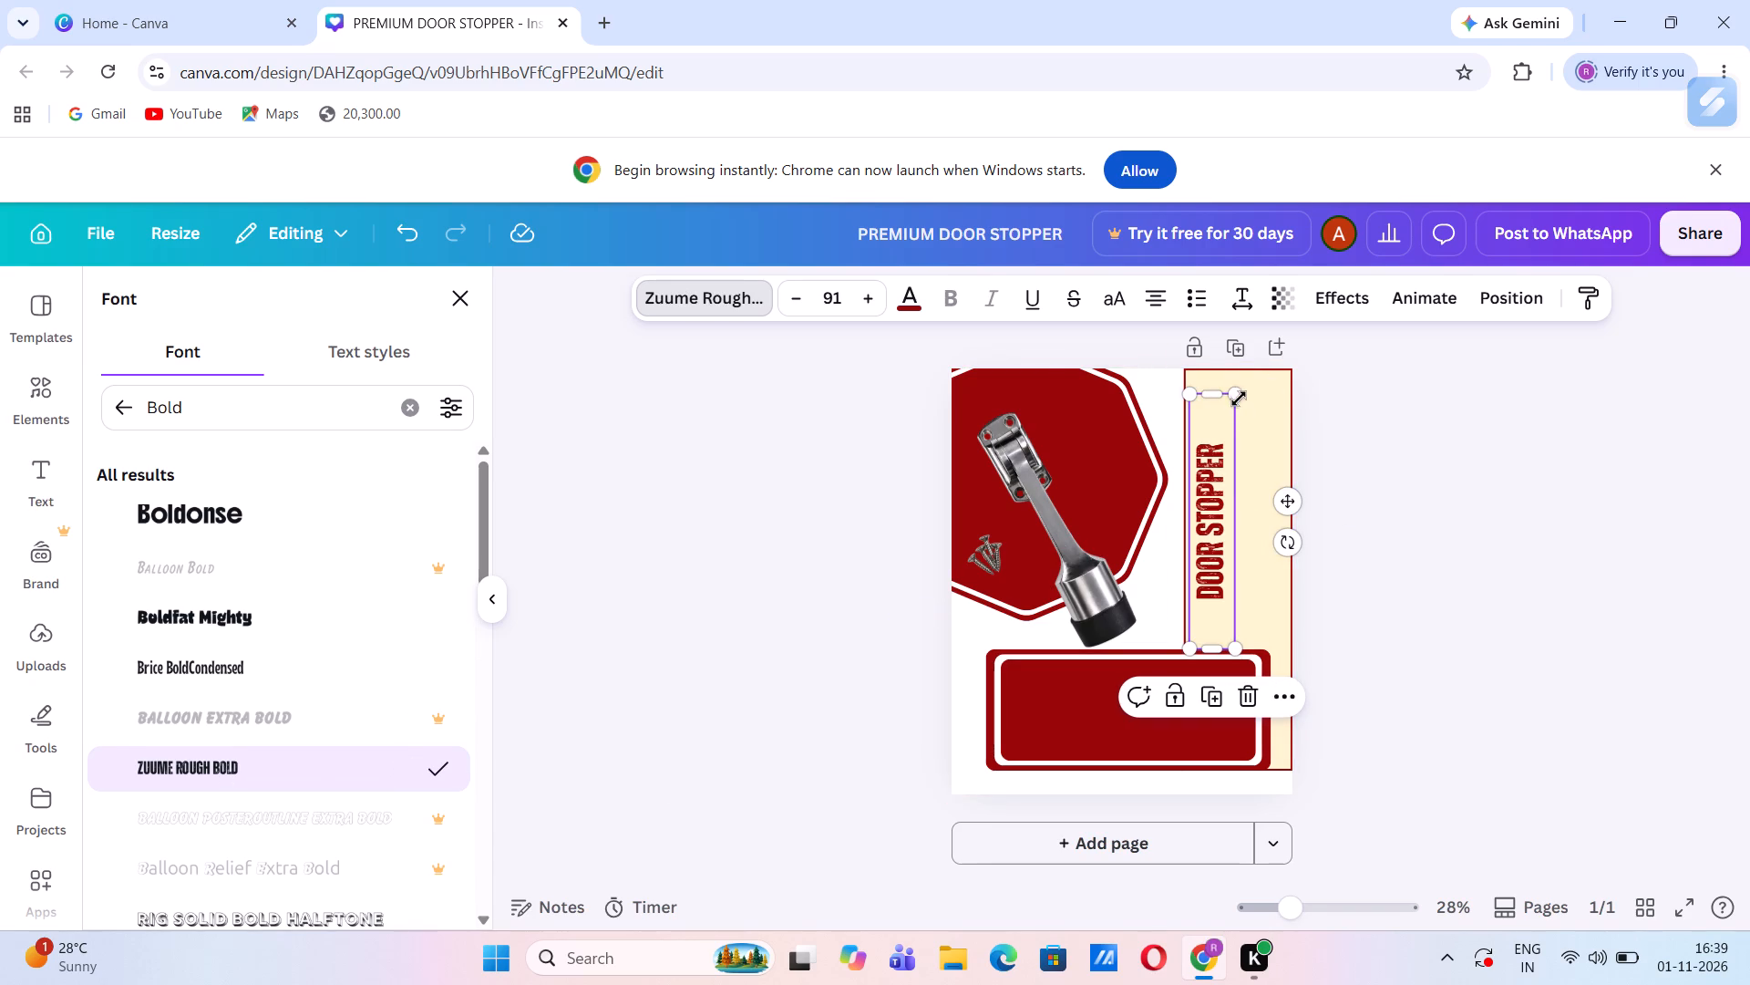
left_click_drag(1239, 398, 1311, 327)
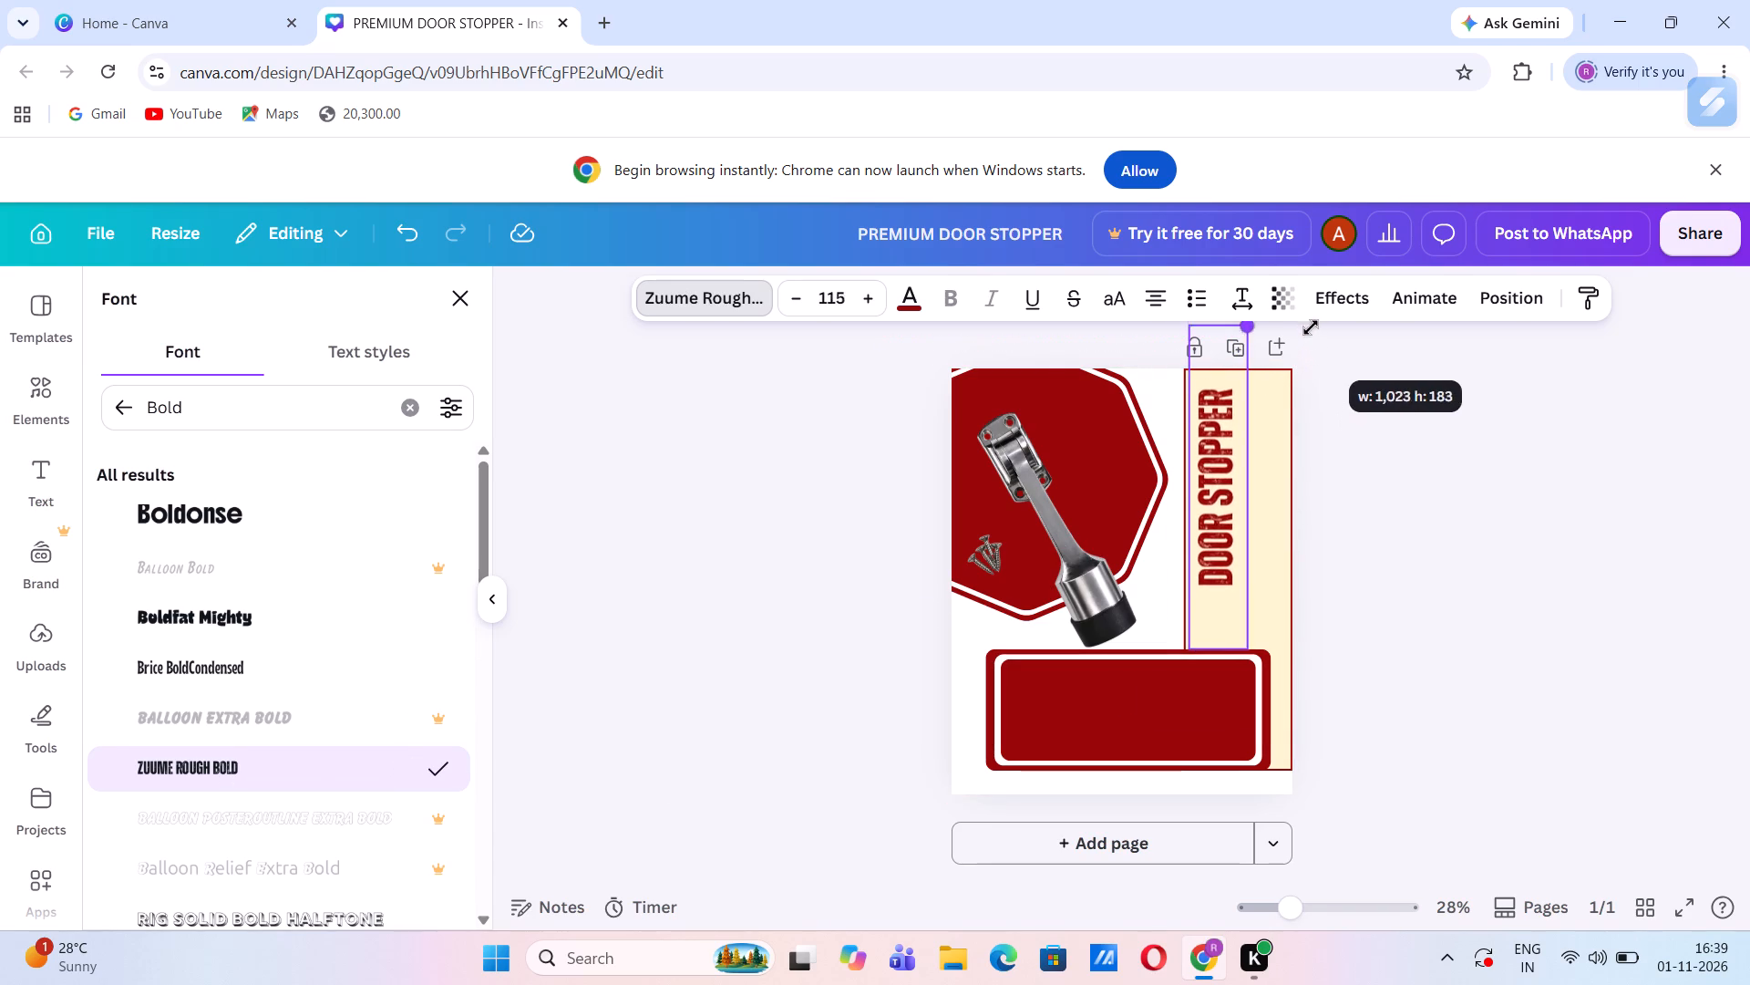
left_click_drag(1311, 327, 1318, 355)
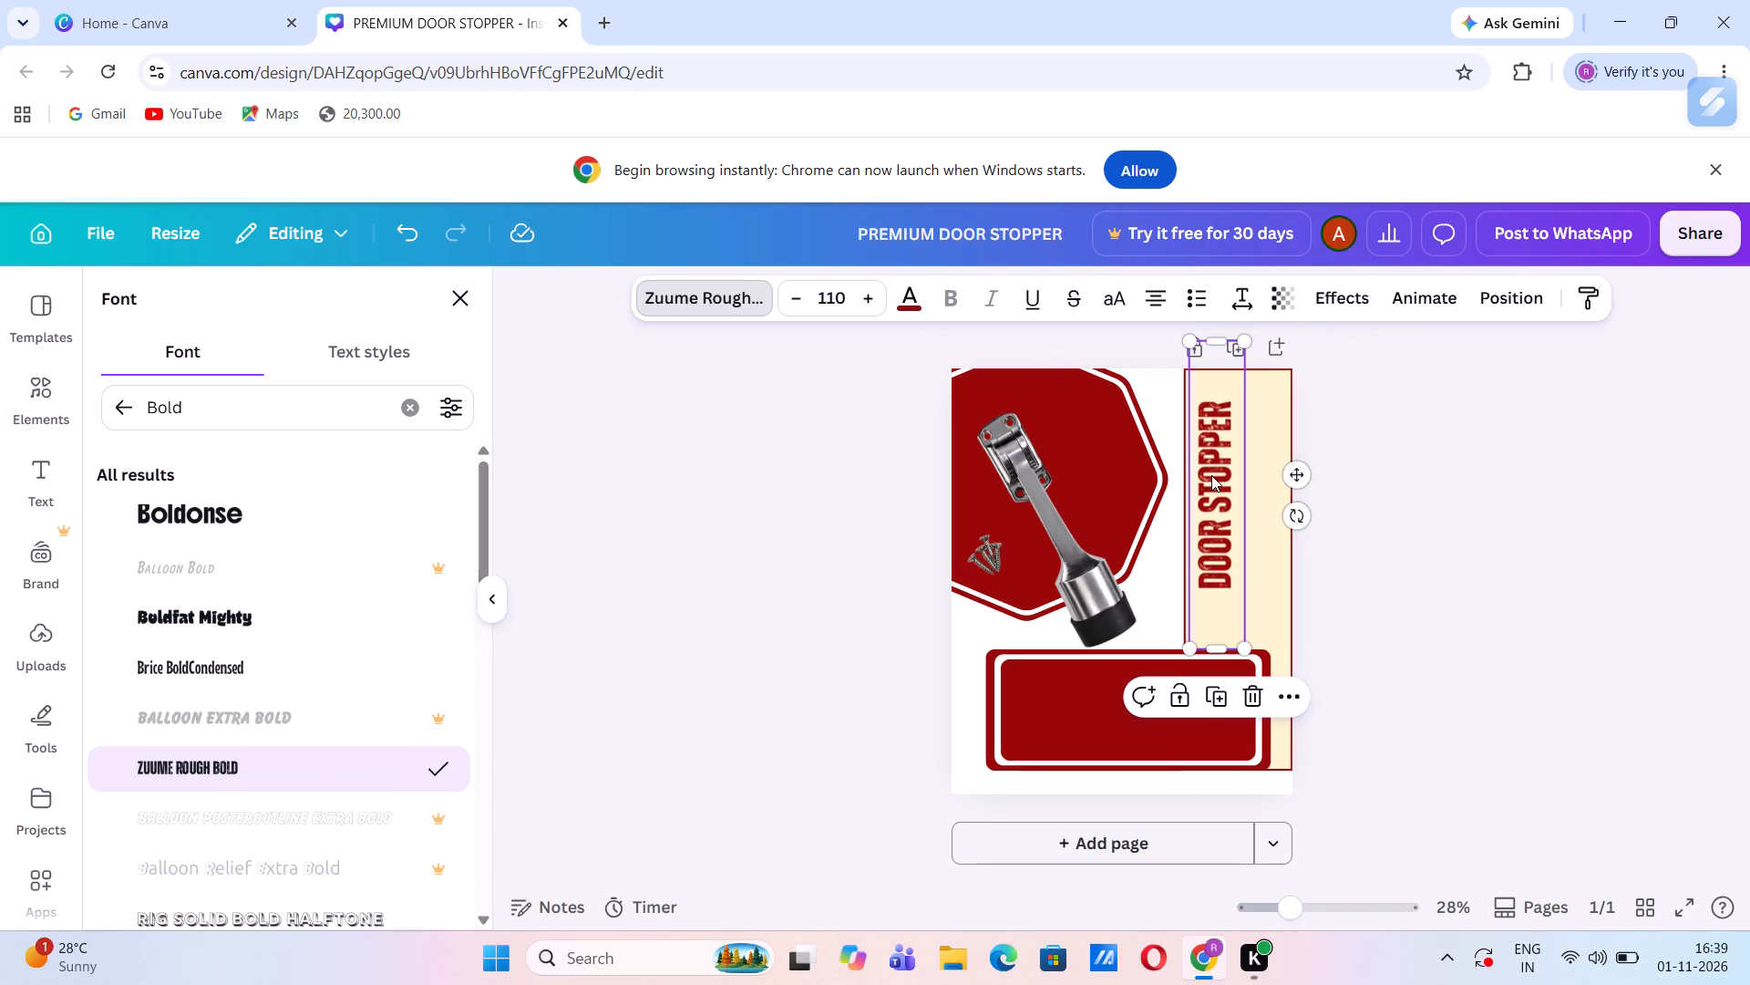
Centre the vertical DOOR STOPPER heading across the width of the cream strip, above the red rectangle, and deselect it.
left_click_drag(1219, 498, 1232, 500)
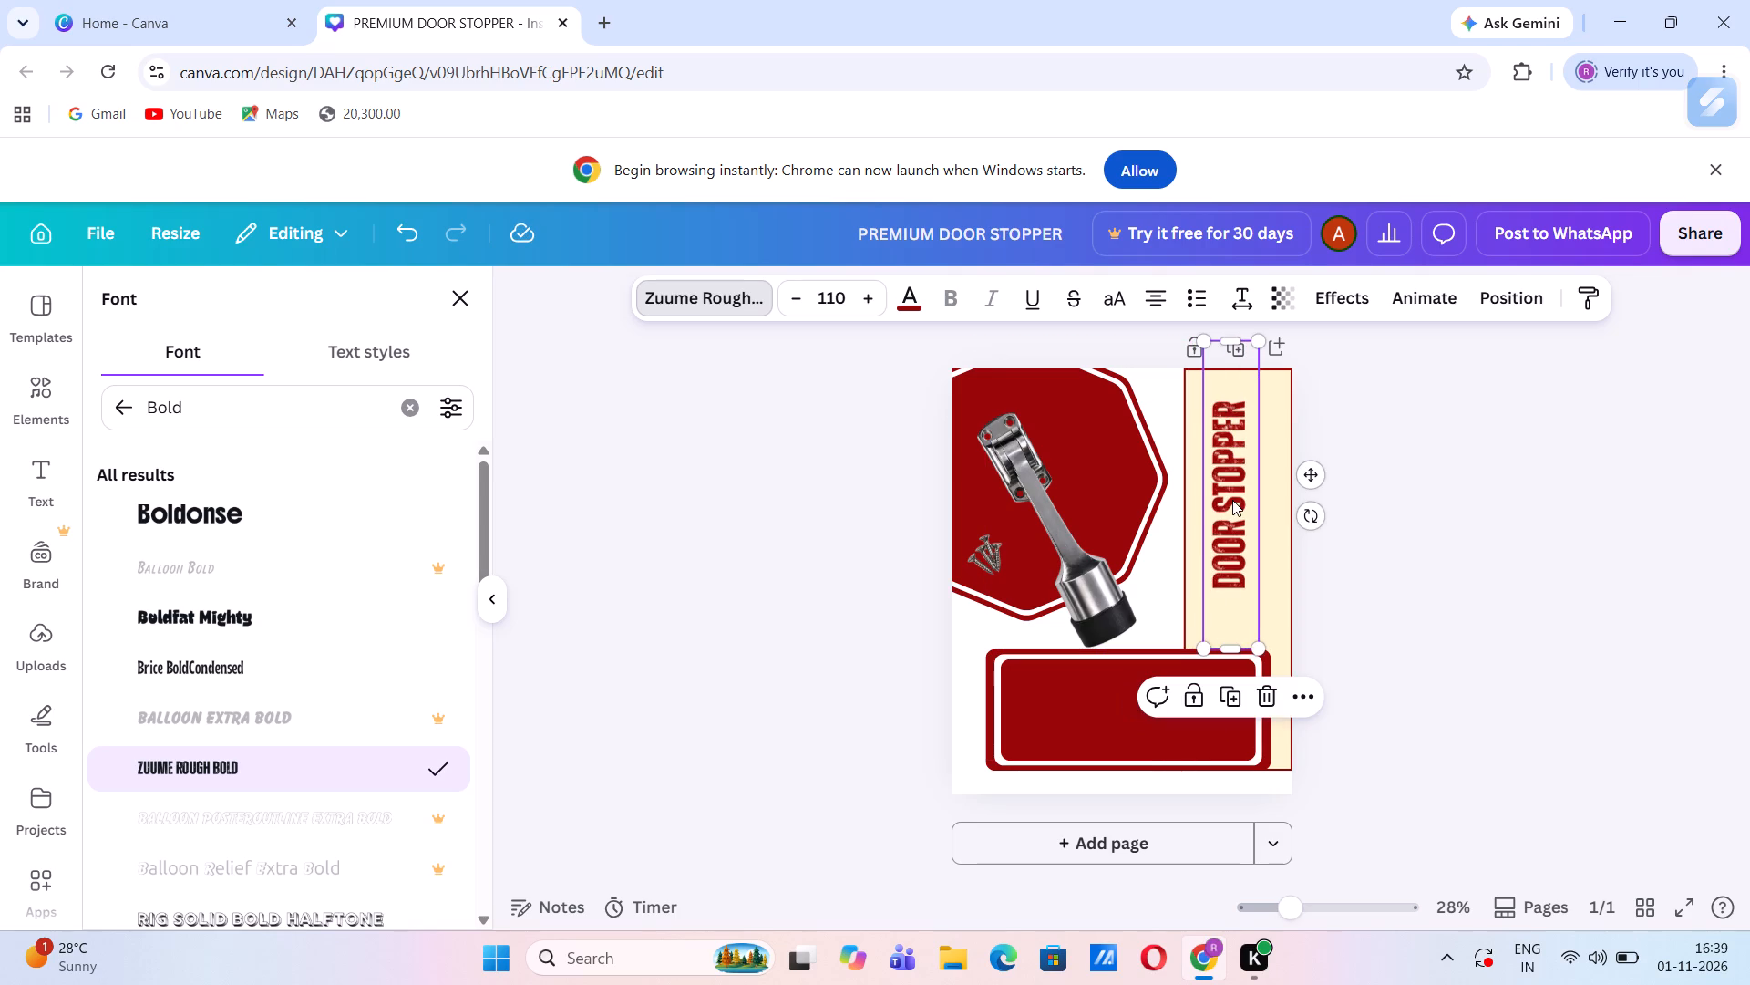
left_click_drag(1232, 500, 1236, 515)
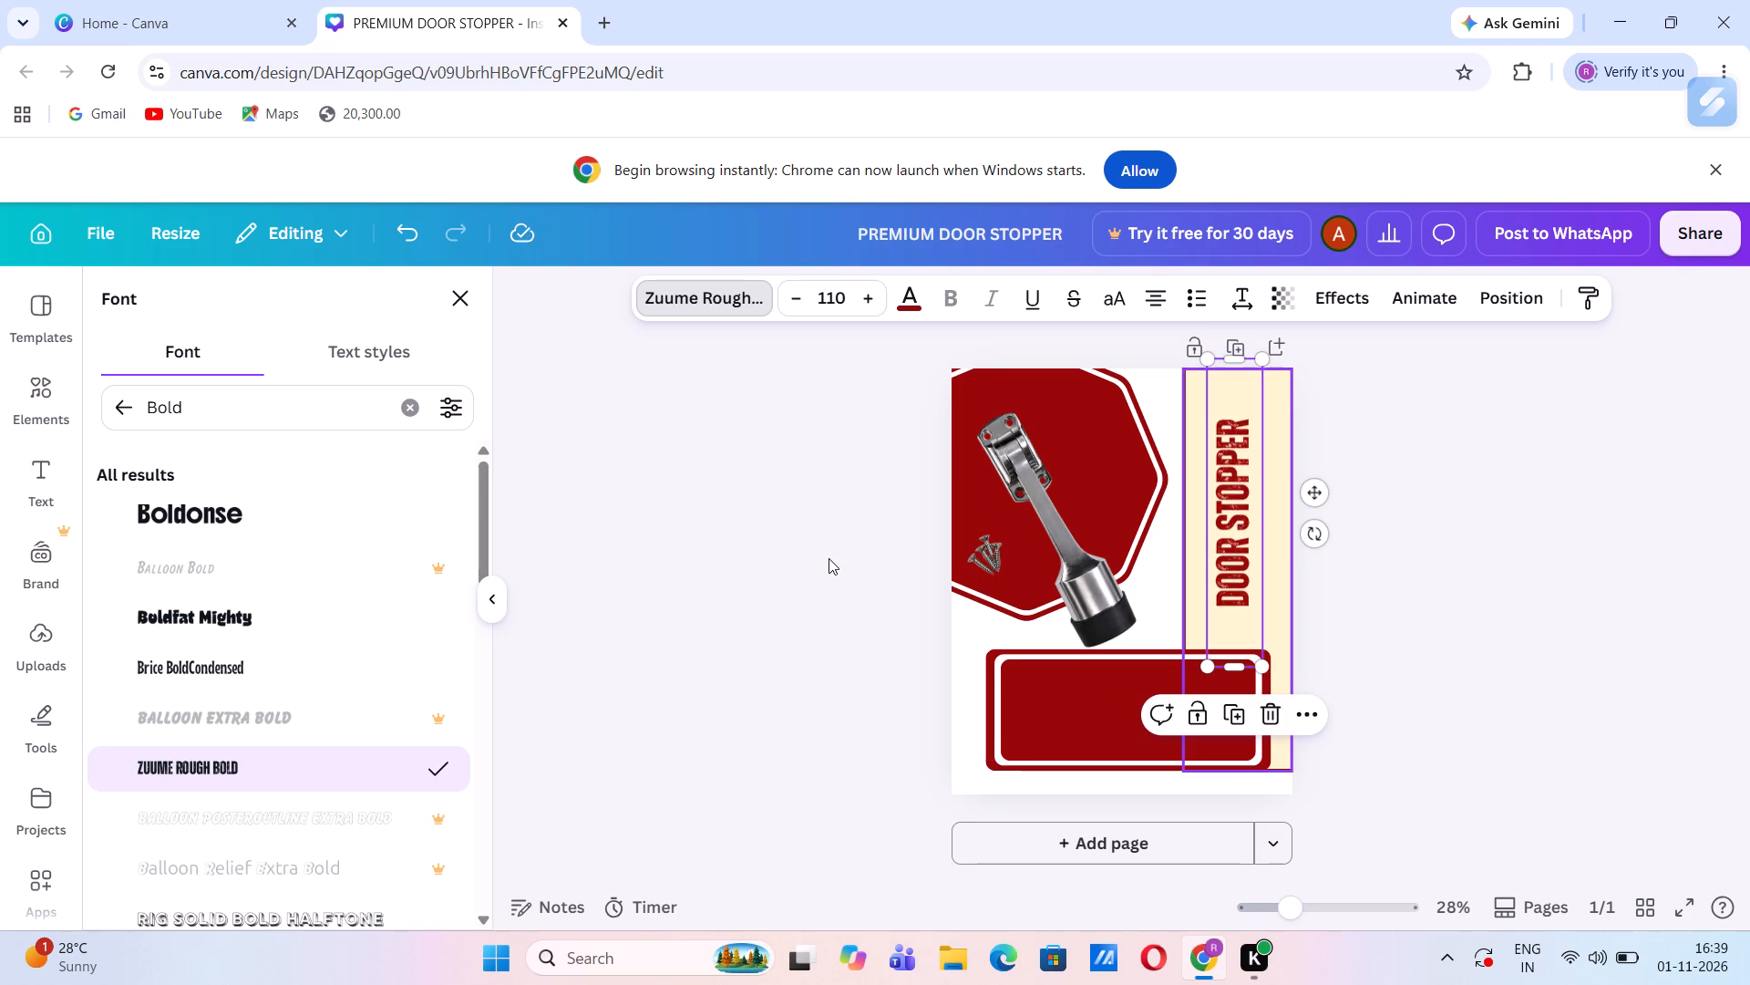
left_click(824, 557)
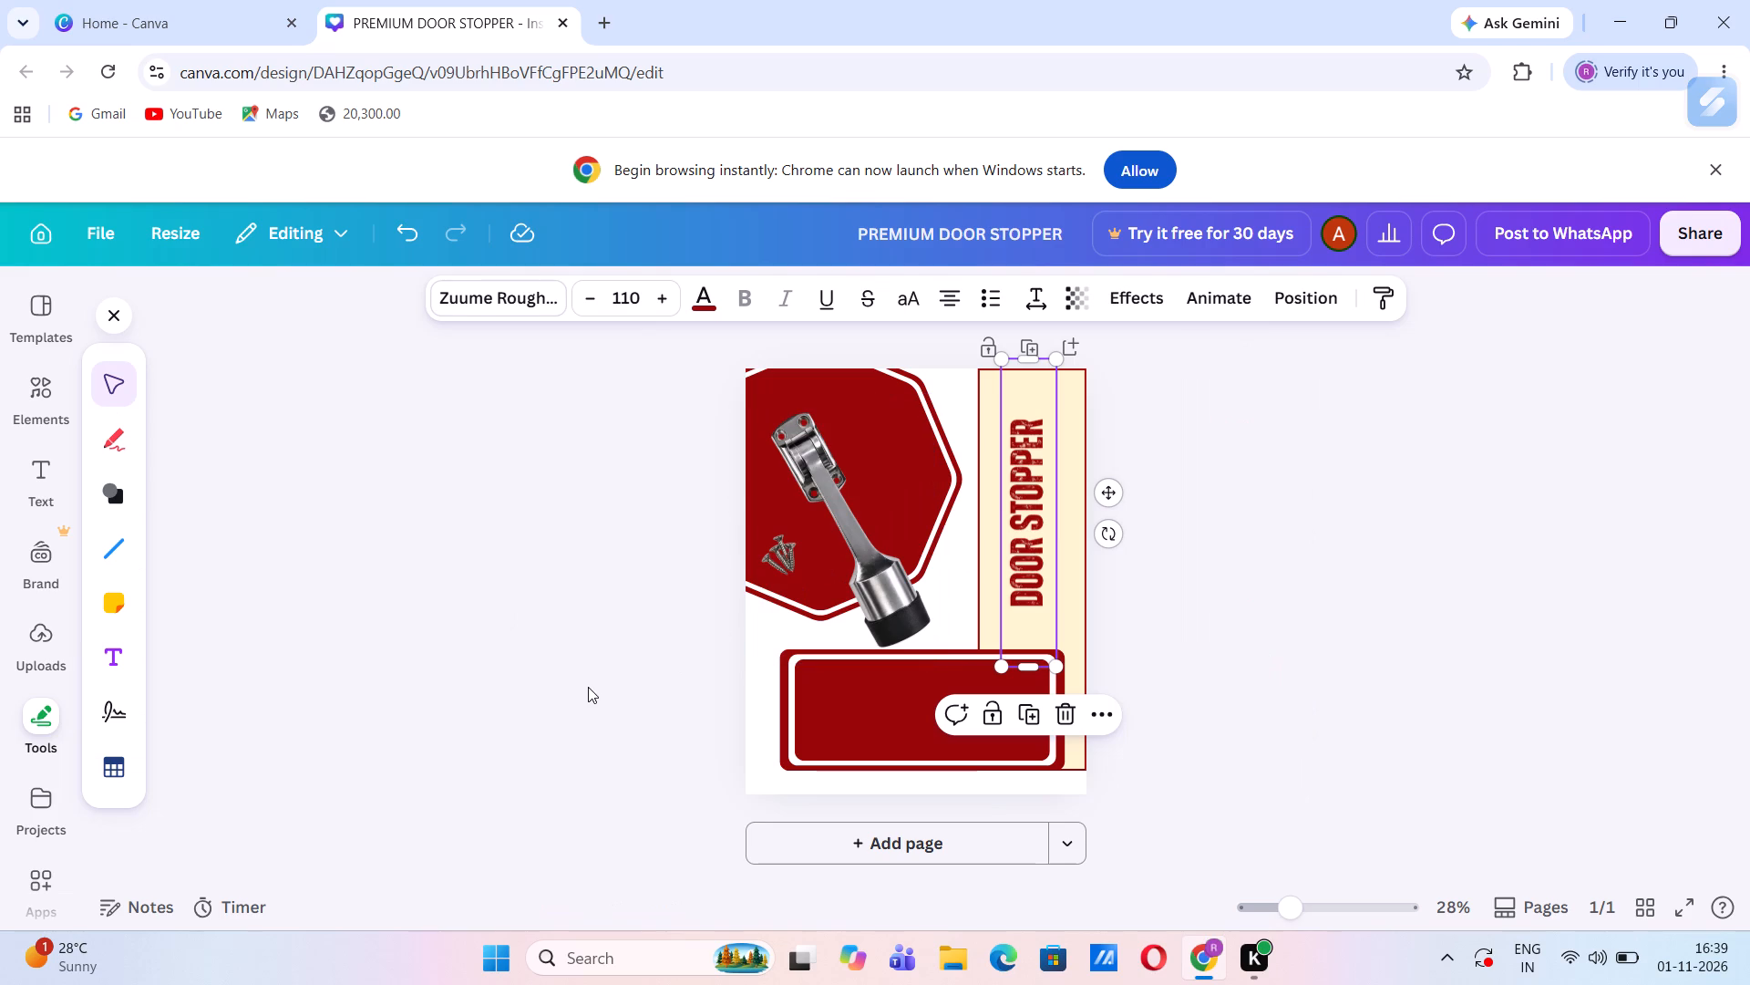
left_click(588, 687)
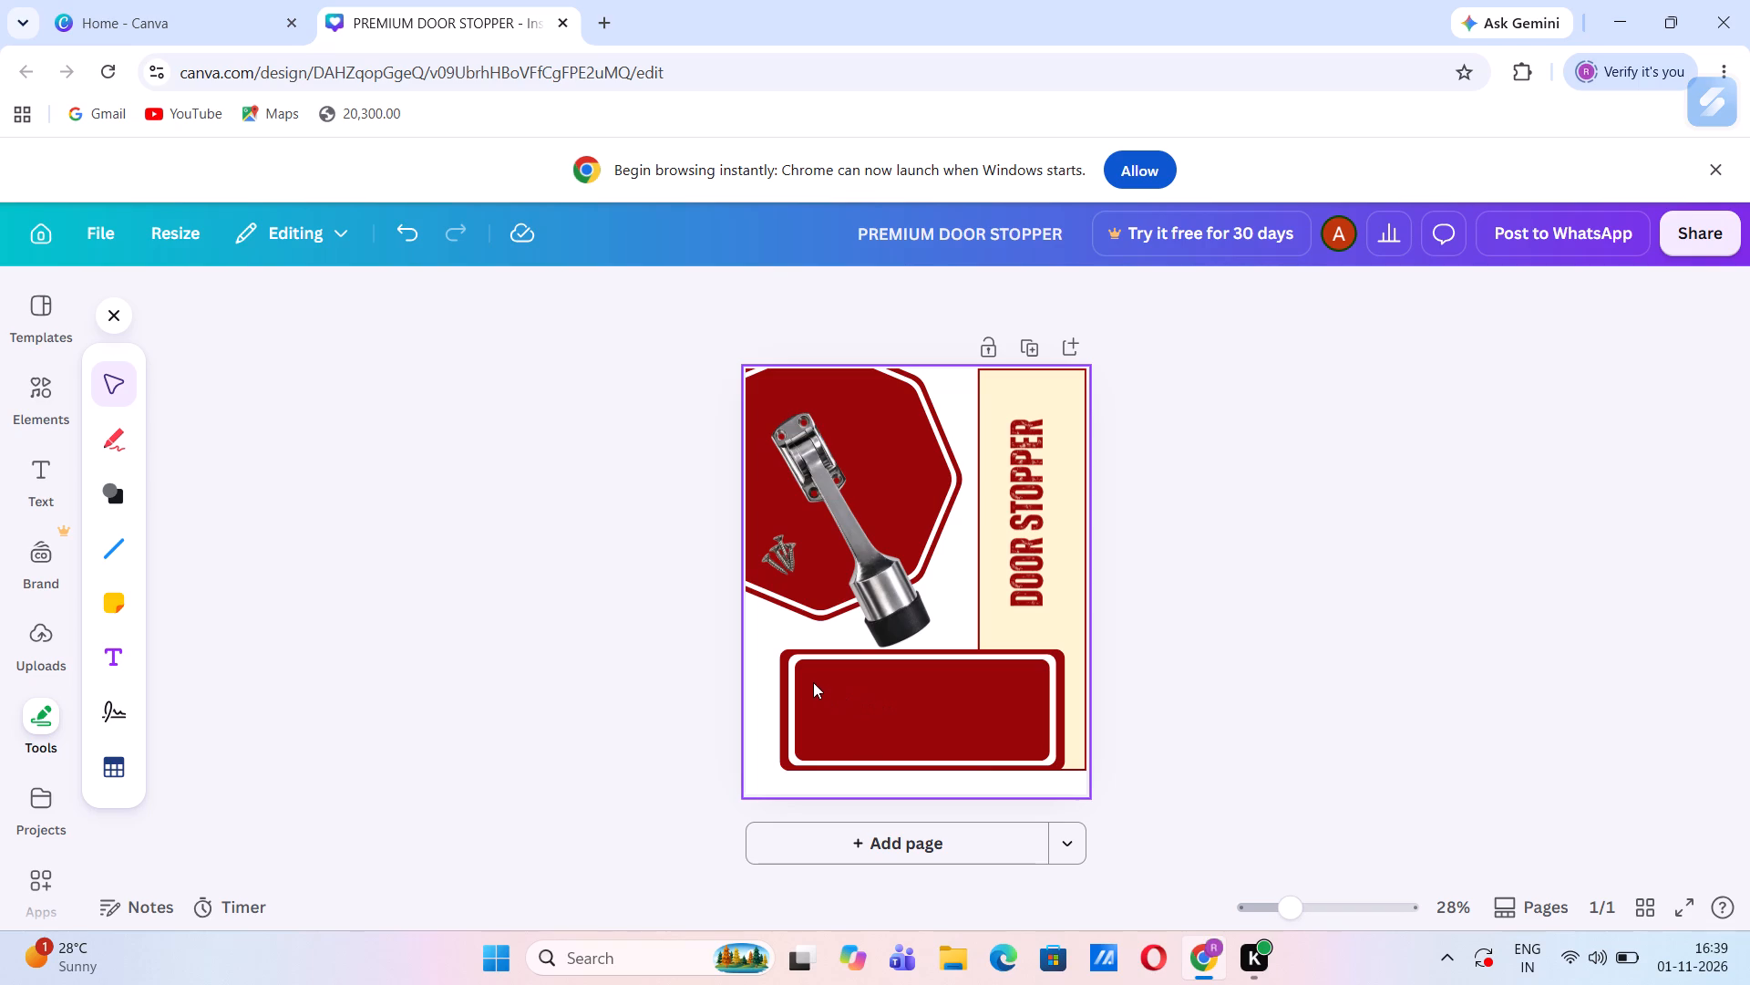
left_click(643, 676)
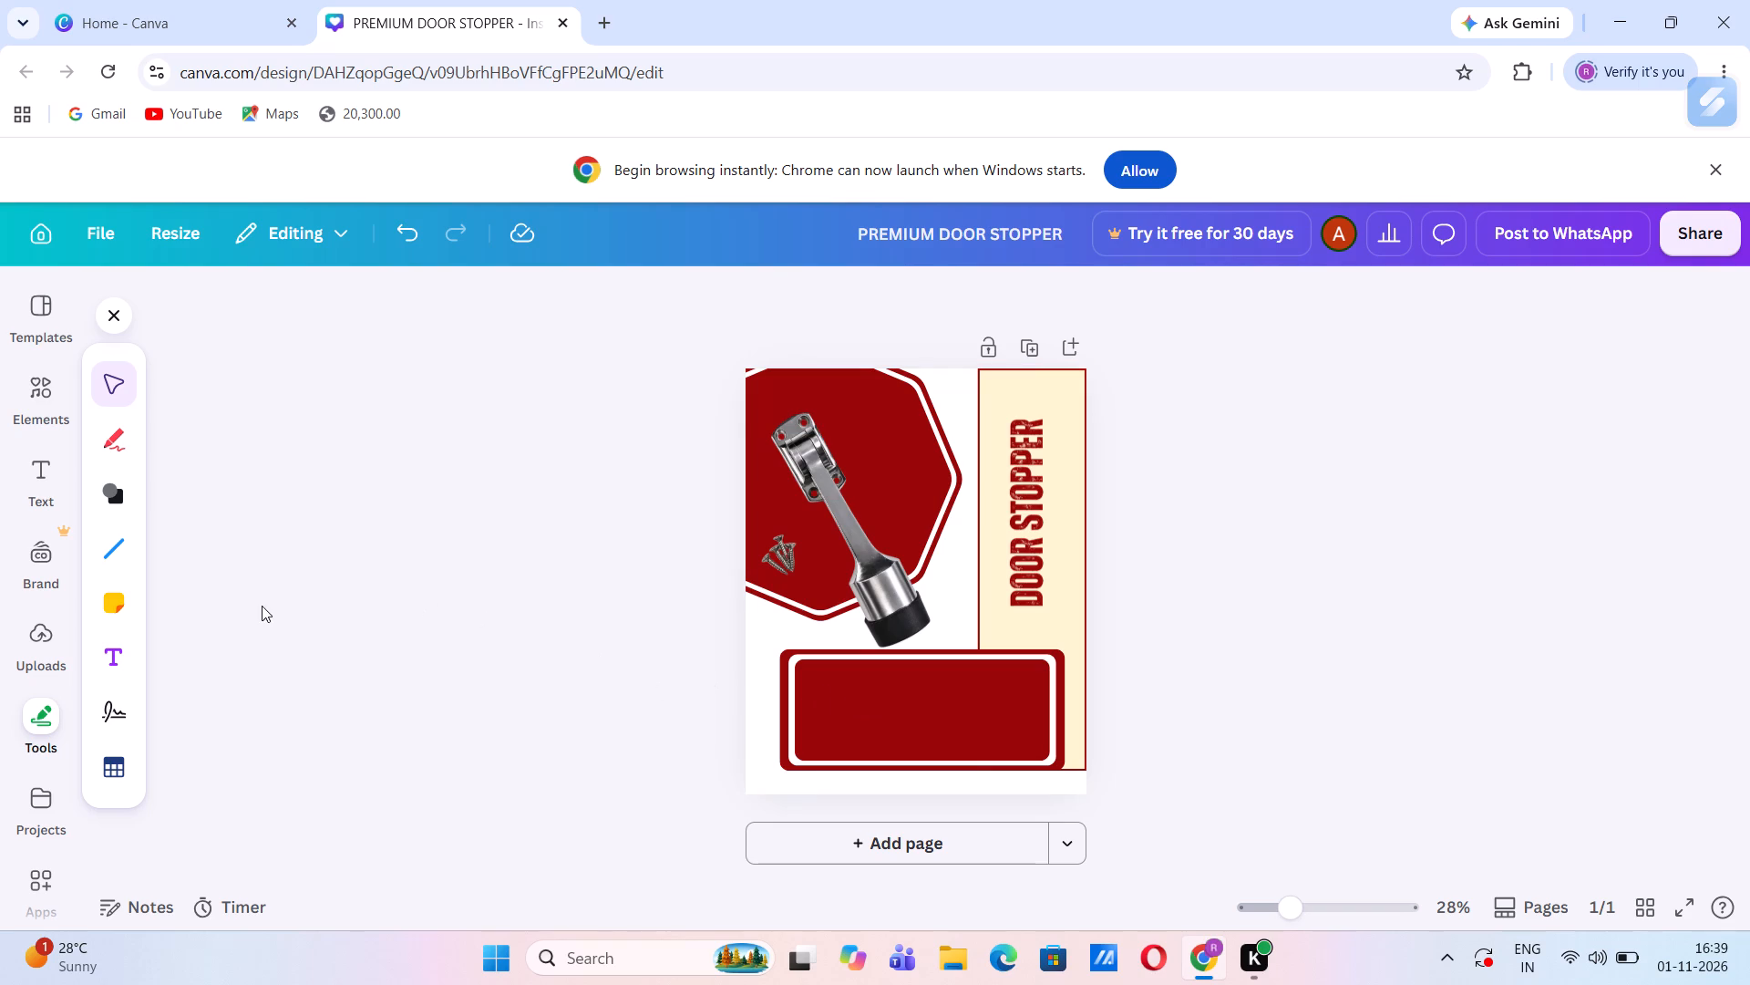
Search the elements library for "security icon".
left_click(46, 648)
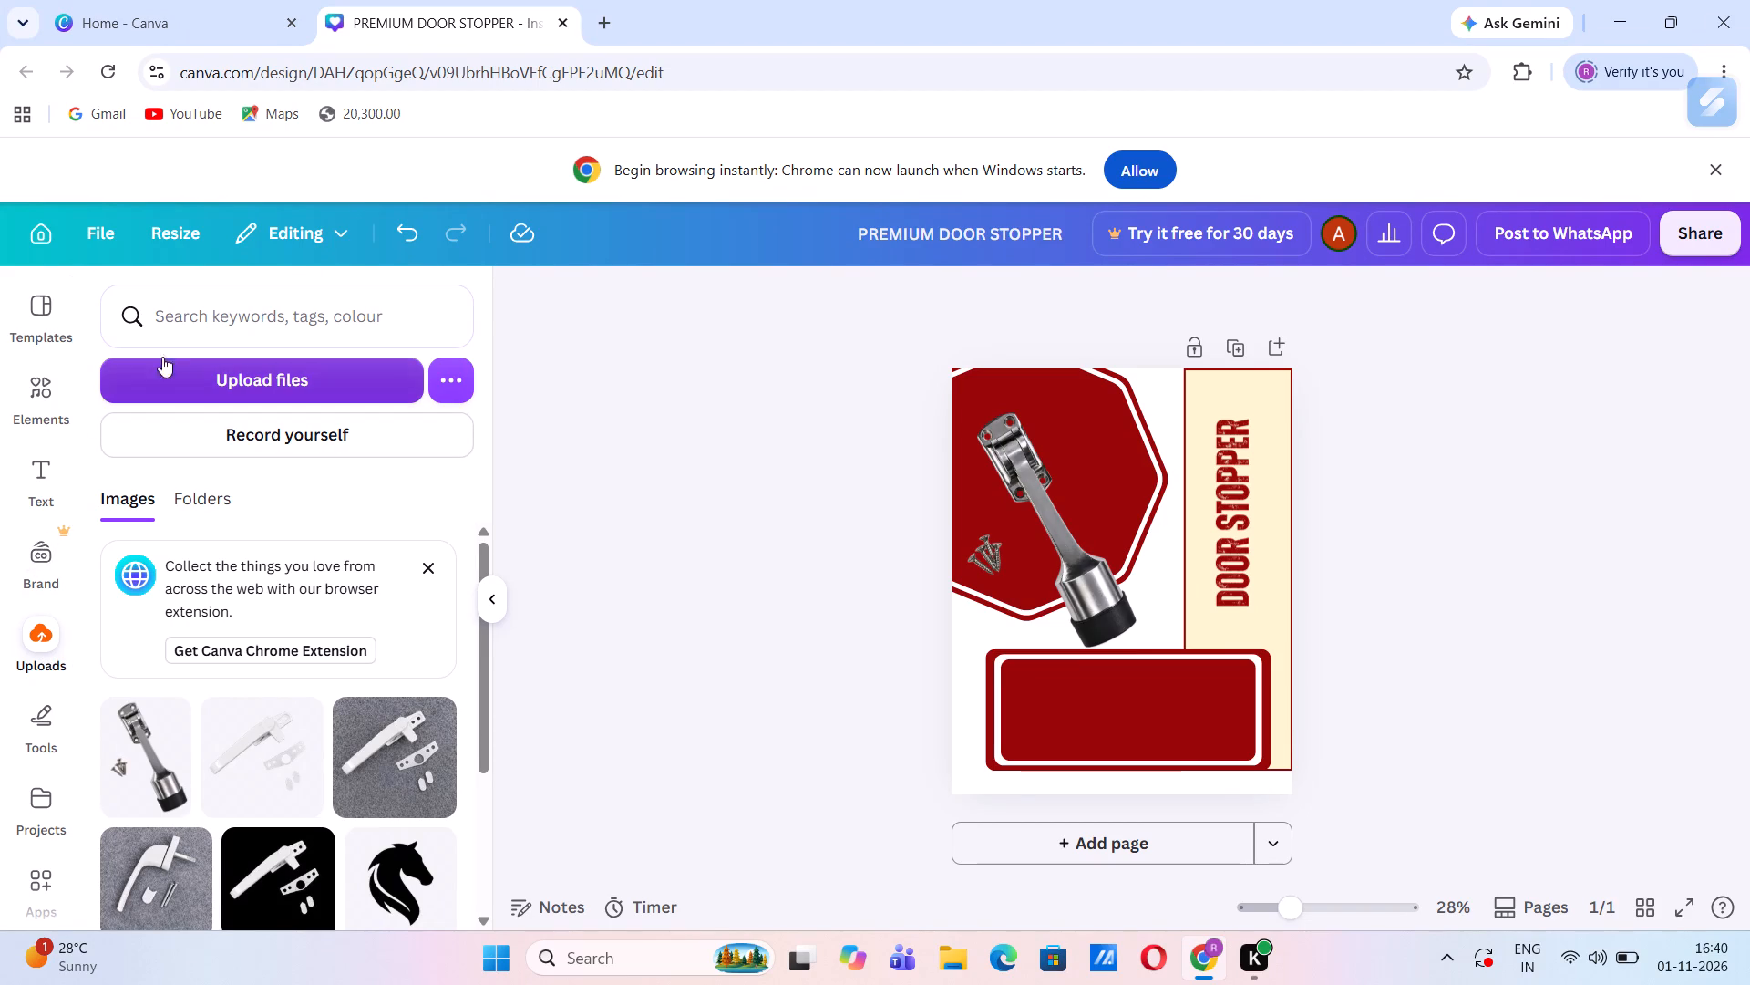
left_click(32, 415)
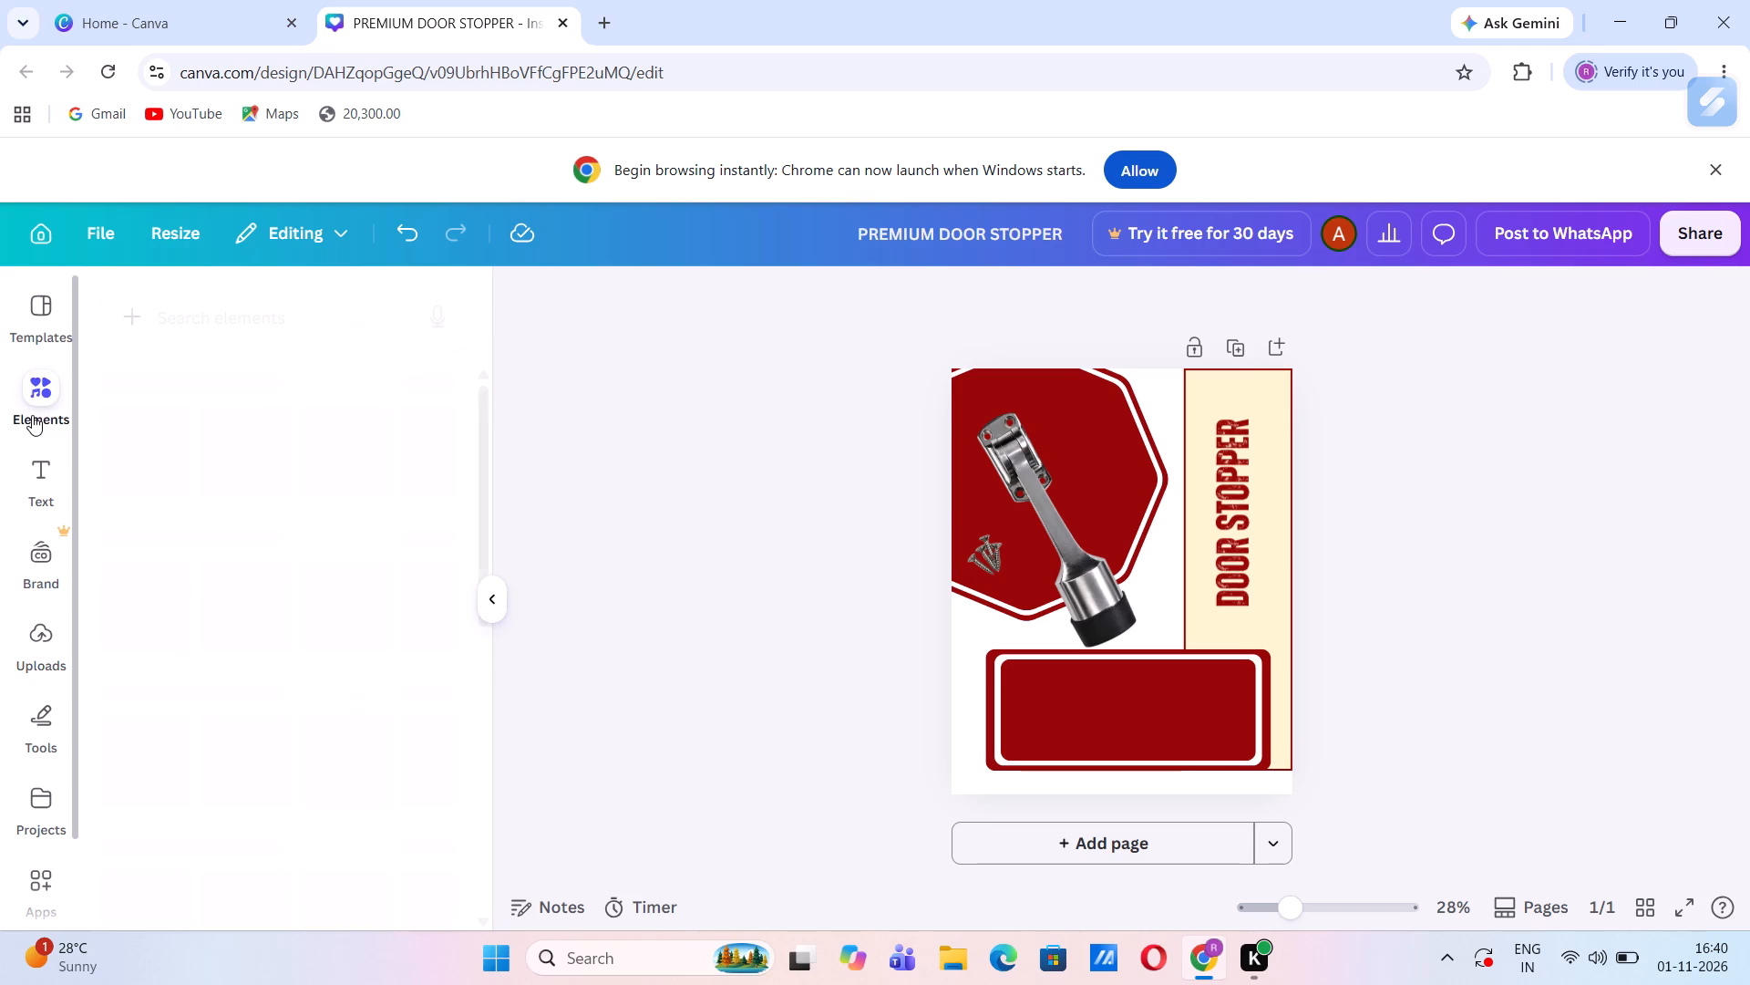
left_click(210, 306)
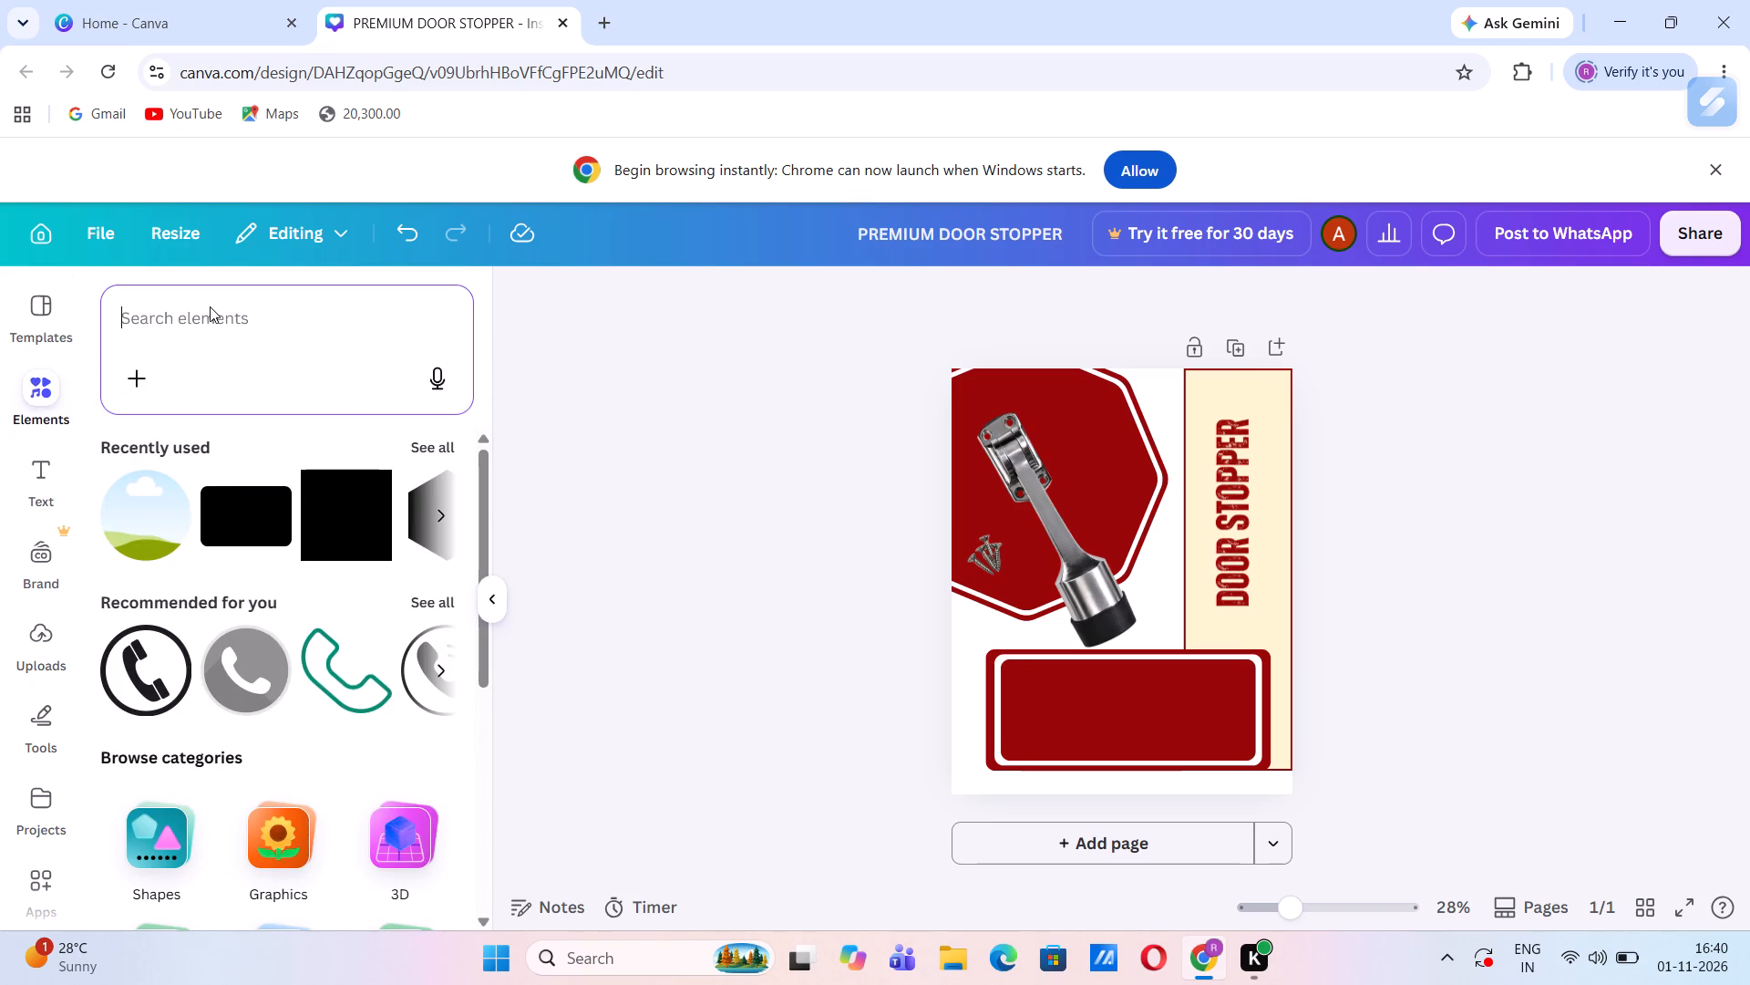
type("se")
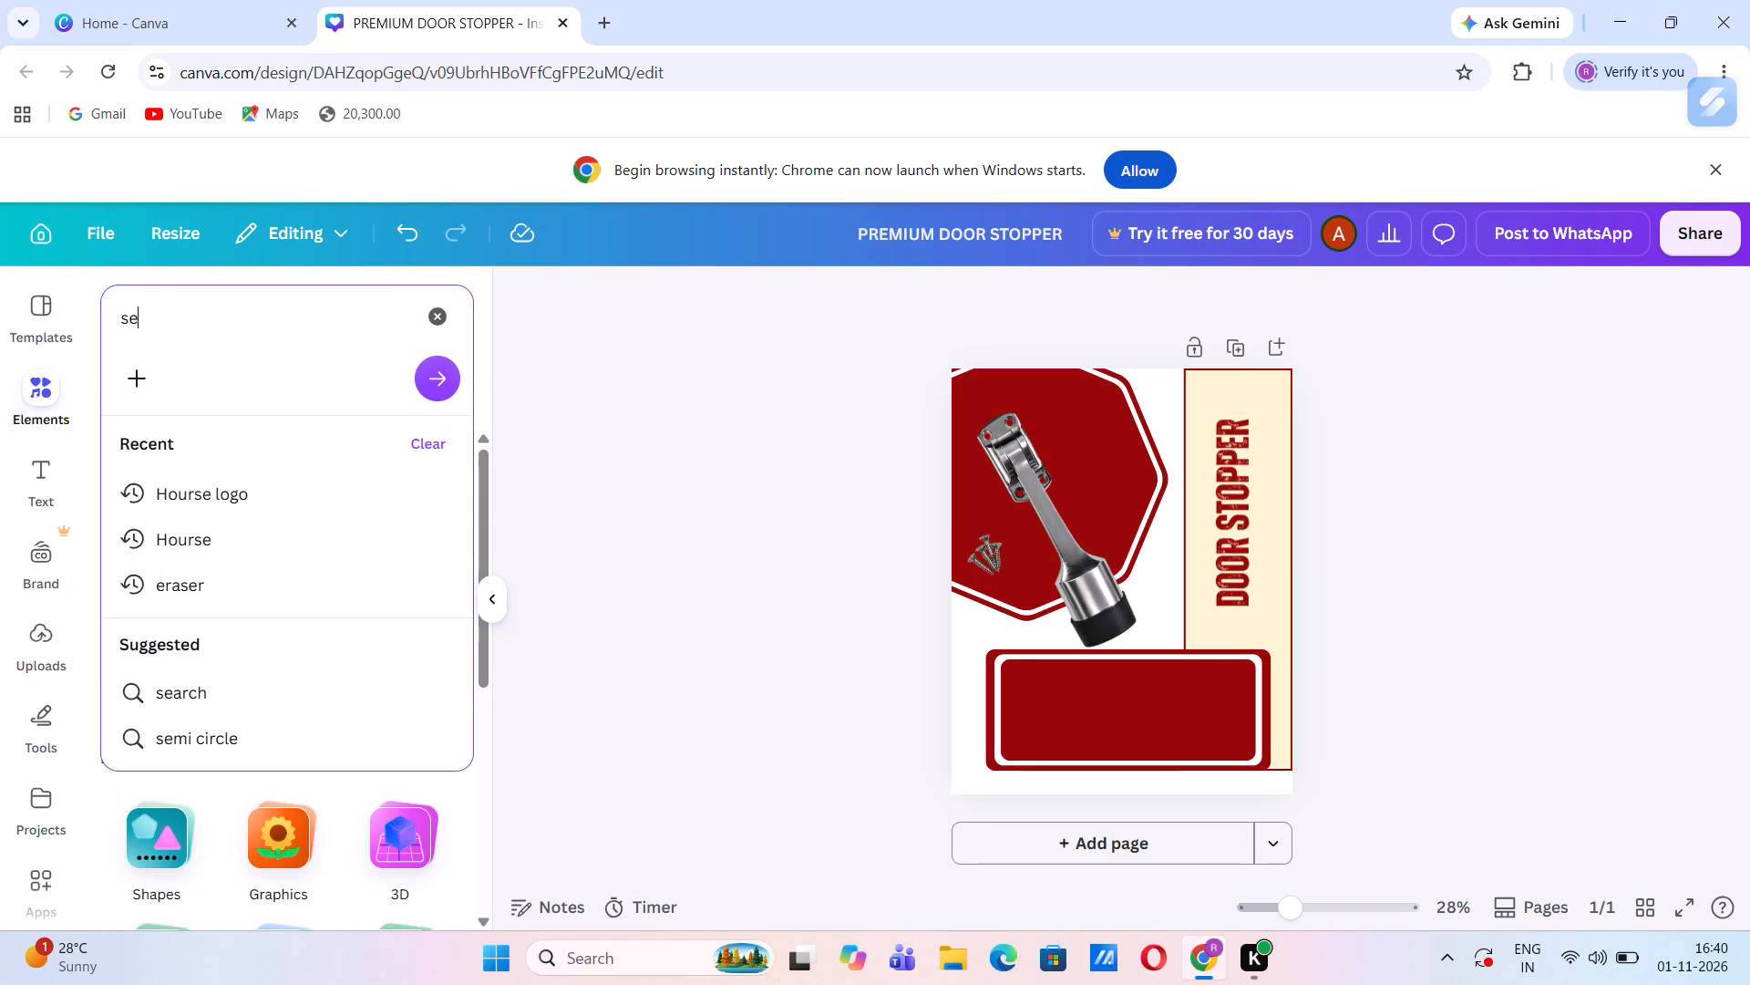
key("c")
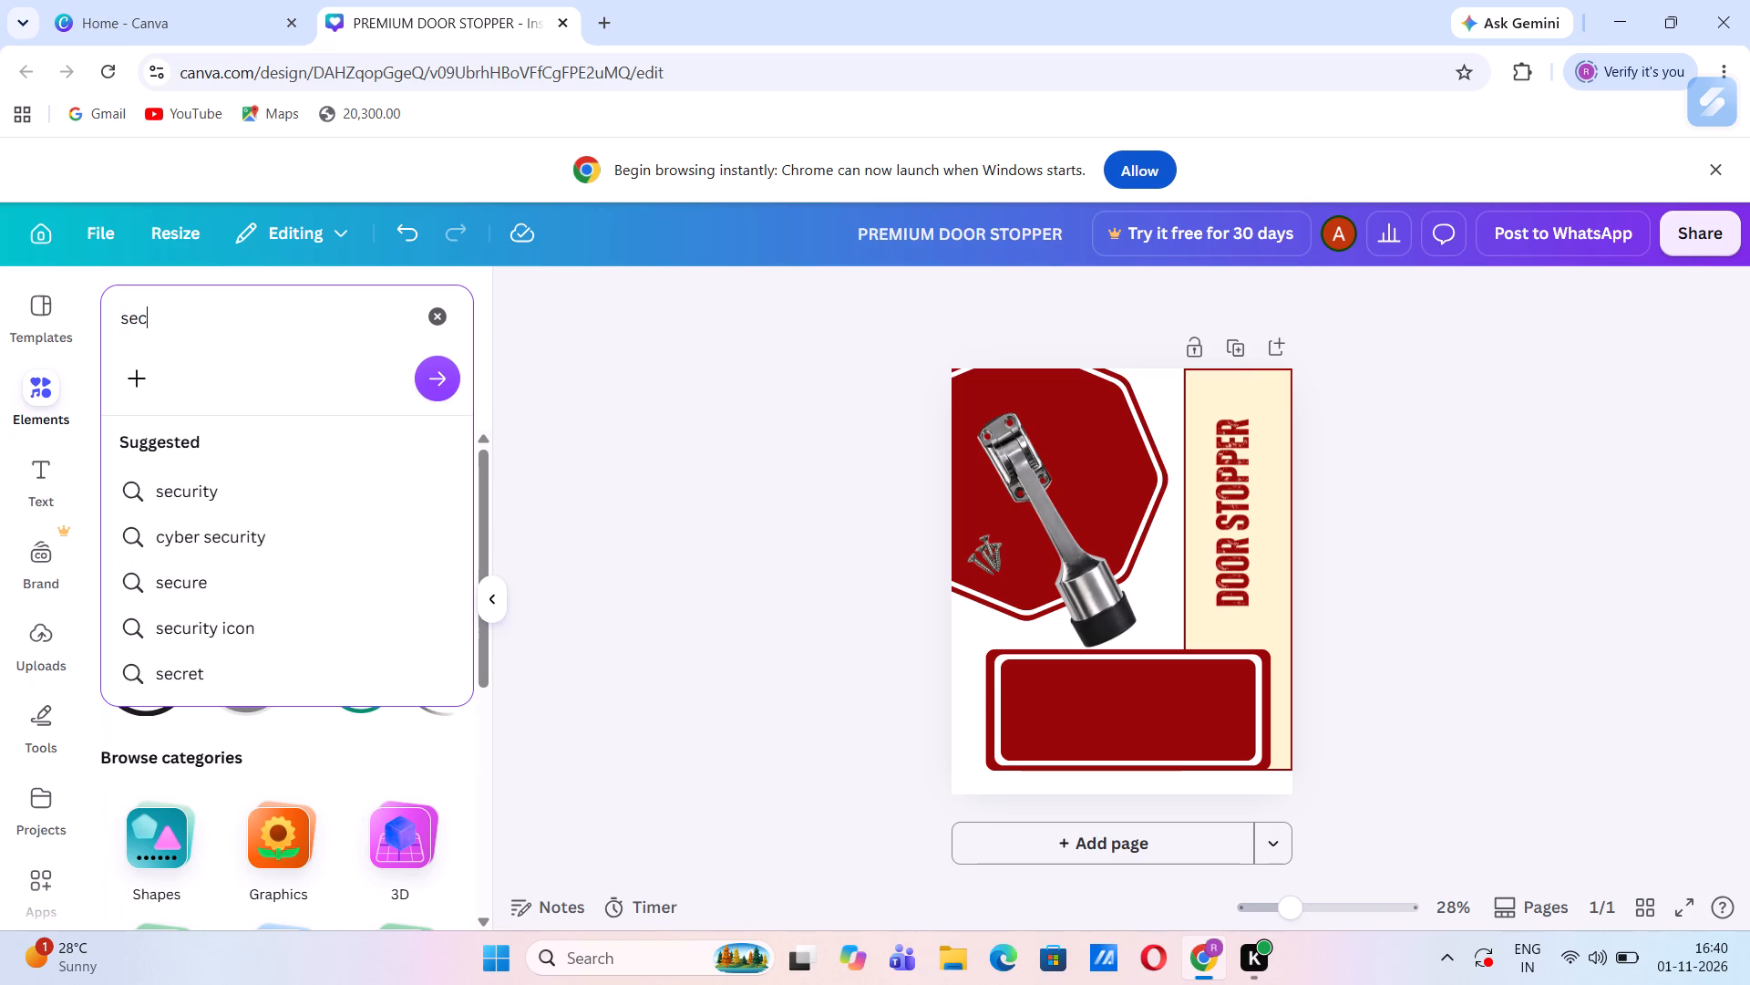
key("q")
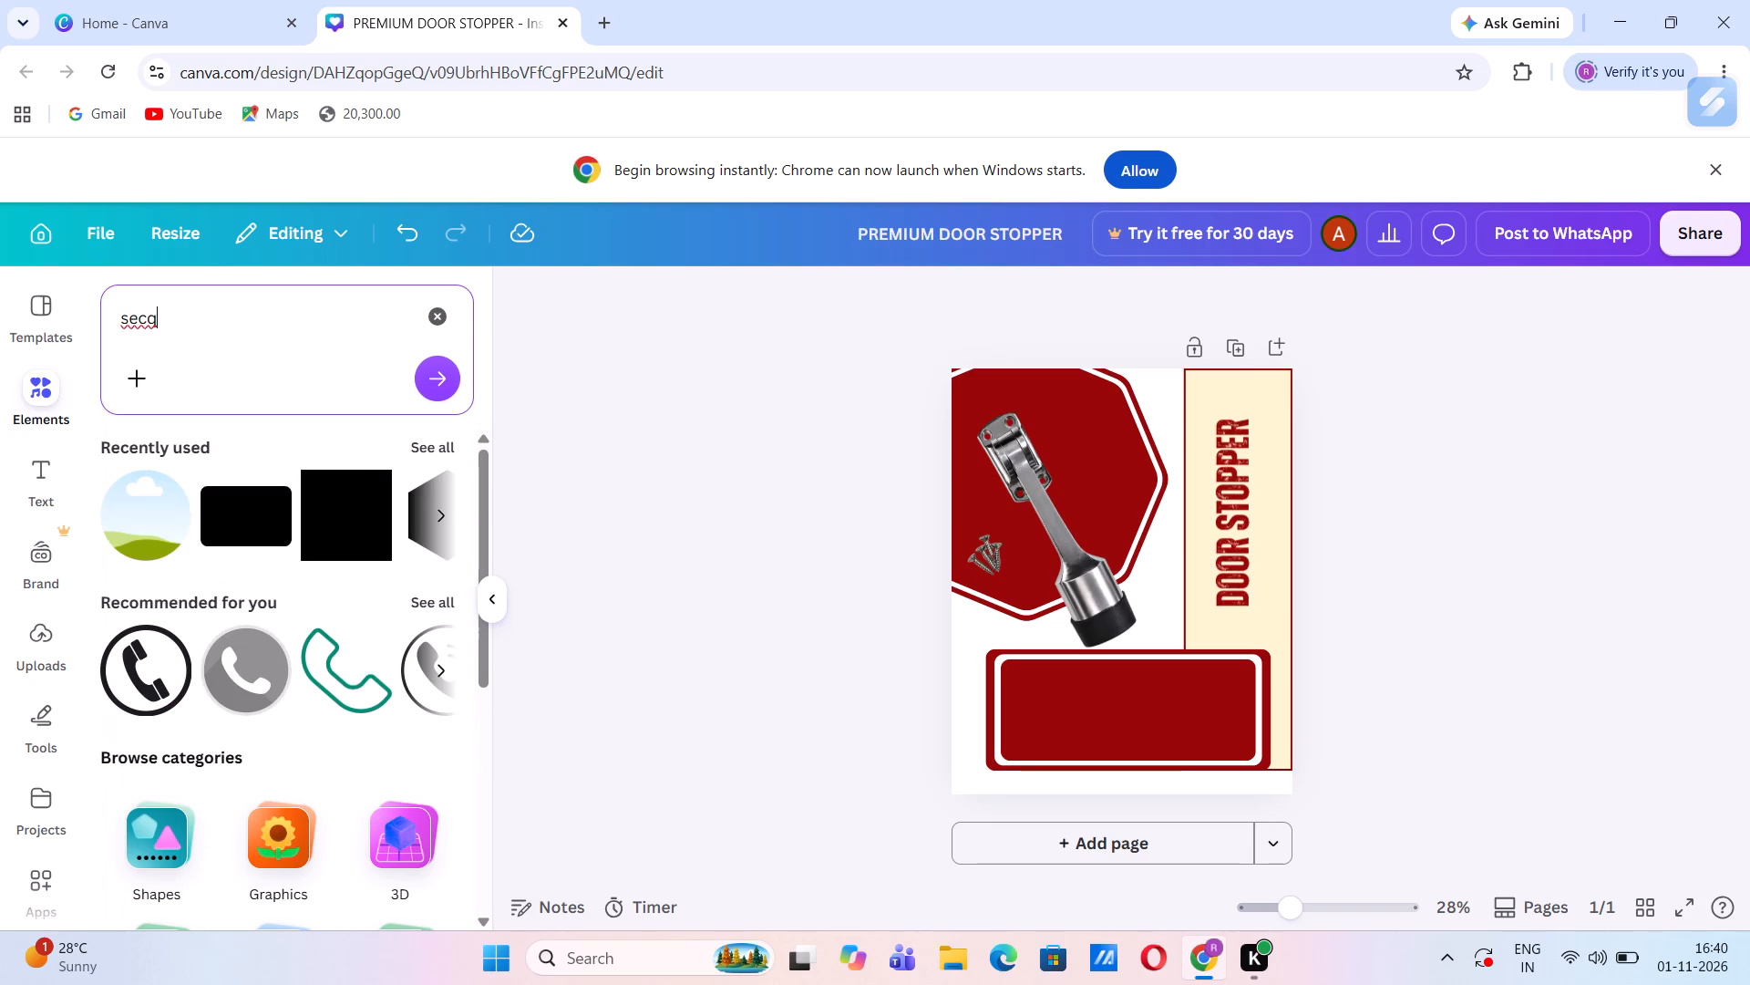
key("BackSpace")
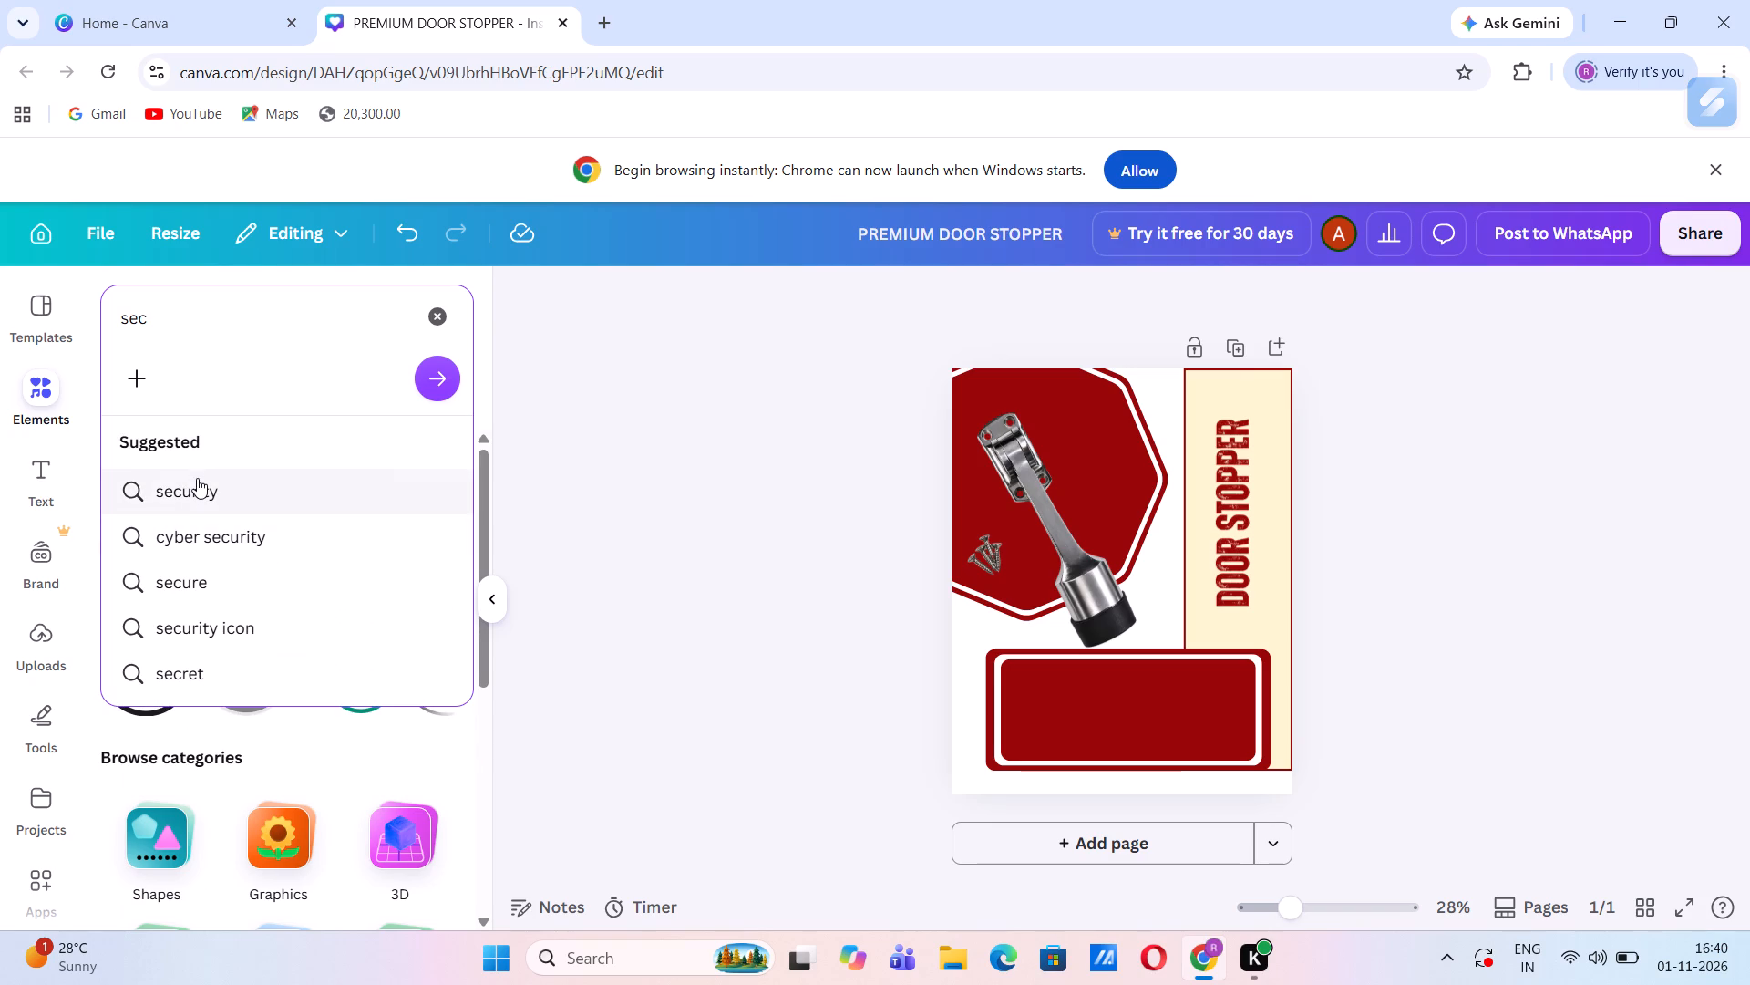
left_click(205, 629)
left_click(205, 629)
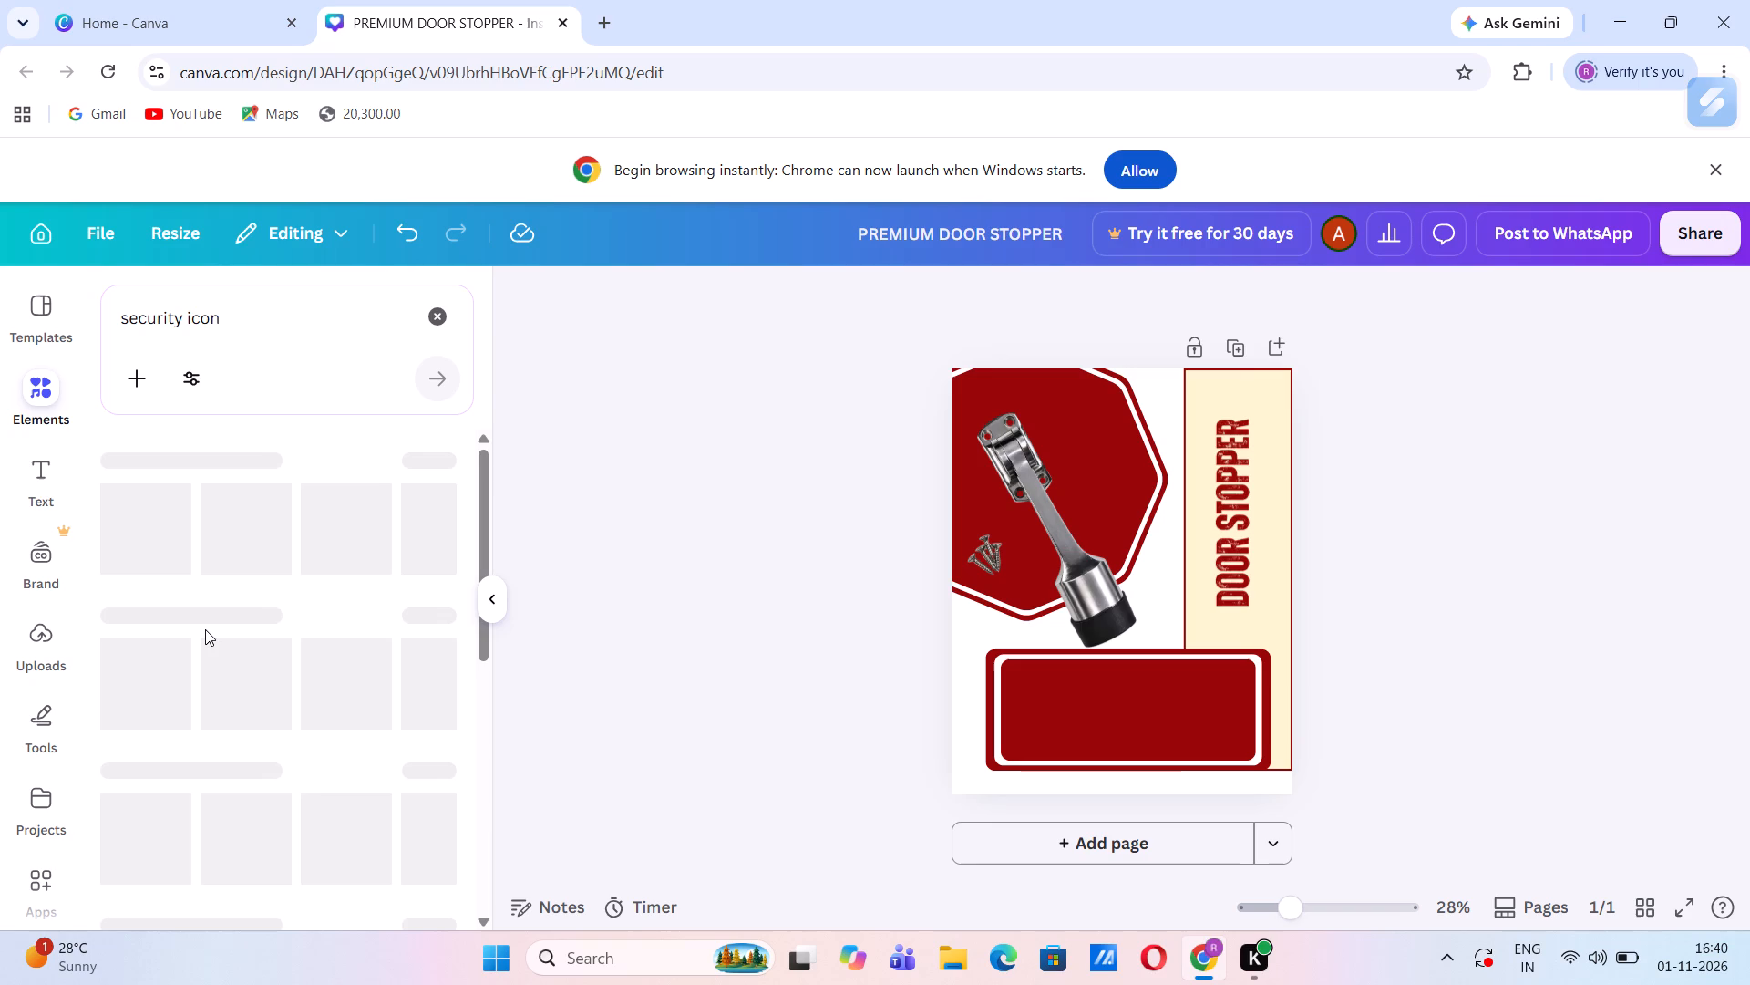
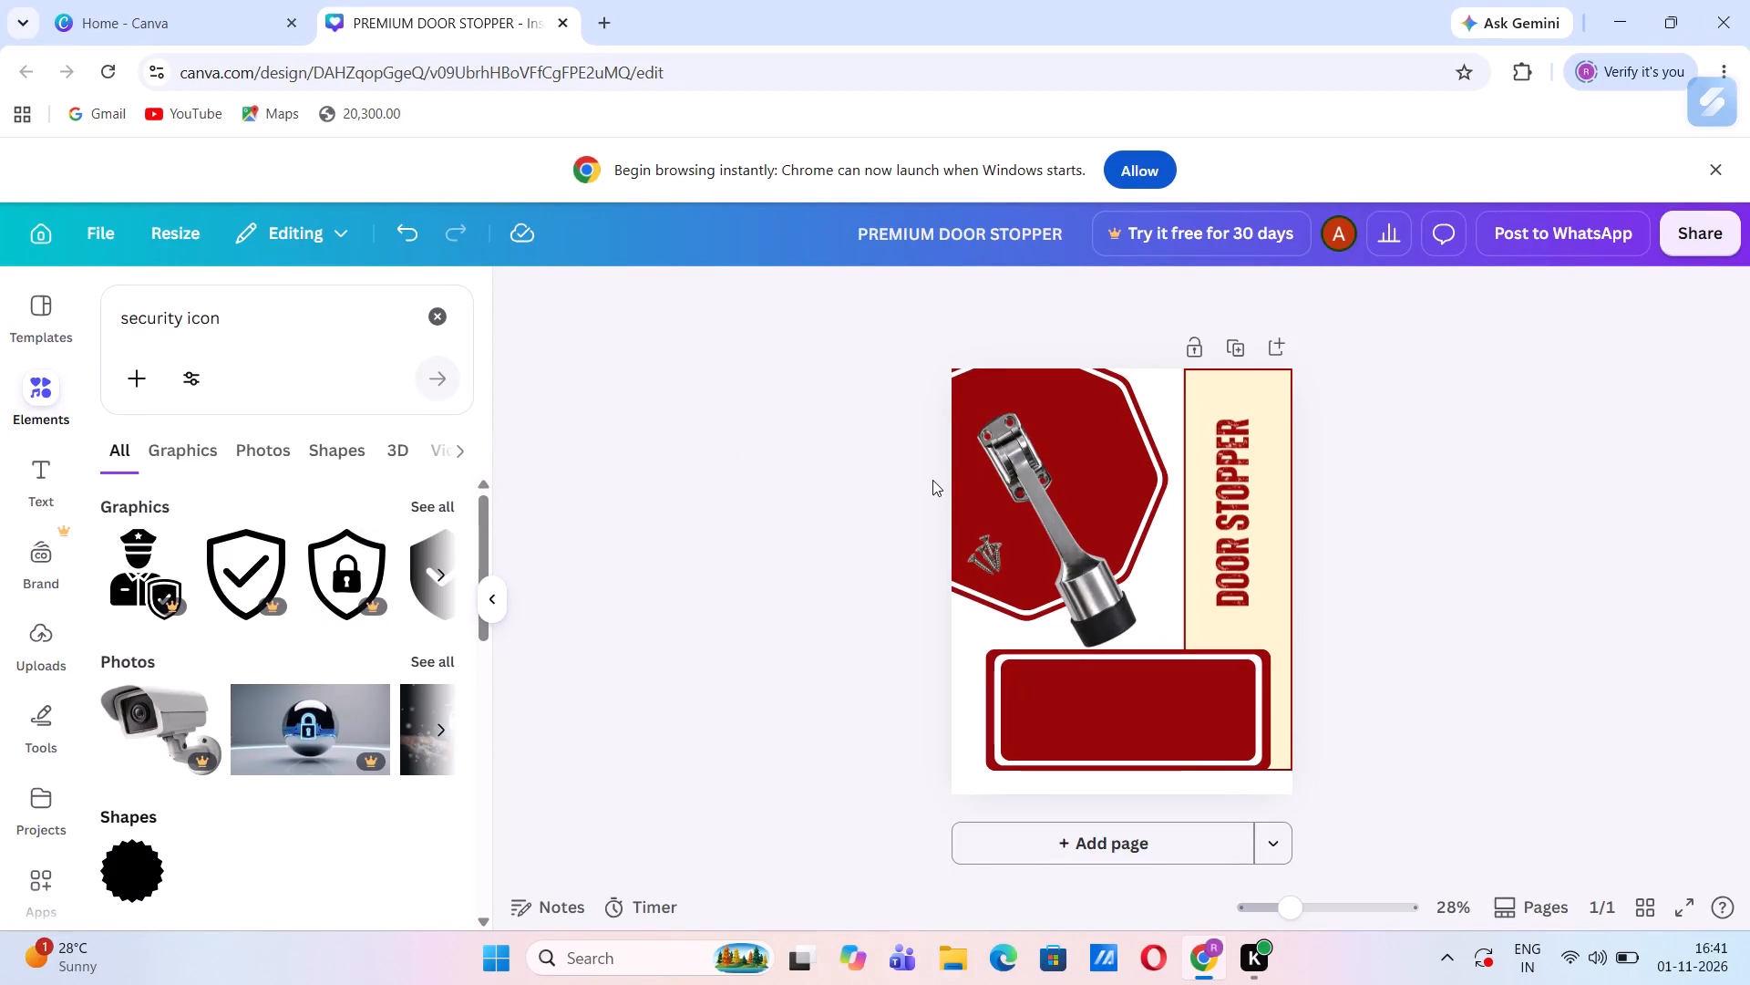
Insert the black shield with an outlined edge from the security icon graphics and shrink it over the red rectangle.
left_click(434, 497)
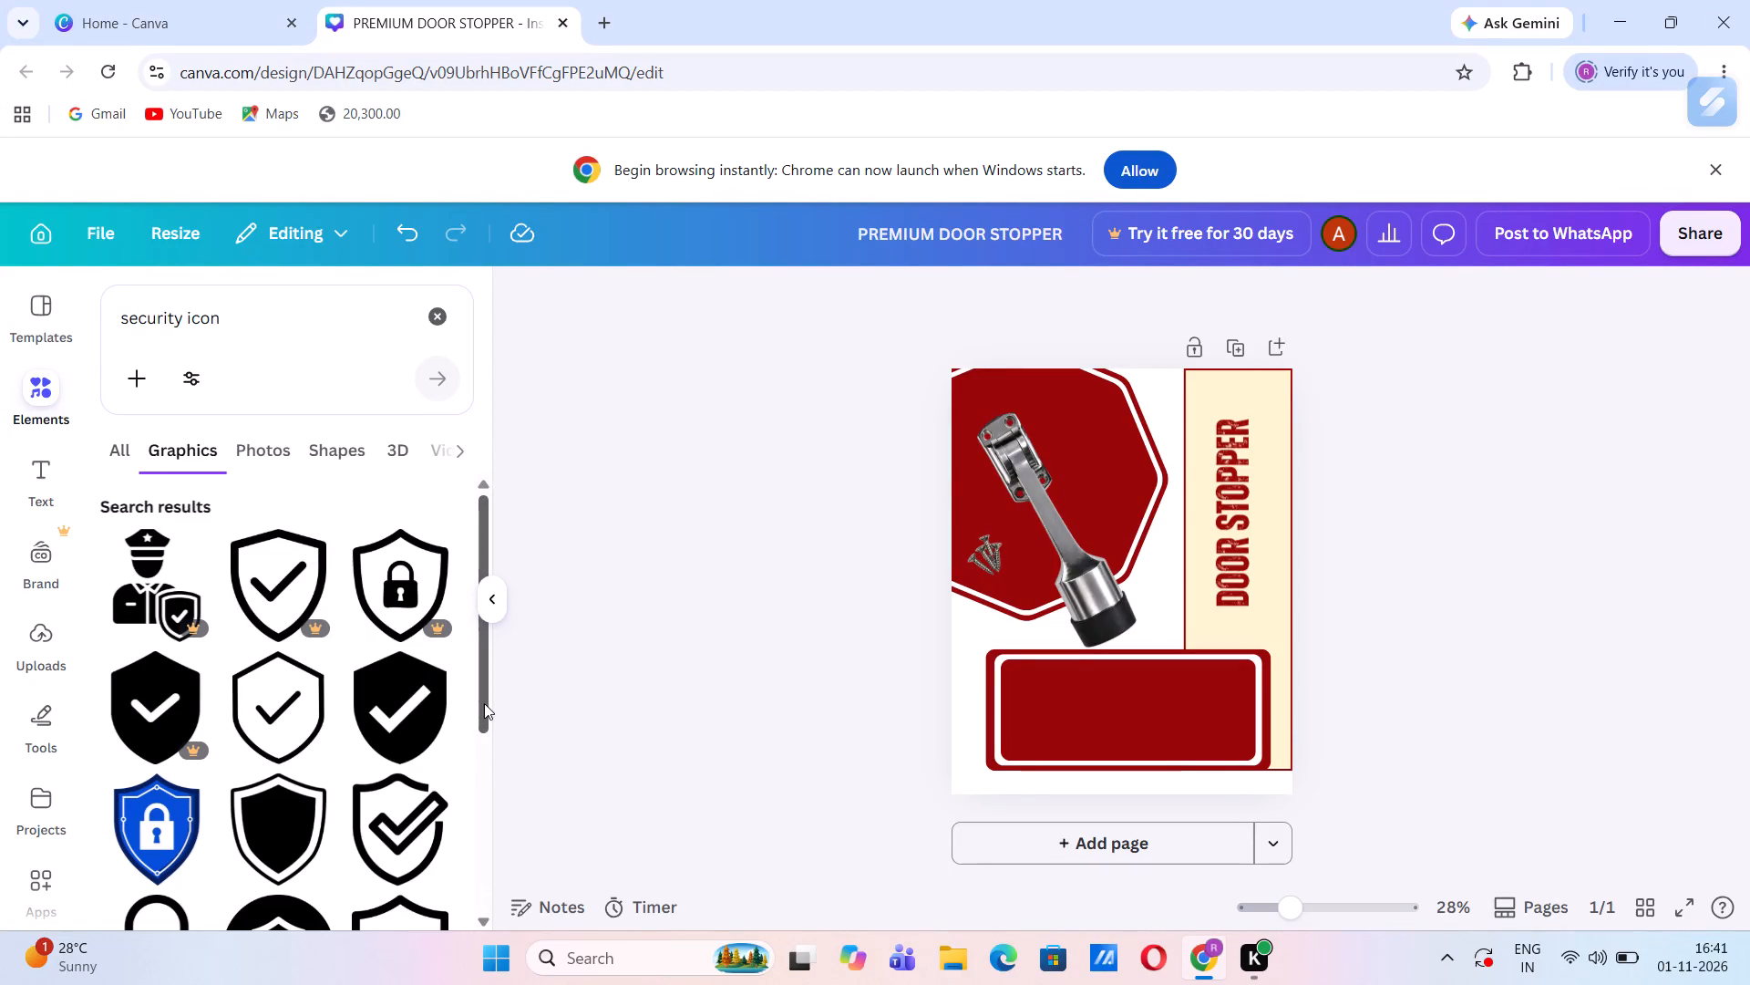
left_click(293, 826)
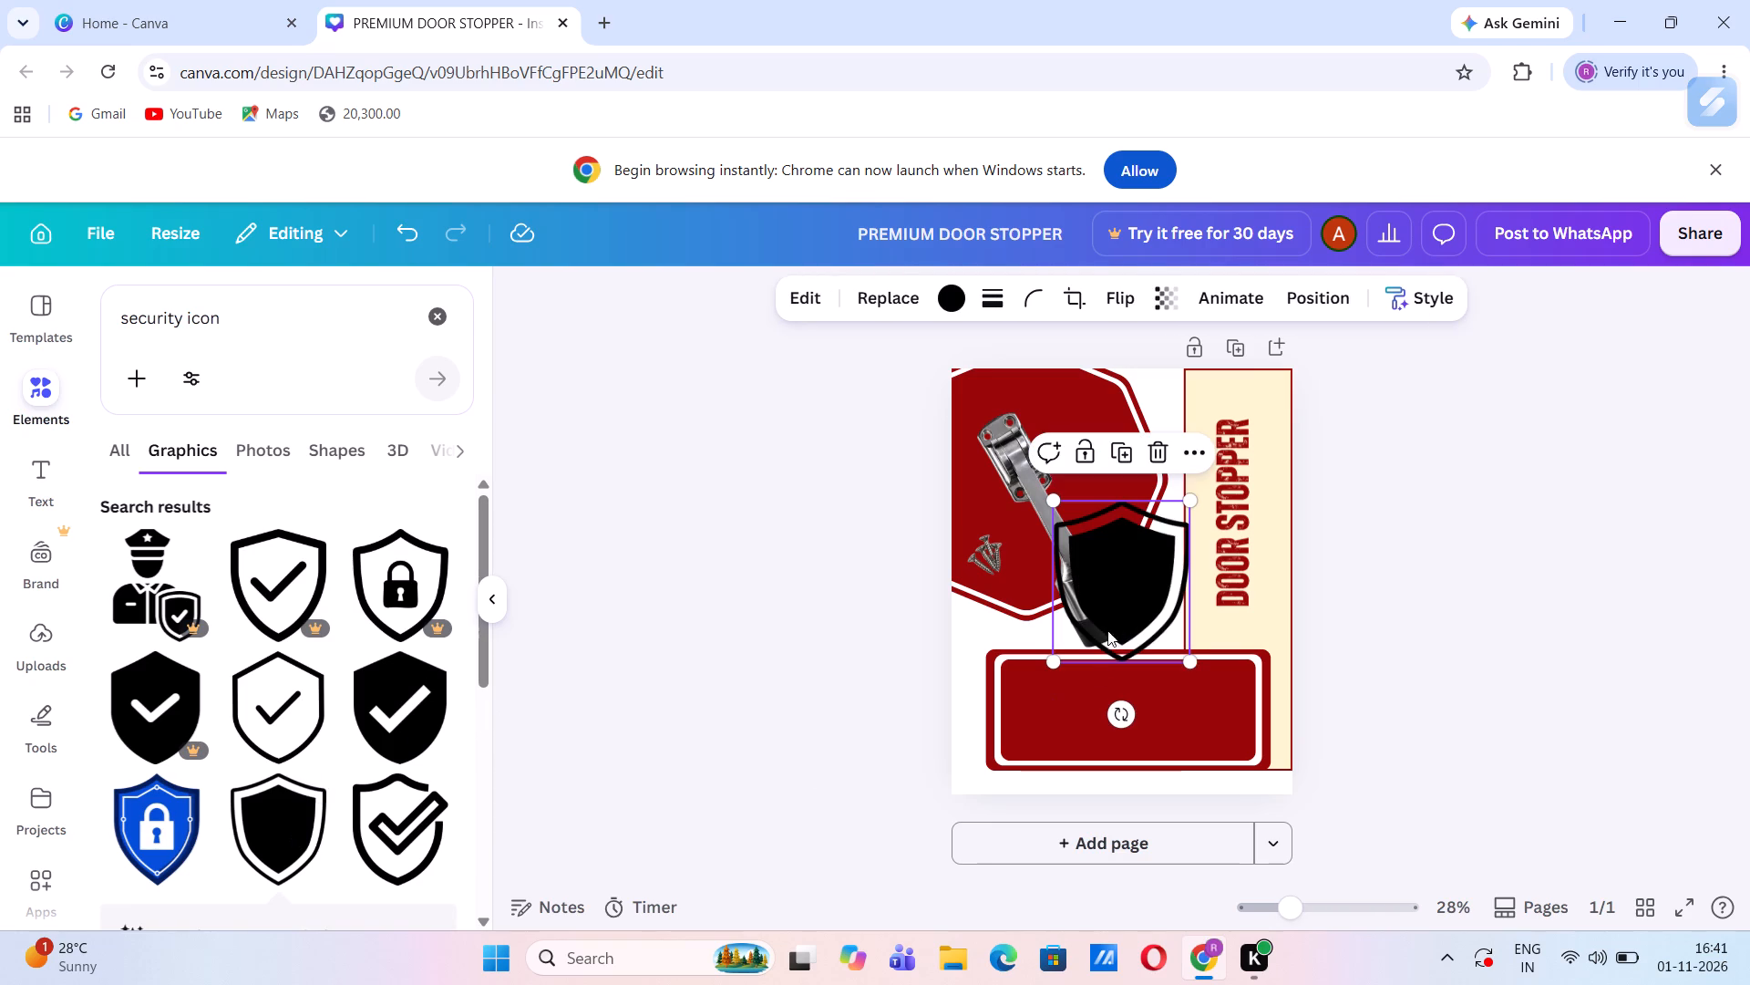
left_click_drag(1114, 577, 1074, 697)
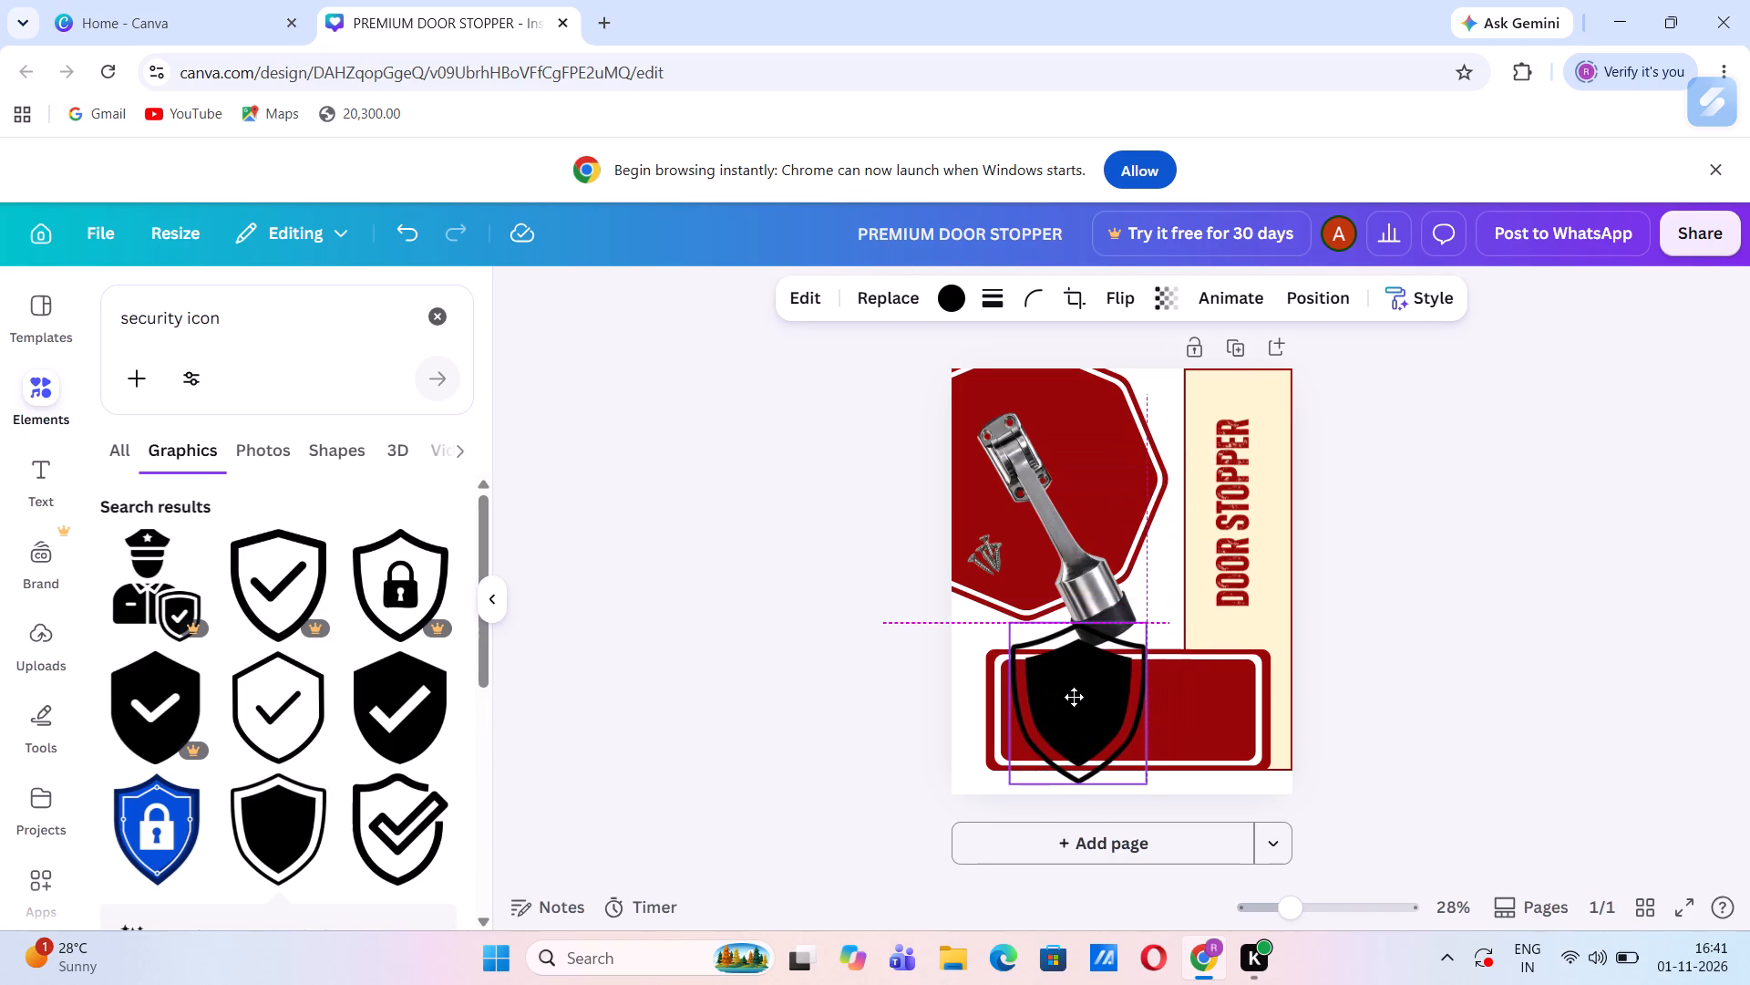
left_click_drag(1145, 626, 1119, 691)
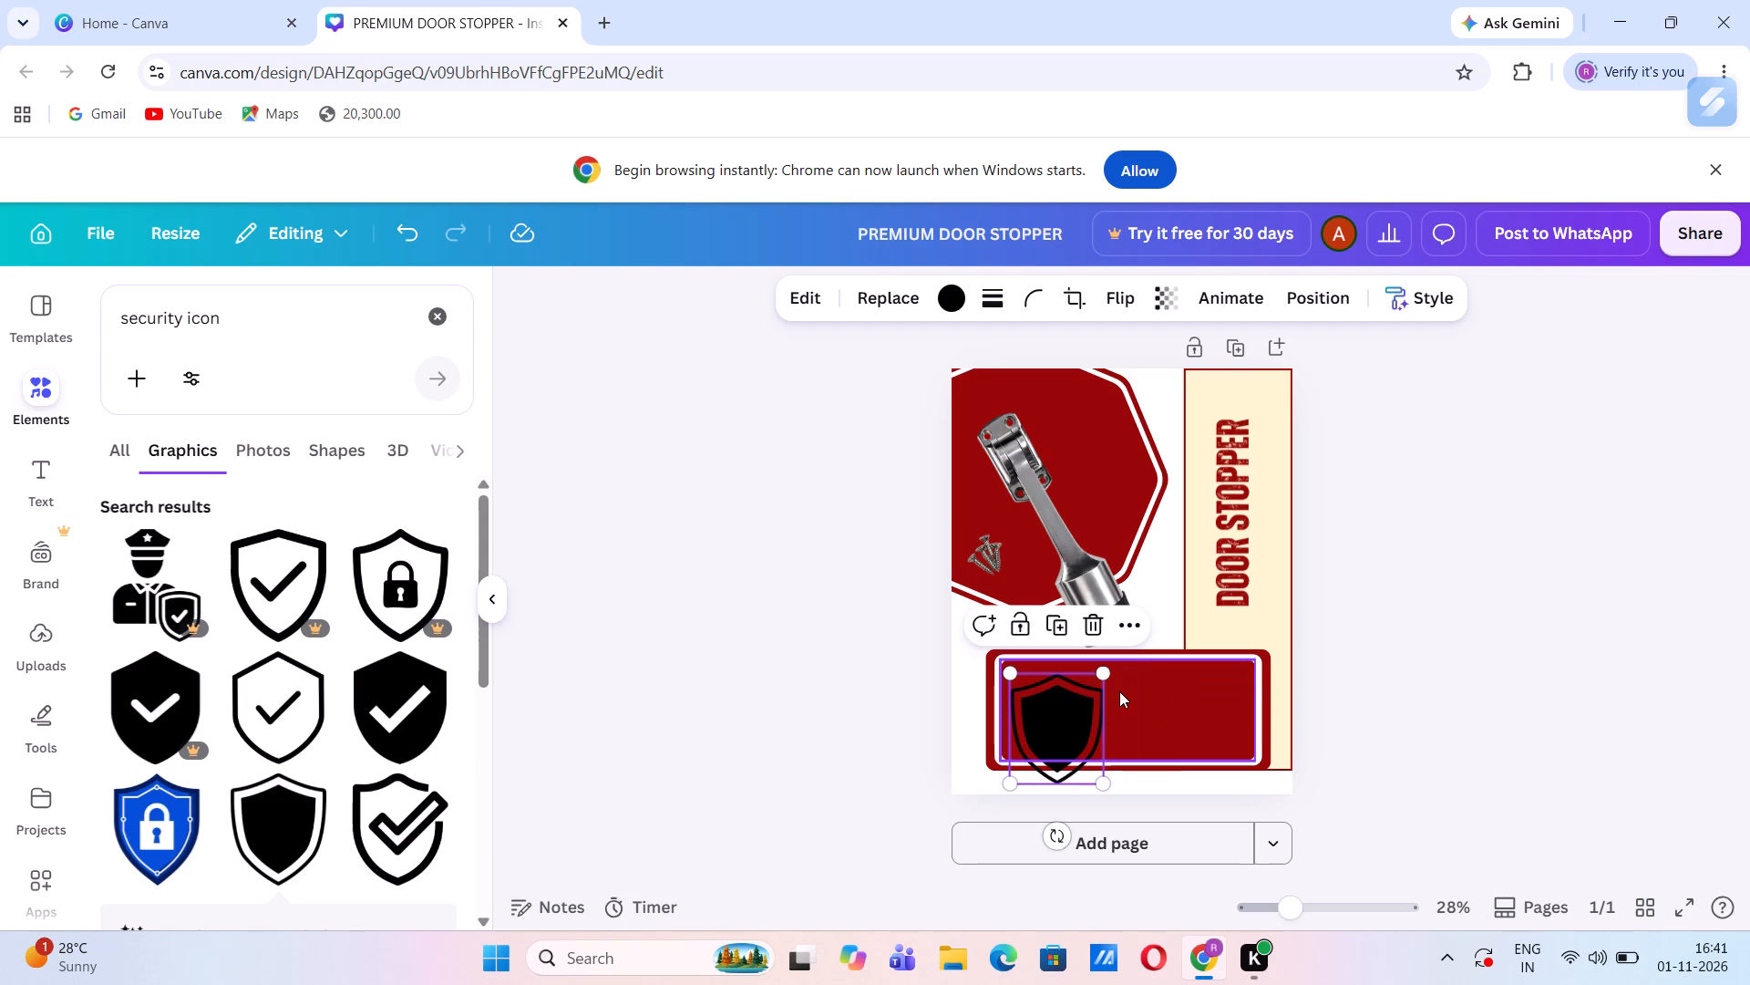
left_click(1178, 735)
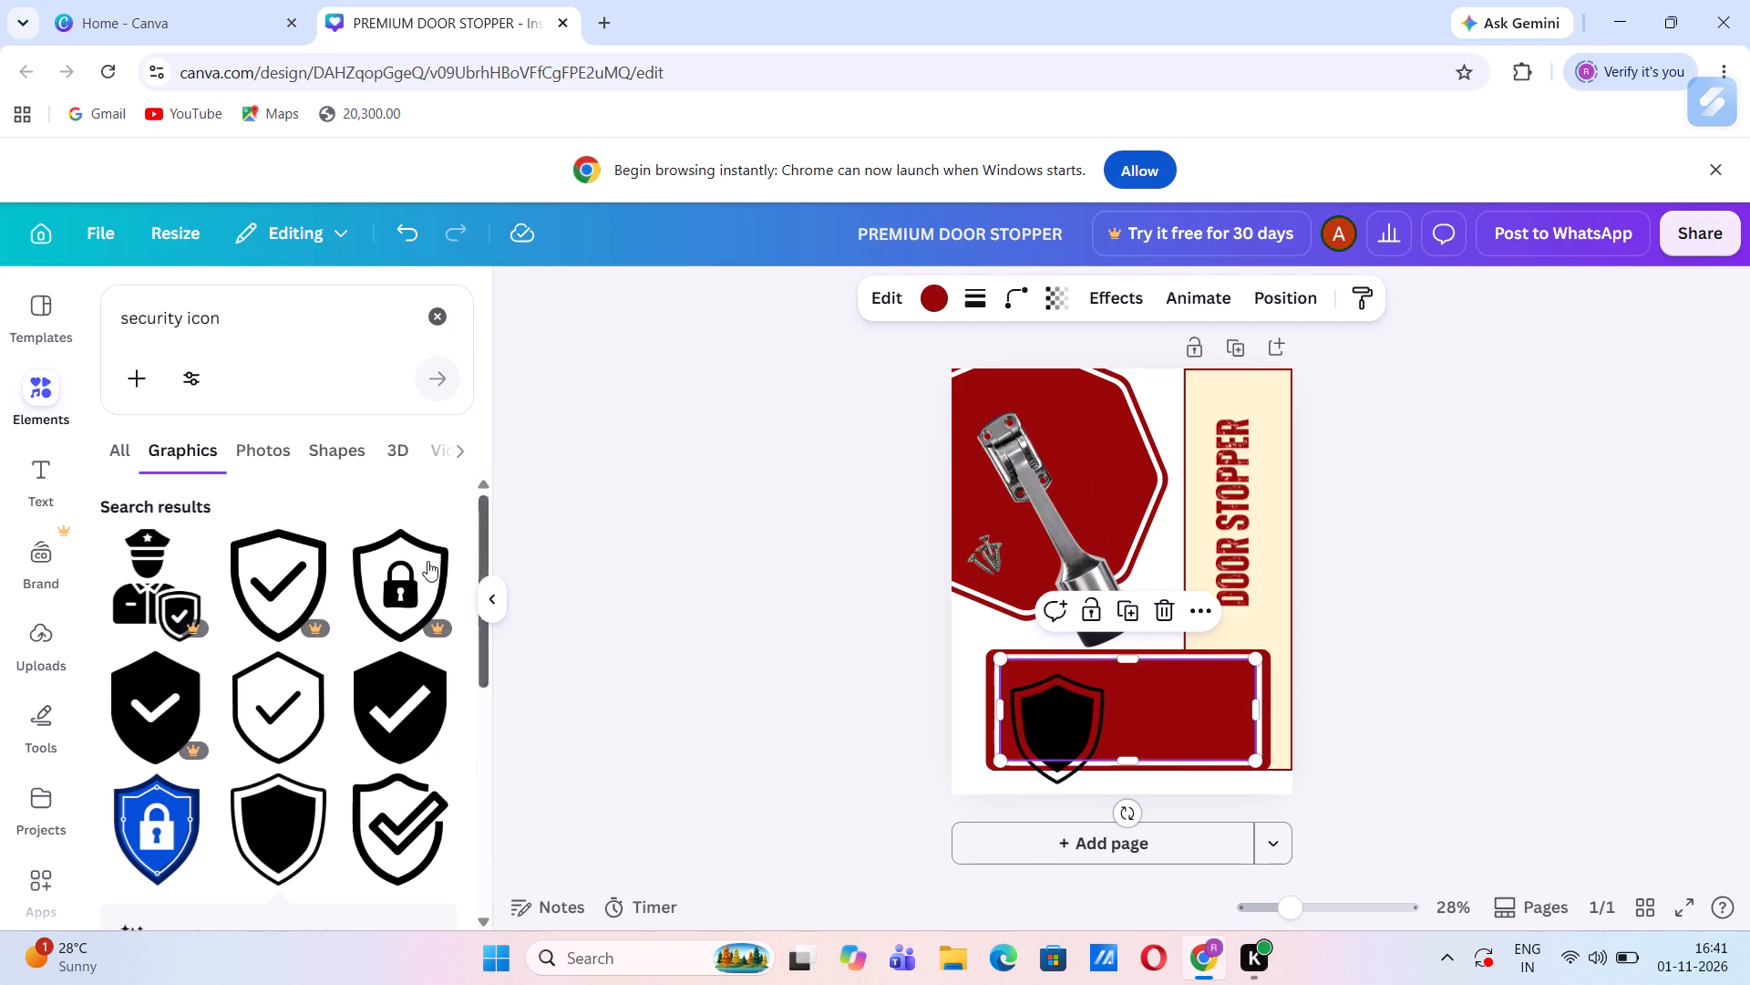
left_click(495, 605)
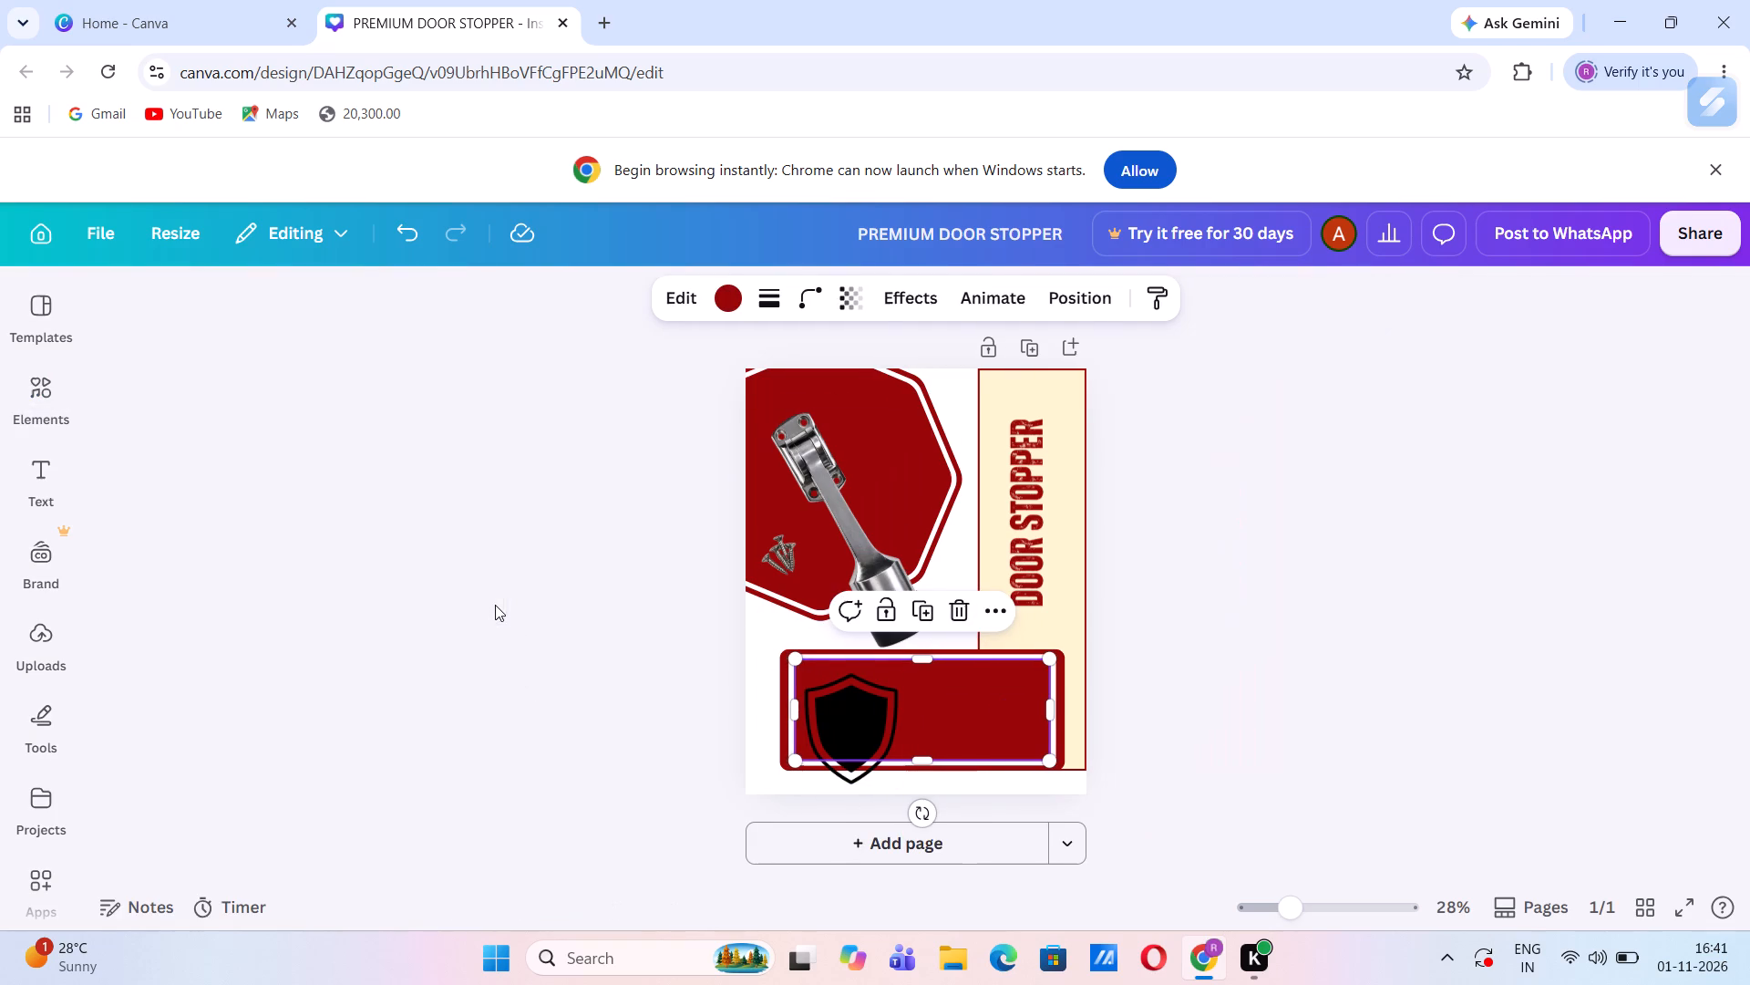
Delete the vertical DOOR STOPPER heading and the cream strip behind it.
left_click(1009, 392)
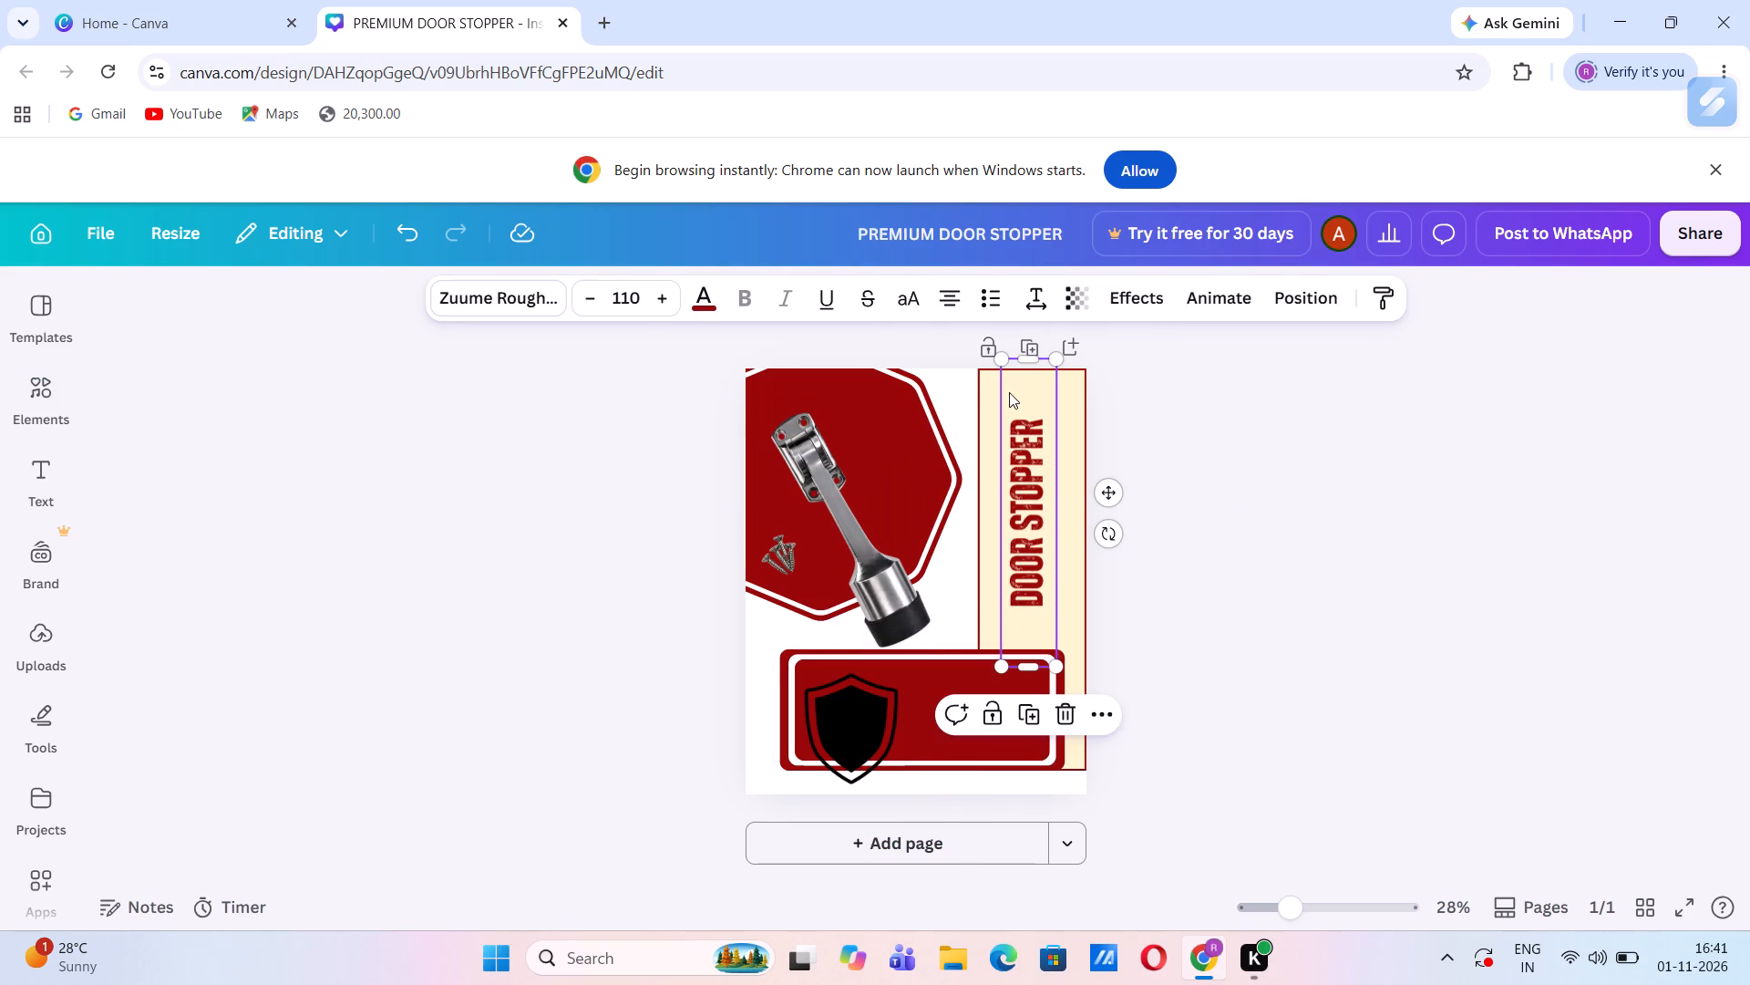
left_click(1064, 715)
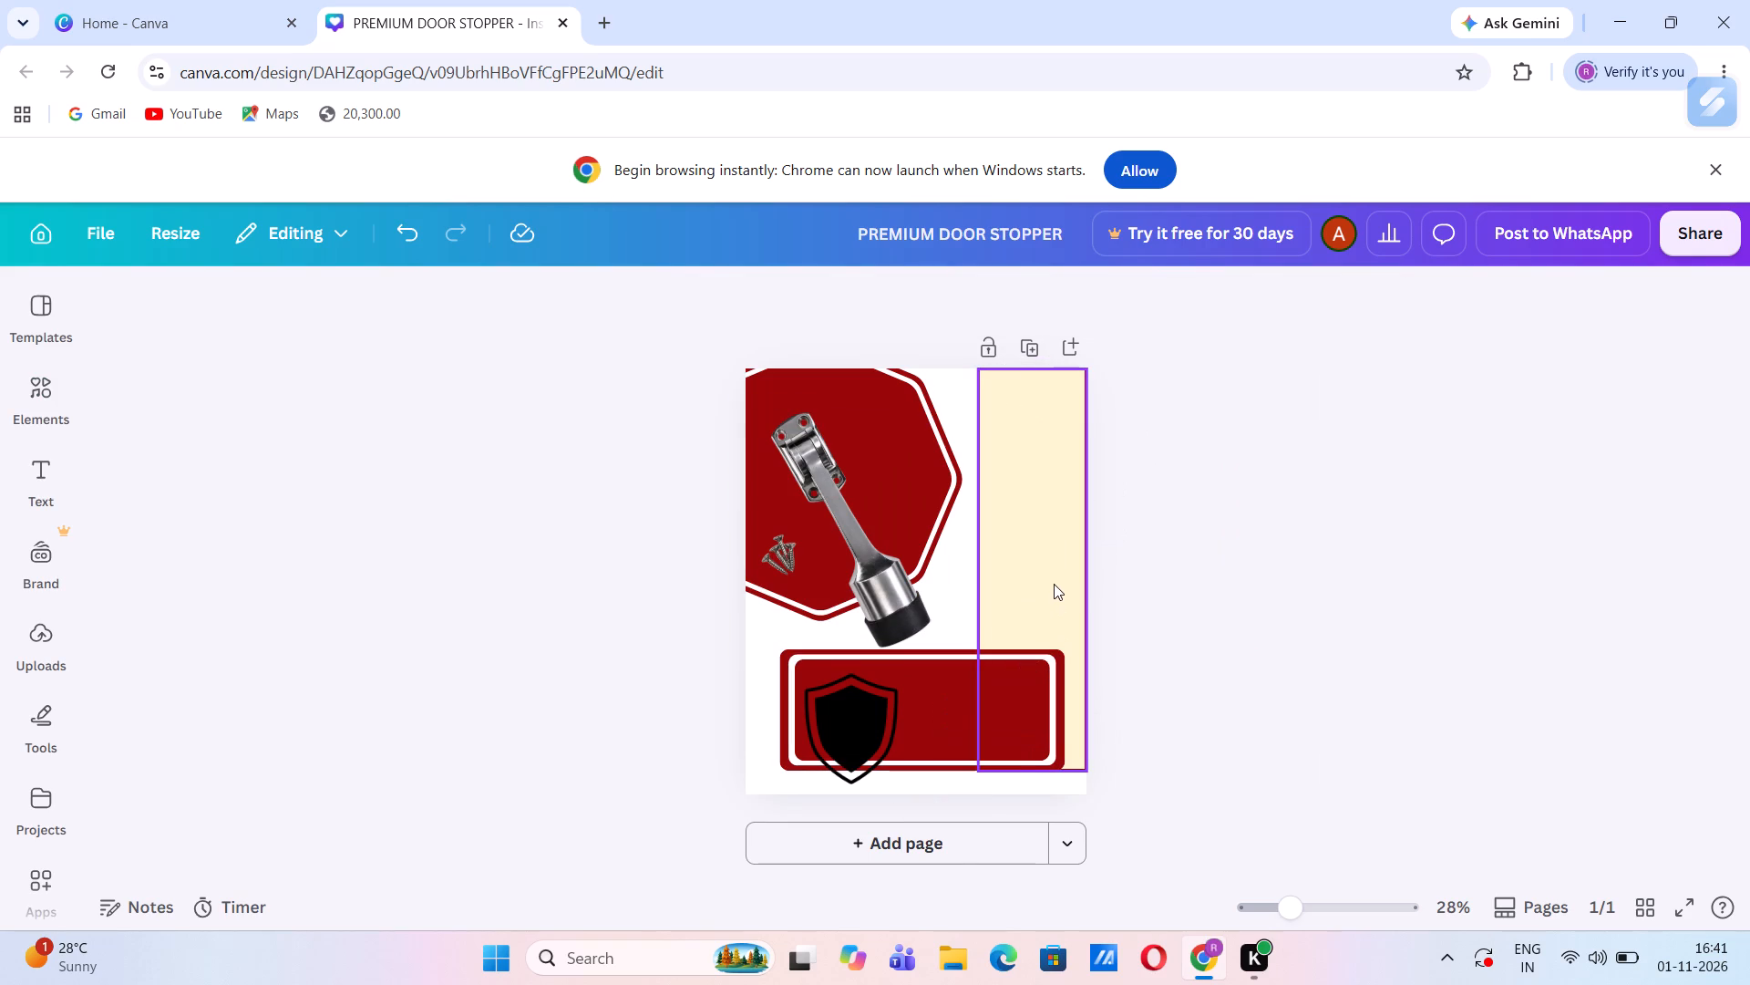
left_click(1054, 584)
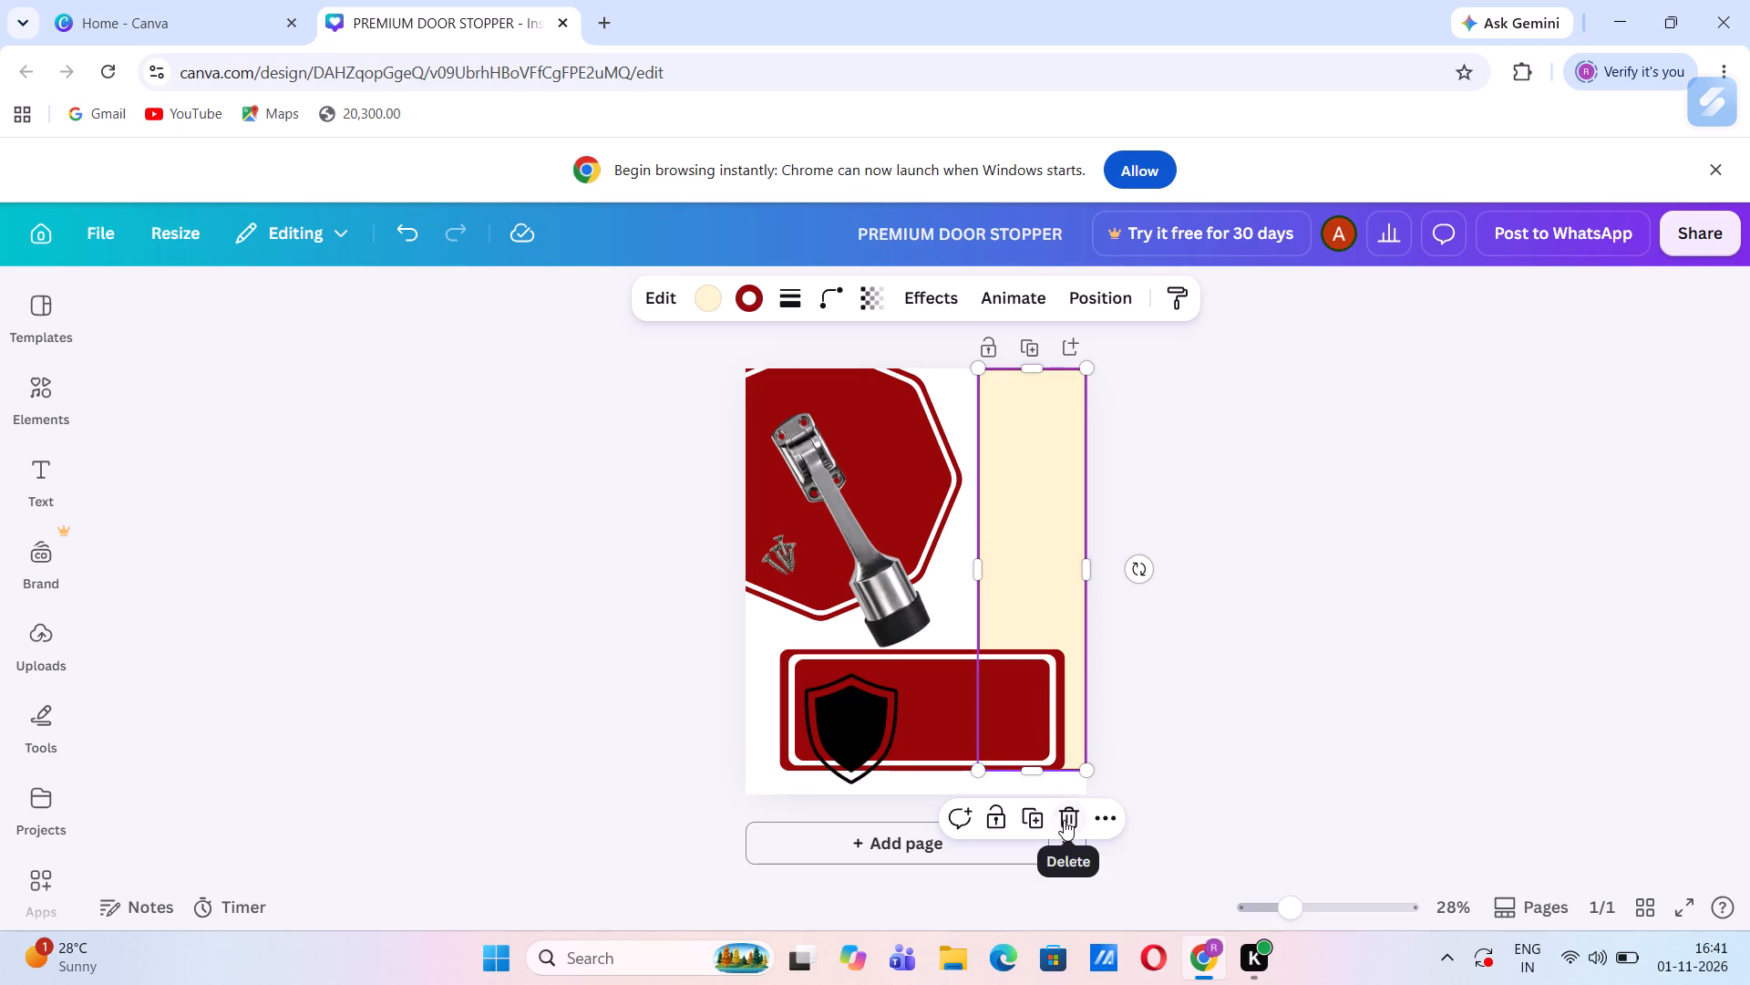
left_click(1066, 823)
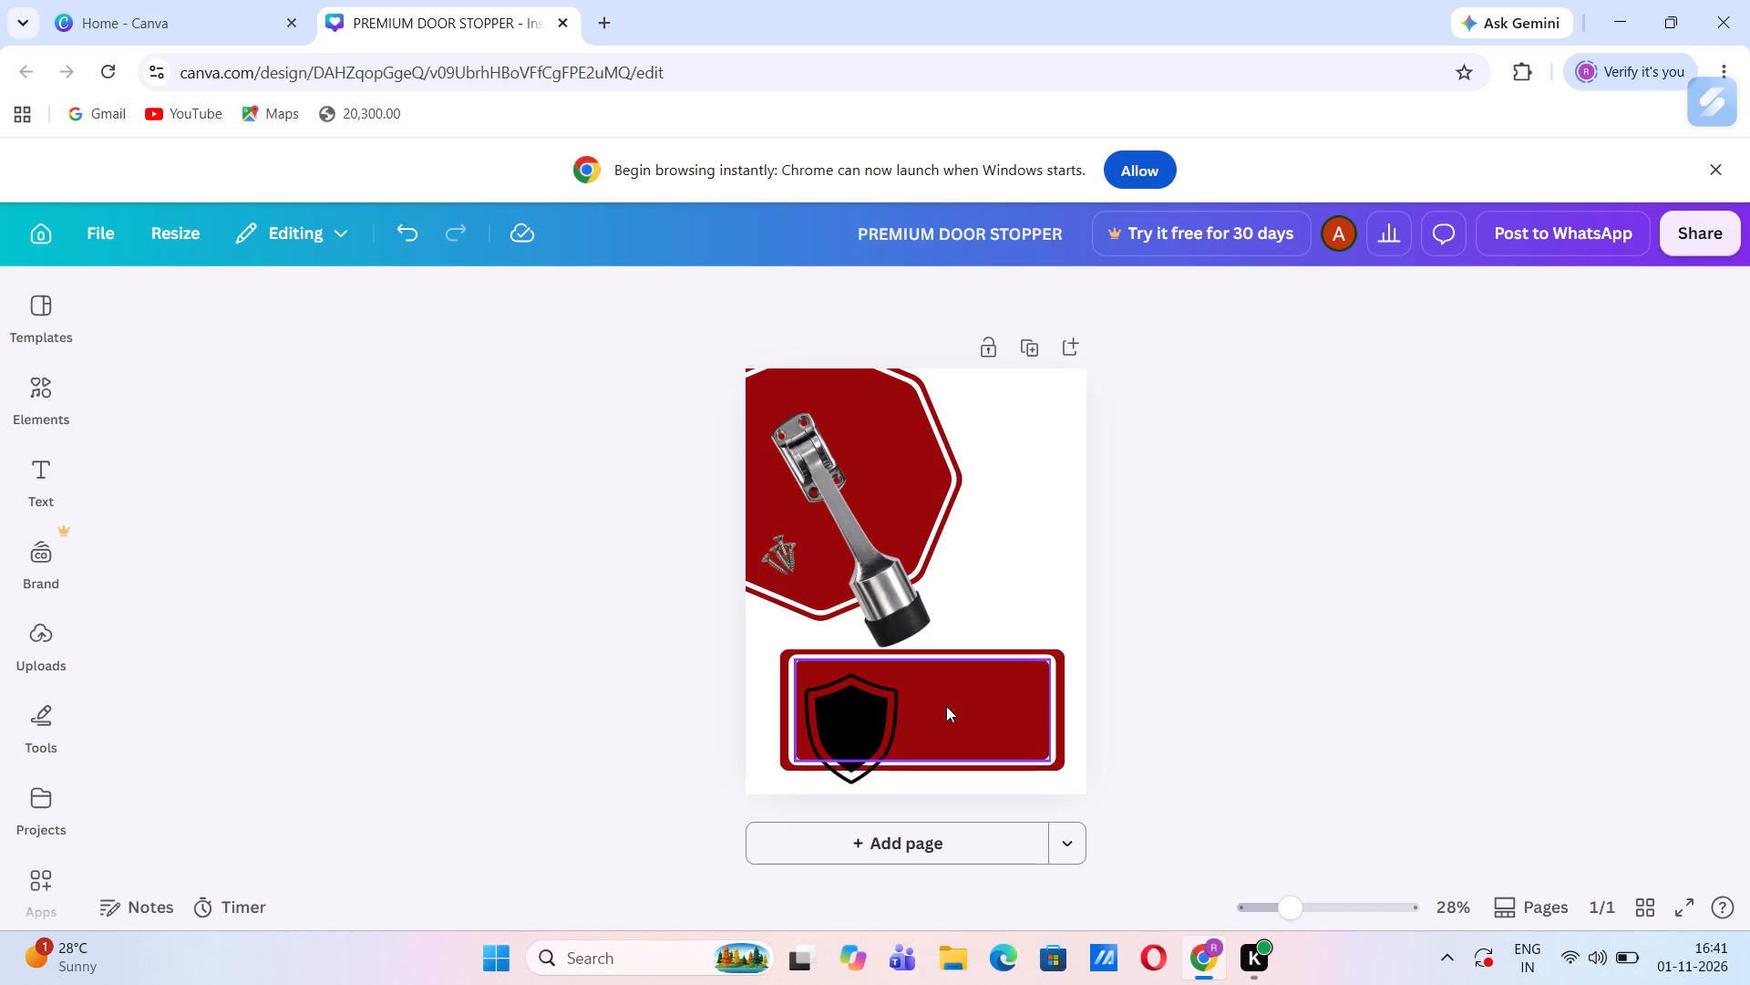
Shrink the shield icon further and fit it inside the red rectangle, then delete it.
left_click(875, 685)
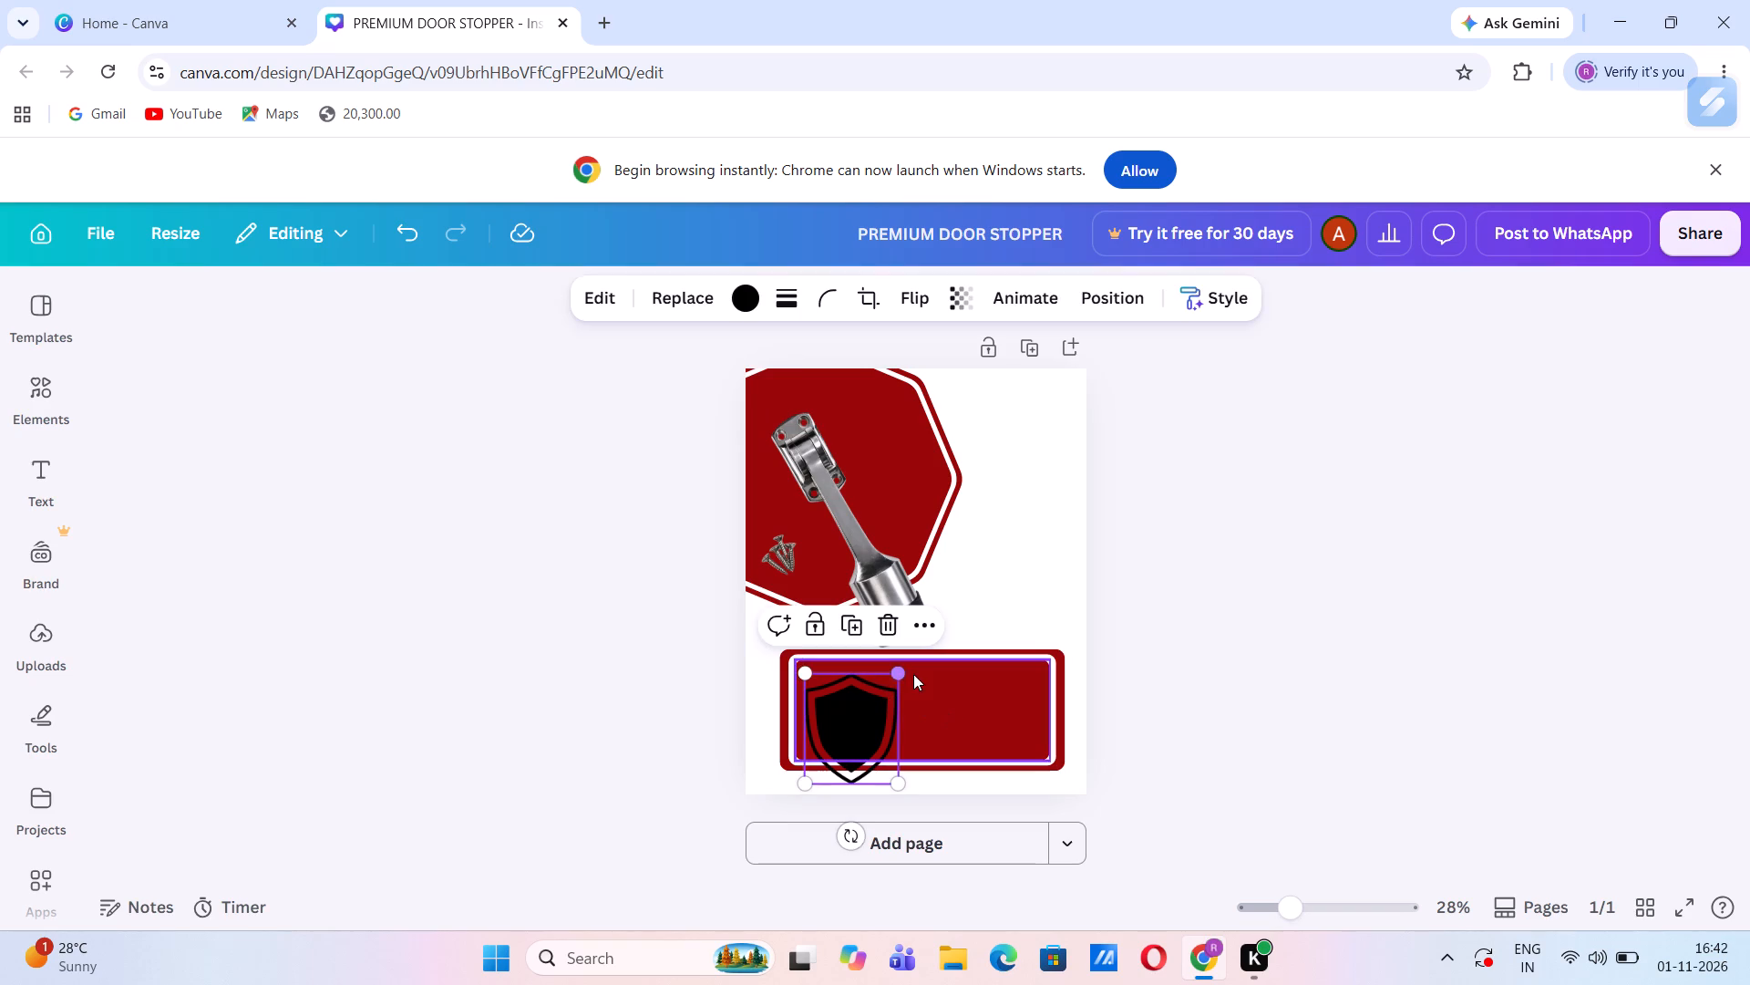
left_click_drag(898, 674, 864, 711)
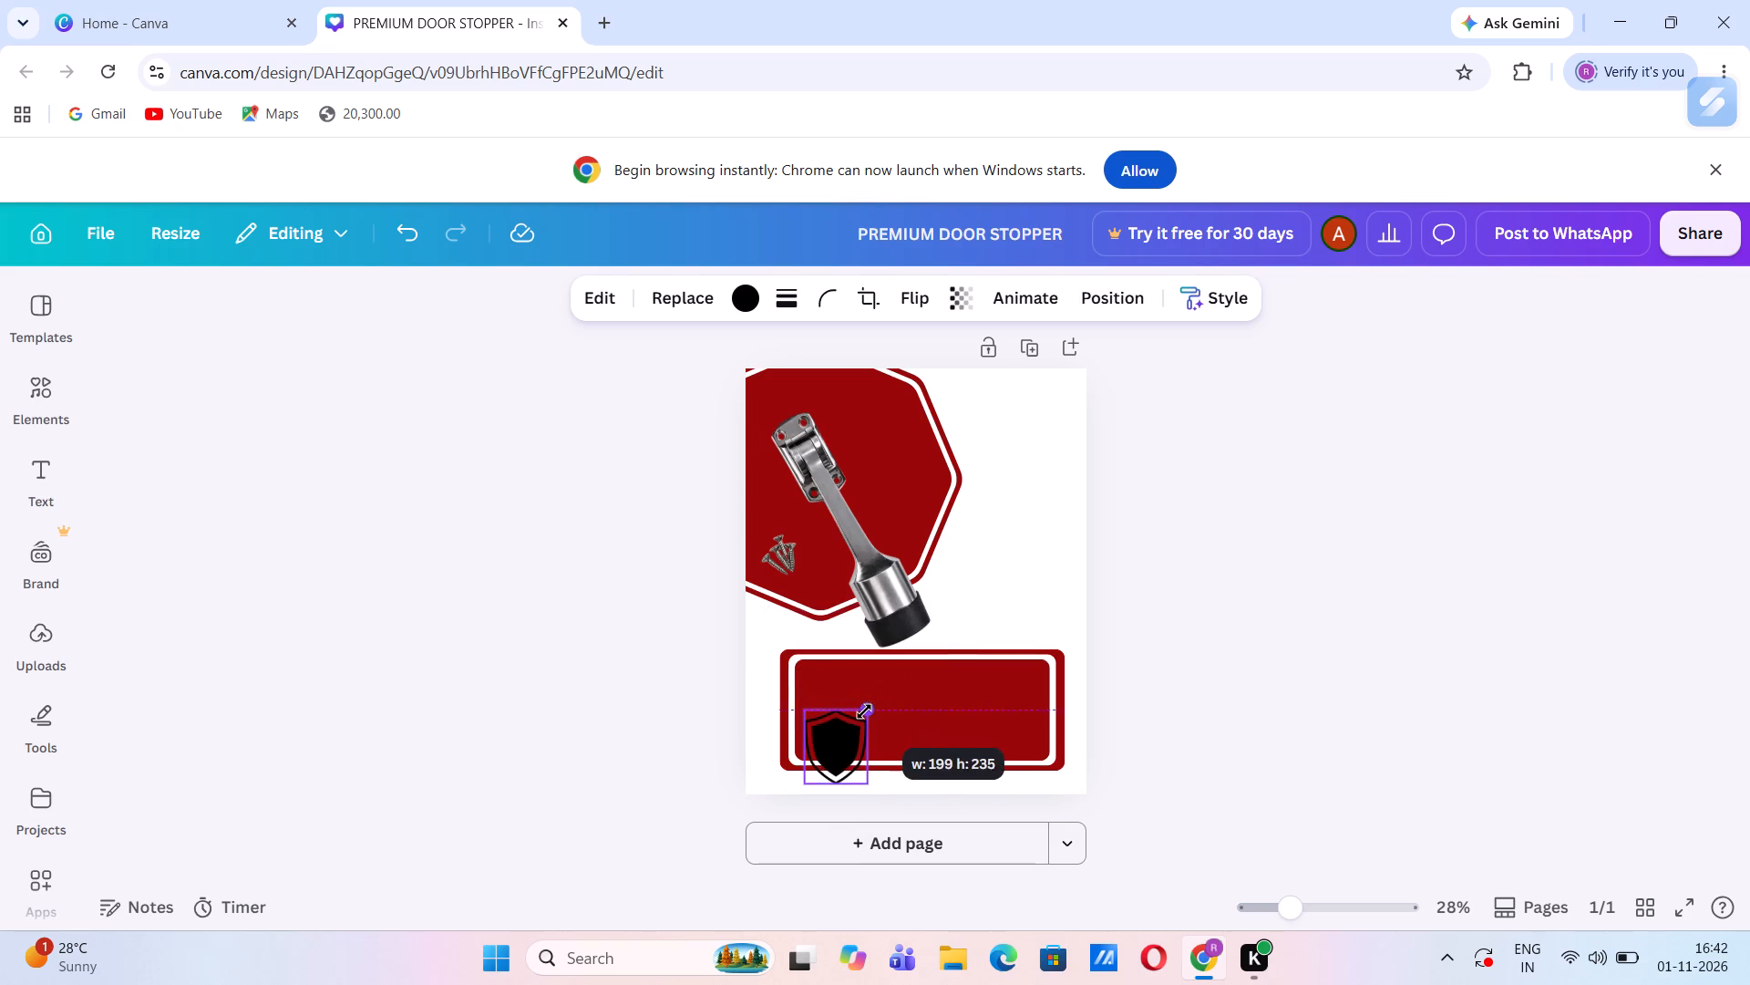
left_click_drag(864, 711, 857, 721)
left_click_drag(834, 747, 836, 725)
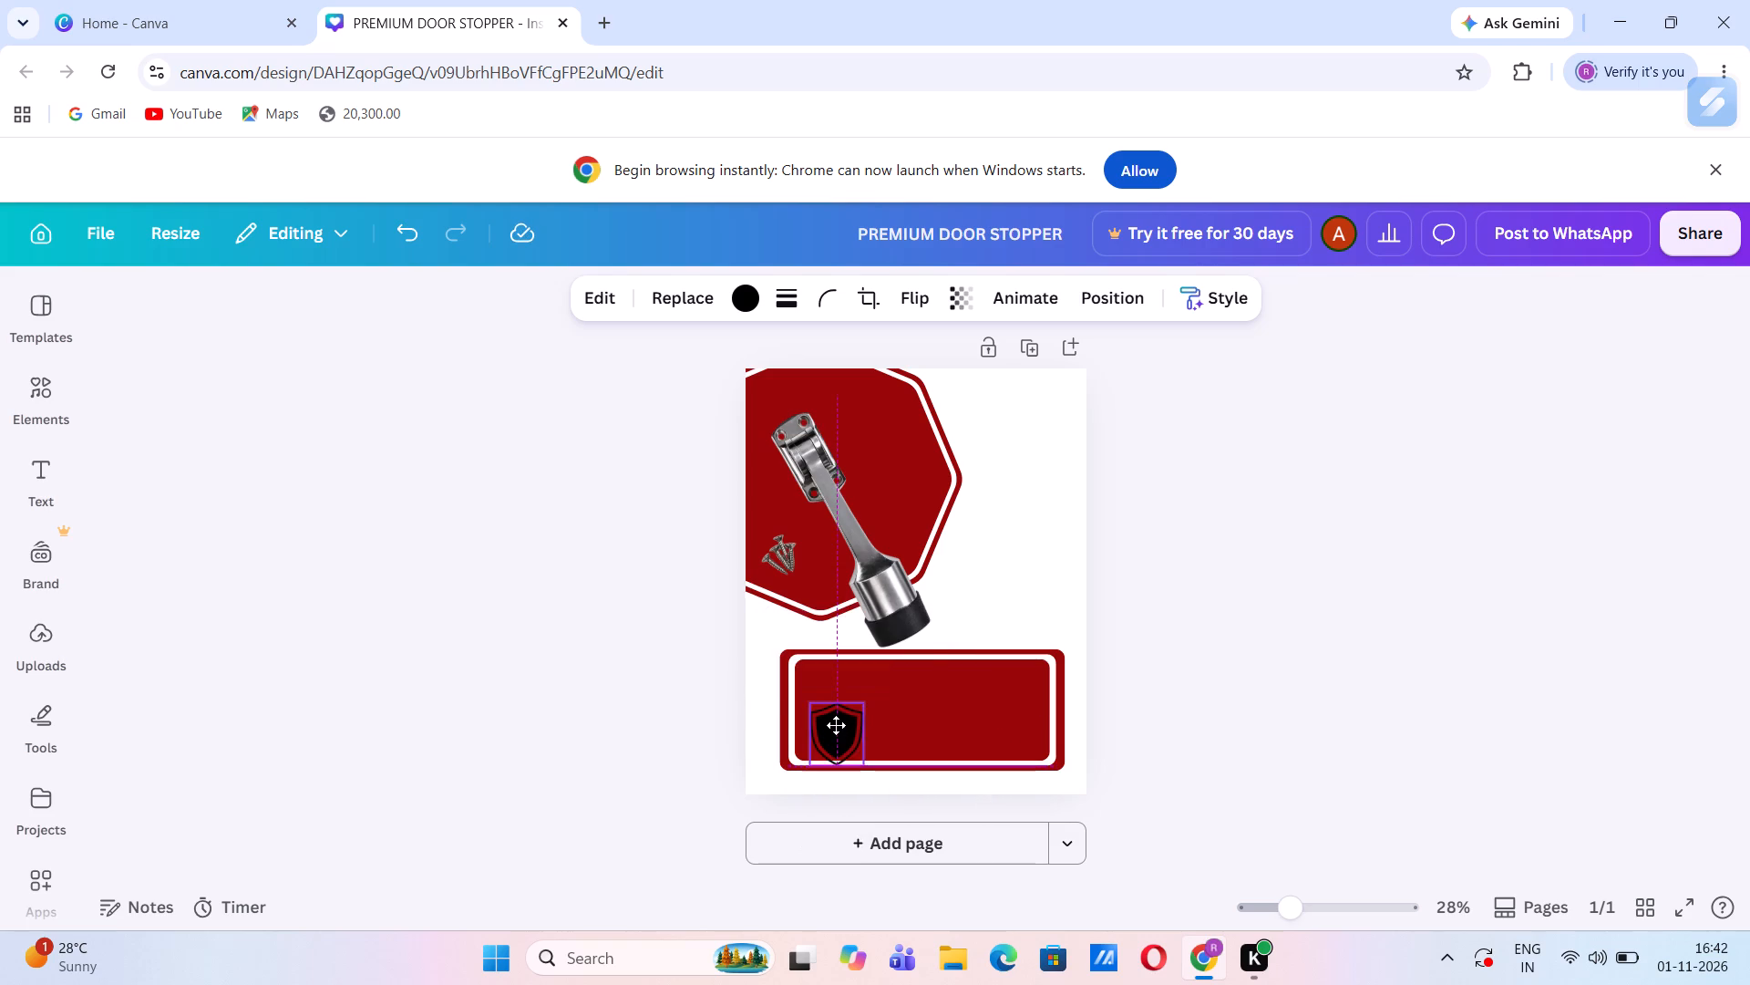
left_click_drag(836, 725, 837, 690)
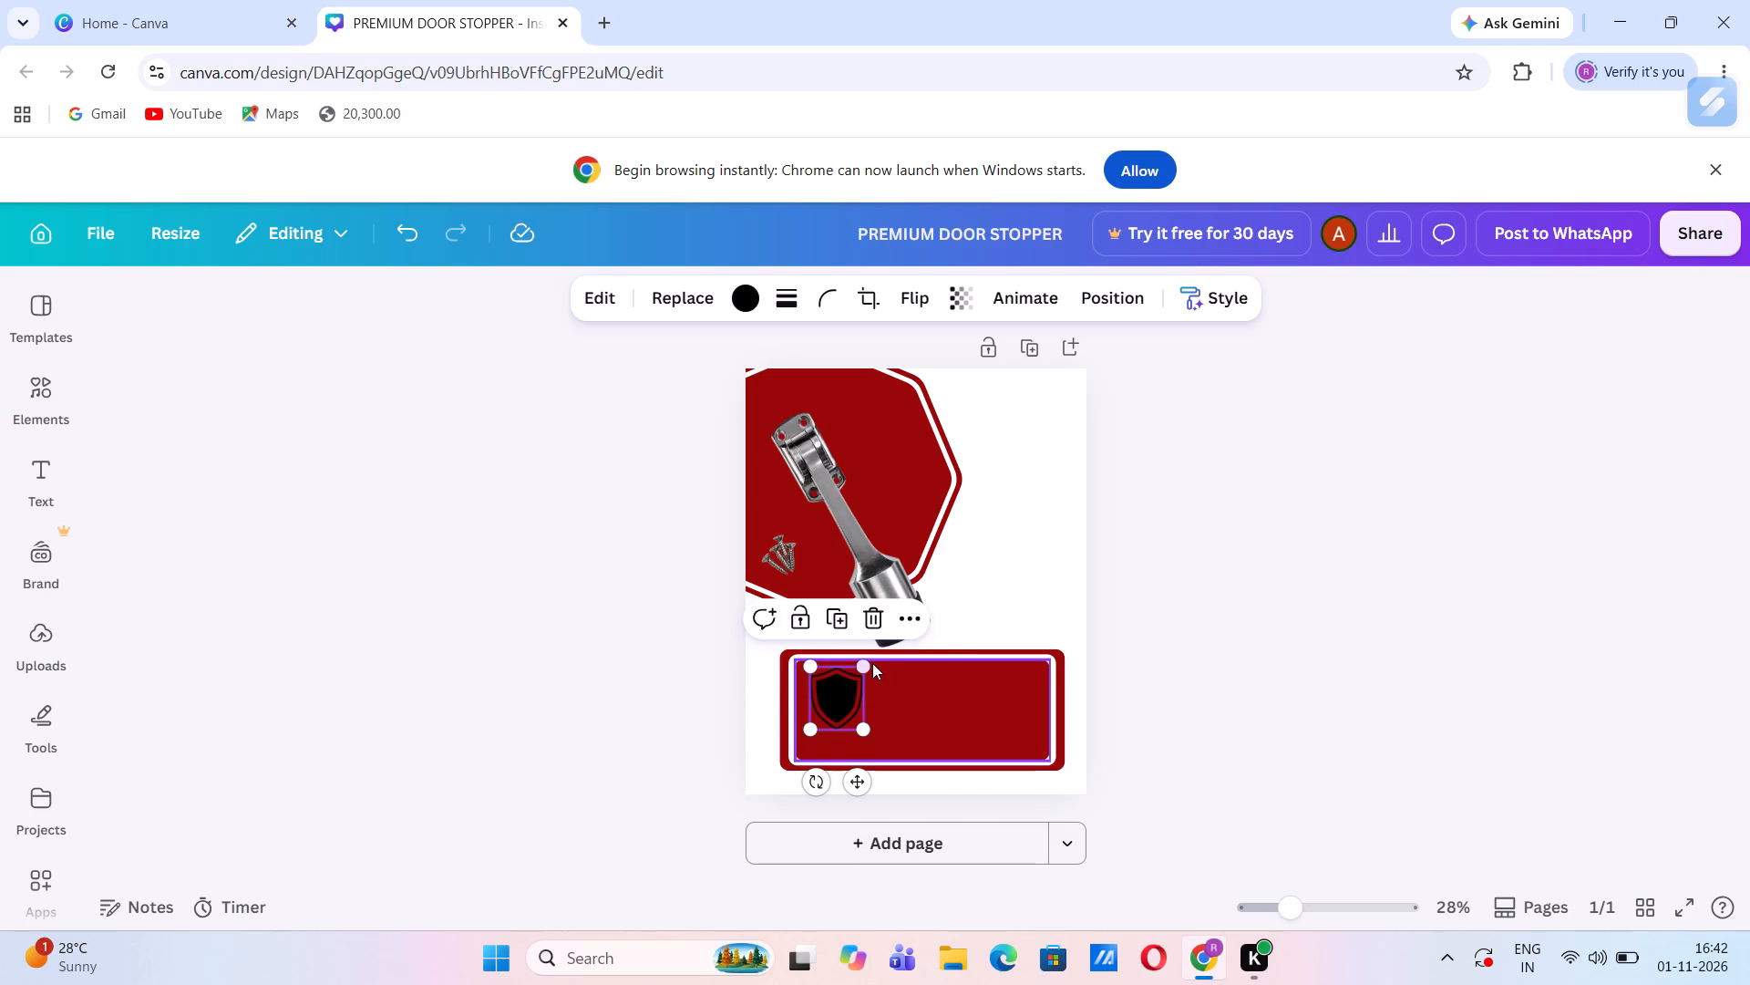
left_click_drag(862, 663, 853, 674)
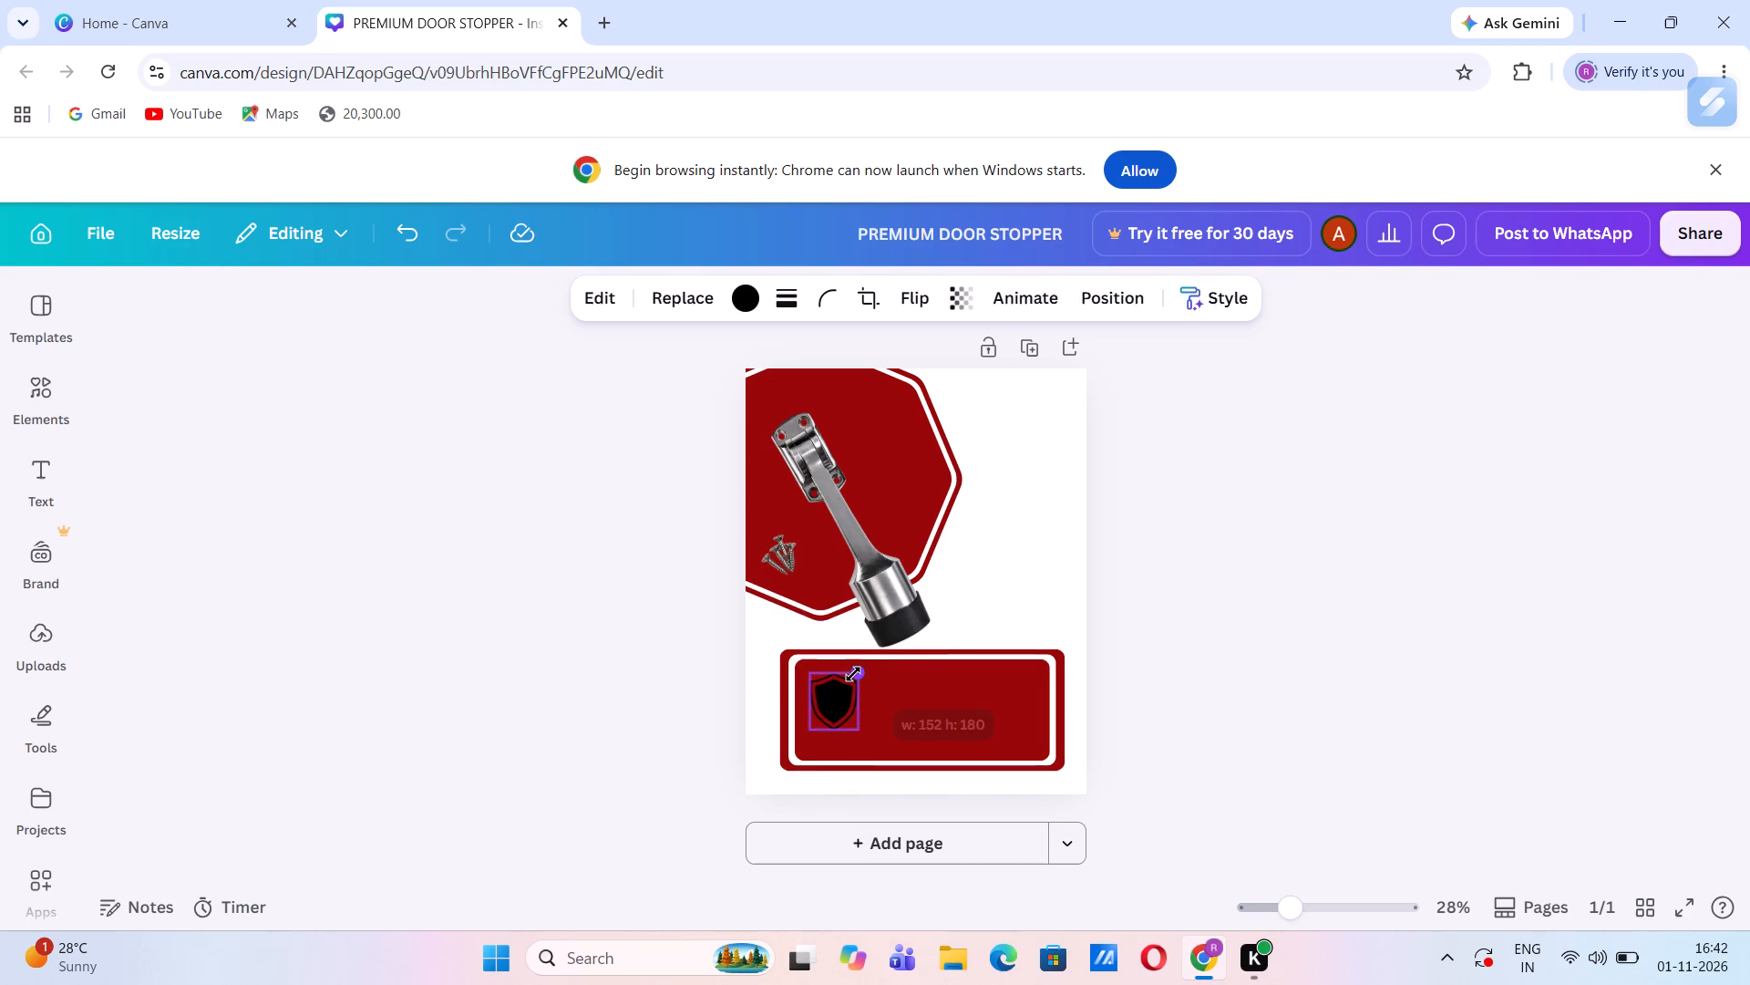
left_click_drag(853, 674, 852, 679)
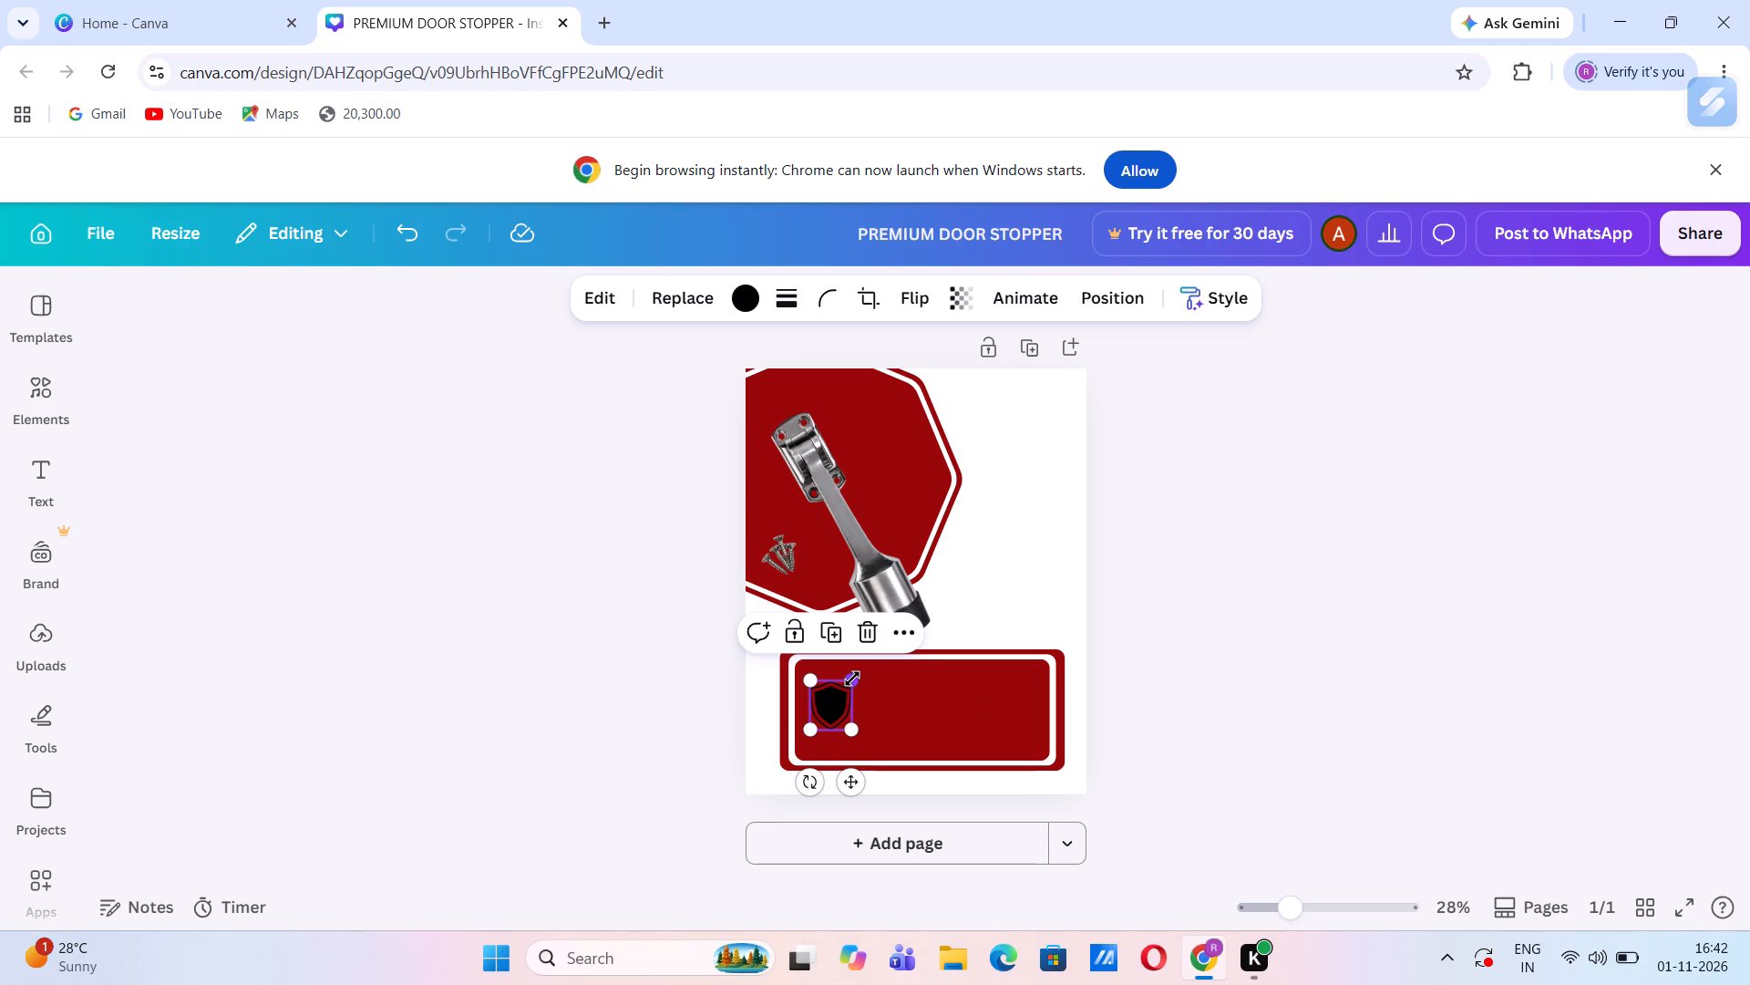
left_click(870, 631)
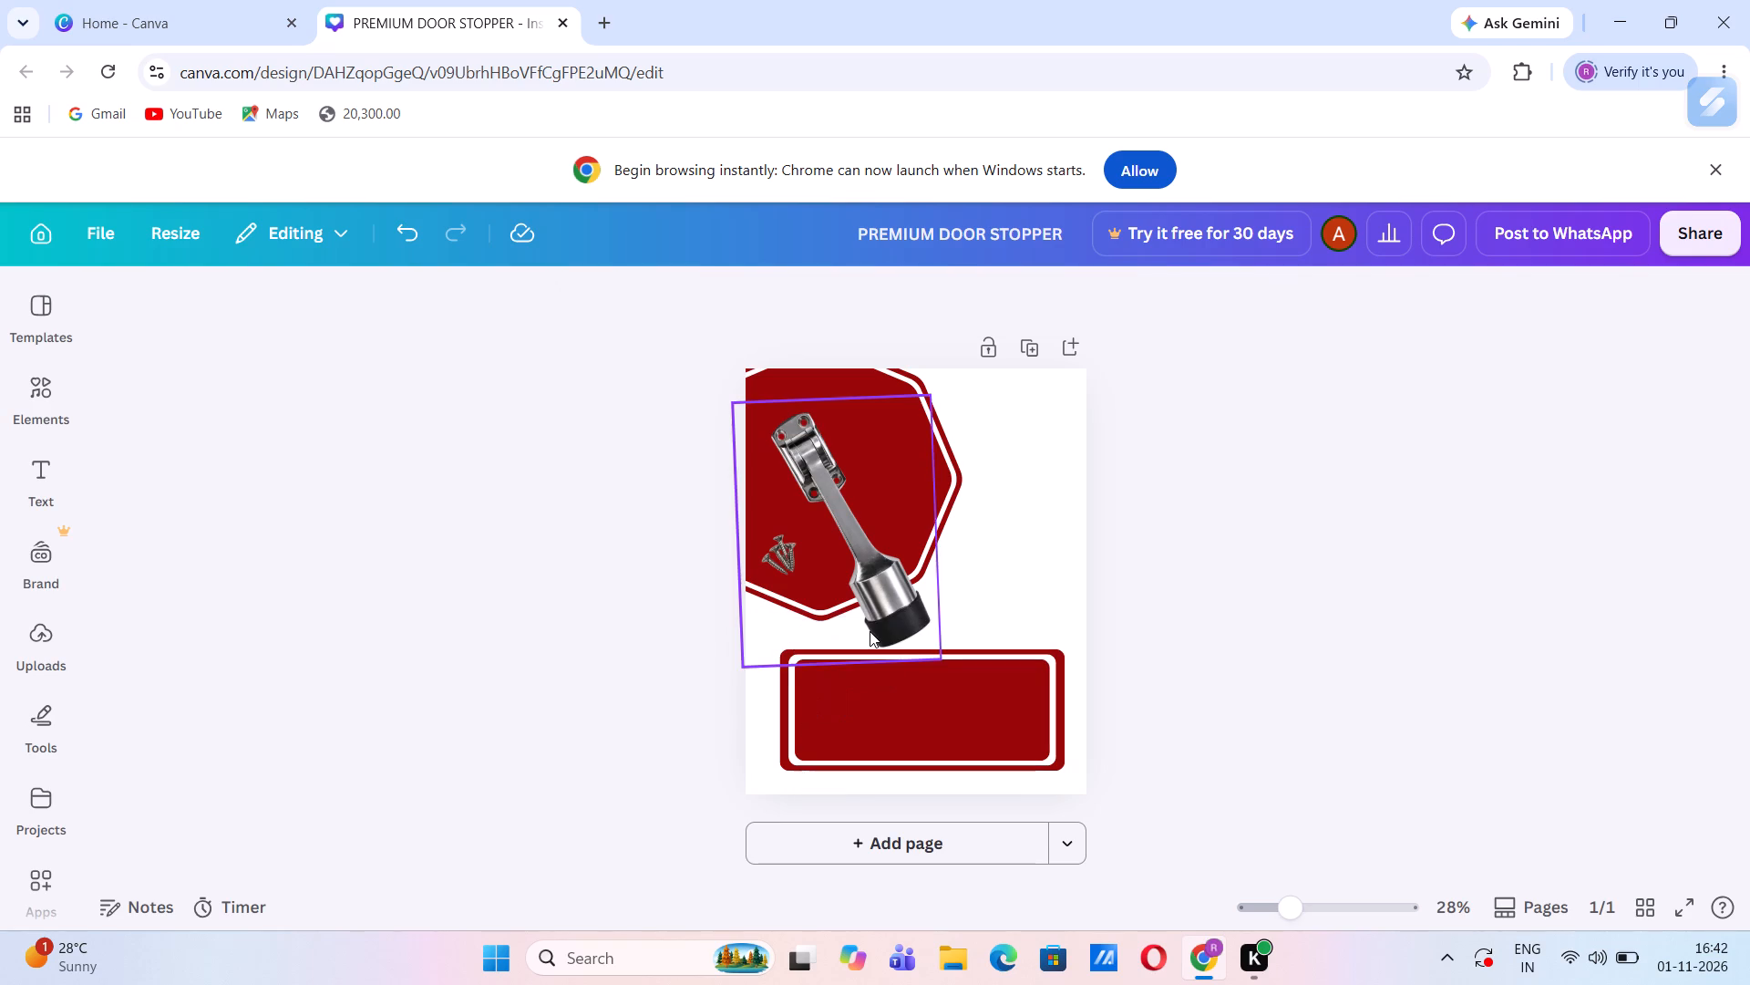
Delete the inner red rectangle and the white rectangle beneath it, keeping only the large outer red rectangle.
left_click(886, 688)
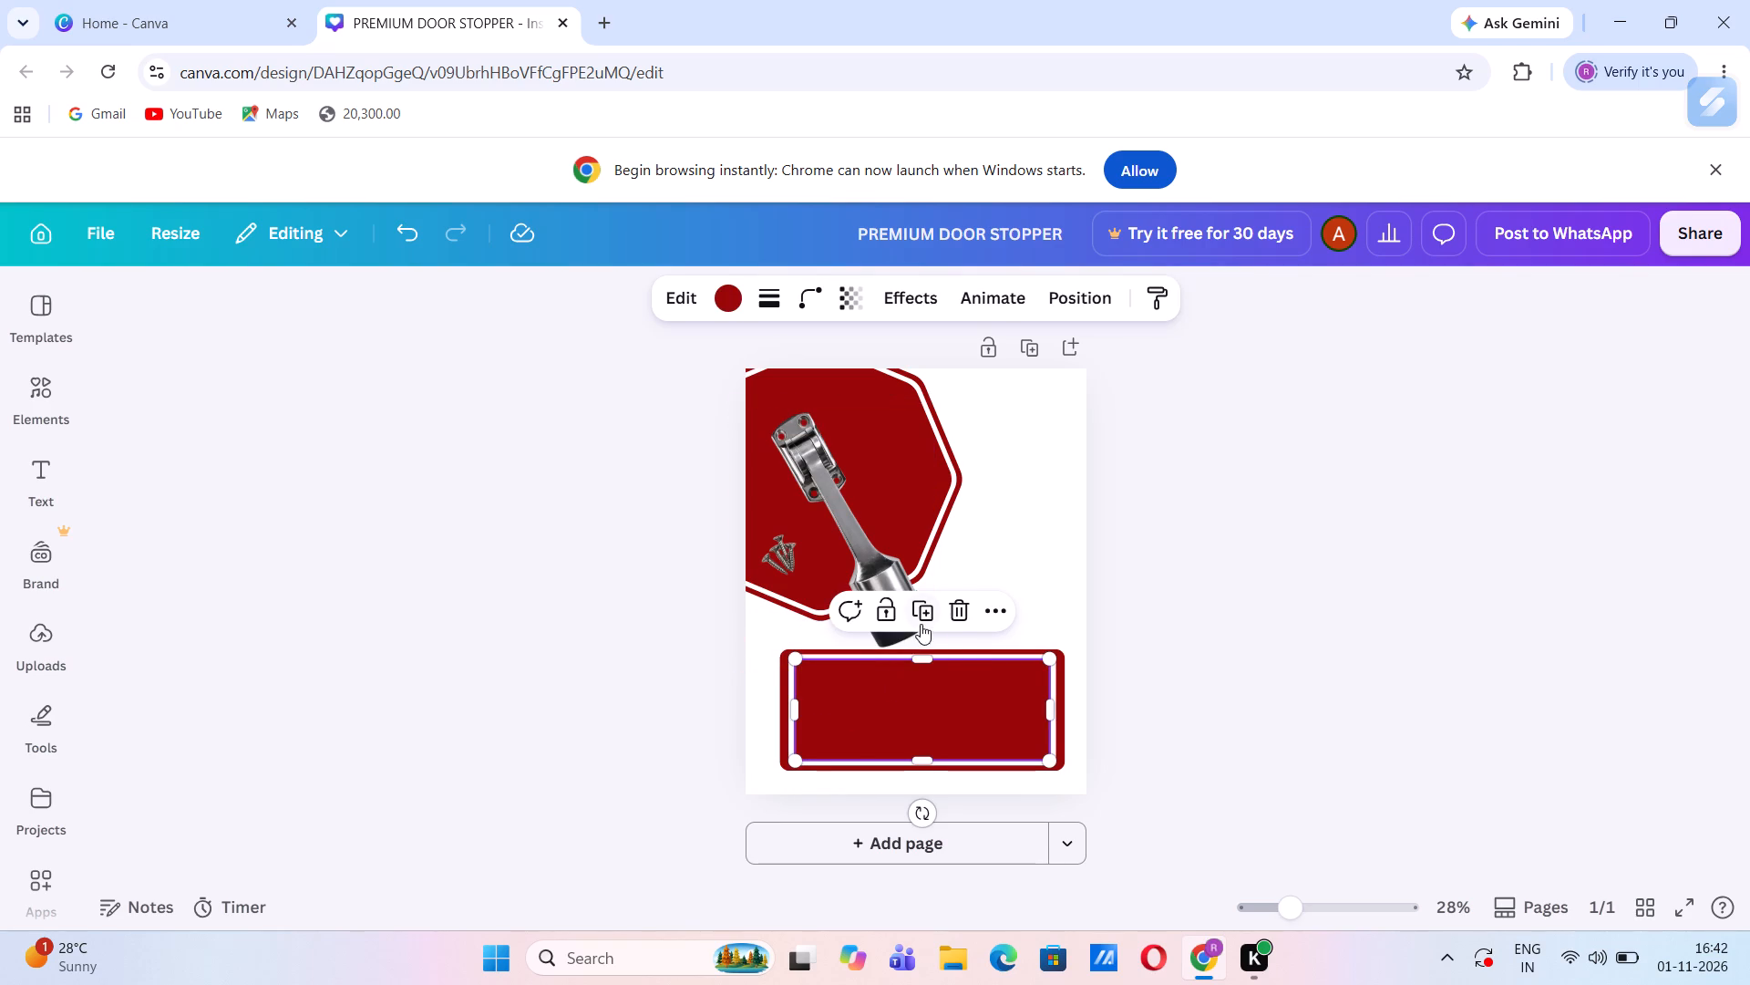
left_click(958, 617)
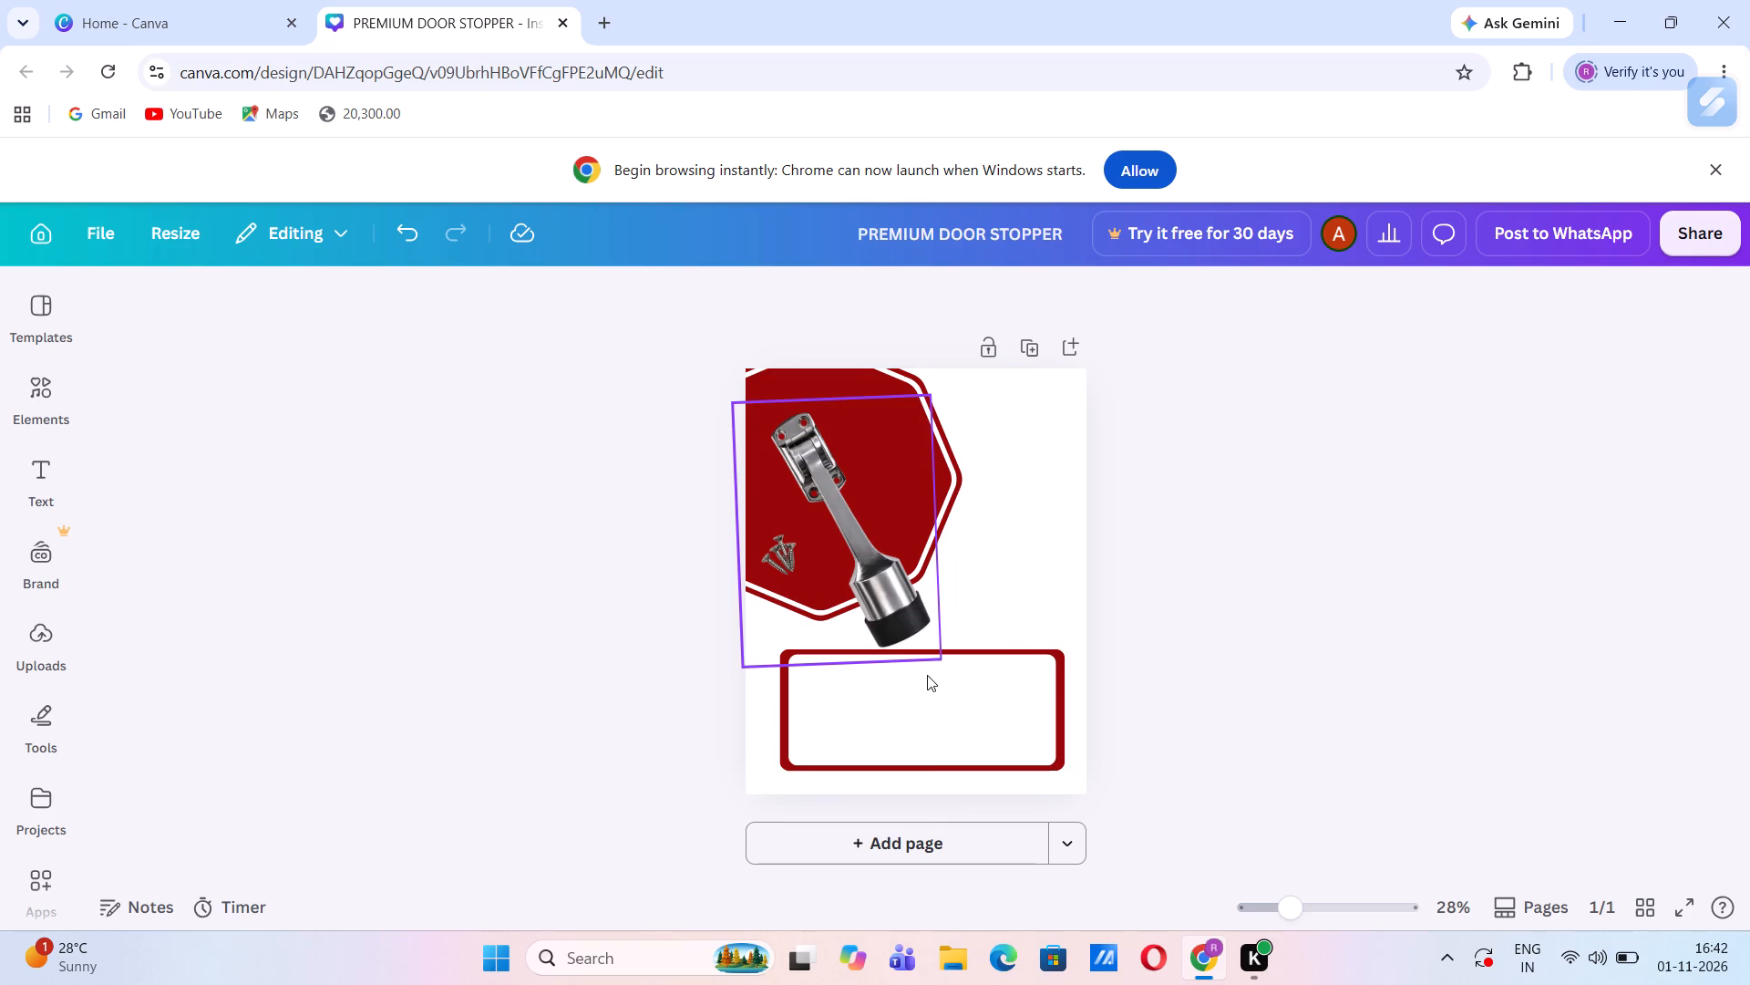
left_click(924, 680)
left_click(962, 616)
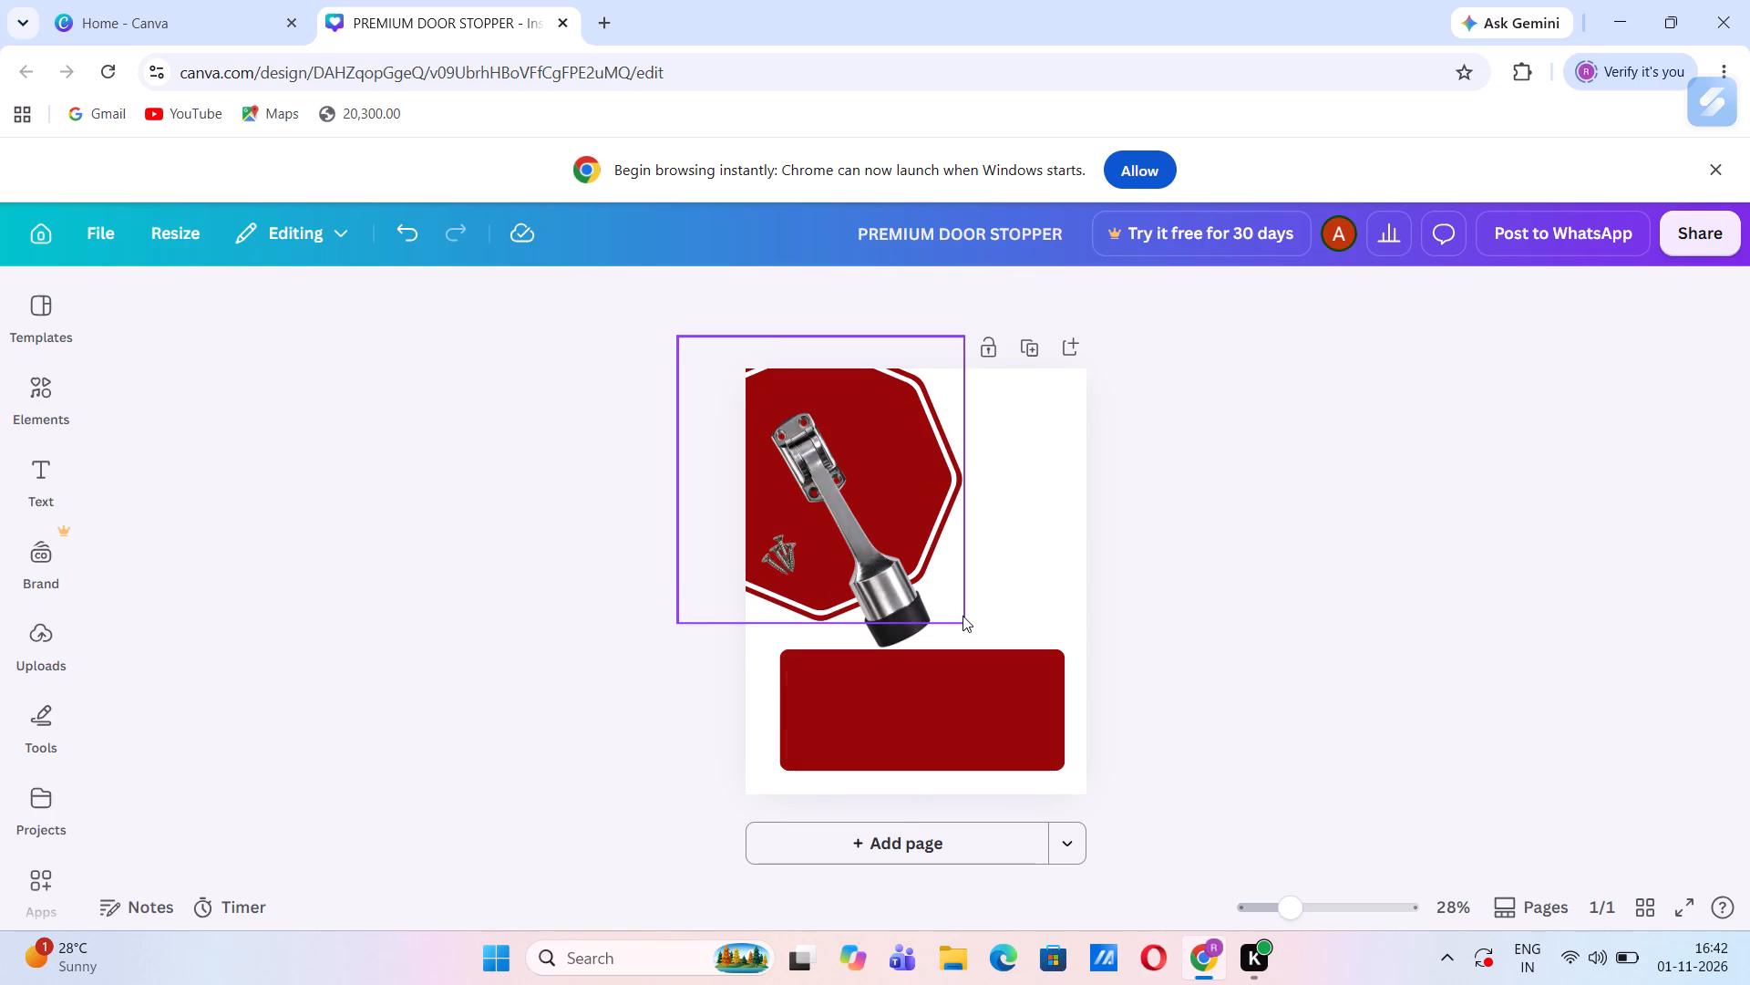
Move the remaining red rectangle slightly down and to the left, near the bottom edge of the page.
left_click(882, 700)
left_click_drag(882, 700, 876, 709)
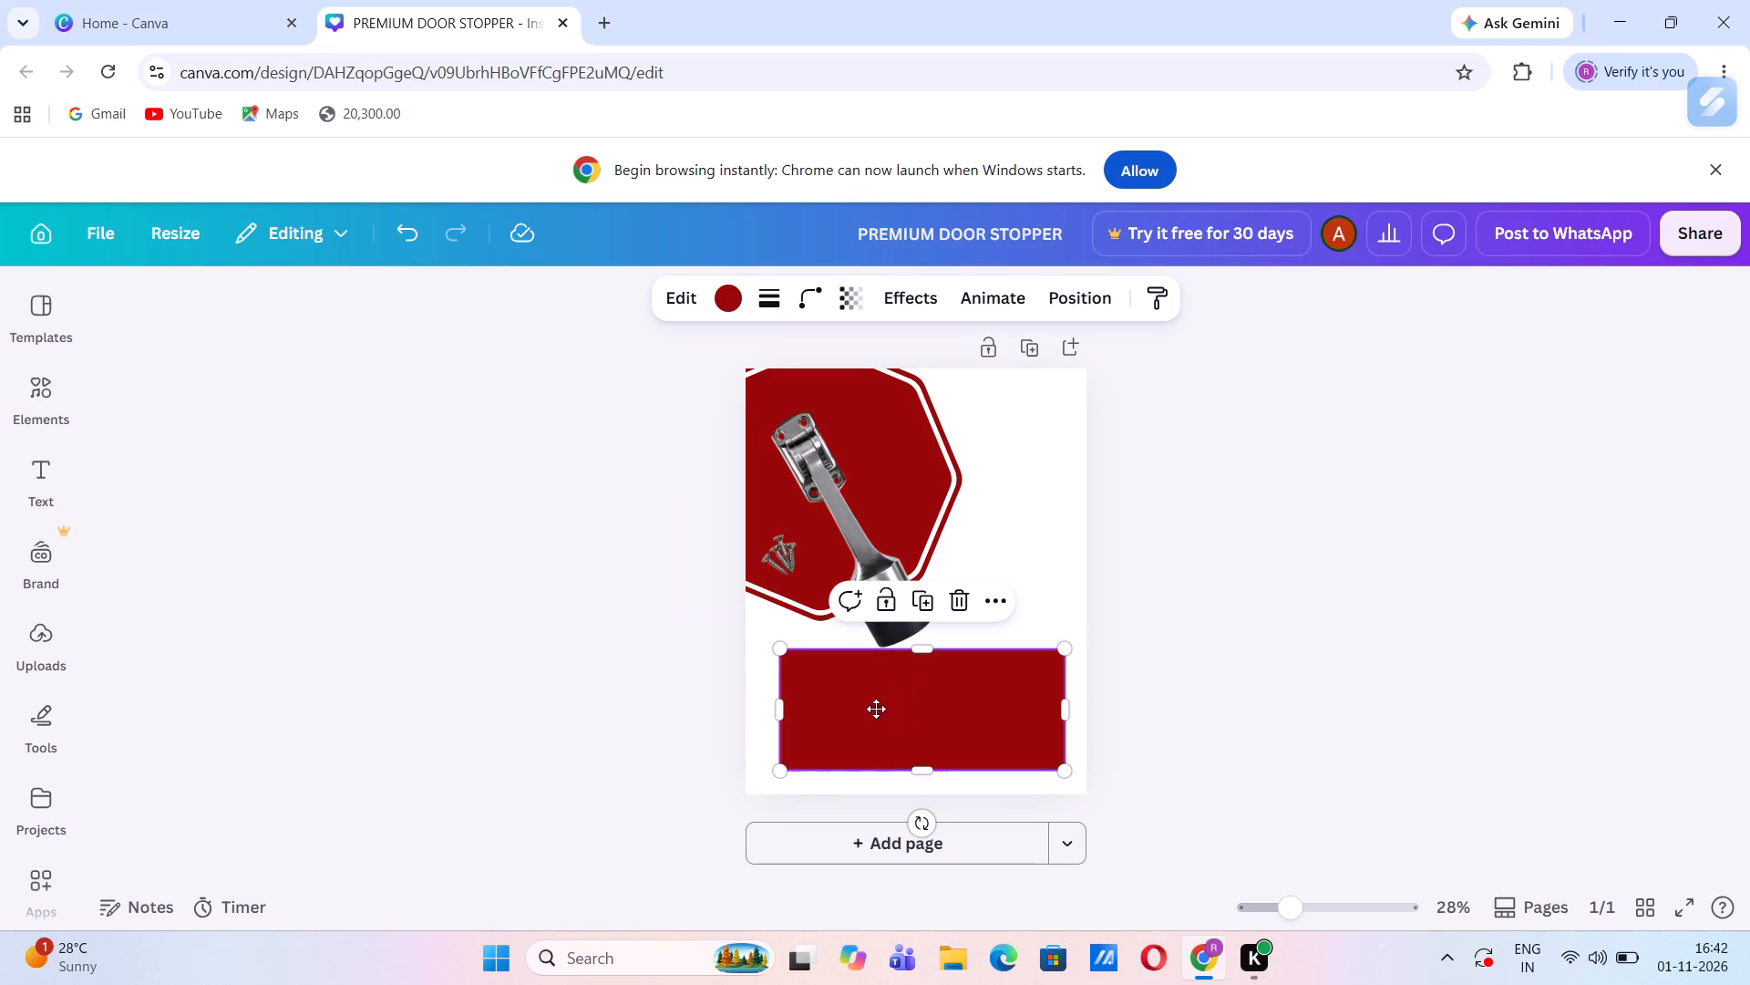
left_click_drag(876, 709, 870, 715)
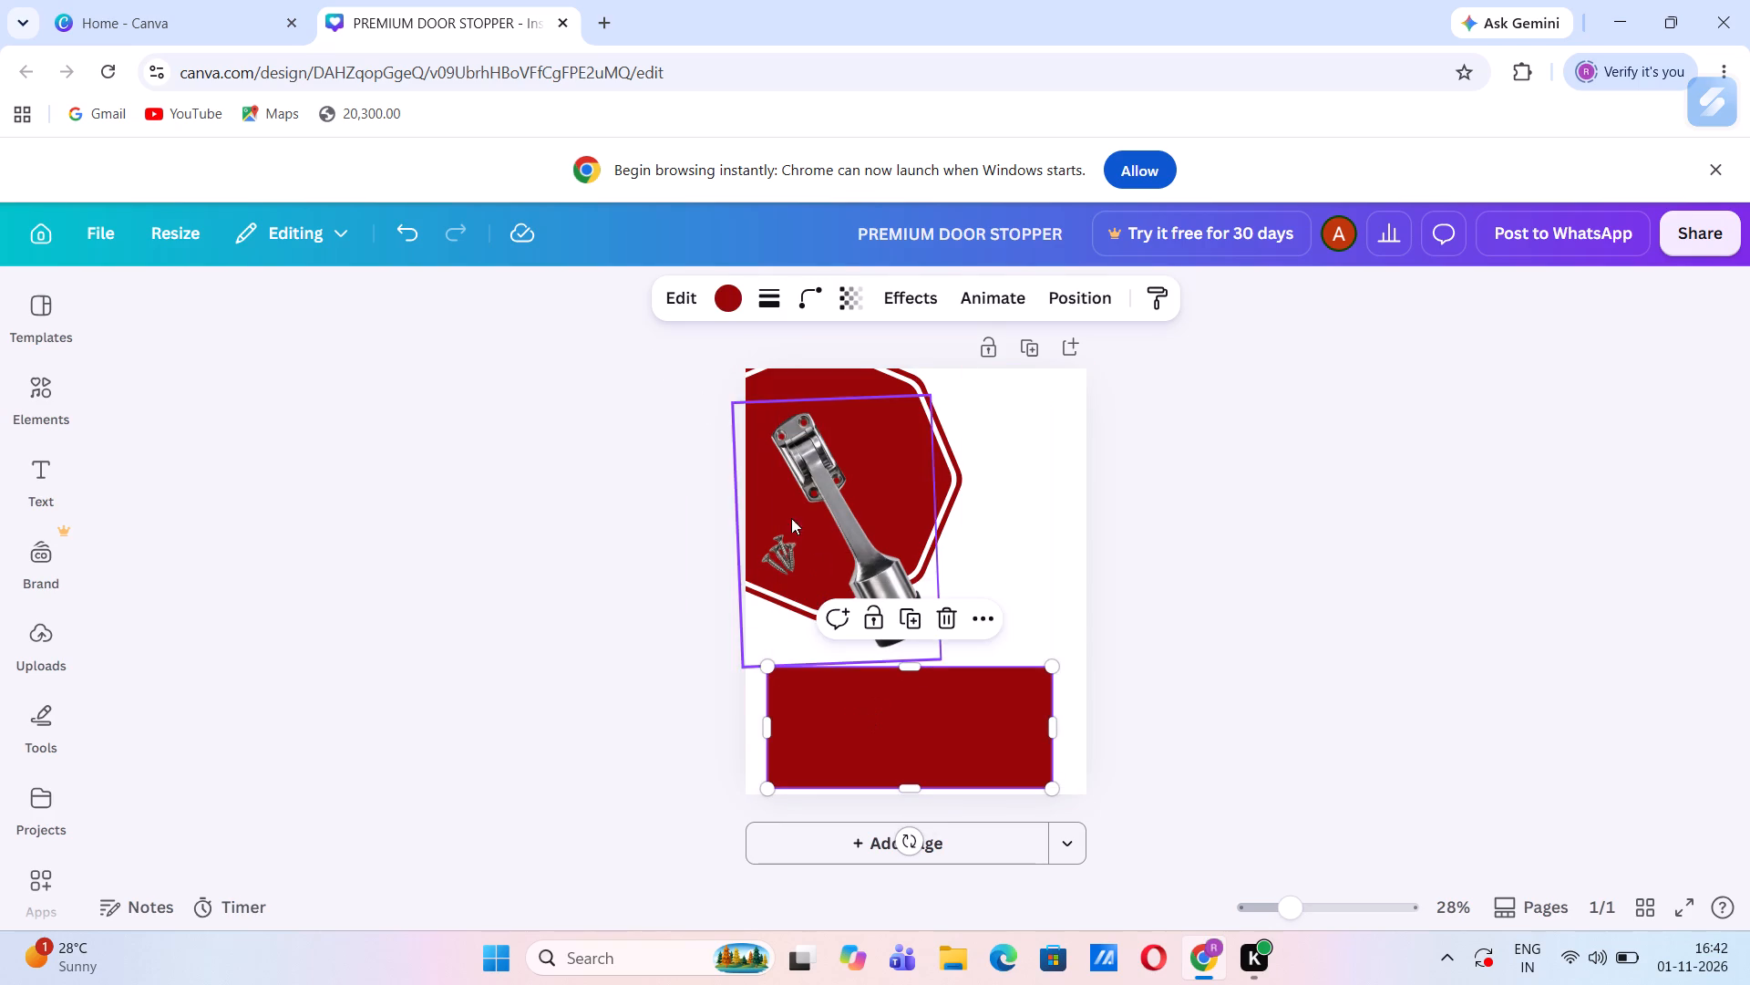
Give the red rectangle a solid border with a stroke weight of 9.
left_click(778, 297)
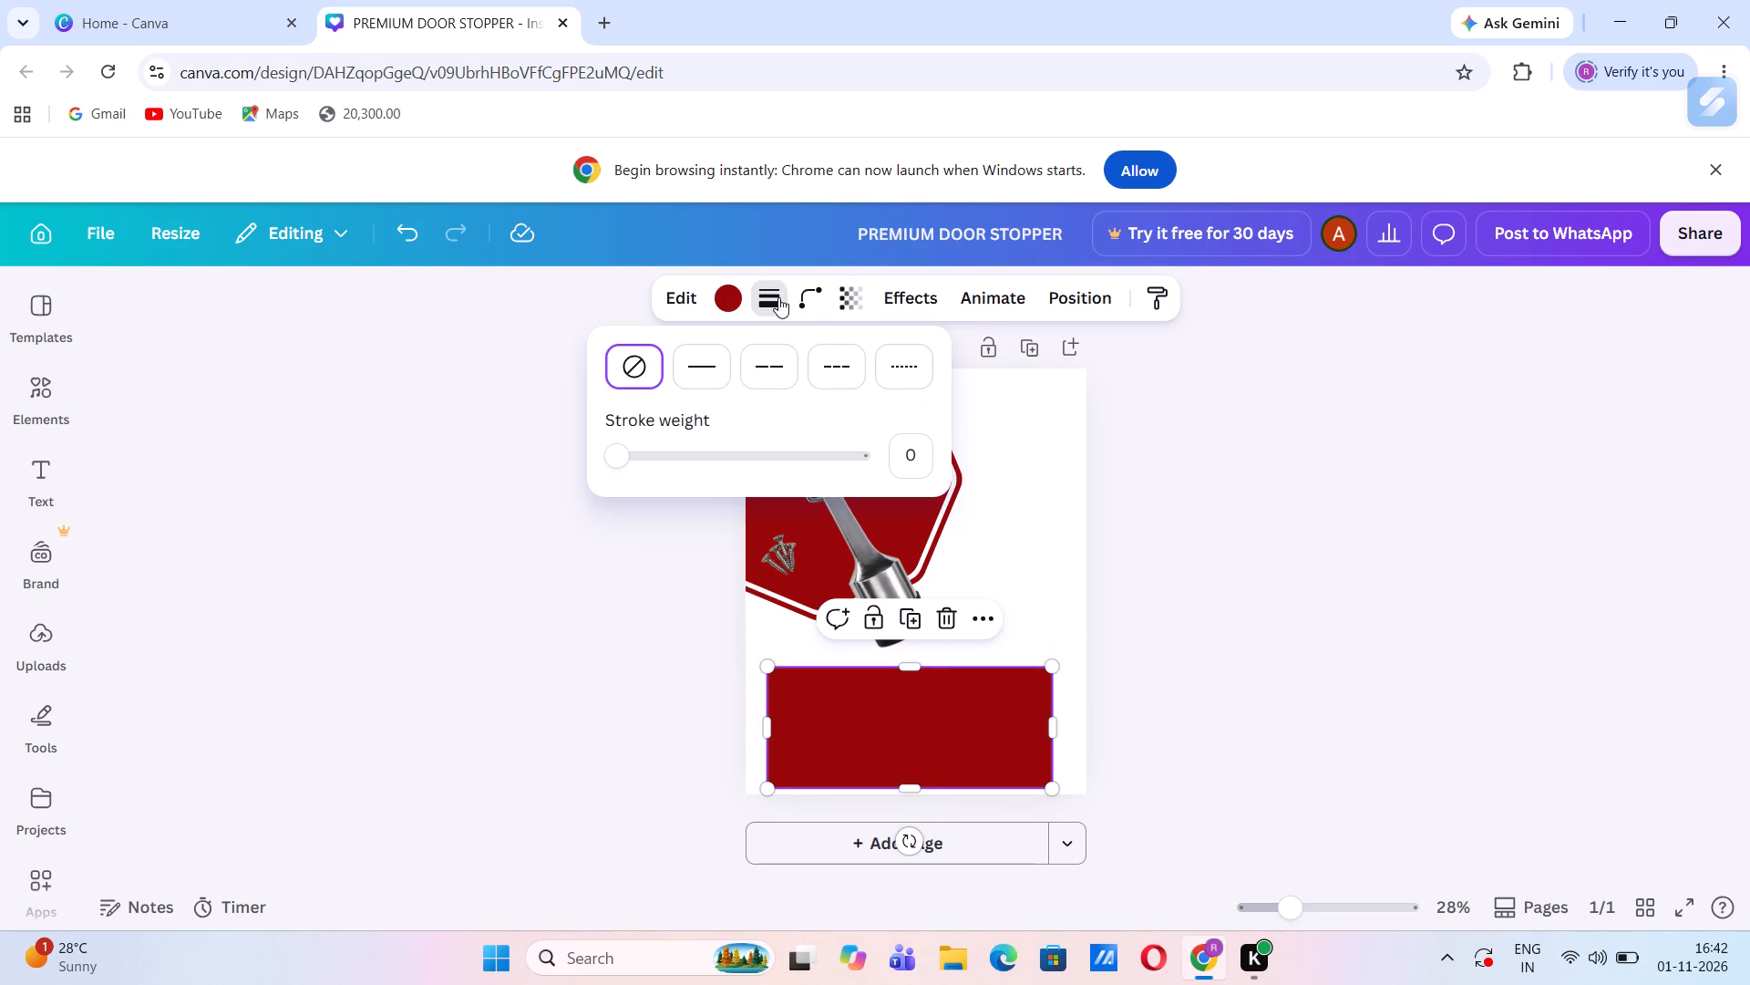
left_click_drag(614, 460, 633, 460)
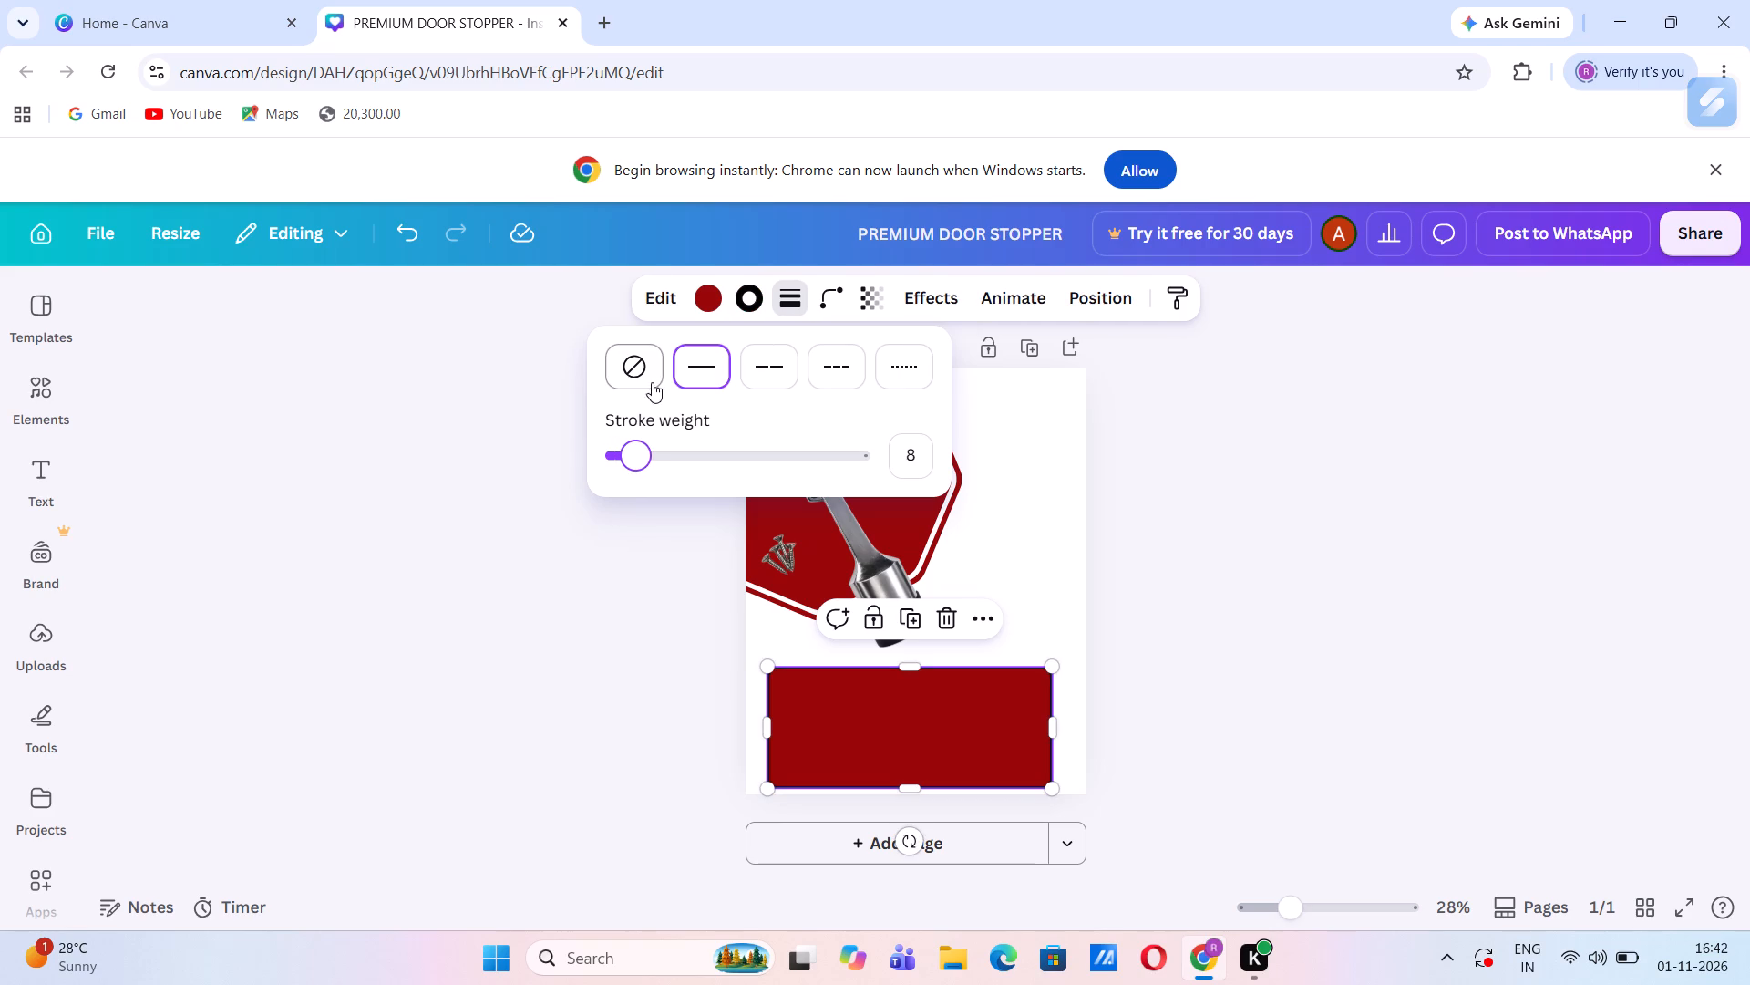
left_click(640, 368)
left_click(640, 368)
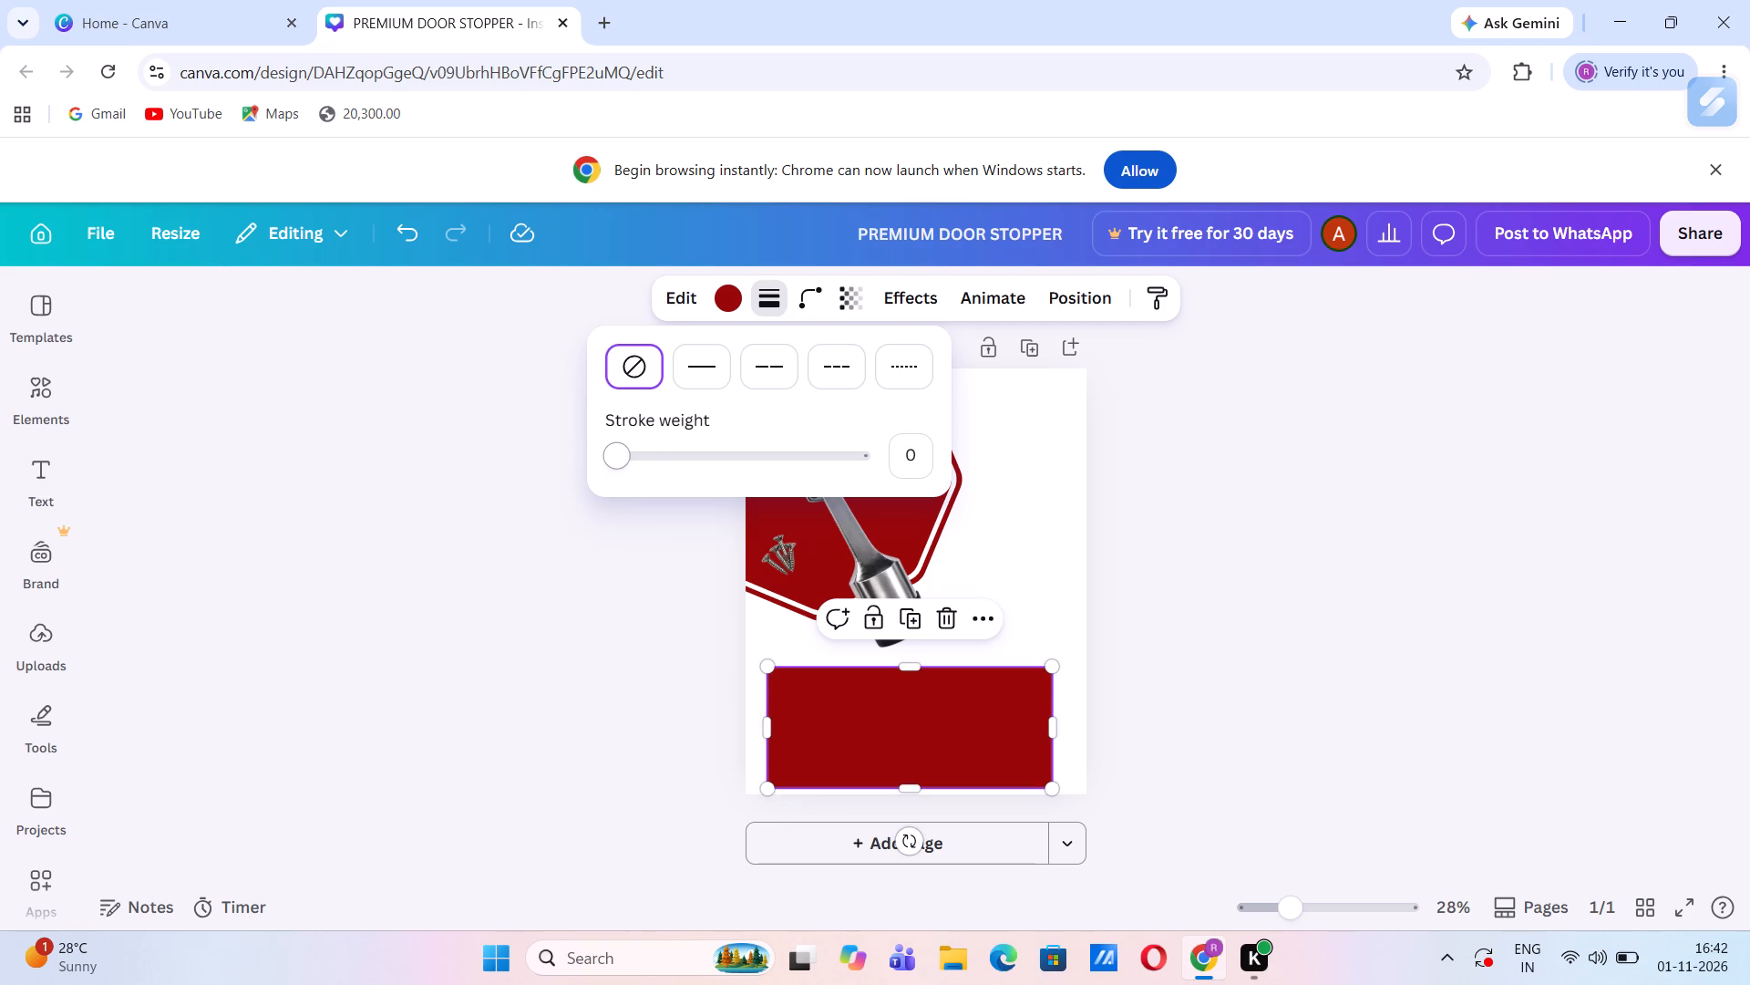
left_click_drag(620, 462, 635, 462)
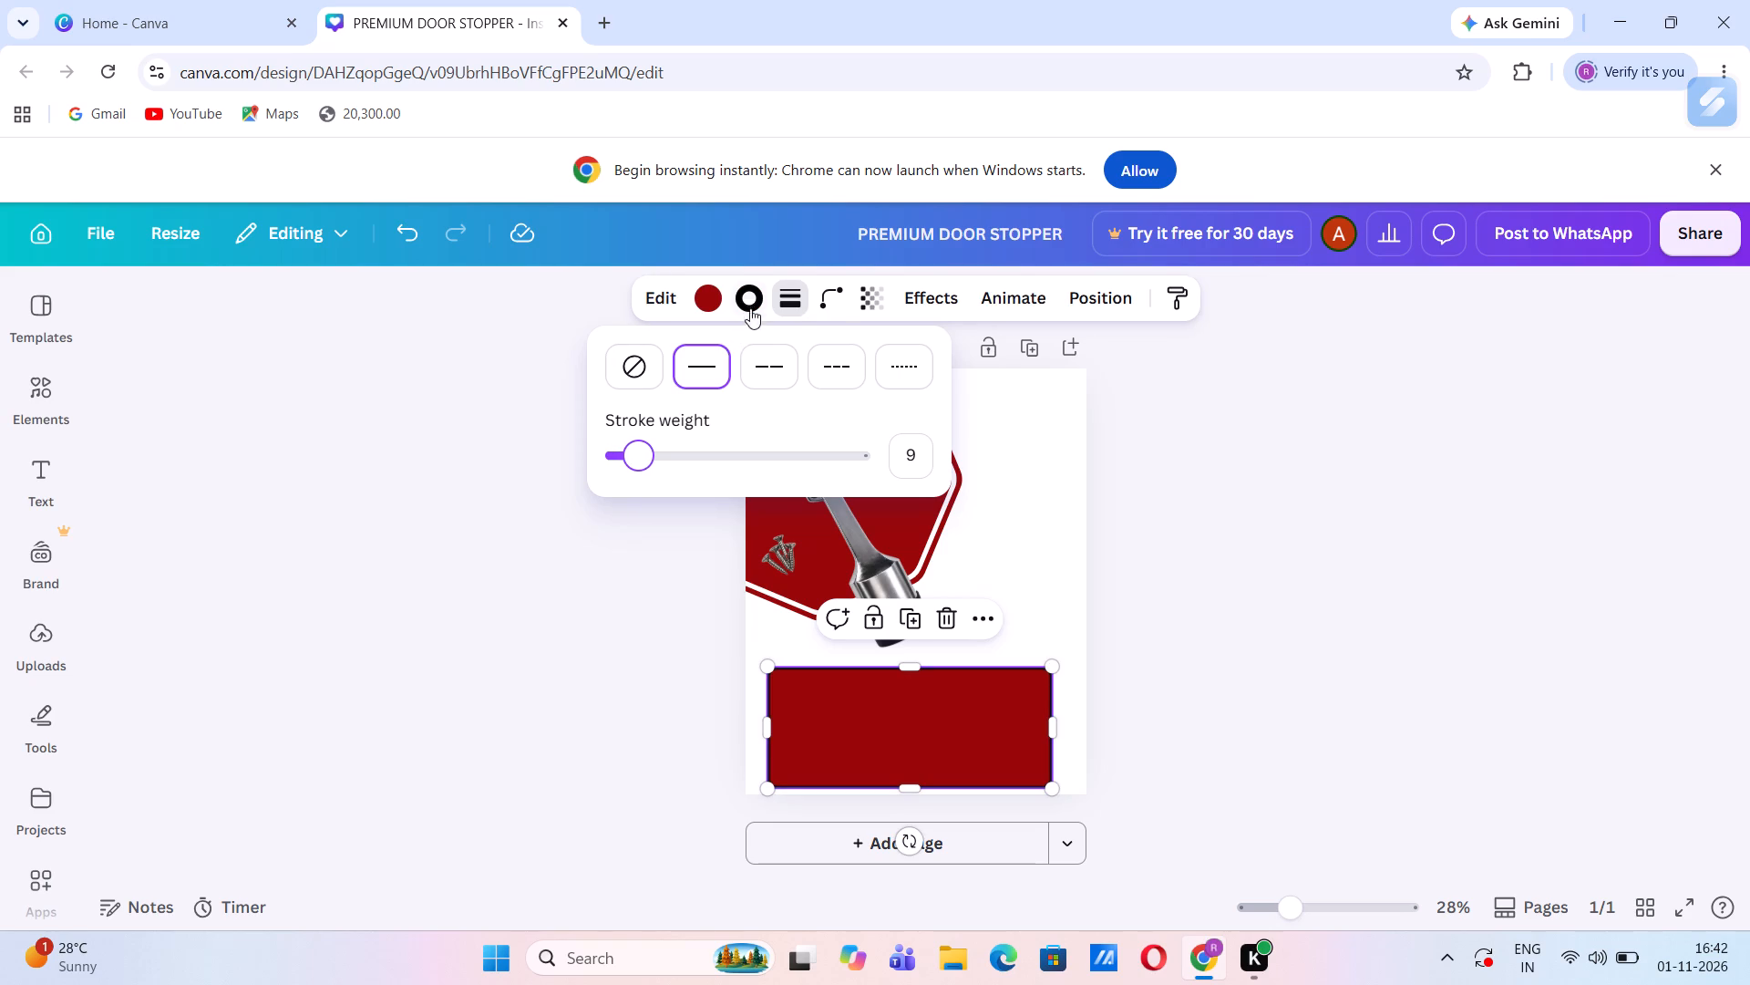
Change the rectangle's fill colour to white.
left_click(750, 304)
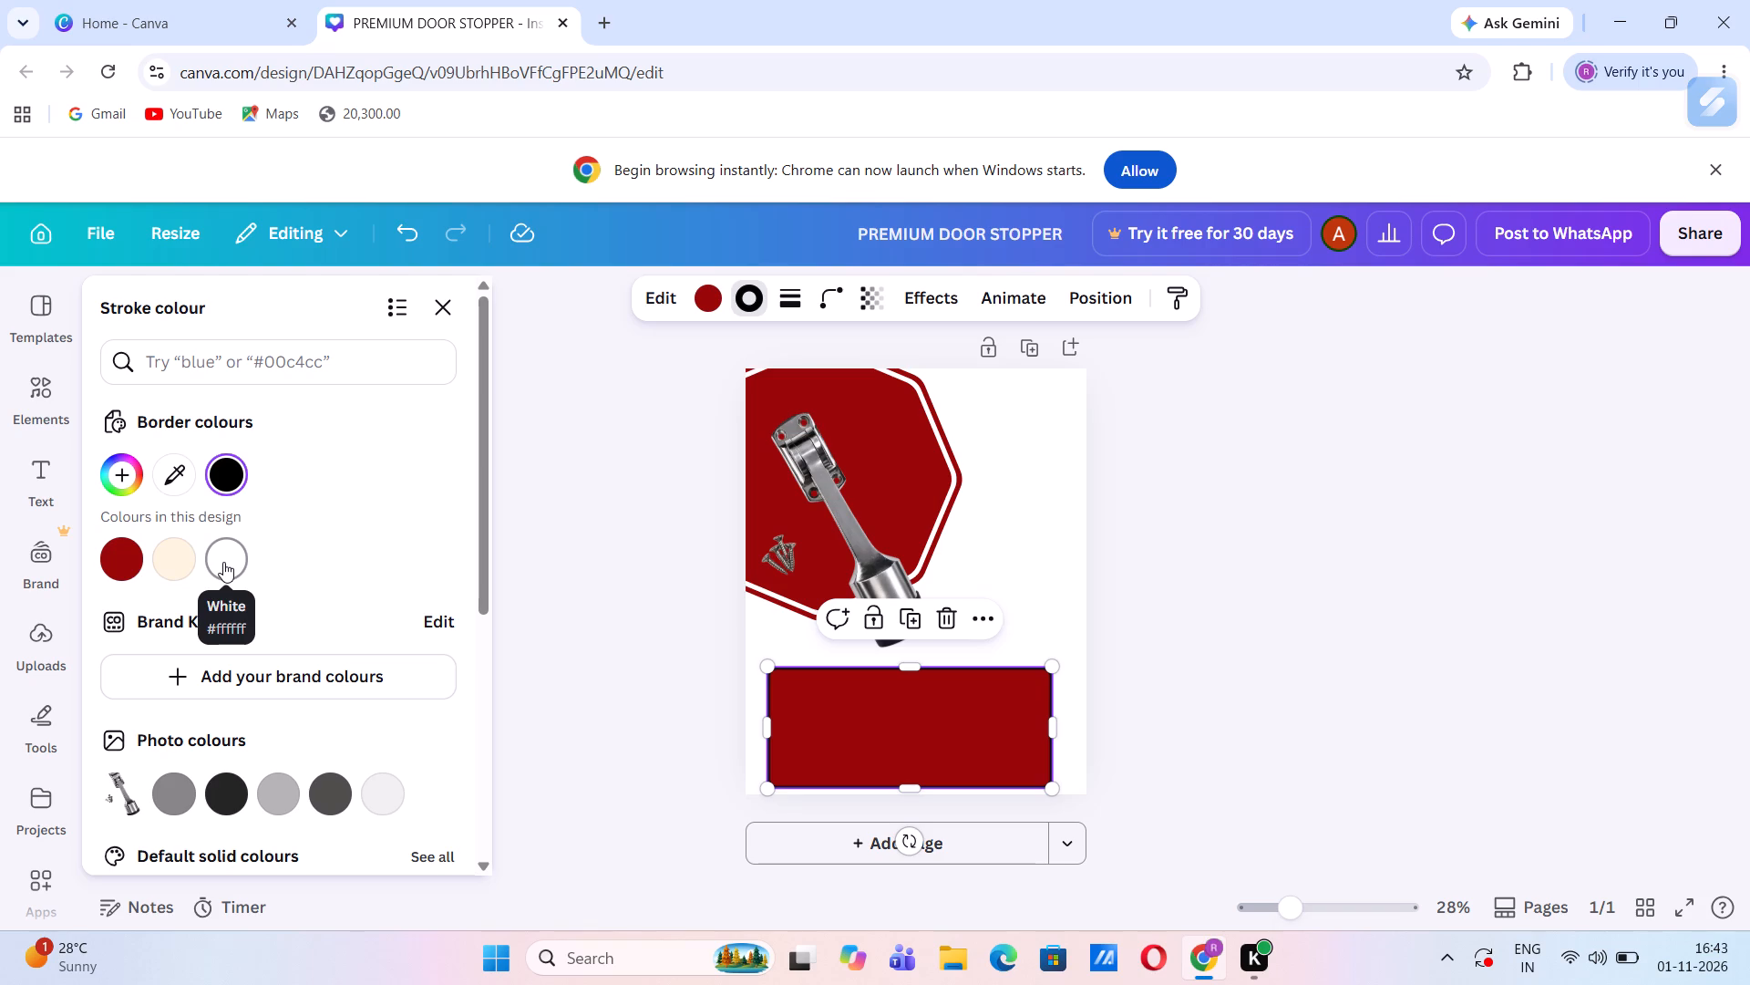
left_click(708, 288)
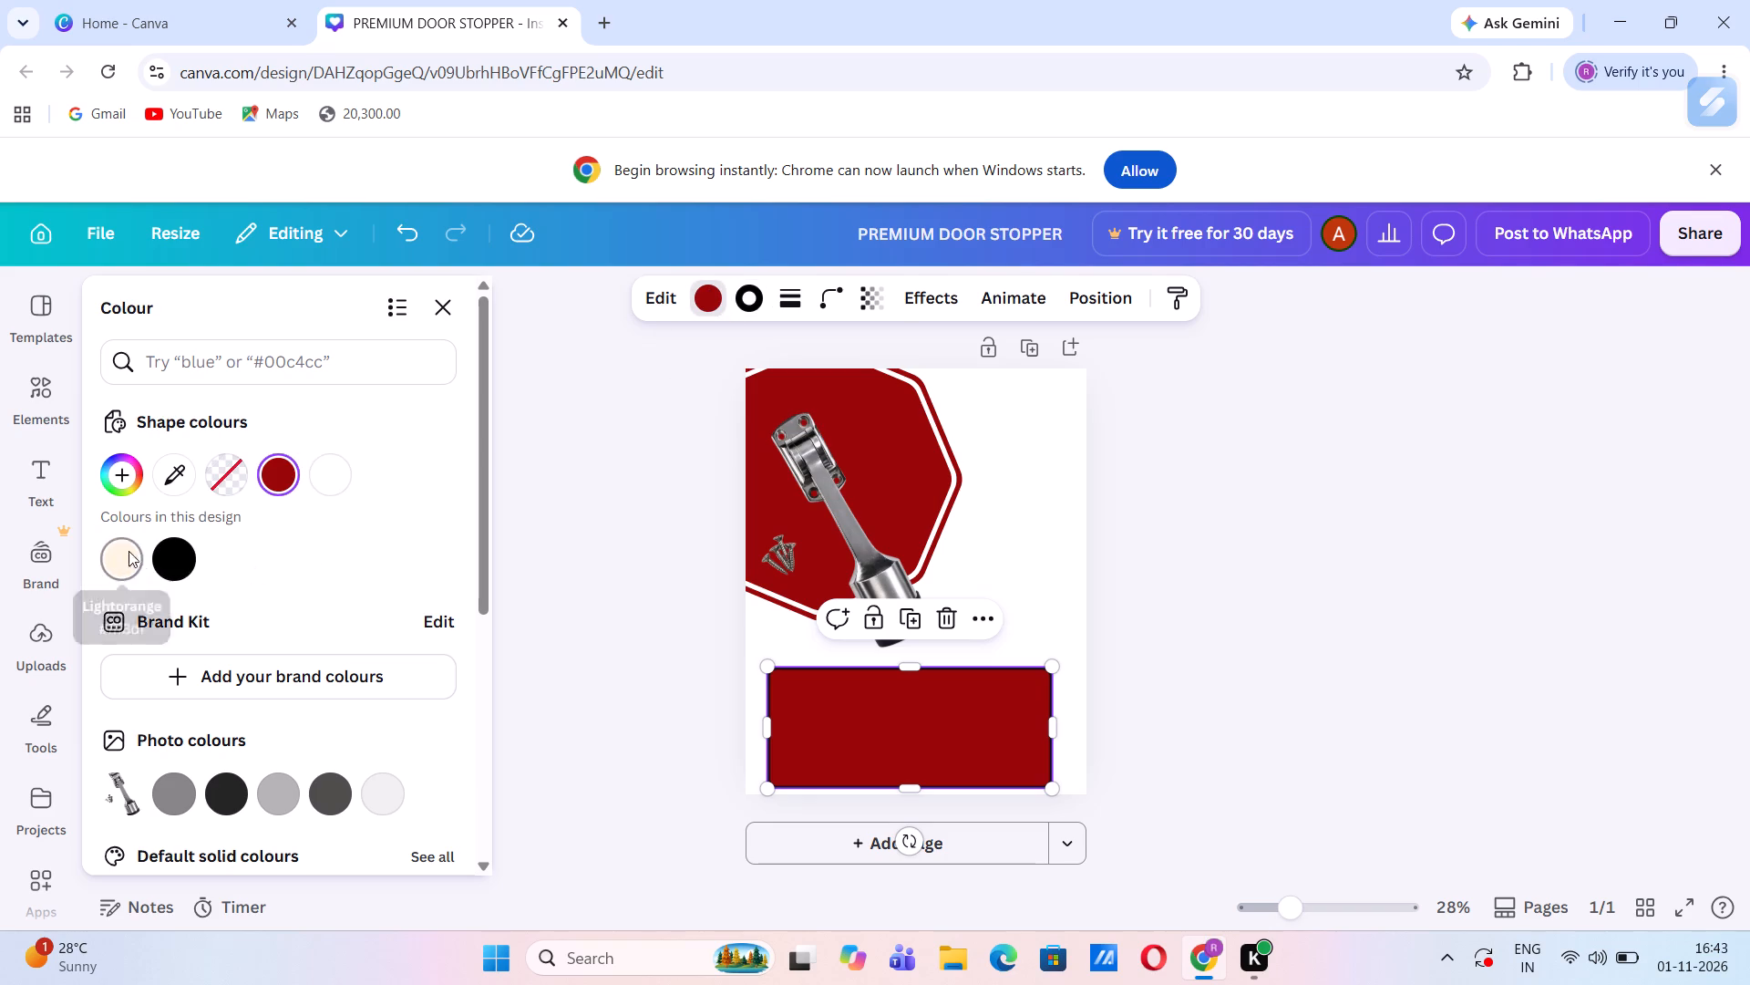
left_click(329, 480)
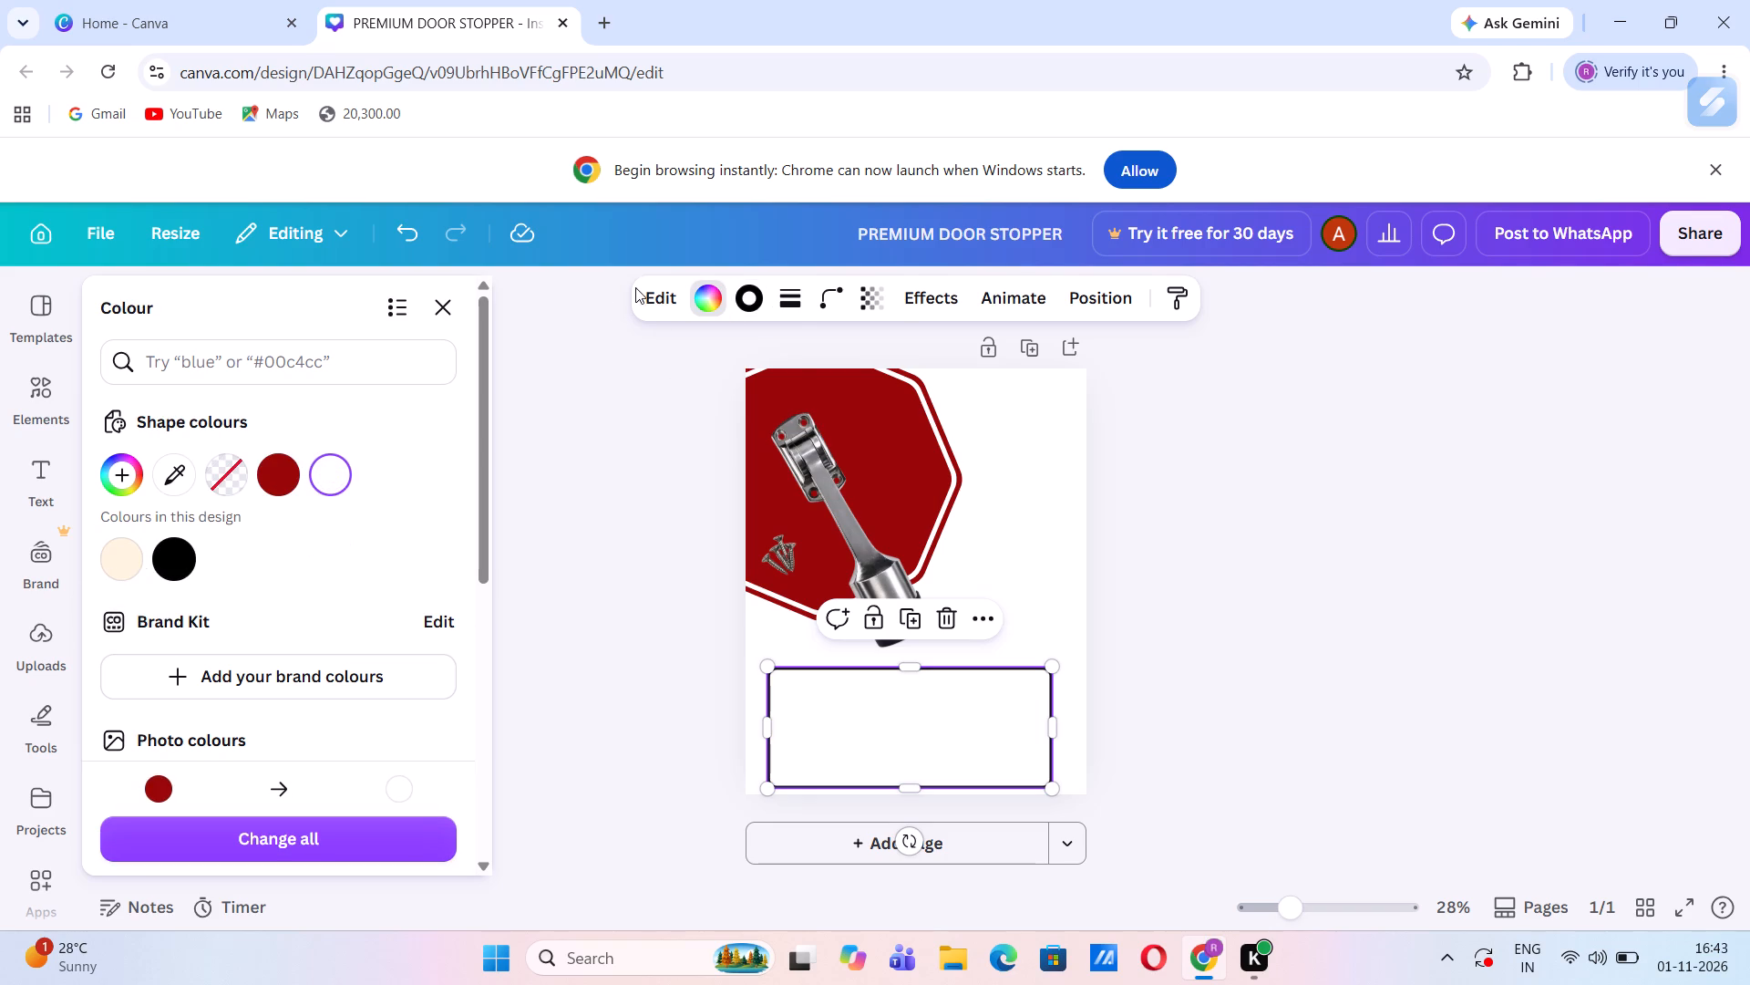
Set the rectangle's border to a custom dark navy solid colour, #112835.
left_click(756, 305)
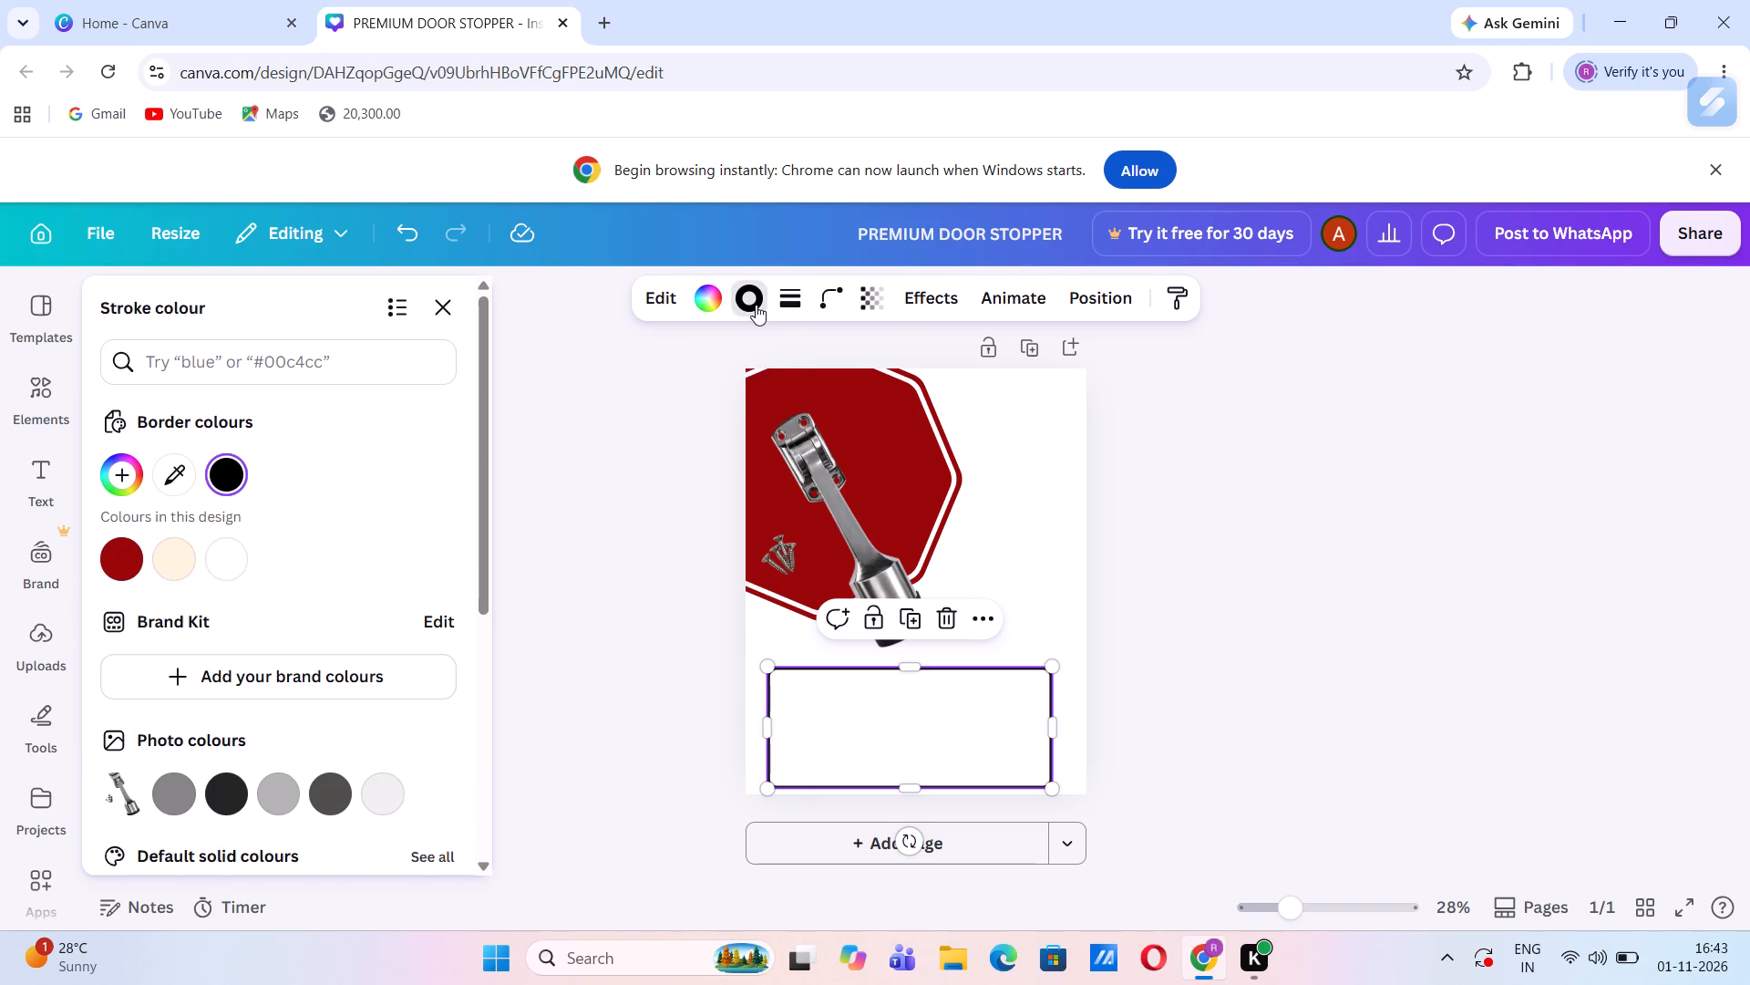
left_click(126, 474)
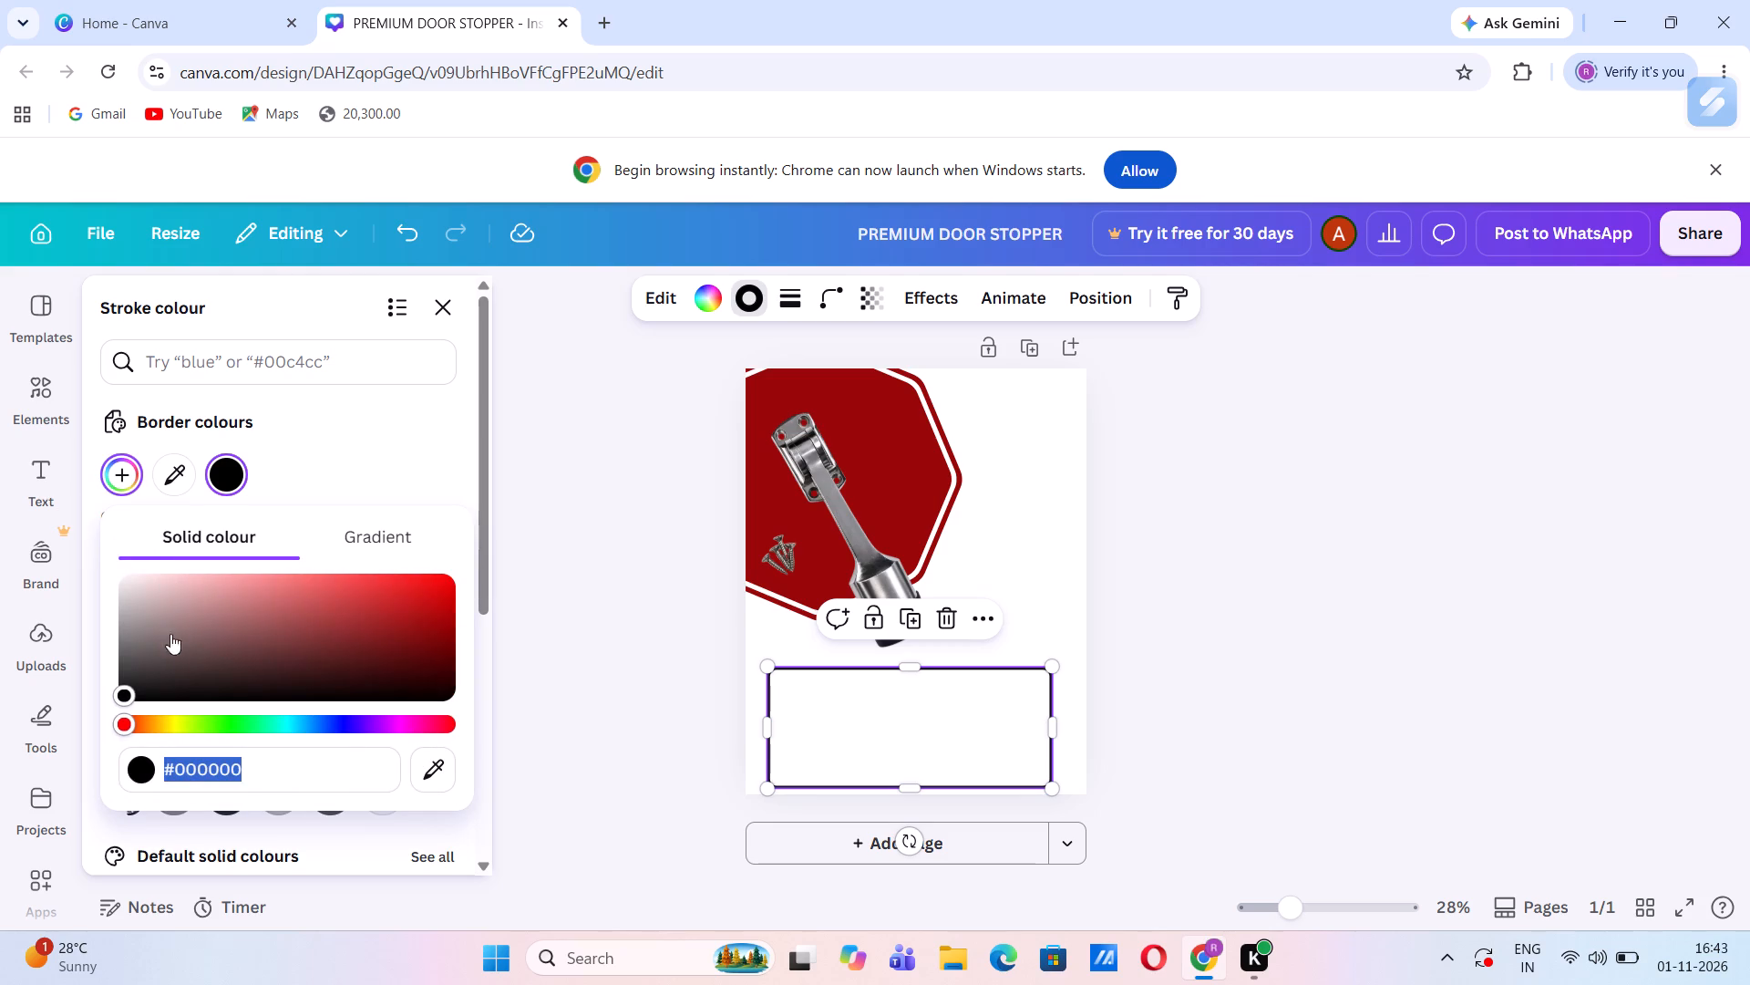
left_click(306, 721)
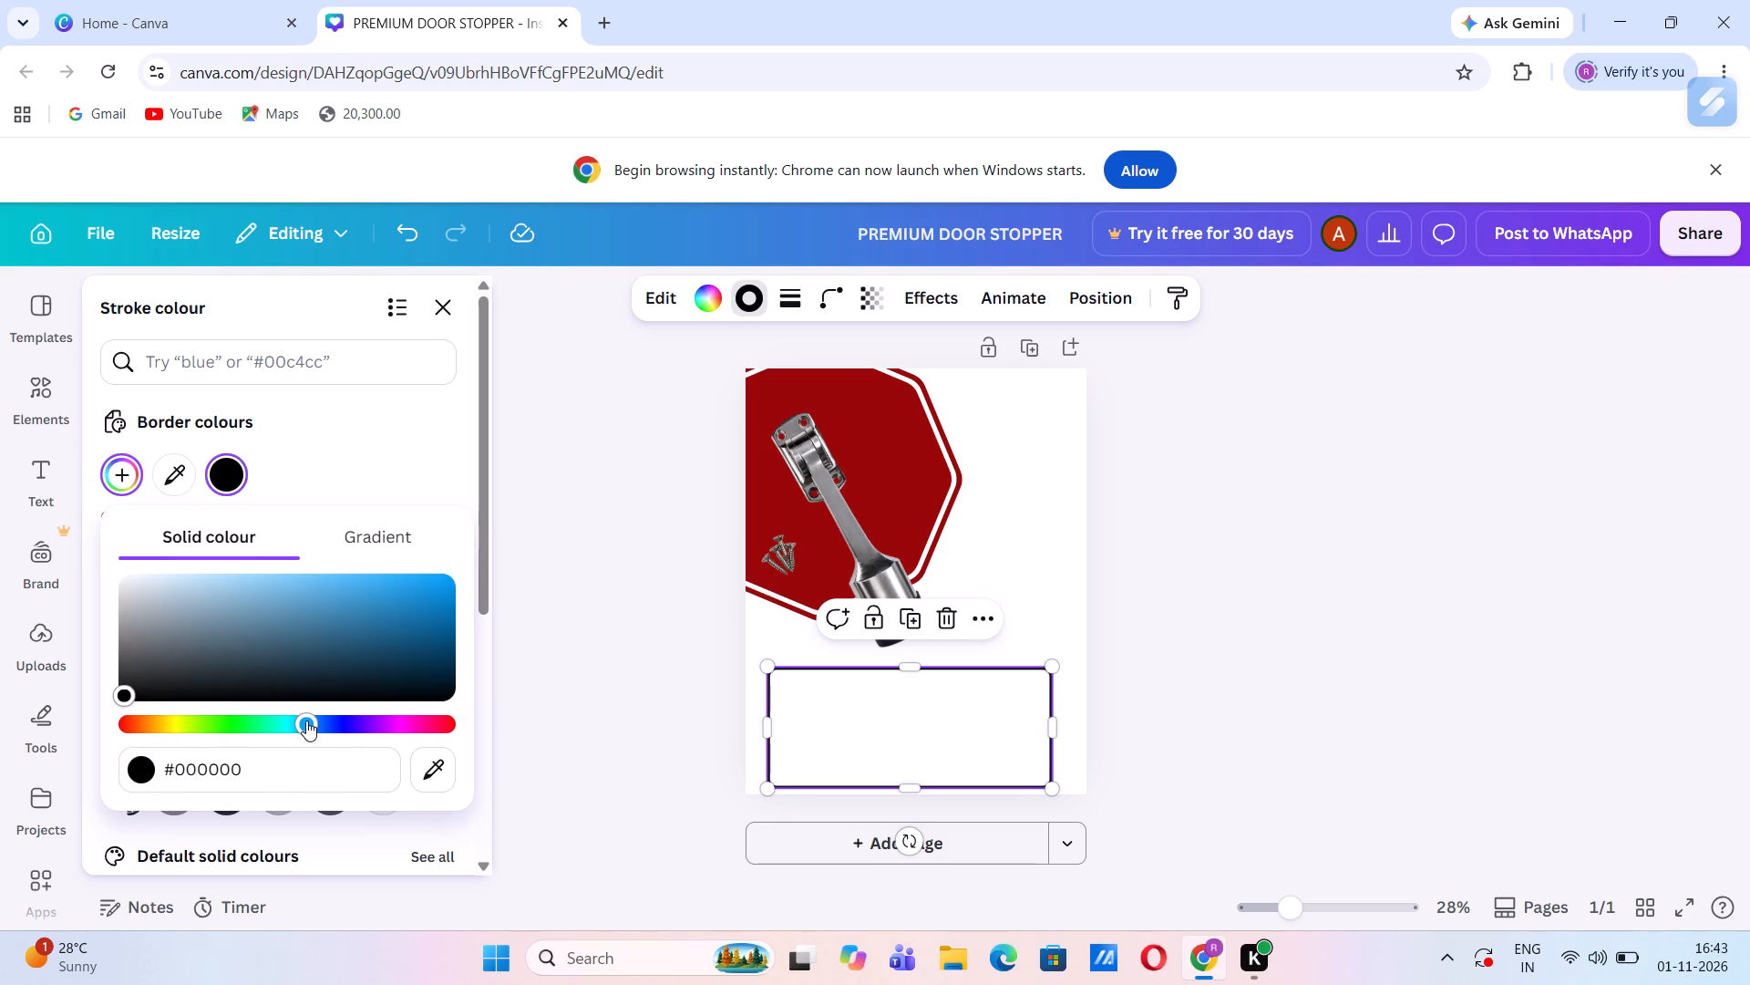
left_click_drag(304, 597, 346, 583)
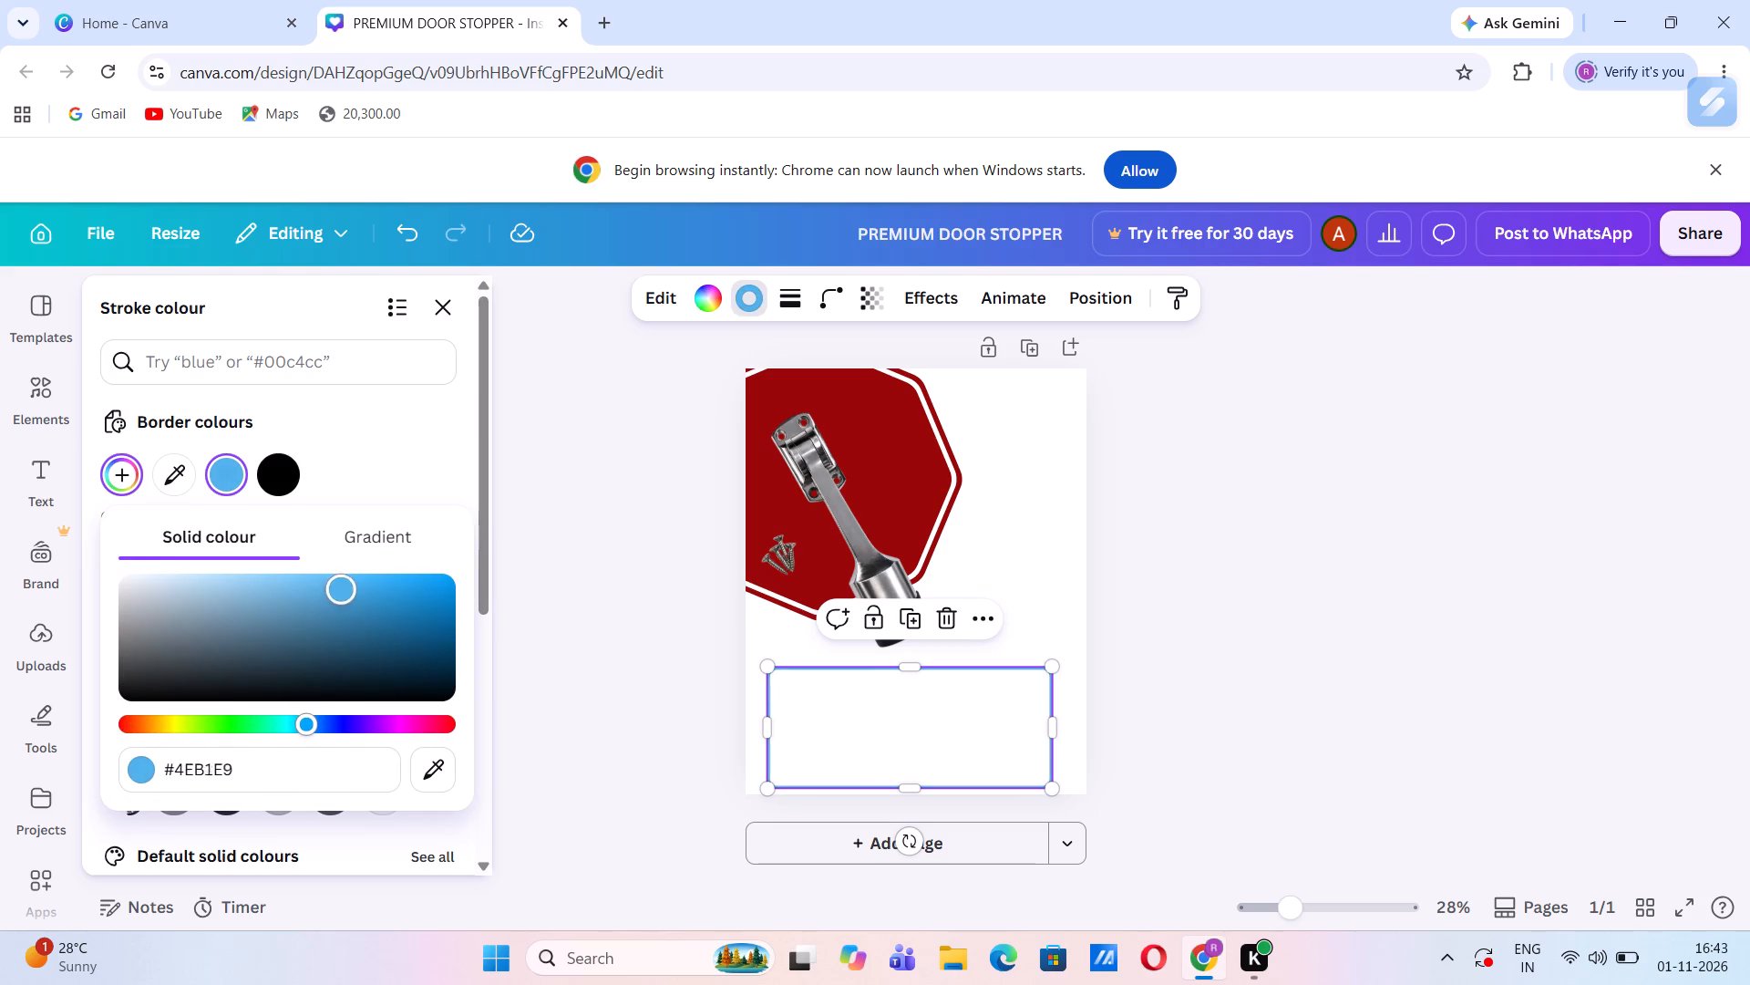
left_click_drag(346, 583, 288, 666)
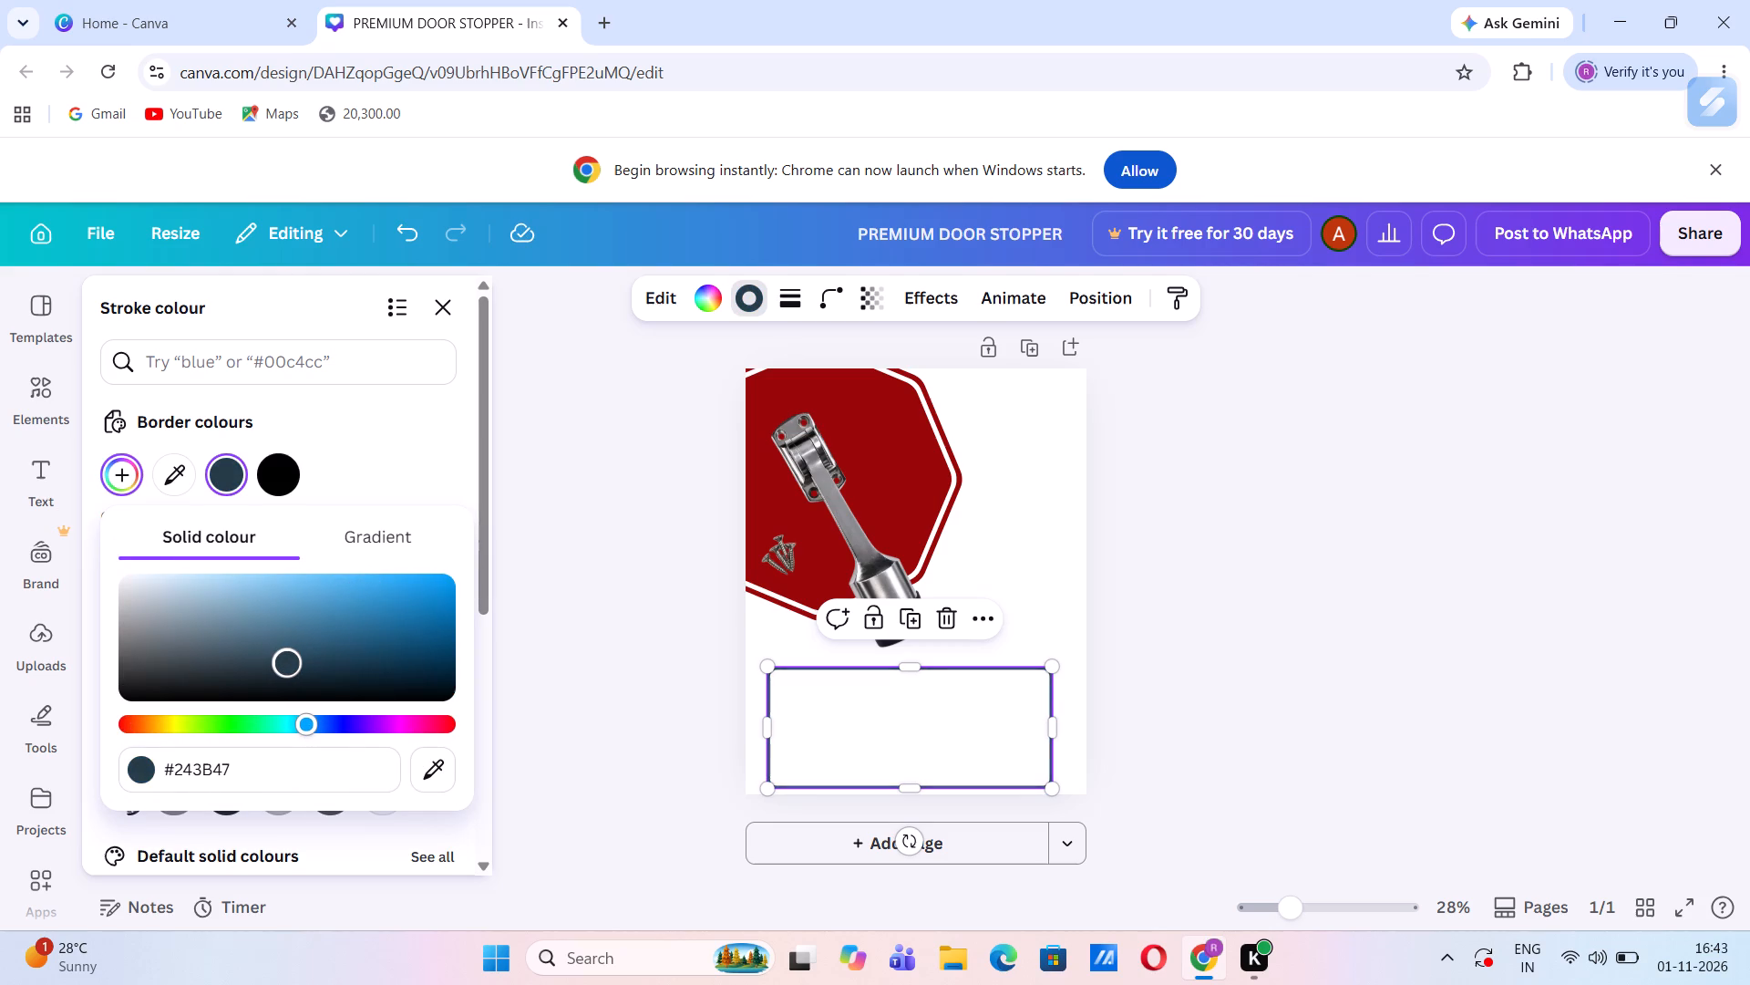
left_click_drag(288, 666, 348, 675)
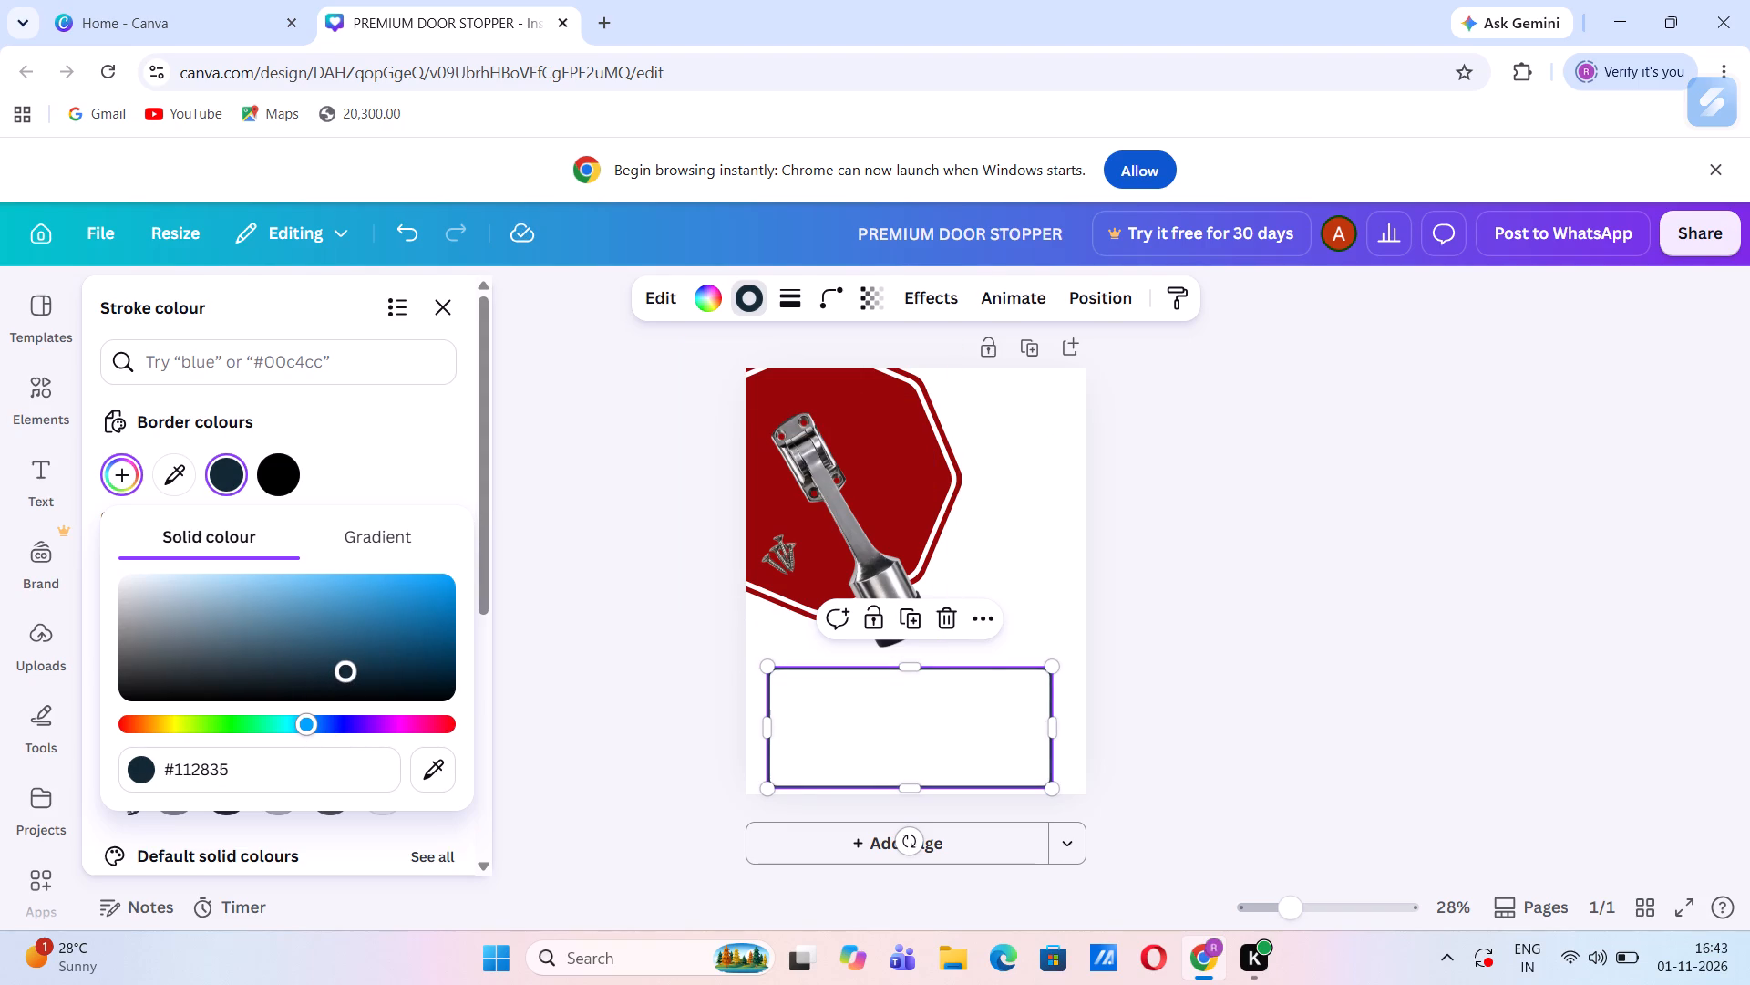
Adjust the hue of the white rectangle's border to a dark blue, #111635.
left_click_drag(308, 723, 366, 723)
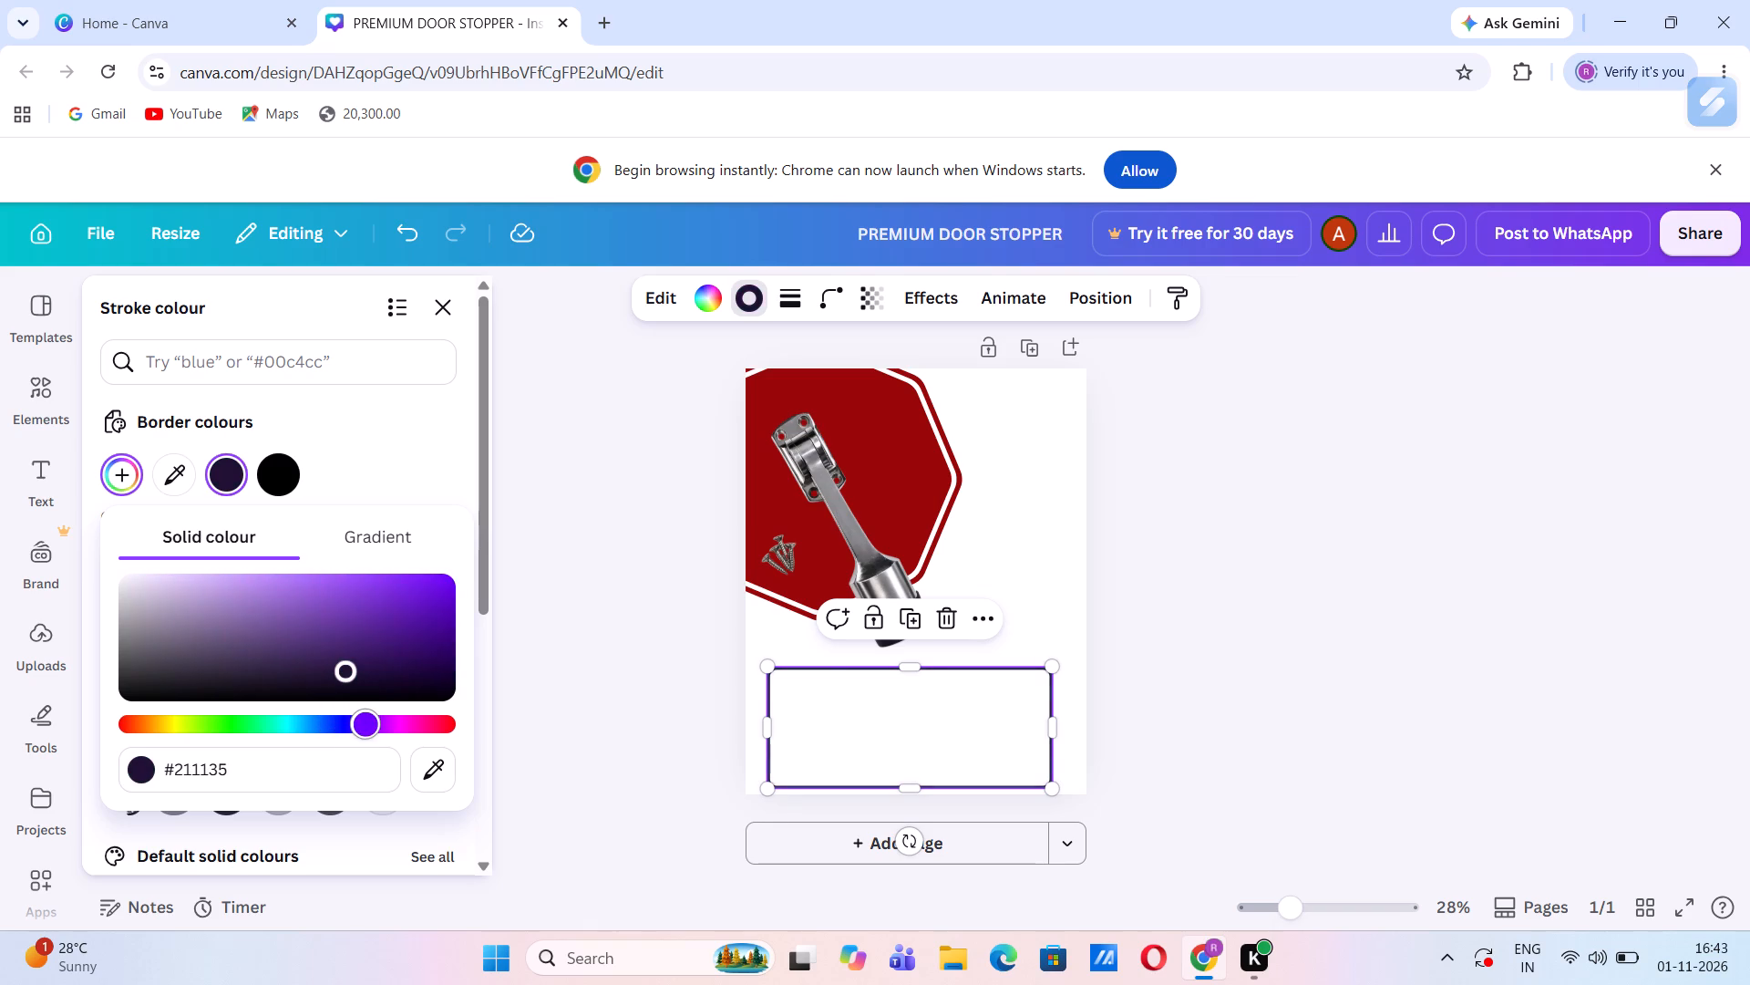
left_click_drag(366, 723, 335, 723)
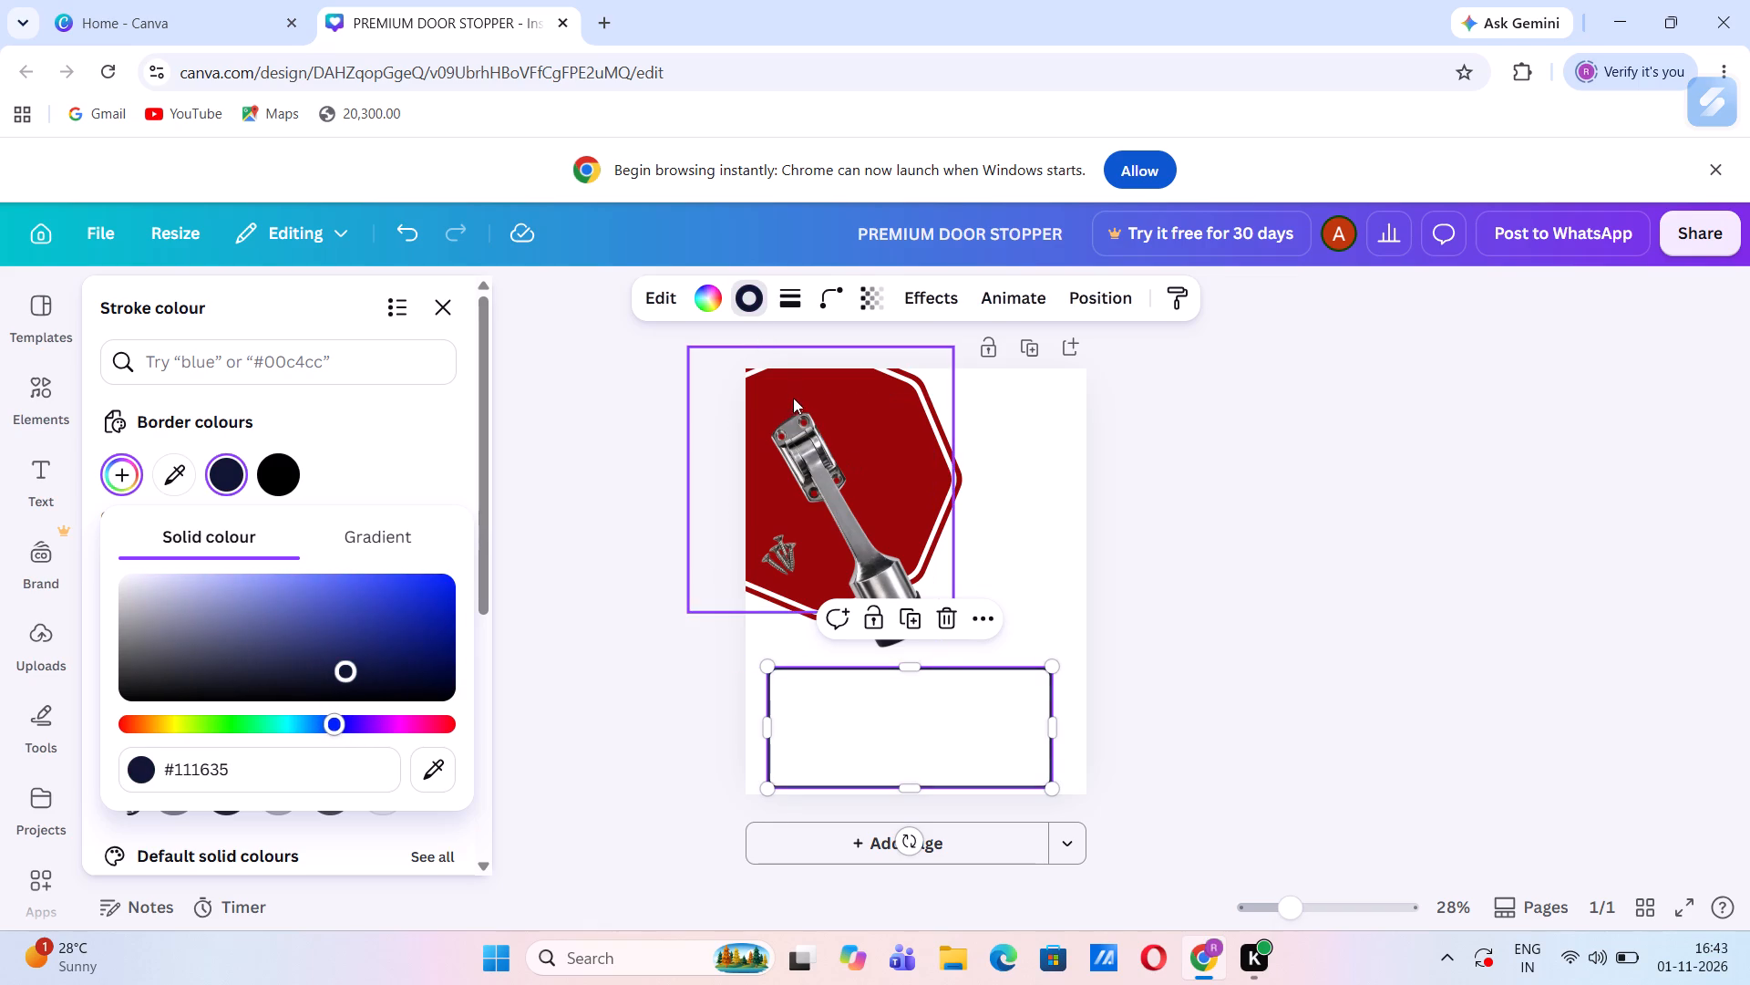
left_click(752, 302)
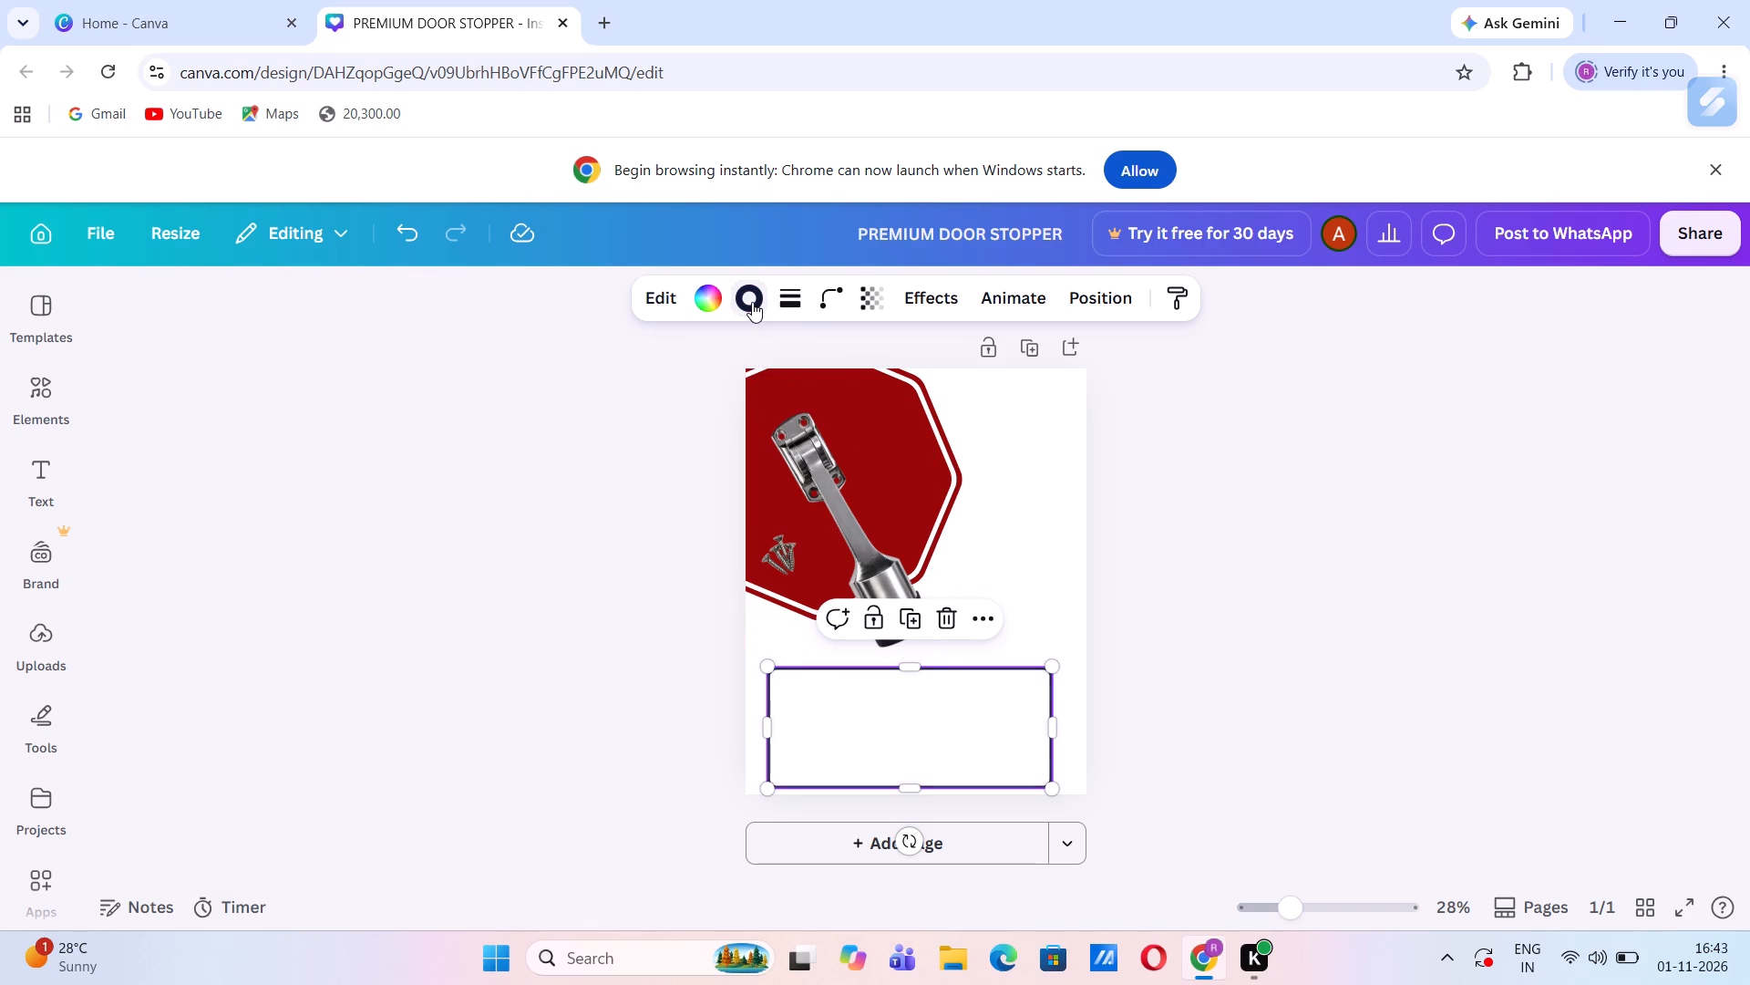
left_click(752, 302)
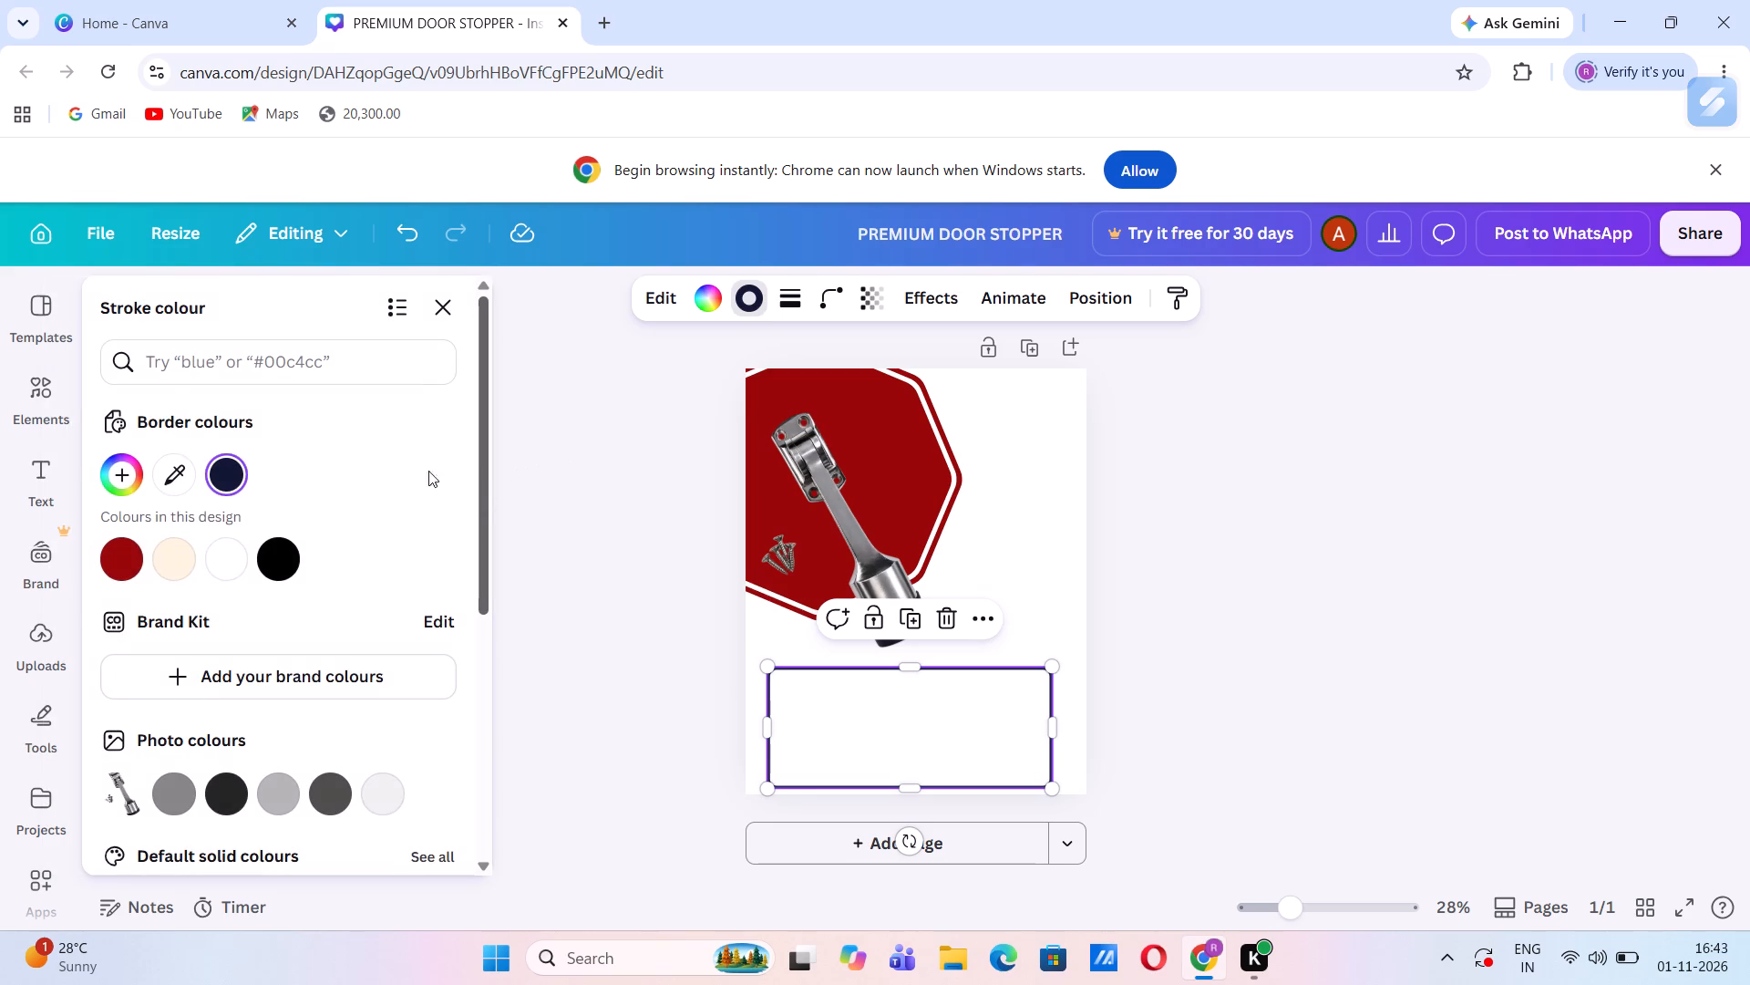
Increase the white rectangle's border stroke weight to 15.
left_click(793, 308)
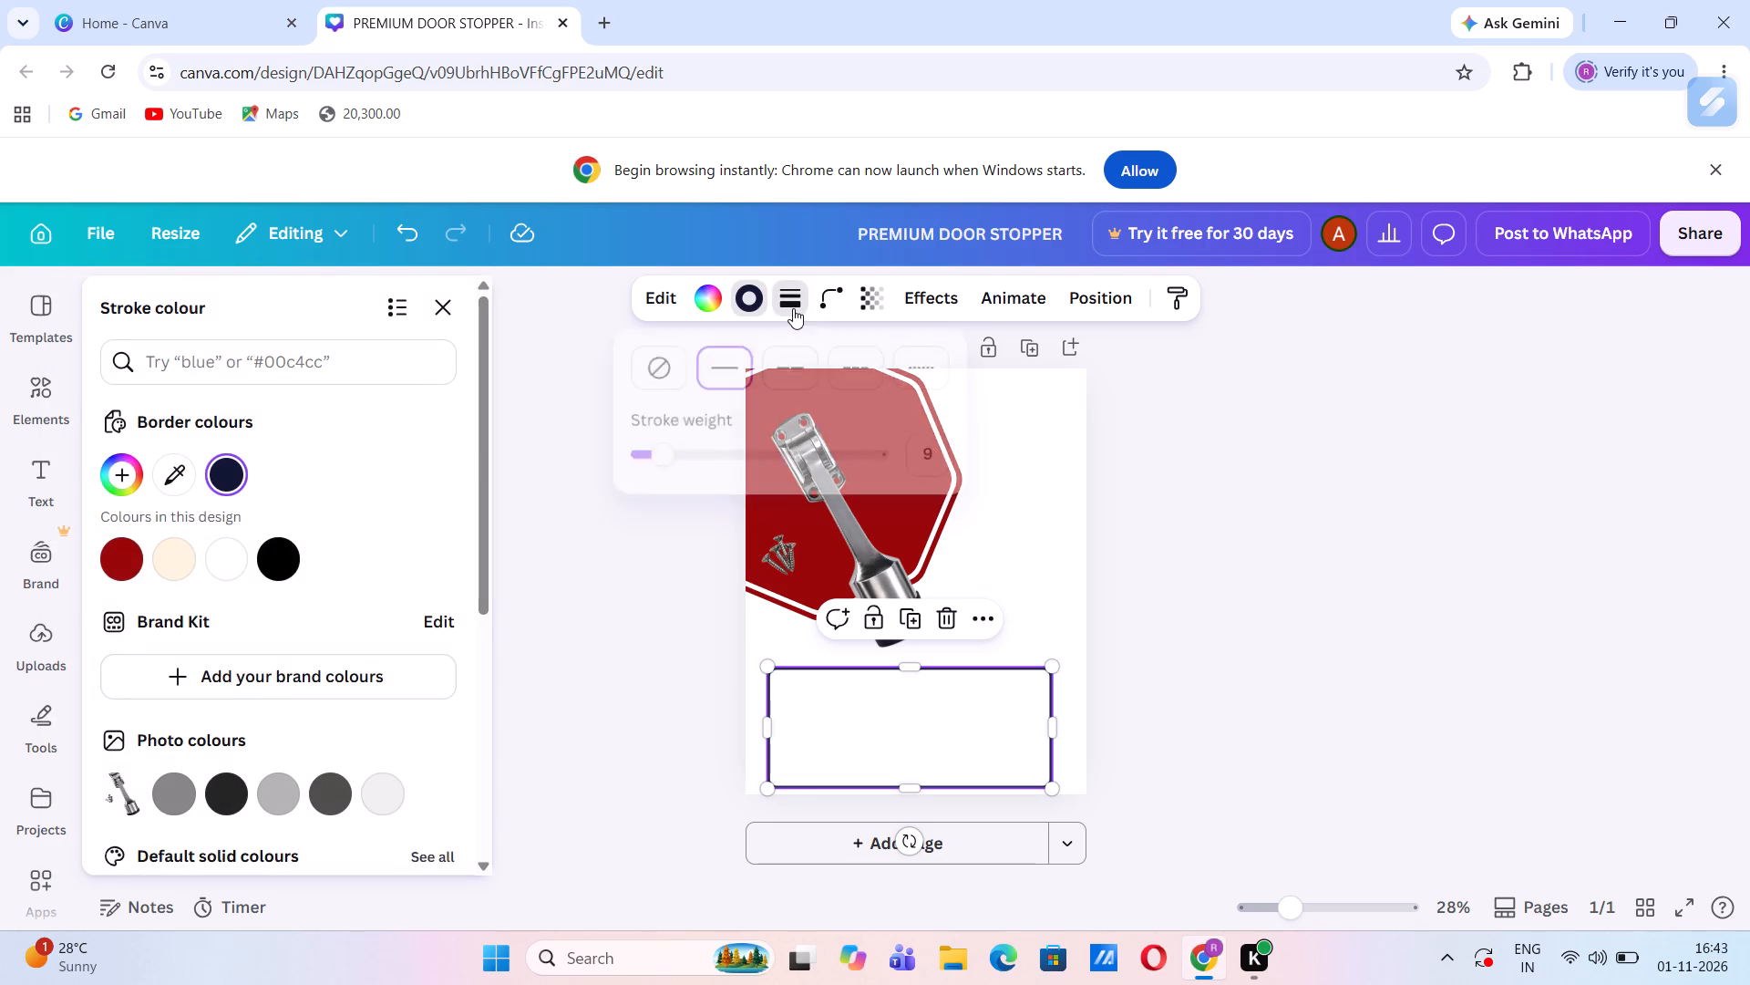
left_click_drag(662, 461, 672, 461)
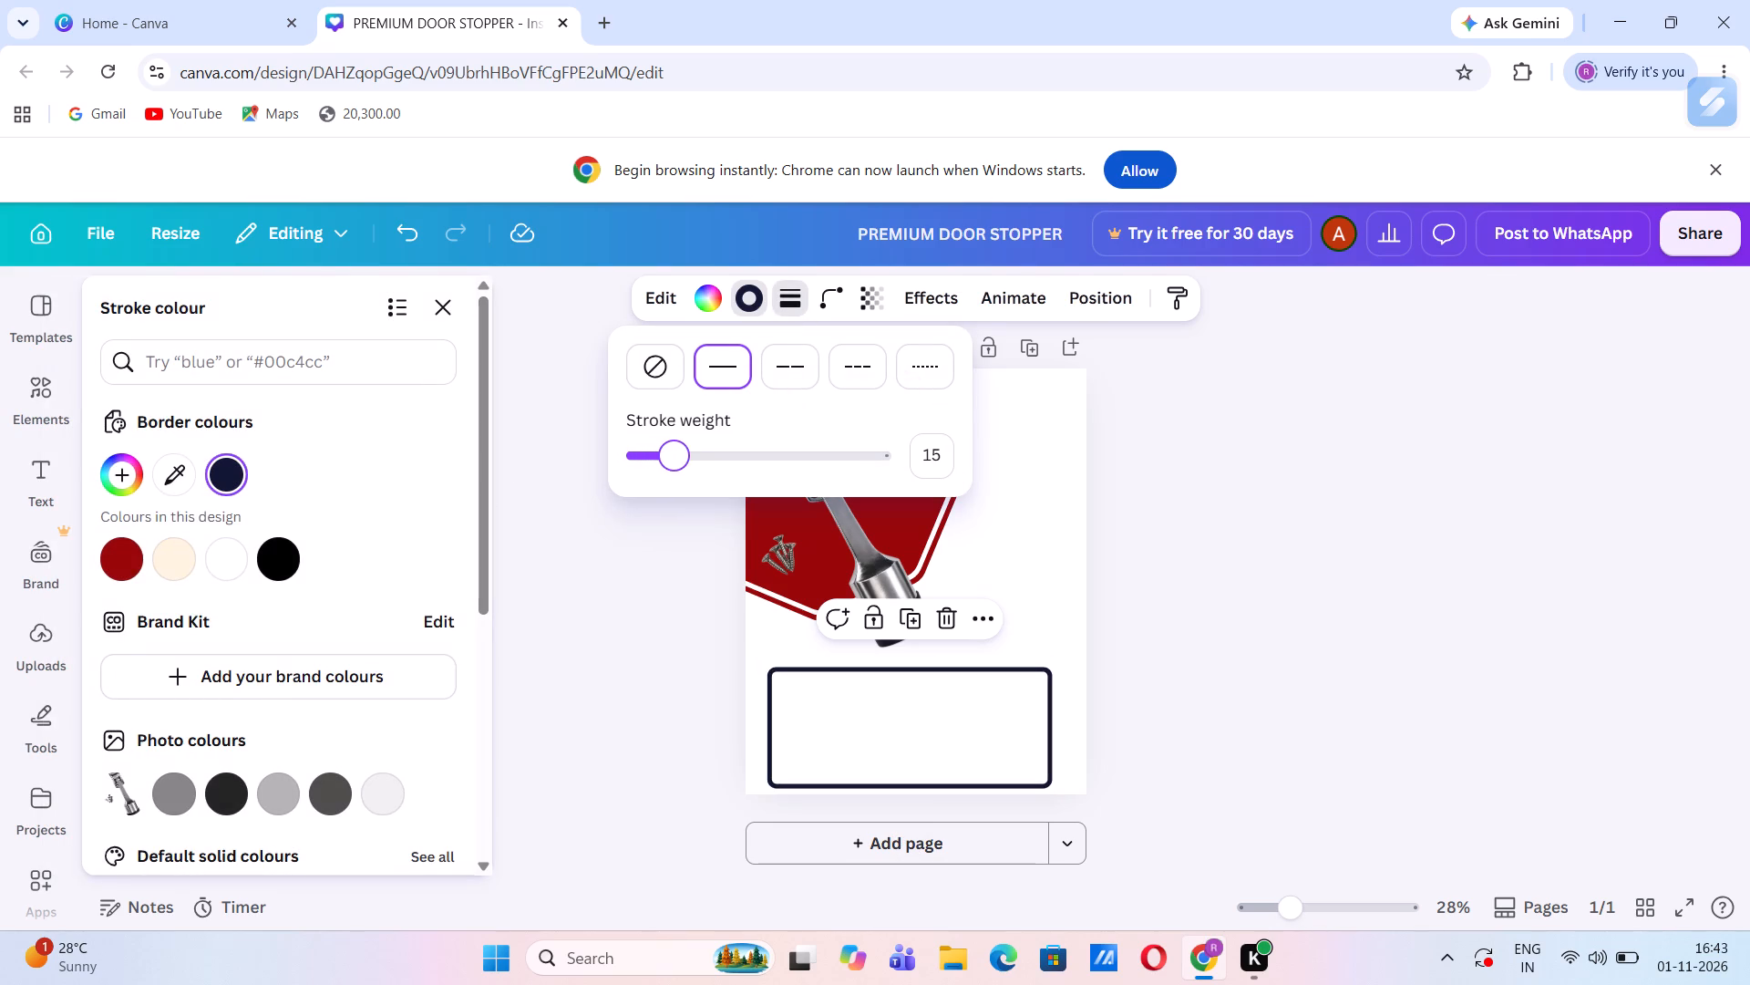
left_click_drag(672, 461, 673, 463)
left_click_drag(673, 463, 674, 463)
left_click(560, 555)
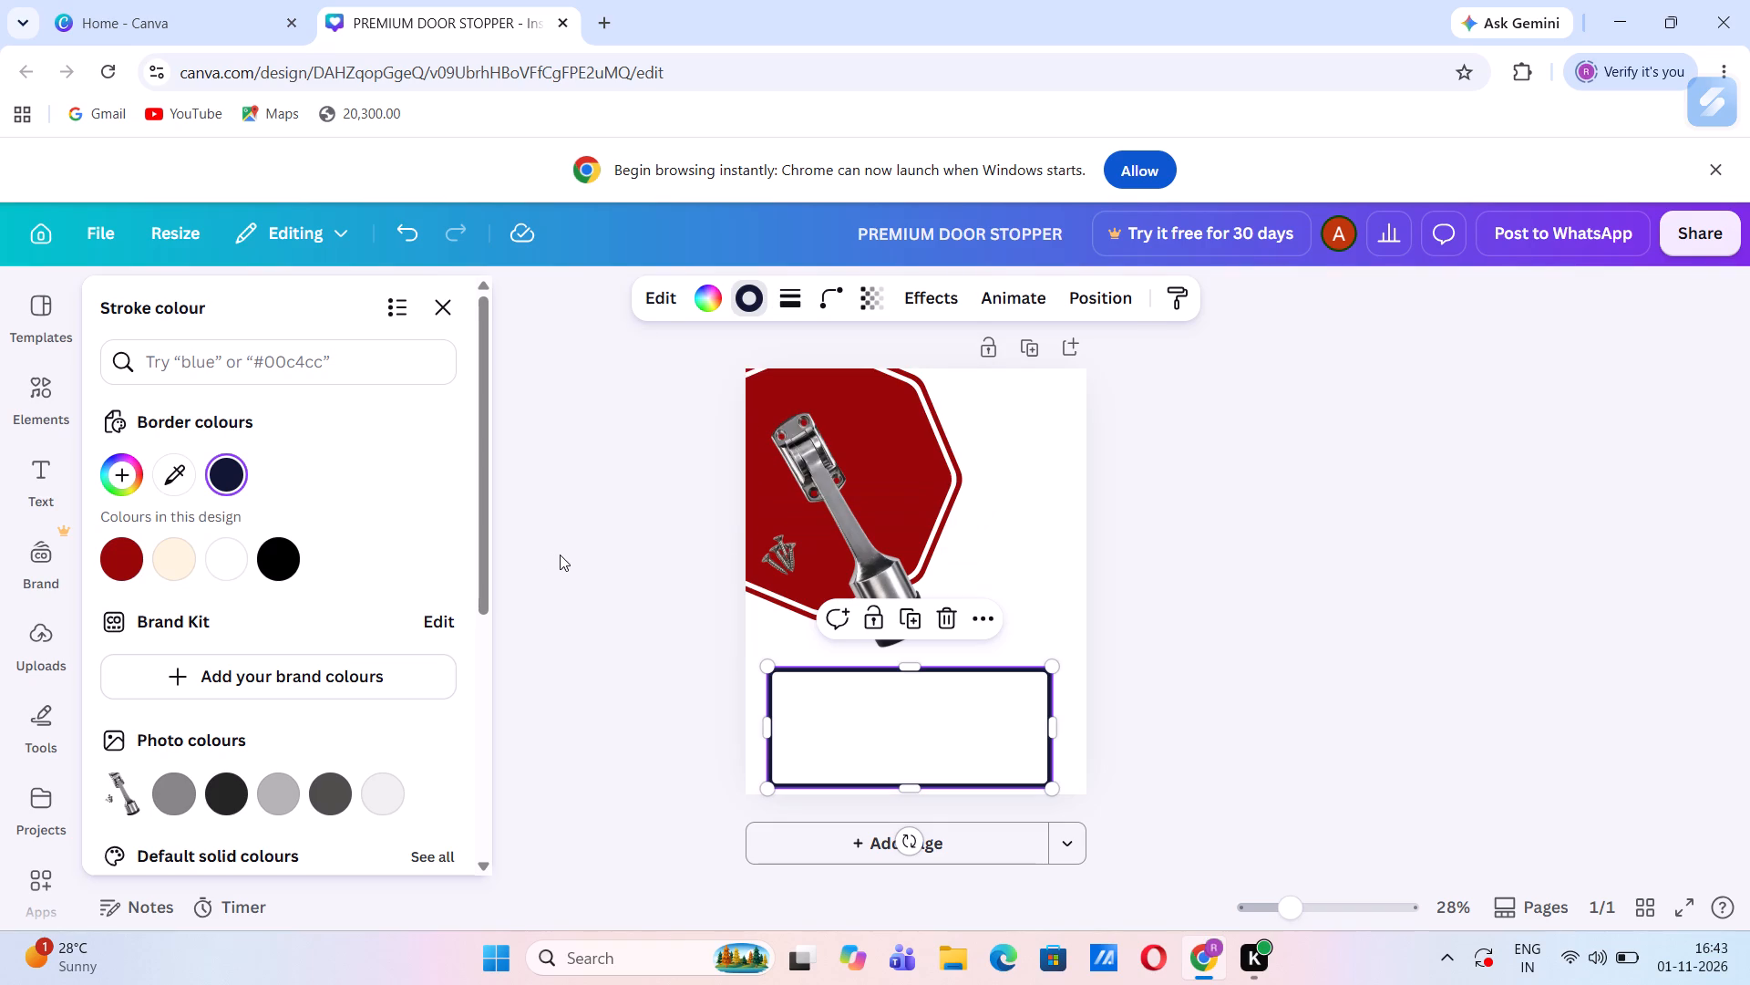
left_click(560, 555)
left_click(560, 555)
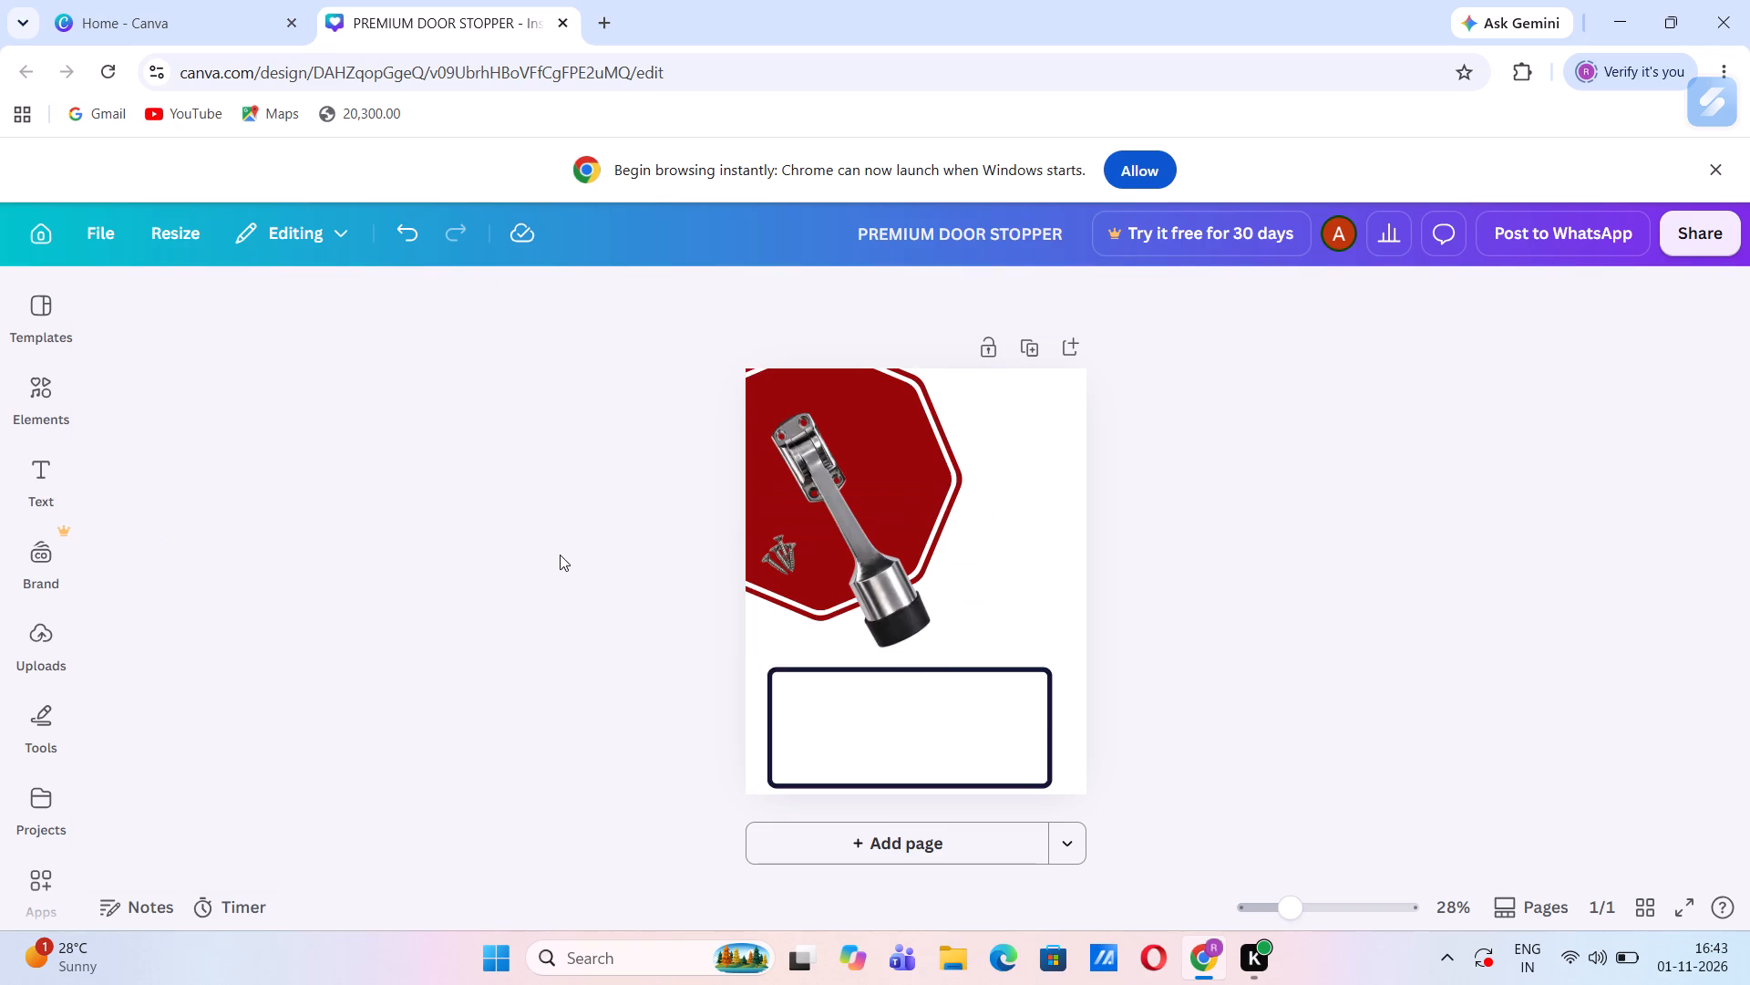
Change the inner red octagon behind the door stopper to the border's dark blue, #111635.
left_click(905, 447)
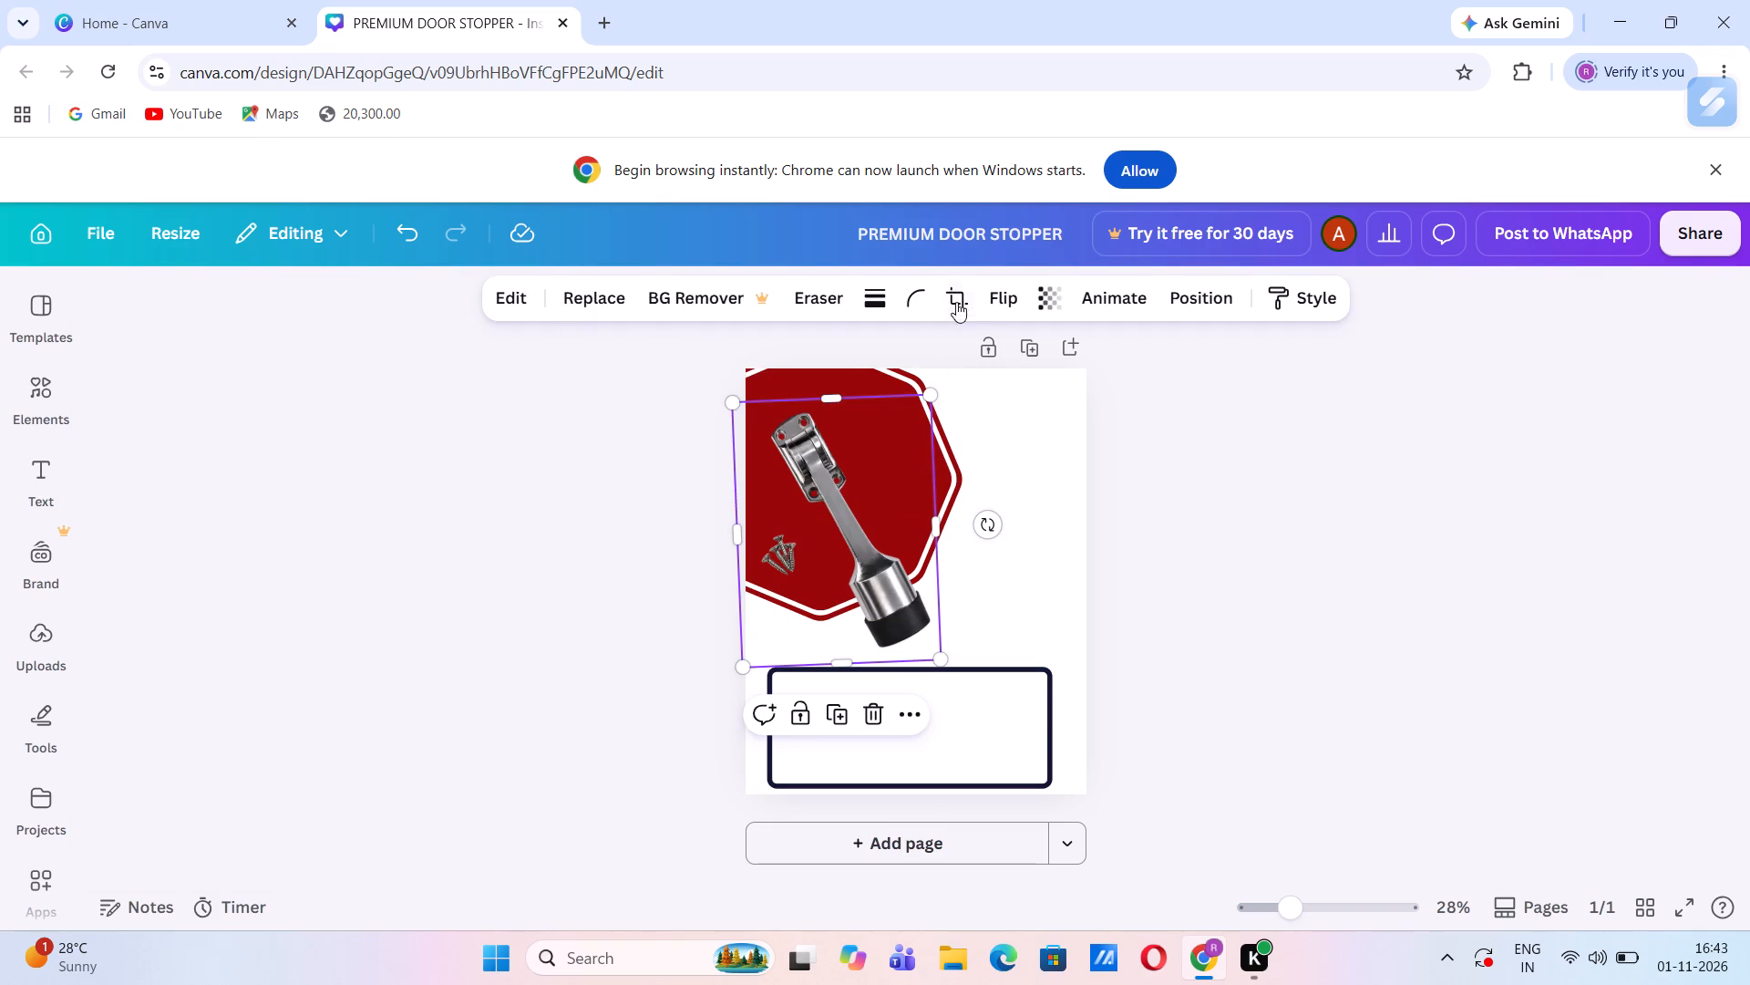
left_click(773, 376)
left_click(730, 296)
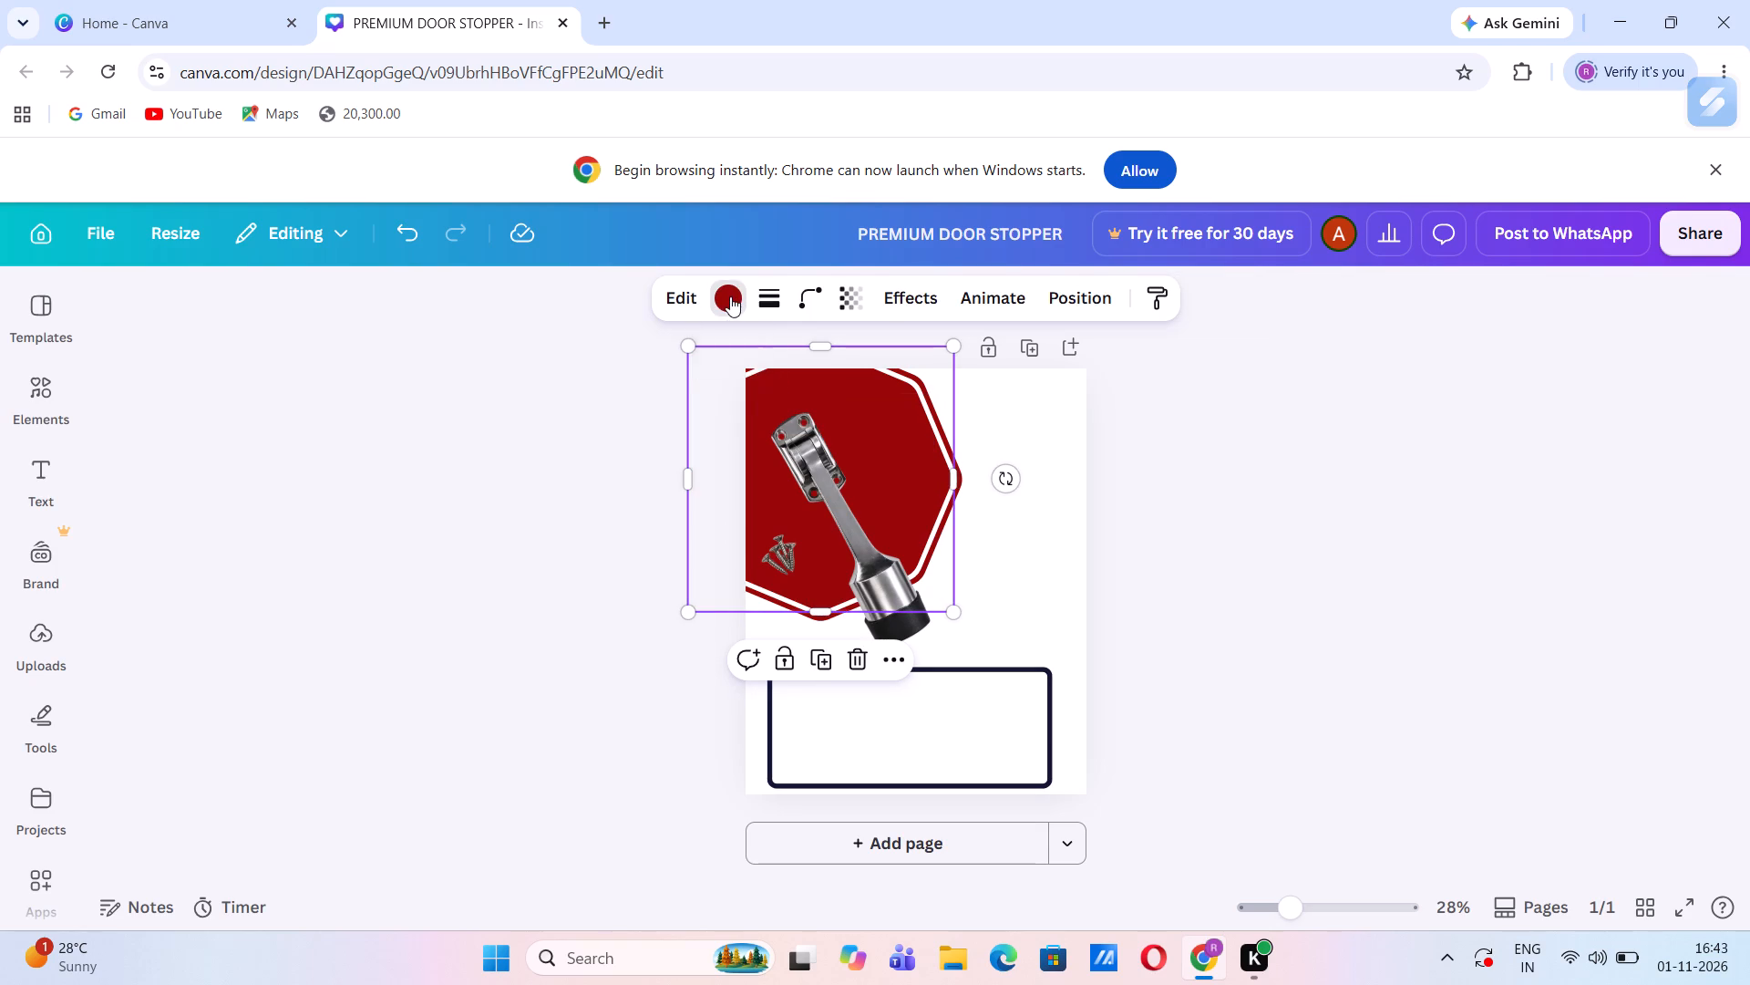
left_click(177, 561)
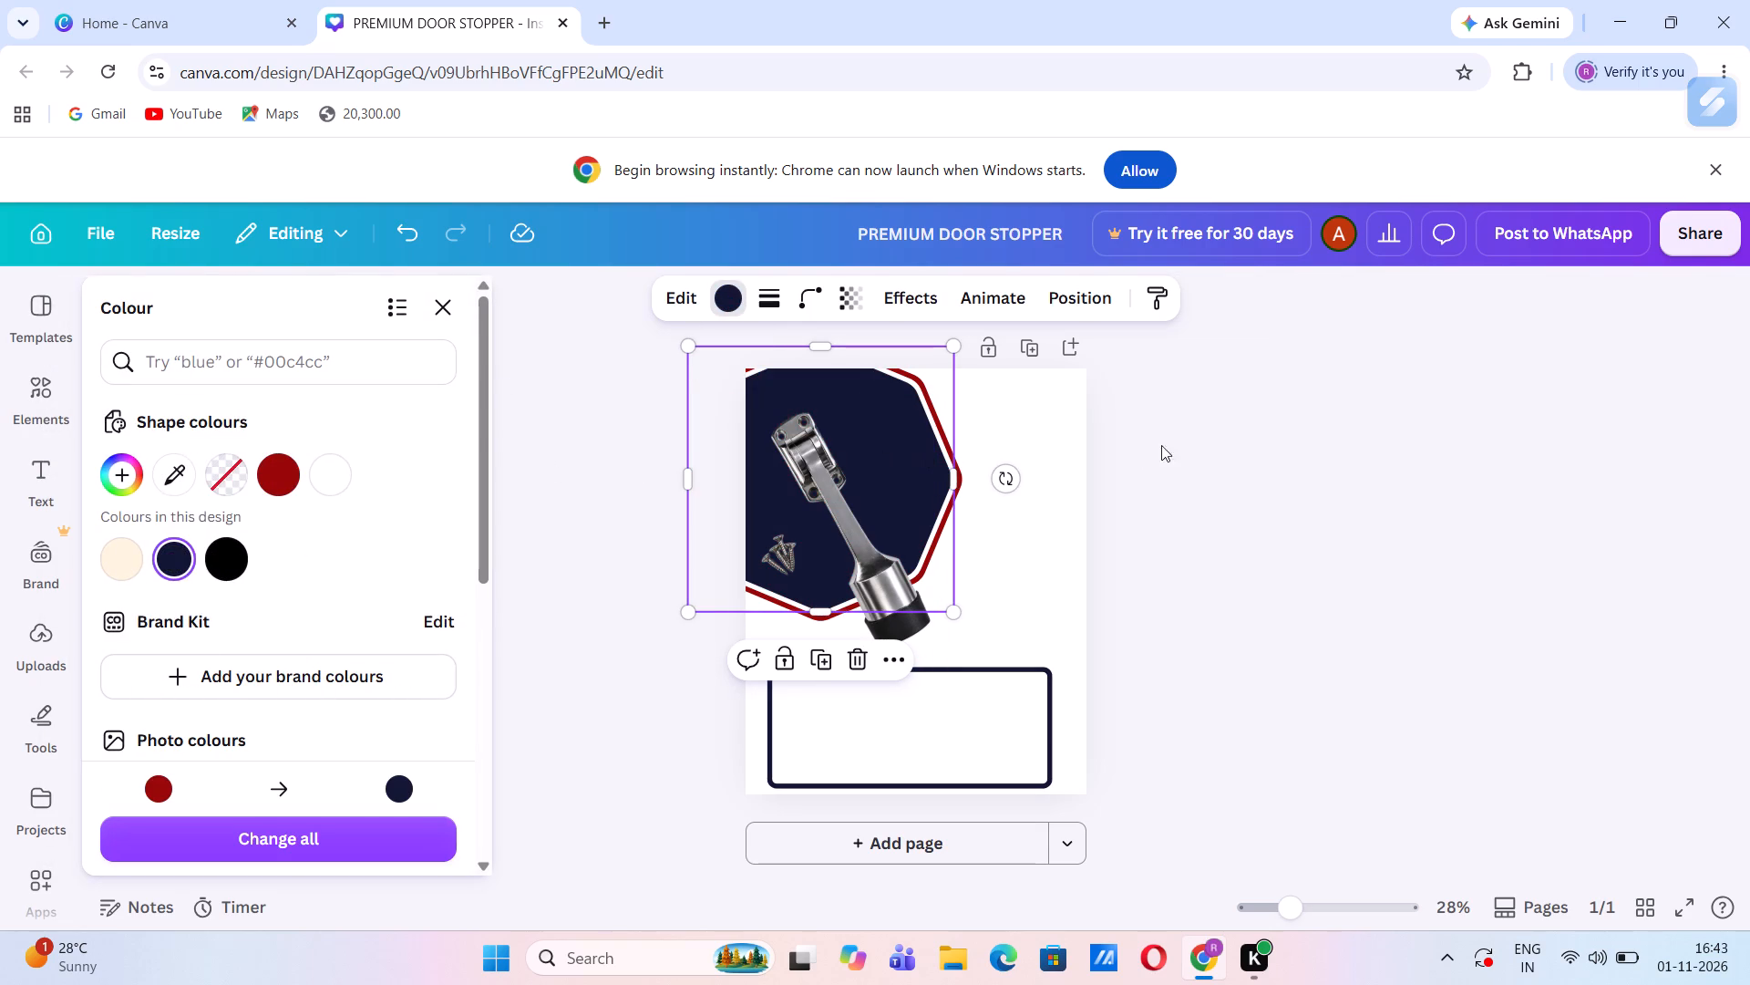
left_click(1197, 448)
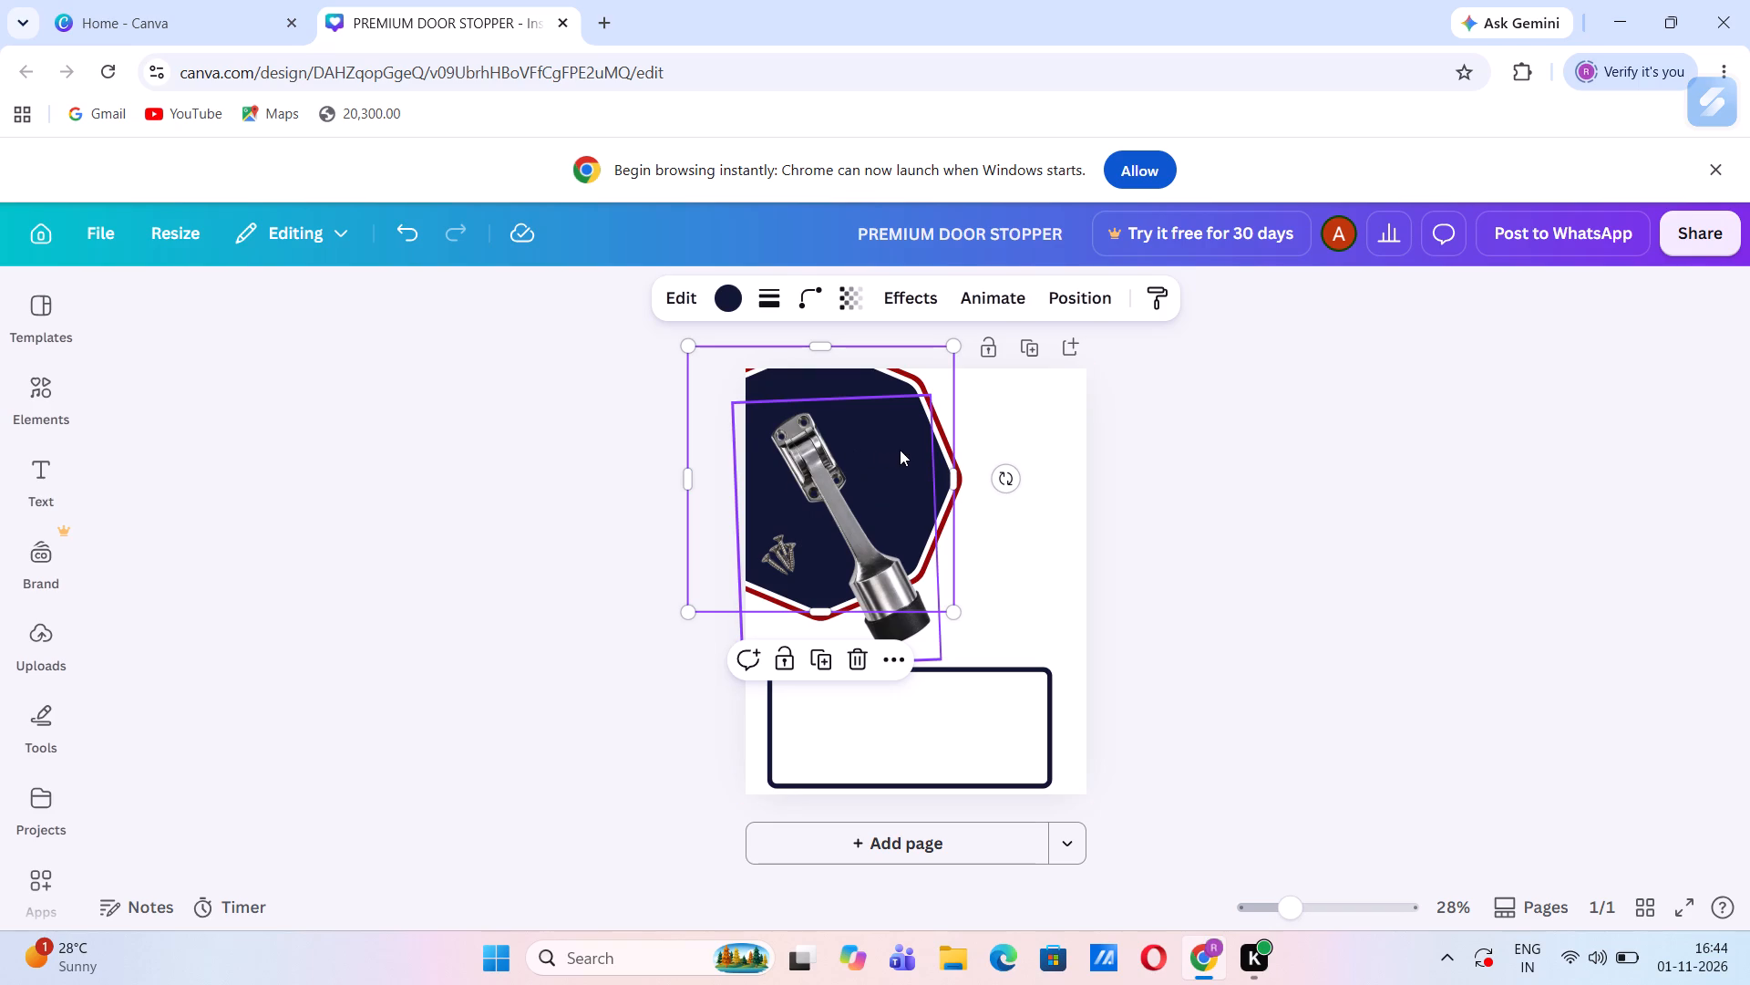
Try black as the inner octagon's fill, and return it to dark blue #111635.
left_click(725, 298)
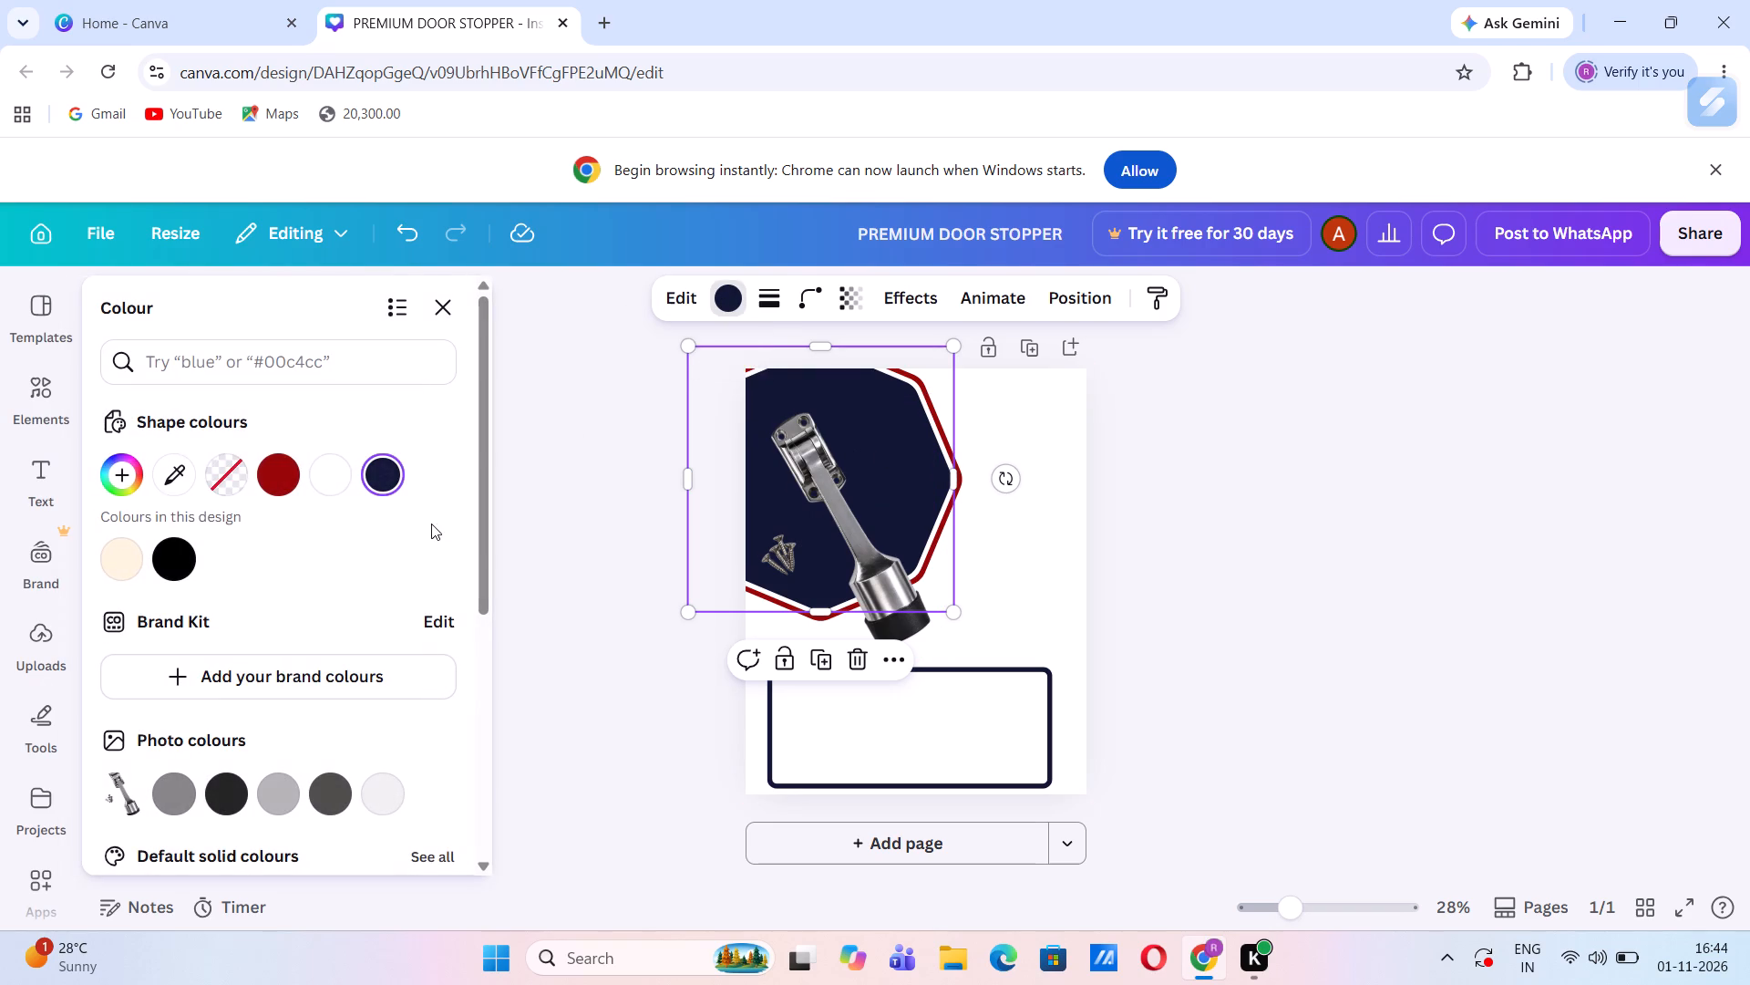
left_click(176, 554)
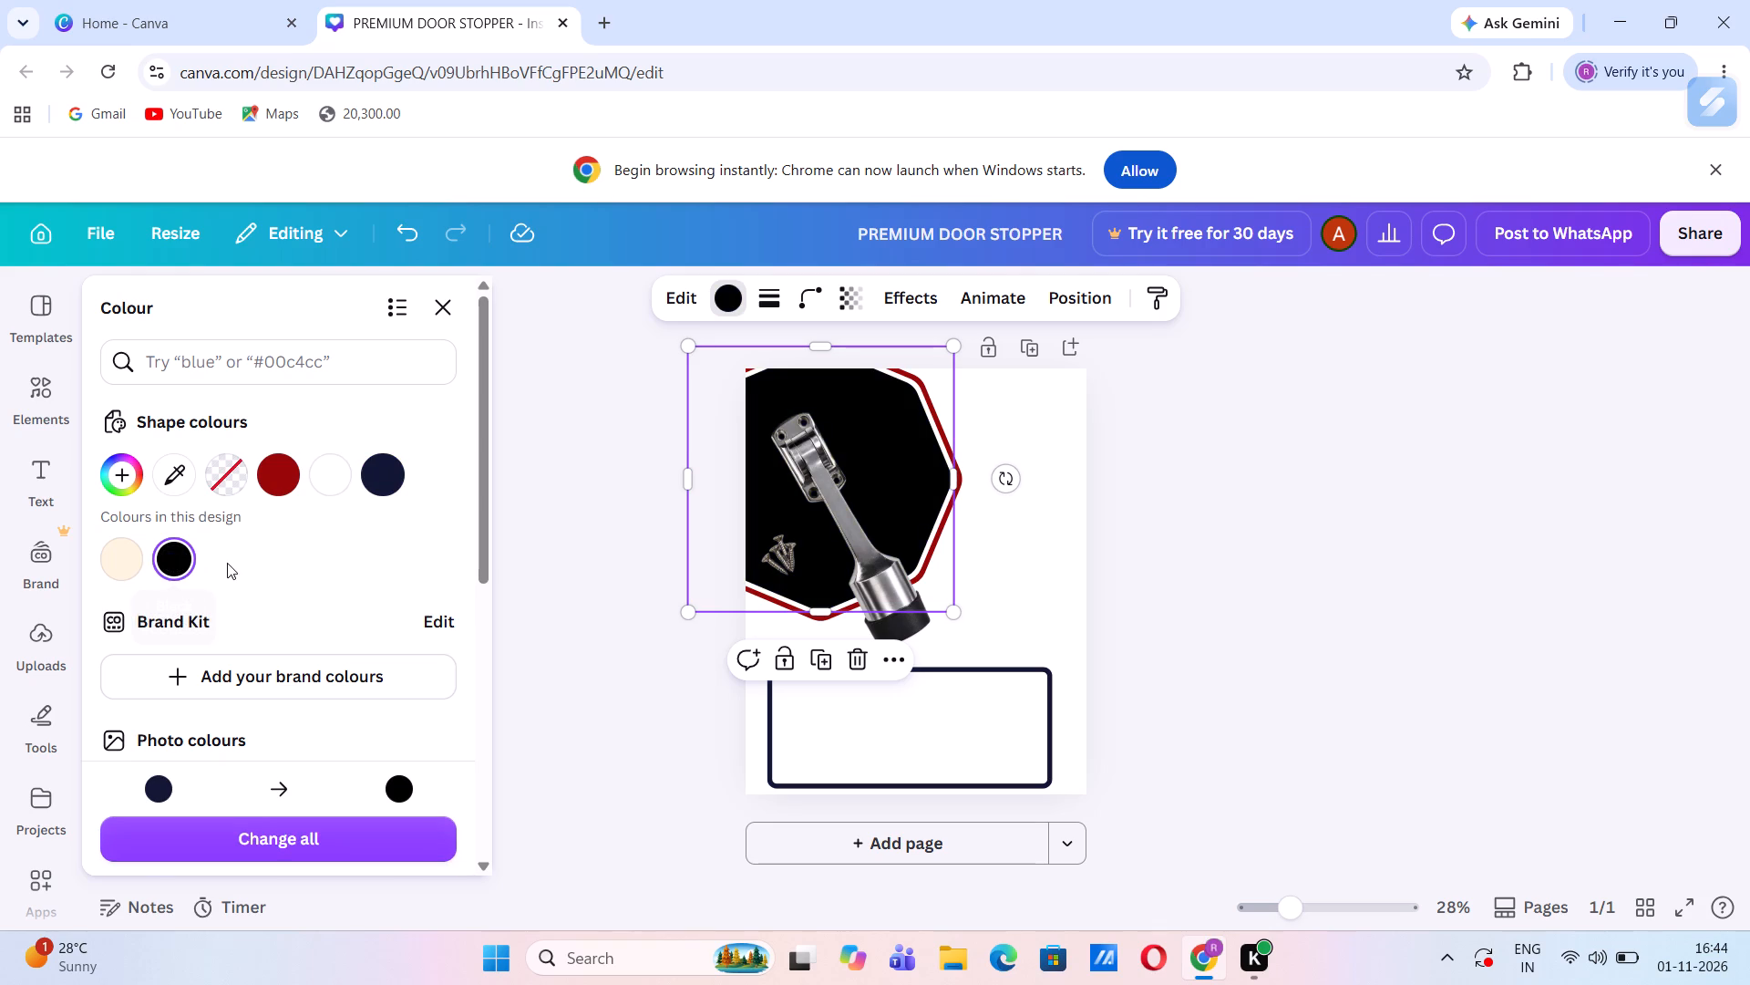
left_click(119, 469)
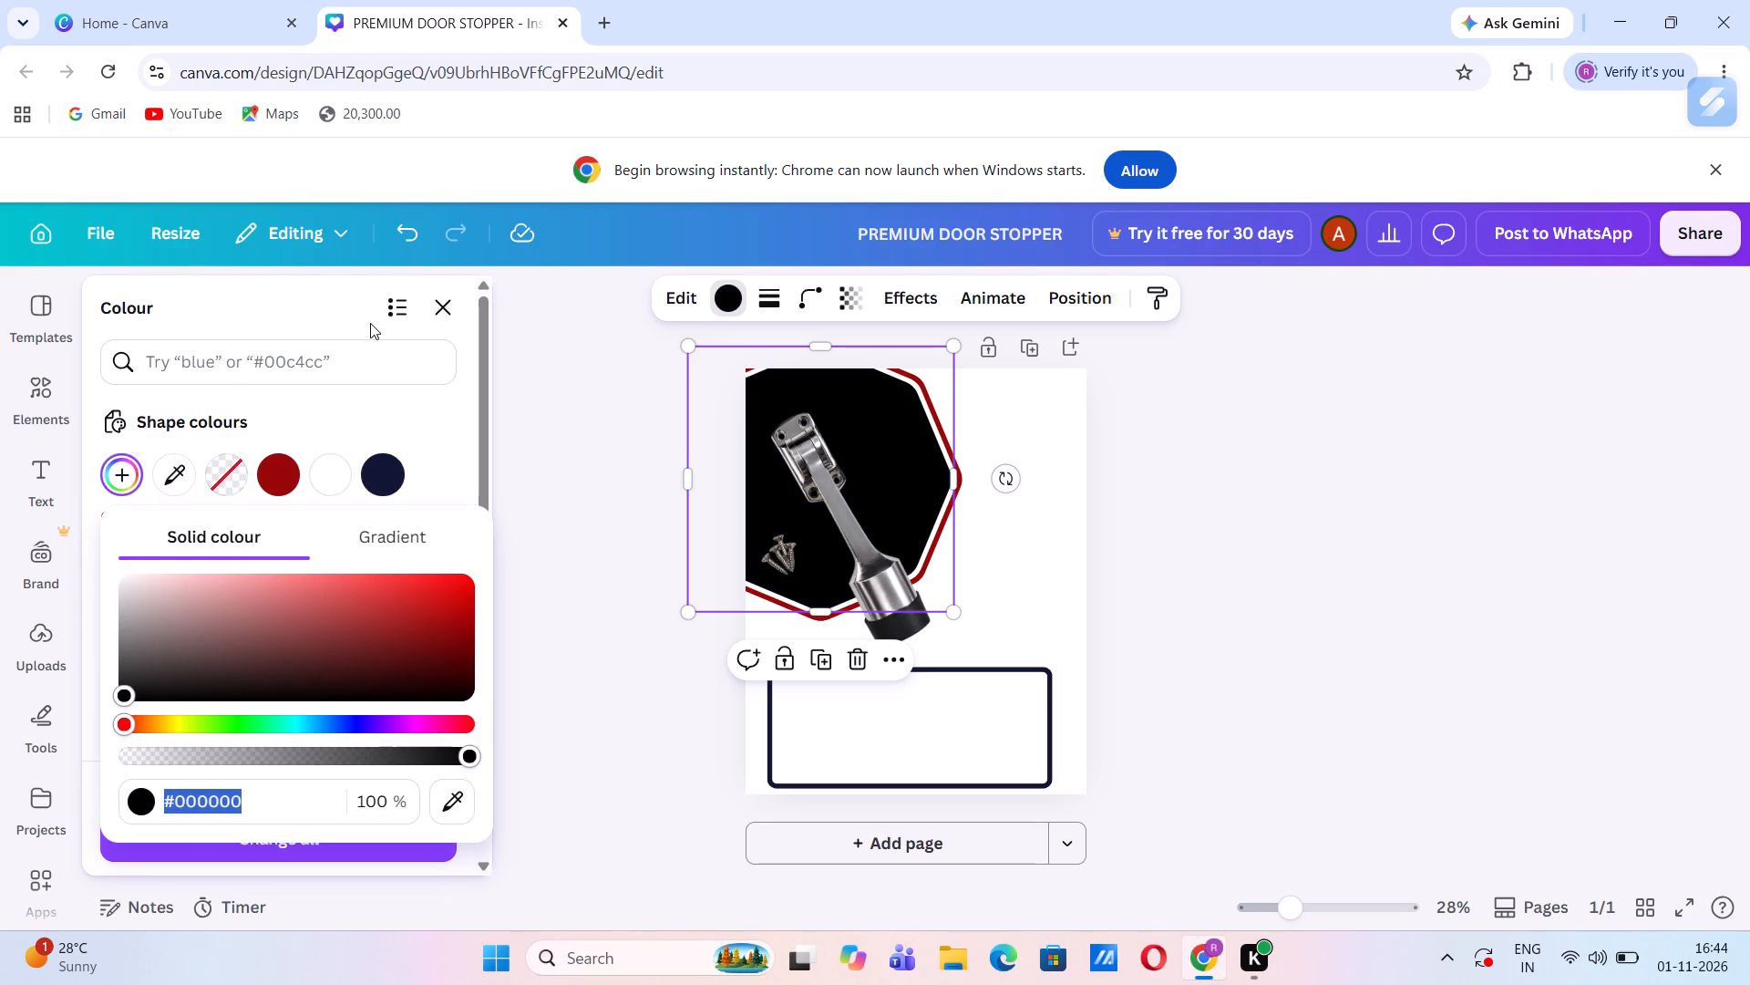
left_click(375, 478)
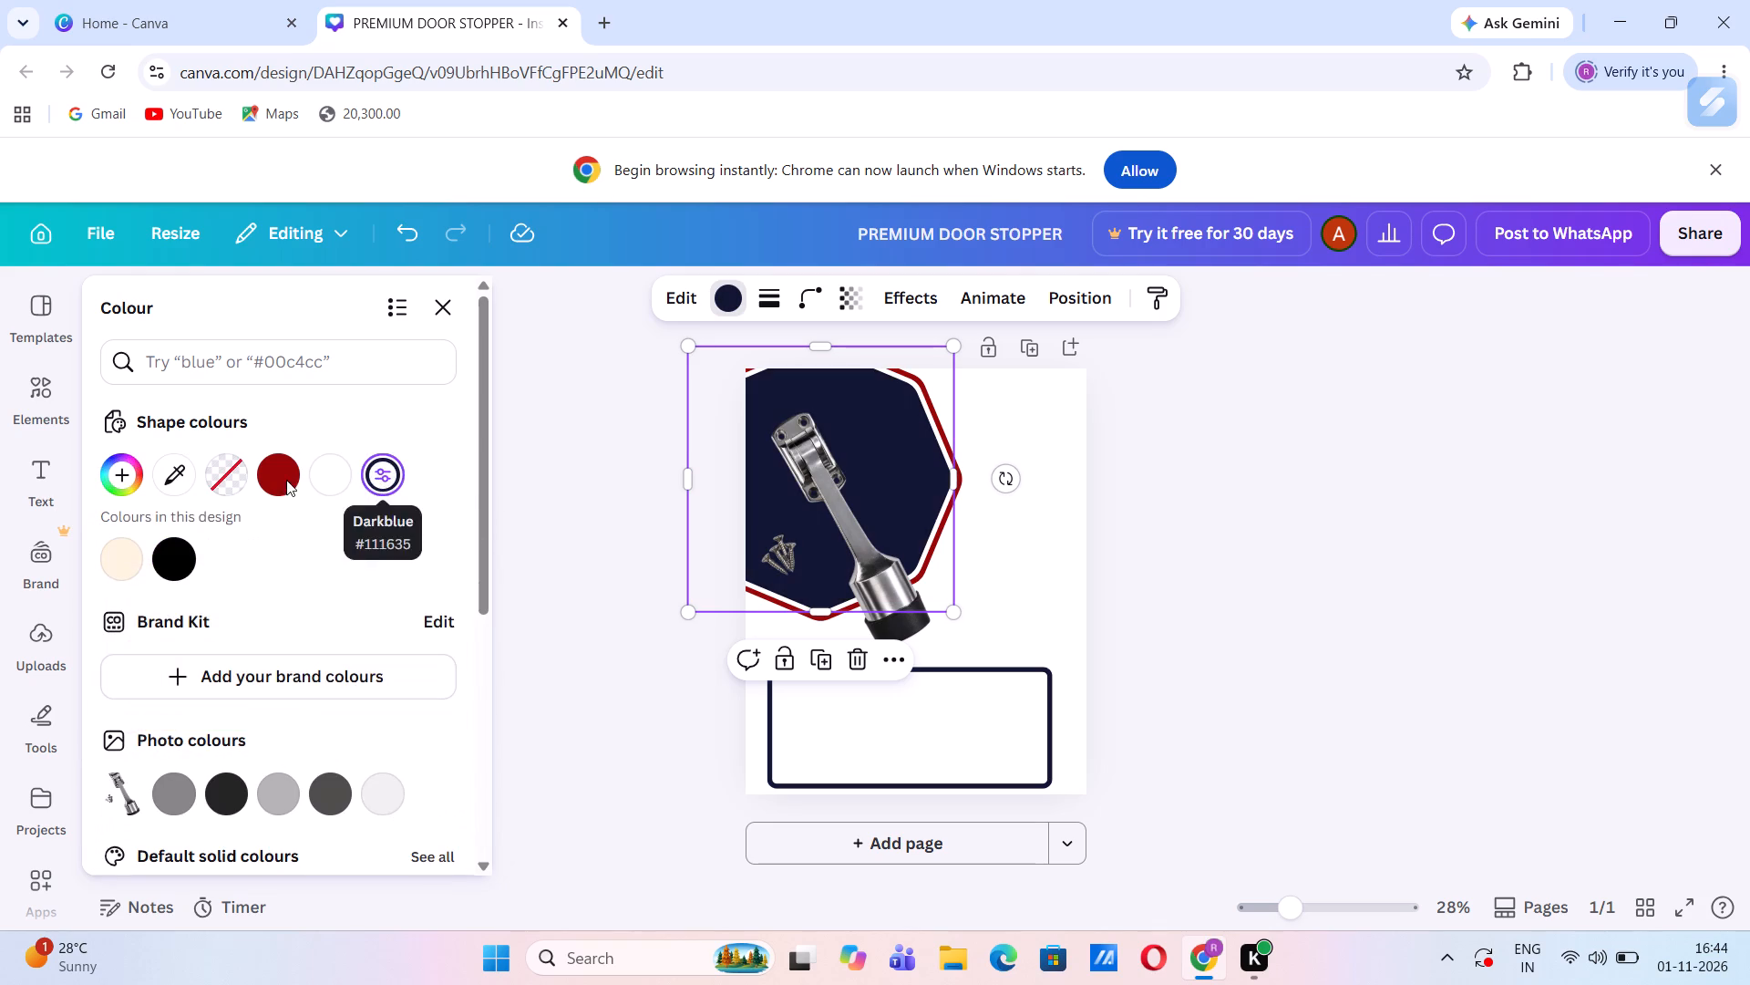
Lighten the inner octagon's fill to a custom solid dark blue, #1b2665.
left_click(125, 477)
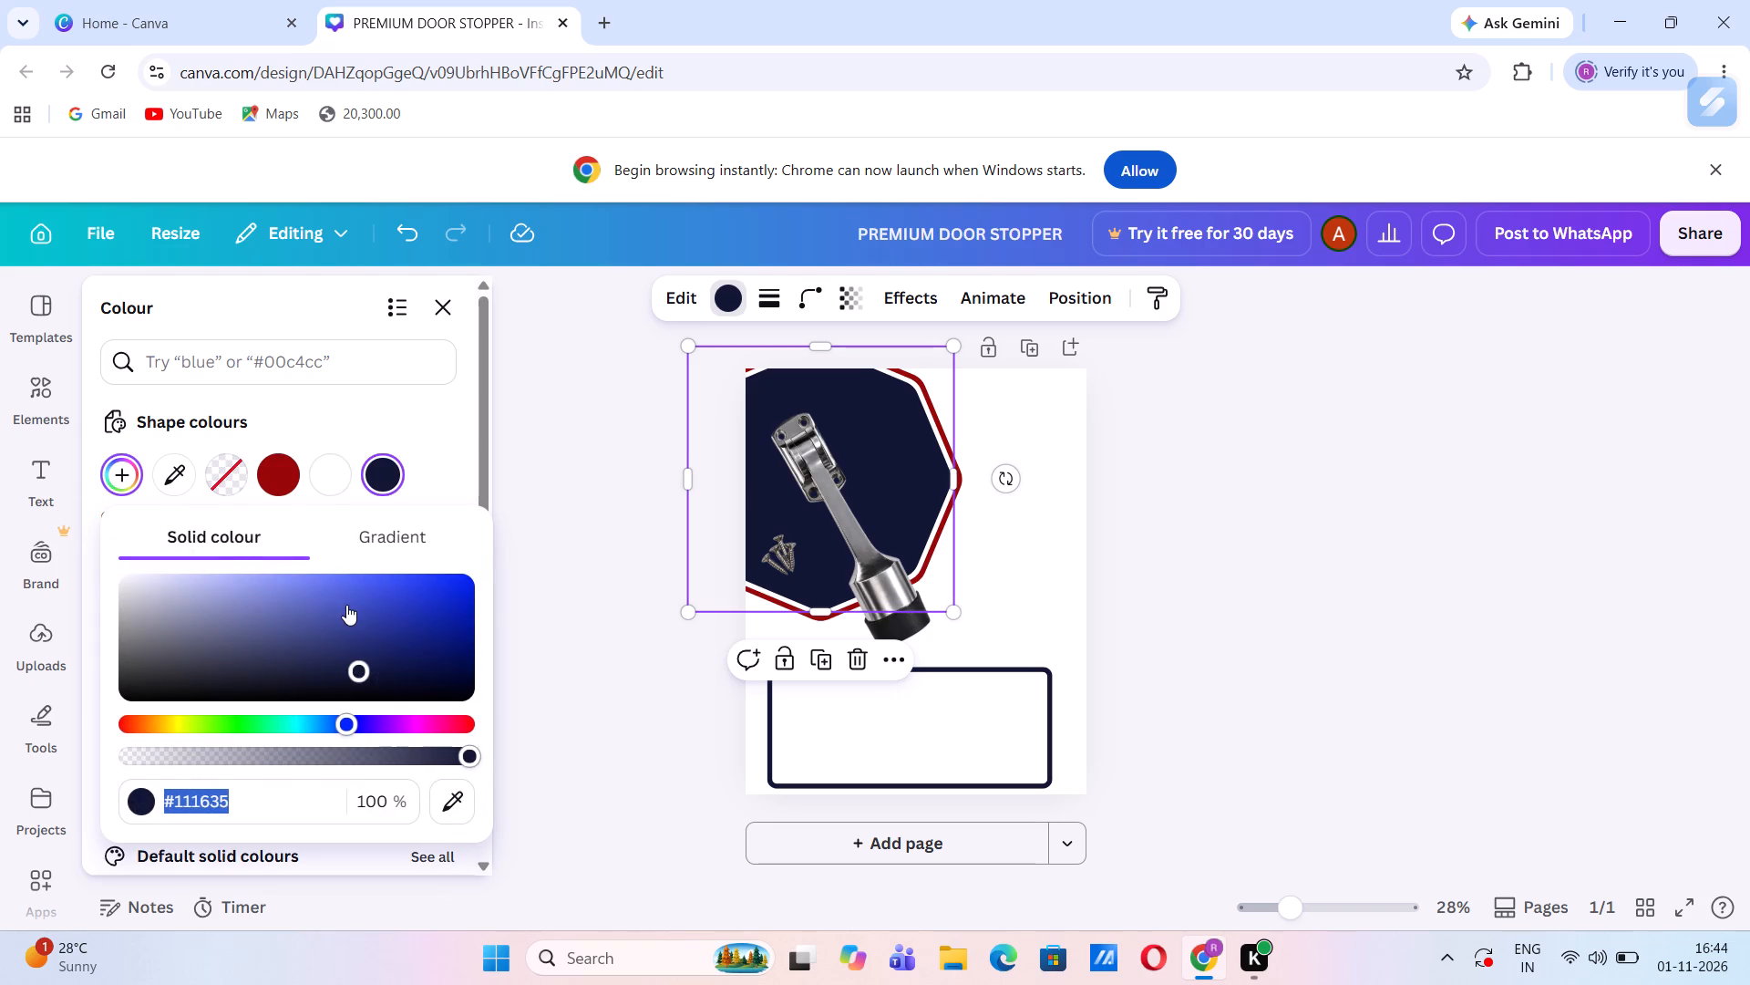
left_click_drag(360, 673, 350, 631)
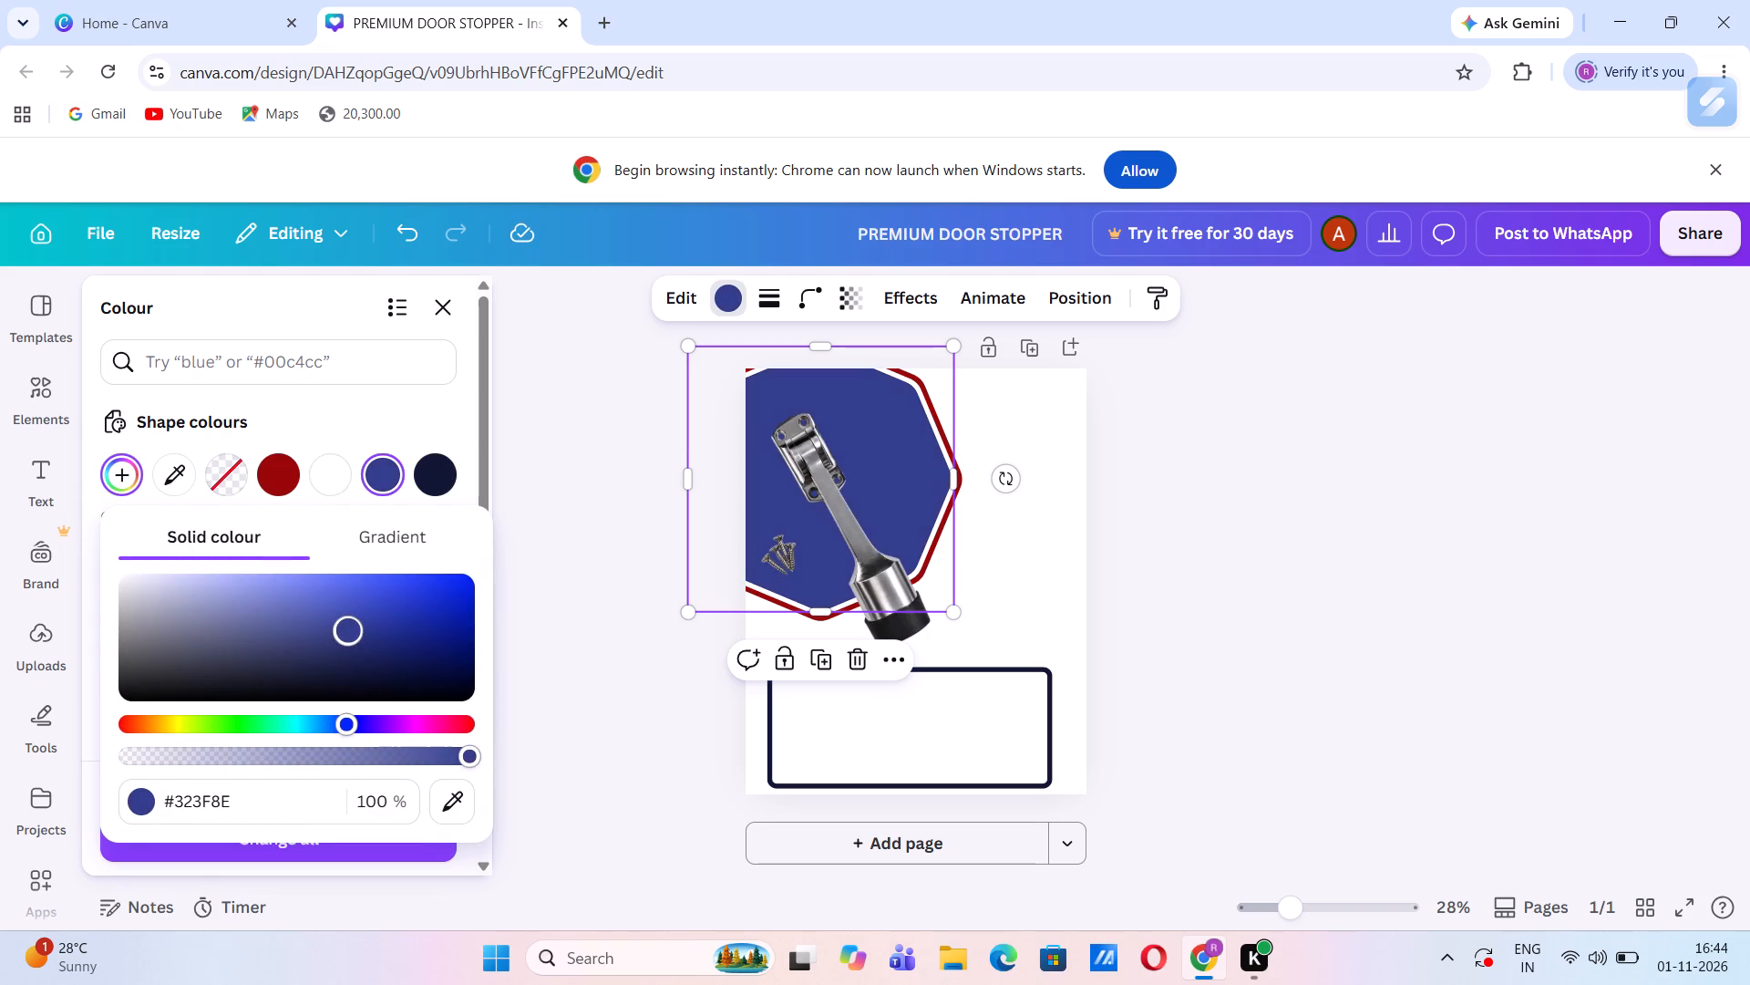
left_click_drag(350, 631, 379, 651)
left_click(1049, 587)
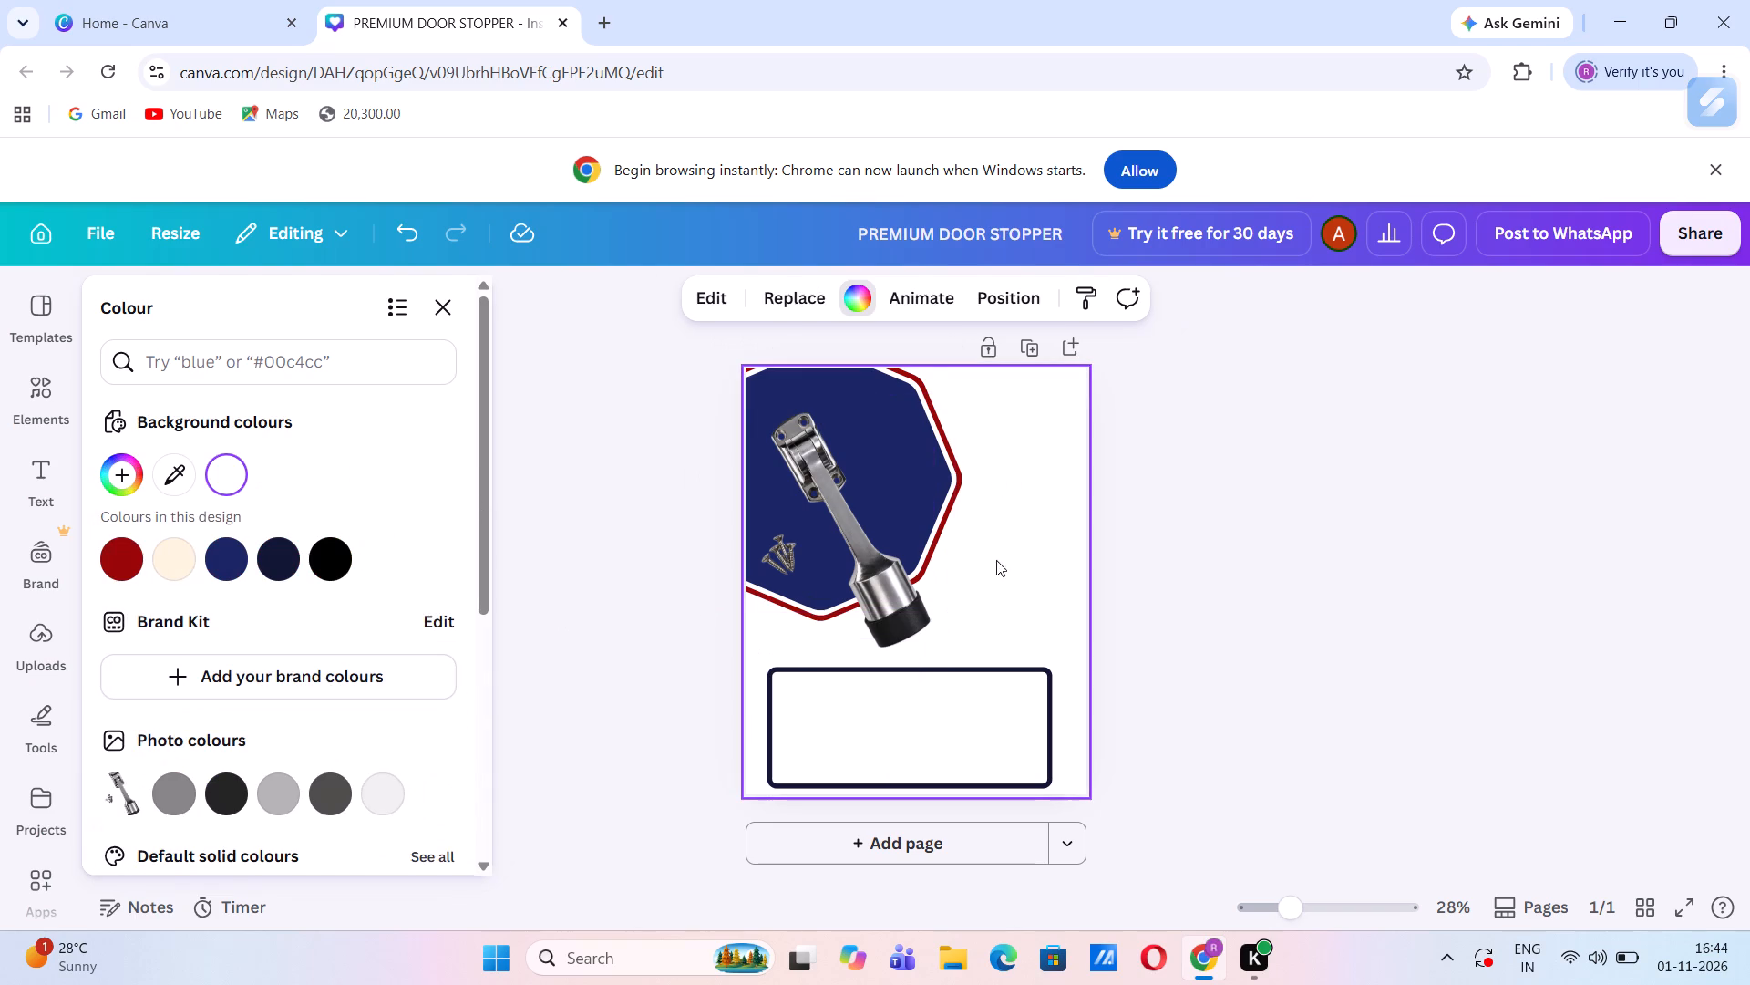
Recolour the outer red octagon to the same dark blue as the inner one, #1b2665.
left_click(940, 530)
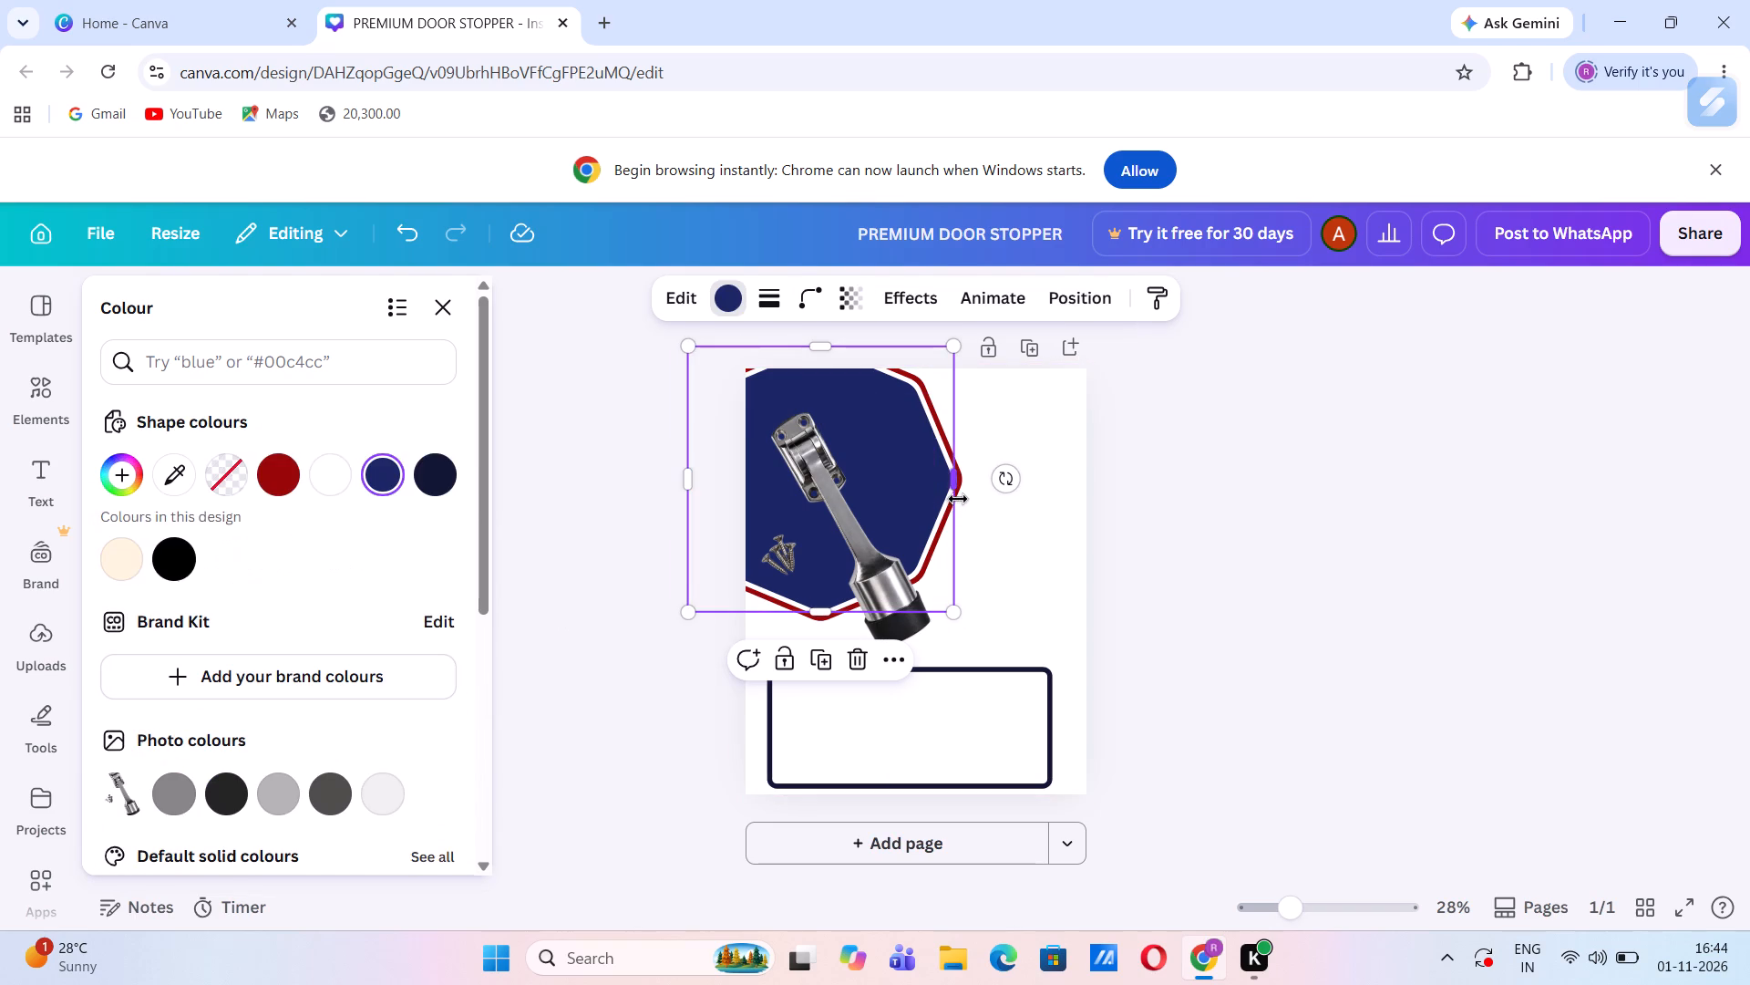
left_click(974, 478)
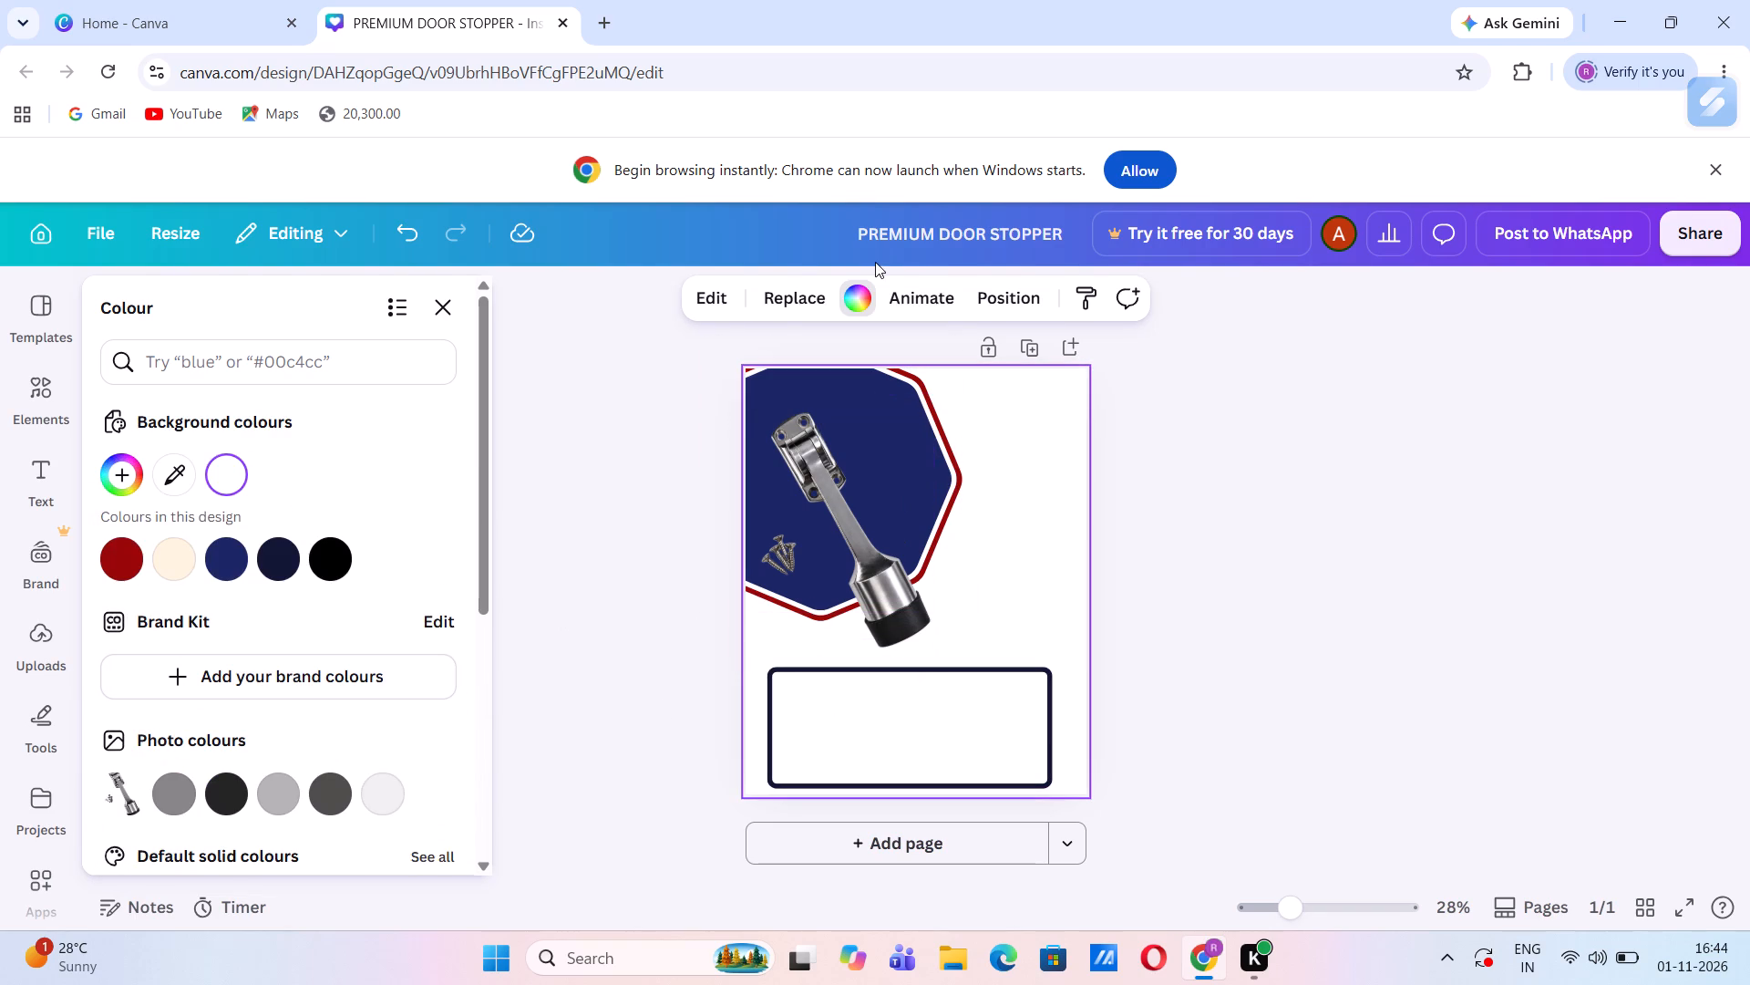
left_click(1035, 479)
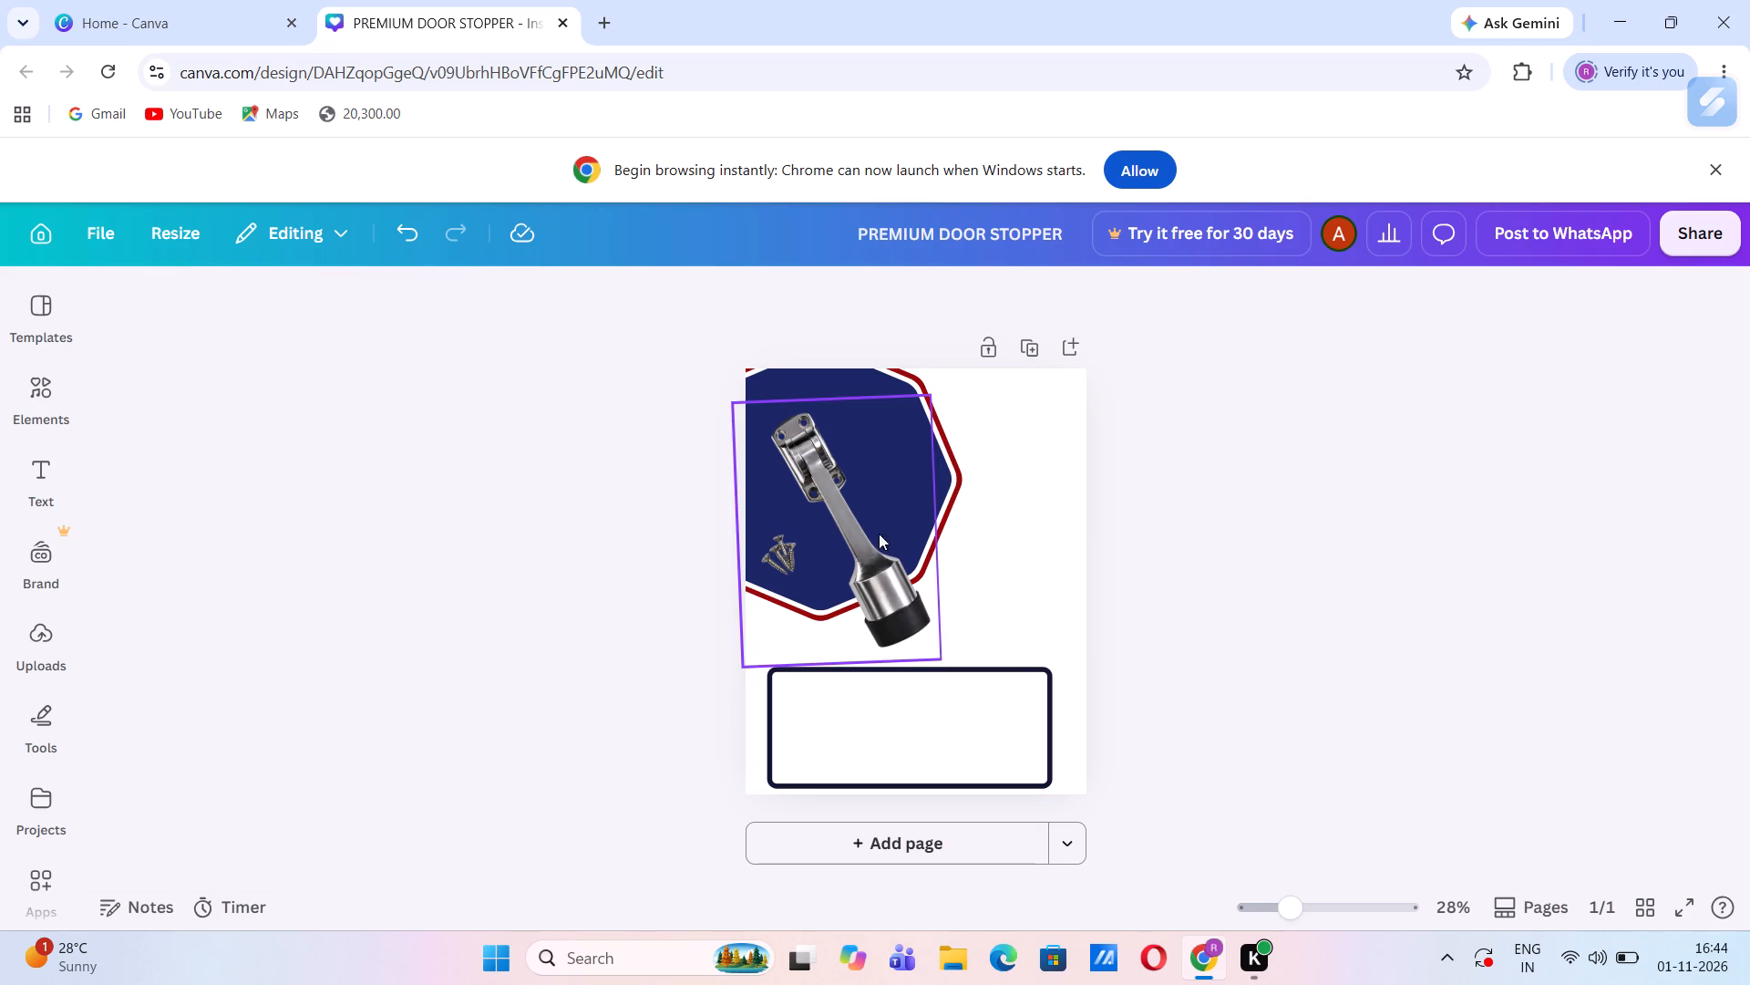
left_click(962, 476)
left_click(952, 480)
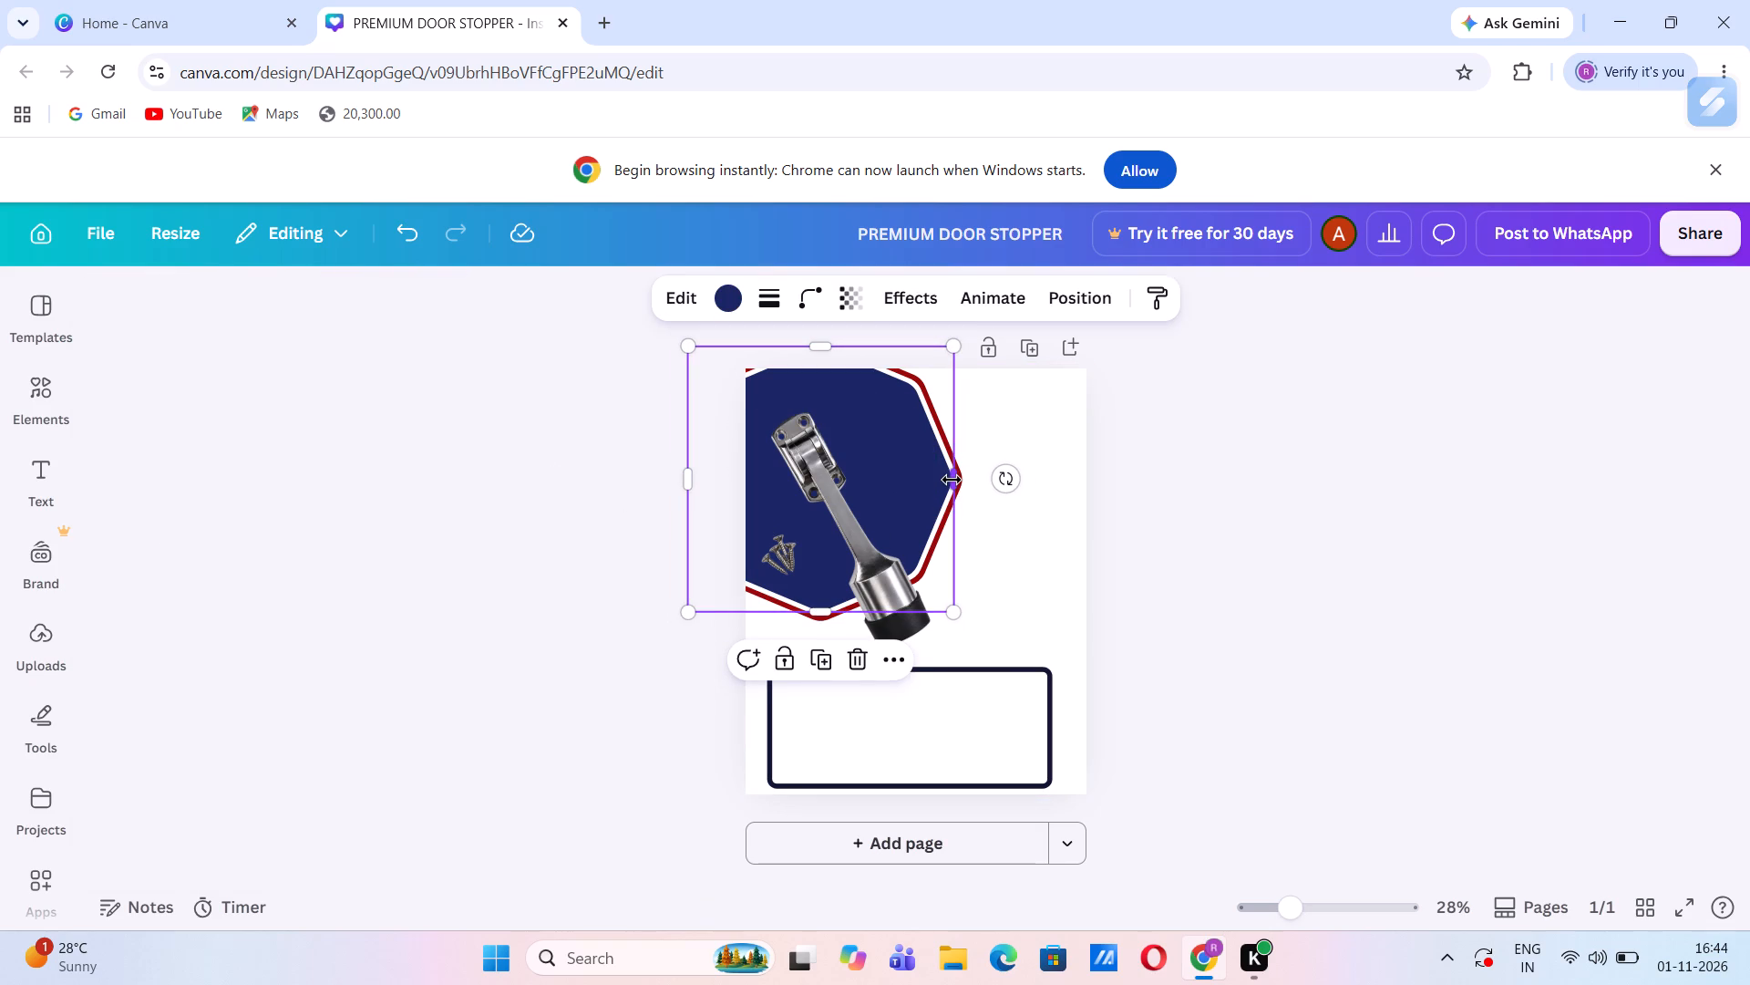
left_click(970, 480)
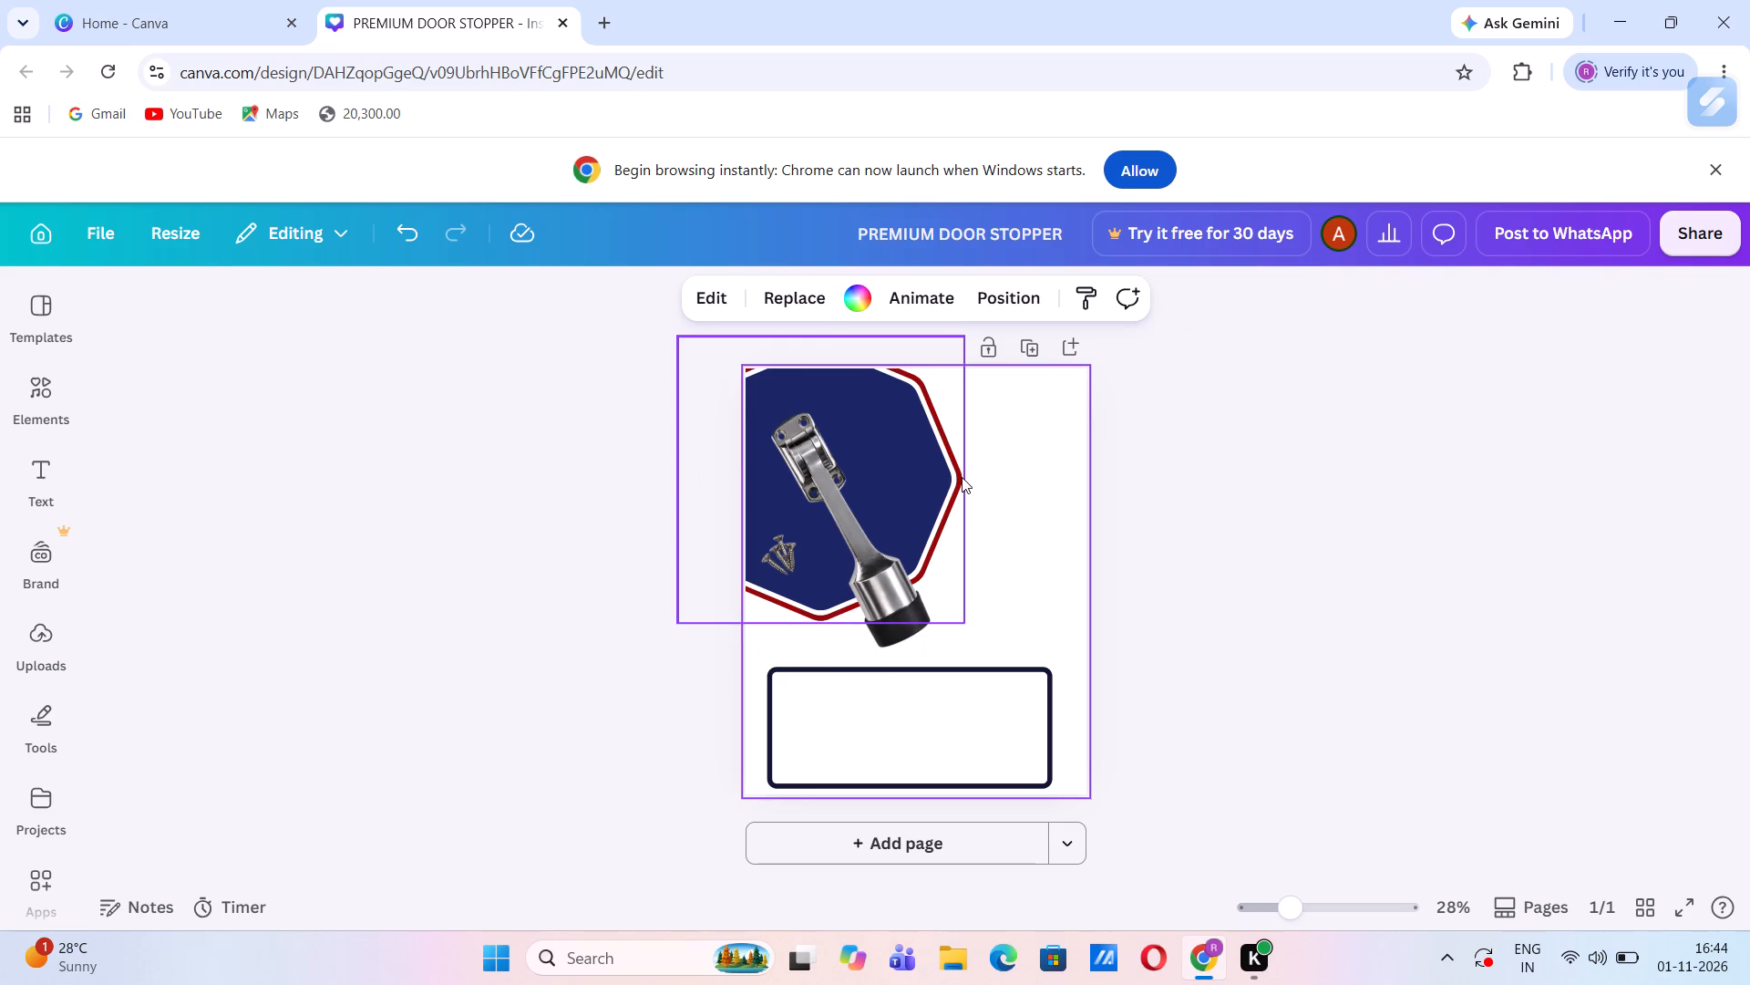
left_click(962, 477)
left_click(736, 295)
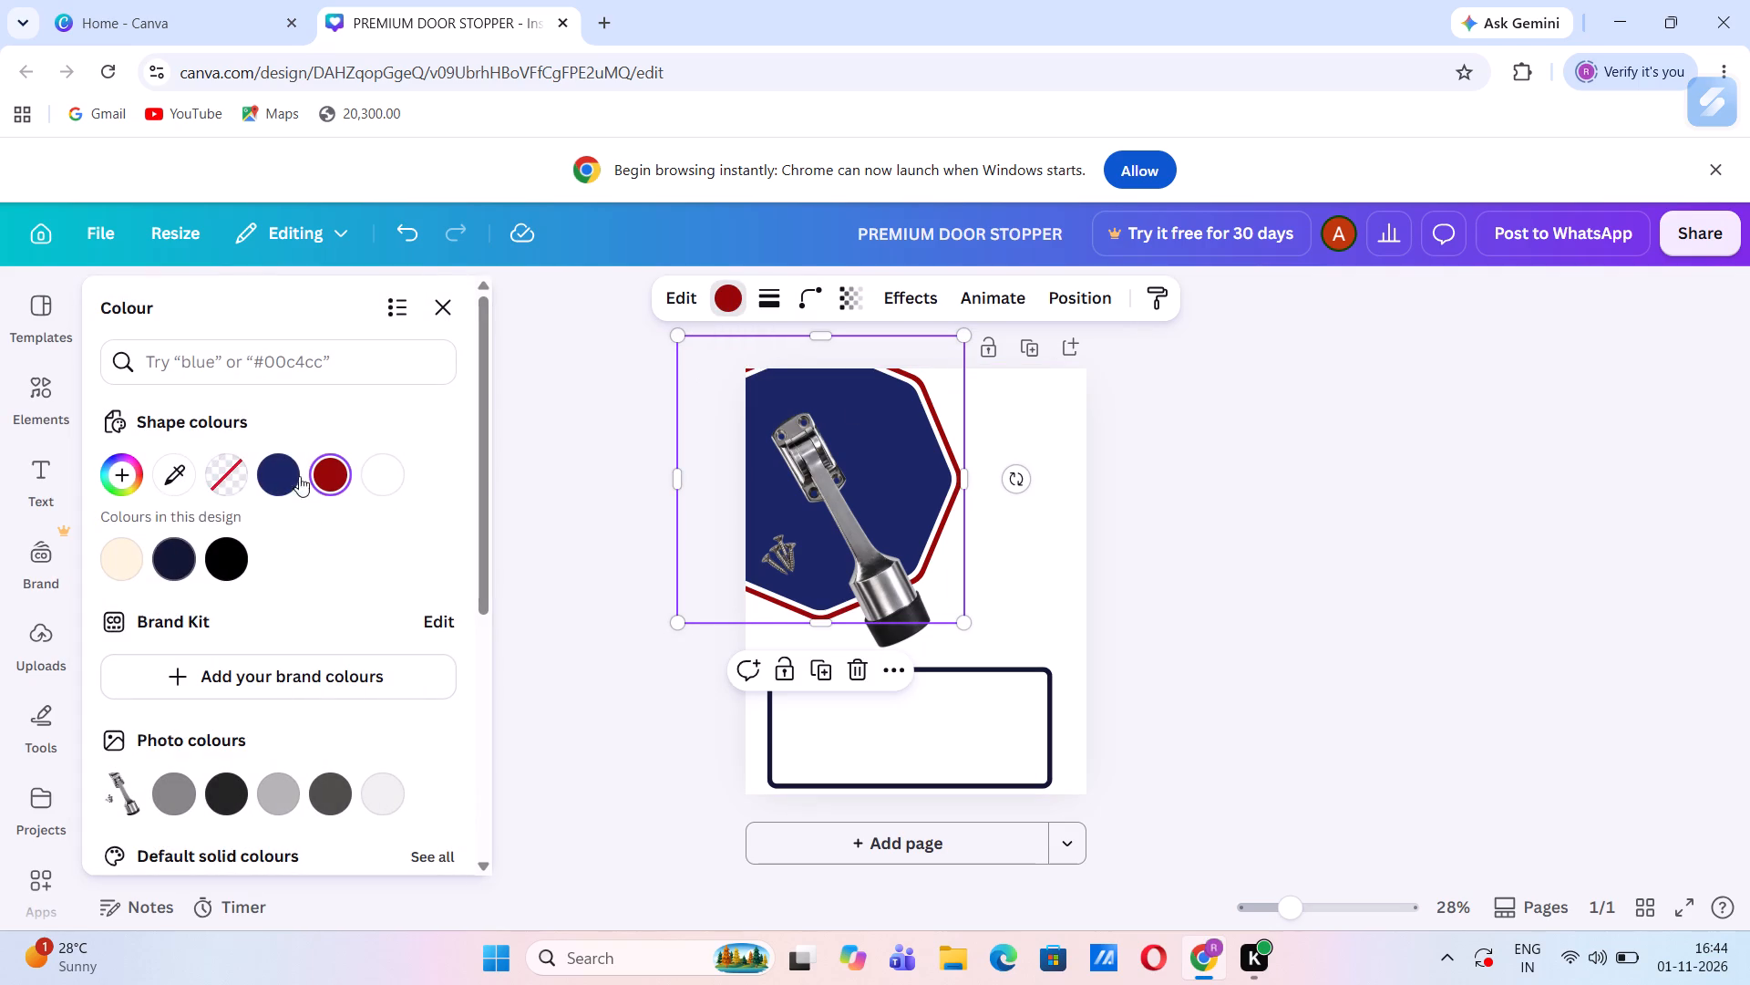
left_click(285, 476)
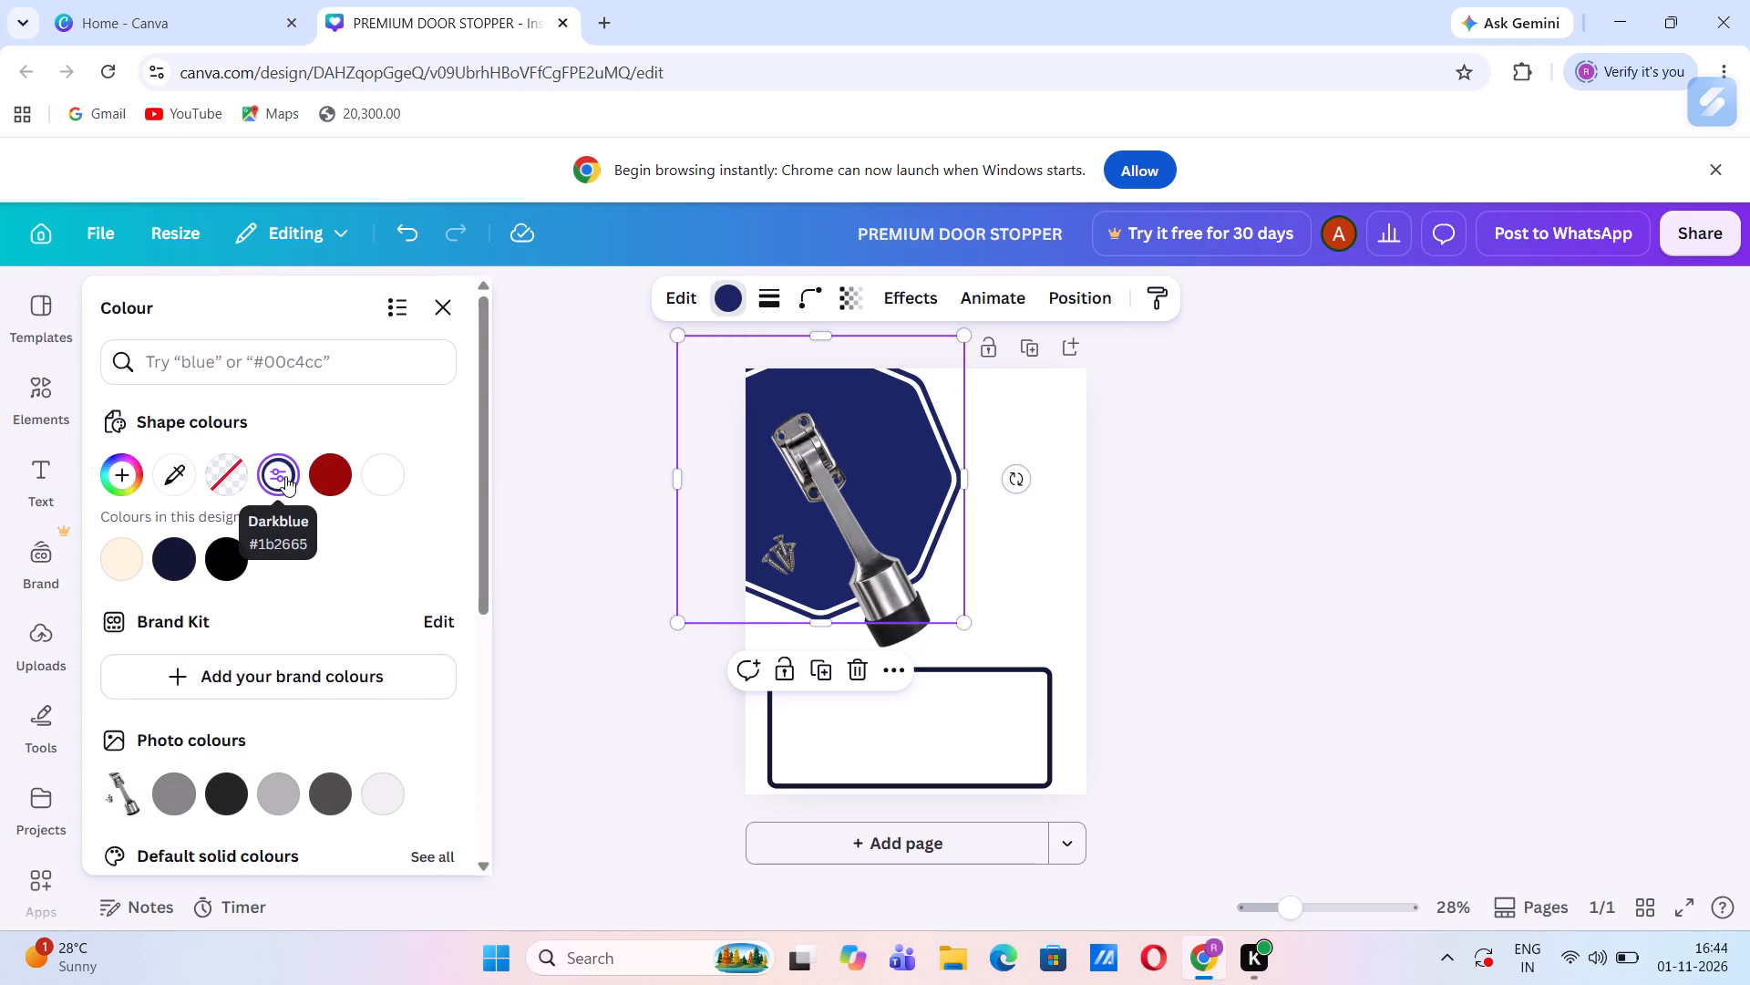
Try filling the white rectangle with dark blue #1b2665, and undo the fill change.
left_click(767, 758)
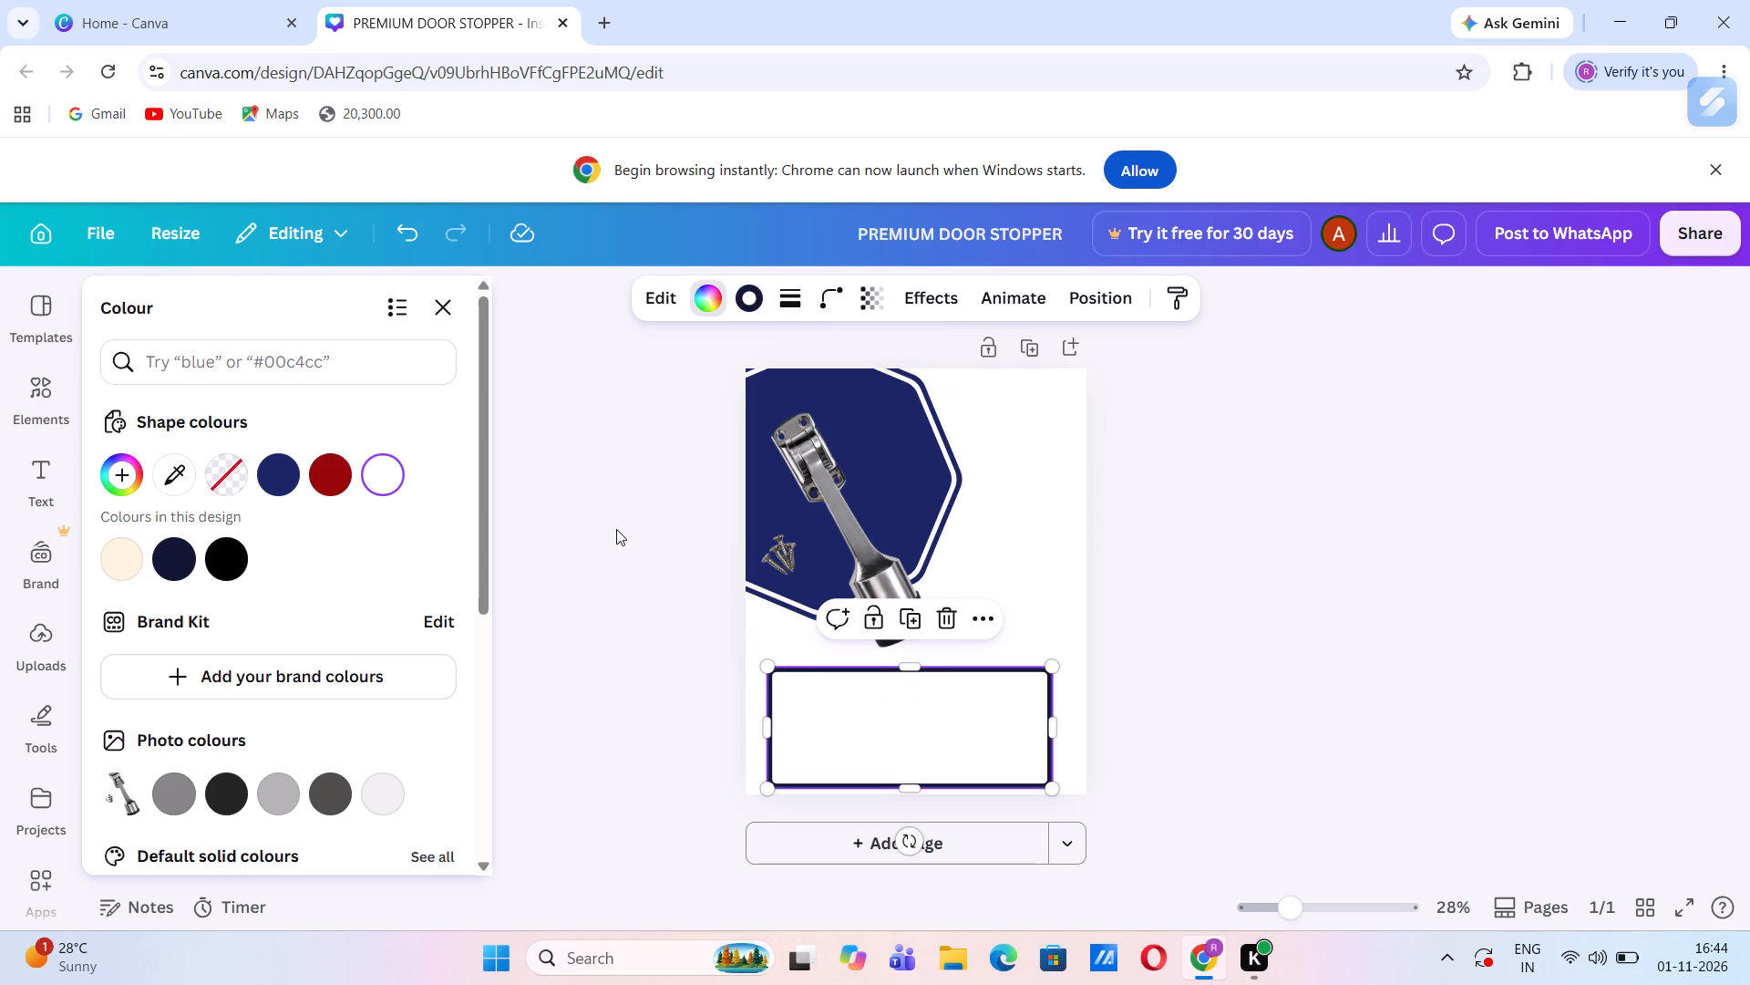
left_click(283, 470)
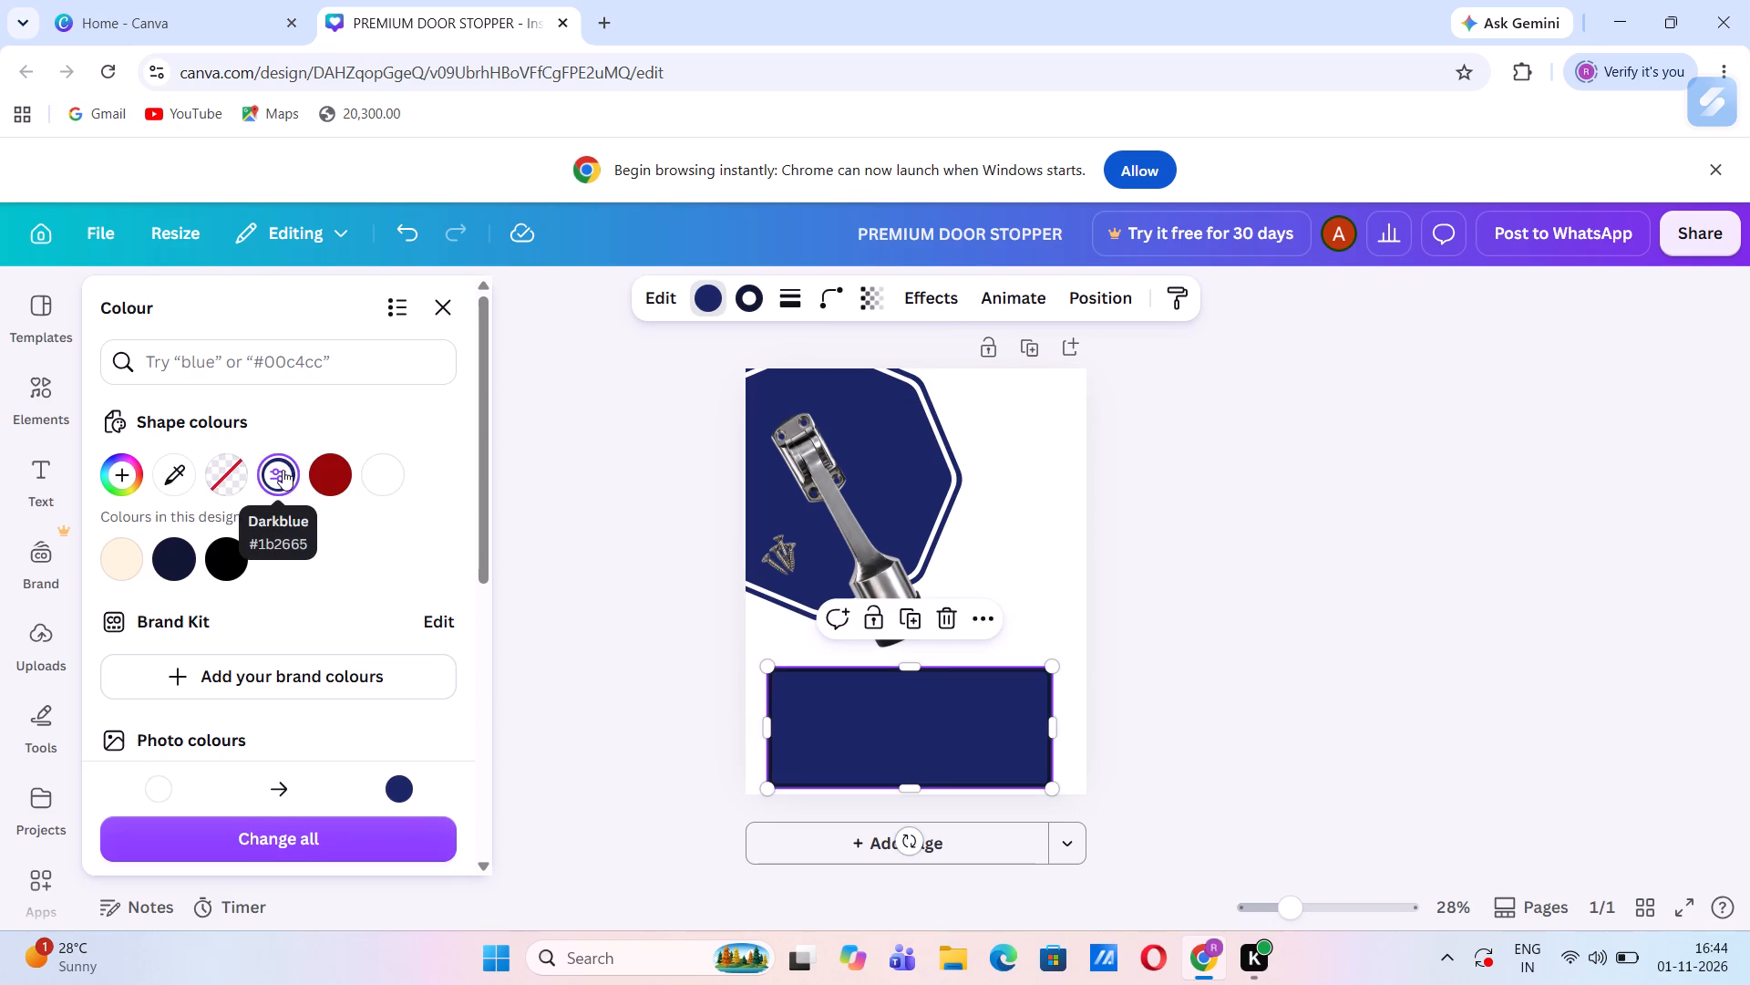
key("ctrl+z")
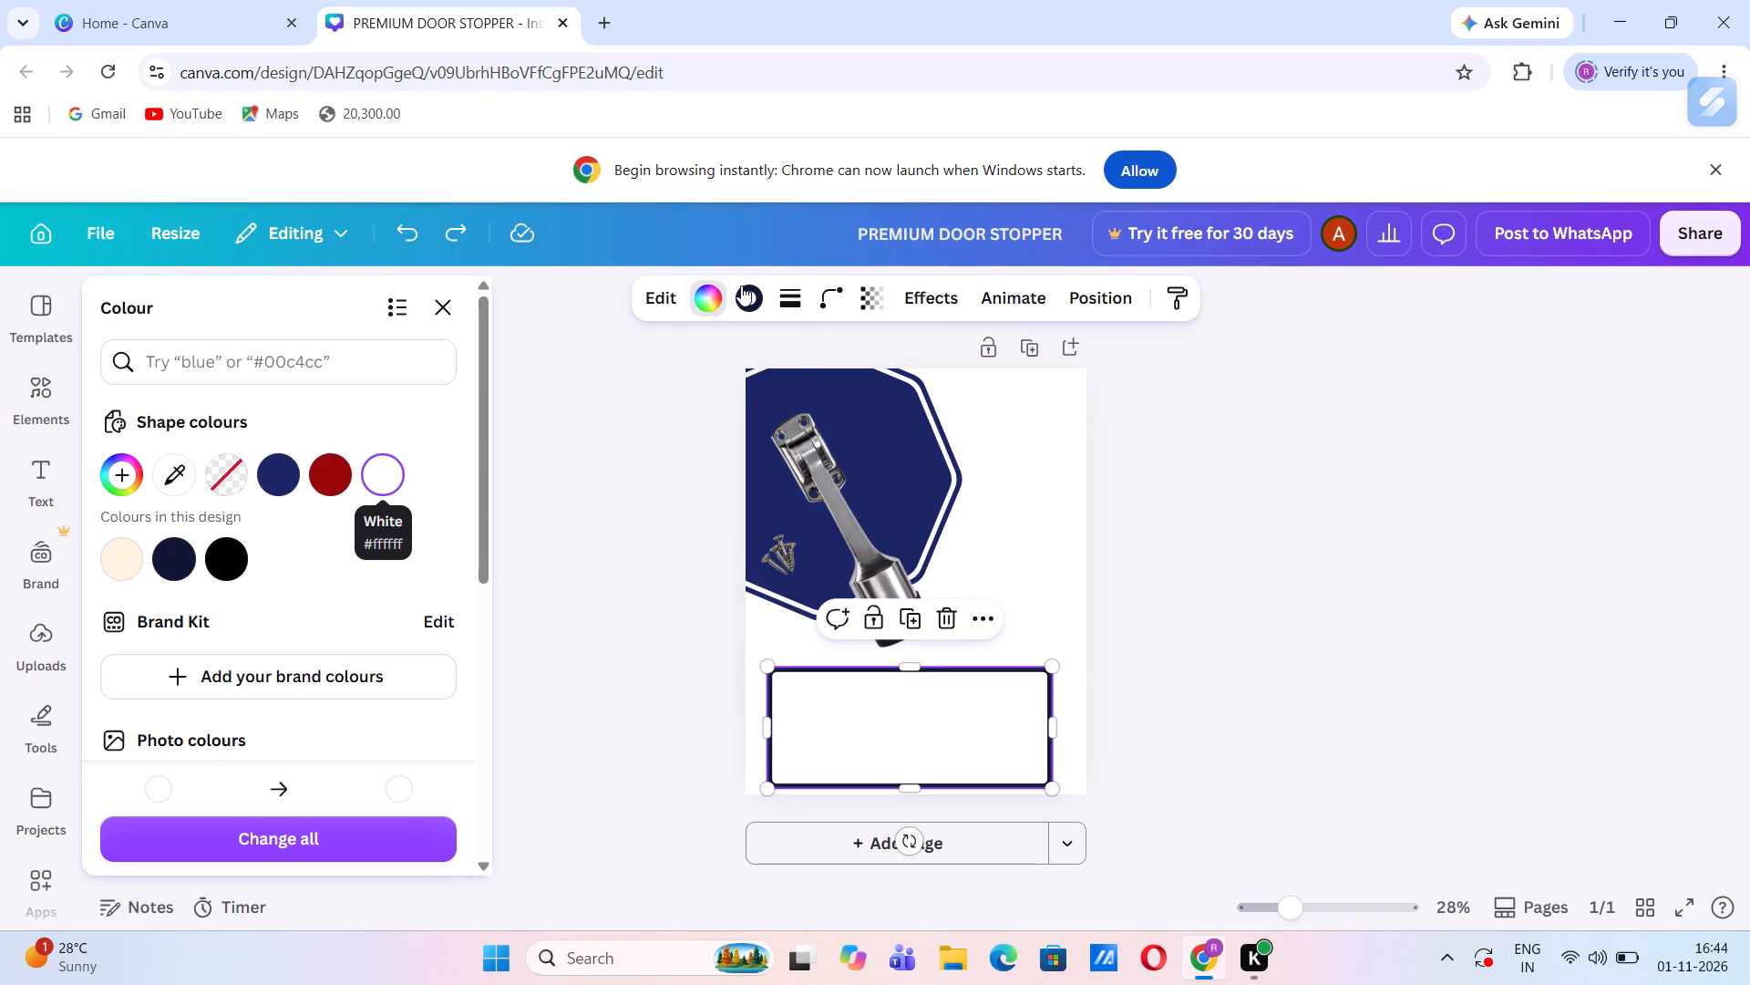
Change the white rectangle's border colour to the octagons' dark blue, #1b2665.
left_click(744, 290)
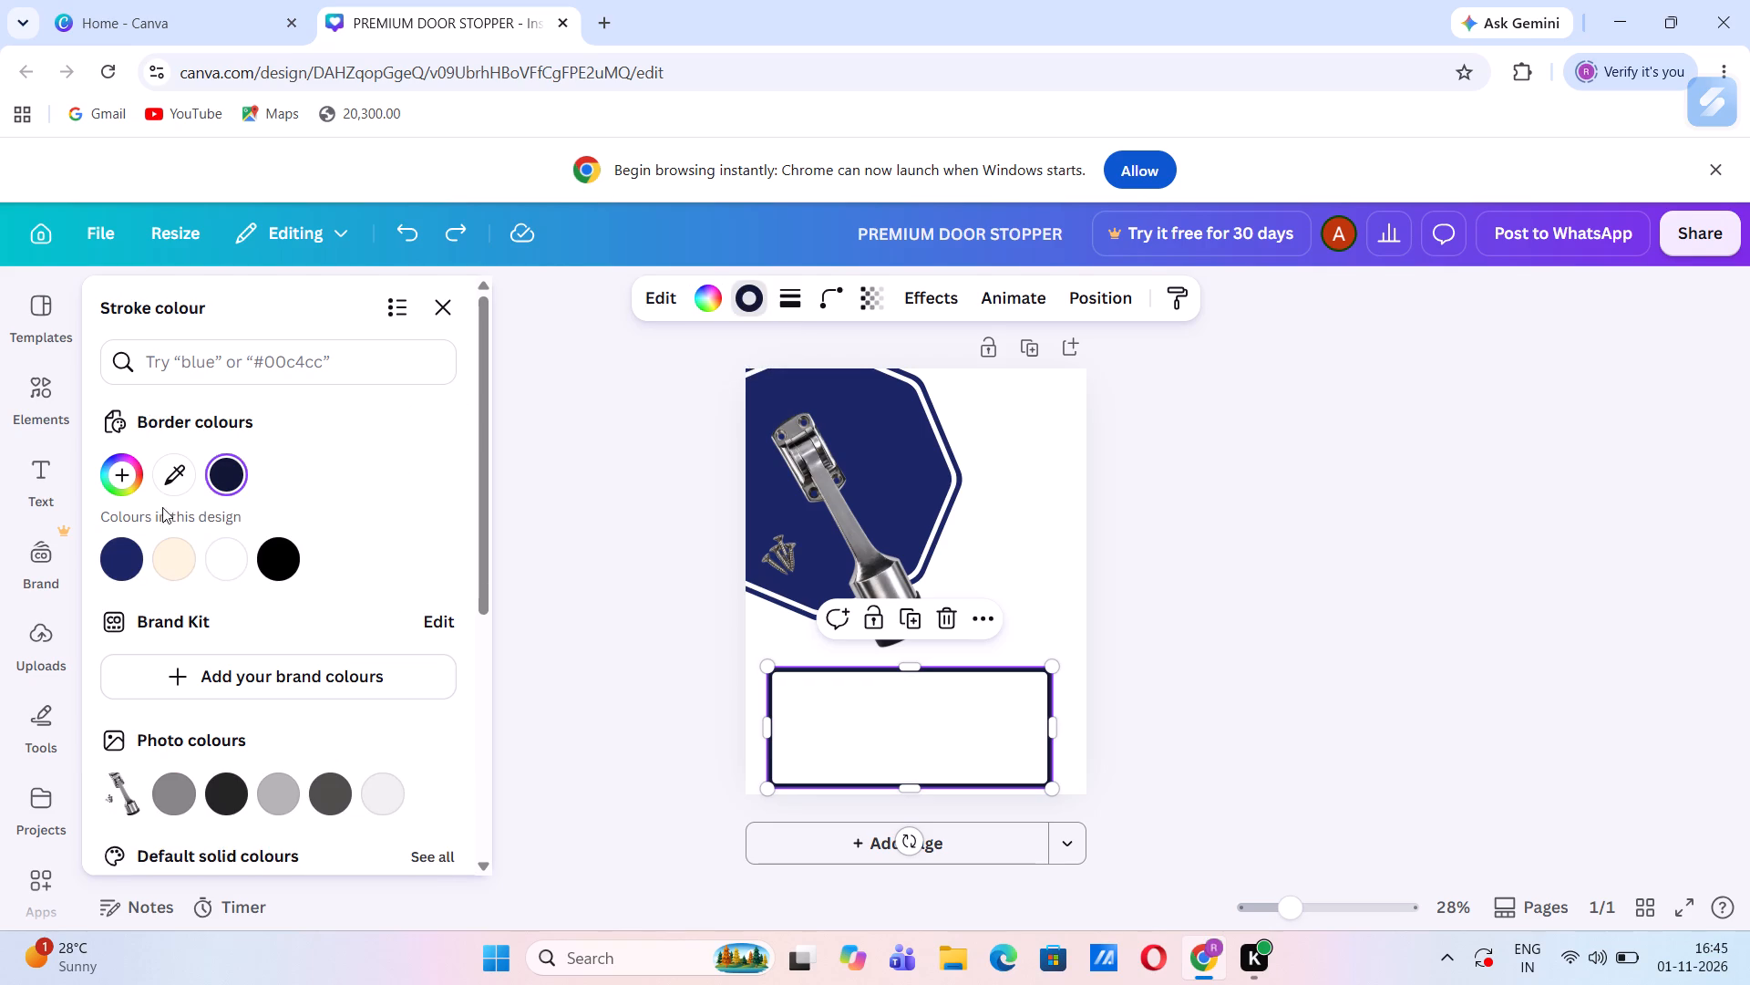
left_click(125, 565)
left_click(1006, 422)
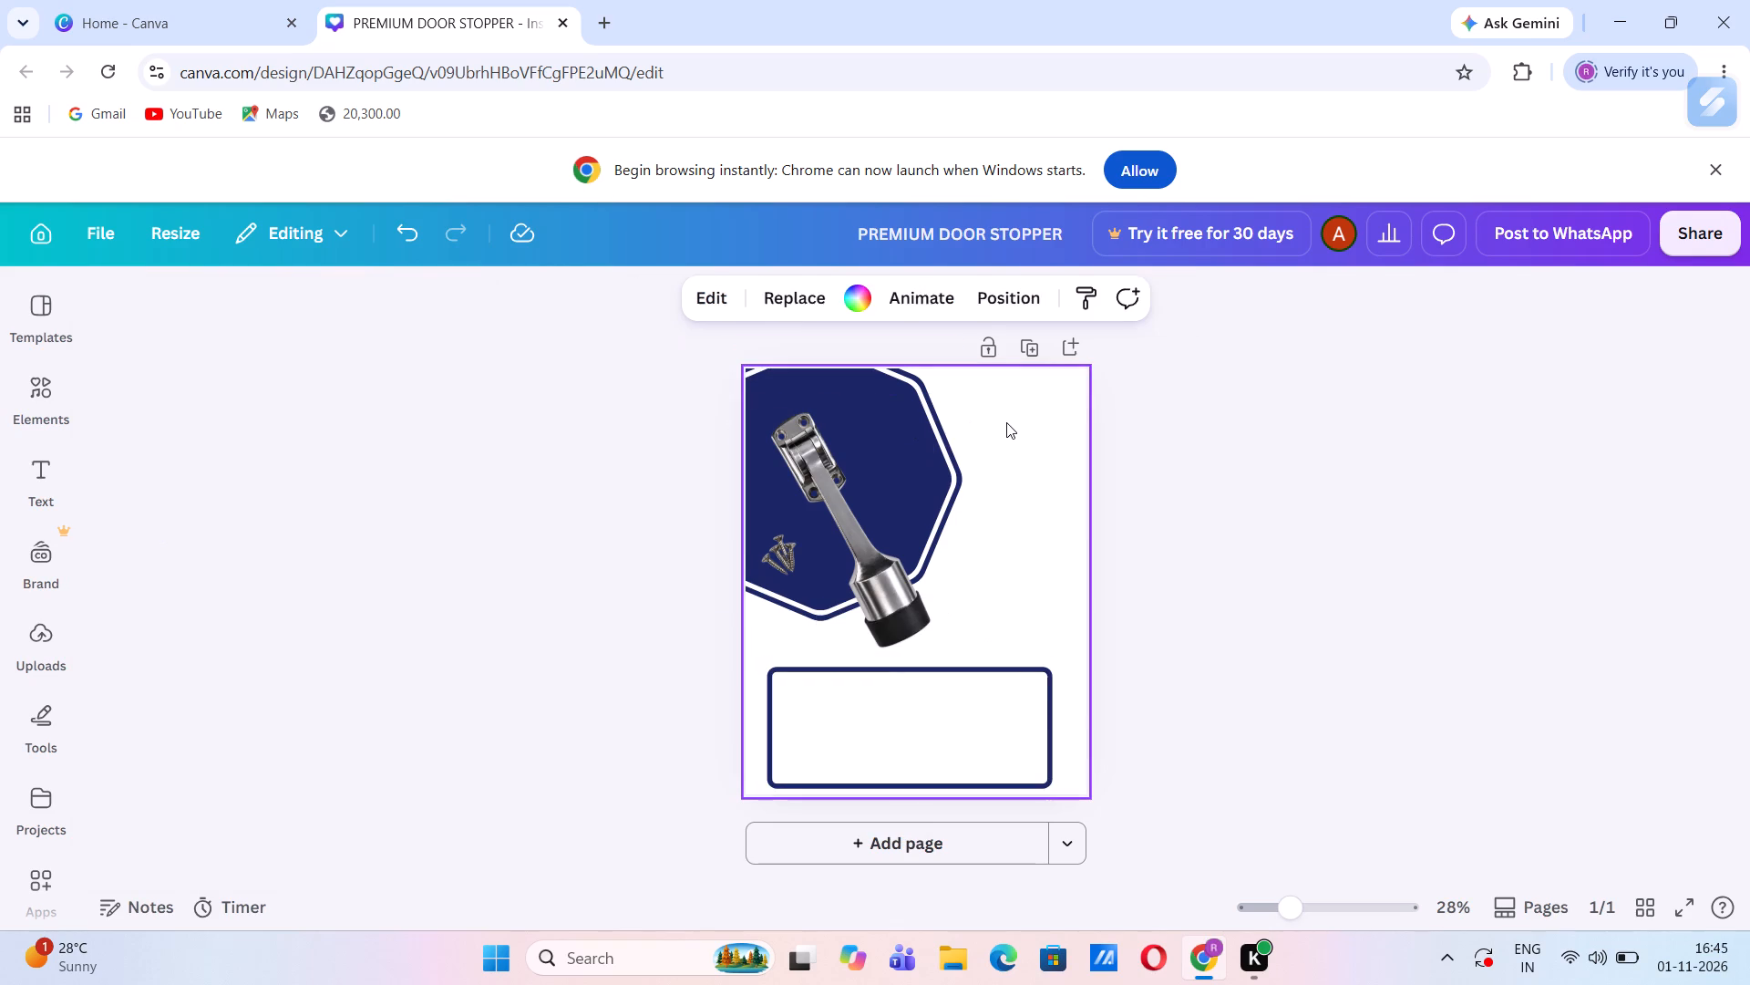
left_click(1219, 603)
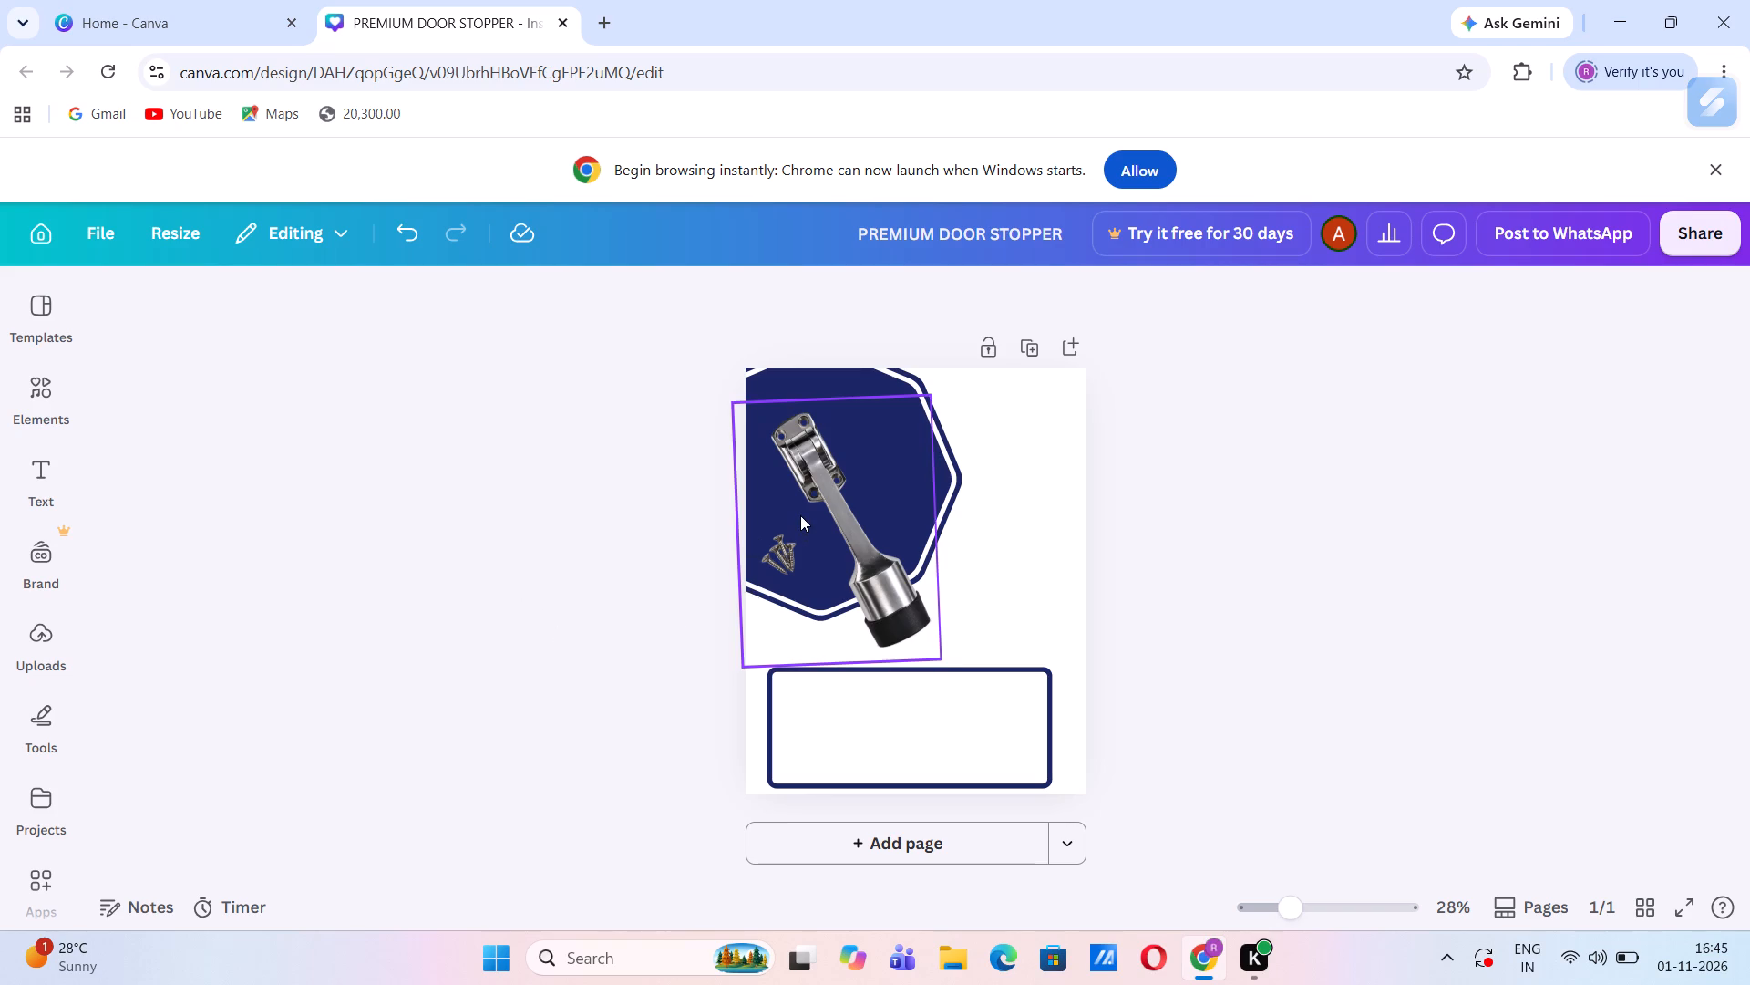
Move the door stopper image slightly up over the octagons.
left_click_drag(843, 531, 838, 503)
left_click(766, 532)
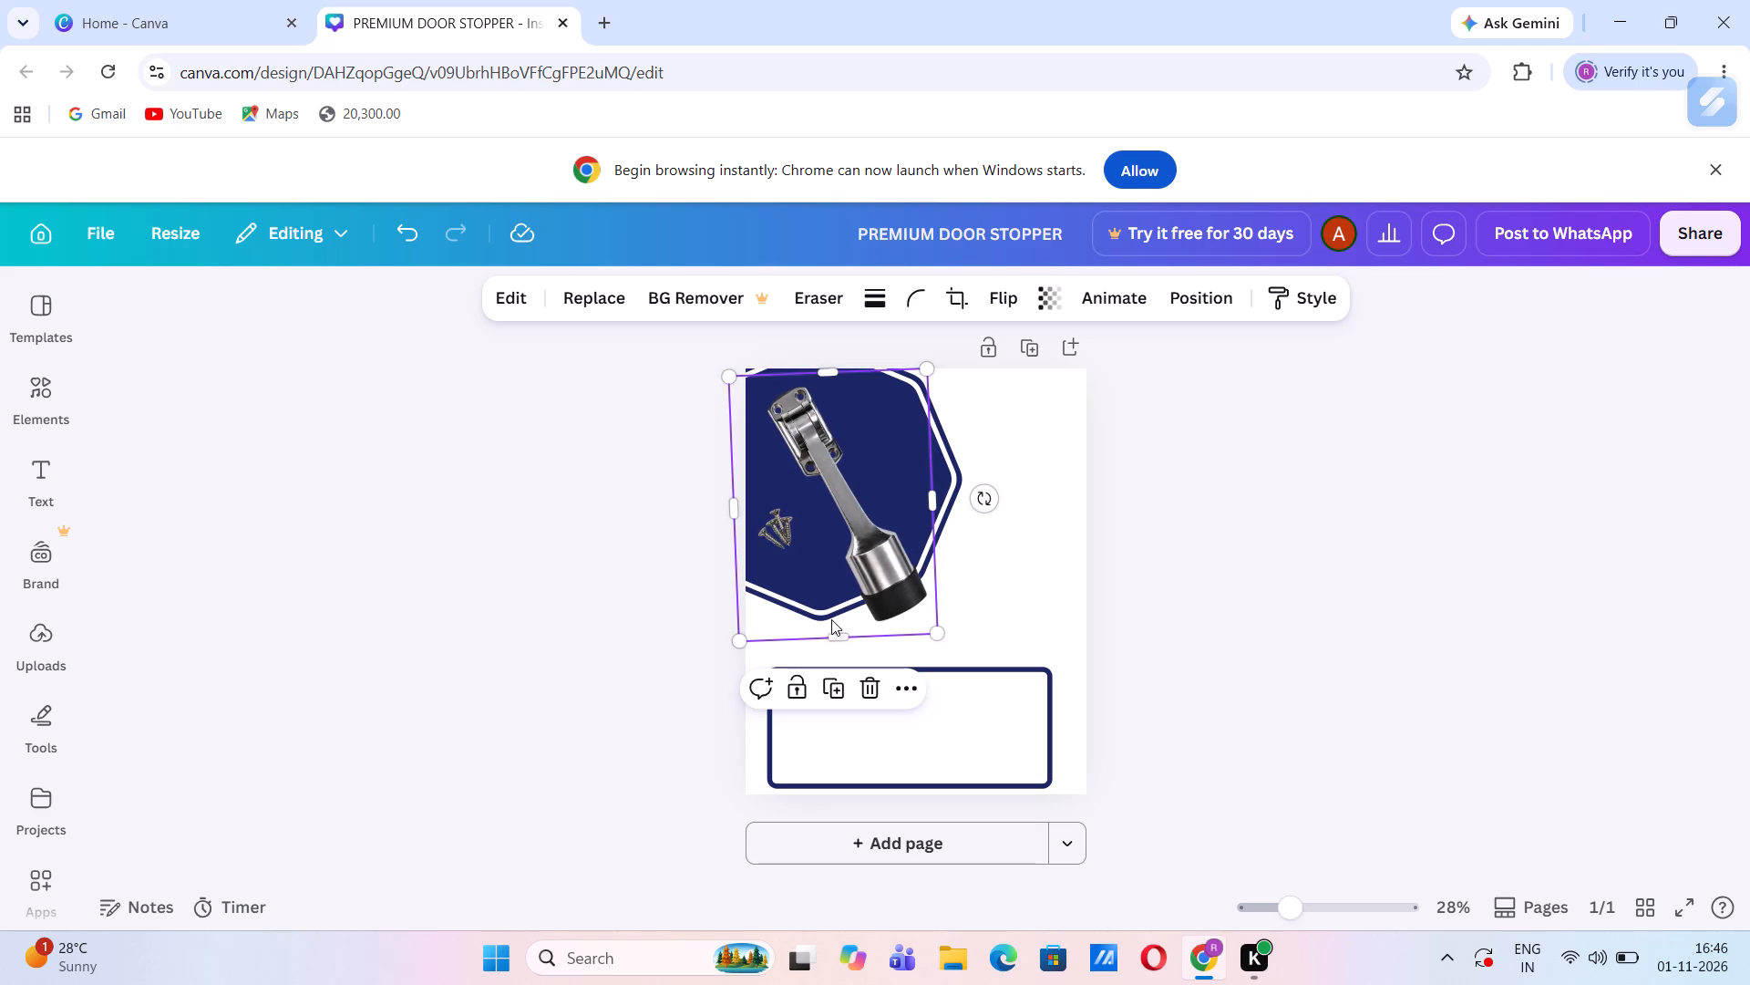
Move the door stopper image slightly down over the octagons, keeping it just above the white rectangle.
left_click(959, 735)
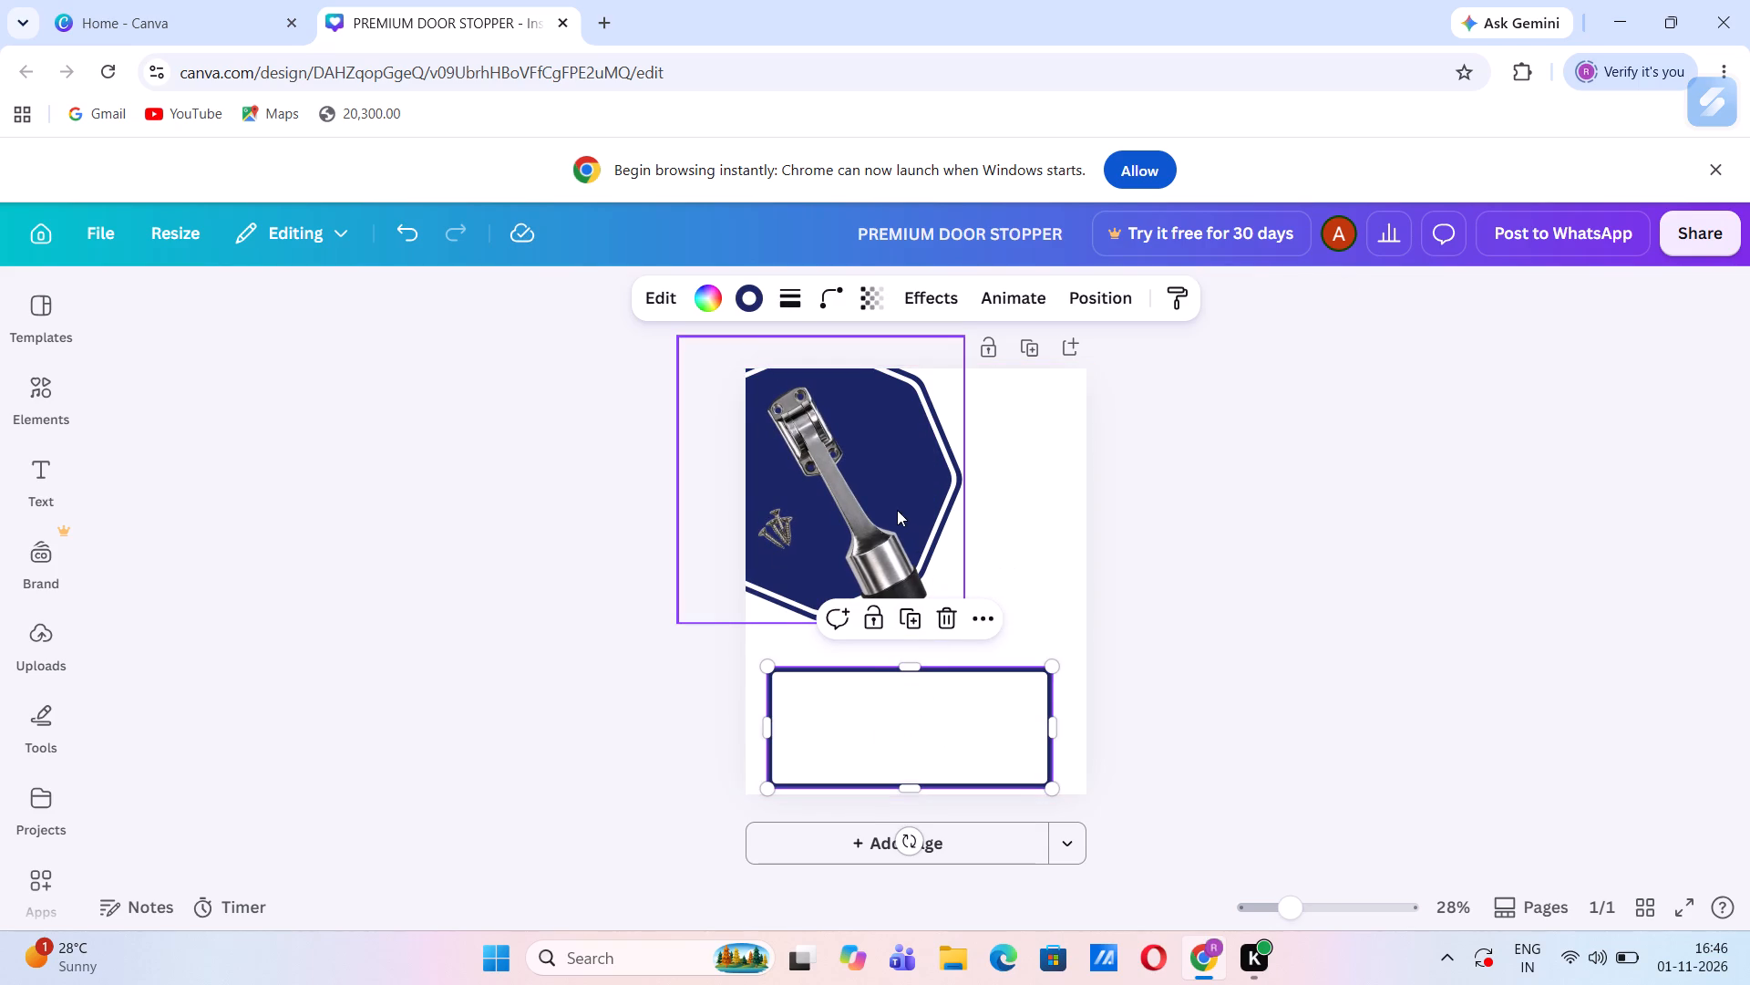
left_click_drag(870, 528, 876, 546)
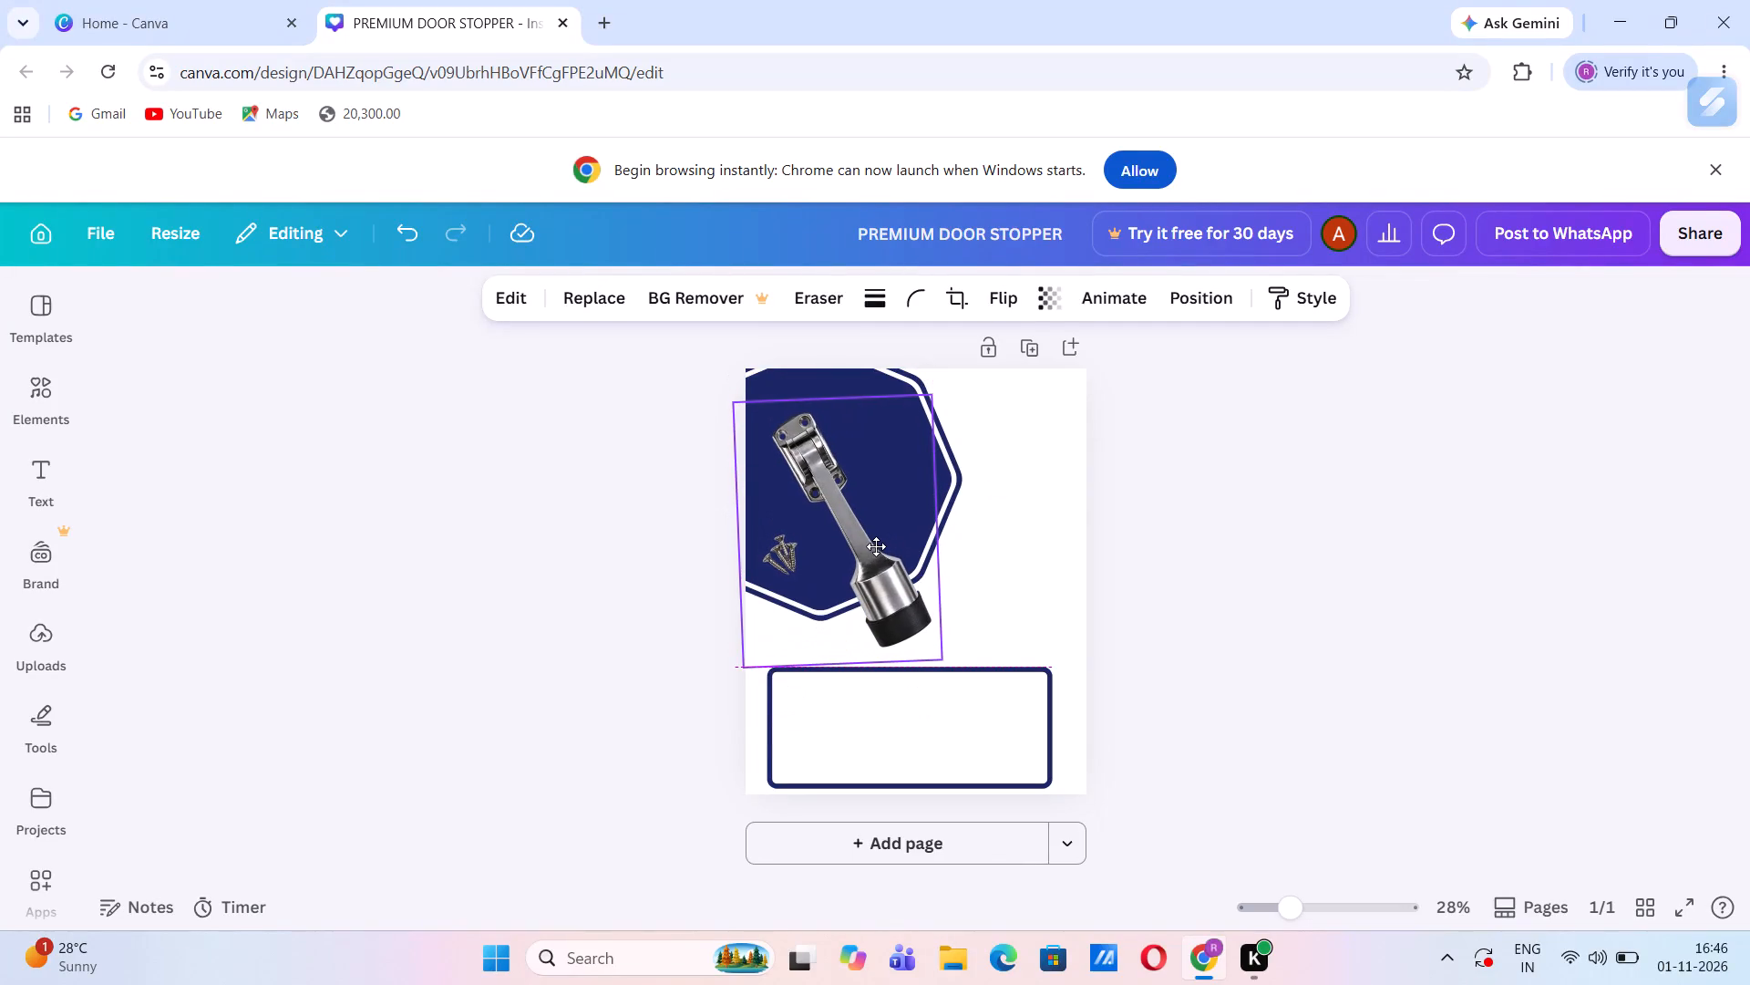
left_click_drag(876, 546, 875, 546)
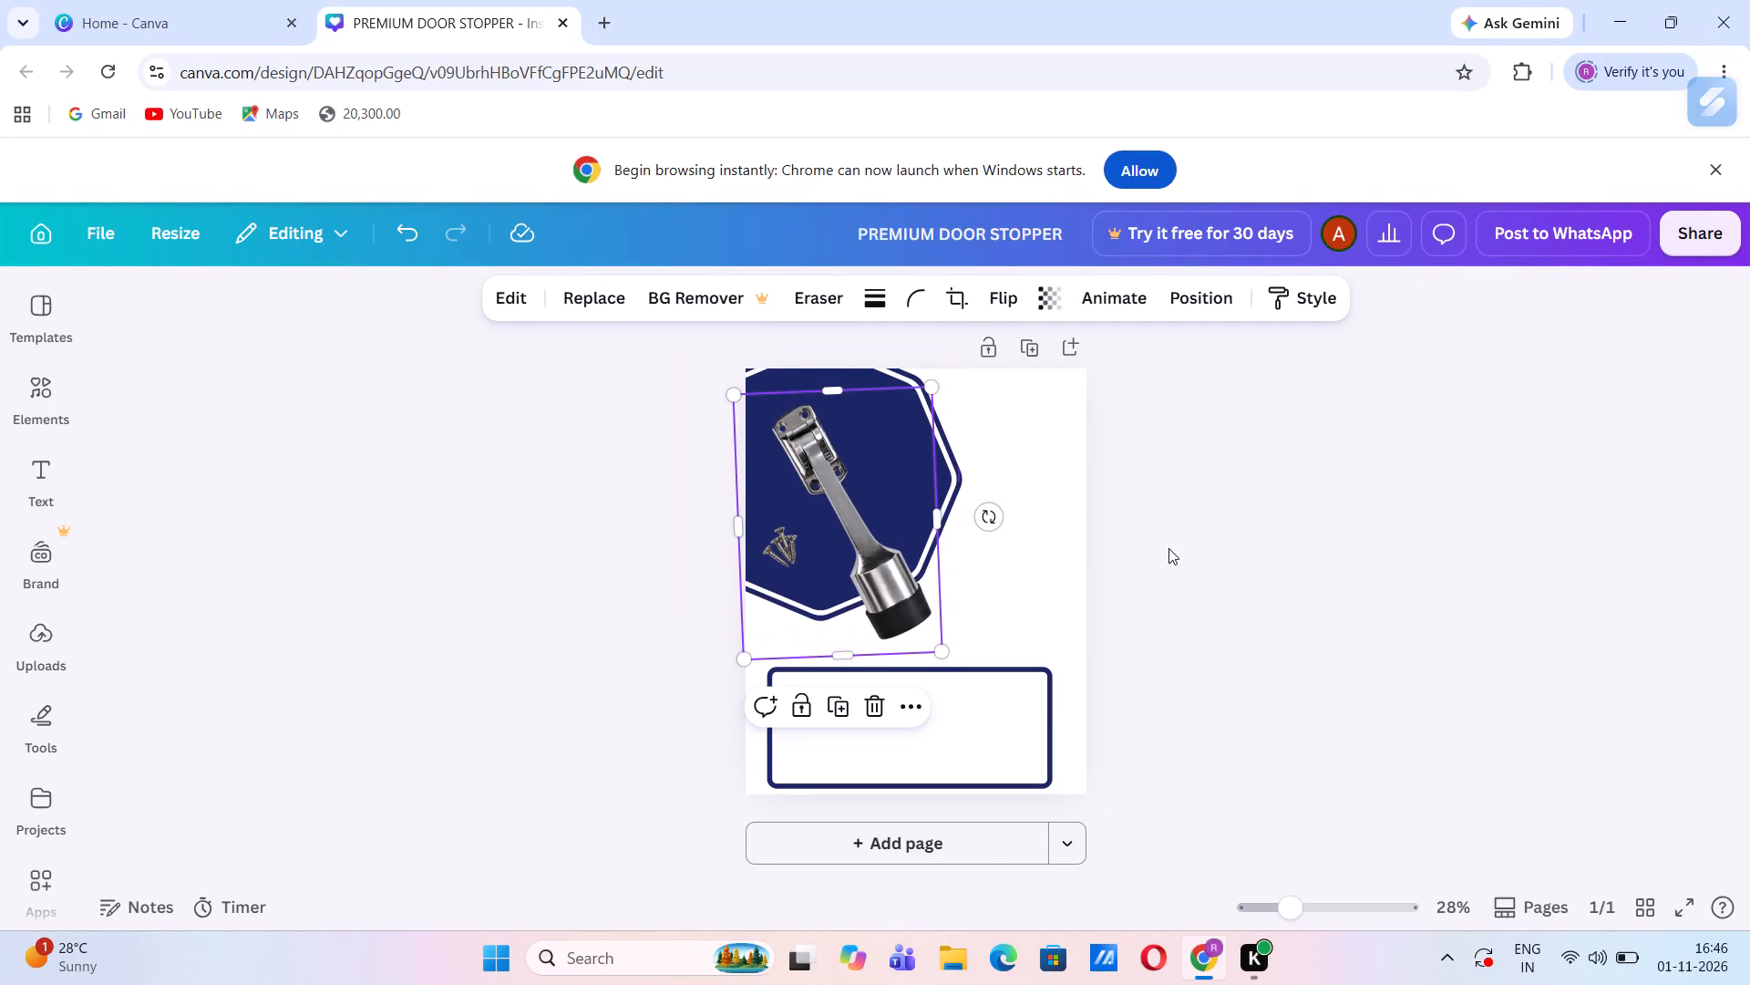
left_click(1286, 550)
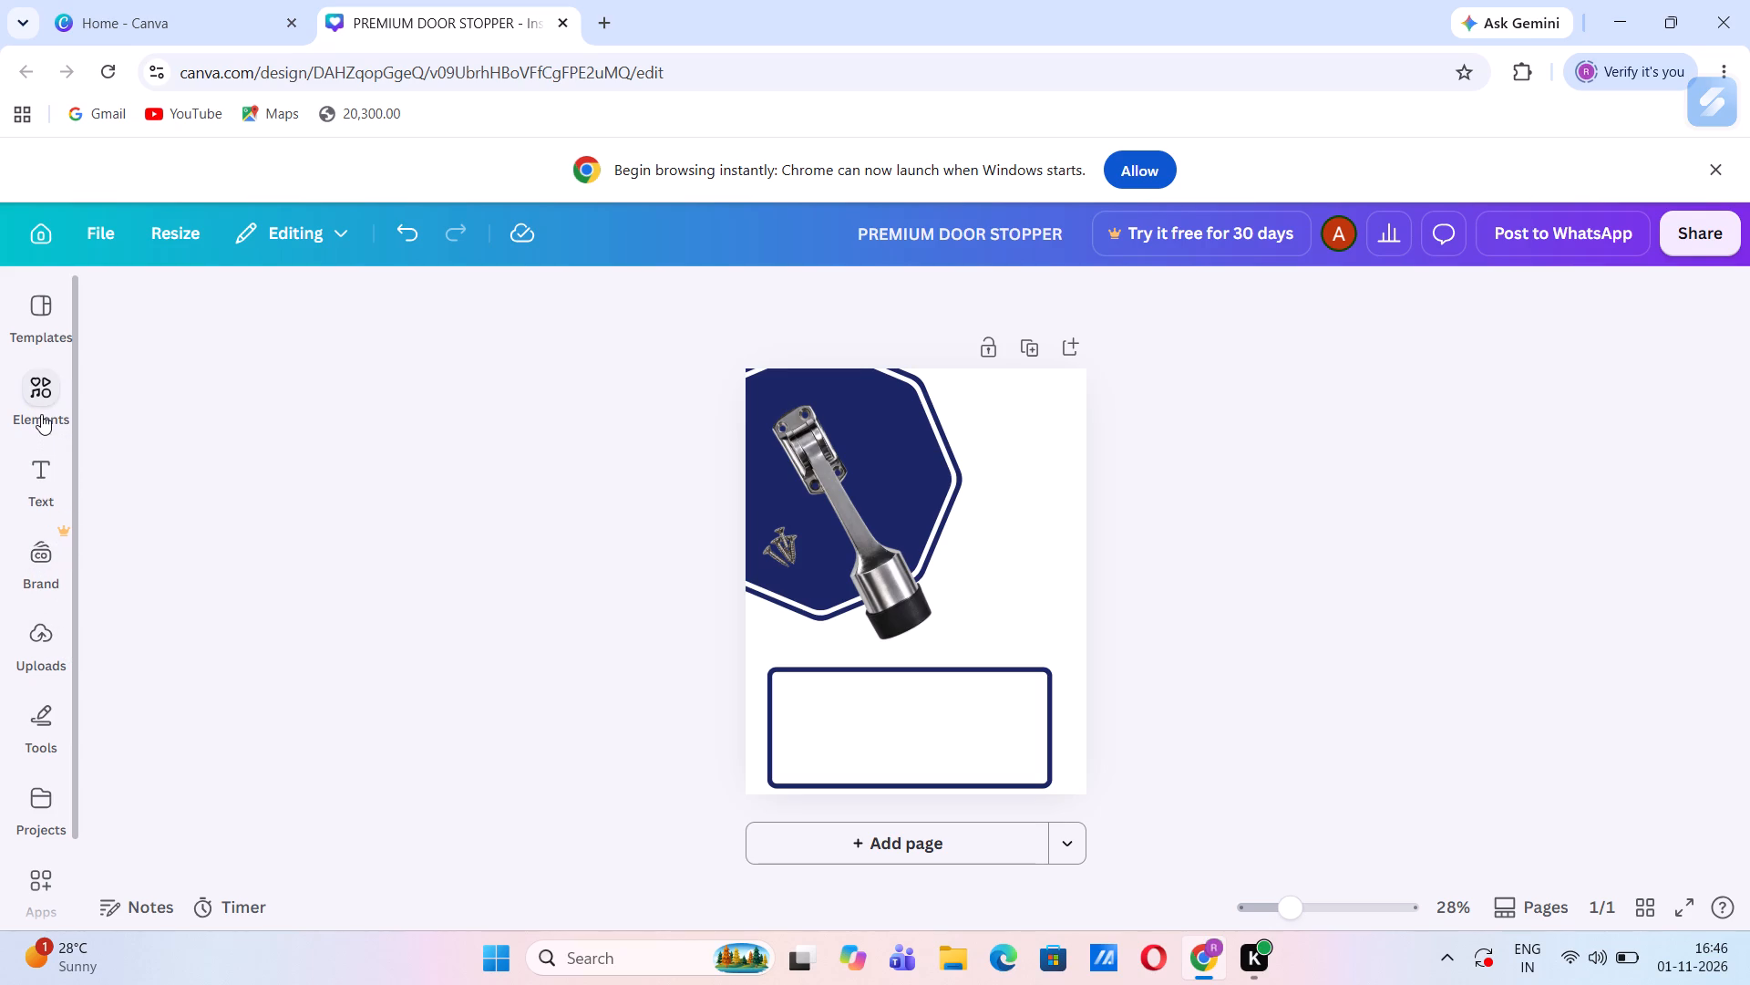
Look through the full set of basic shapes for another one to add to the post.
left_click(57, 703)
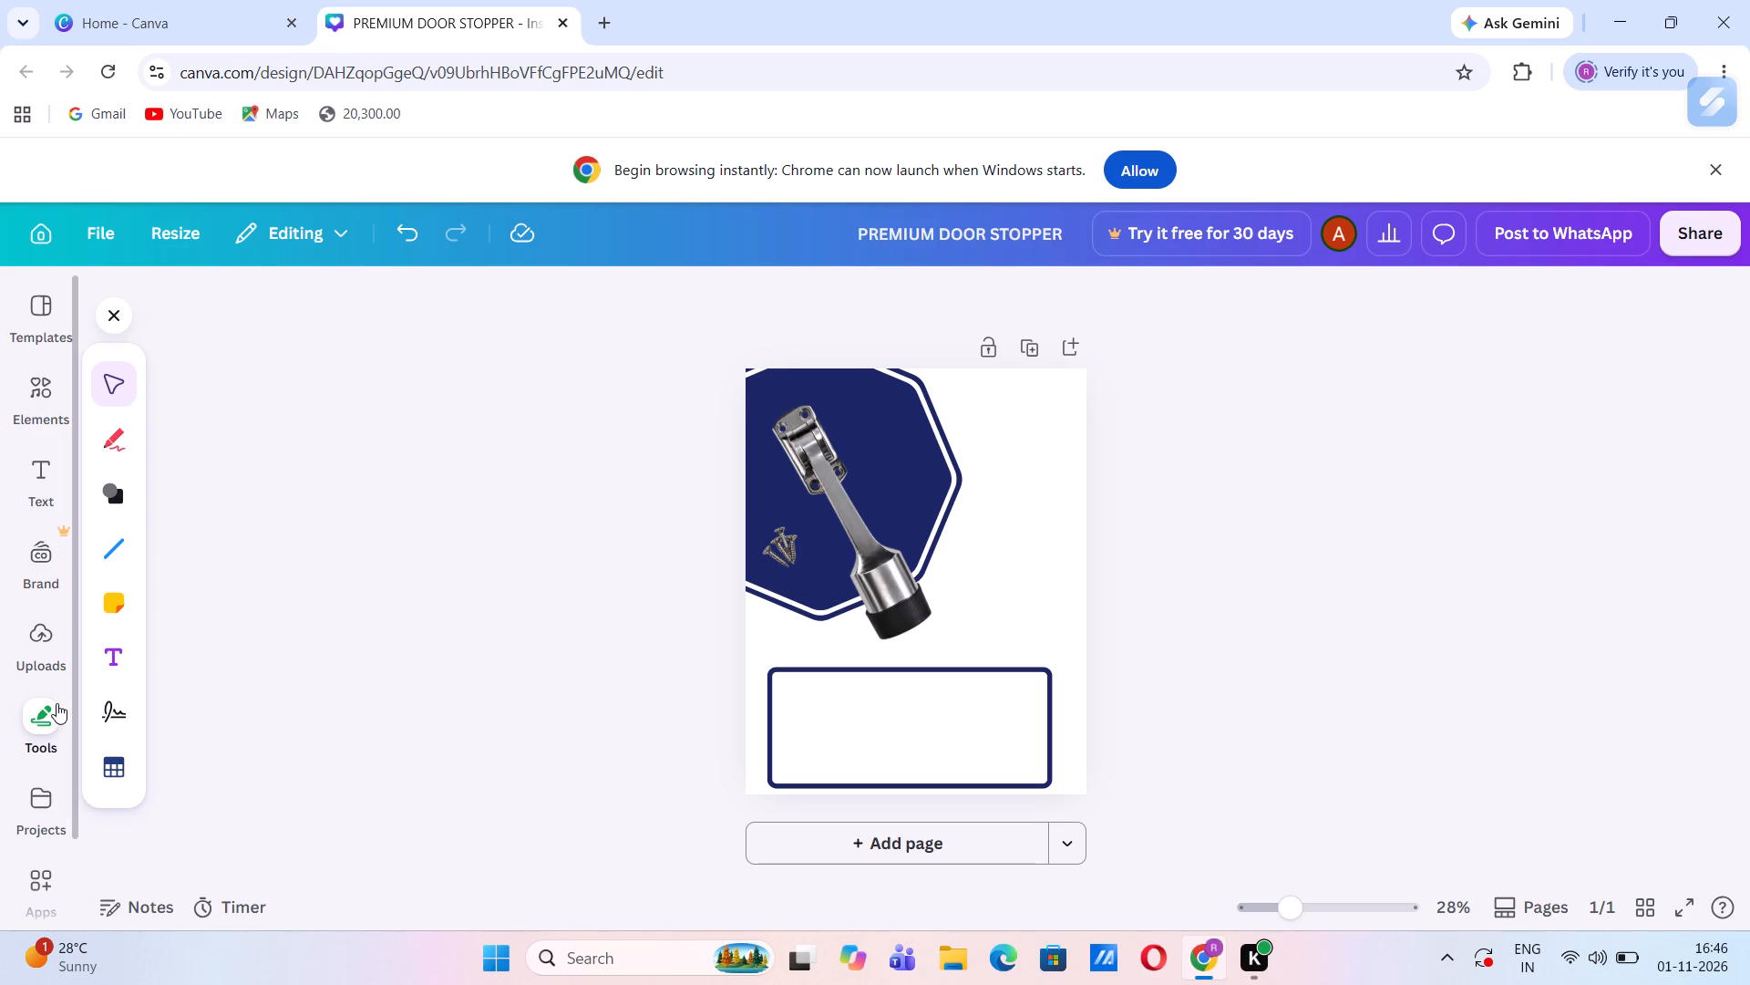
left_click(115, 501)
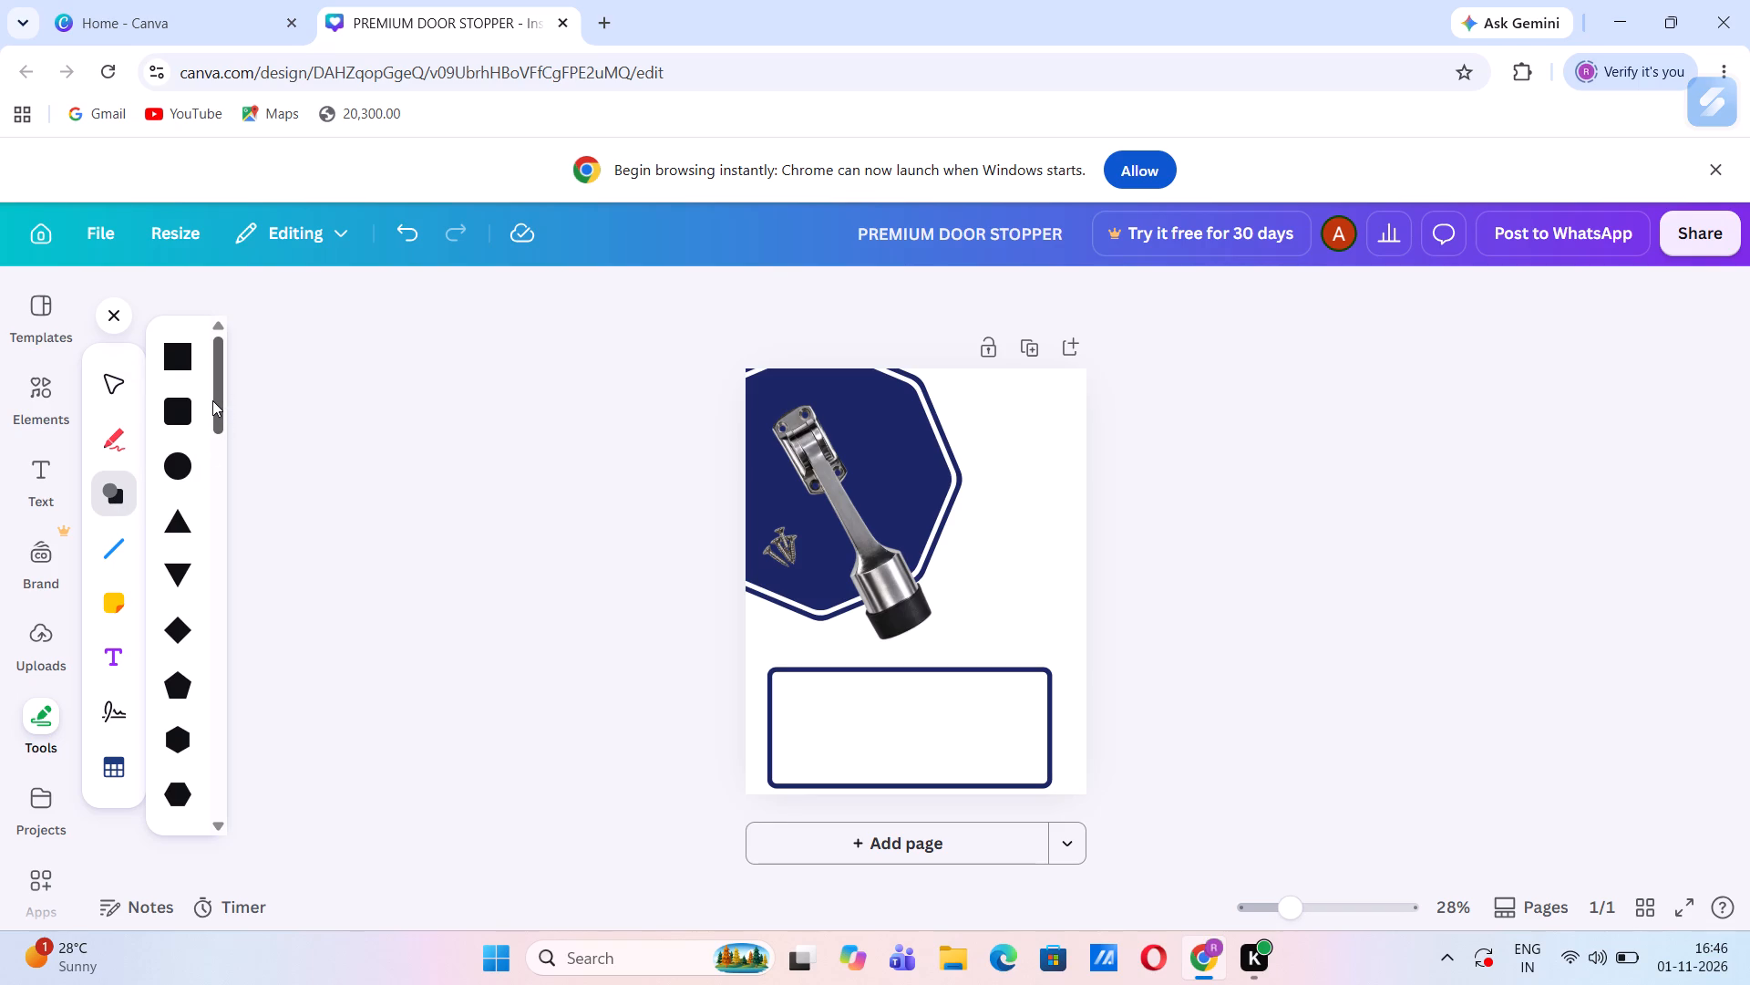
left_click_drag(212, 400, 212, 442)
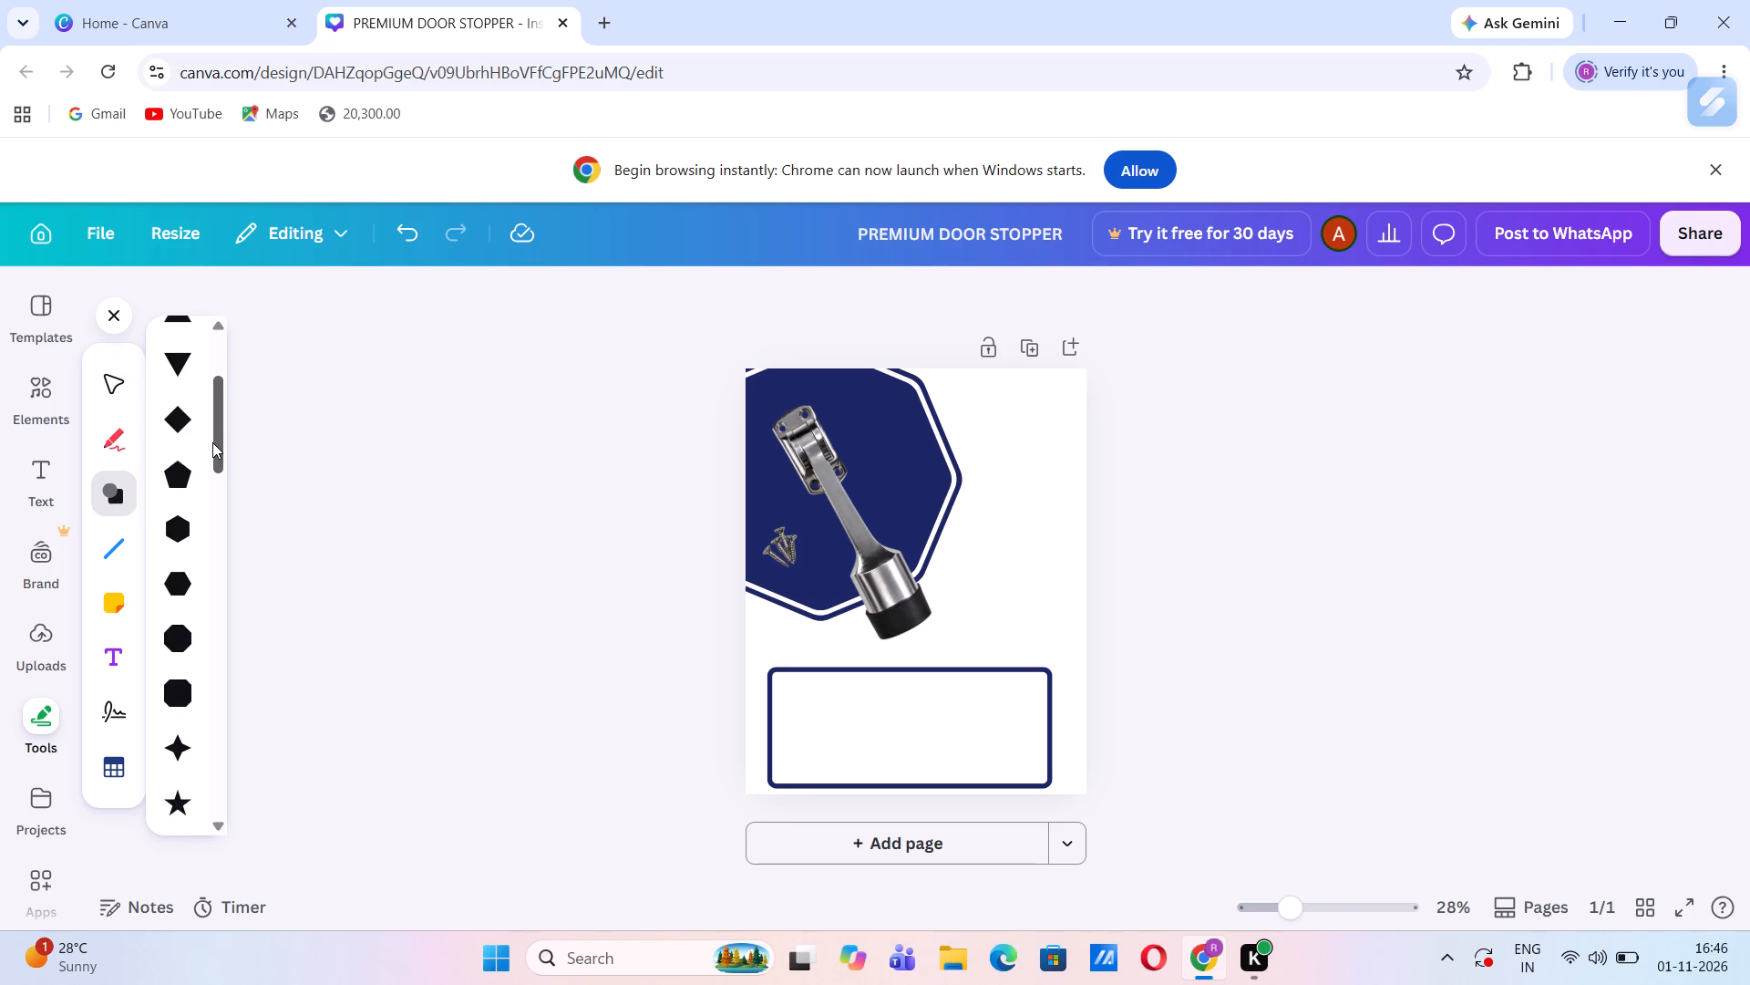
left_click_drag(212, 442, 211, 543)
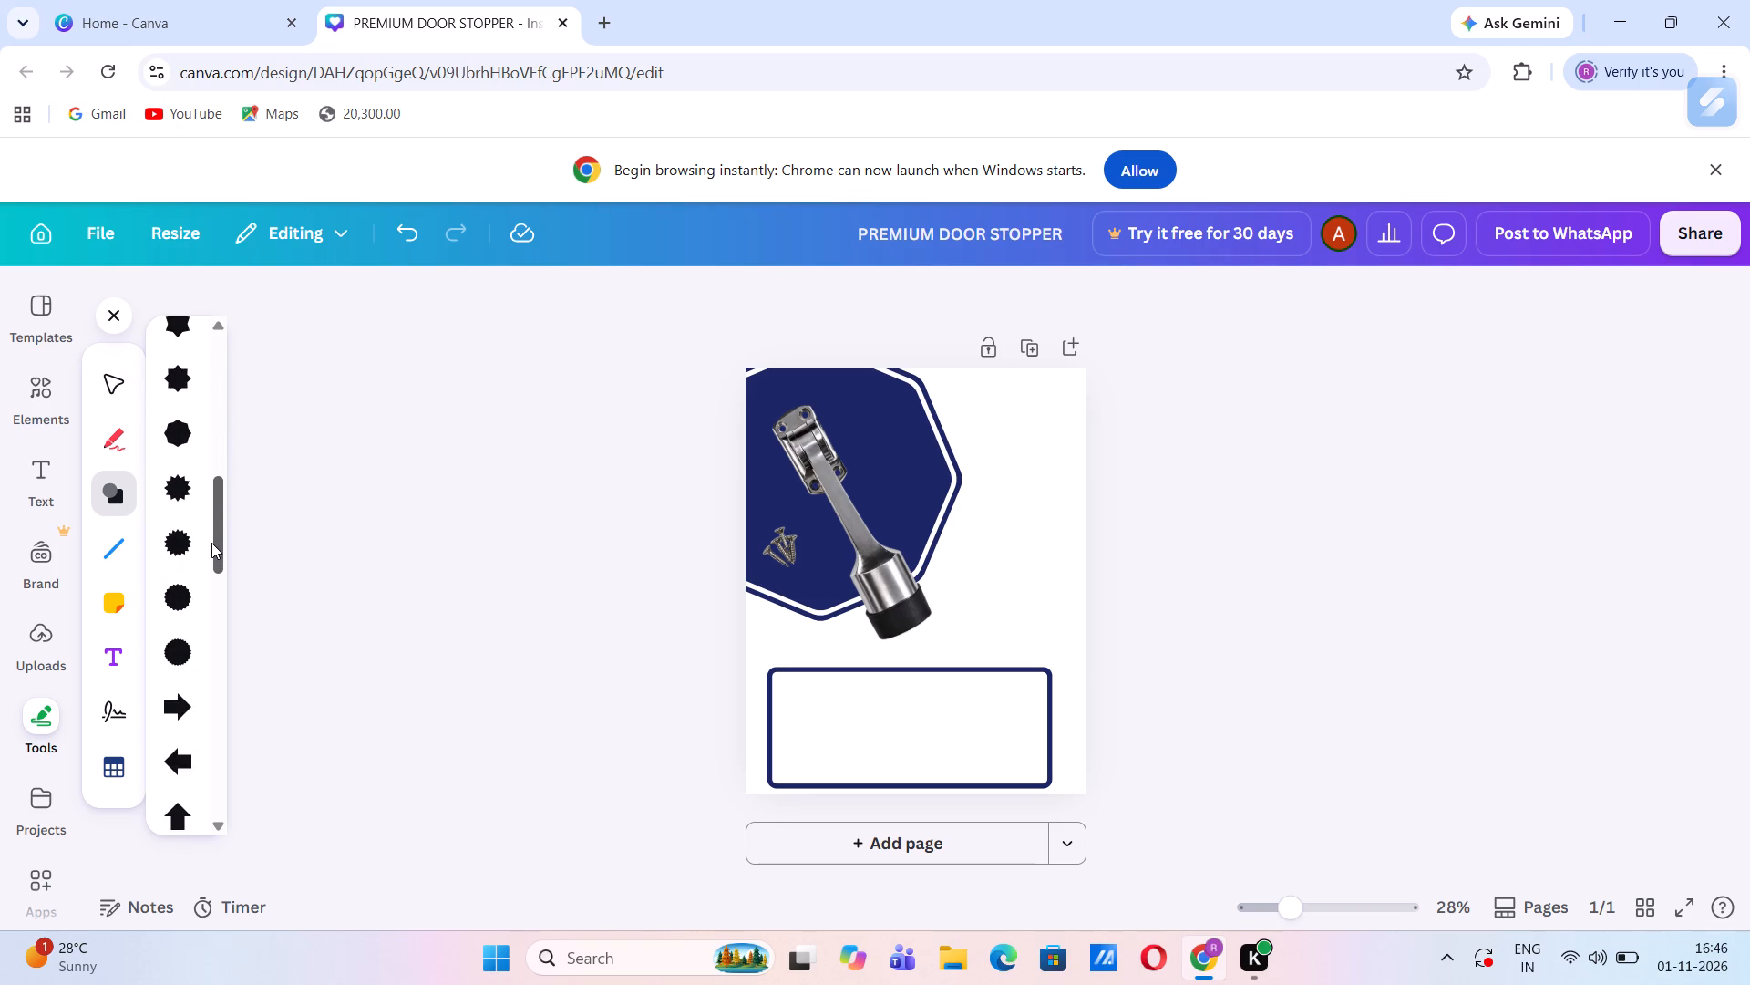
left_click_drag(211, 543, 210, 598)
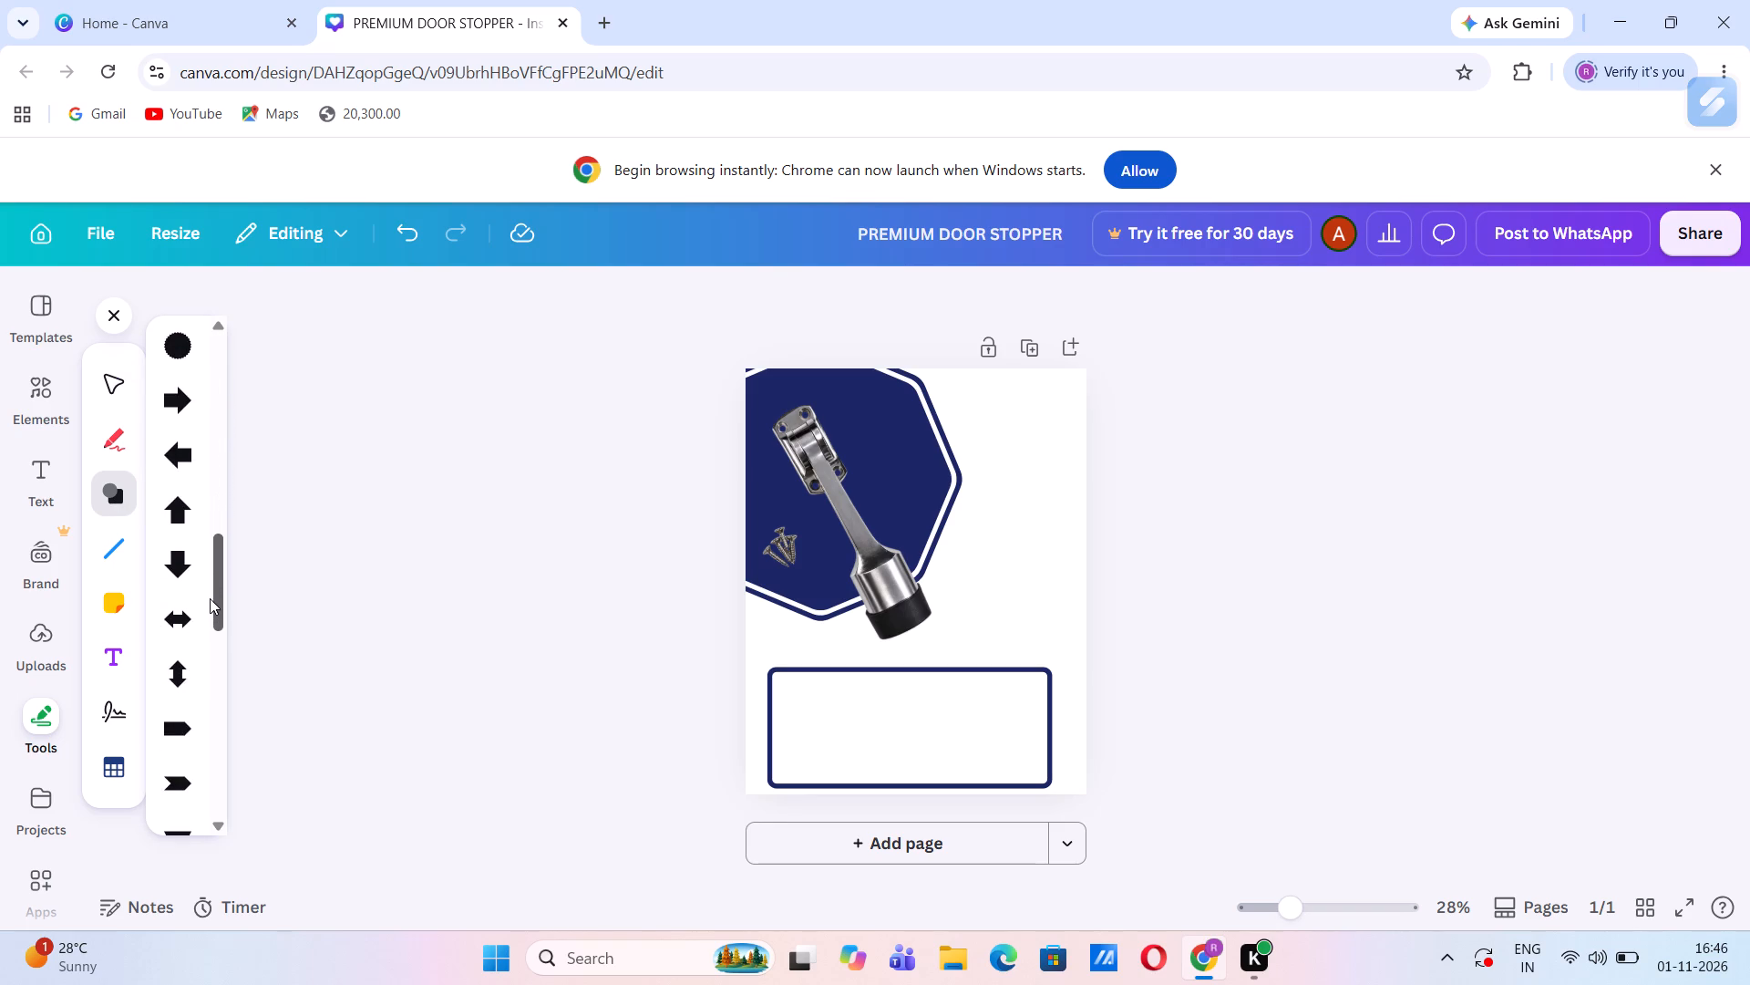
left_click_drag(210, 598, 210, 689)
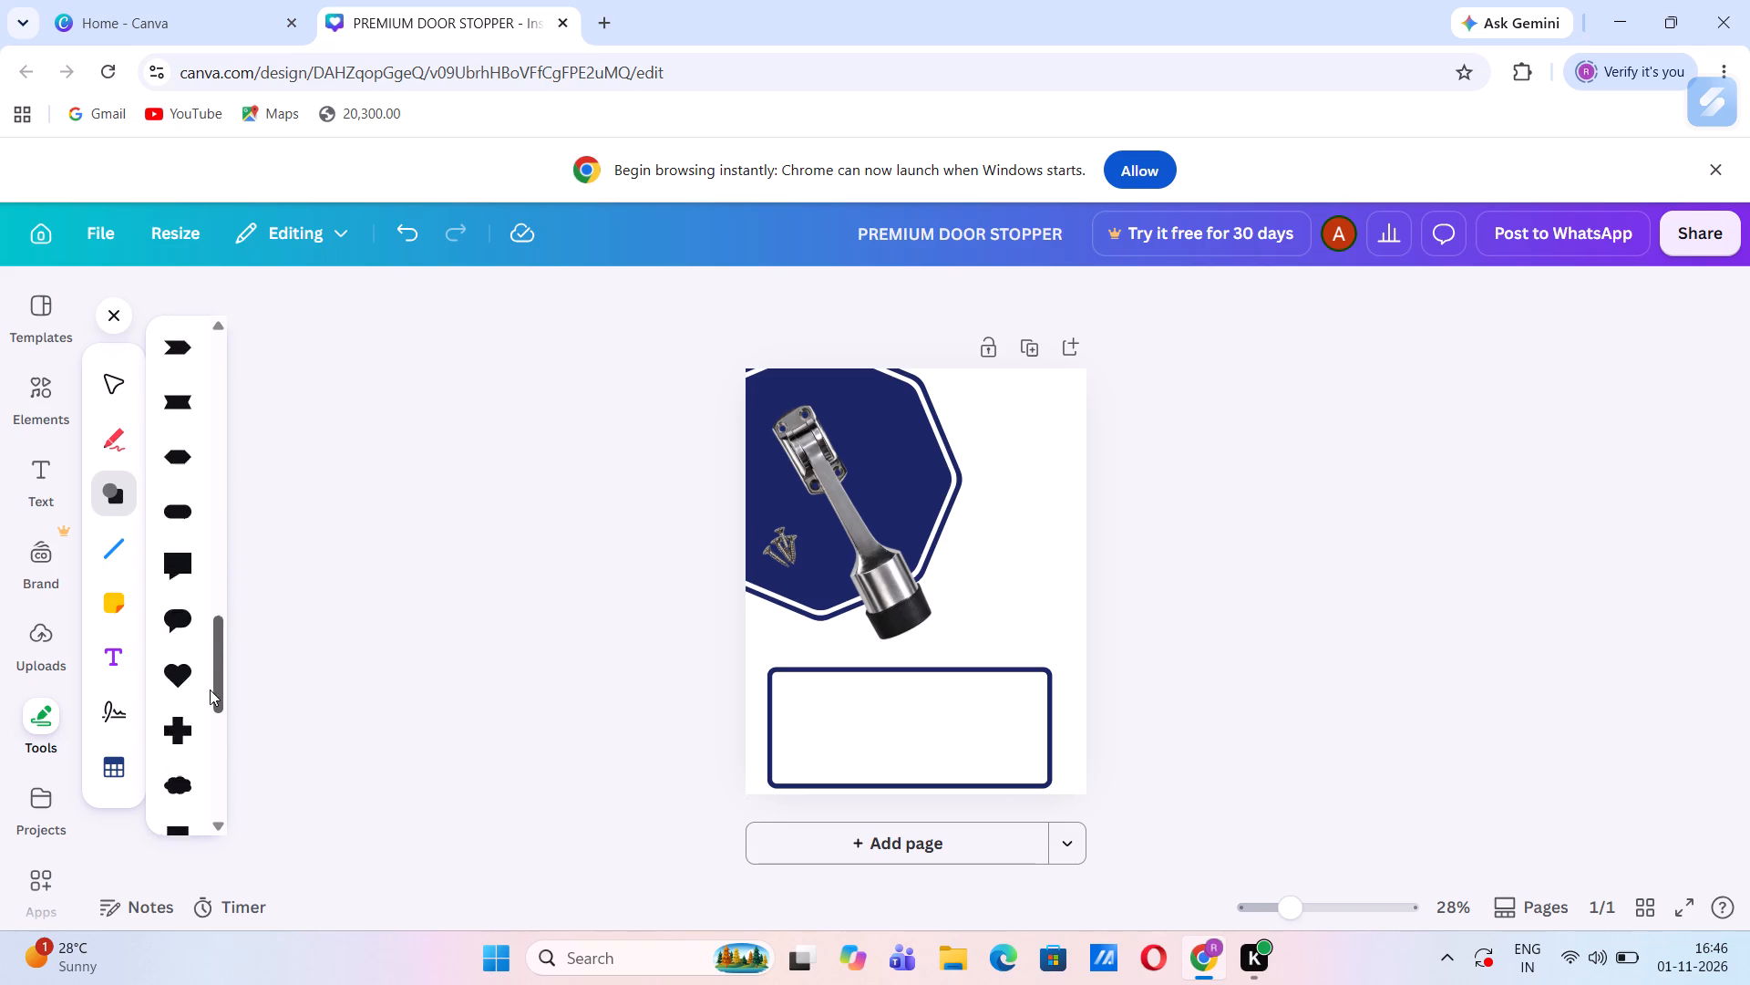
left_click_drag(210, 689, 210, 733)
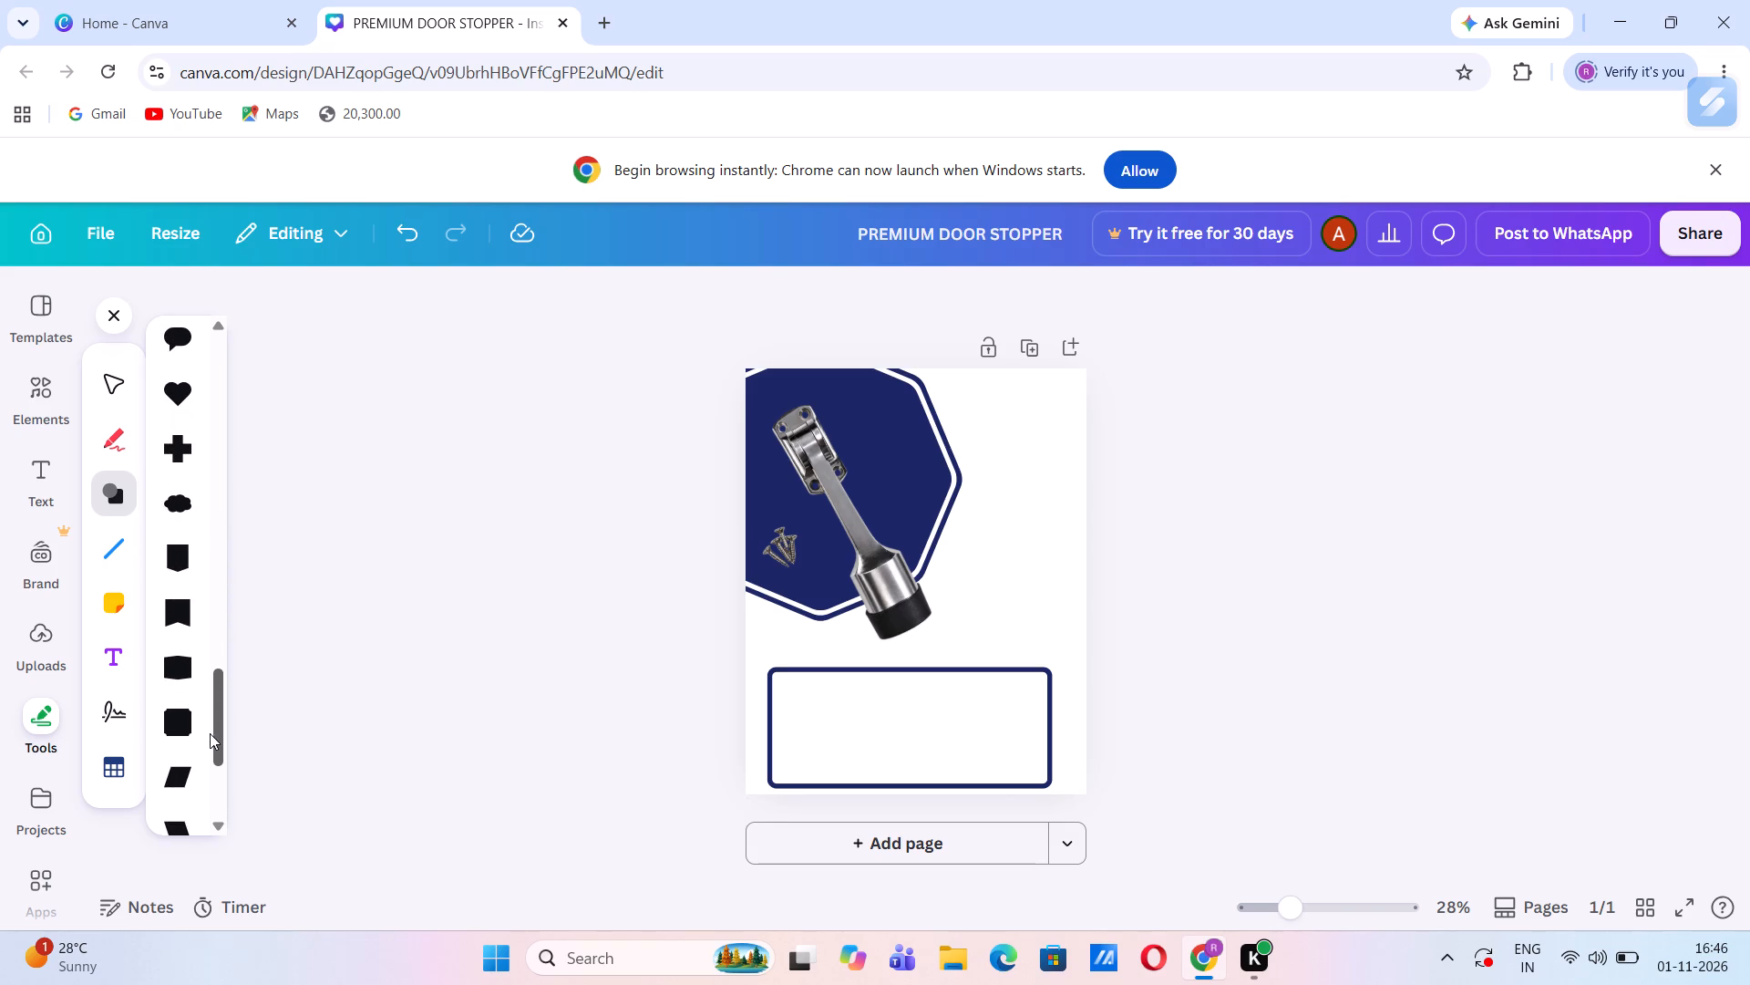
left_click_drag(210, 733, 207, 842)
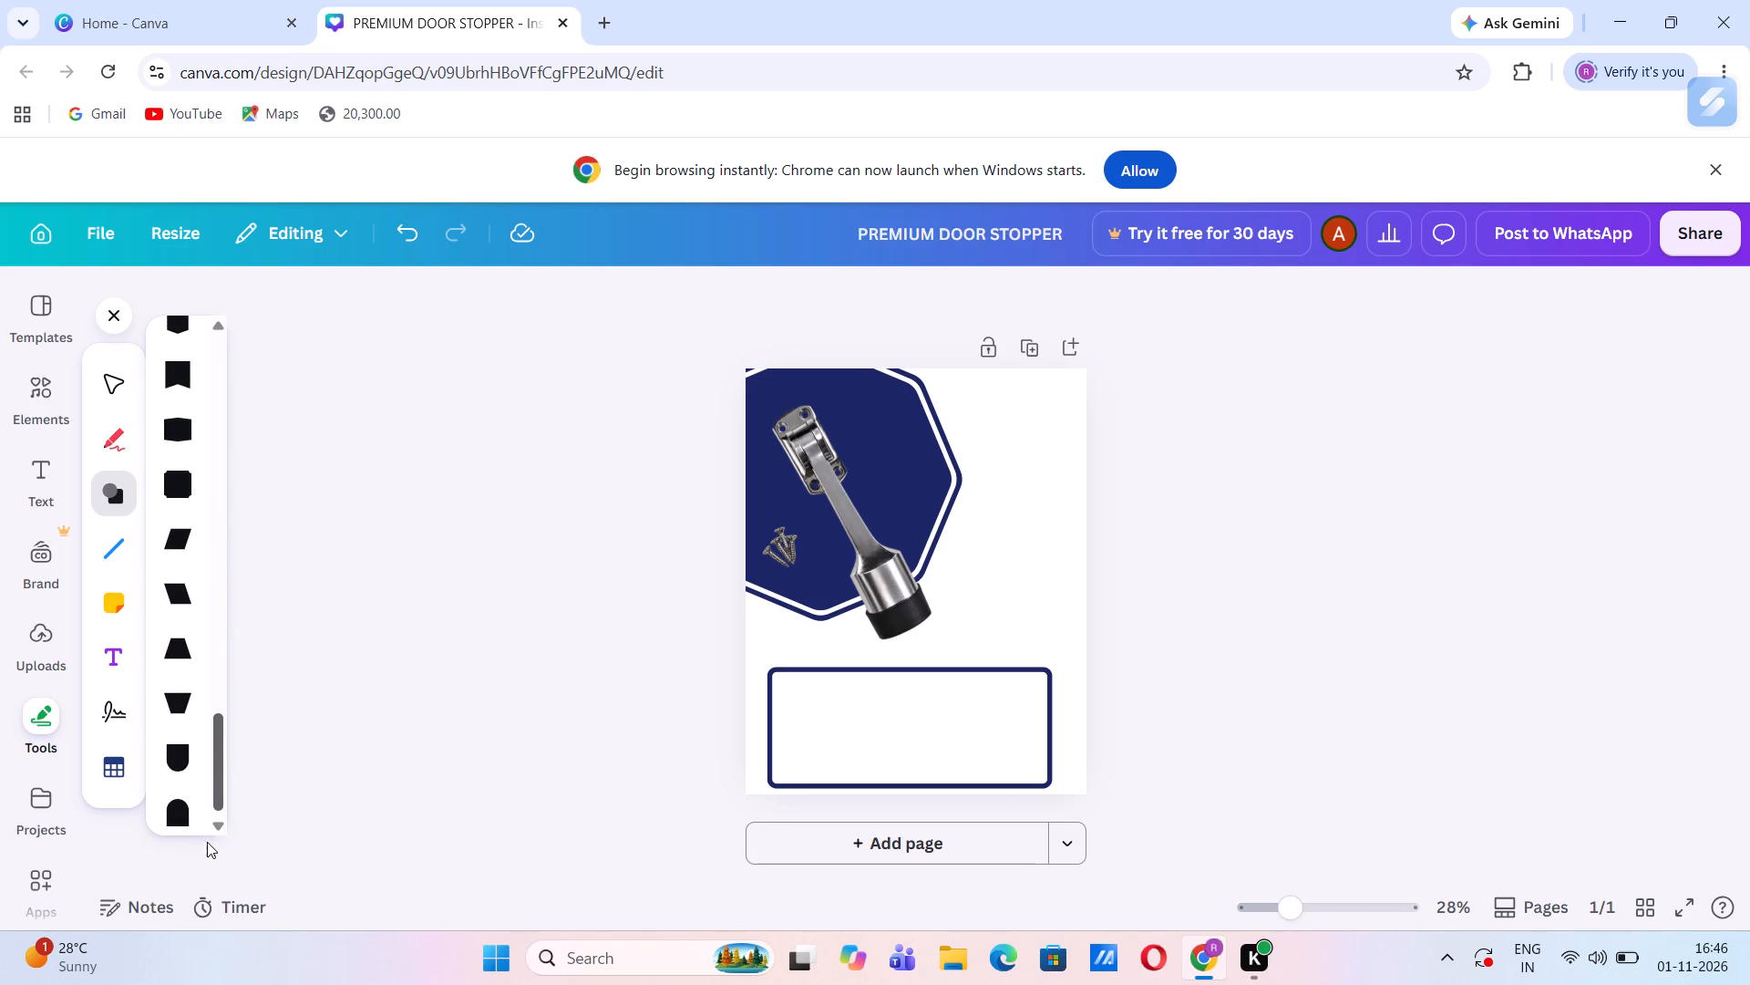
left_click_drag(207, 842, 196, 721)
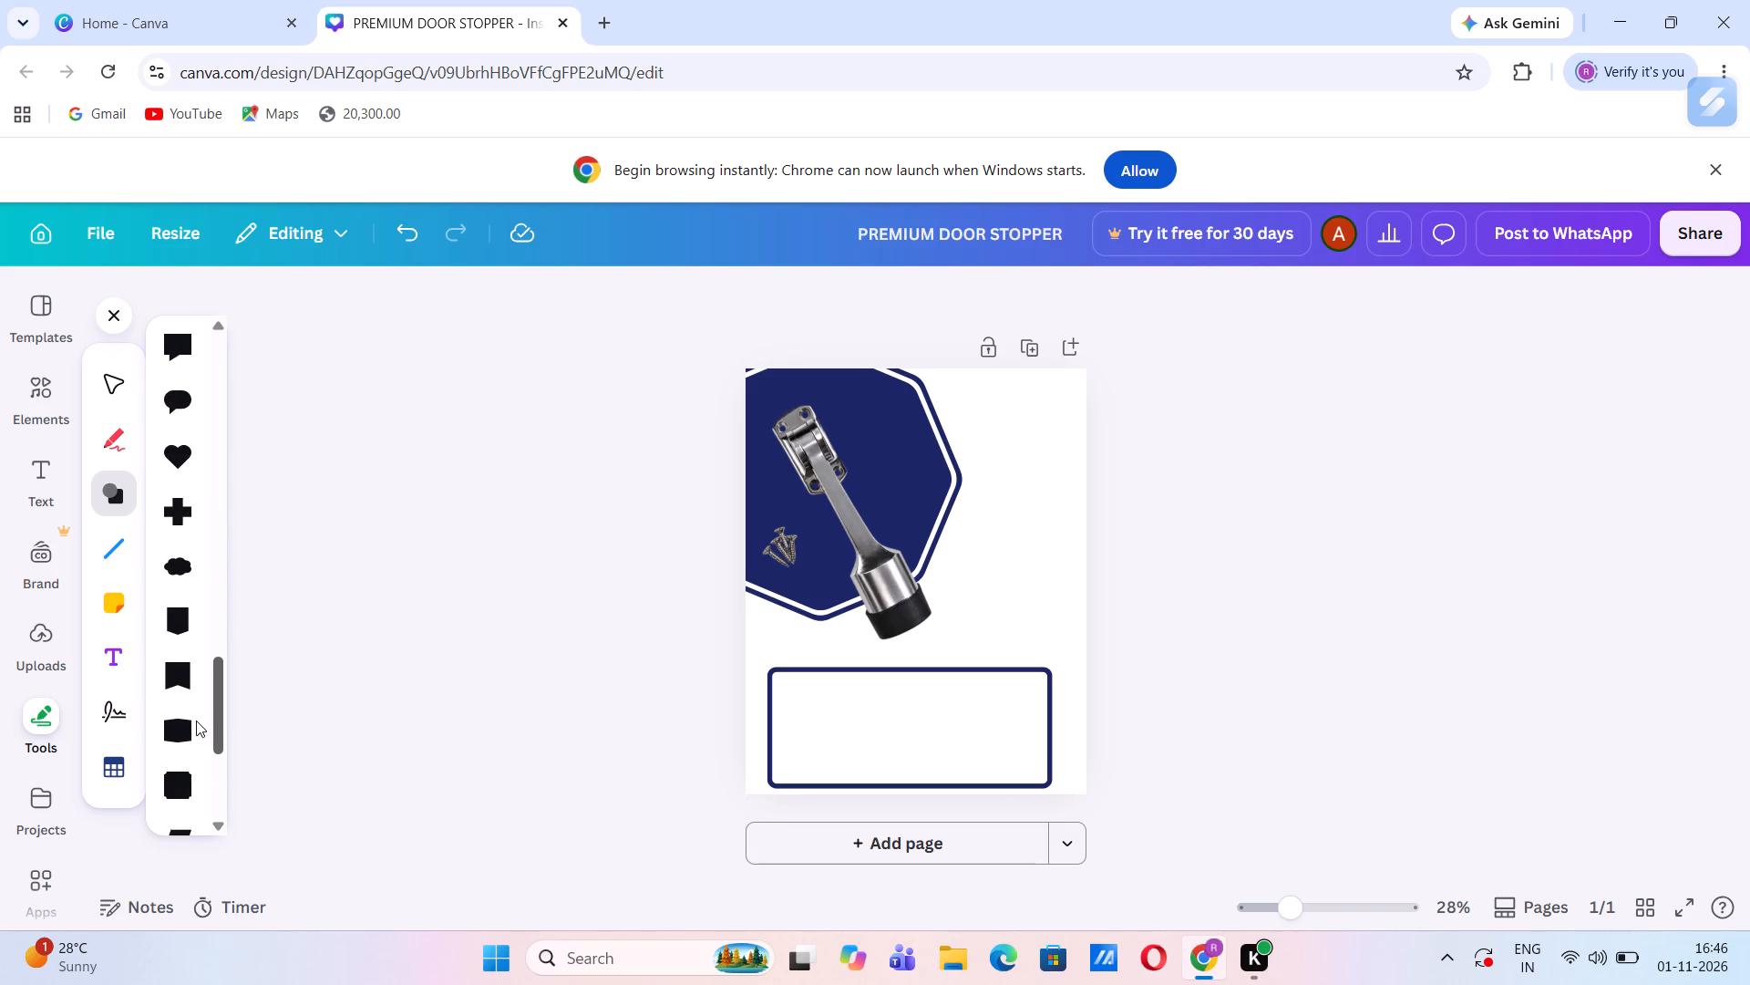
left_click_drag(196, 721, 191, 687)
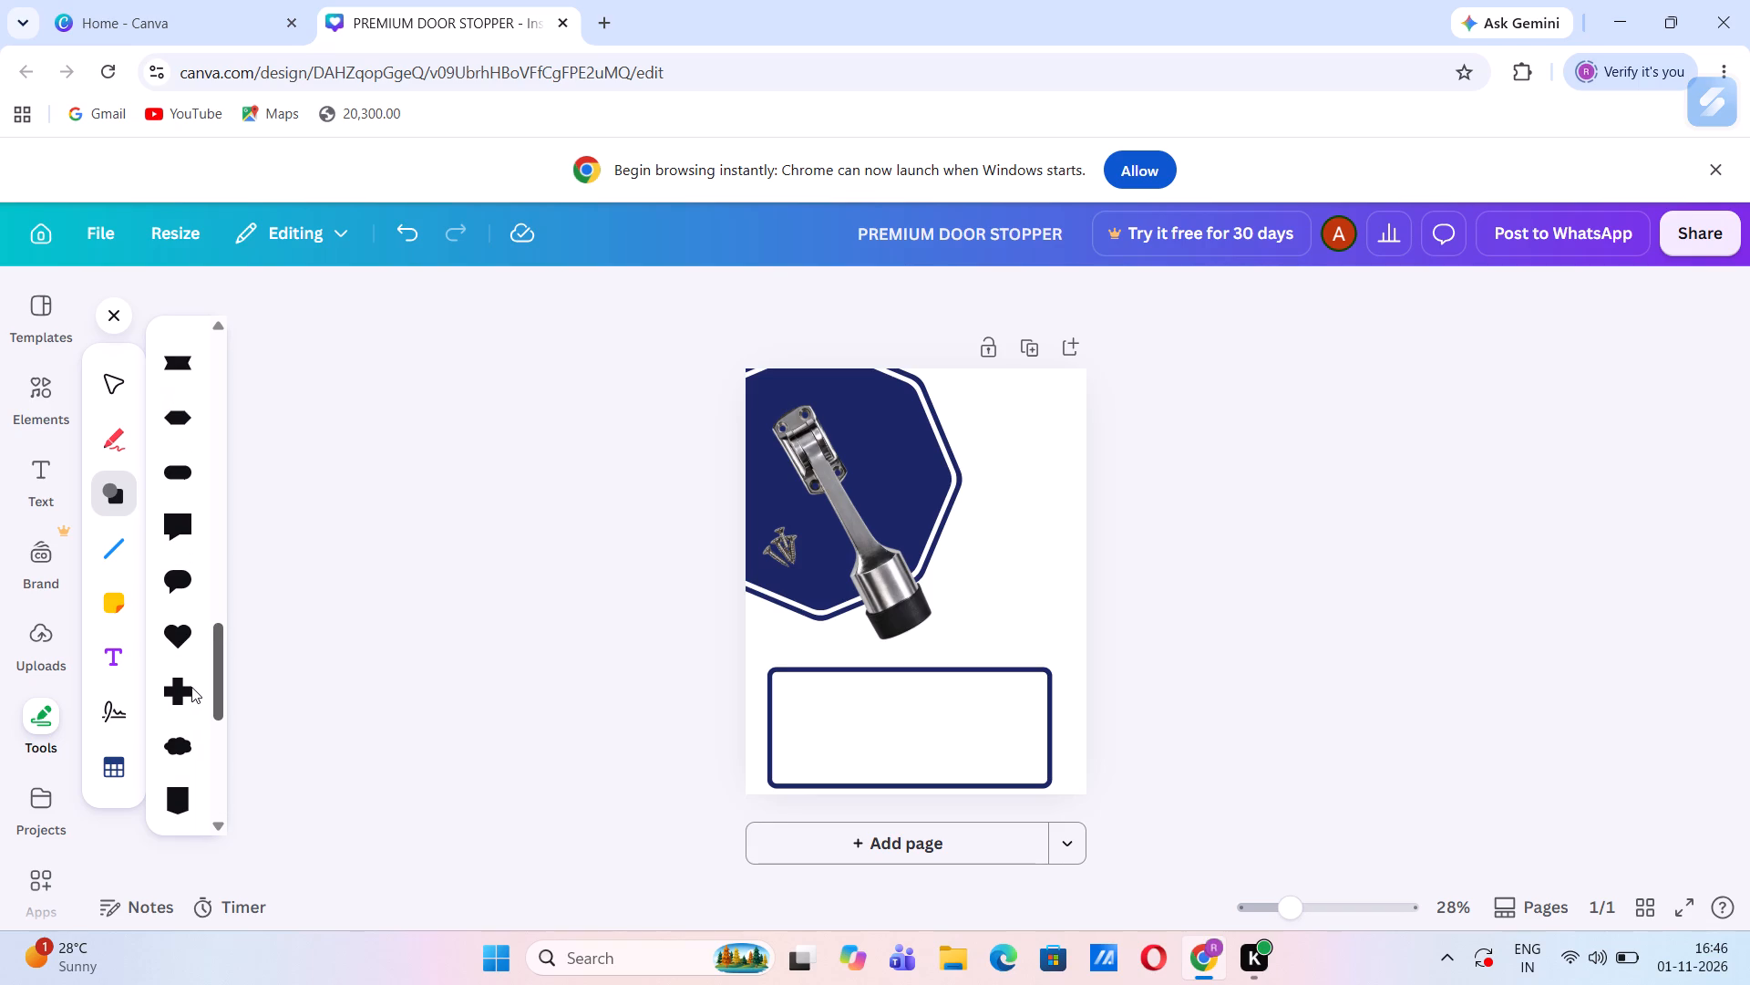
left_click_drag(191, 687, 191, 666)
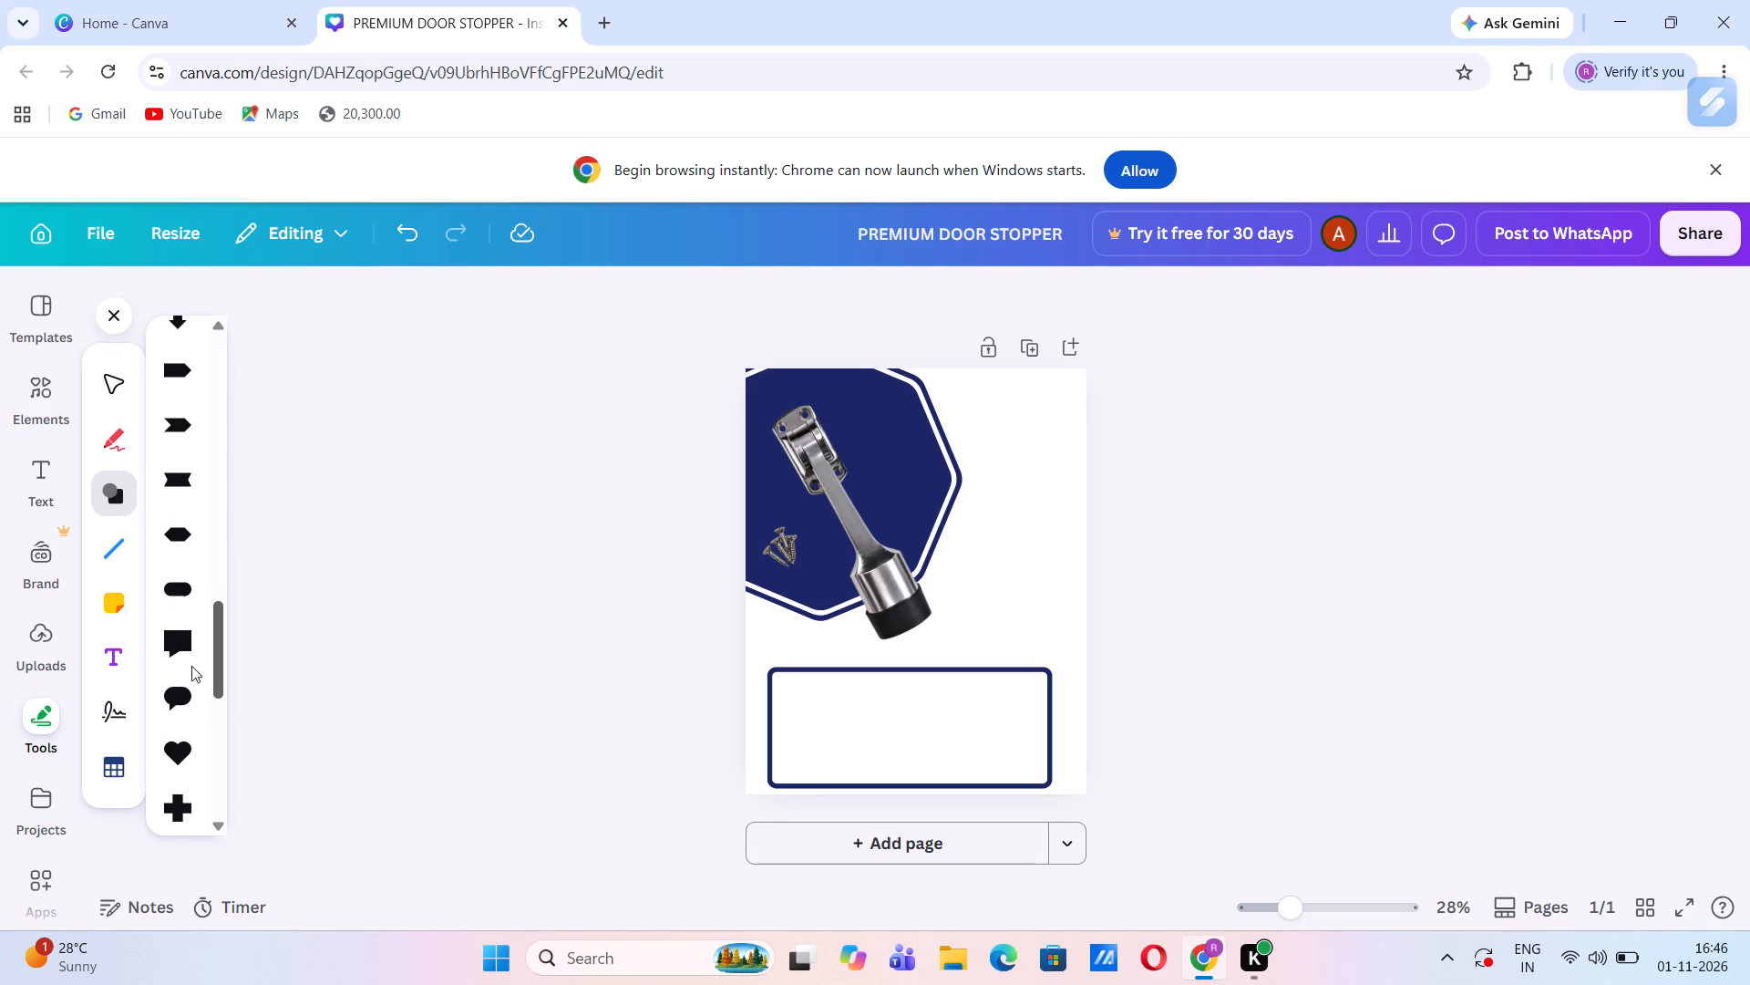
left_click_drag(191, 666, 191, 651)
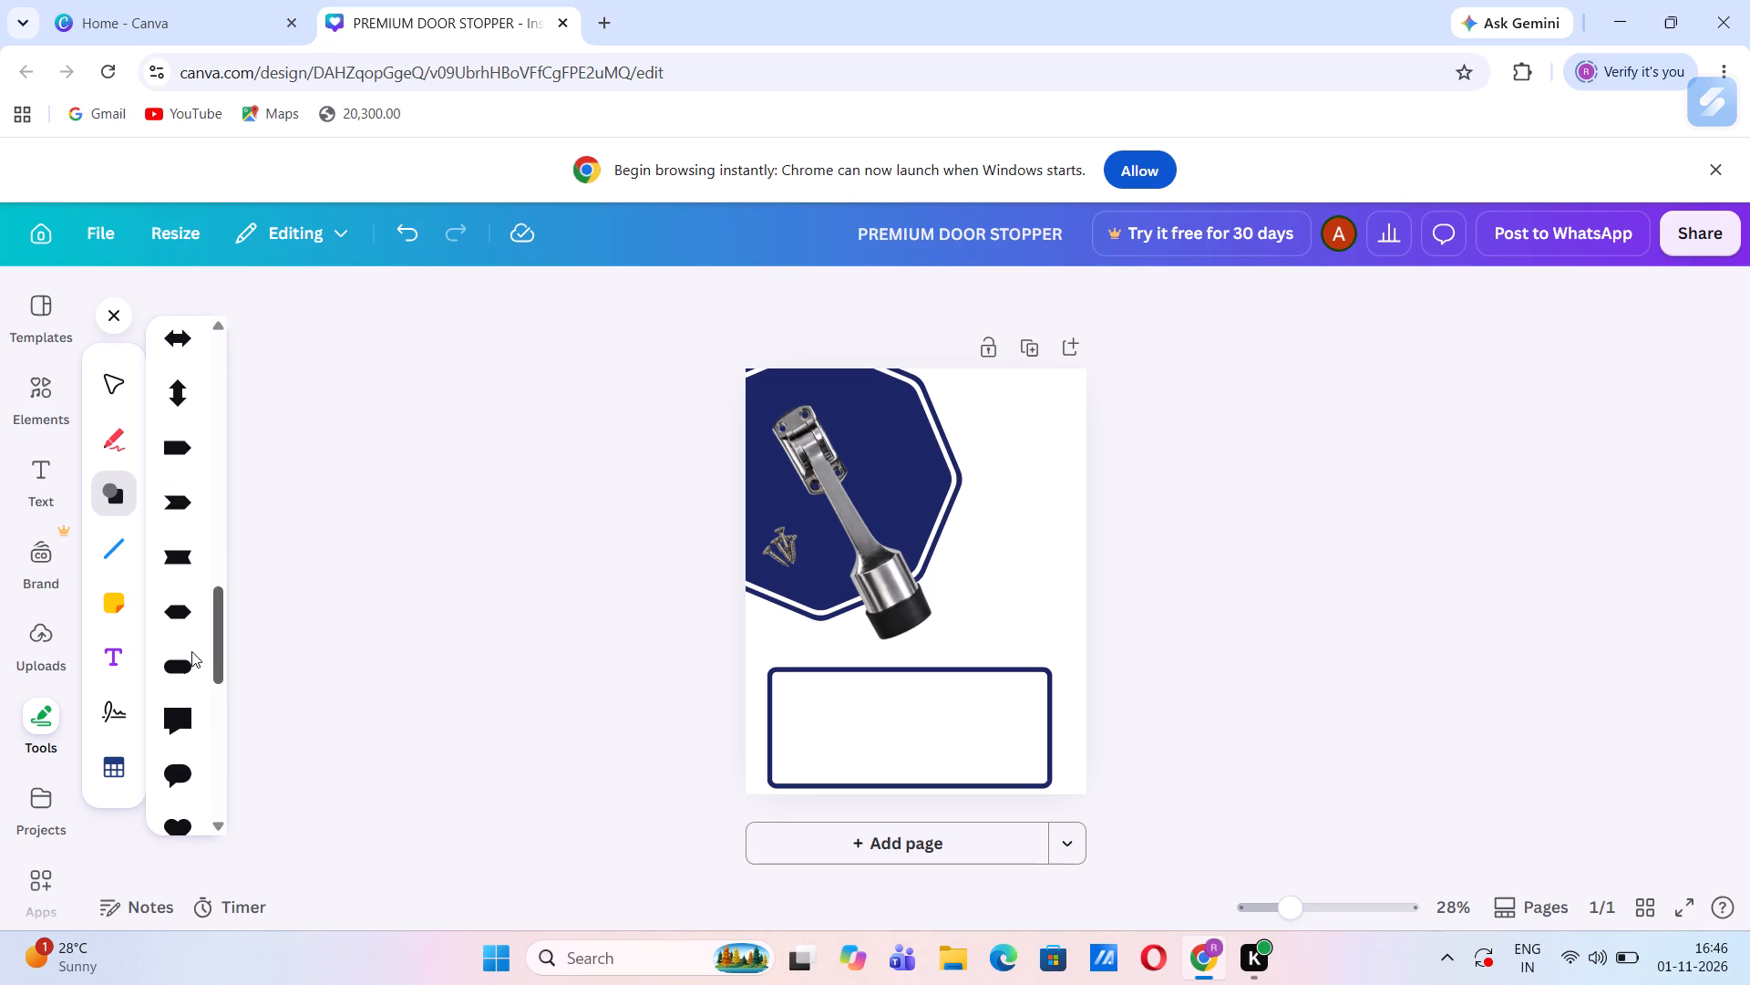
left_click_drag(191, 651, 193, 566)
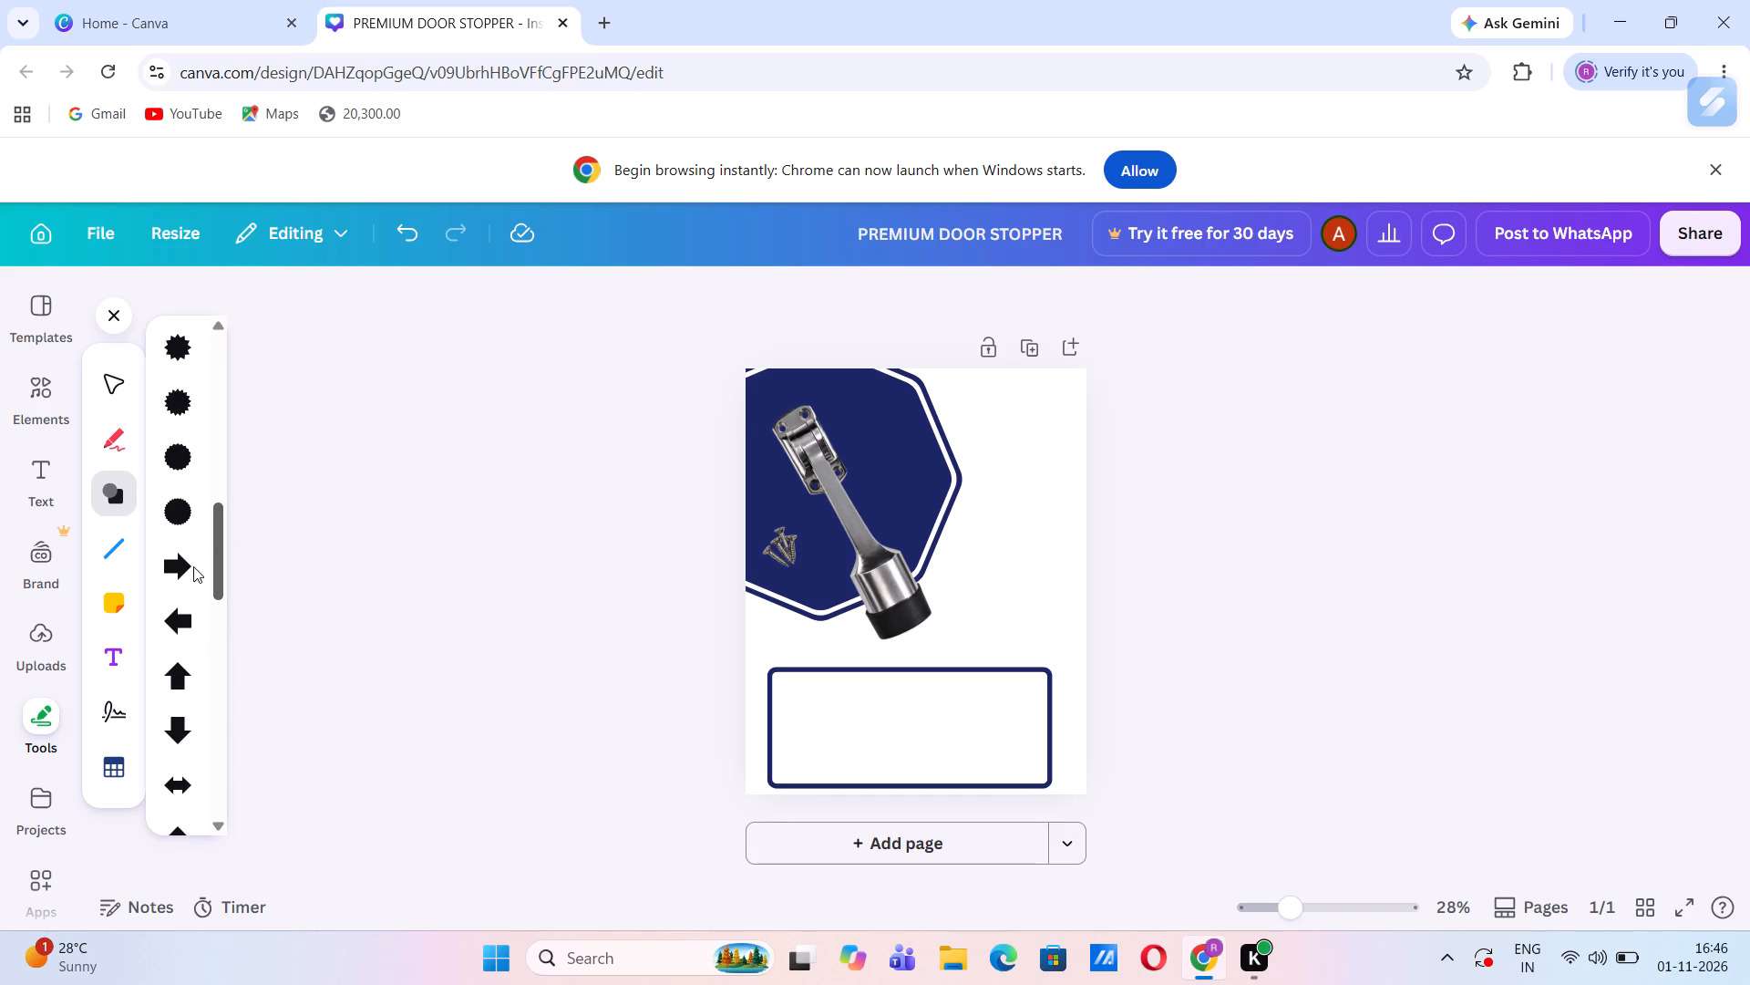
left_click_drag(193, 566, 206, 449)
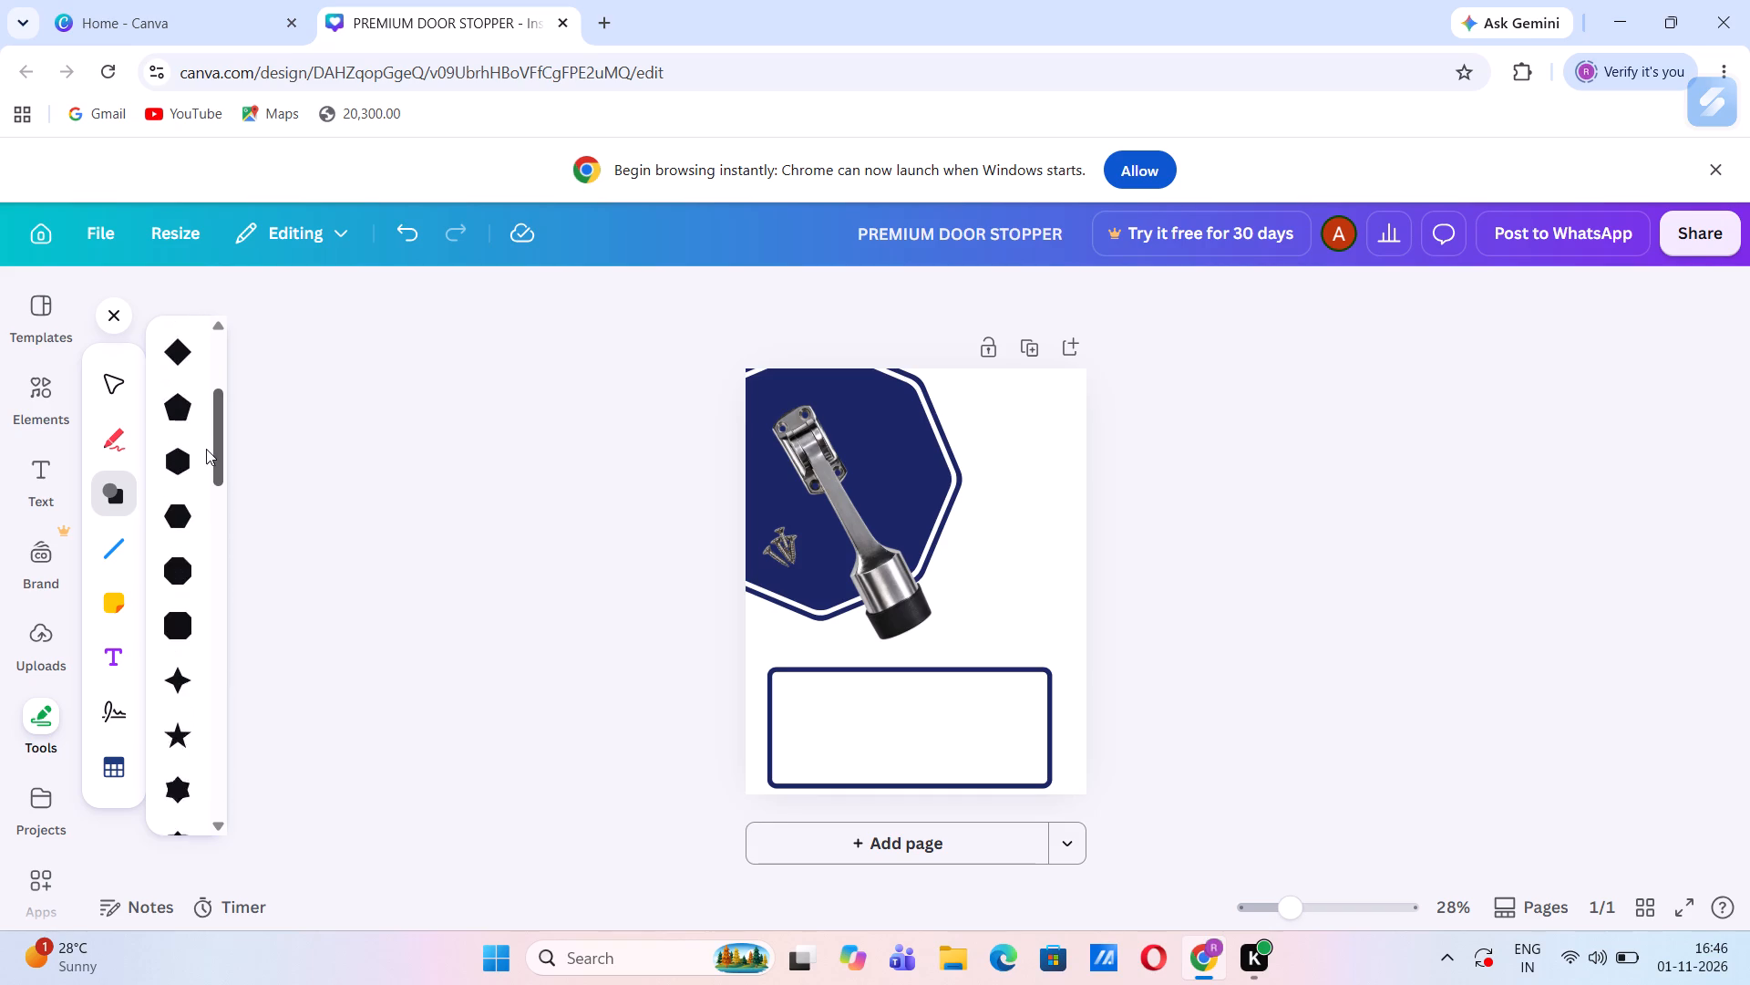
left_click_drag(206, 449, 209, 437)
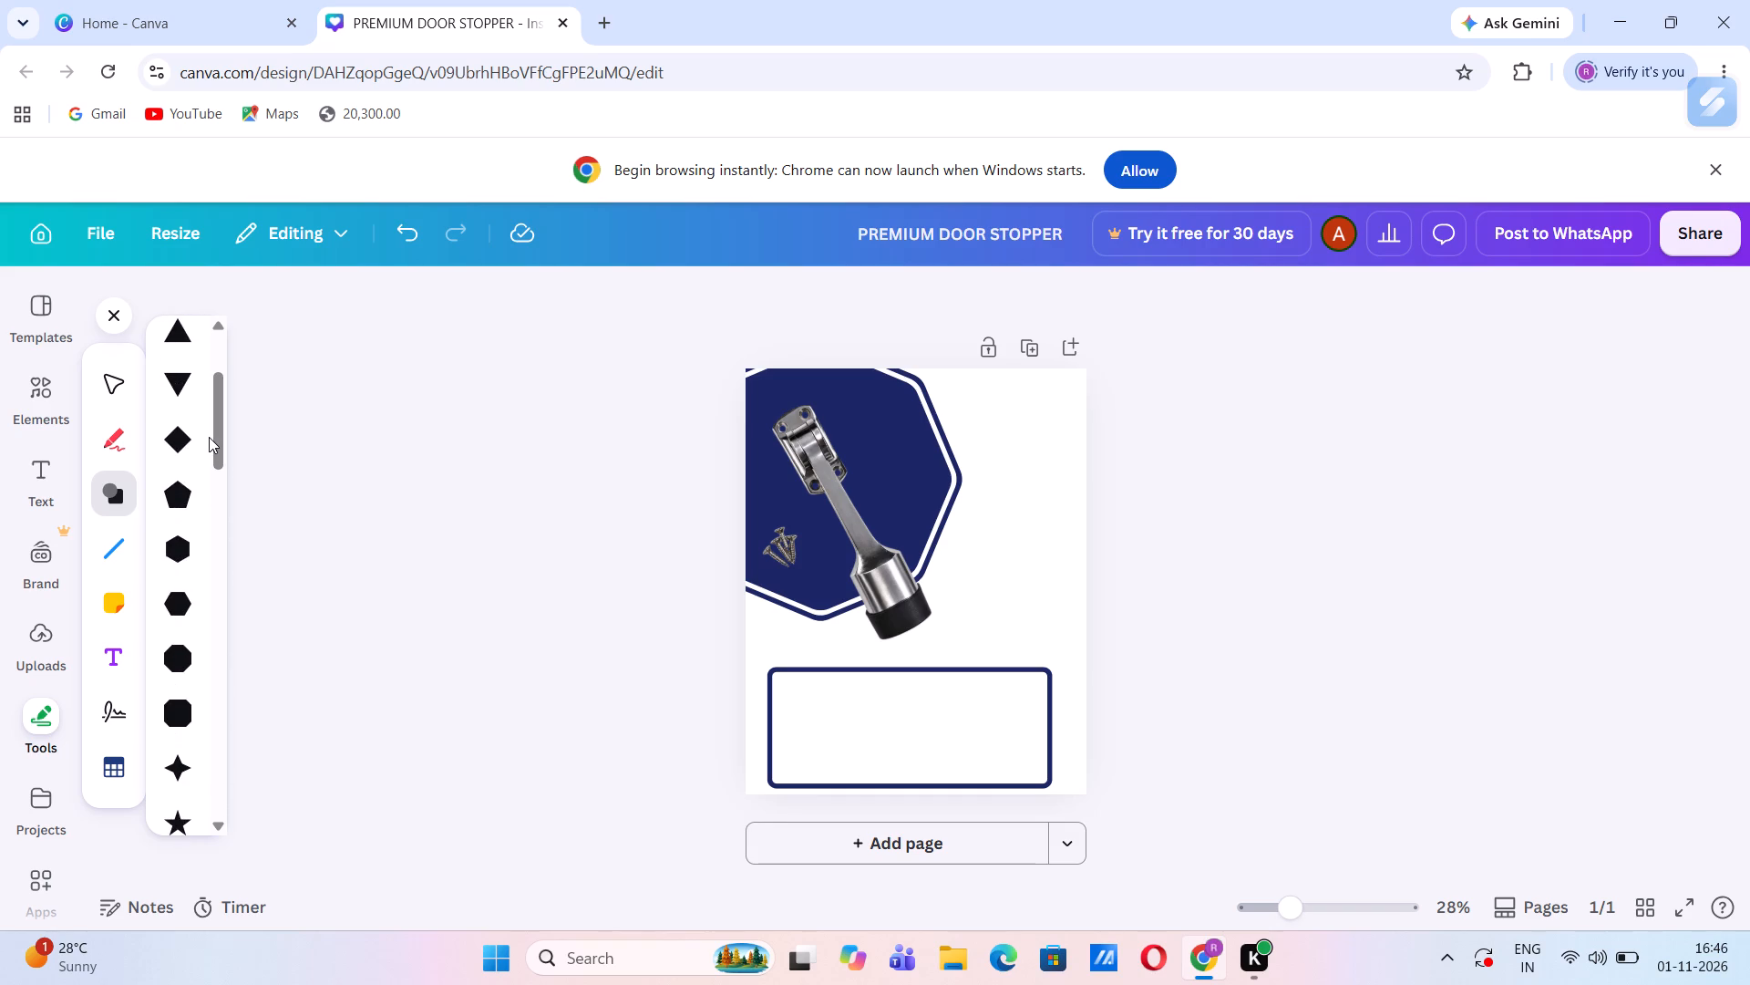
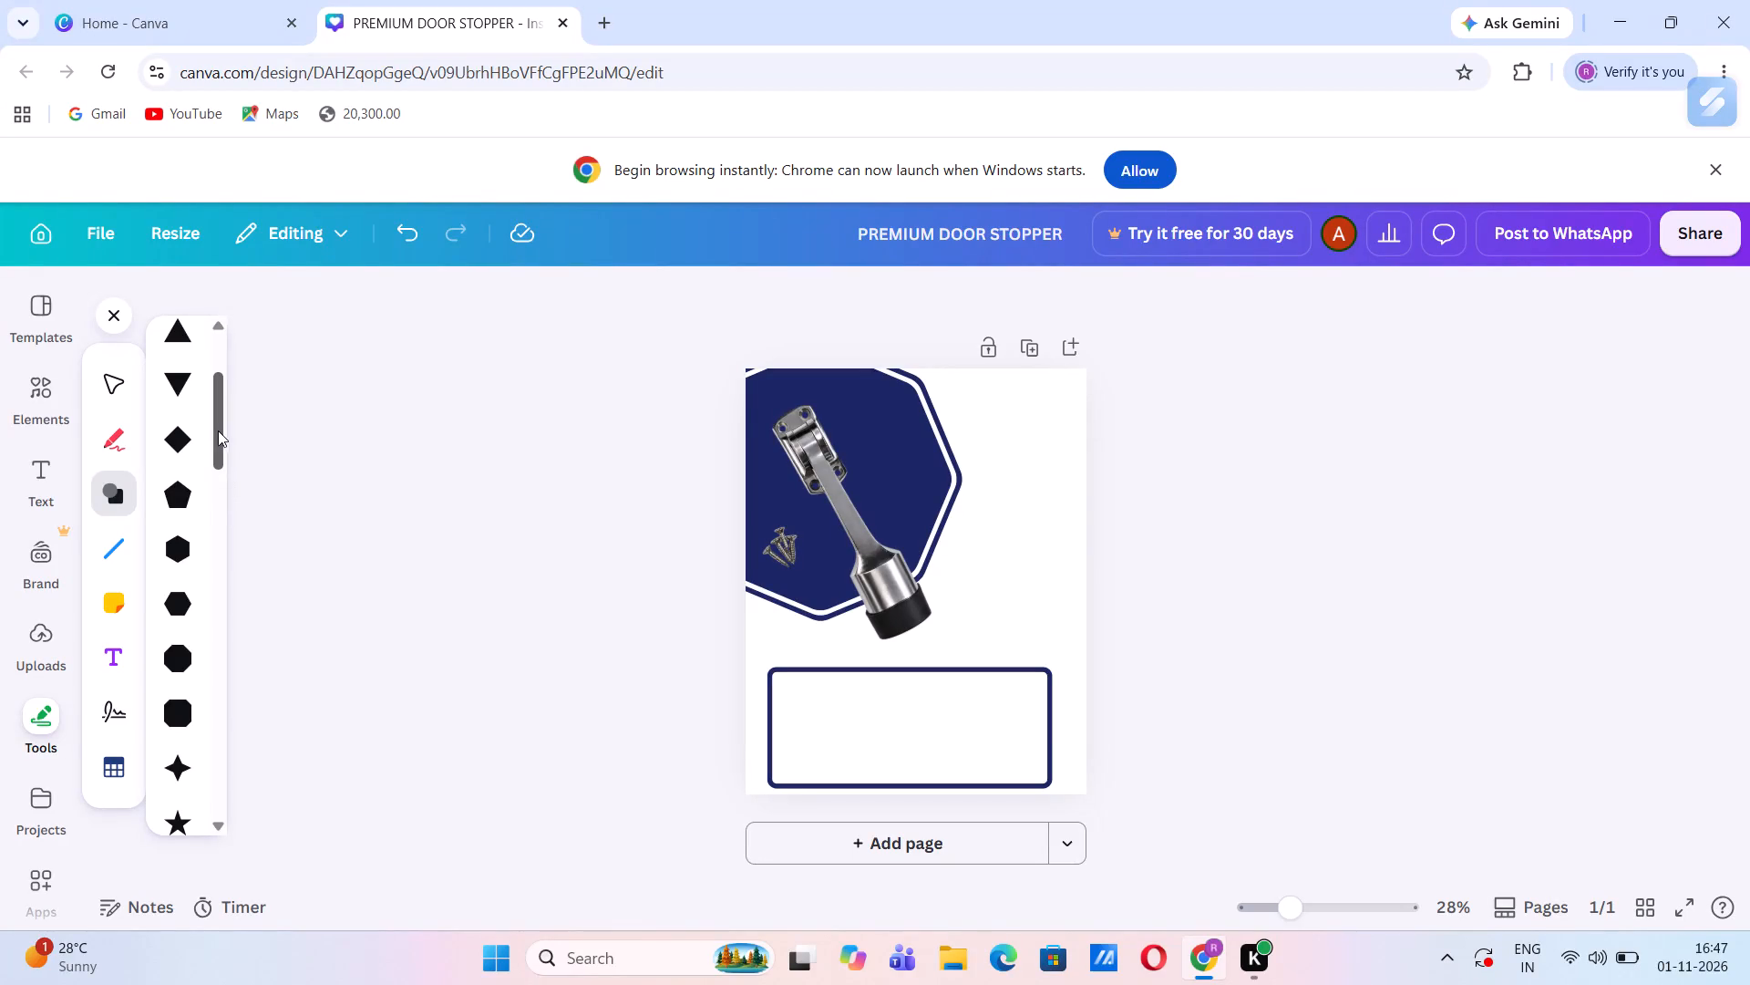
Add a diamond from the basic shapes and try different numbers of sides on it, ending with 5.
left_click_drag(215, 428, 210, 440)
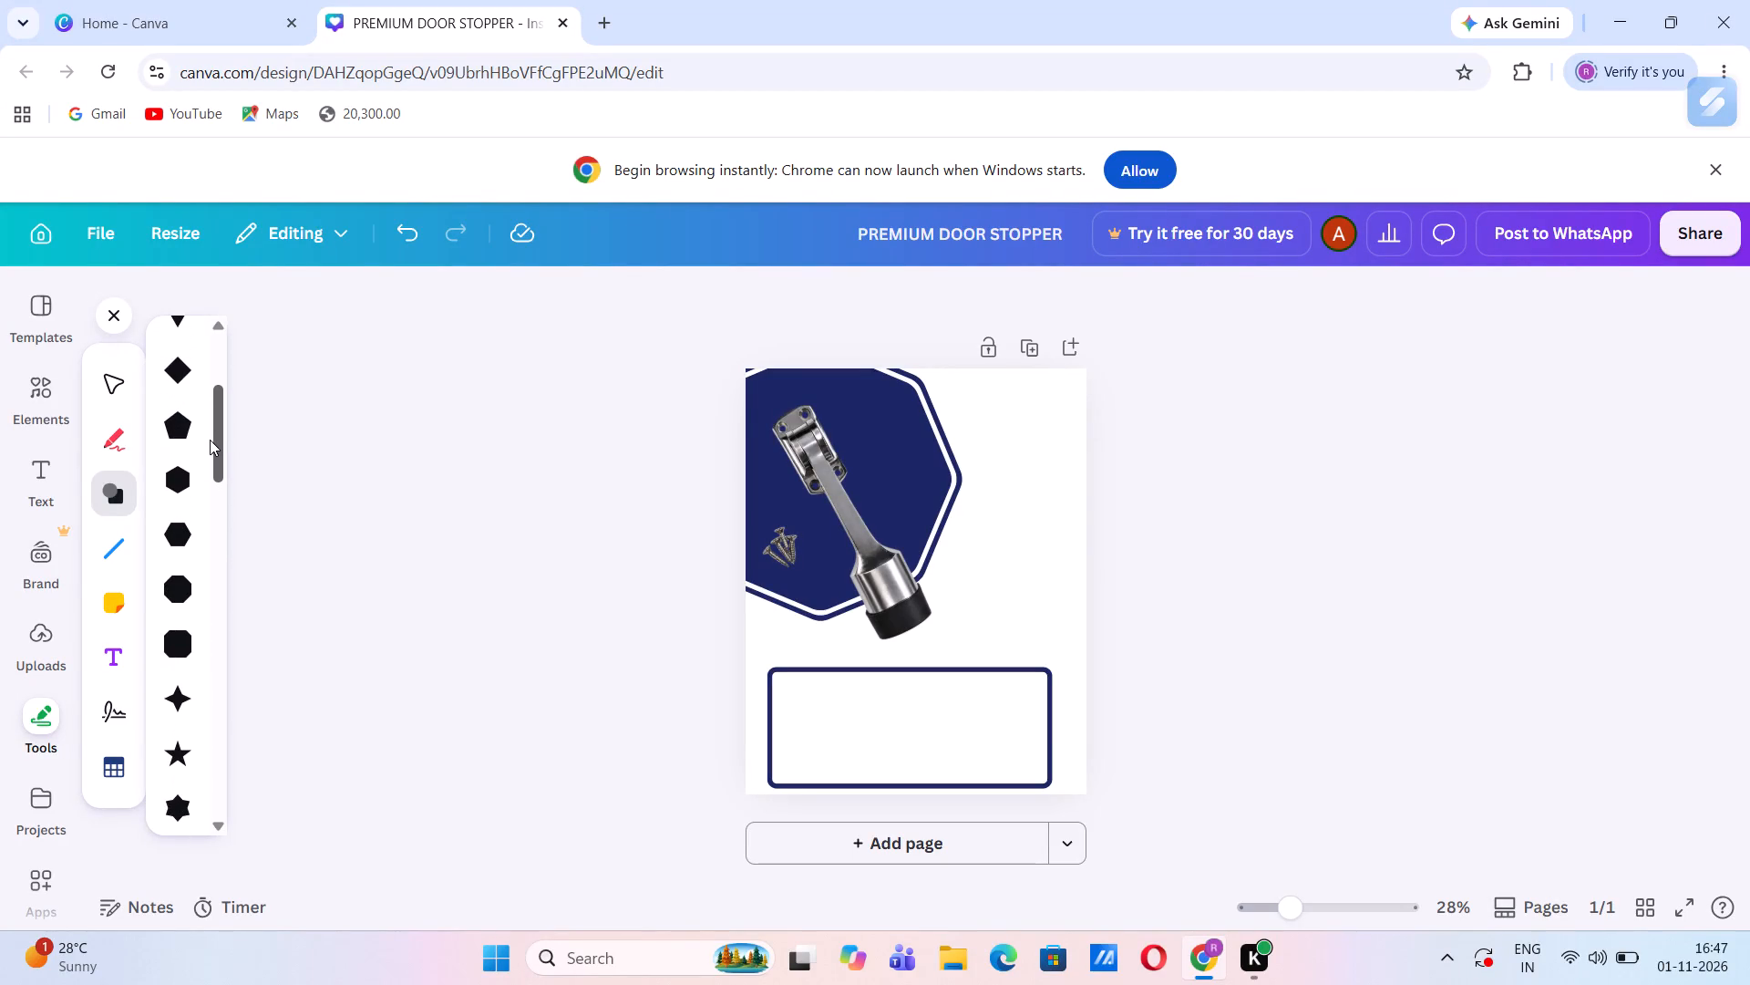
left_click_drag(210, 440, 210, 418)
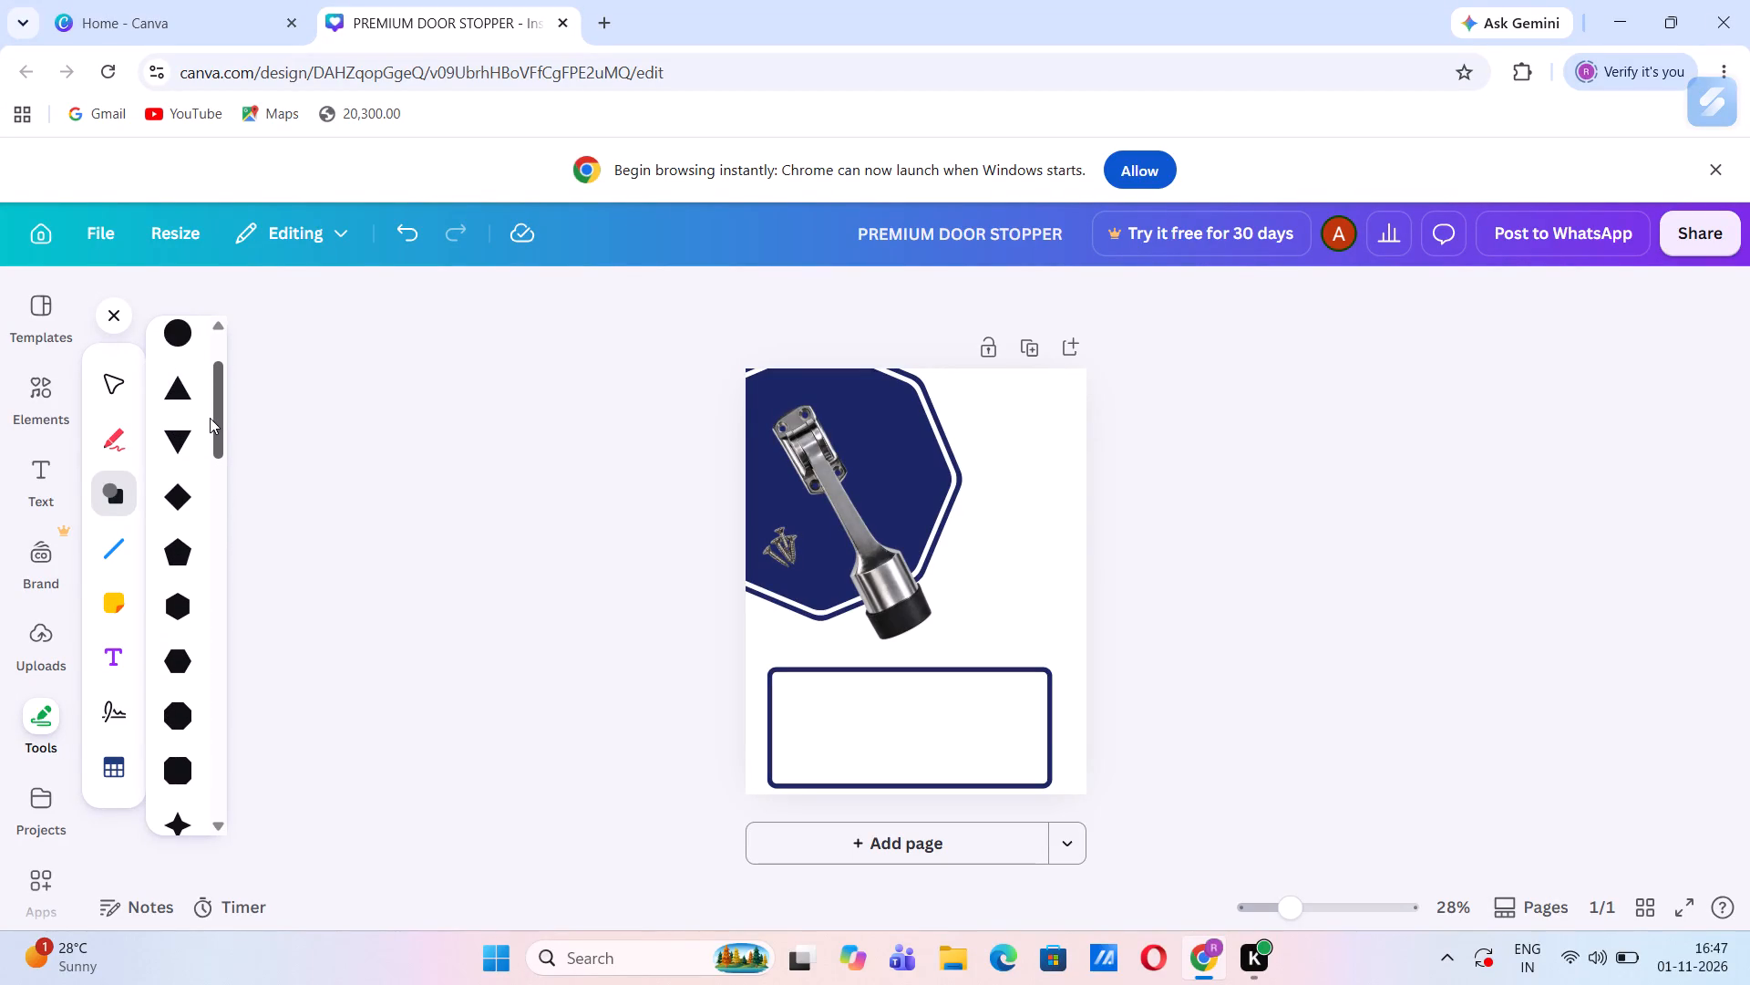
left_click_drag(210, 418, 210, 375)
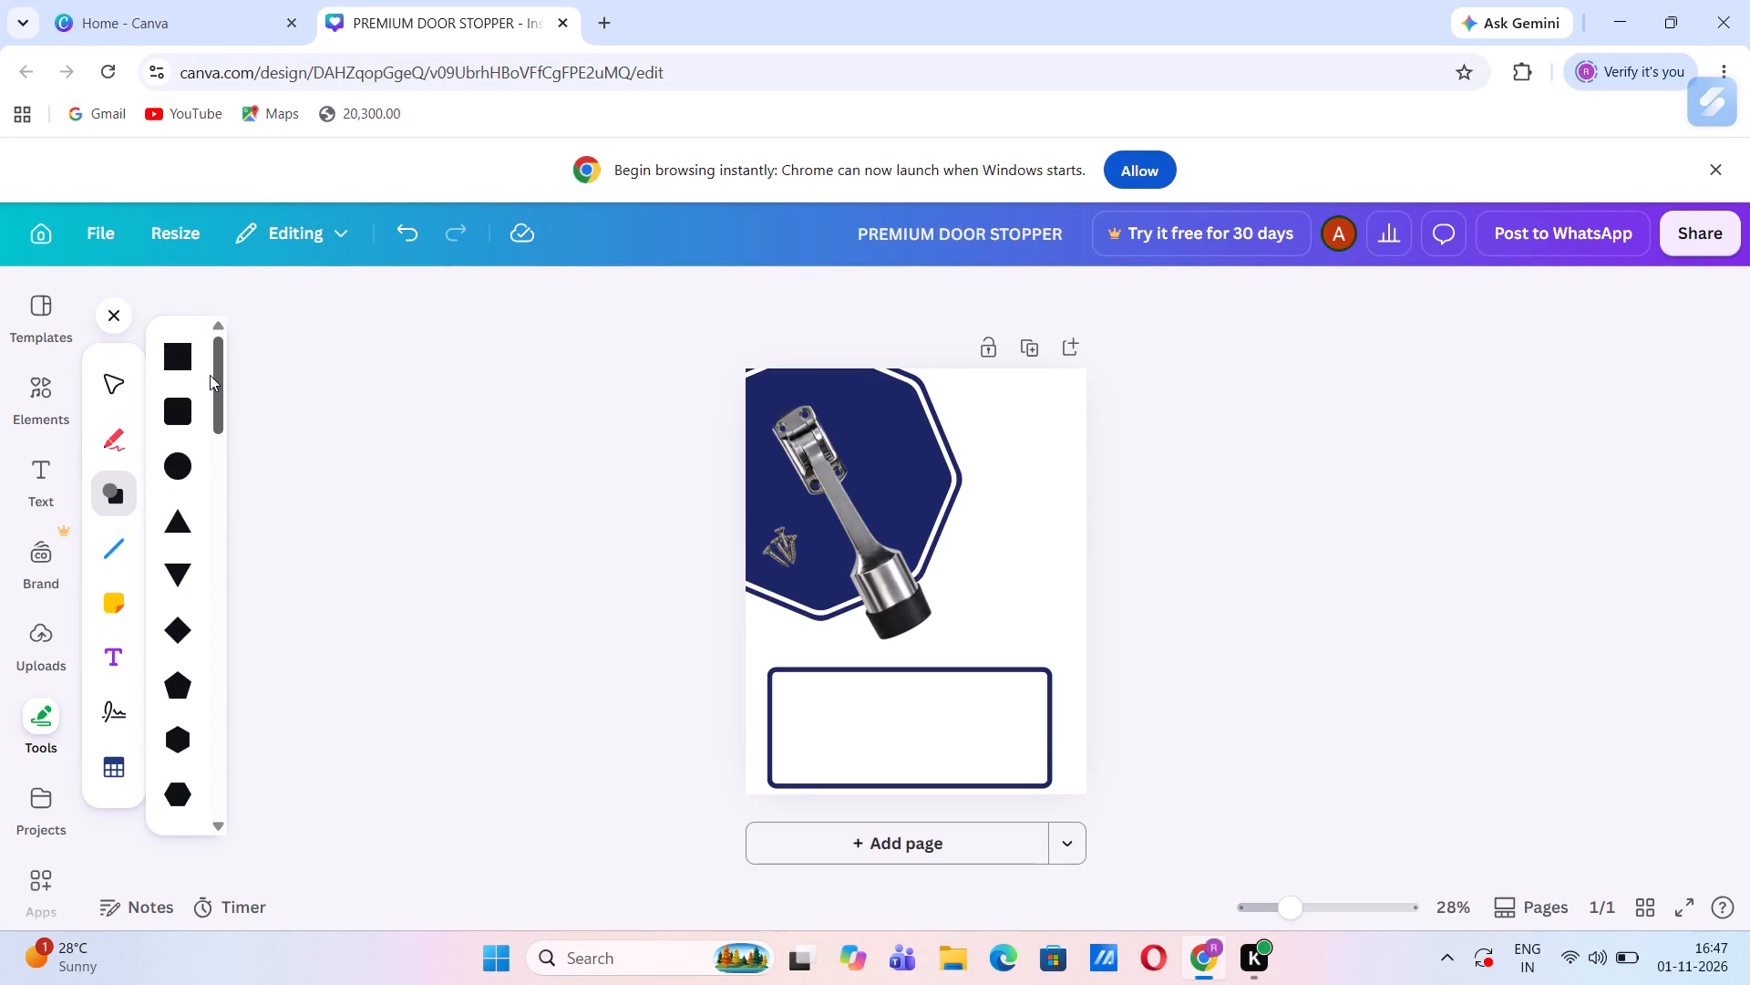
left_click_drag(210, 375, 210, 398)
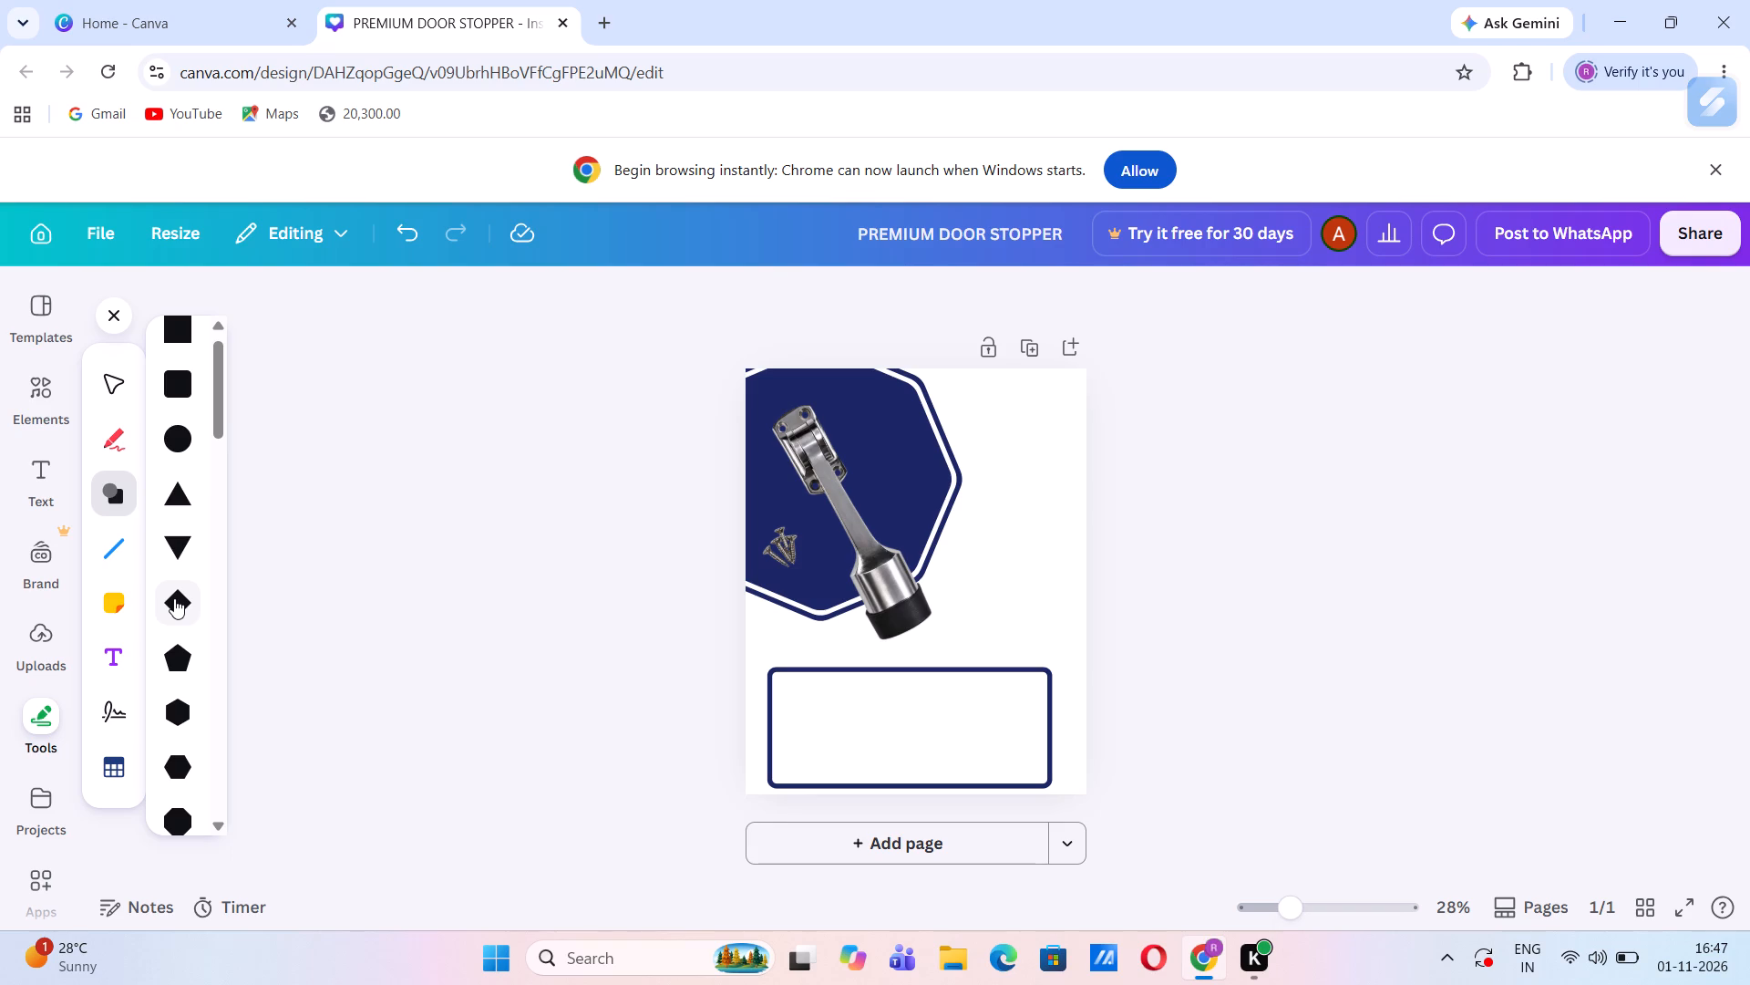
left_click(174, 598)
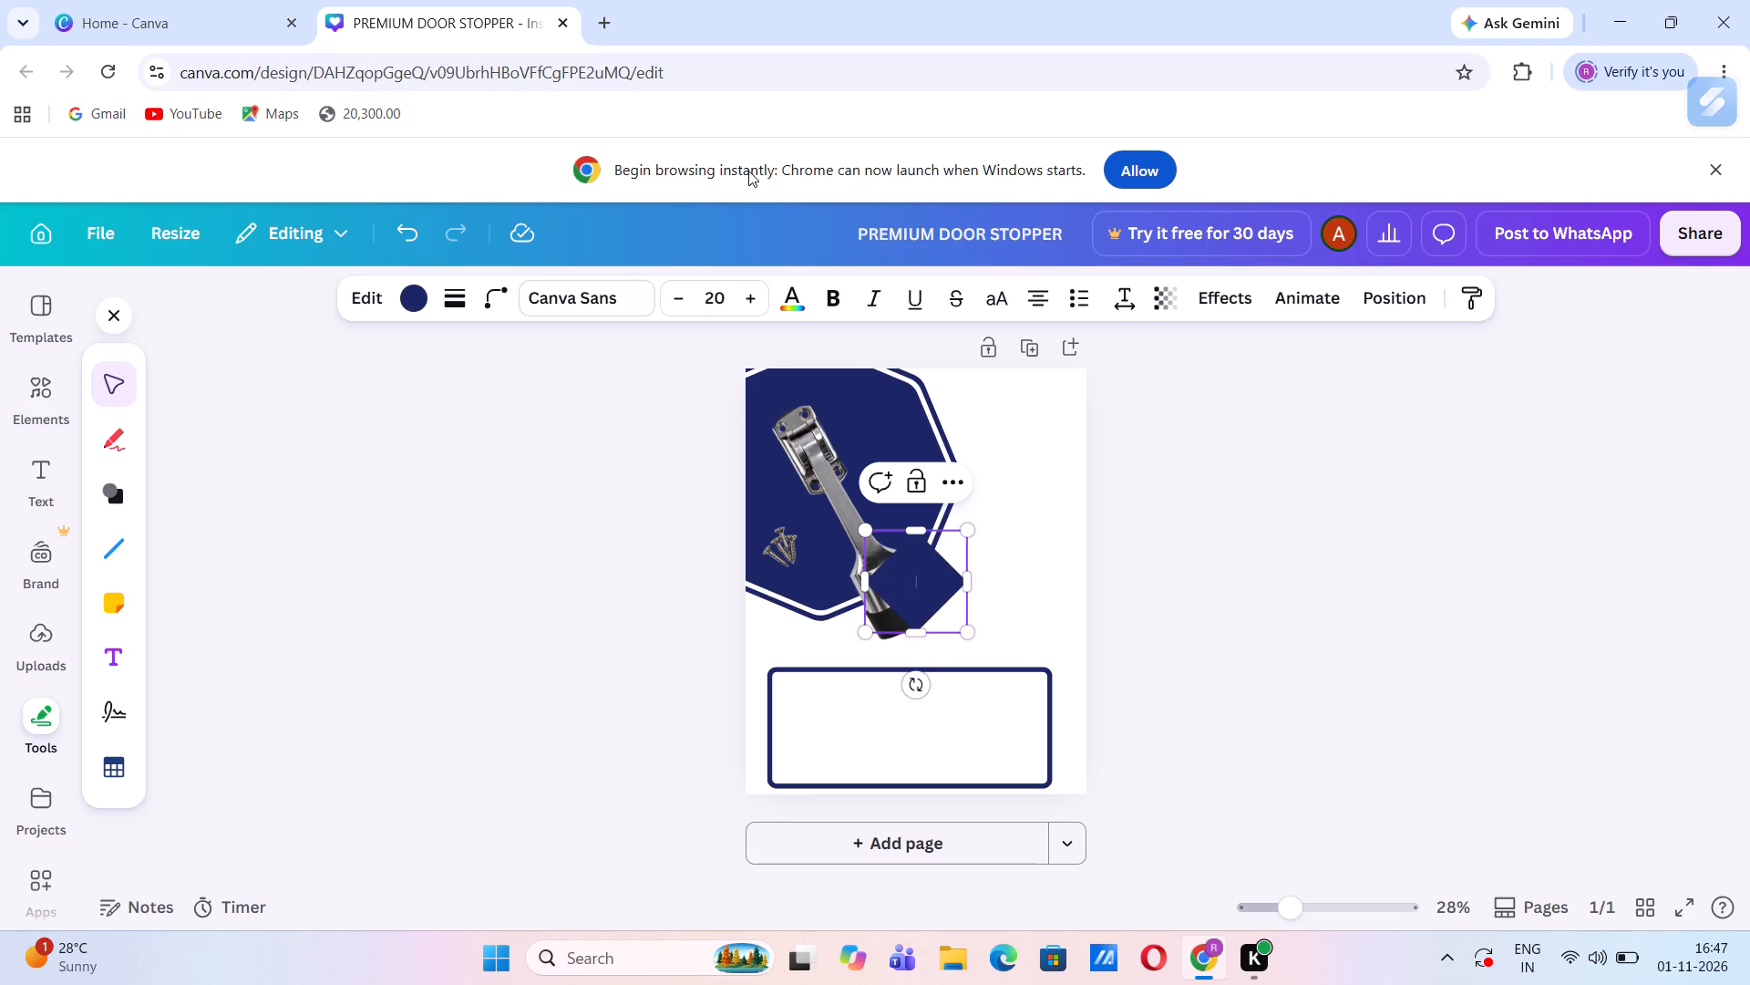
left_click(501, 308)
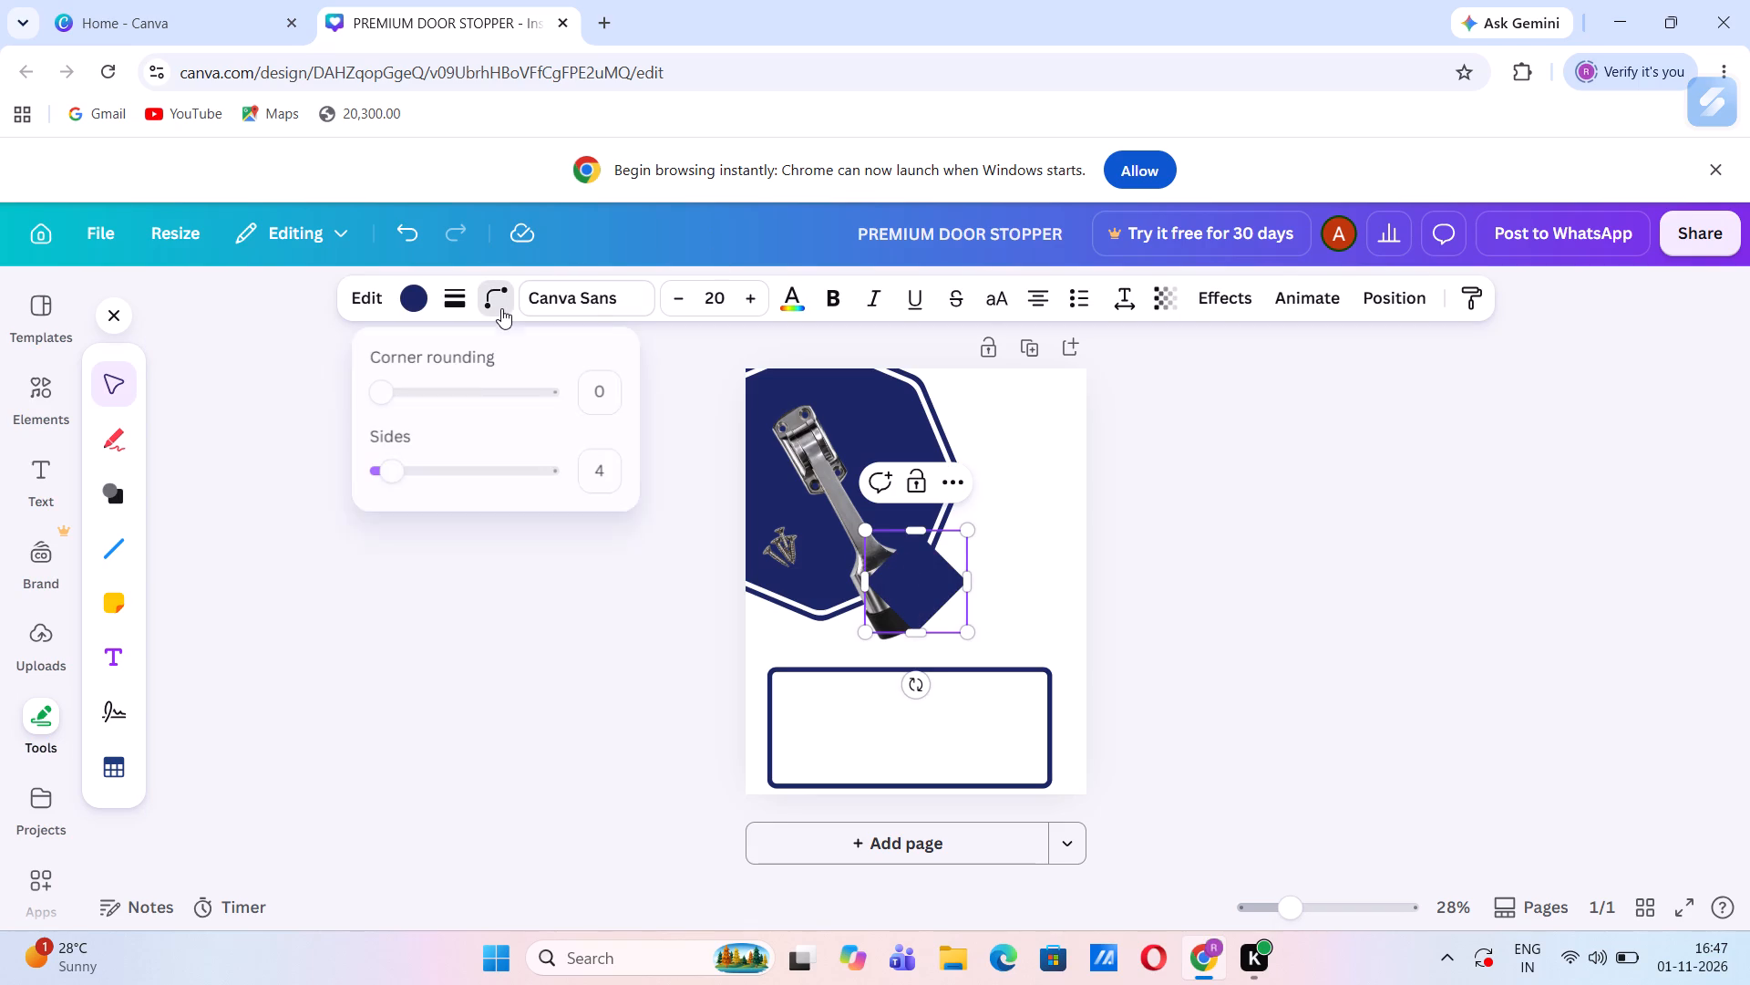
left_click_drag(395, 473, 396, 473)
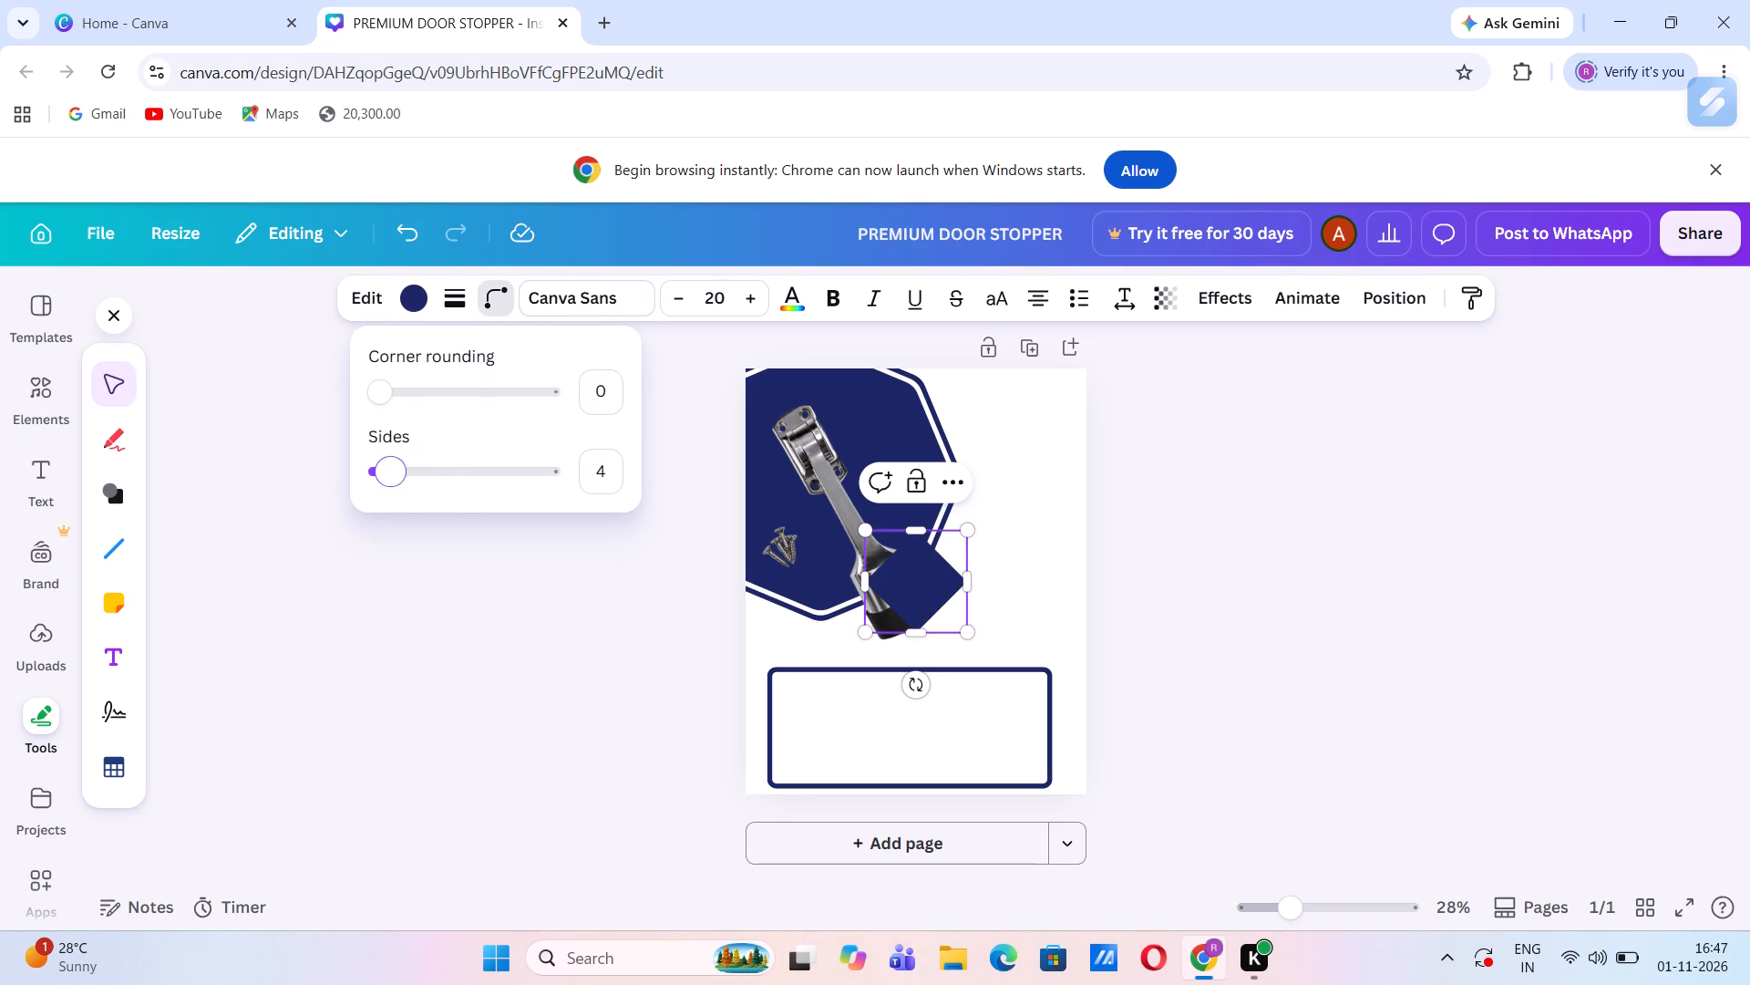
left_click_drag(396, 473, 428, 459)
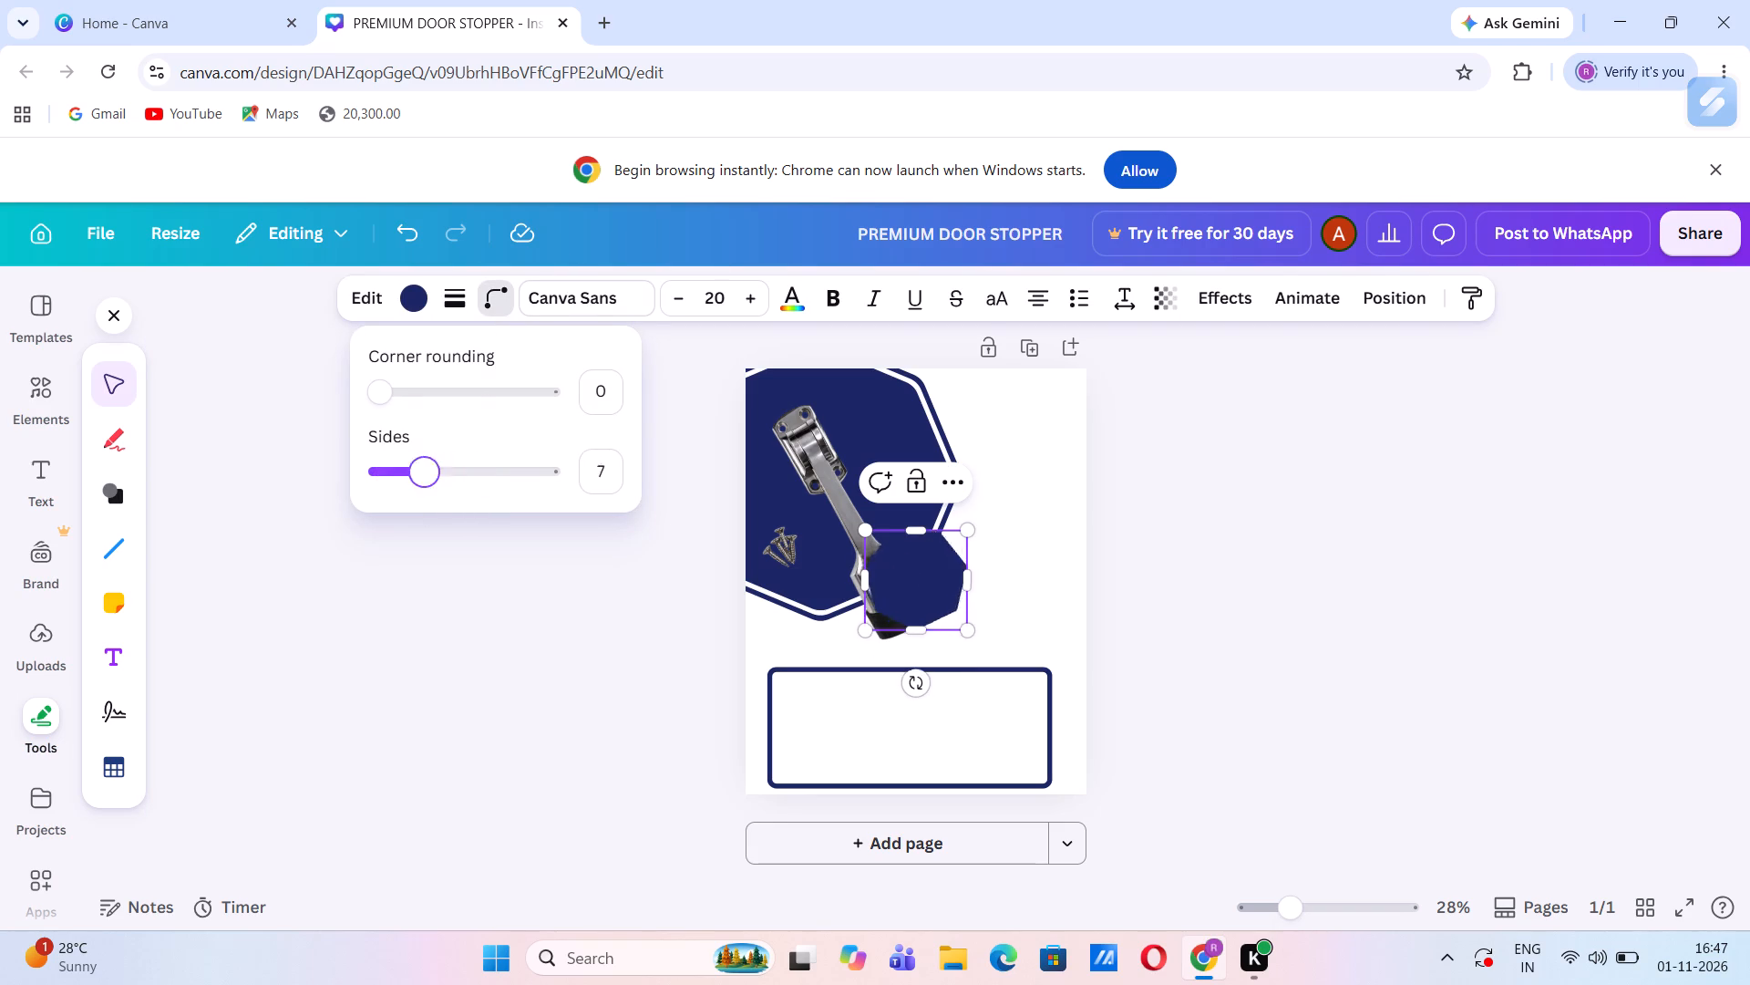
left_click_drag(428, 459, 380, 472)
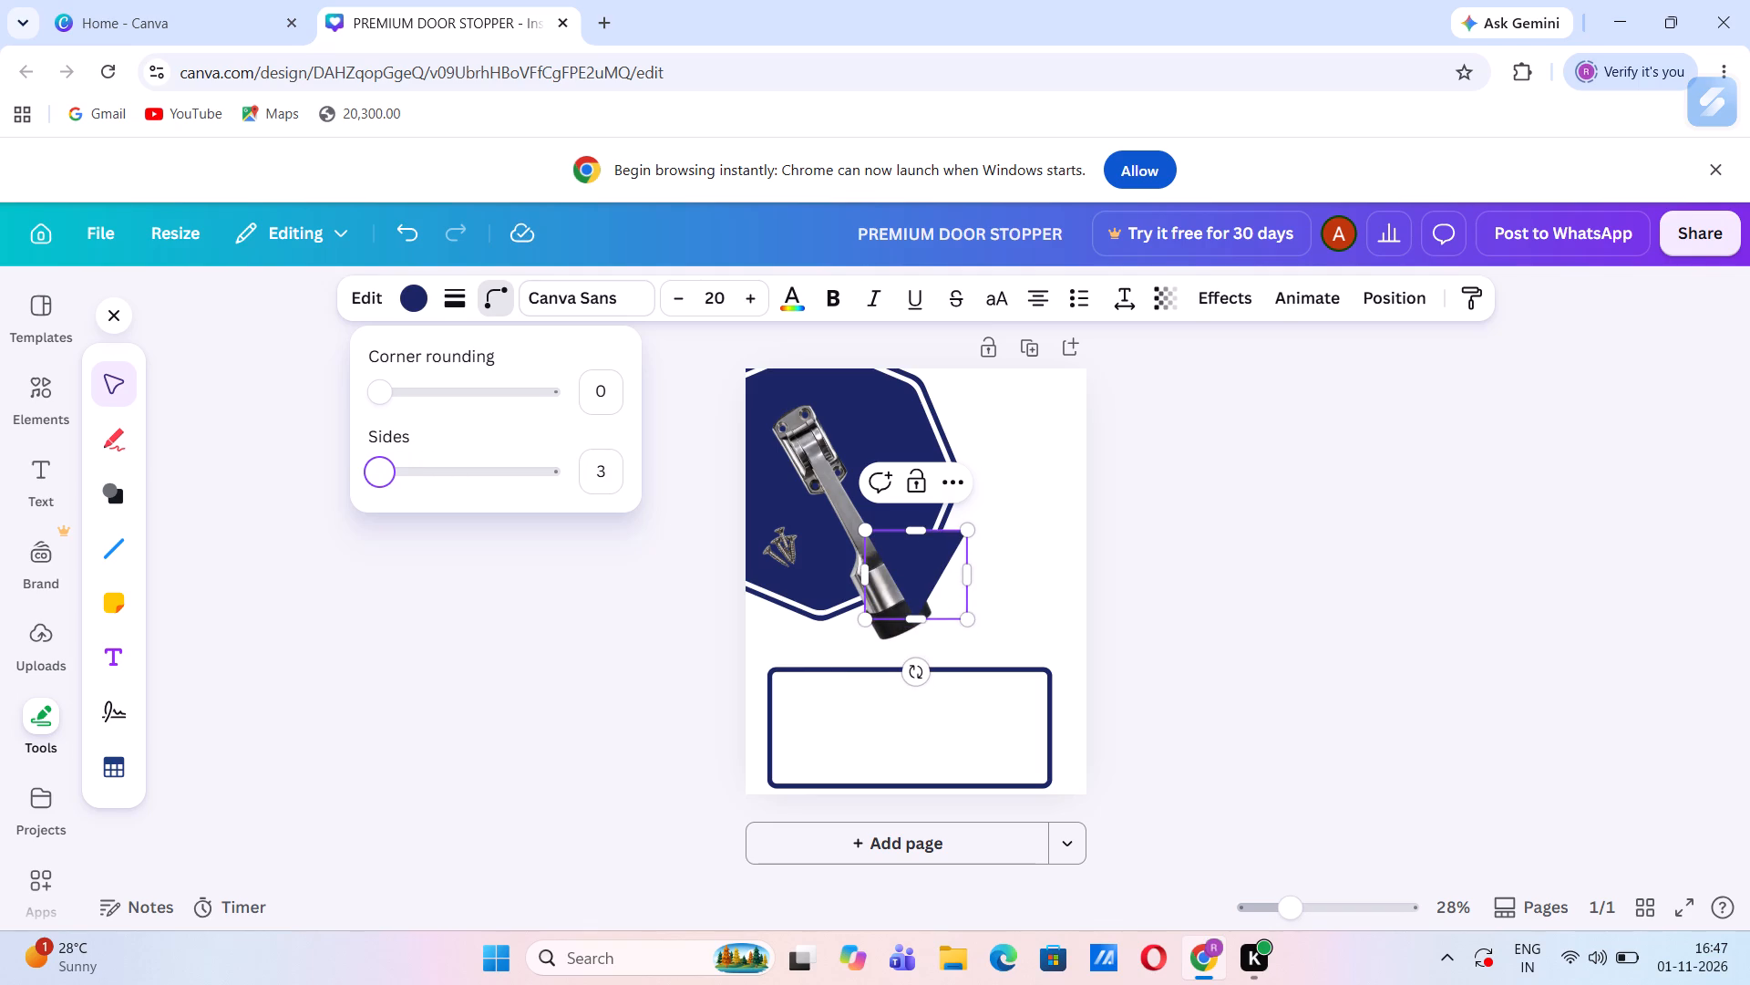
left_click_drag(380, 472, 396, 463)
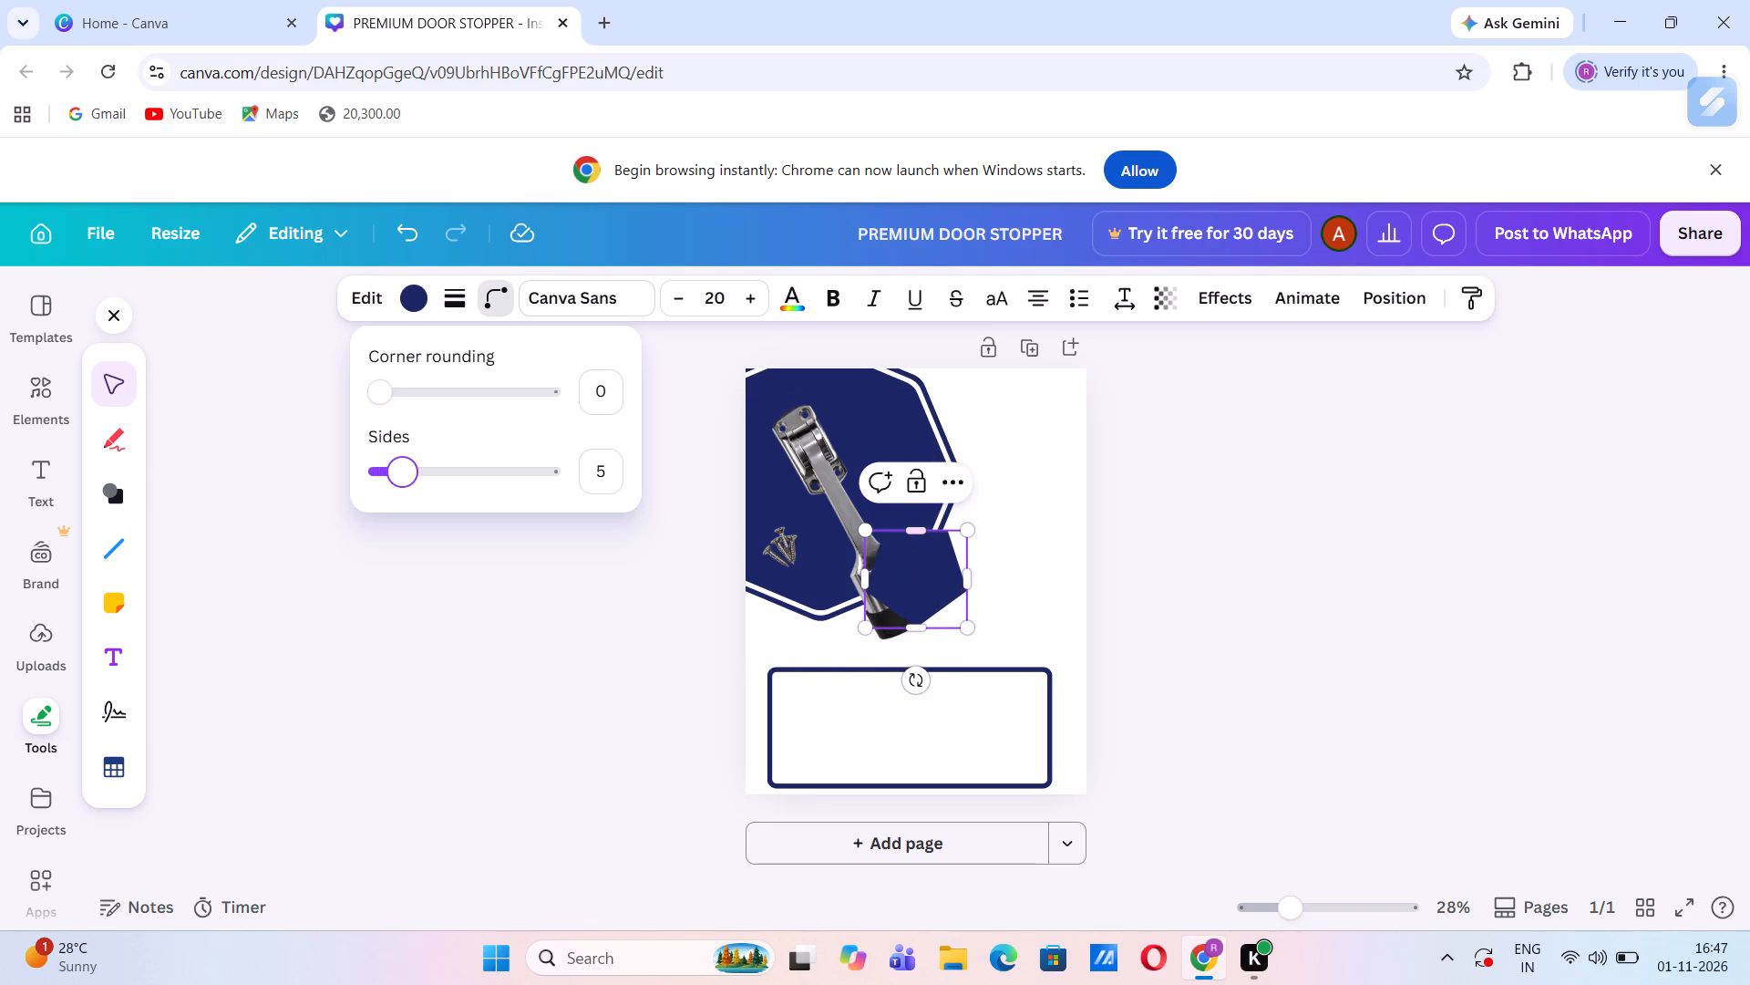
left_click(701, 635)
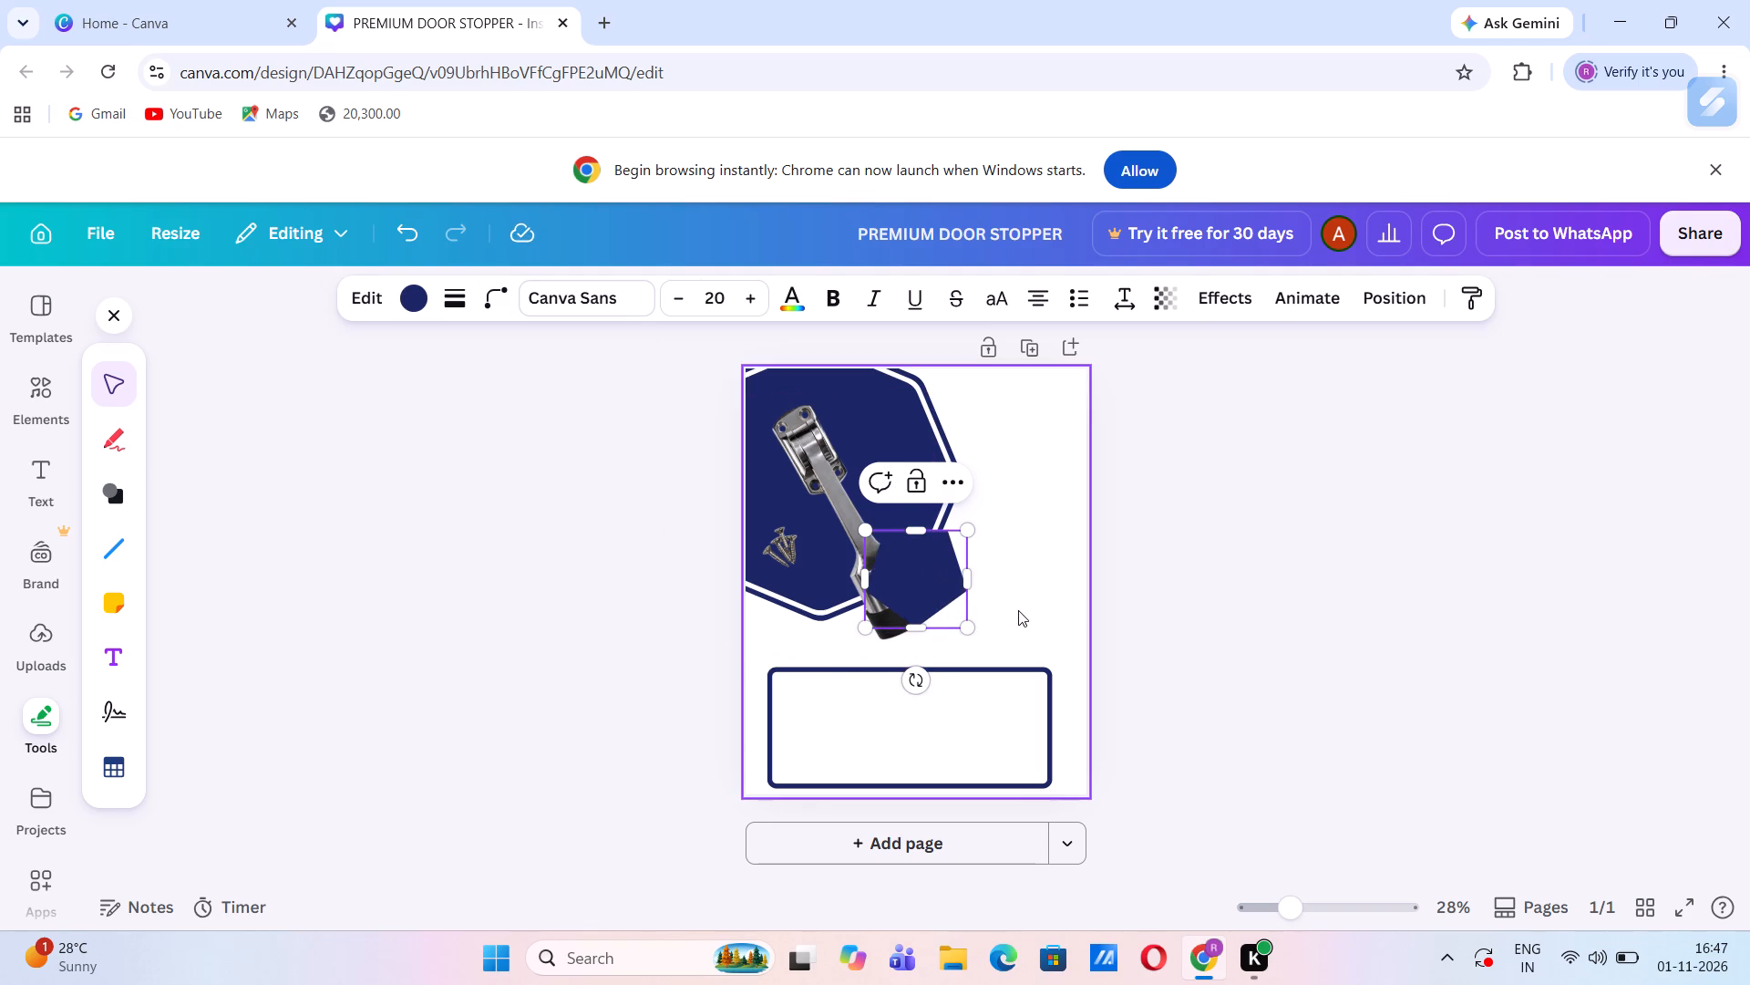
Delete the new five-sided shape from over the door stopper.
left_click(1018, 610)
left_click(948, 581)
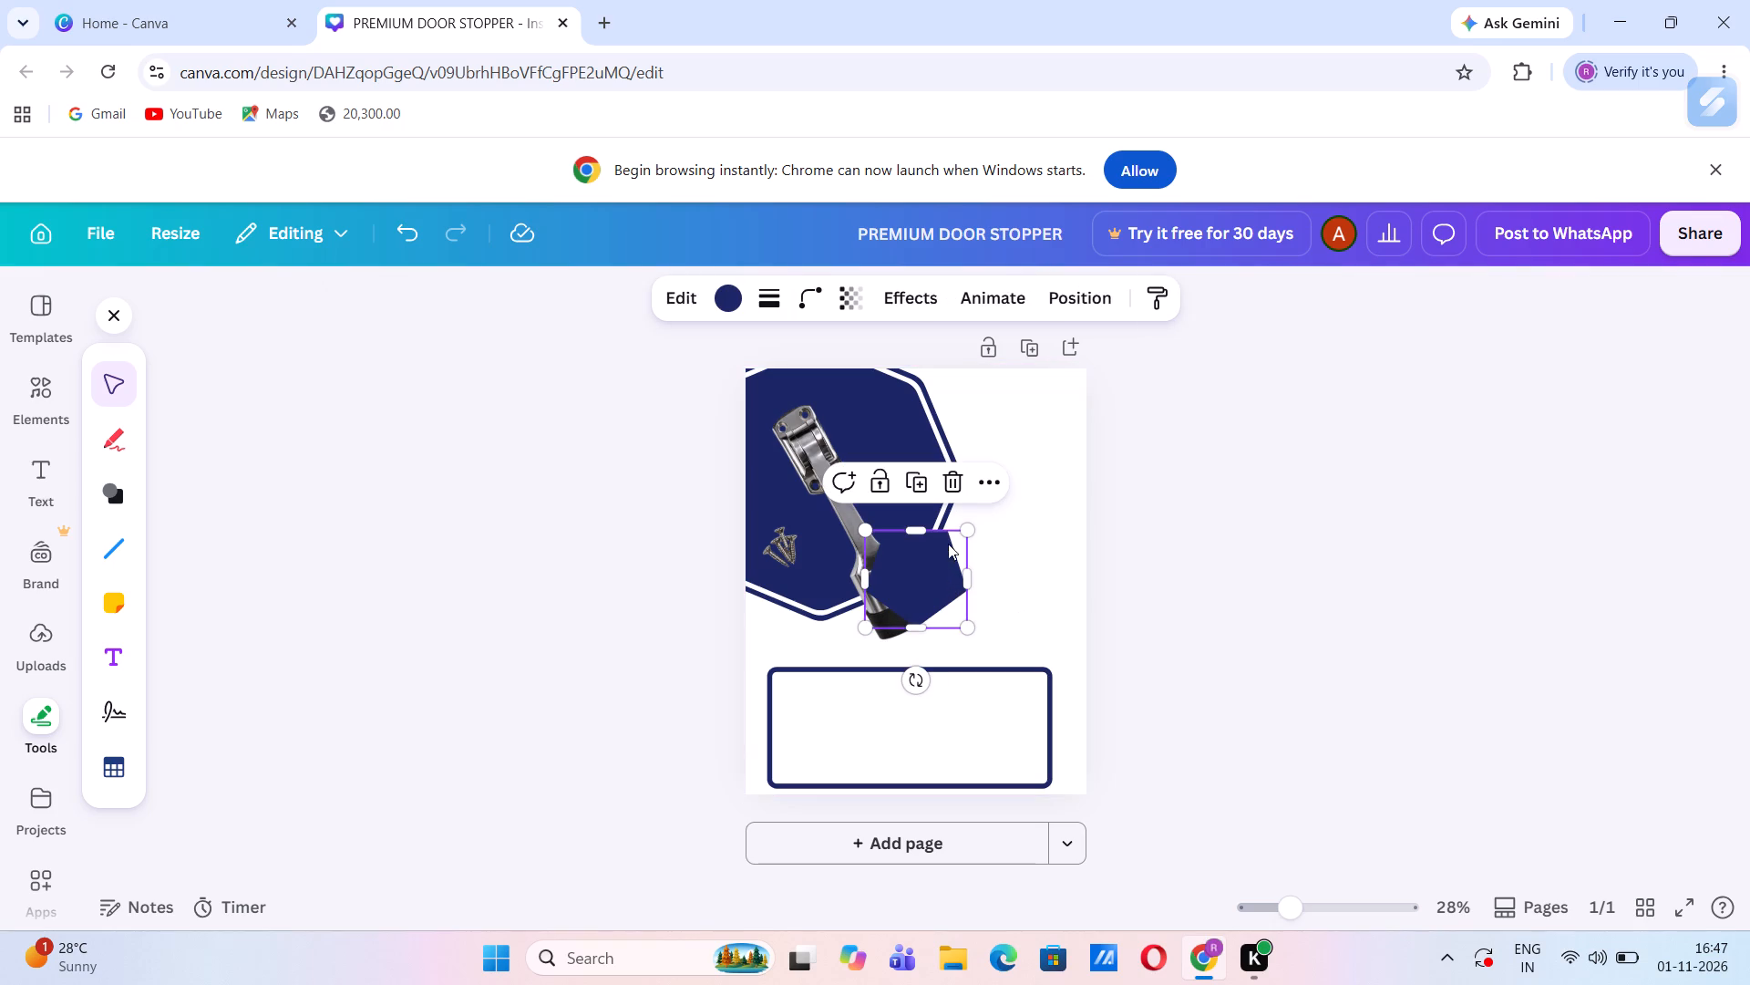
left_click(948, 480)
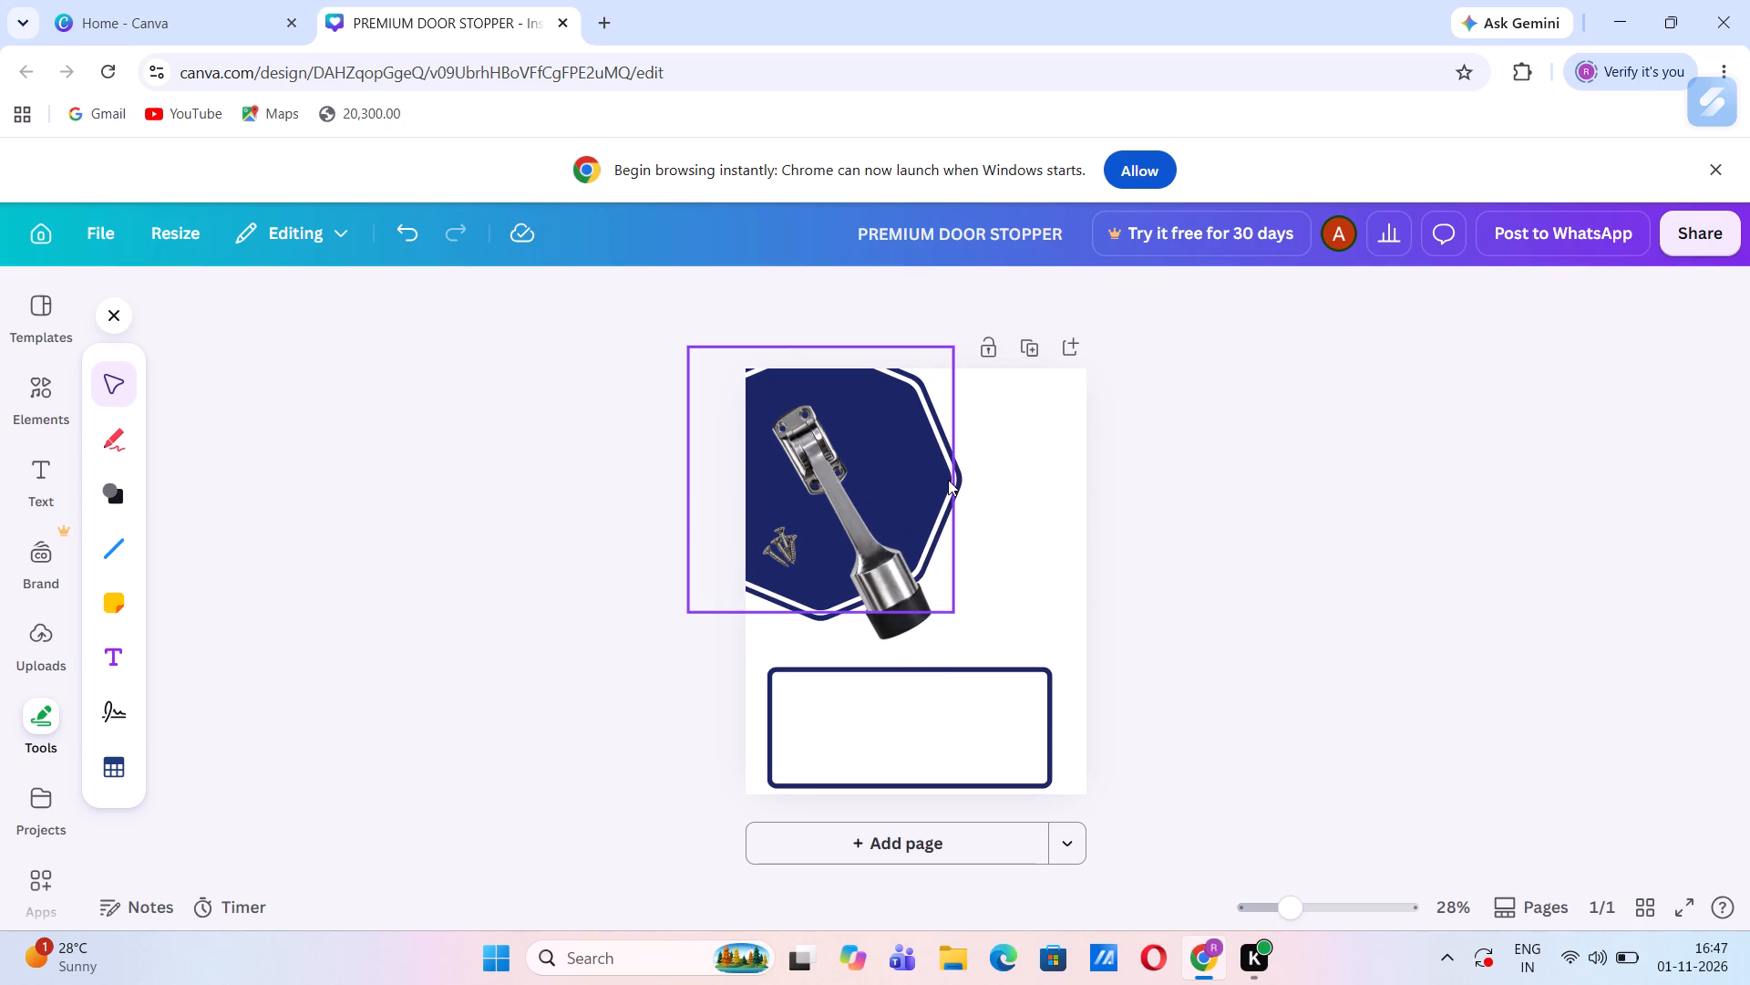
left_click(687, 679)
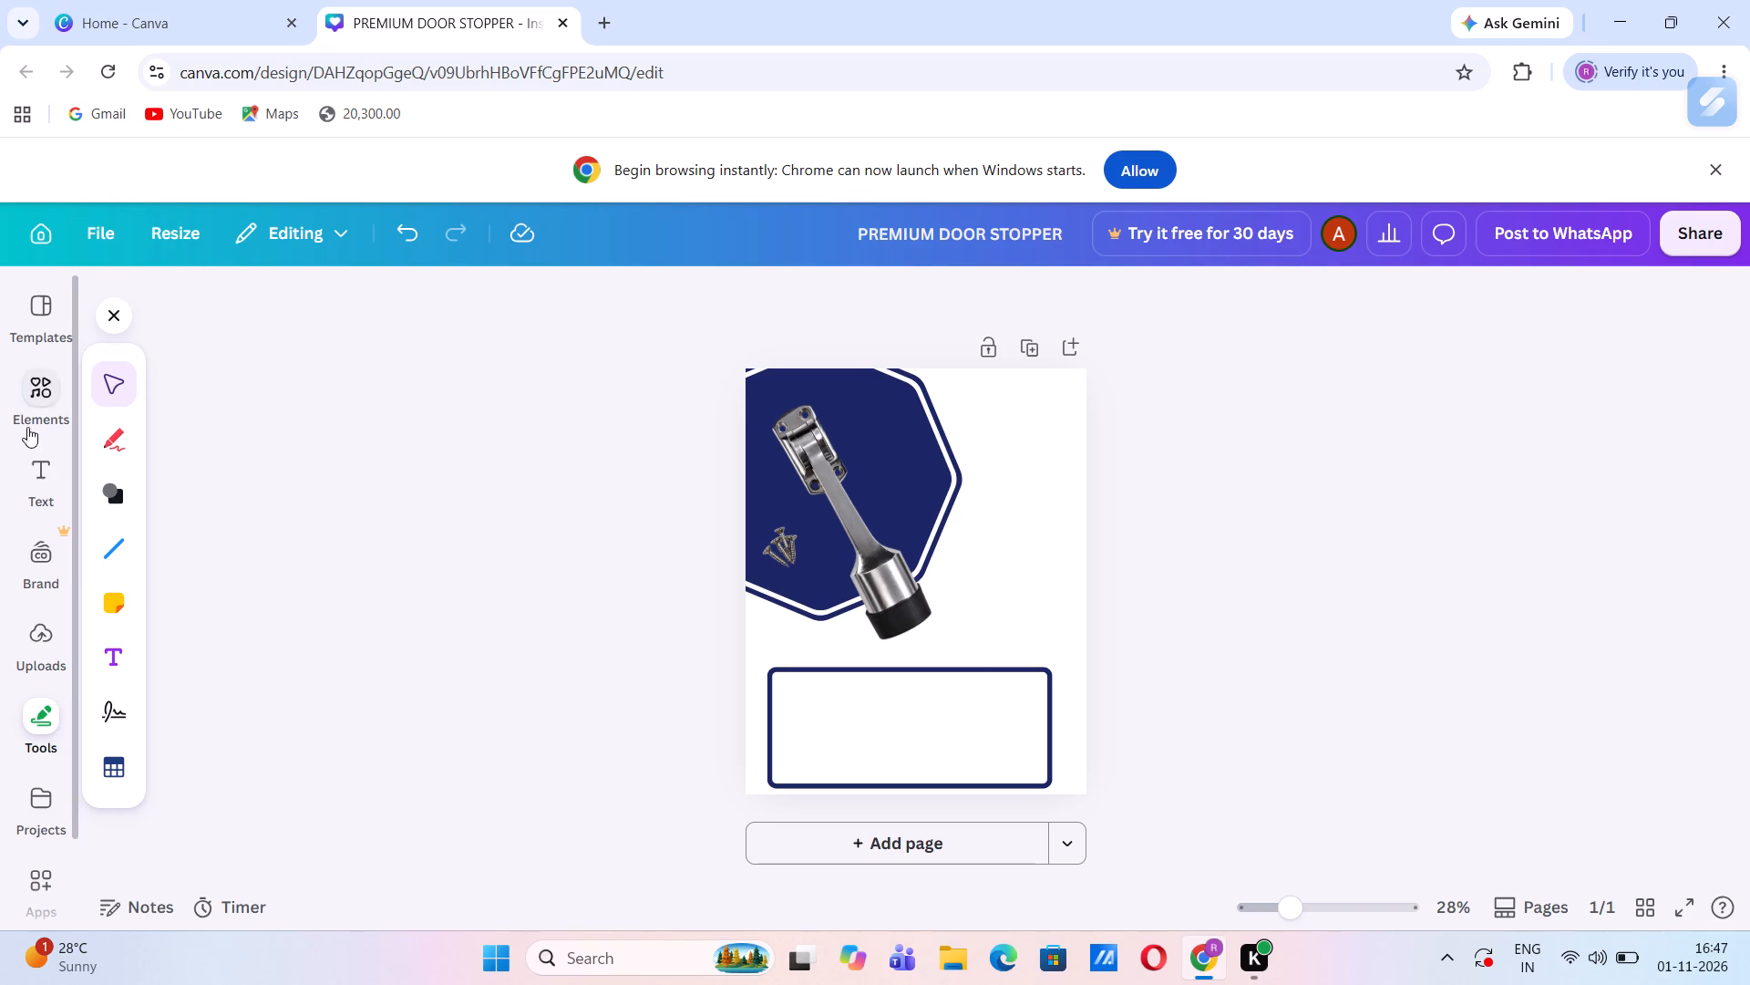
Add an inverted trapezoid, wider at the top than the bottom, from the basic shapes to the post.
left_click(109, 483)
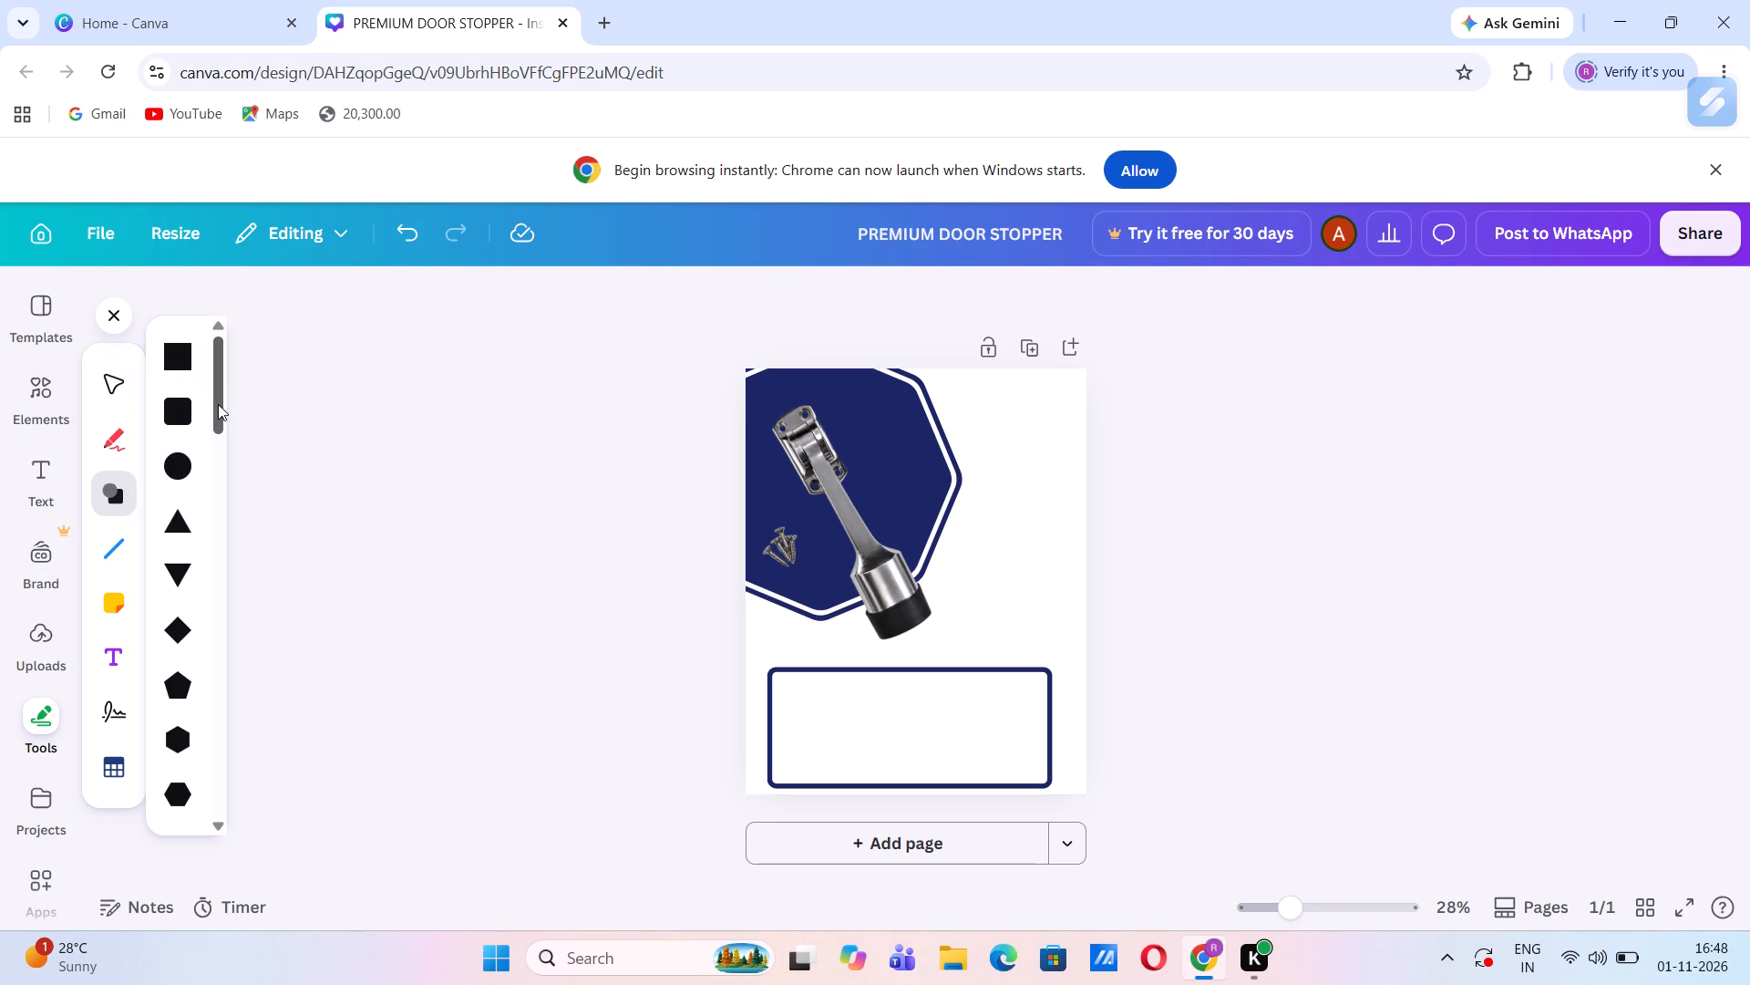
left_click_drag(218, 404, 222, 433)
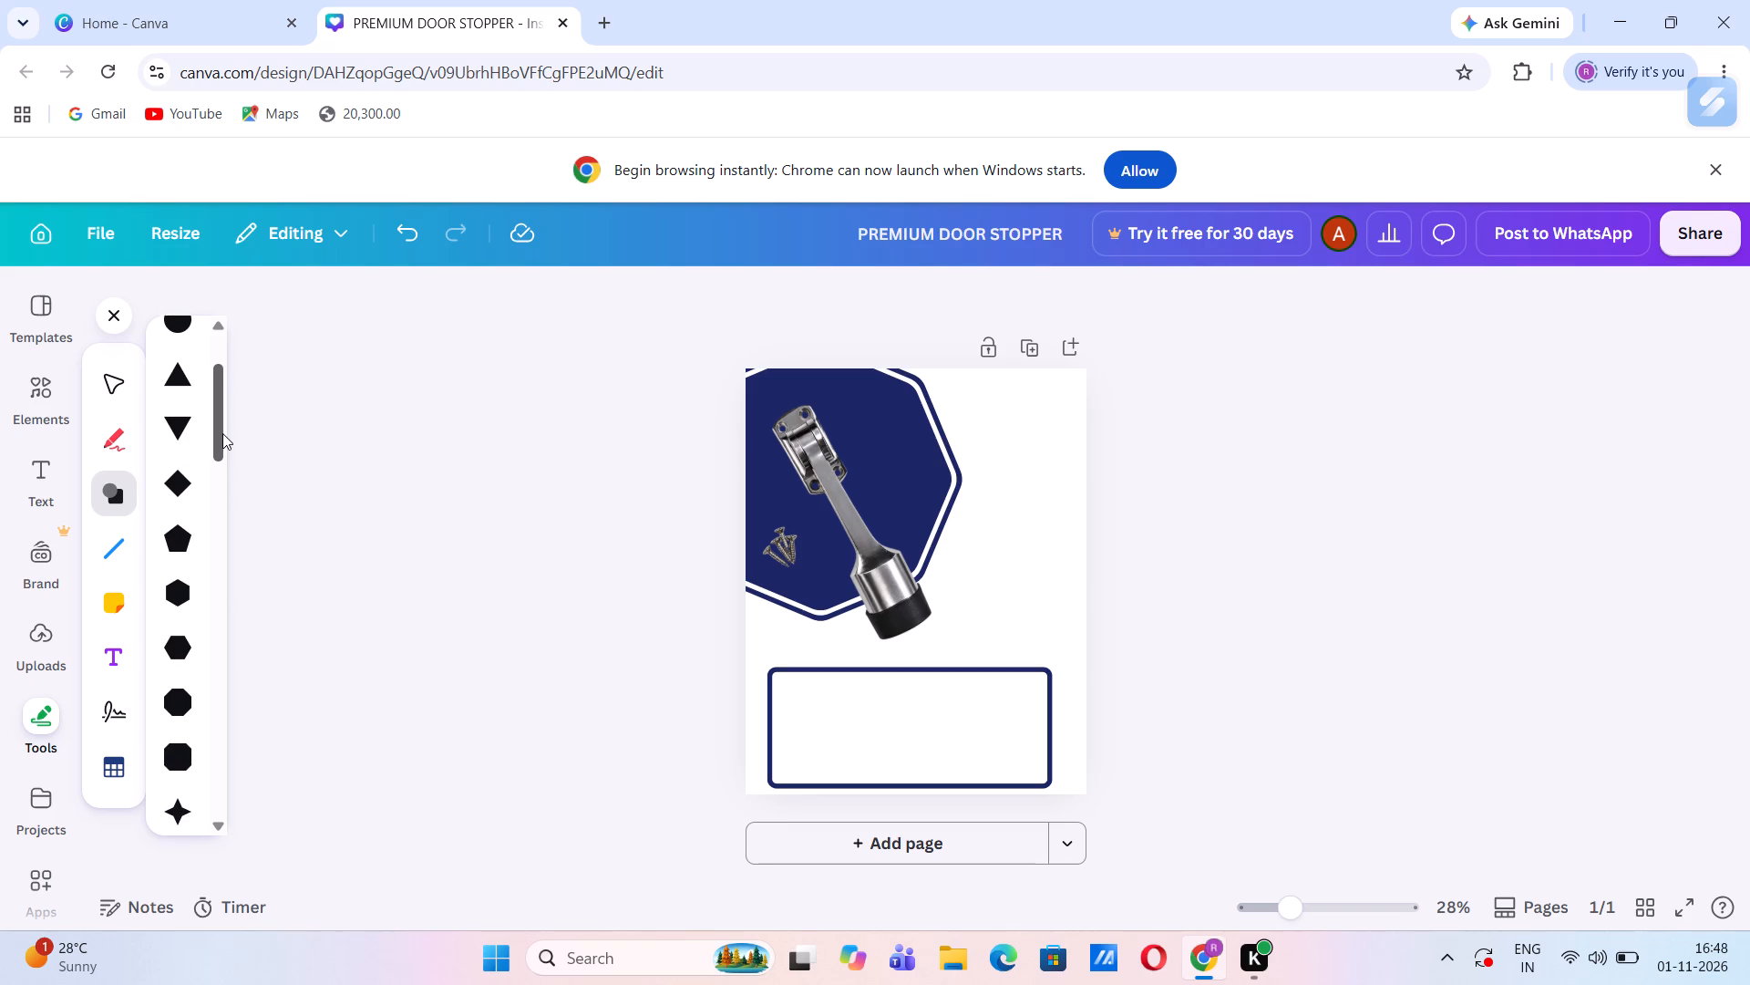
left_click_drag(222, 433, 224, 452)
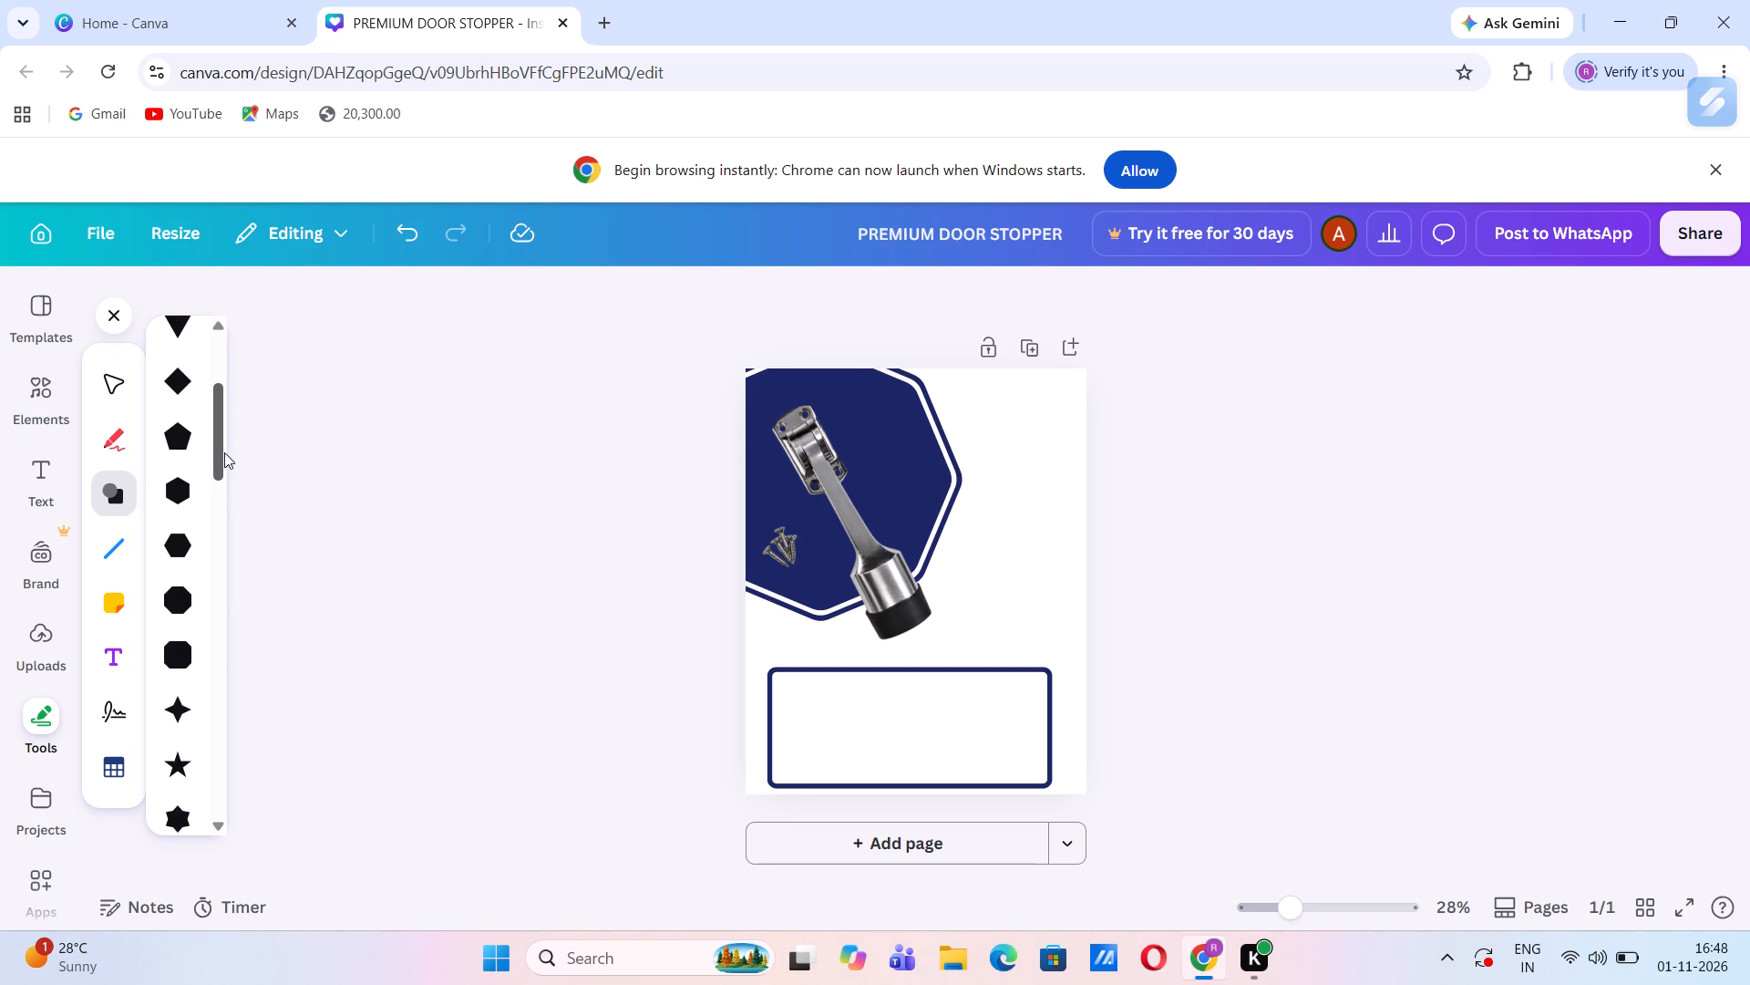
left_click_drag(224, 452, 232, 482)
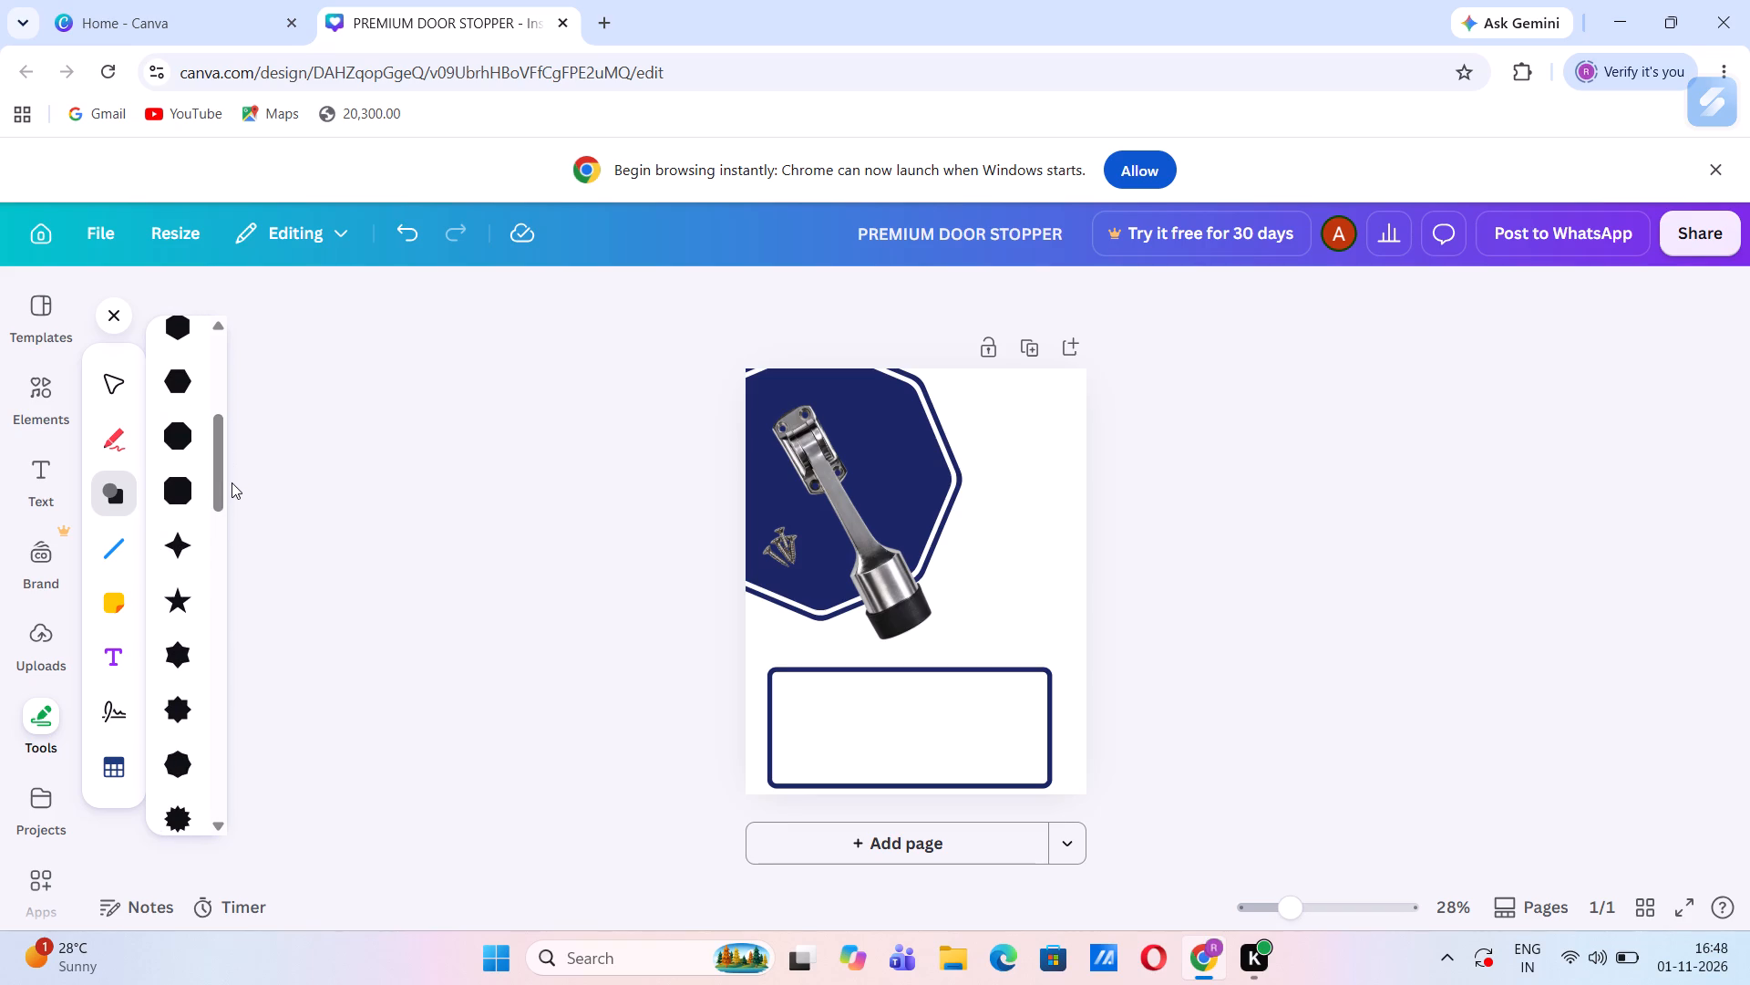
left_click_drag(213, 477, 214, 551)
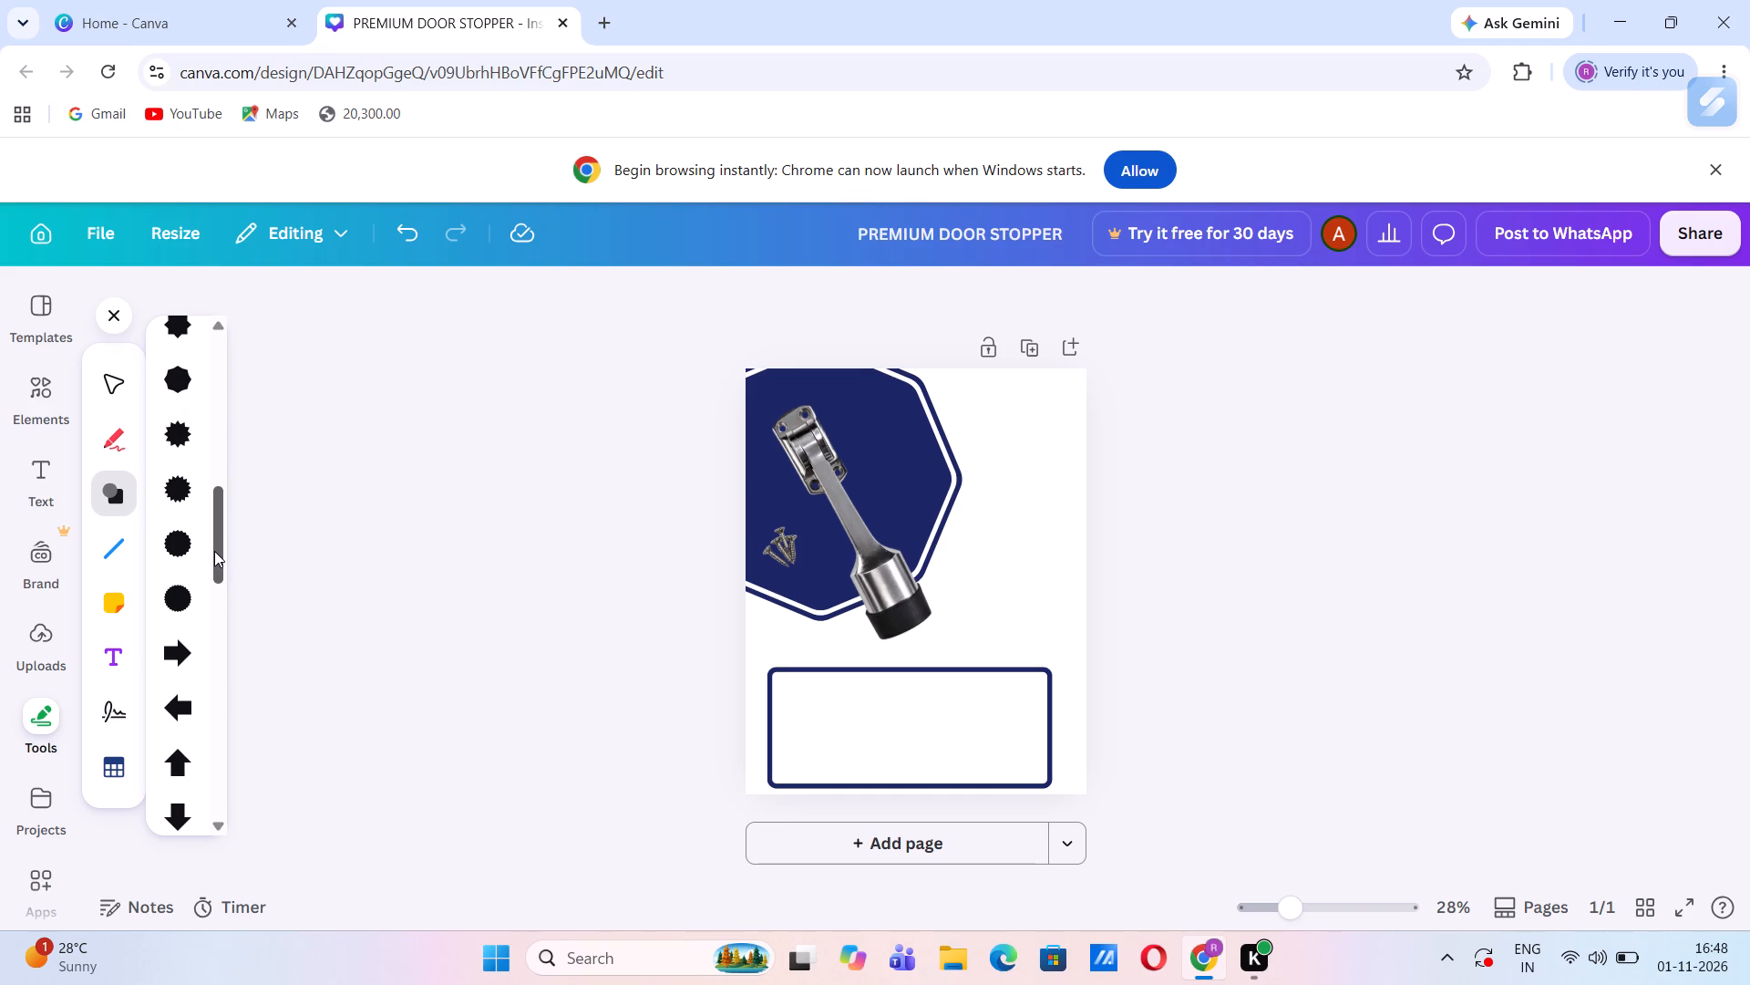
left_click_drag(214, 551, 221, 610)
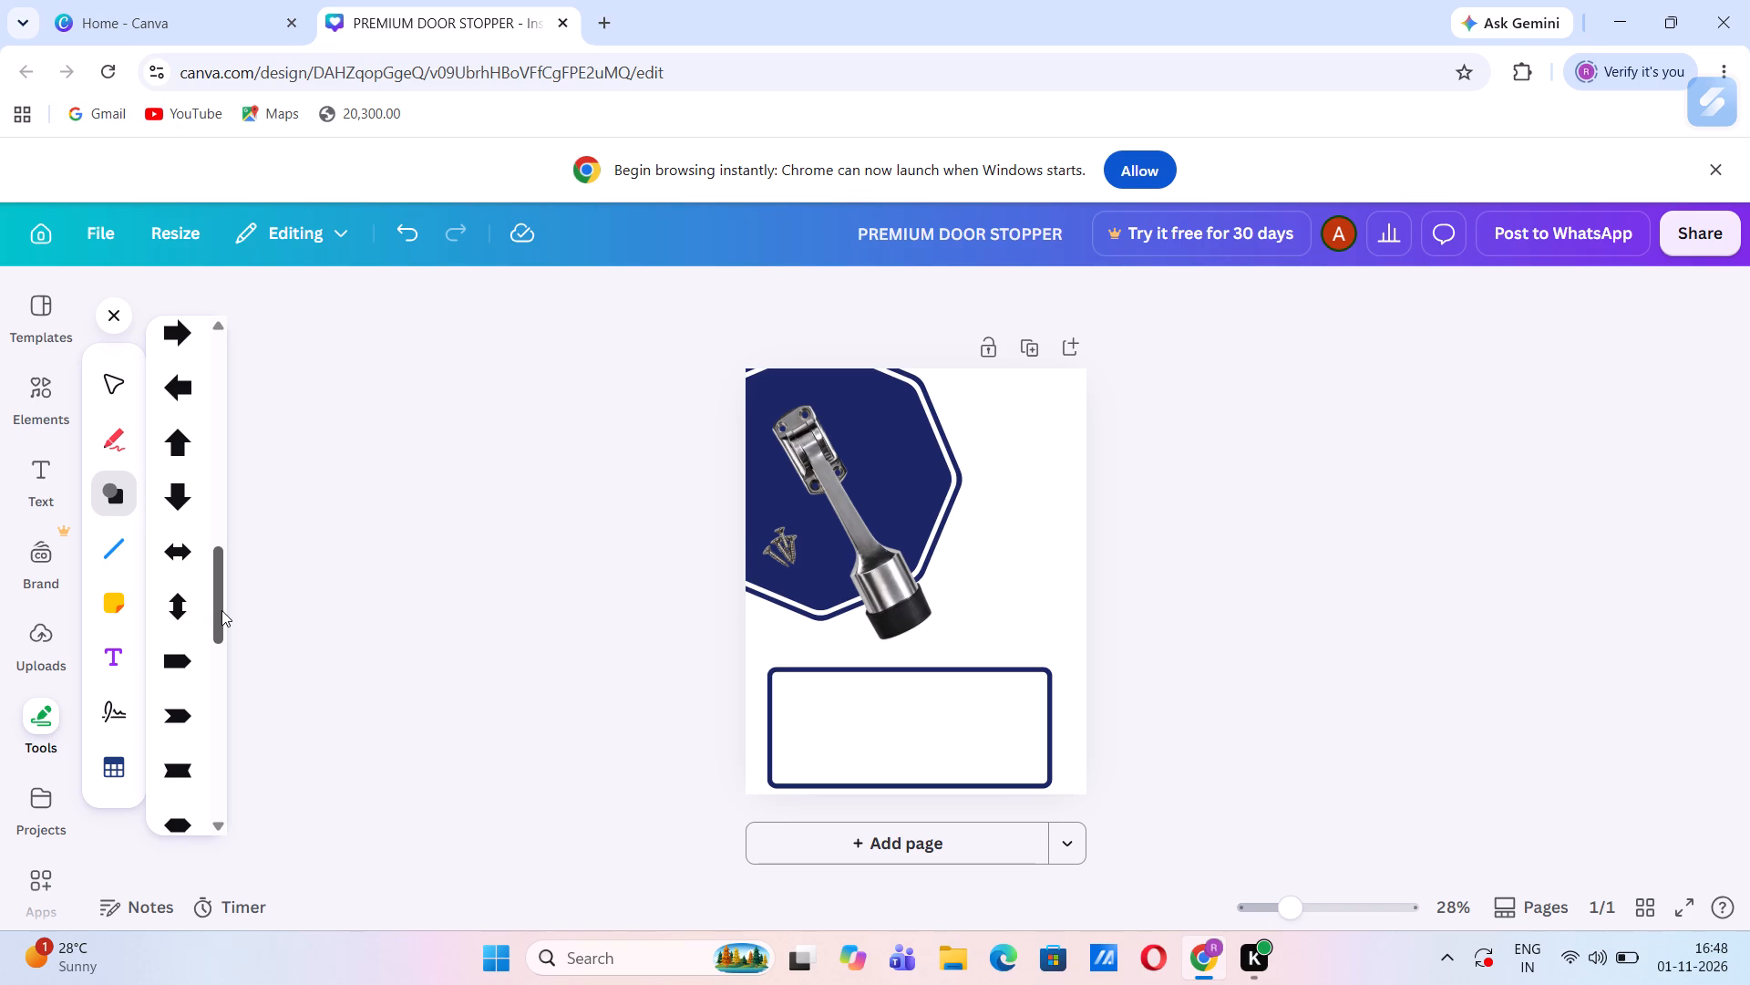
left_click_drag(221, 610, 216, 722)
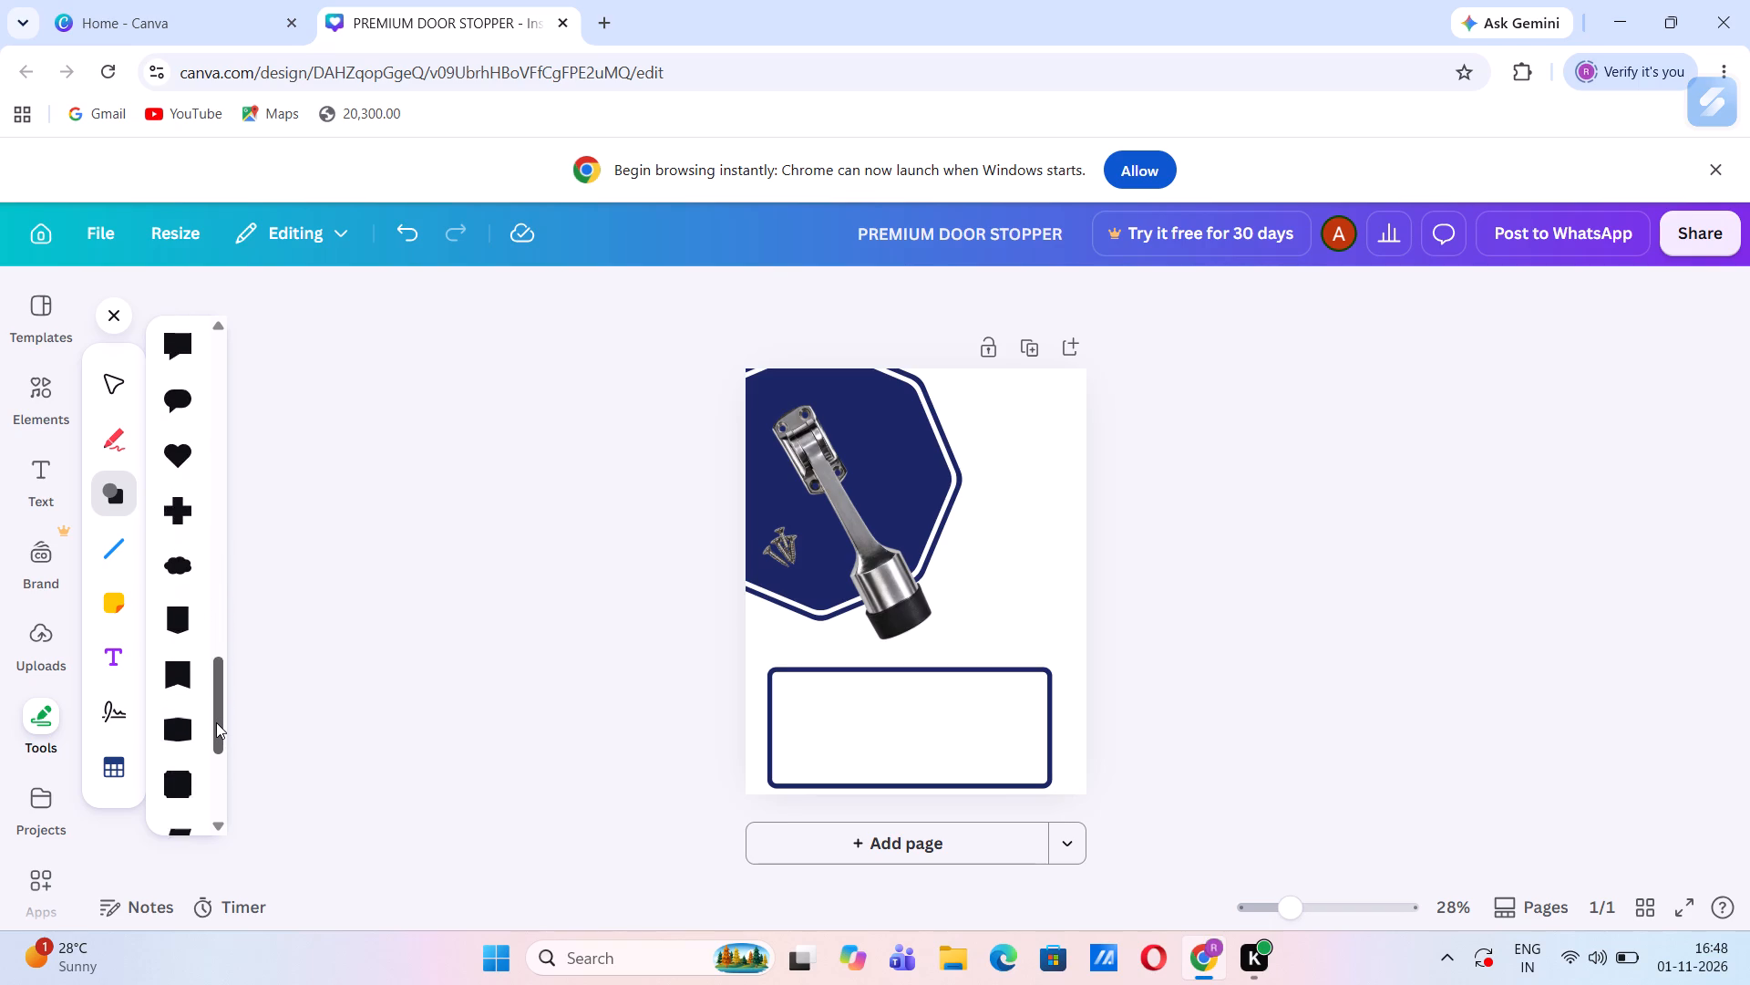
left_click_drag(216, 722, 221, 861)
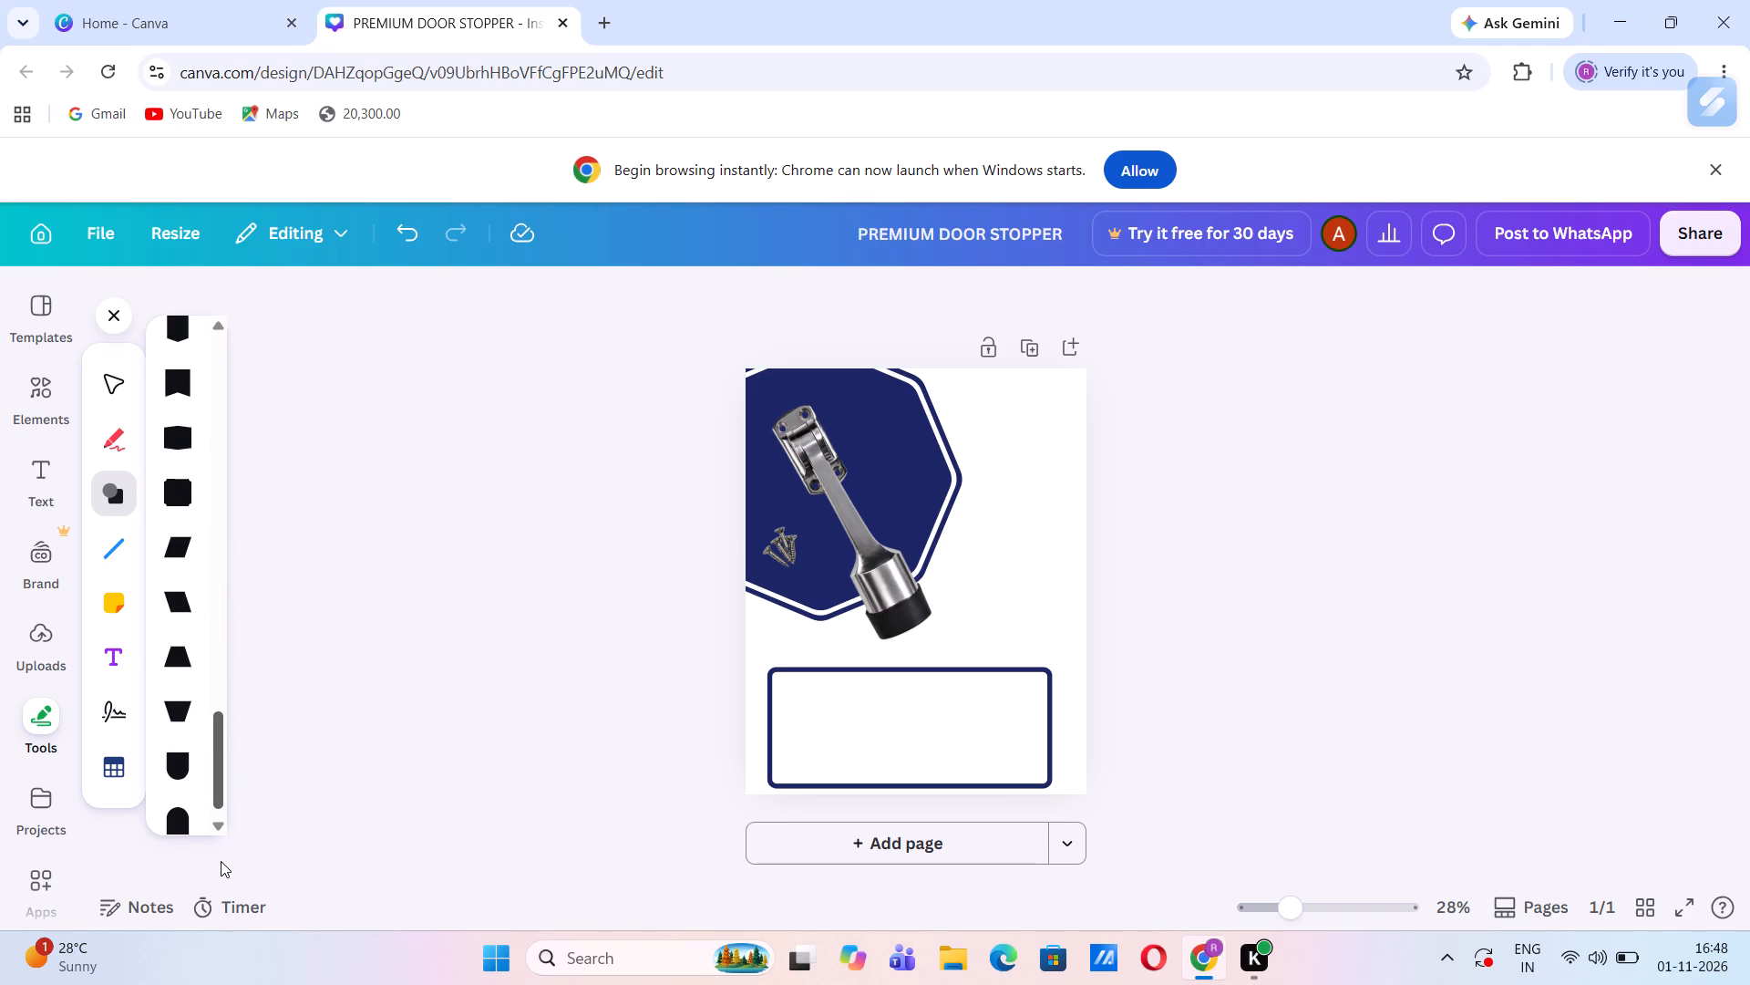
left_click_drag(221, 861, 215, 812)
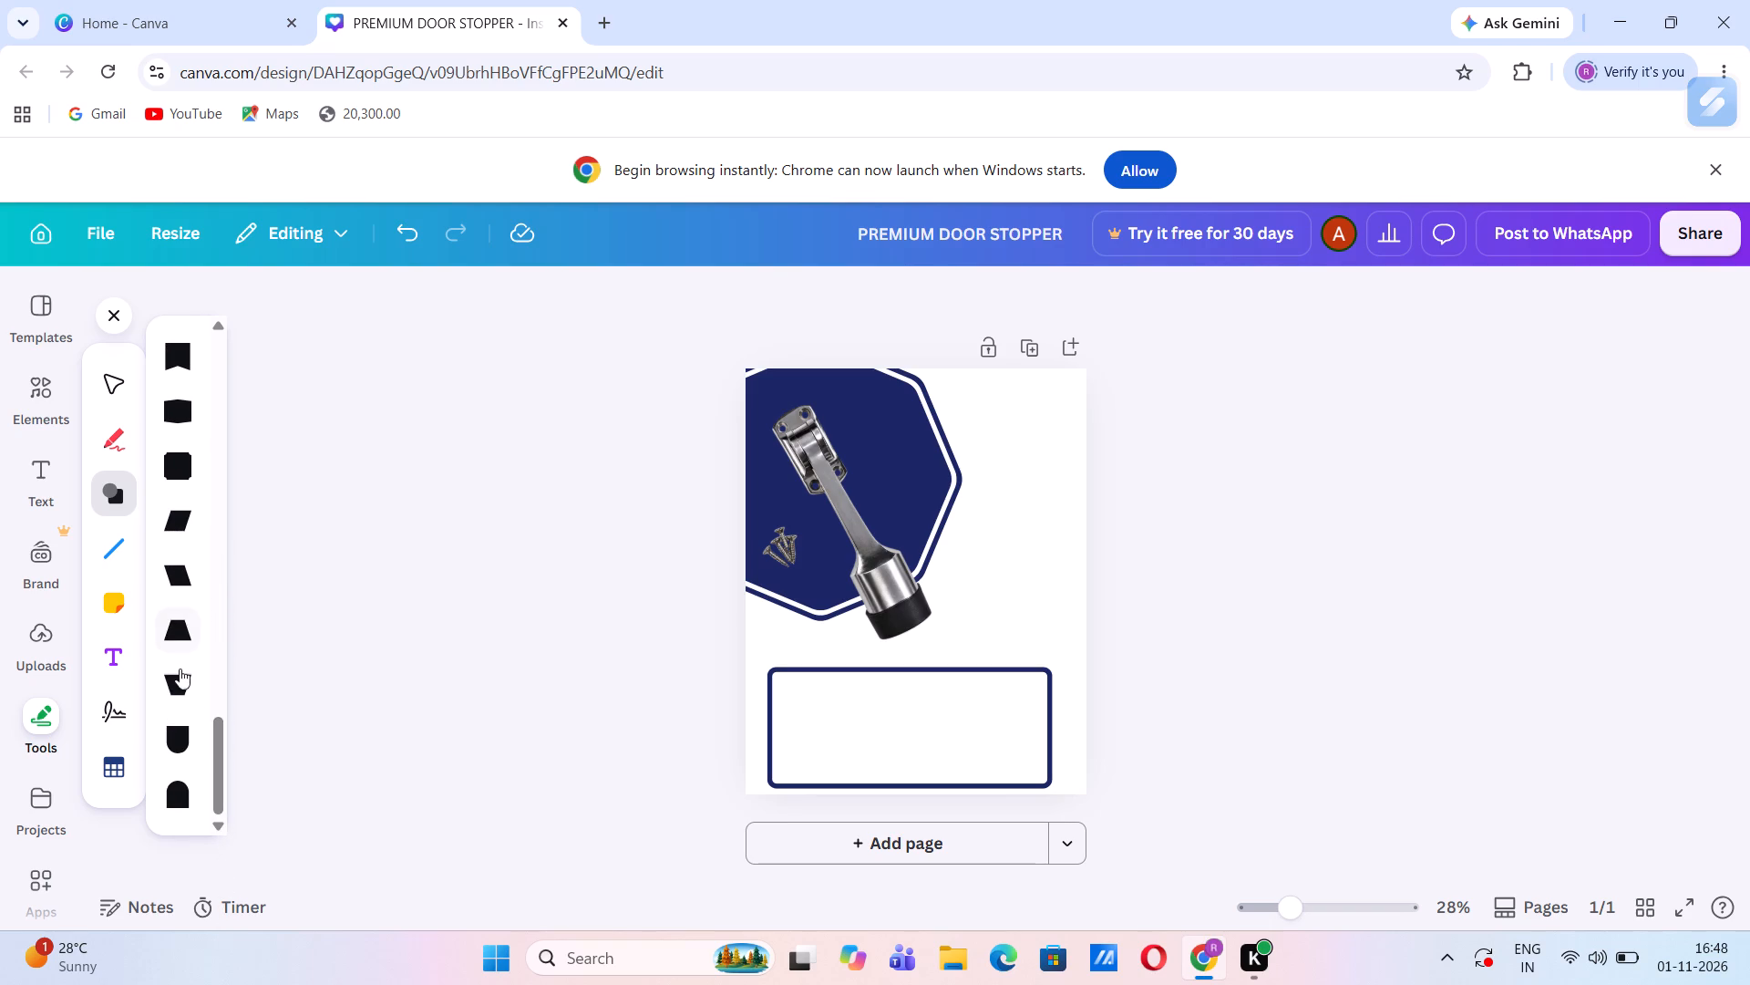
left_click(180, 681)
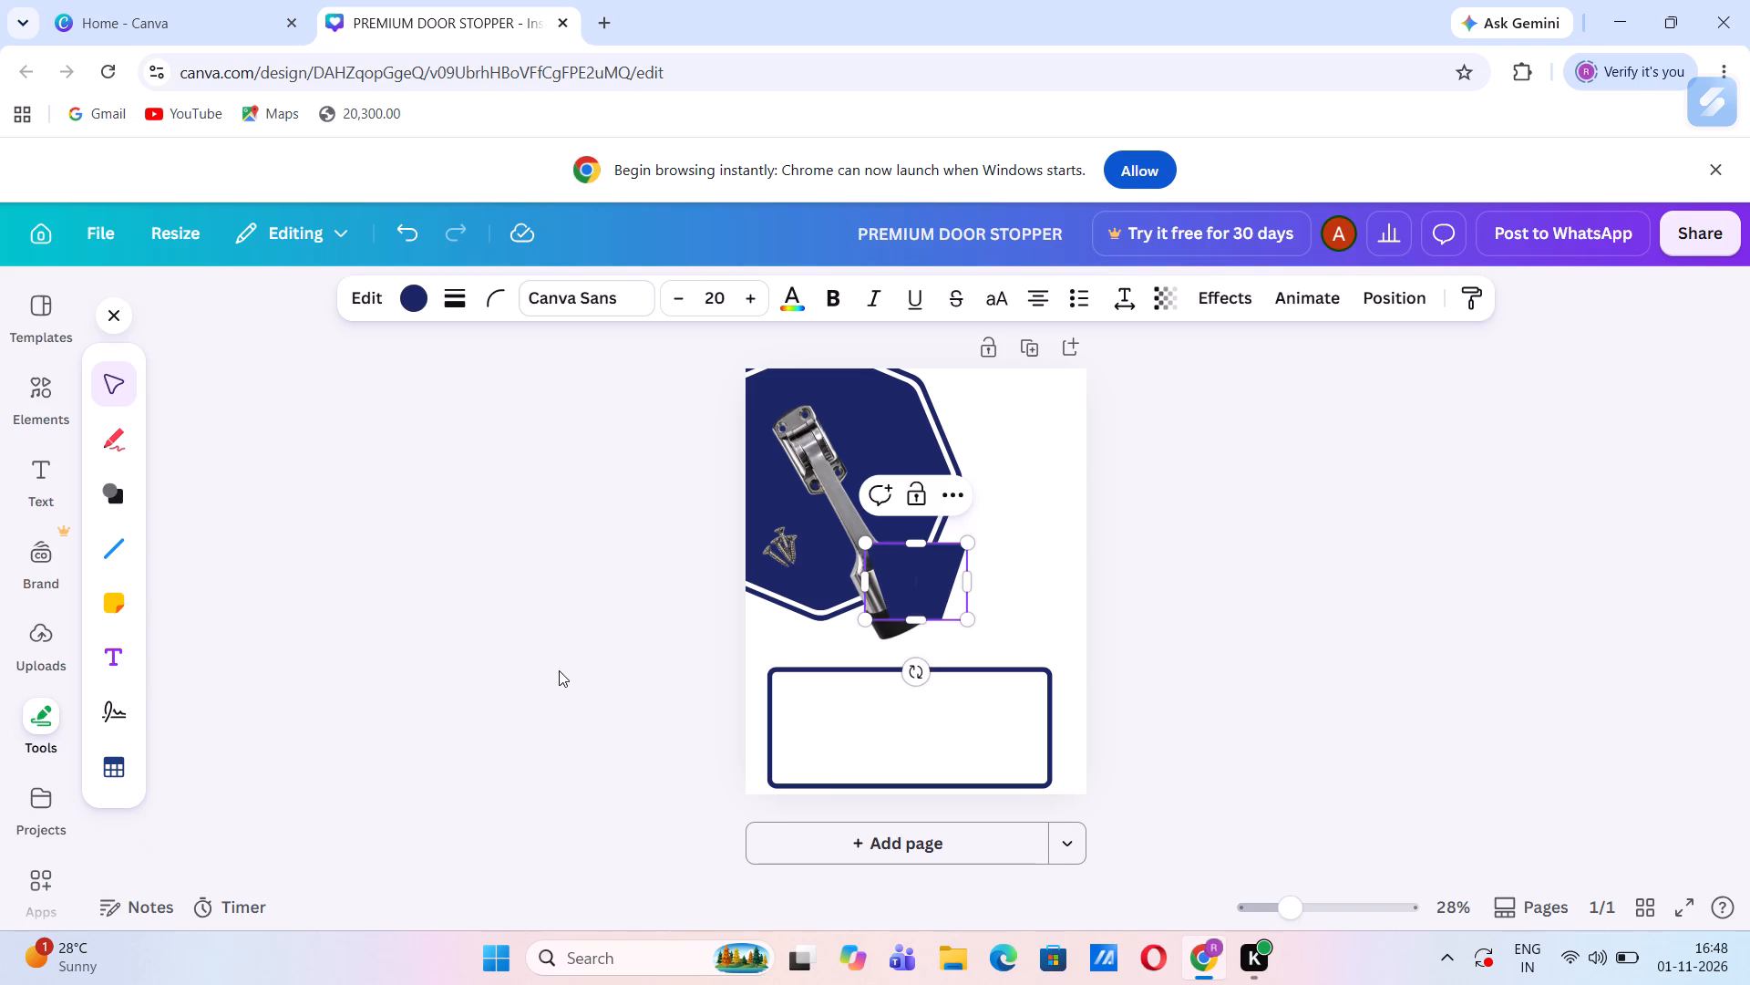
Stretch the trapezoid into a thin band about 122 high that spans the full width of the post and overhangs its left edge.
left_click_drag(915, 617, 915, 572)
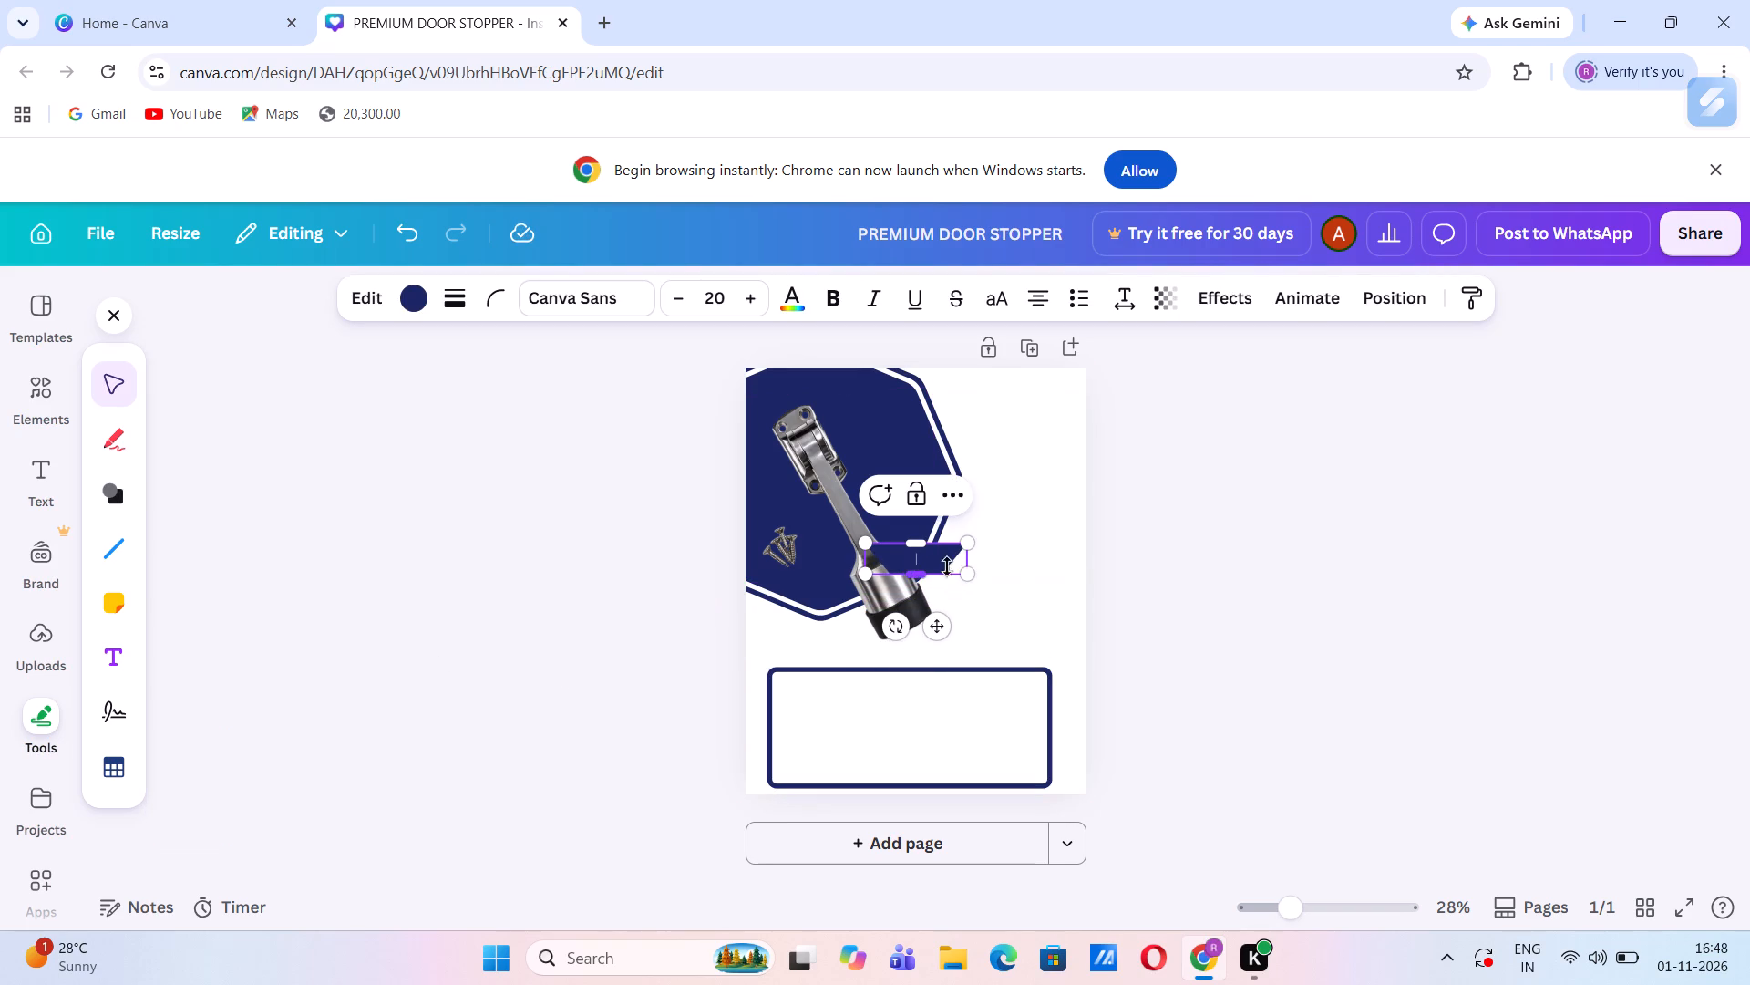
left_click_drag(966, 571, 1083, 552)
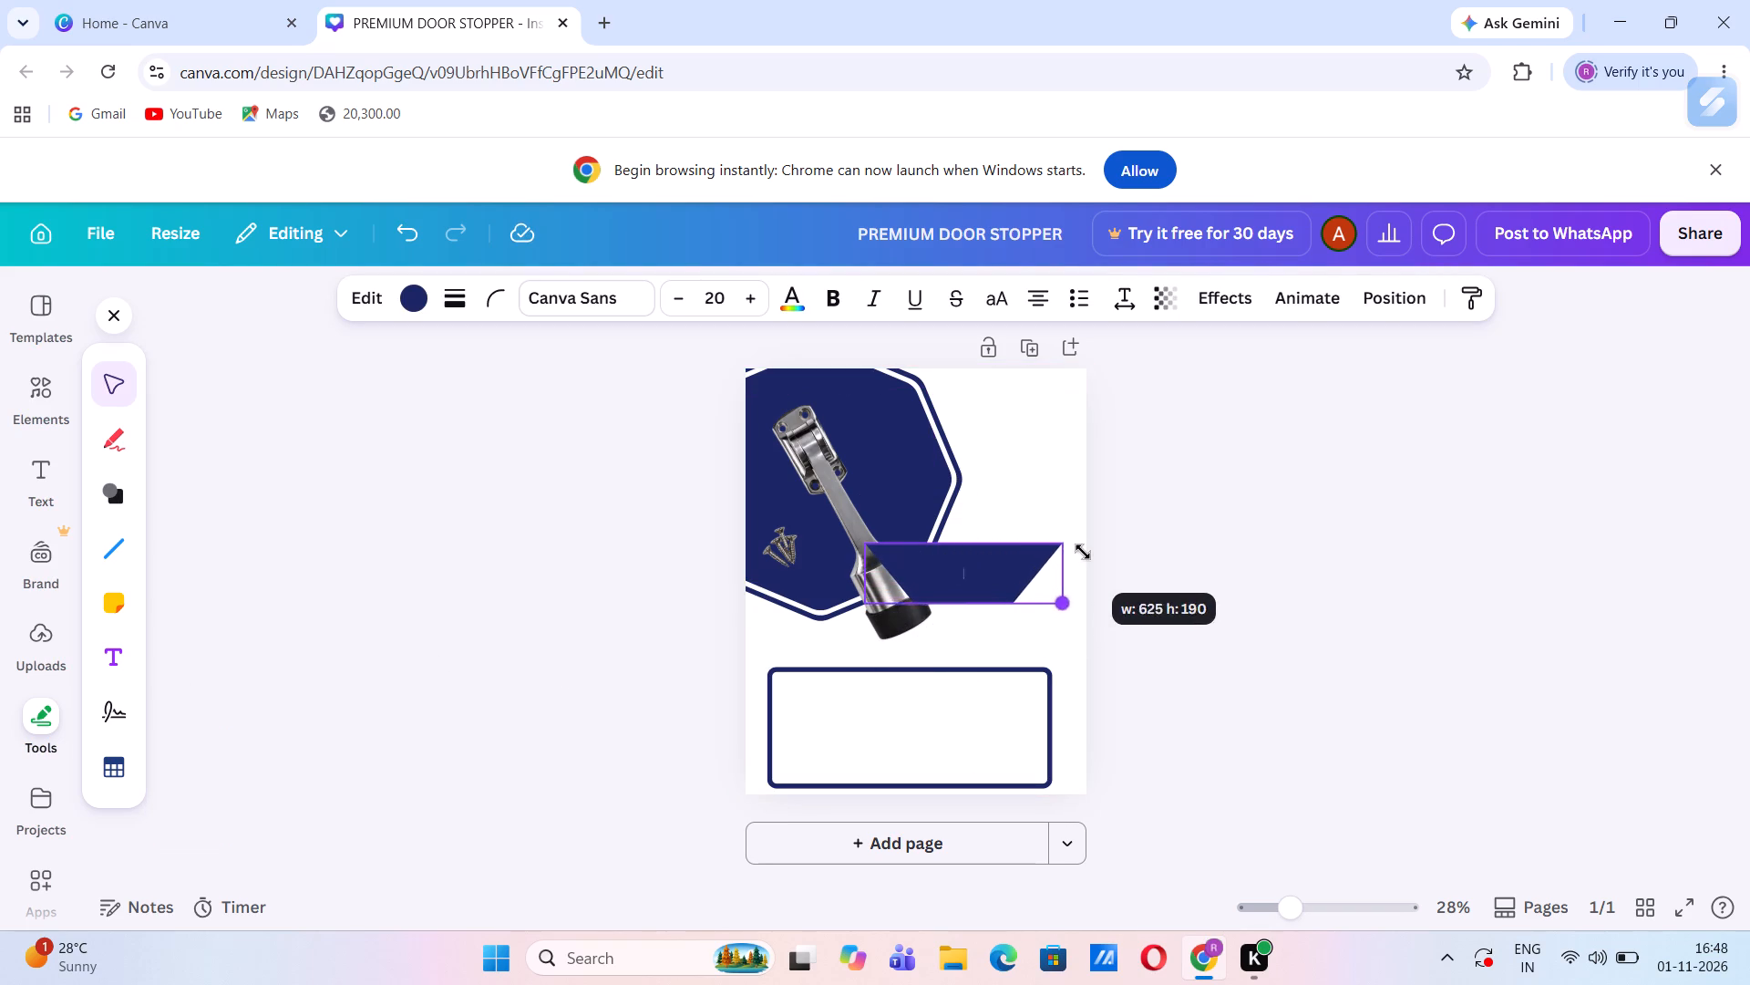
left_click_drag(1083, 552, 1109, 550)
left_click_drag(976, 605, 977, 570)
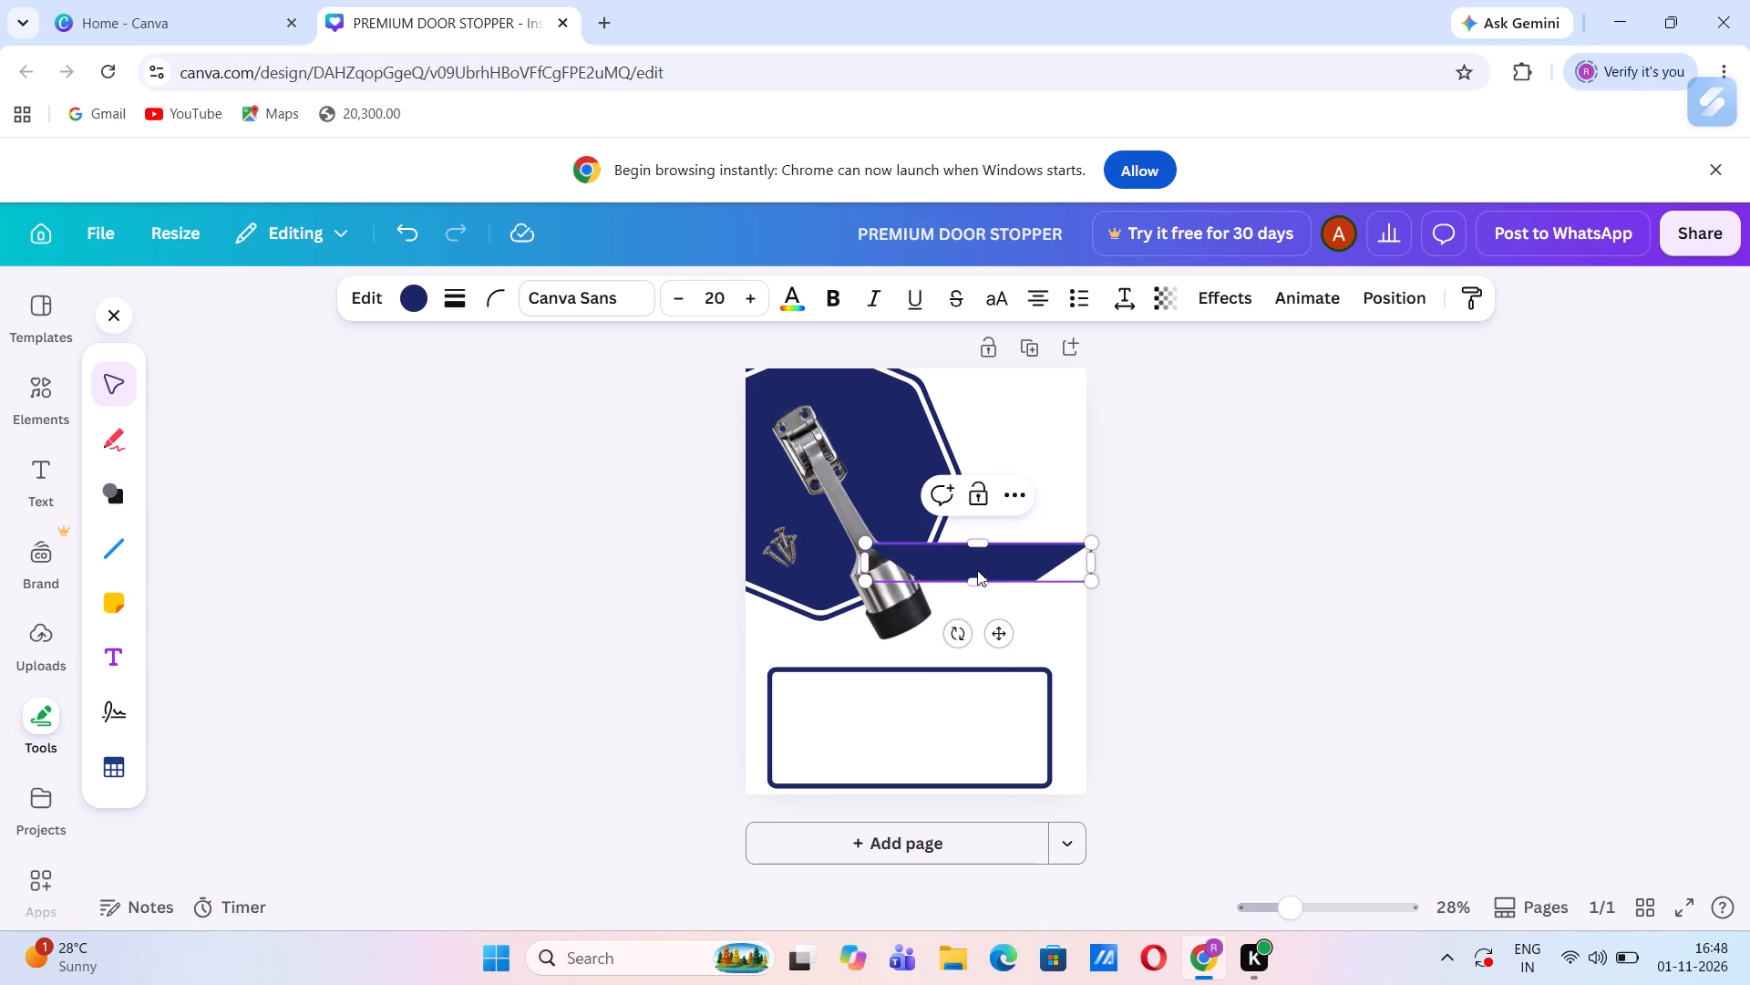
left_click_drag(865, 567, 715, 614)
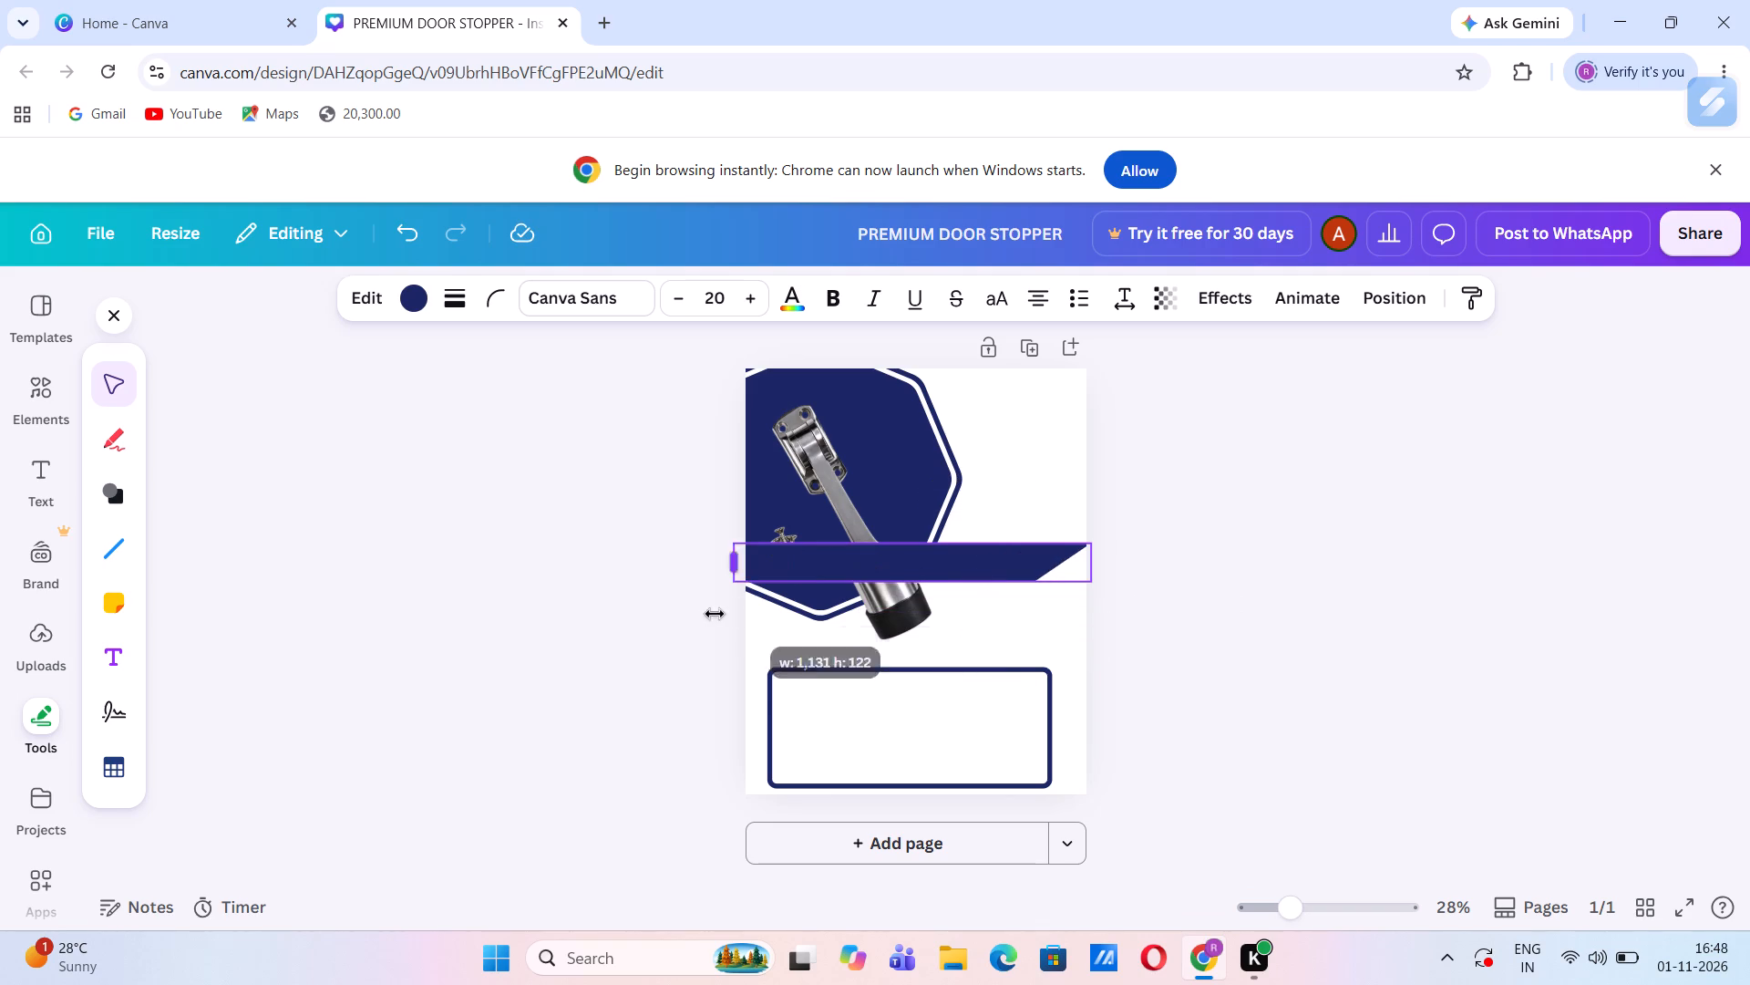
left_click_drag(715, 614, 684, 631)
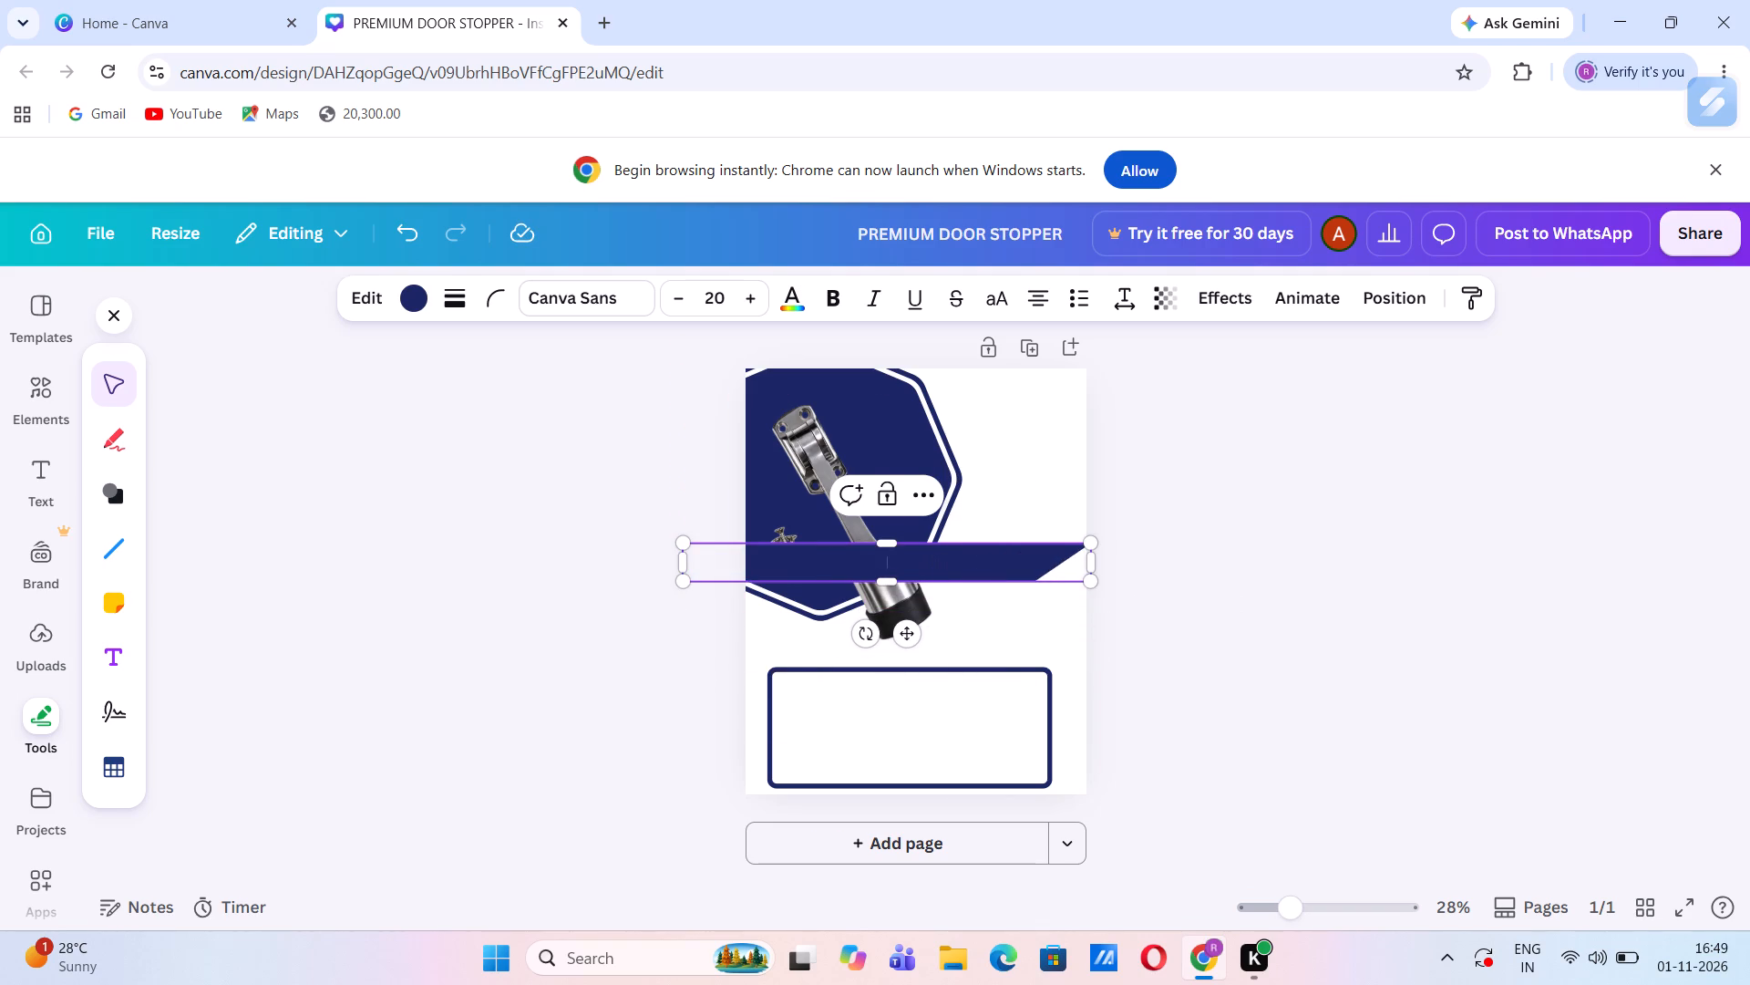
left_click(883, 578)
Move the dark blue trapezoid band to just above the bordered rectangle, beside the door stopper's tip and overhanging the post's right edge.
left_click_drag(951, 557, 838, 638)
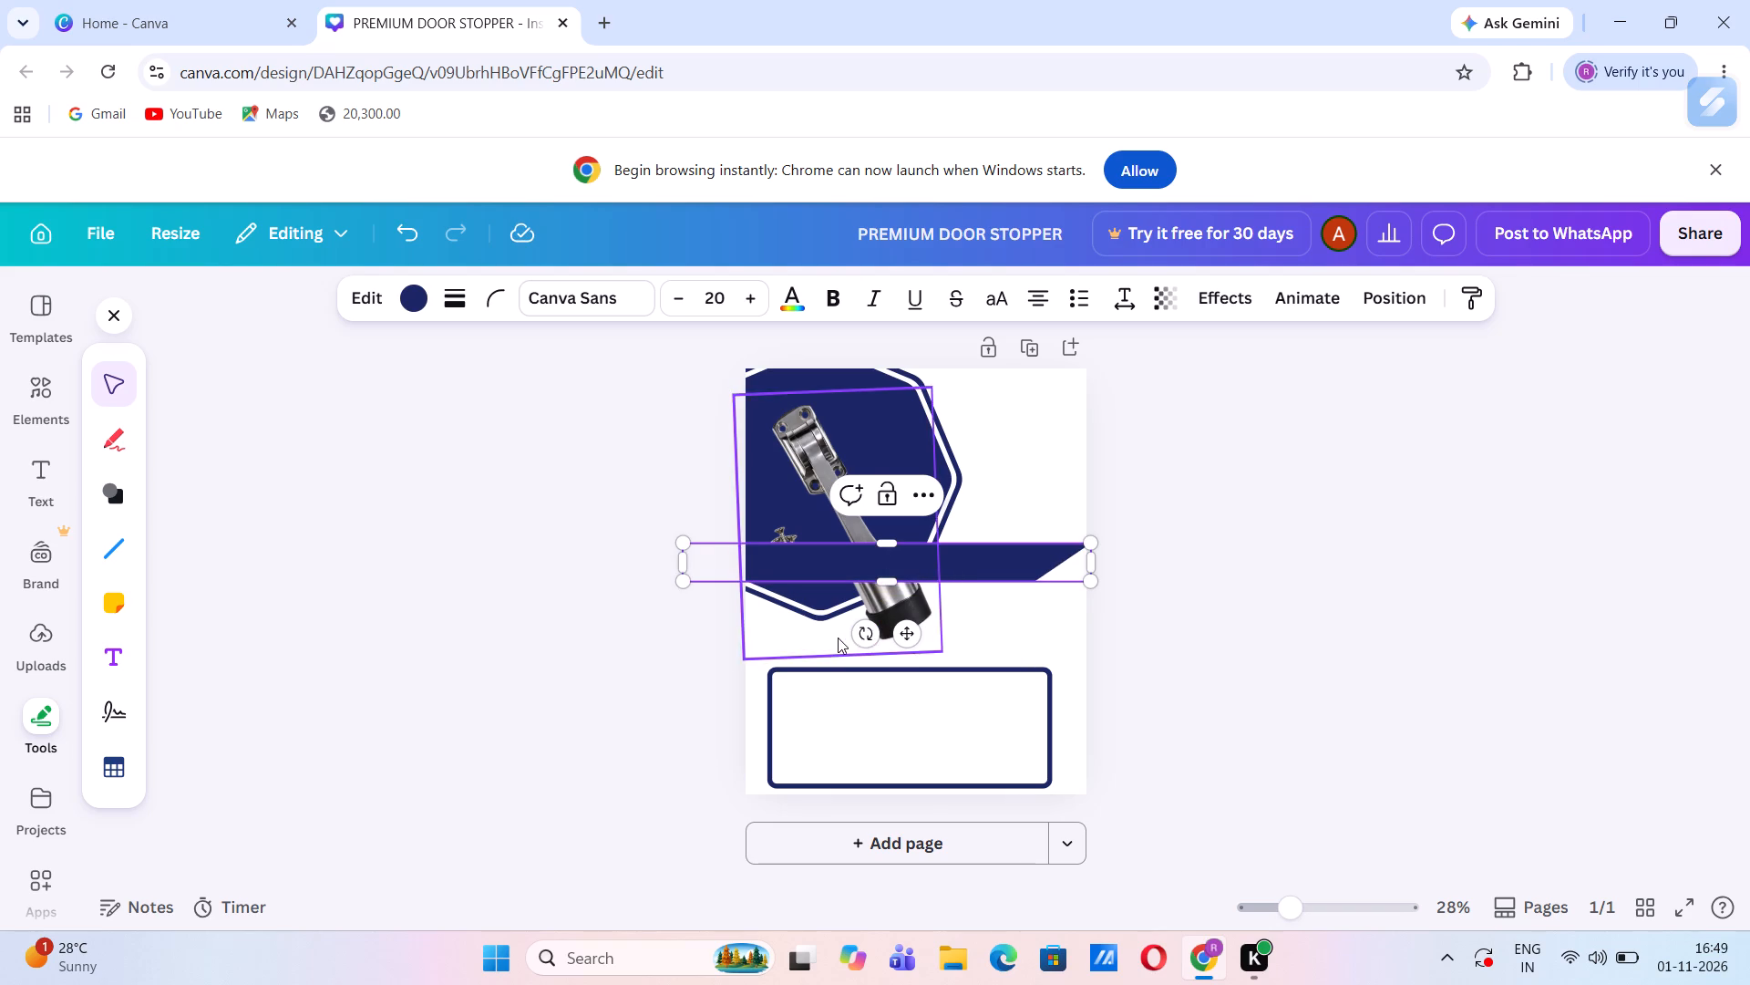
left_click(1062, 502)
left_click(1062, 502)
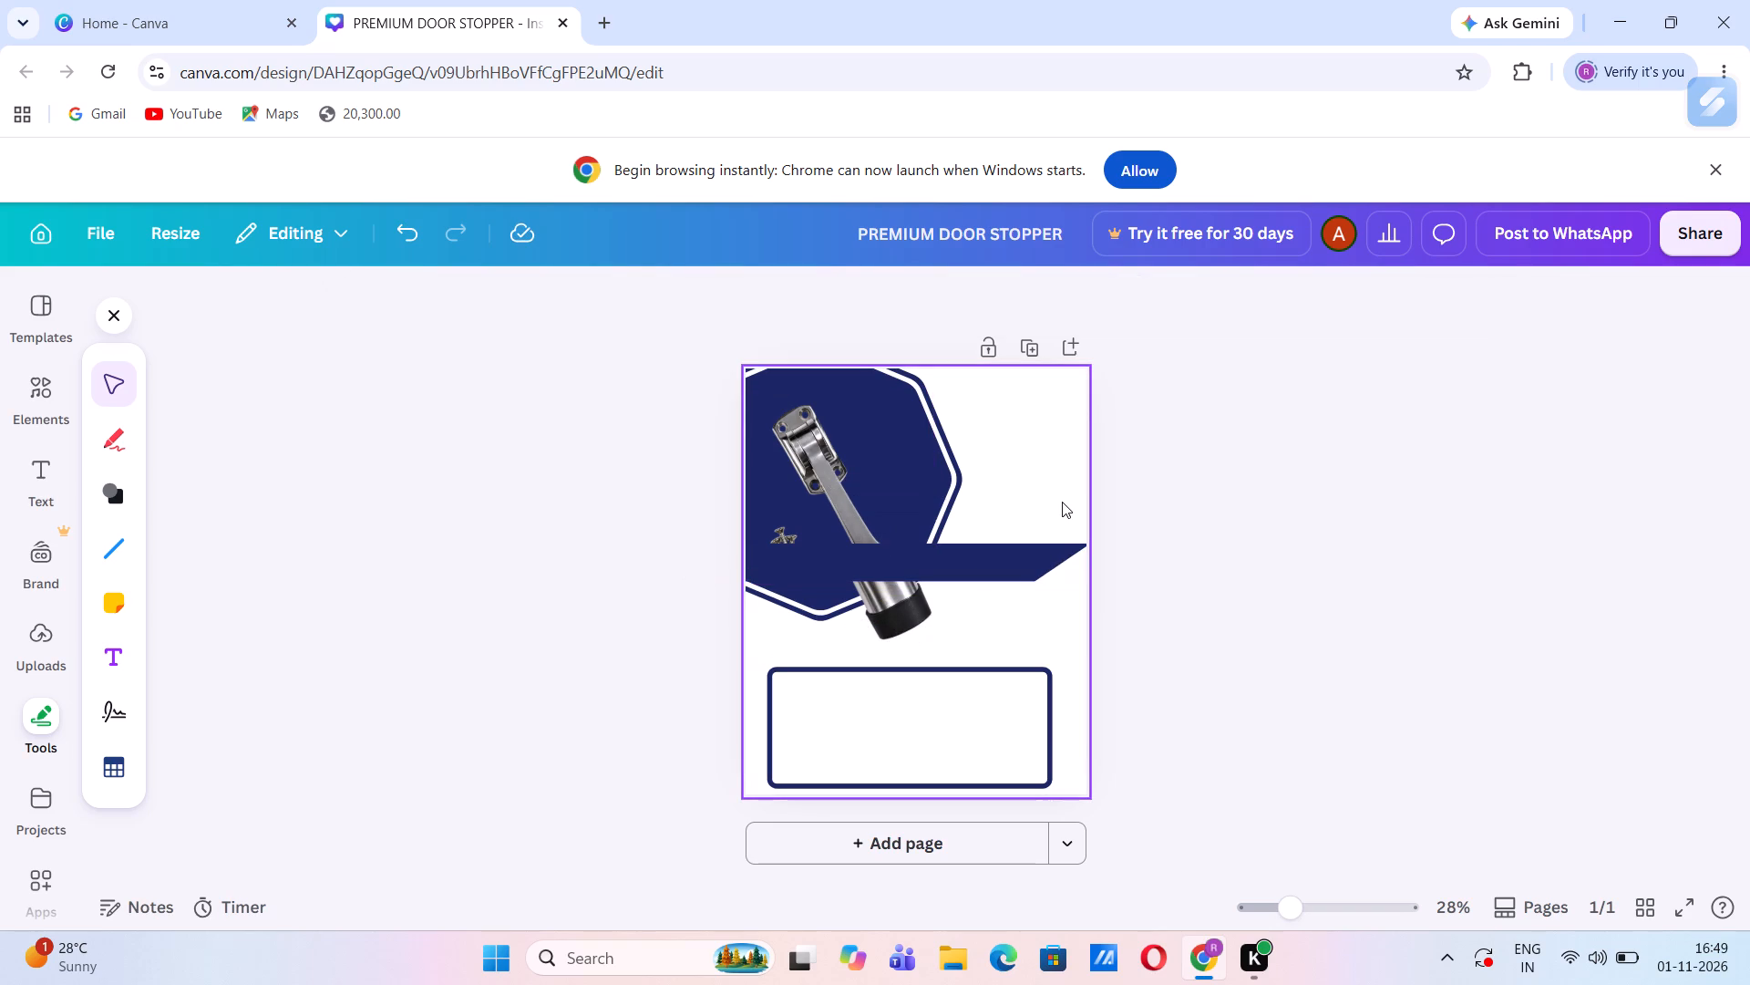
left_click_drag(1011, 558, 818, 663)
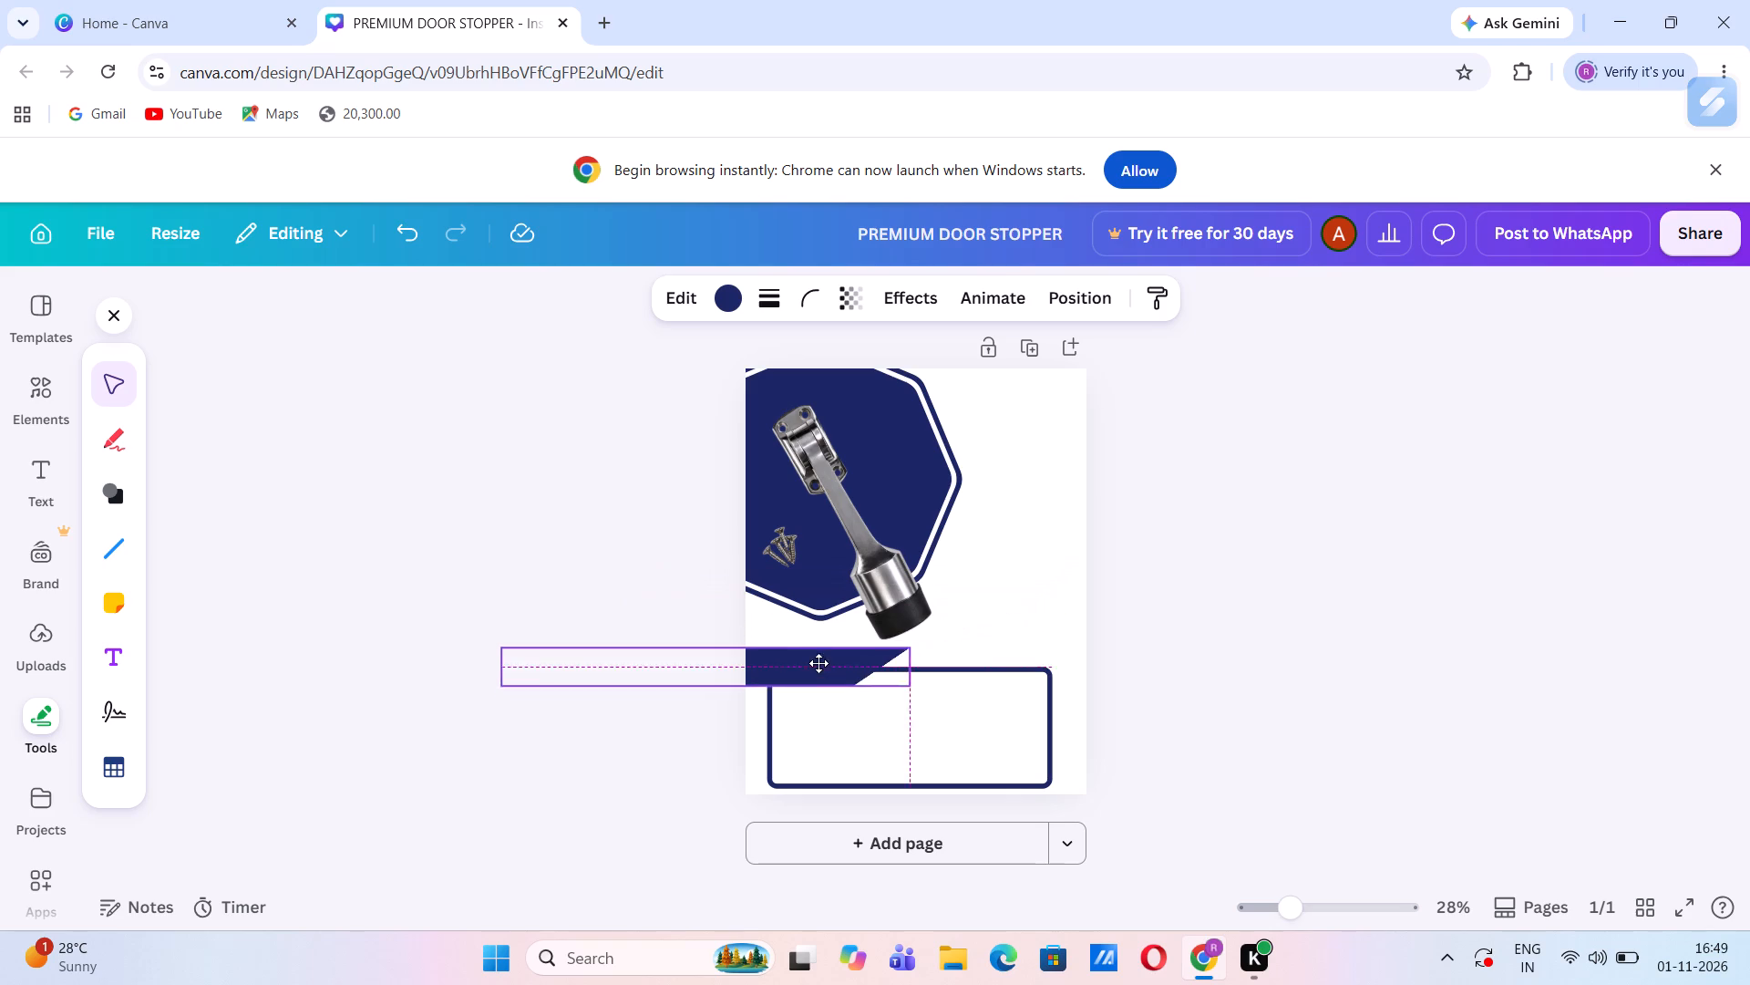
left_click_drag(818, 663, 813, 638)
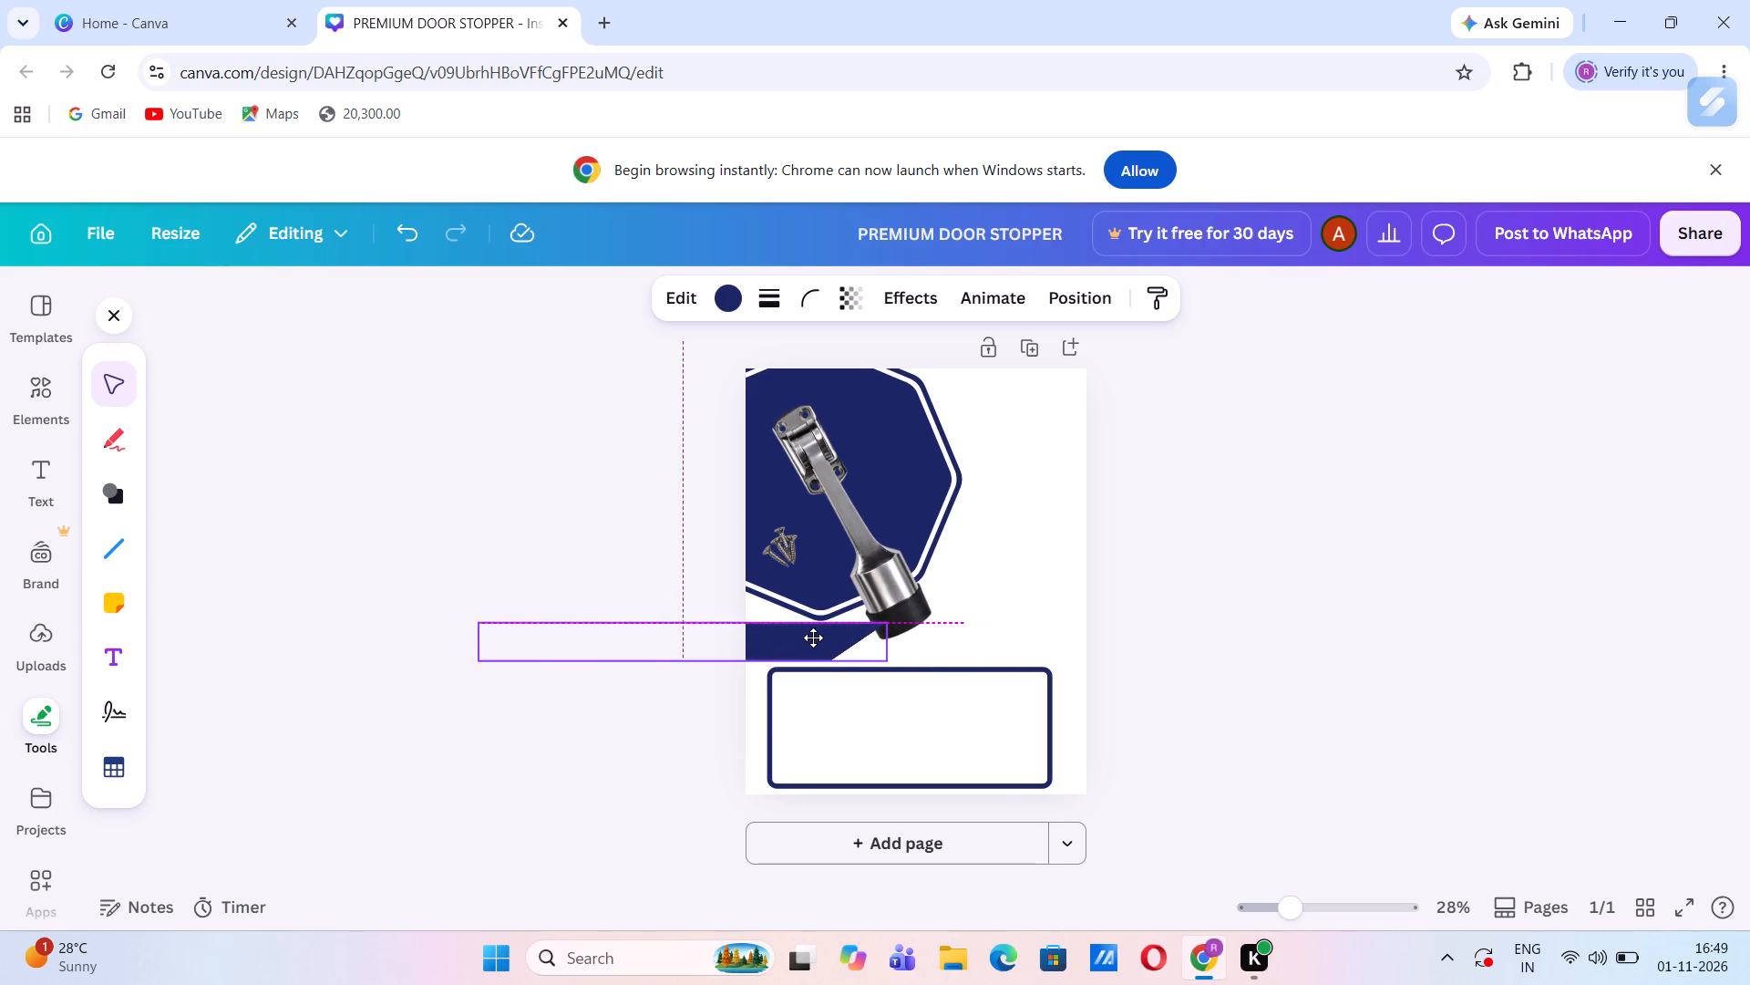
left_click_drag(813, 638, 1131, 580)
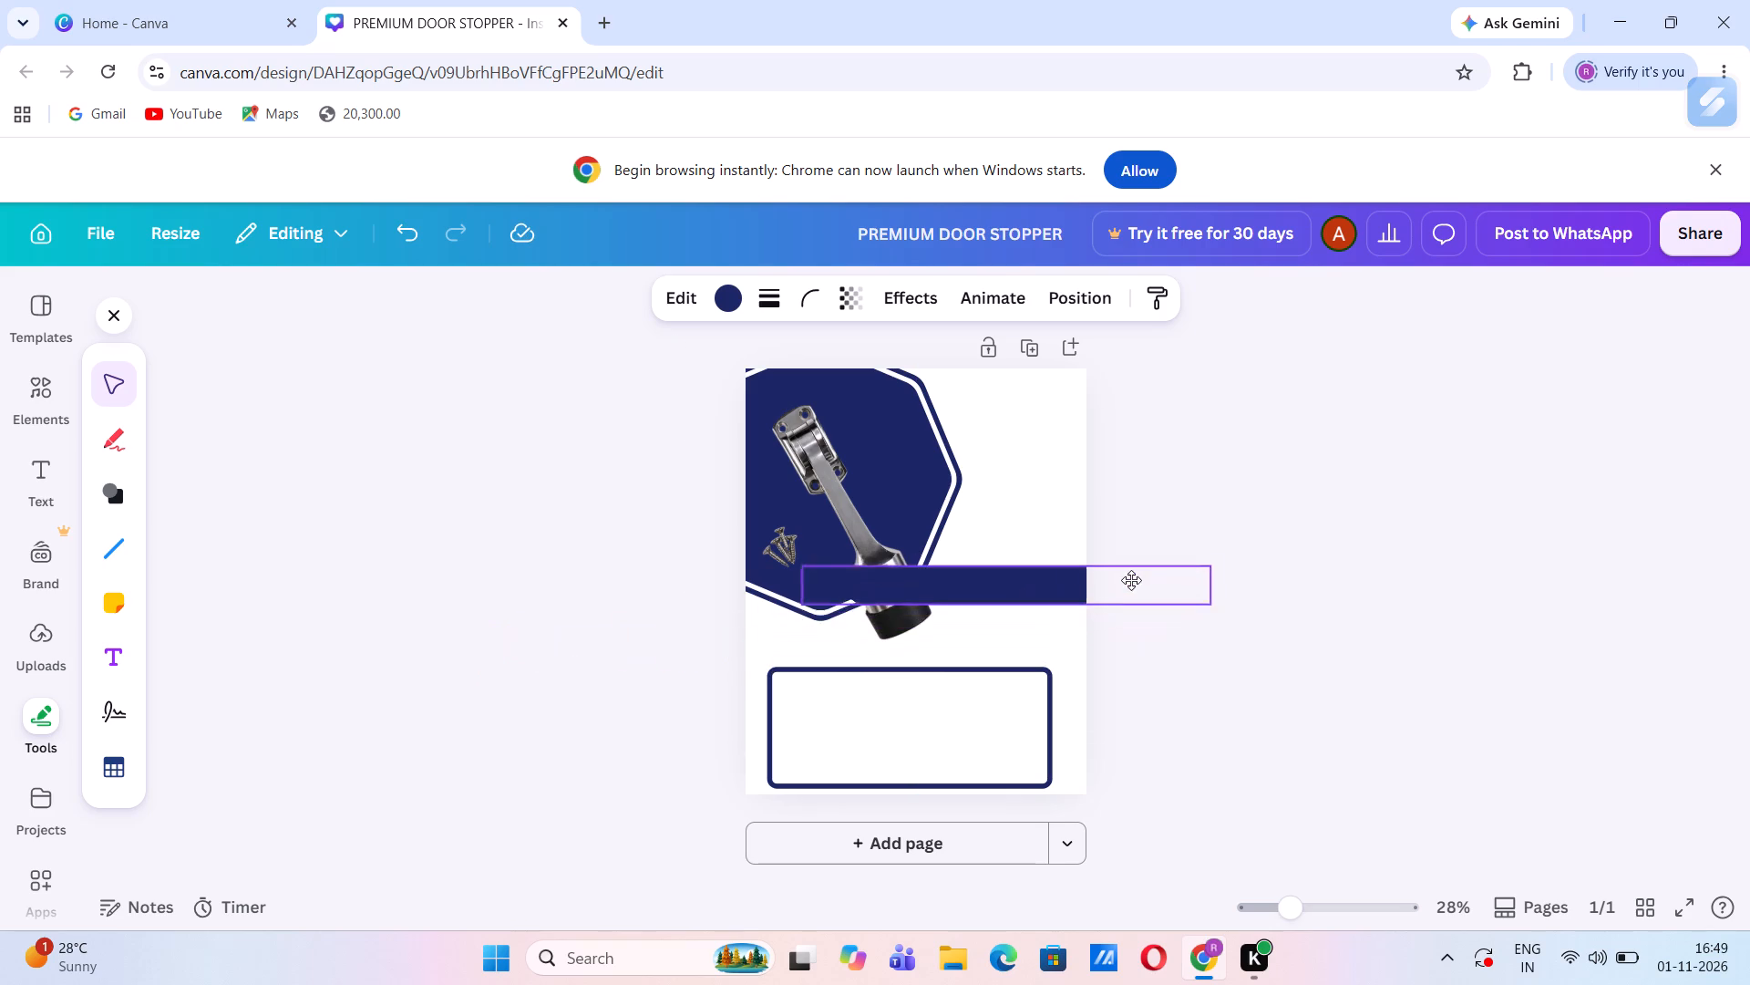
left_click_drag(1131, 580, 1250, 635)
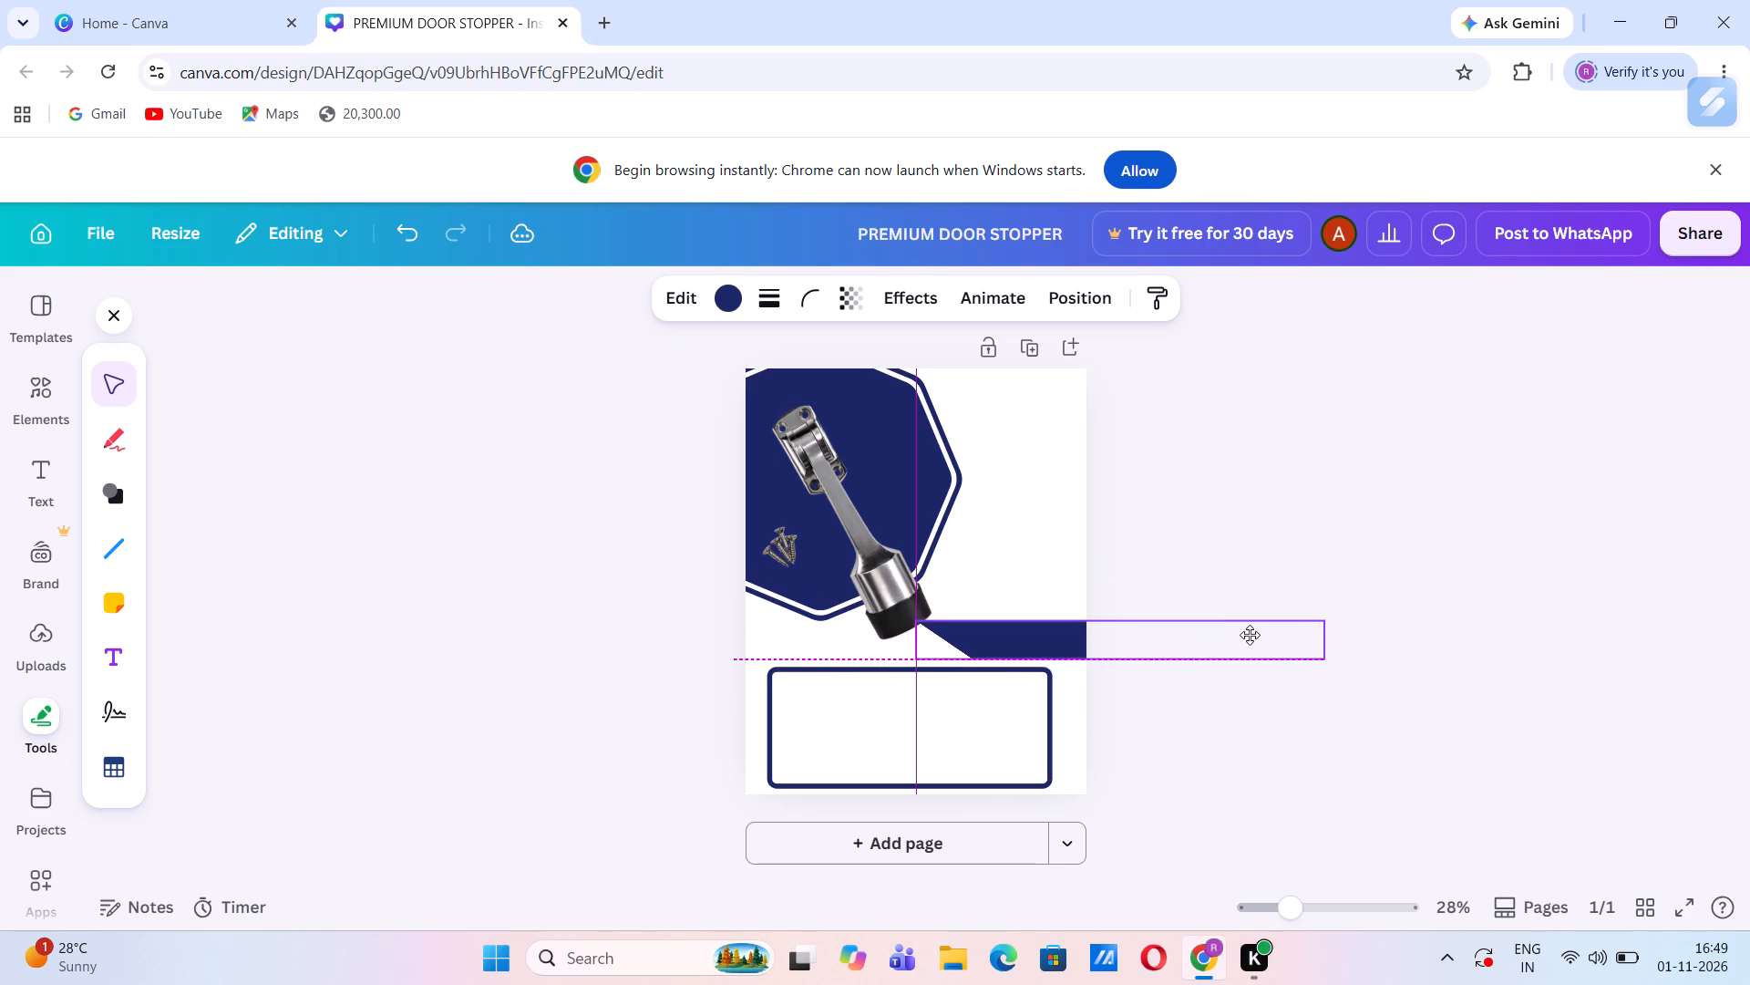
left_click_drag(1250, 635, 1261, 617)
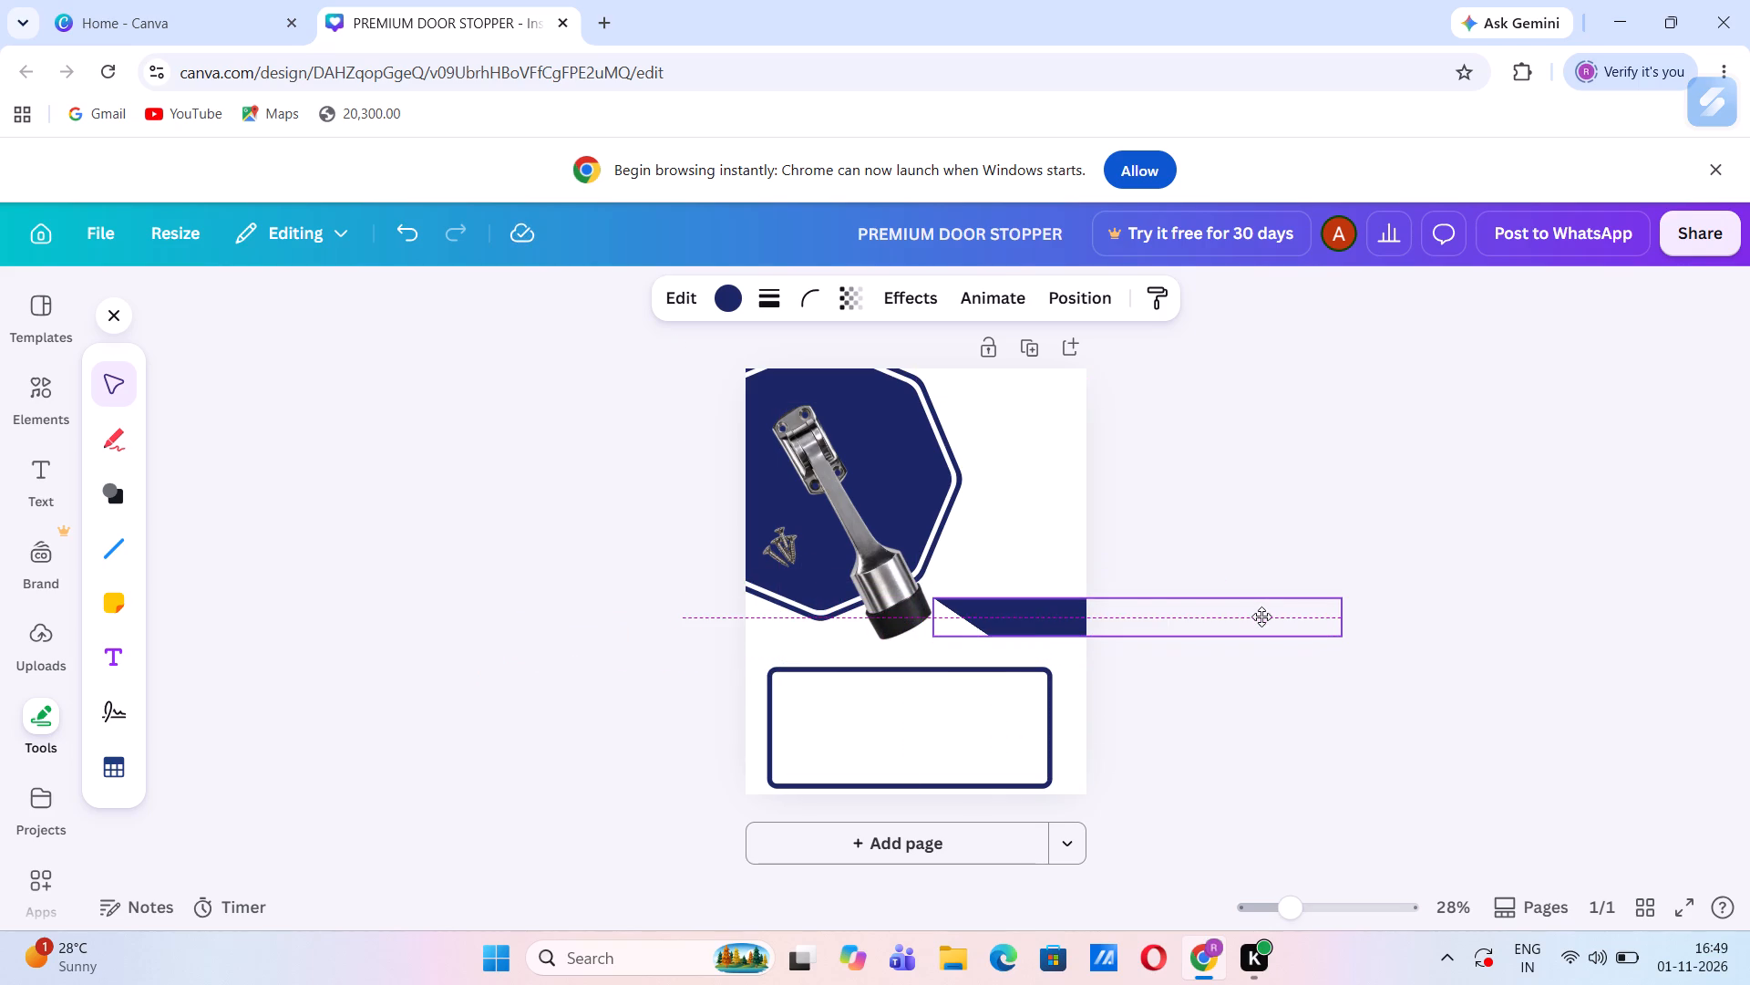
left_click_drag(1261, 617, 1251, 638)
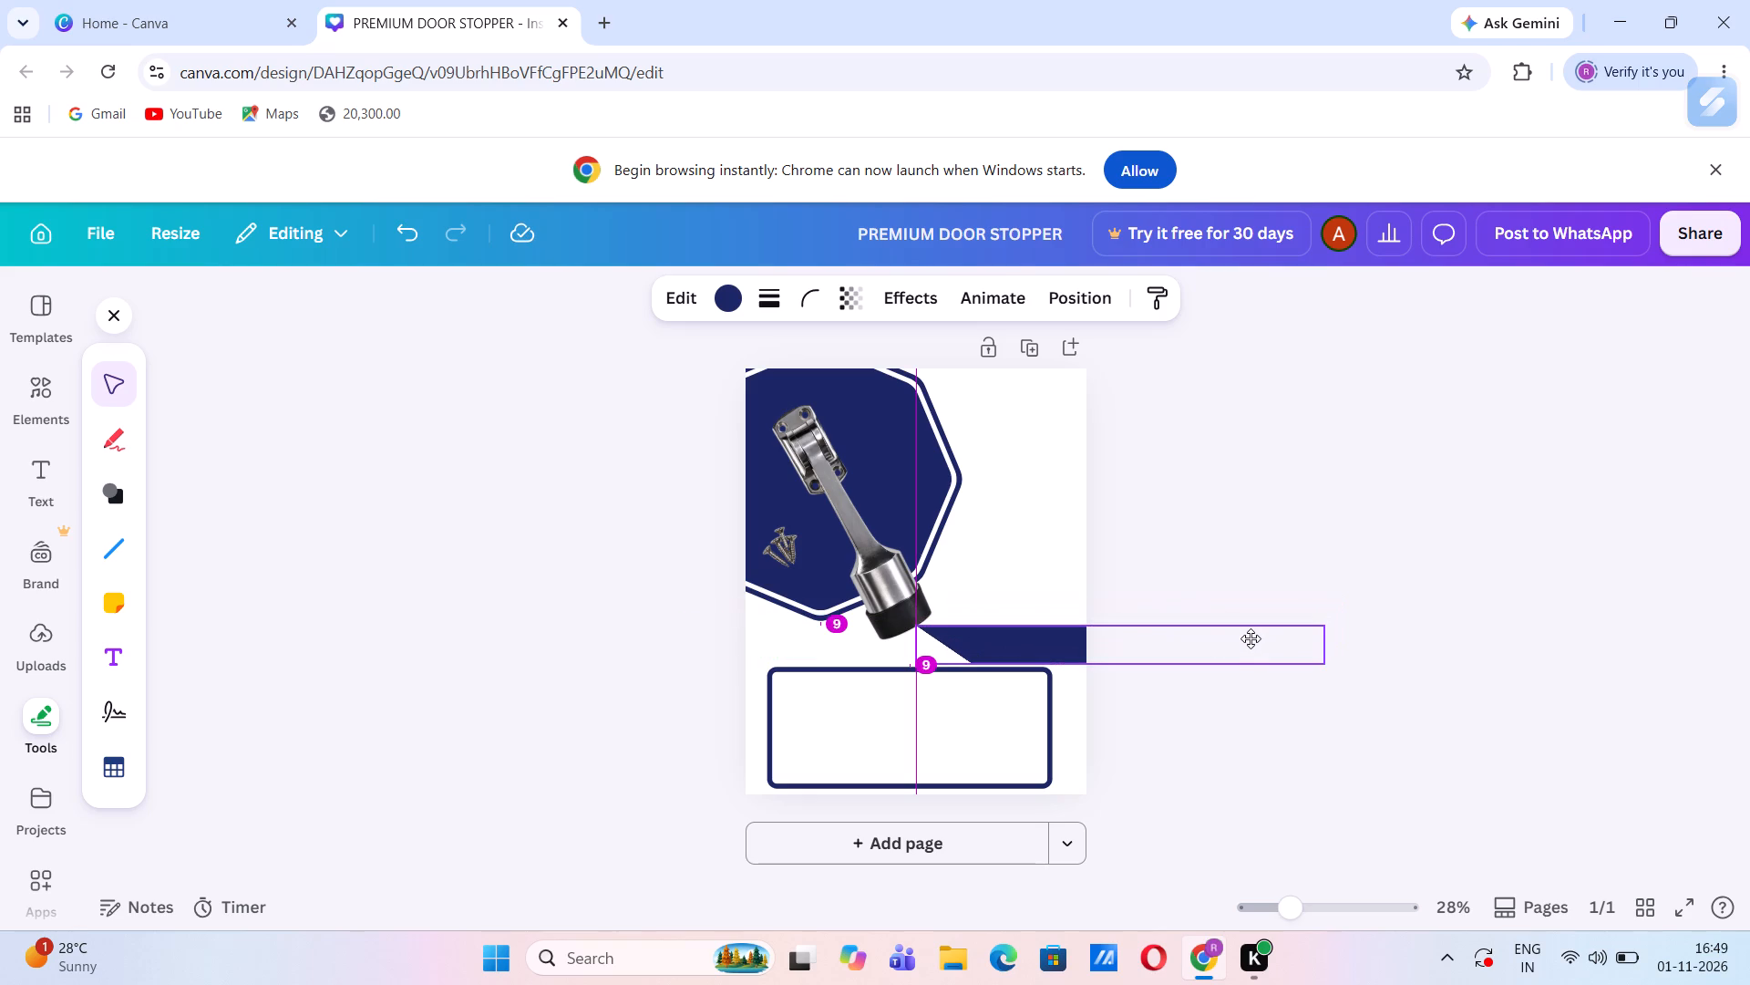
left_click_drag(1251, 638, 1253, 634)
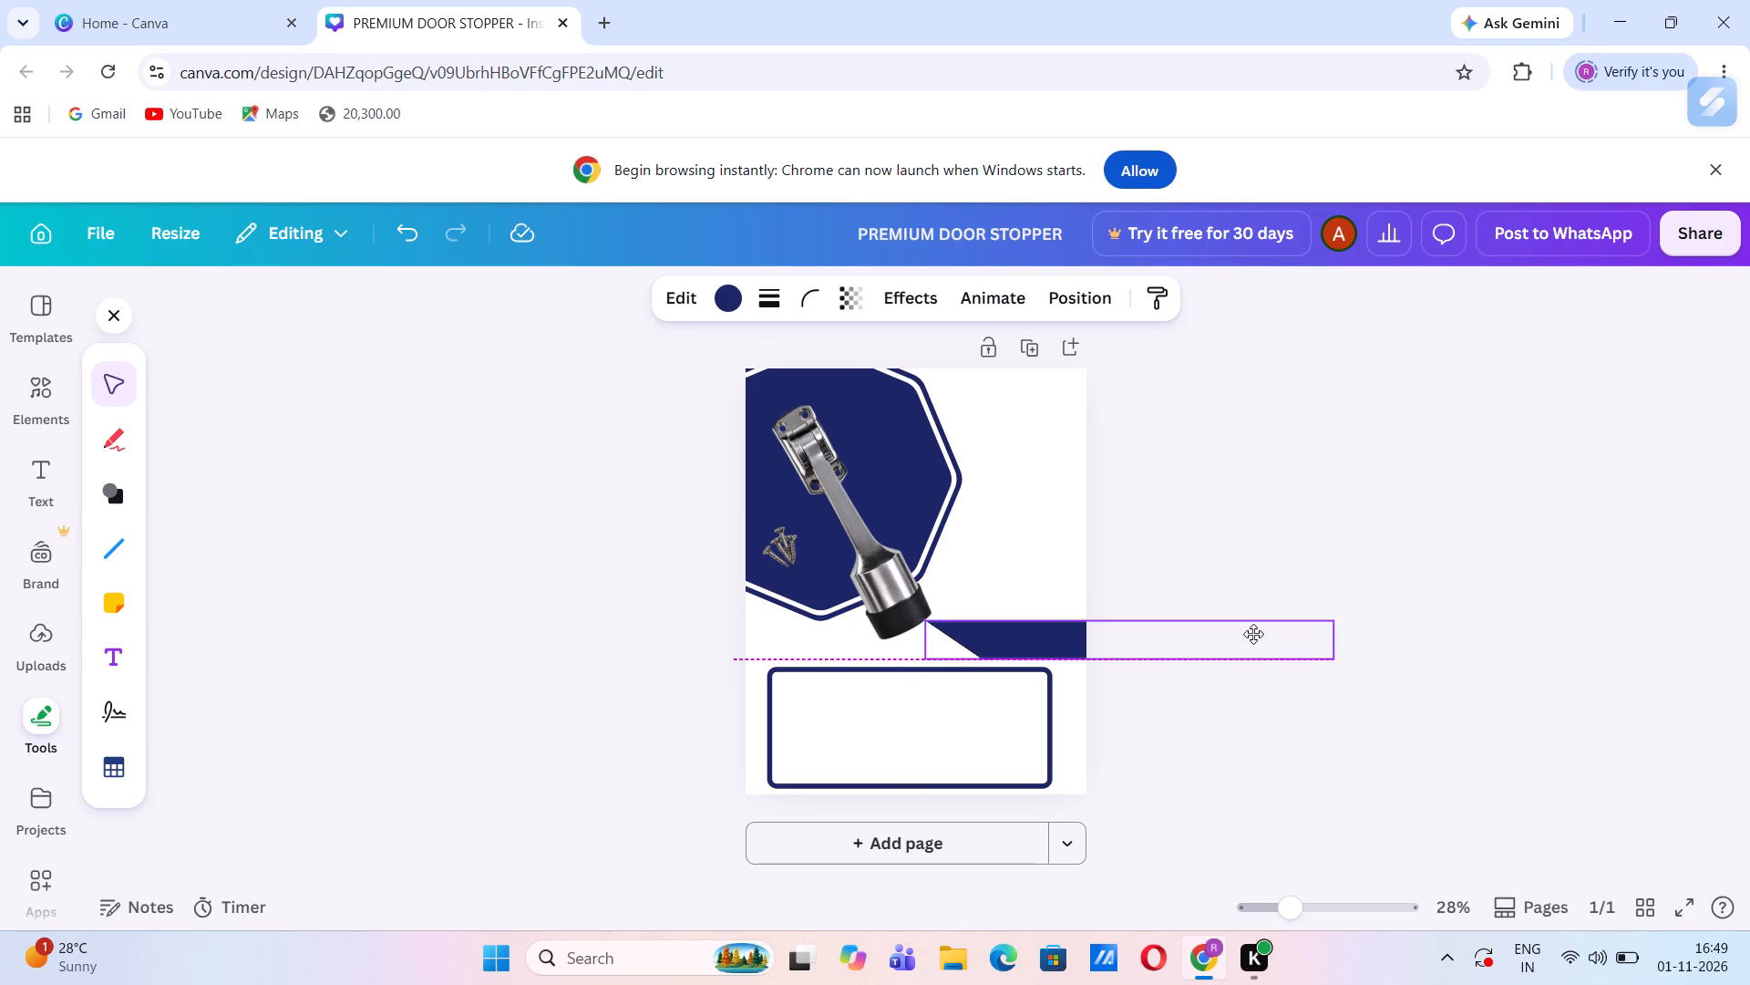
left_click_drag(1253, 634, 1251, 636)
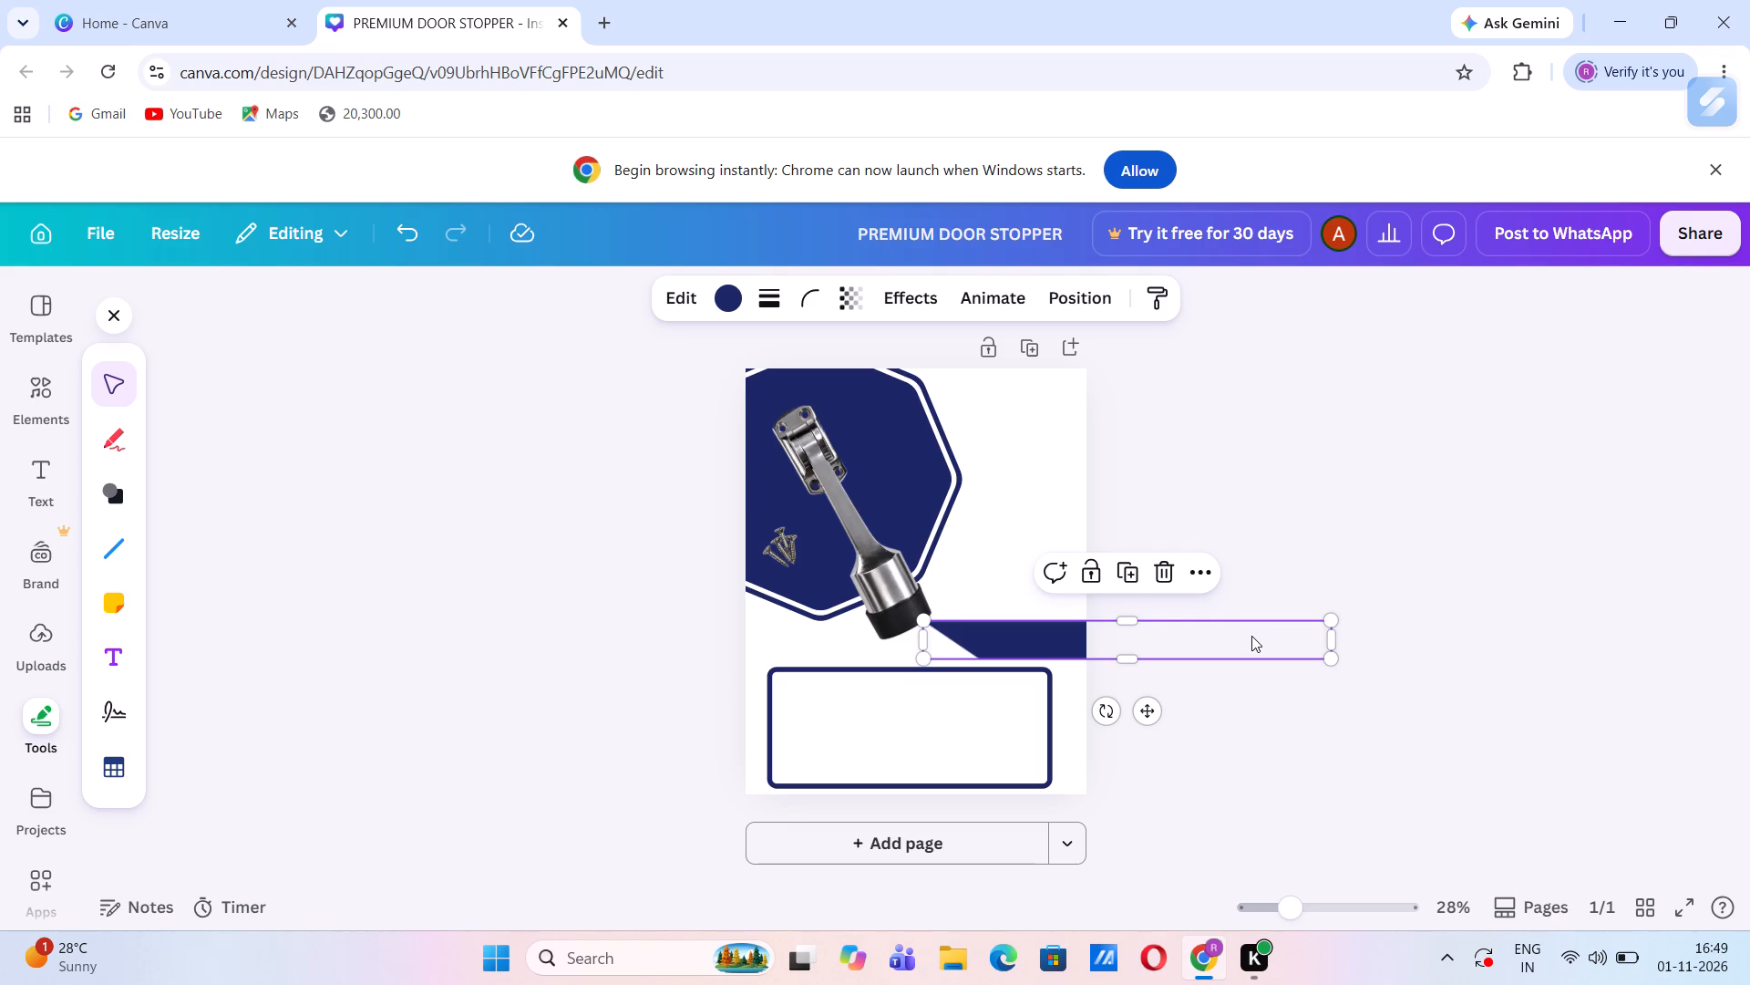
Increase the trapezoid's height upward to about 245 and nudge it slightly right, away from the door stopper.
left_click_drag(1124, 608, 1124, 617)
left_click_drag(1124, 617, 1126, 624)
left_click_drag(1126, 624, 1126, 605)
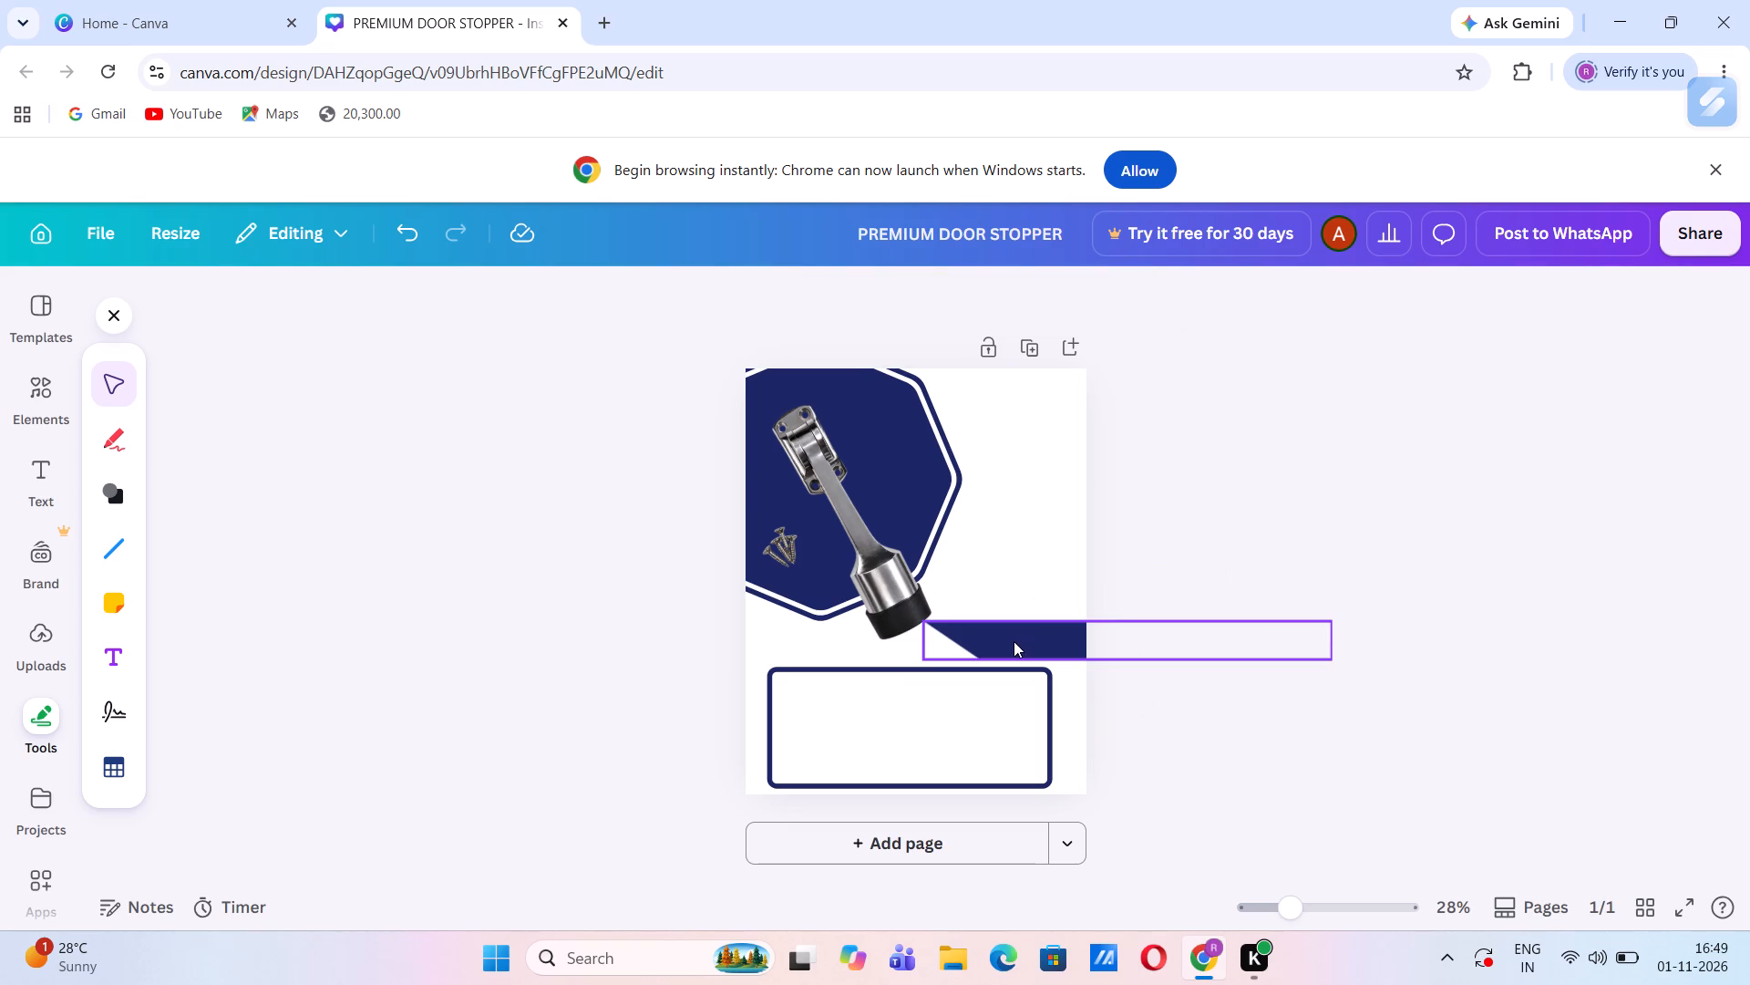
left_click(1074, 627)
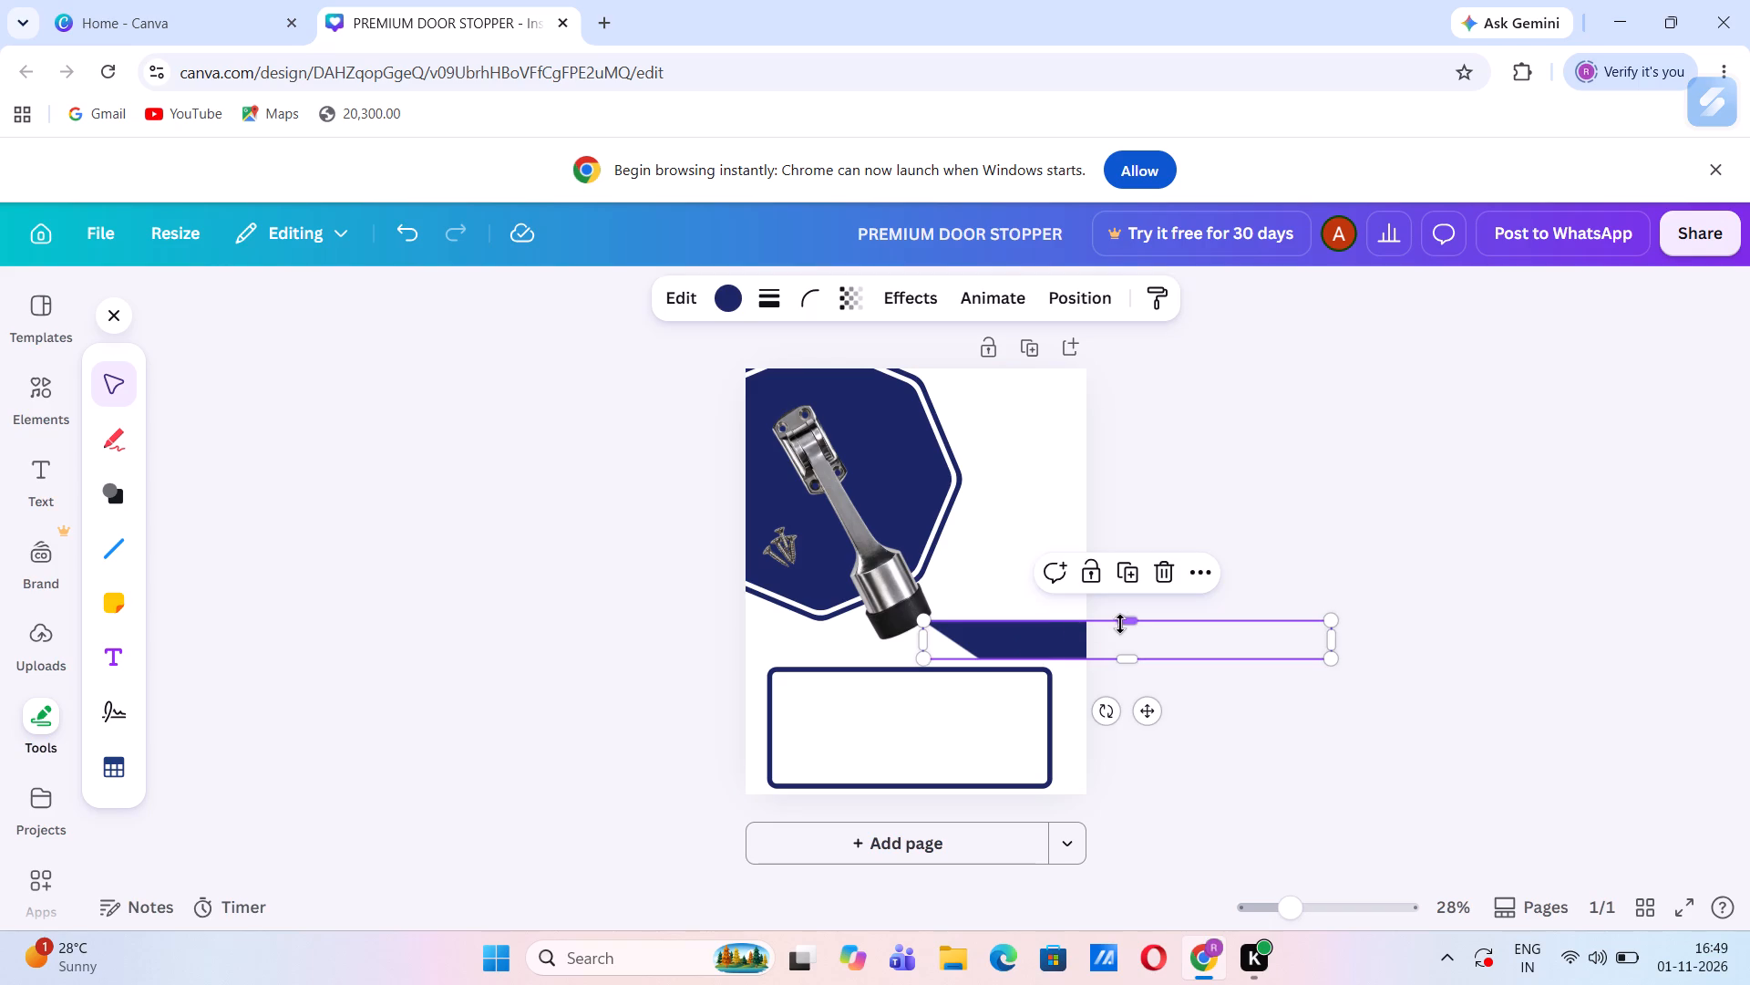
left_click_drag(1137, 625, 1135, 589)
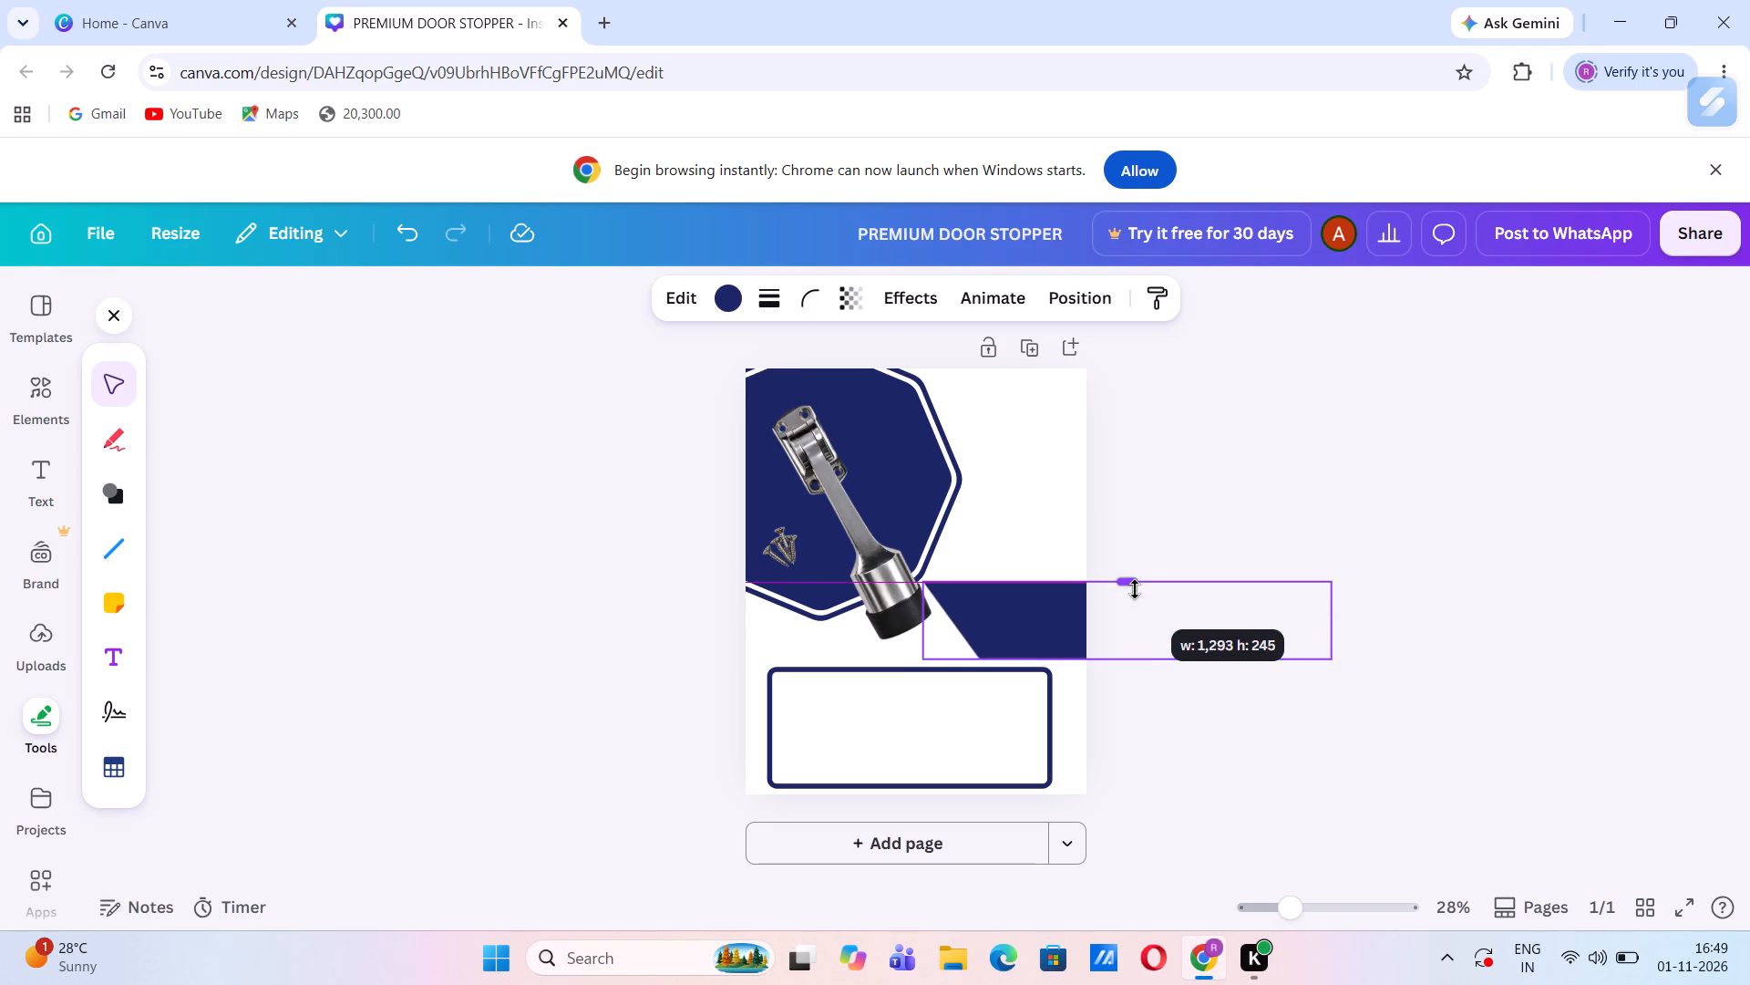
left_click_drag(1135, 589, 1154, 584)
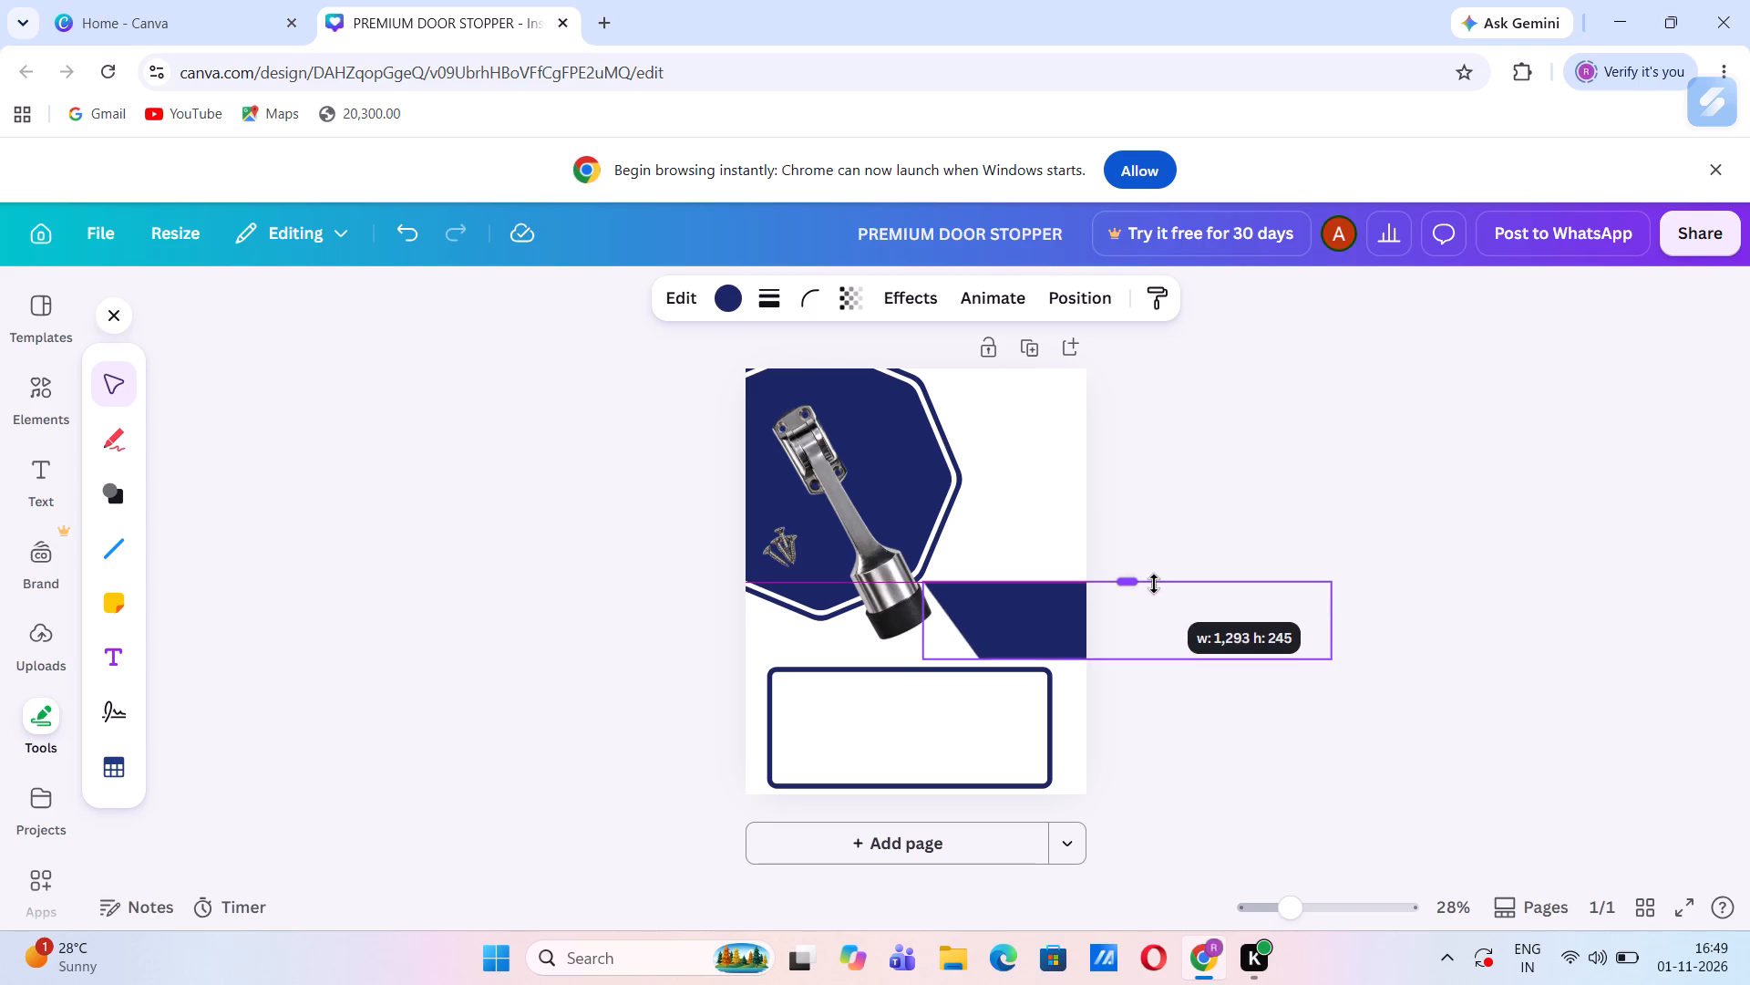
left_click_drag(1154, 584, 1158, 589)
left_click_drag(1043, 607, 1054, 607)
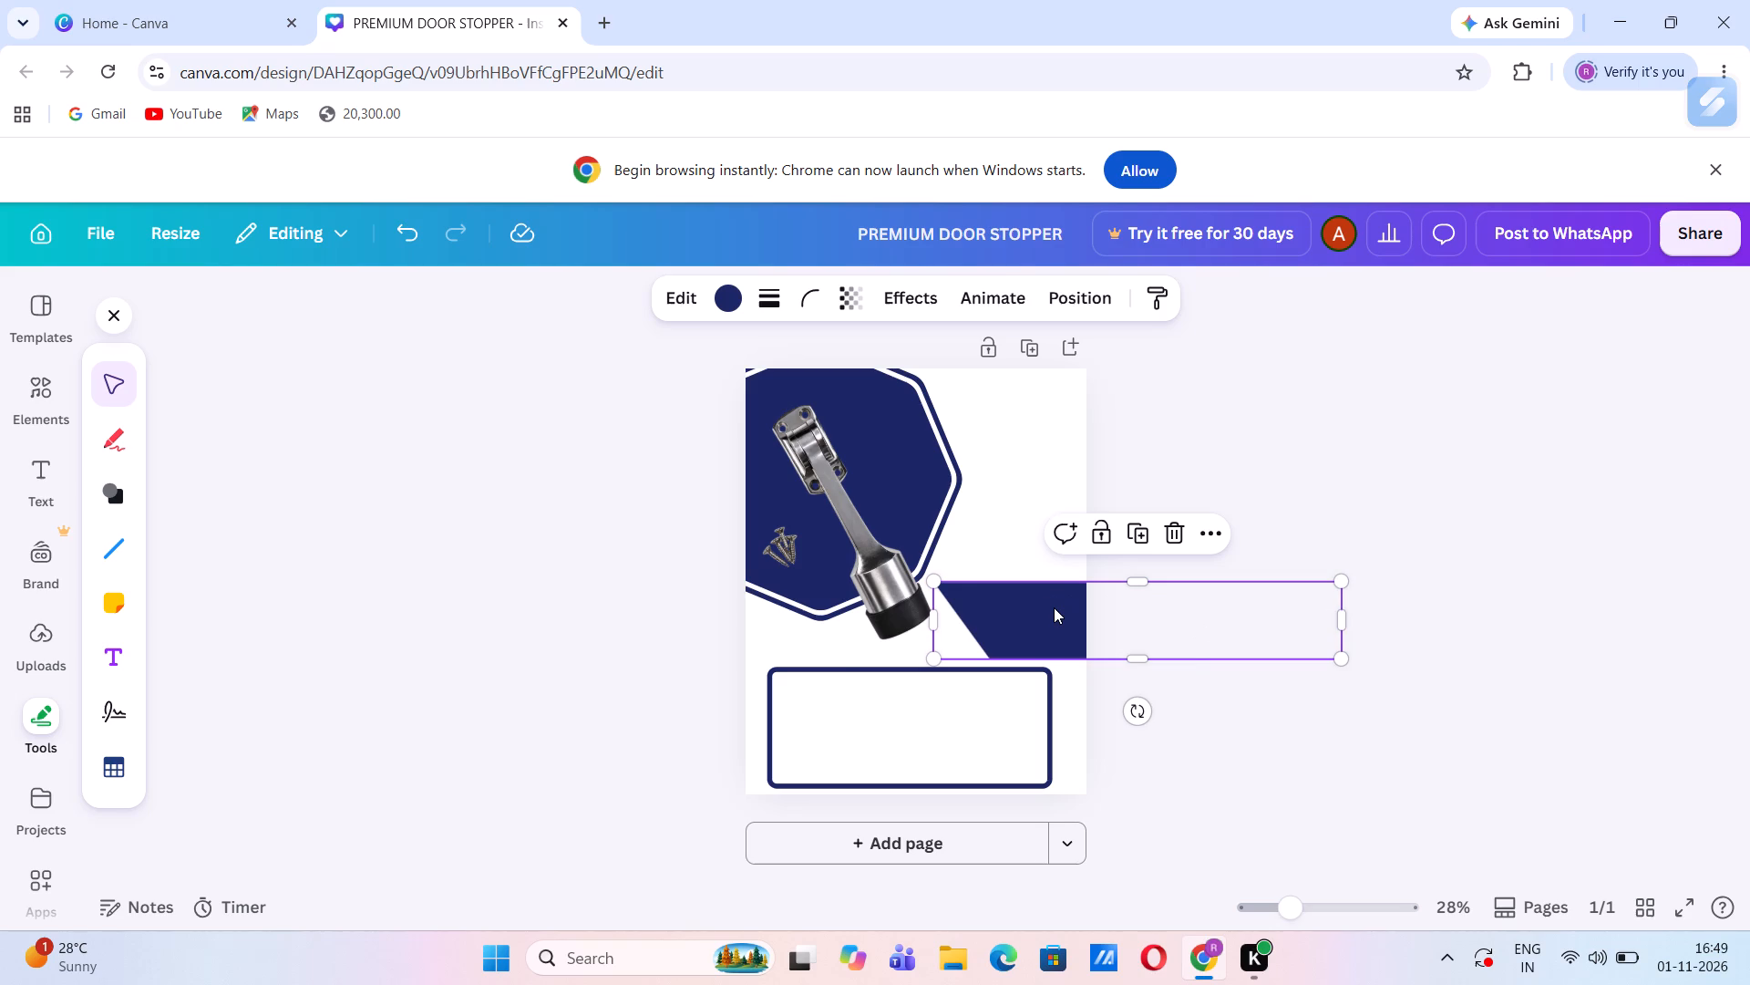
left_click(695, 603)
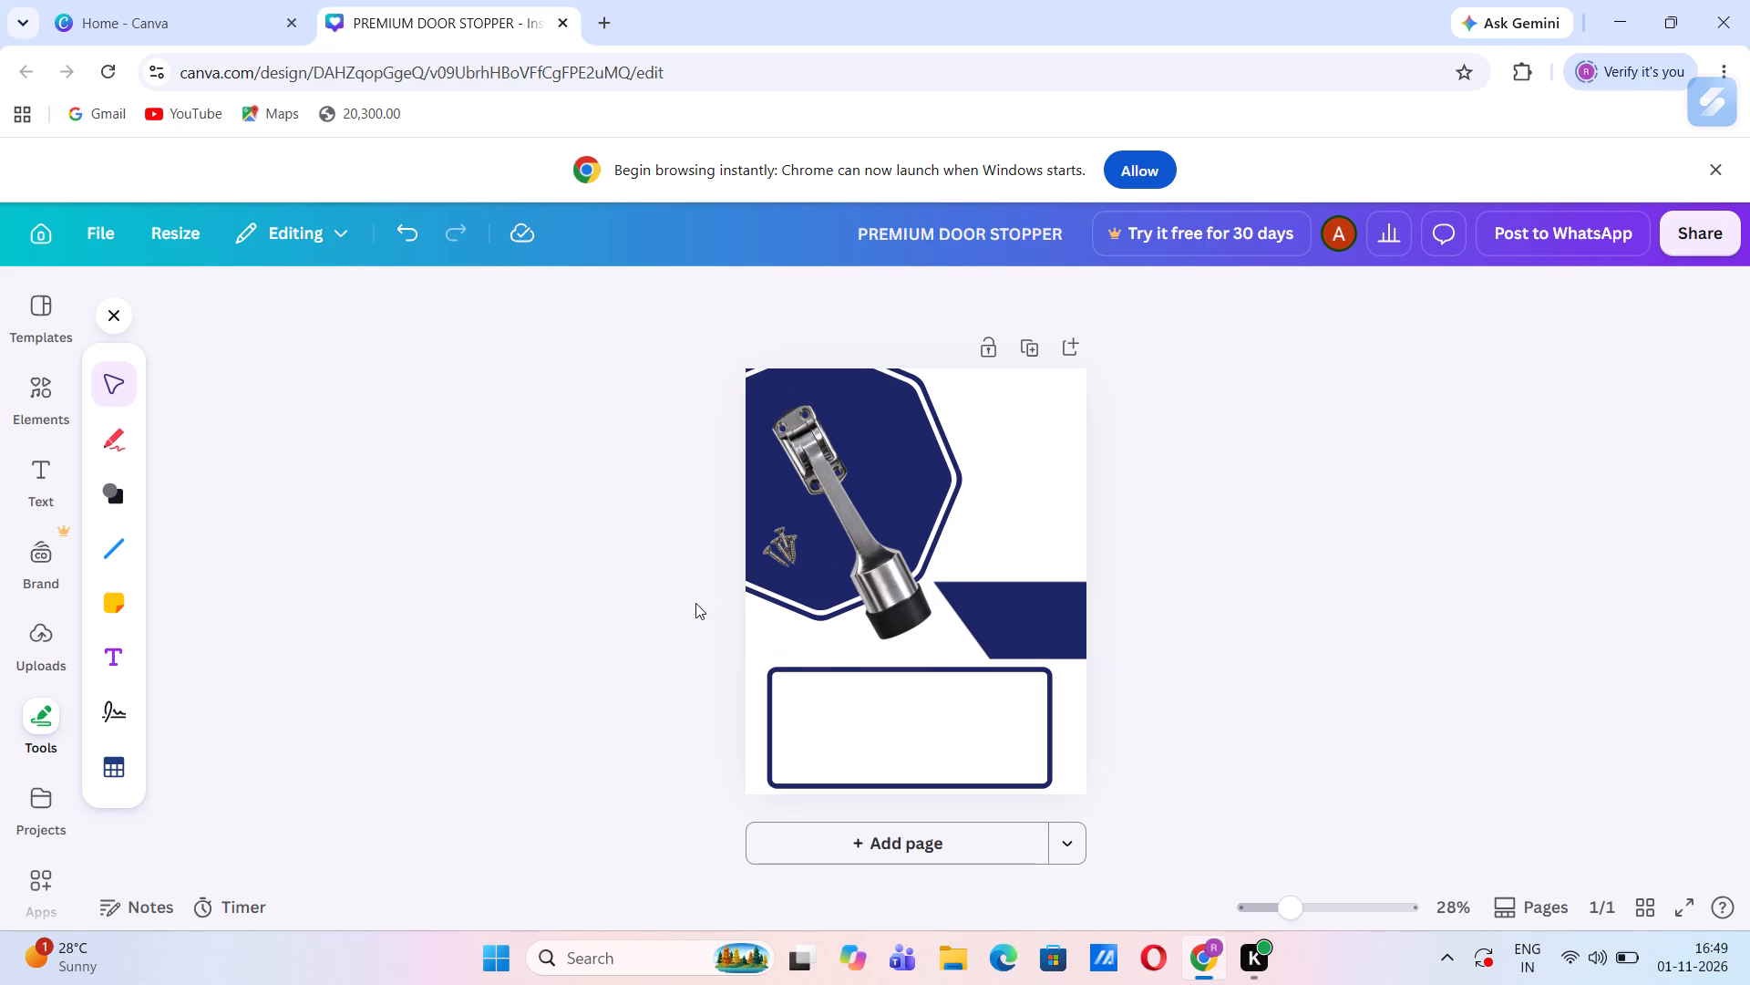
Shift the door stopper image slightly left and down over the octagon.
double_click(867, 534)
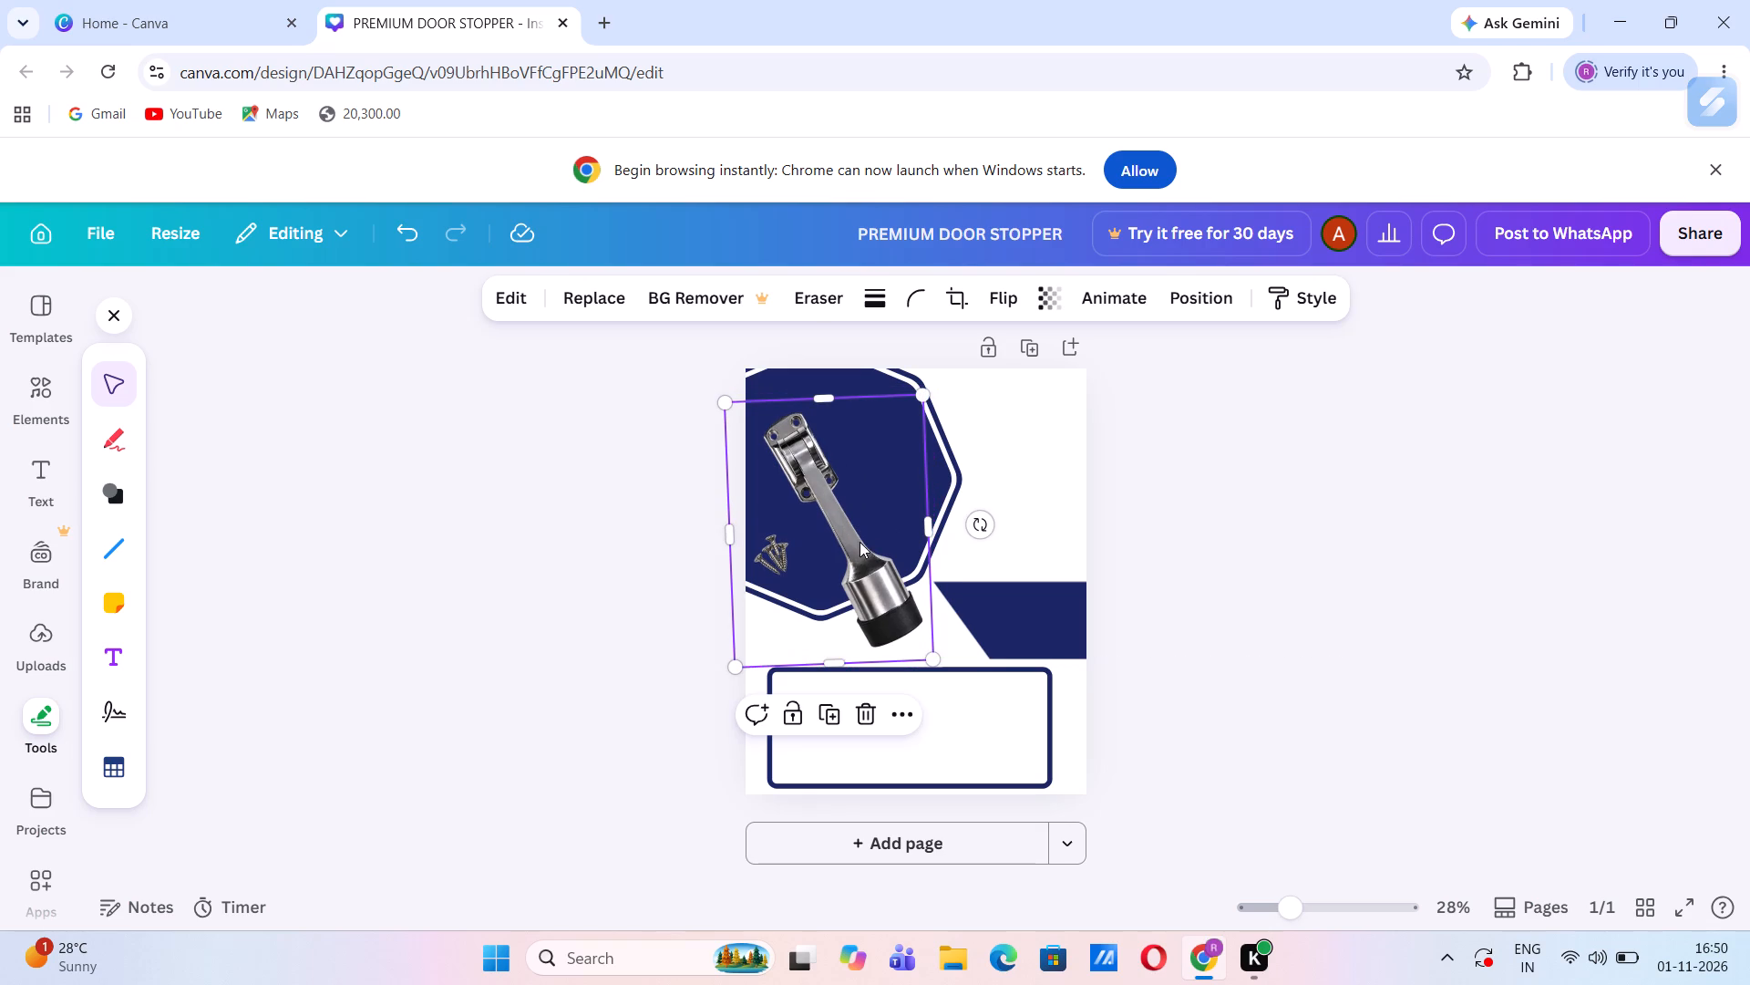
left_click(587, 561)
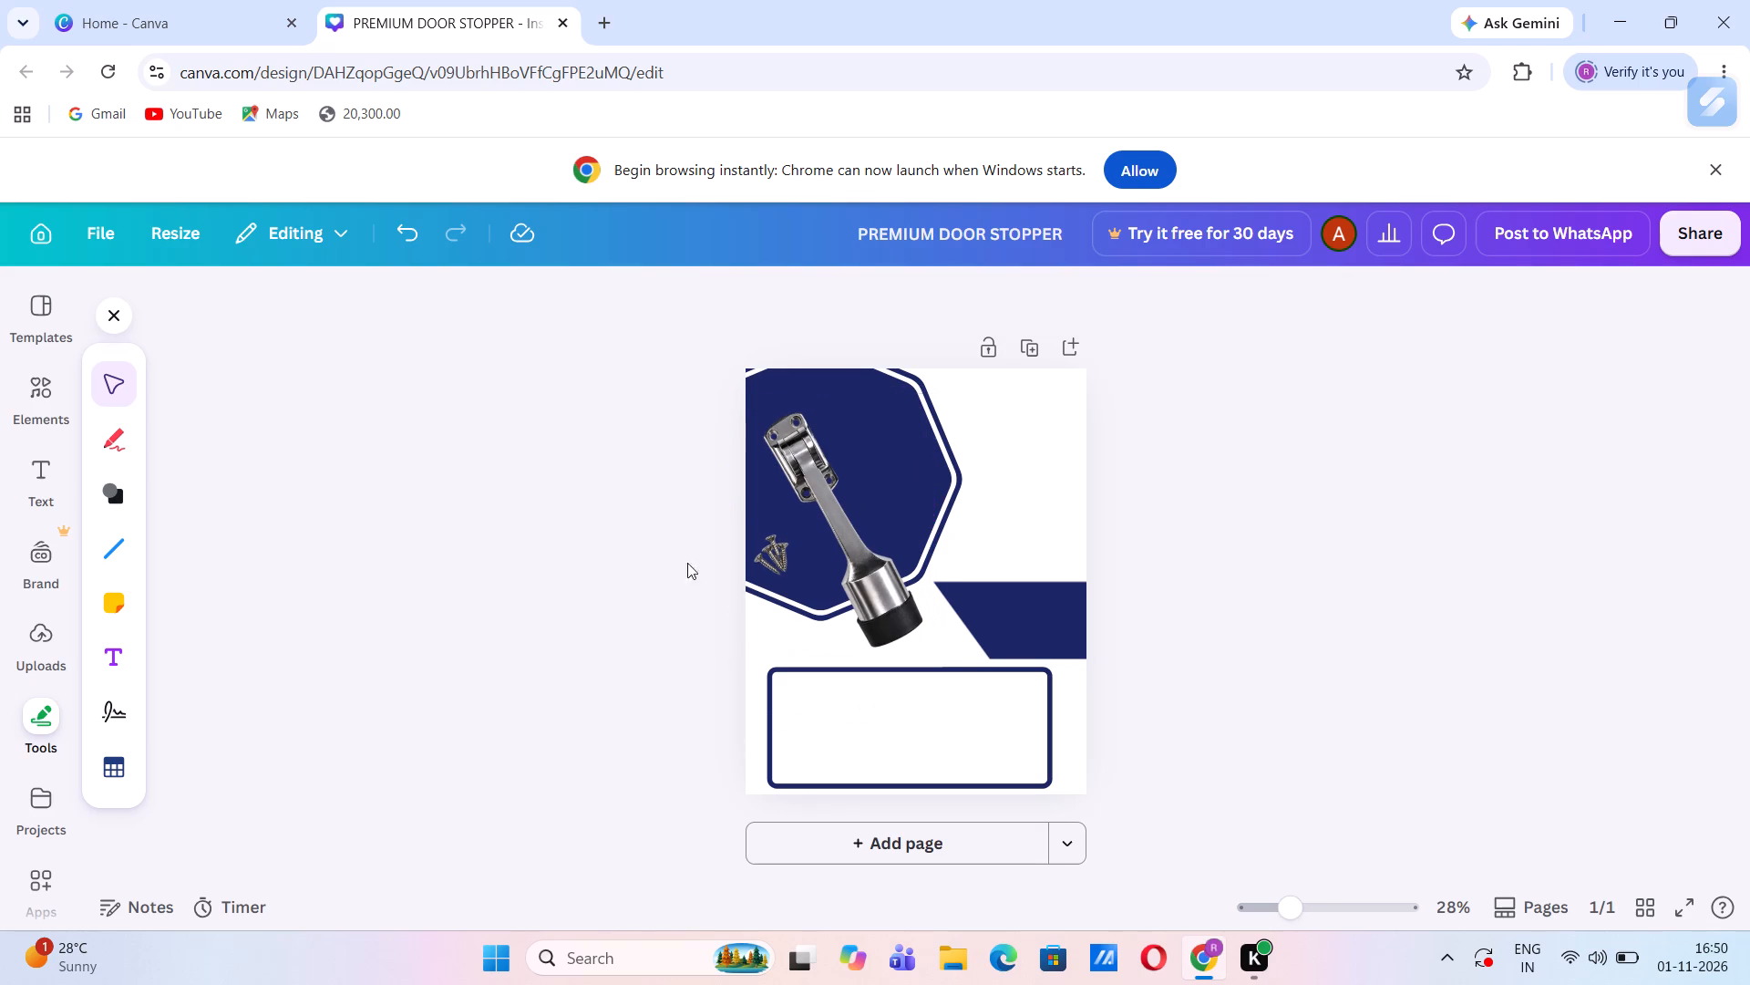
Shorten the trapezoid from its right end, keeping its slanted right side just beyond the post's edge.
left_click(977, 602)
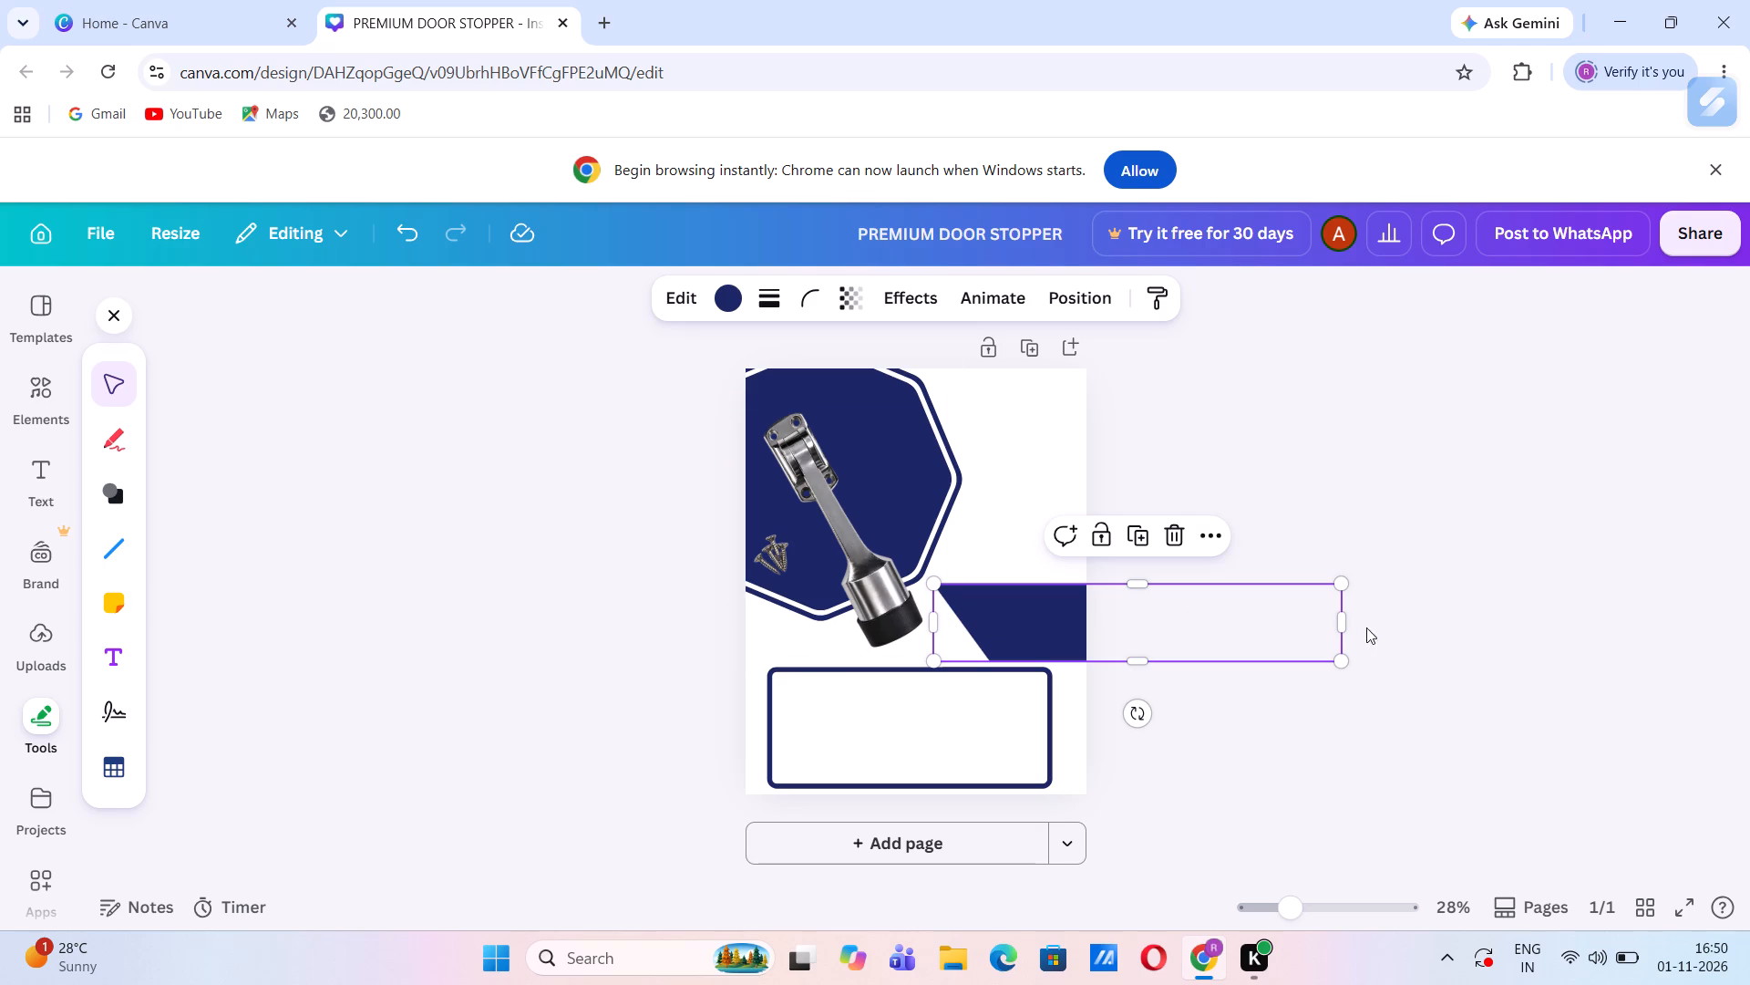
left_click_drag(1339, 627, 1100, 629)
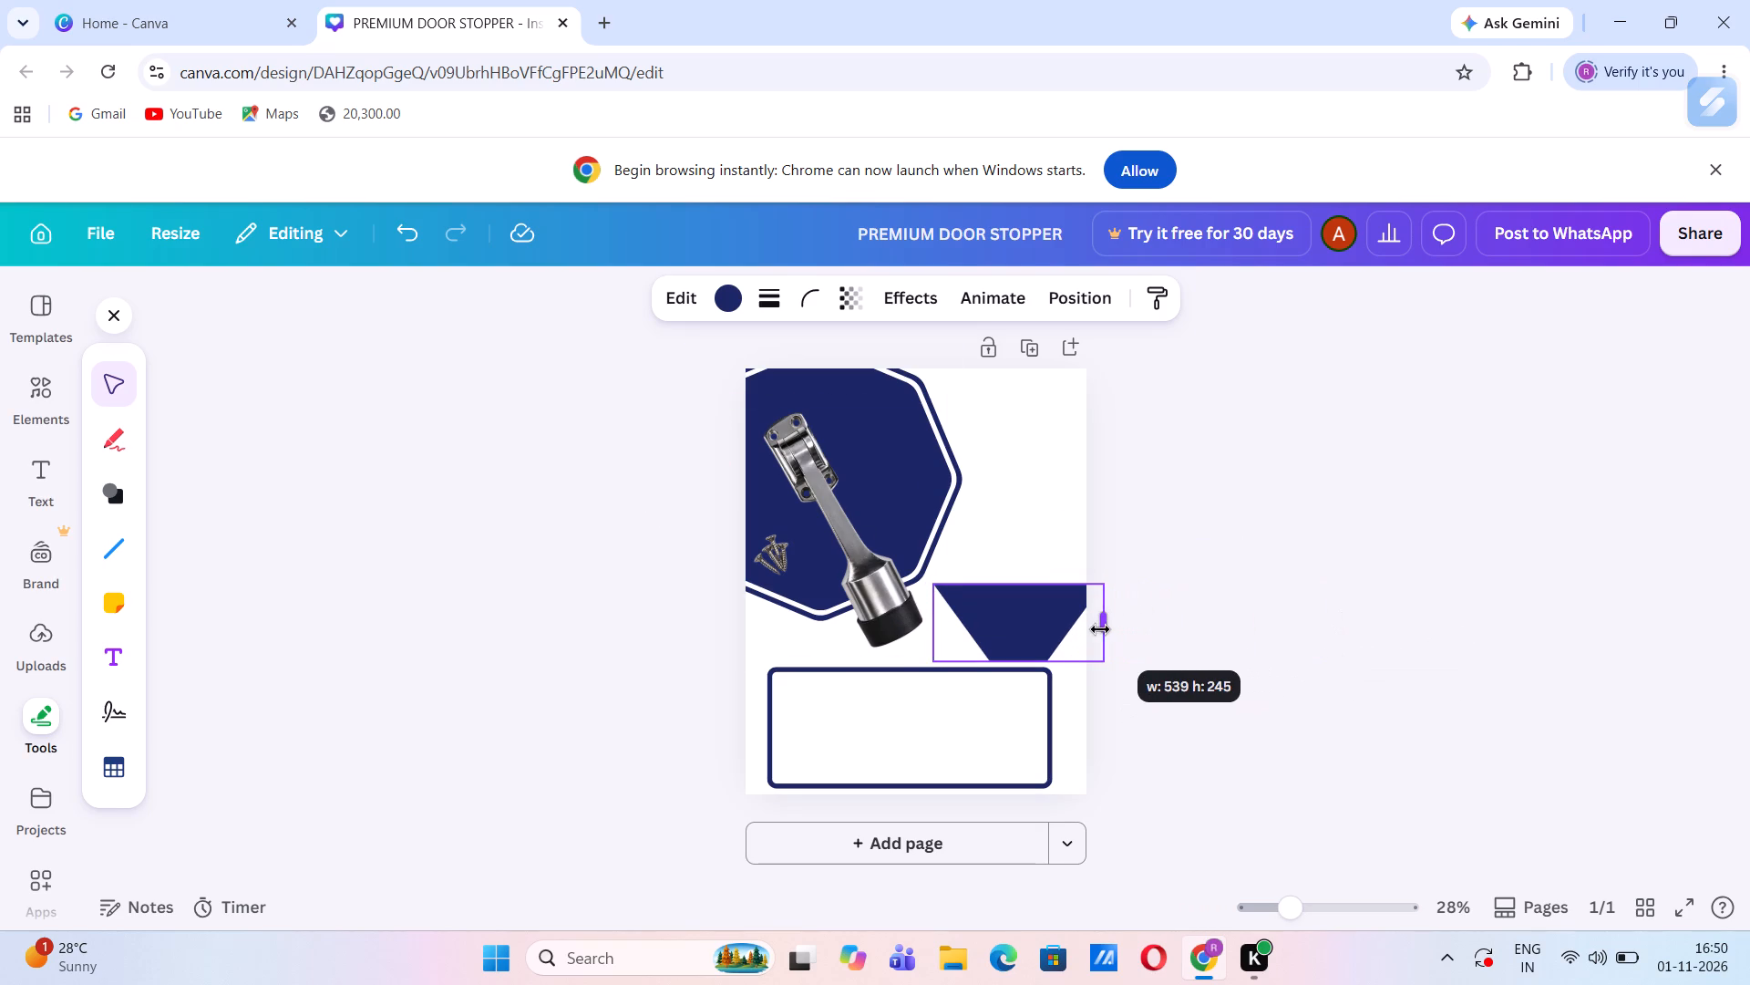
left_click_drag(1100, 629, 1160, 629)
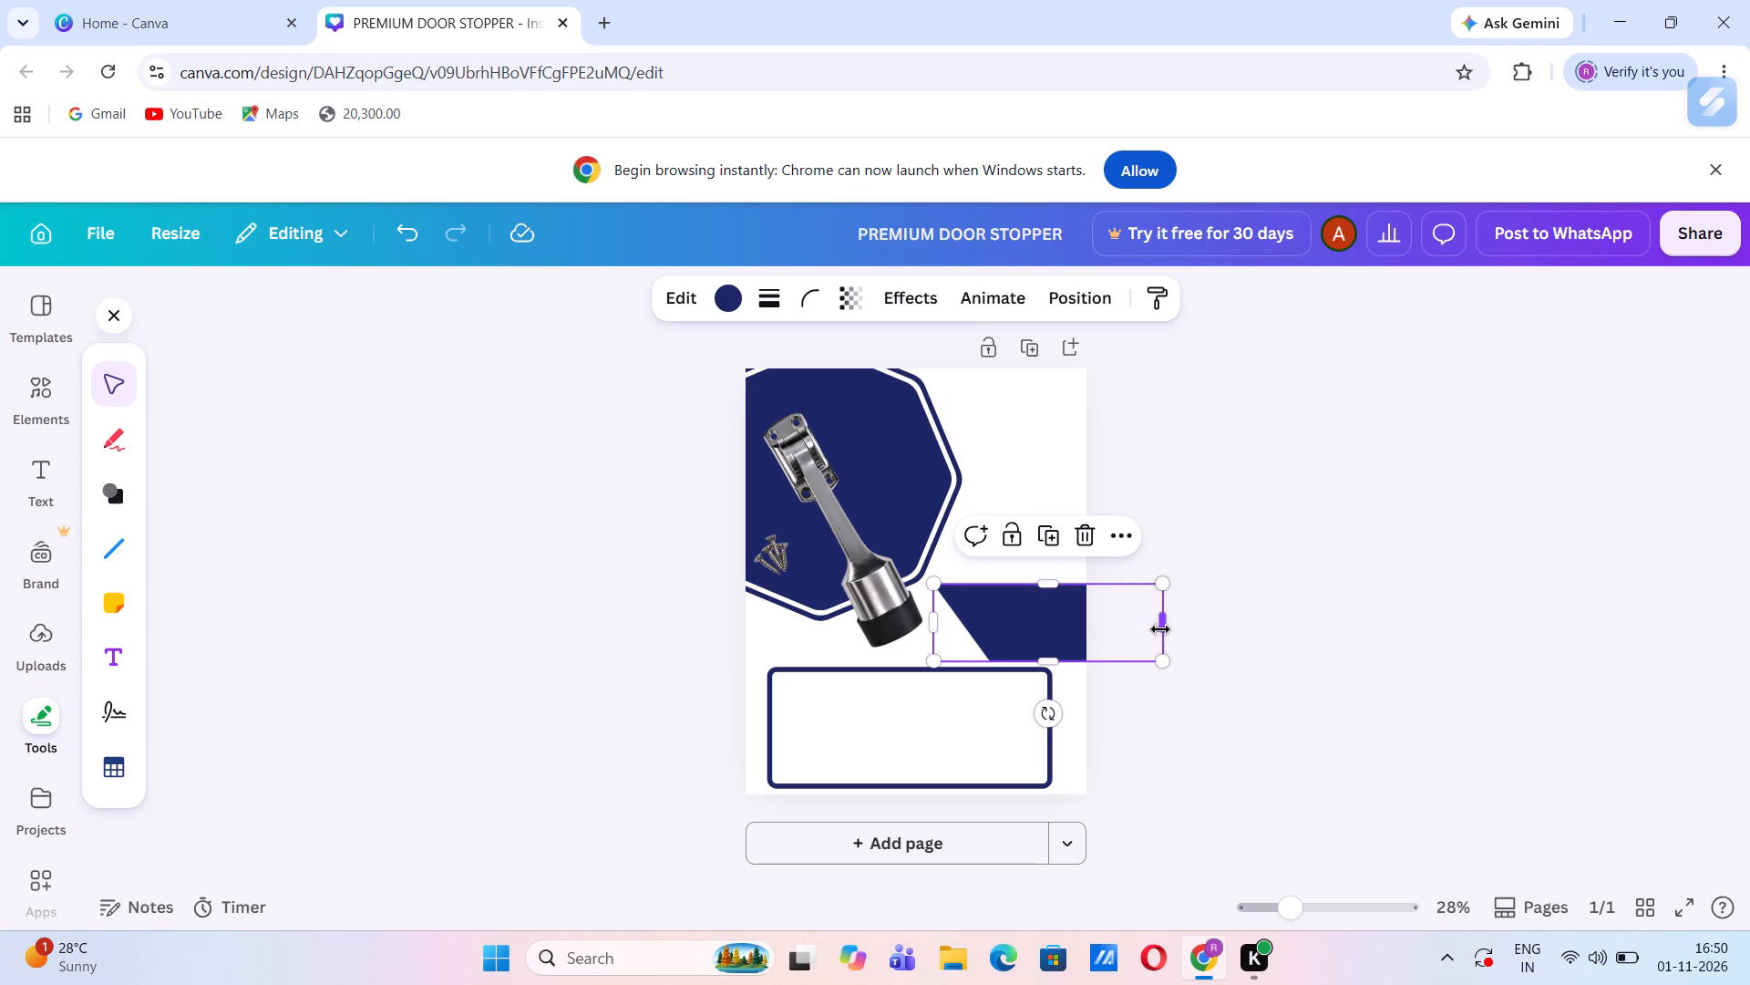
left_click(665, 611)
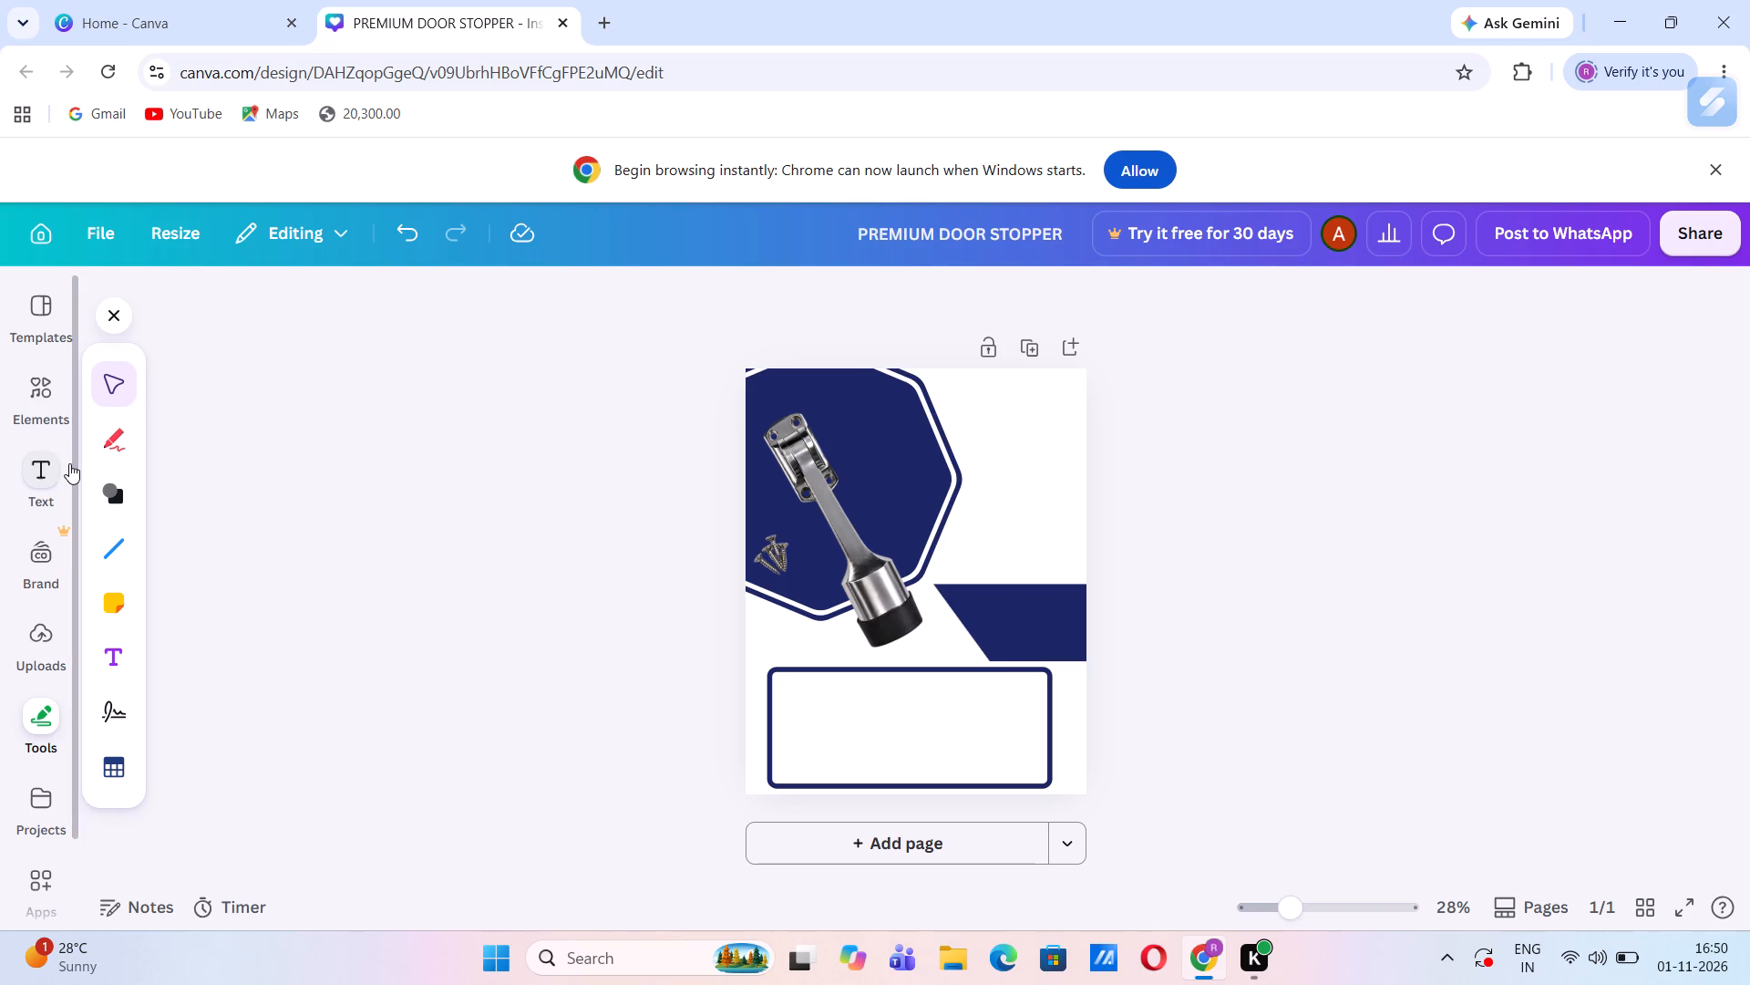
Add a default-style heading to the post, keeping only one copy of it.
left_click(41, 482)
left_click(268, 670)
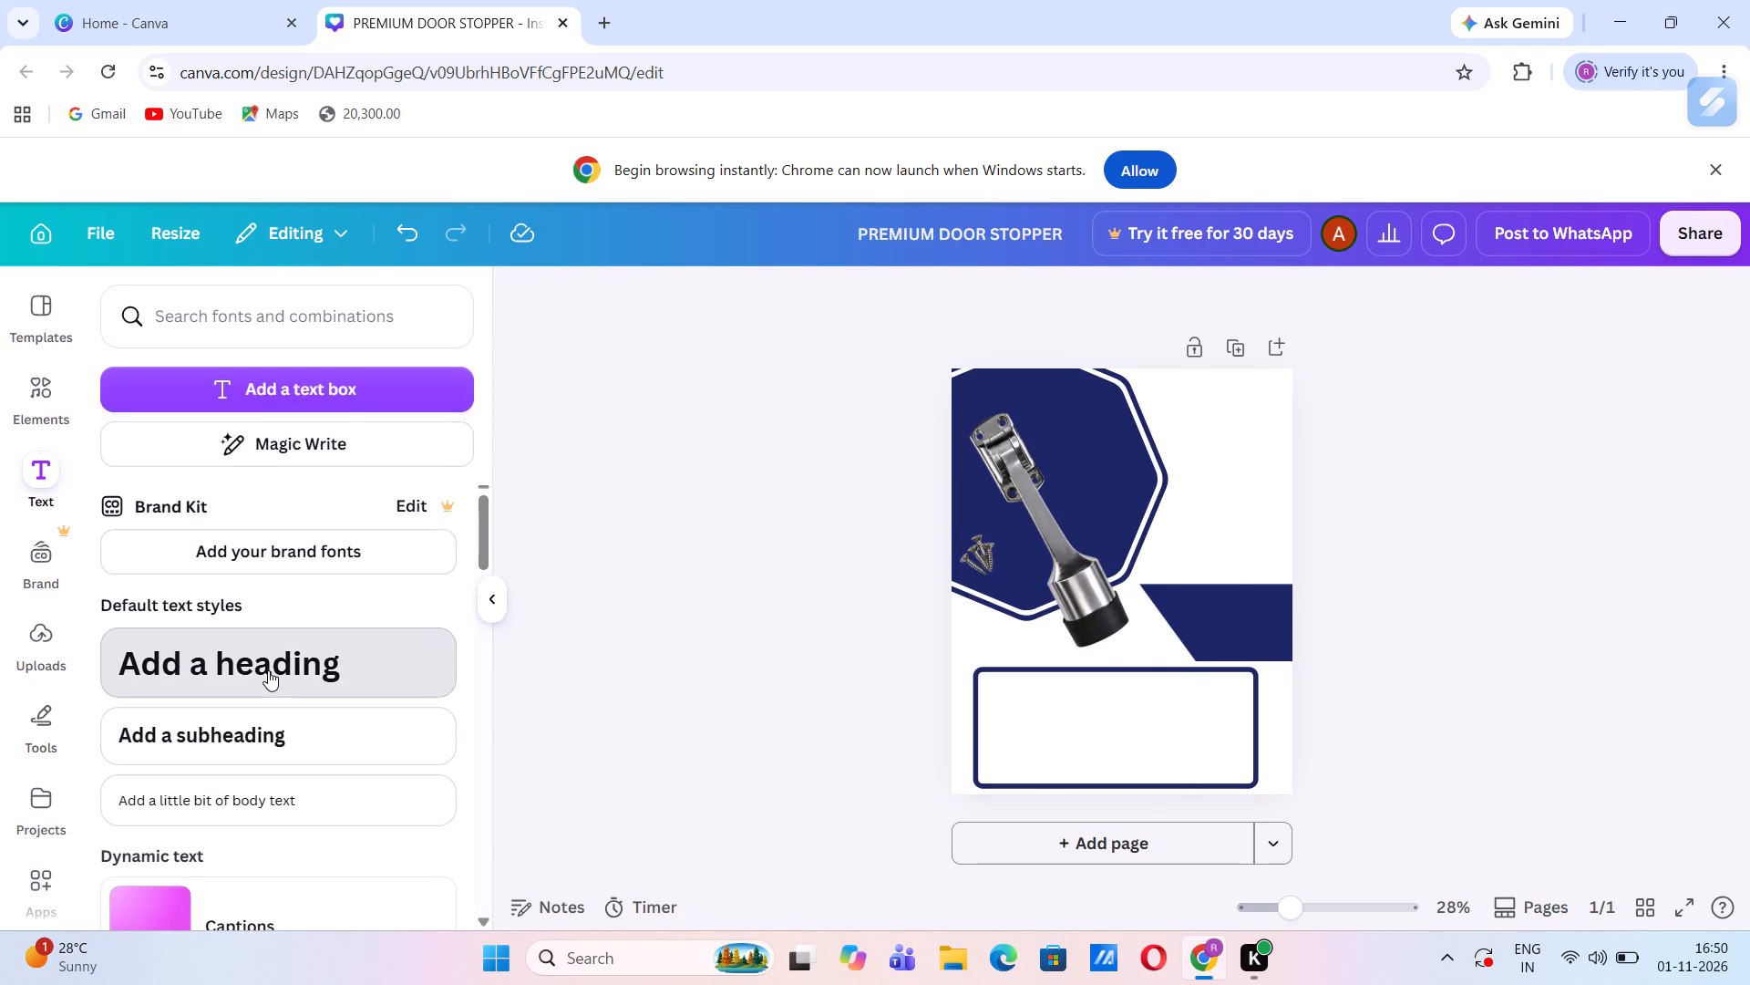
left_click(268, 670)
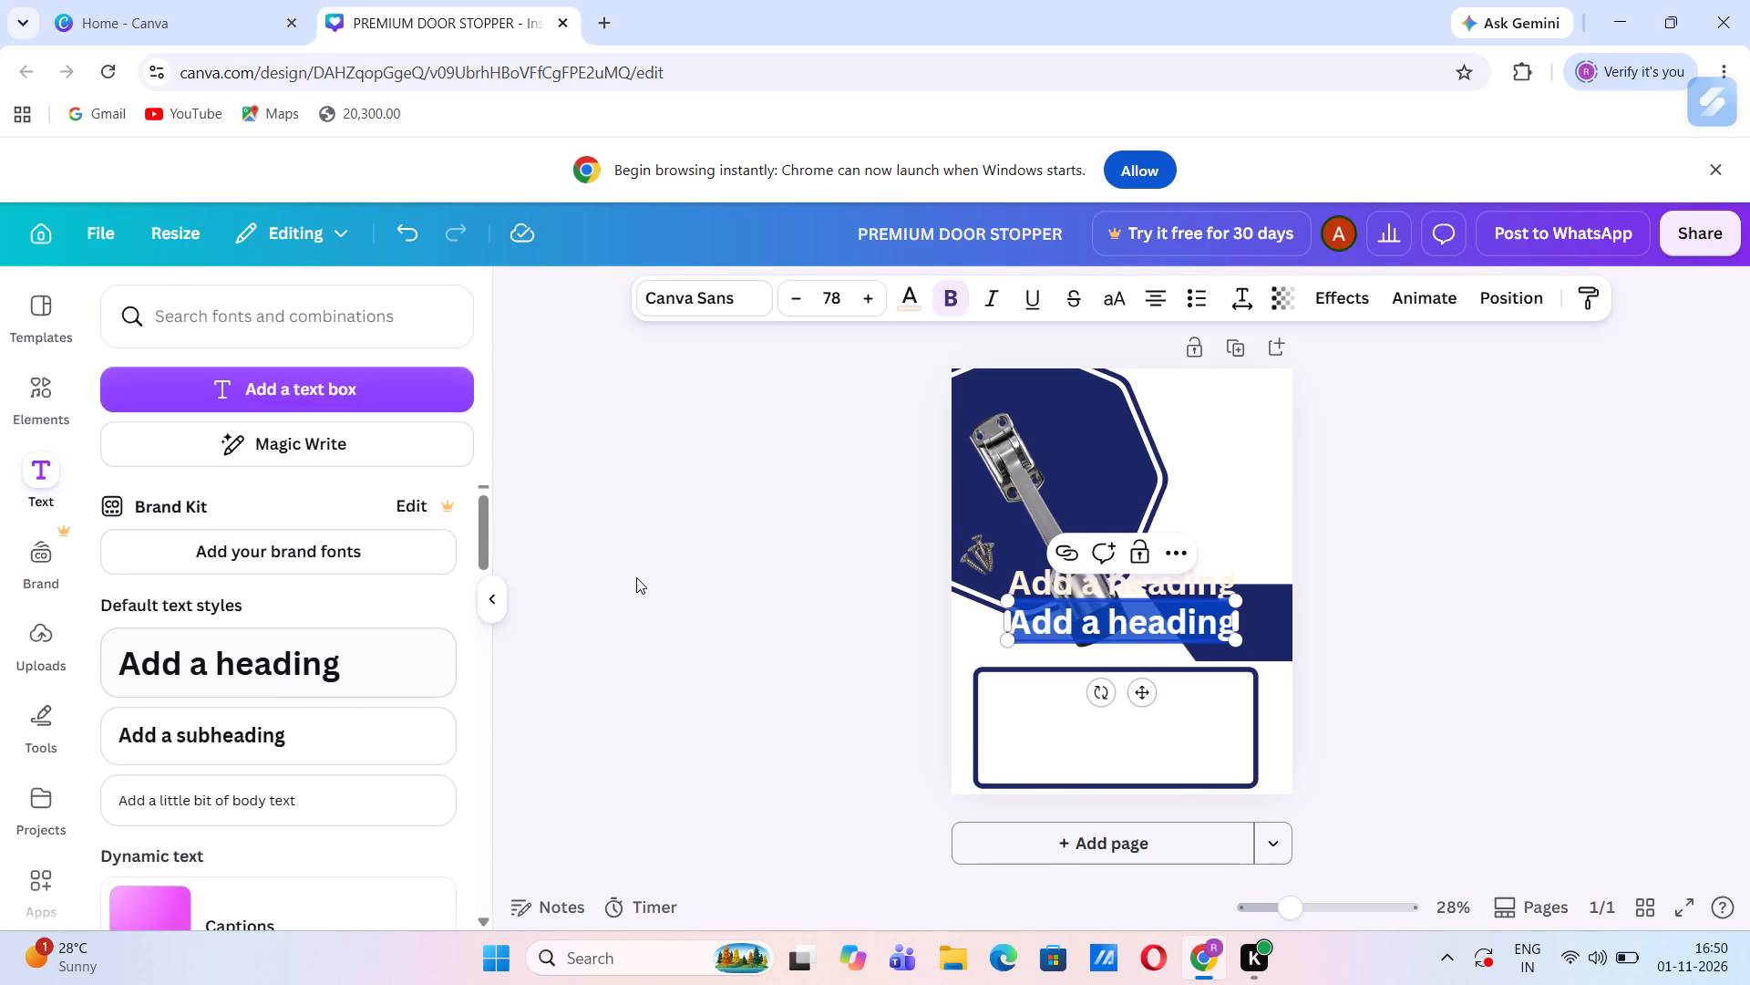
left_click(867, 680)
left_click(1065, 607)
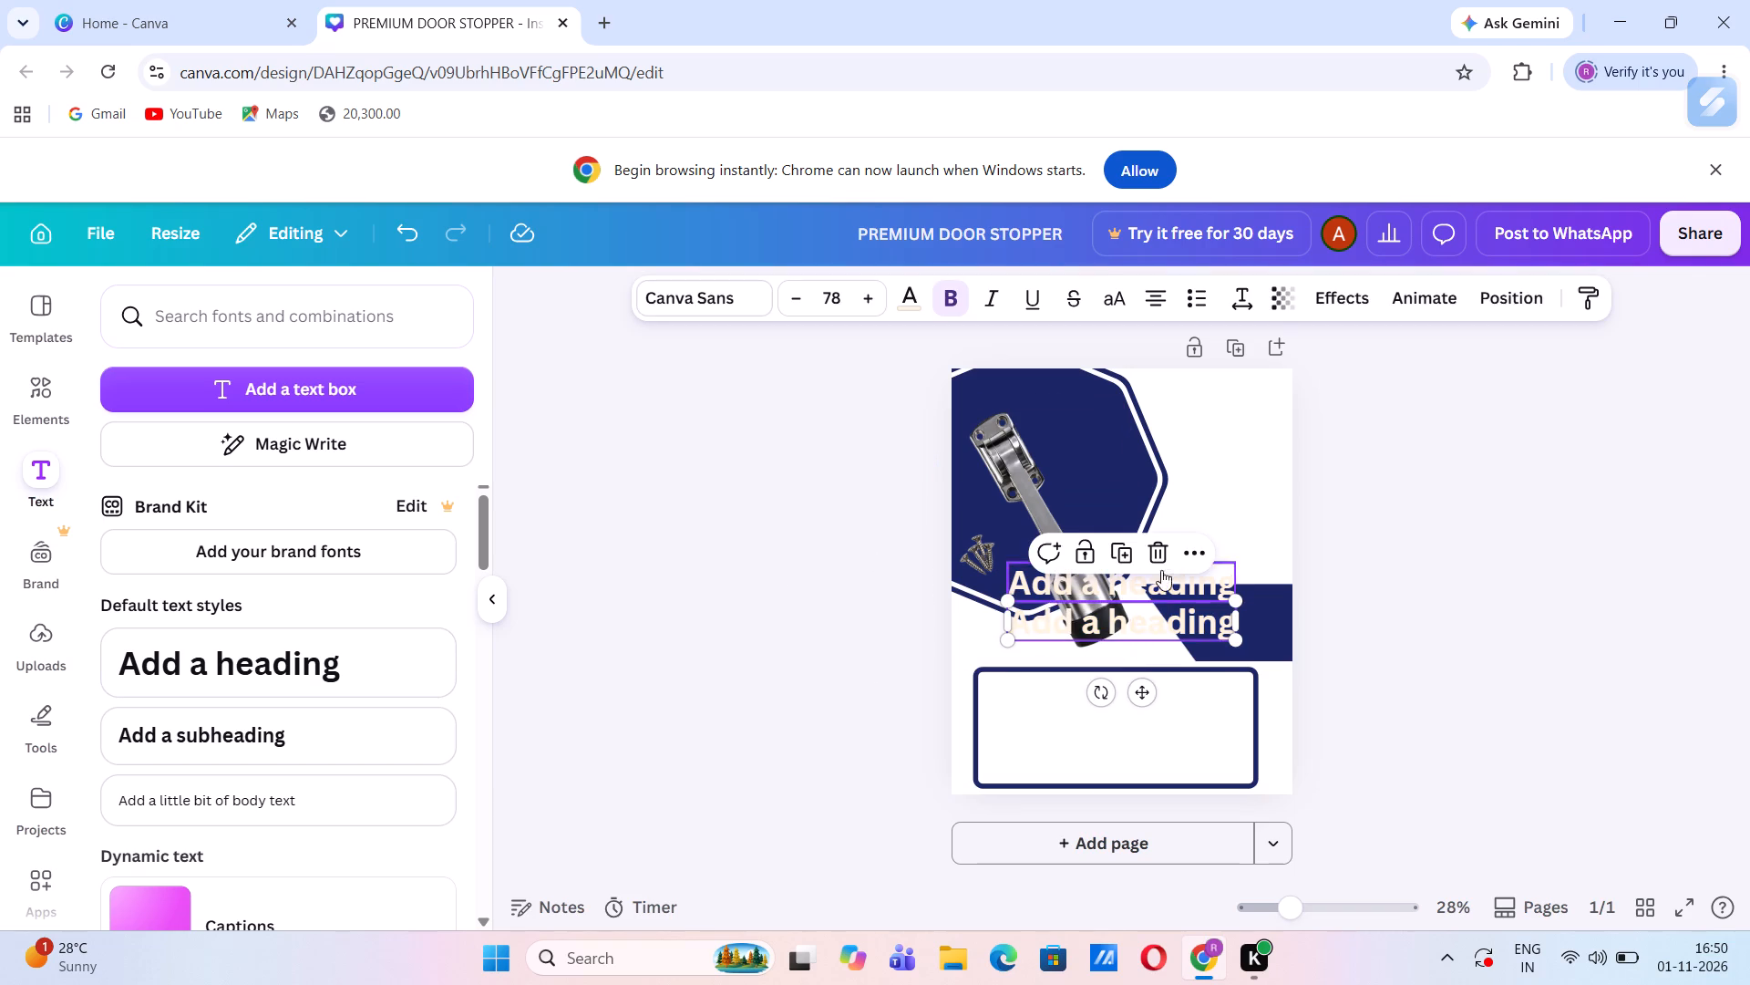
left_click(1165, 546)
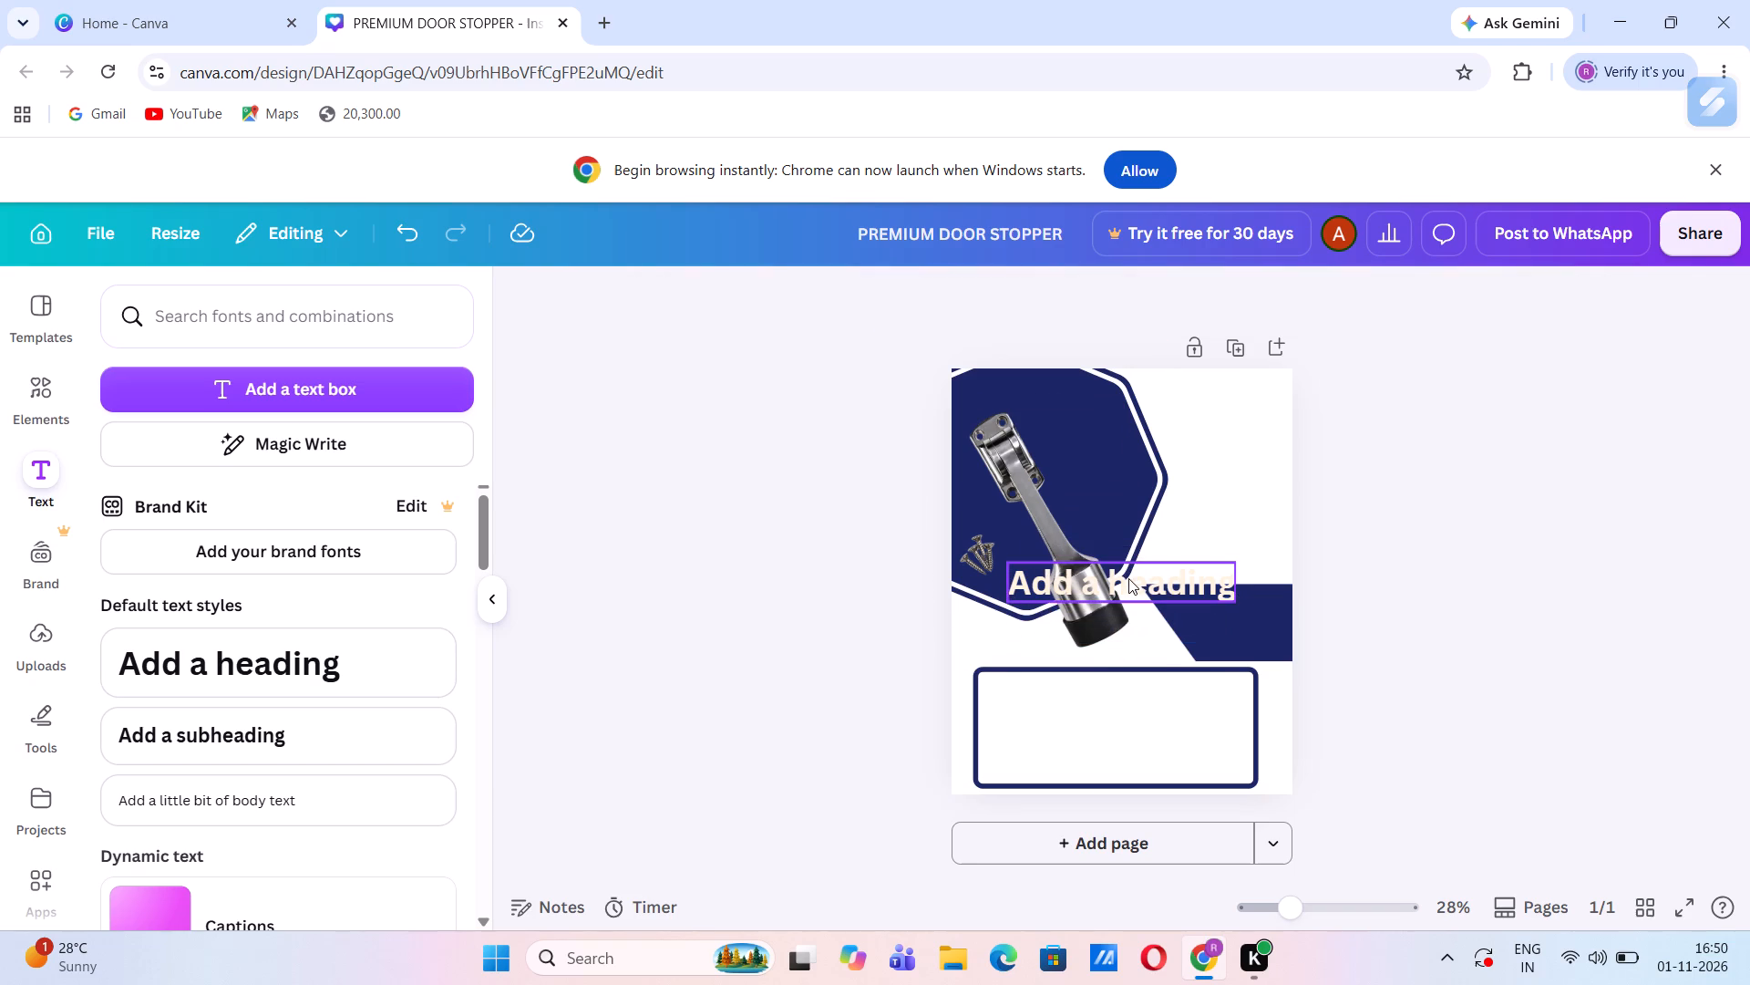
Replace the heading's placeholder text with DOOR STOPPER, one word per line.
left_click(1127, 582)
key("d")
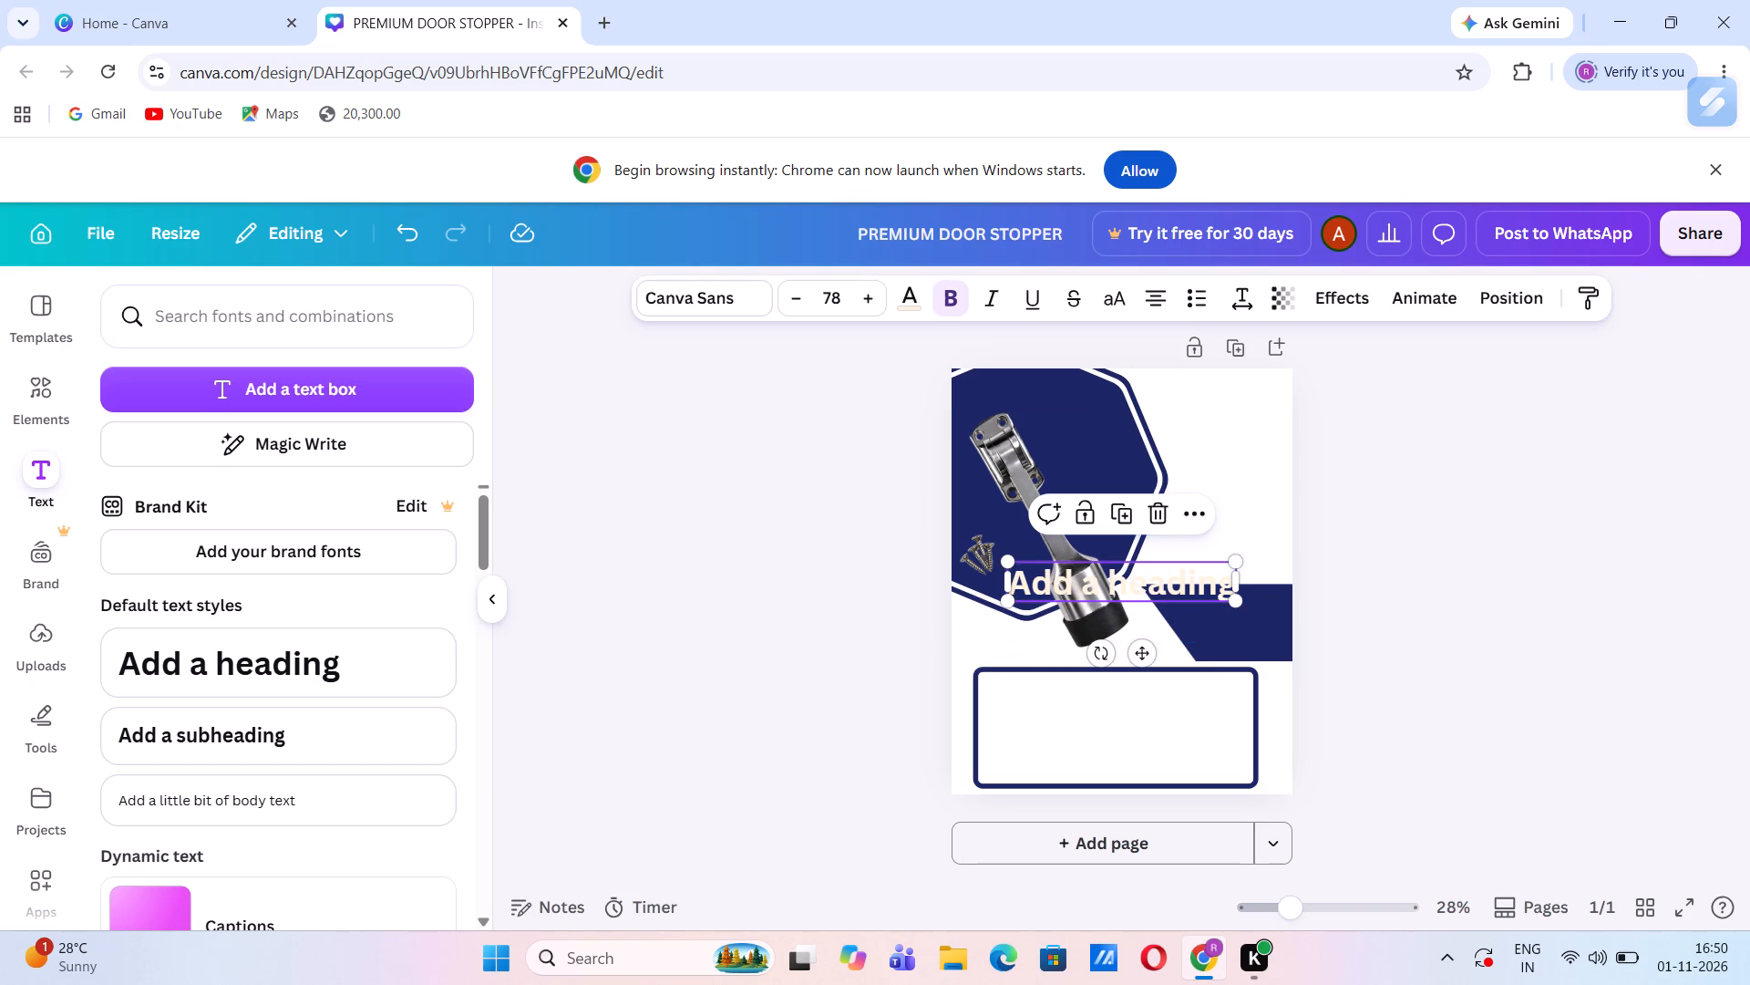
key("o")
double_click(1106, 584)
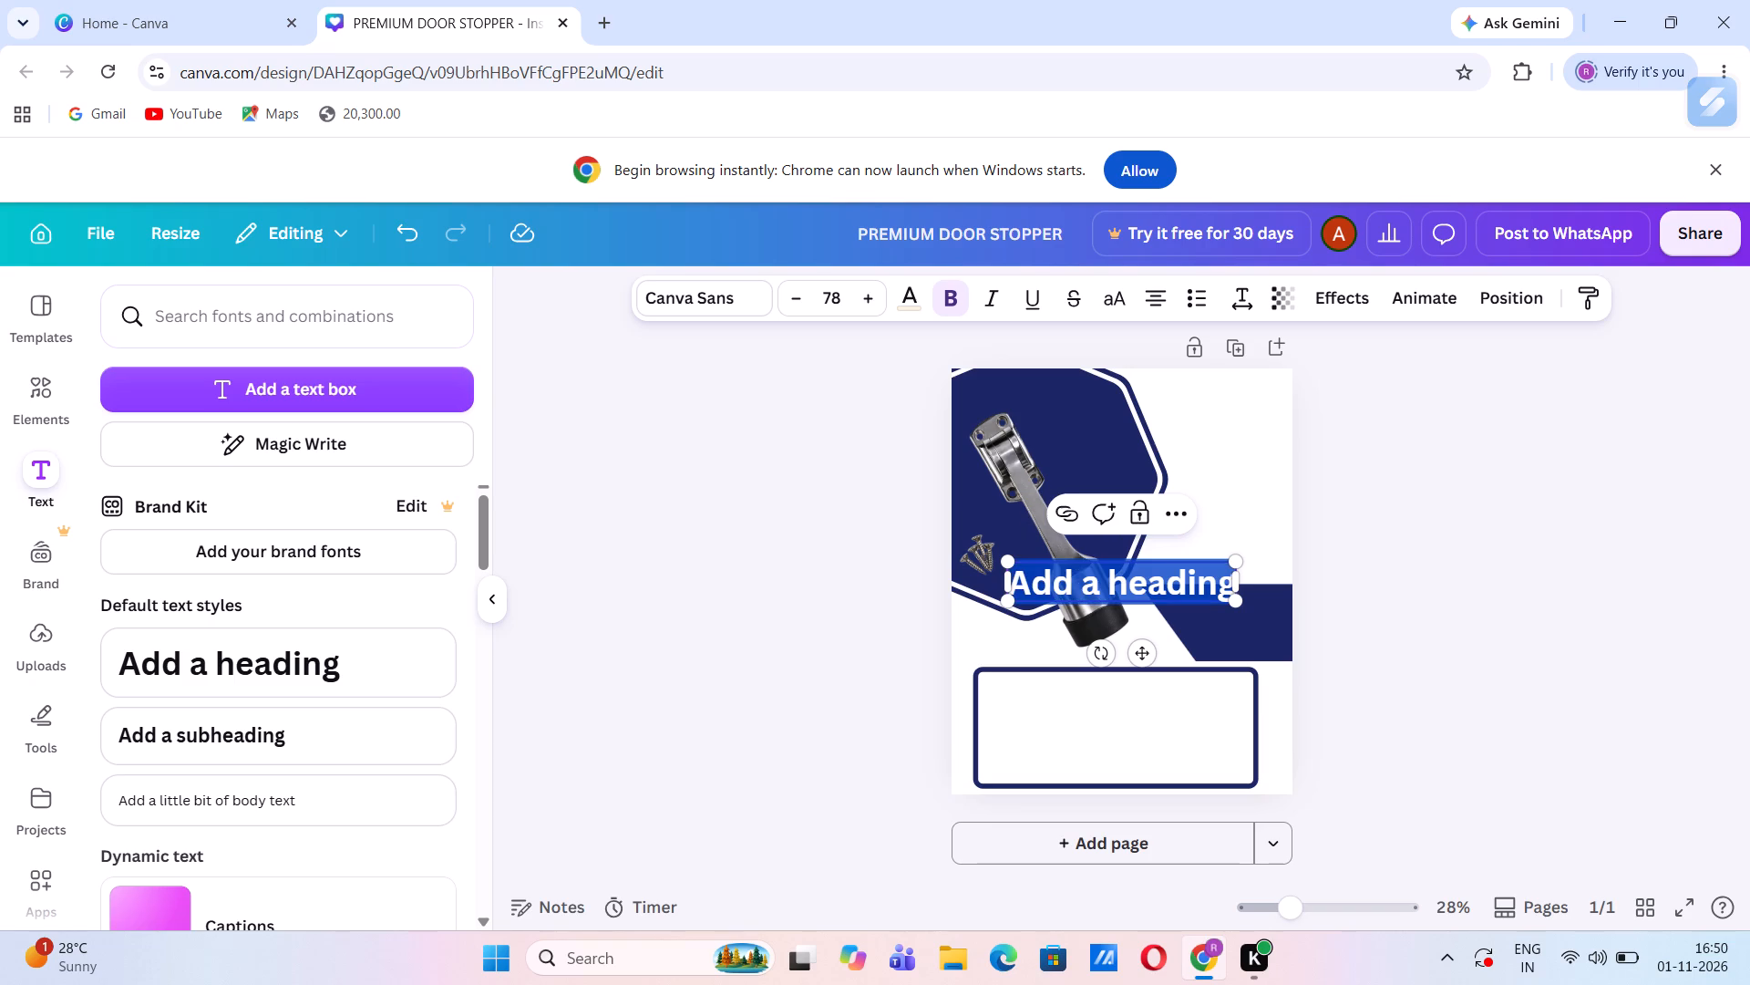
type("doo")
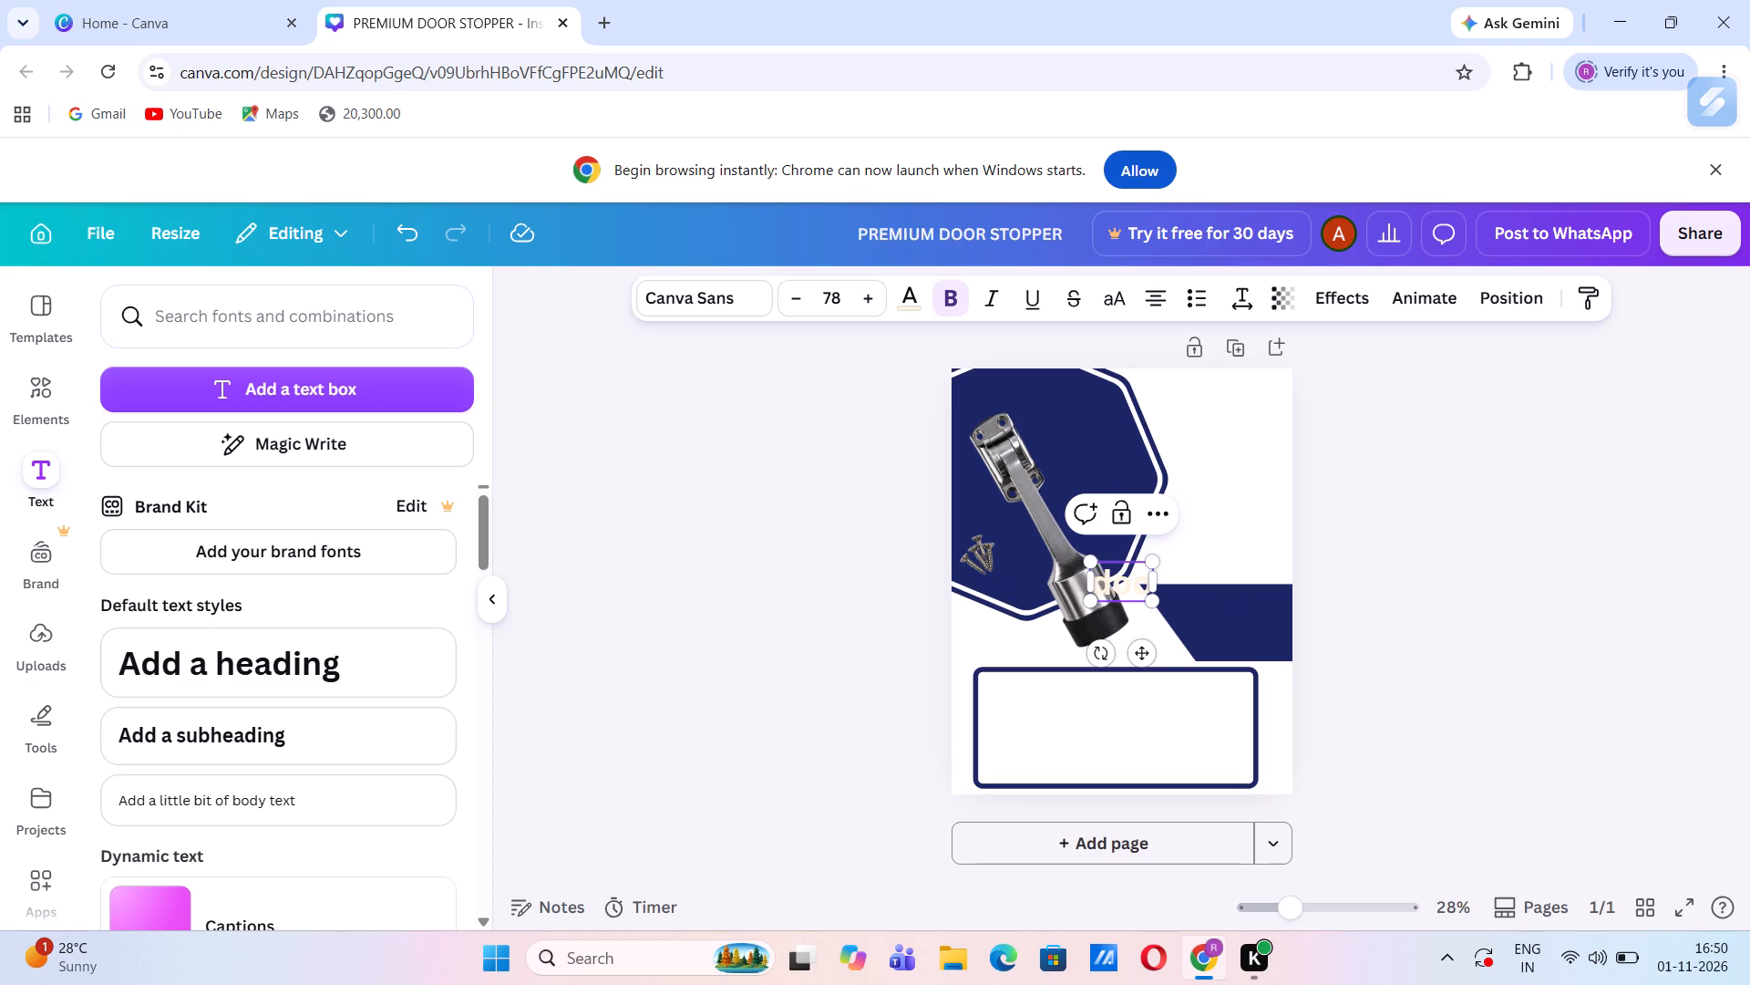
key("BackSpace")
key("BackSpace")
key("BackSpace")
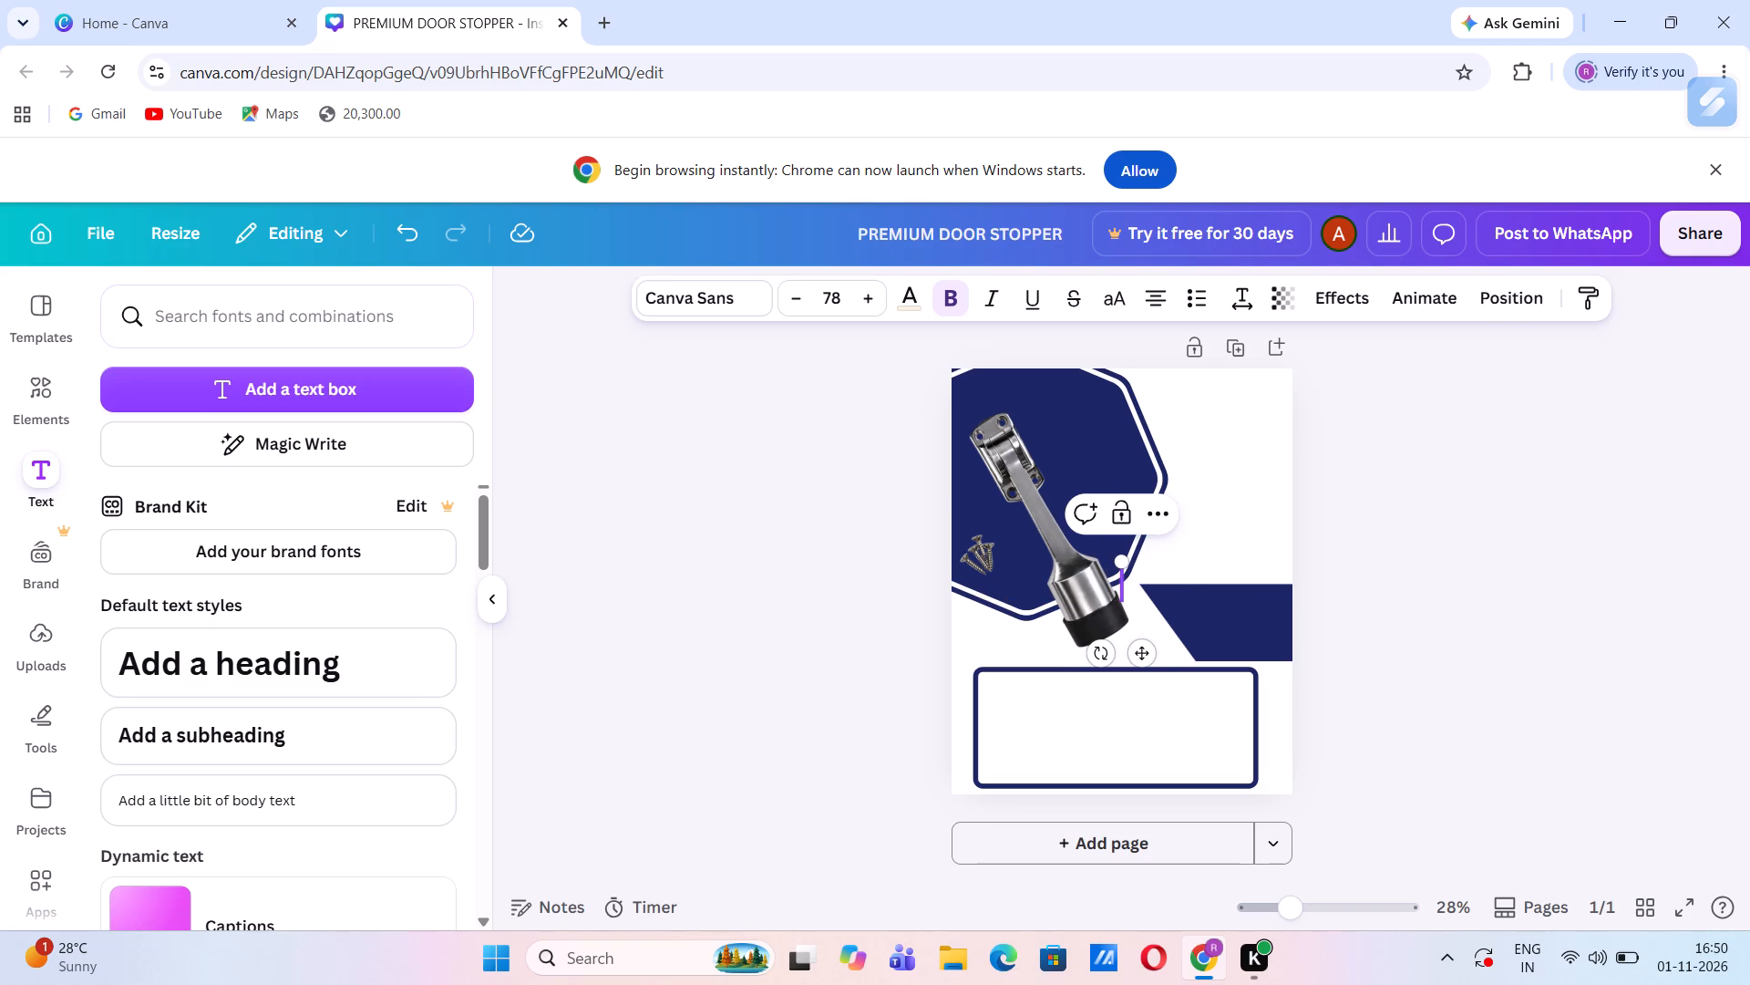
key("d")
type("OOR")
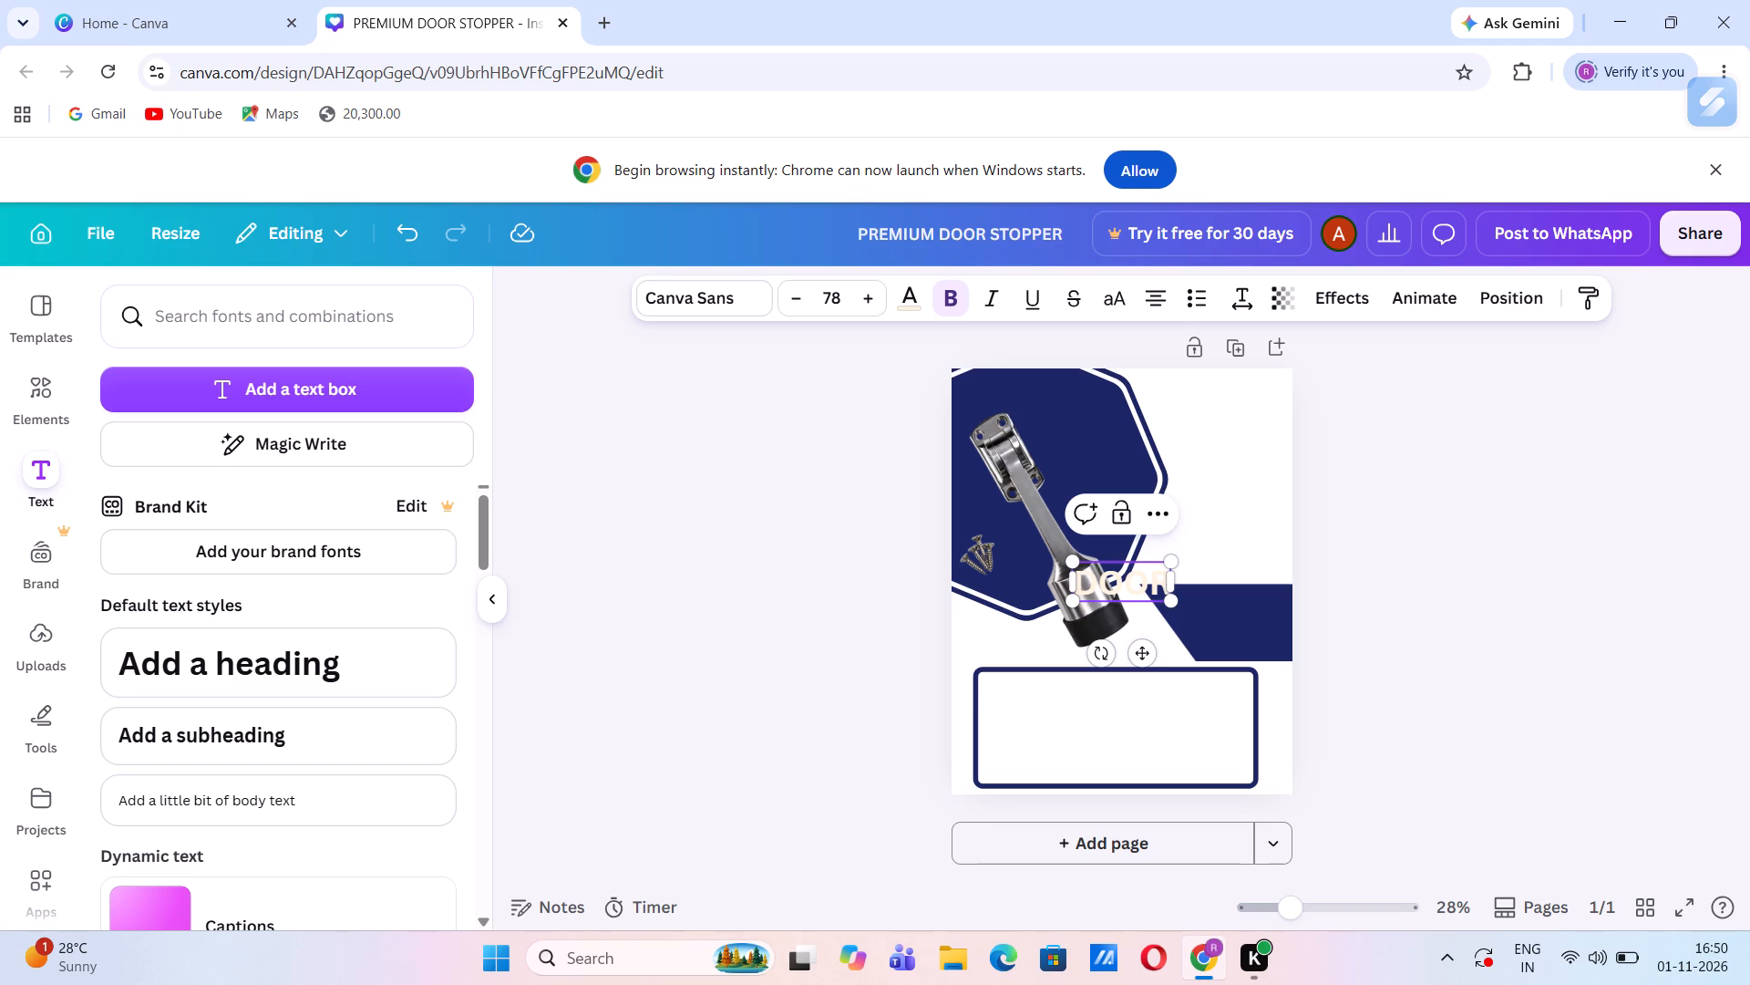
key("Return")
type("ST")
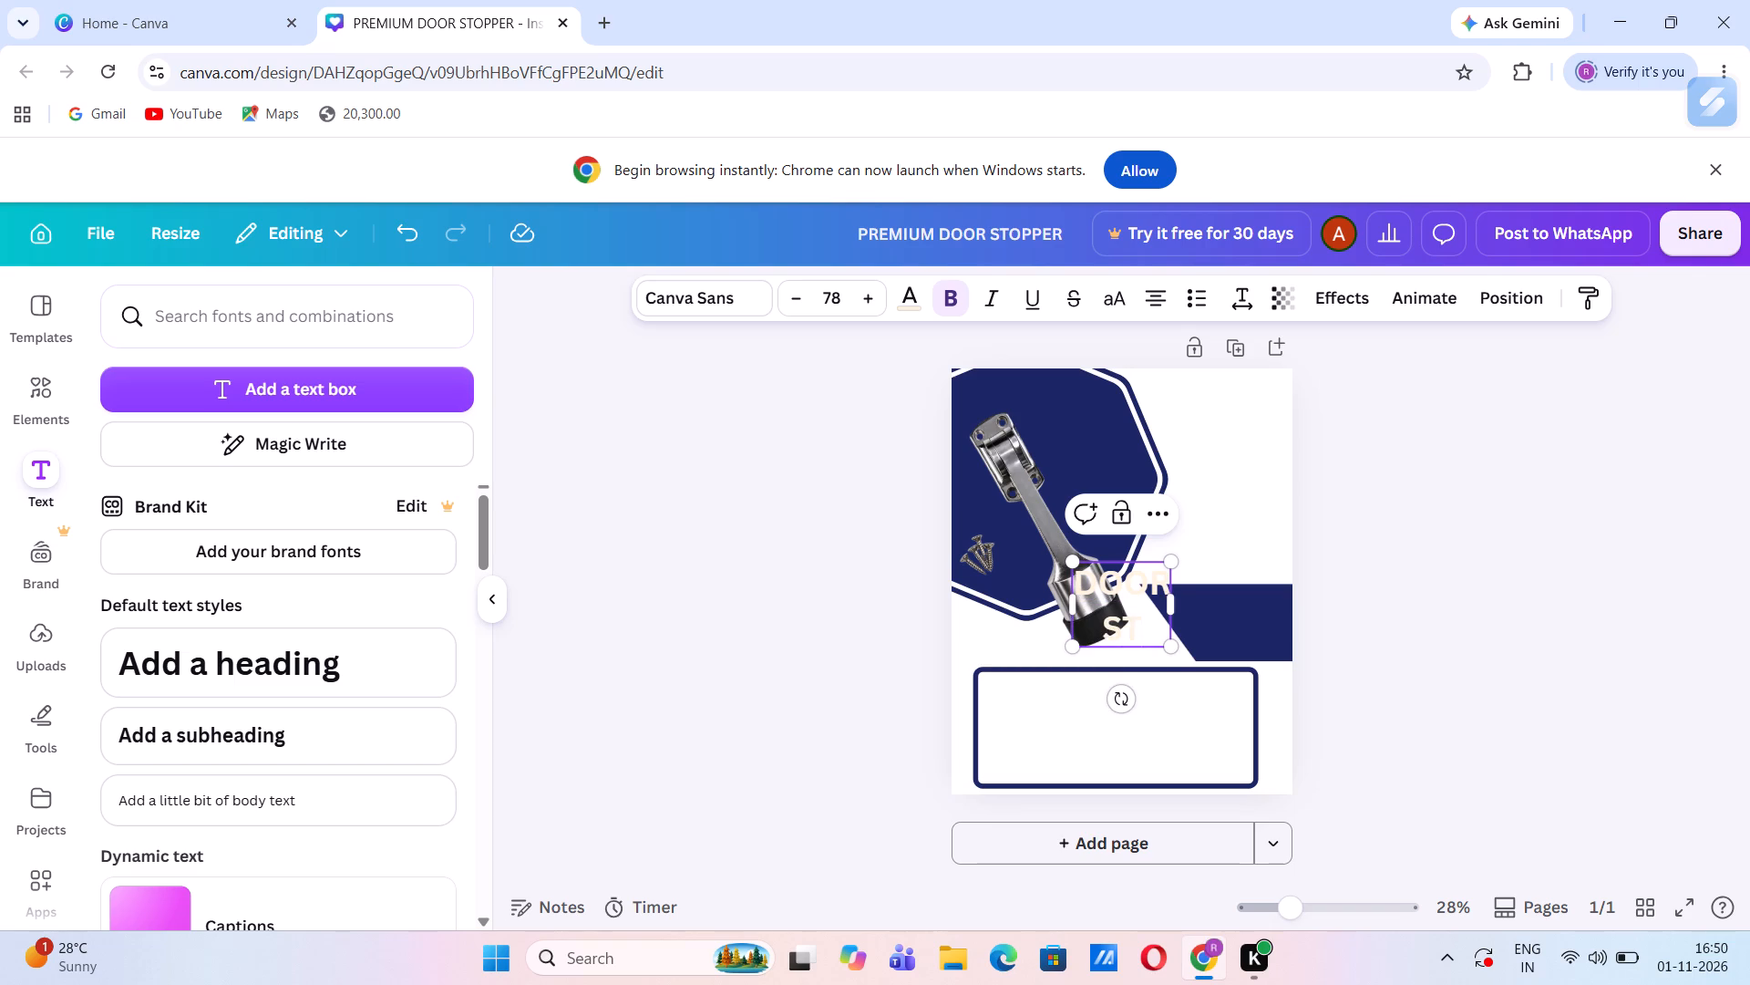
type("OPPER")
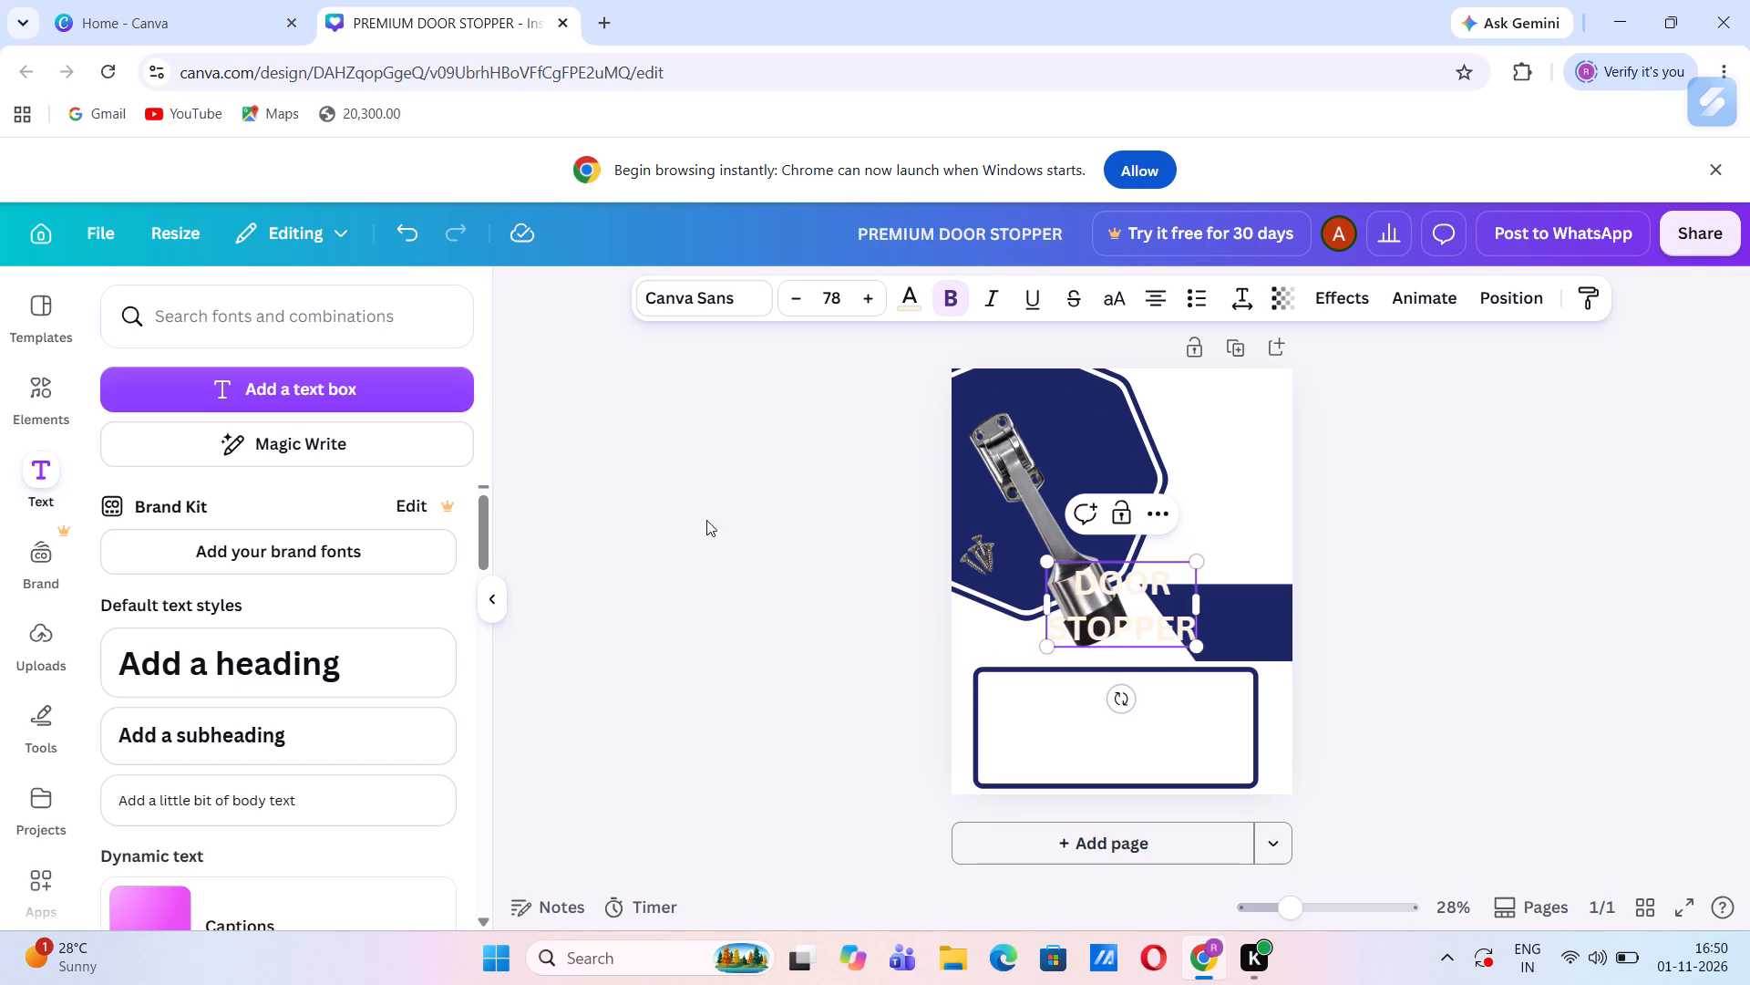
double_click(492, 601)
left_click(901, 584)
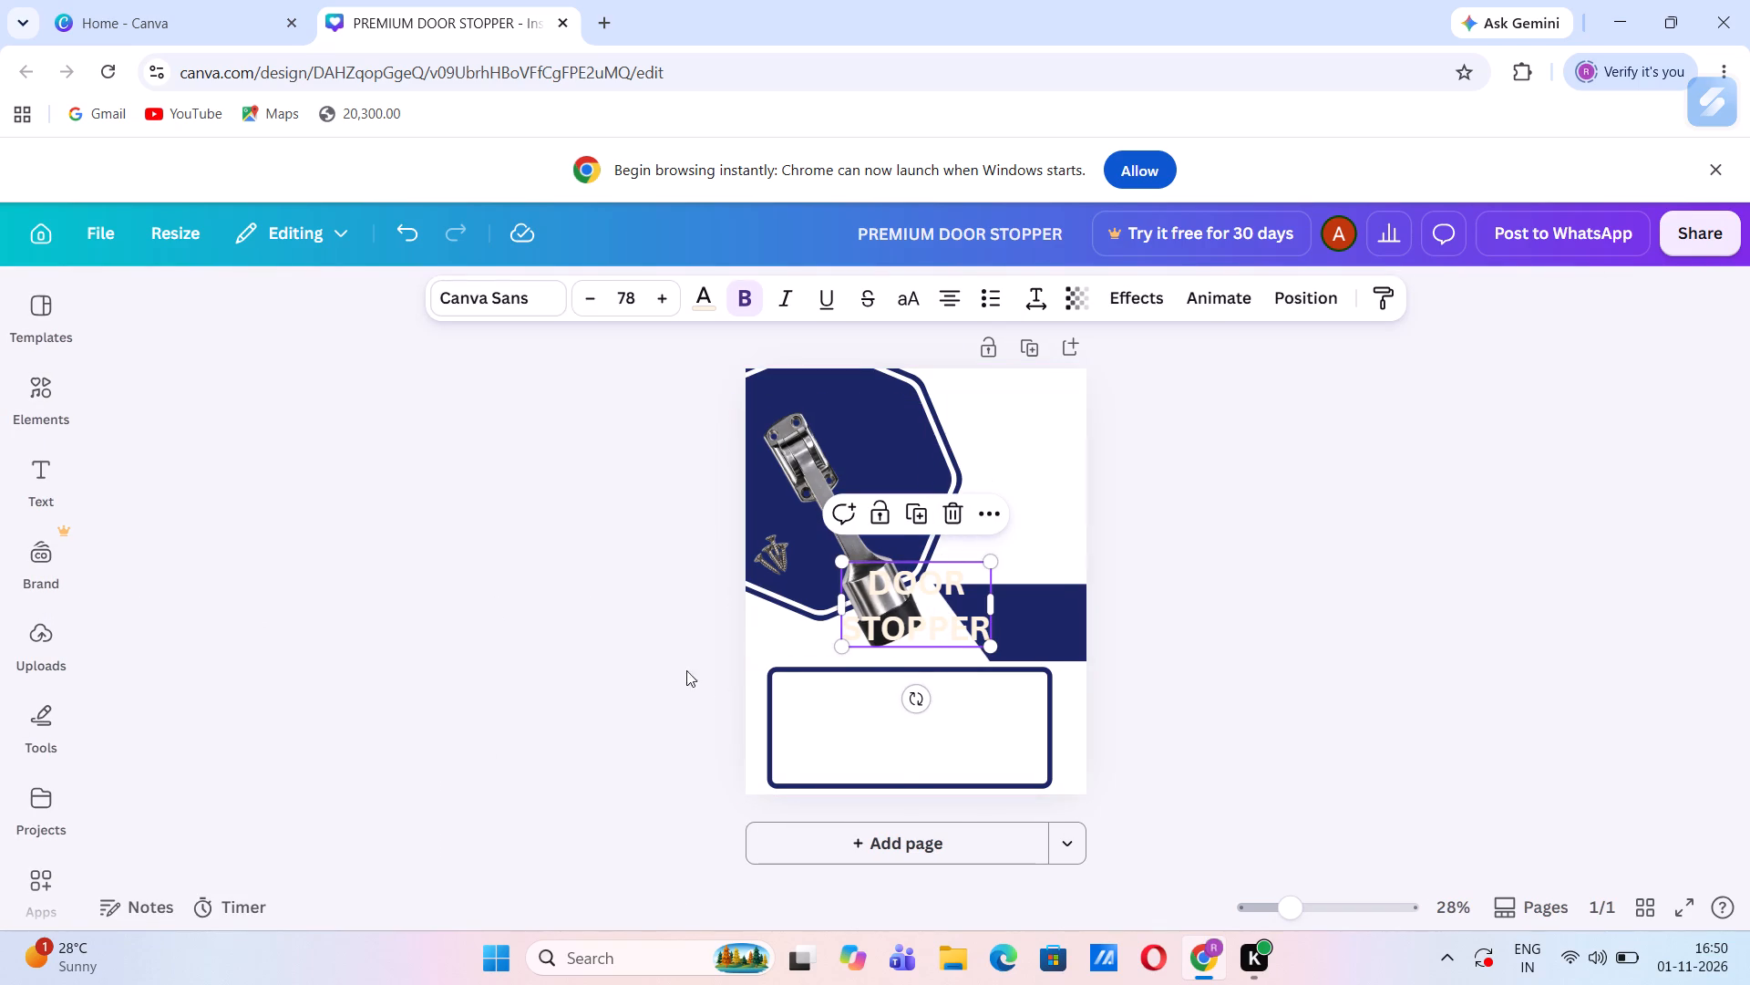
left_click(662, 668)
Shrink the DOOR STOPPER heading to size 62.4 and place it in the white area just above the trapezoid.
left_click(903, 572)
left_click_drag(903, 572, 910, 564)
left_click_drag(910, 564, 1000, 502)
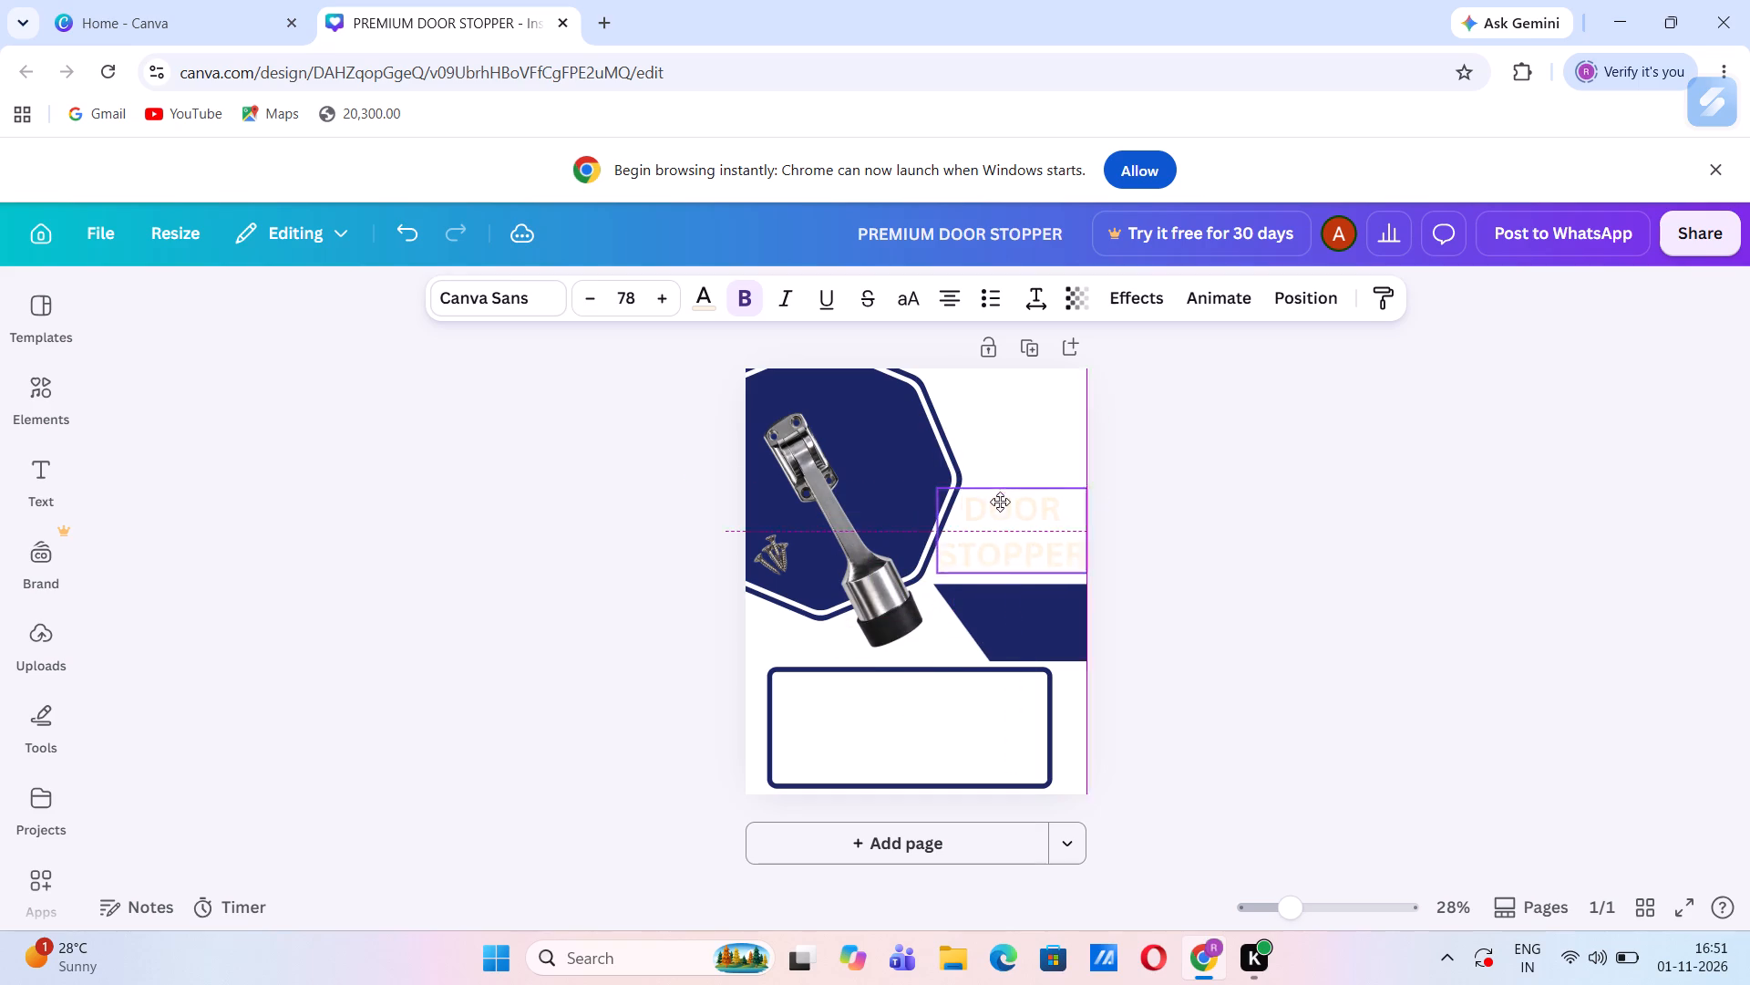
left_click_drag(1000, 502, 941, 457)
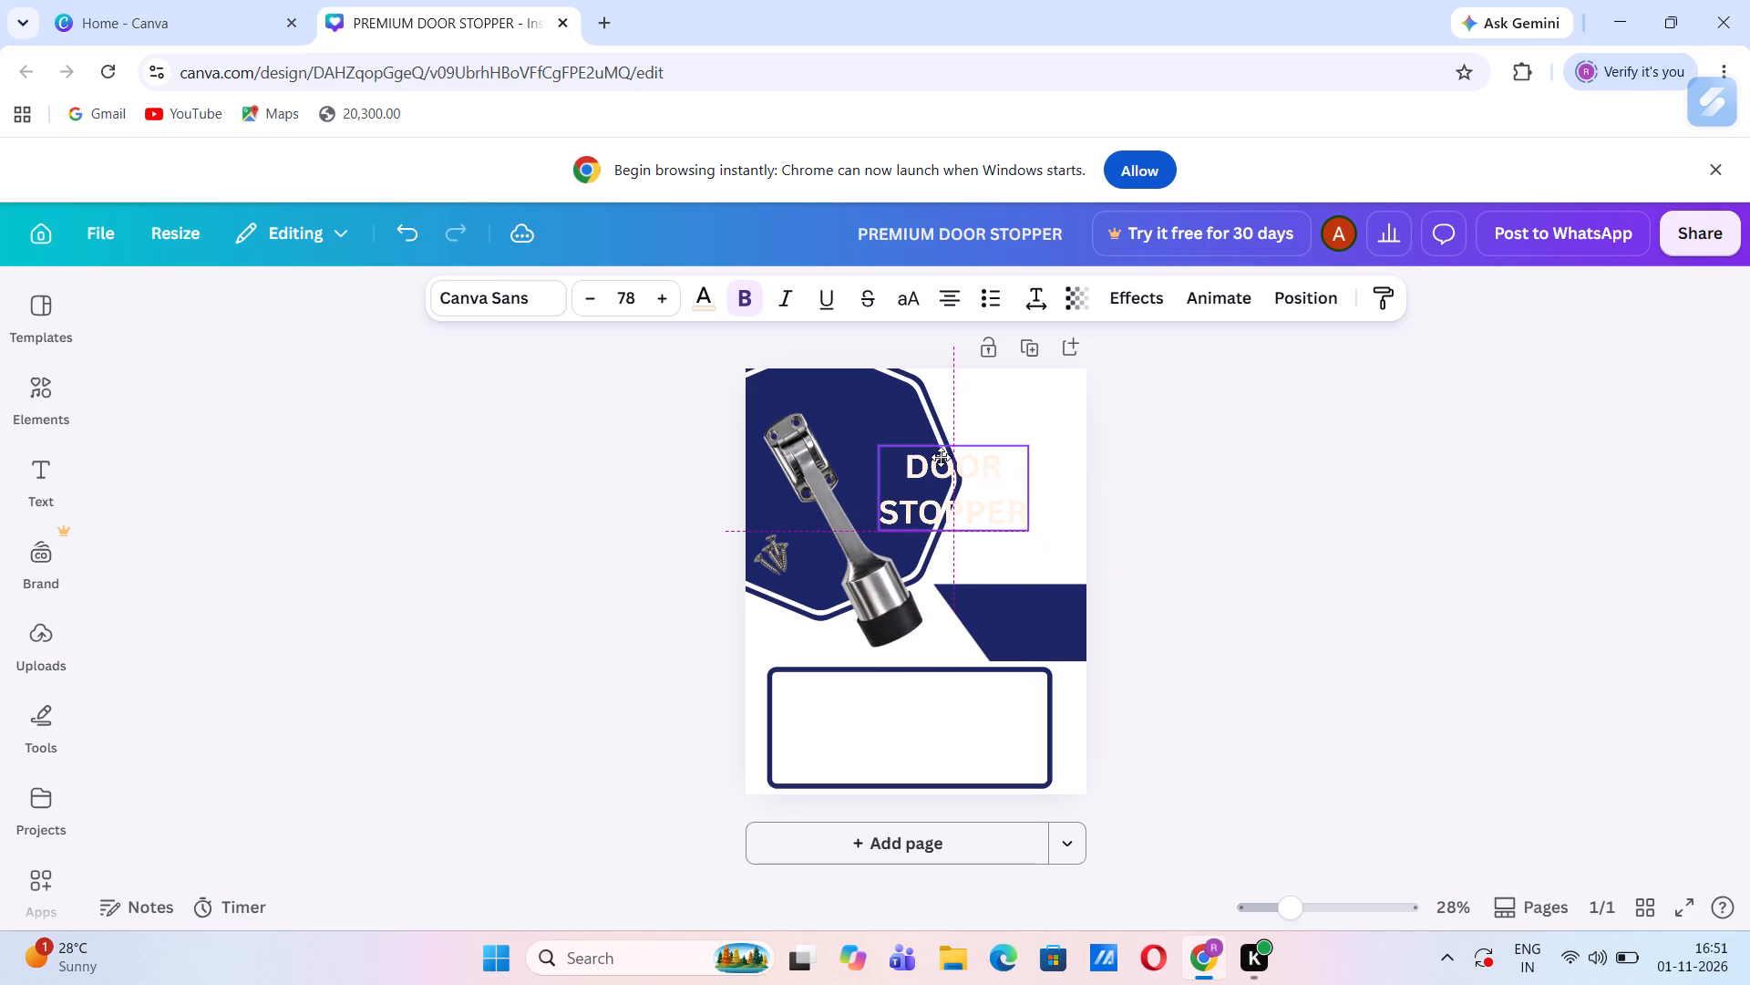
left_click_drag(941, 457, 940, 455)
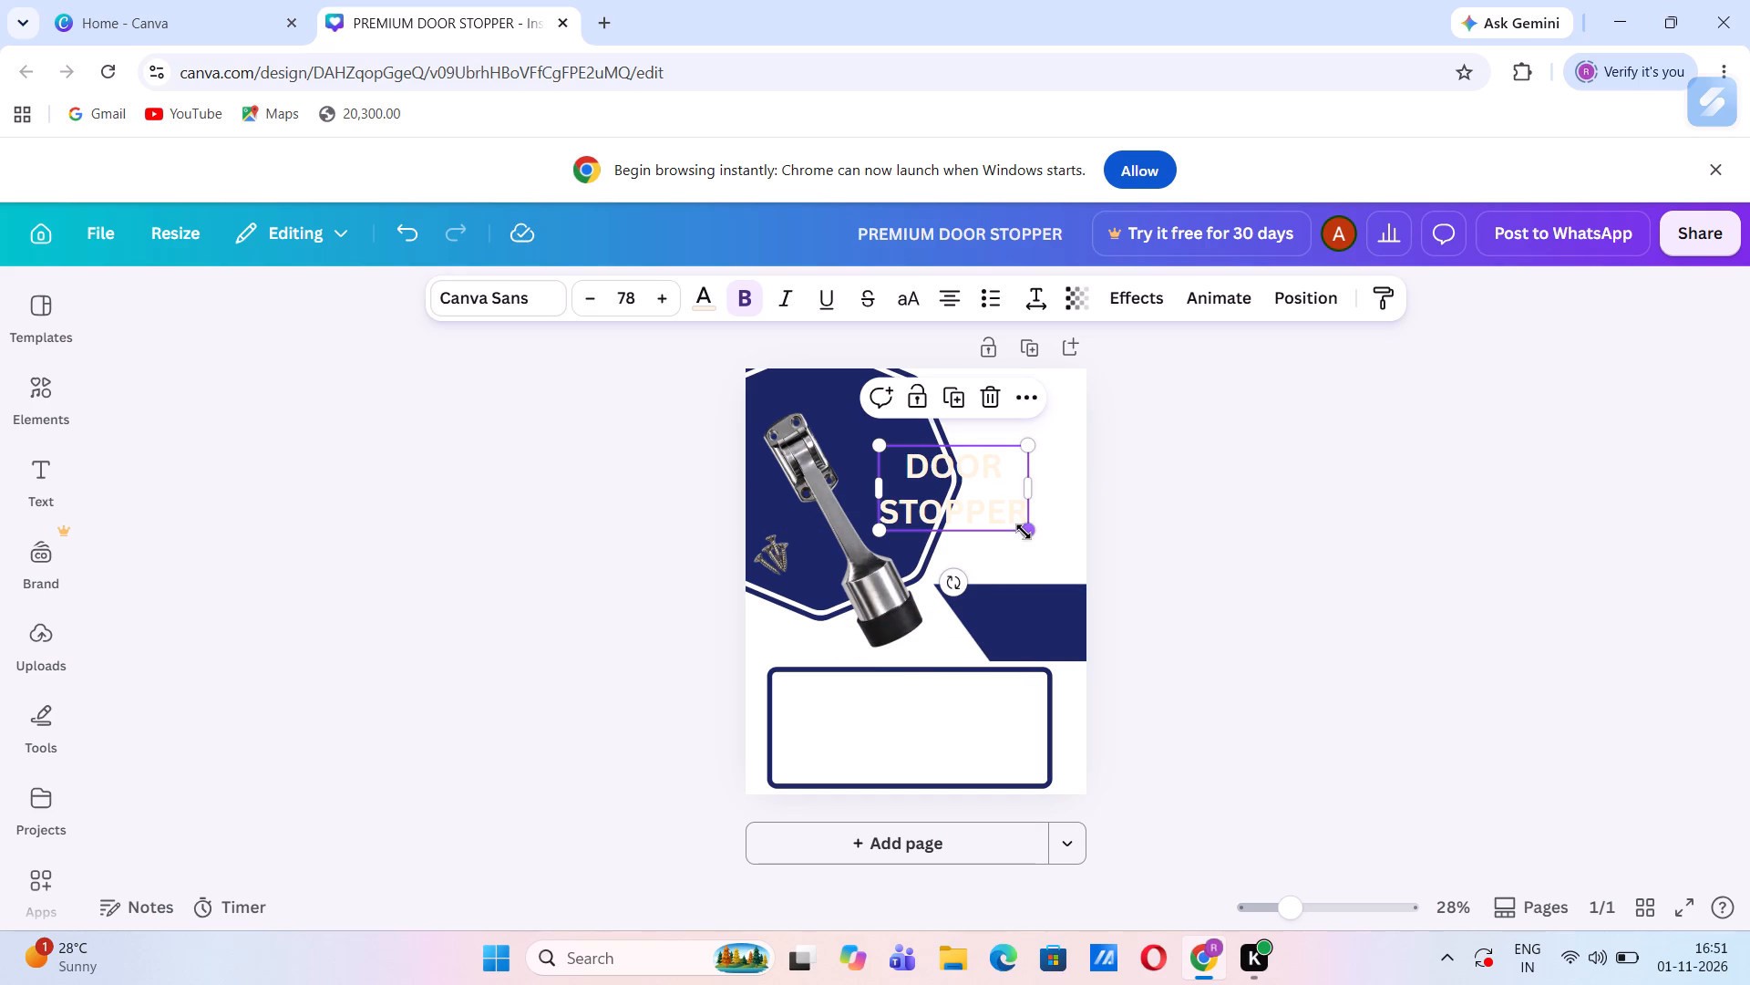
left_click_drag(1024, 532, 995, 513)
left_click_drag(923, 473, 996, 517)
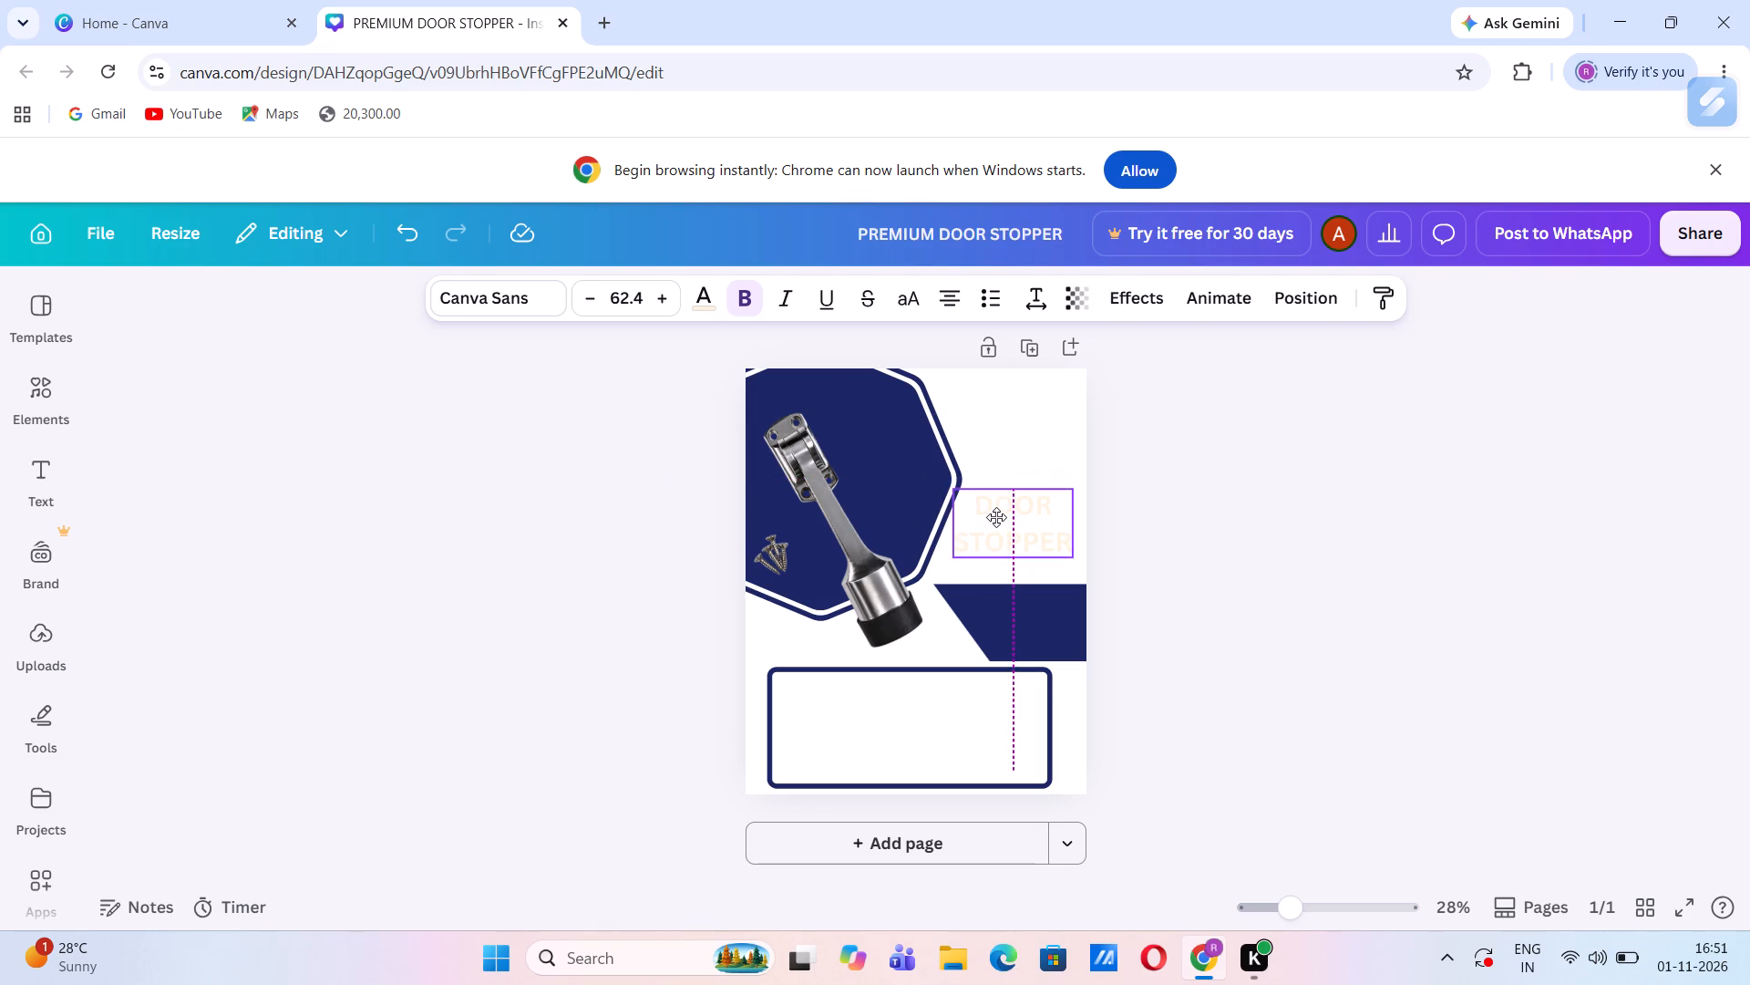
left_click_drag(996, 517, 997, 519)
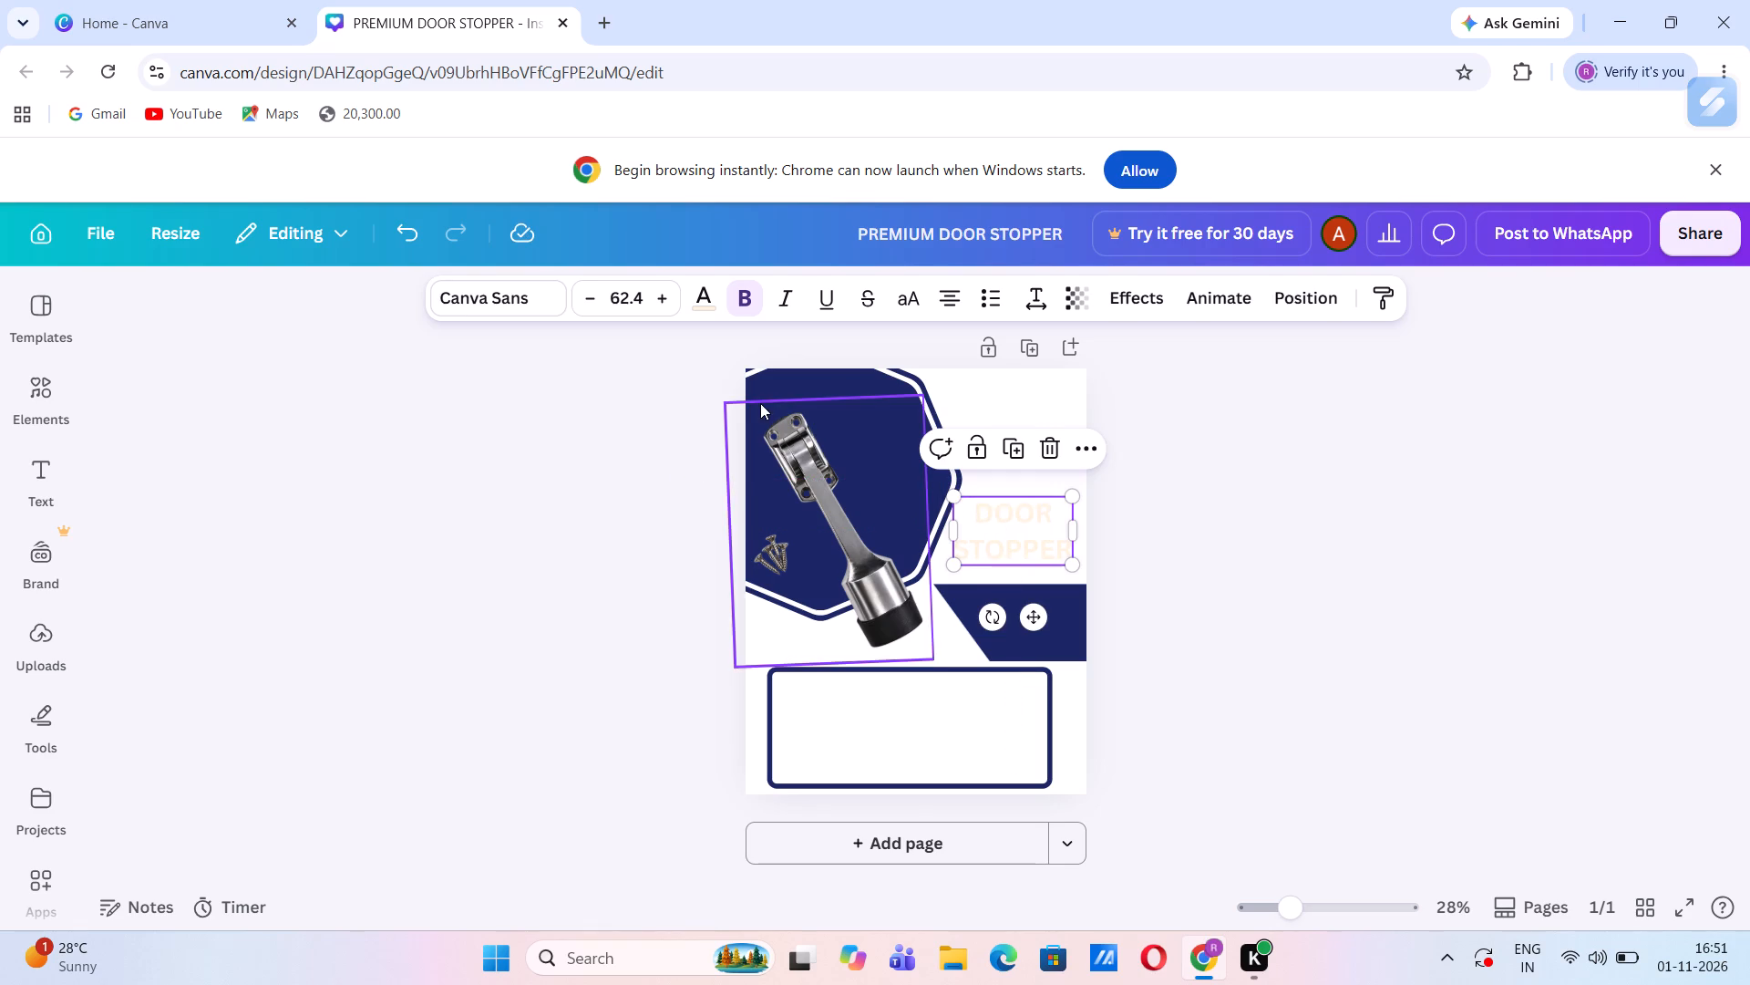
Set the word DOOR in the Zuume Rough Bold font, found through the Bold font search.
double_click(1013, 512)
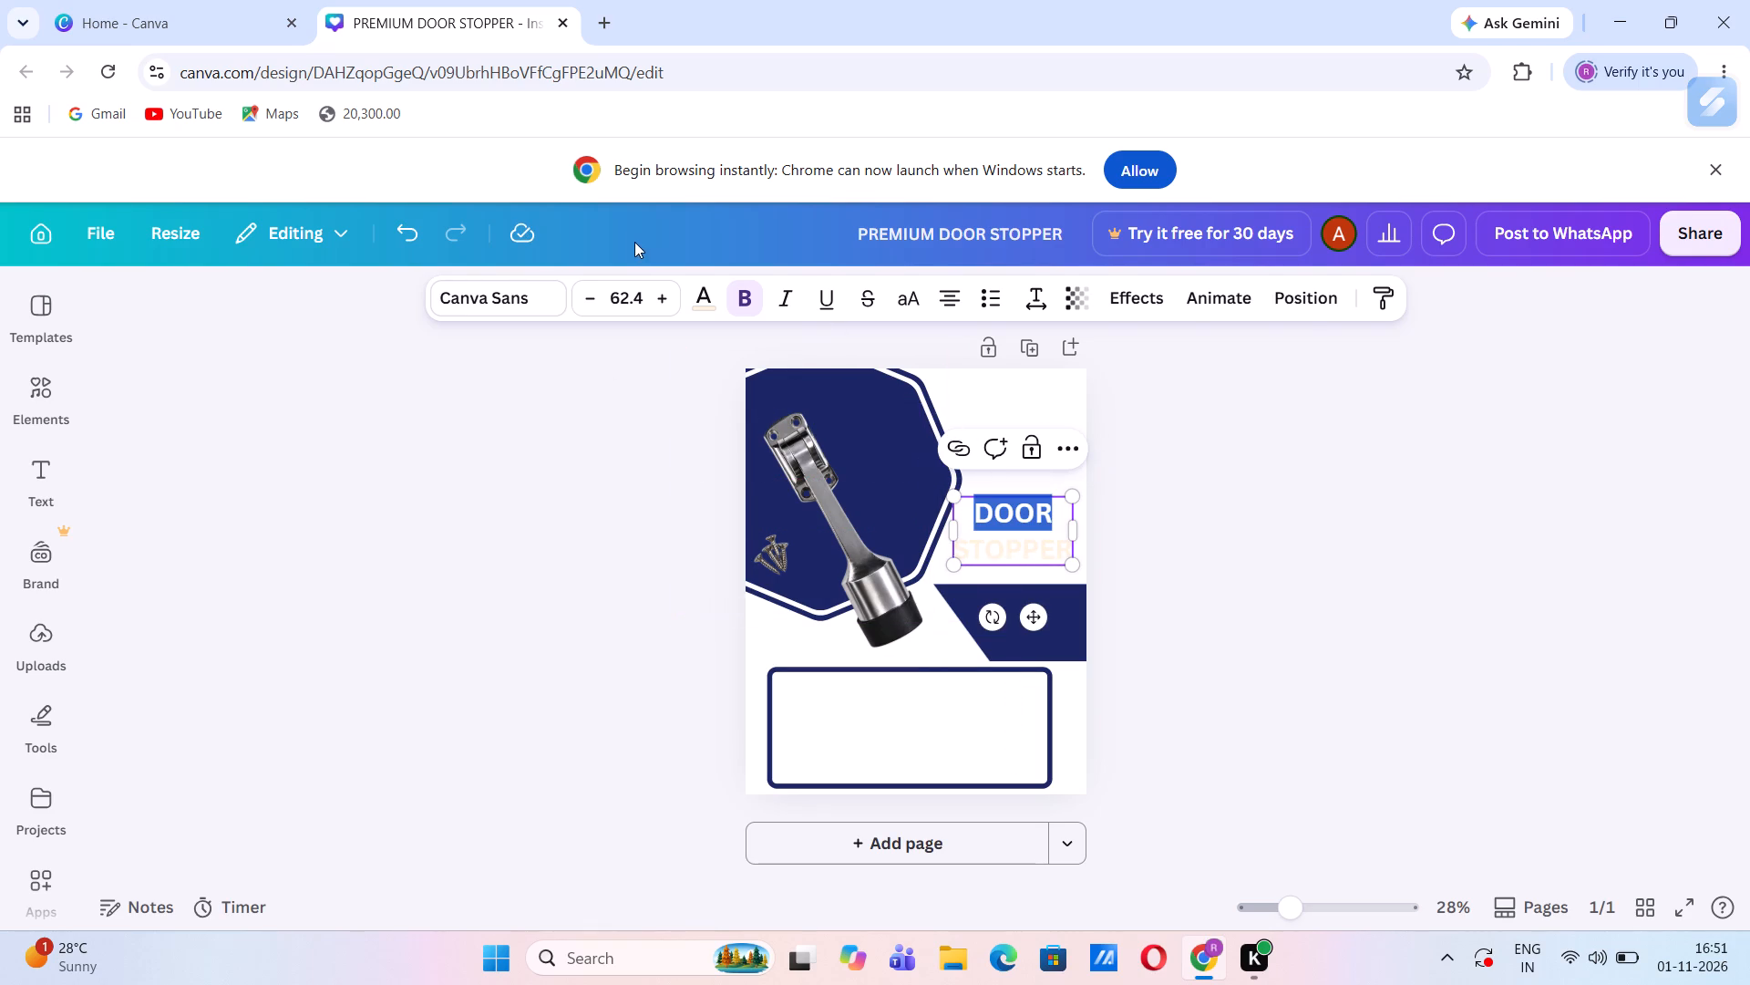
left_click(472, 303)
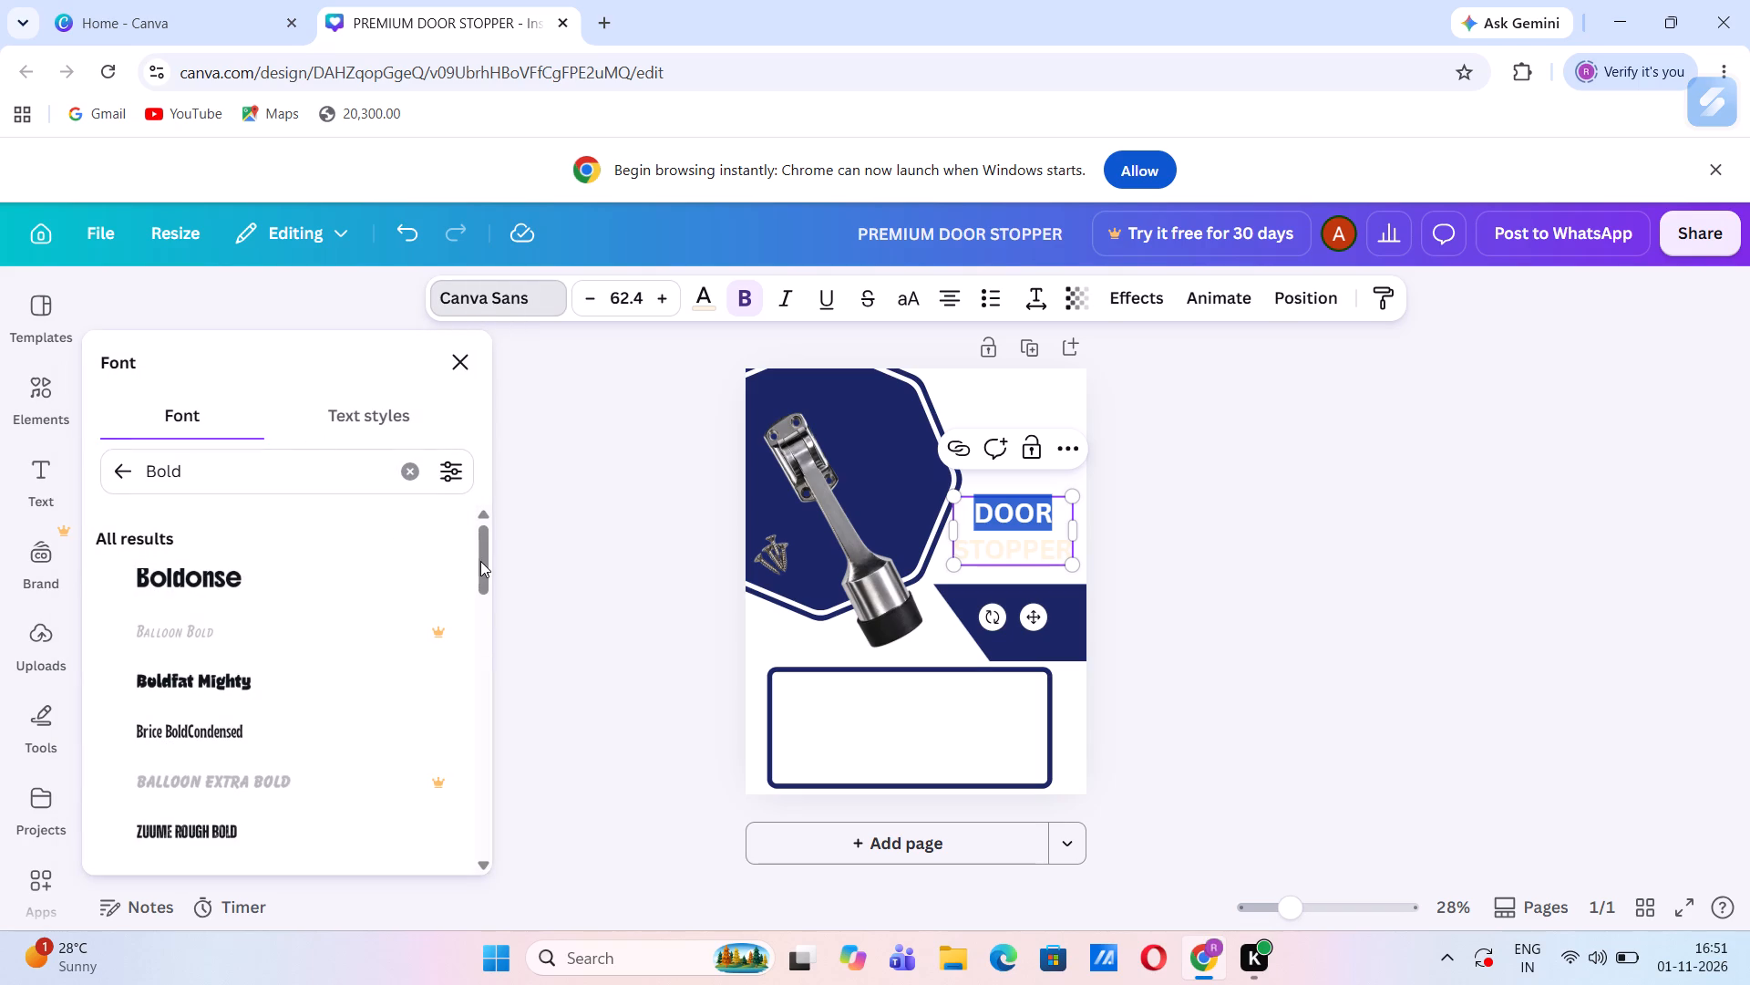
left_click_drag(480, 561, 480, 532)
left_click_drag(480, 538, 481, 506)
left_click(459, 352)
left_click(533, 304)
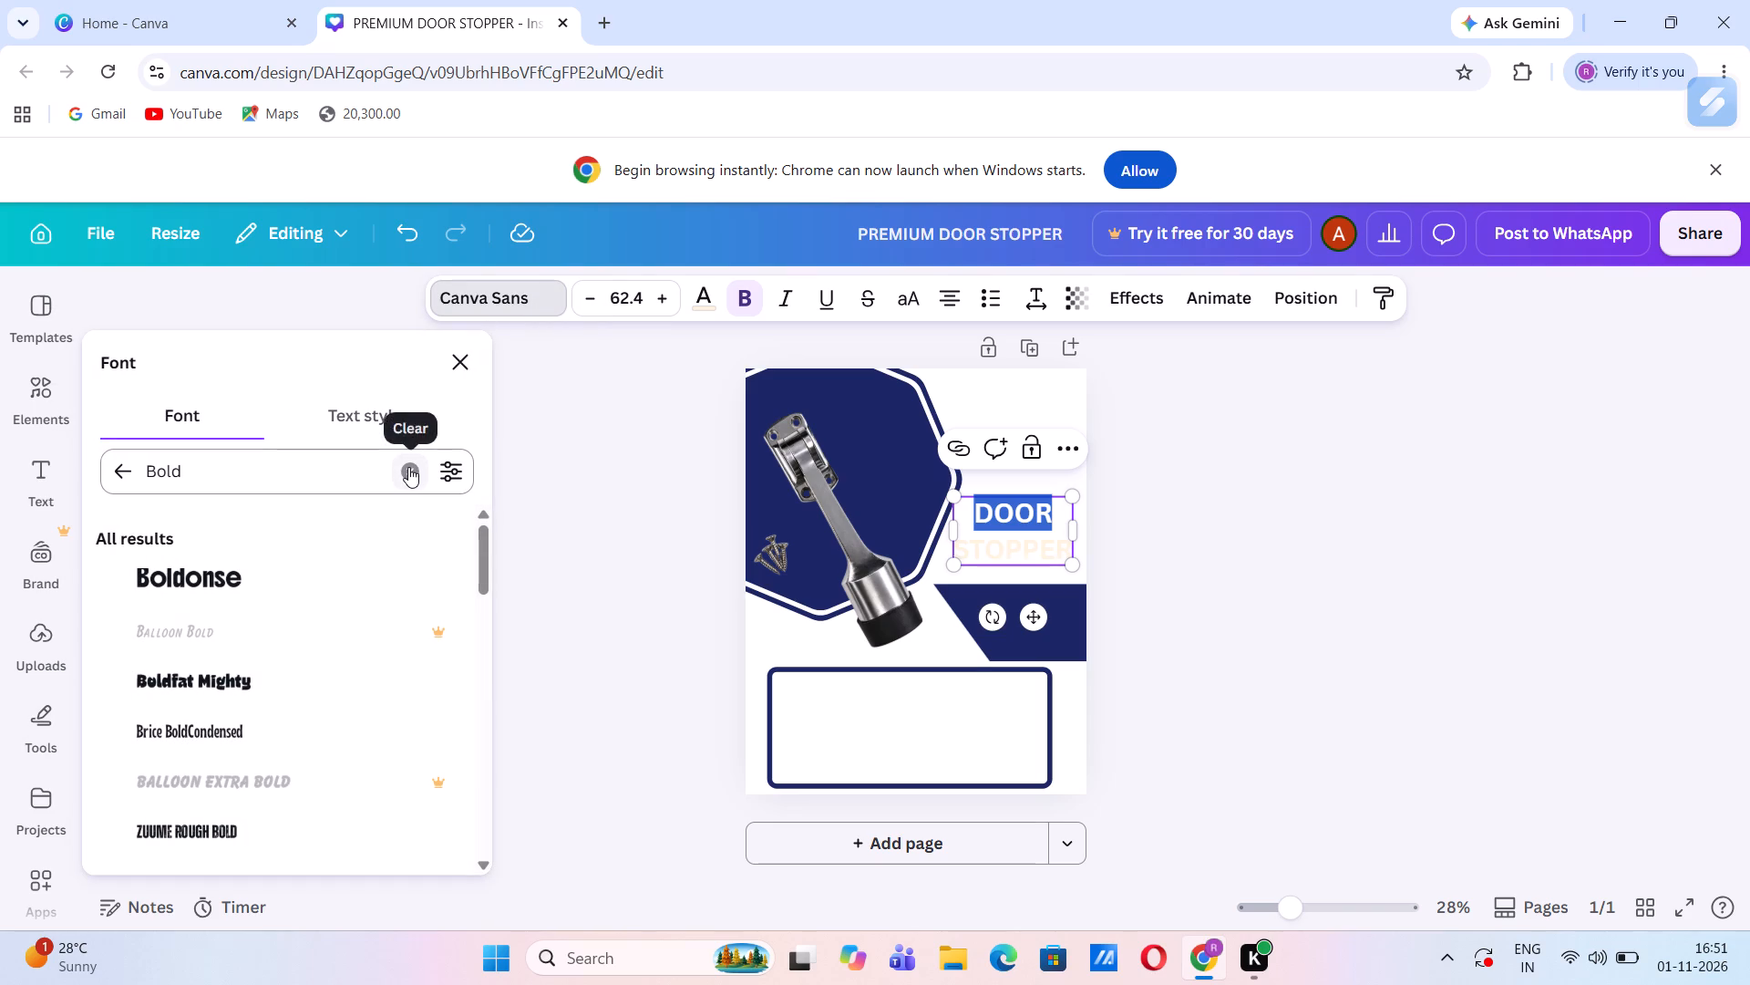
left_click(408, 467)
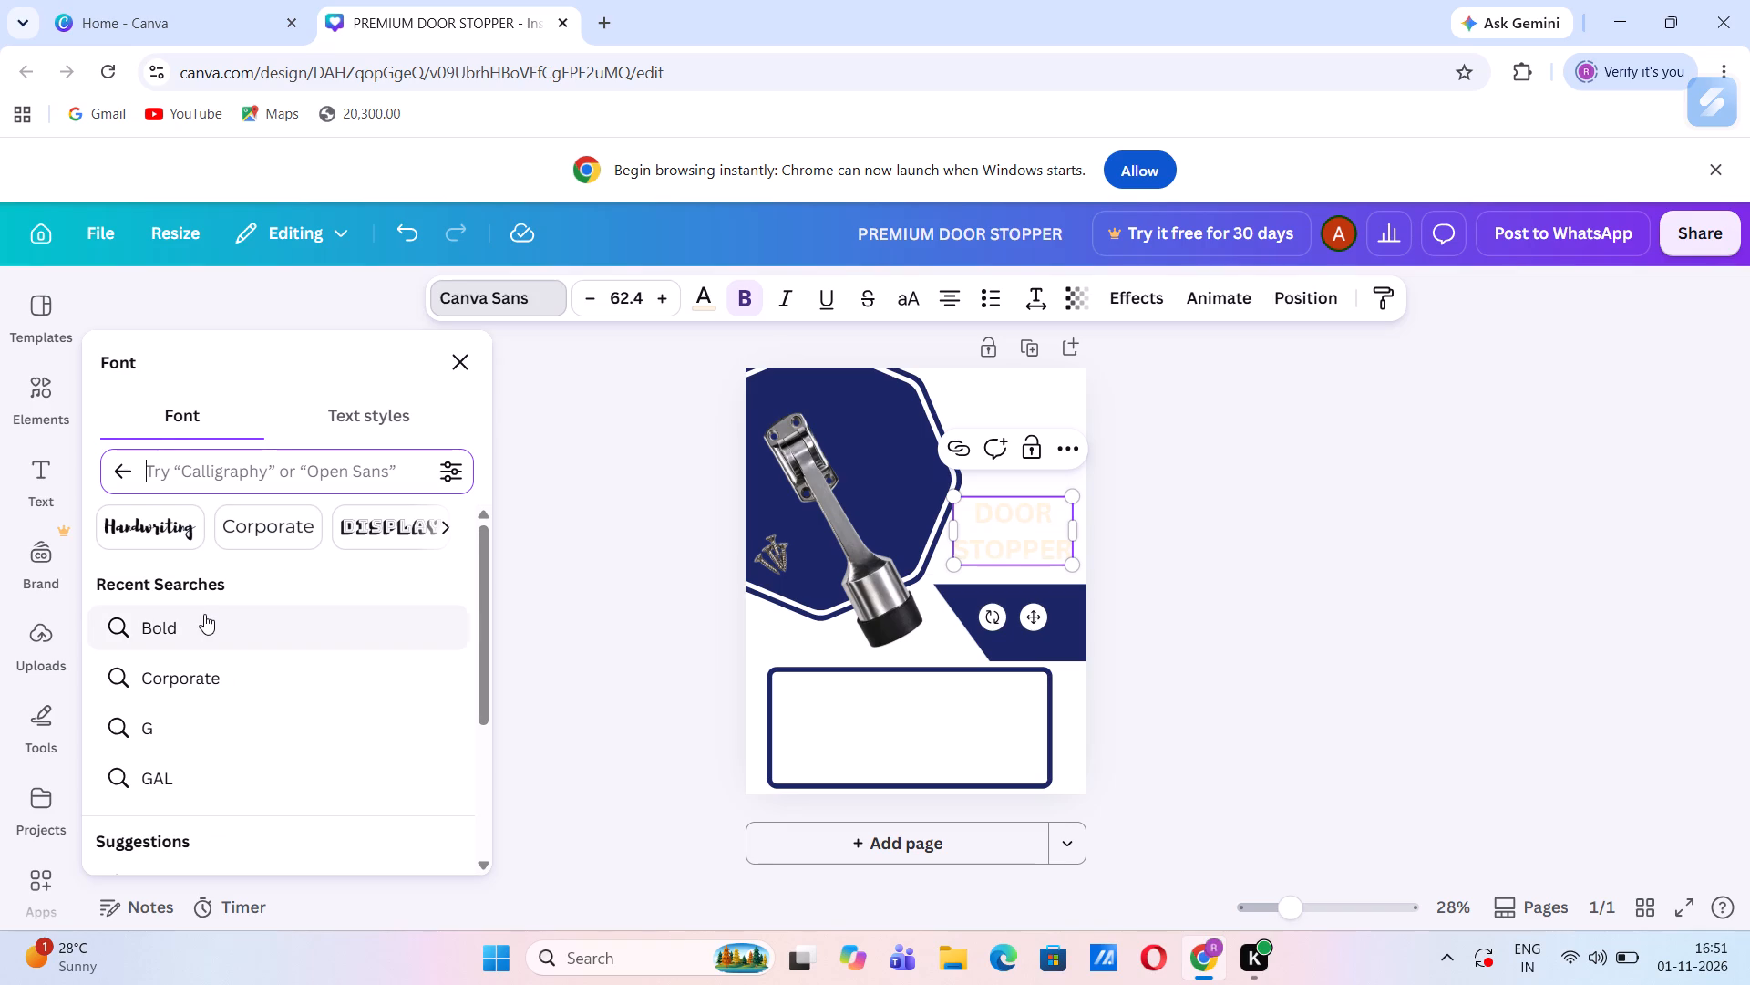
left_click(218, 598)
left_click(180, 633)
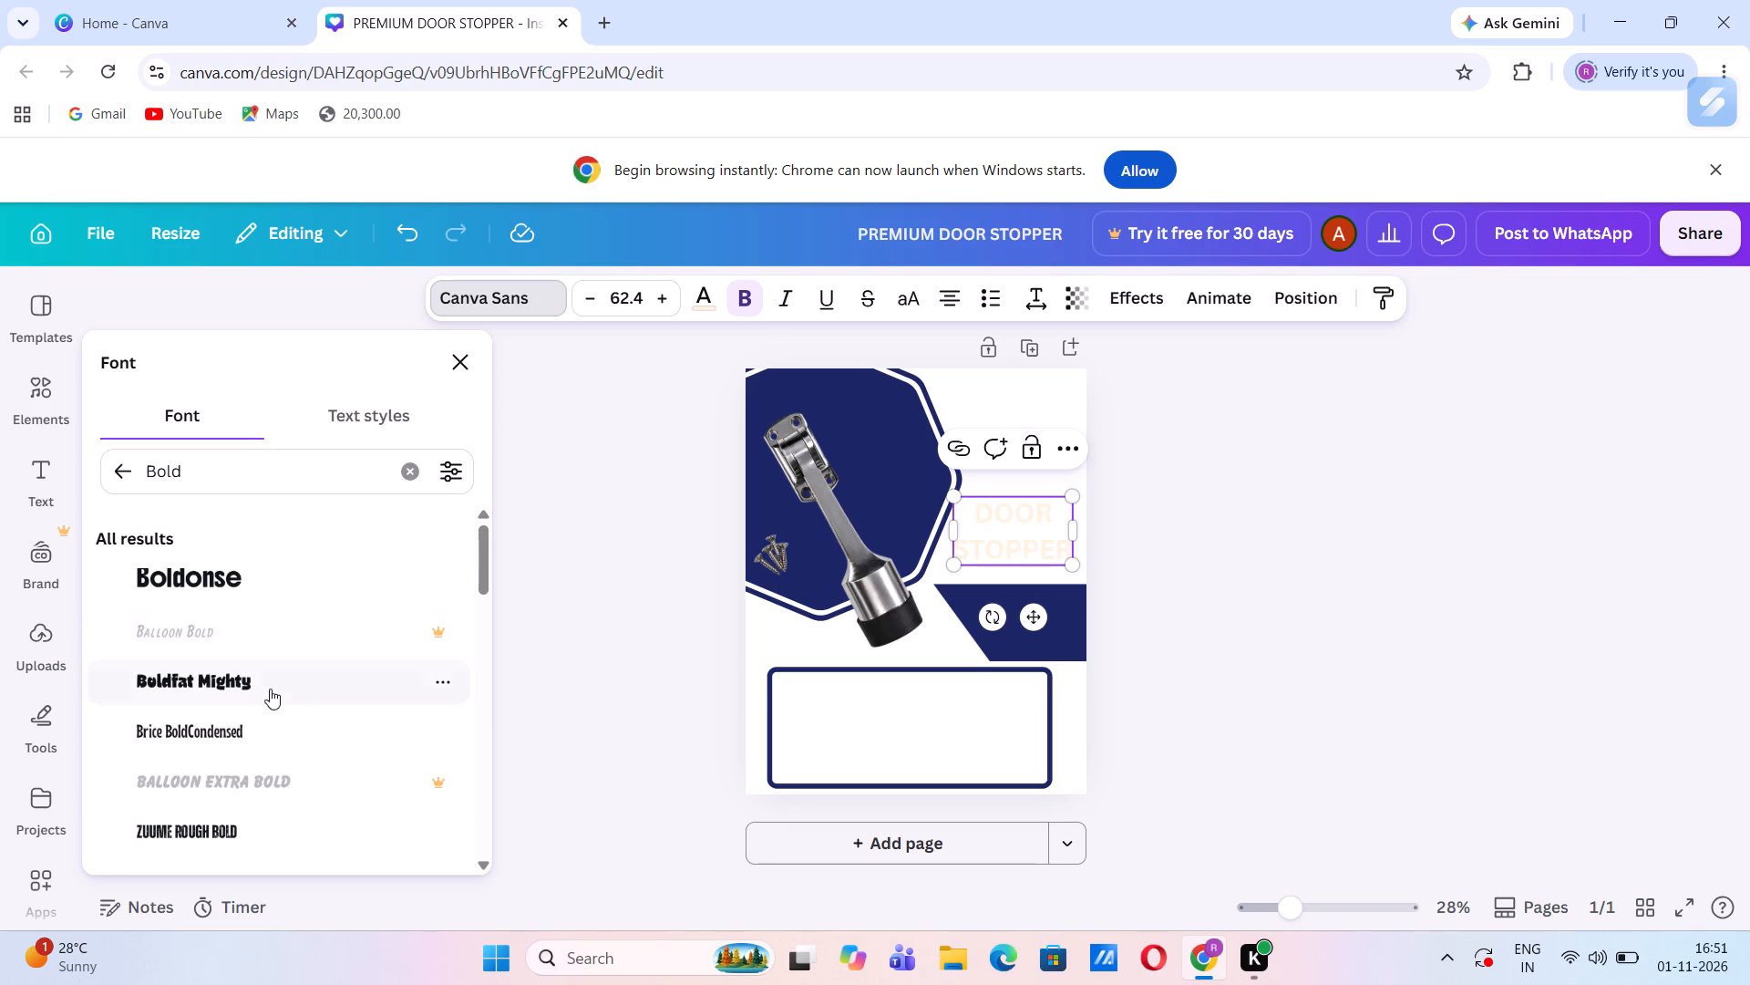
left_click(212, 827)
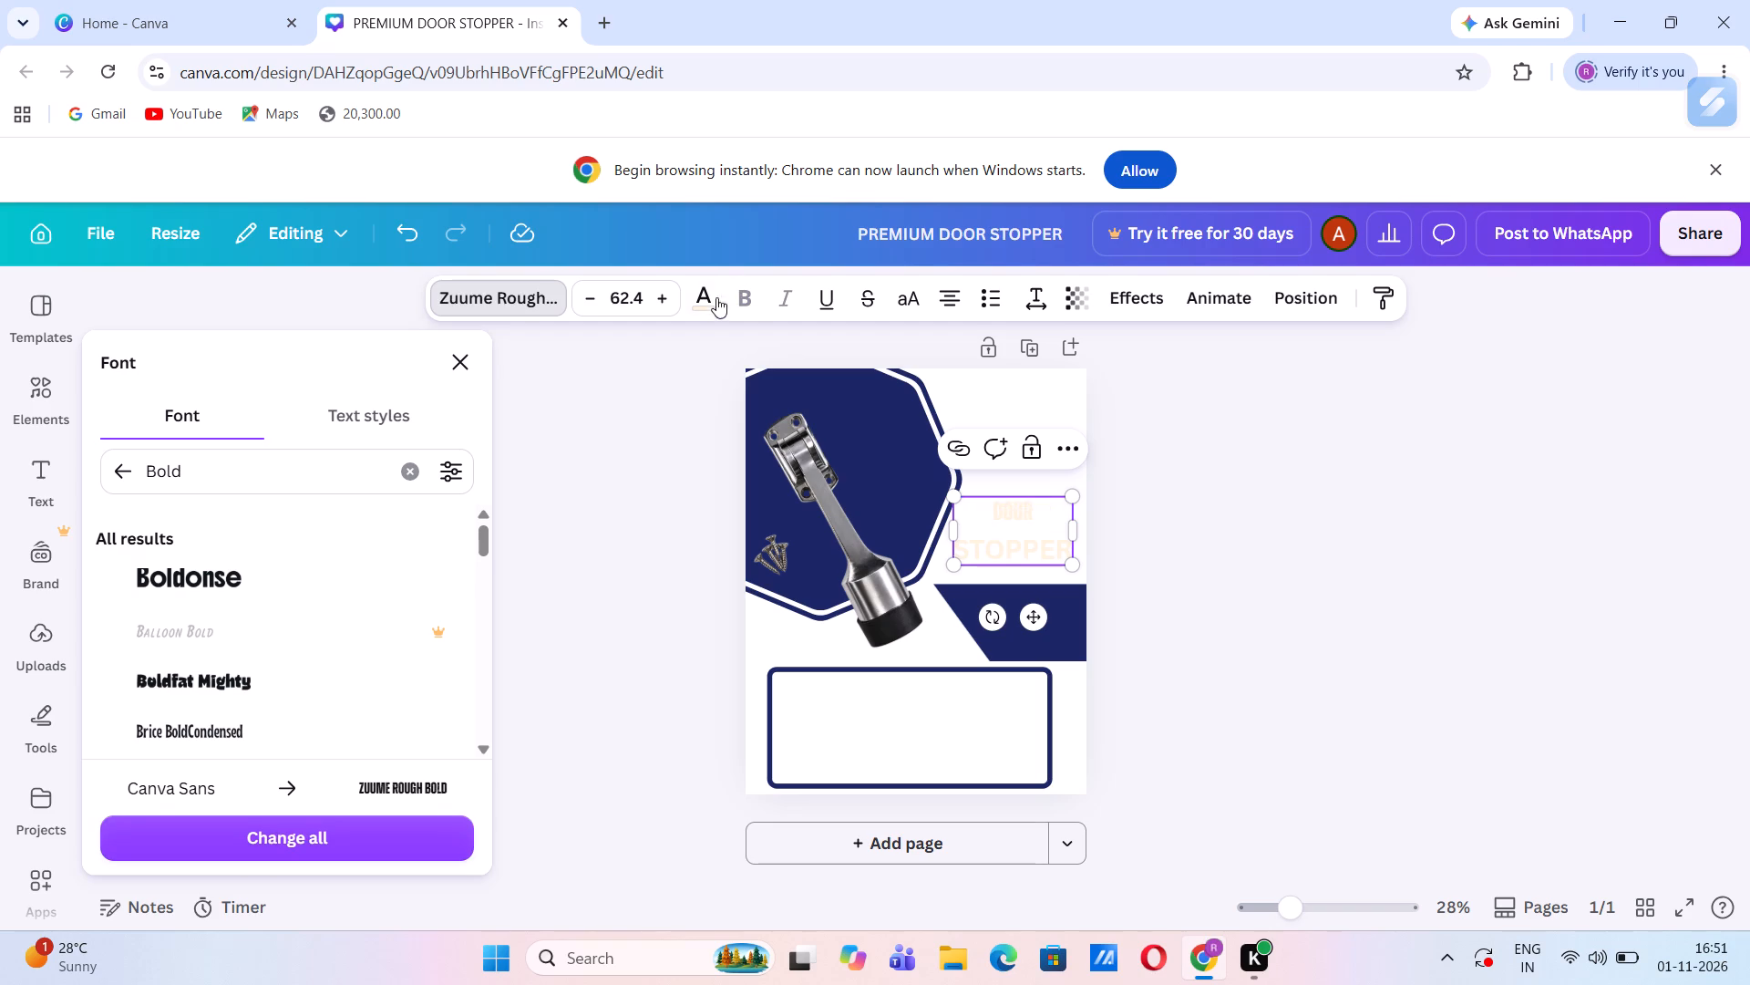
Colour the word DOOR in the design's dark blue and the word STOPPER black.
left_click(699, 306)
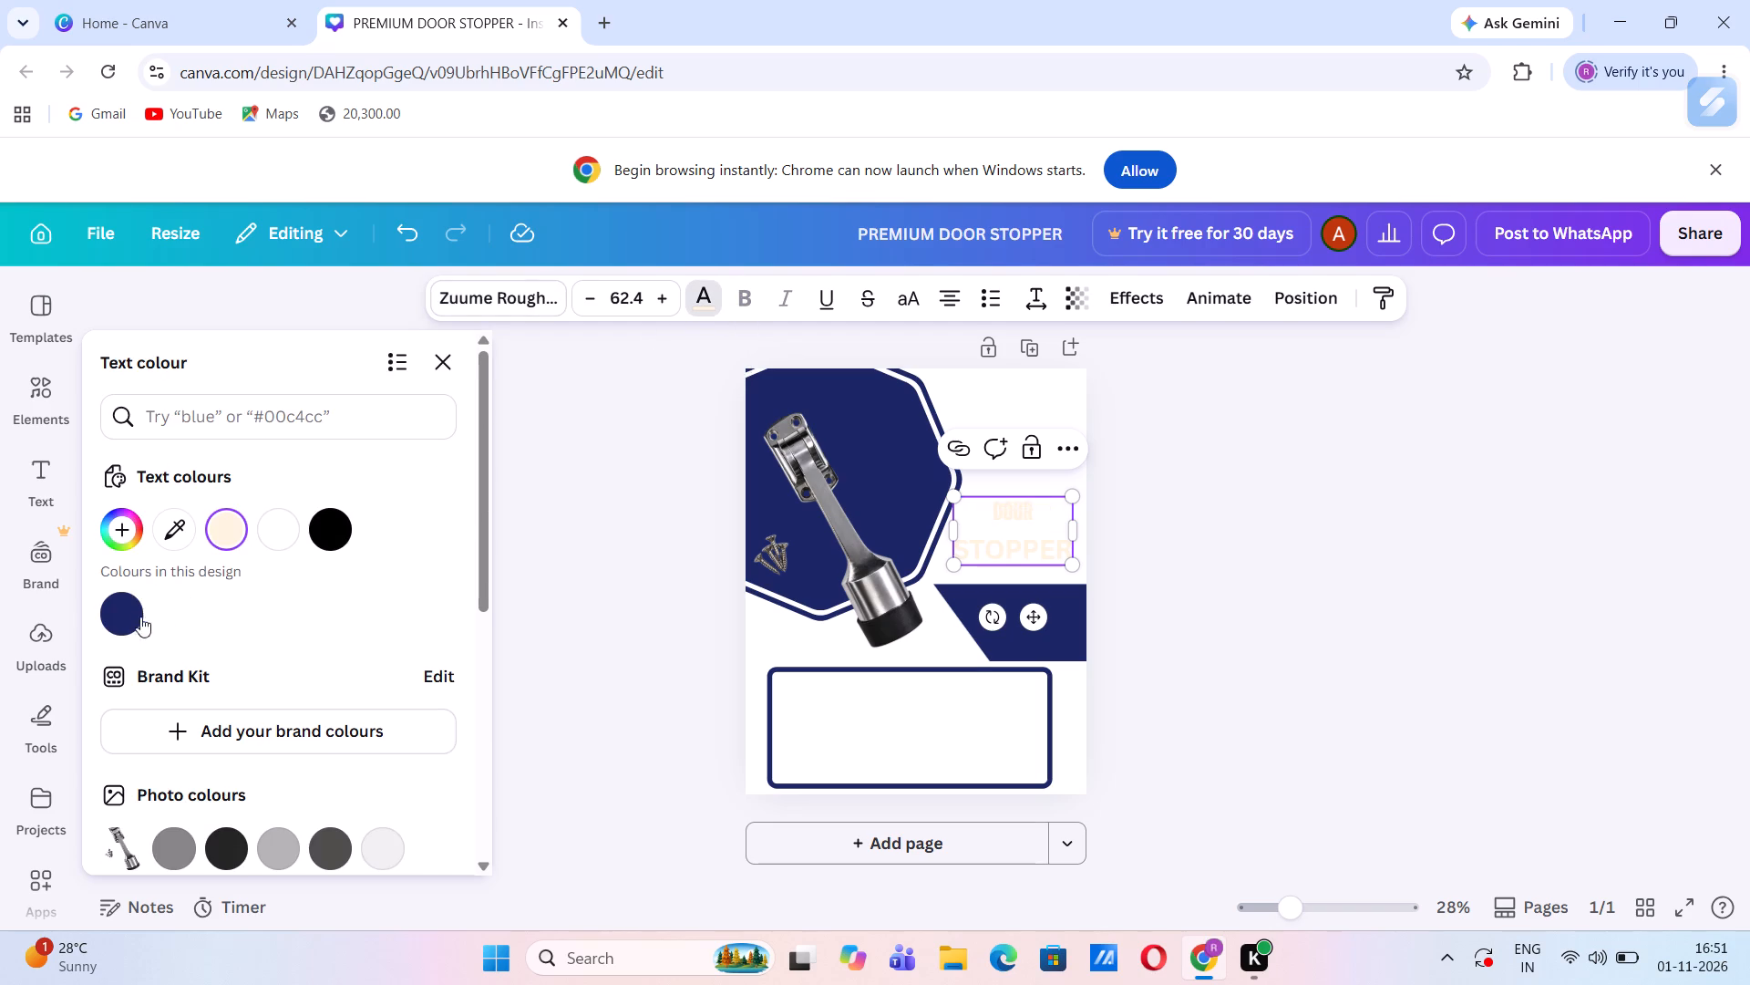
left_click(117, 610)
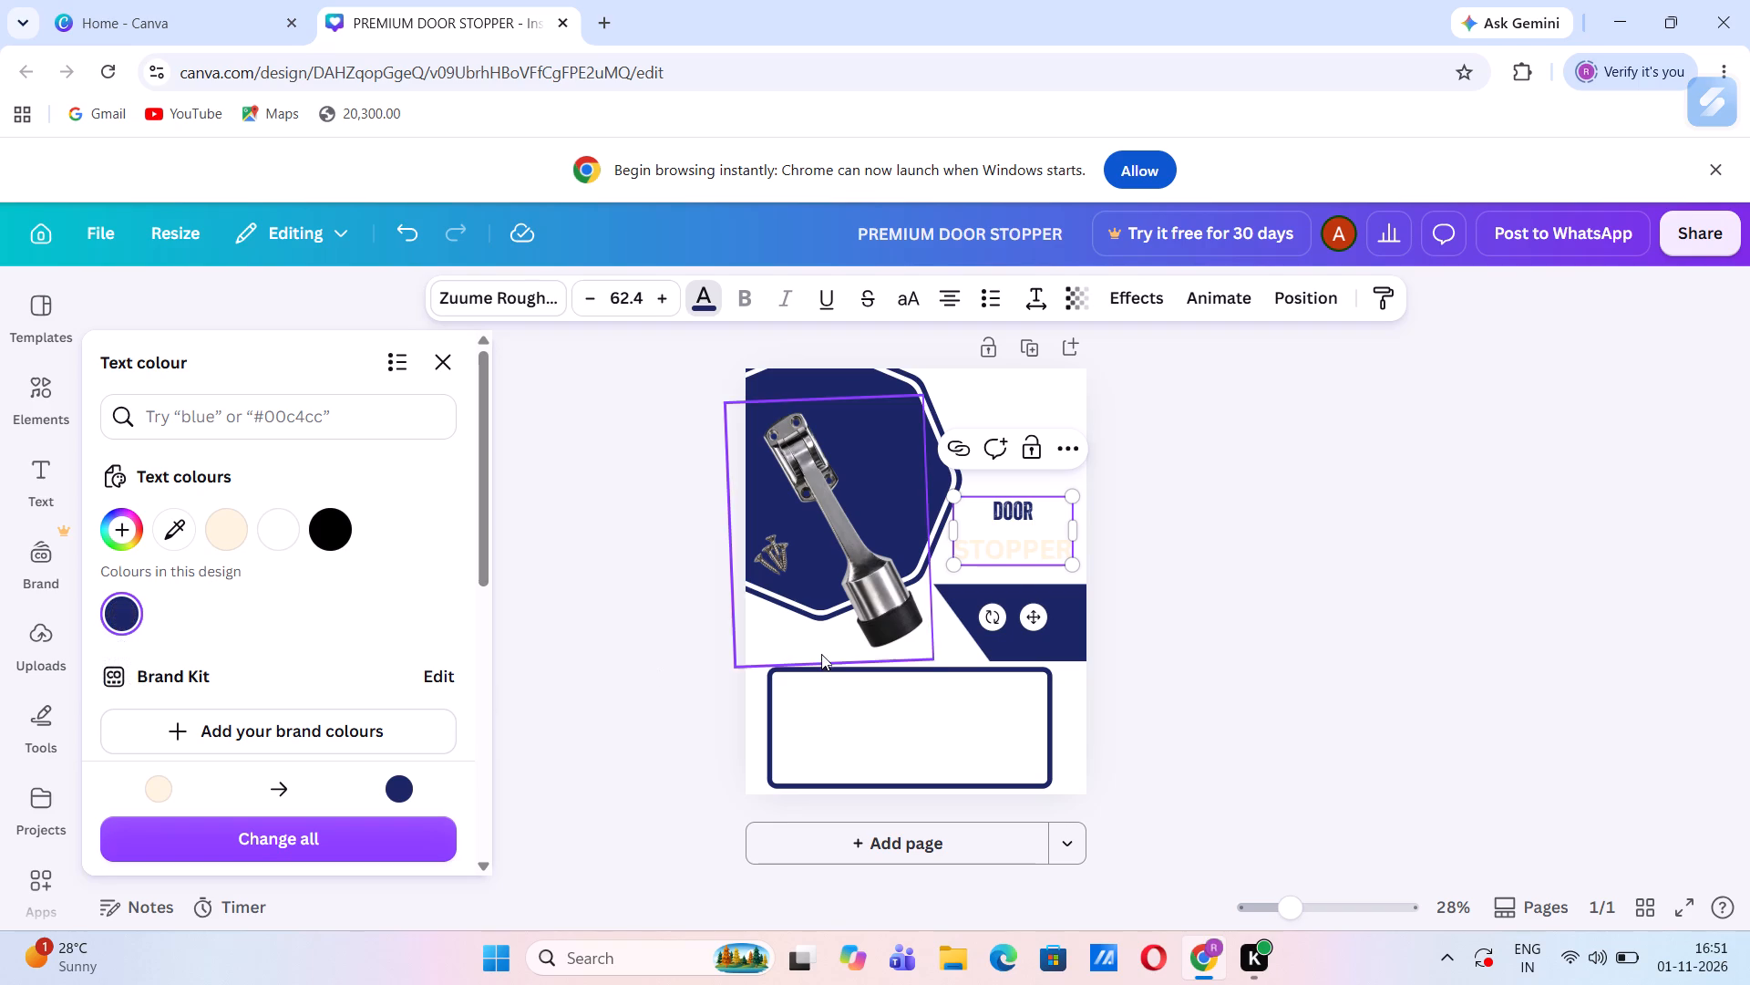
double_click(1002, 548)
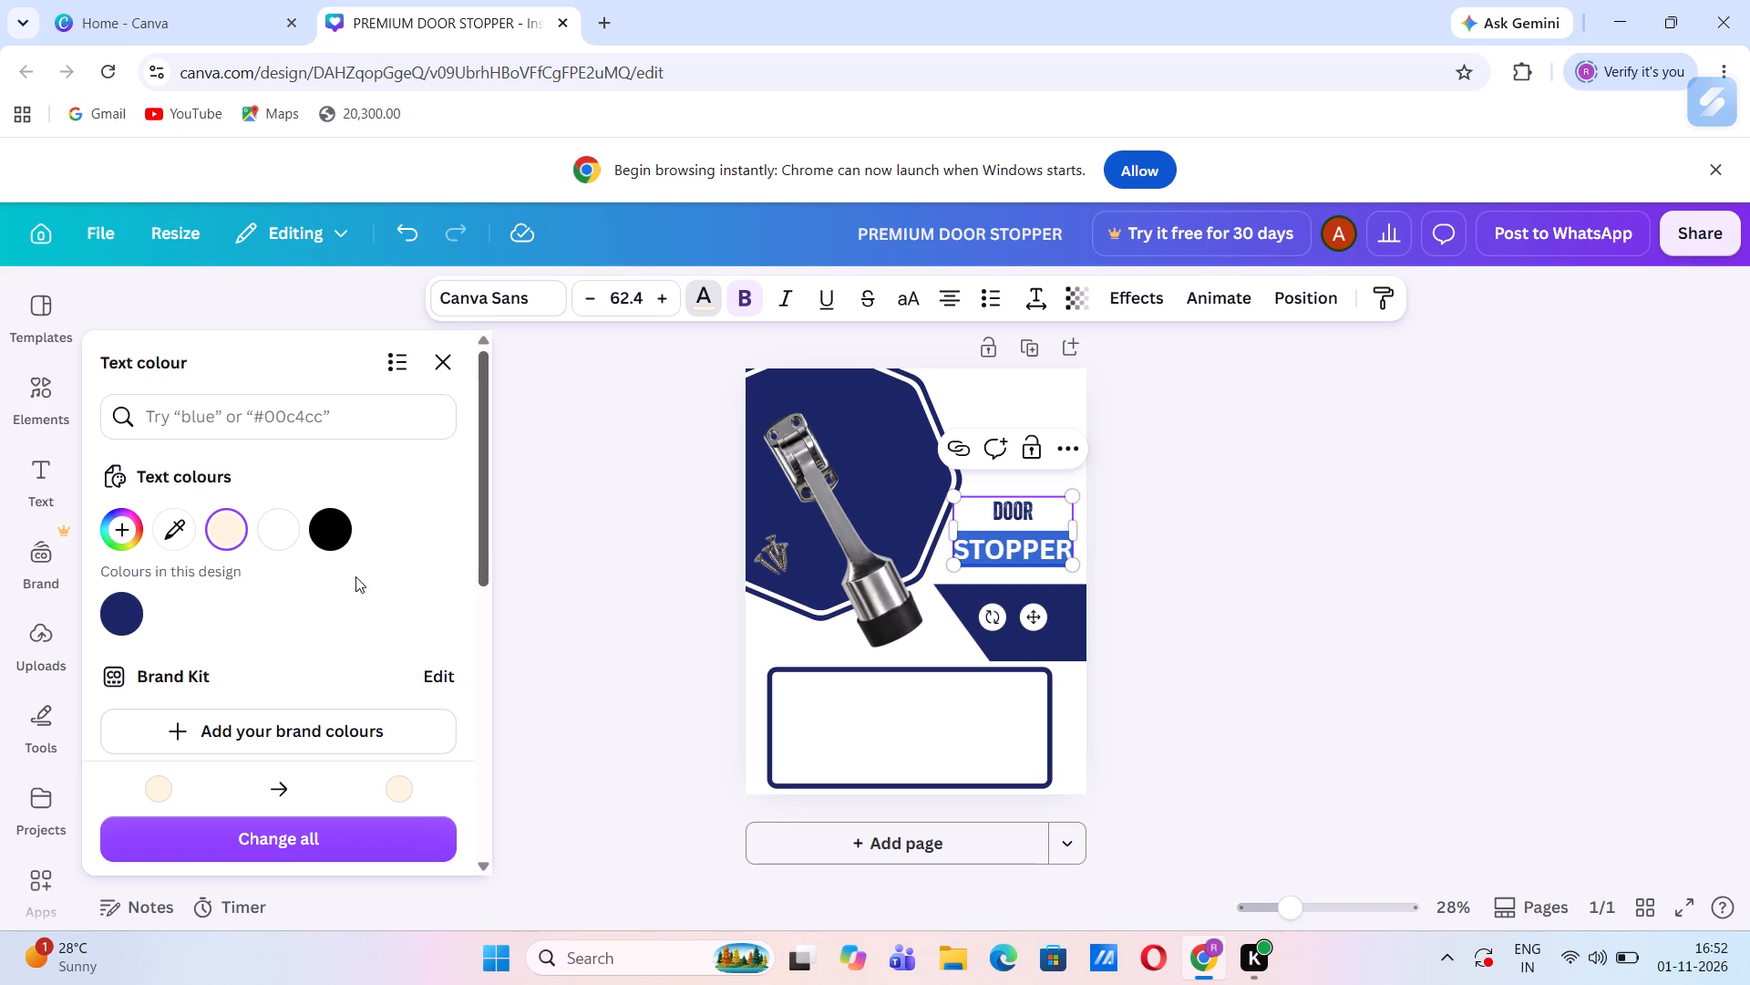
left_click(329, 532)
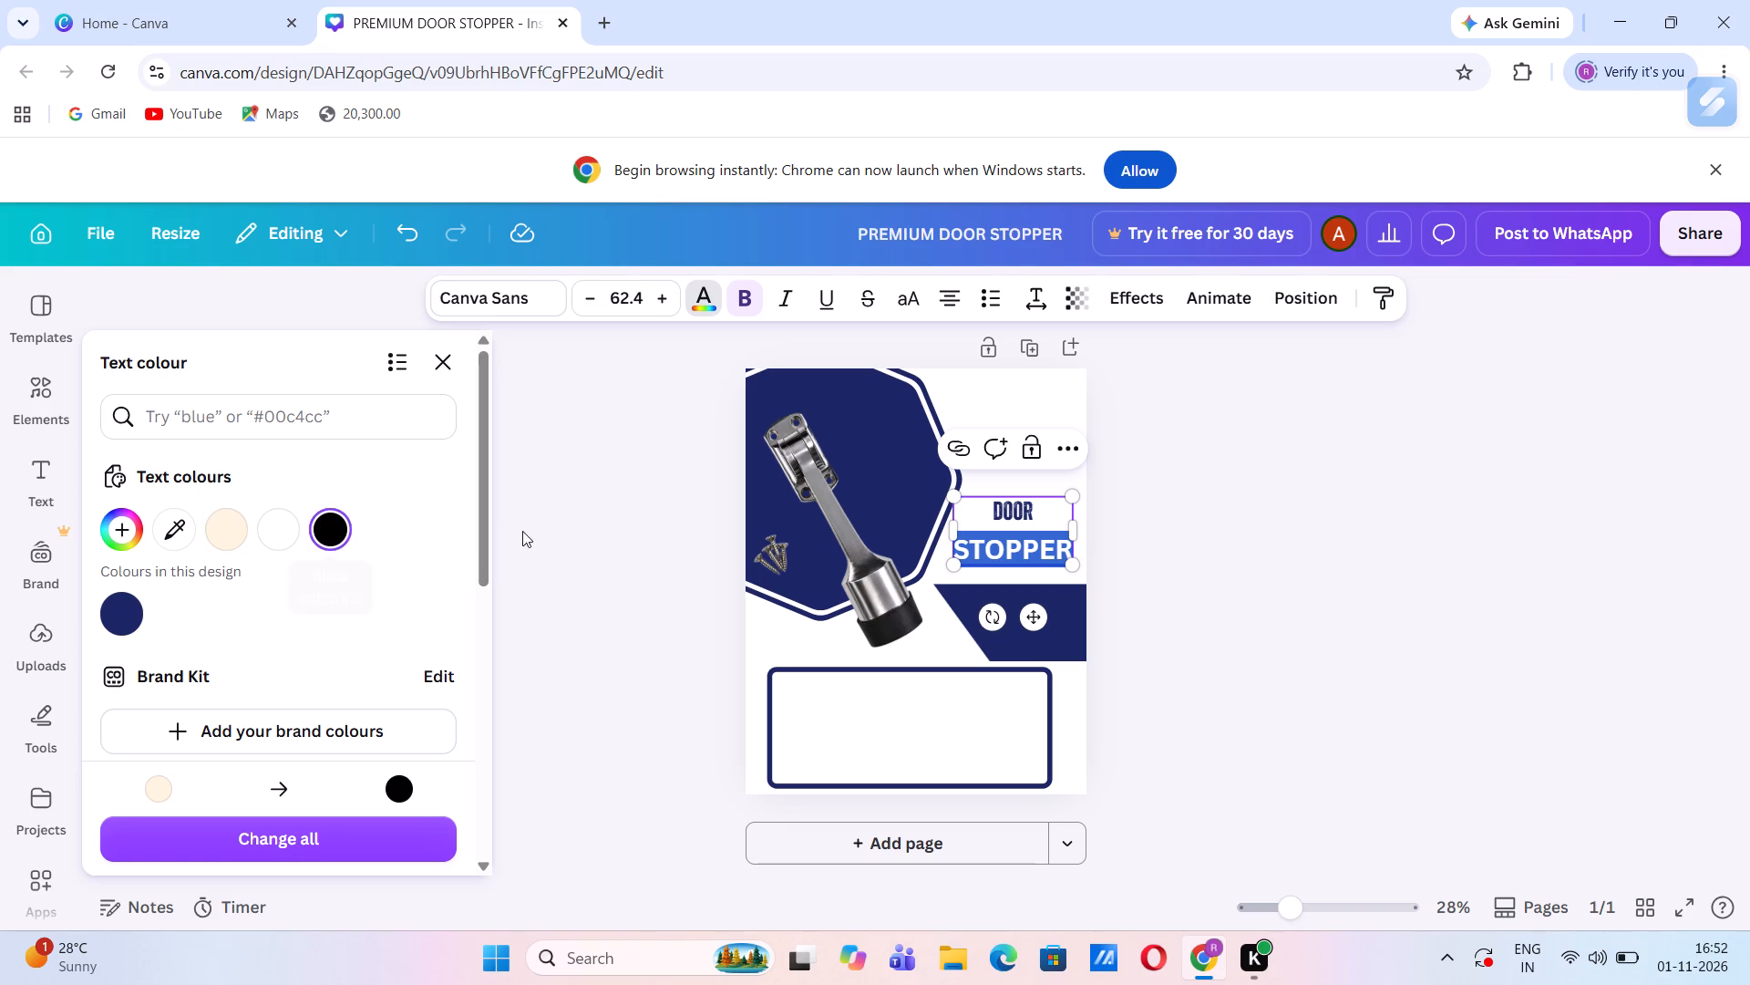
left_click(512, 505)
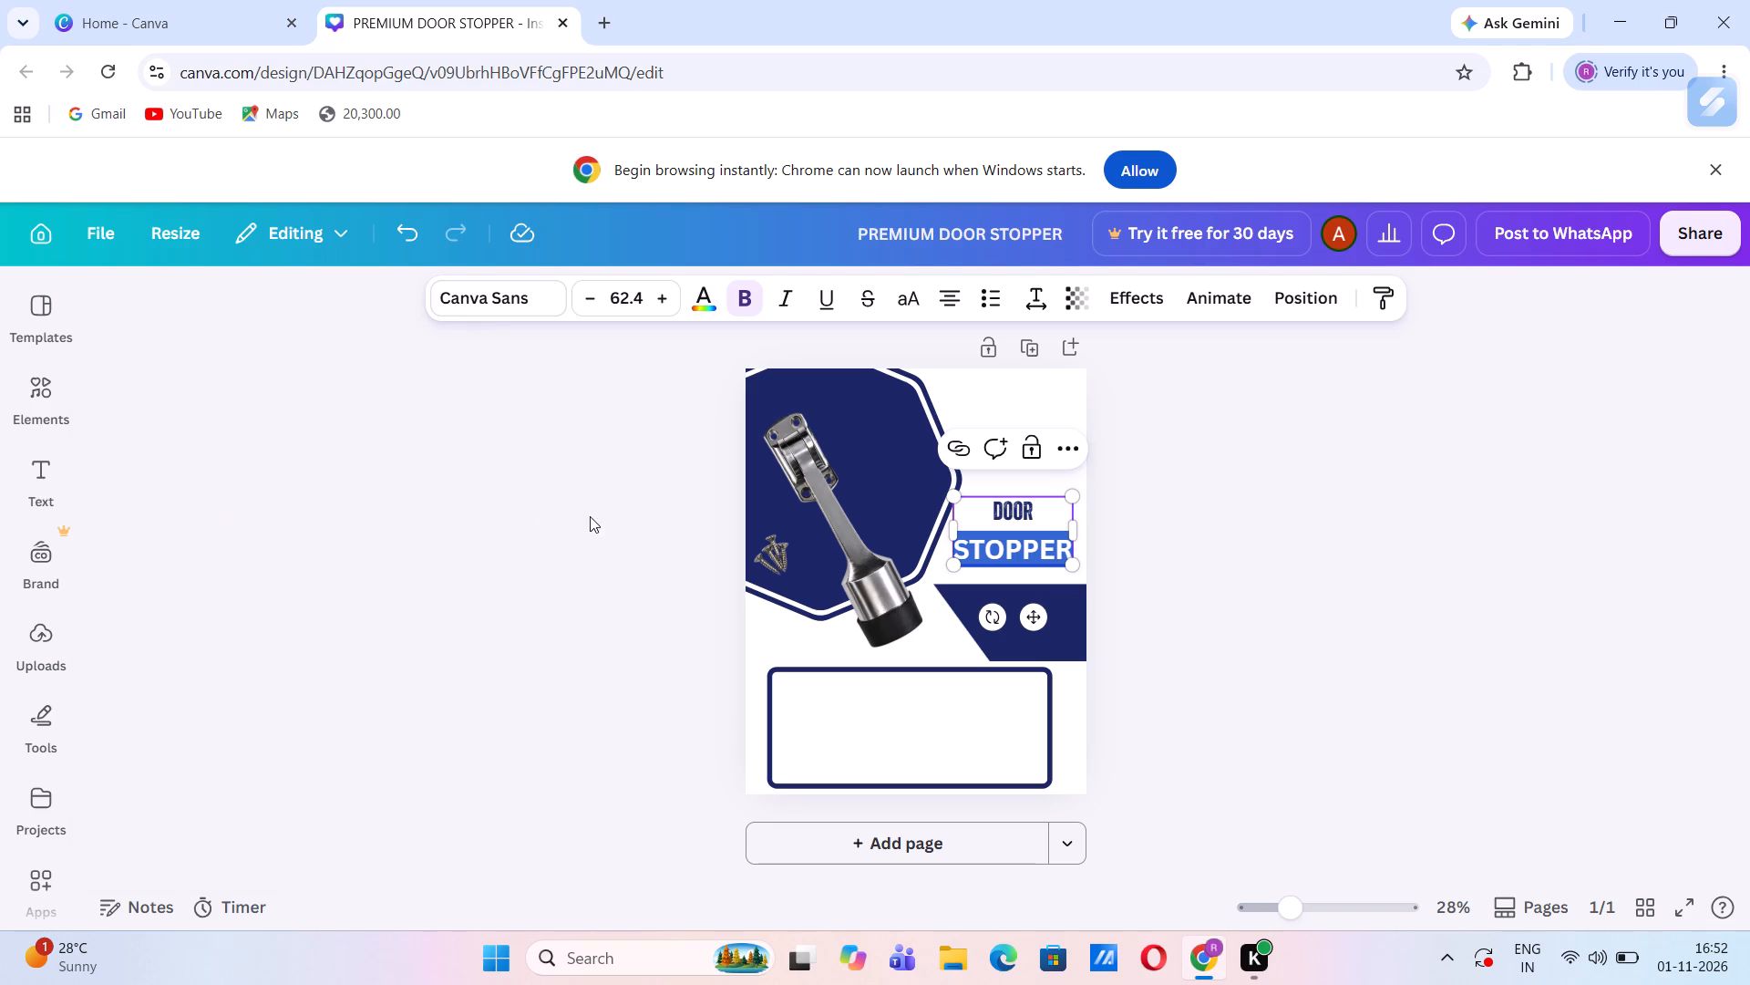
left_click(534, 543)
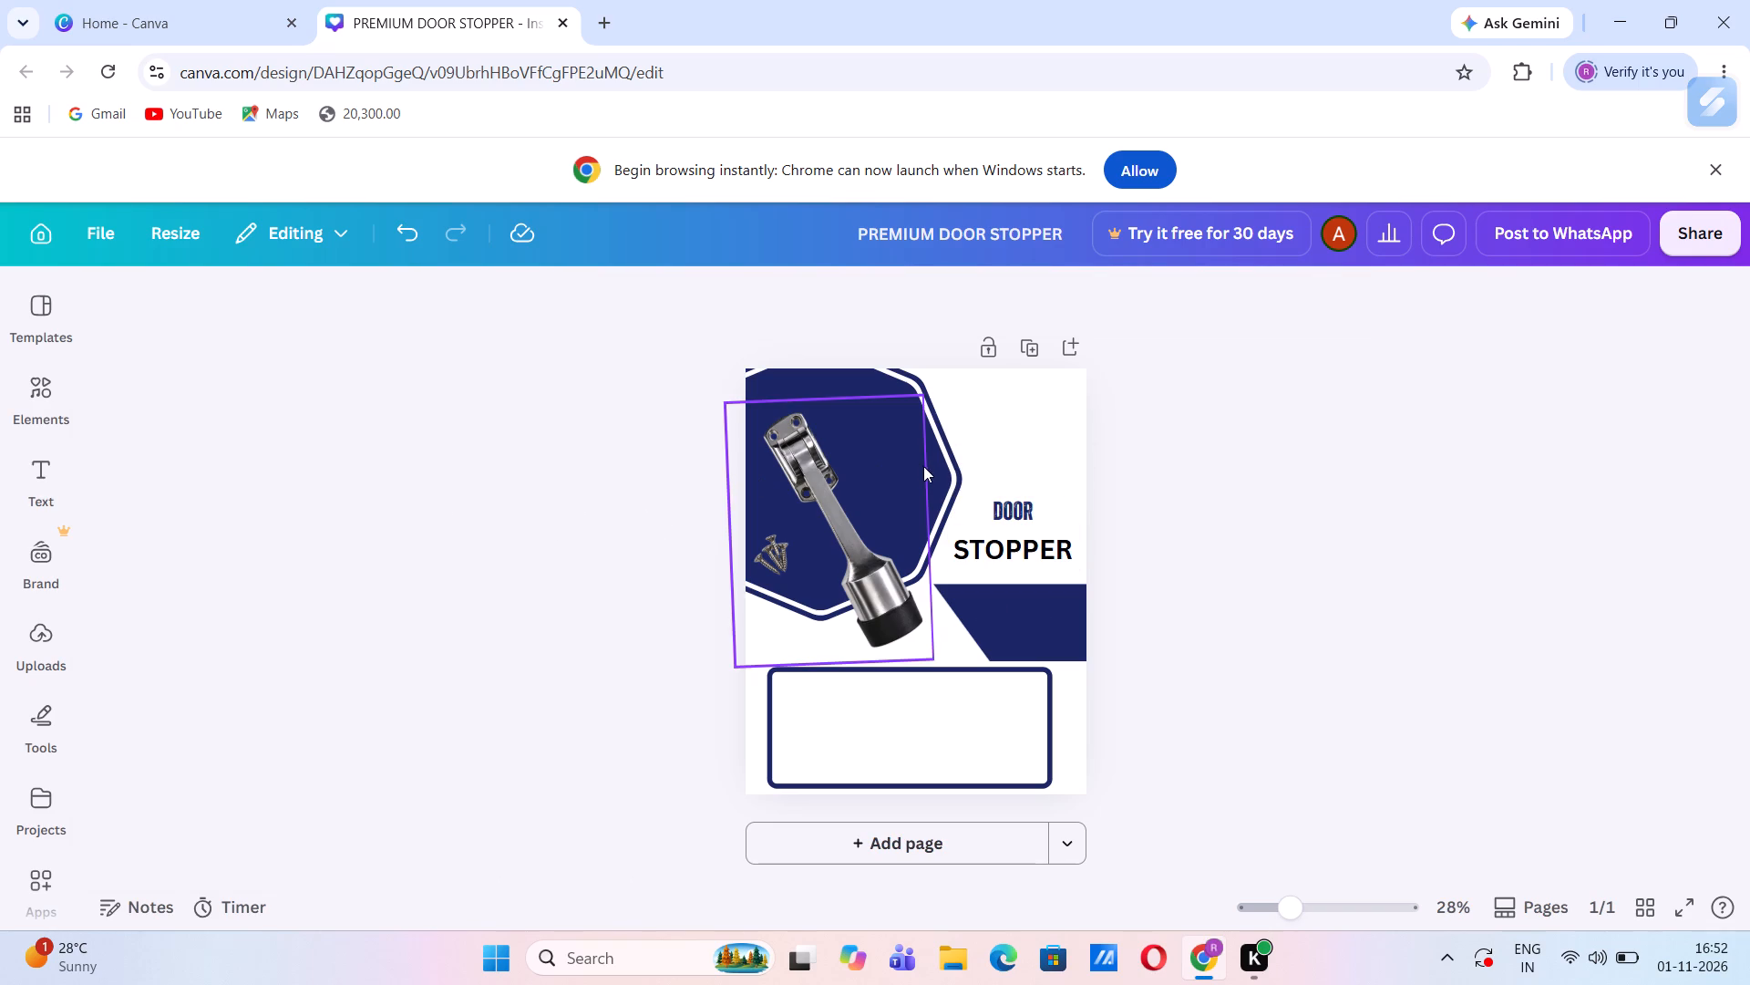
Delete the two-line DOOR STOPPER heading from the post.
left_click(989, 509)
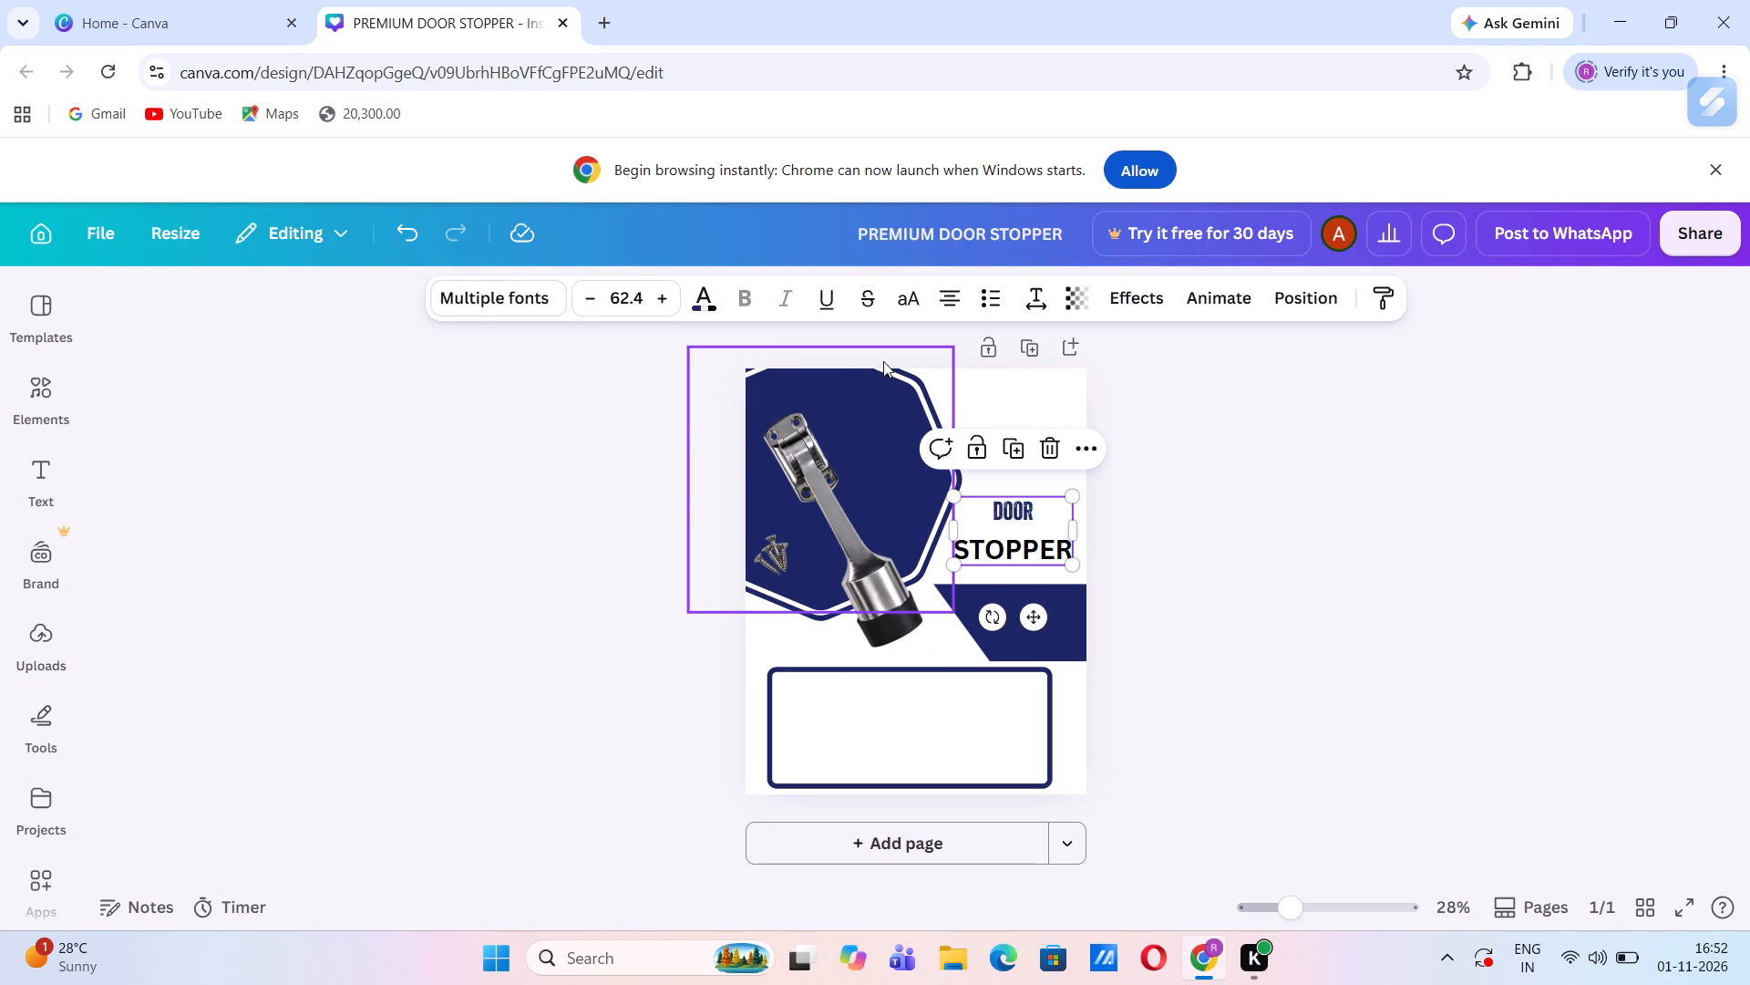
left_click(1060, 460)
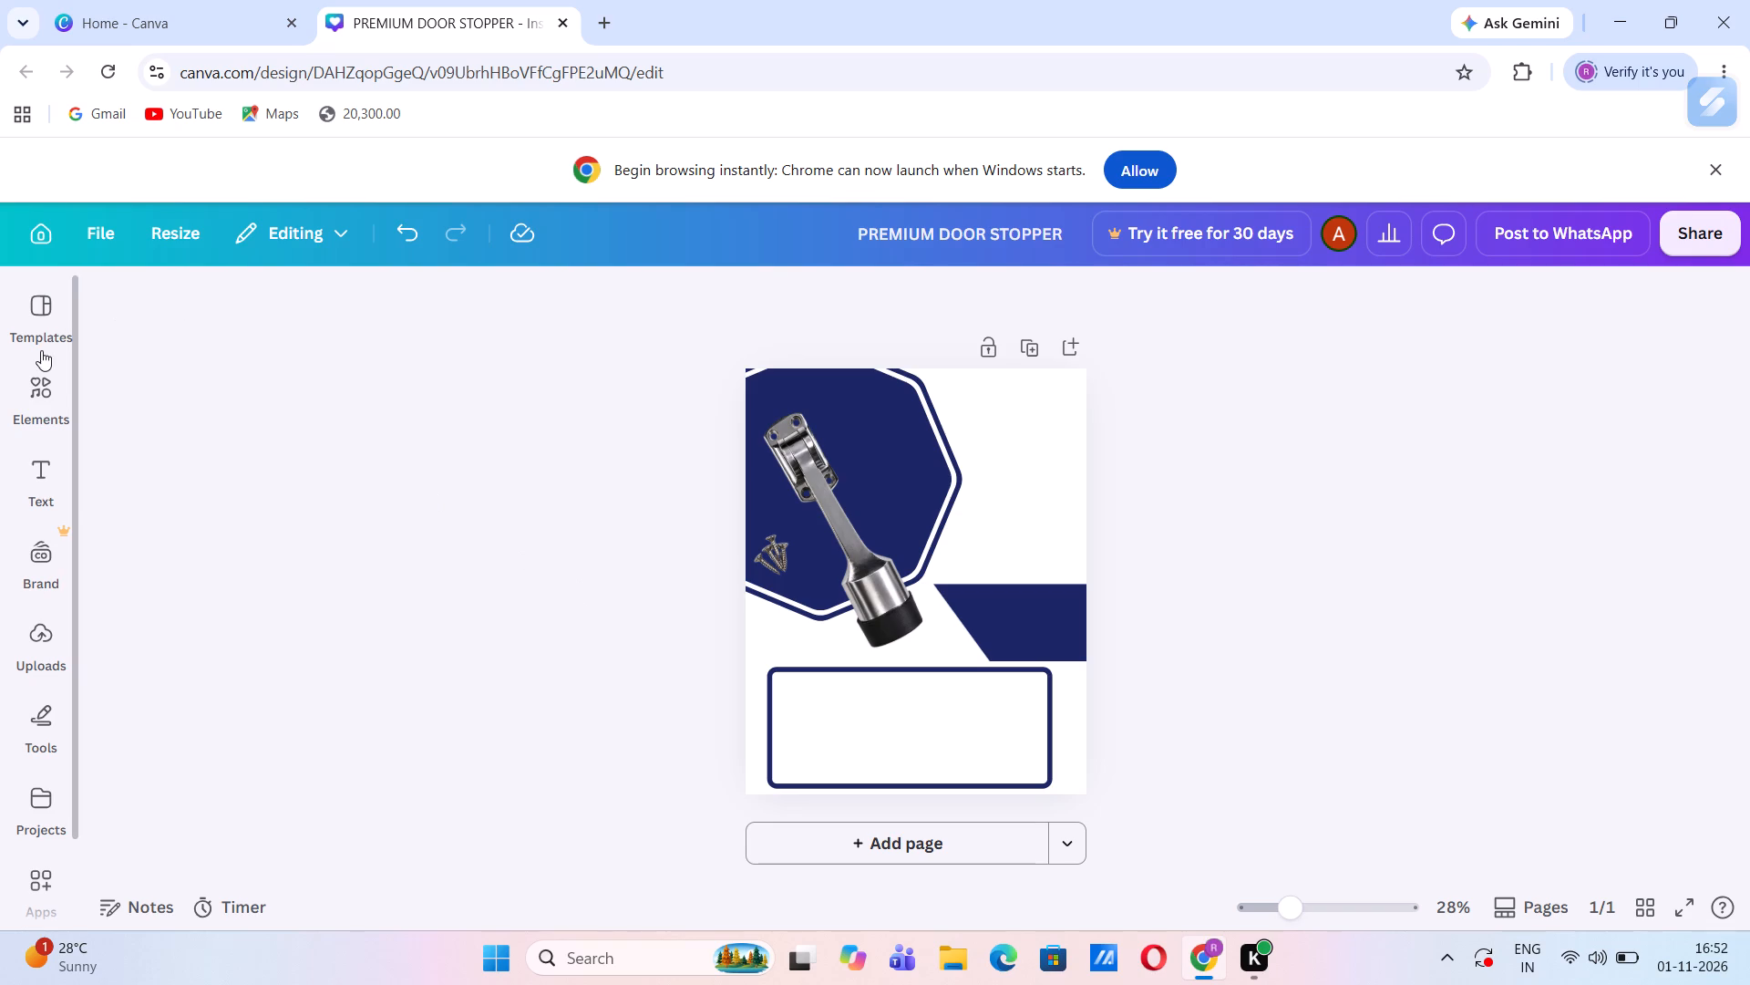
Add a heading reading DOOR and place it in the white area between the octagon and the trapezoid.
left_click(36, 482)
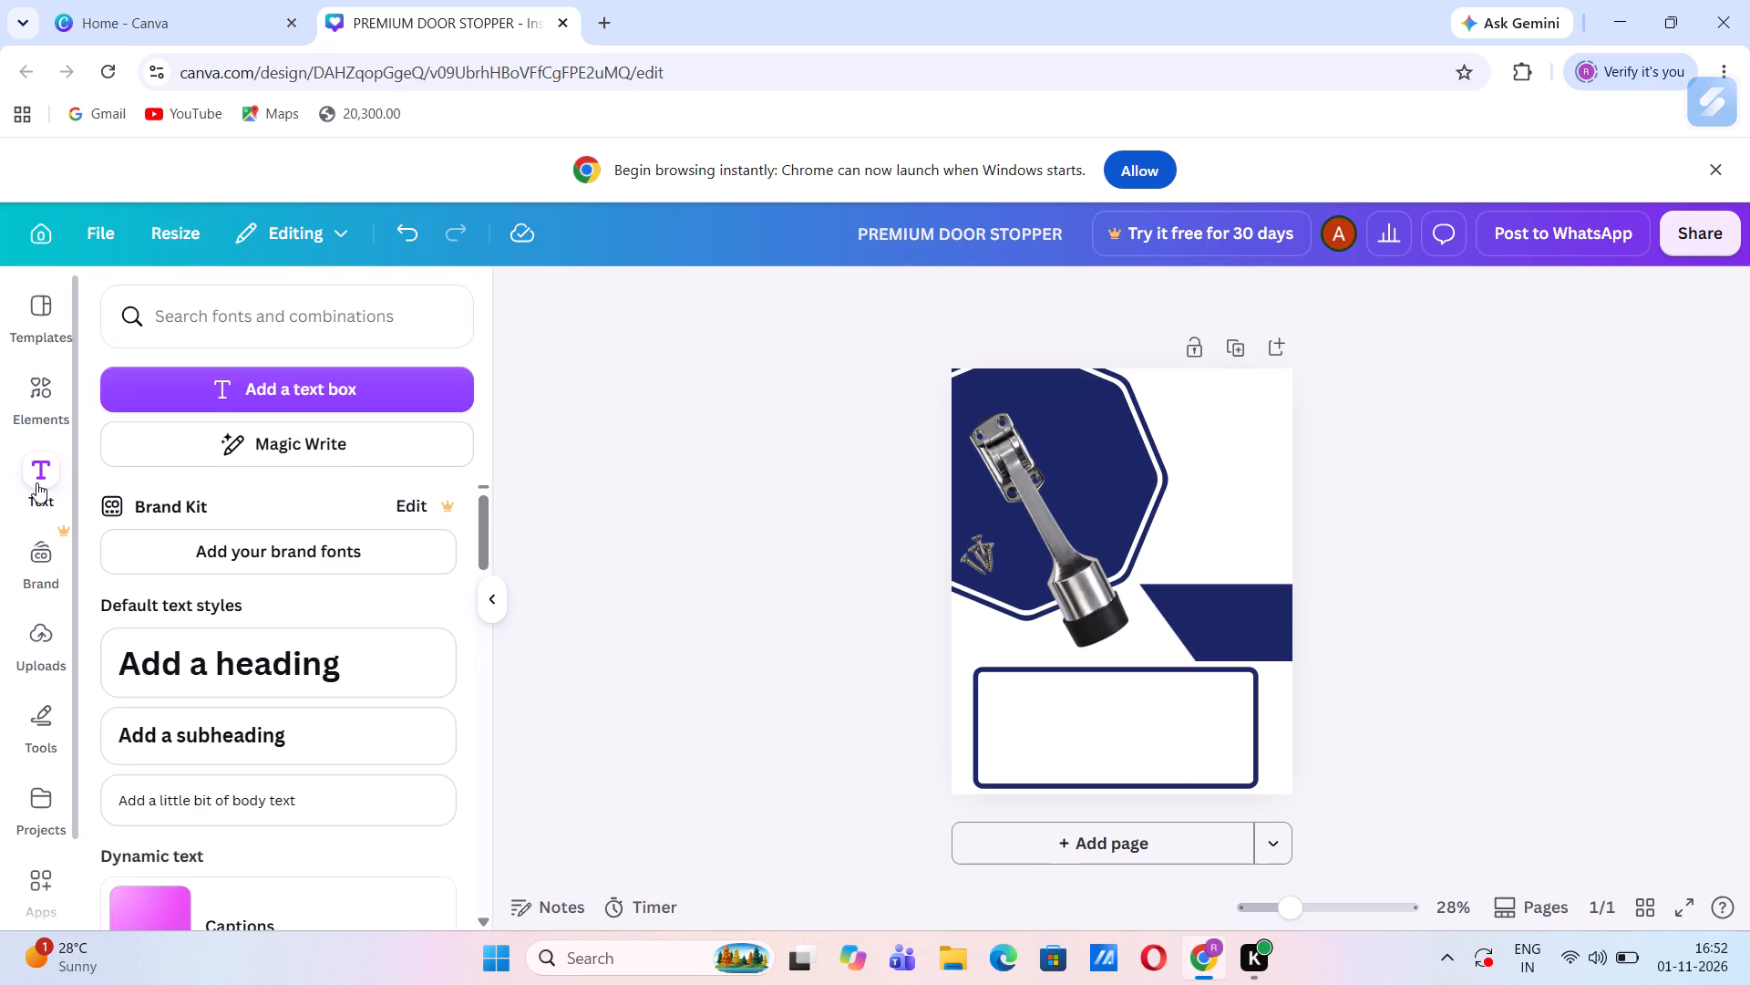
left_click(201, 651)
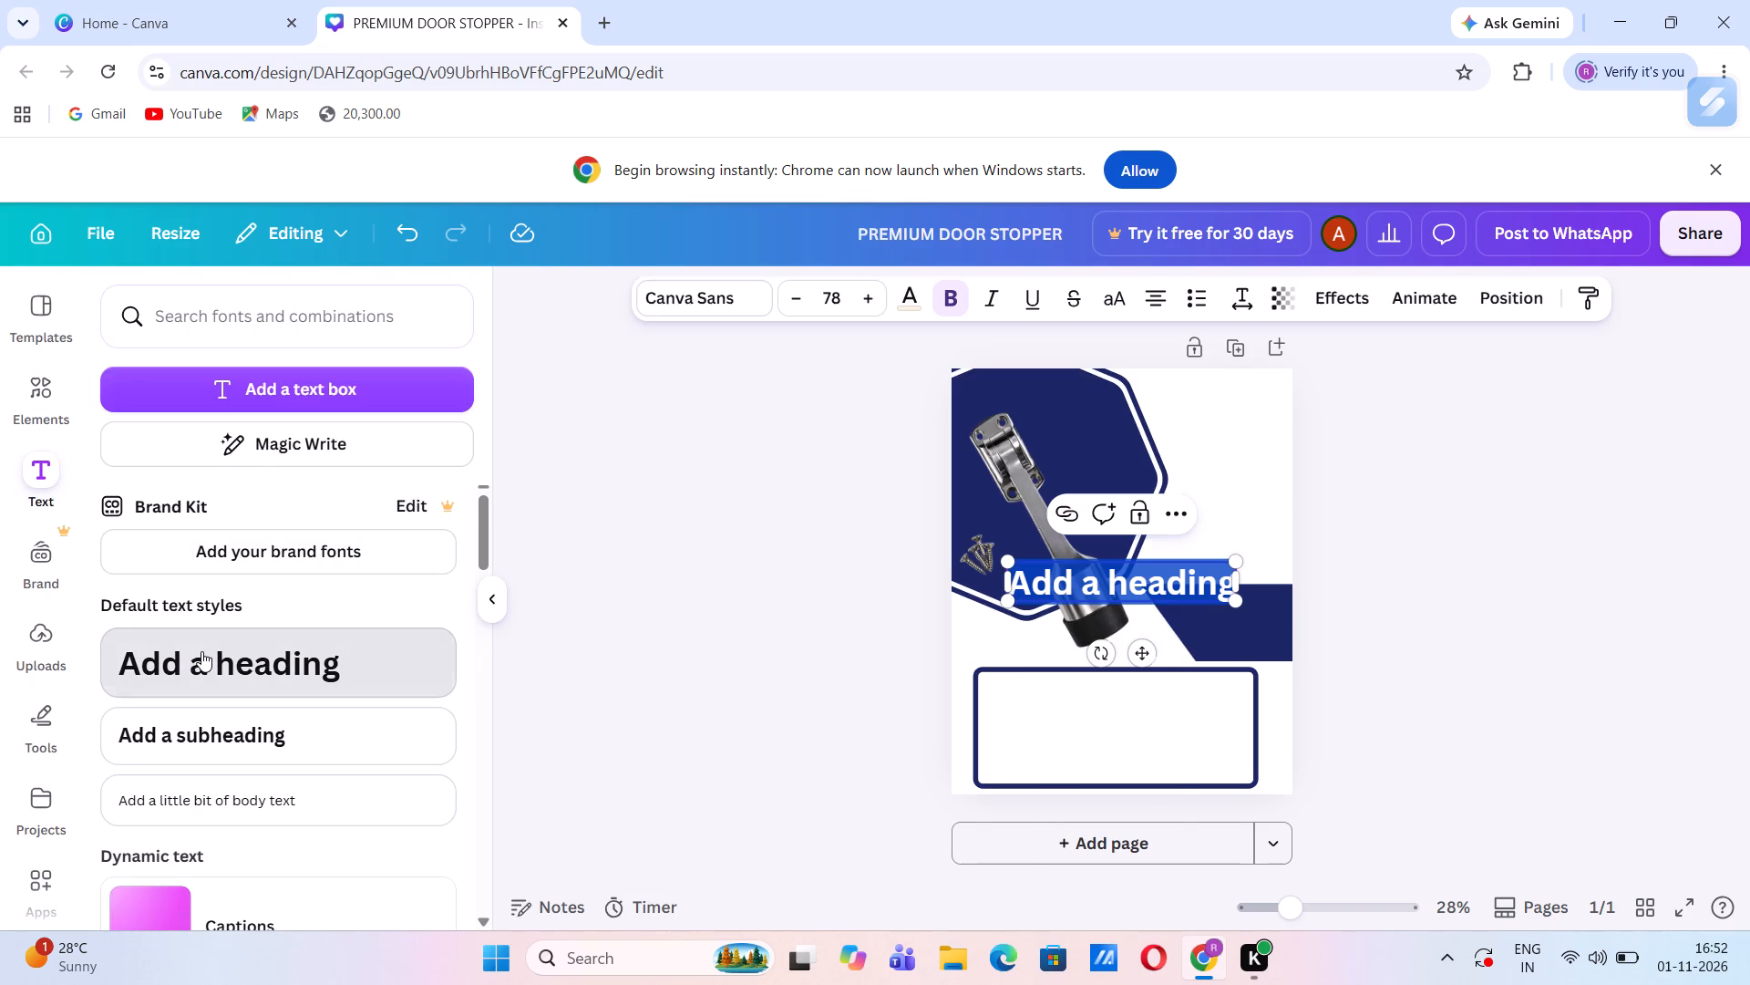
key("d")
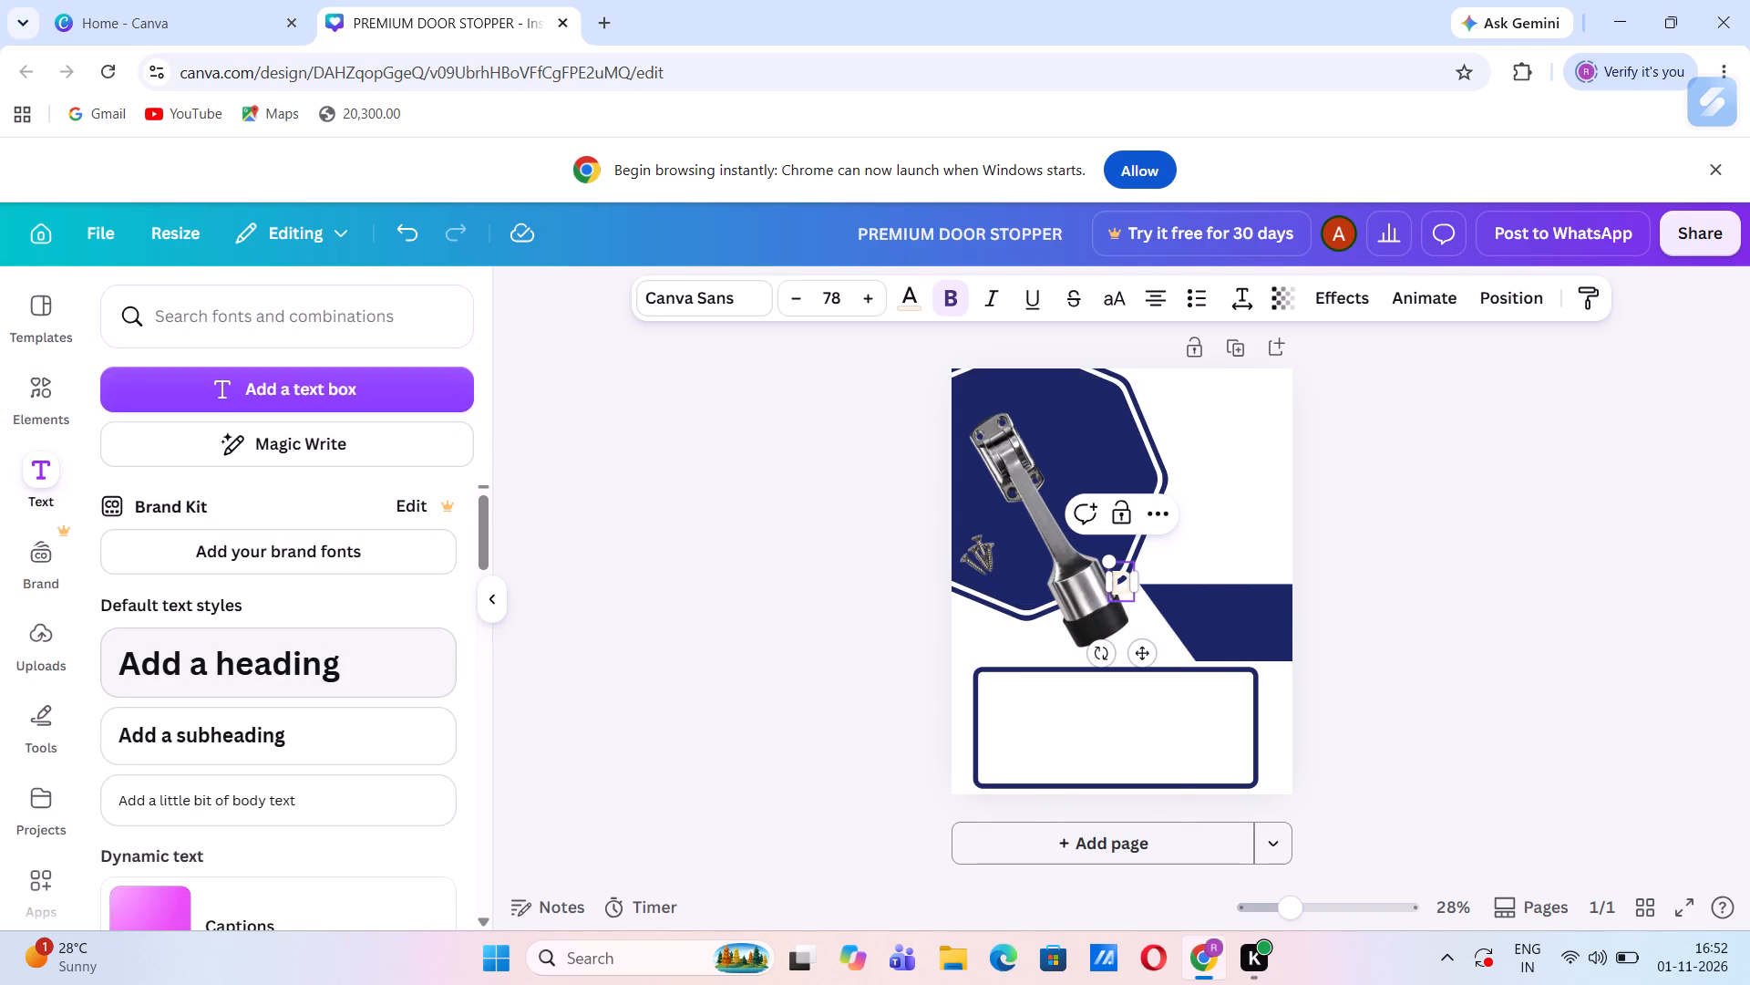
type("OO")
key("r")
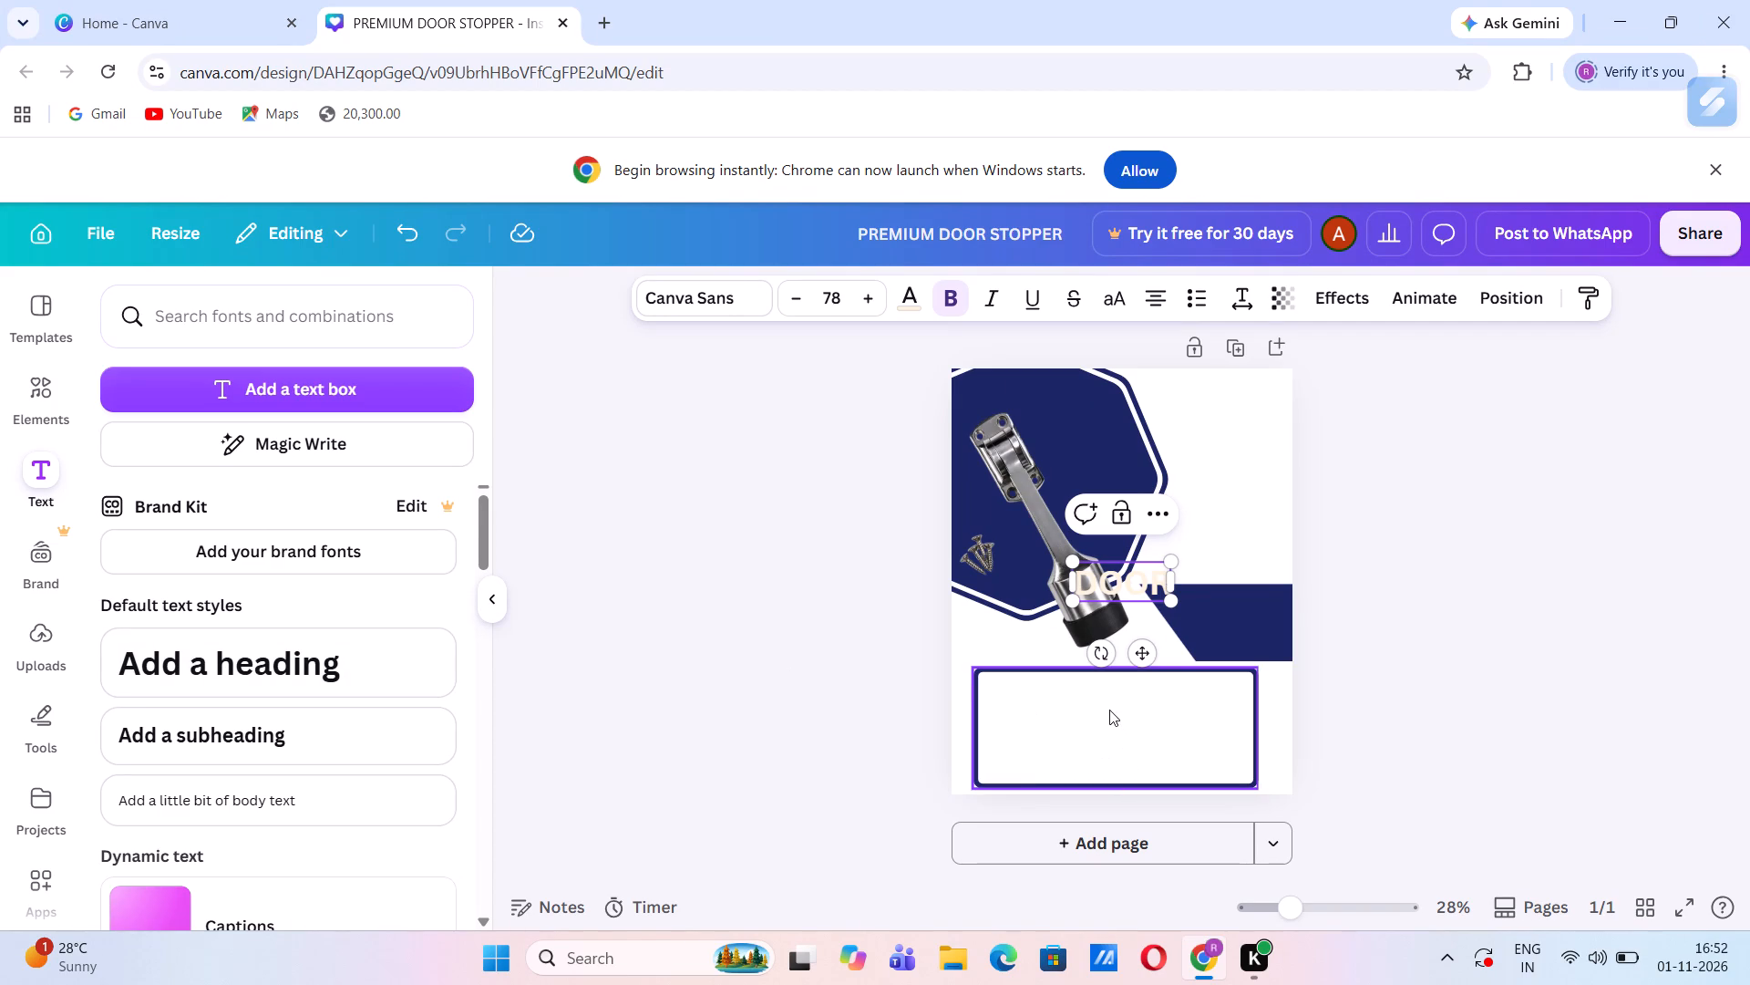
left_click(1146, 660)
left_click_drag(1146, 660, 1158, 640)
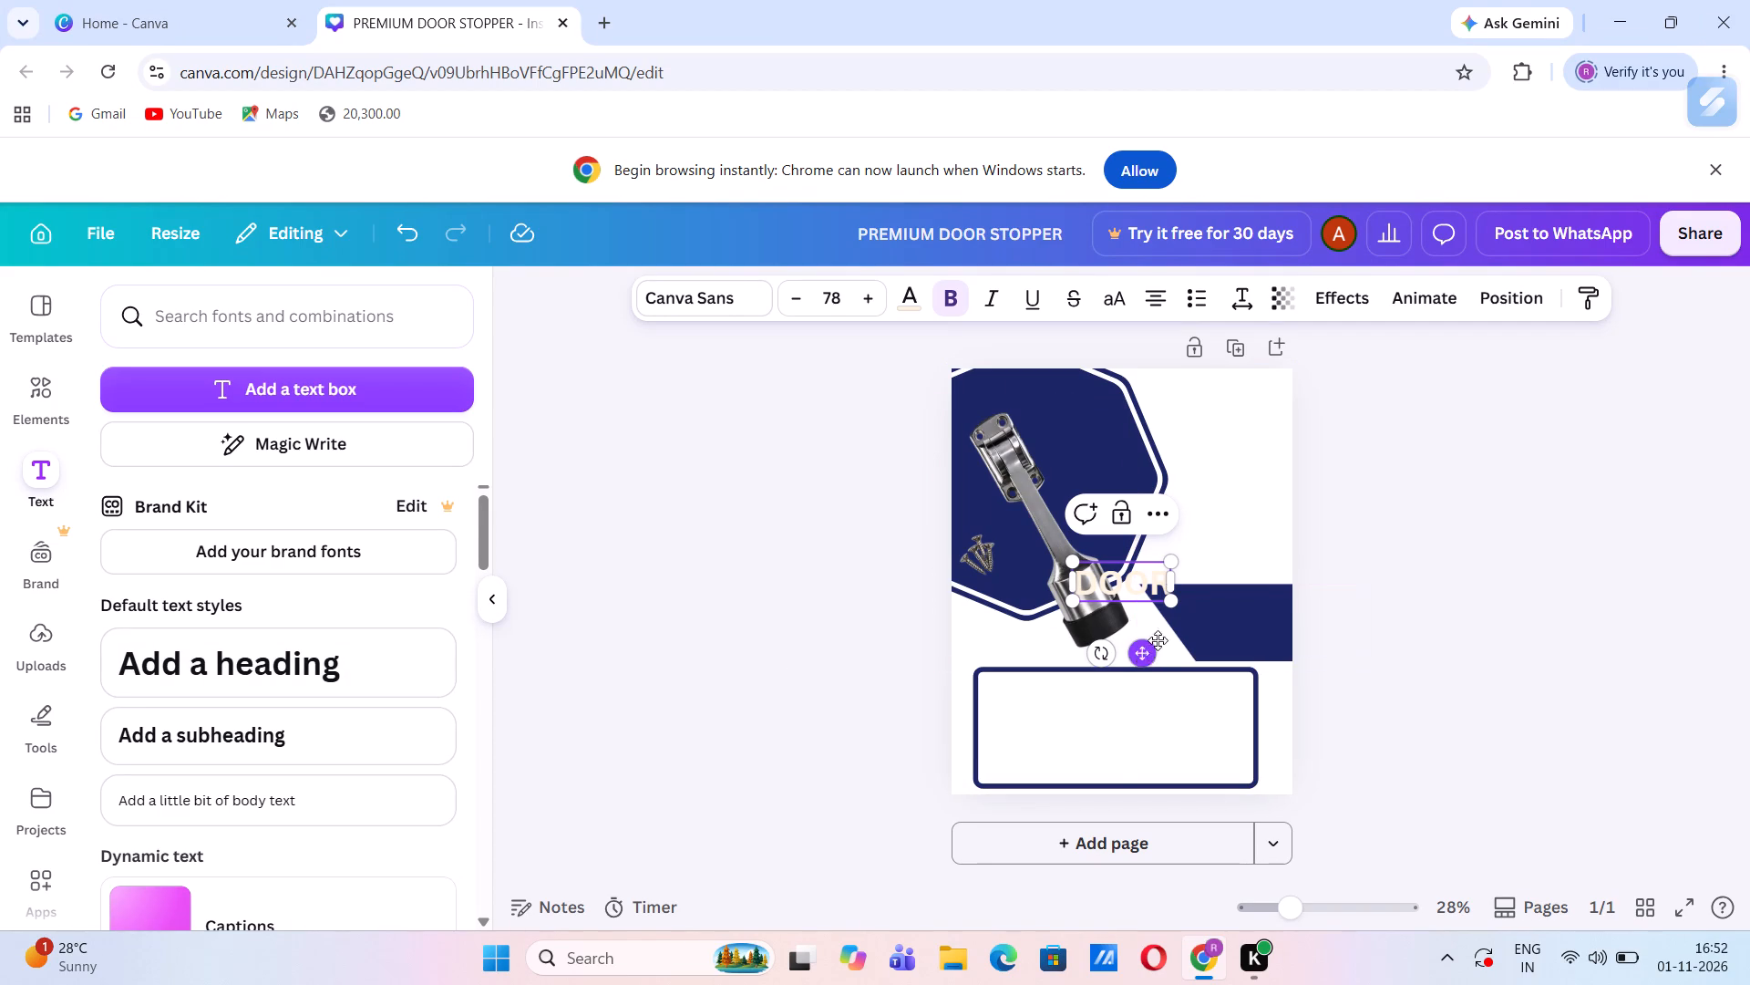
left_click_drag(1158, 640, 1235, 512)
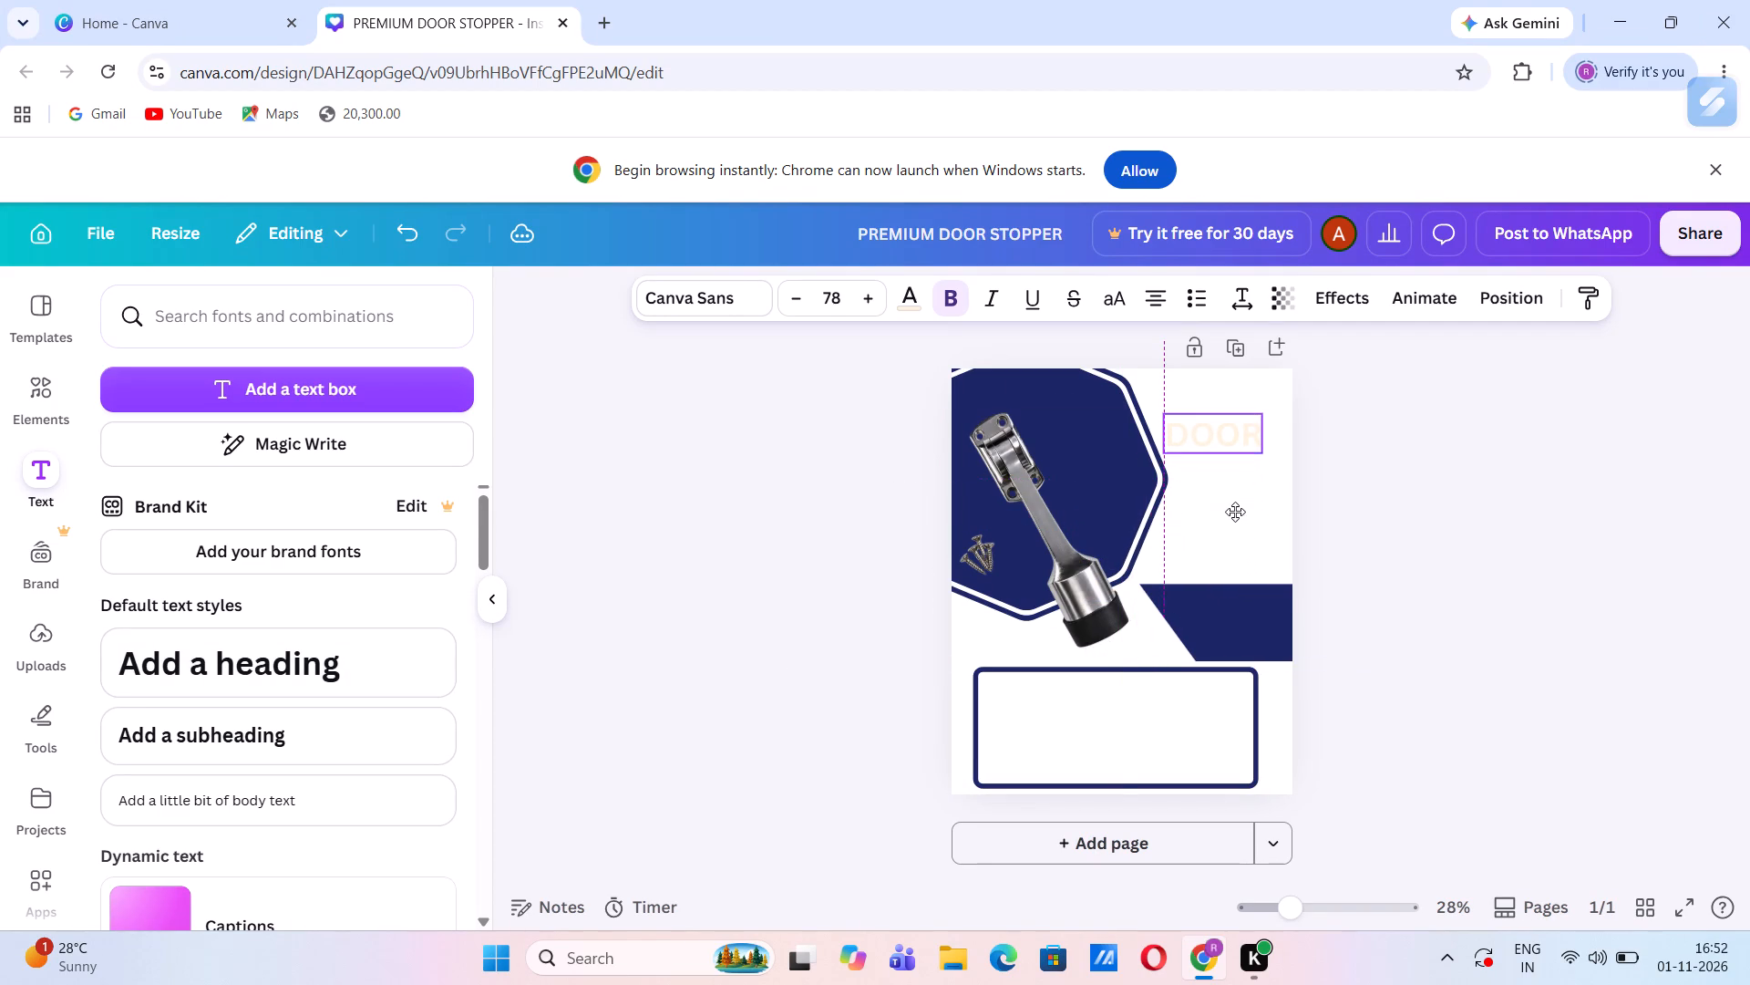
left_click_drag(1235, 512, 1247, 568)
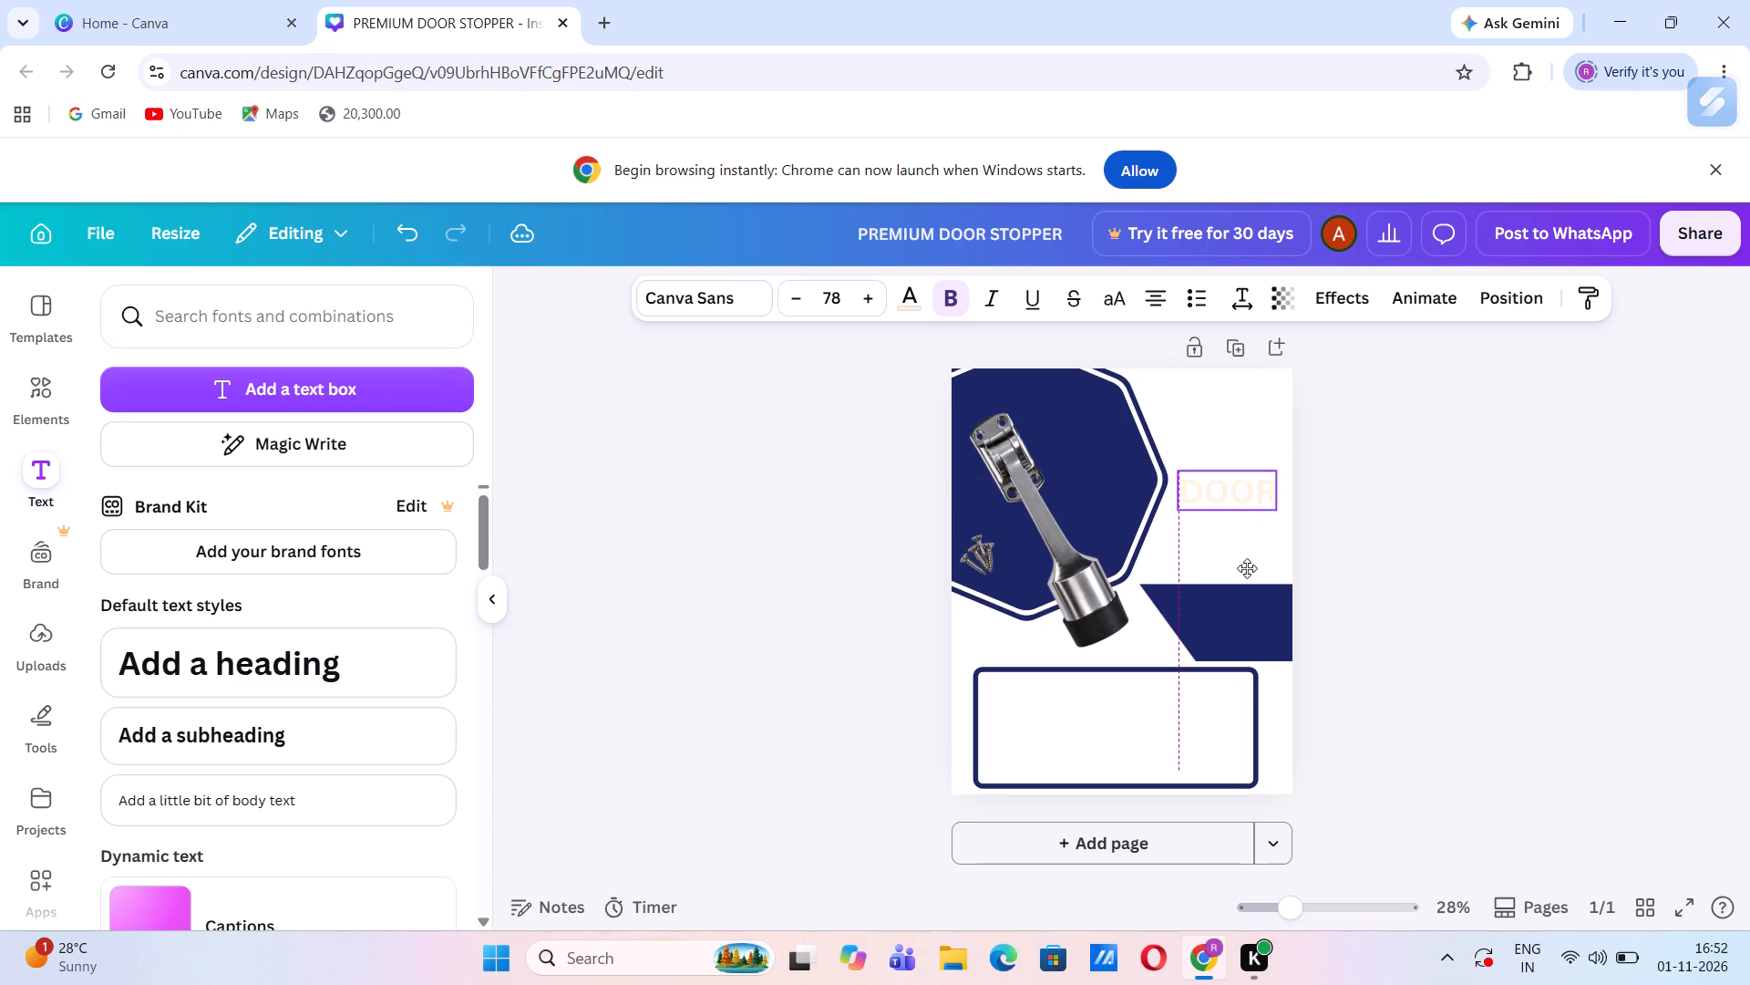
left_click_drag(1247, 568, 1240, 582)
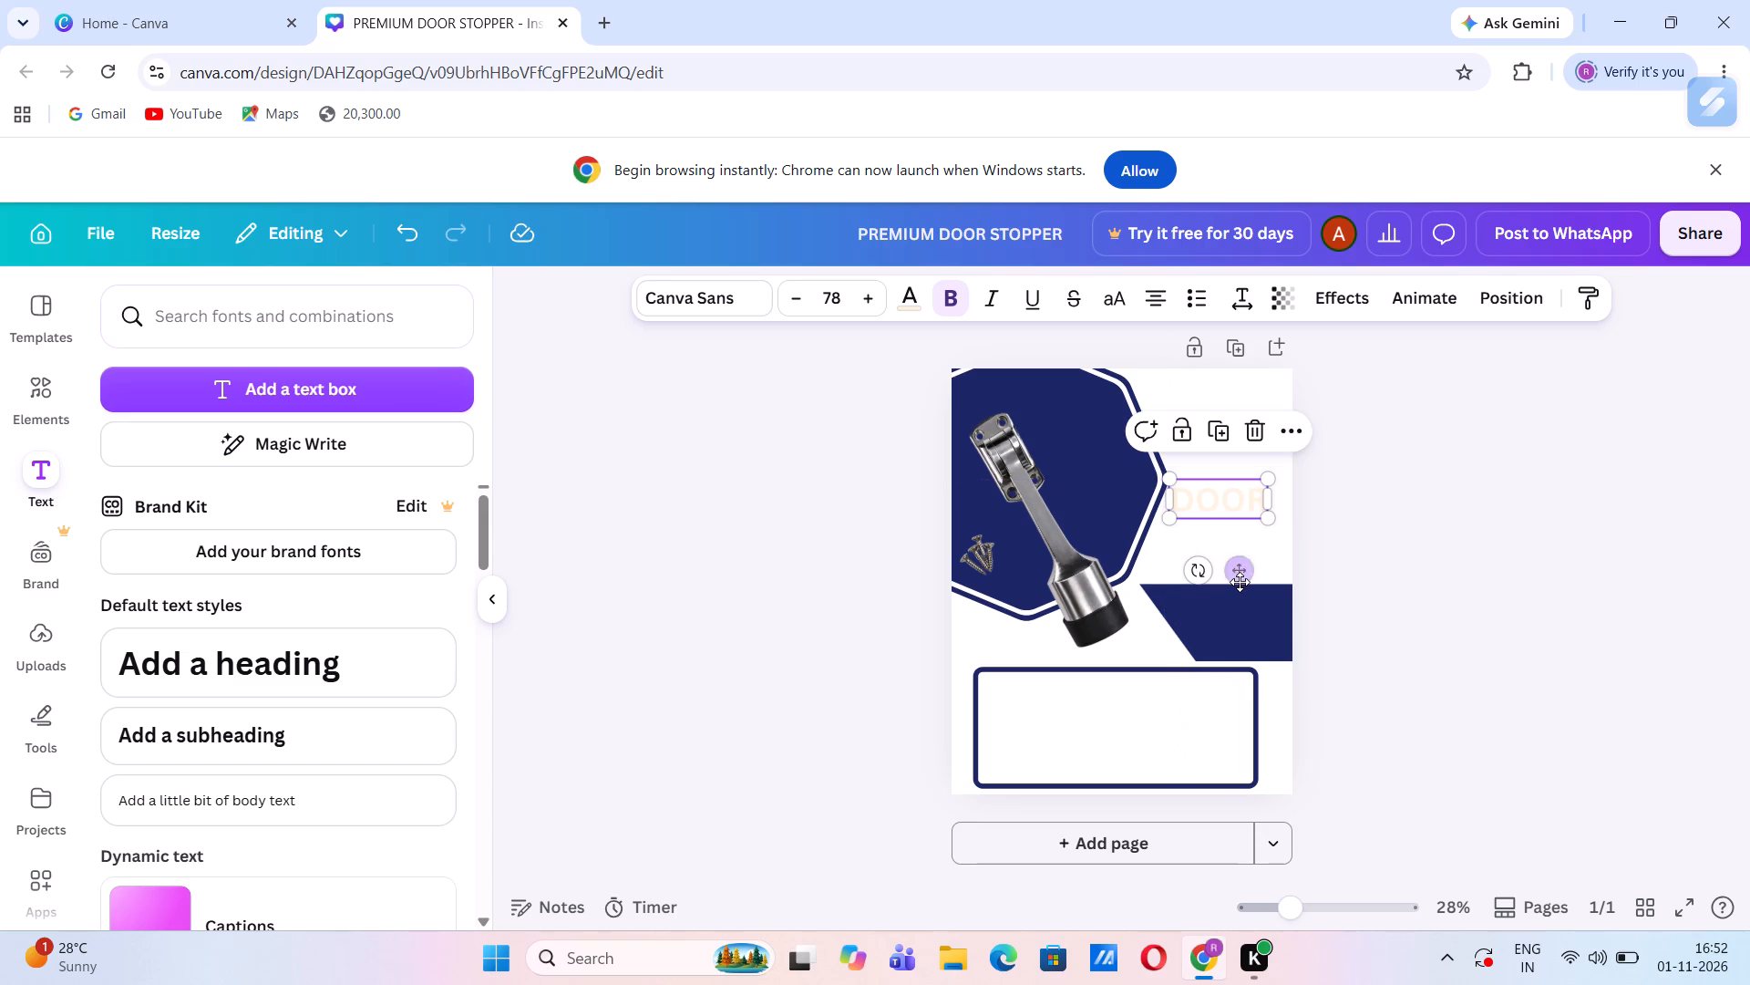
Set the DOOR heading in the Boldonse font and shrink it to size 62.2.
left_click(744, 307)
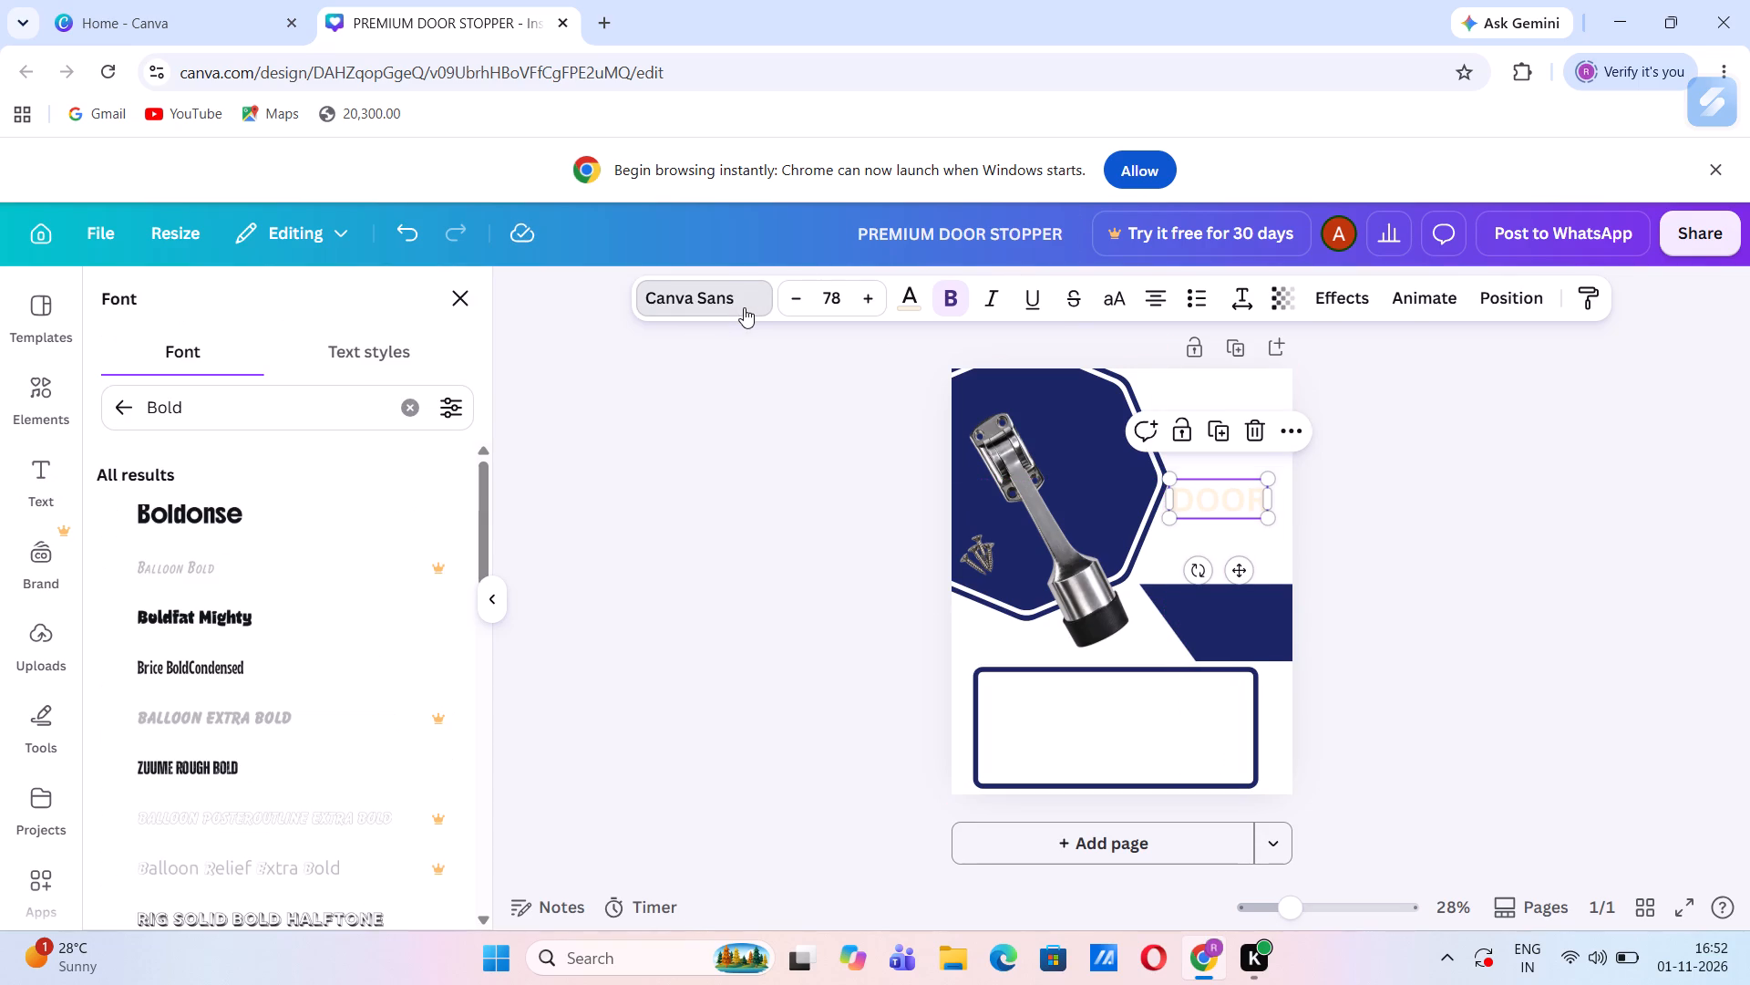
left_click(245, 520)
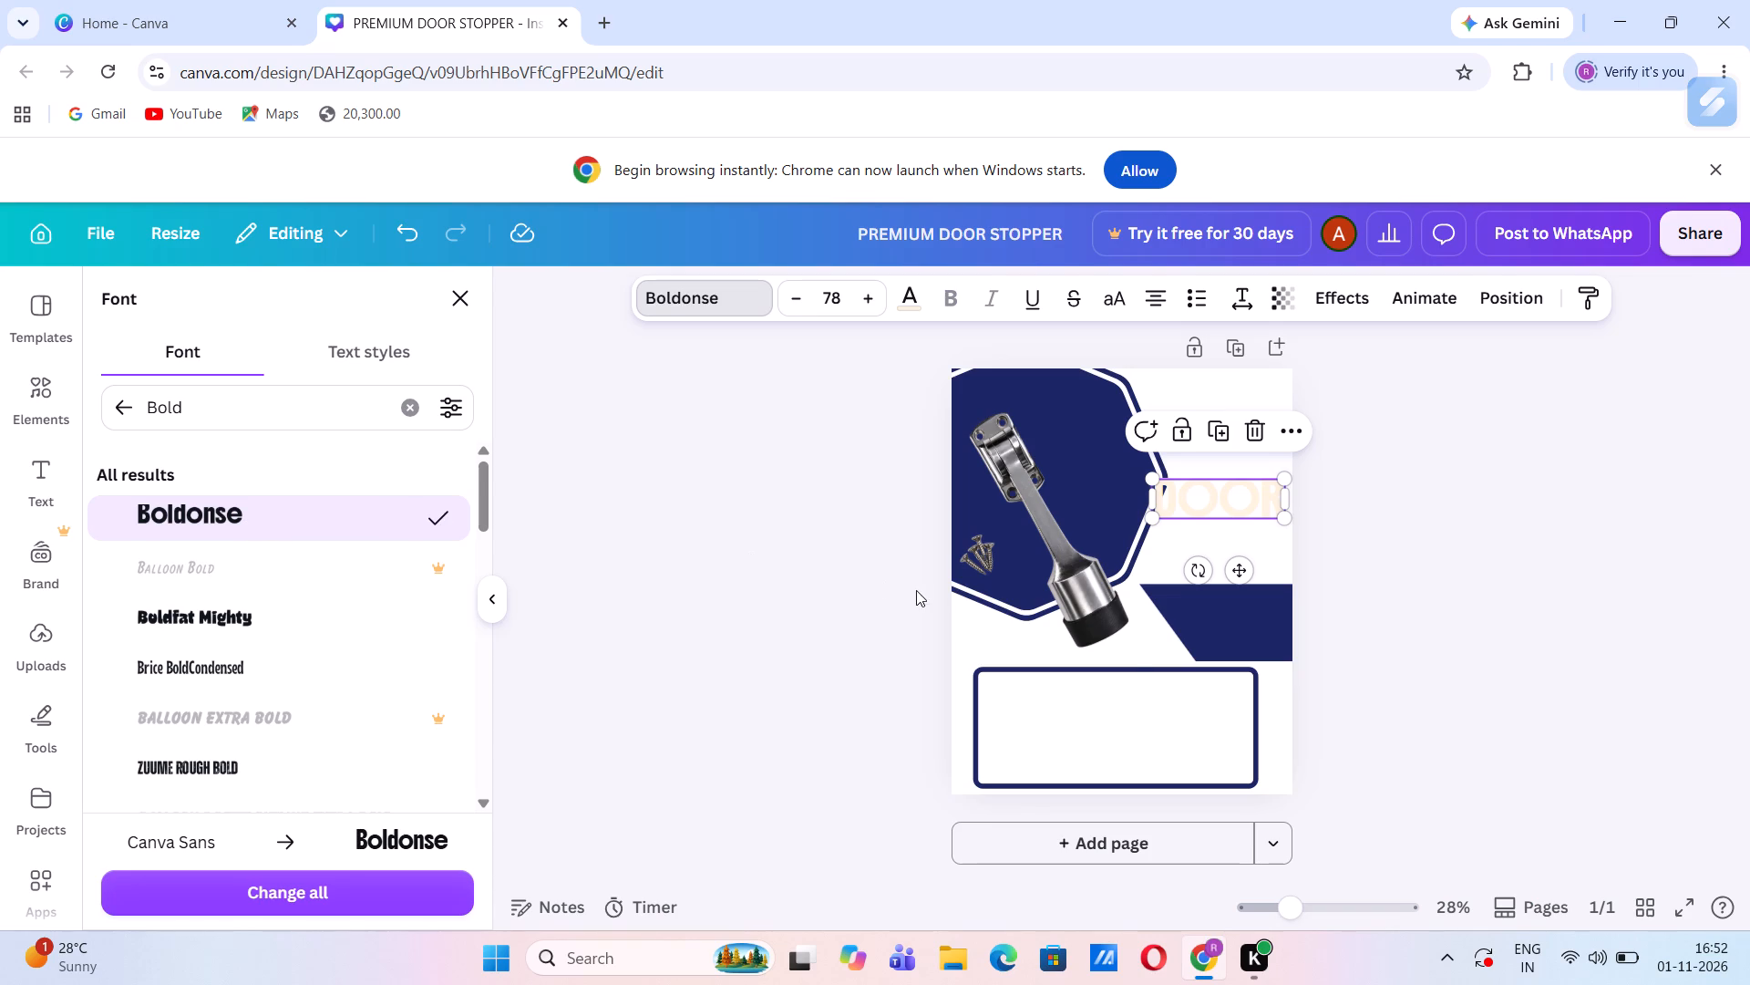
left_click_drag(1283, 523, 1256, 512)
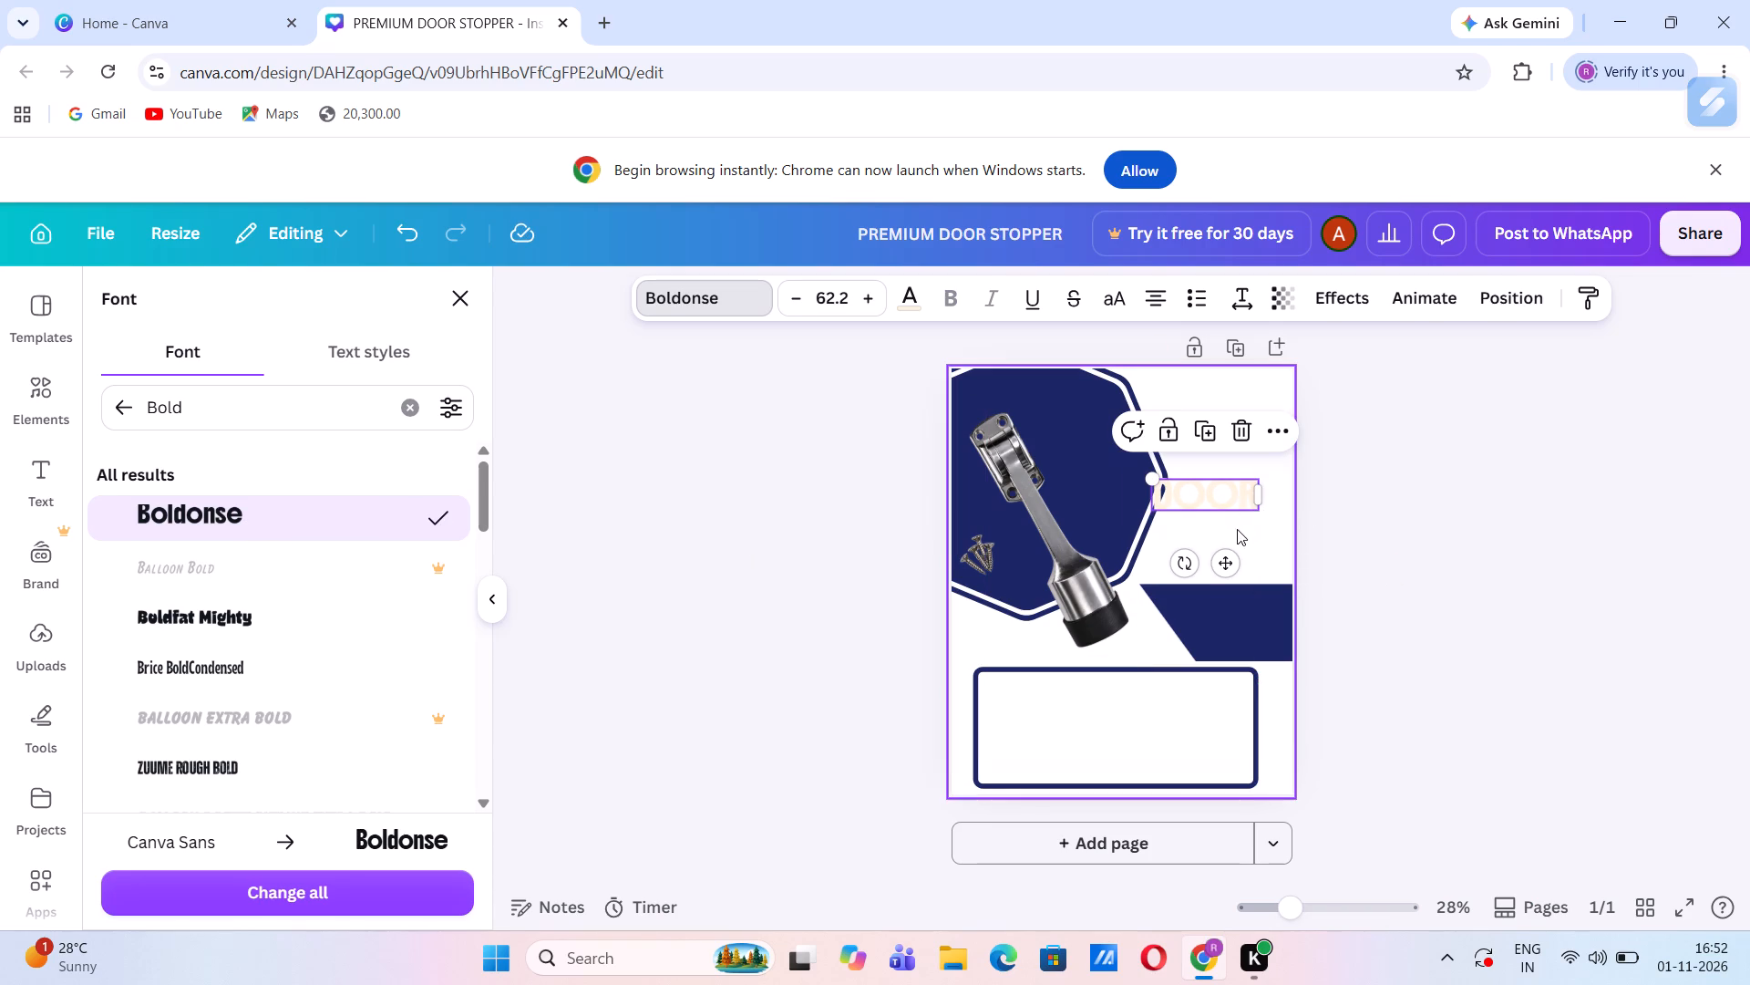
Move the DOOR heading up into the white upper-right corner of the post, beside the octagon.
left_click_drag(1228, 565, 1241, 451)
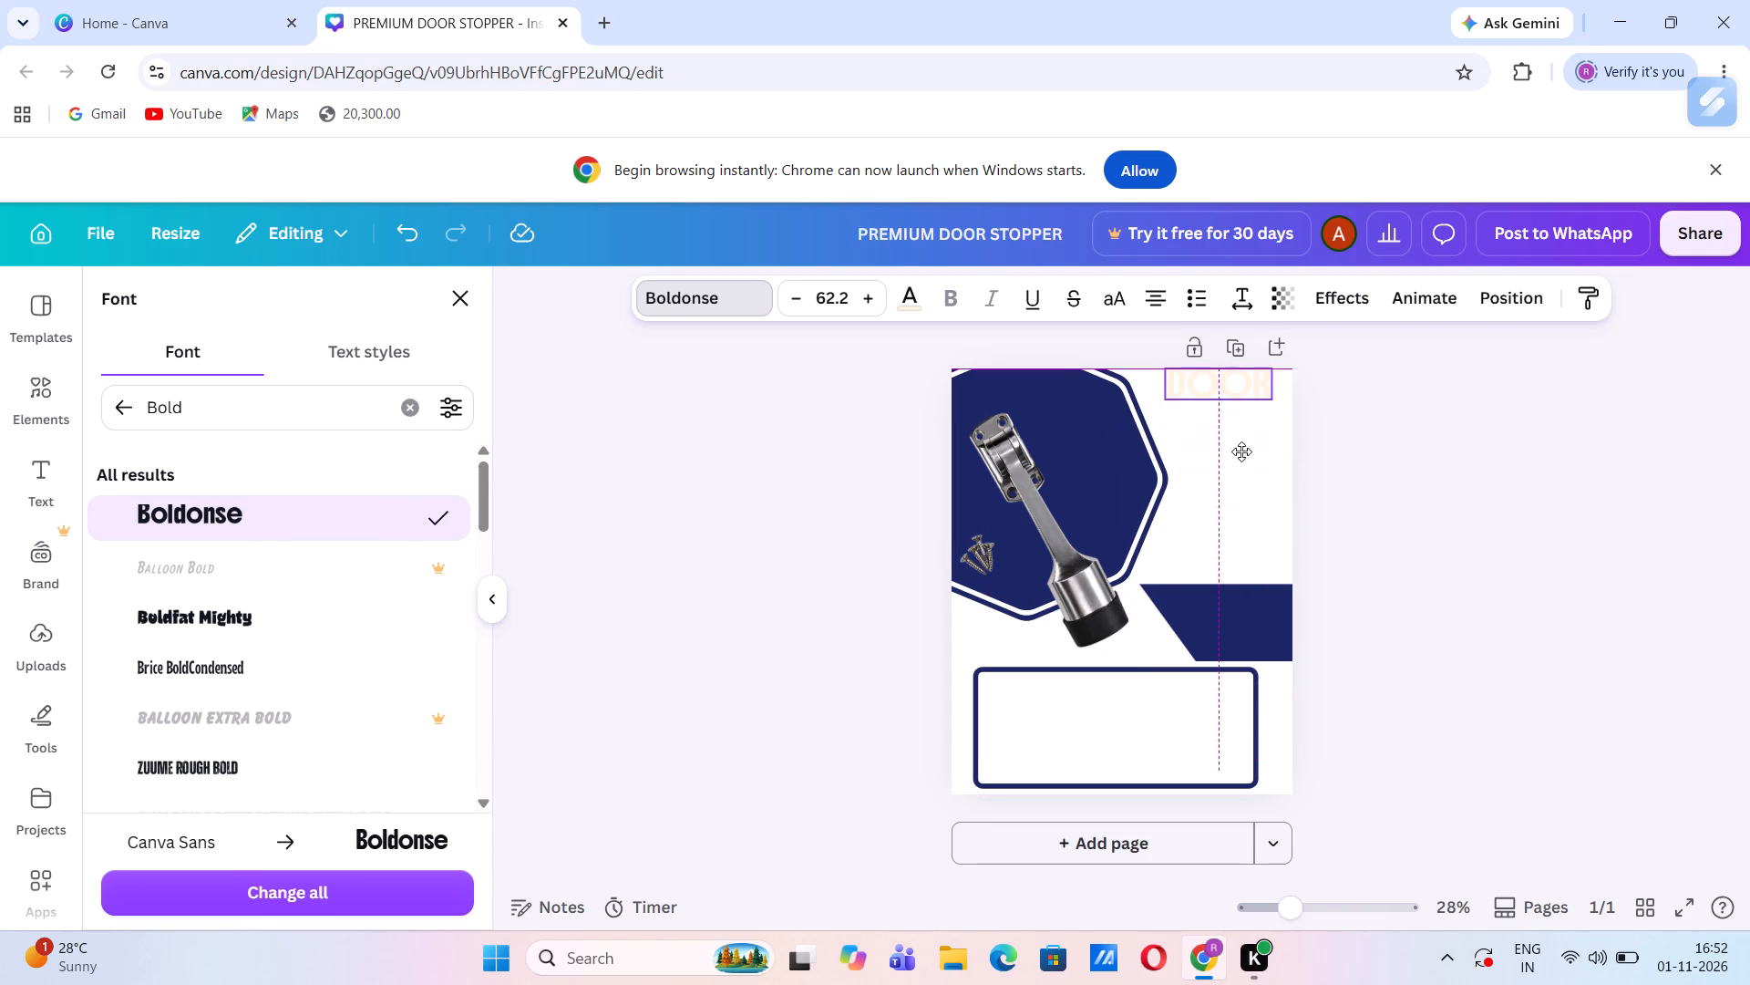
left_click_drag(1241, 451, 1241, 472)
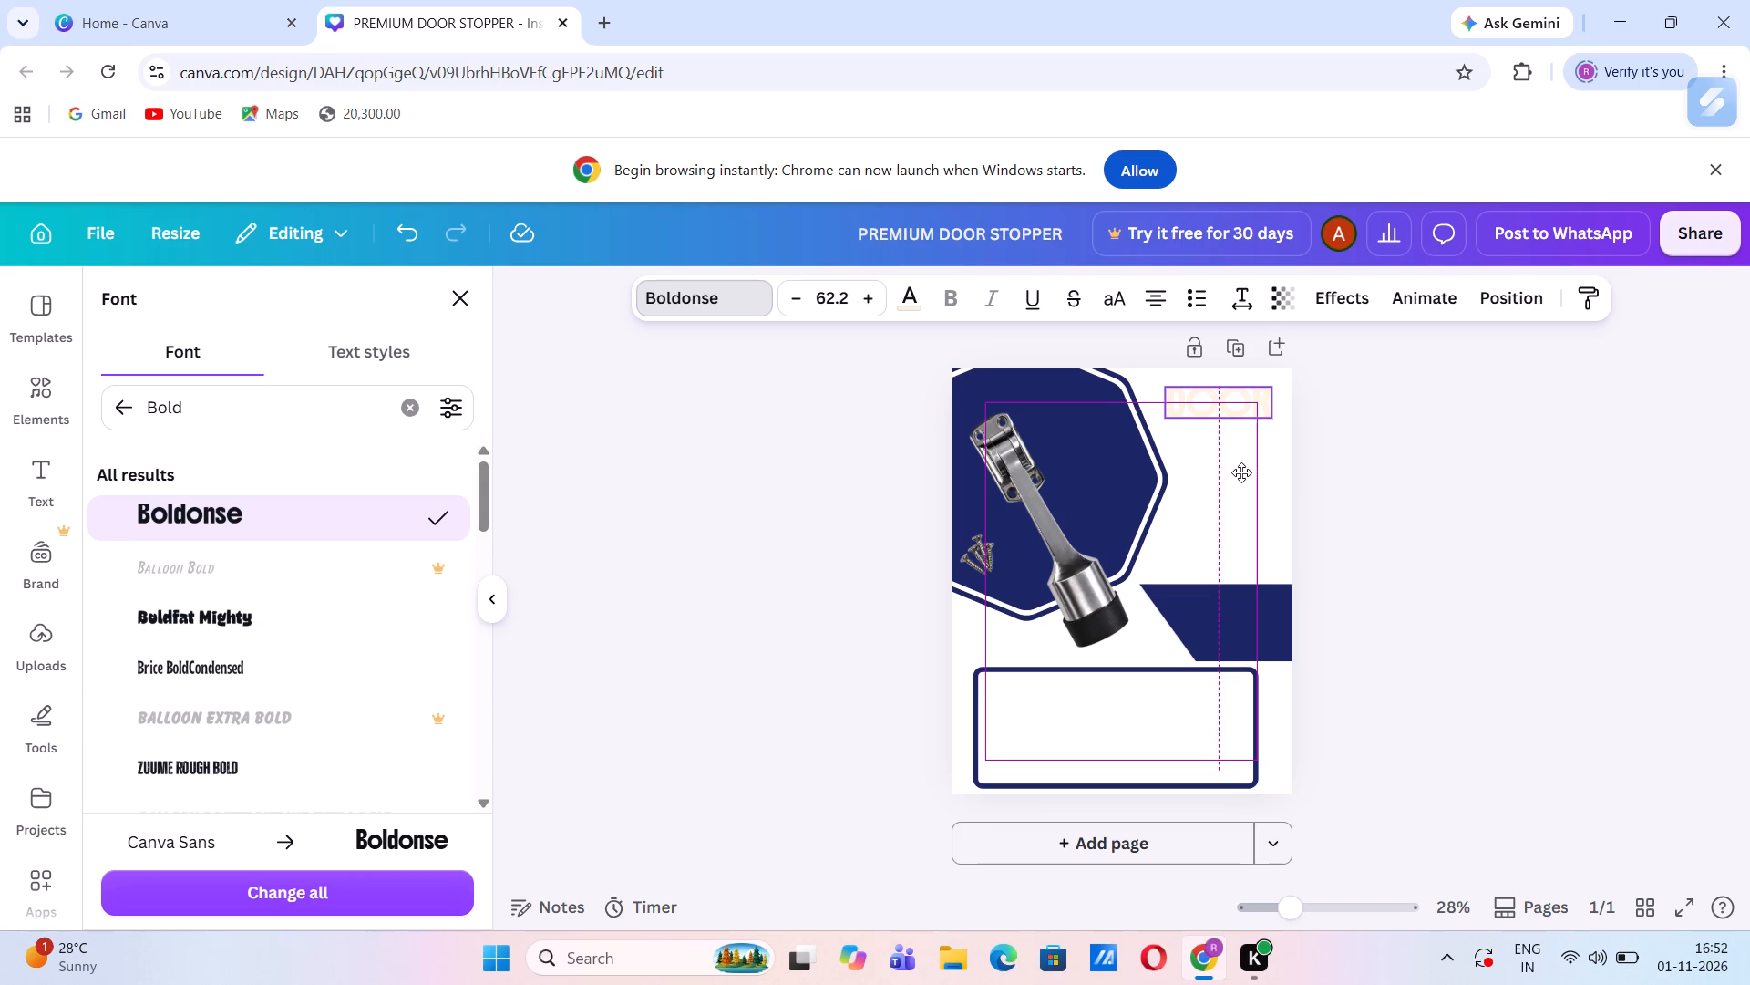
left_click_drag(1241, 472, 1255, 591)
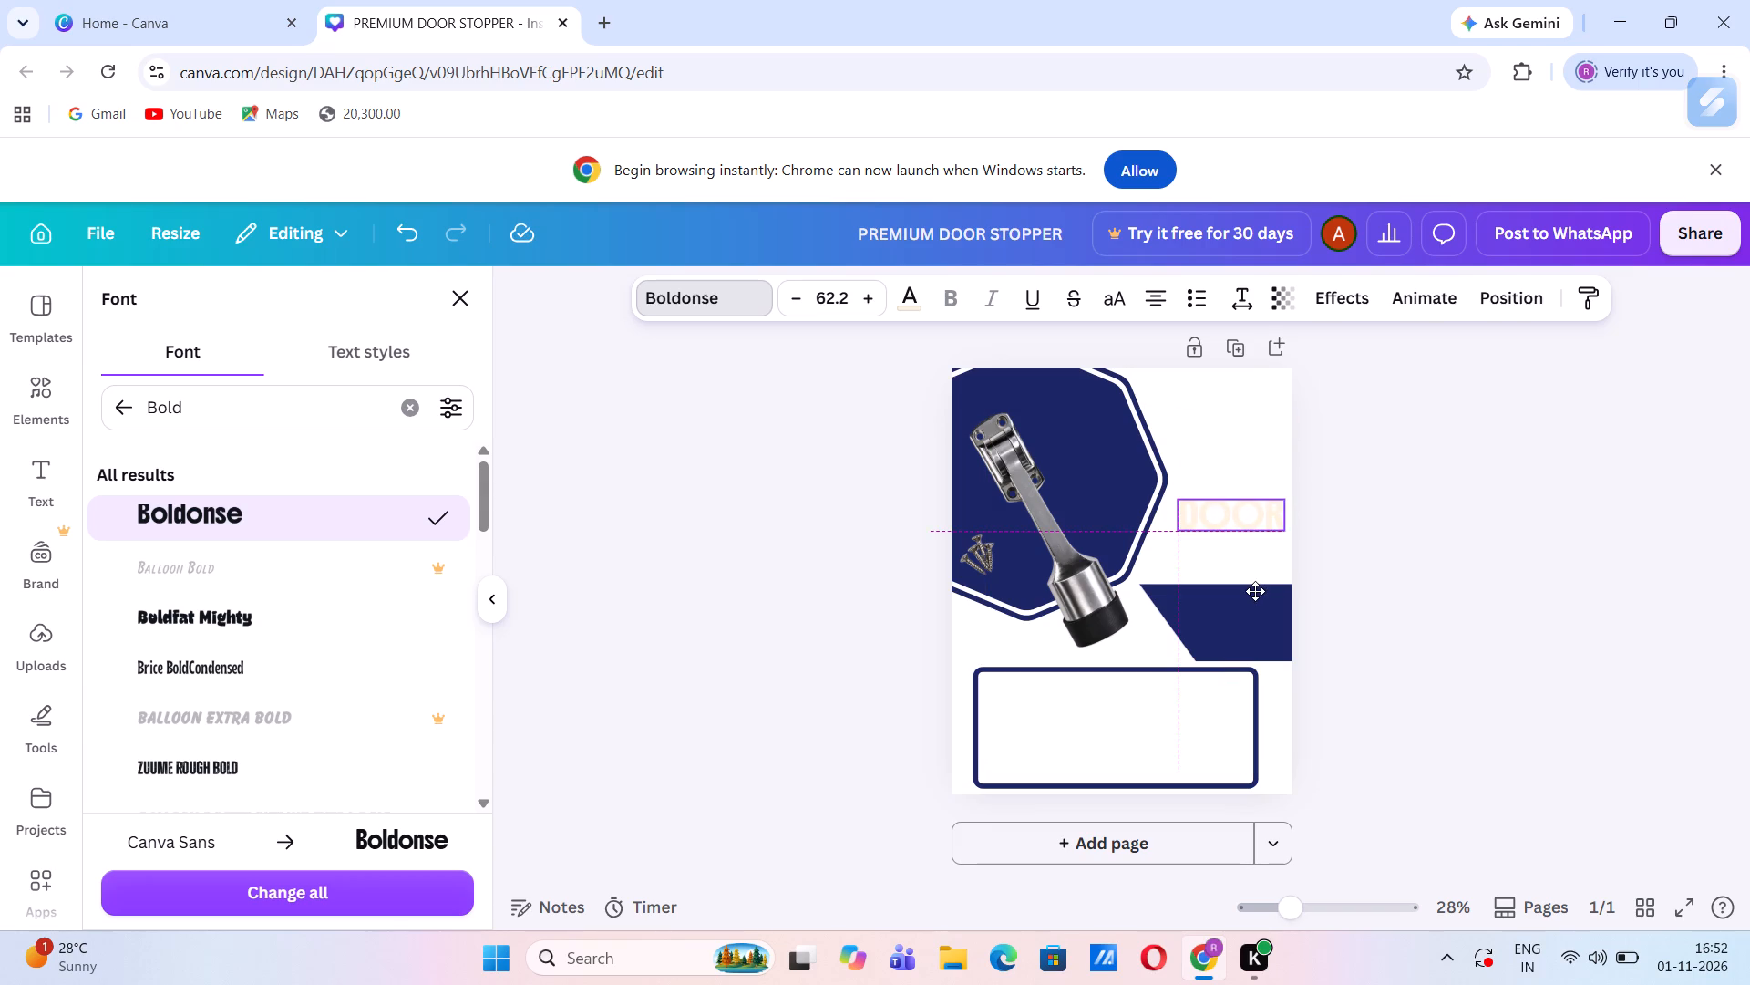
left_click_drag(1255, 591, 1241, 523)
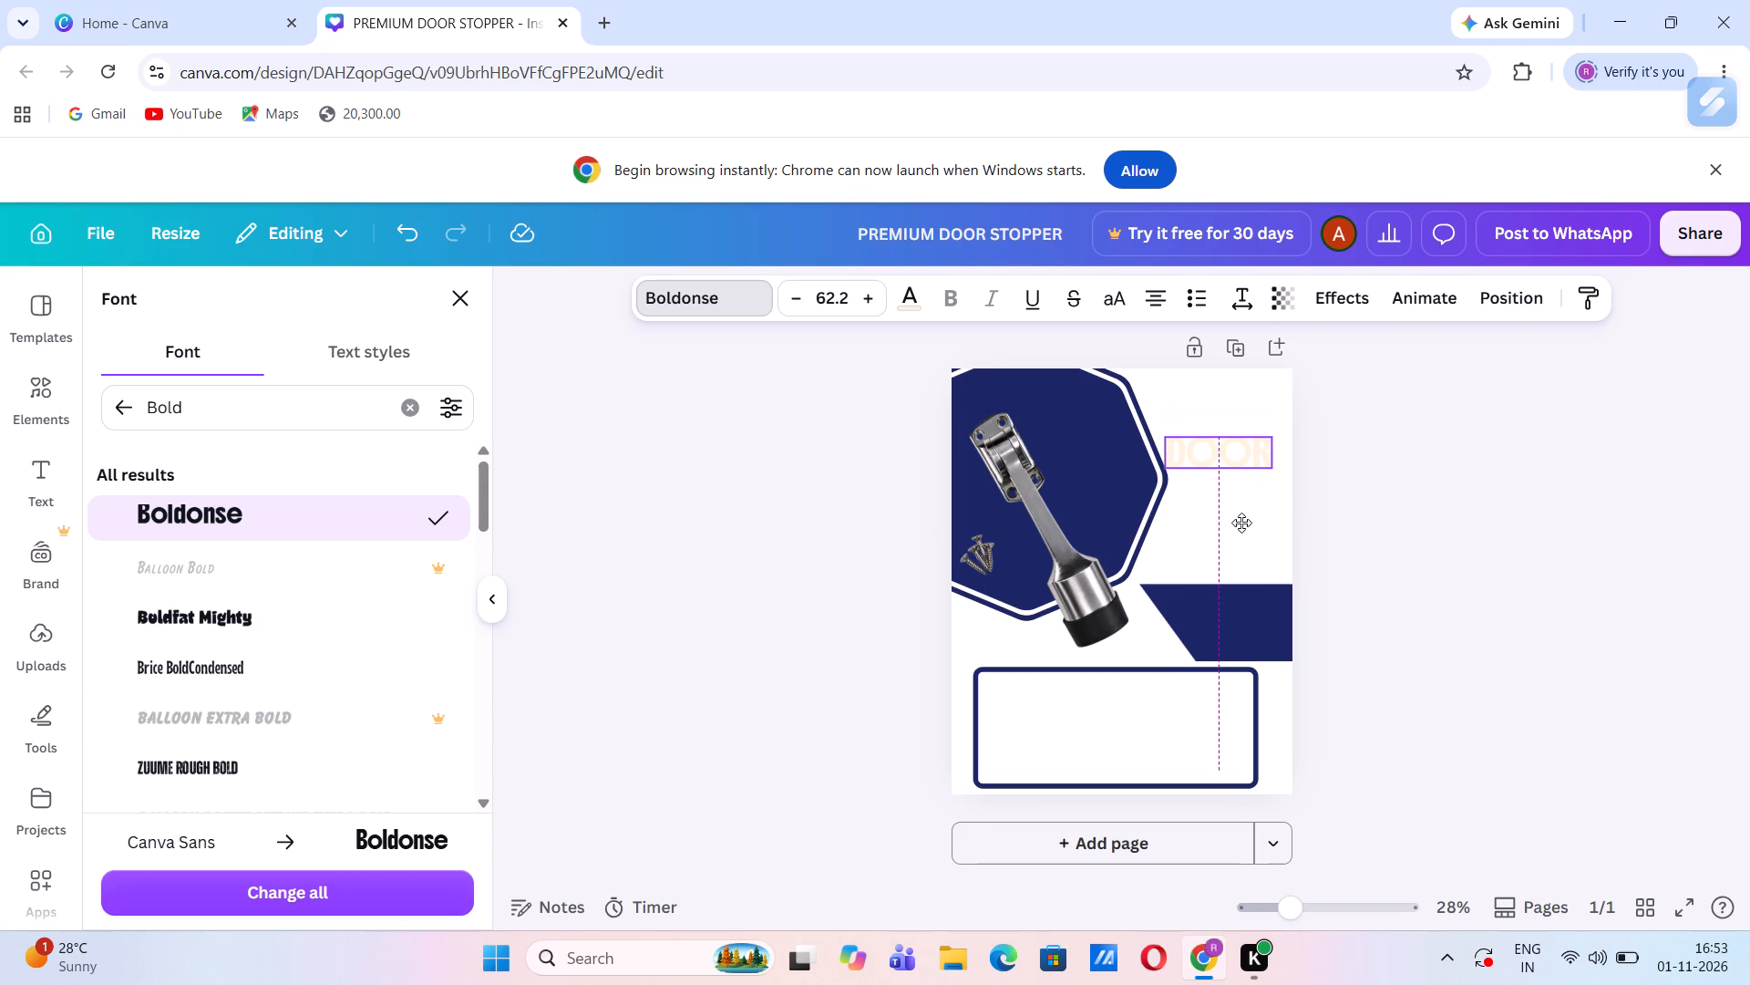
left_click_drag(1241, 523, 1241, 491)
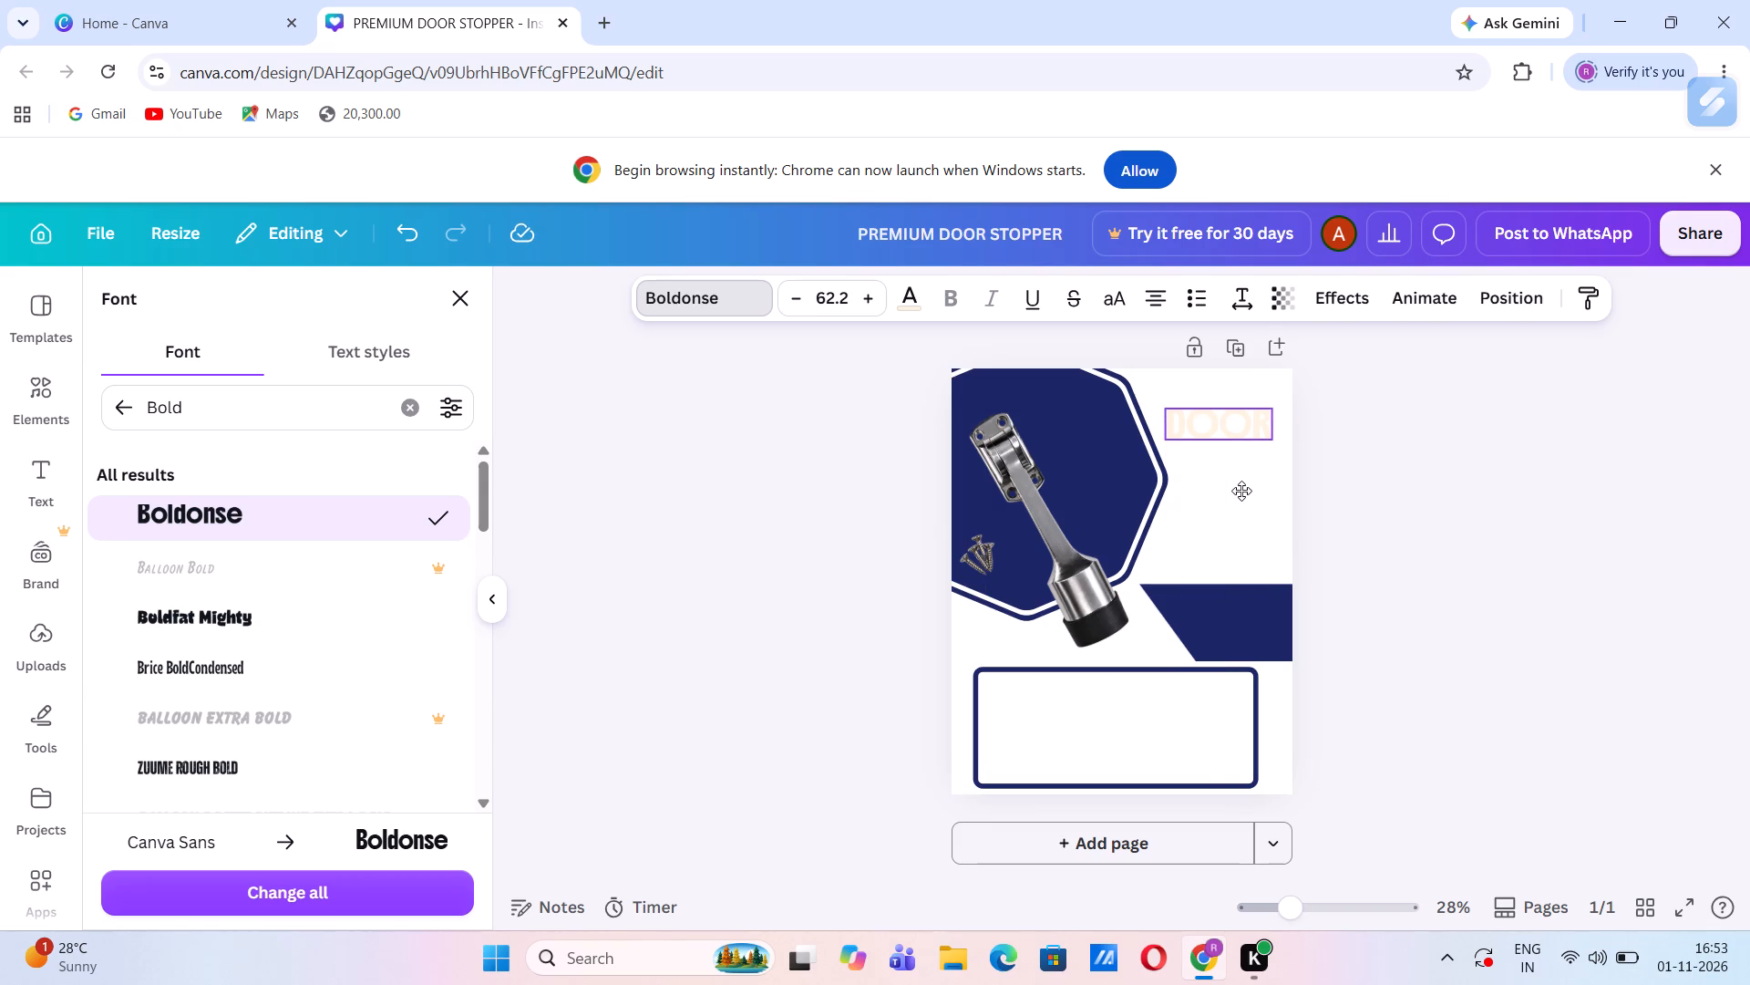
left_click_drag(1241, 491, 1244, 465)
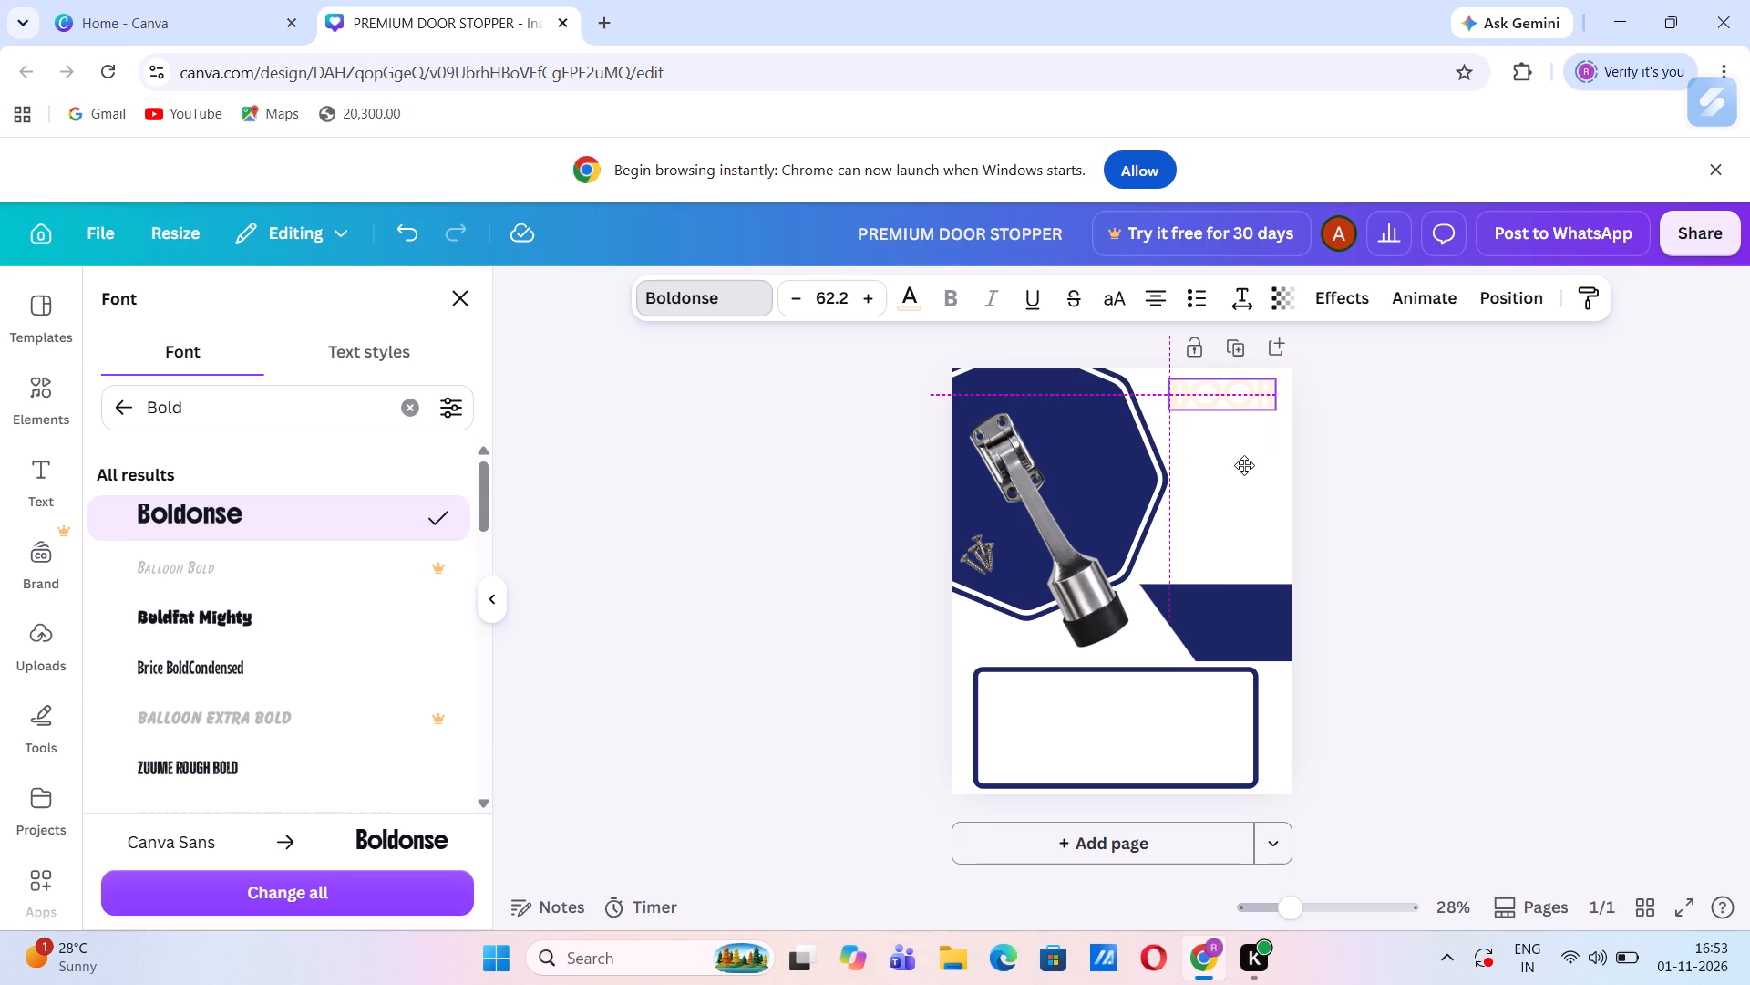
left_click_drag(1244, 465, 1244, 472)
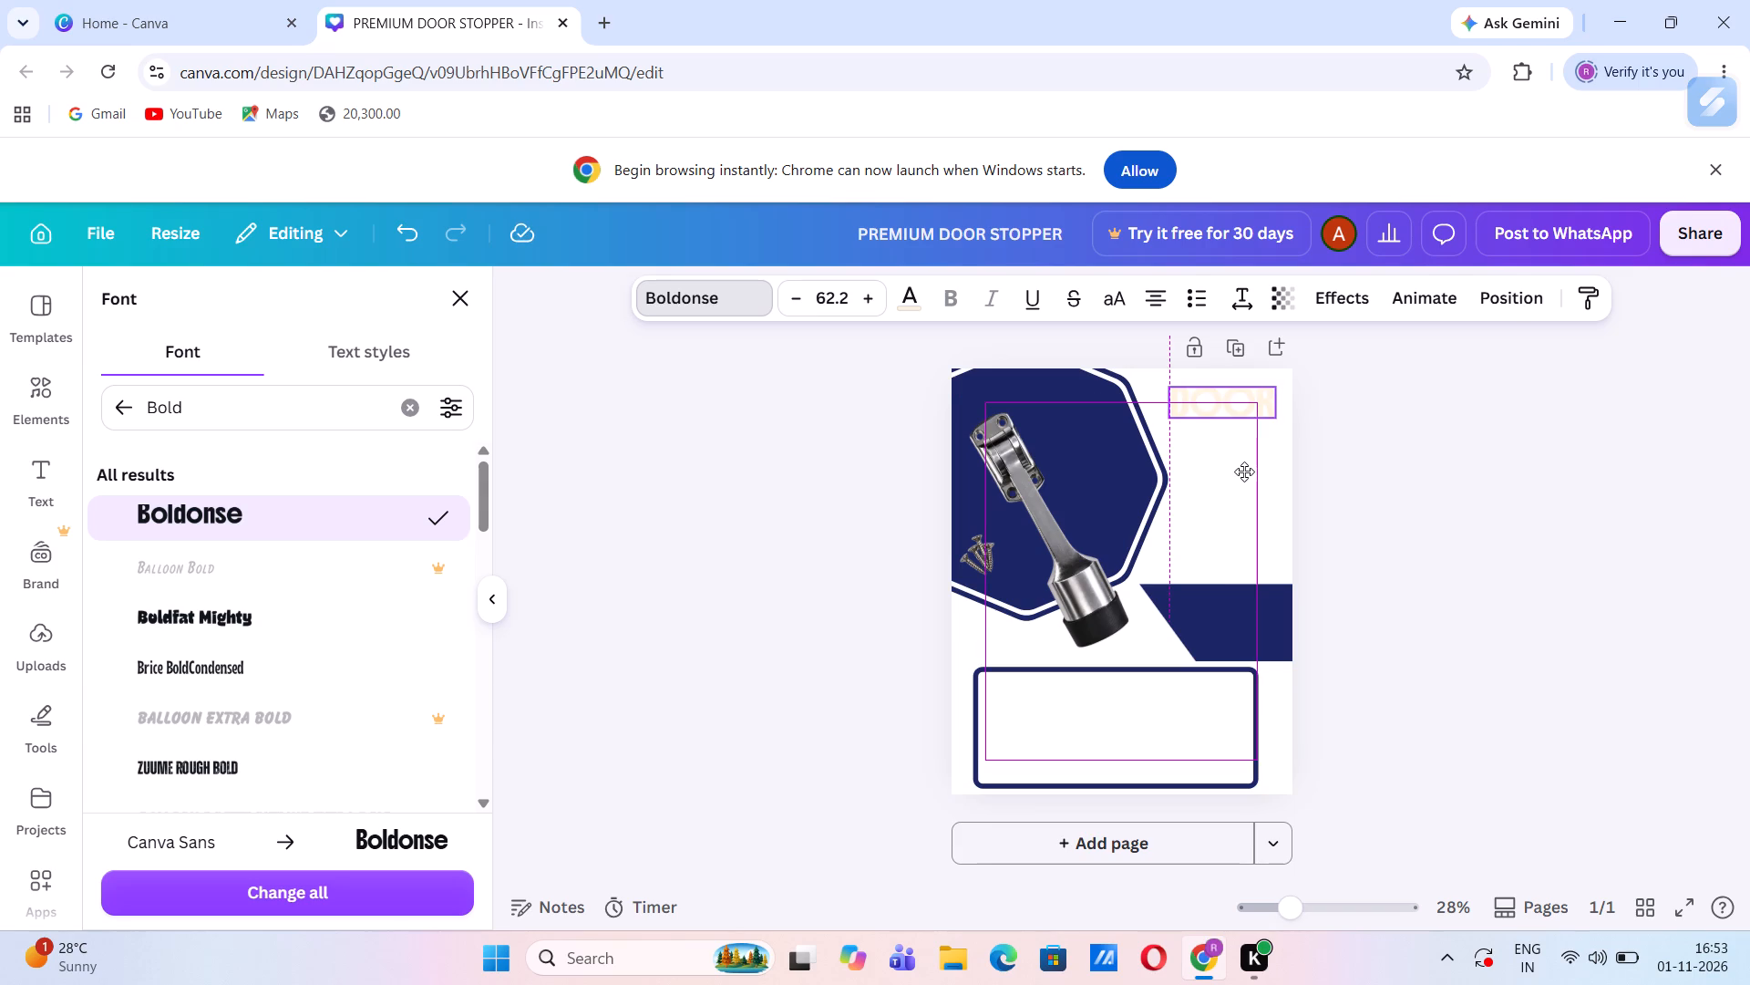
left_click_drag(1244, 472, 1244, 472)
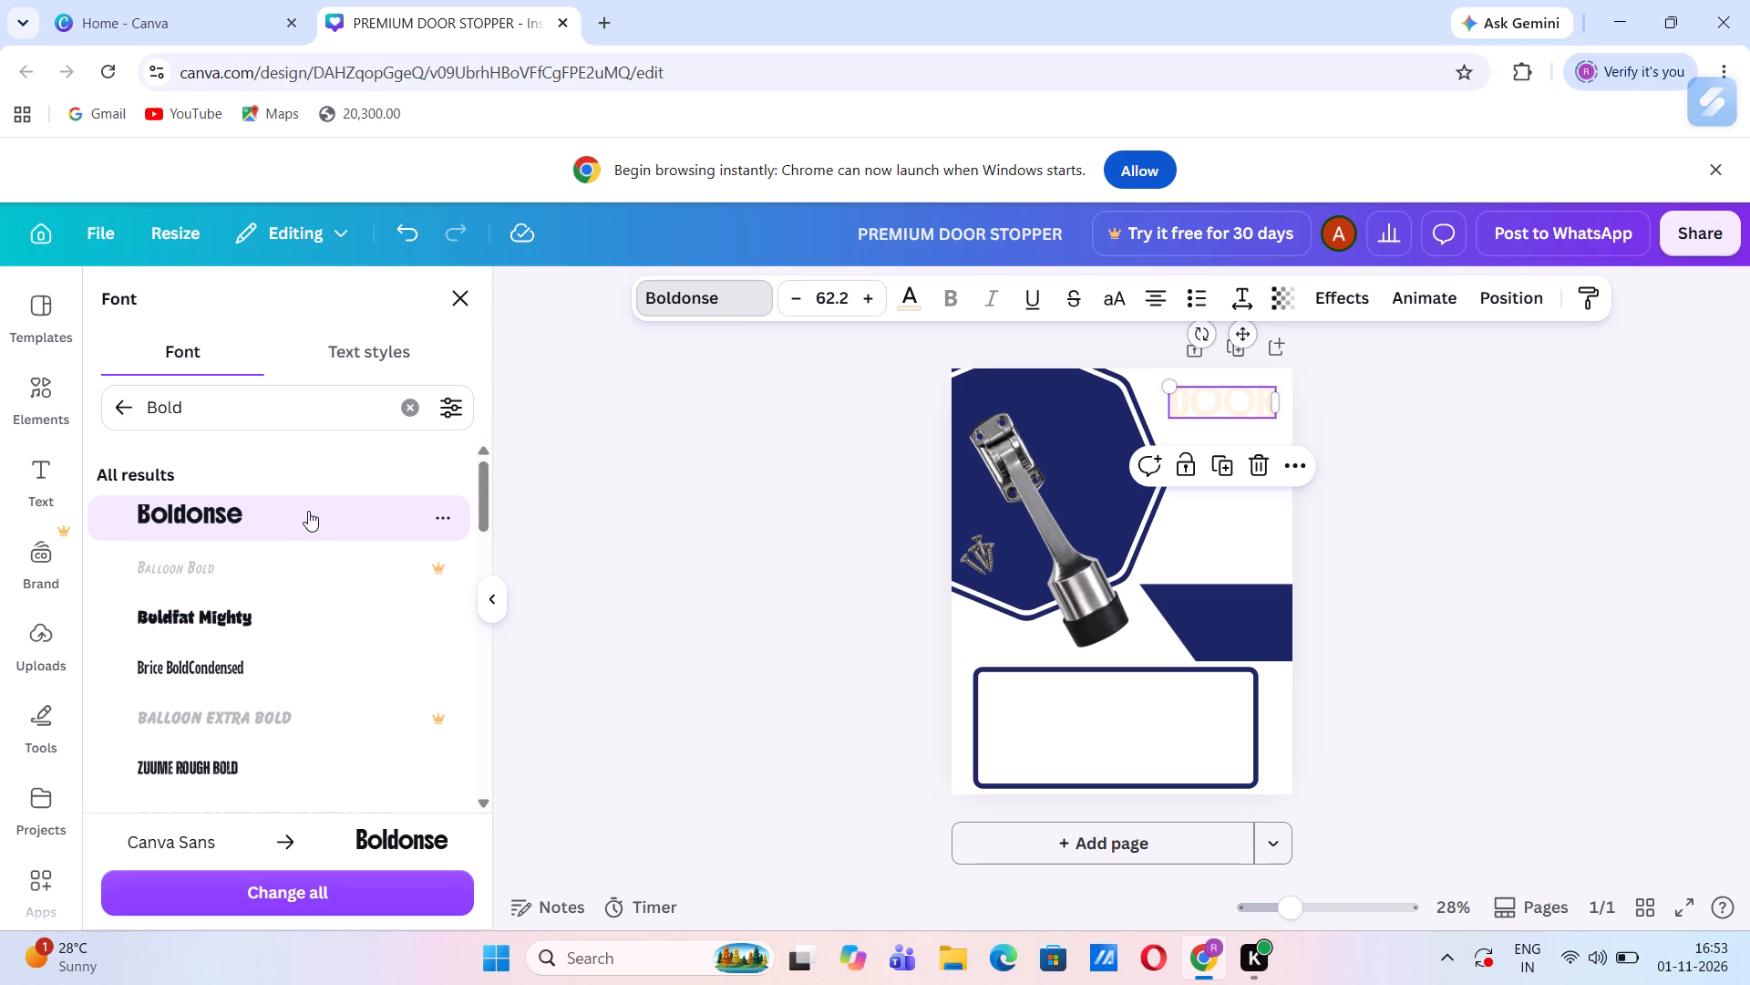
left_click(482, 593)
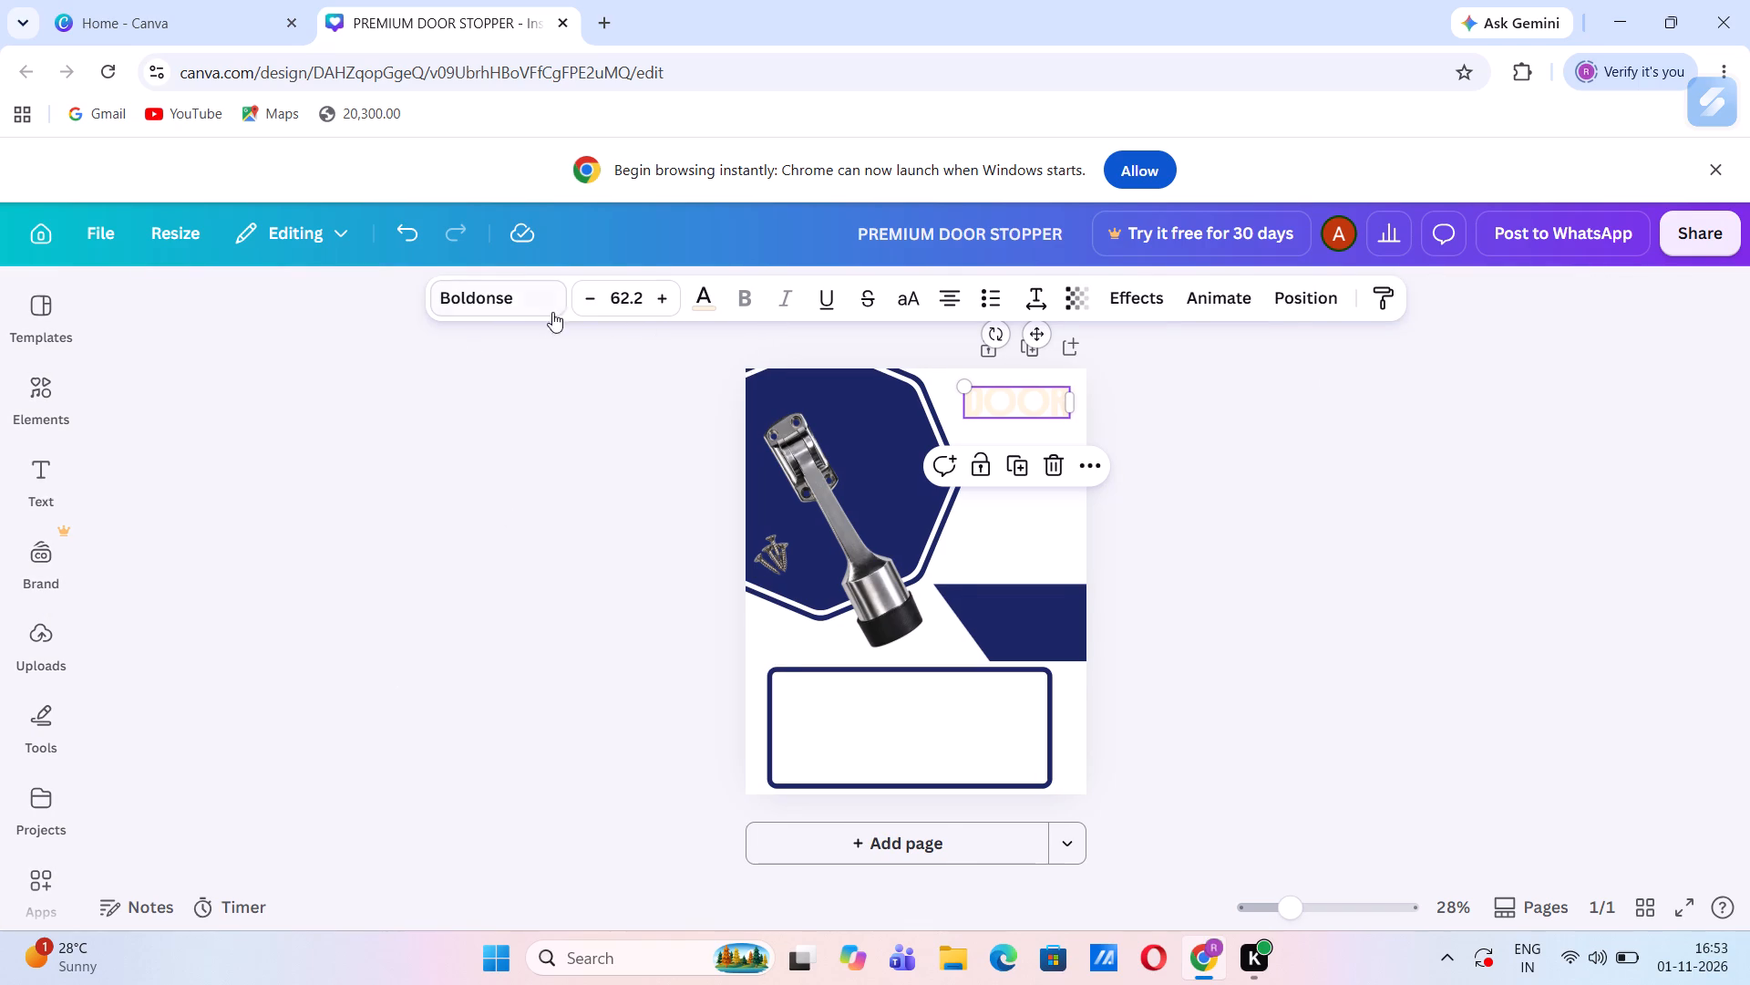
Colour the DOOR heading black (#000000).
left_click(707, 298)
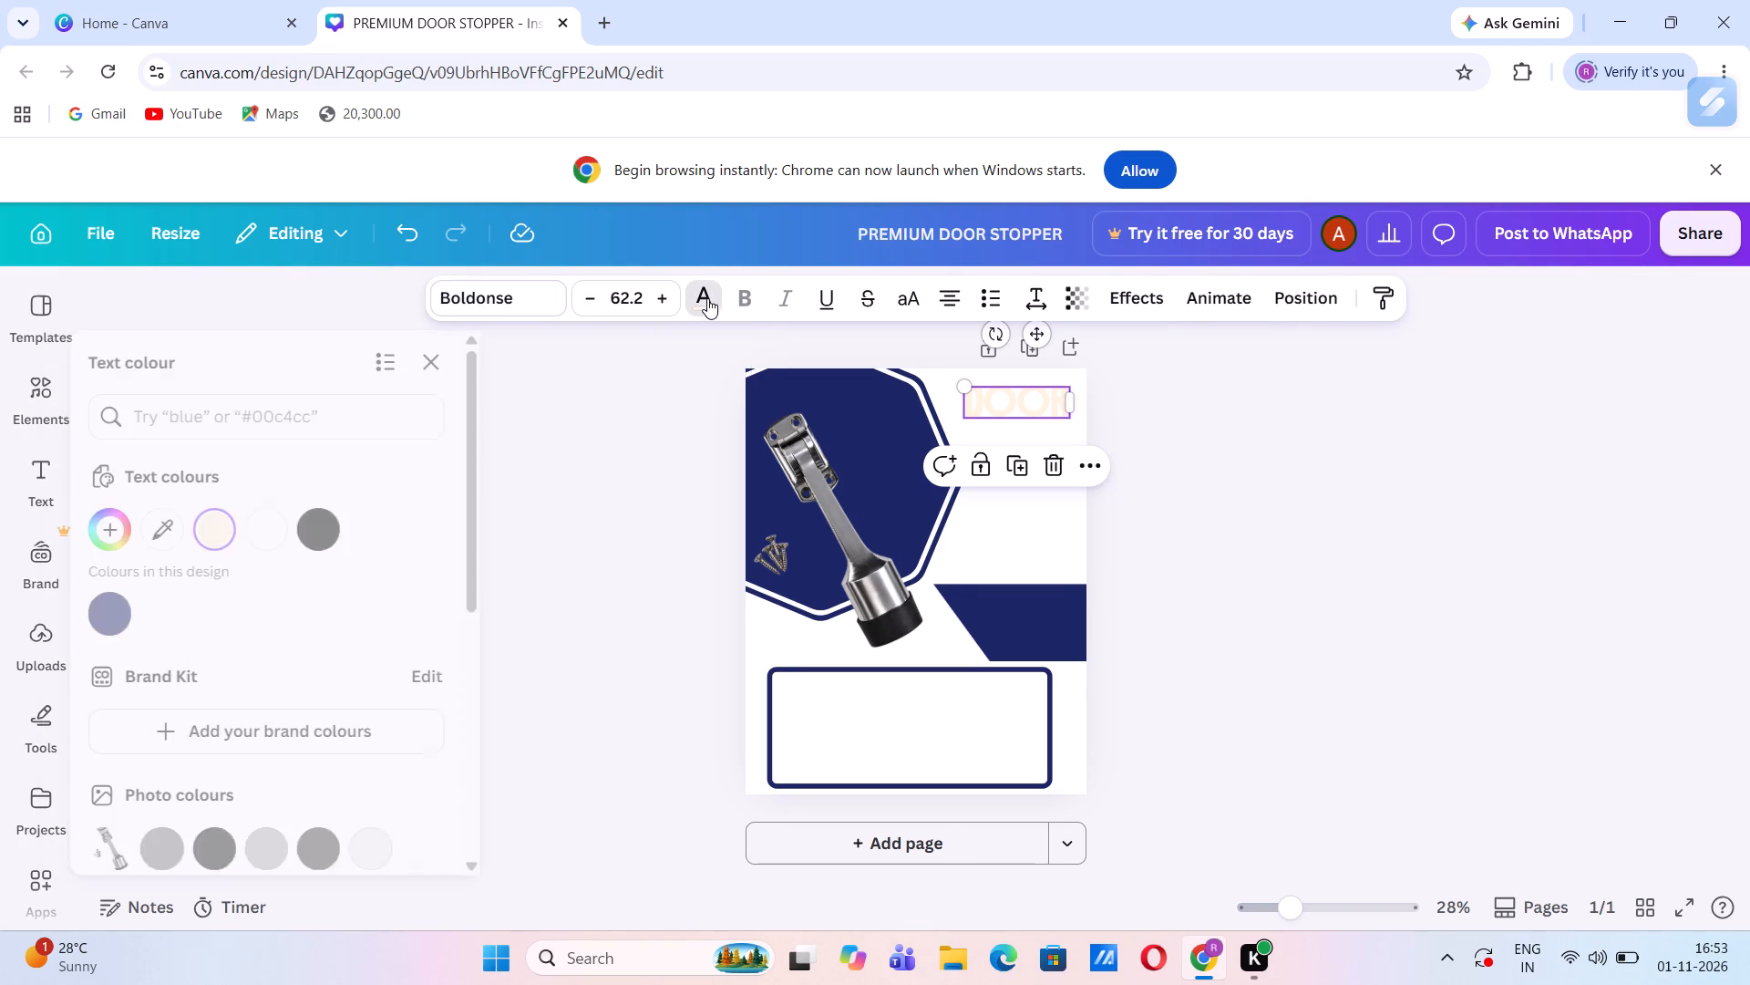
left_click(330, 533)
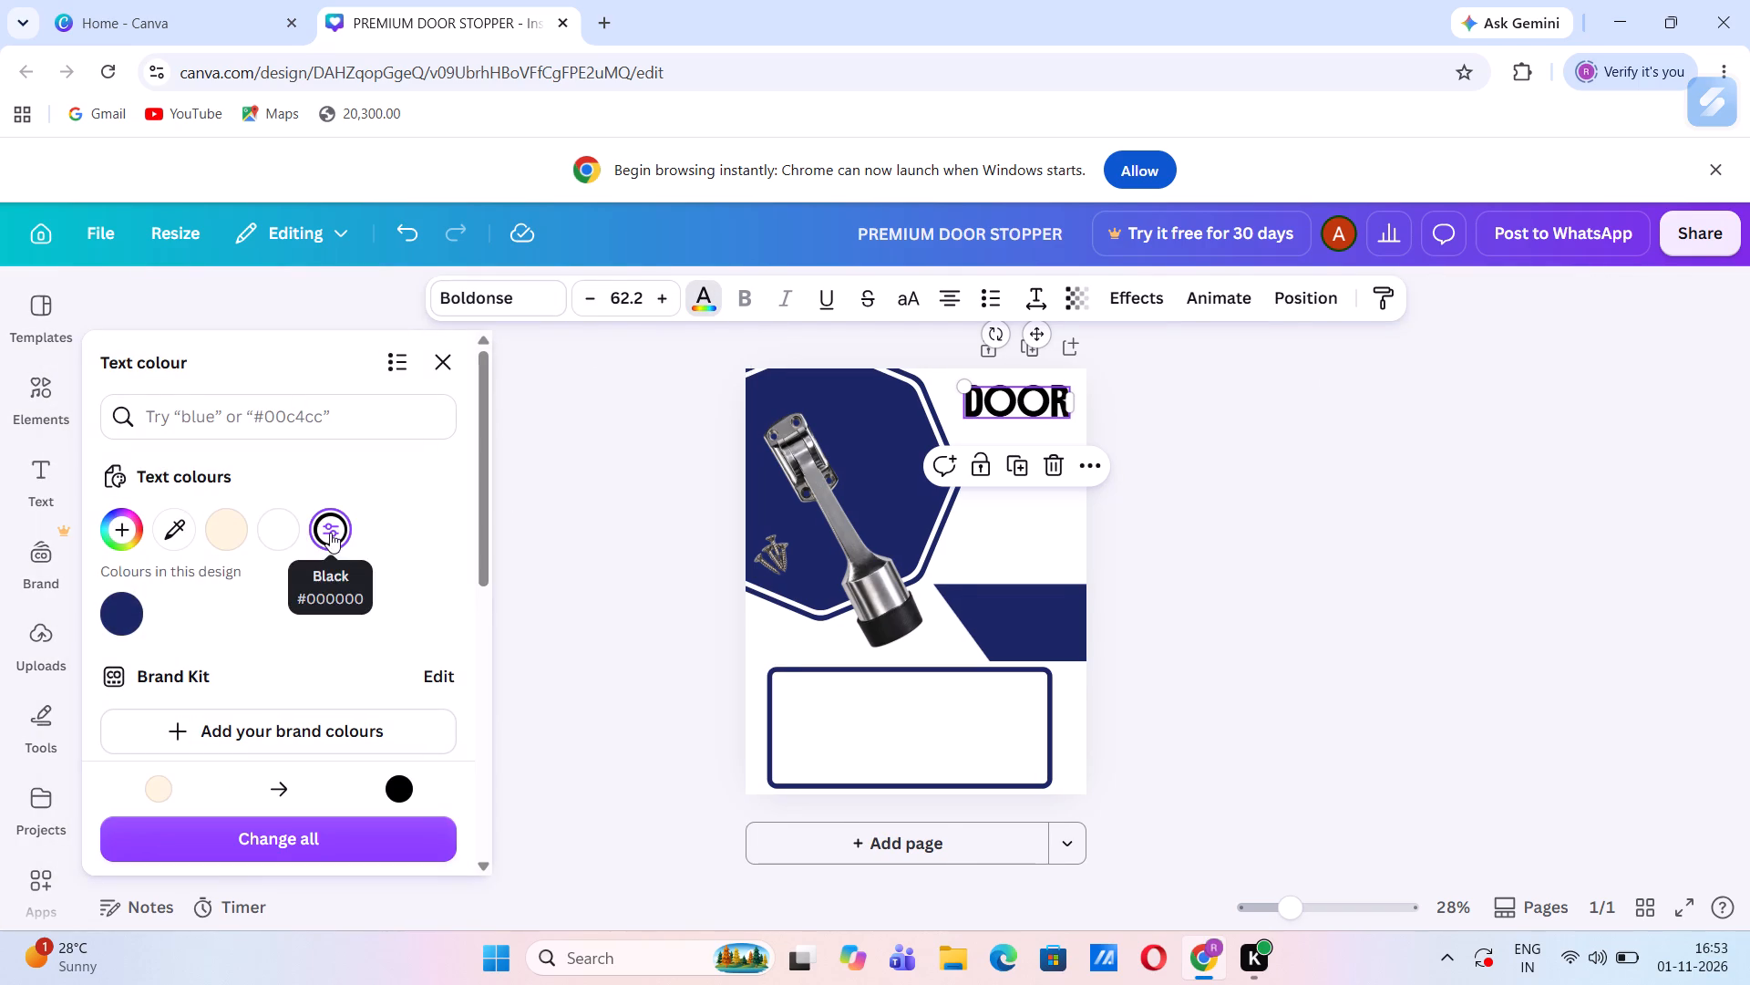
left_click(629, 466)
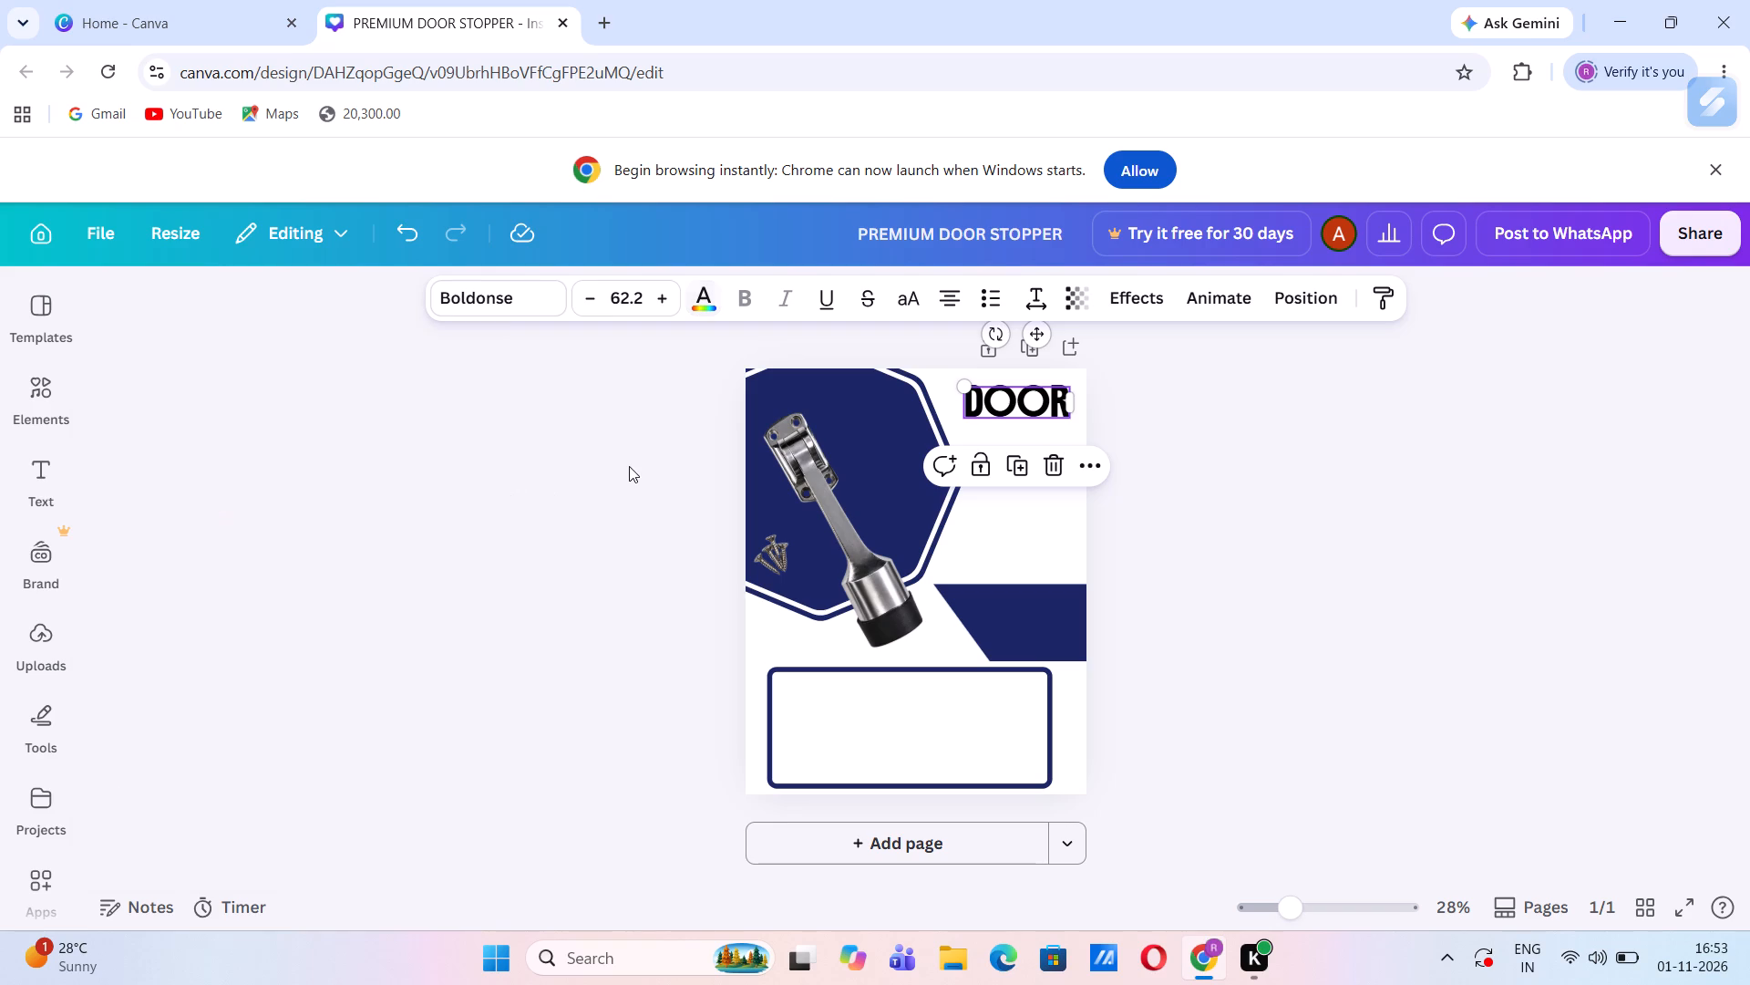
left_click(629, 466)
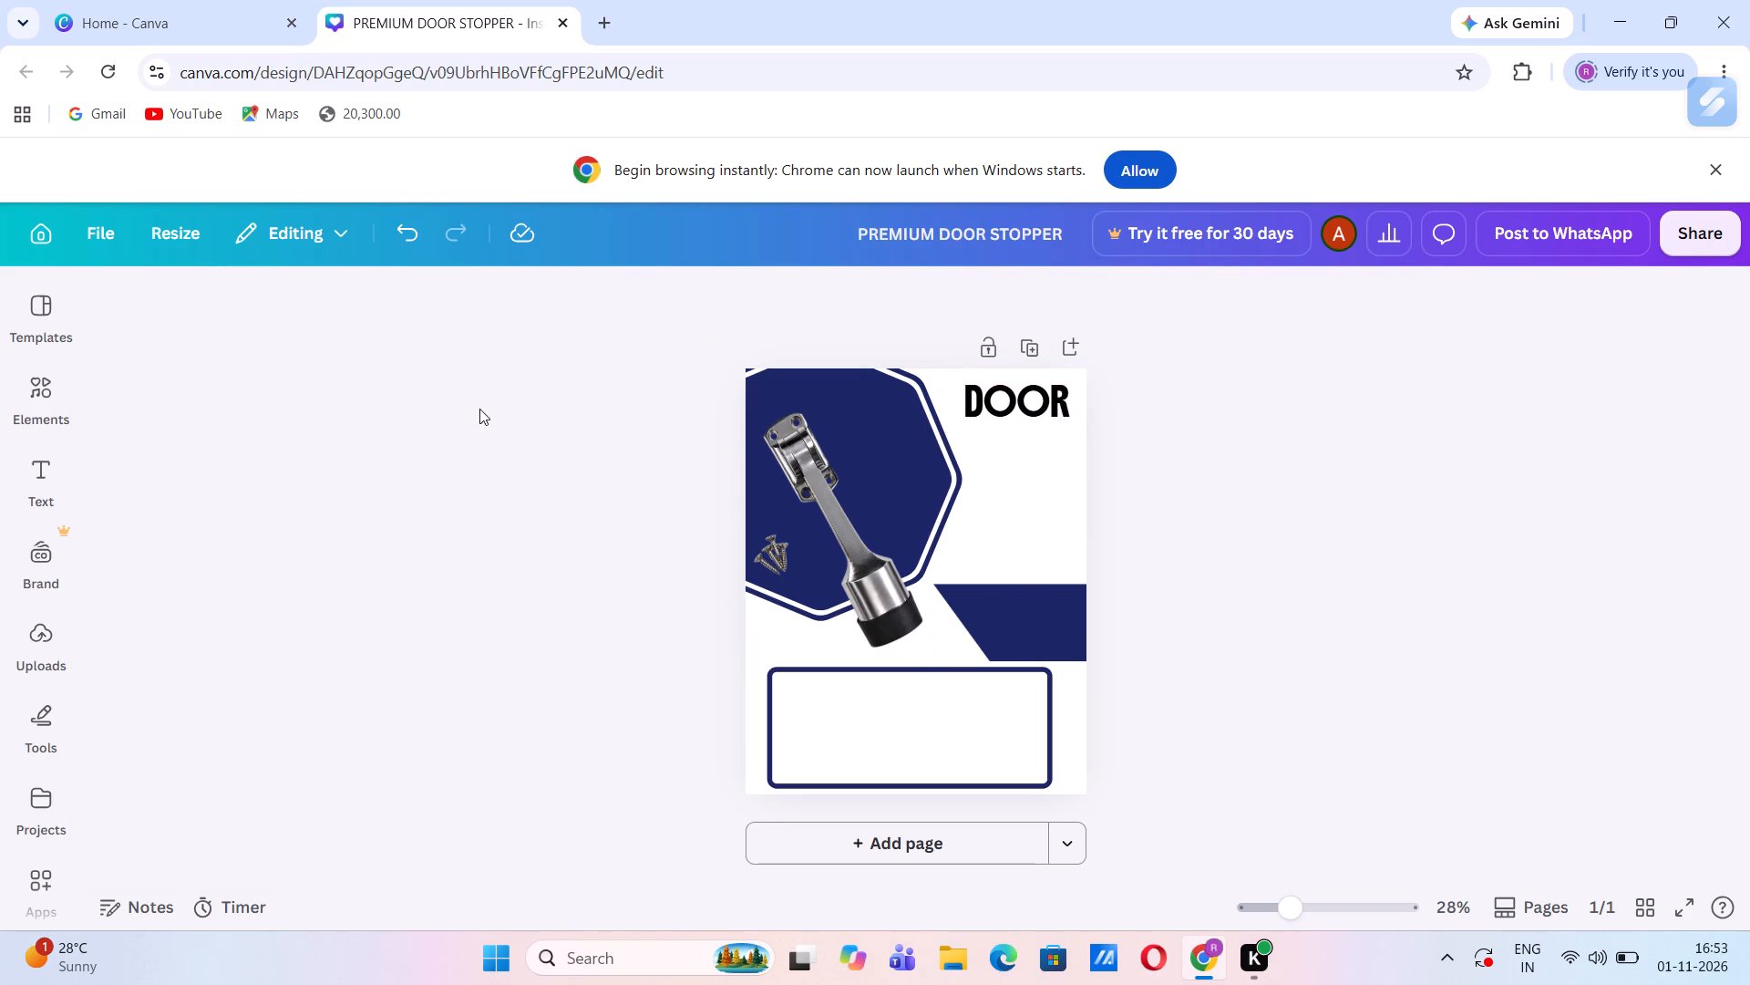
Add a second heading reading STOPPER and place it below the DOOR heading.
left_click(28, 490)
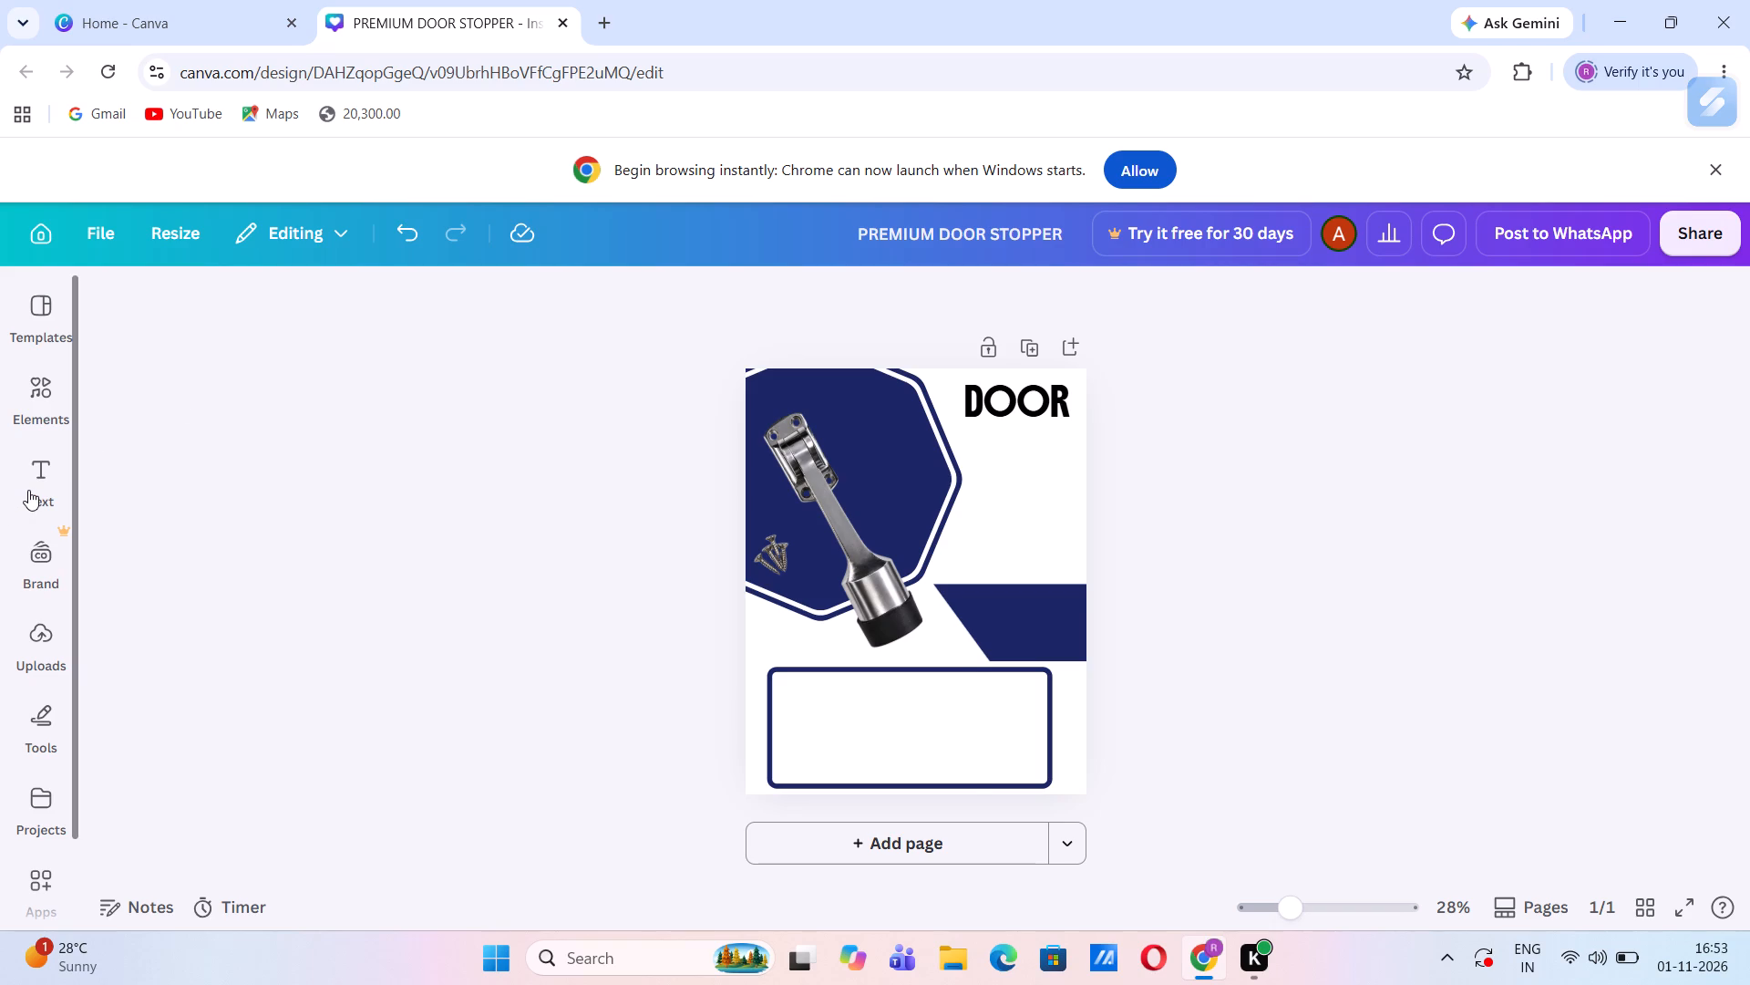
left_click(200, 701)
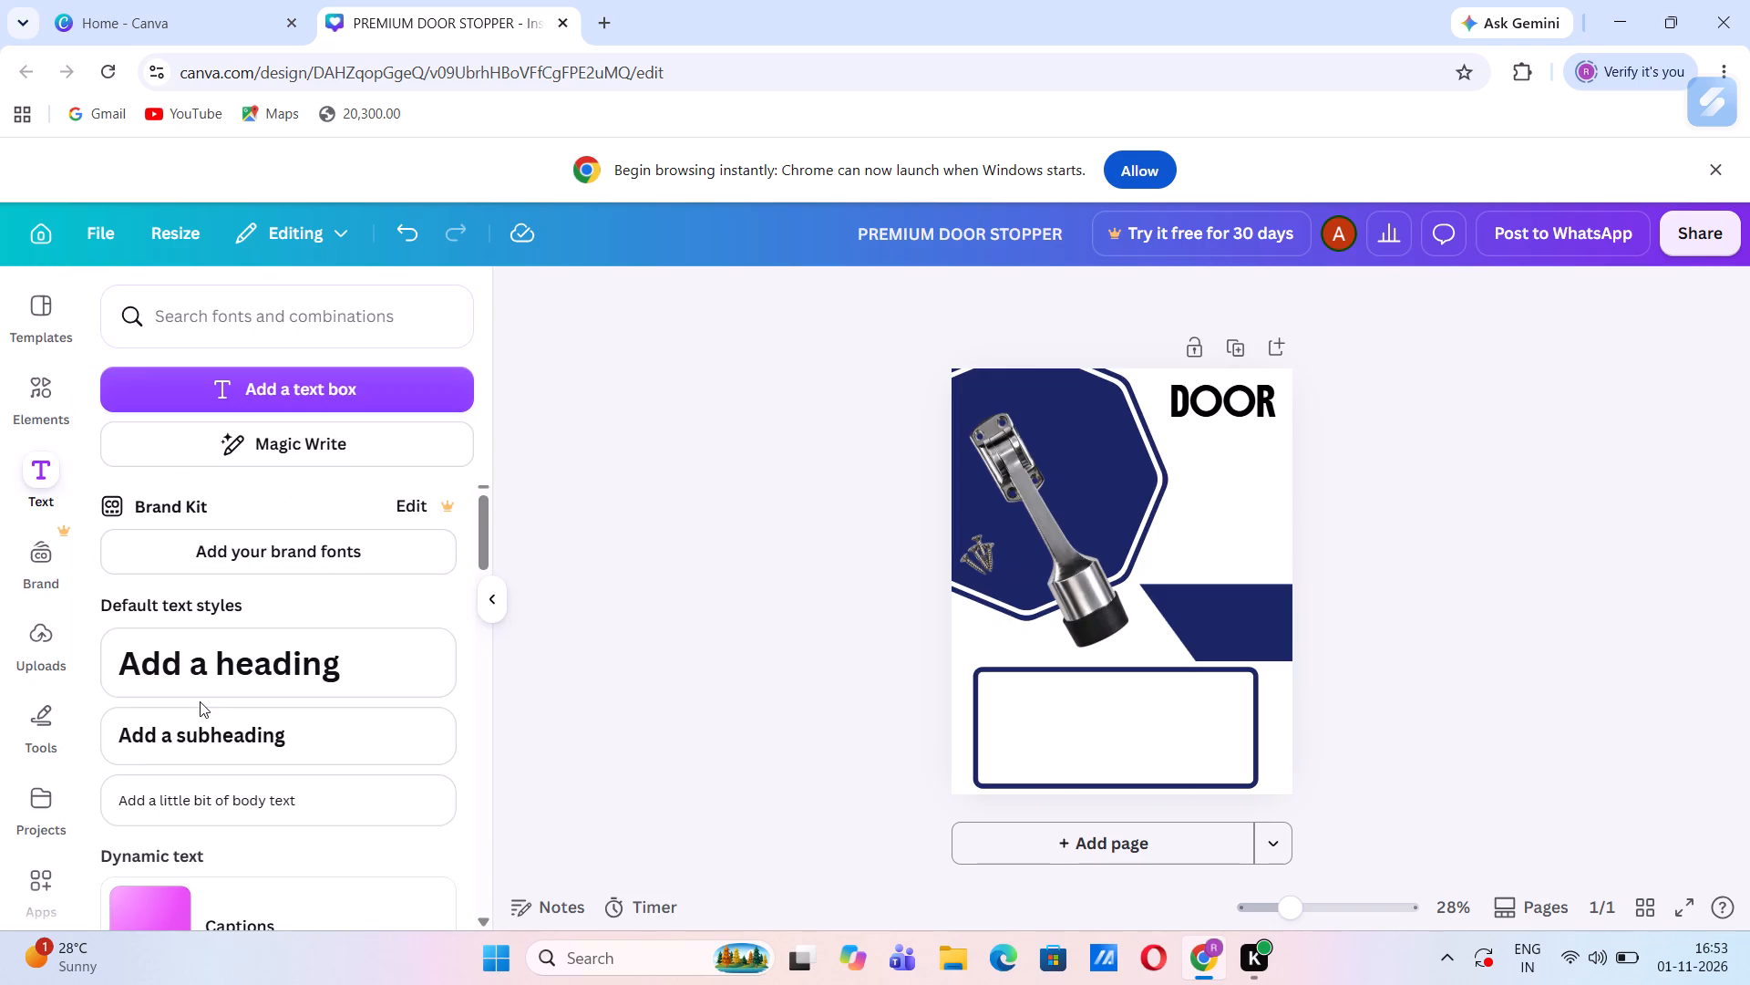
left_click(221, 679)
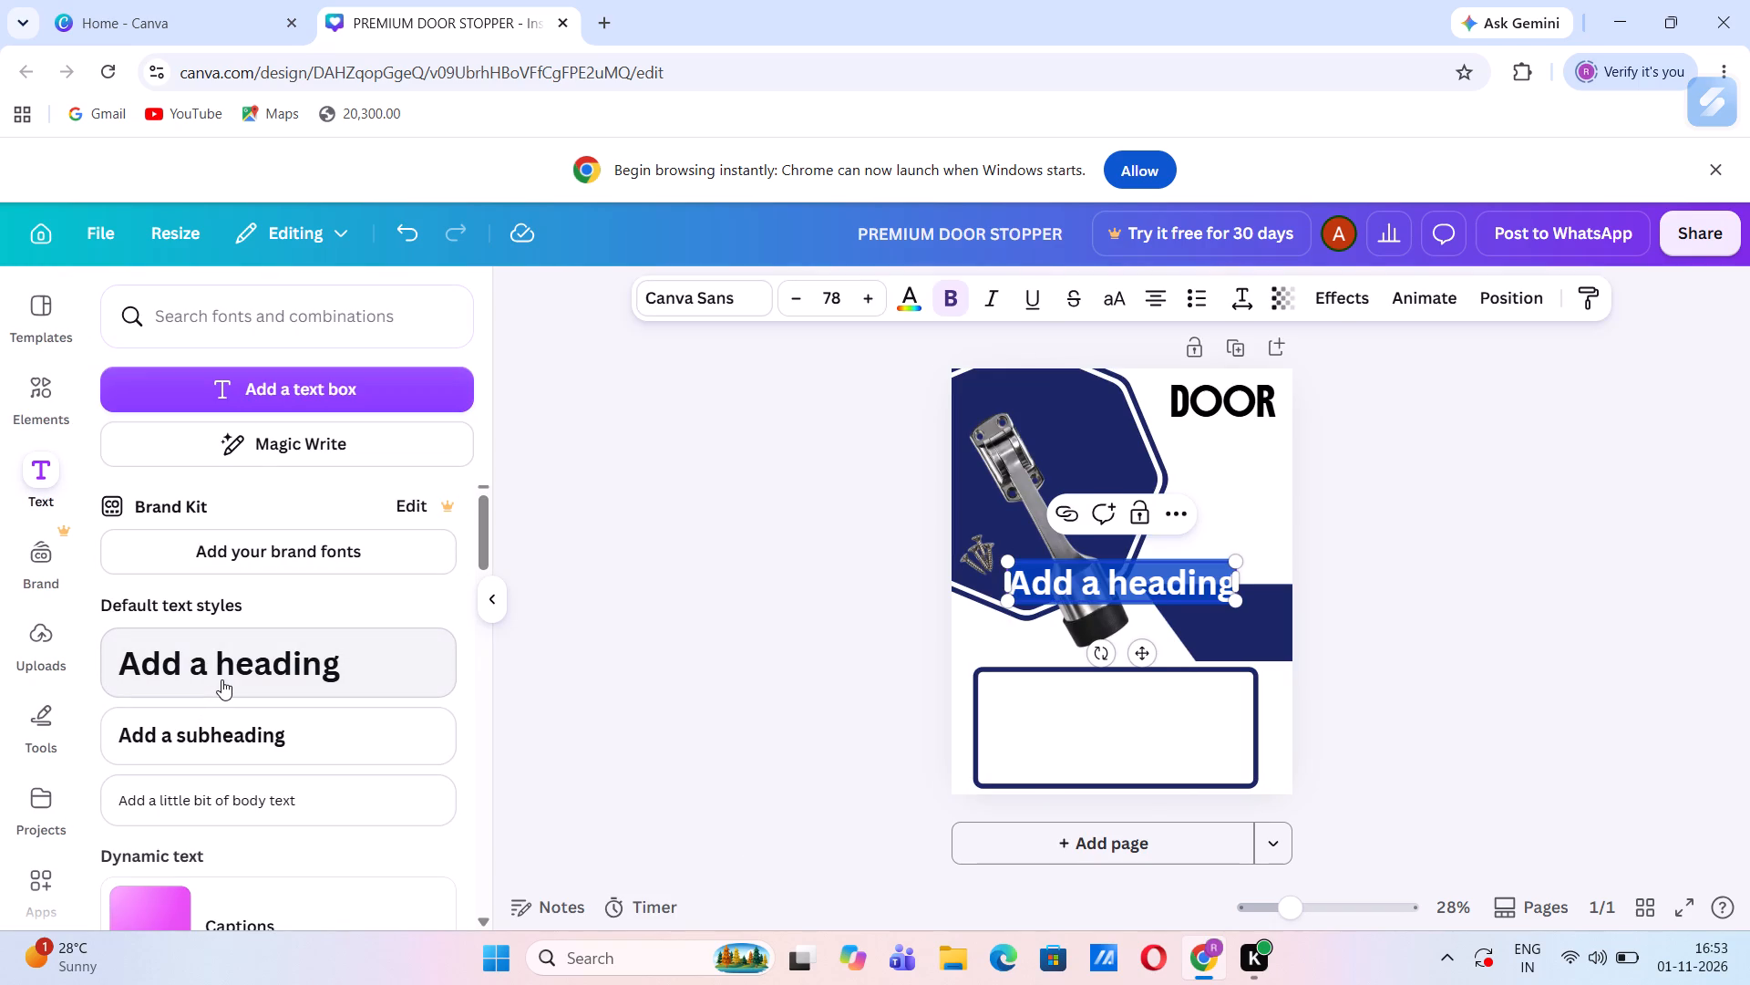
type("ST")
type("OPPER")
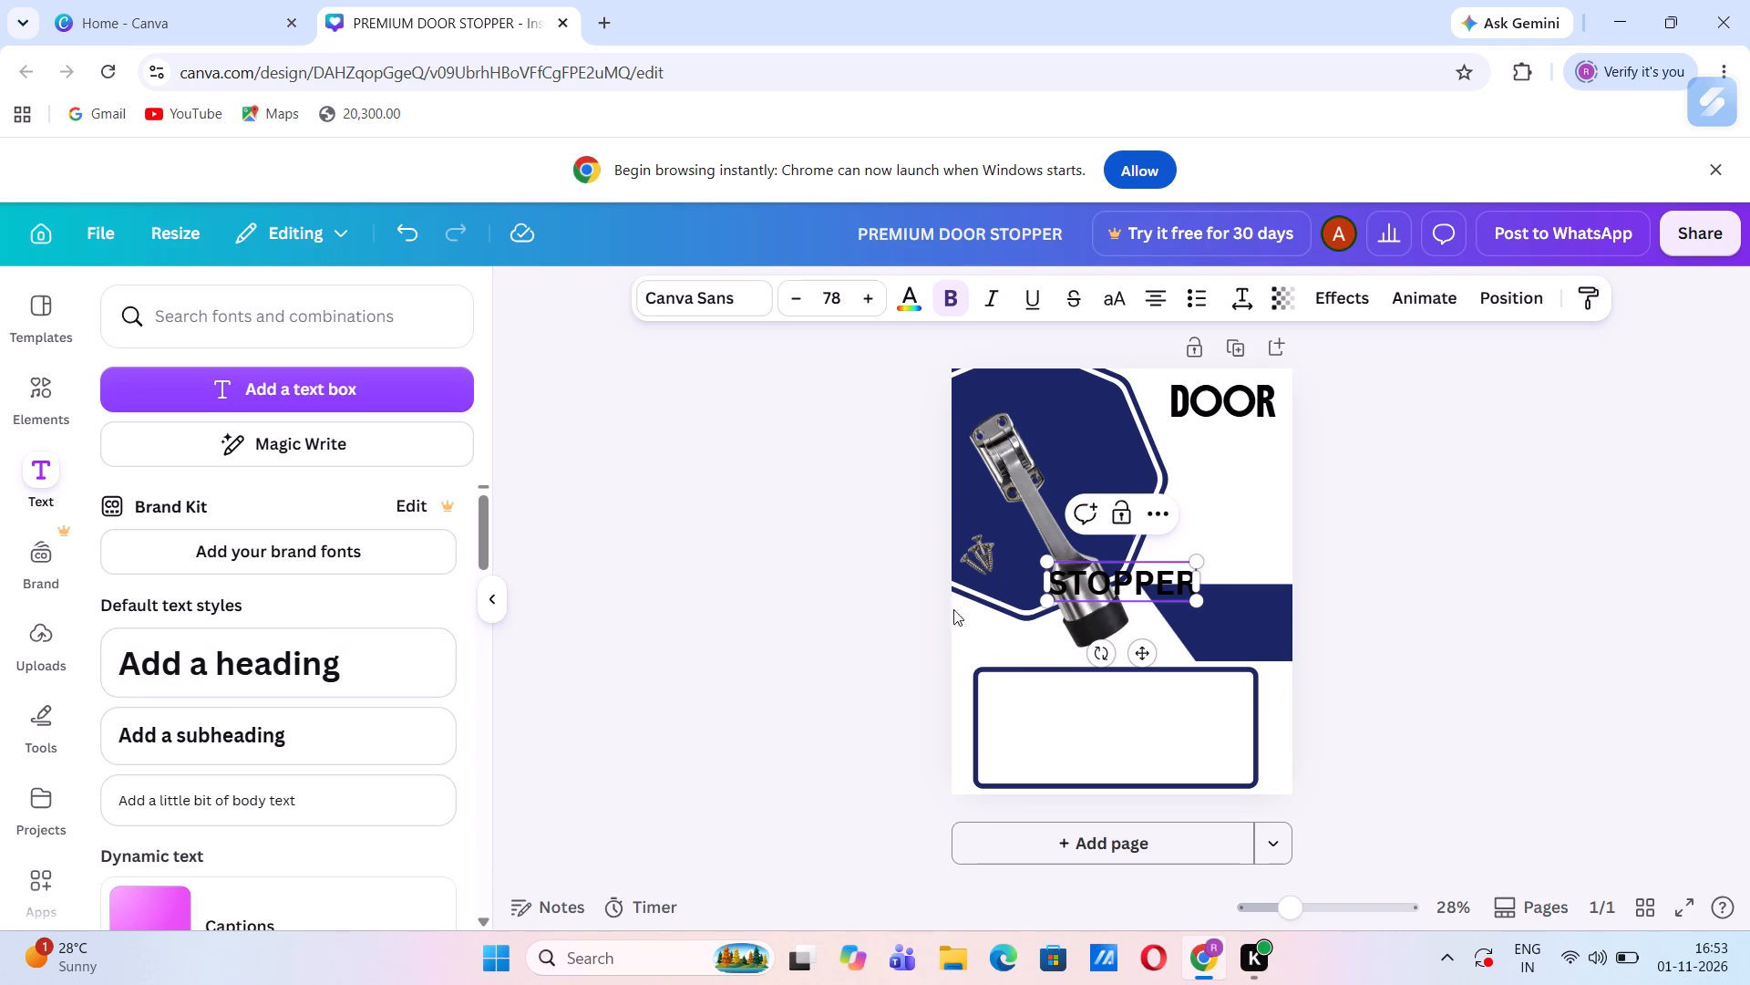
left_click_drag(1144, 658, 1183, 594)
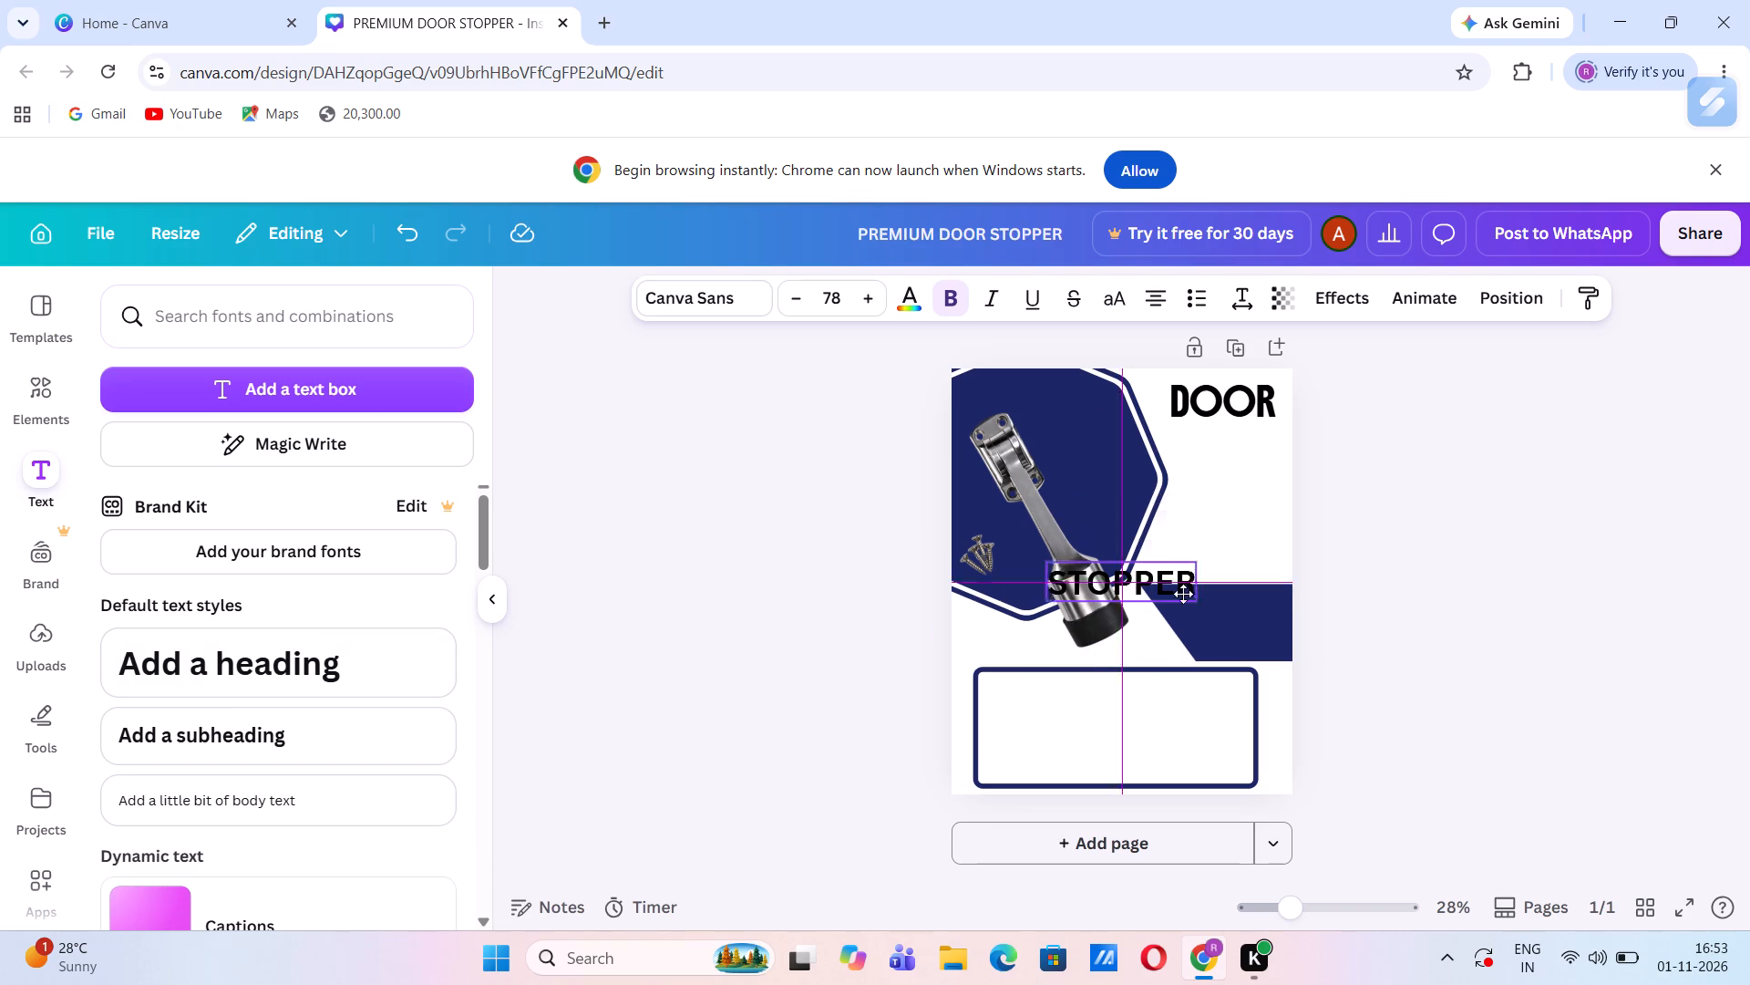
left_click_drag(1183, 594, 1226, 559)
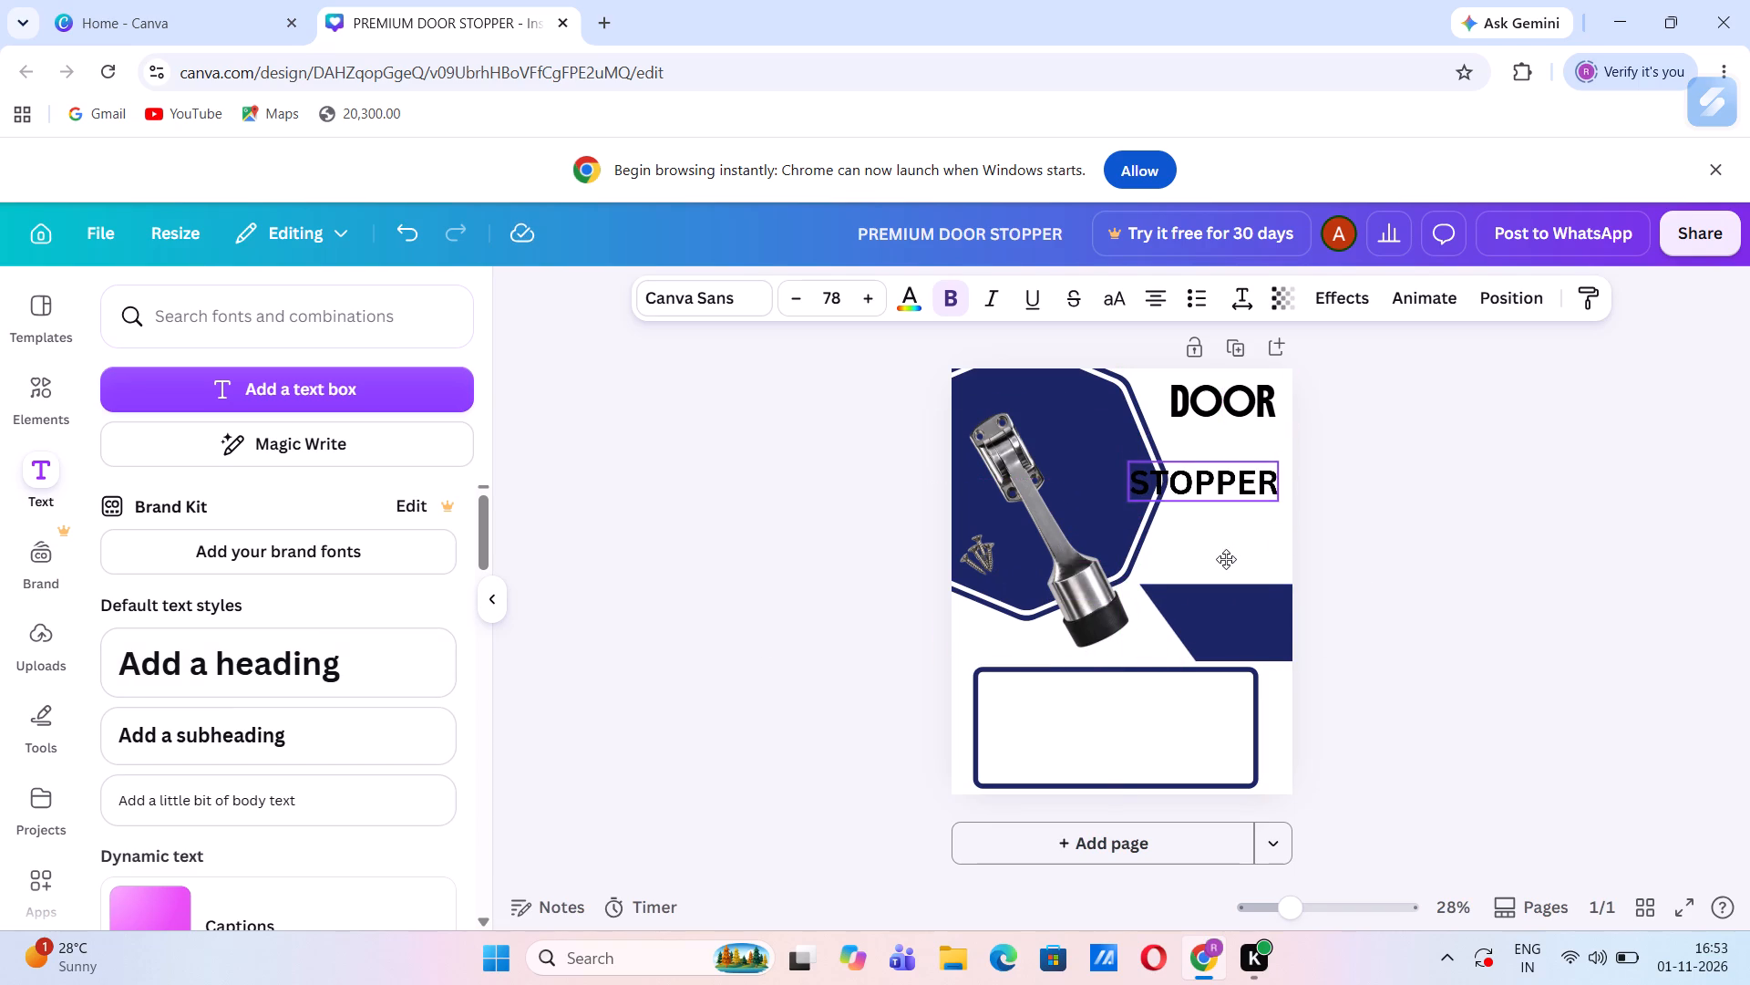
left_click_drag(1226, 559, 1225, 561)
Shrink the STOPPER heading to size 69 and move it down over the lower part of the door stopper image.
left_click_drag(1275, 504, 1257, 498)
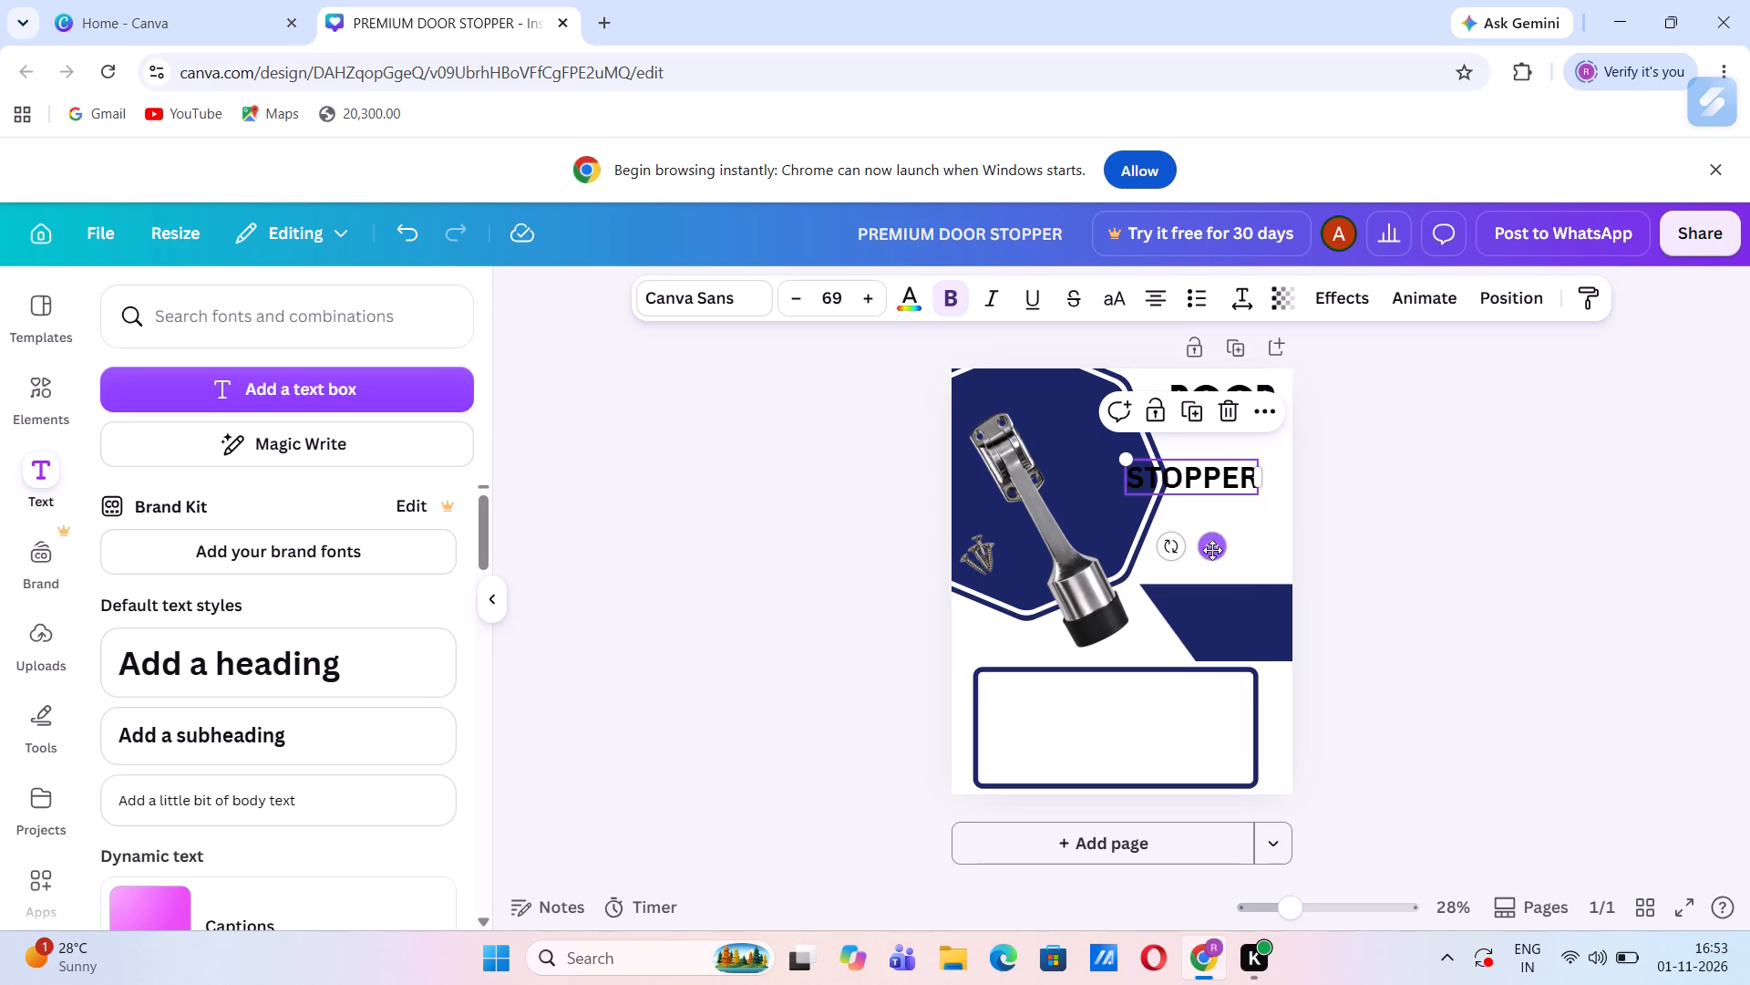
left_click_drag(1212, 550, 1240, 514)
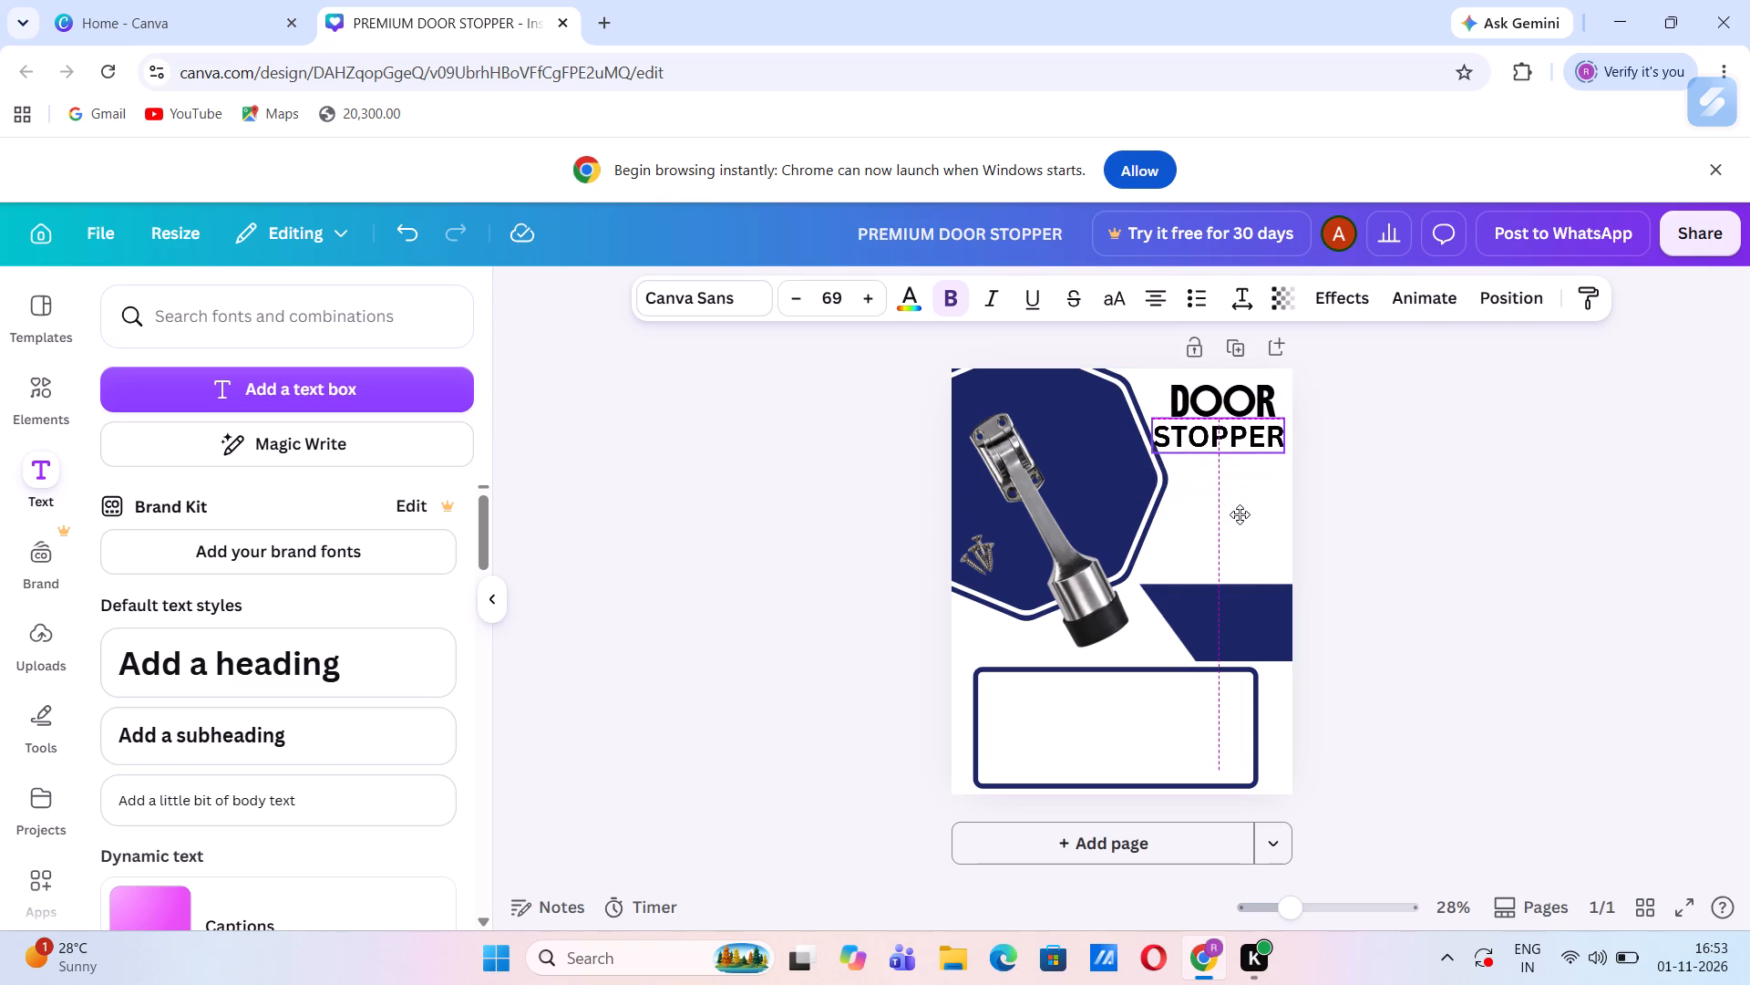
left_click_drag(1240, 514, 1160, 628)
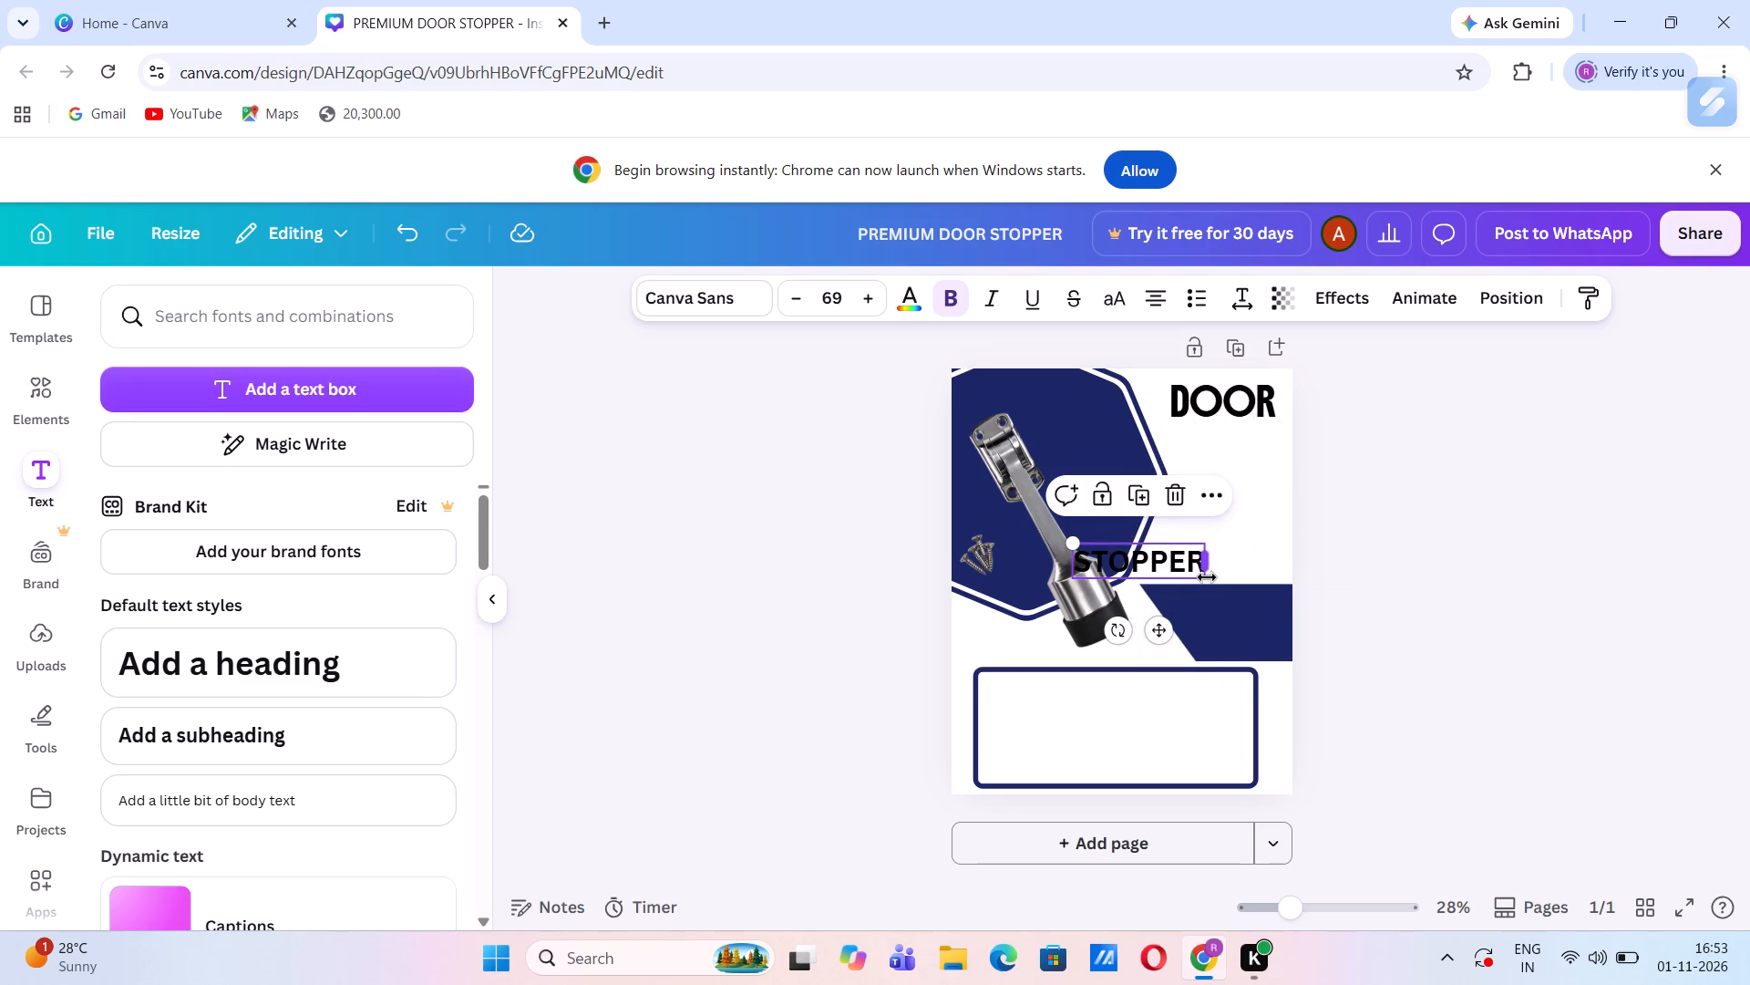
Widen the STOPPER text box slightly, keeping the word on one line.
left_click(1207, 577)
left_click_drag(1207, 577, 1223, 577)
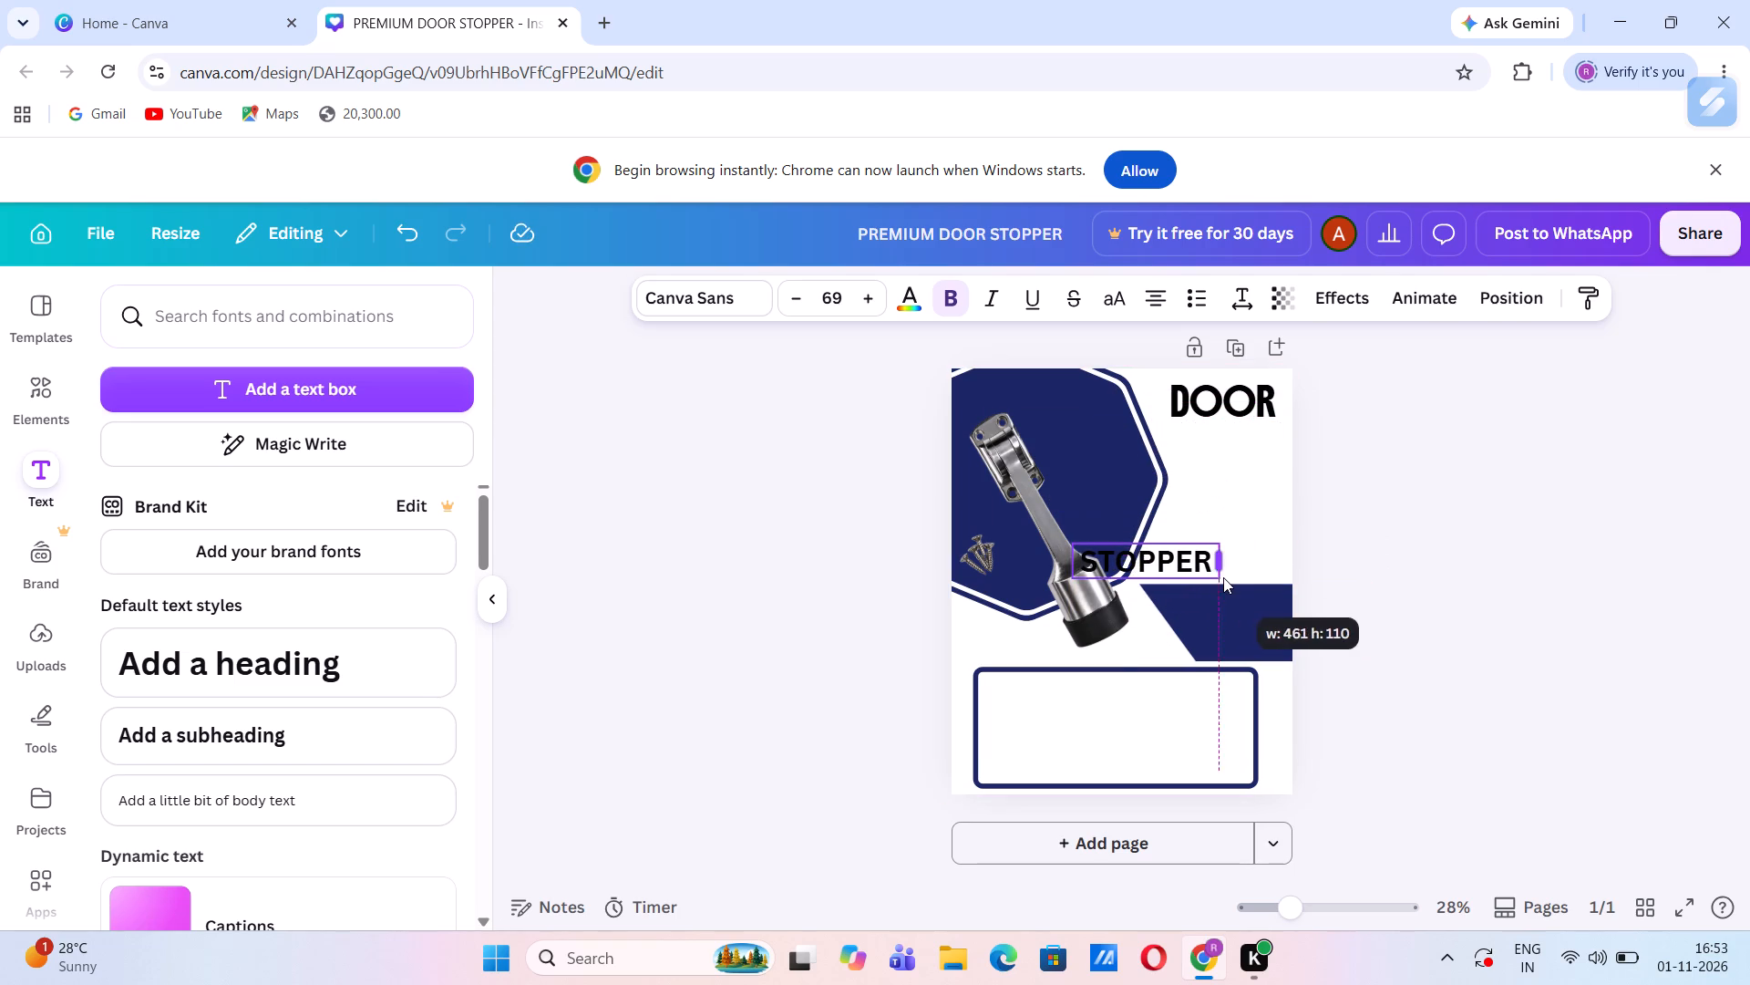
left_click_drag(1223, 577, 1227, 577)
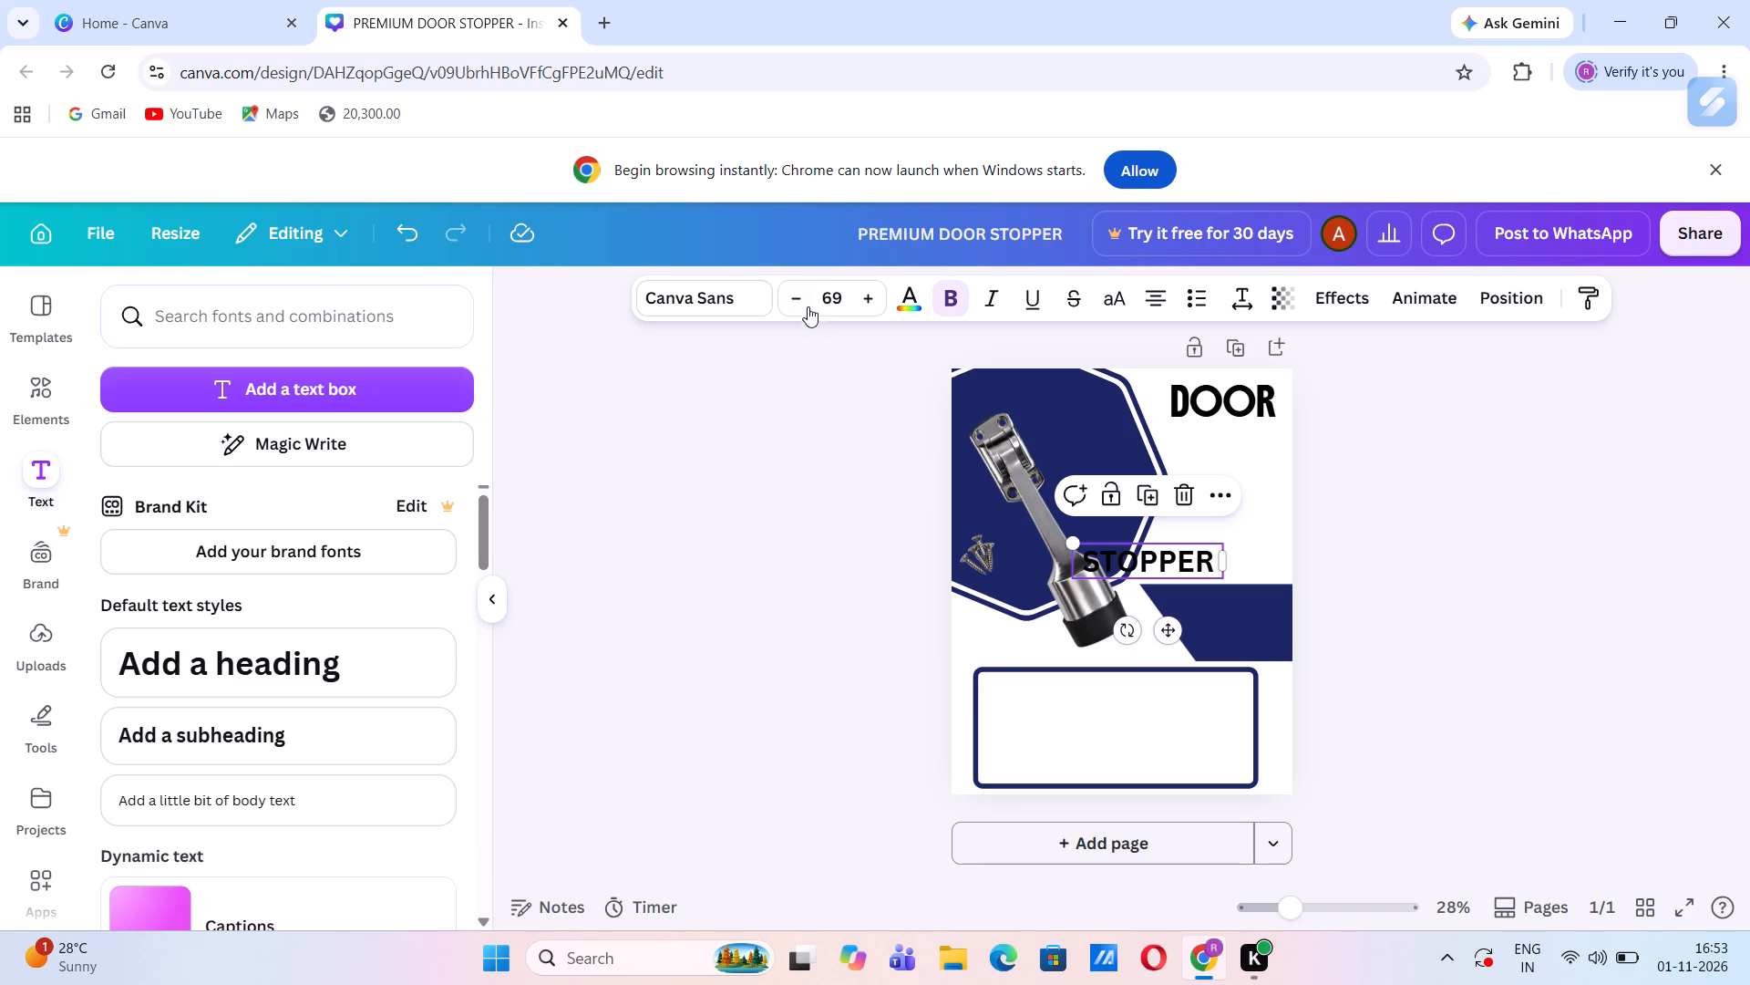
Shrink the STOPPER heading to size 64 and move it directly beneath the DOOR heading.
triple_click(798, 288)
double_click(798, 288)
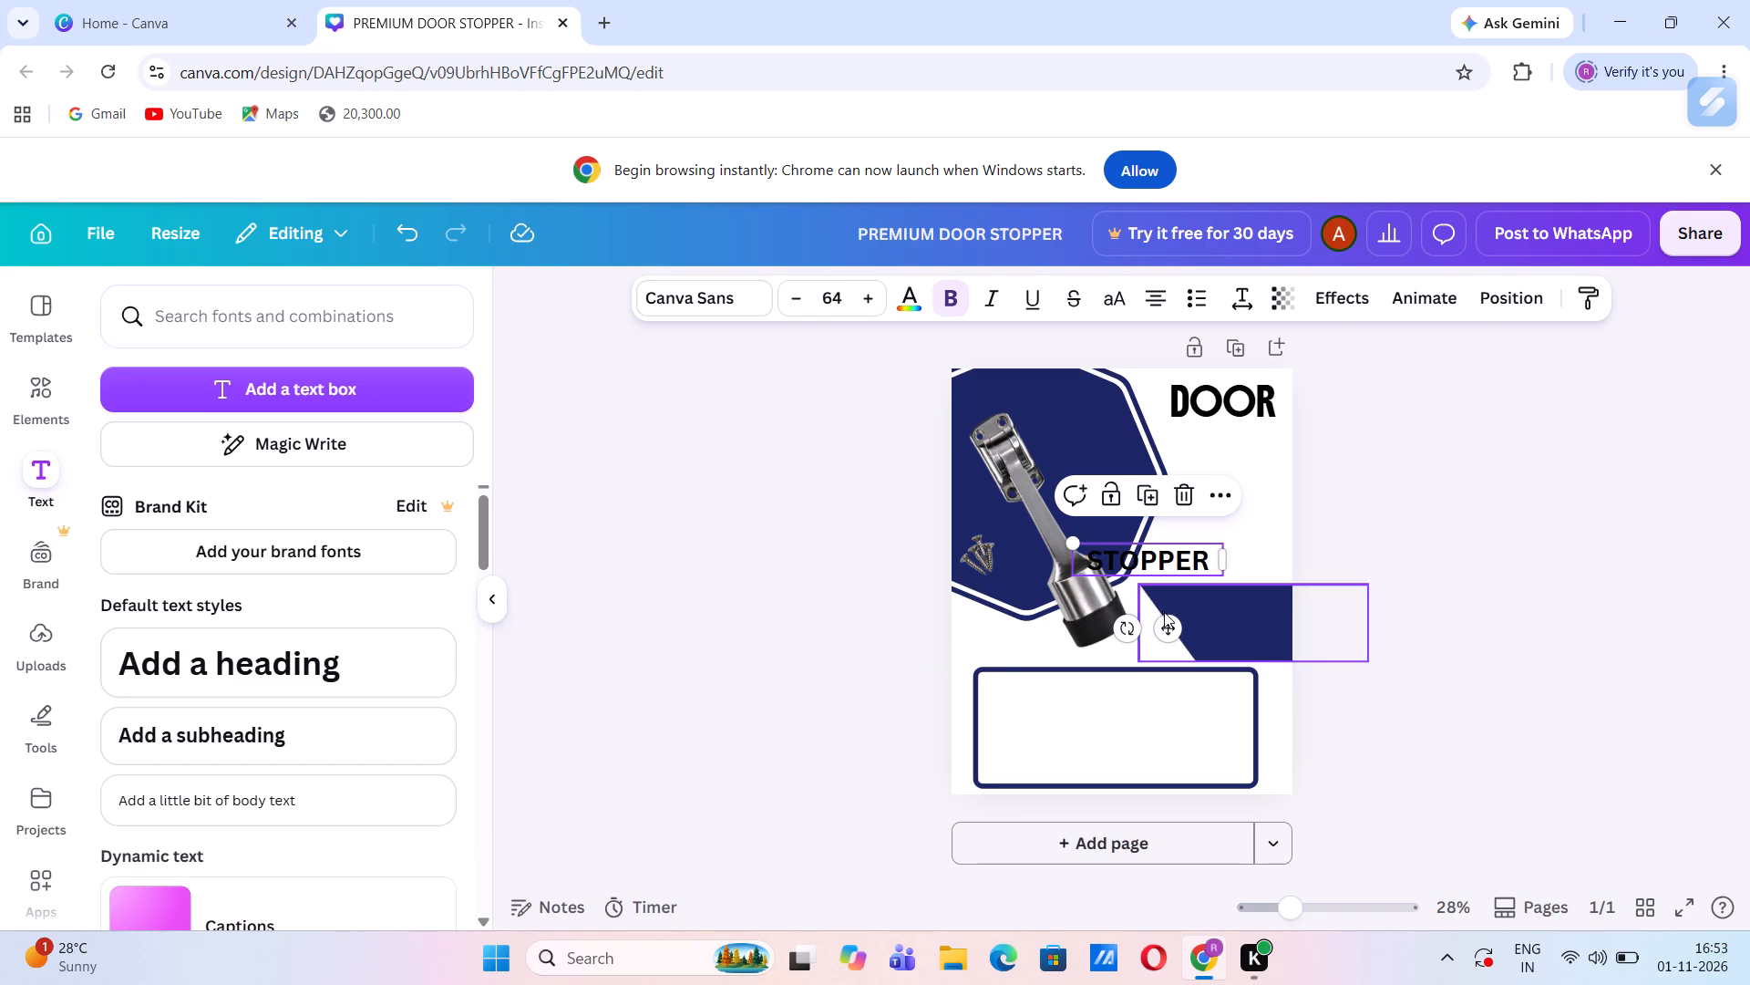
left_click_drag(1169, 636, 1237, 515)
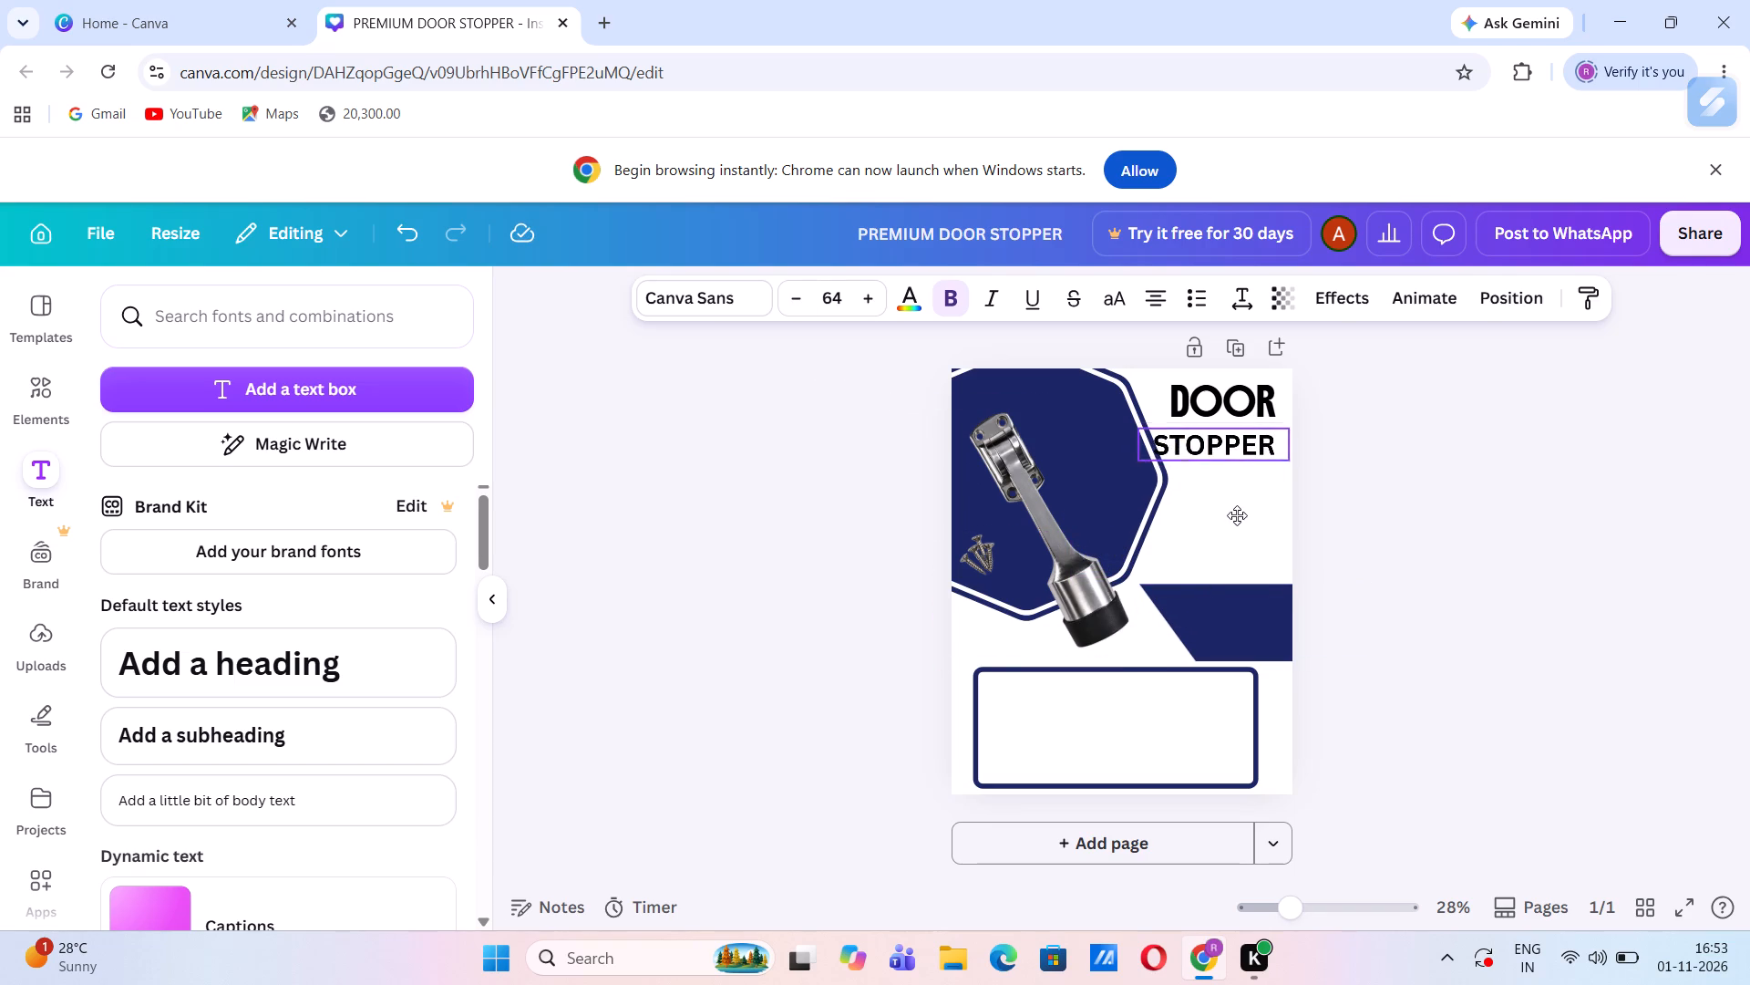
left_click_drag(1237, 515, 1239, 512)
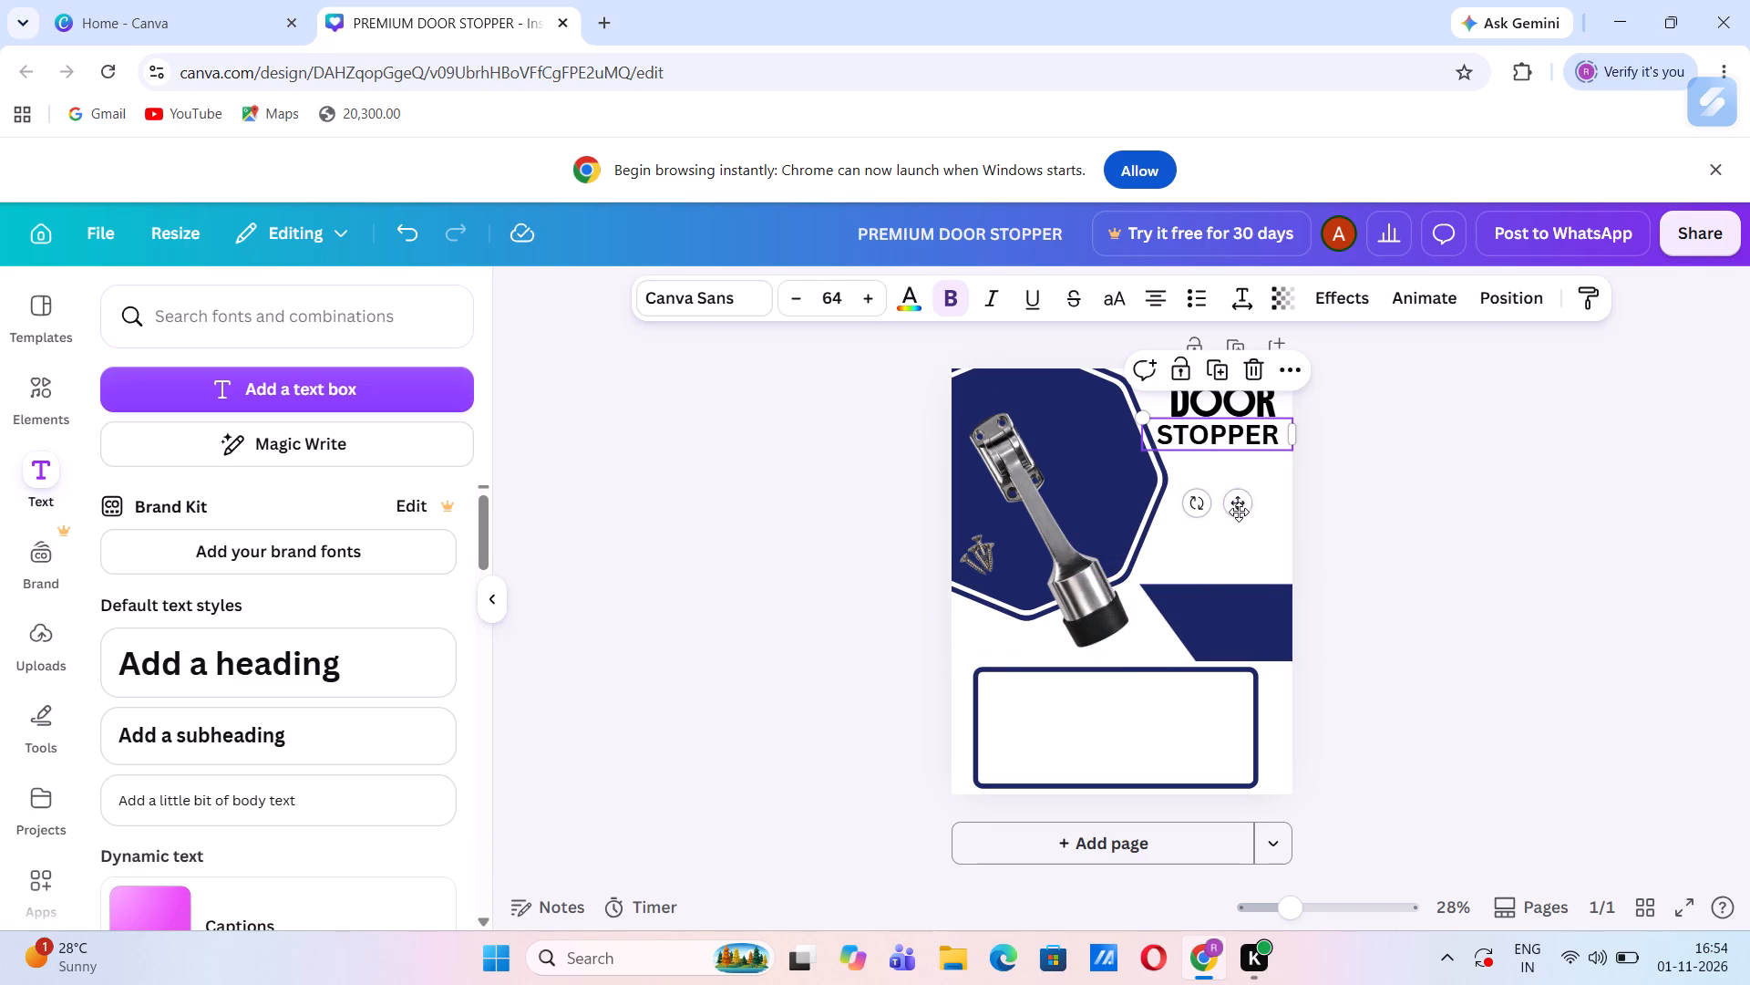
key("Down")
left_click_drag(1235, 492, 1240, 499)
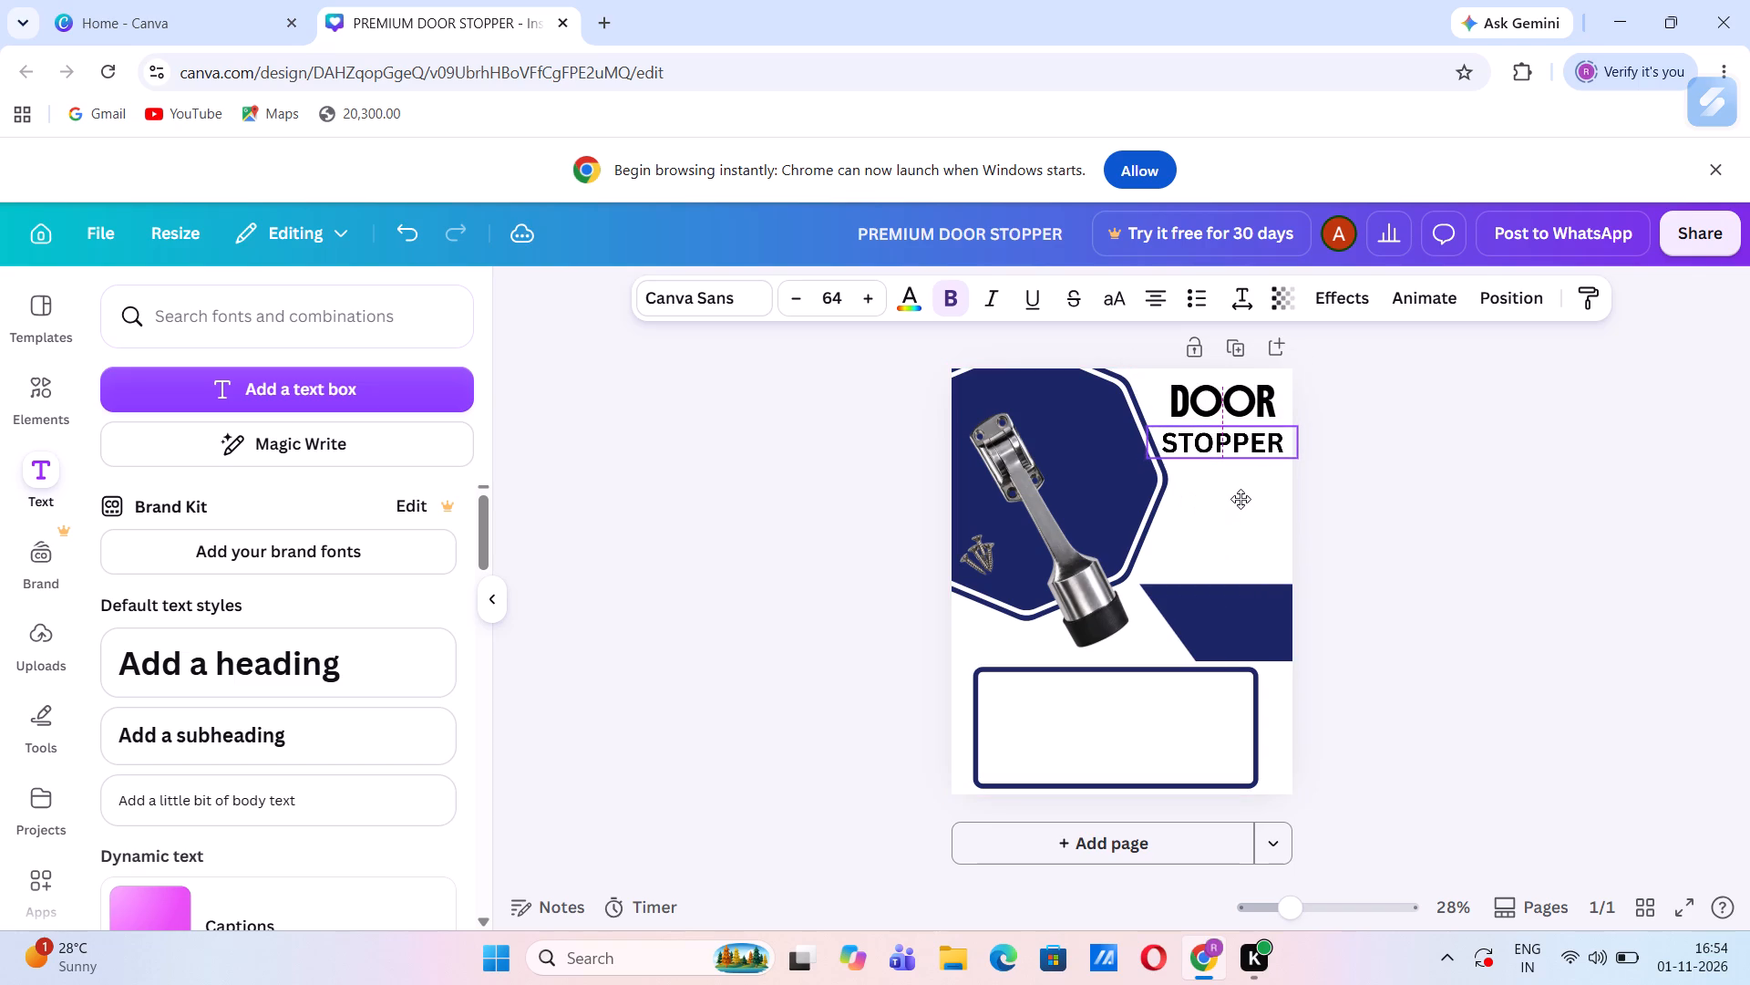
left_click_drag(1240, 499, 1241, 501)
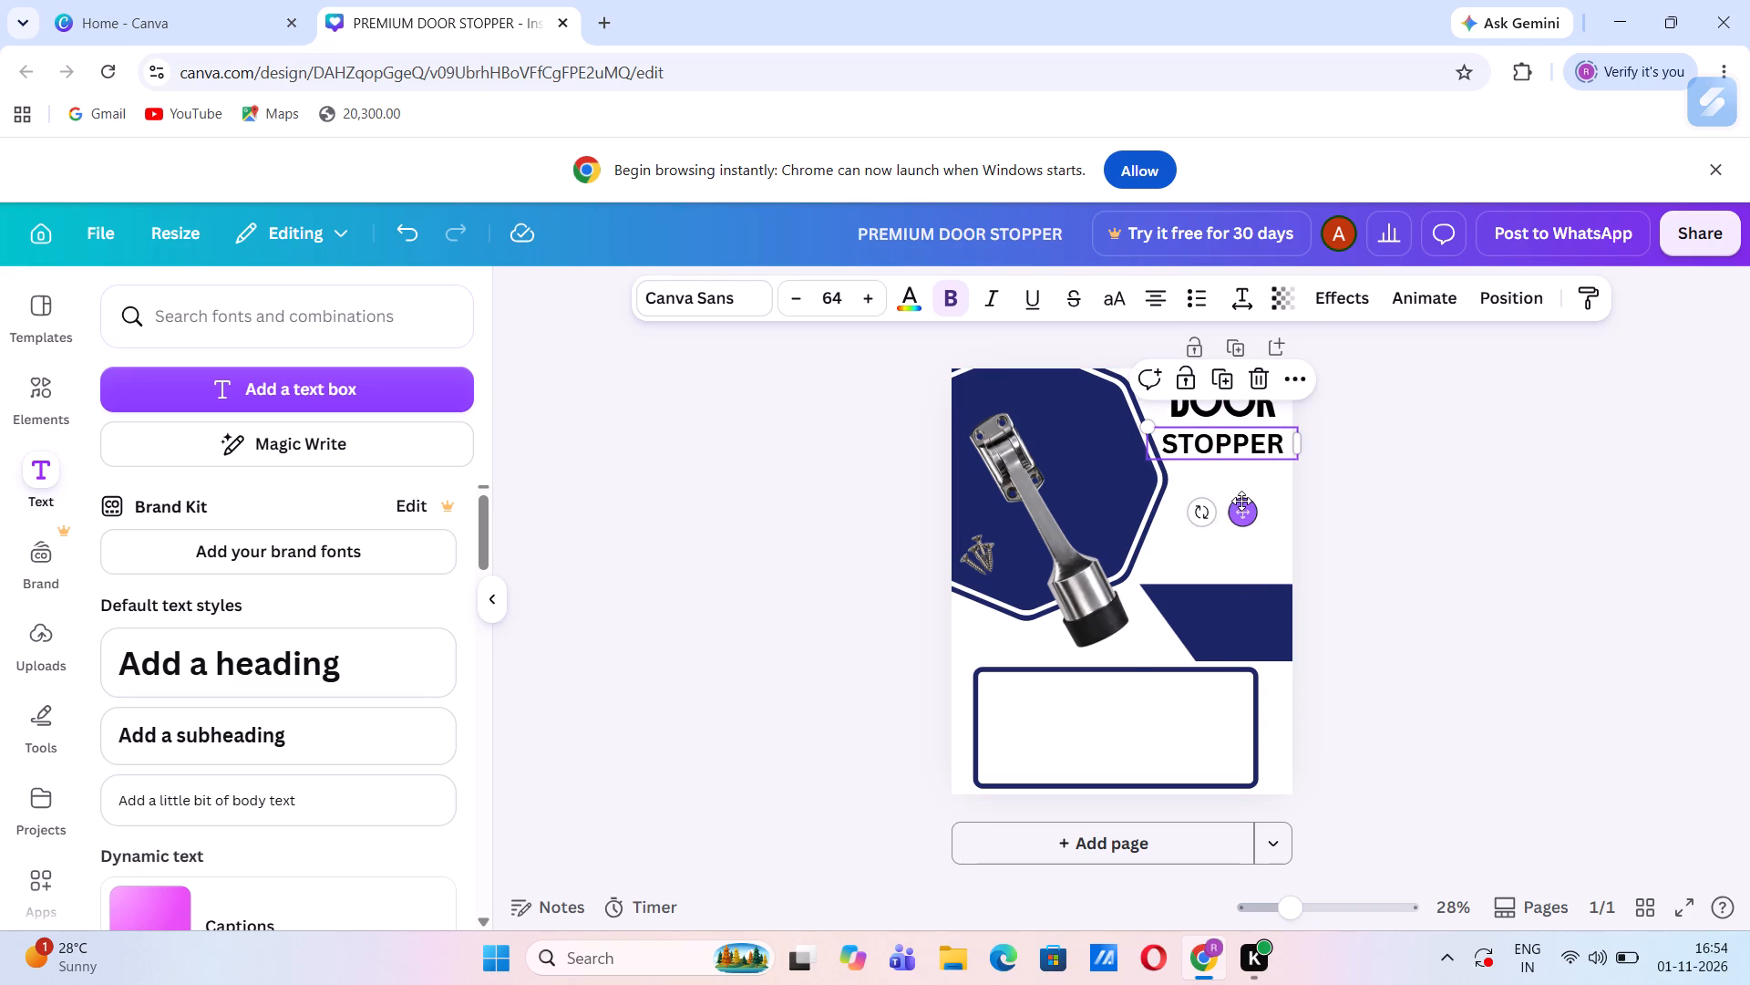
Reduce the STOPPER heading to size 60 and change its font to Zuume Rough Bold.
left_click(798, 301)
triple_click(798, 301)
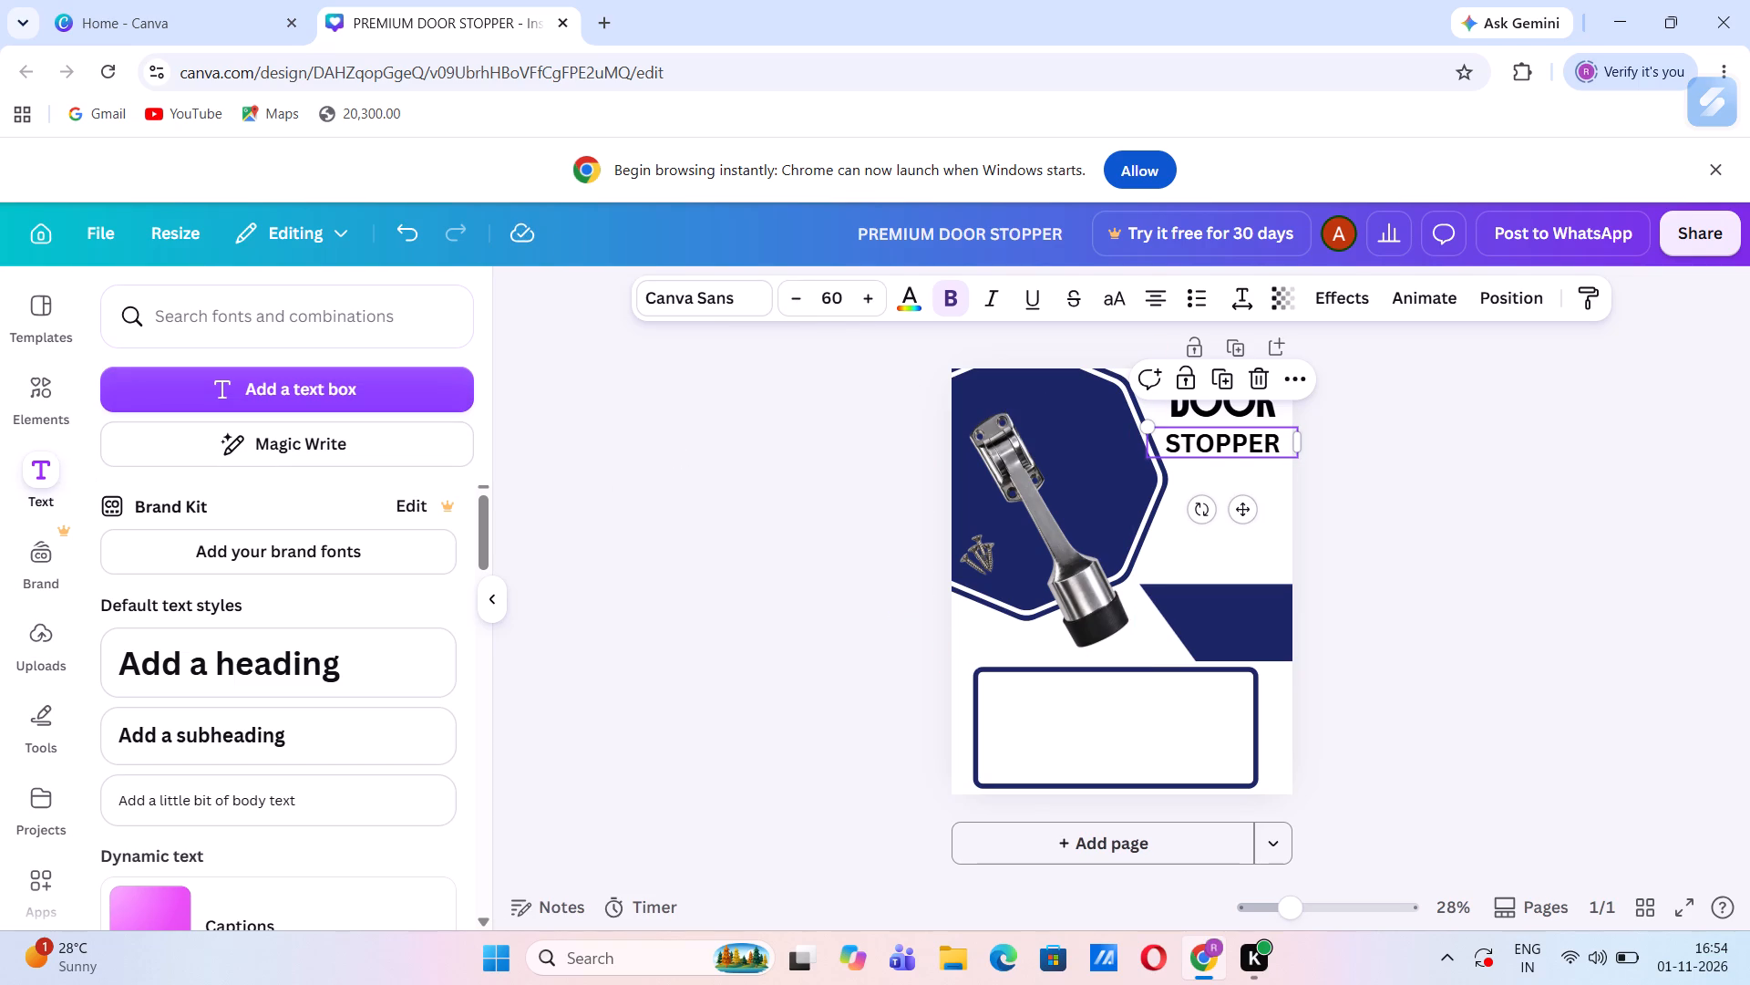
left_click(693, 288)
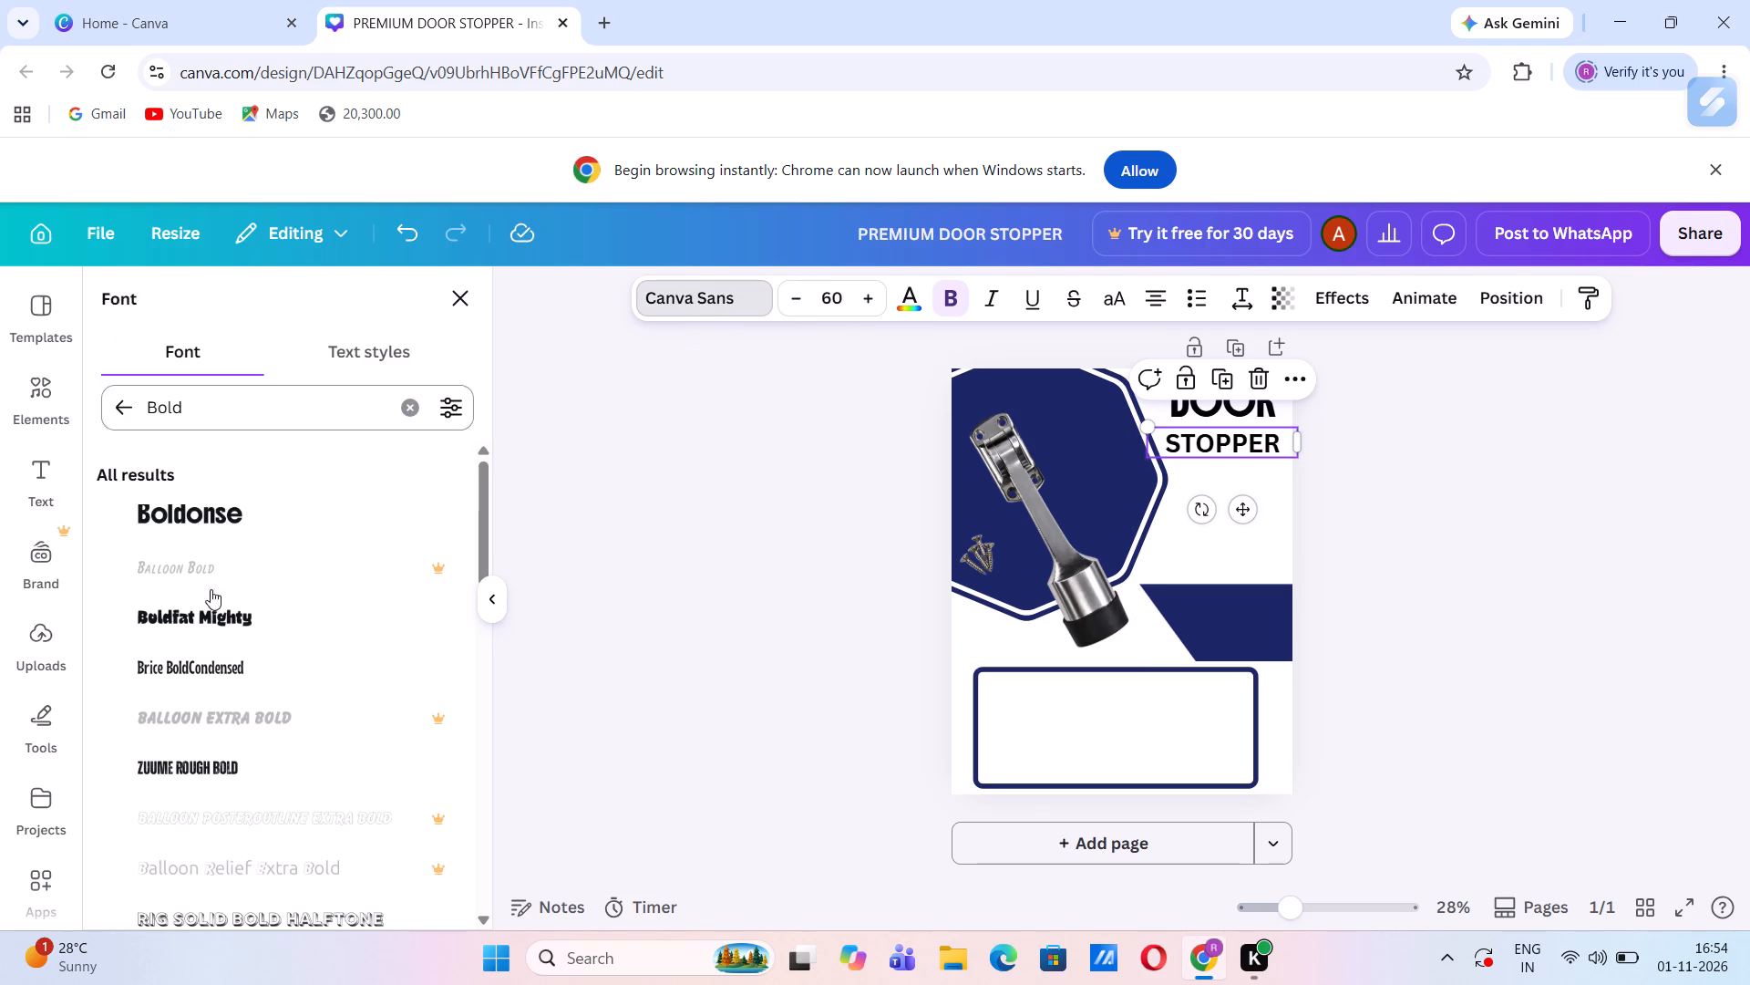
left_click(184, 762)
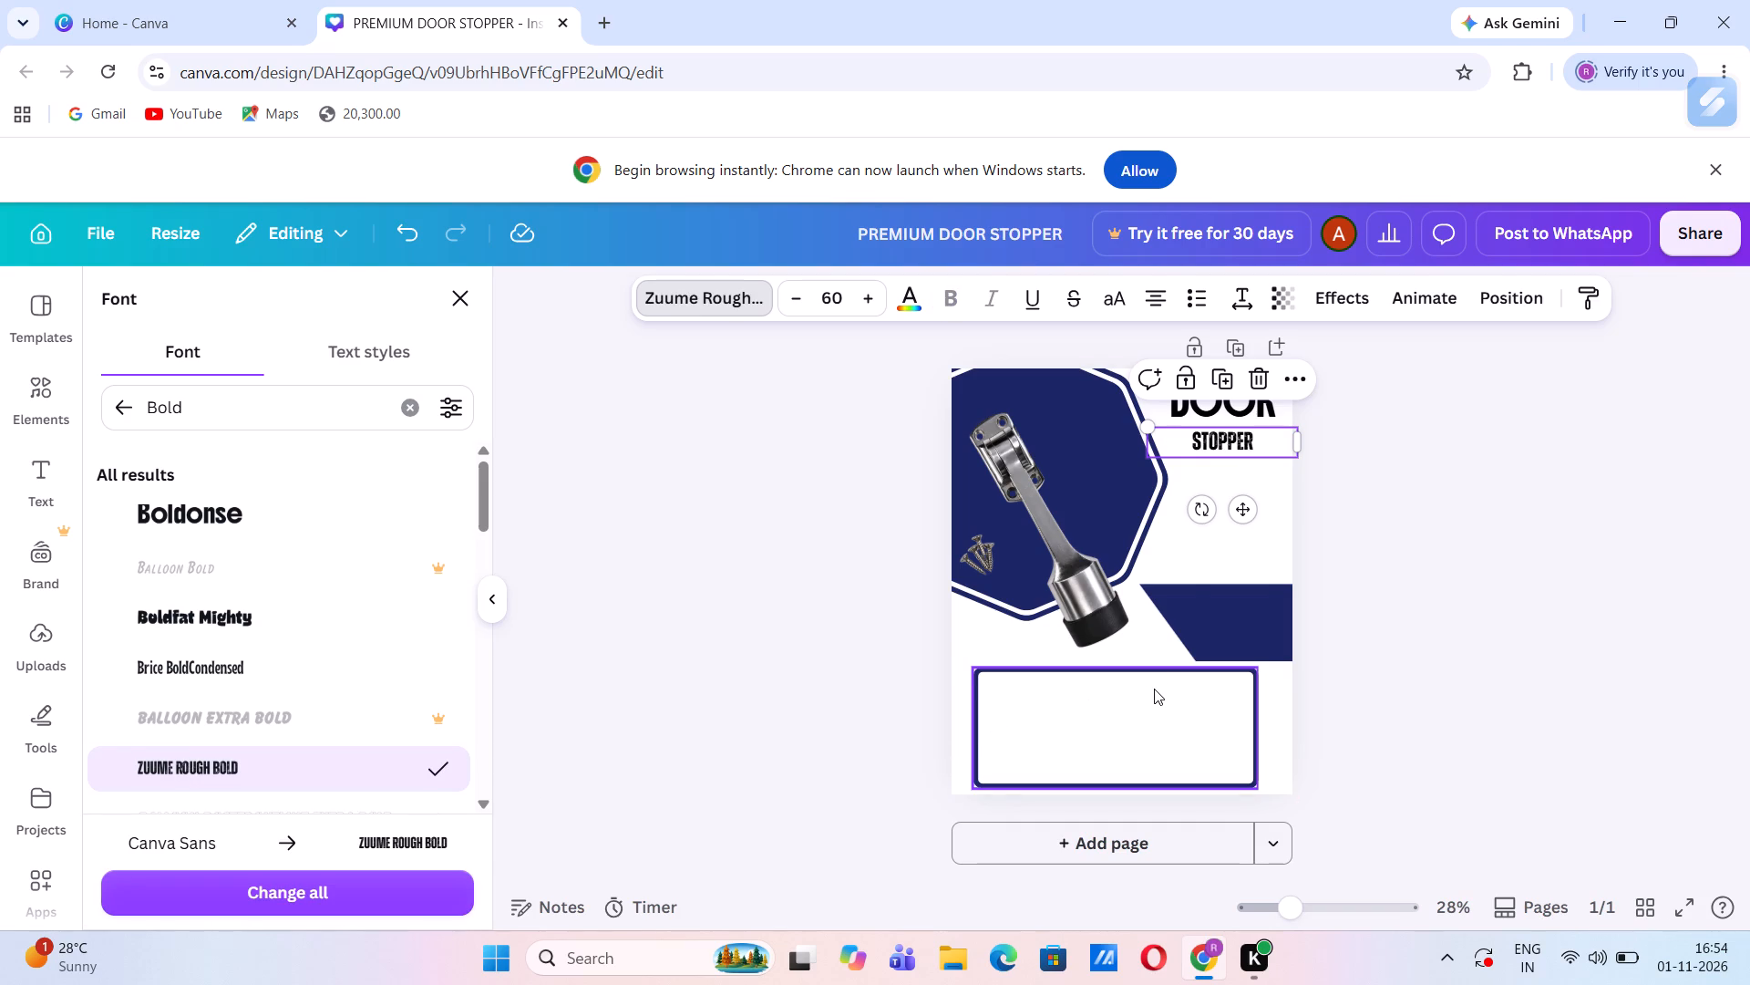
Adjust the STOPPER heading's font size to 65 and deselect it.
triple_click(868, 291)
triple_click(868, 291)
triple_click(868, 291)
triple_click(868, 291)
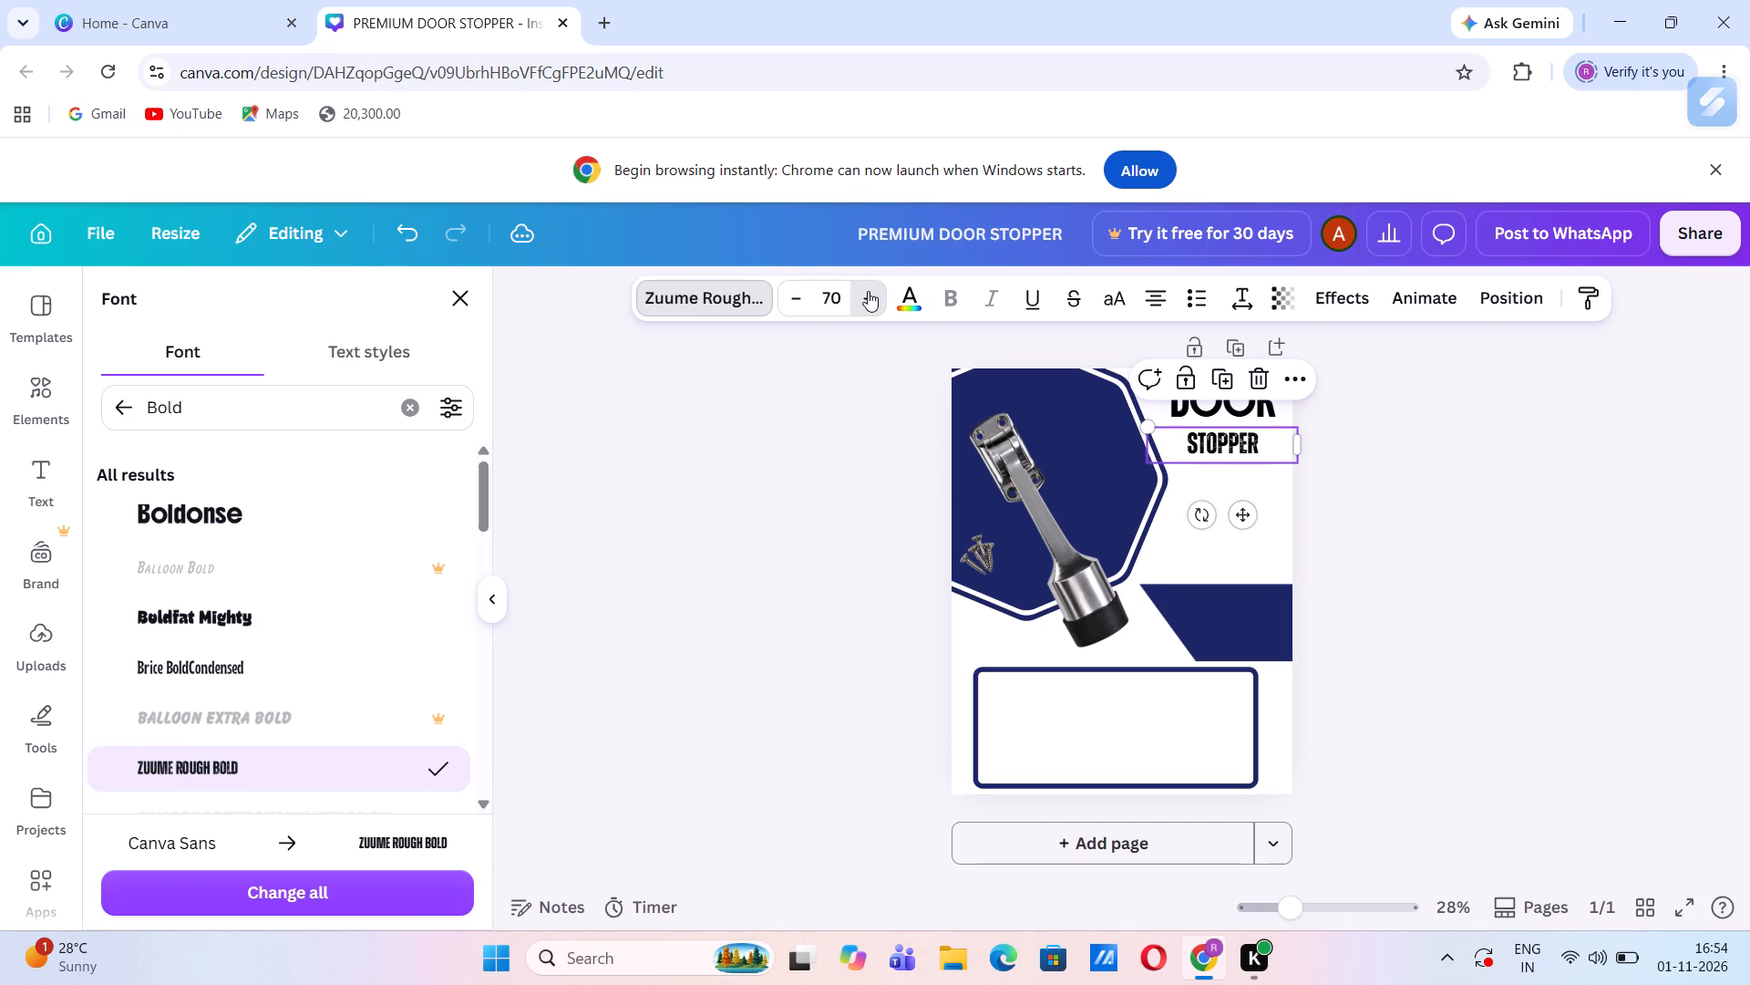
triple_click(868, 291)
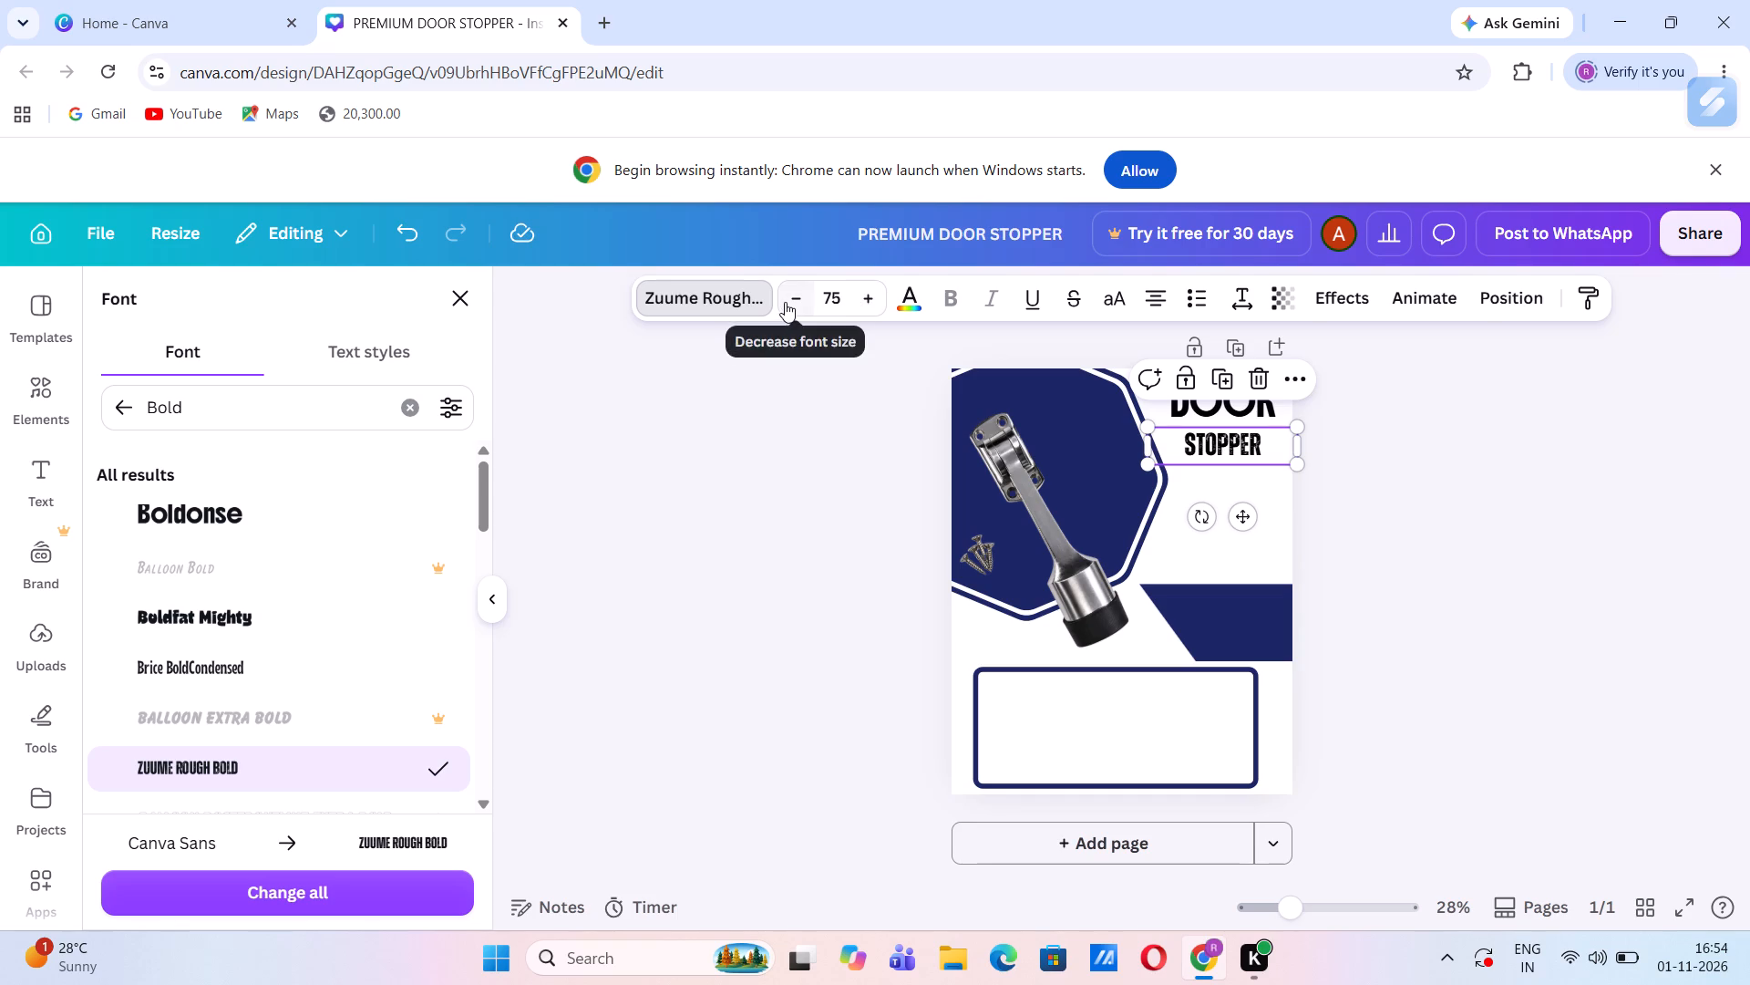
triple_click(787, 302)
triple_click(787, 302)
double_click(787, 302)
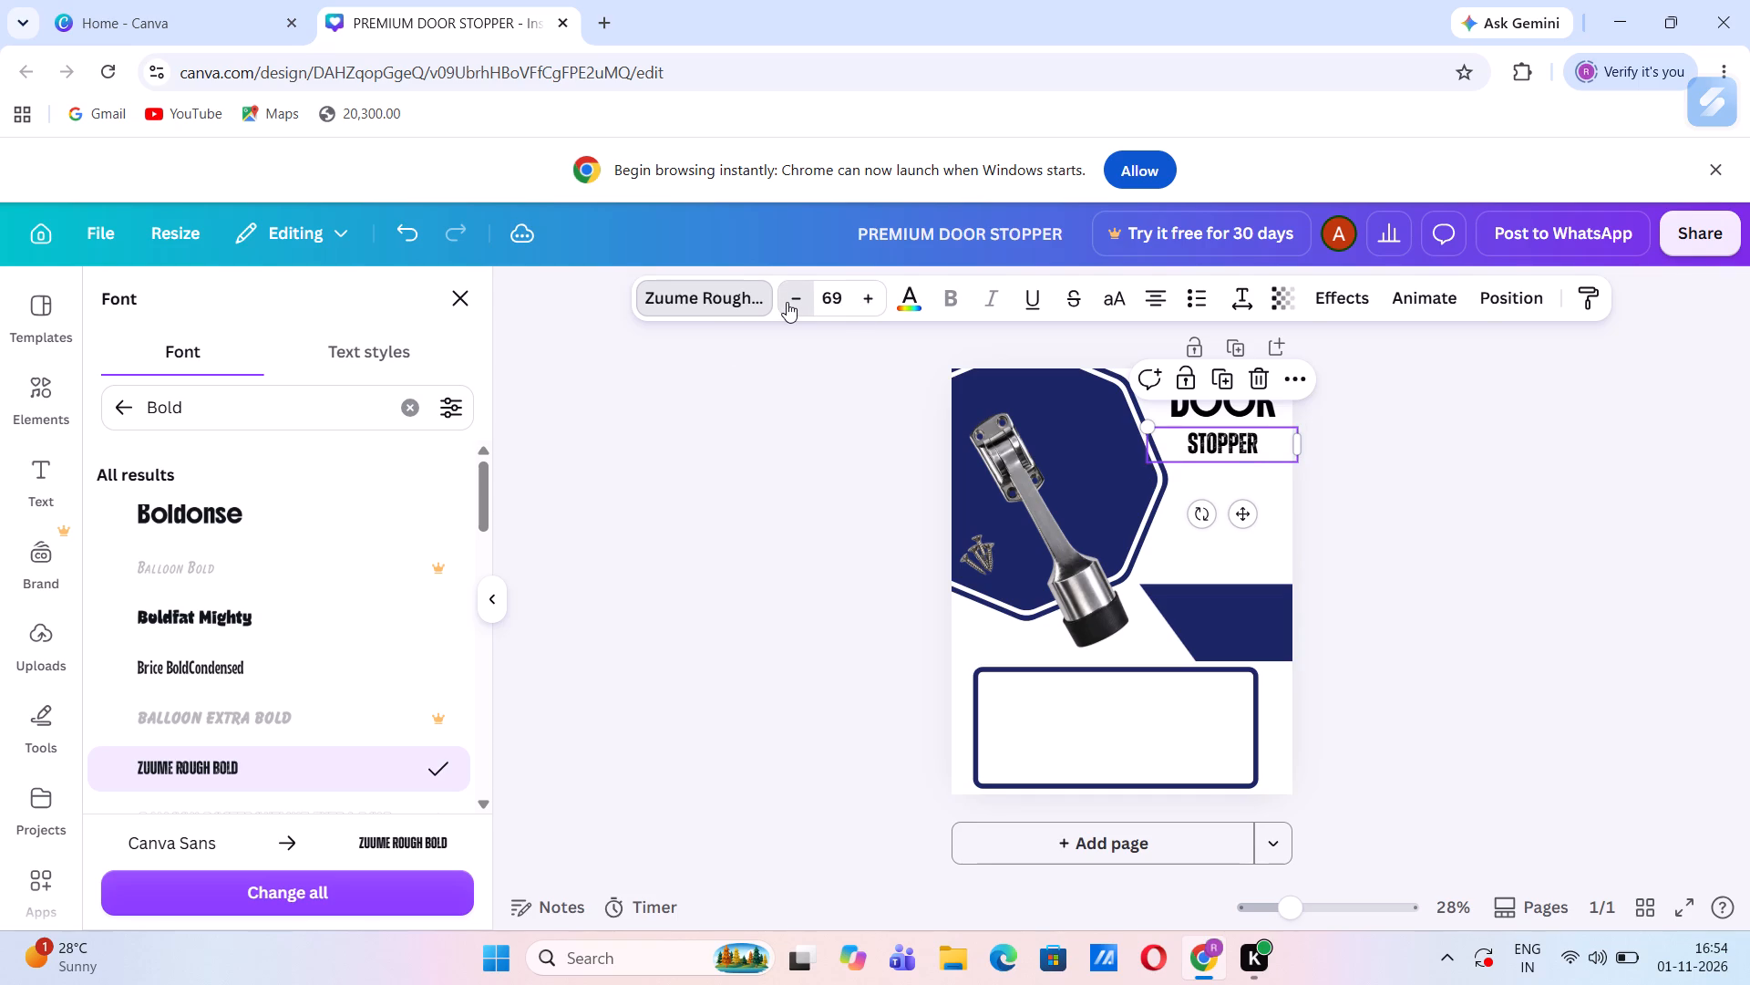
left_click(787, 302)
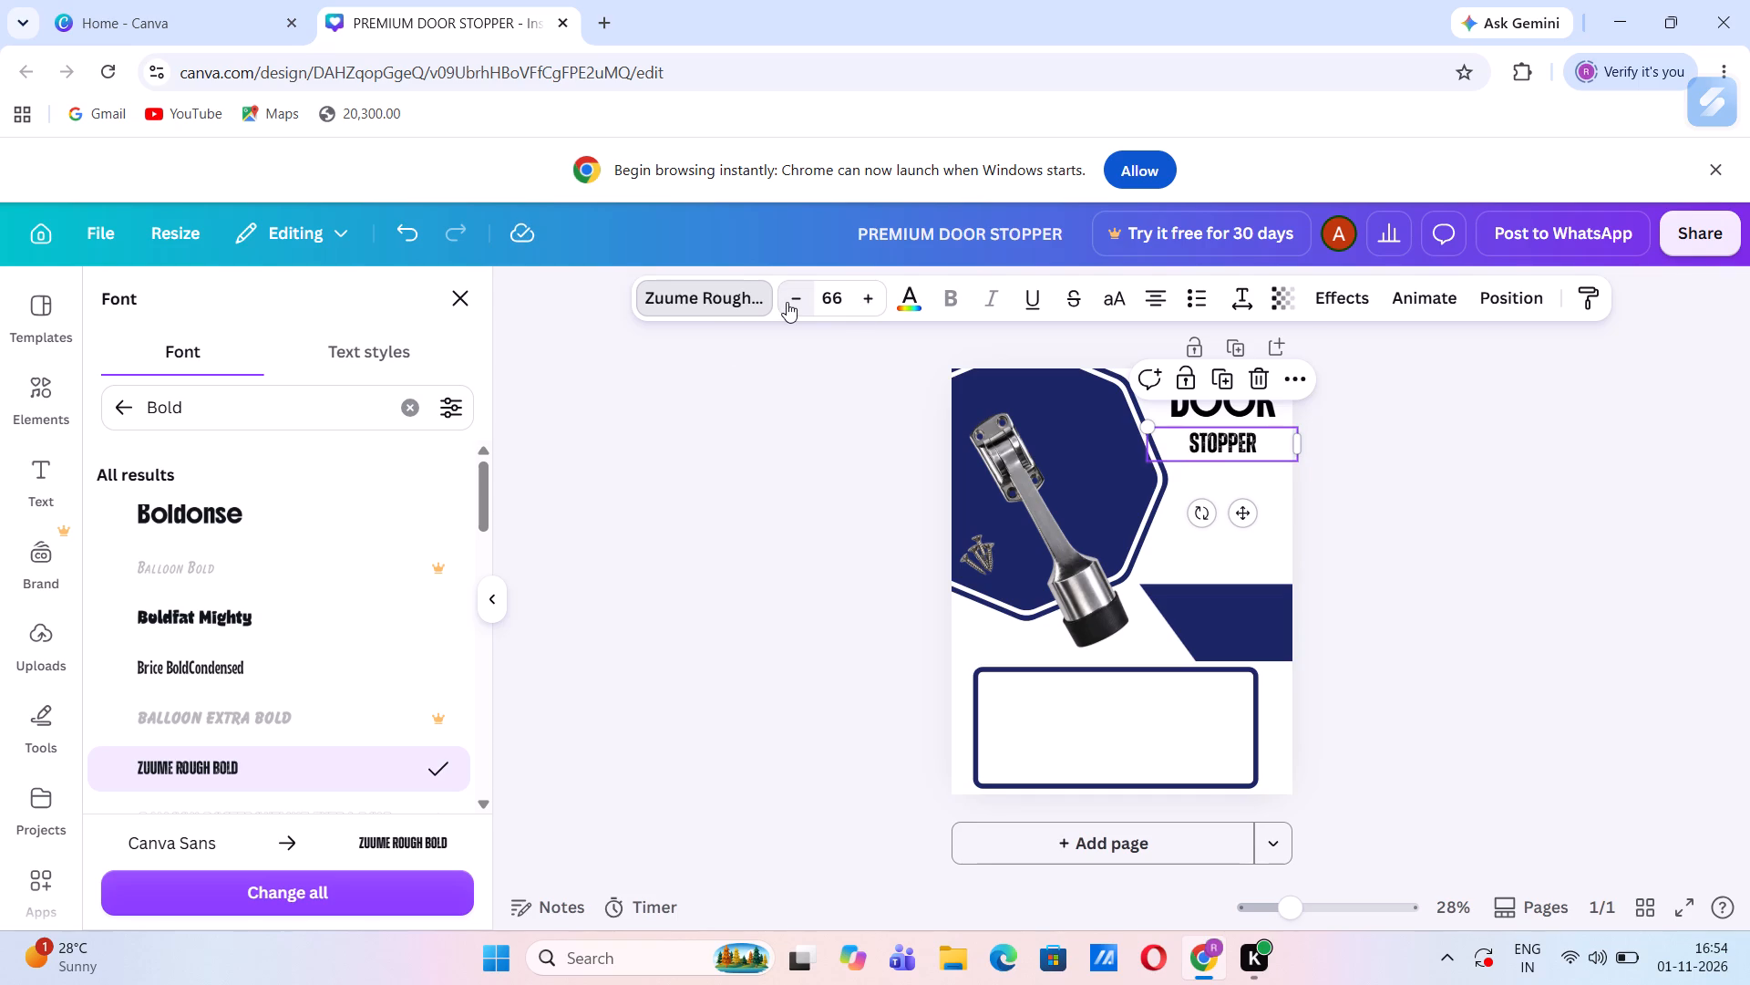
left_click(787, 302)
left_click(839, 461)
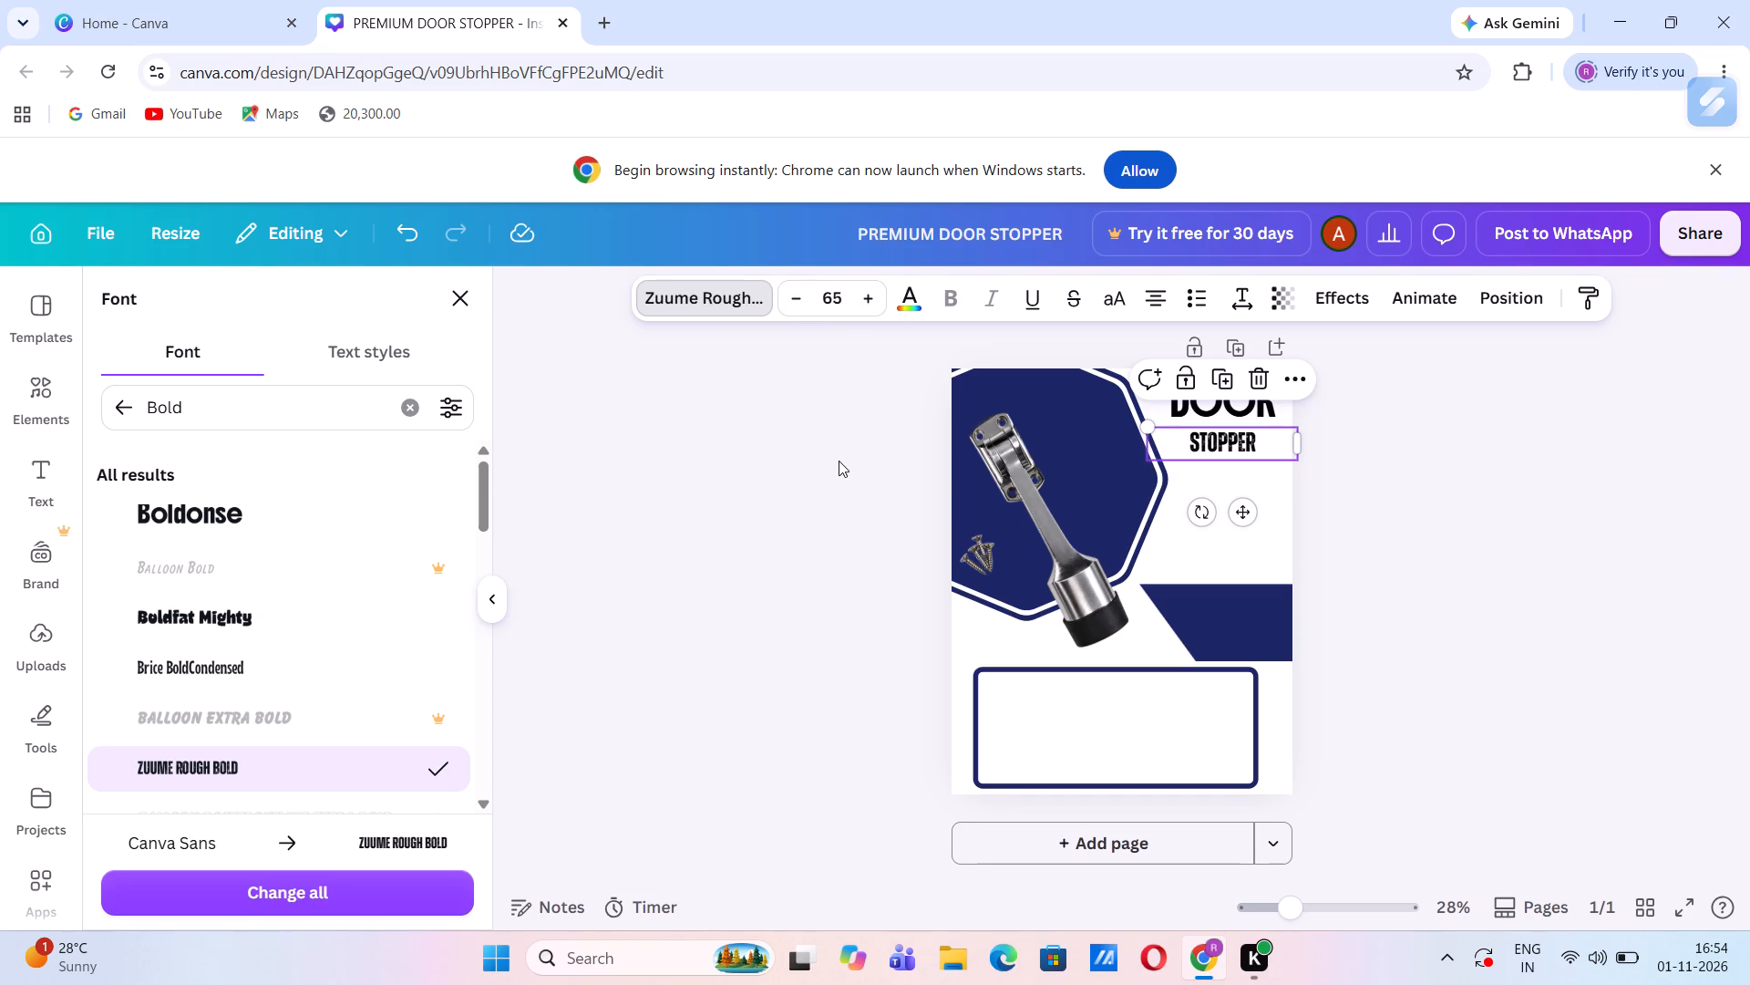
left_click(839, 461)
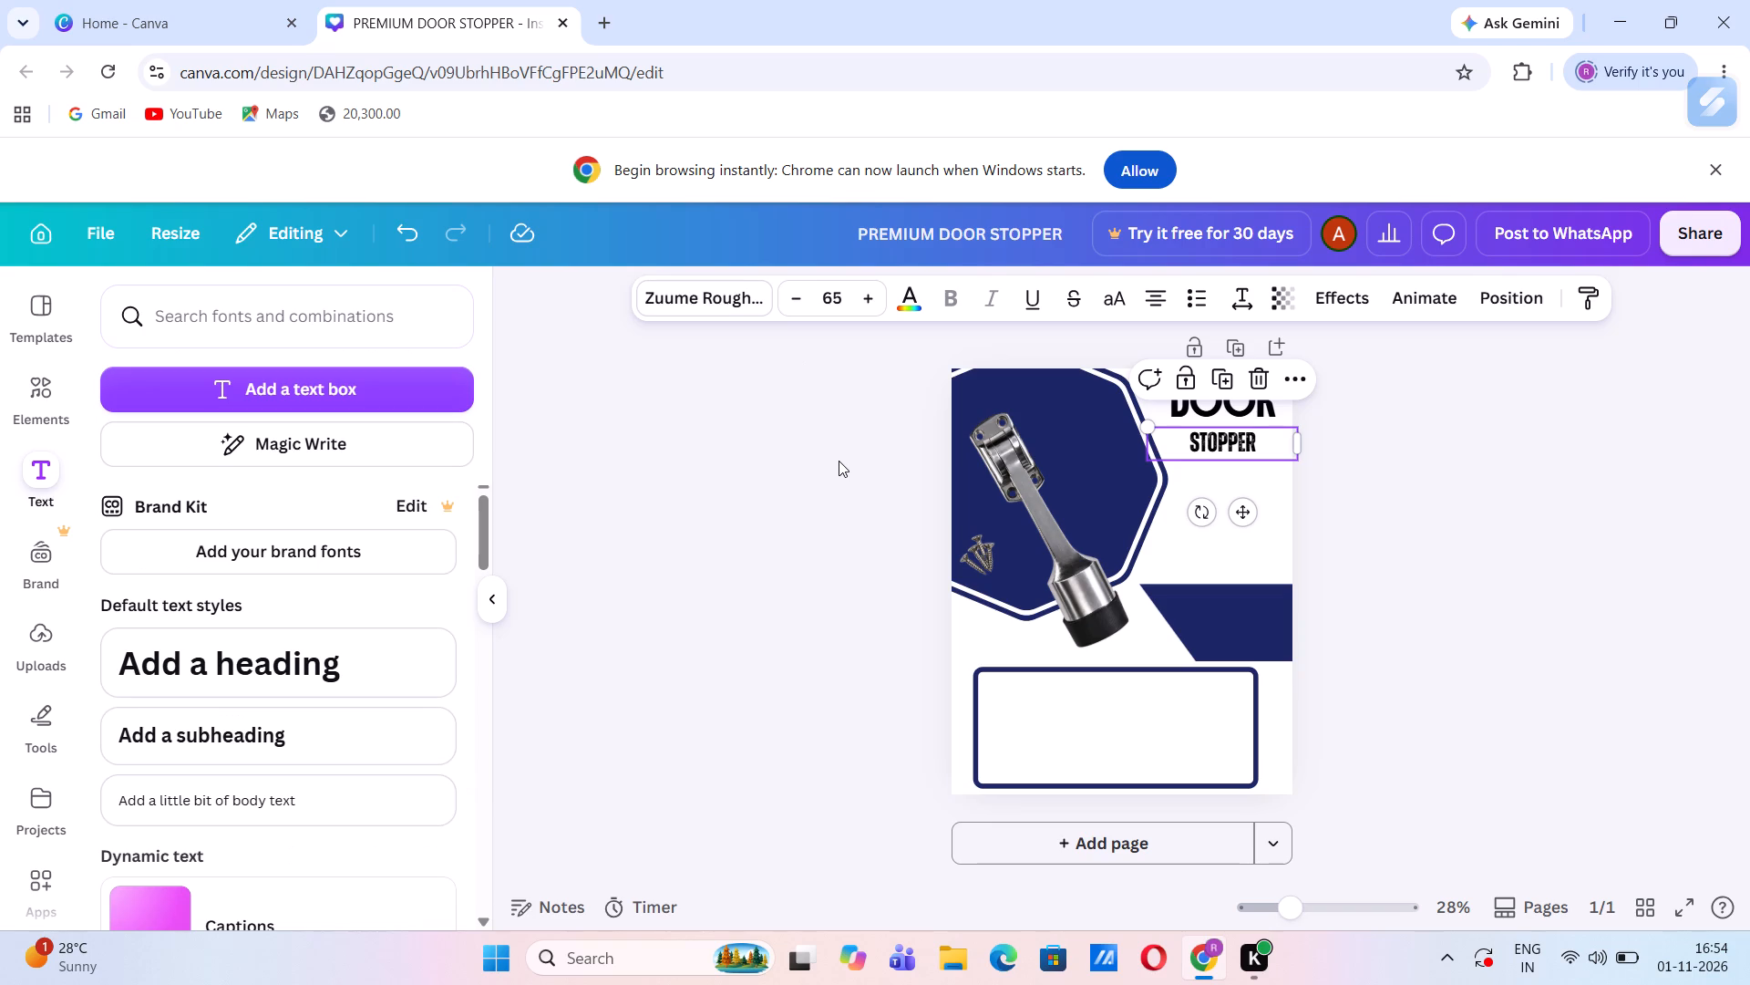
left_click(493, 606)
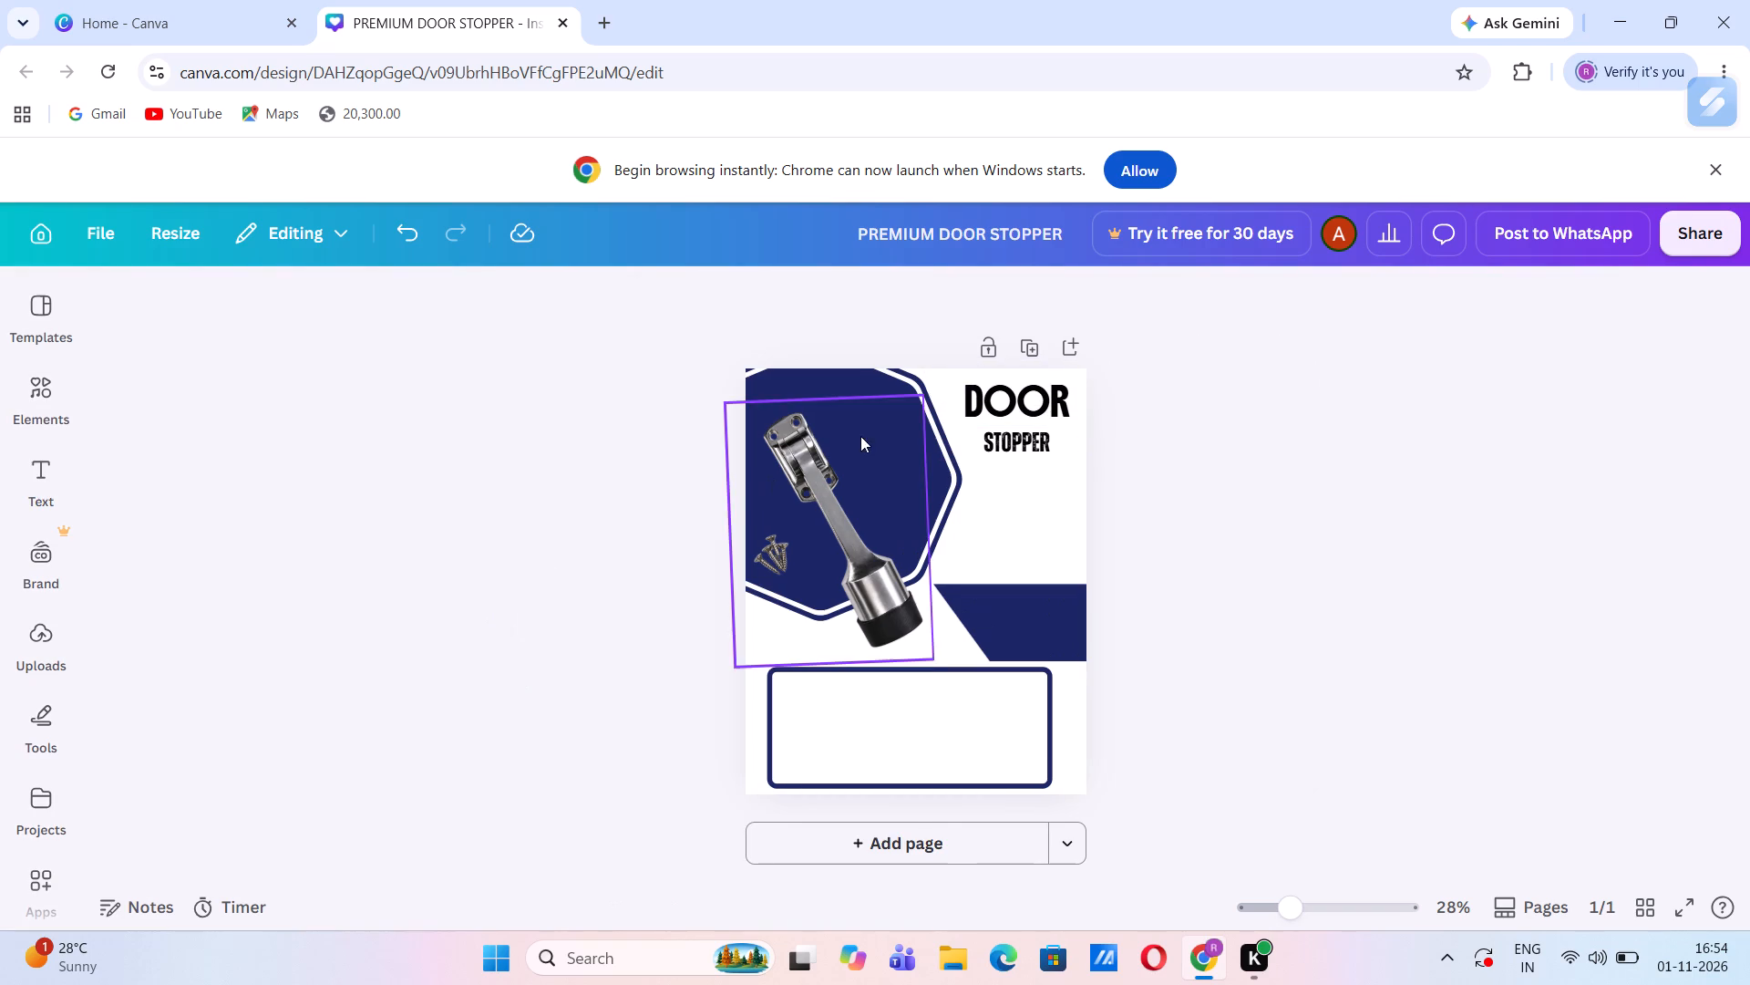
Compare the Hollow and Outline text effects on the STOPPER heading and apply Outline.
left_click(1009, 440)
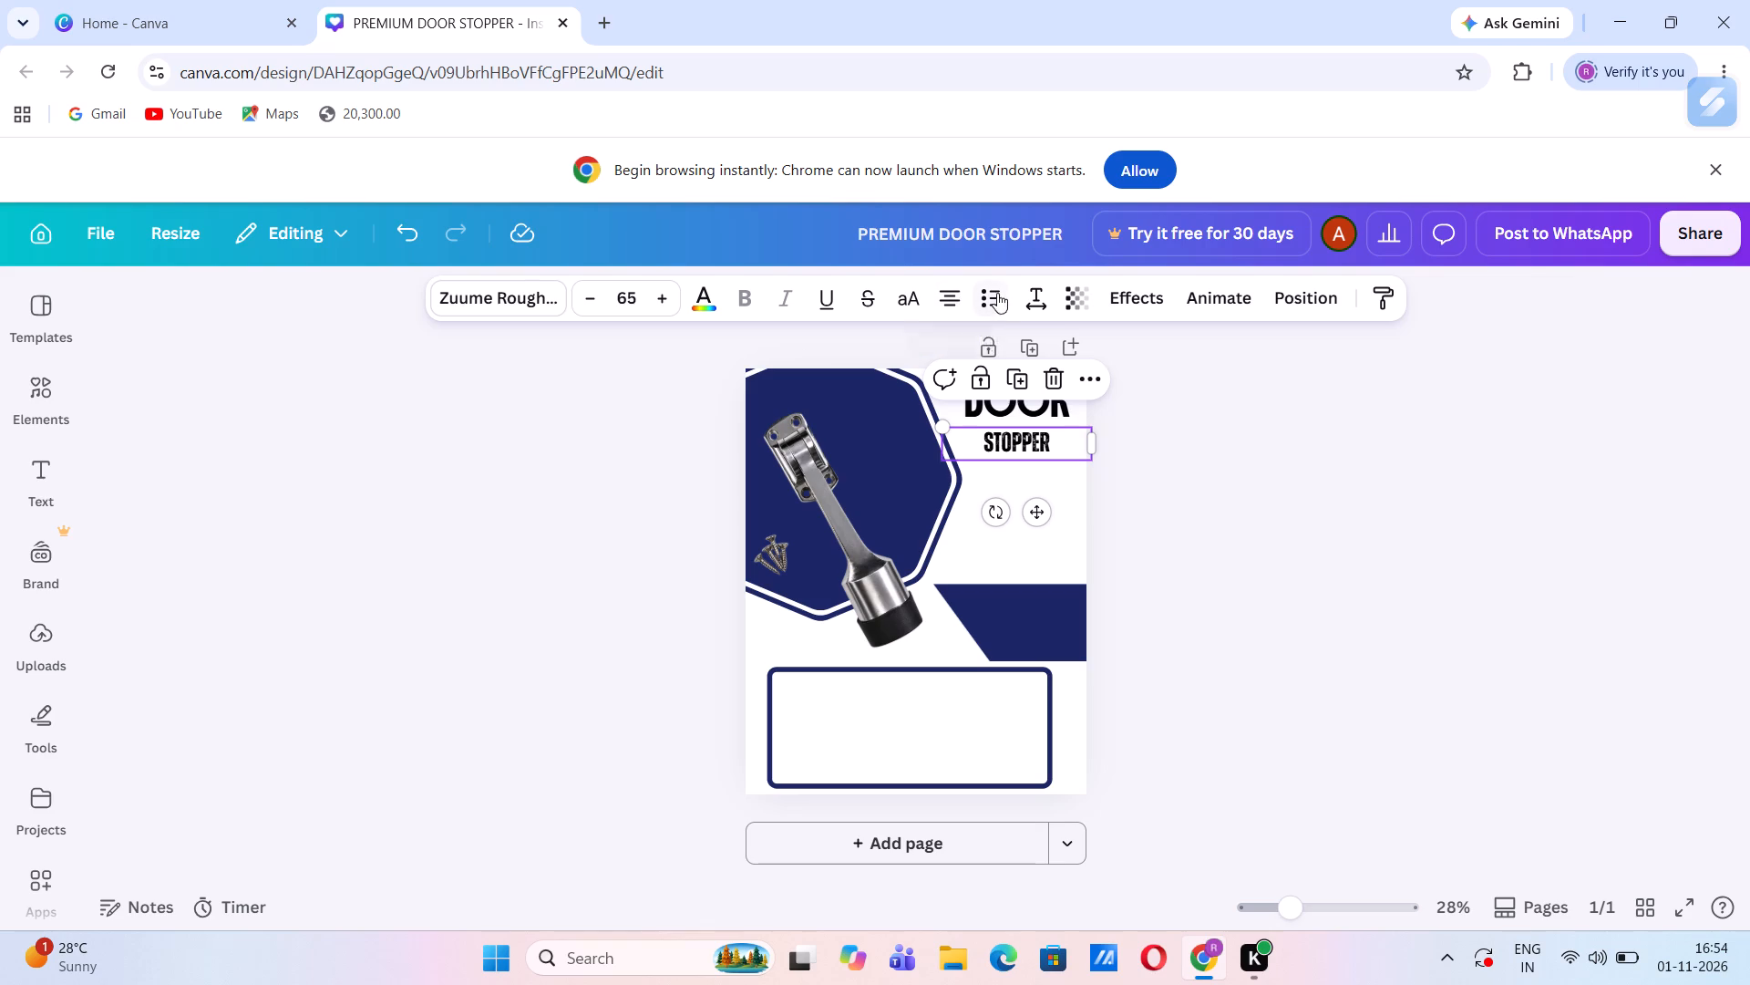
left_click(1141, 289)
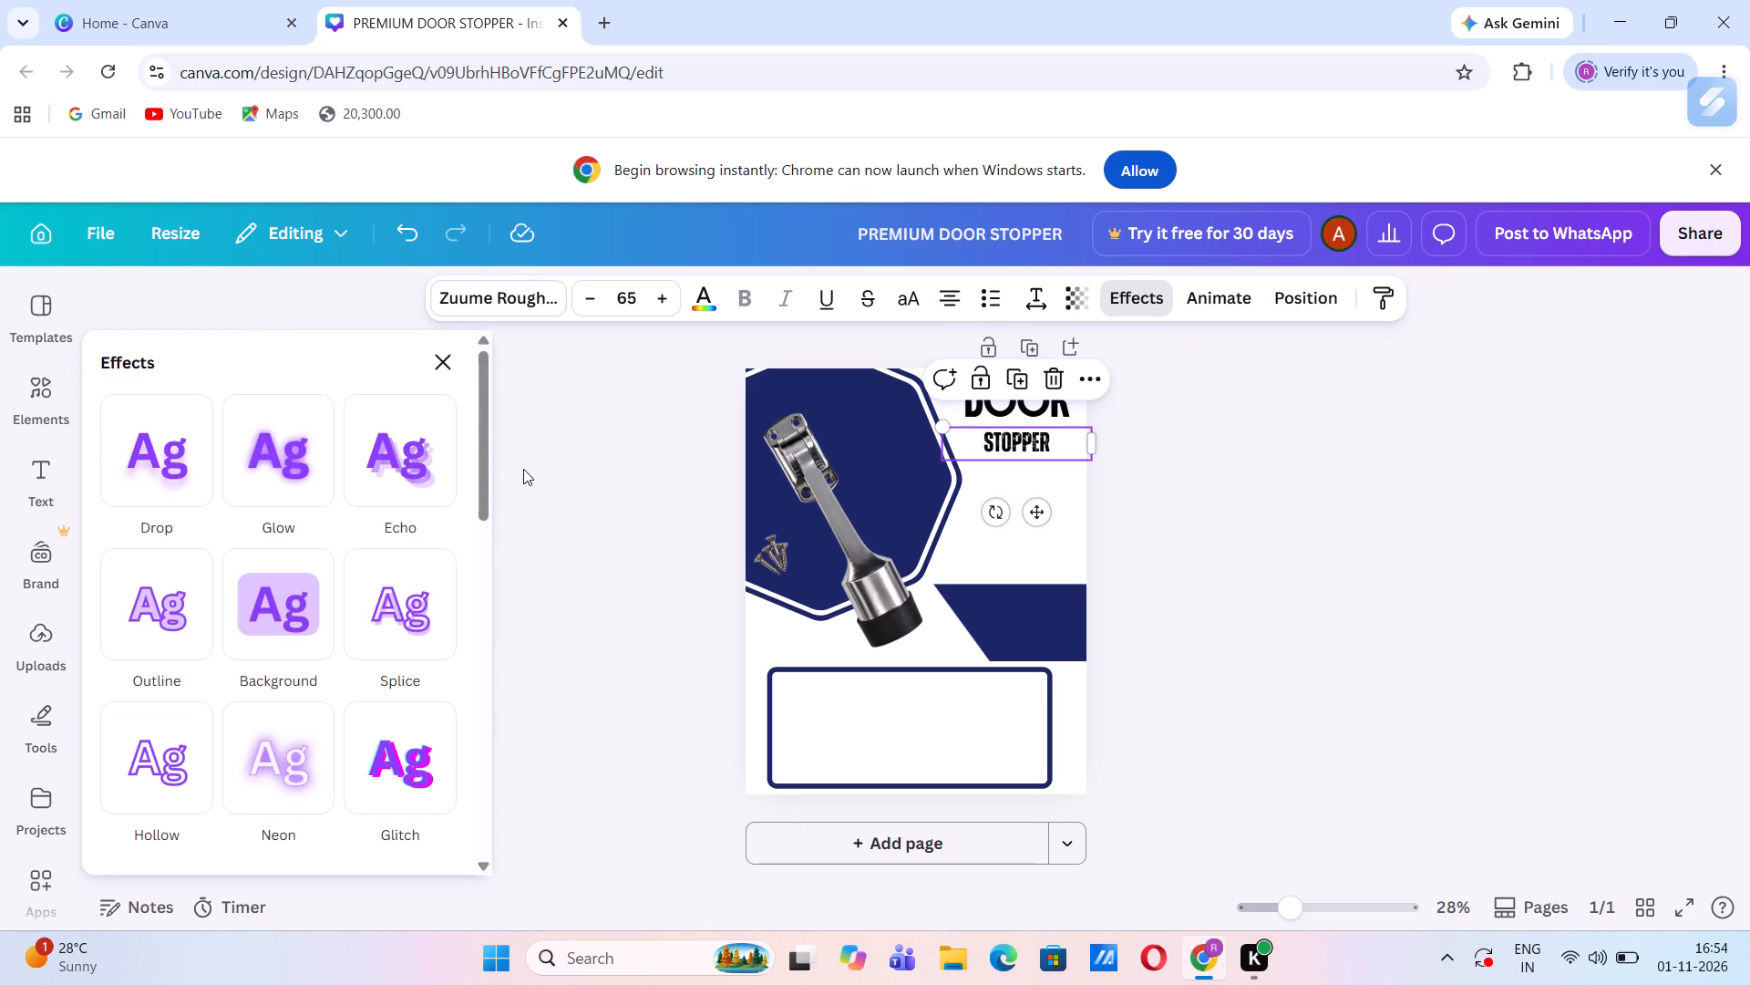
left_click(126, 761)
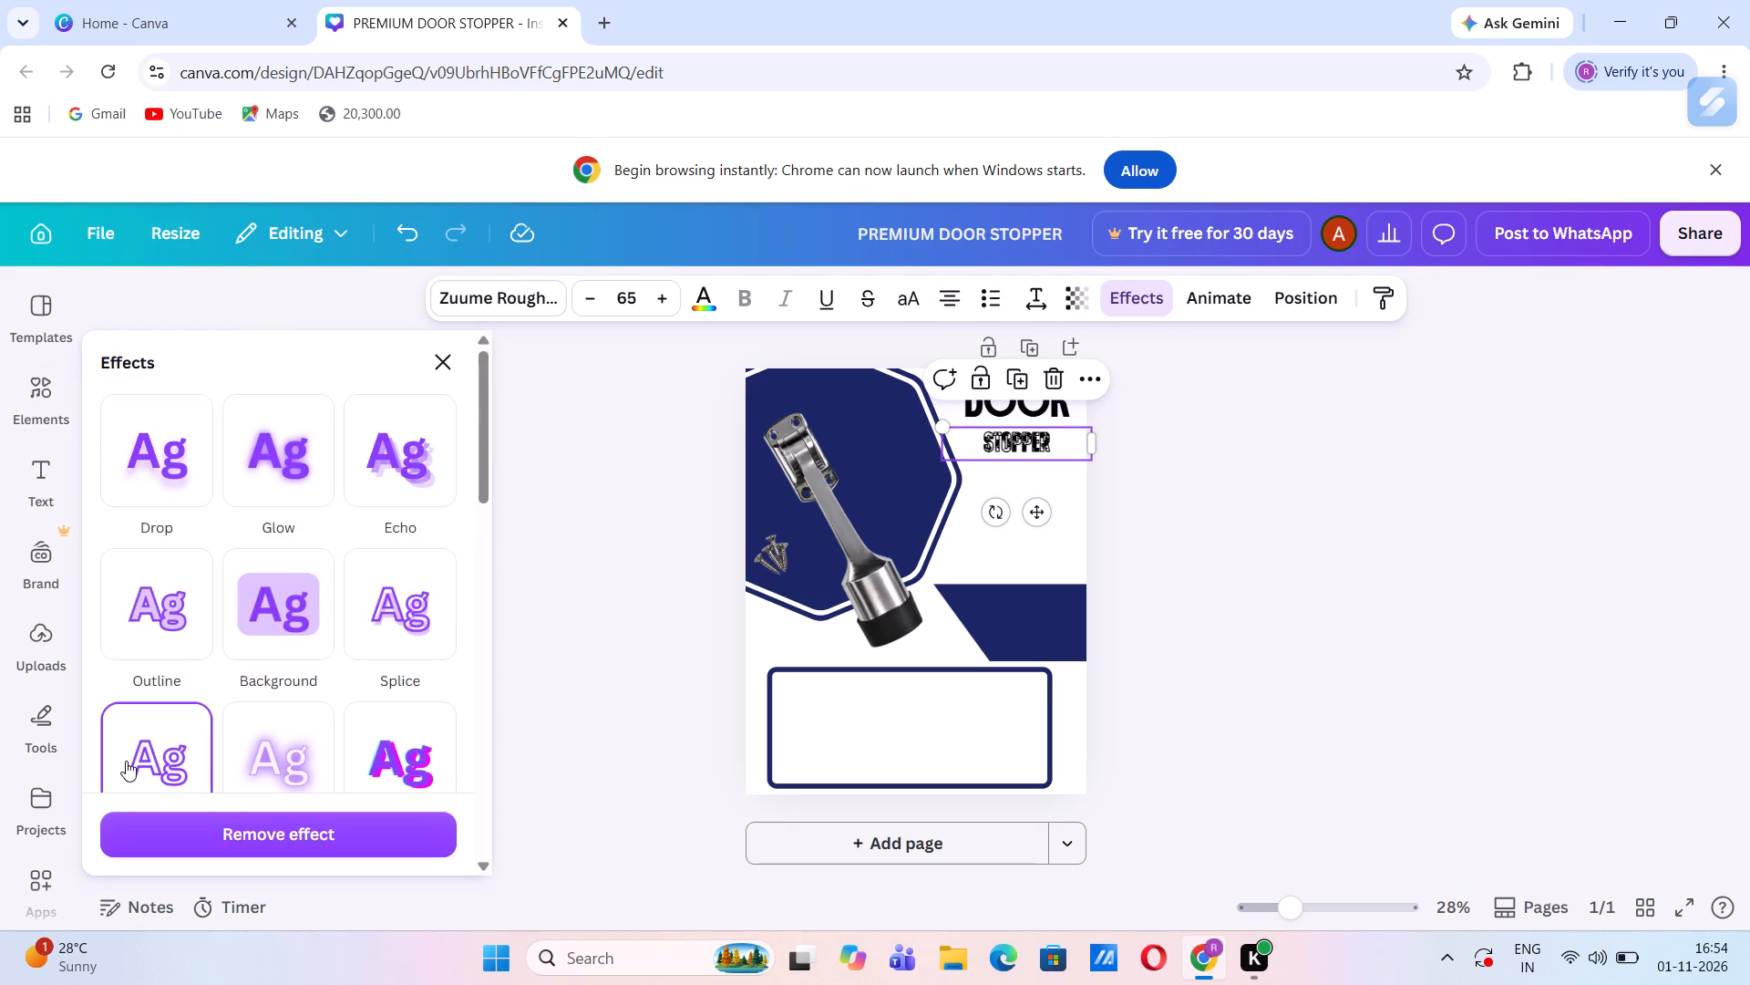
left_click(195, 565)
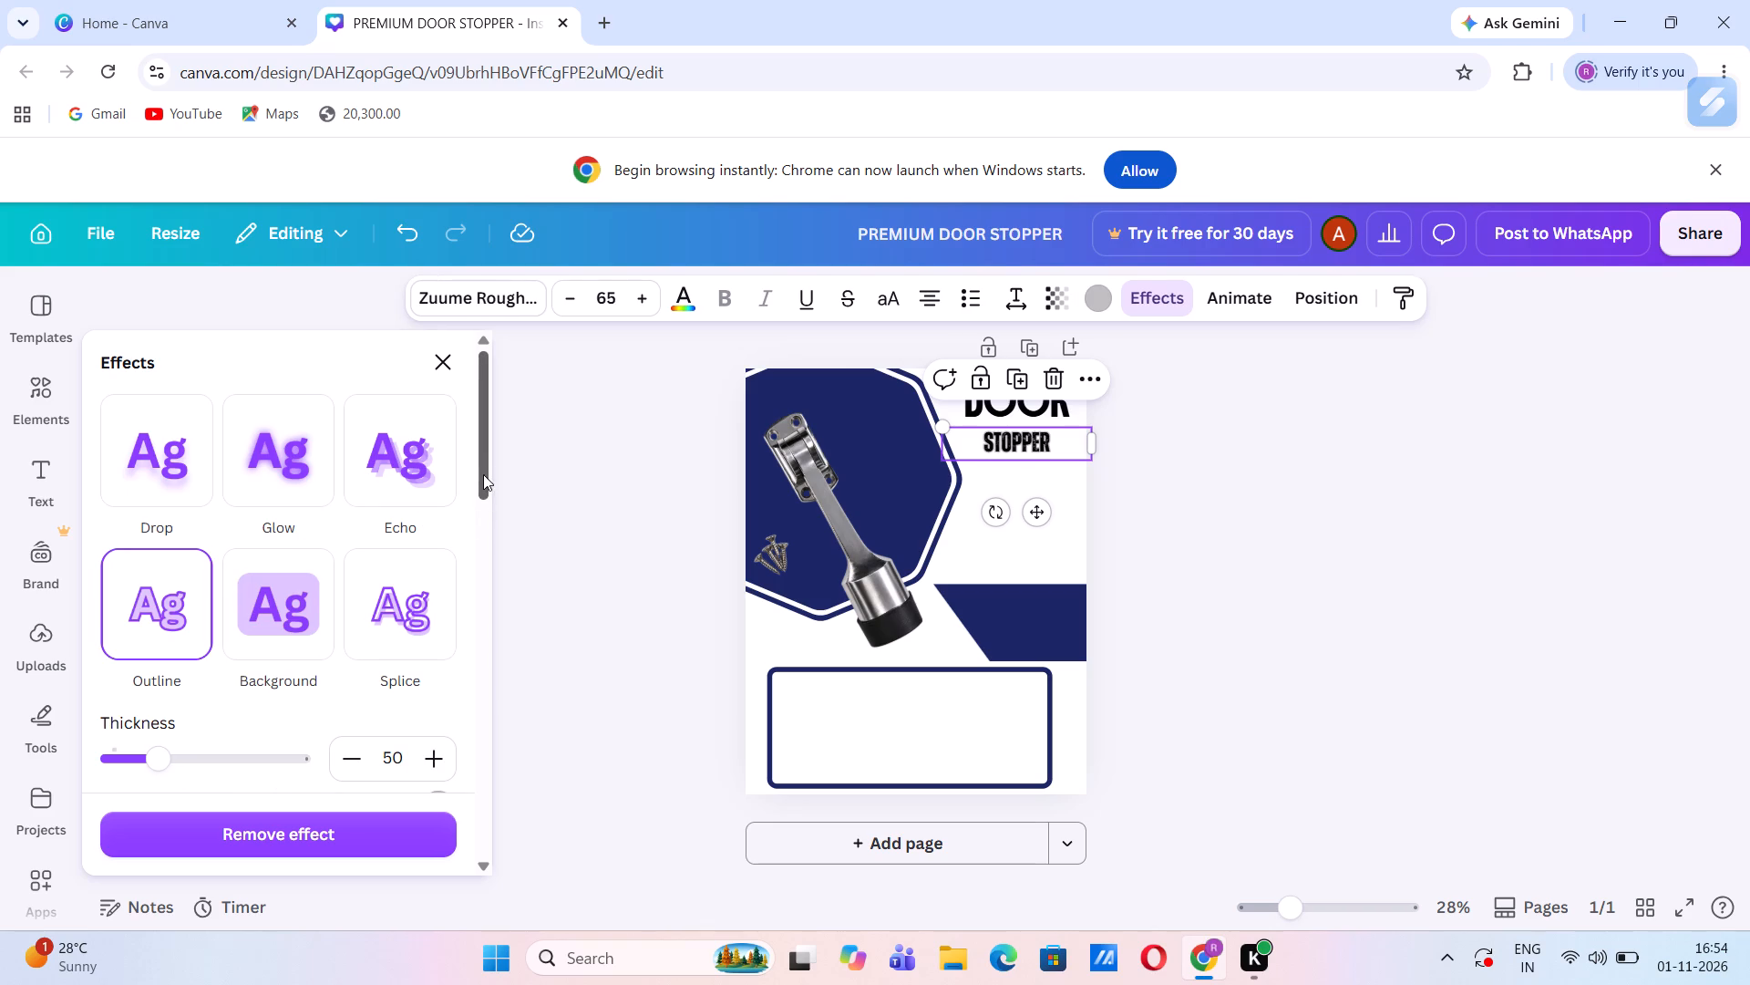
left_click_drag(481, 463, 479, 555)
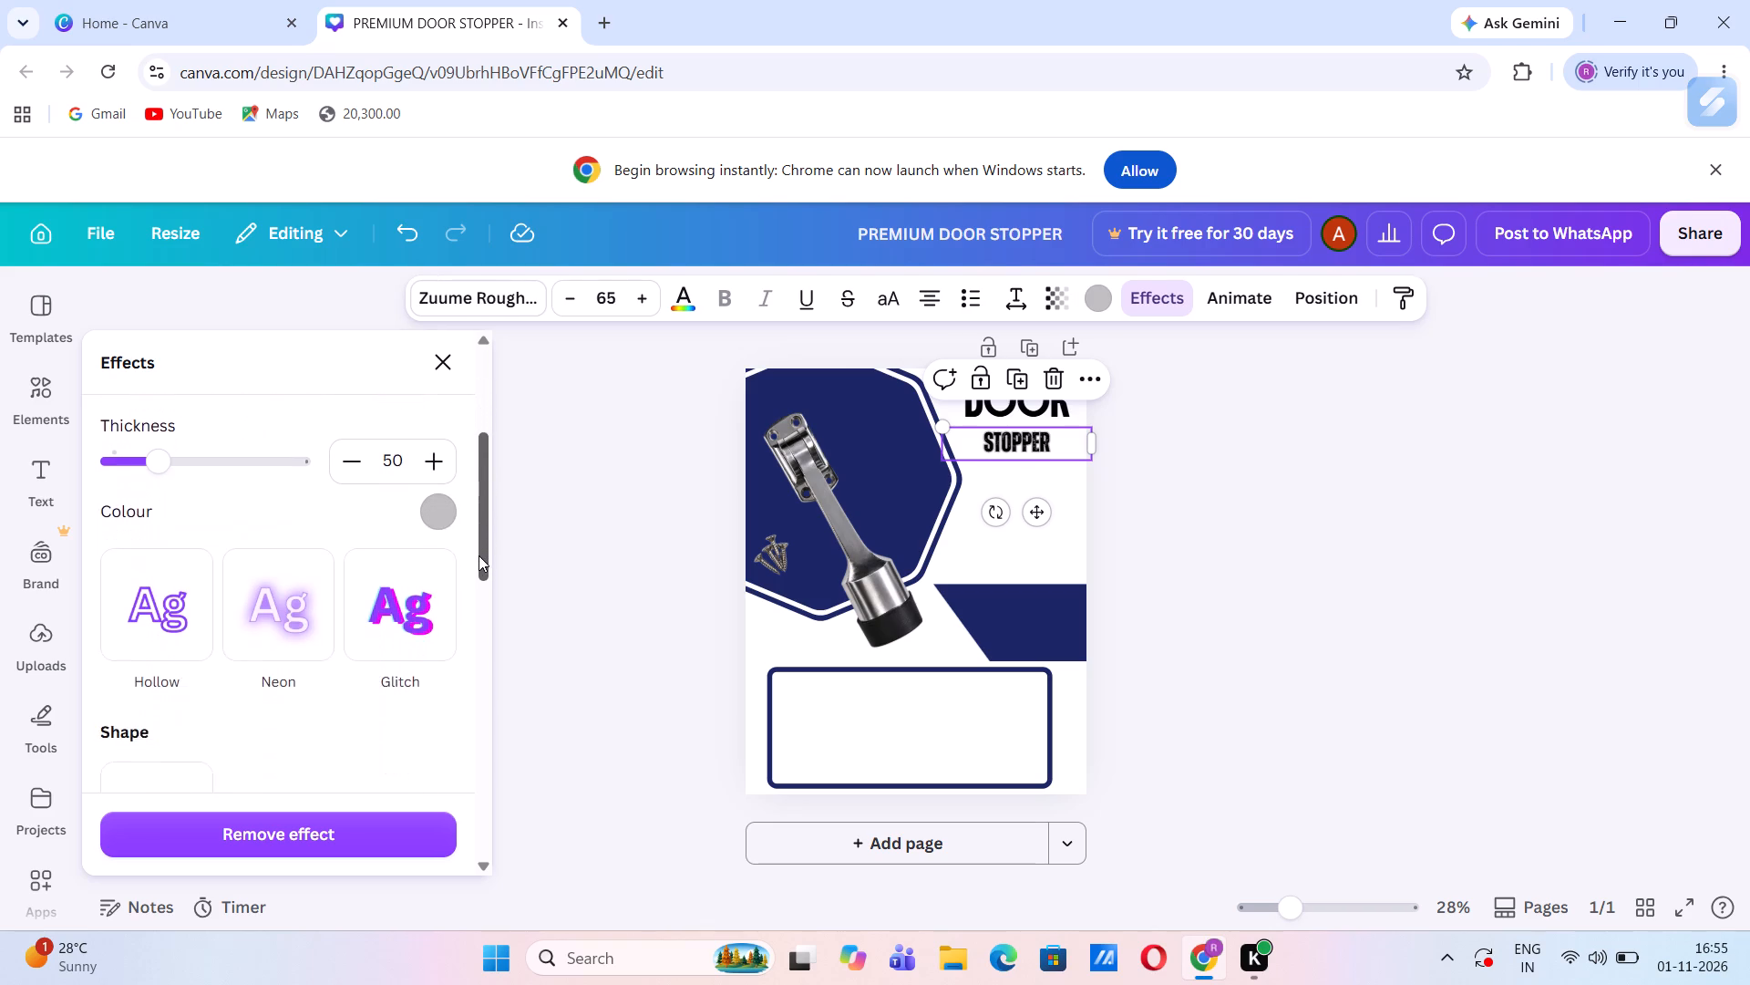
left_click_drag(479, 555, 472, 565)
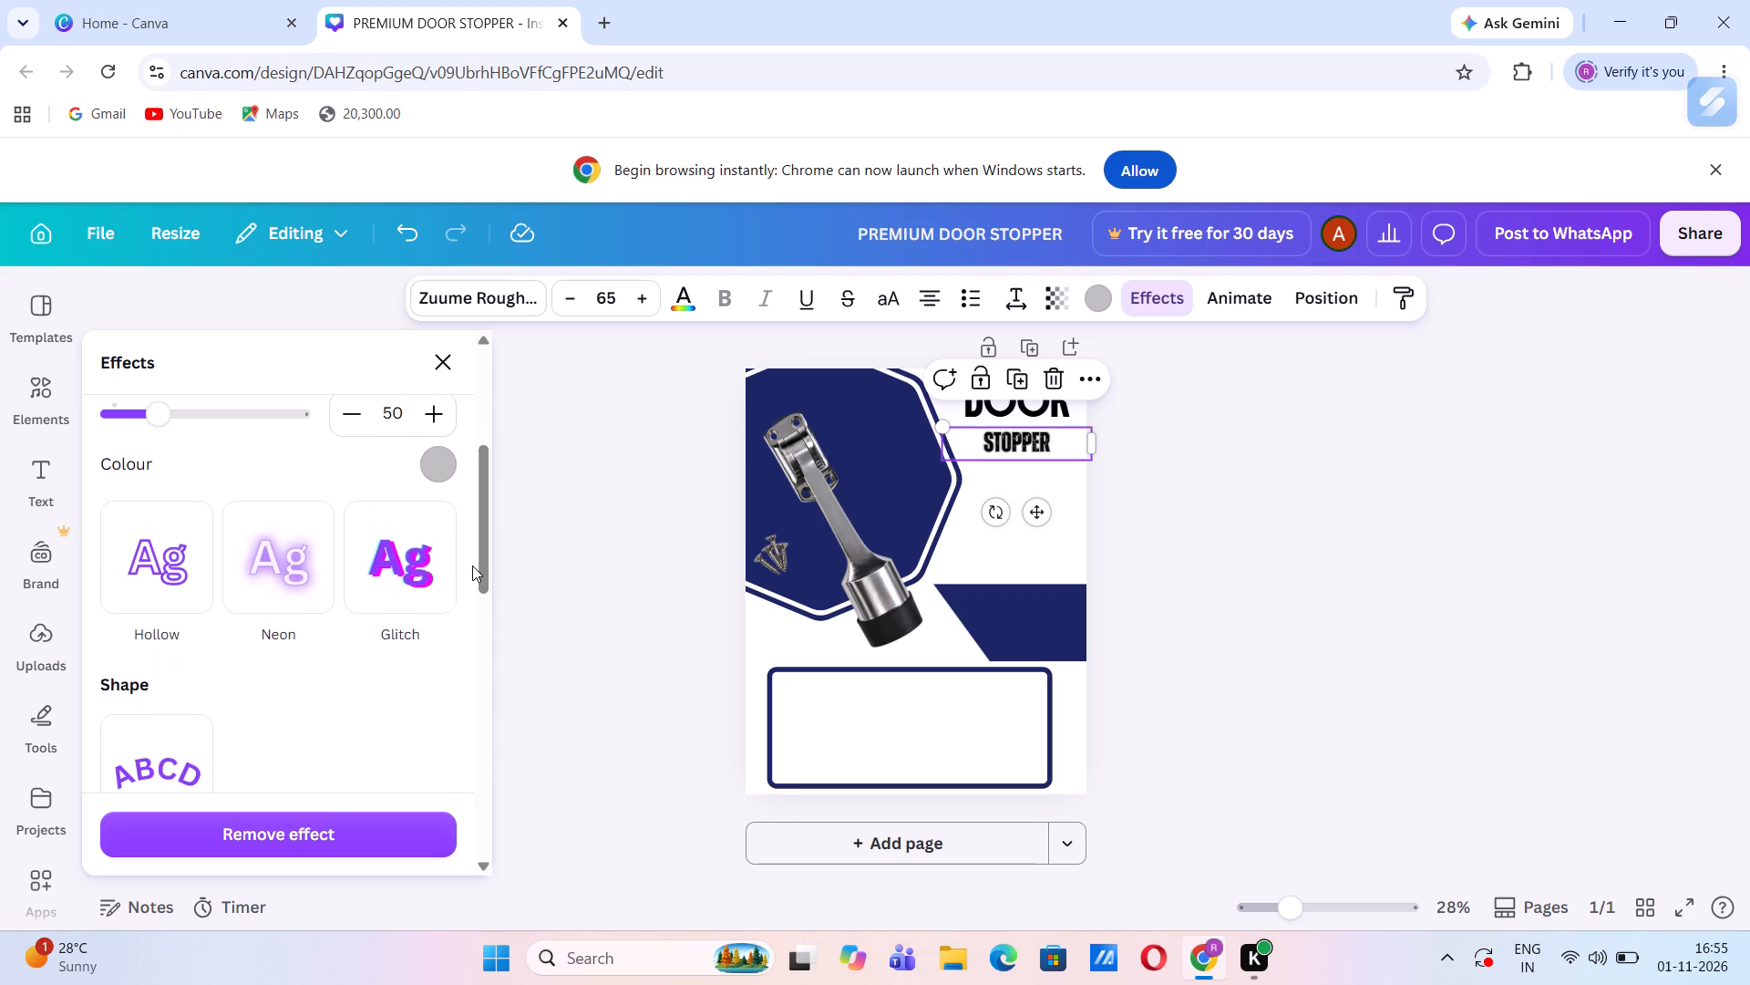
left_click(167, 552)
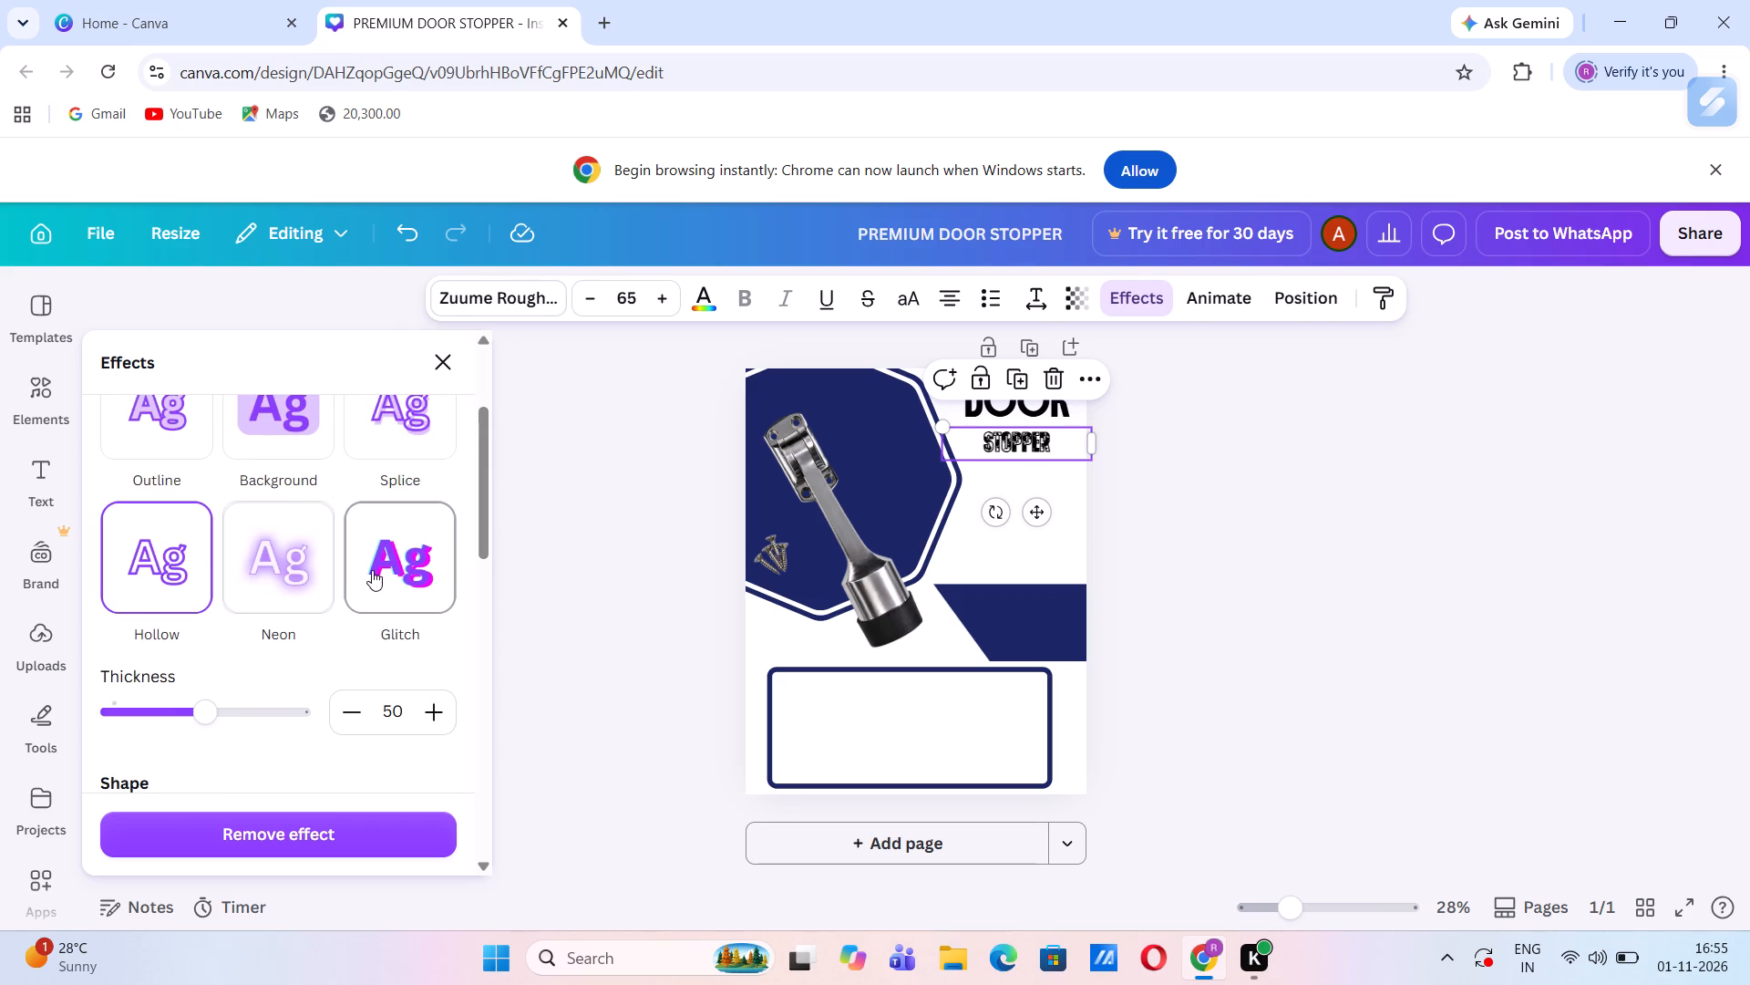
left_click_drag(479, 521, 476, 526)
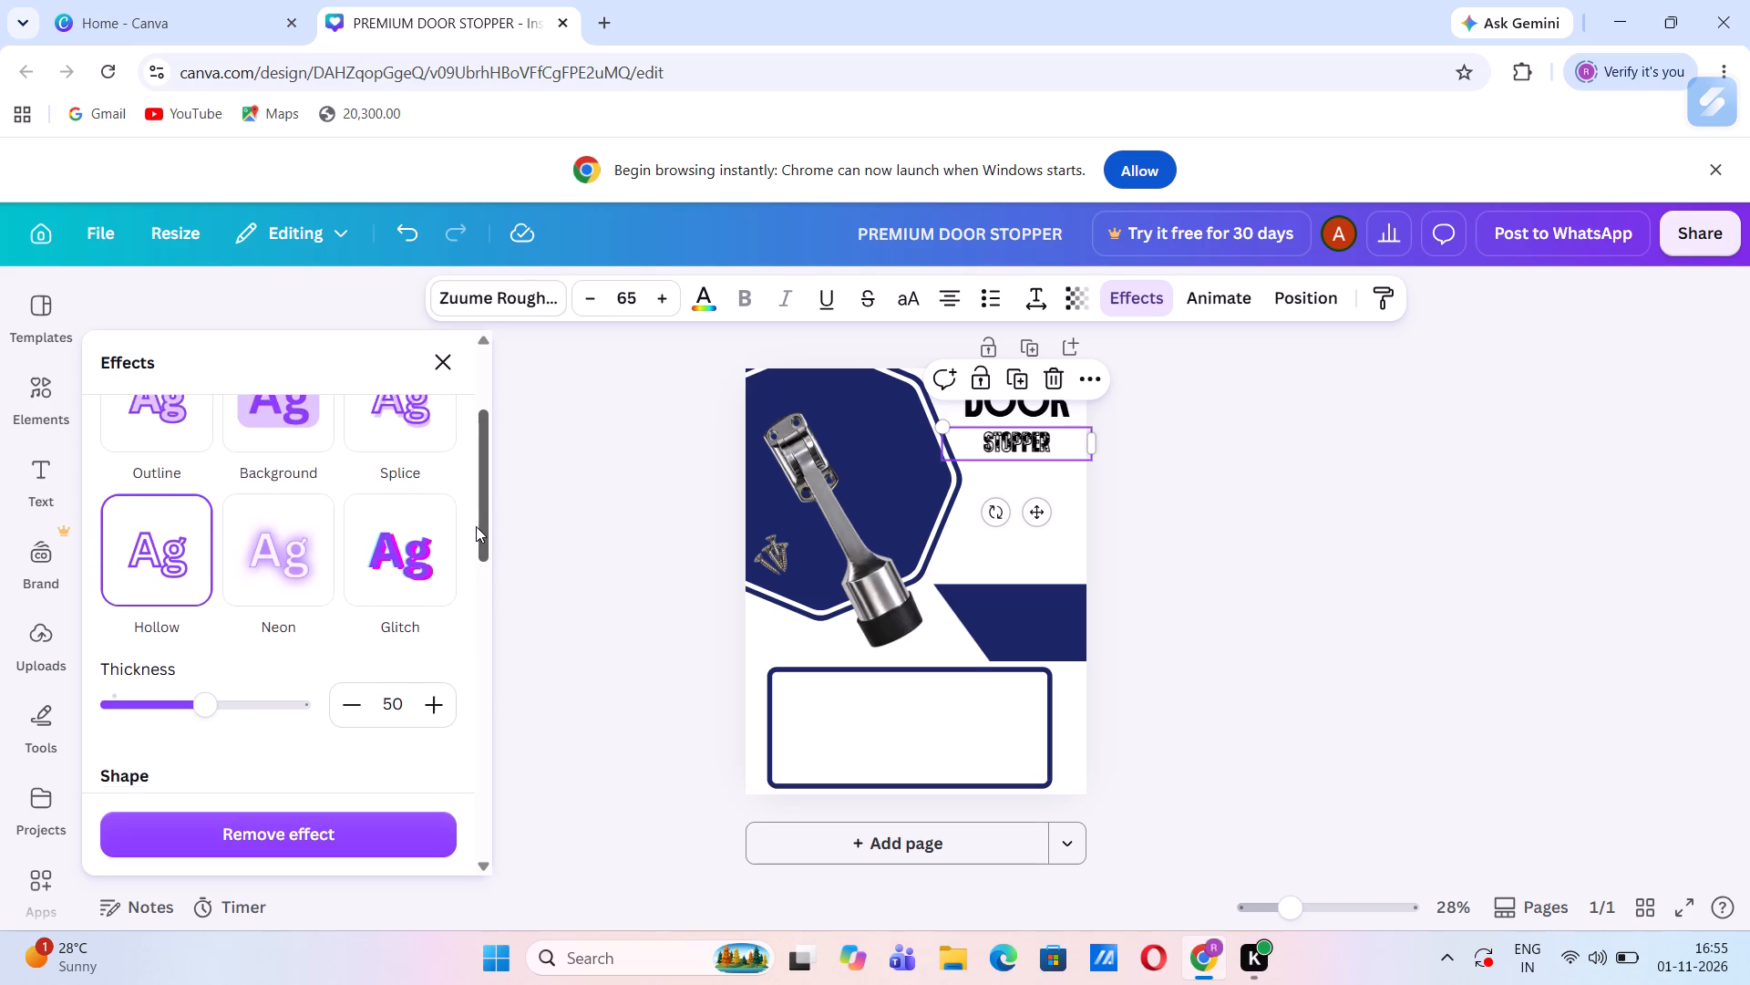
left_click_drag(476, 526, 464, 508)
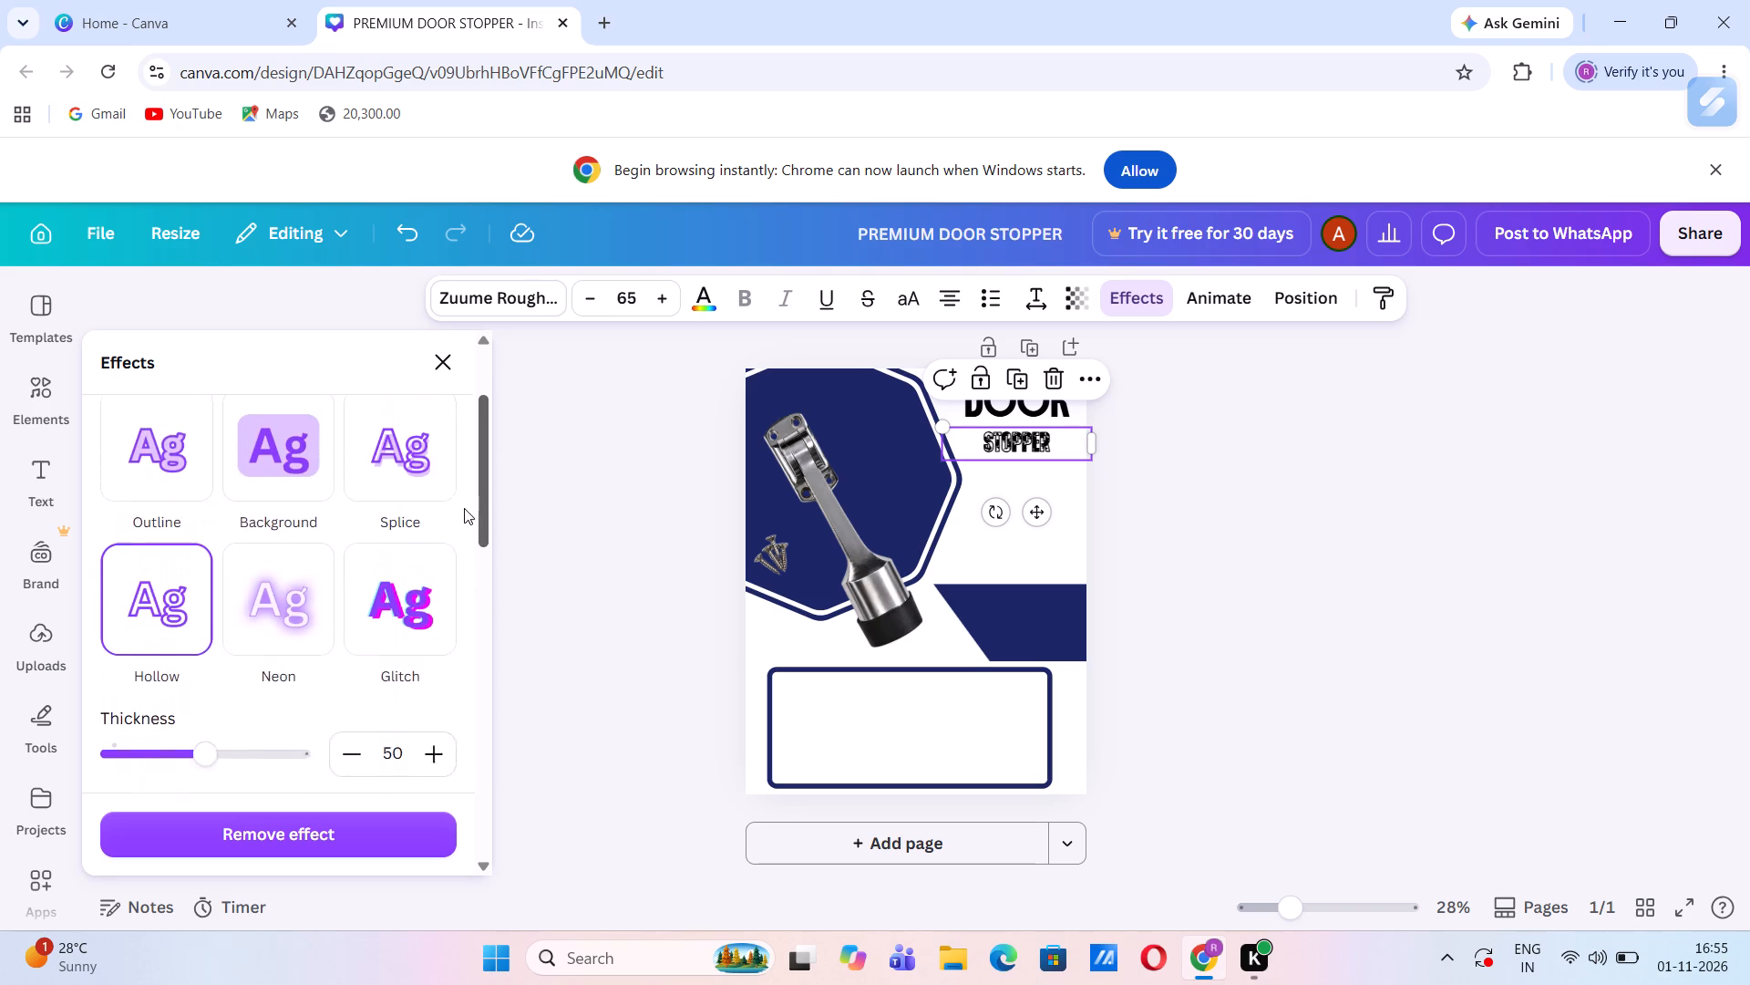
left_click_drag(464, 508, 460, 491)
left_click(172, 520)
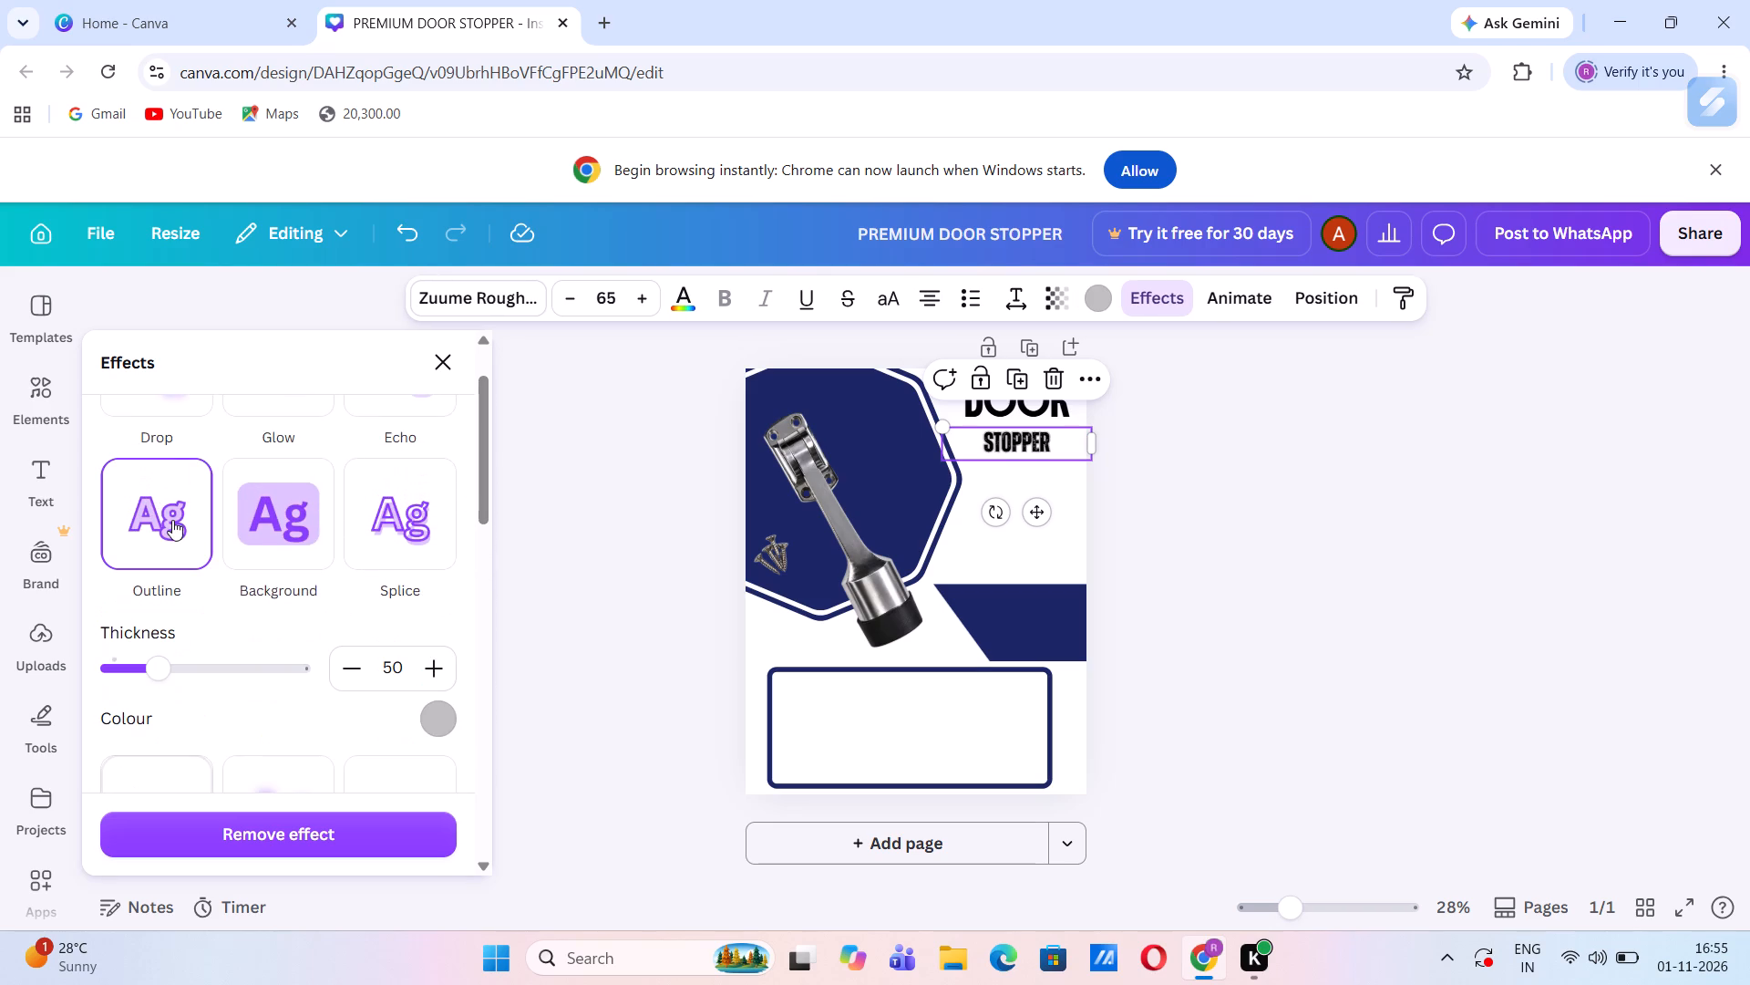
Compare black and white for the STOPPER heading's text and colour it white (#ffffff).
left_click(684, 300)
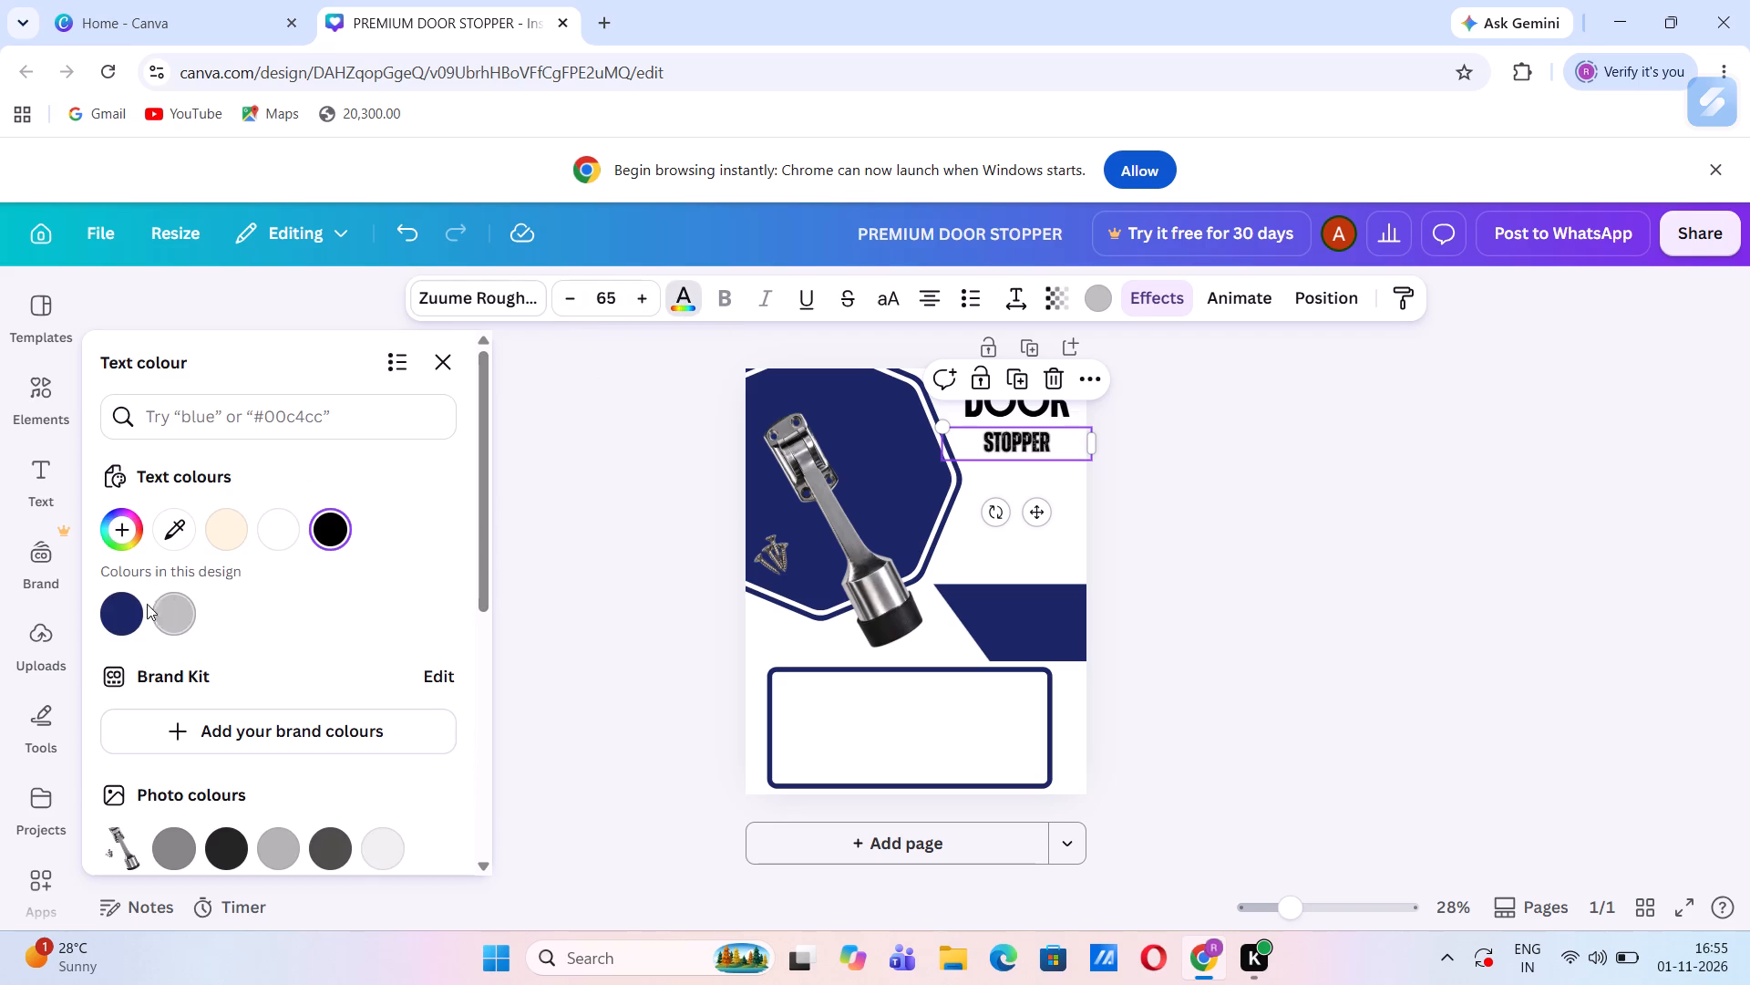
left_click(267, 537)
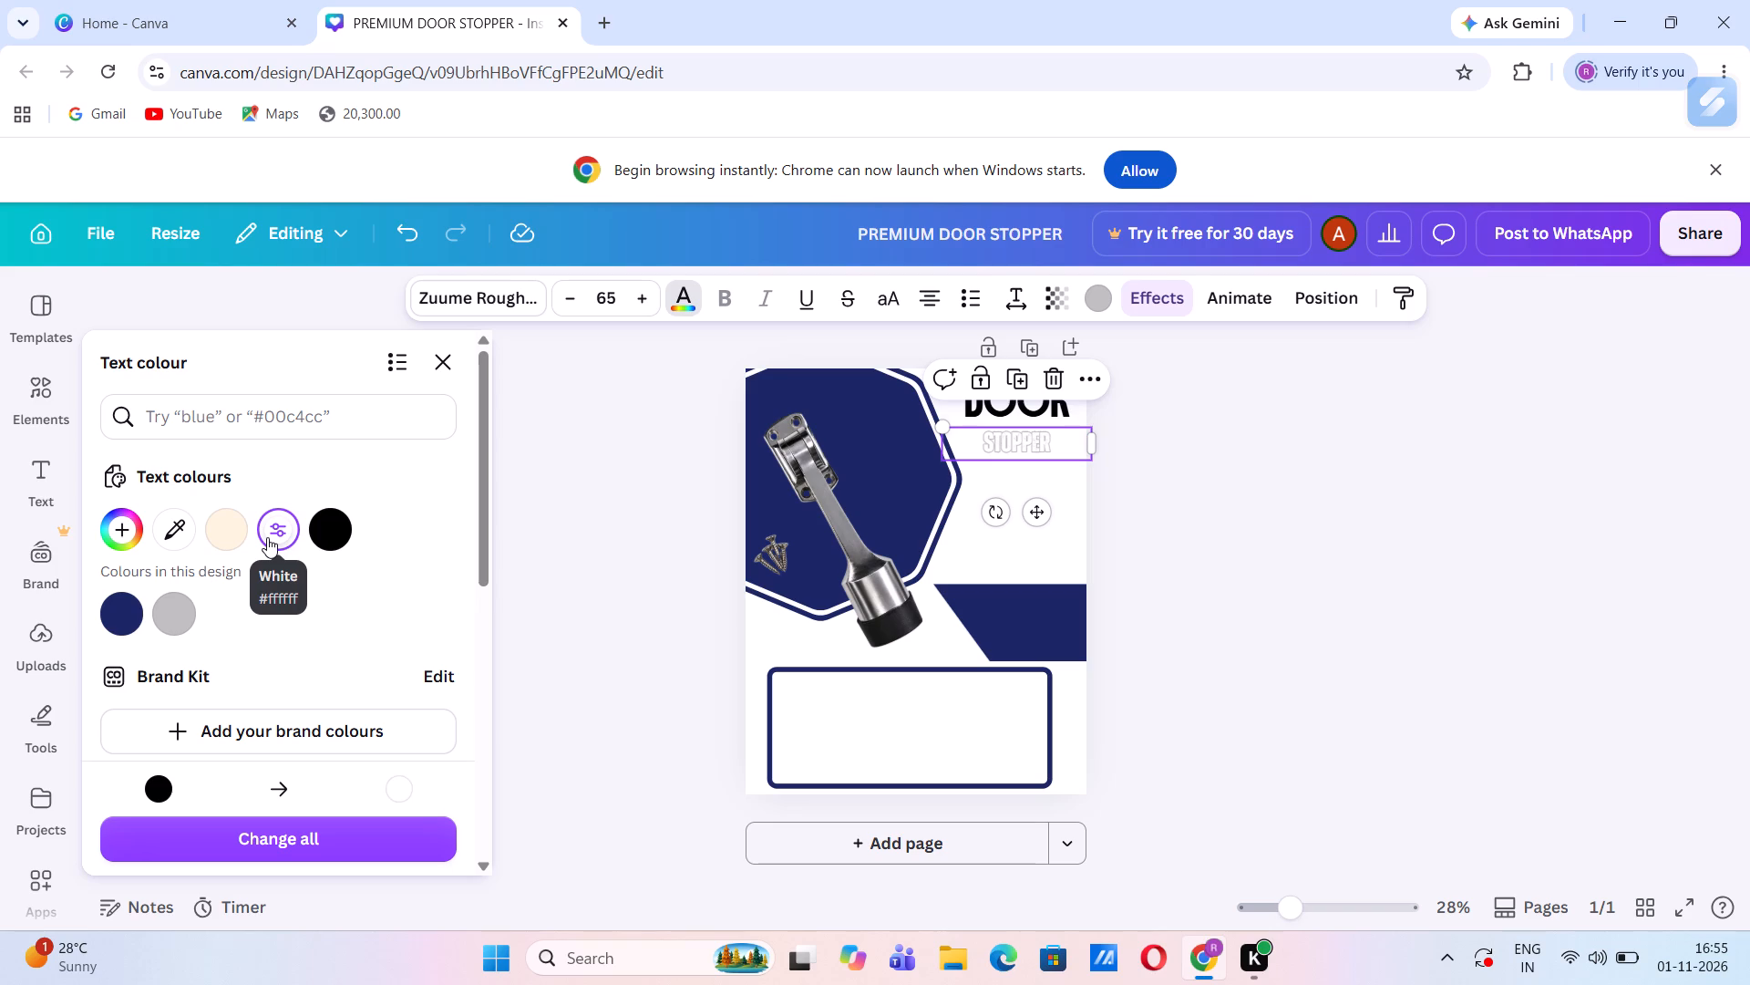
left_click(310, 523)
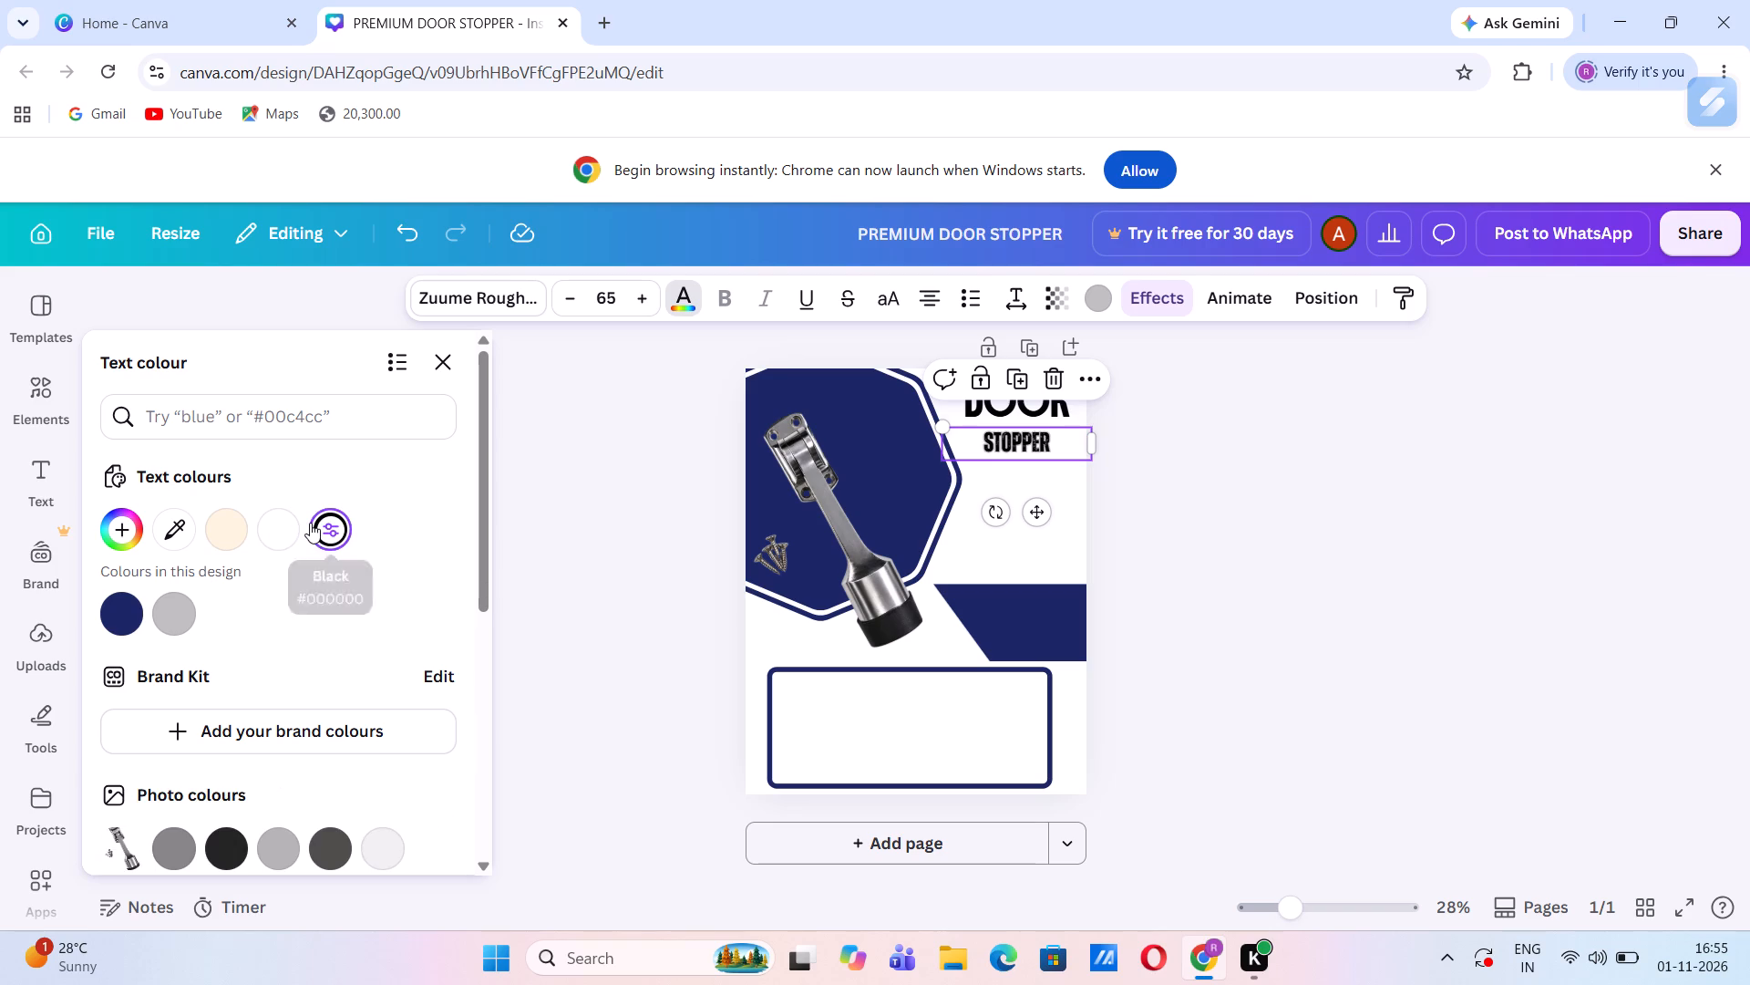
left_click(263, 523)
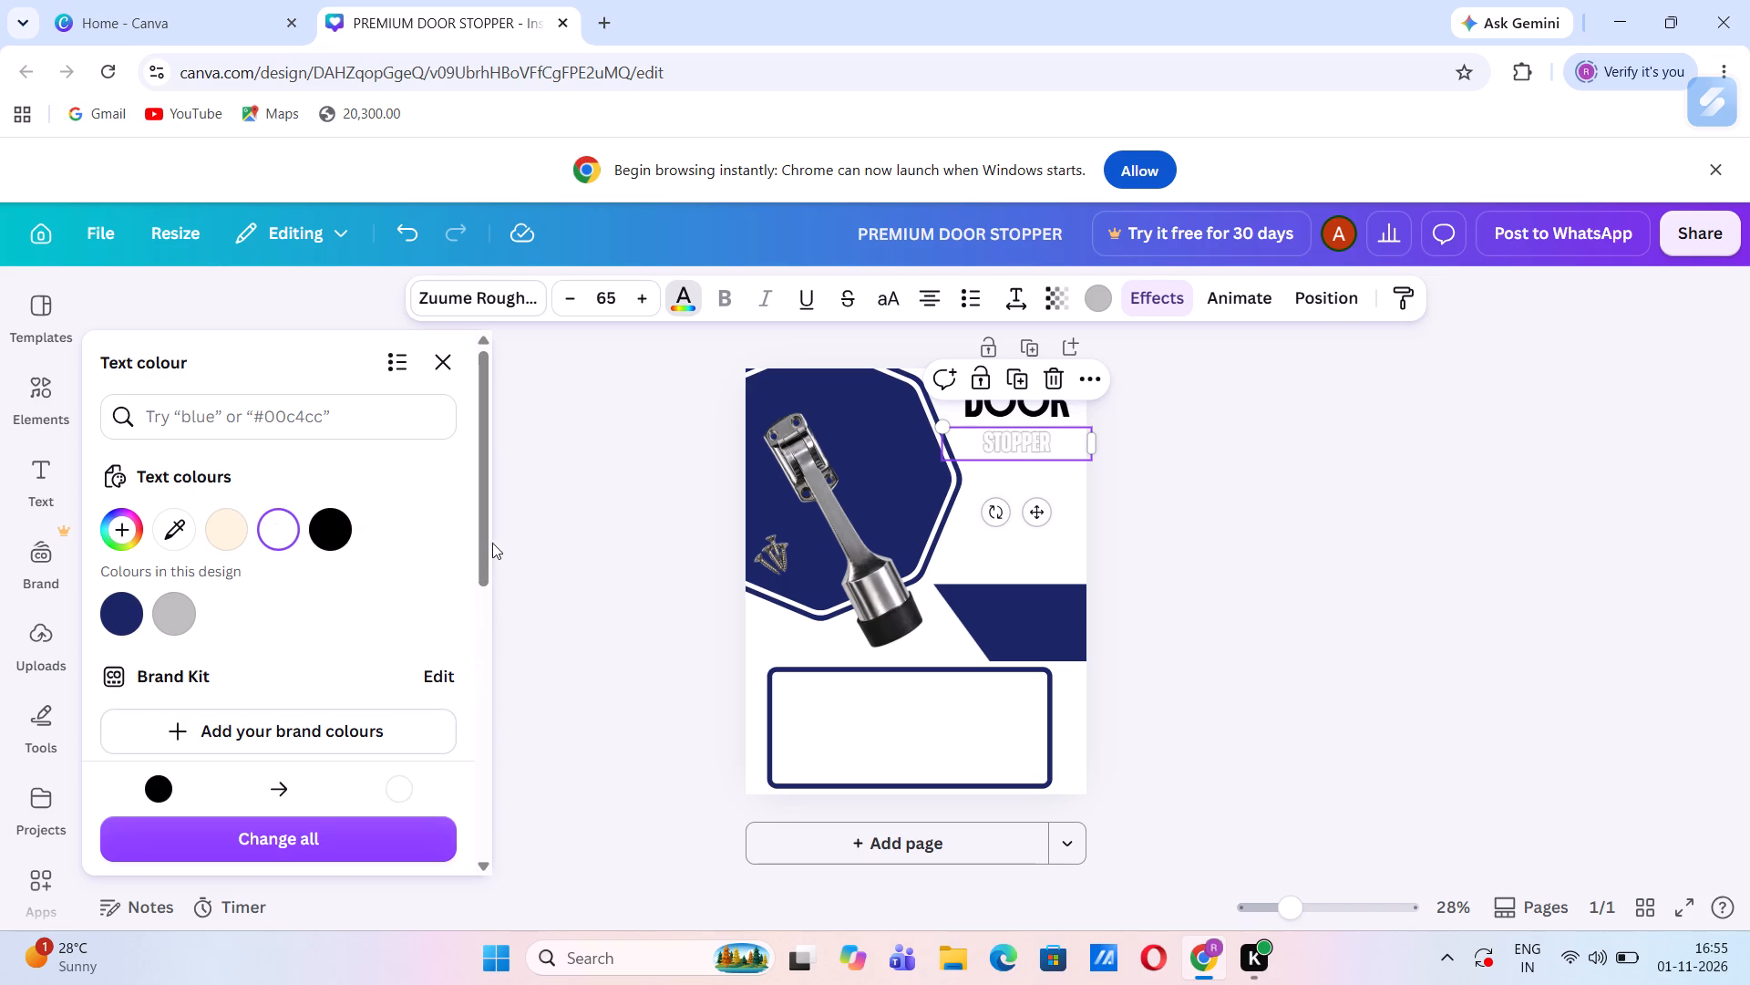
left_click_drag(485, 544, 490, 705)
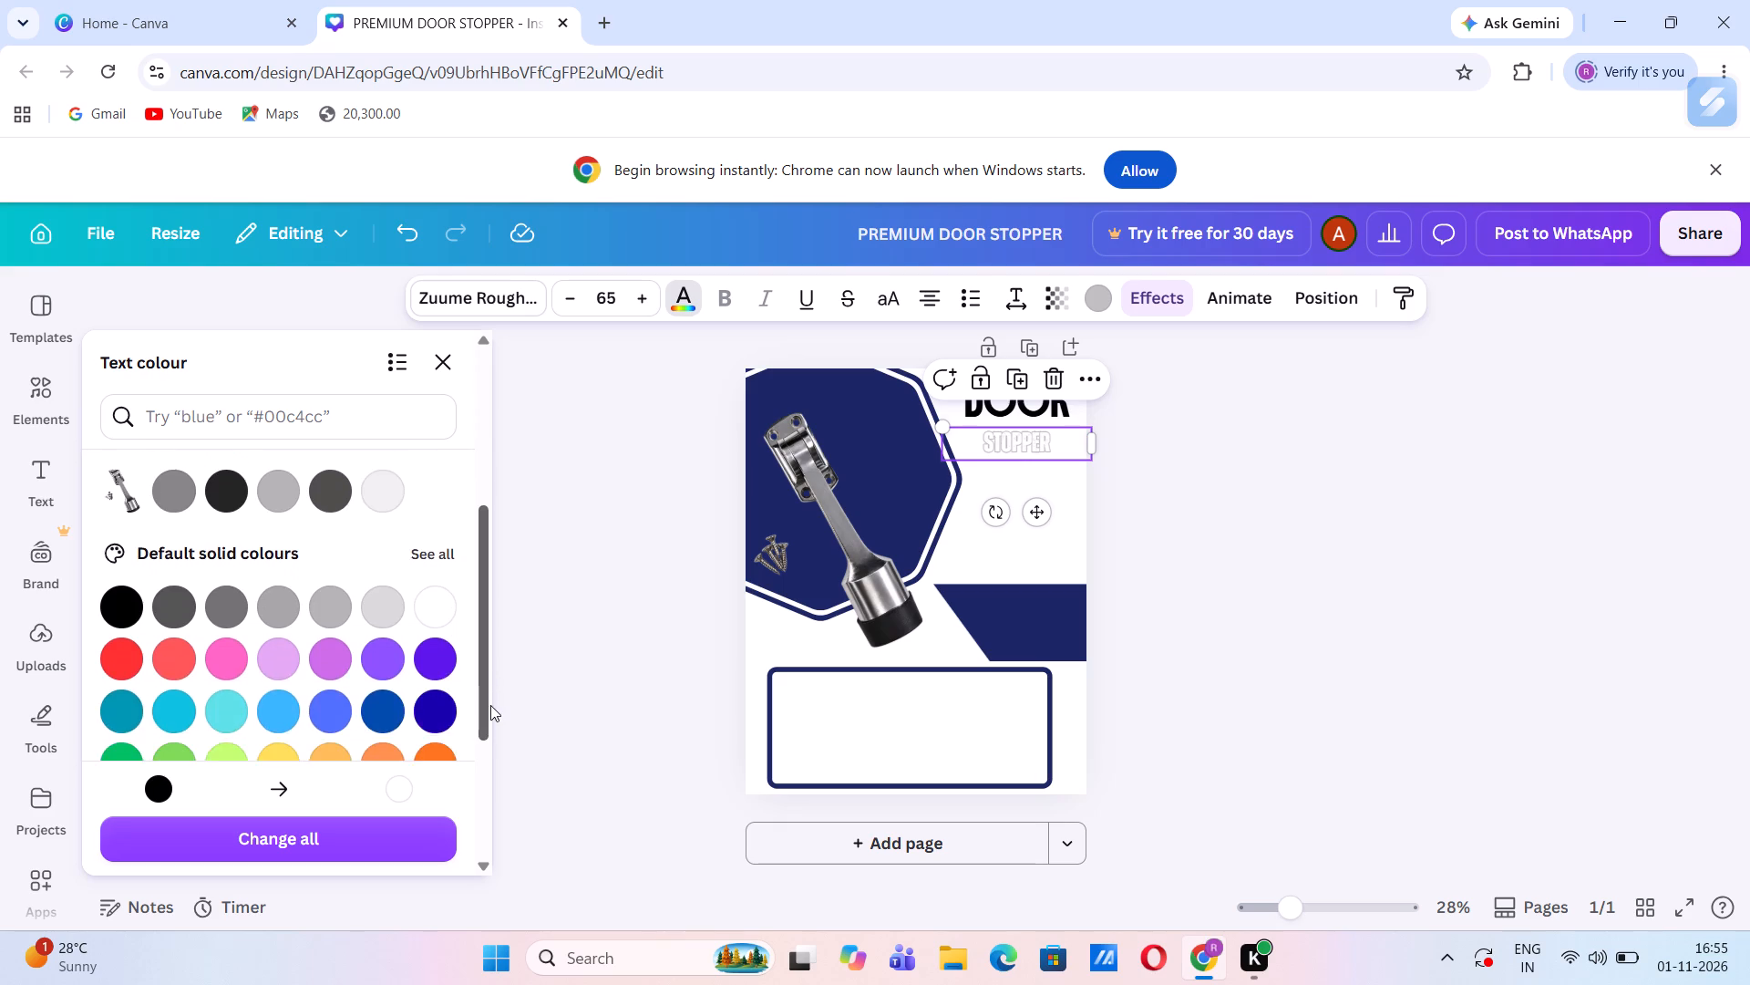
left_click_drag(490, 705, 485, 475)
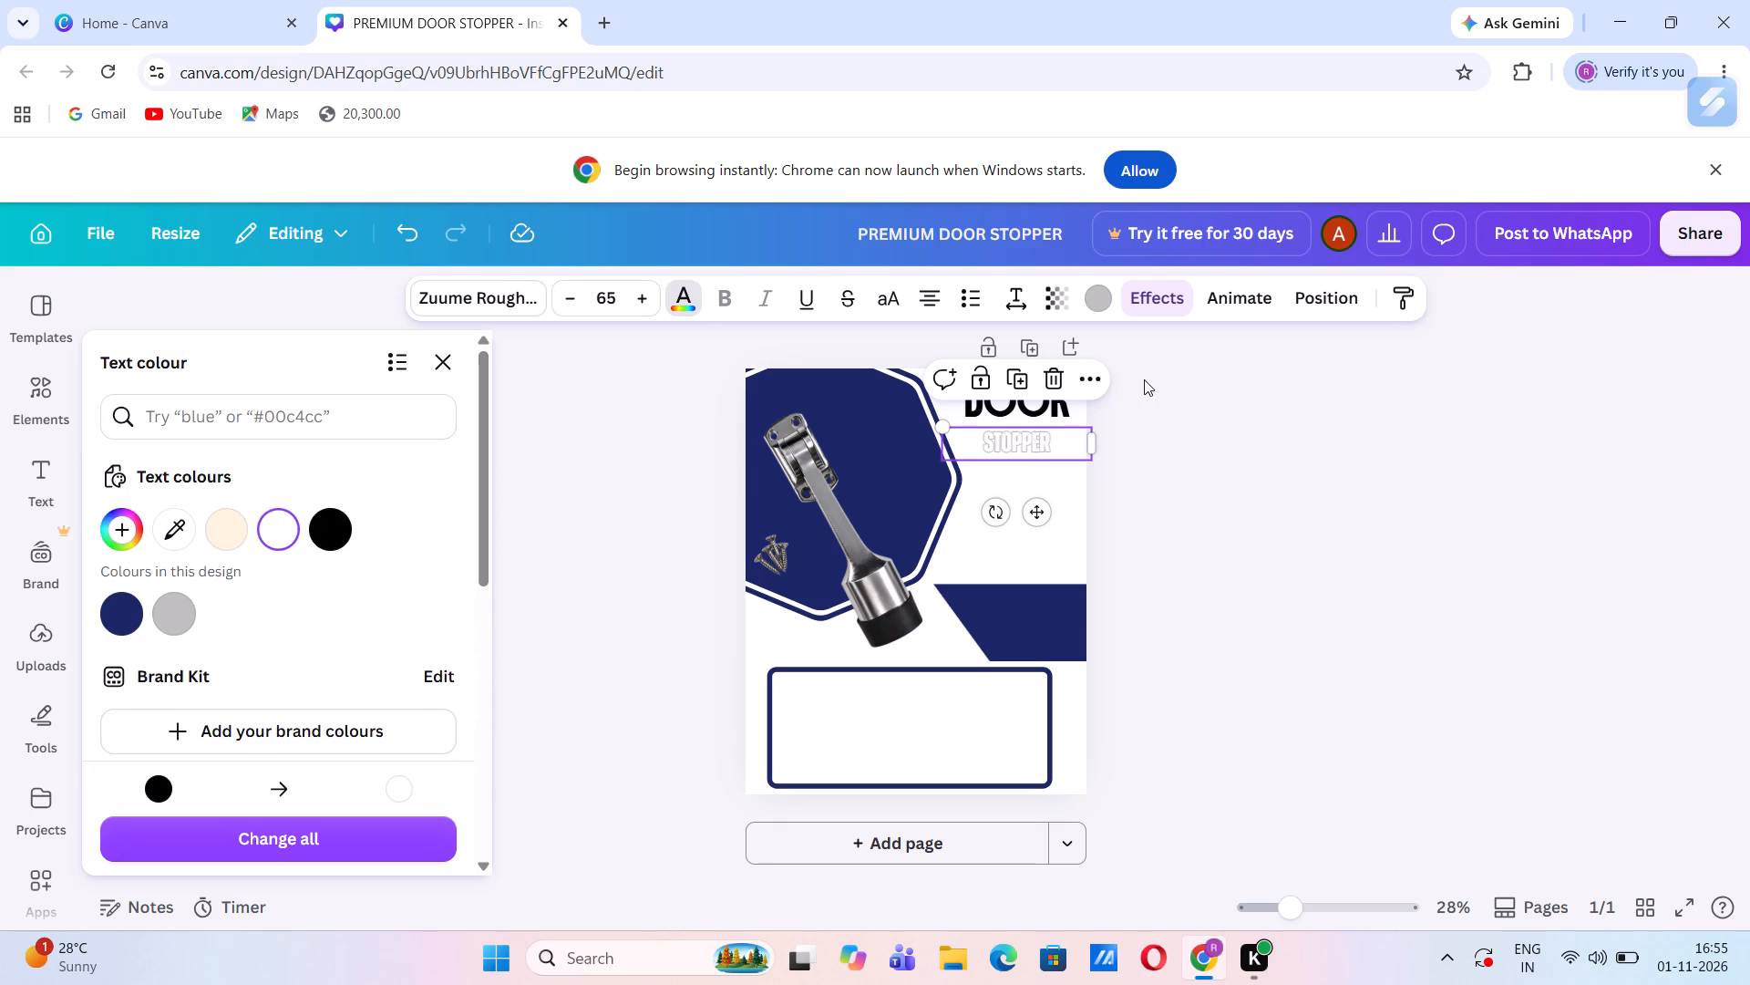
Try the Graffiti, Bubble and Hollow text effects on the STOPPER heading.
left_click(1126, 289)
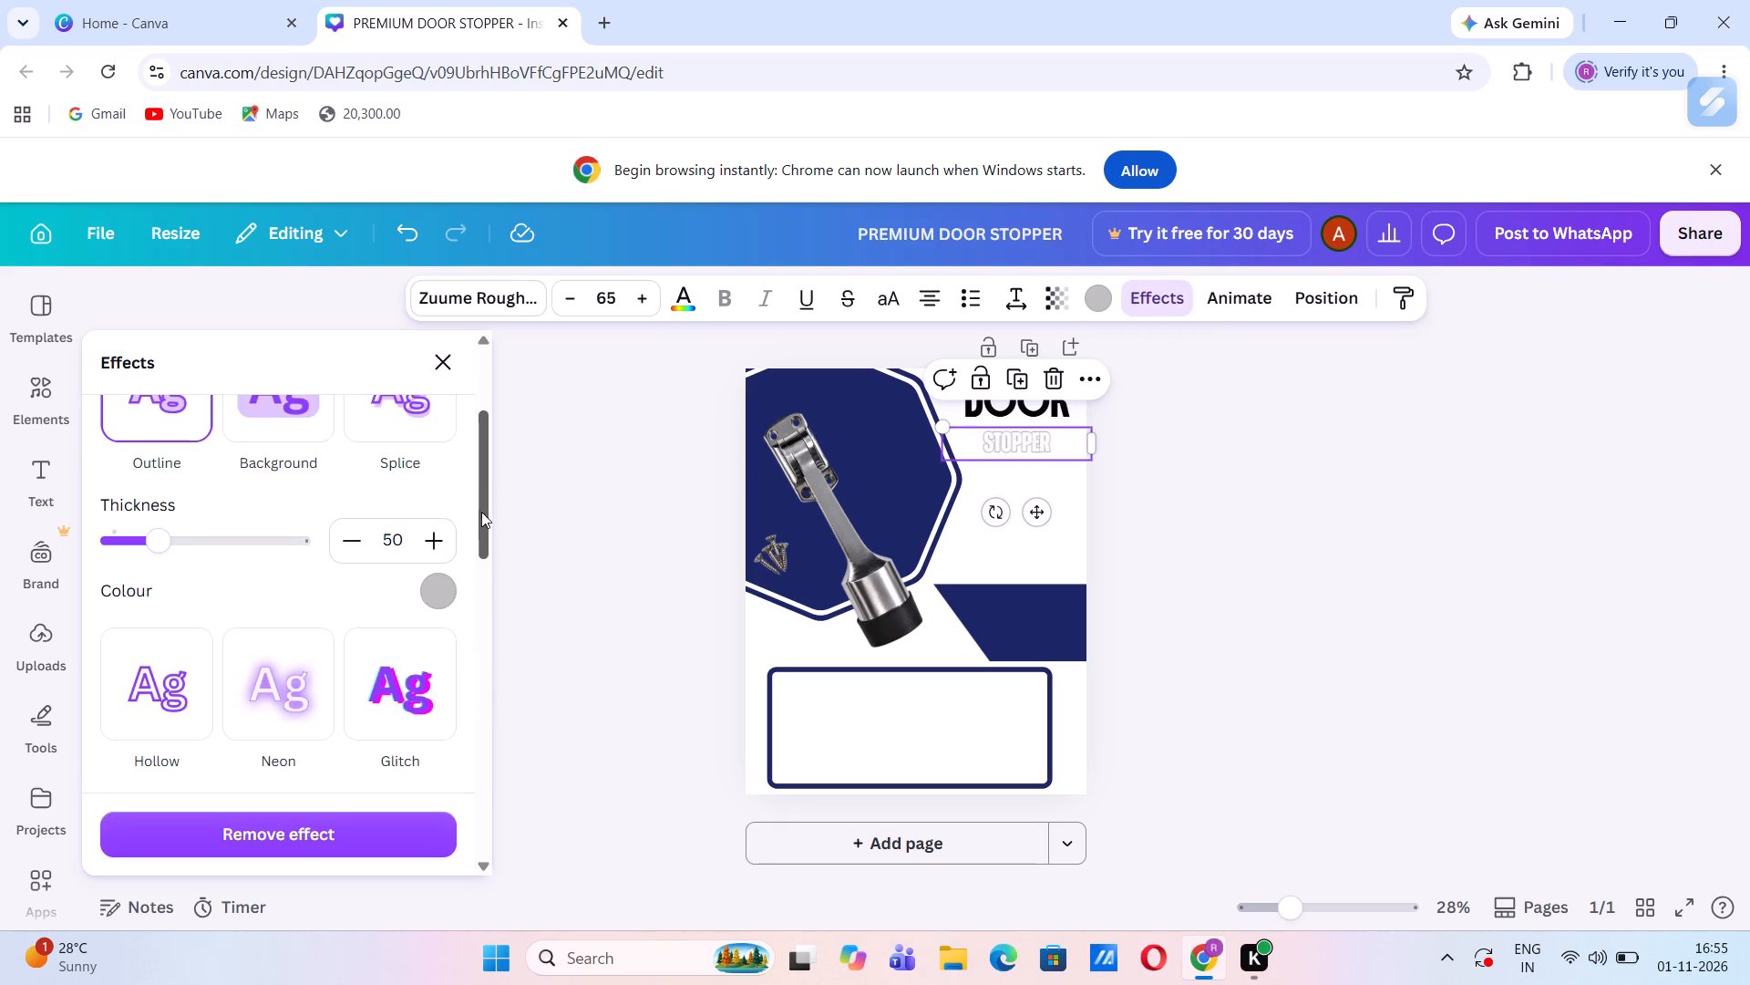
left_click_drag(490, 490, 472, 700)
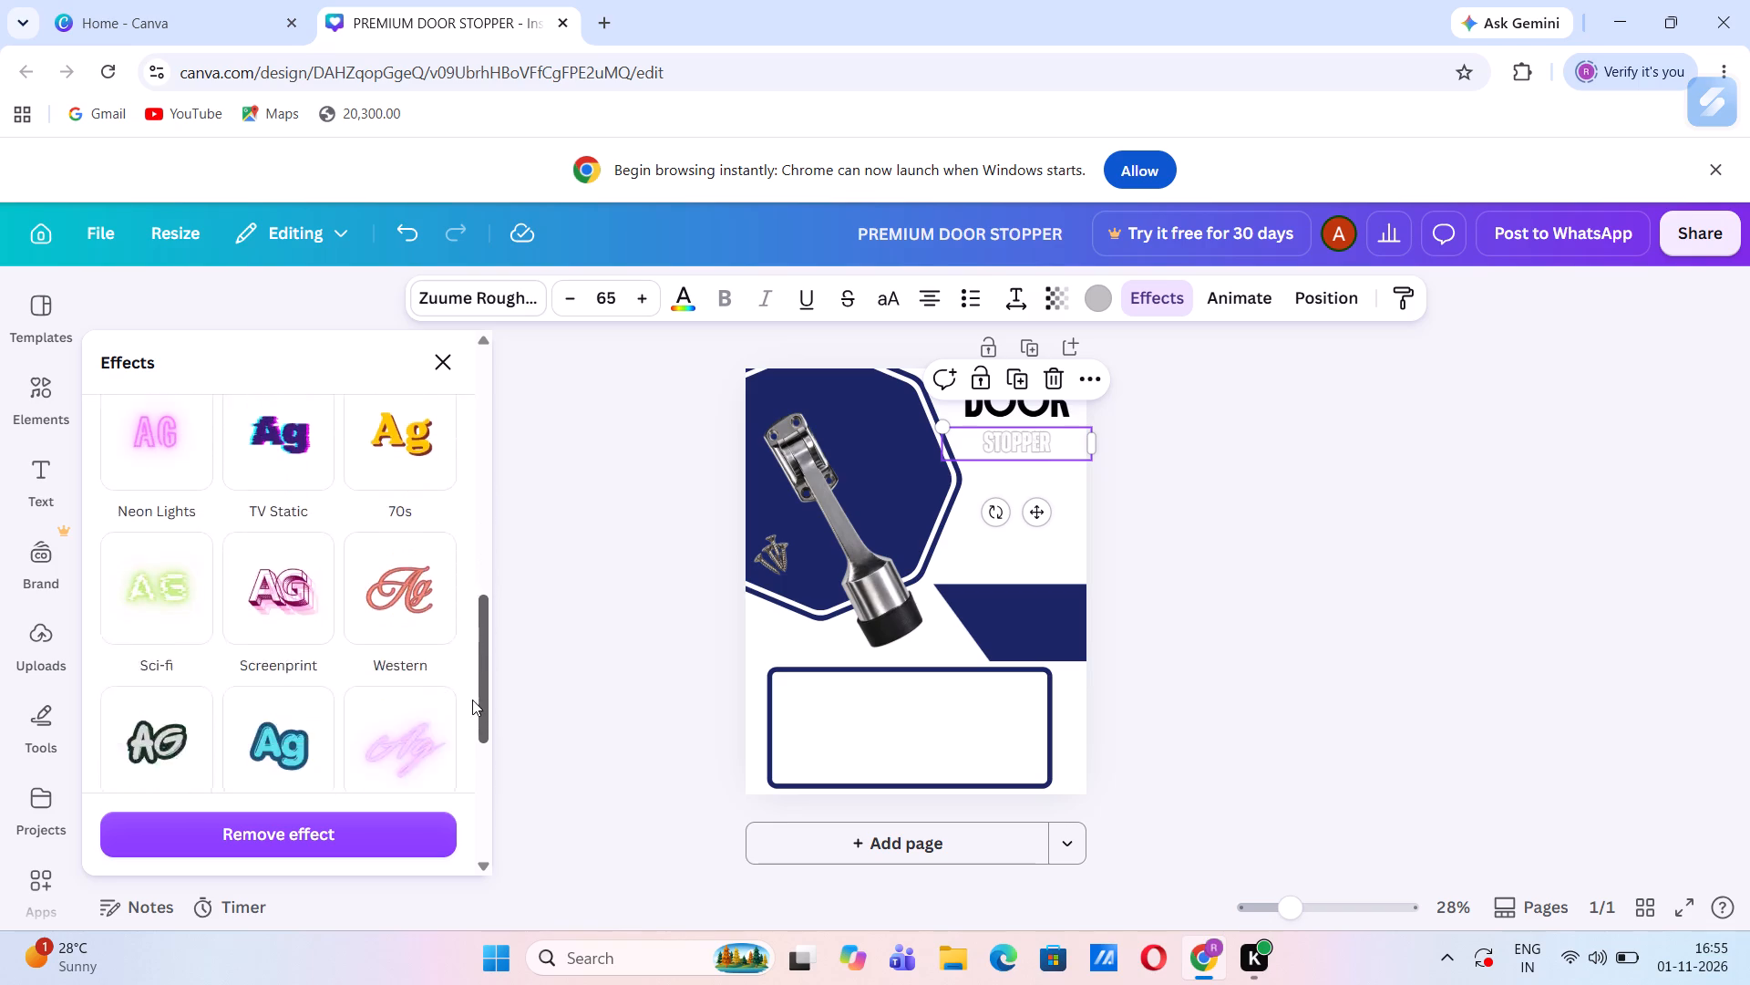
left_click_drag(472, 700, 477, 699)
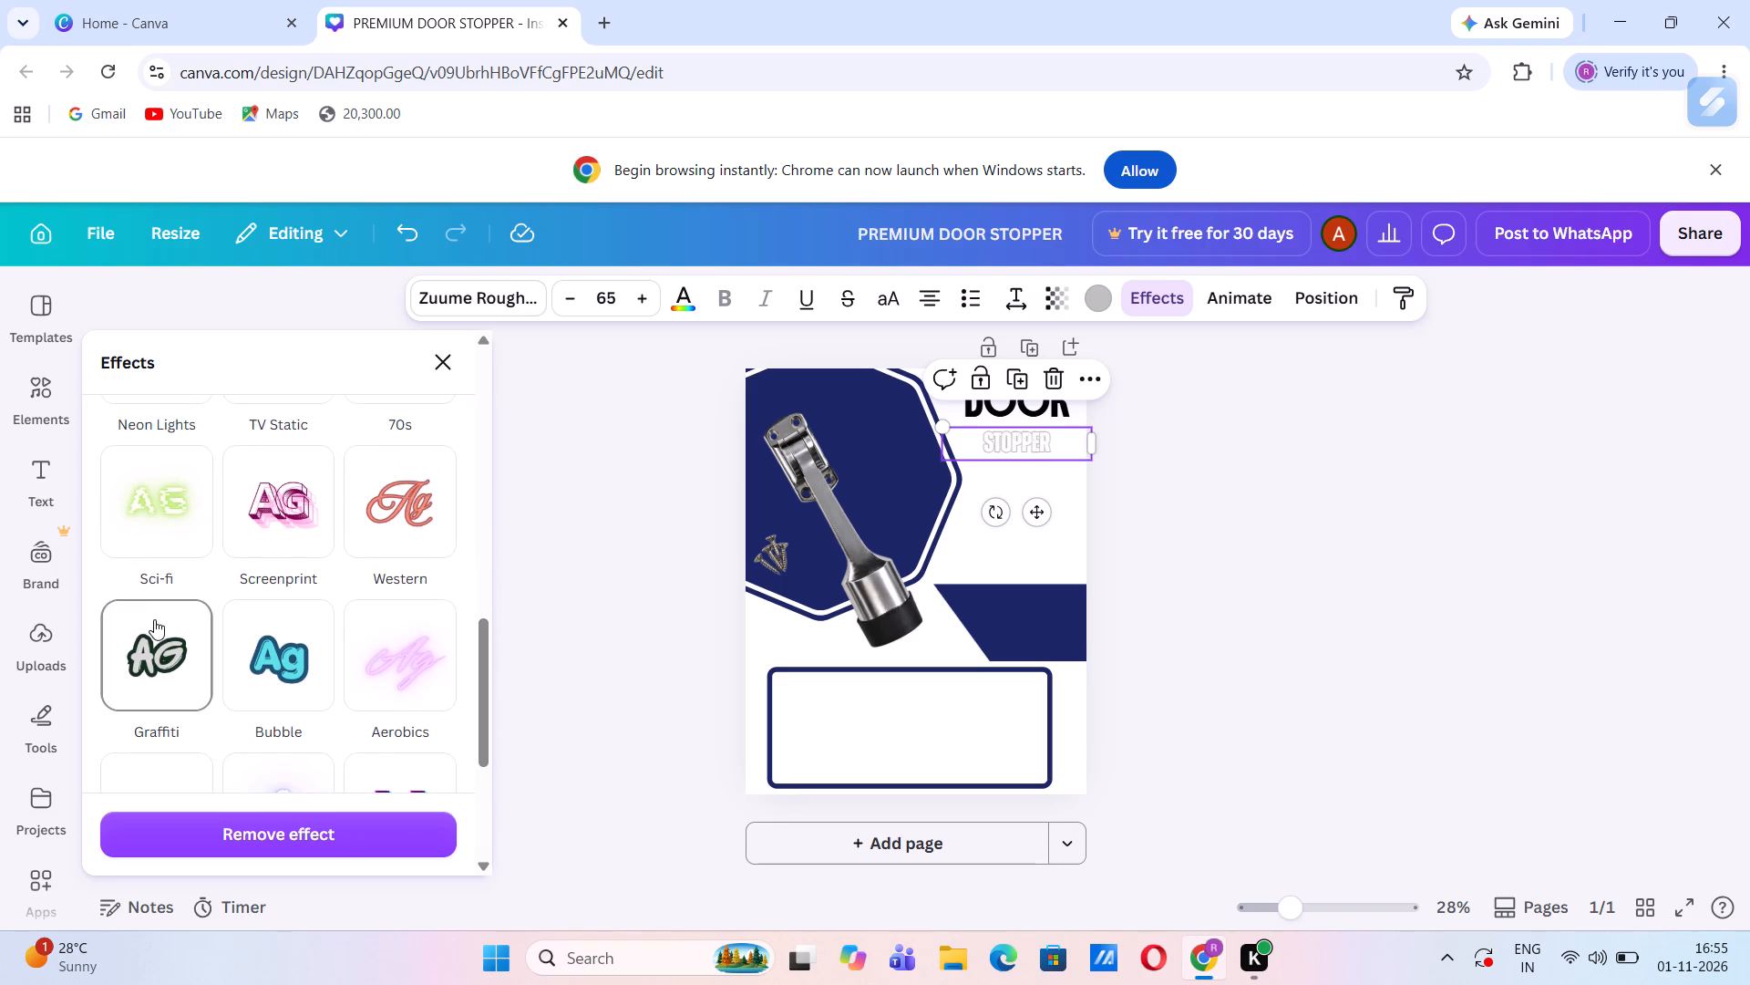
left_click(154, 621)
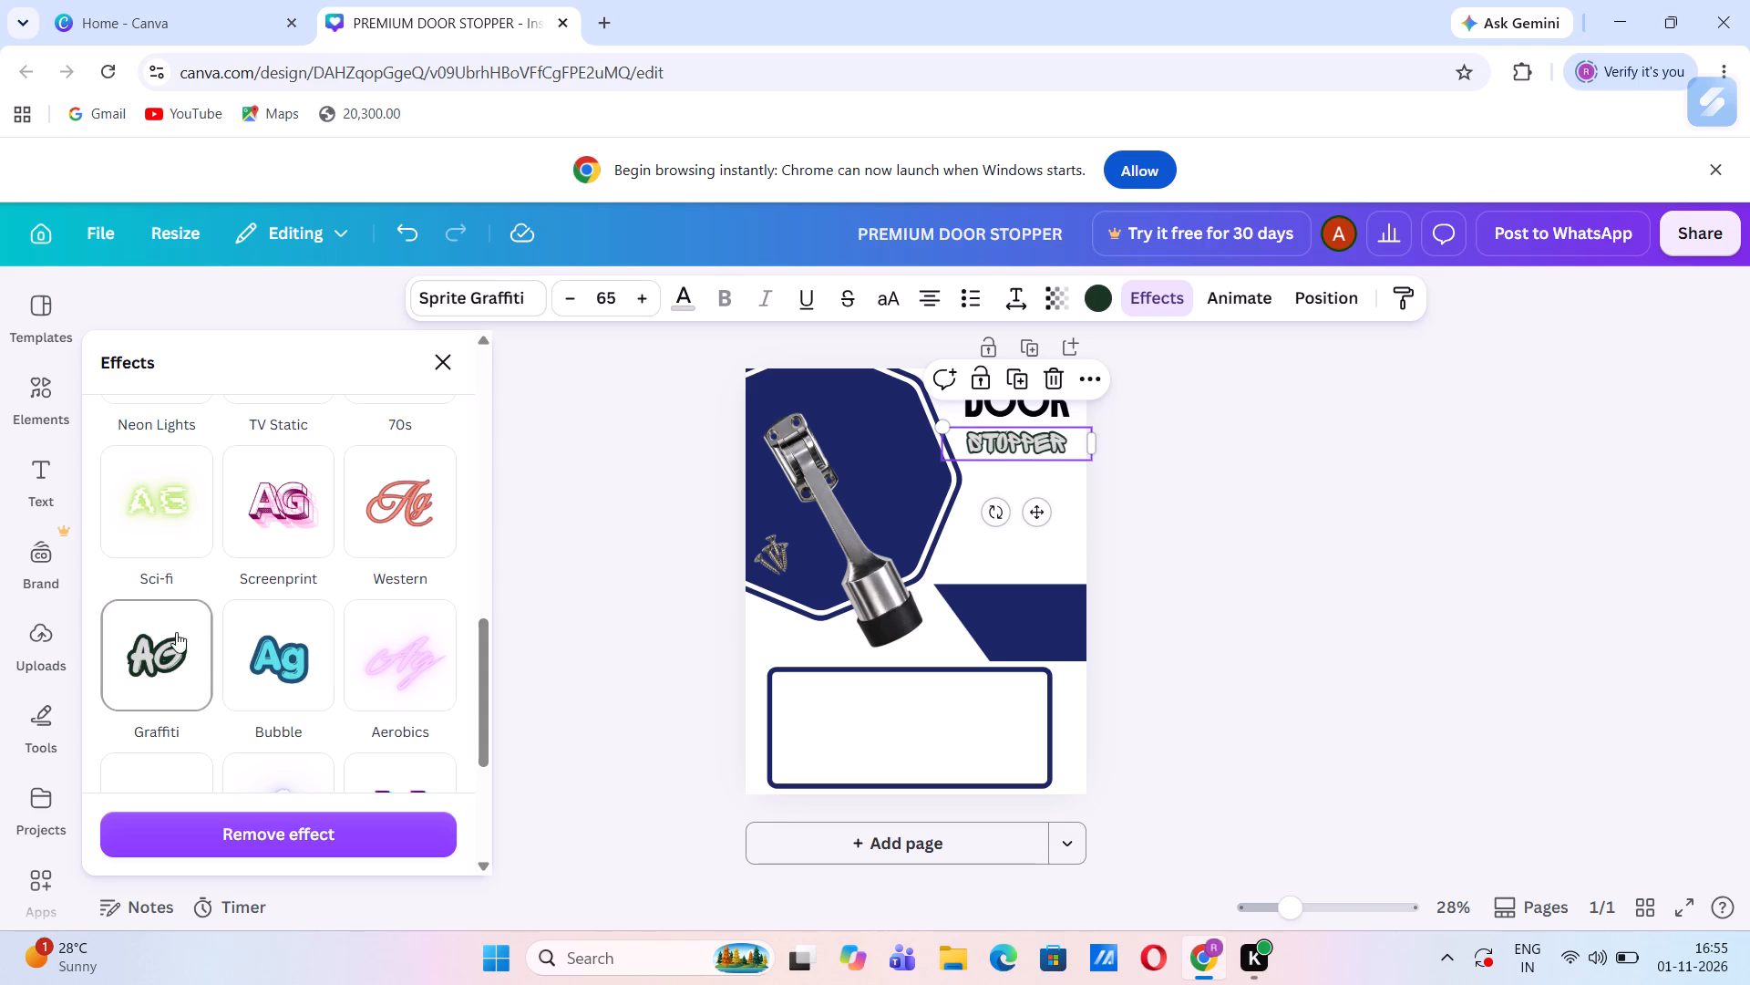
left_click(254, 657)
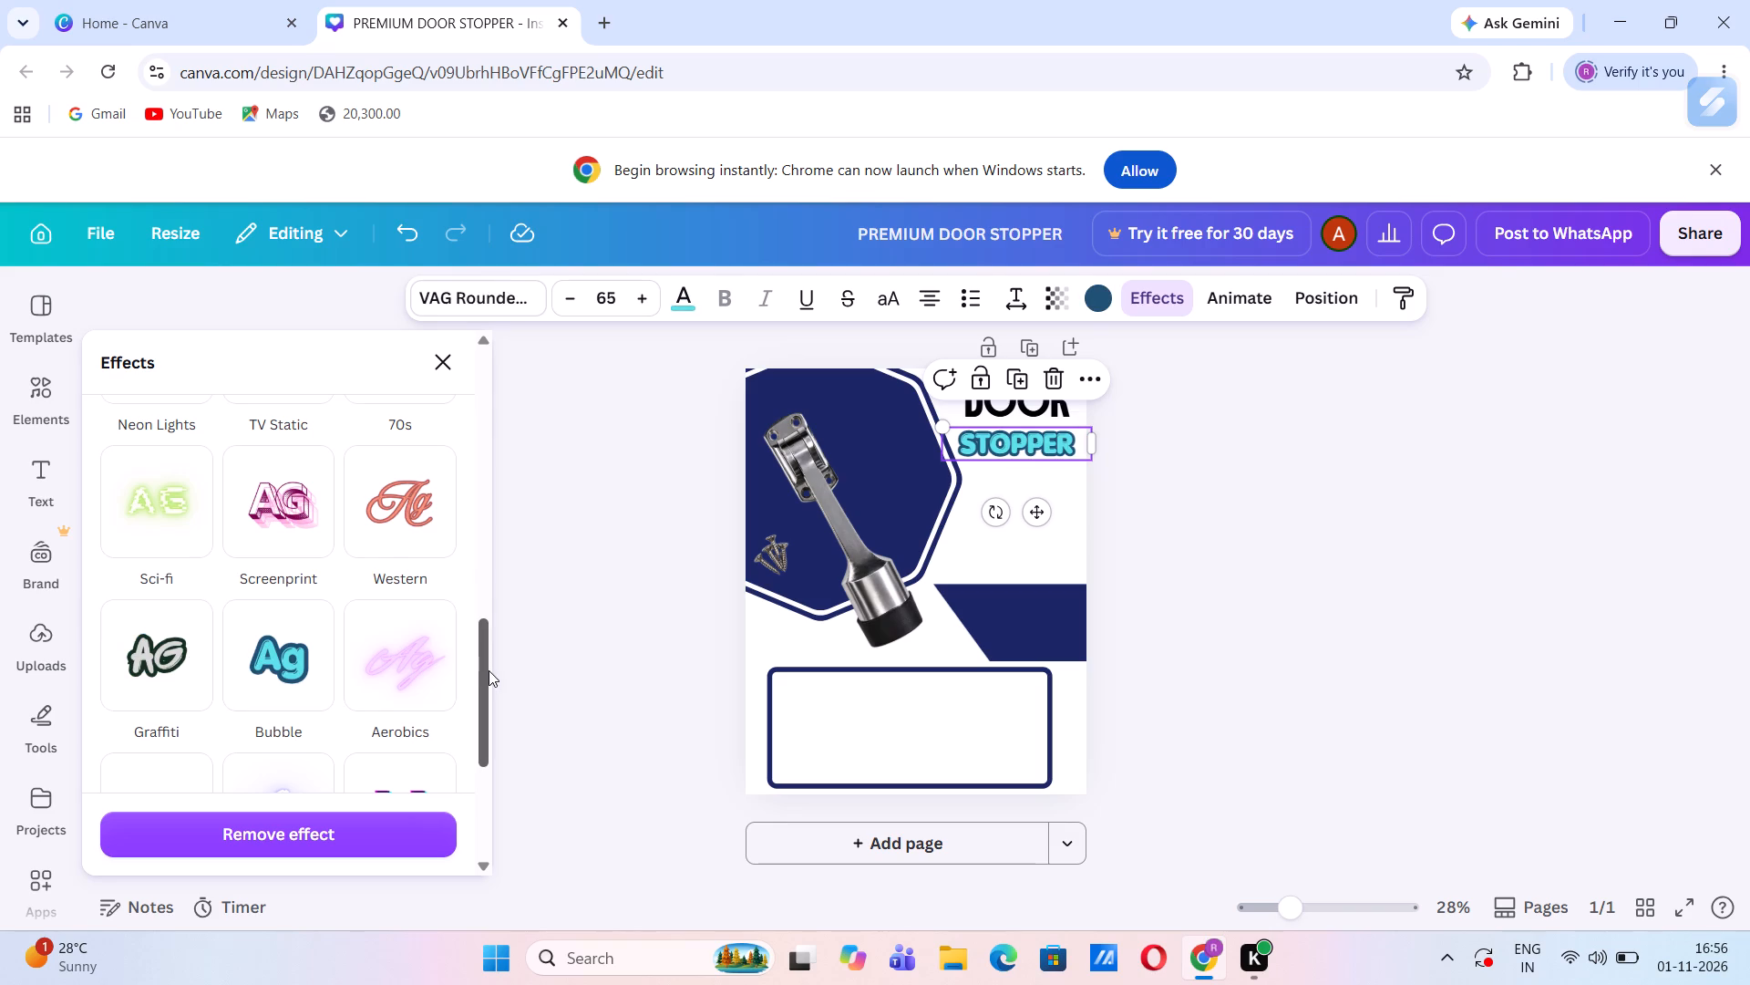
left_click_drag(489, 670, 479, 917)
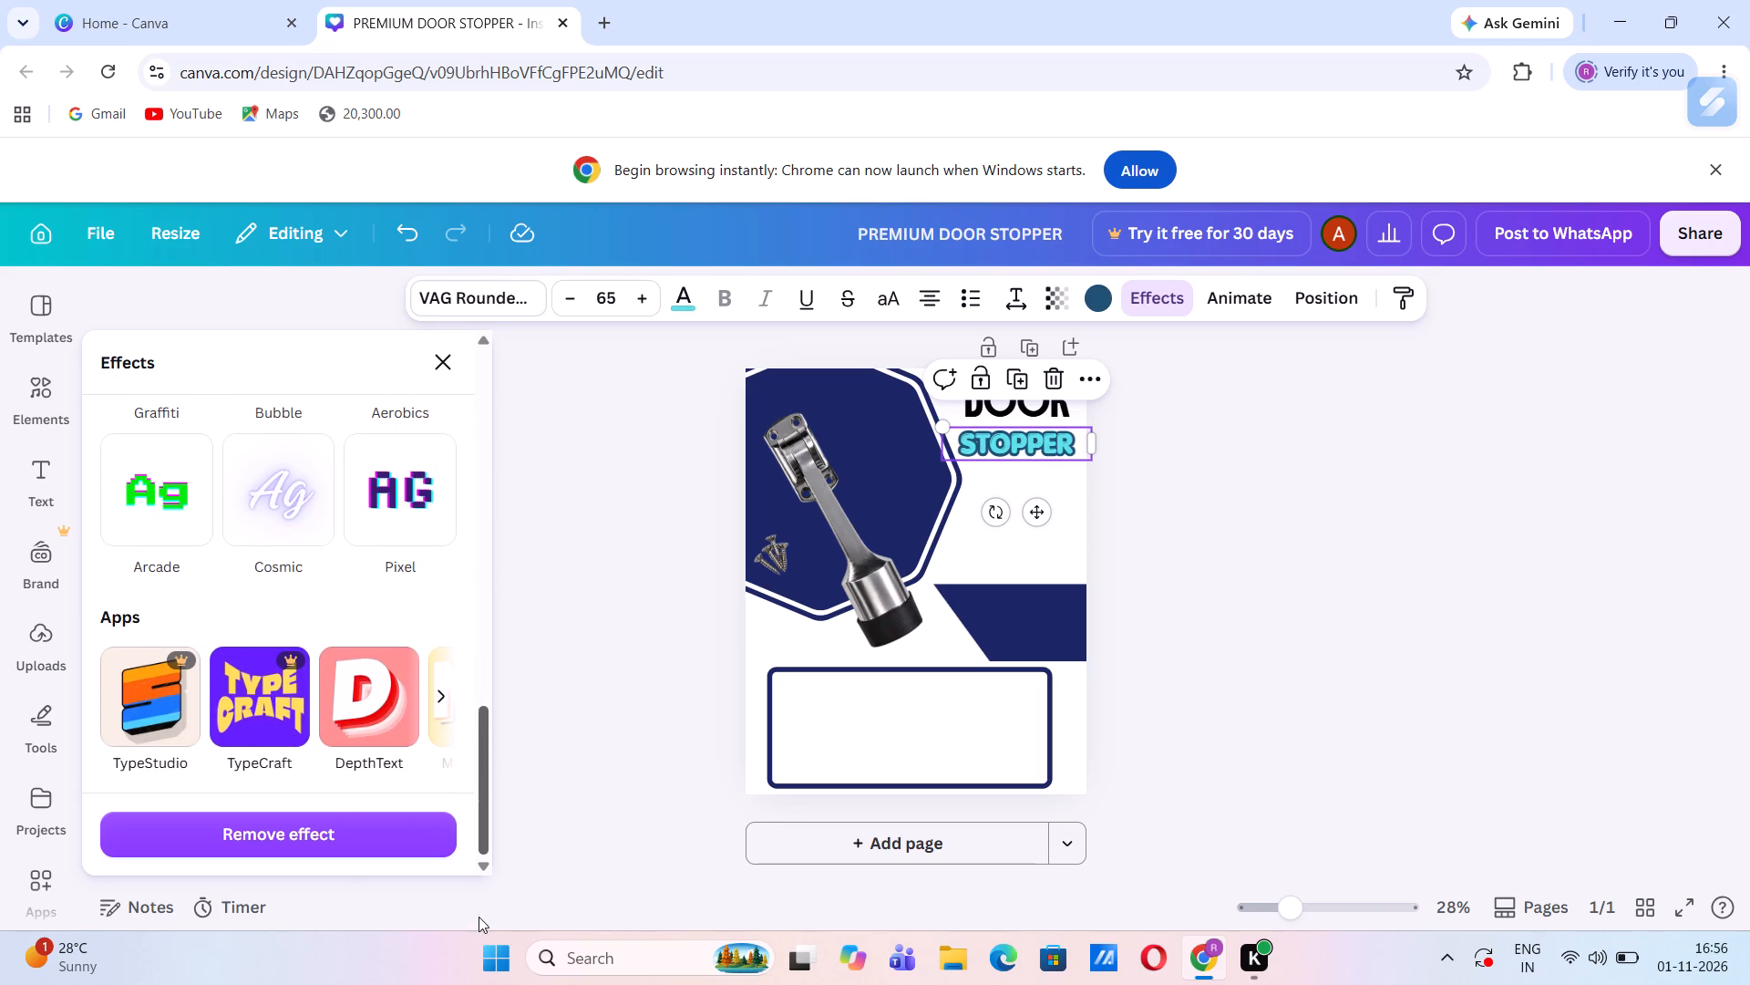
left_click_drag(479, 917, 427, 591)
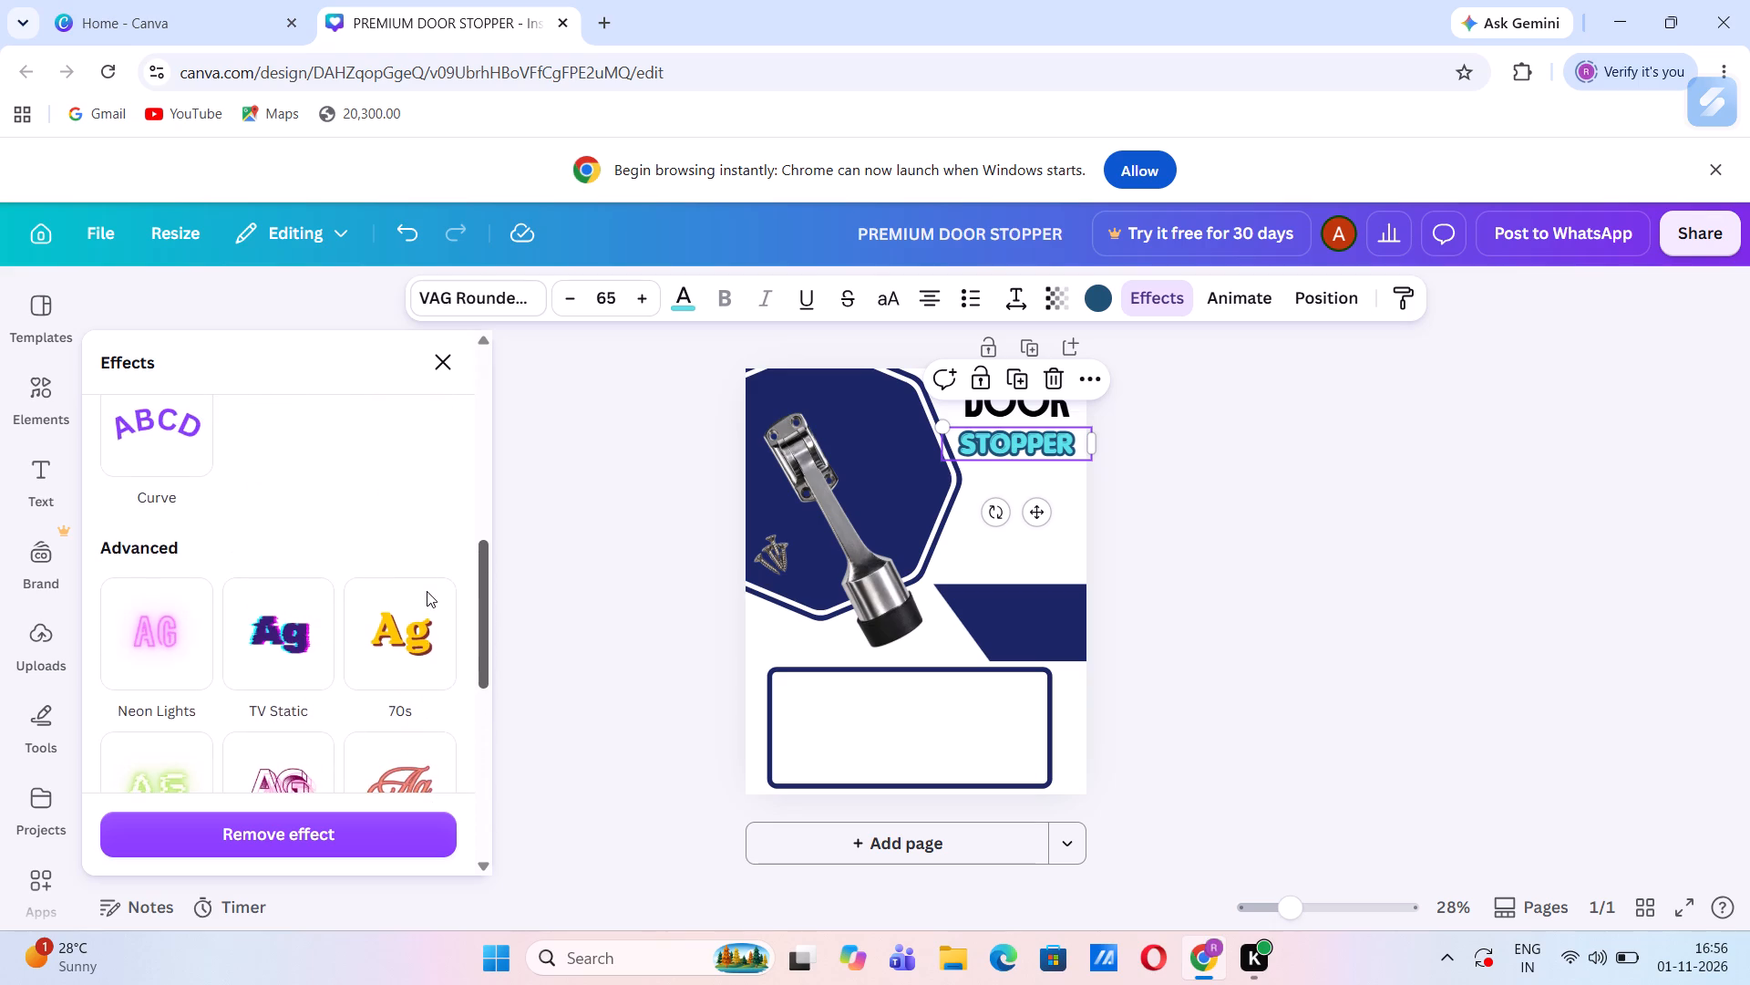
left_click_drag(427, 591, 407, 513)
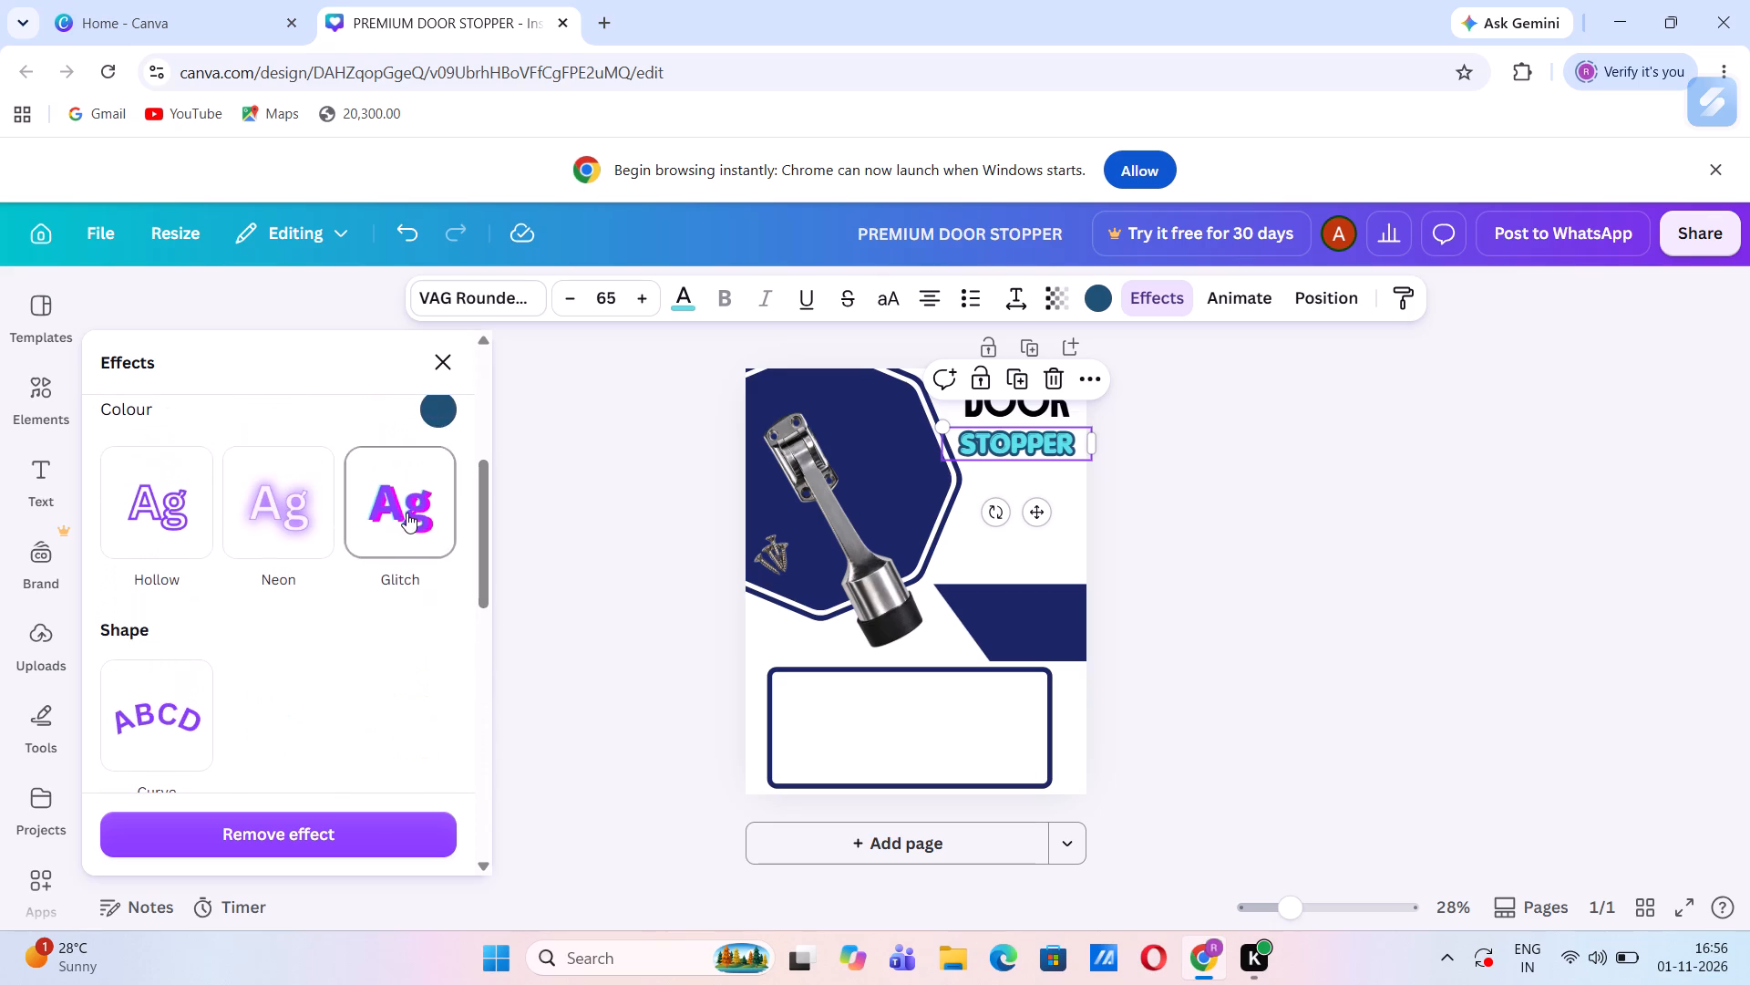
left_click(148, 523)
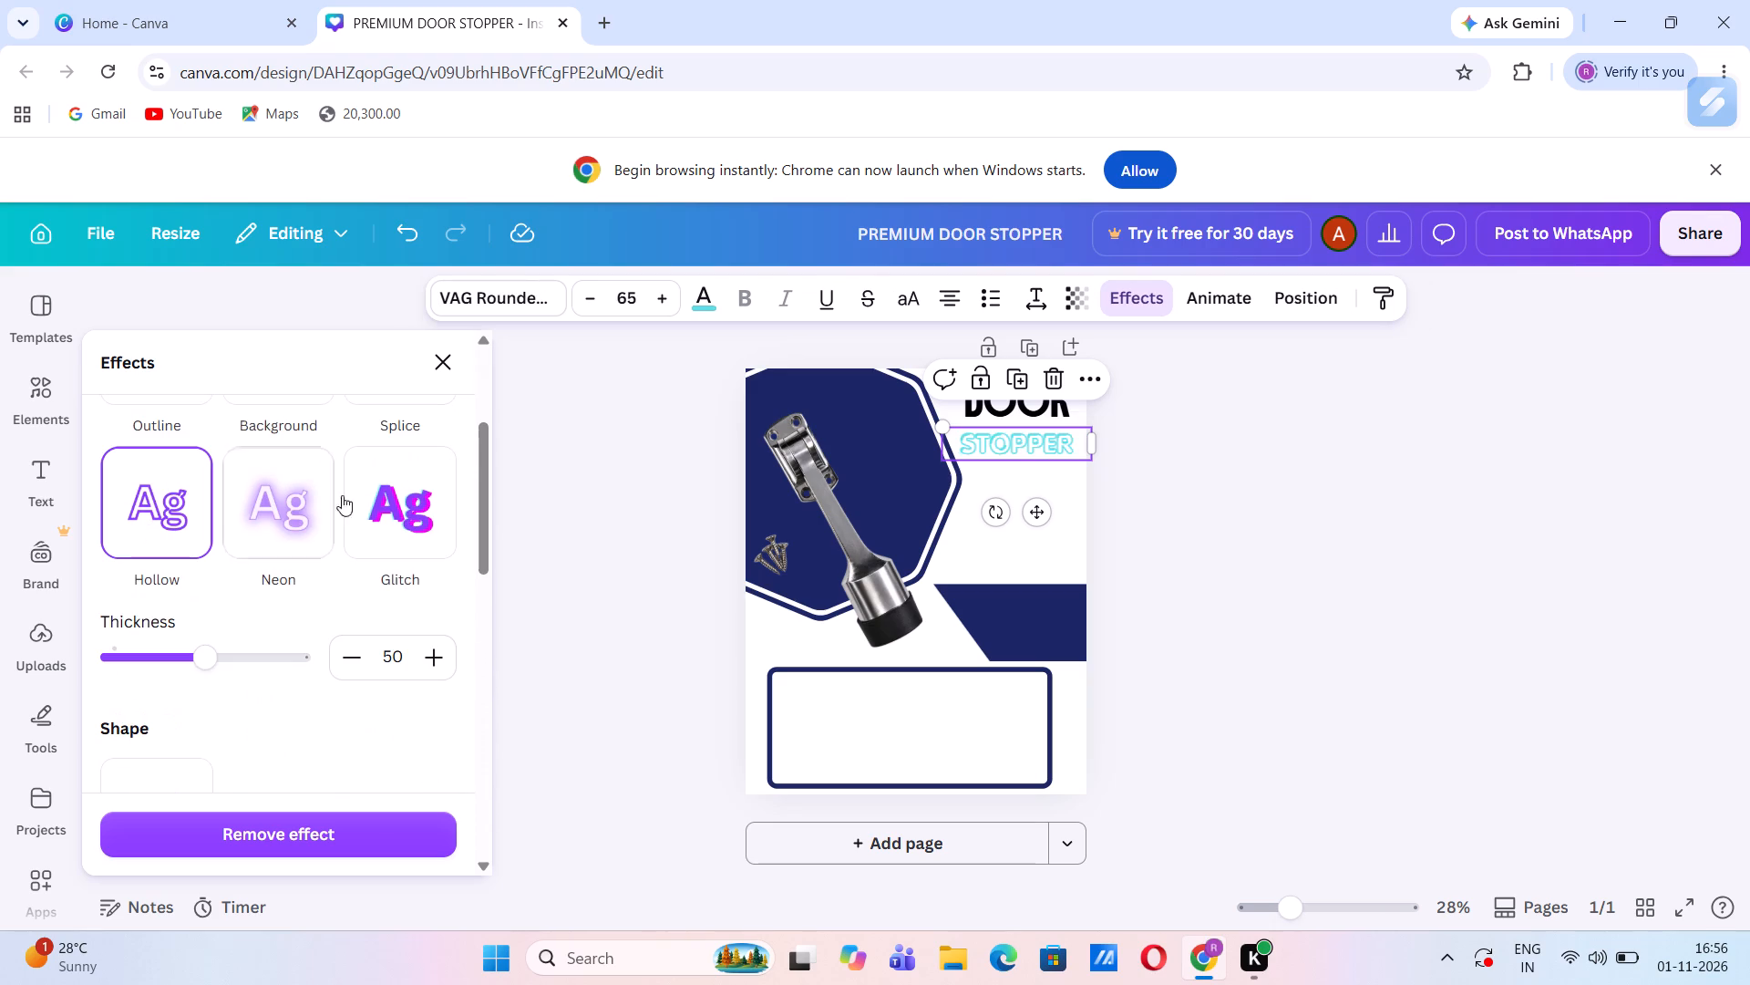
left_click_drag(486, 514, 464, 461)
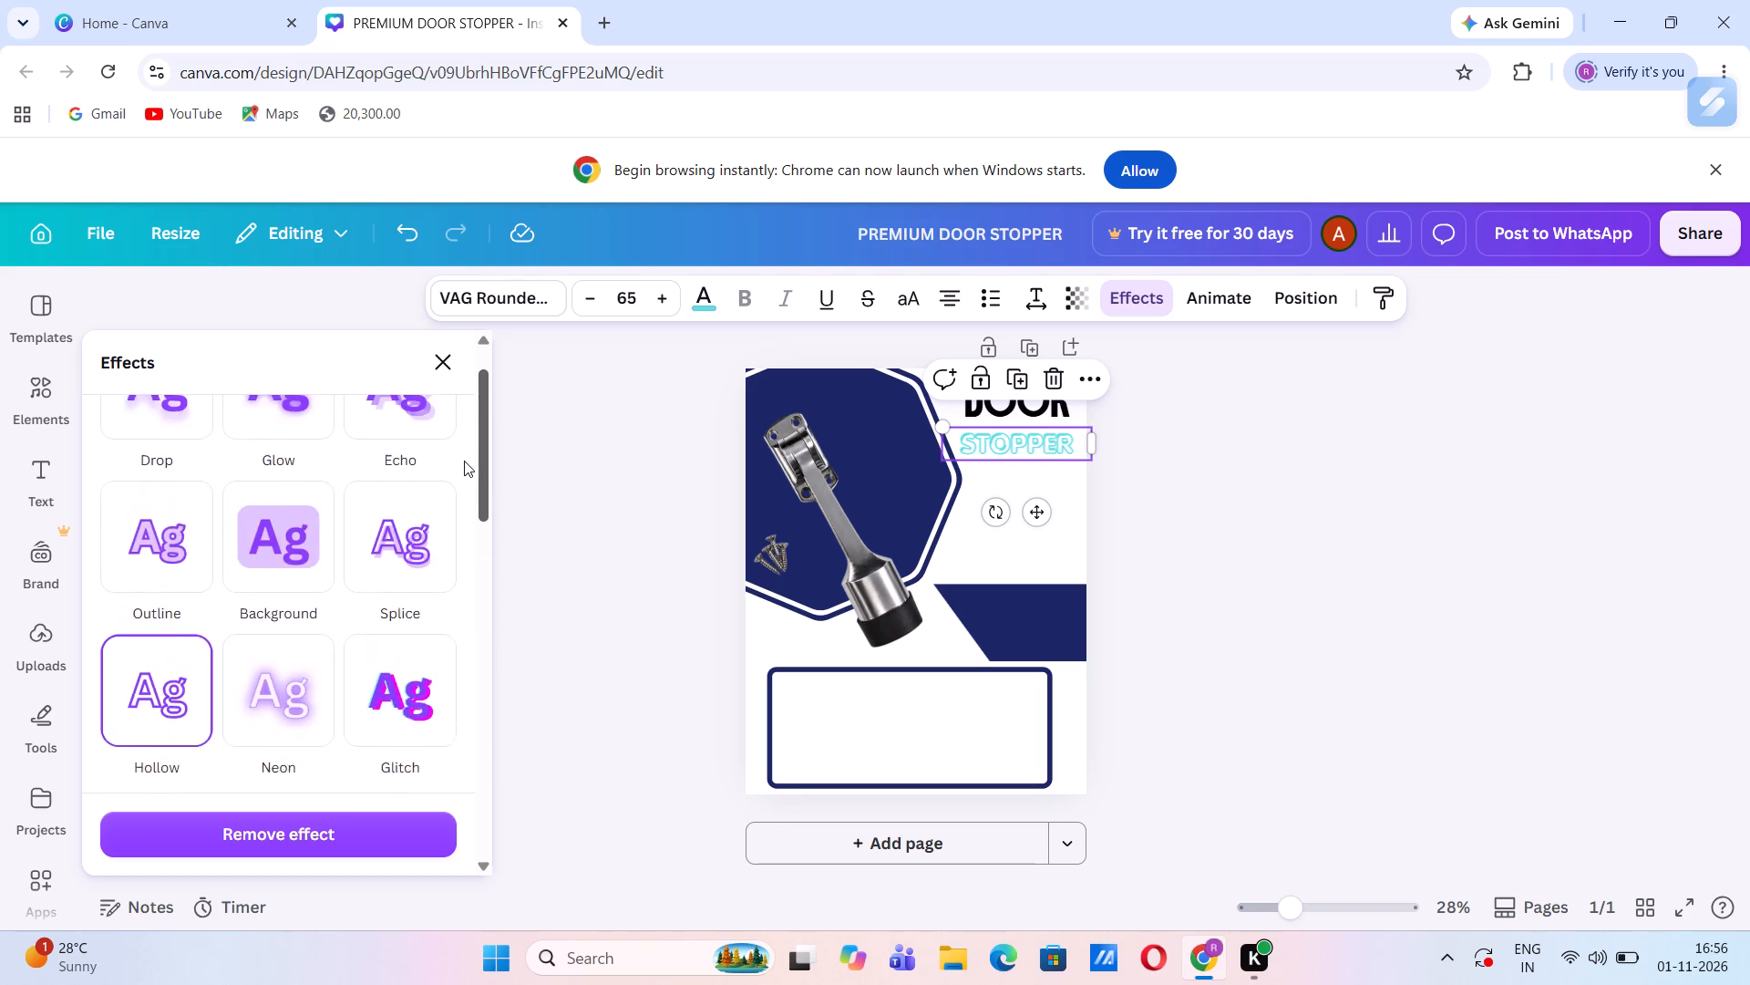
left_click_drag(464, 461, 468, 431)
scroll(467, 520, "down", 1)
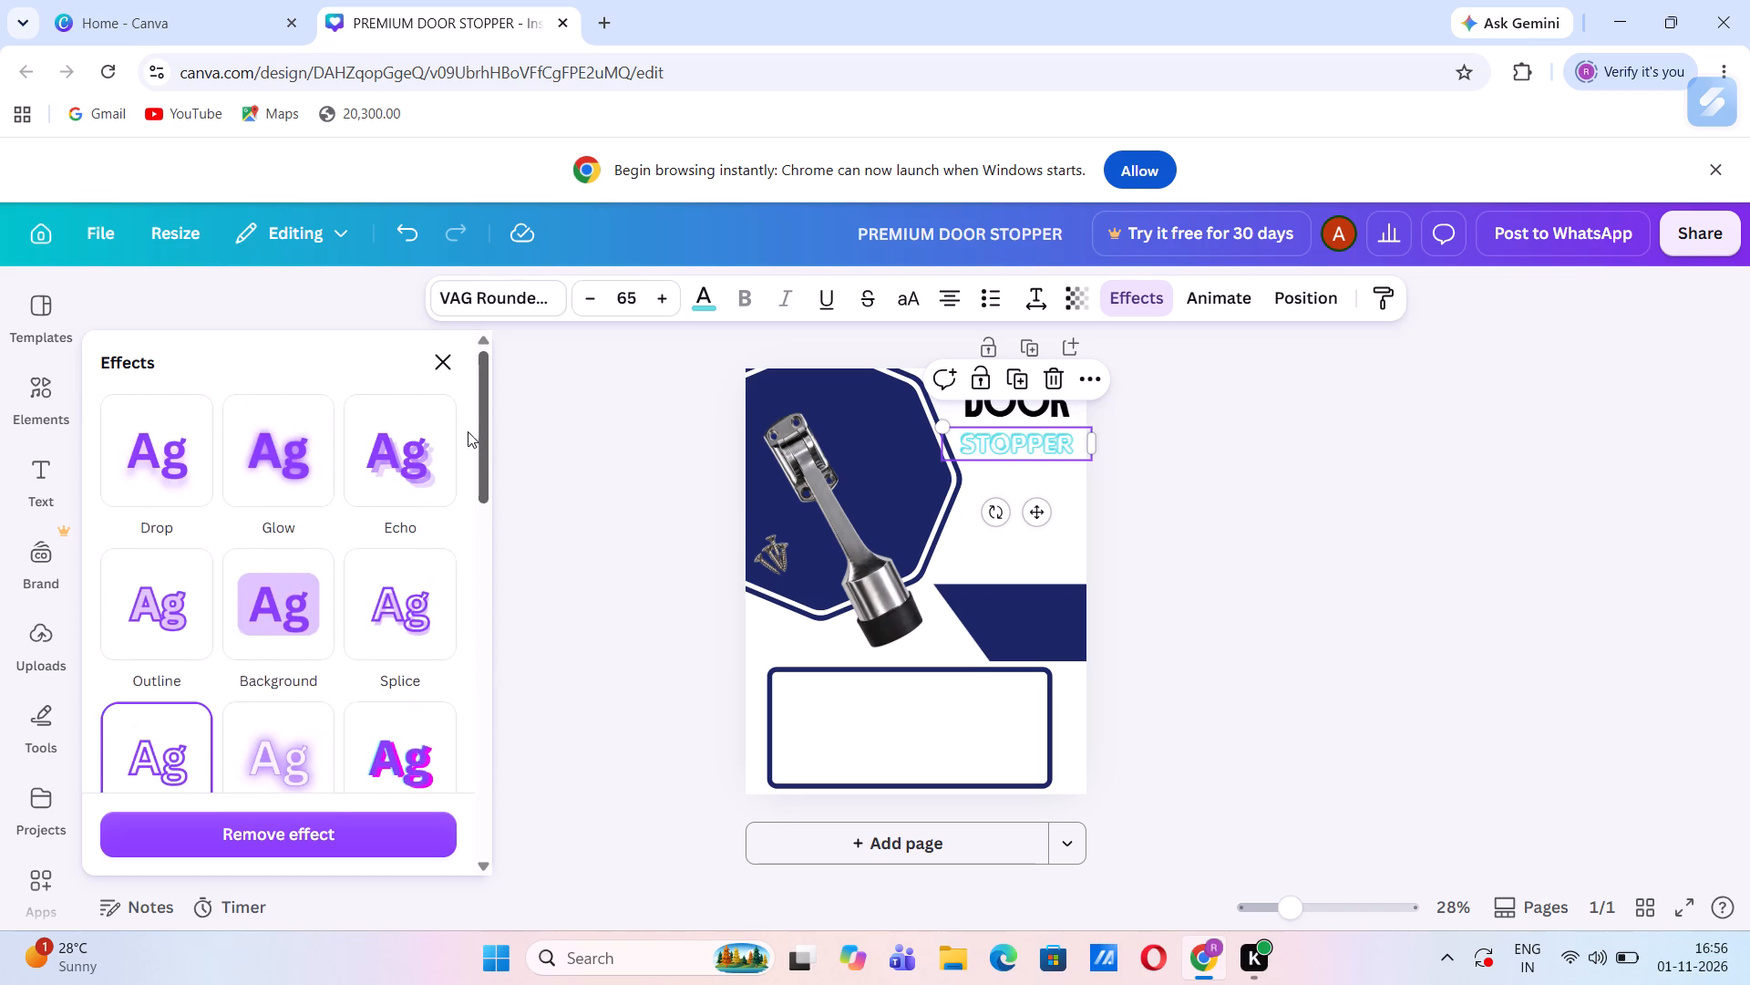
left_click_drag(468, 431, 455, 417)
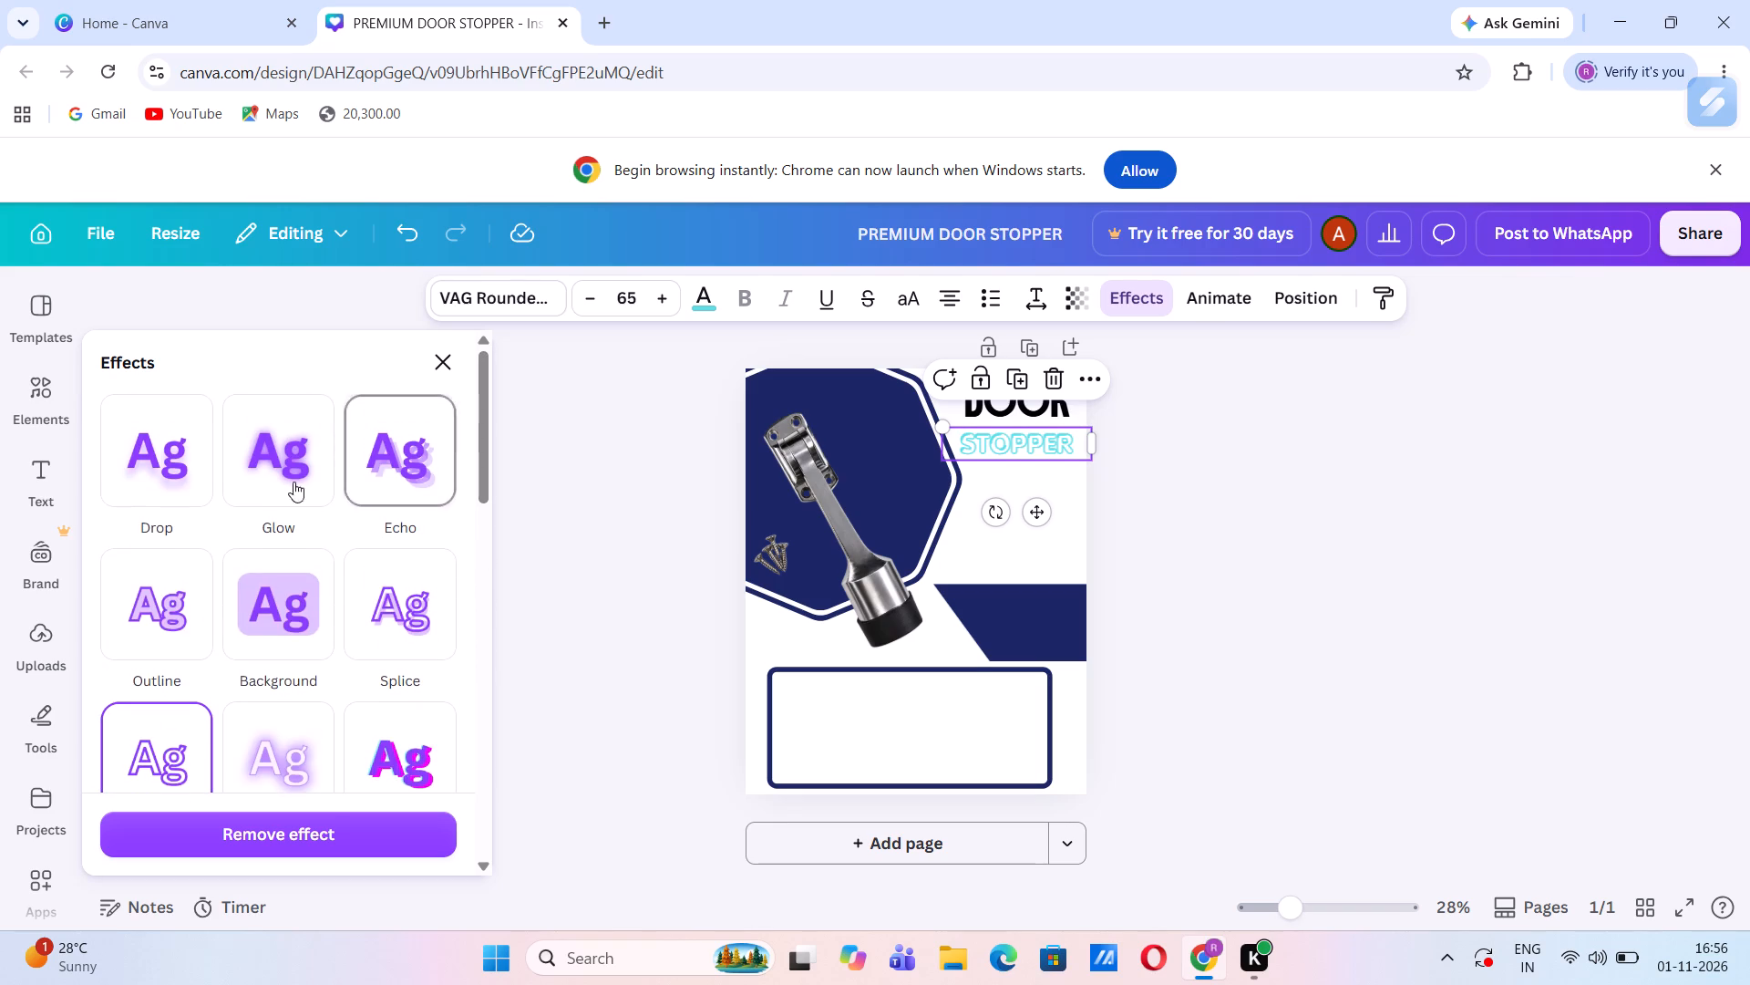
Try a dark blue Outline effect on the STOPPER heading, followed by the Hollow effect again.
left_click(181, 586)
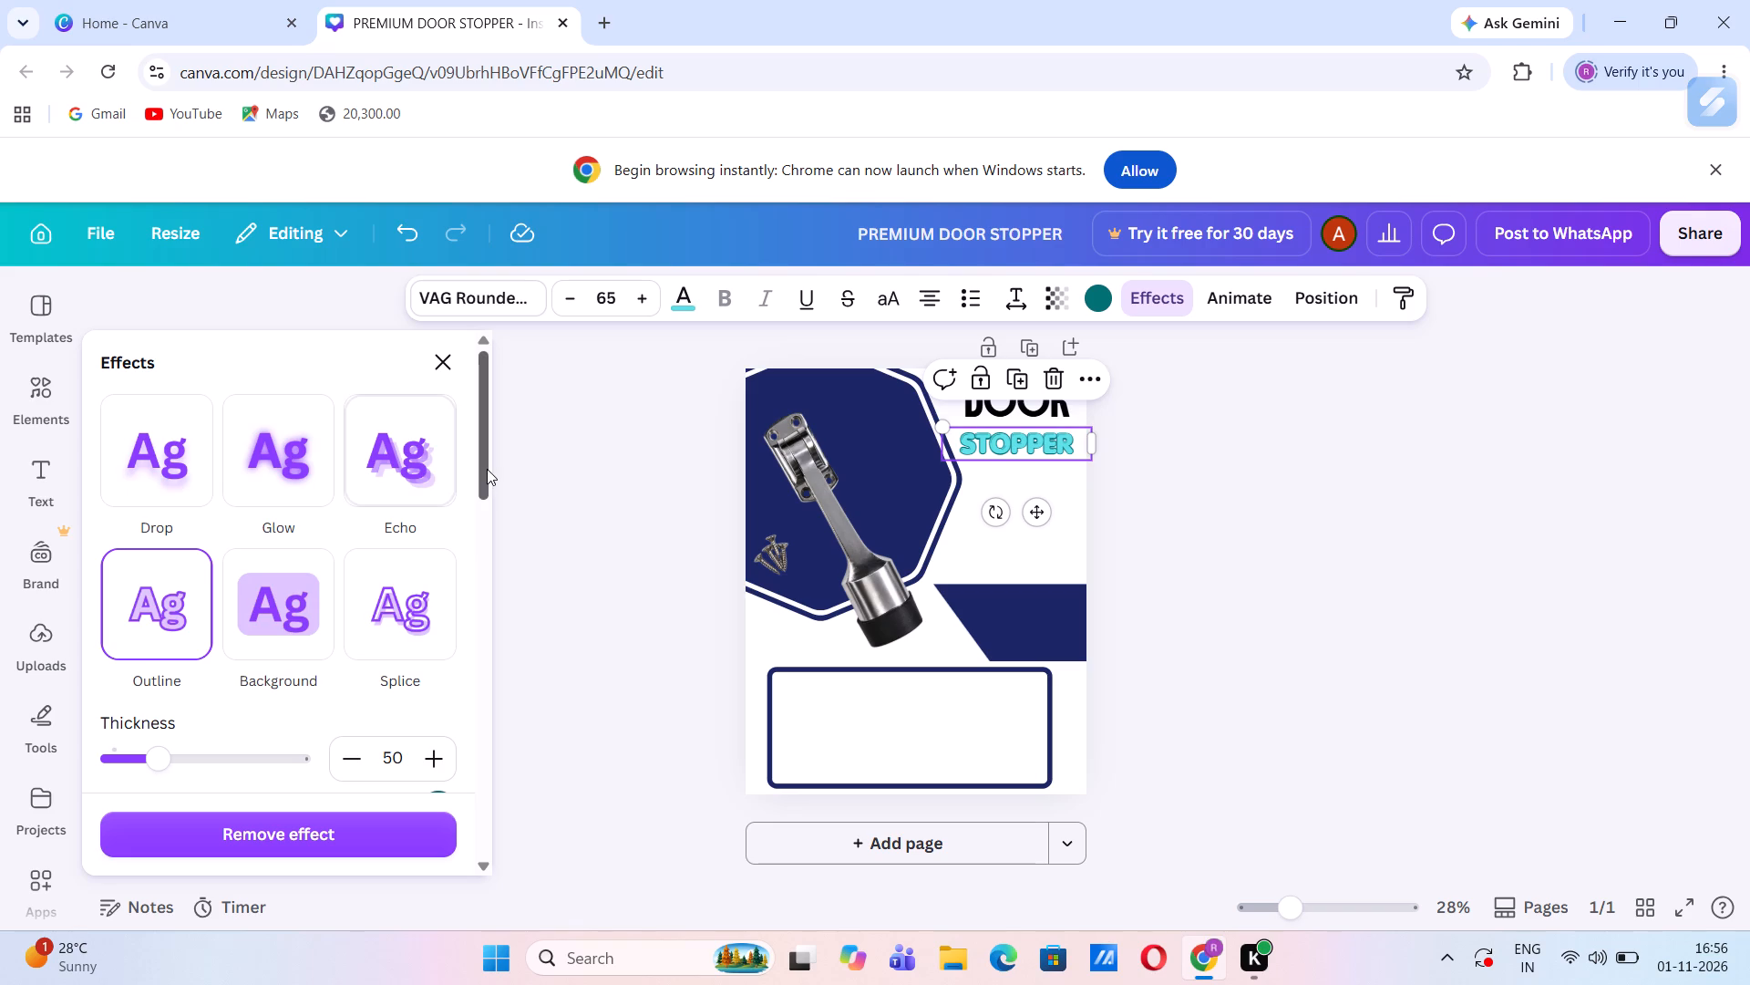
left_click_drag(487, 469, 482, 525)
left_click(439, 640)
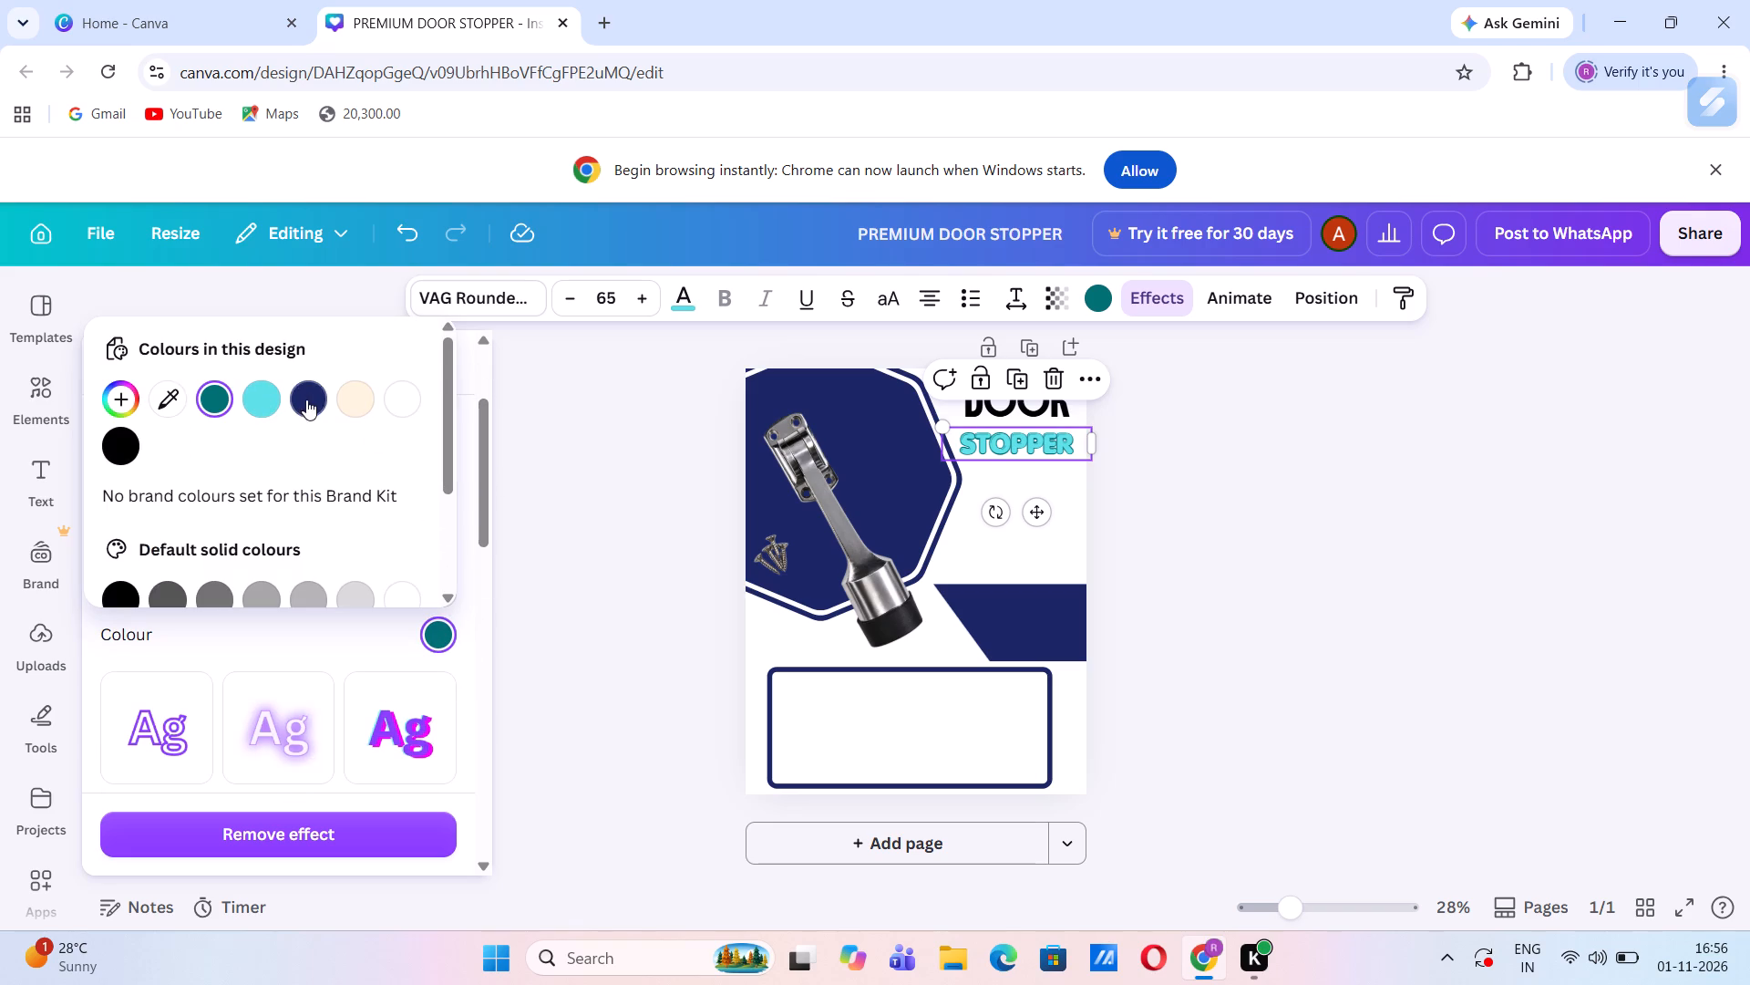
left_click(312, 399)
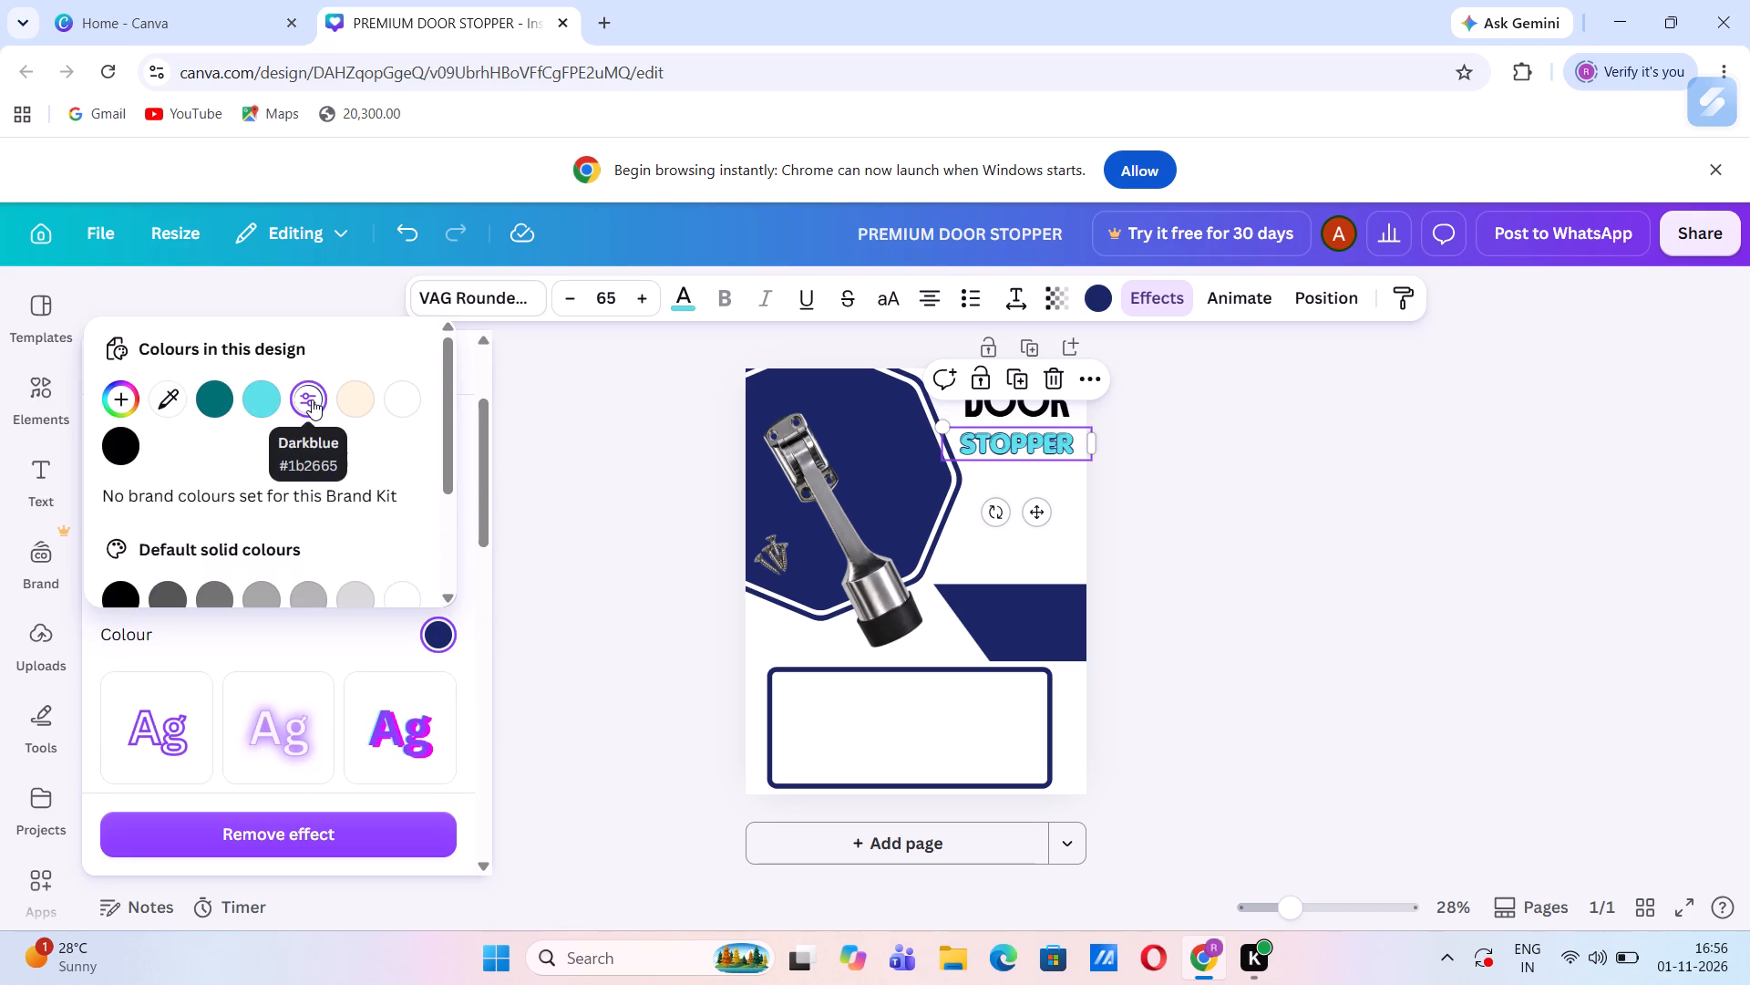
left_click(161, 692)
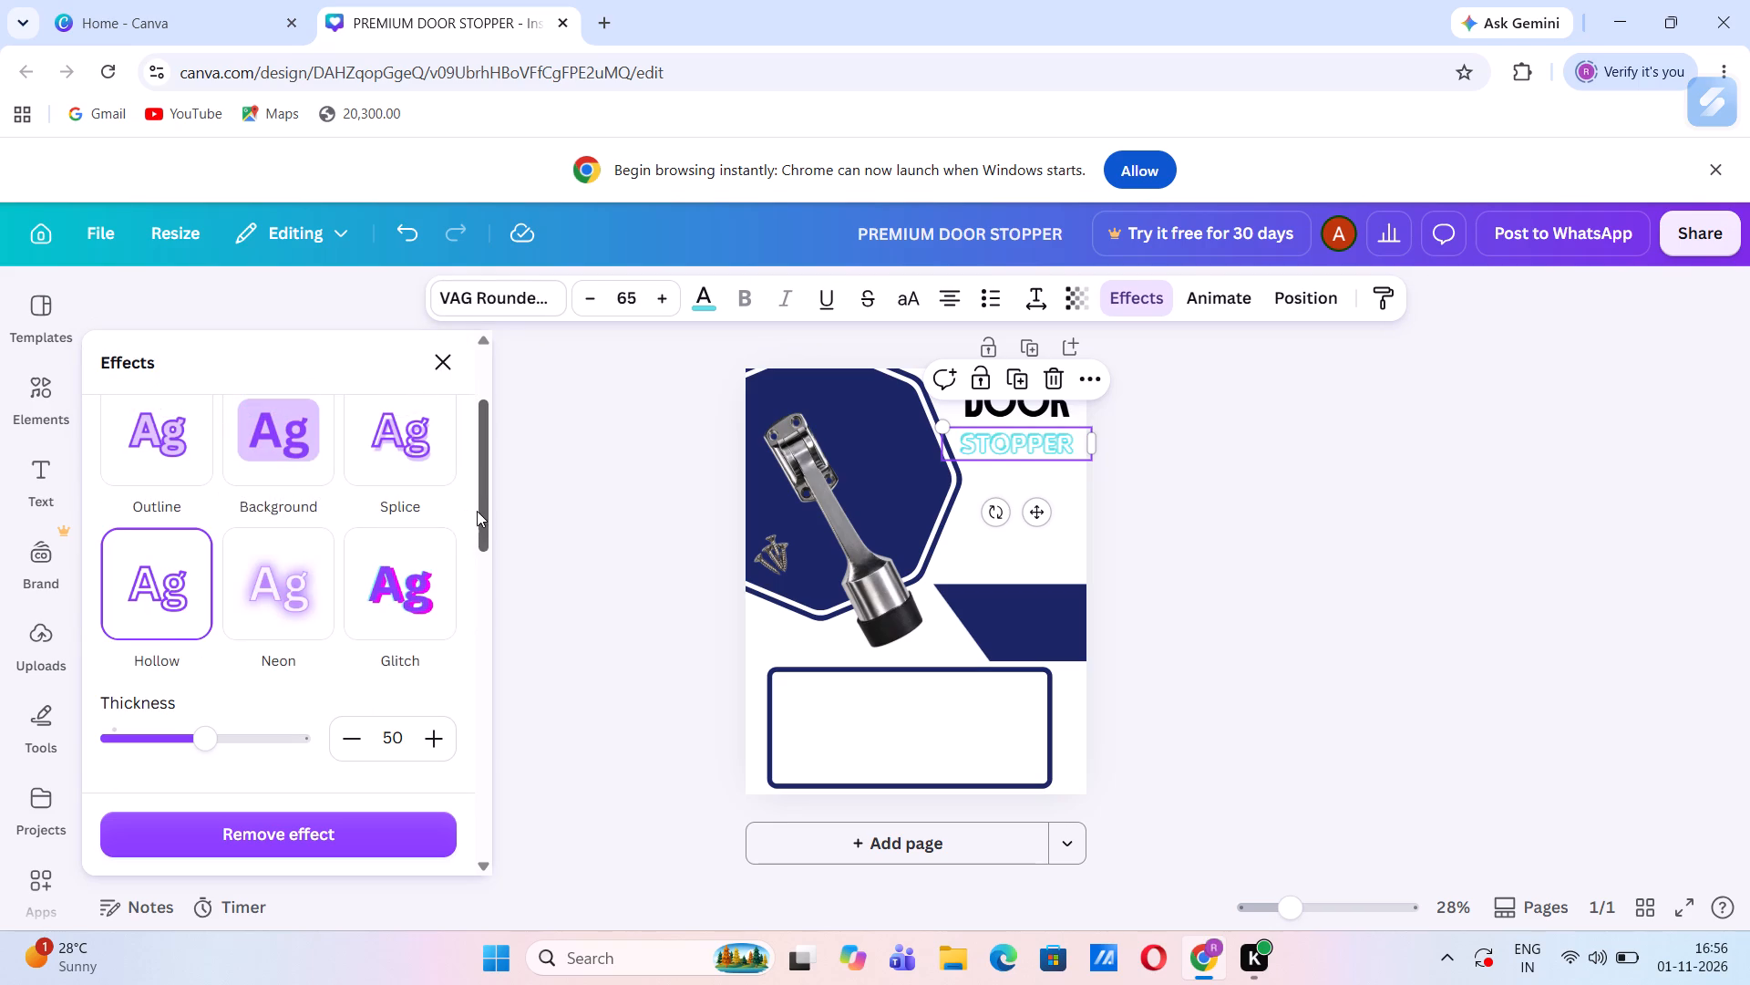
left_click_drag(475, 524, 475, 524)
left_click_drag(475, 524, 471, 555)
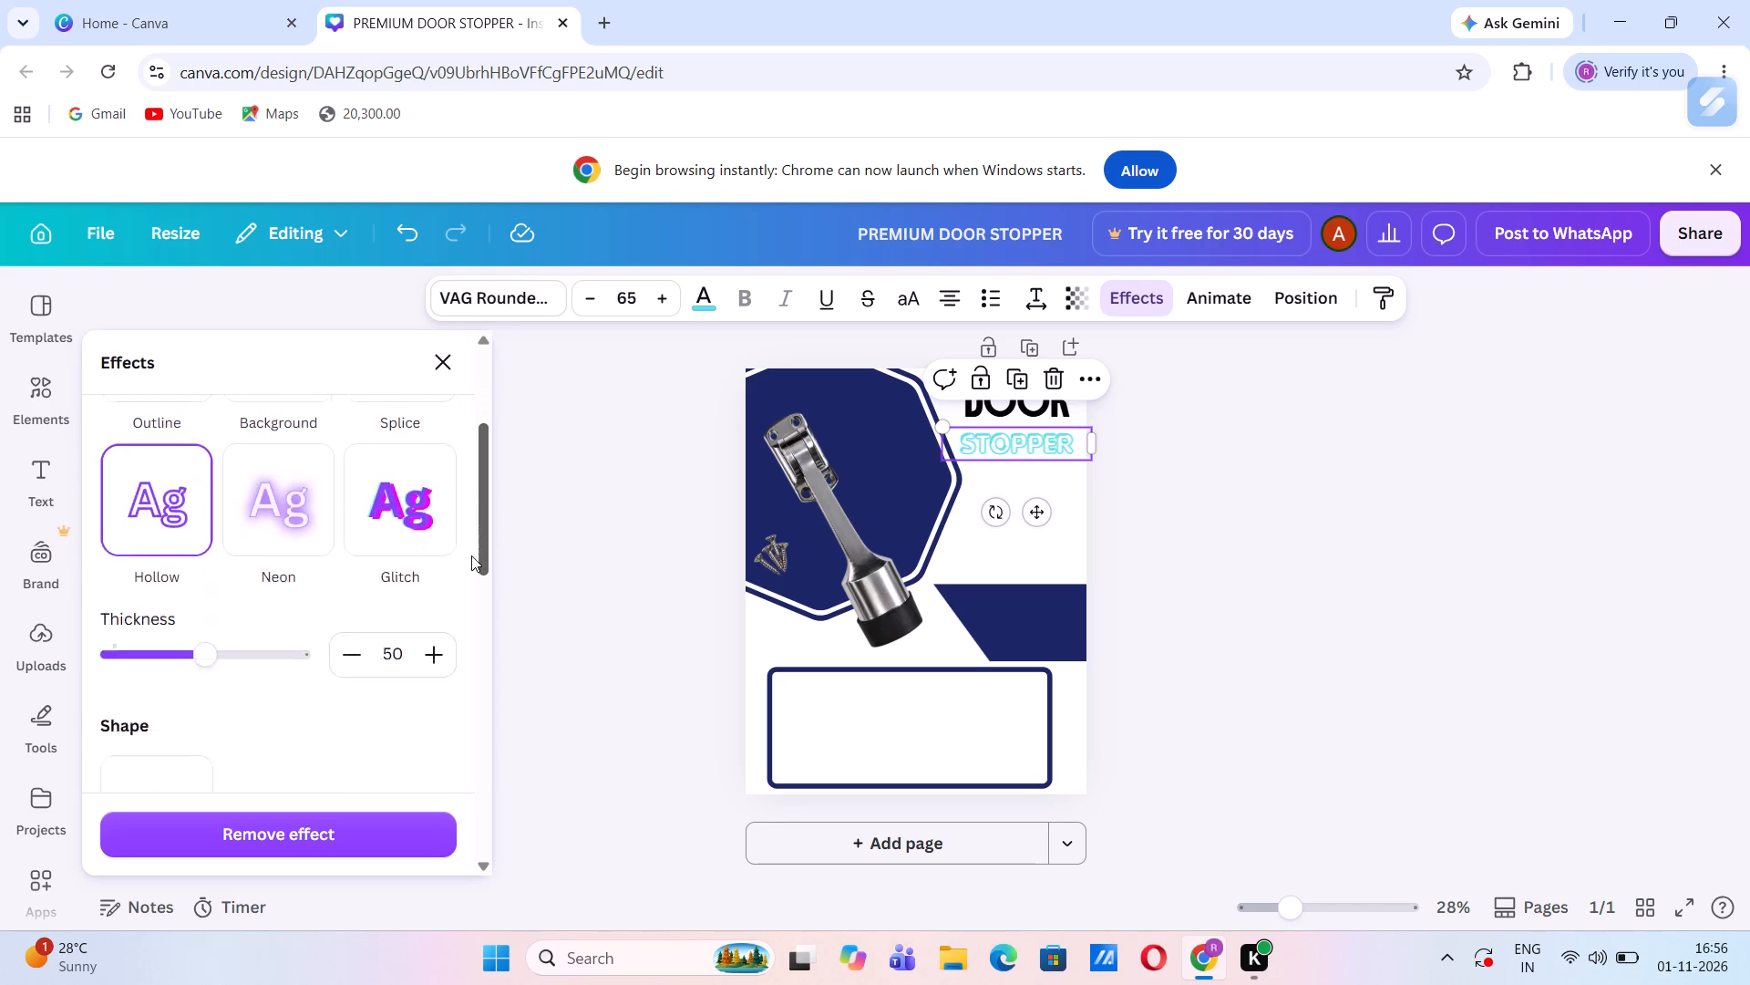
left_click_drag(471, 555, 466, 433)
Compare black and dark blue for the STOPPER heading's text and colour it dark blue.
left_click(710, 309)
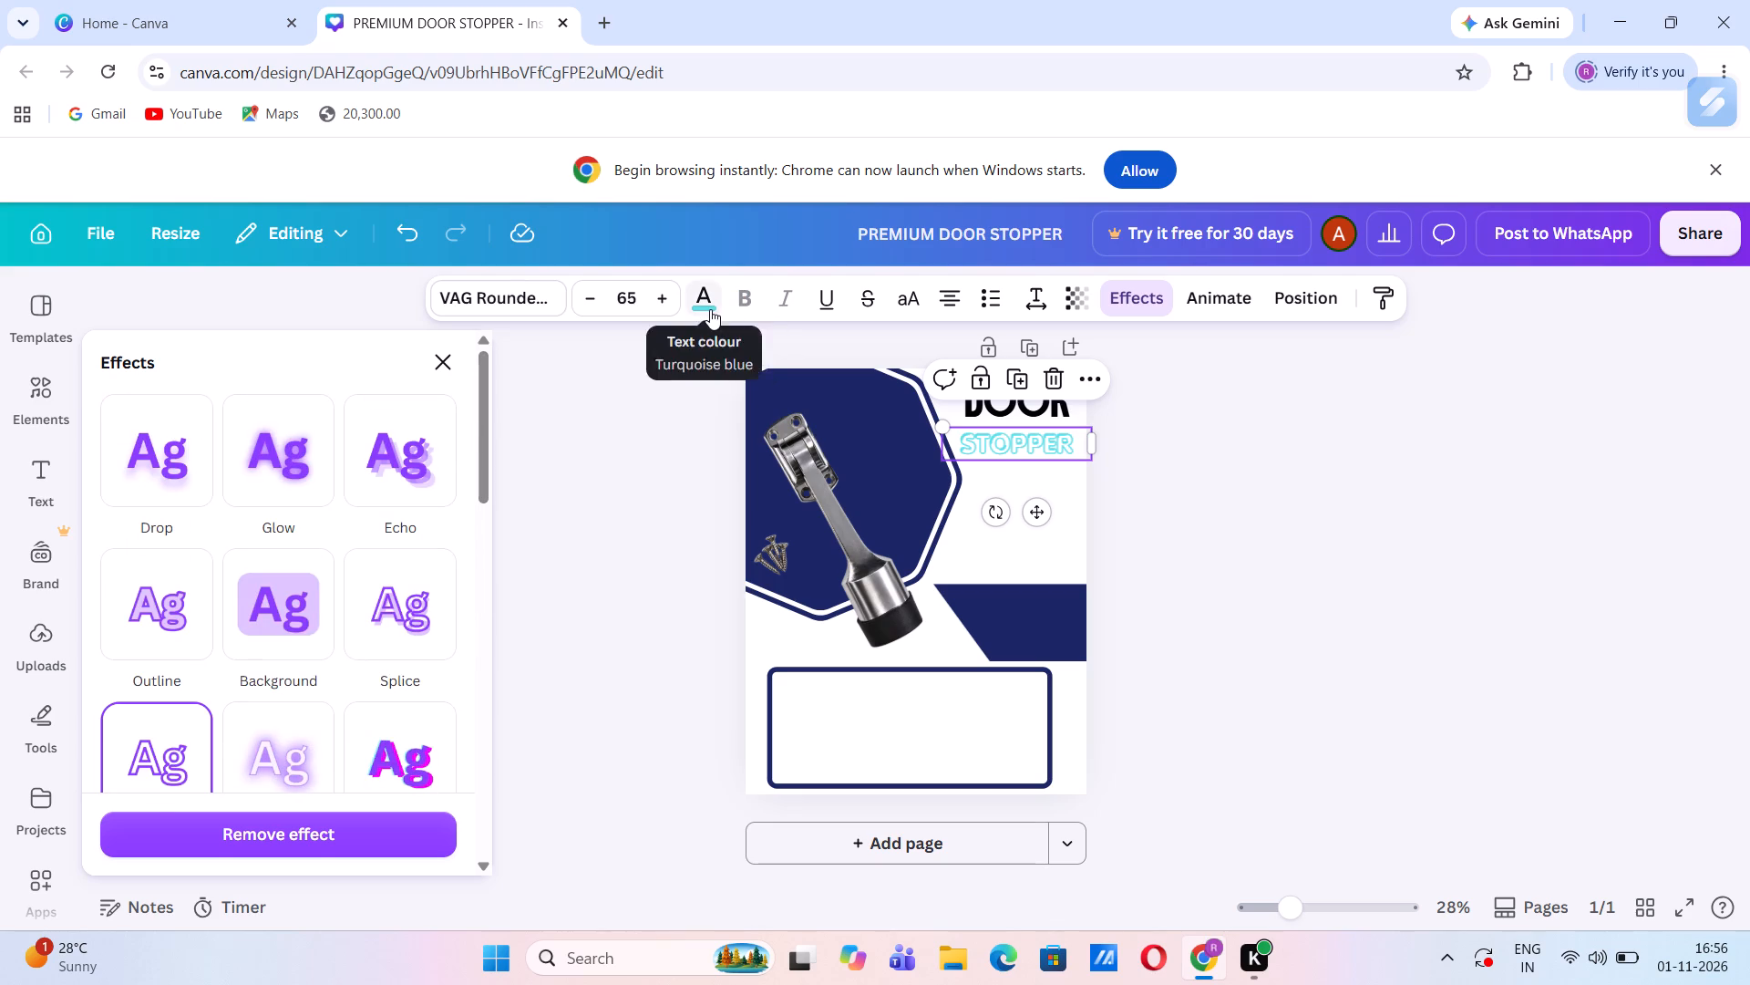
left_click(378, 520)
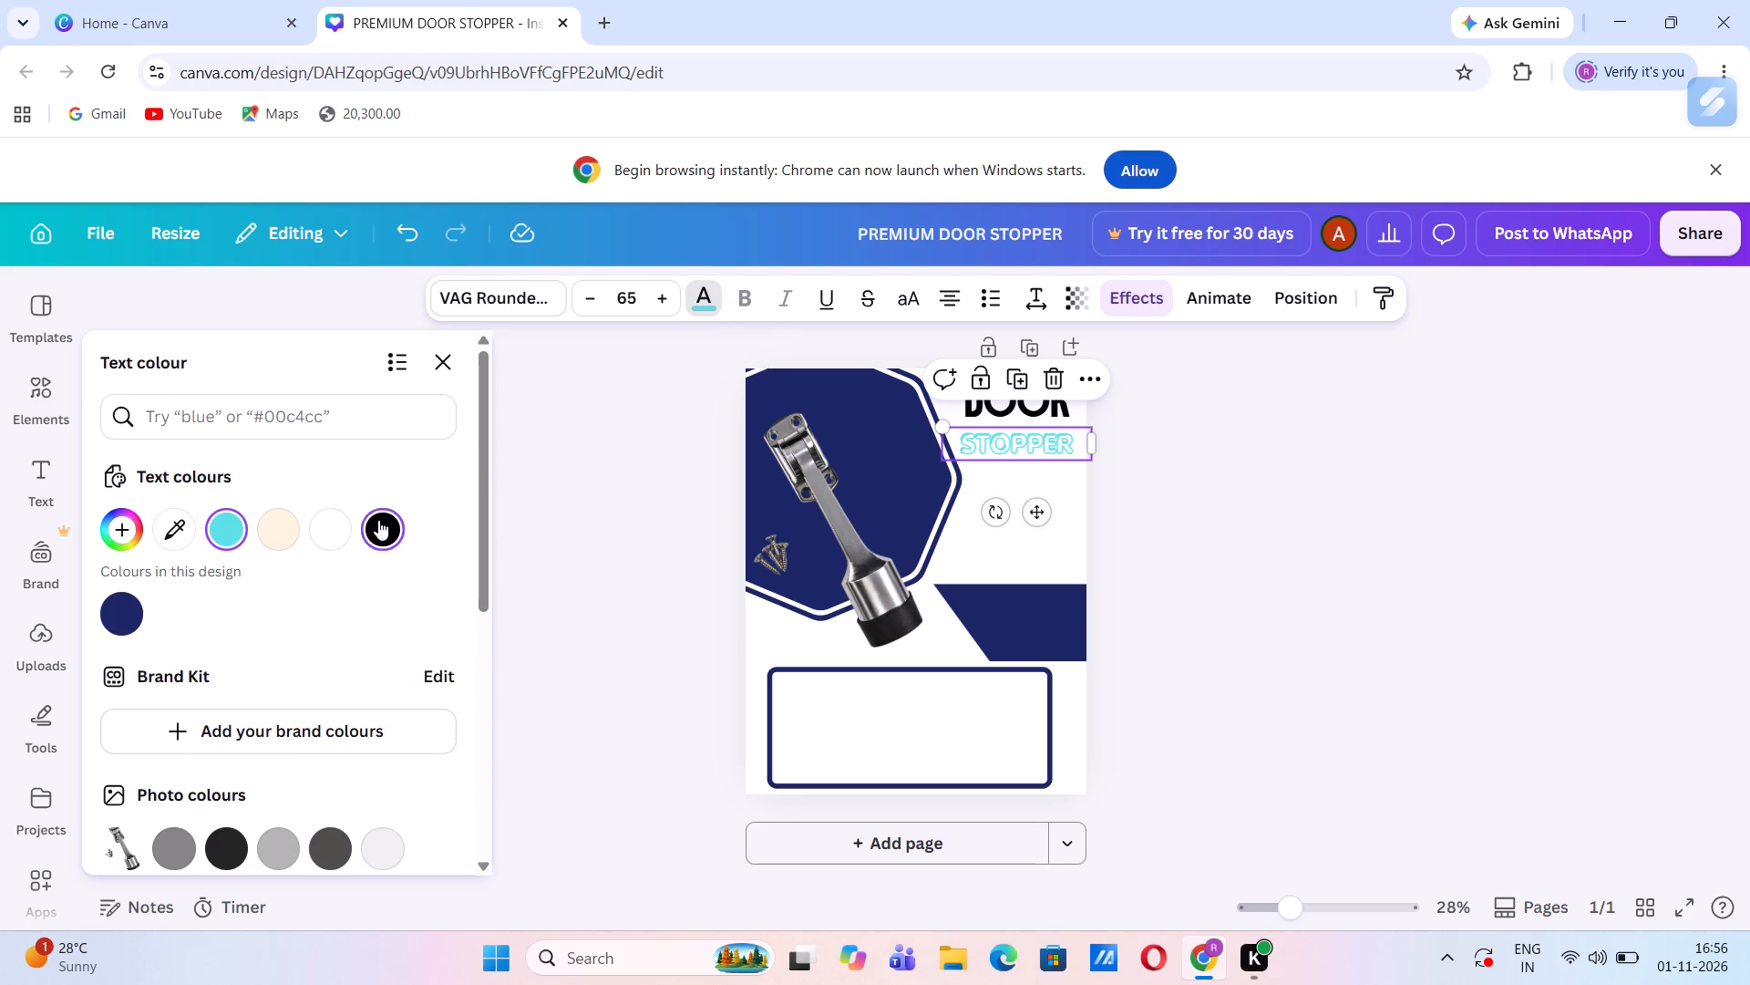
left_click(132, 617)
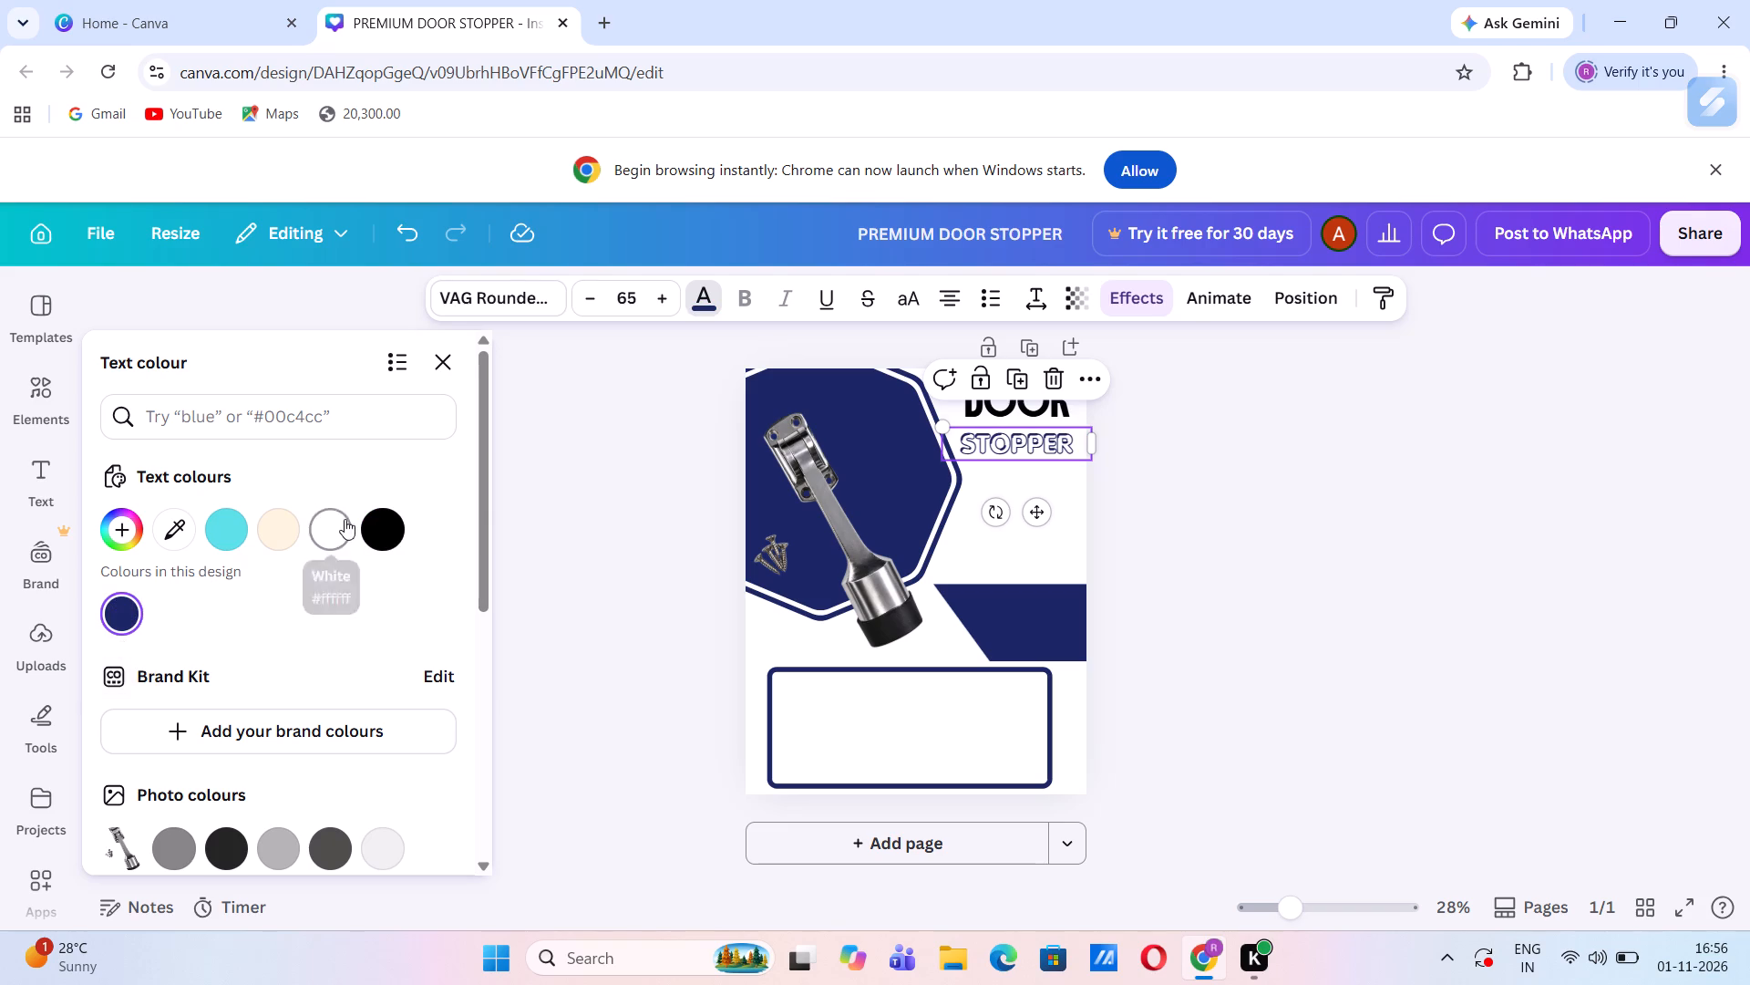
left_click(383, 506)
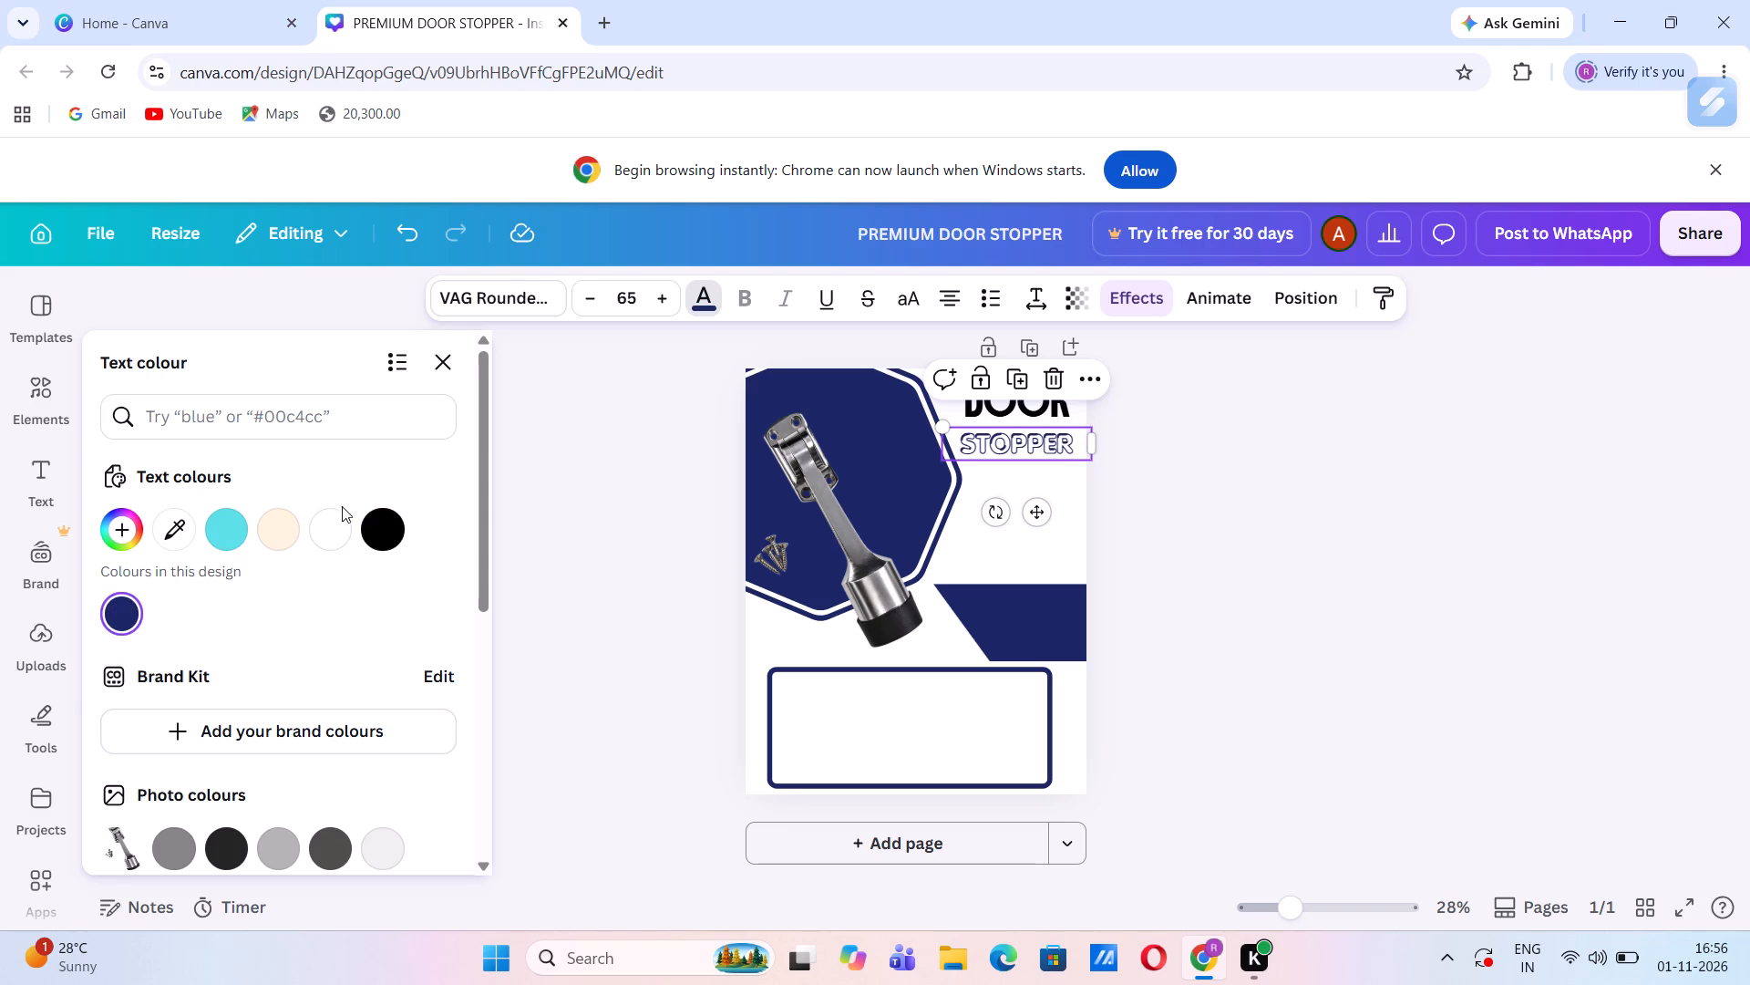
Remove the text effect from the STOPPER heading and deselect it.
left_click(1116, 298)
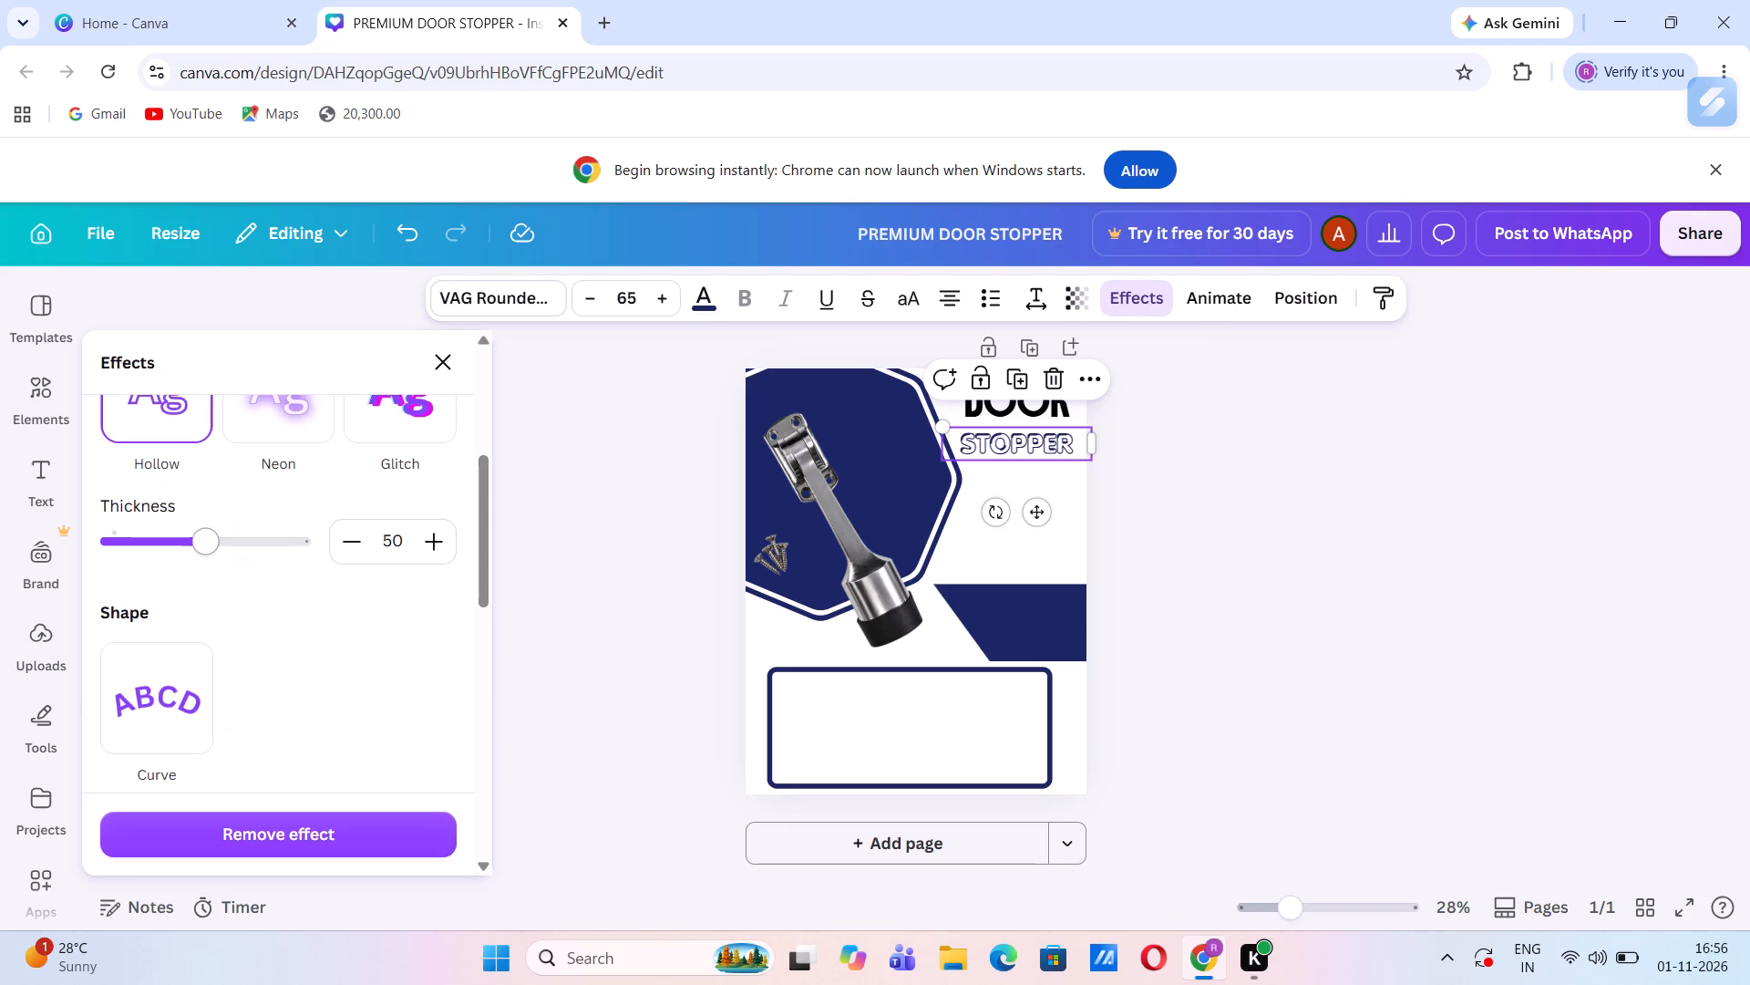
left_click(258, 817)
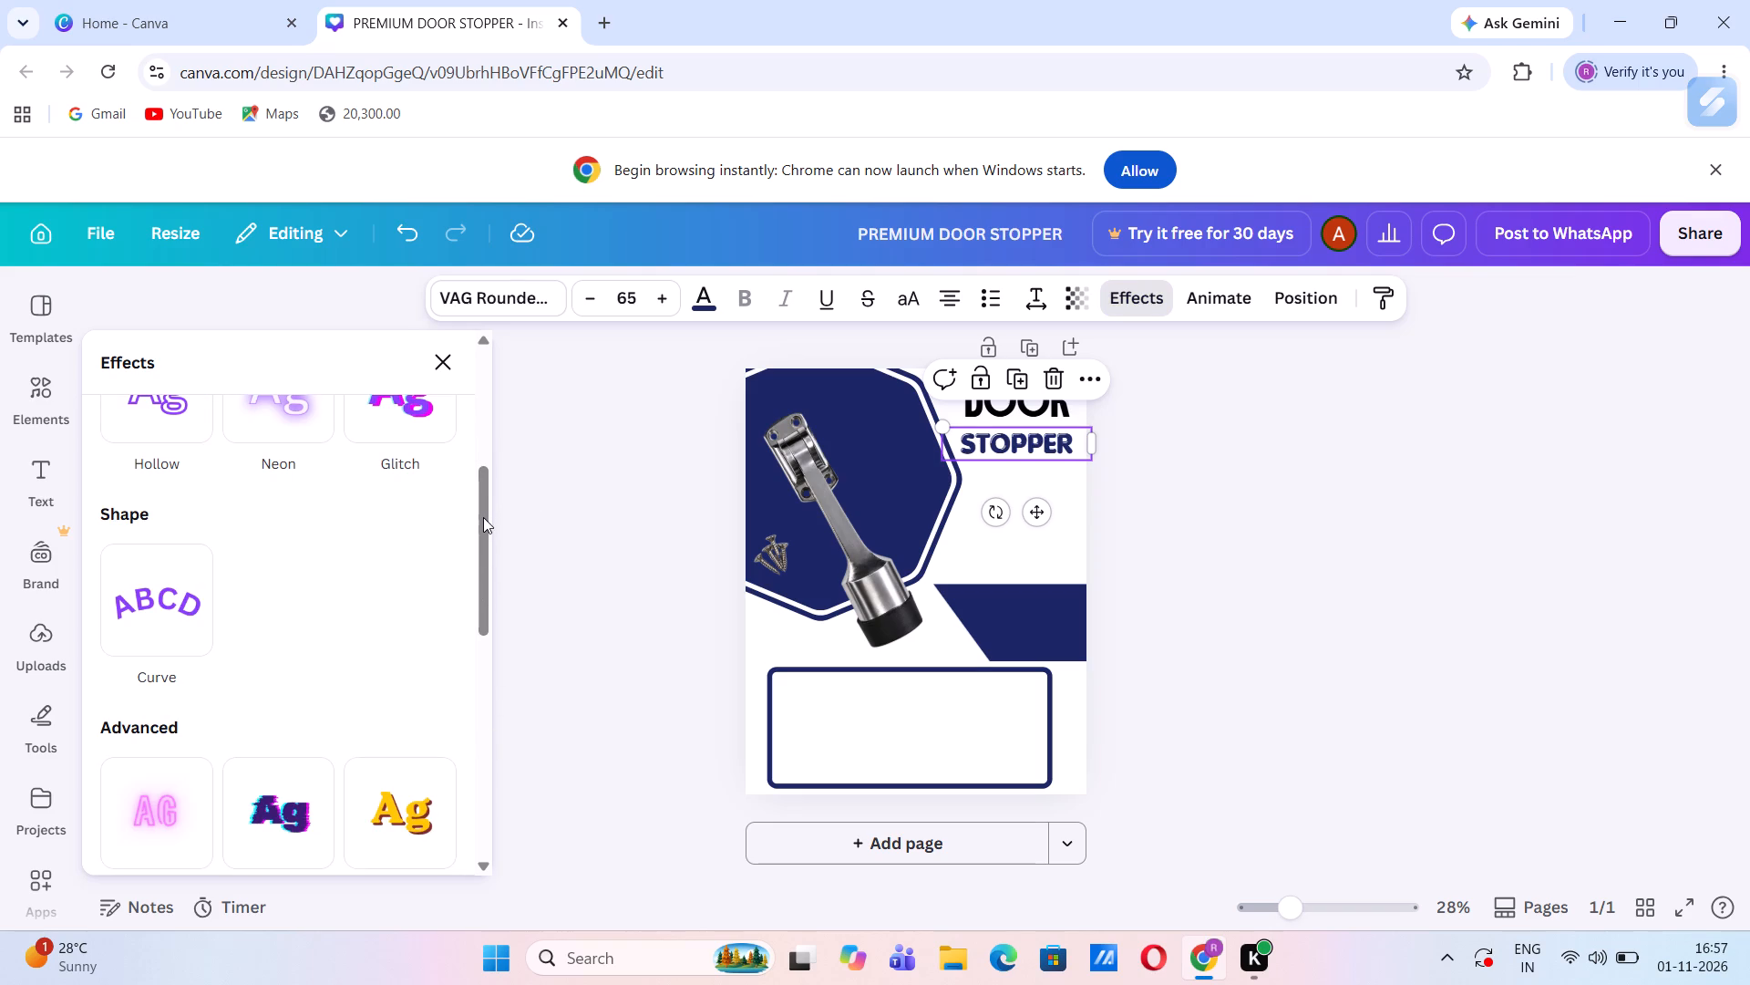
left_click_drag(483, 517, 483, 492)
left_click(549, 555)
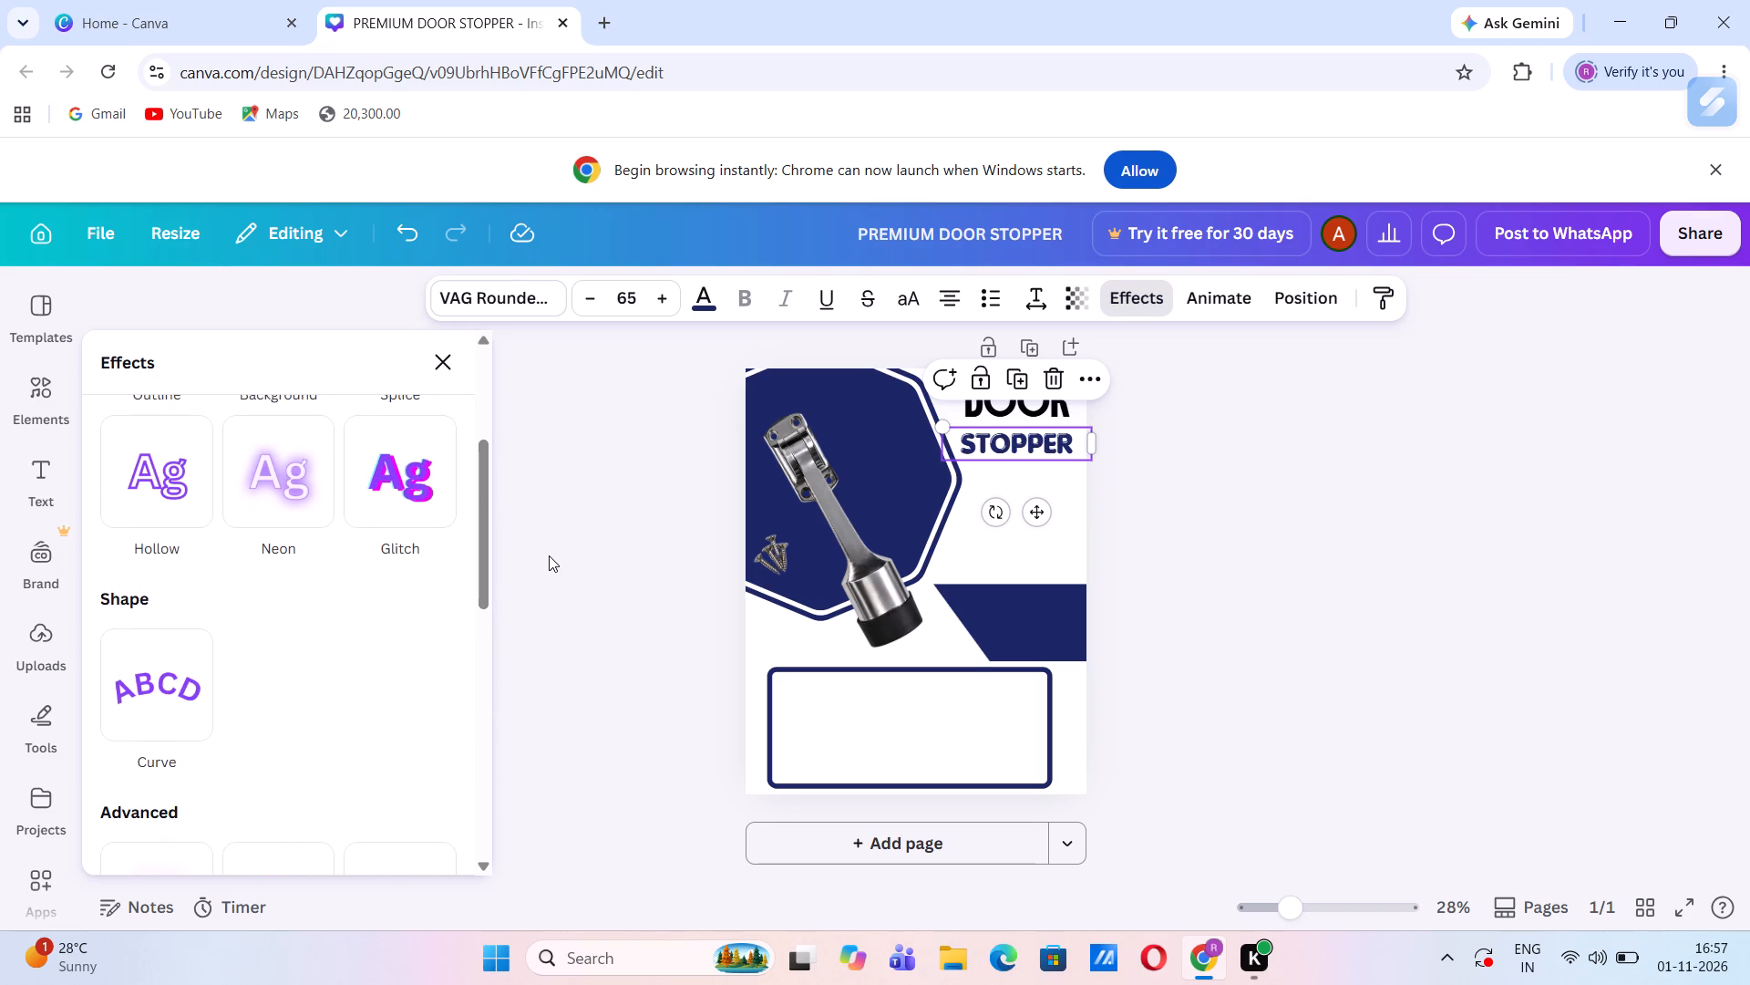
left_click(549, 555)
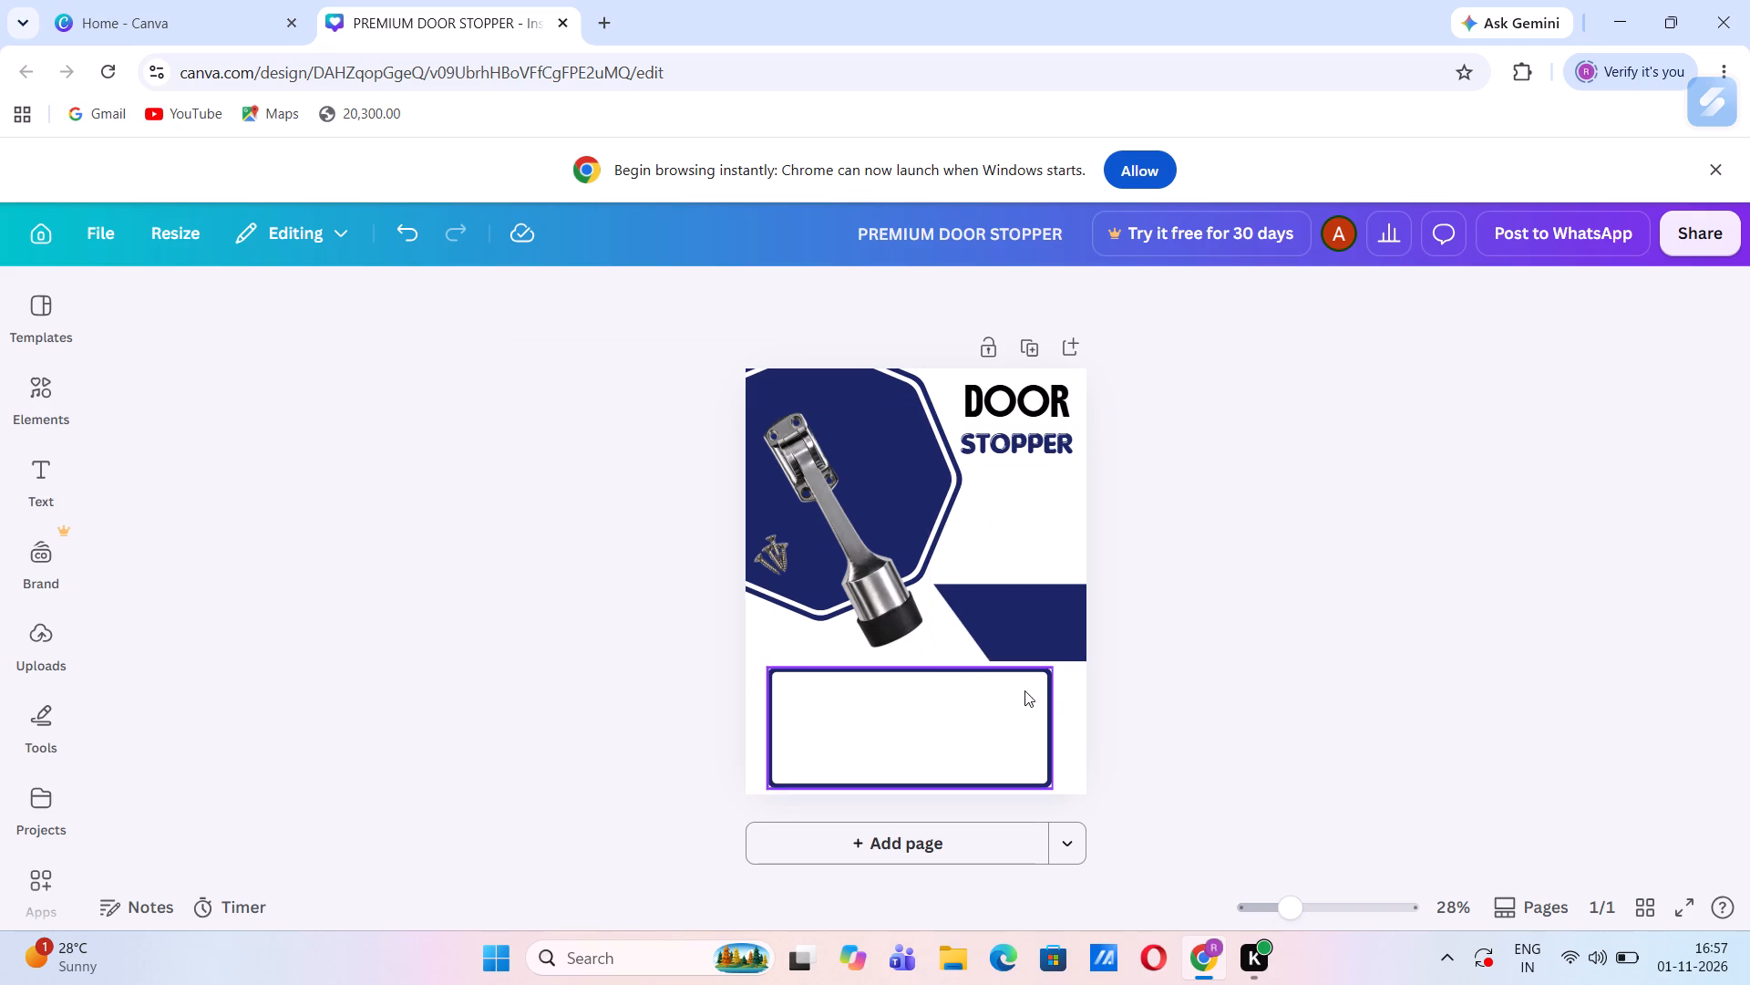
Change the STOPPER heading's font to Zuume Rough Bold and deselect it.
left_click(1014, 450)
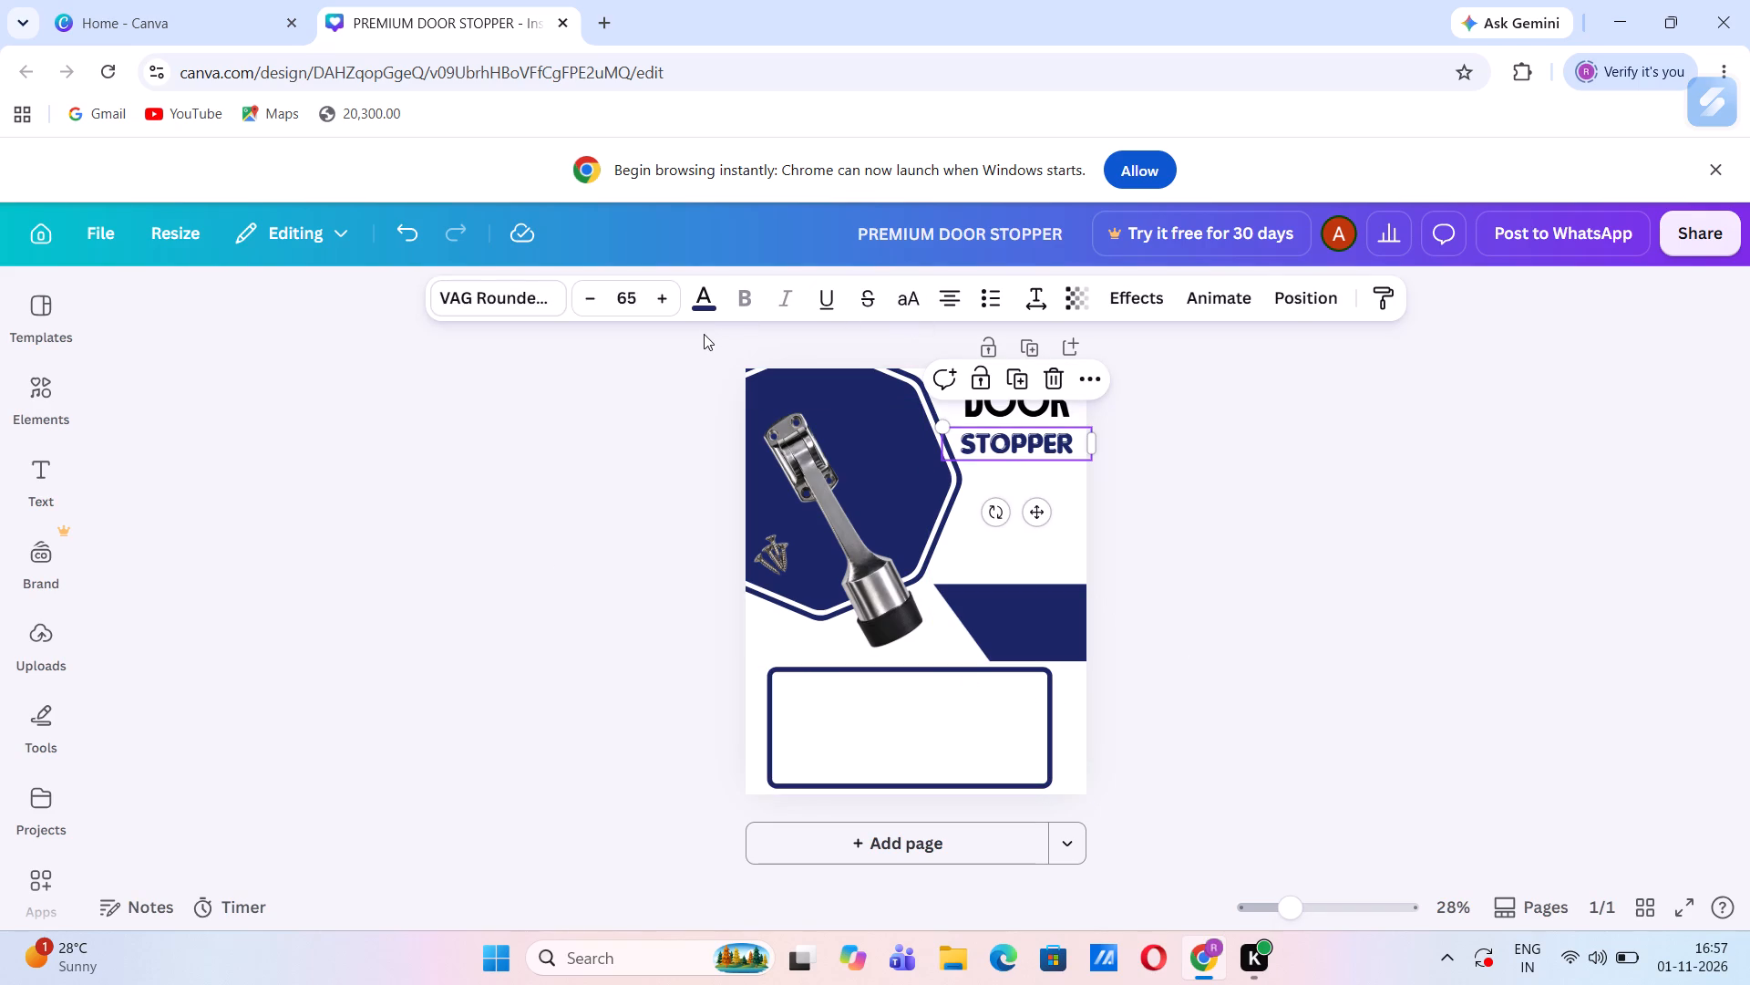
left_click(539, 299)
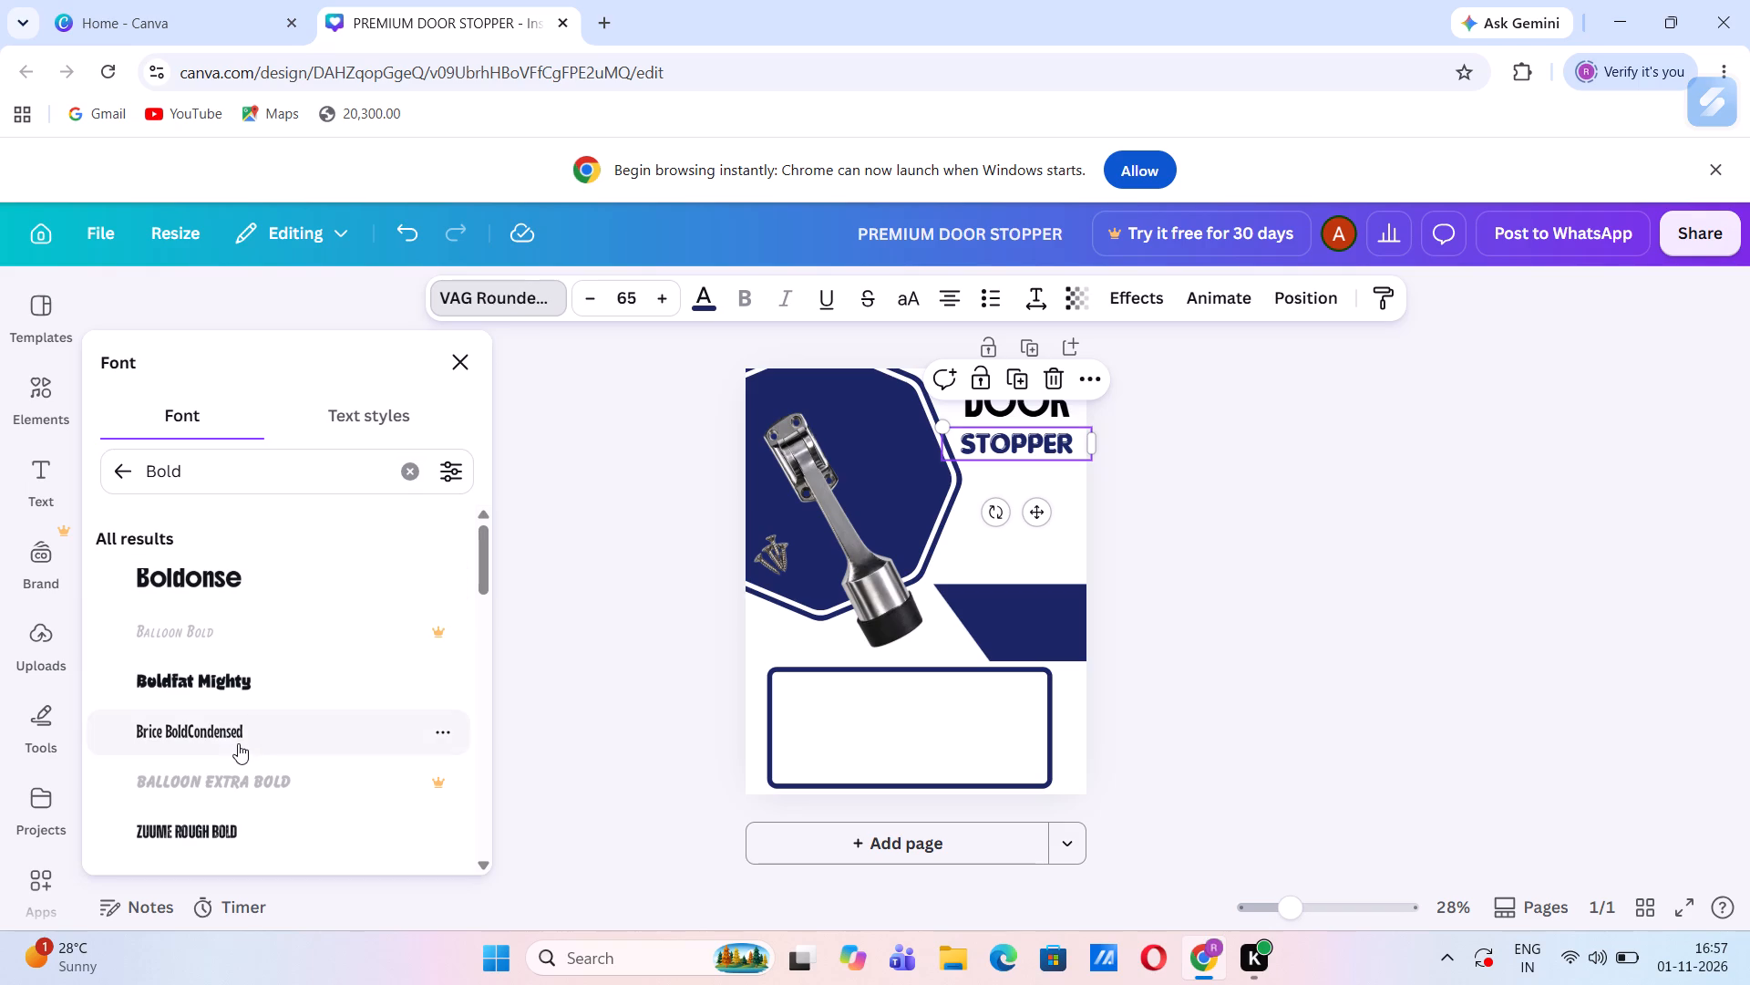
left_click(190, 828)
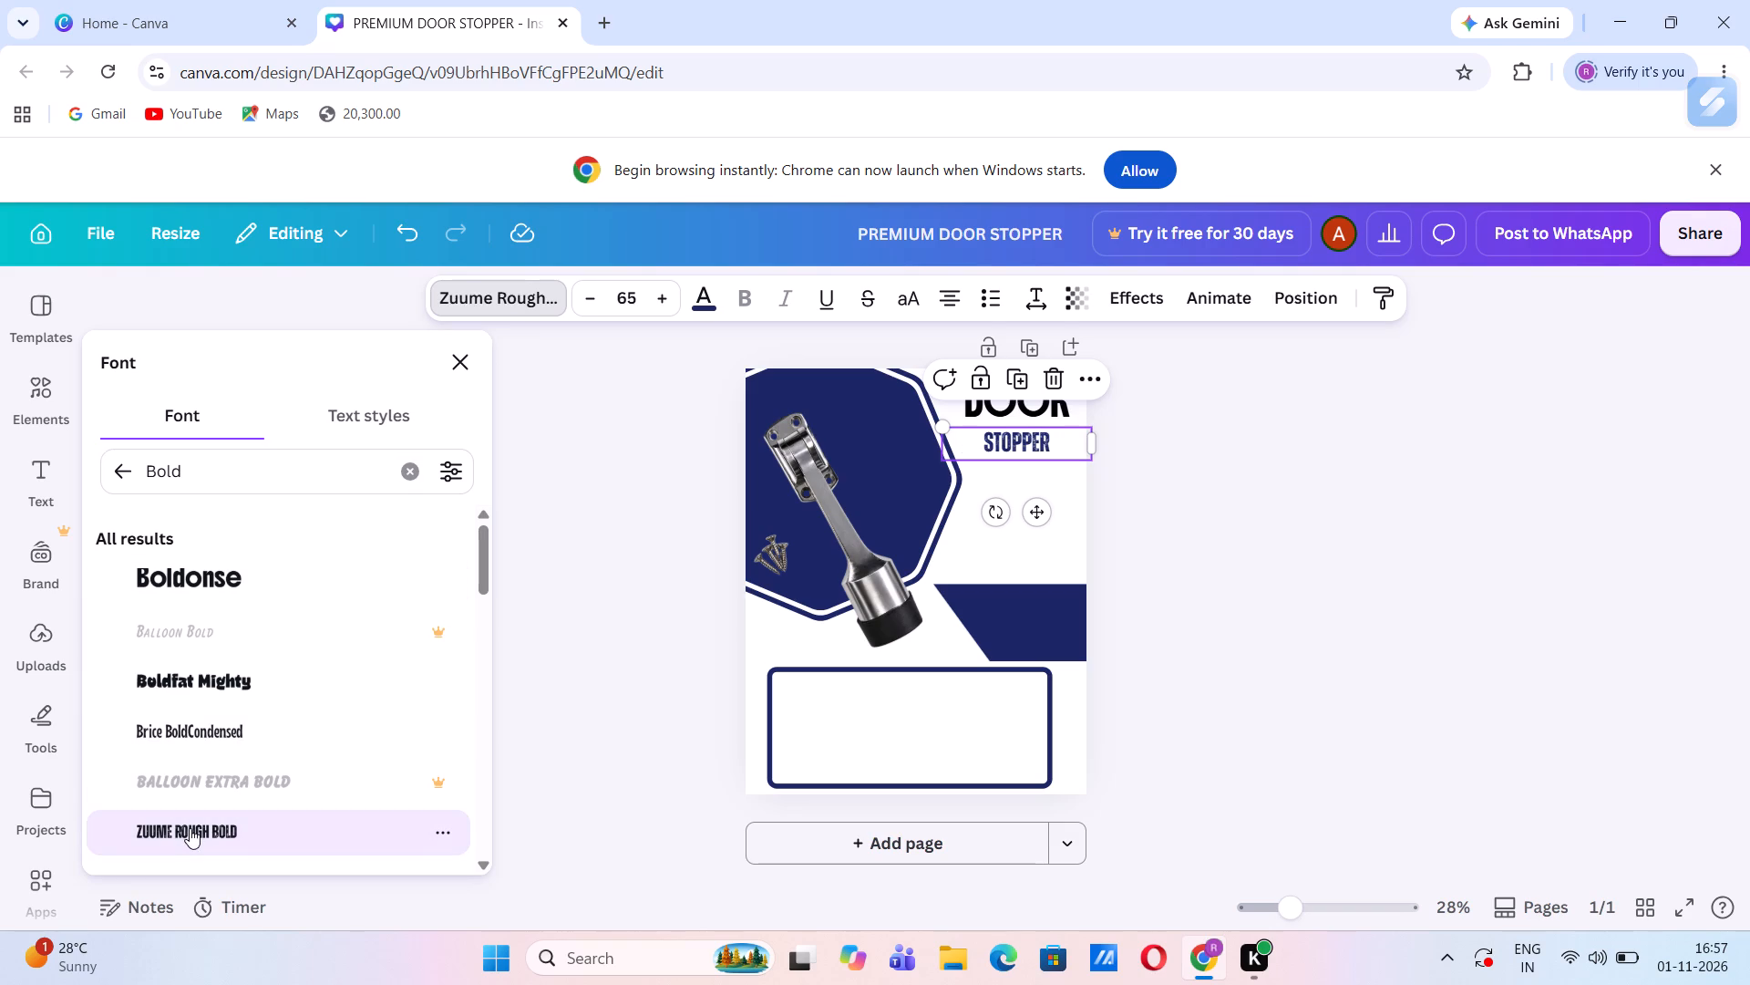
left_click(591, 470)
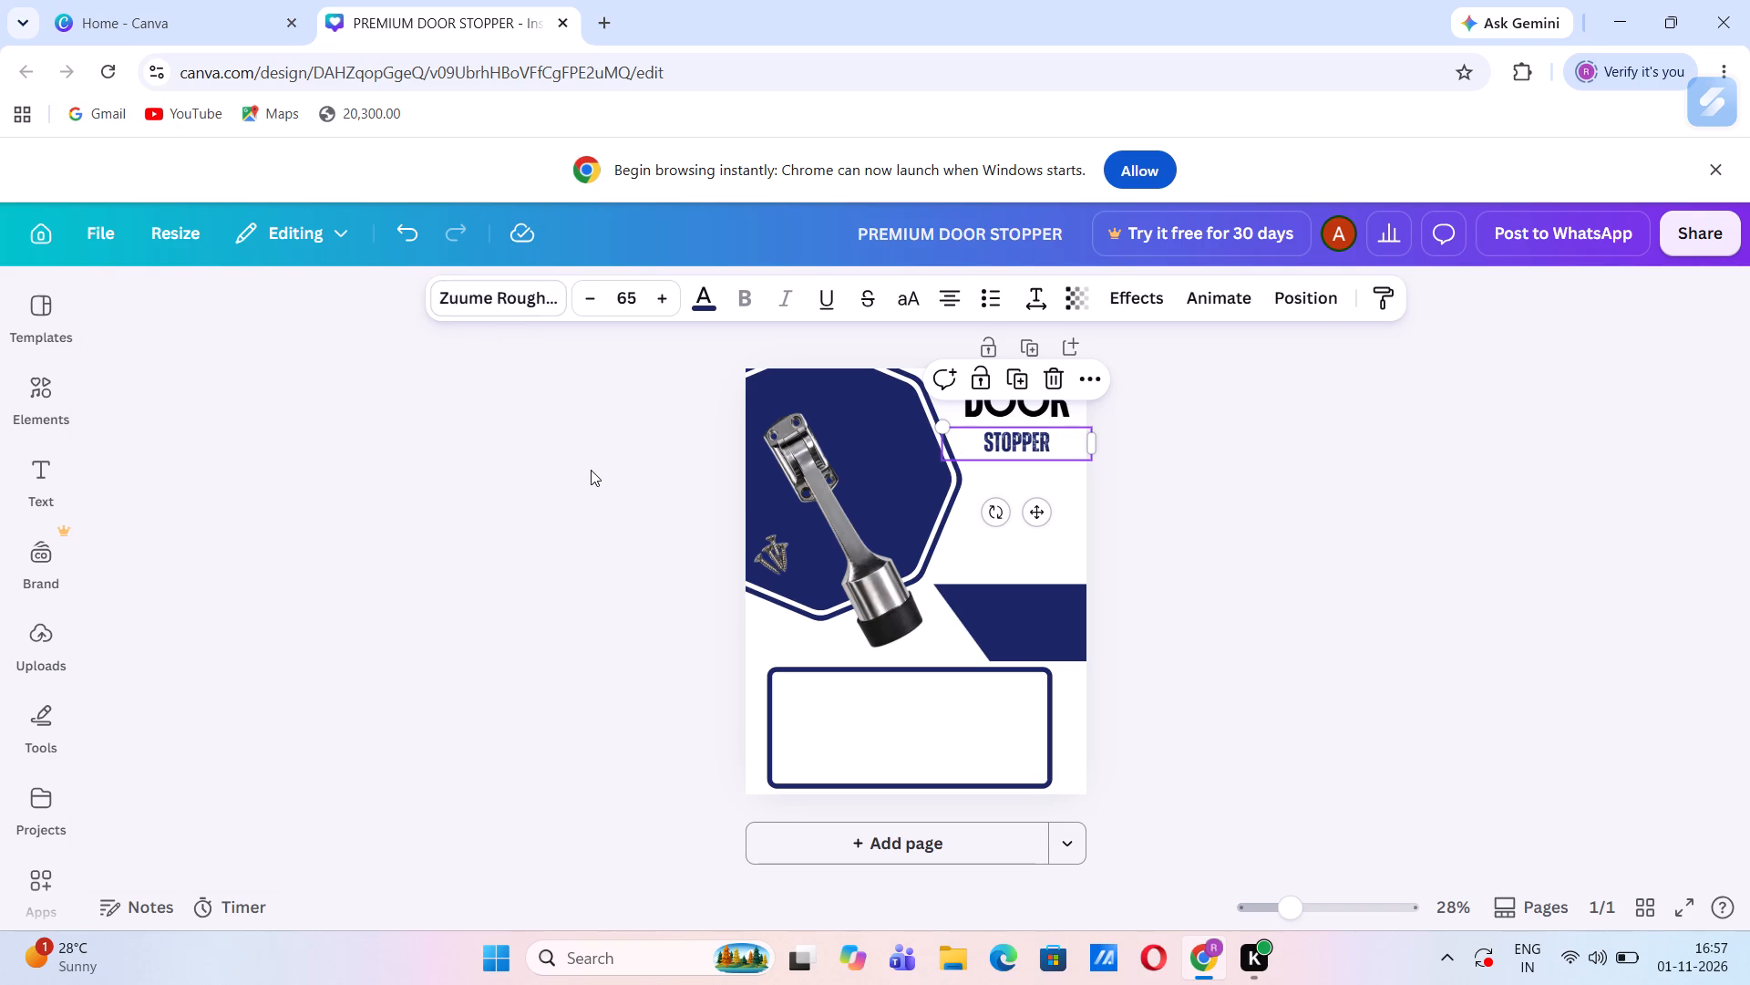
left_click(587, 515)
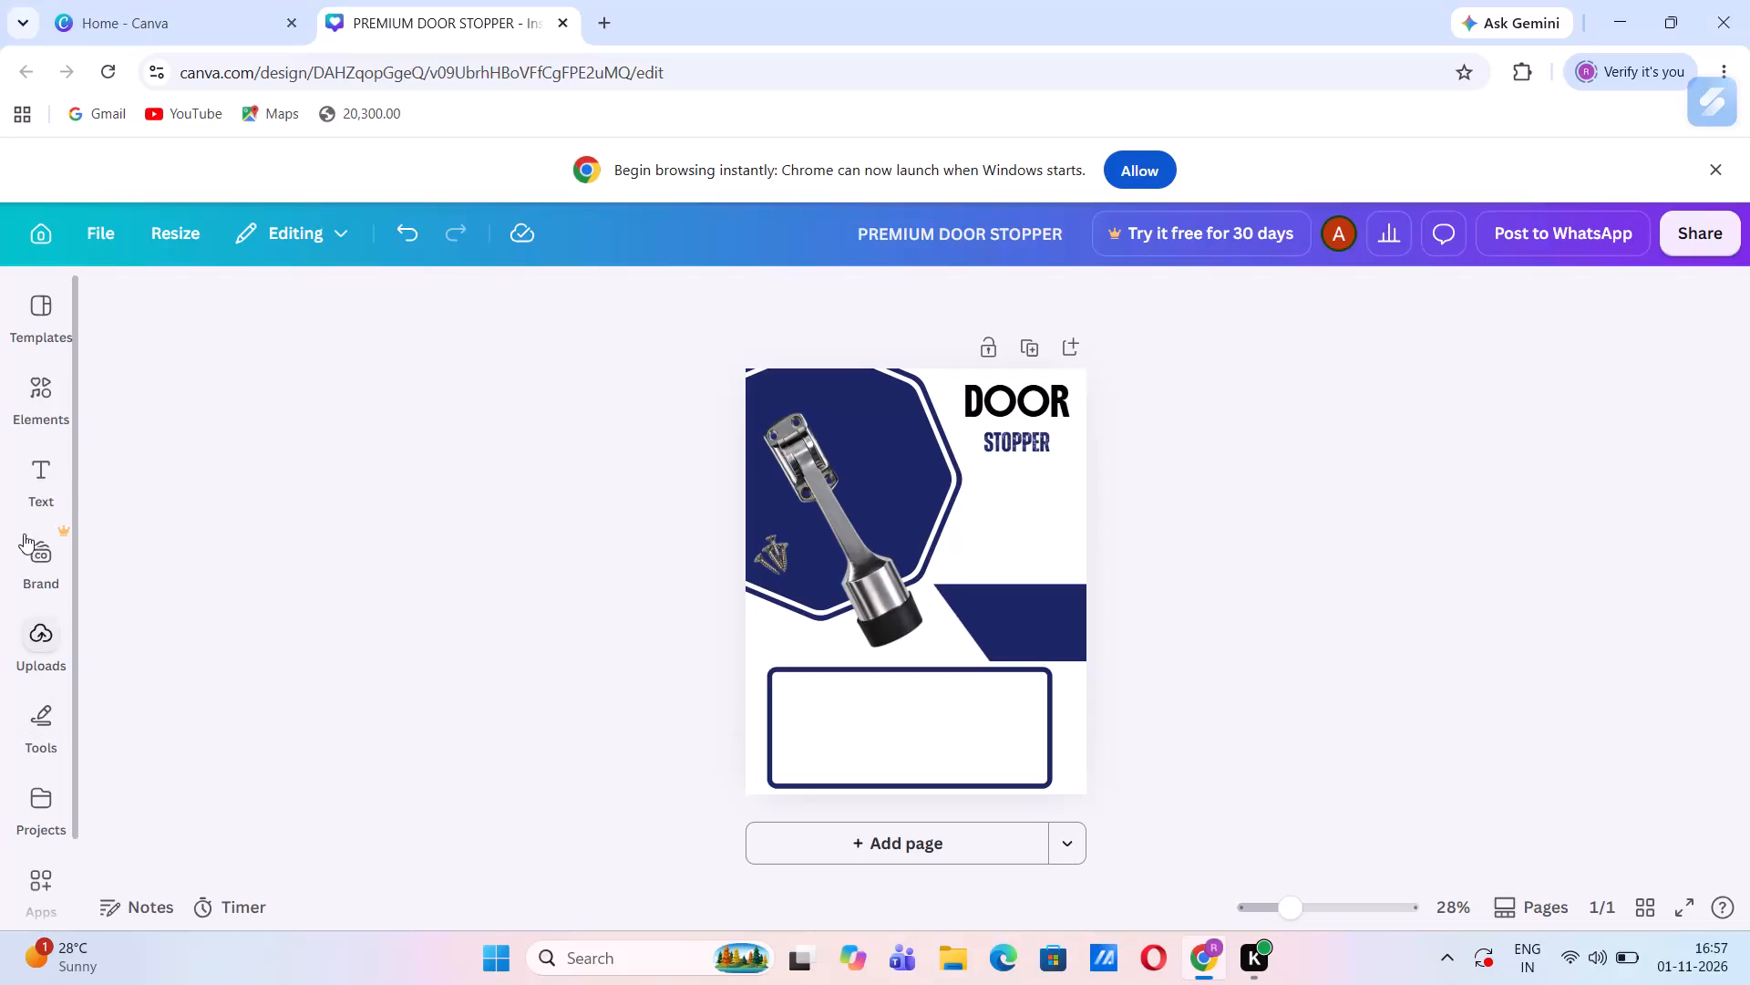
Add a new heading to the design and start its text with KEY.
left_click(32, 459)
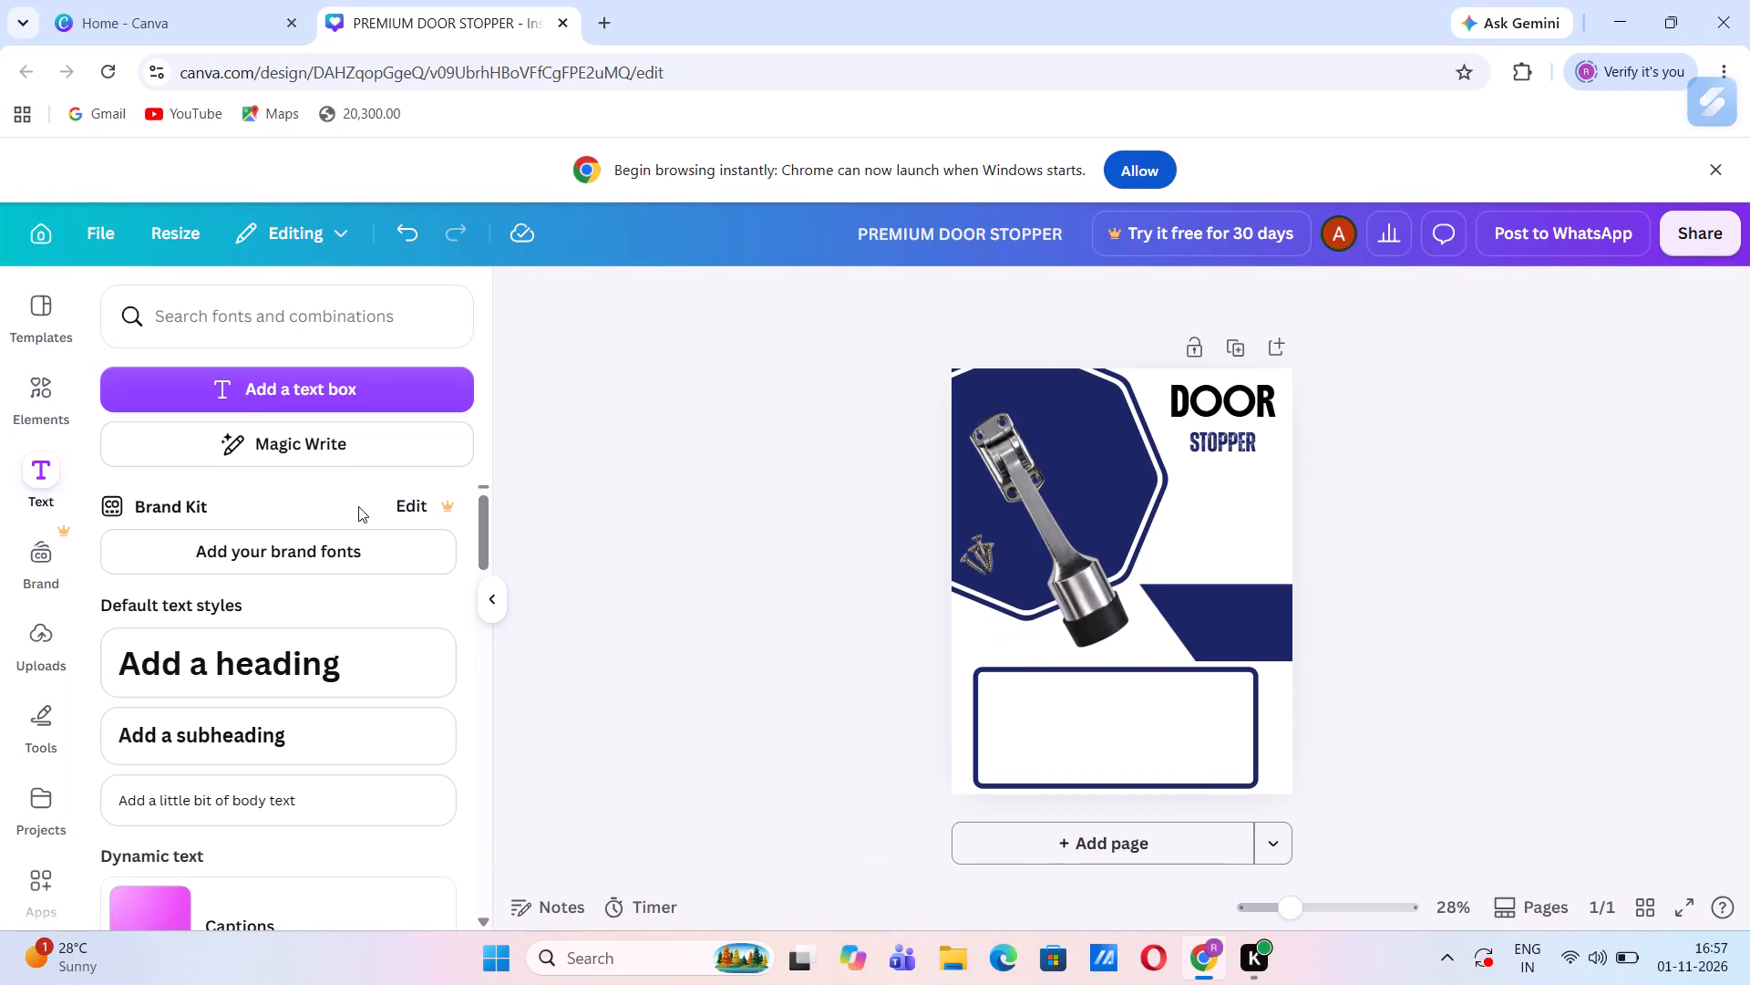
left_click(274, 650)
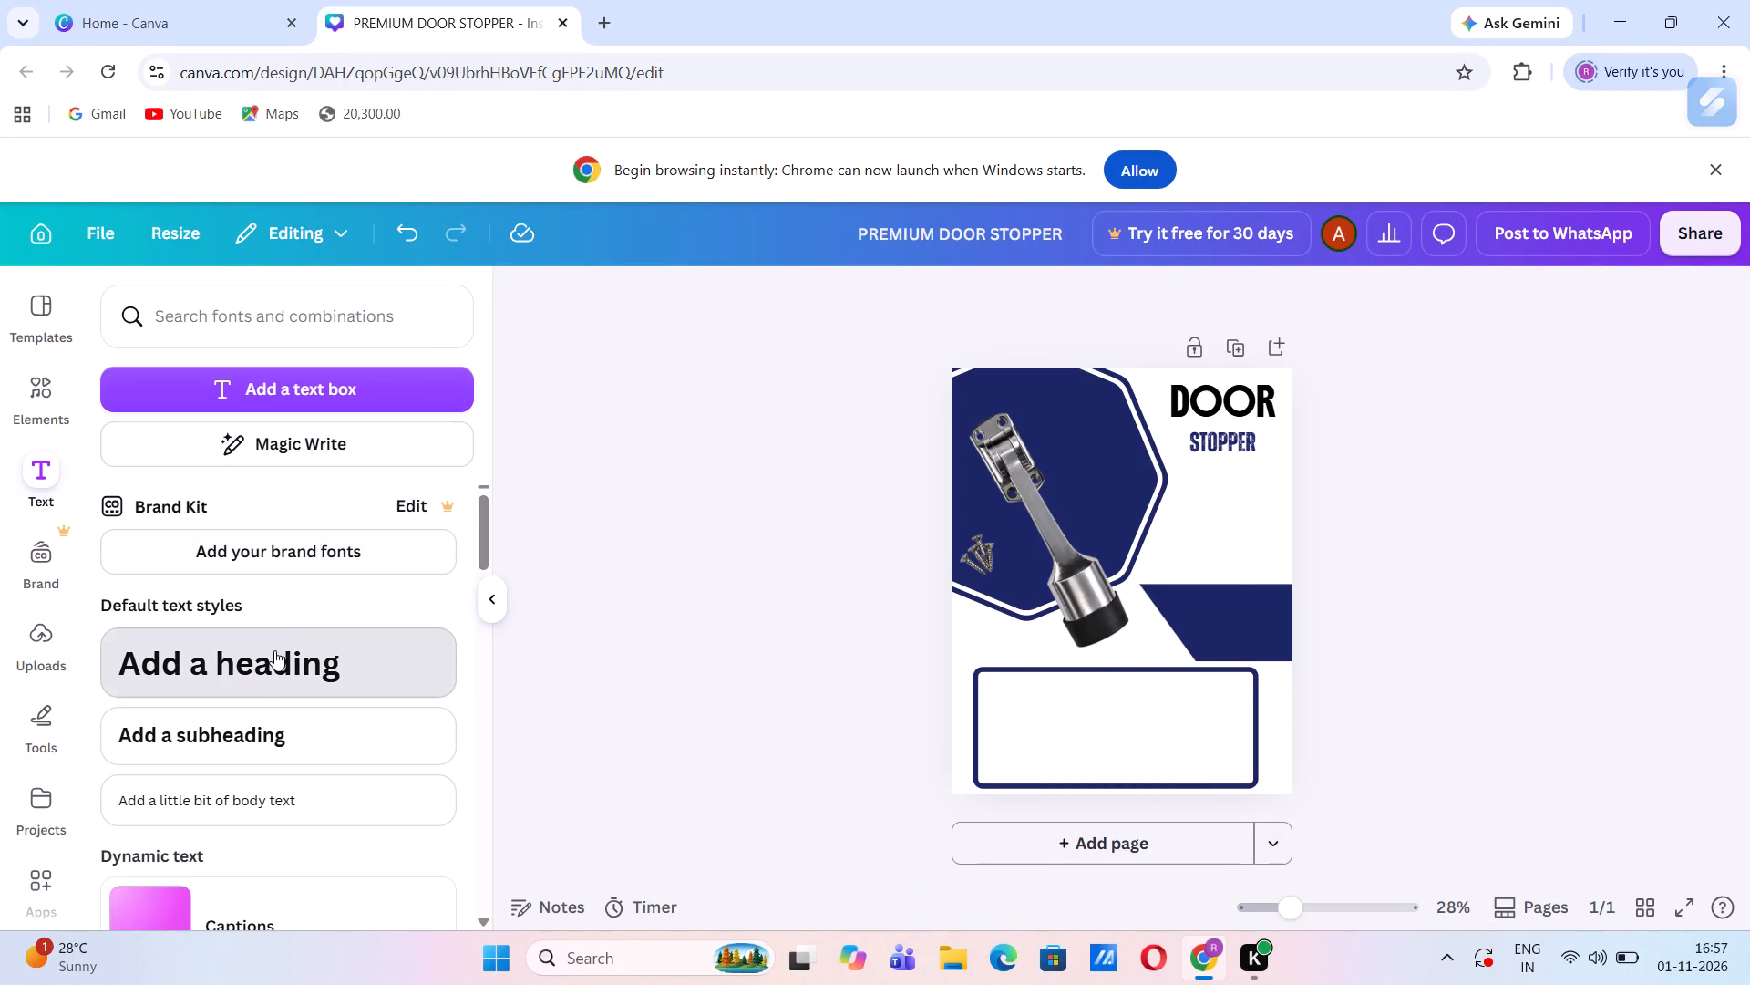
type("KEY")
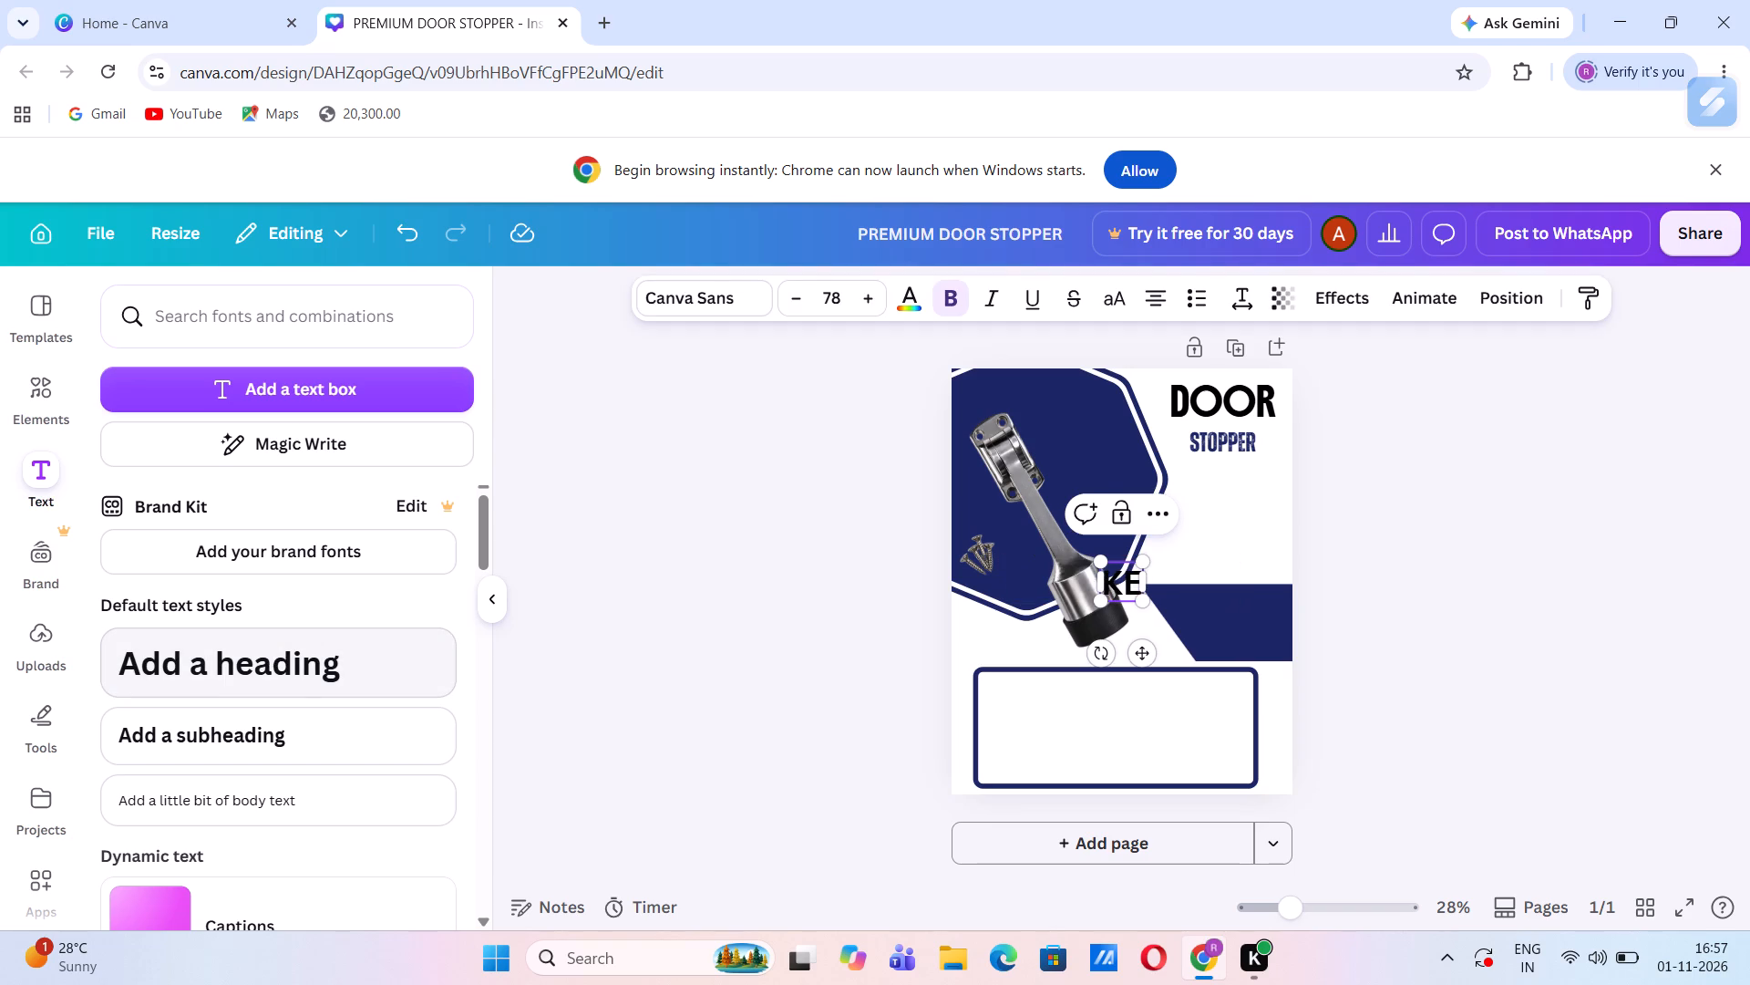
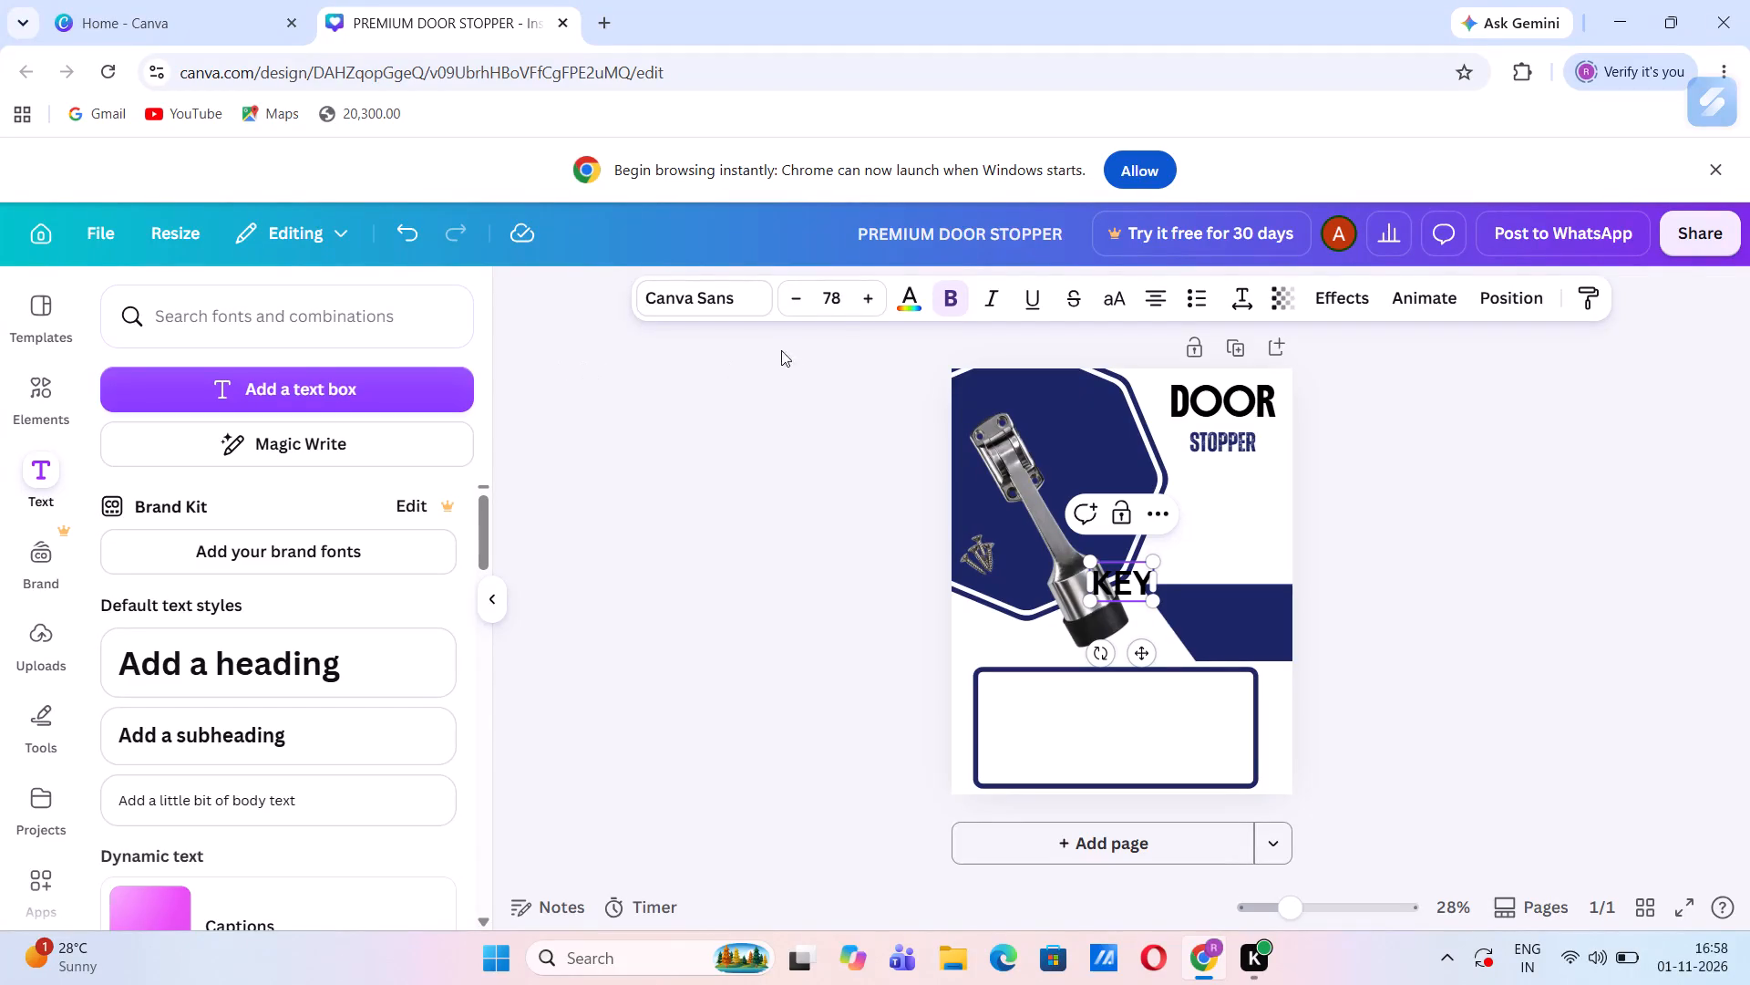
Colour the KEY heading's text white (#ffffff).
left_click(914, 306)
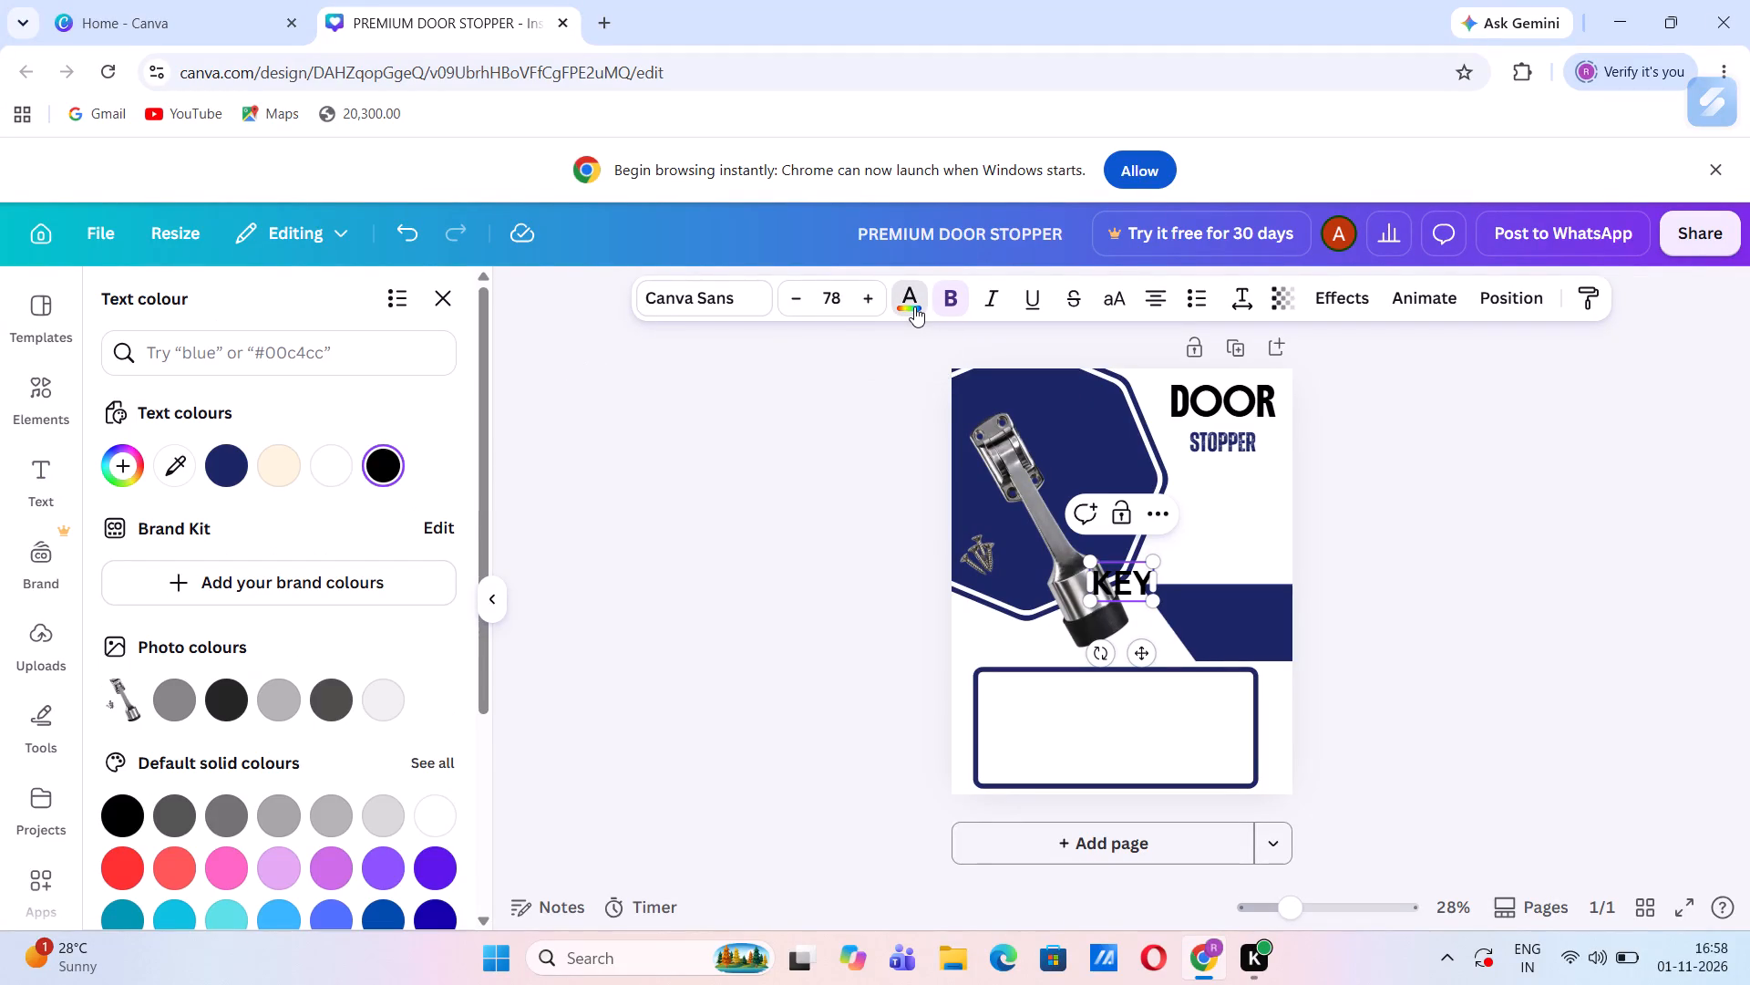
left_click(329, 477)
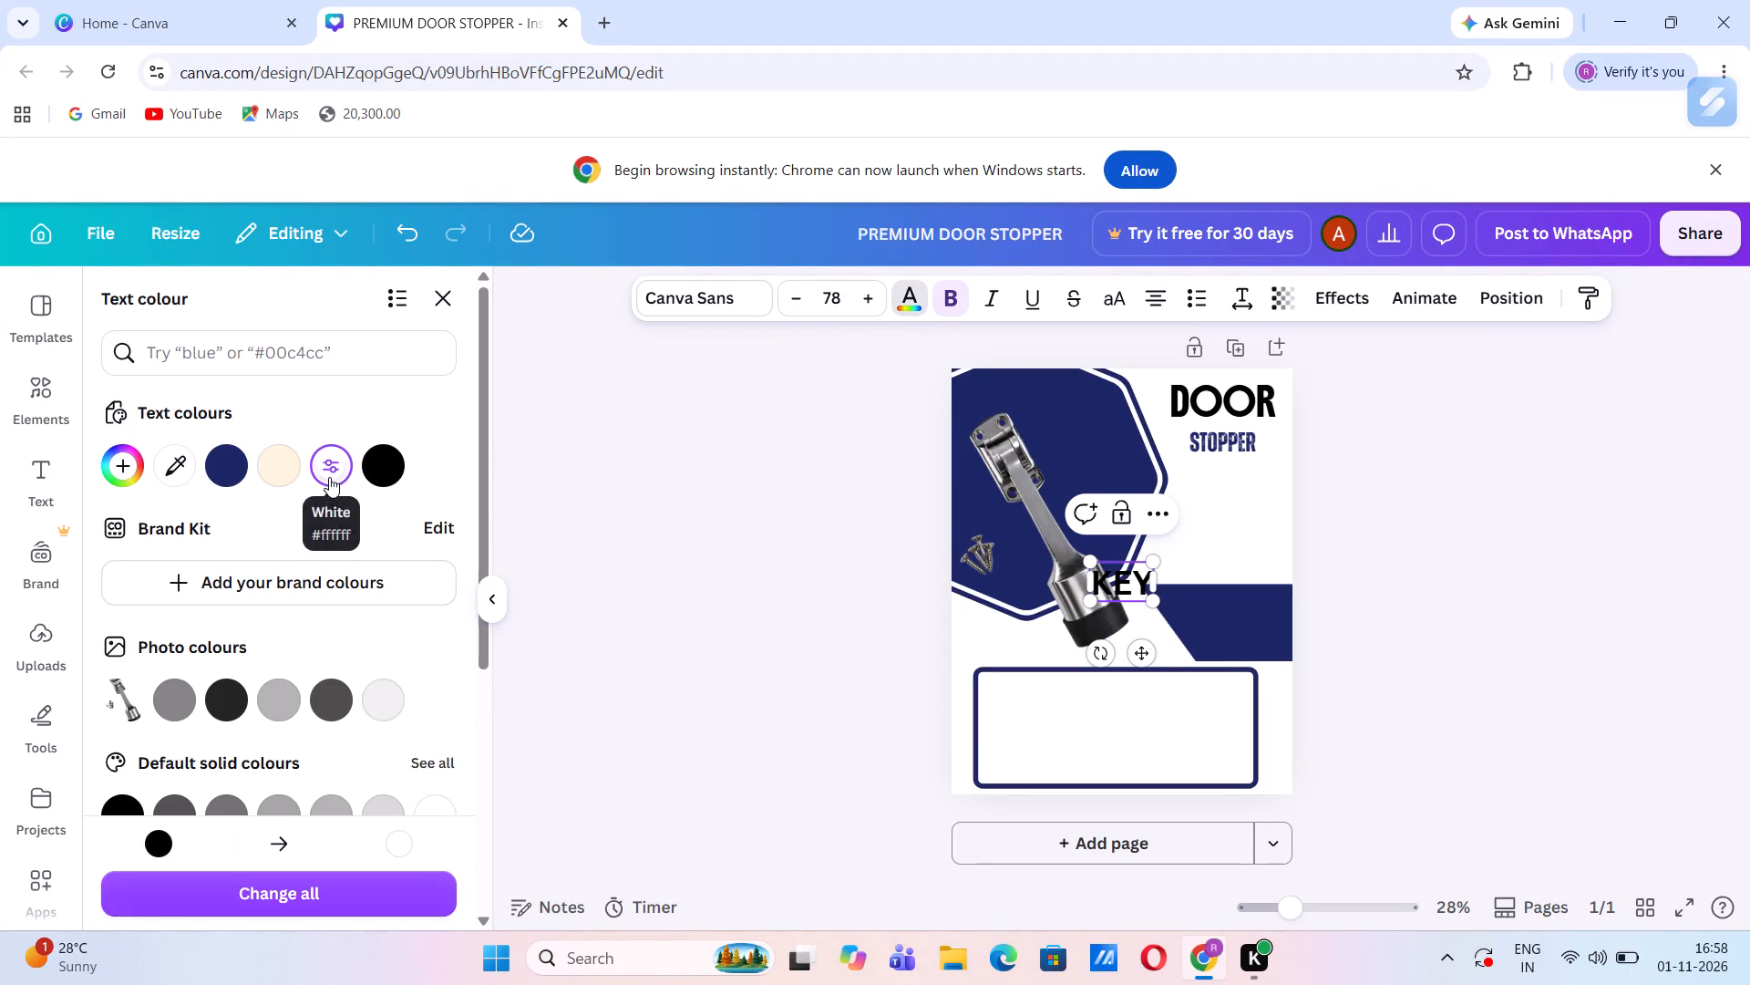
left_click(878, 640)
triple_click(1126, 570)
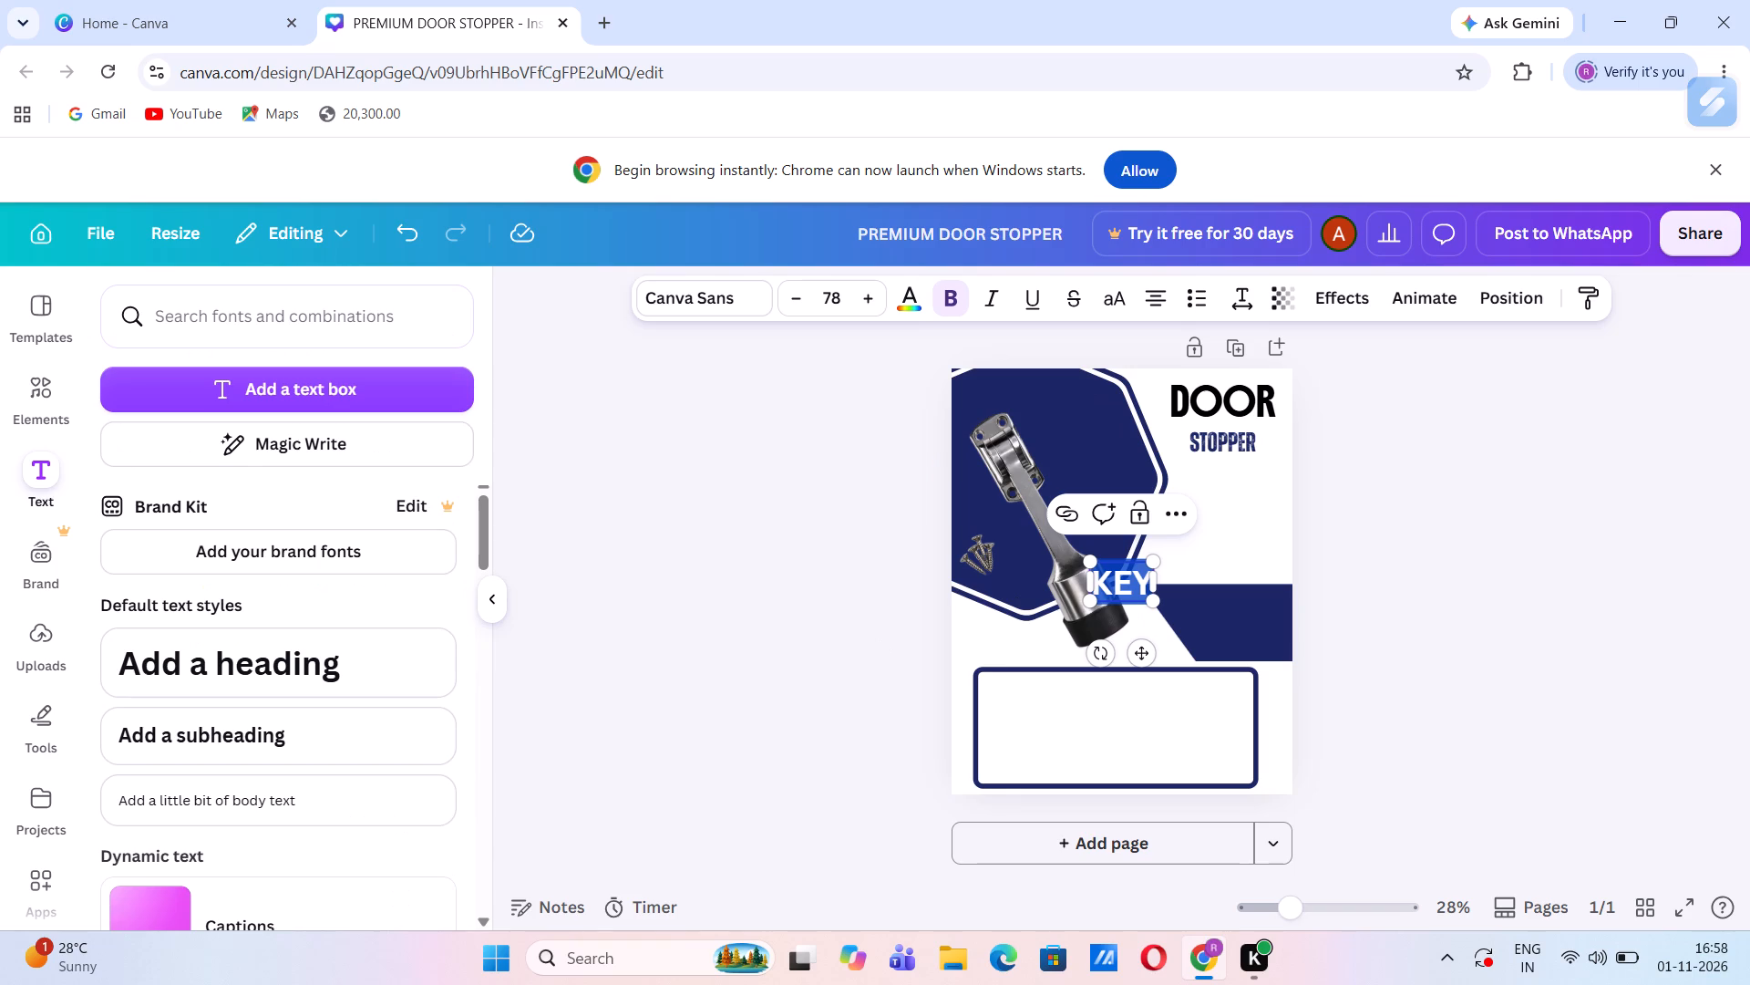
left_click(910, 304)
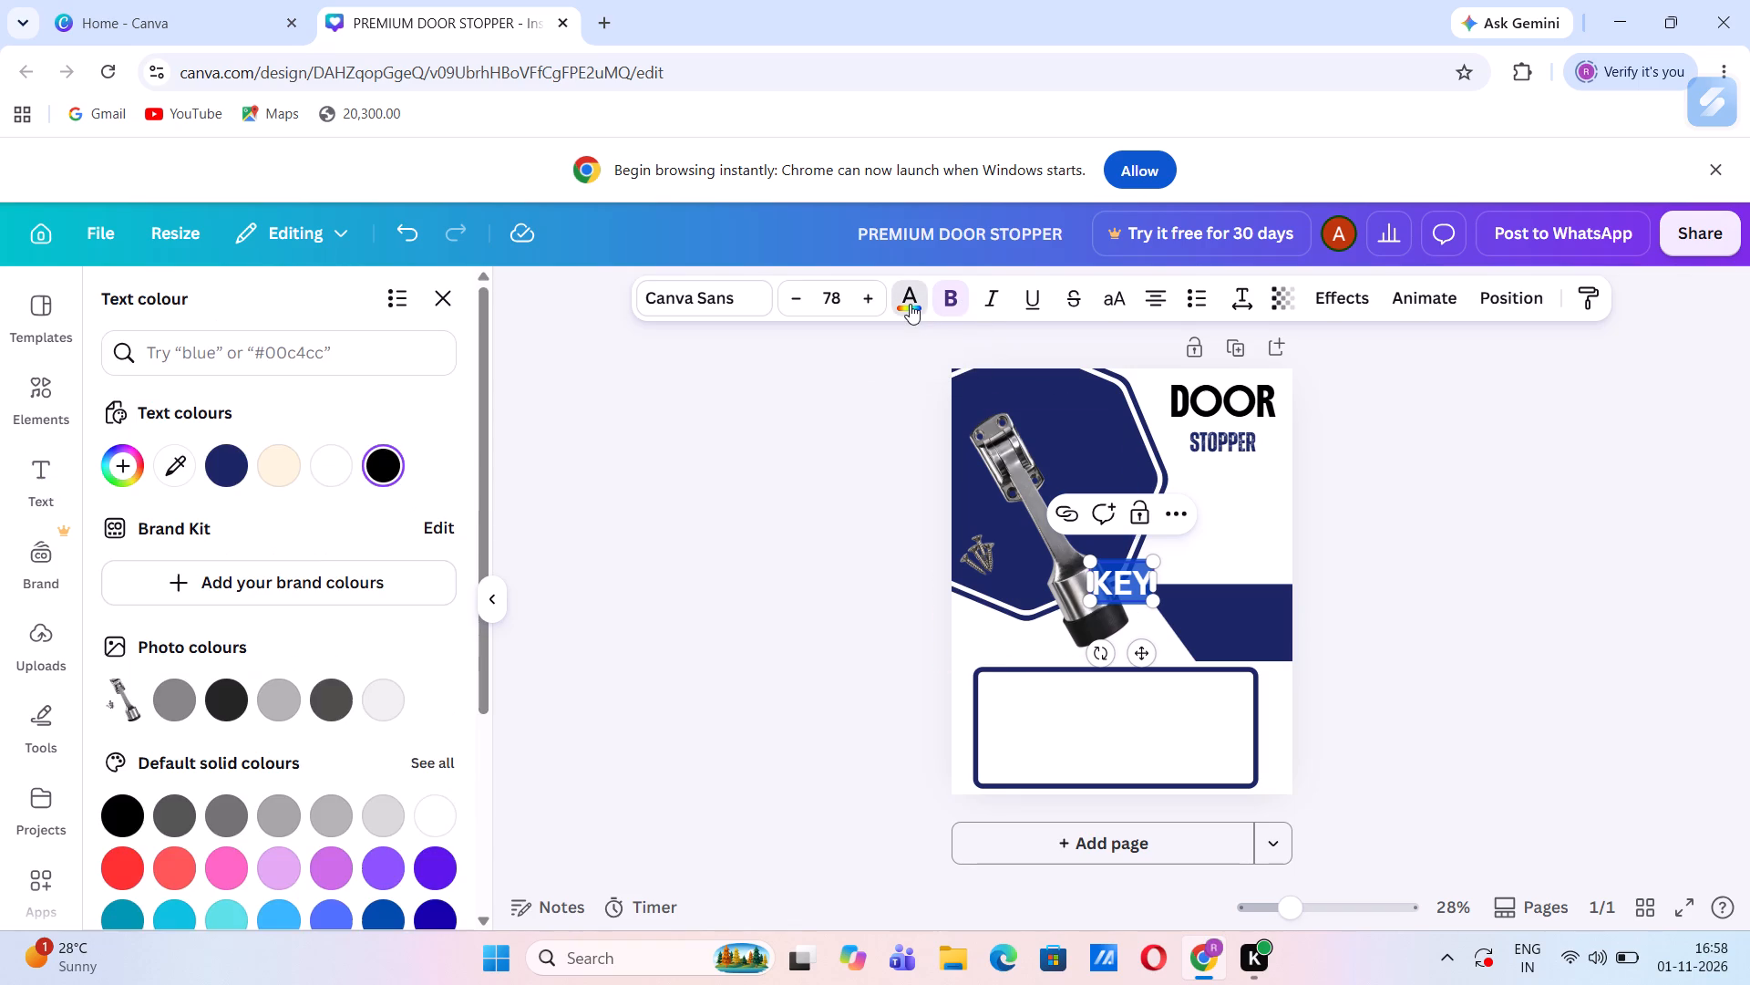
left_click(336, 462)
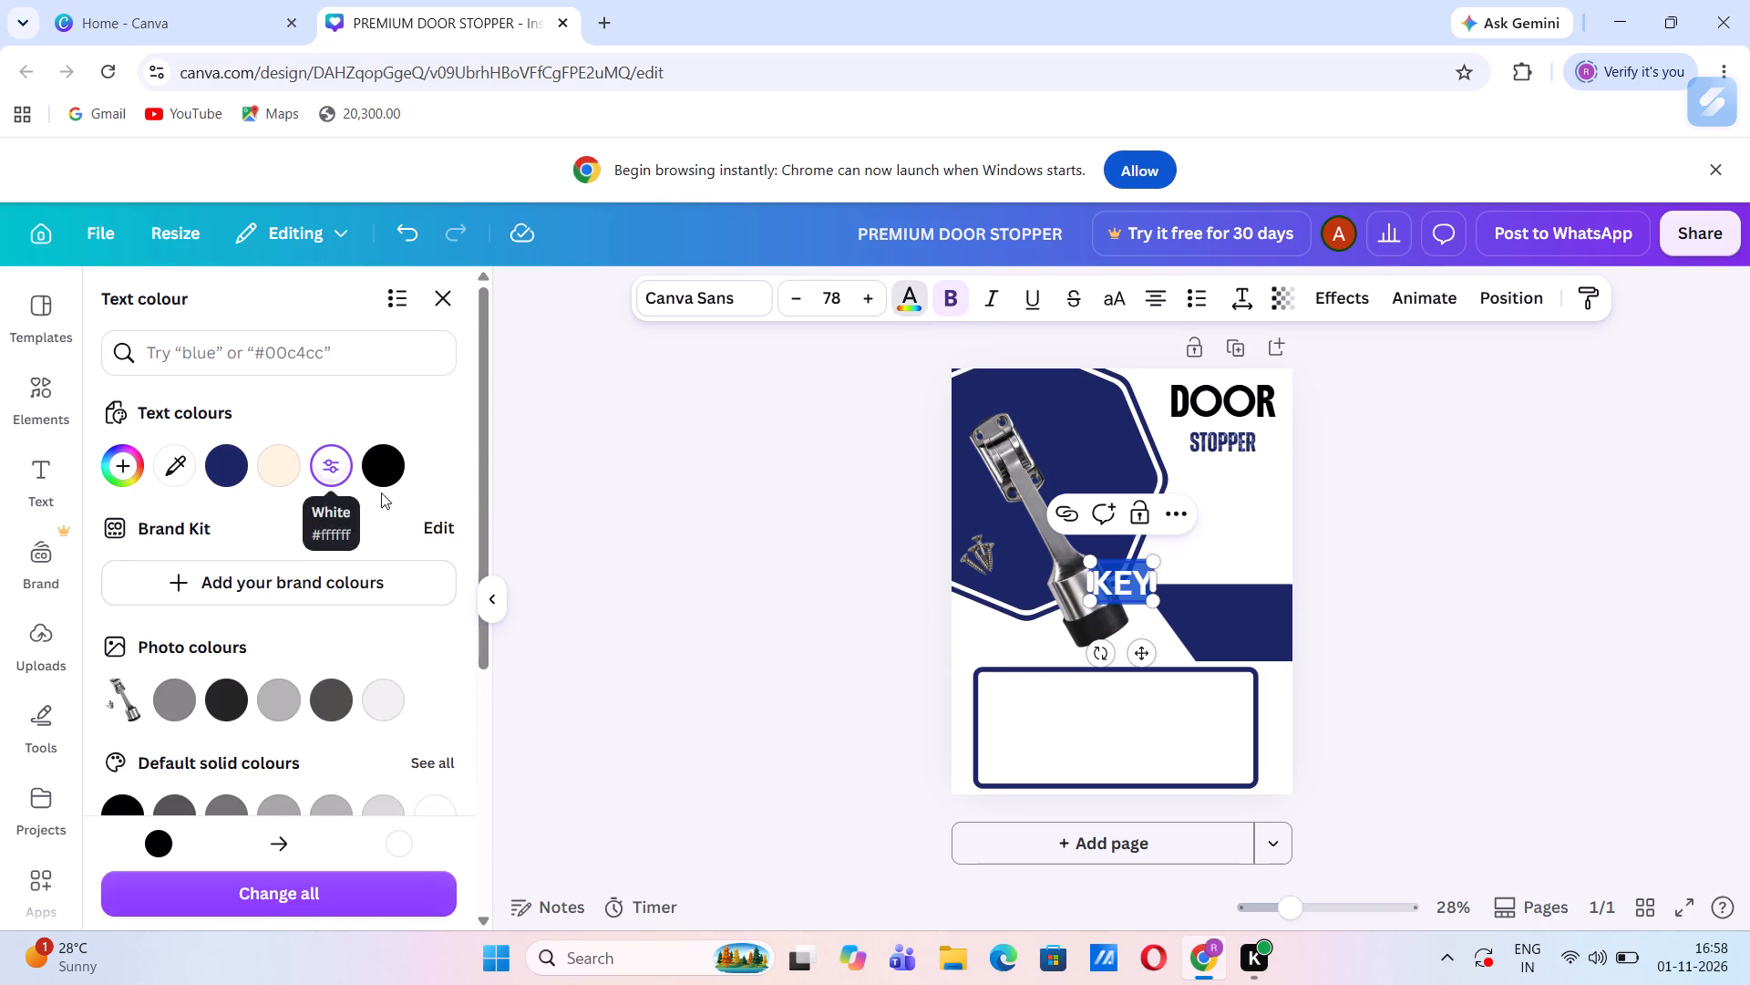
left_click(662, 524)
left_click(799, 594)
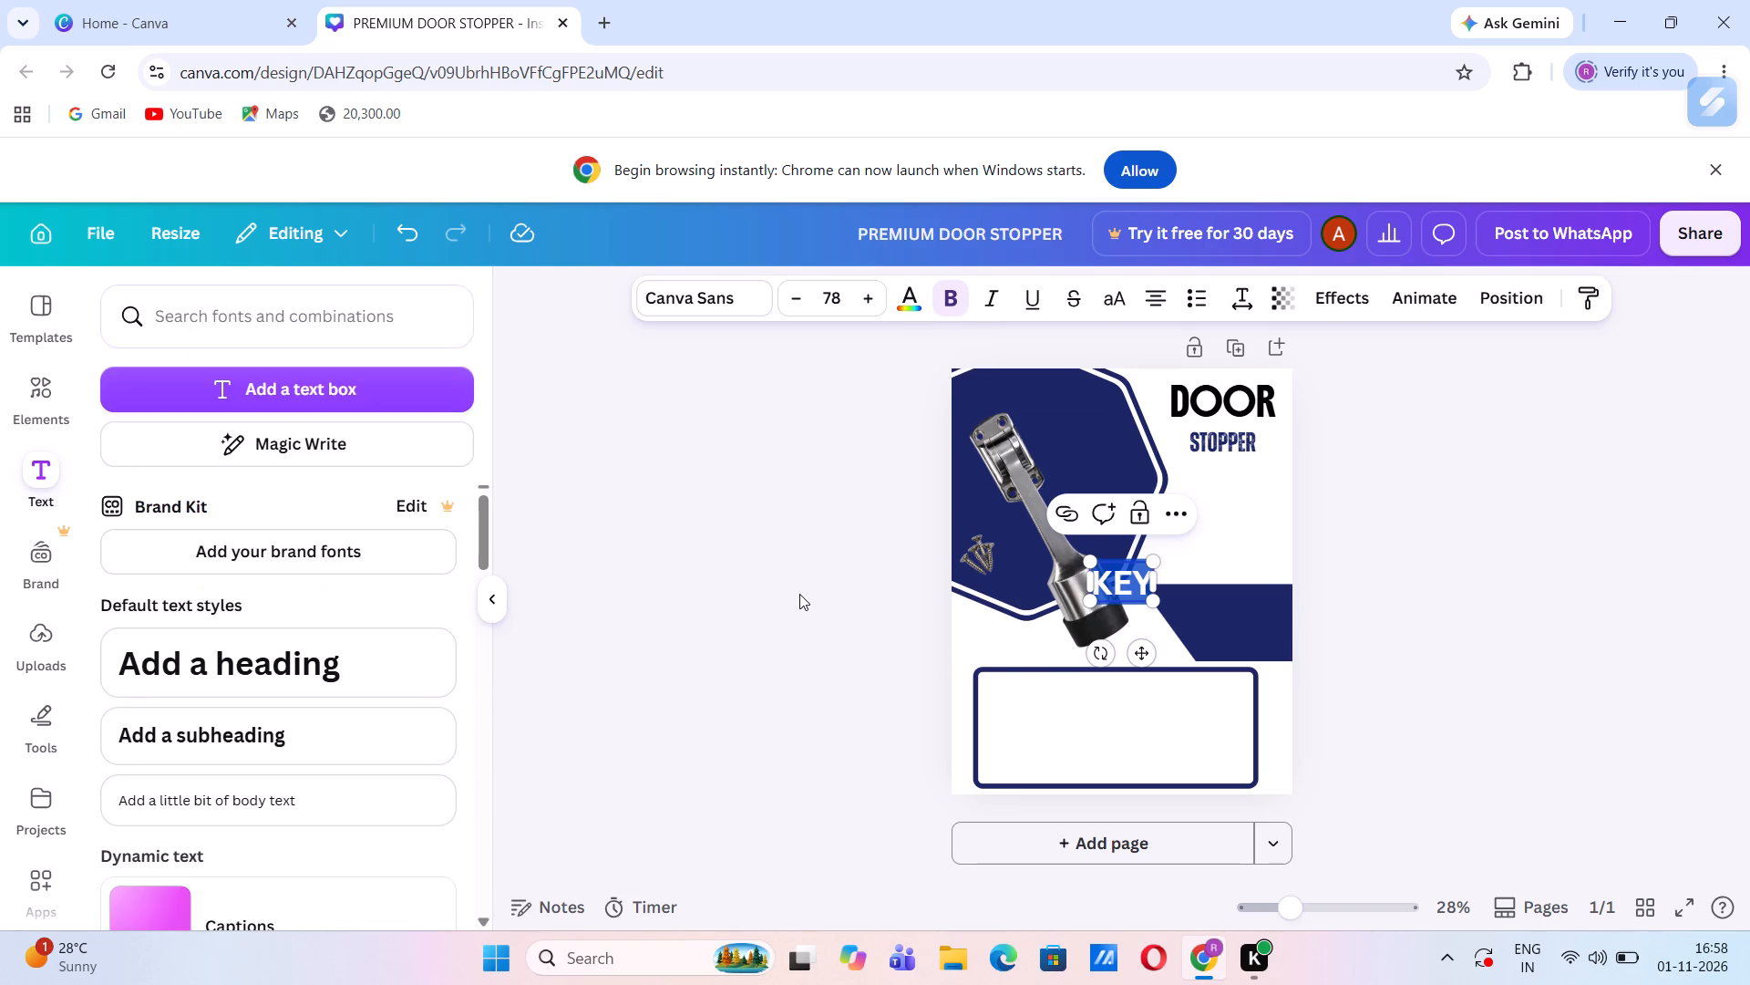
Move the KEY heading onto the dark blue slanted shape above the bordered rectangle and reduce its font size to 72.
left_click(1117, 572)
left_click_drag(1117, 572, 1151, 582)
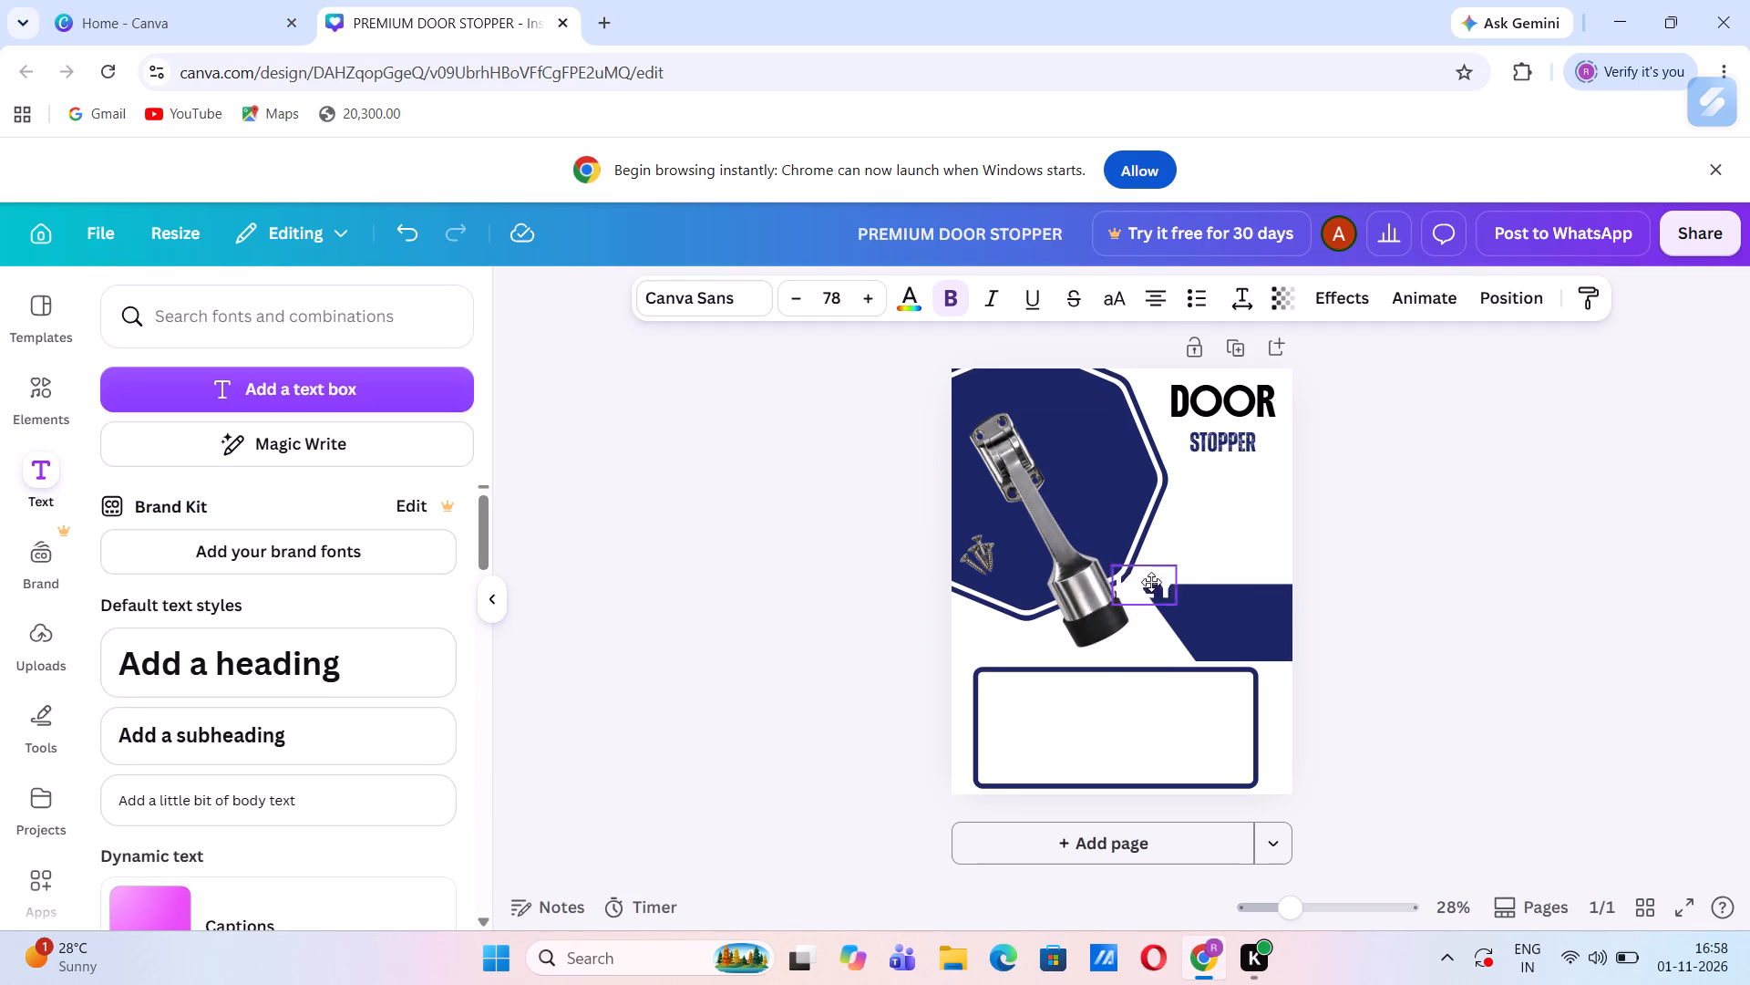
left_click_drag(1151, 582, 1208, 597)
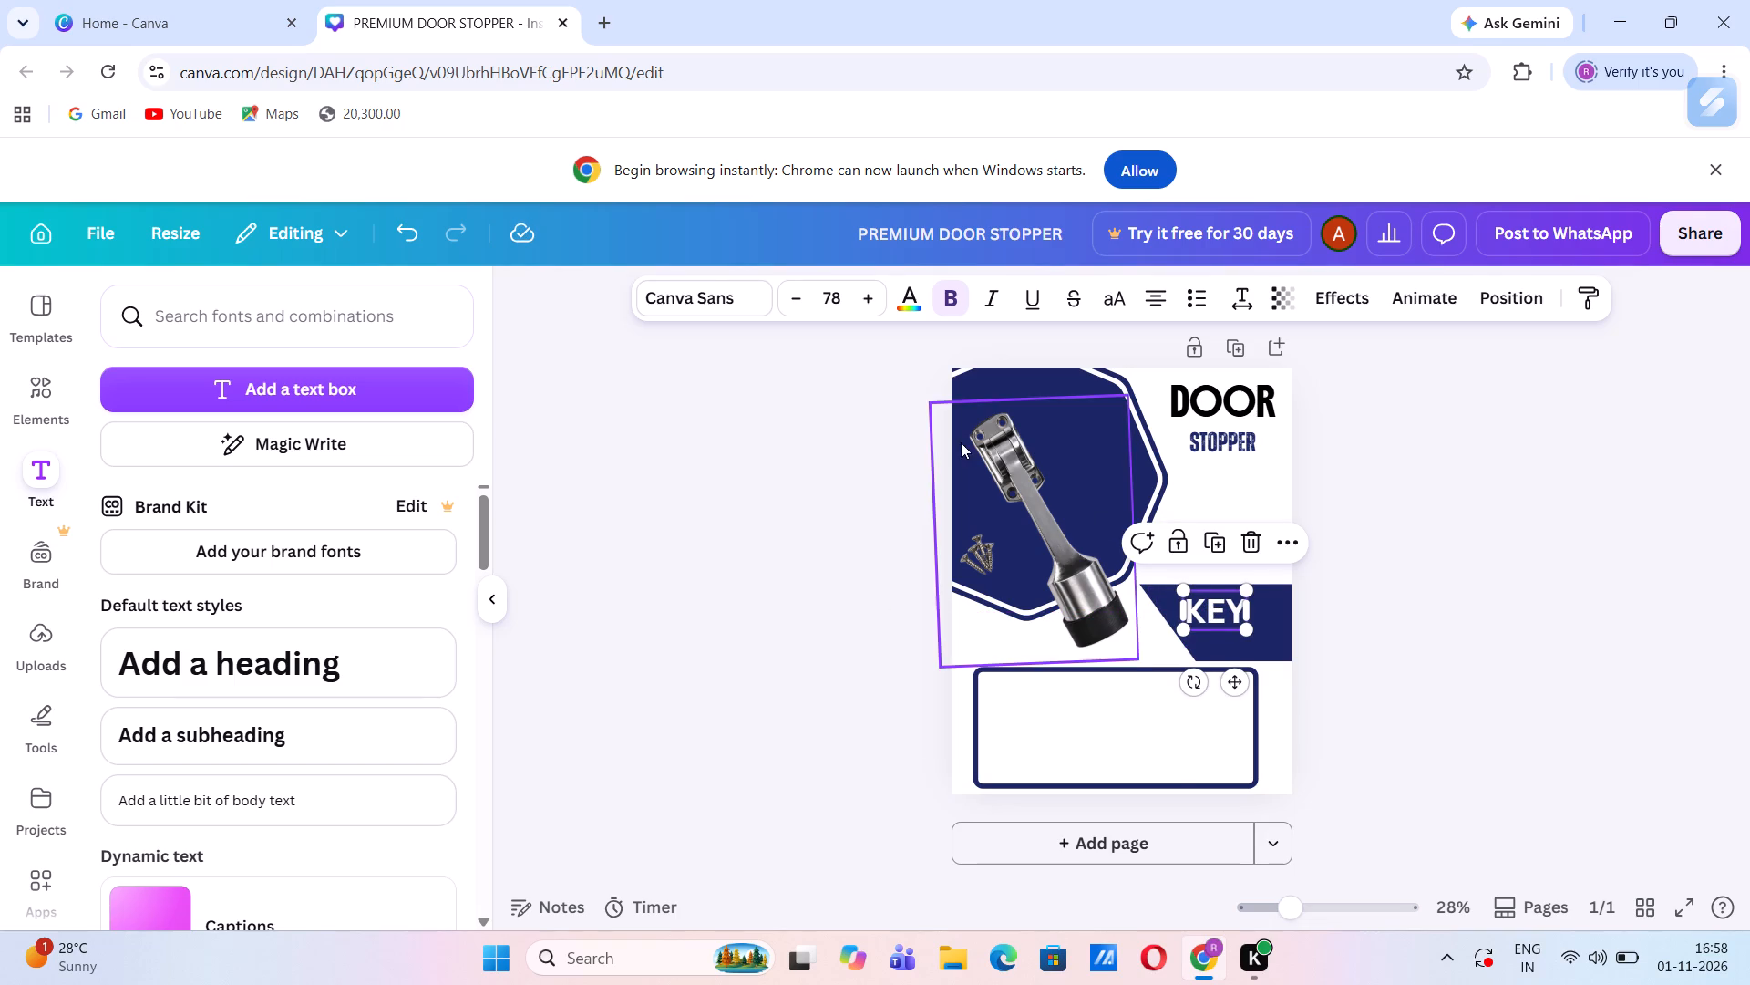
triple_click(800, 305)
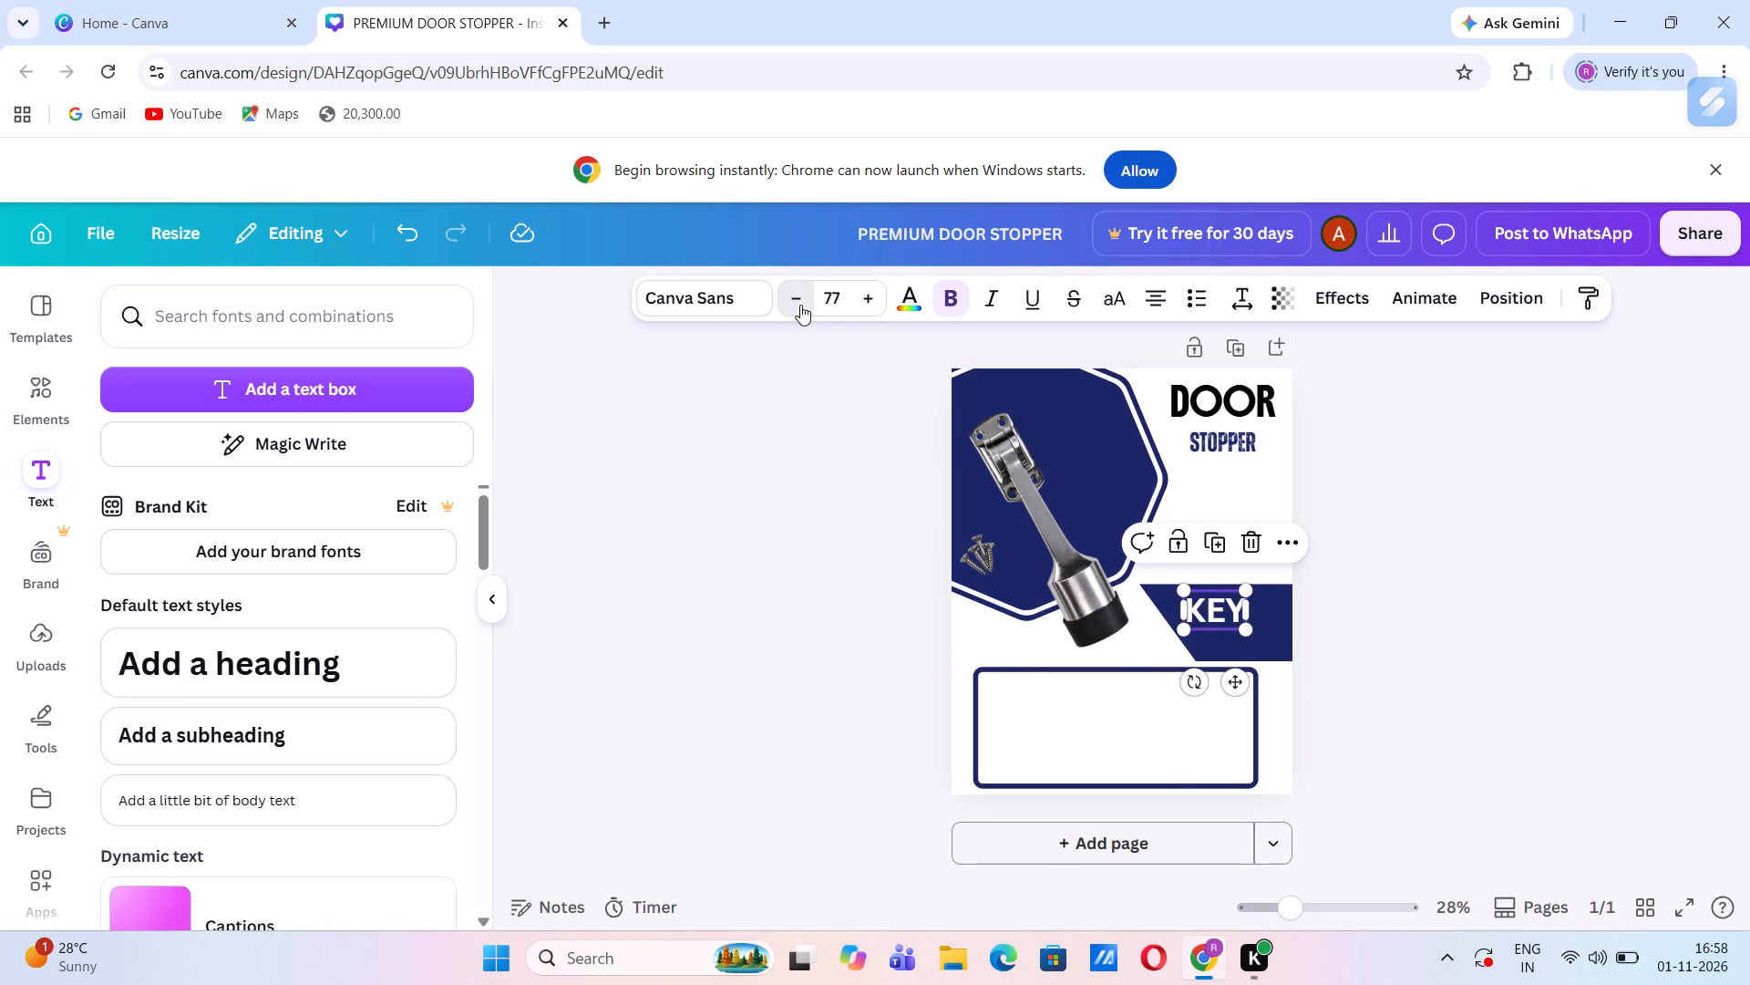
left_click(800, 305)
double_click(800, 305)
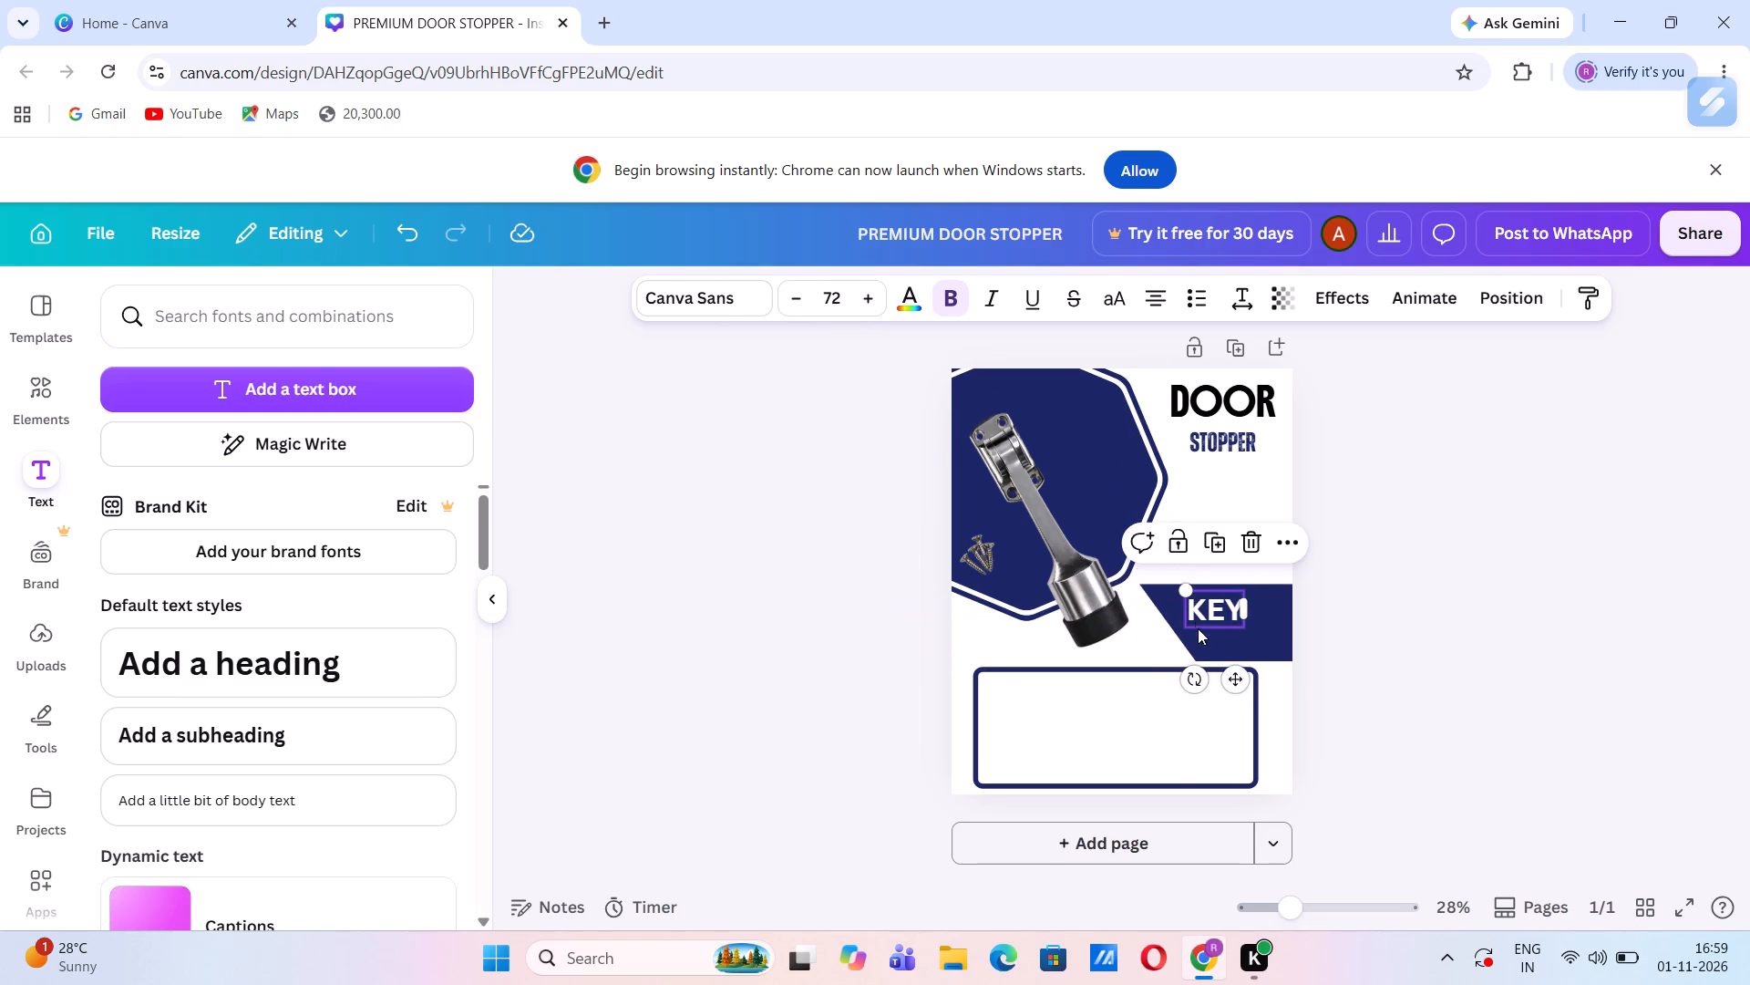
left_click_drag(1233, 680, 1243, 679)
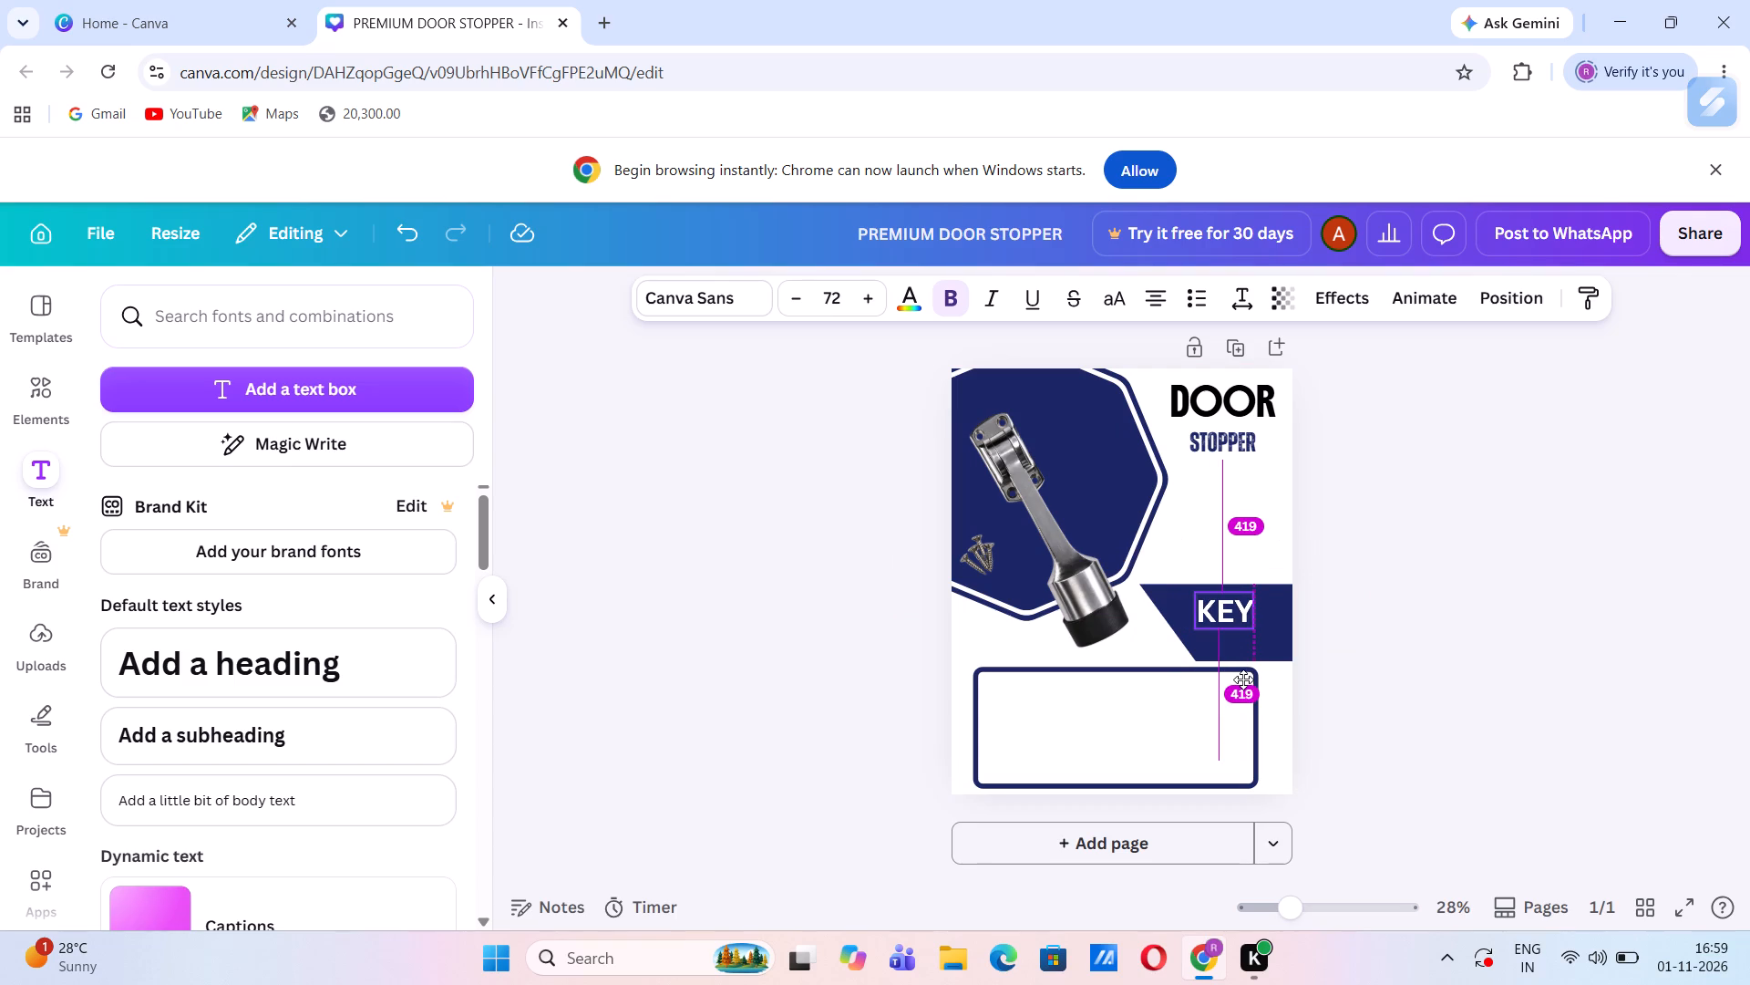
left_click_drag(1243, 679, 1247, 679)
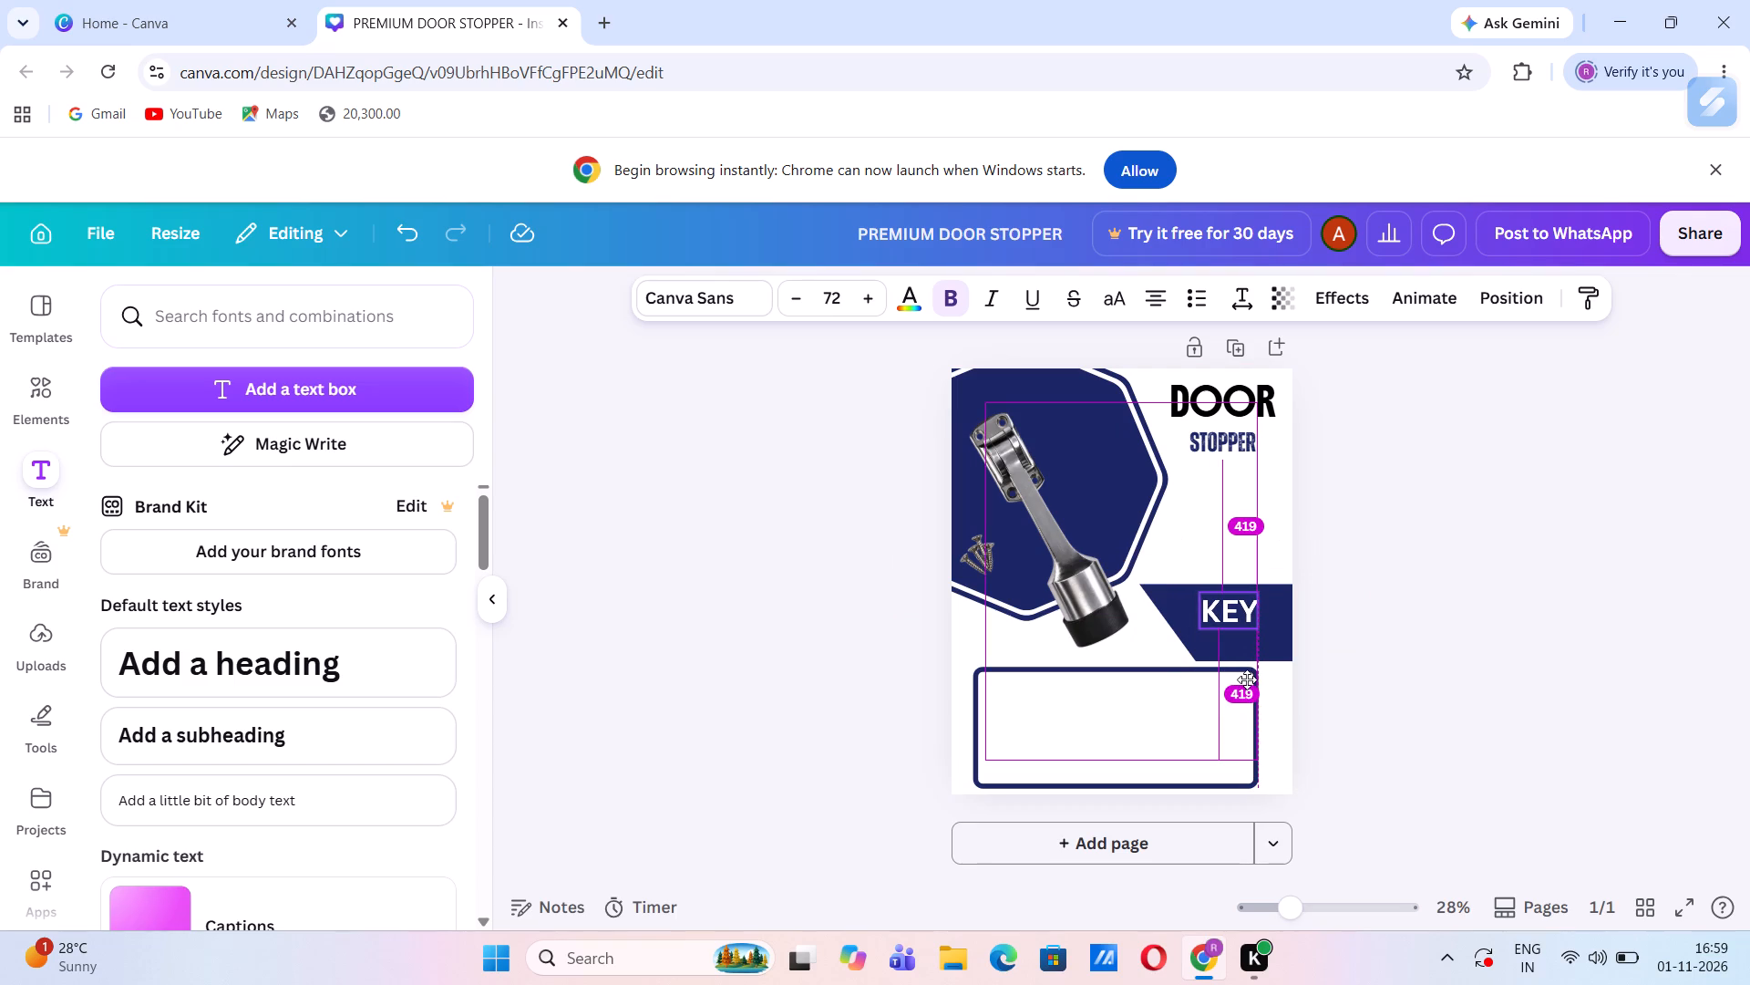
left_click_drag(1247, 679, 1246, 679)
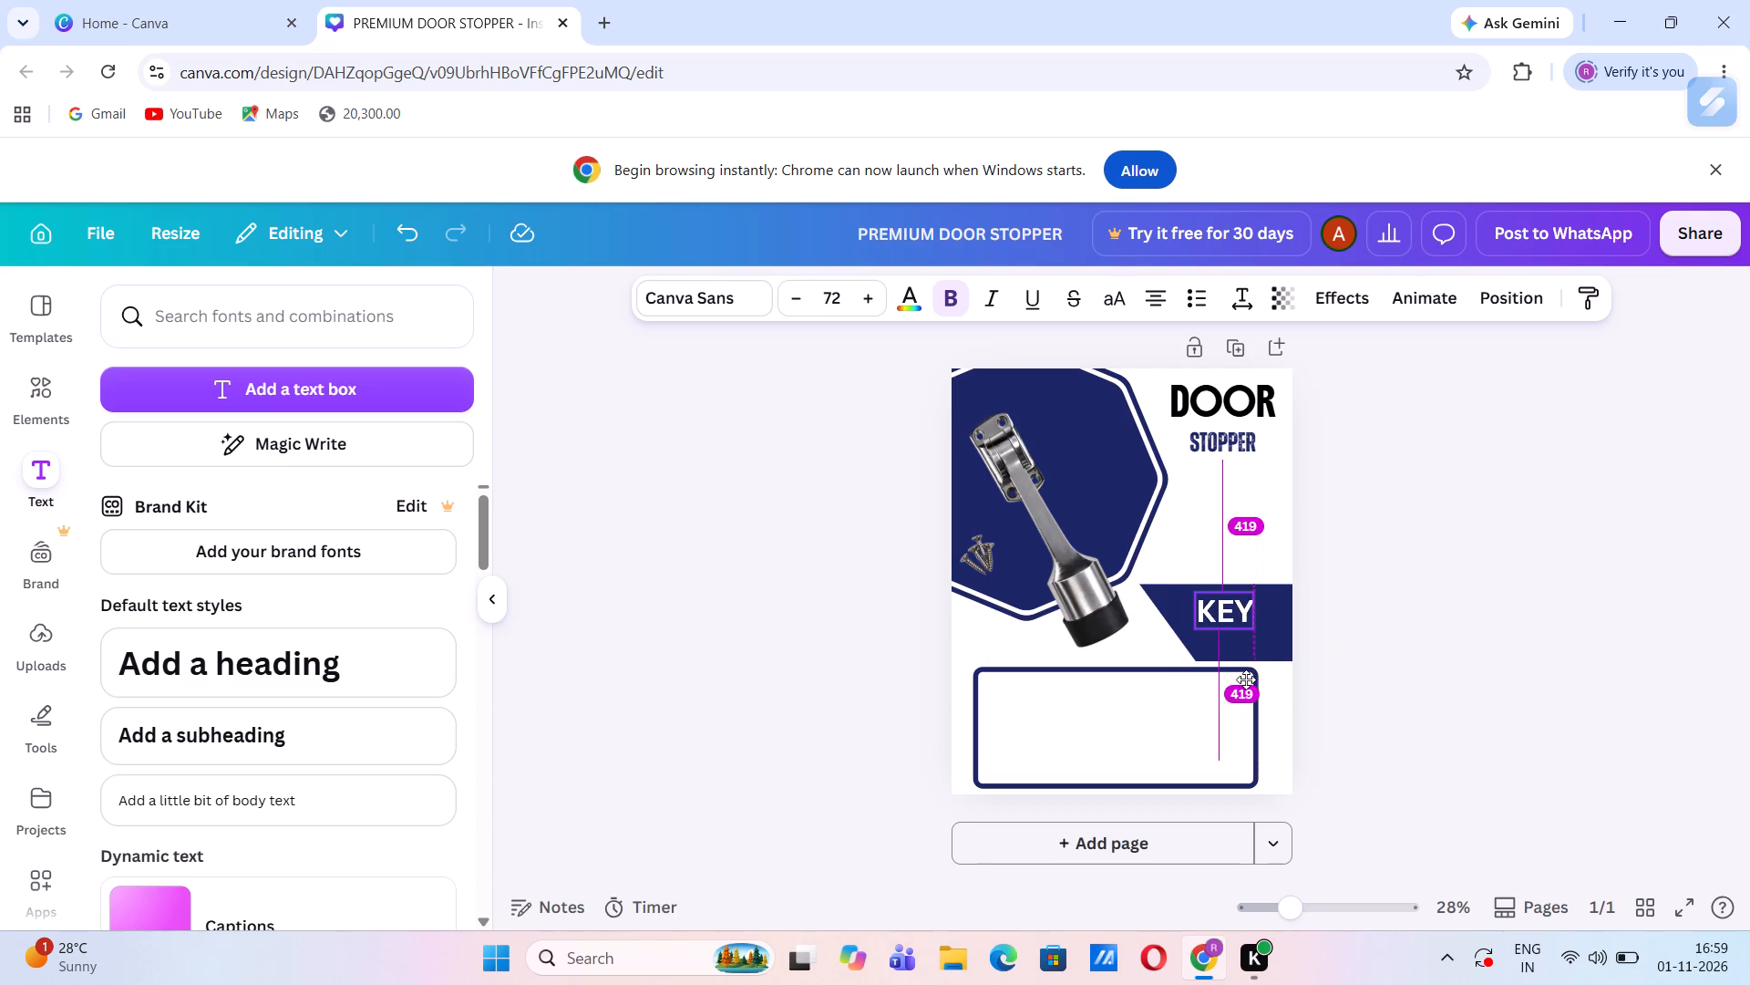
left_click_drag(1246, 679, 1248, 679)
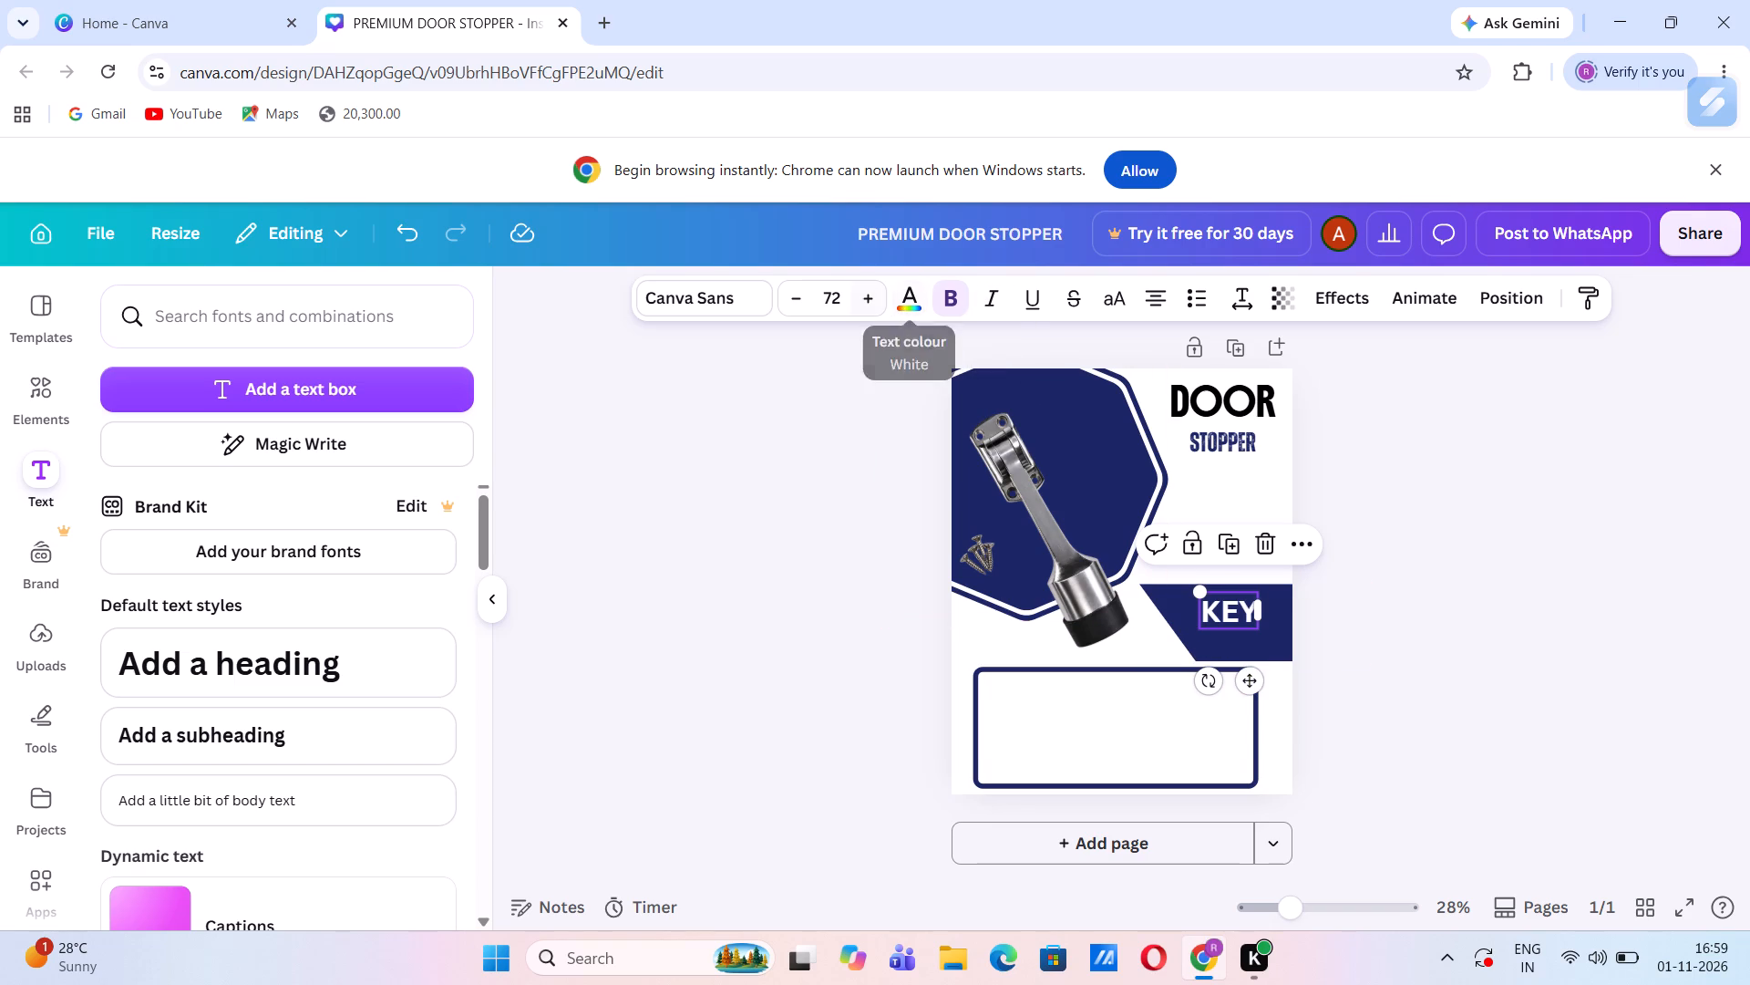
Reduce the KEY heading's font size to 62.
left_click(790, 300)
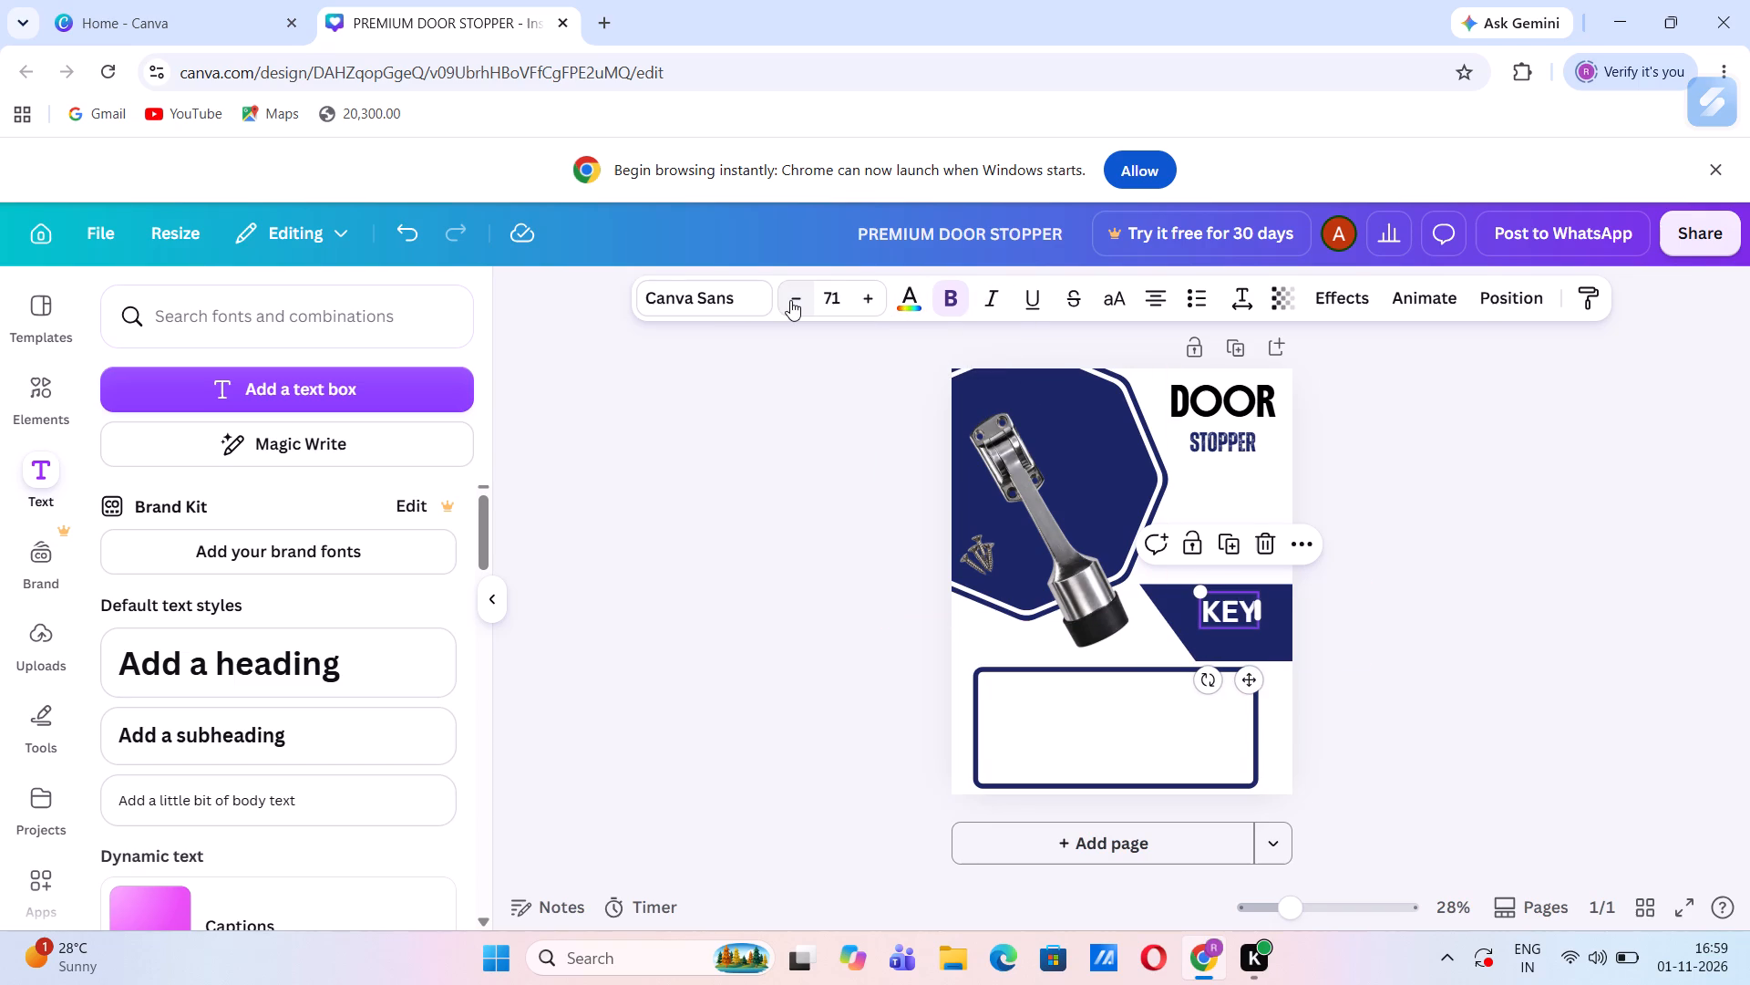
left_click(866, 298)
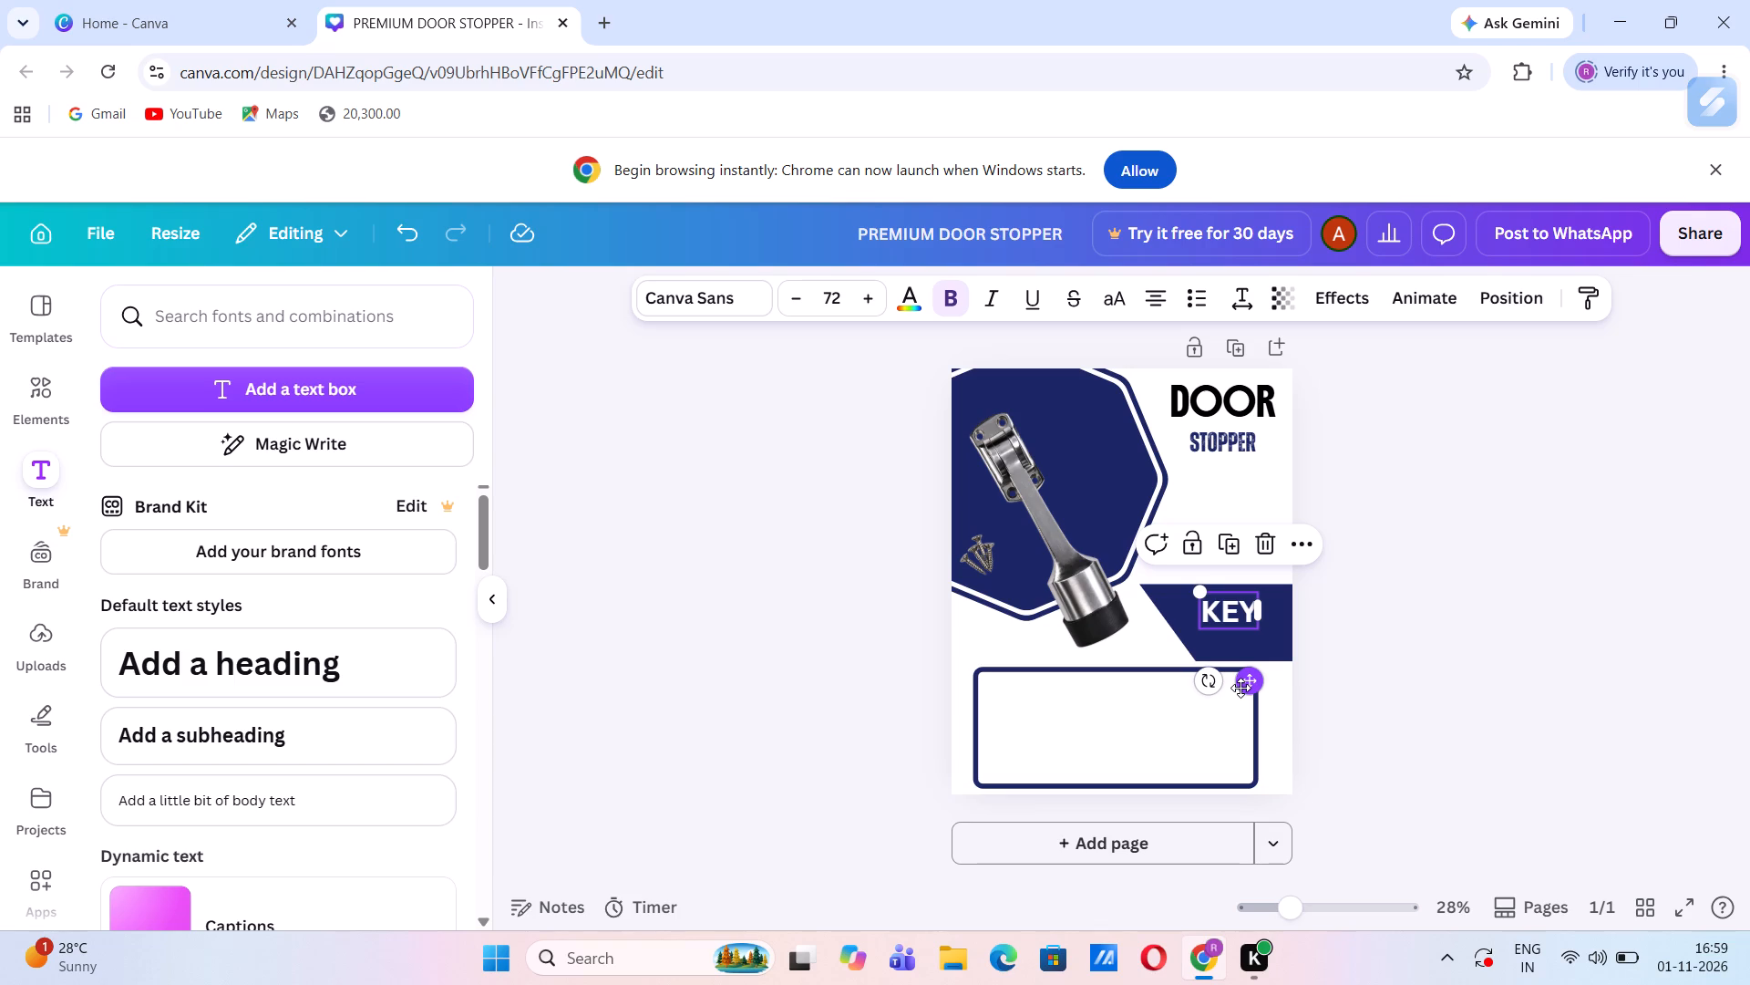
left_click(1253, 679)
triple_click(802, 292)
triple_click(802, 292)
triple_click(802, 292)
triple_click(802, 292)
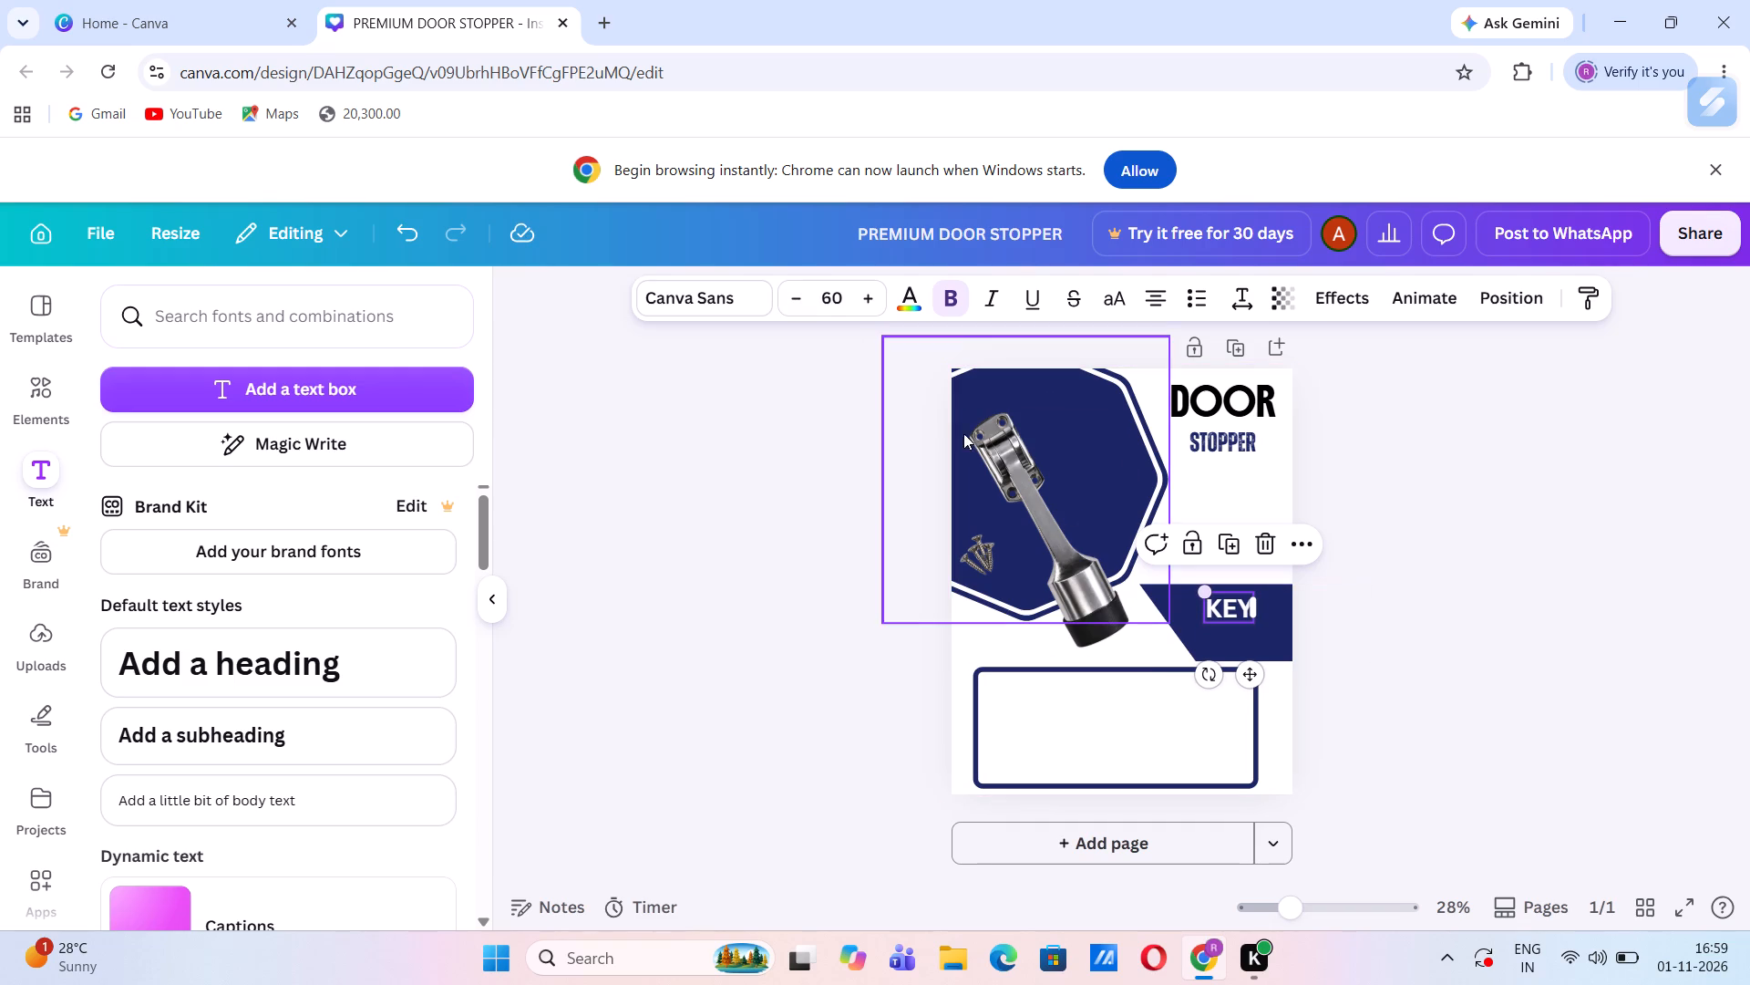
double_click(867, 300)
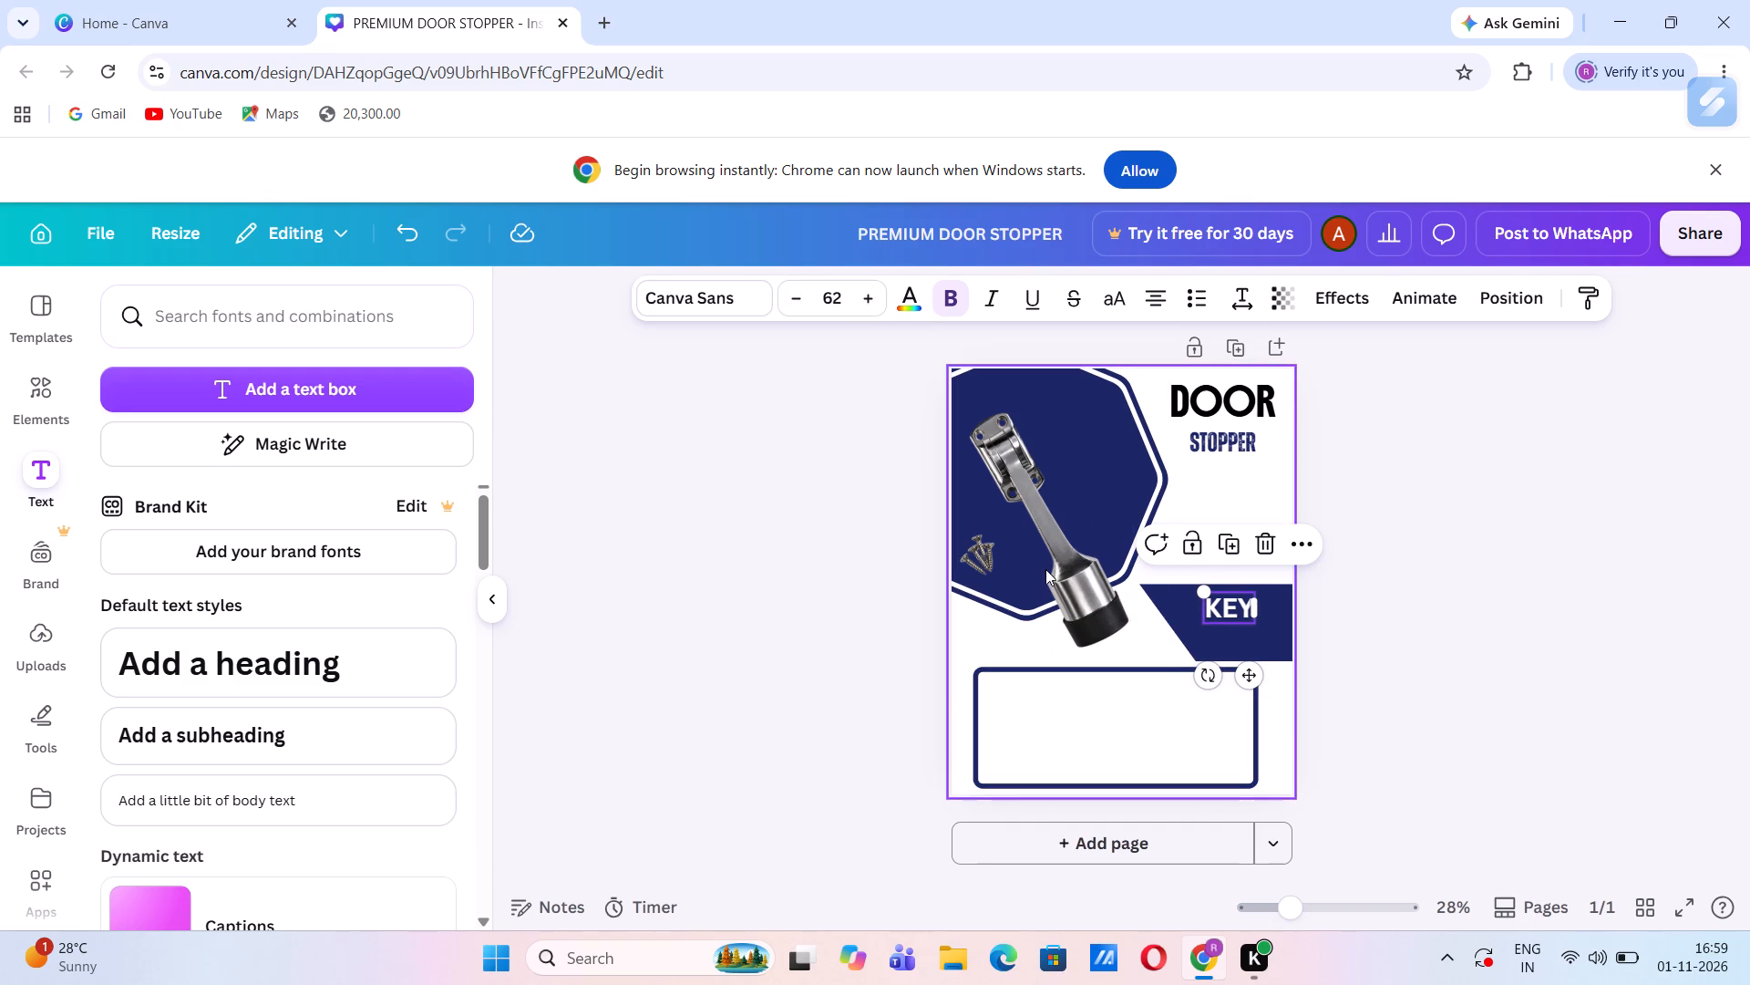
Duplicate the KEY heading, place the copy directly below it and change the copy's text to BENIFIT.
left_click(1233, 544)
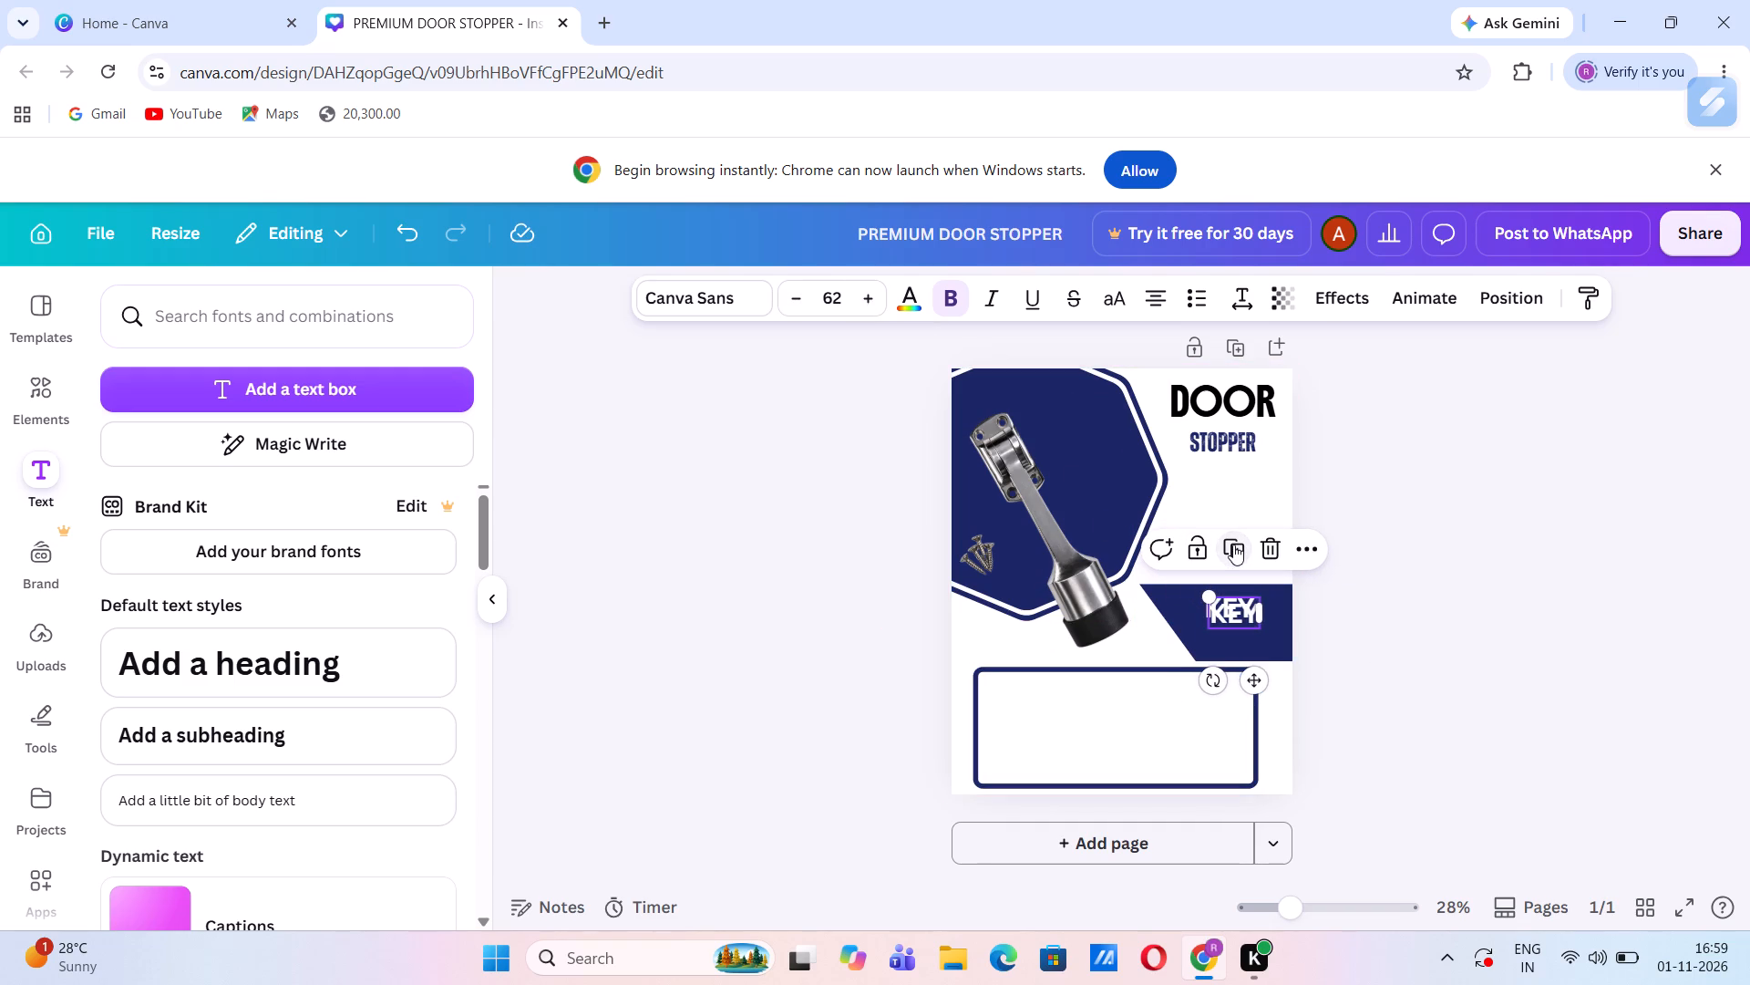
left_click_drag(1259, 678, 1259, 679)
left_click_drag(1259, 679, 1259, 698)
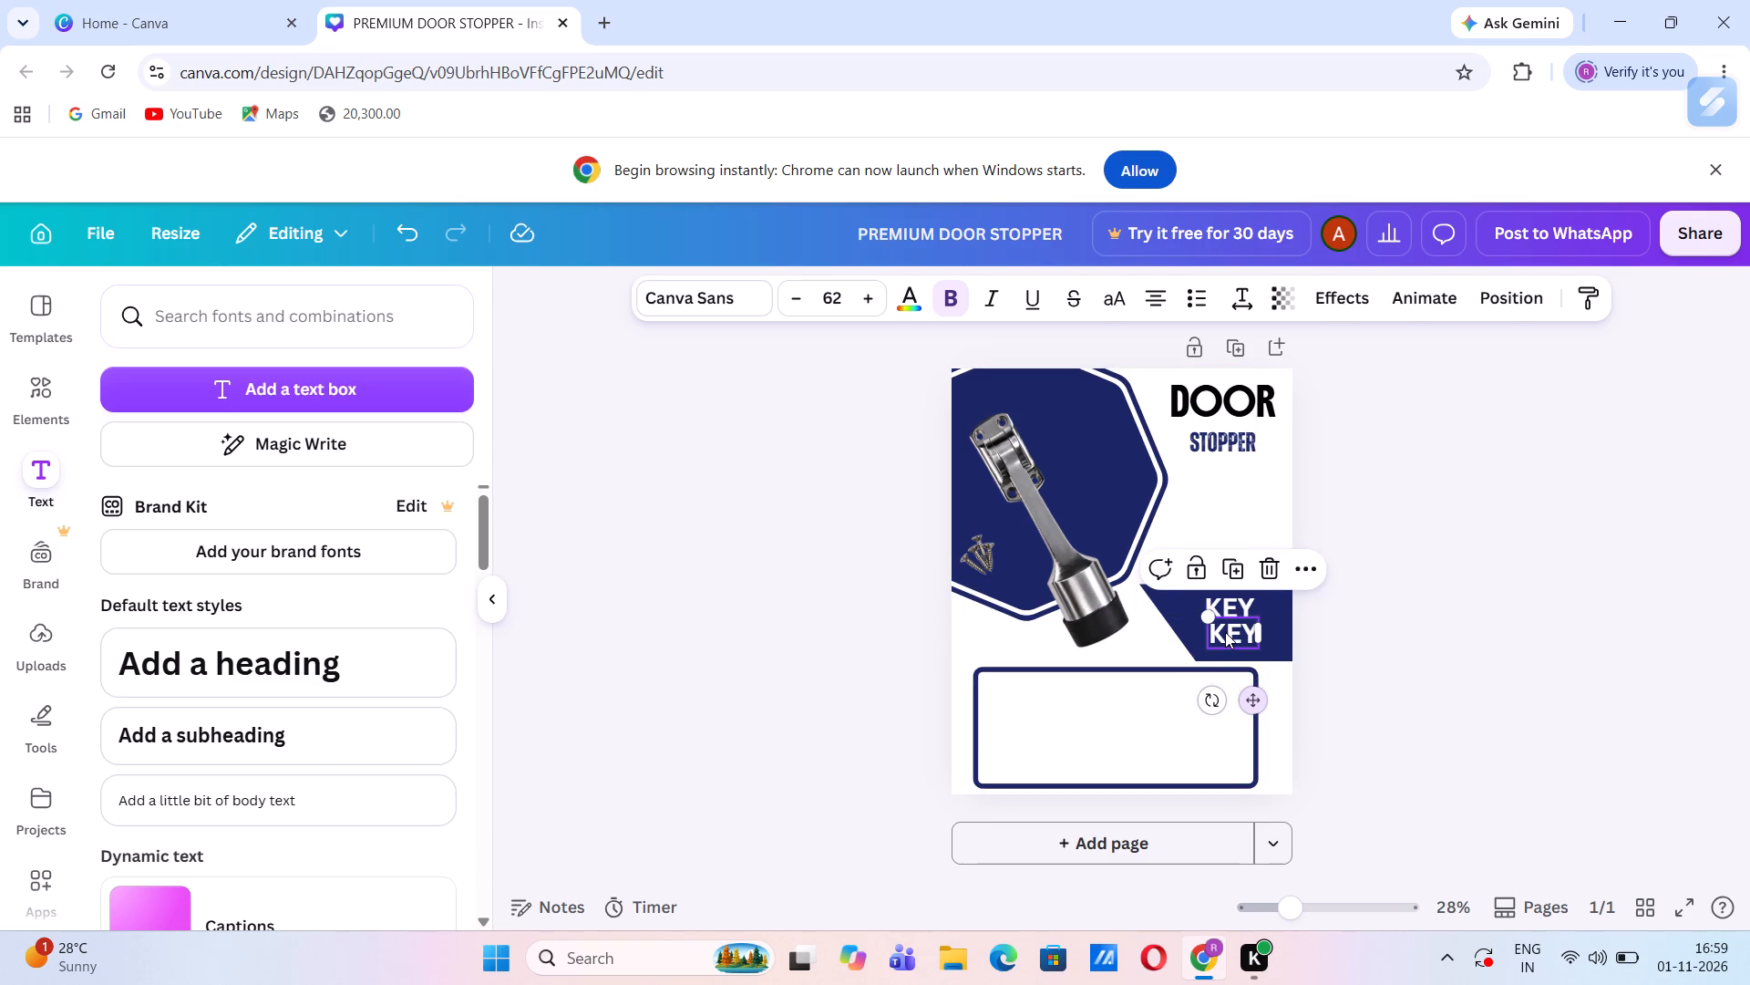
double_click(1225, 632)
type("BE")
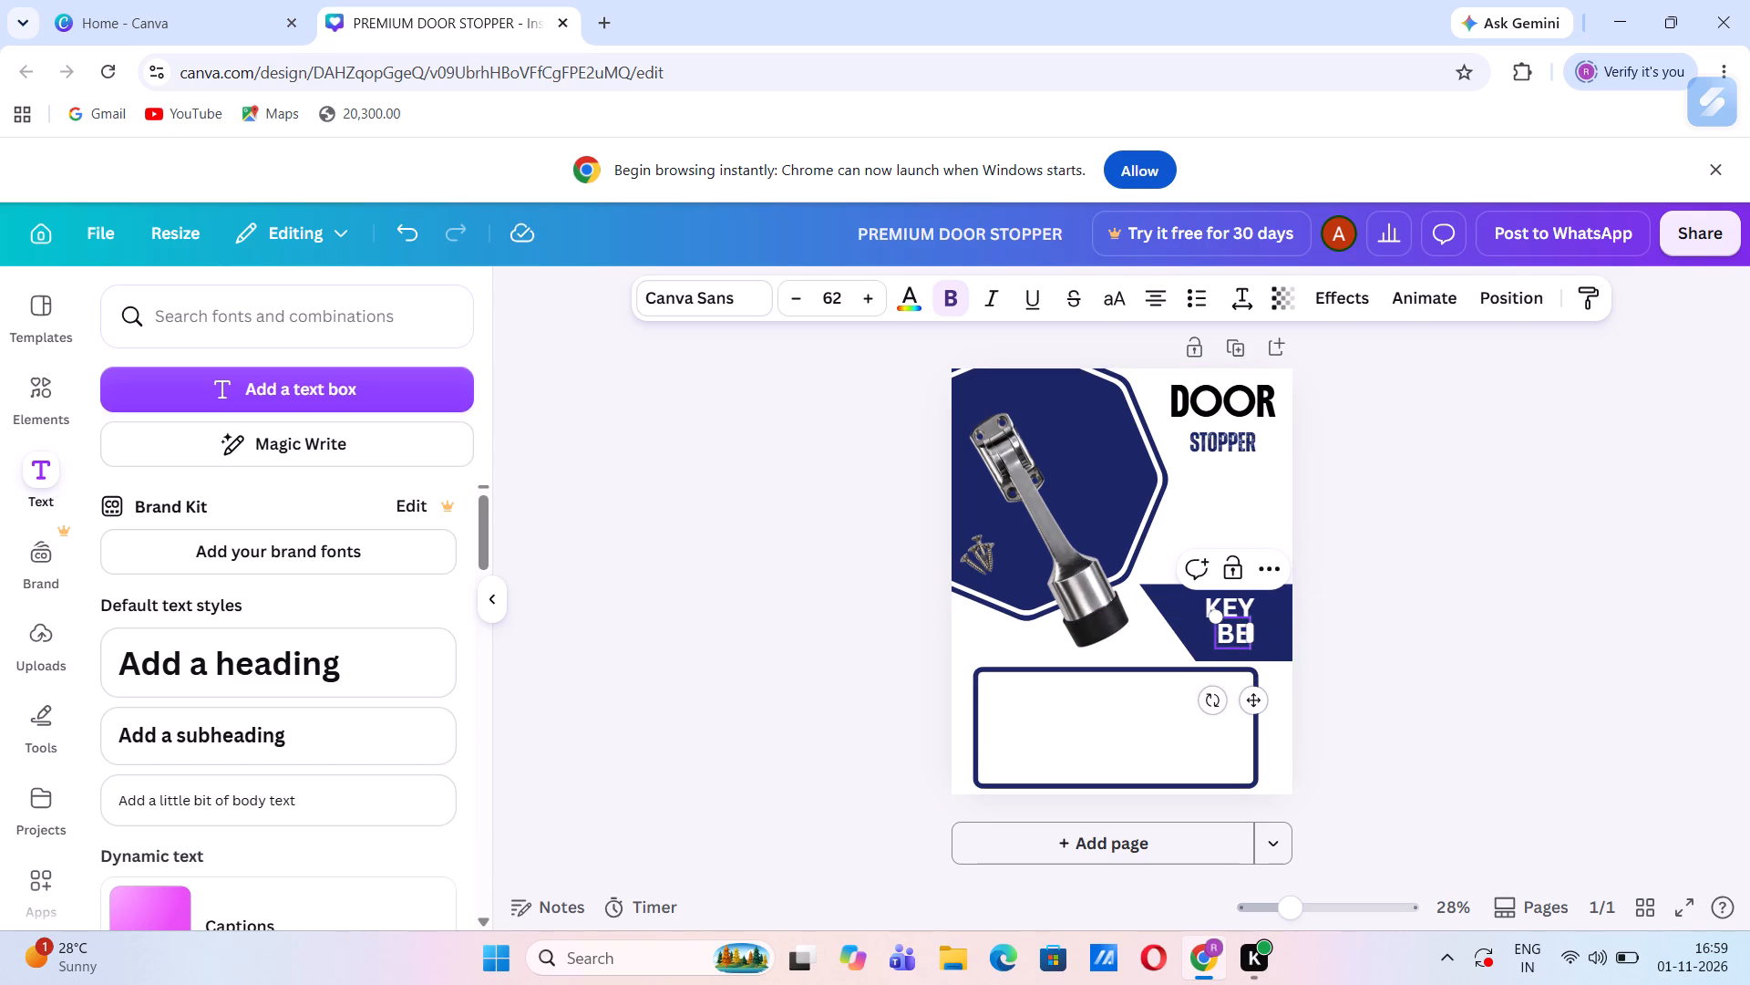
type("NI")
type("FIT")
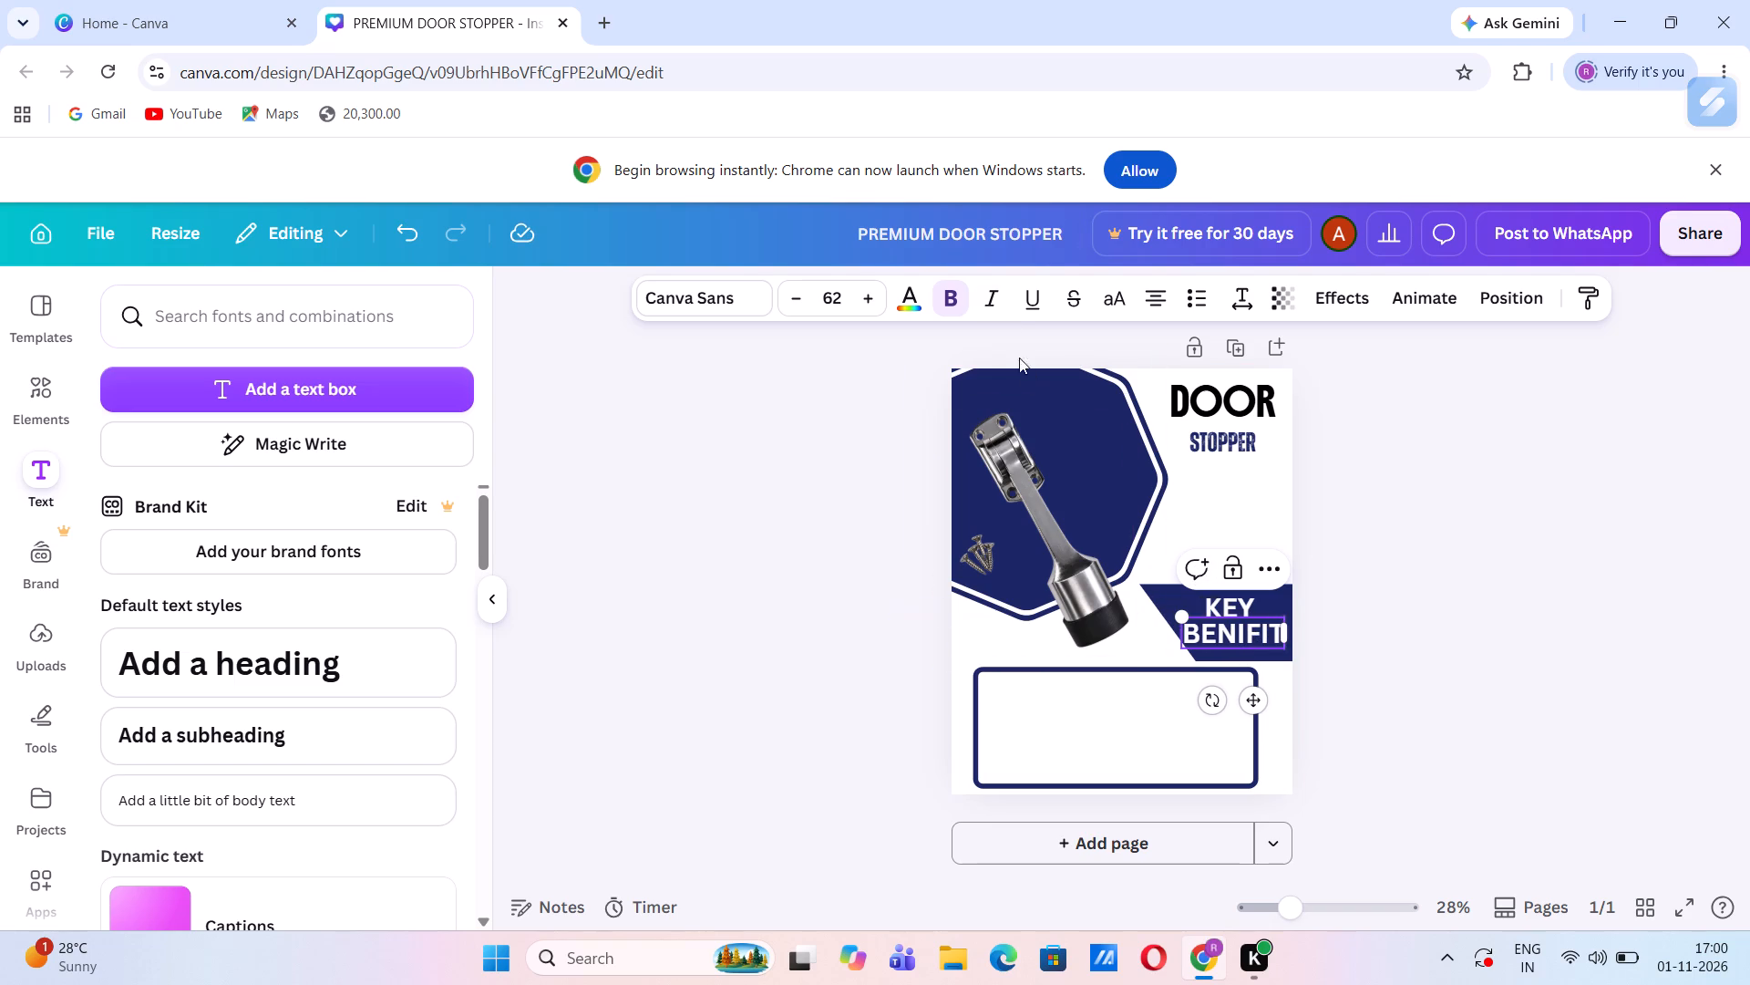
Reduce the BENIFIT heading's font size to 46, shift it slightly lower in the dark blue shape and deselect it.
triple_click(799, 301)
triple_click(799, 301)
triple_click(799, 301)
left_click(799, 301)
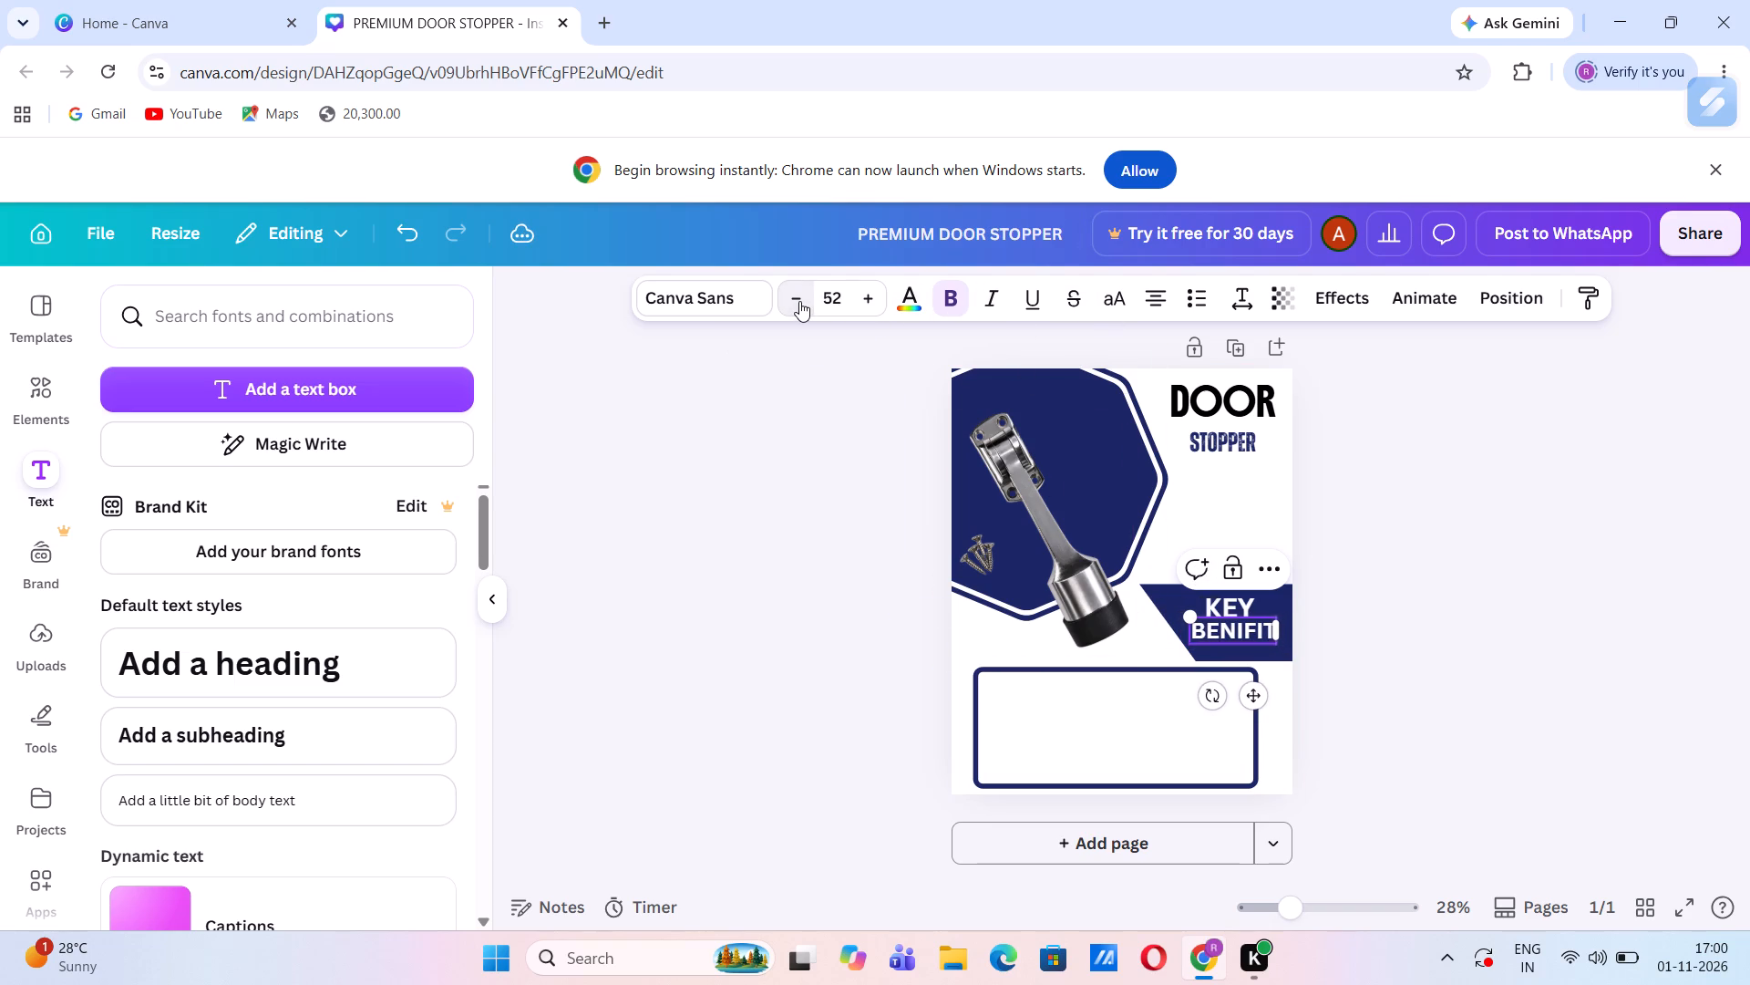
left_click(1256, 694)
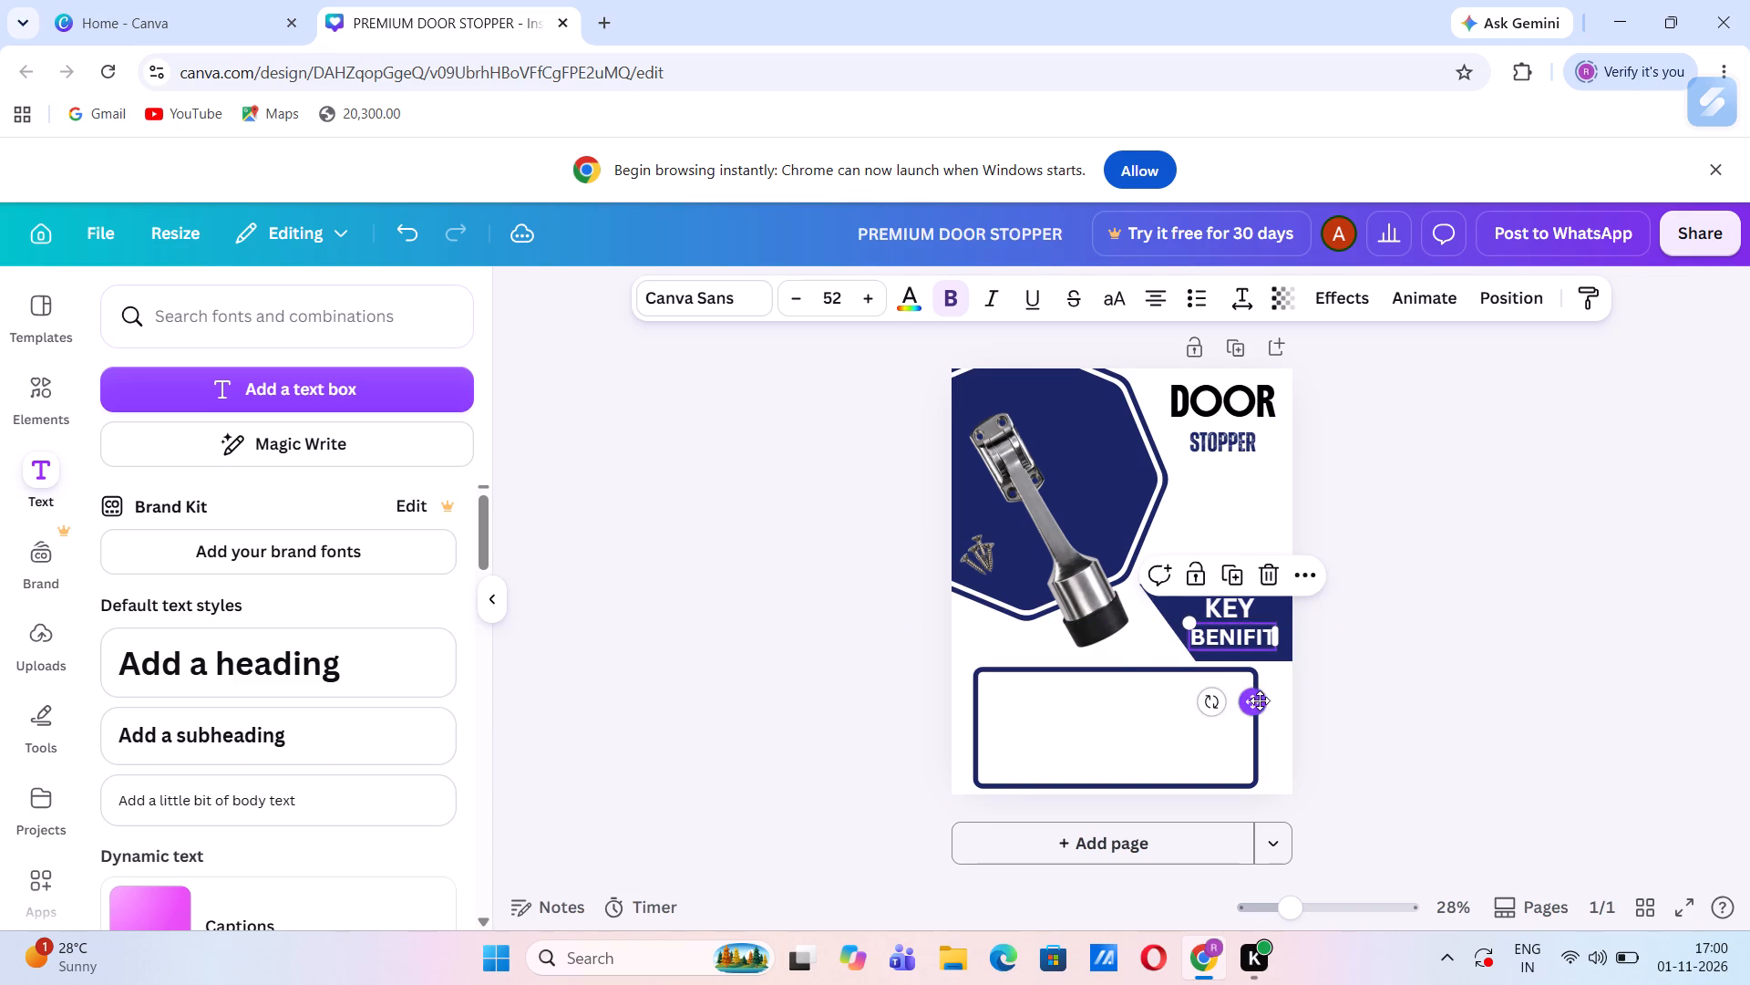
triple_click(795, 299)
triple_click(795, 299)
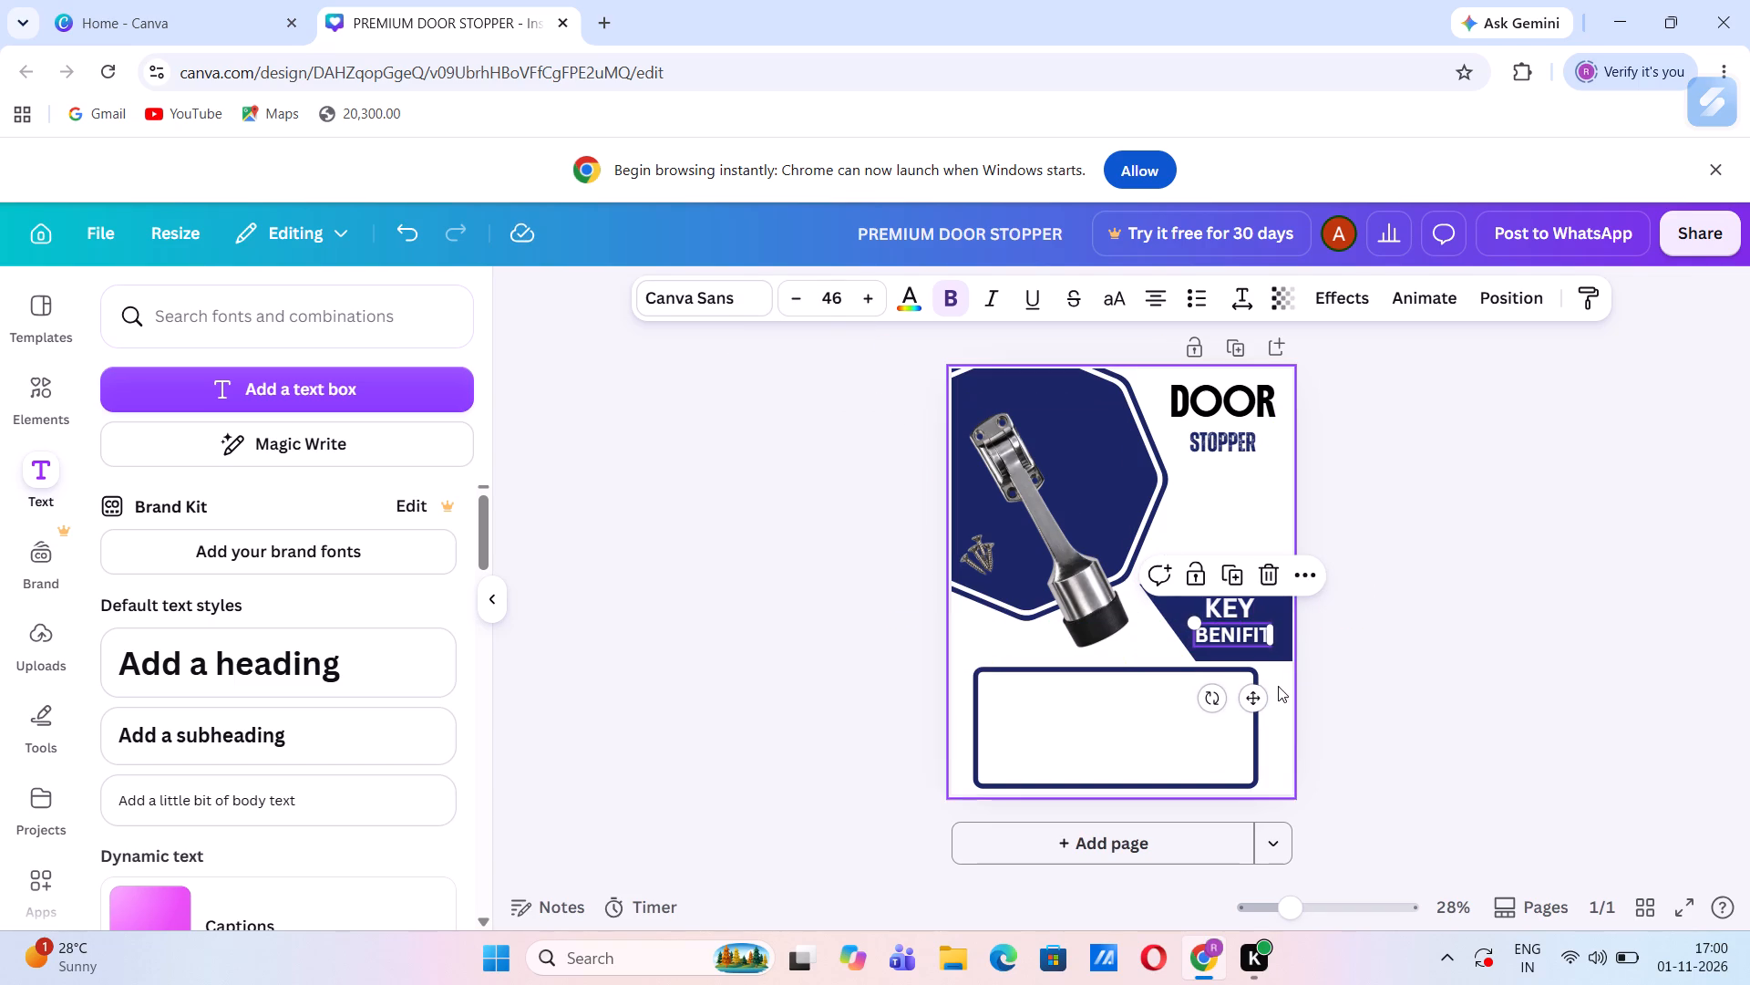
triple_click(1253, 696)
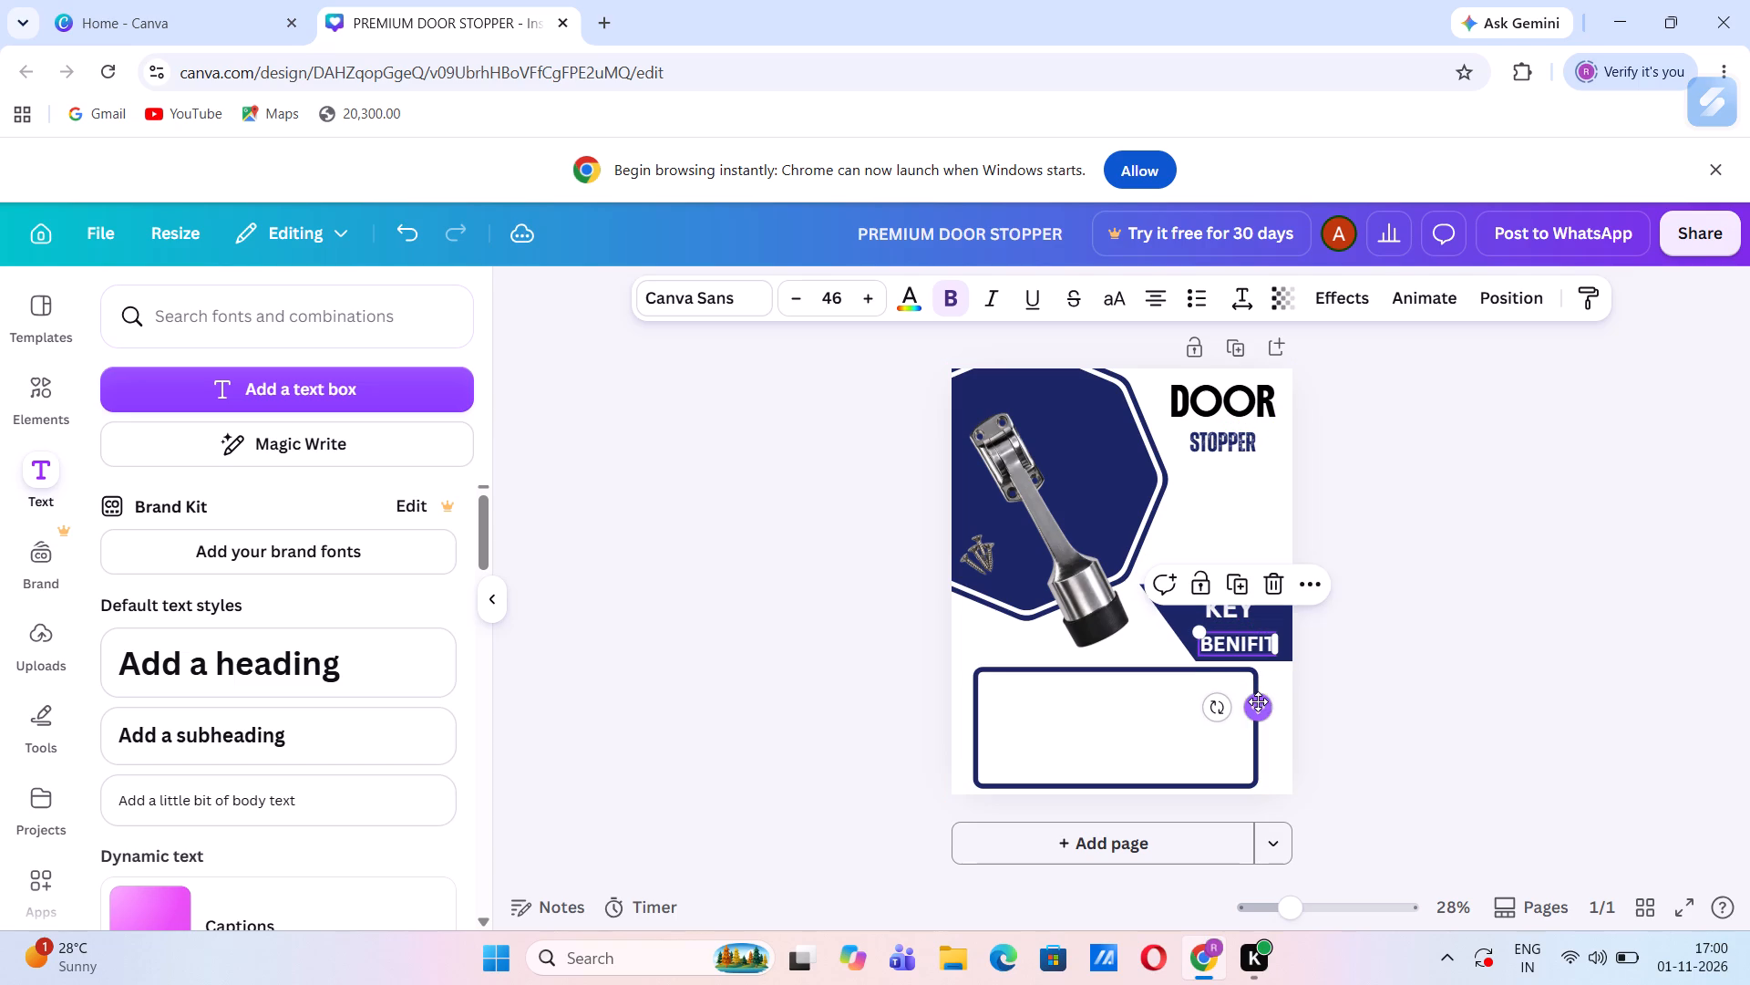
left_click(1220, 506)
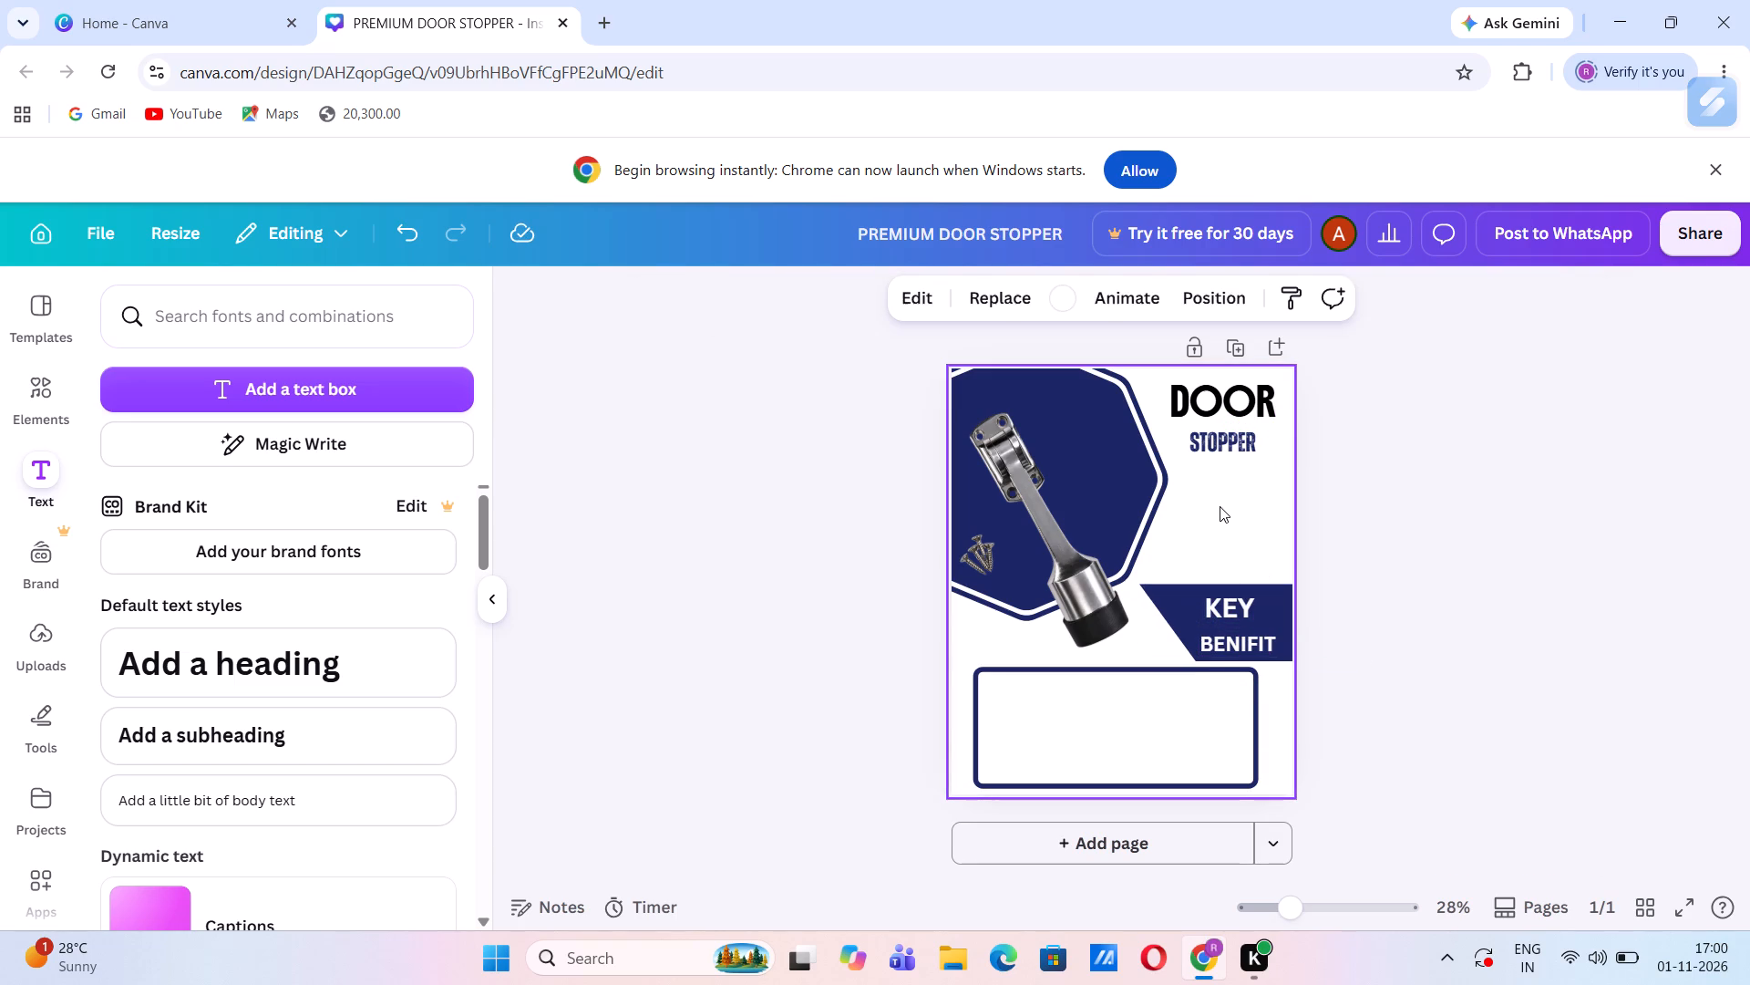
Nudge the KEY heading so it sits centred just above BENIFIT and deselect it.
left_click(1233, 603)
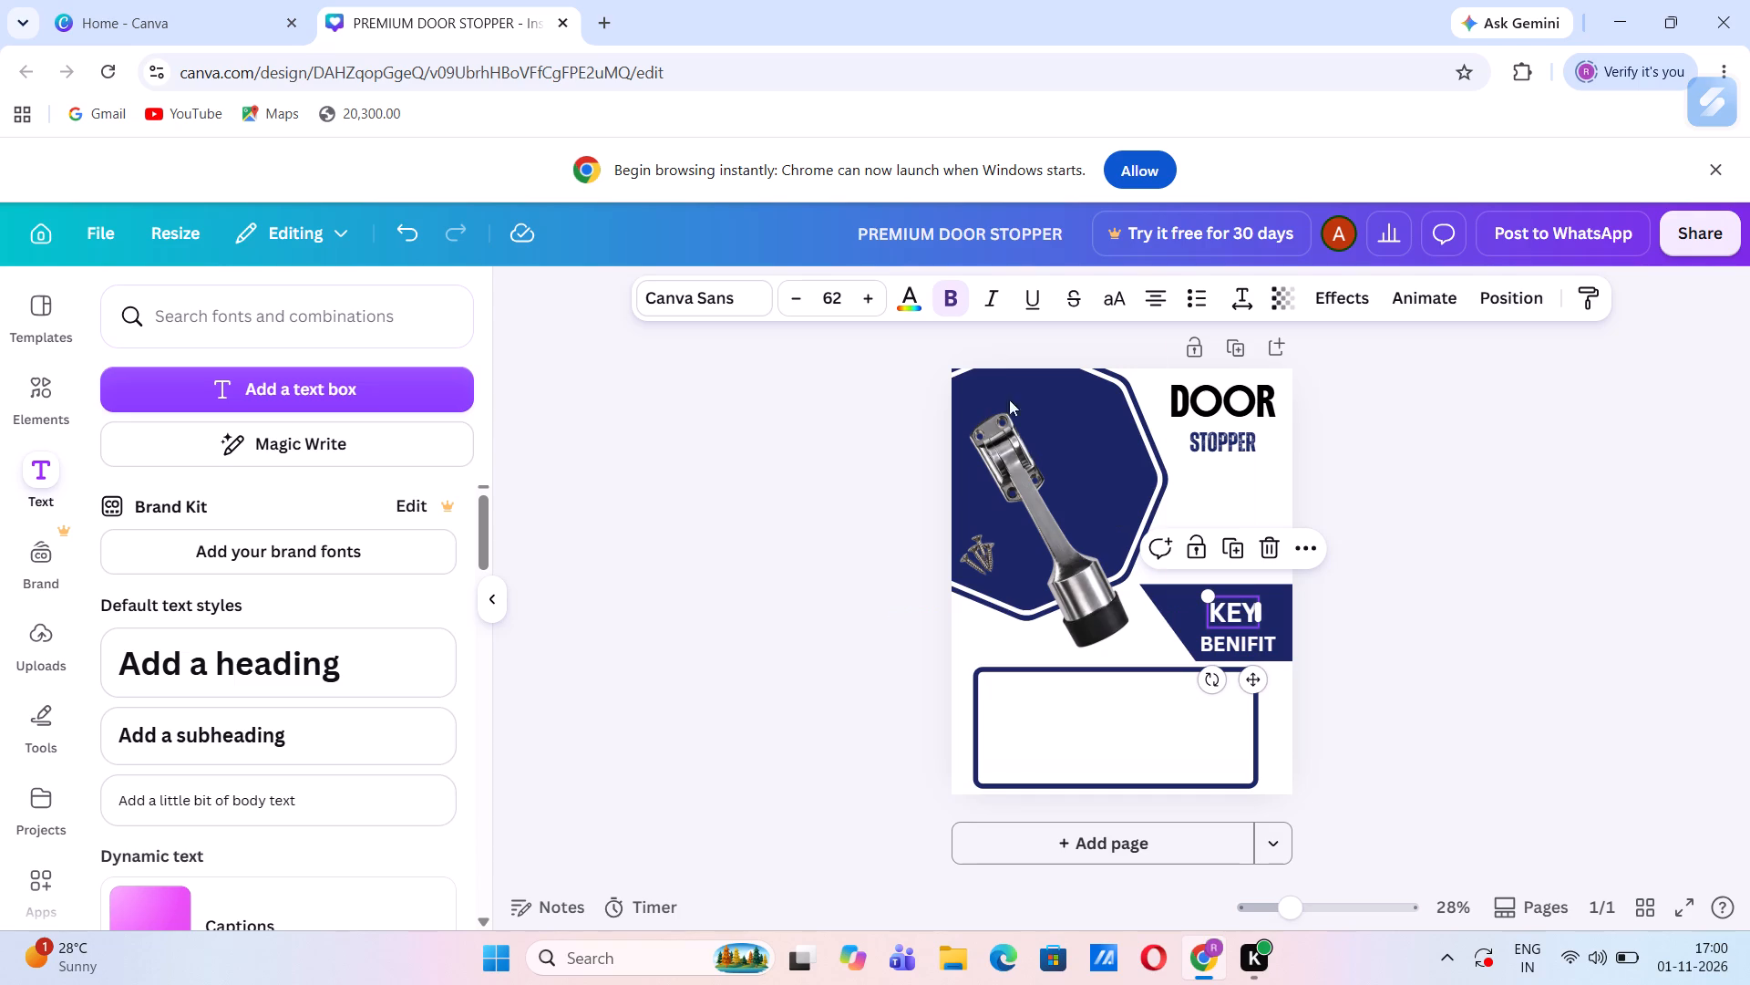
left_click(603, 307)
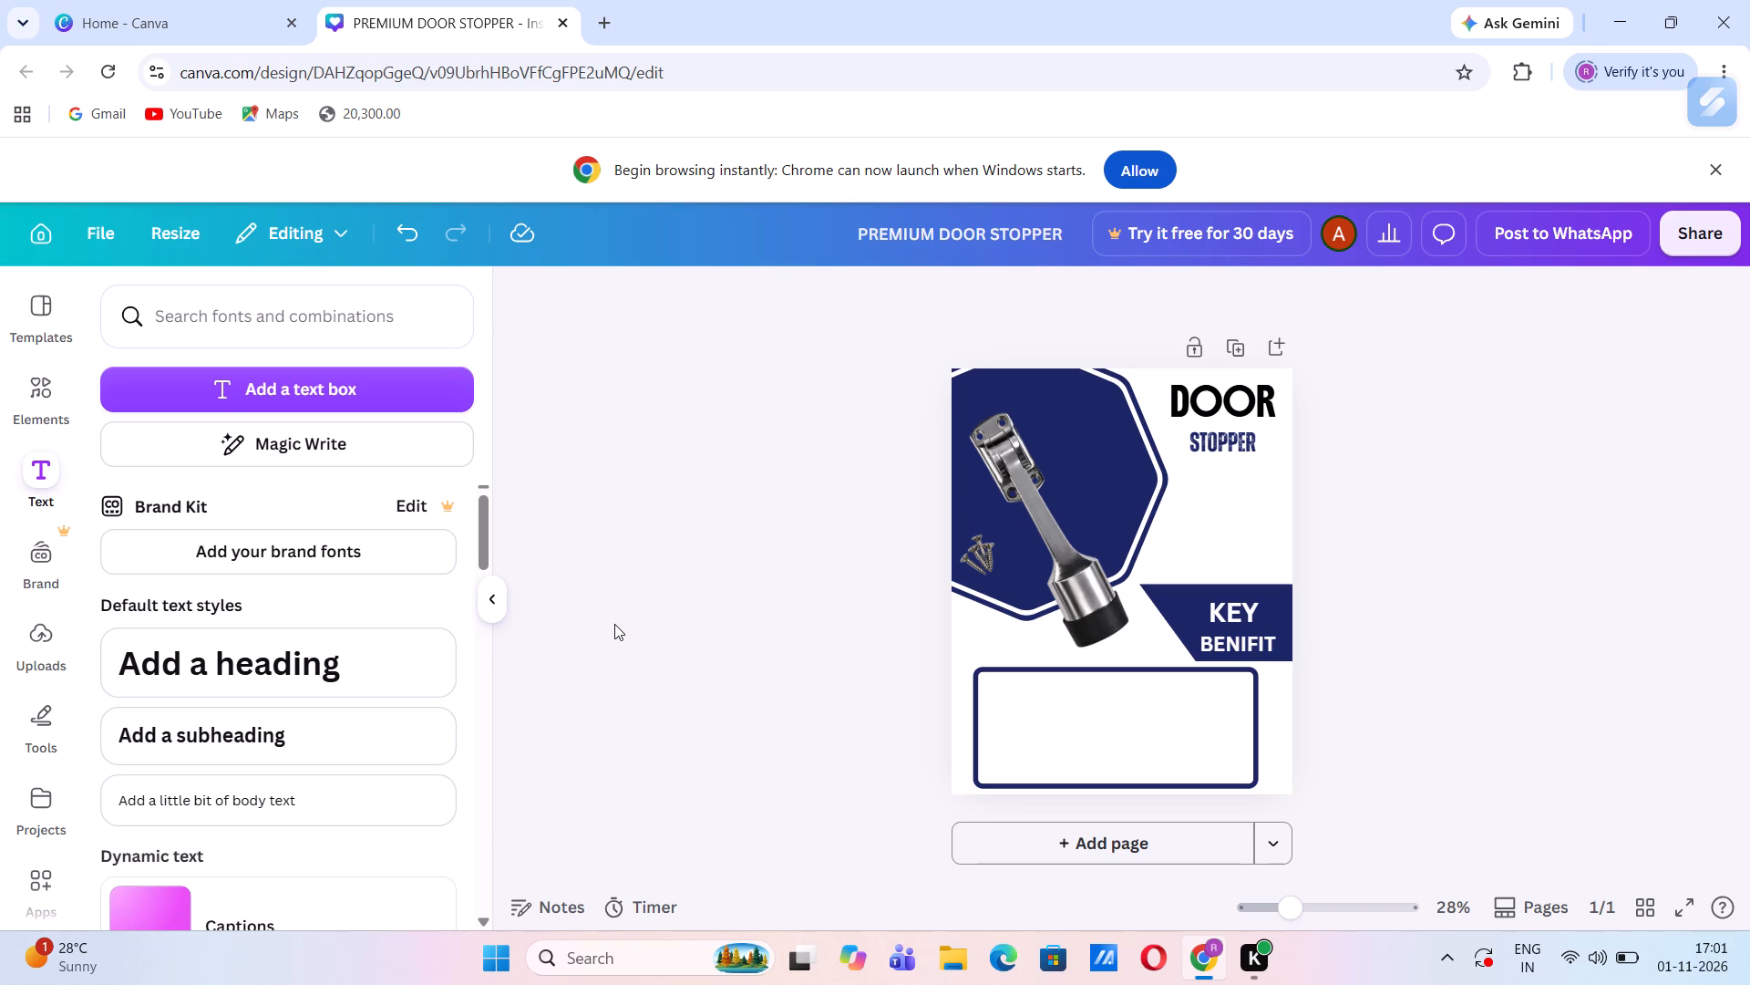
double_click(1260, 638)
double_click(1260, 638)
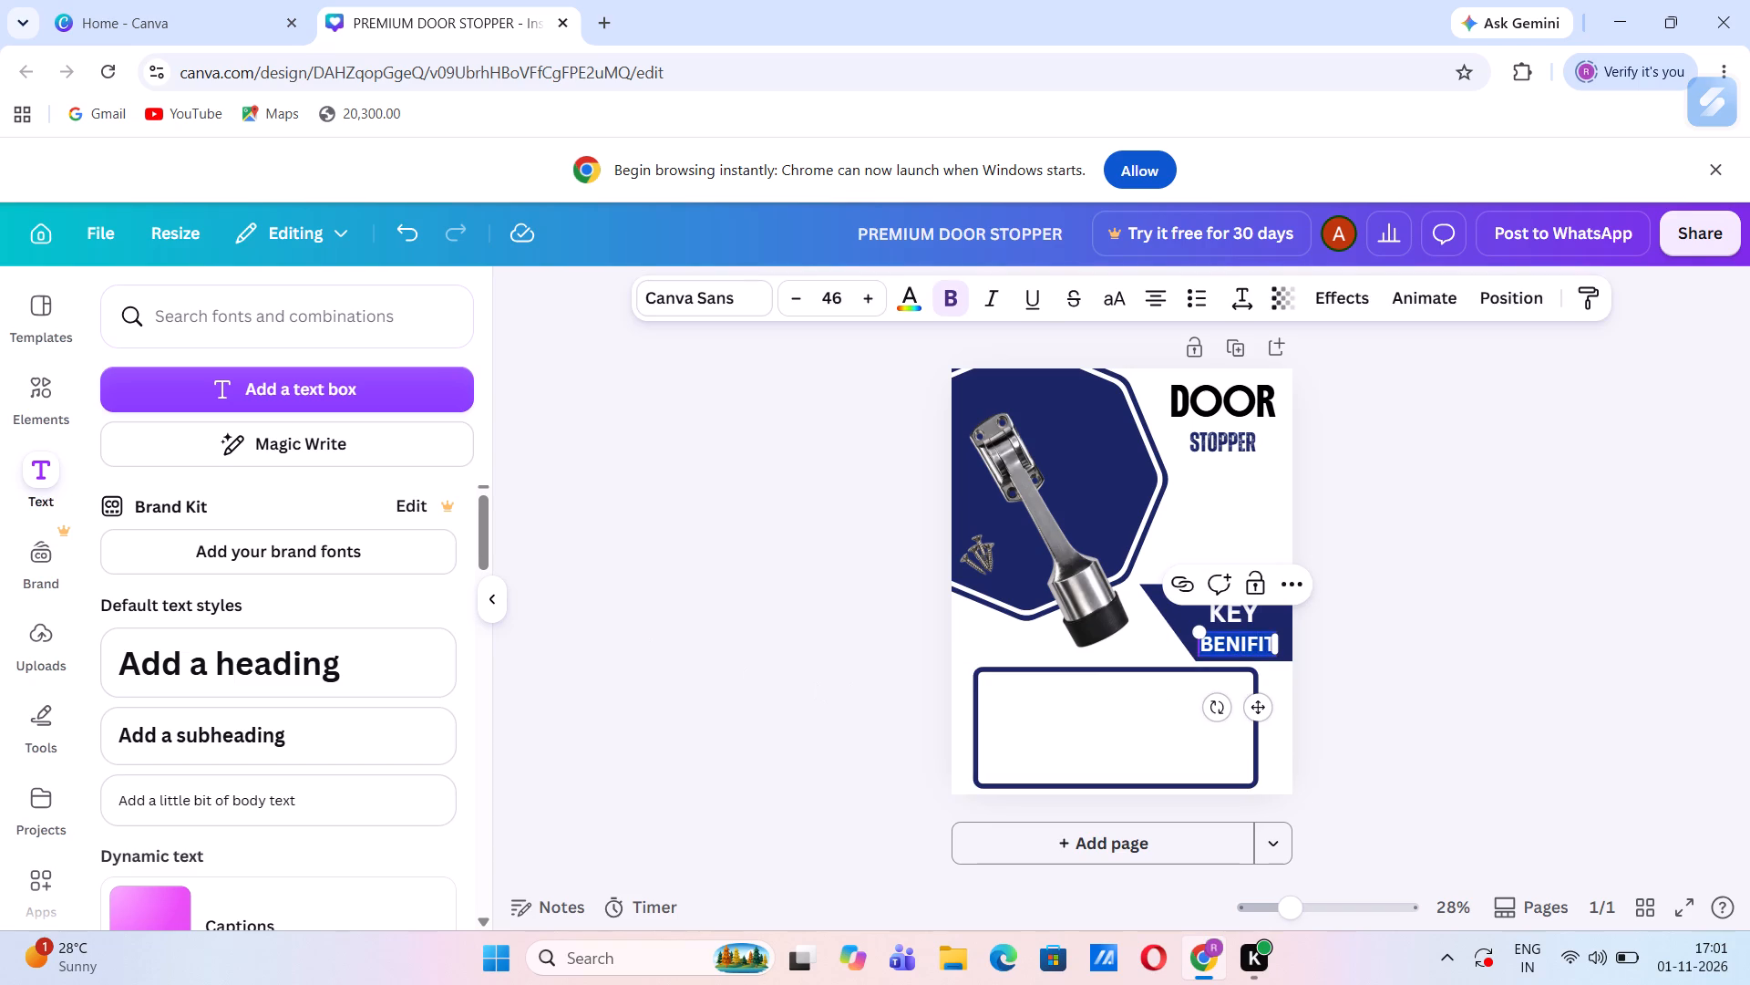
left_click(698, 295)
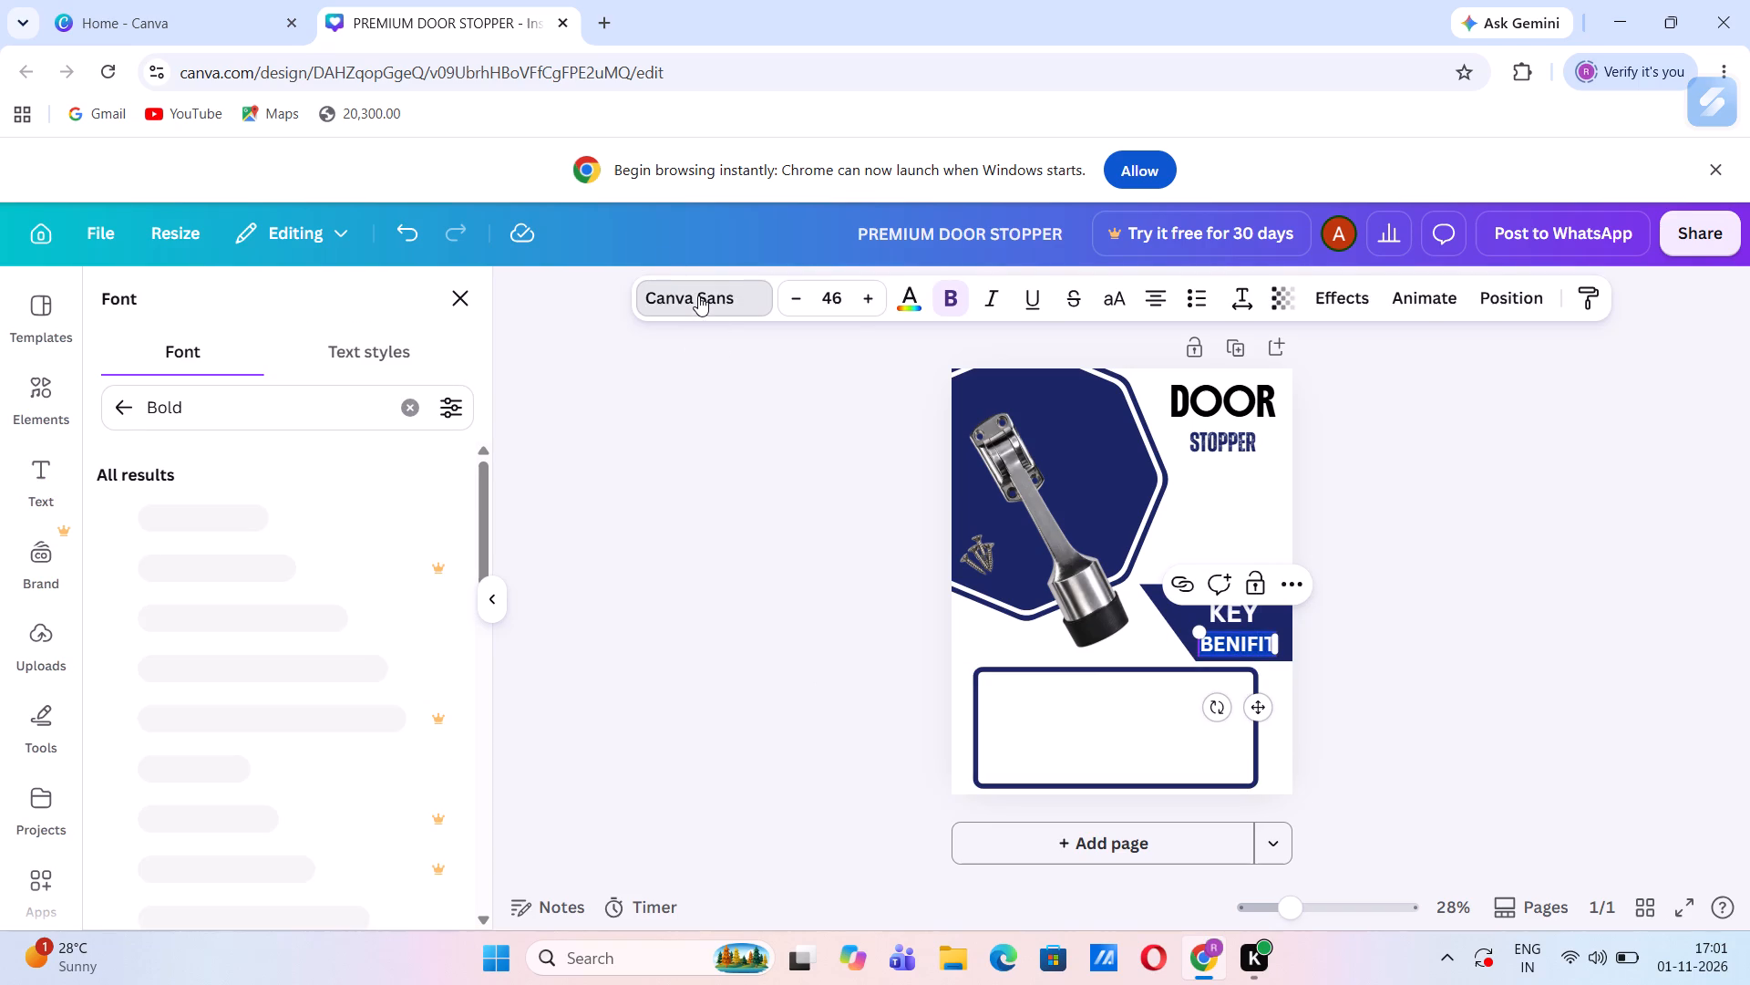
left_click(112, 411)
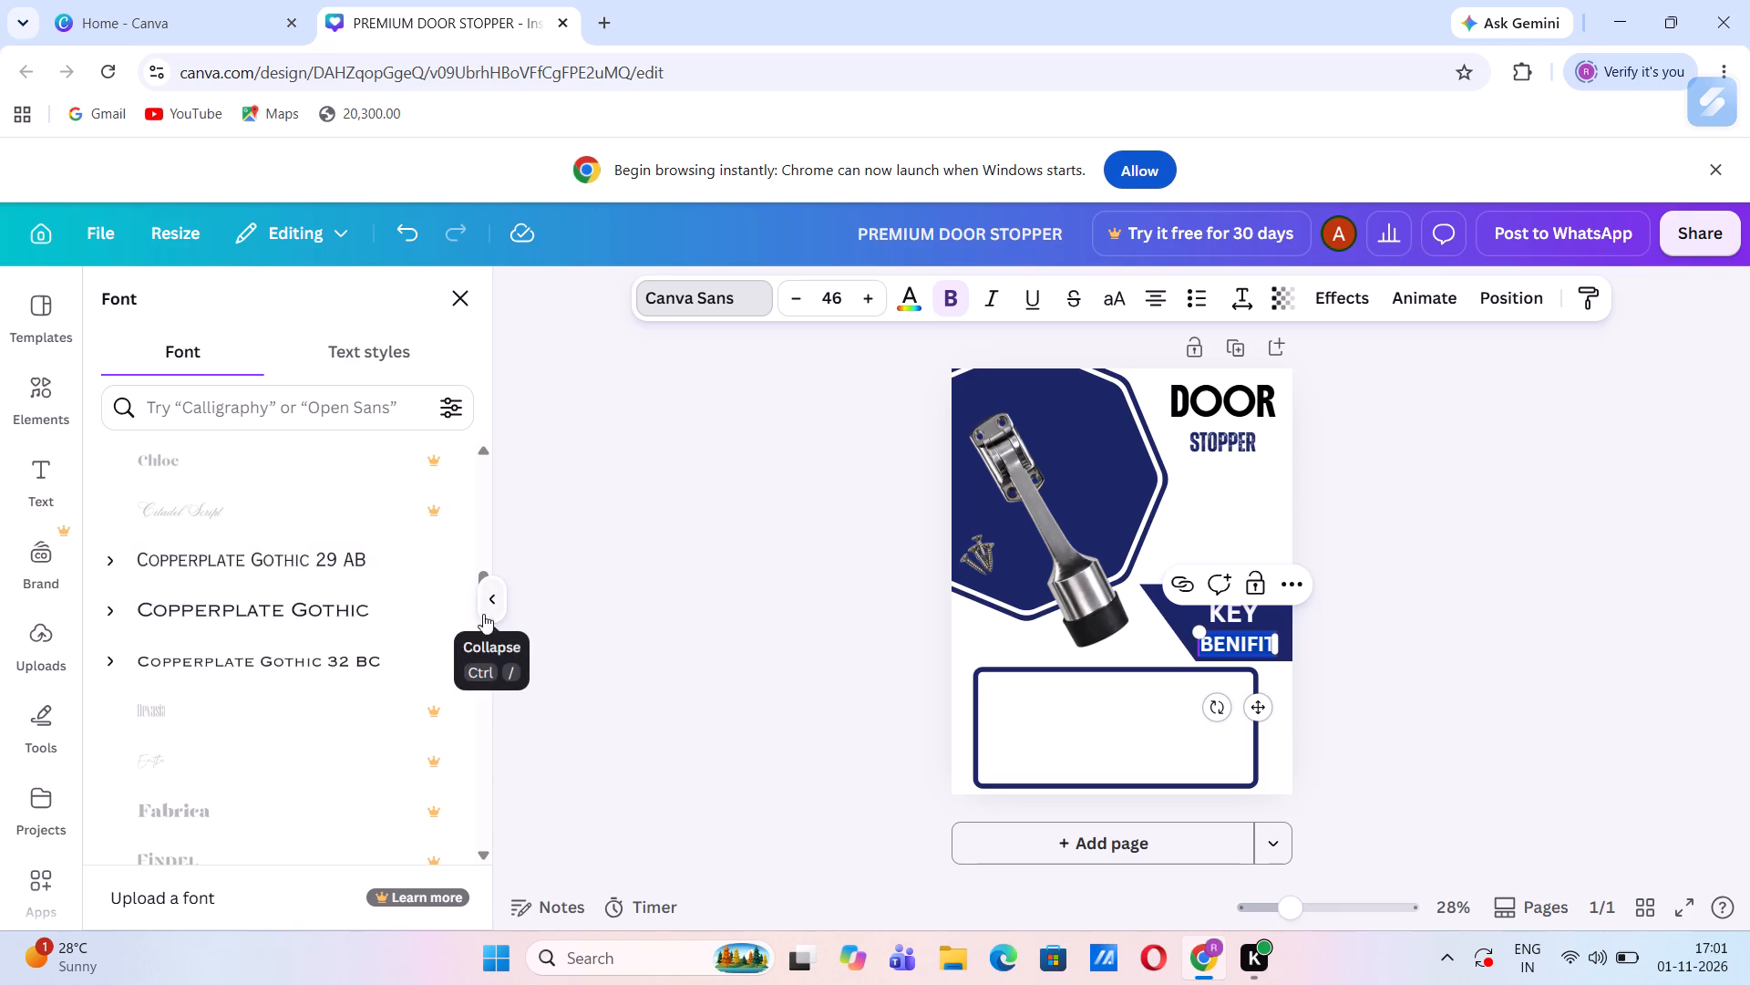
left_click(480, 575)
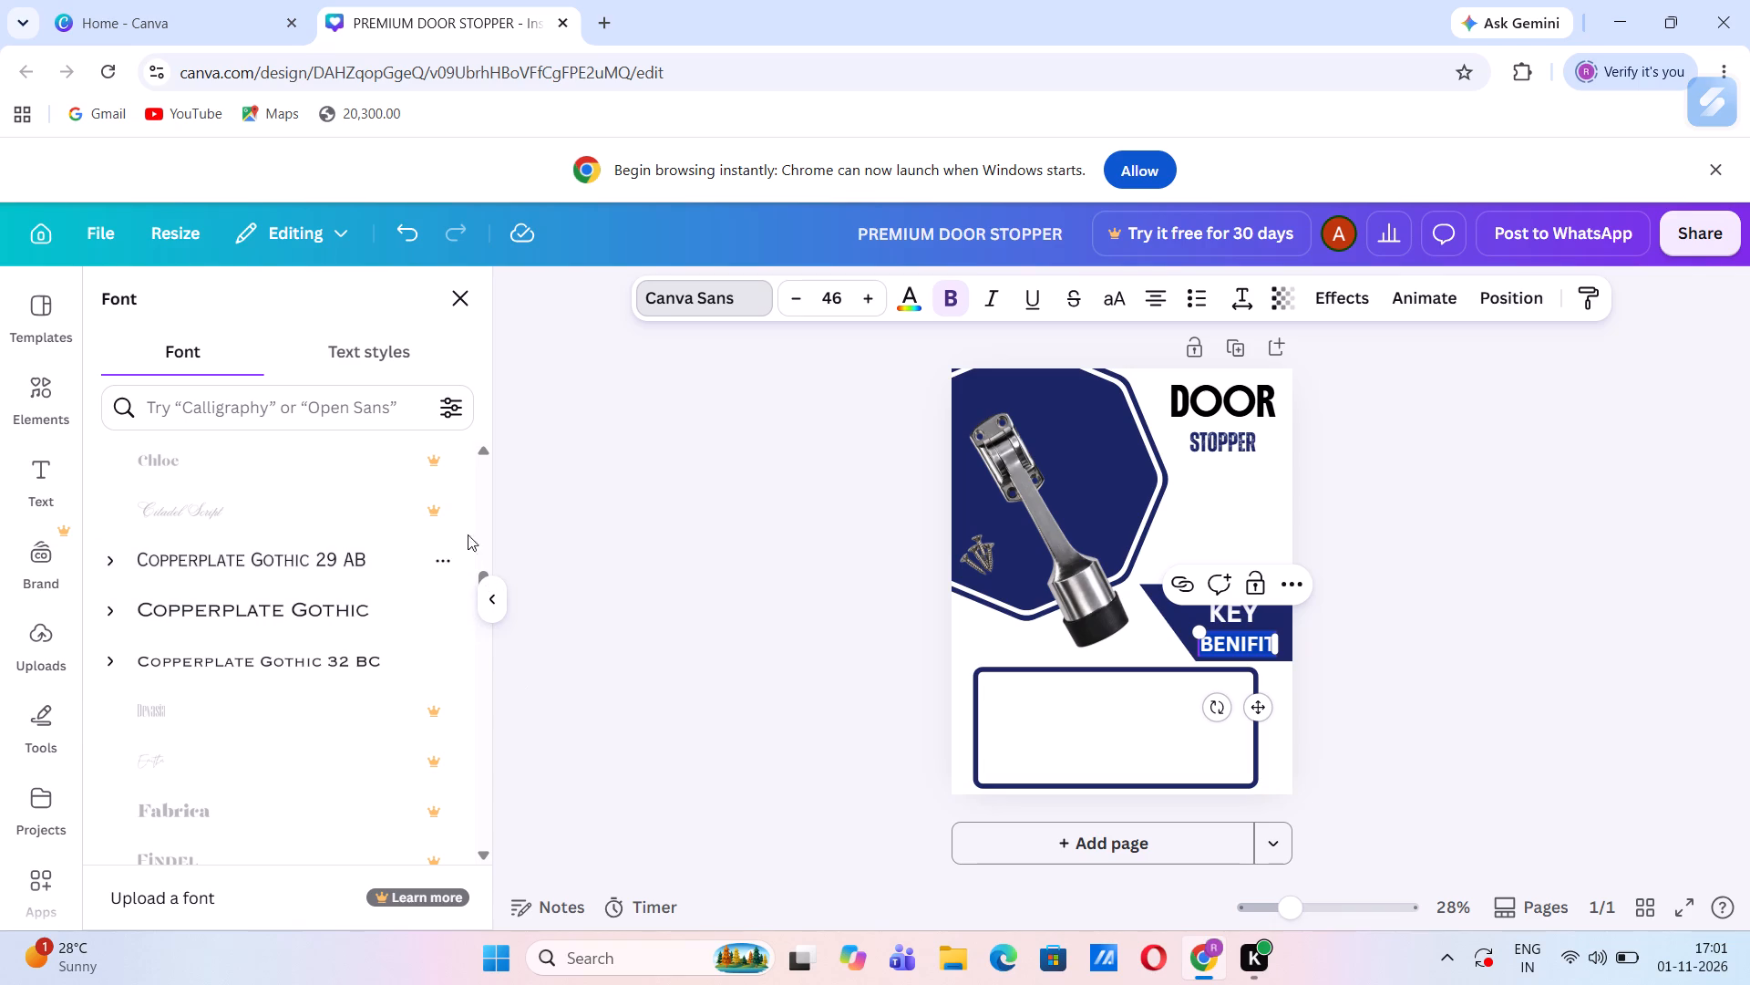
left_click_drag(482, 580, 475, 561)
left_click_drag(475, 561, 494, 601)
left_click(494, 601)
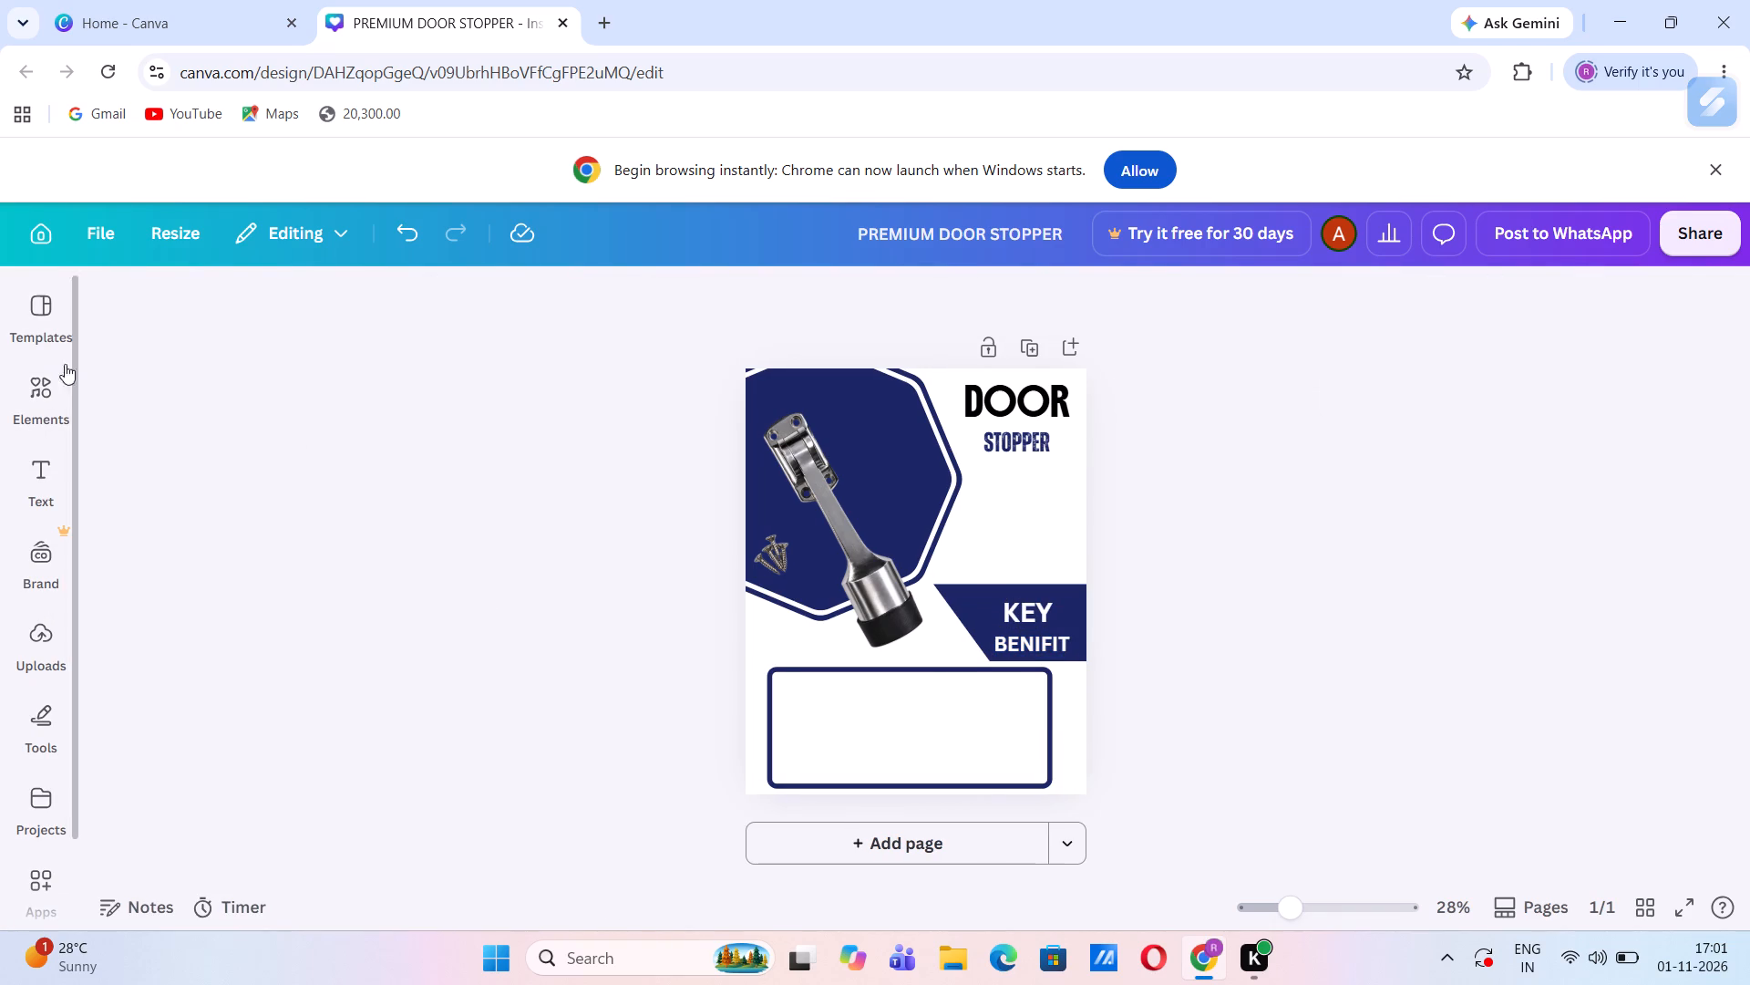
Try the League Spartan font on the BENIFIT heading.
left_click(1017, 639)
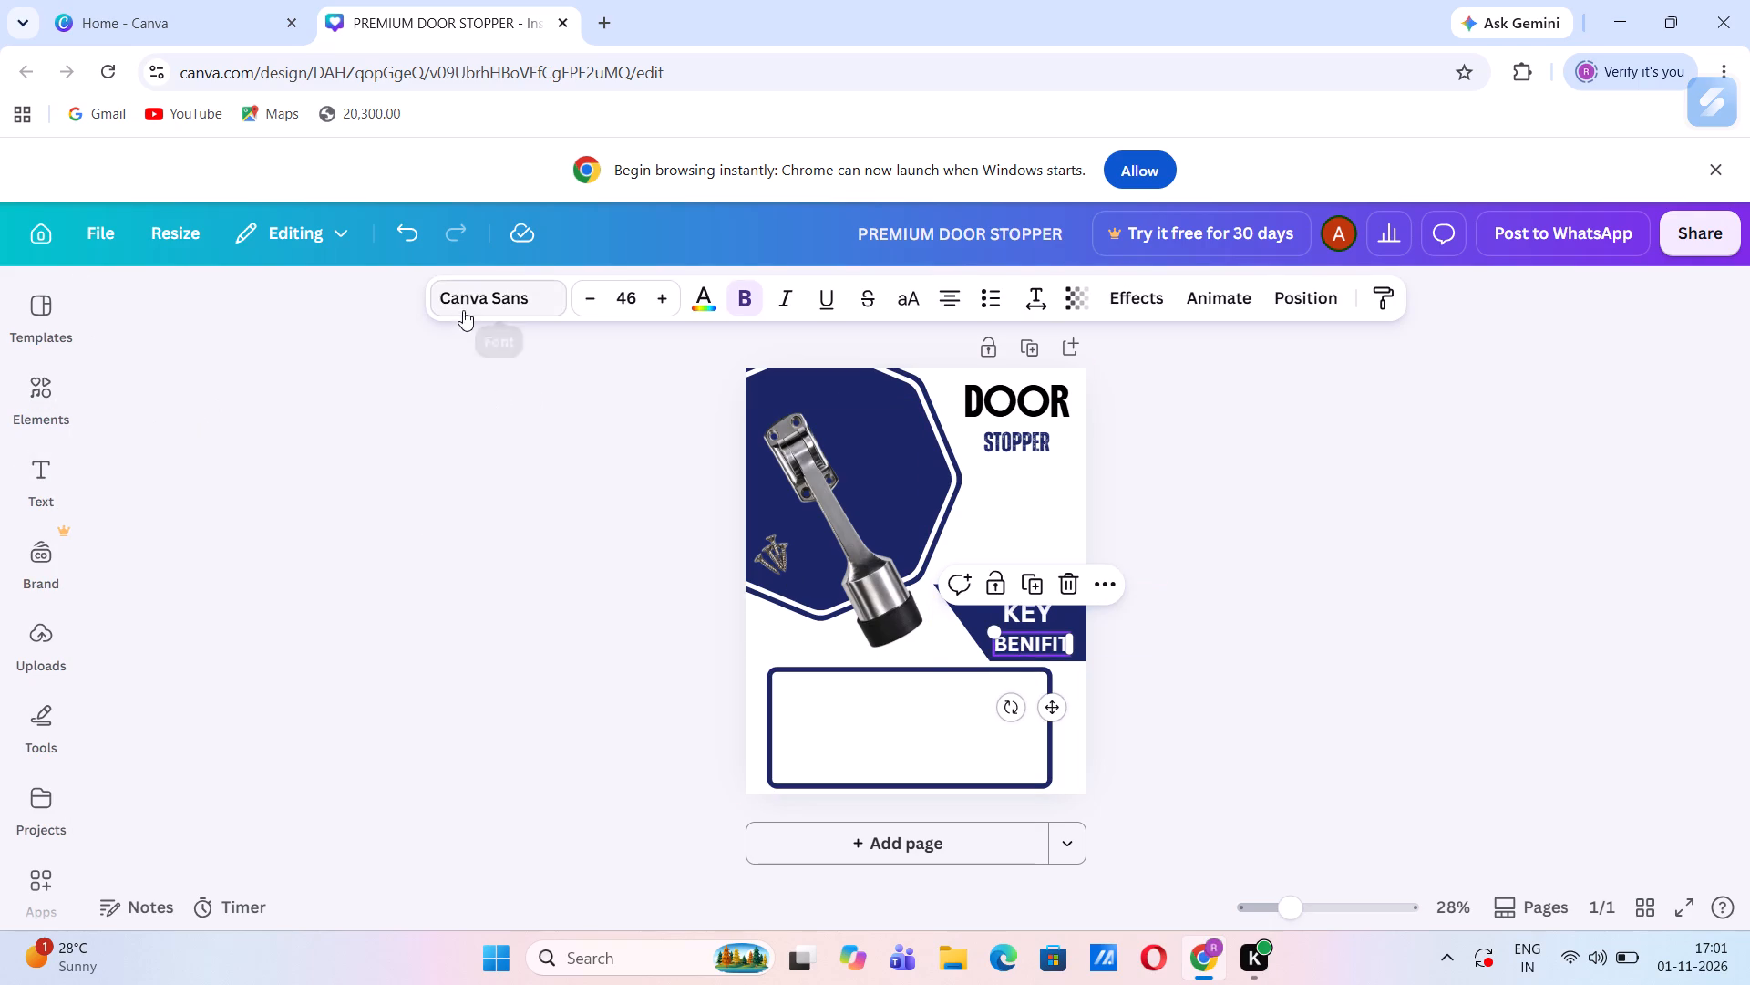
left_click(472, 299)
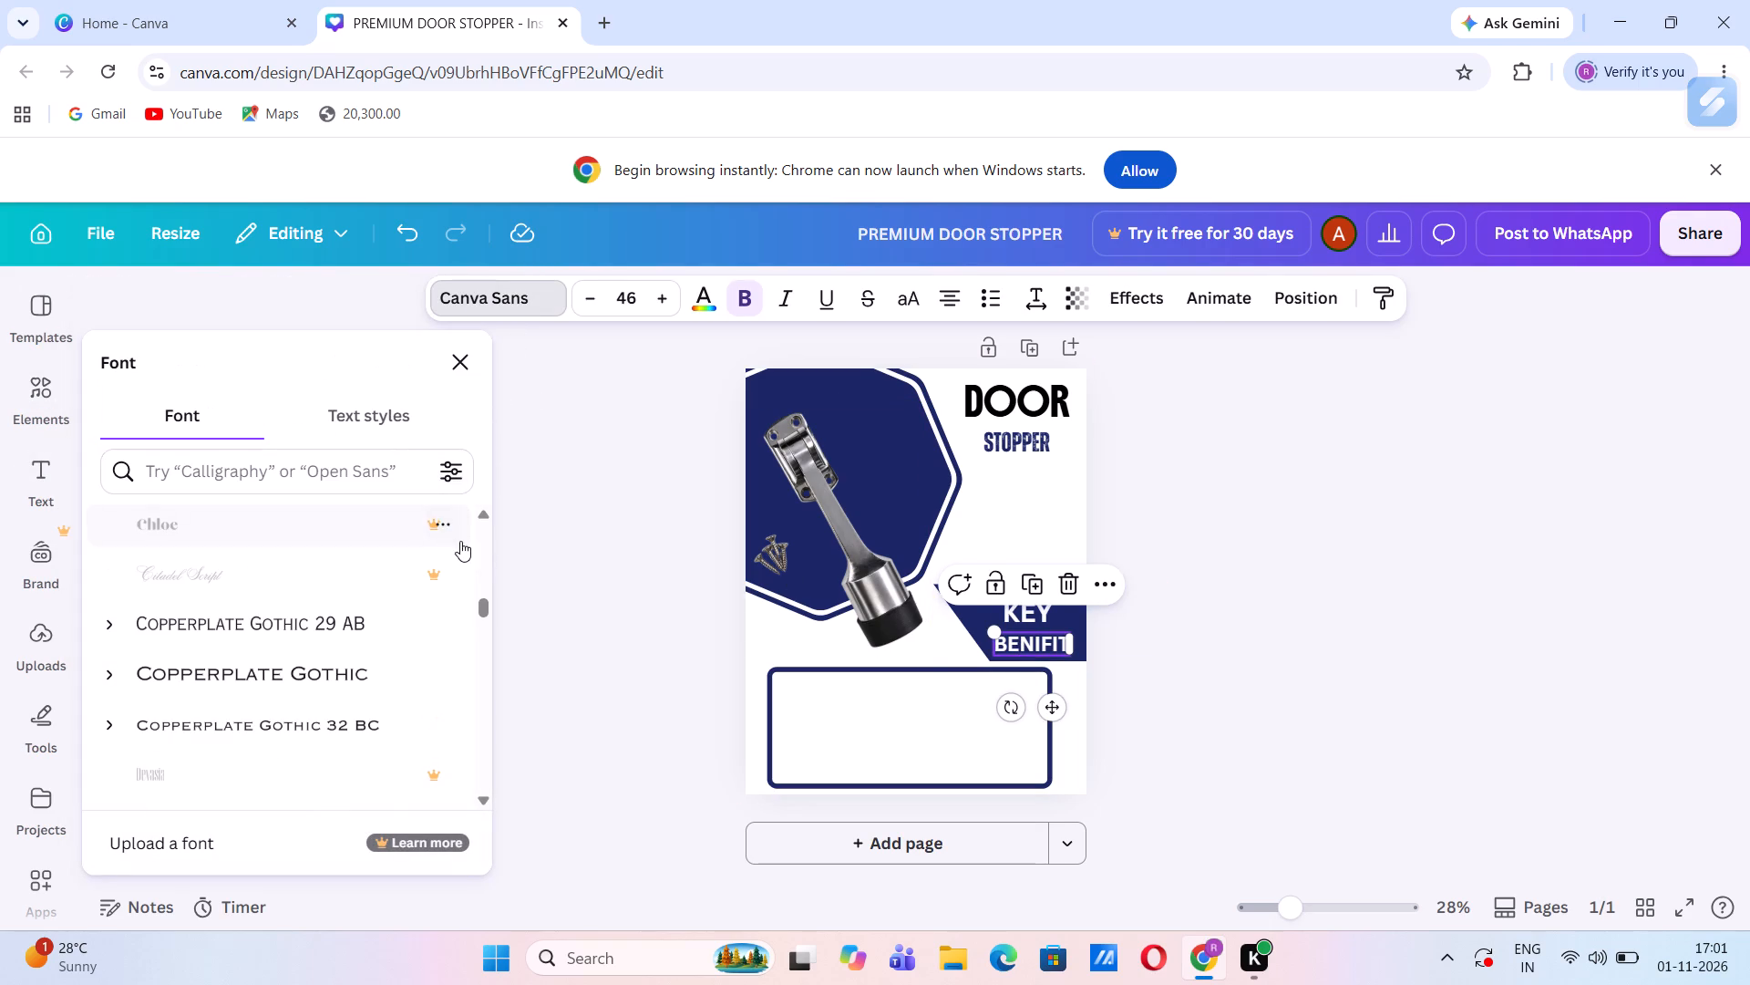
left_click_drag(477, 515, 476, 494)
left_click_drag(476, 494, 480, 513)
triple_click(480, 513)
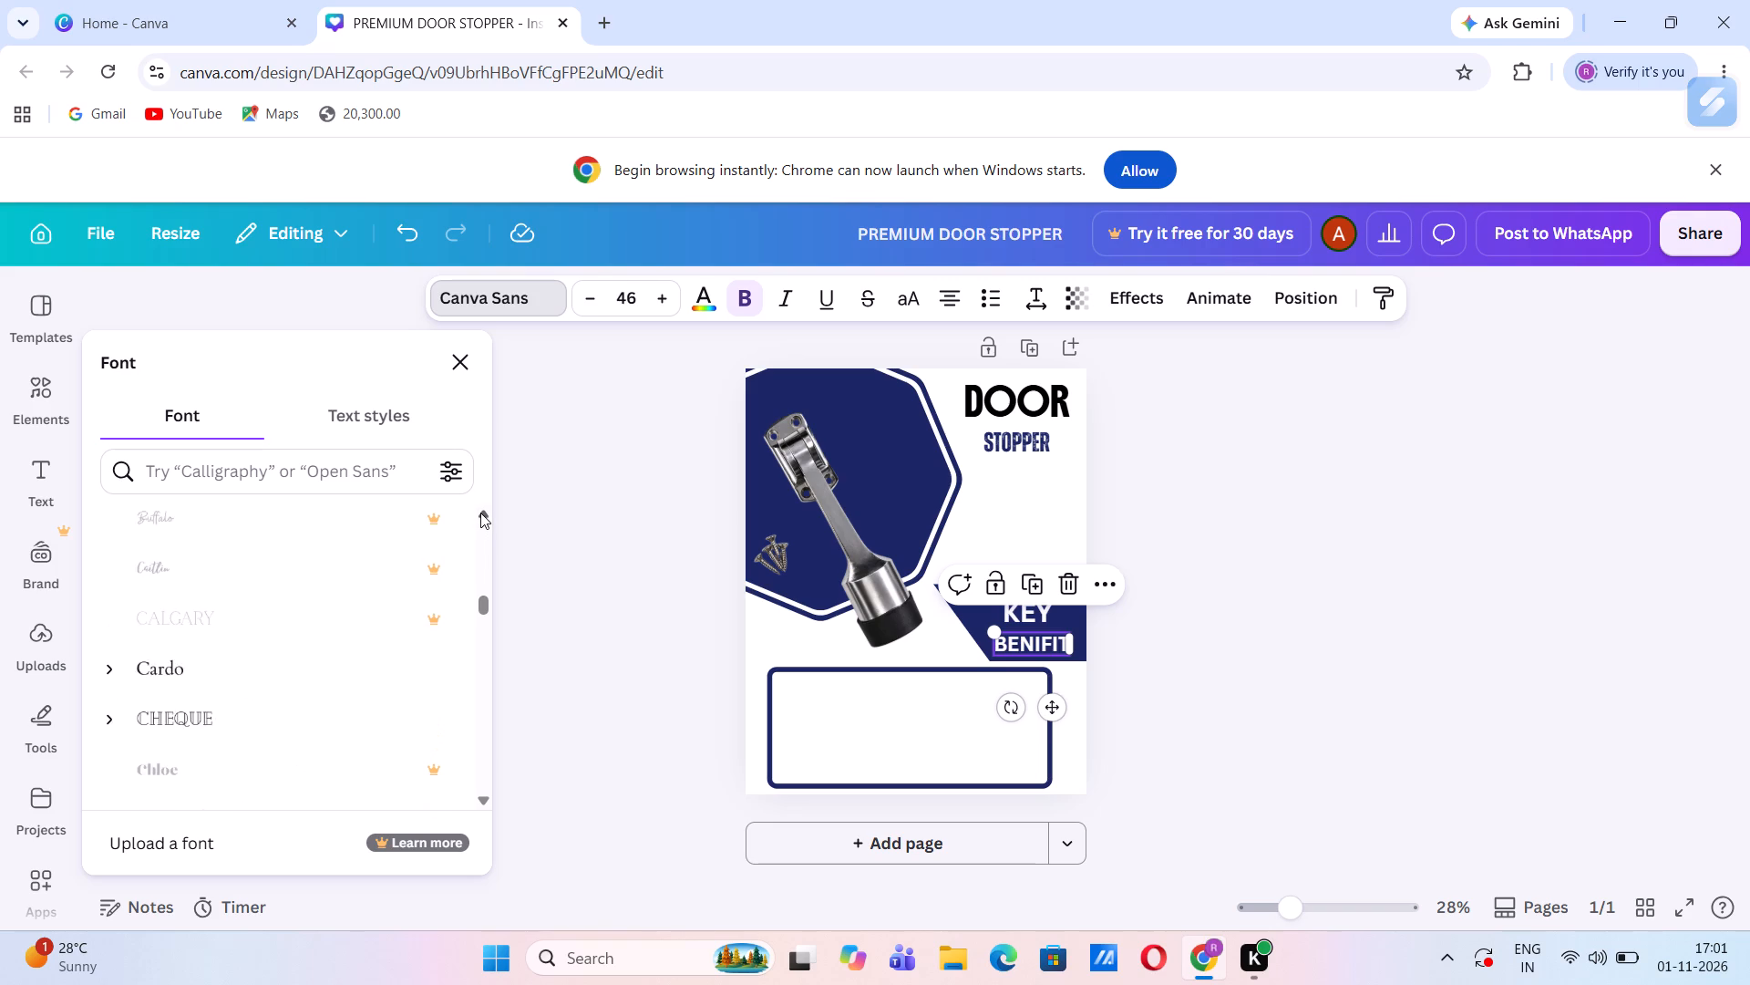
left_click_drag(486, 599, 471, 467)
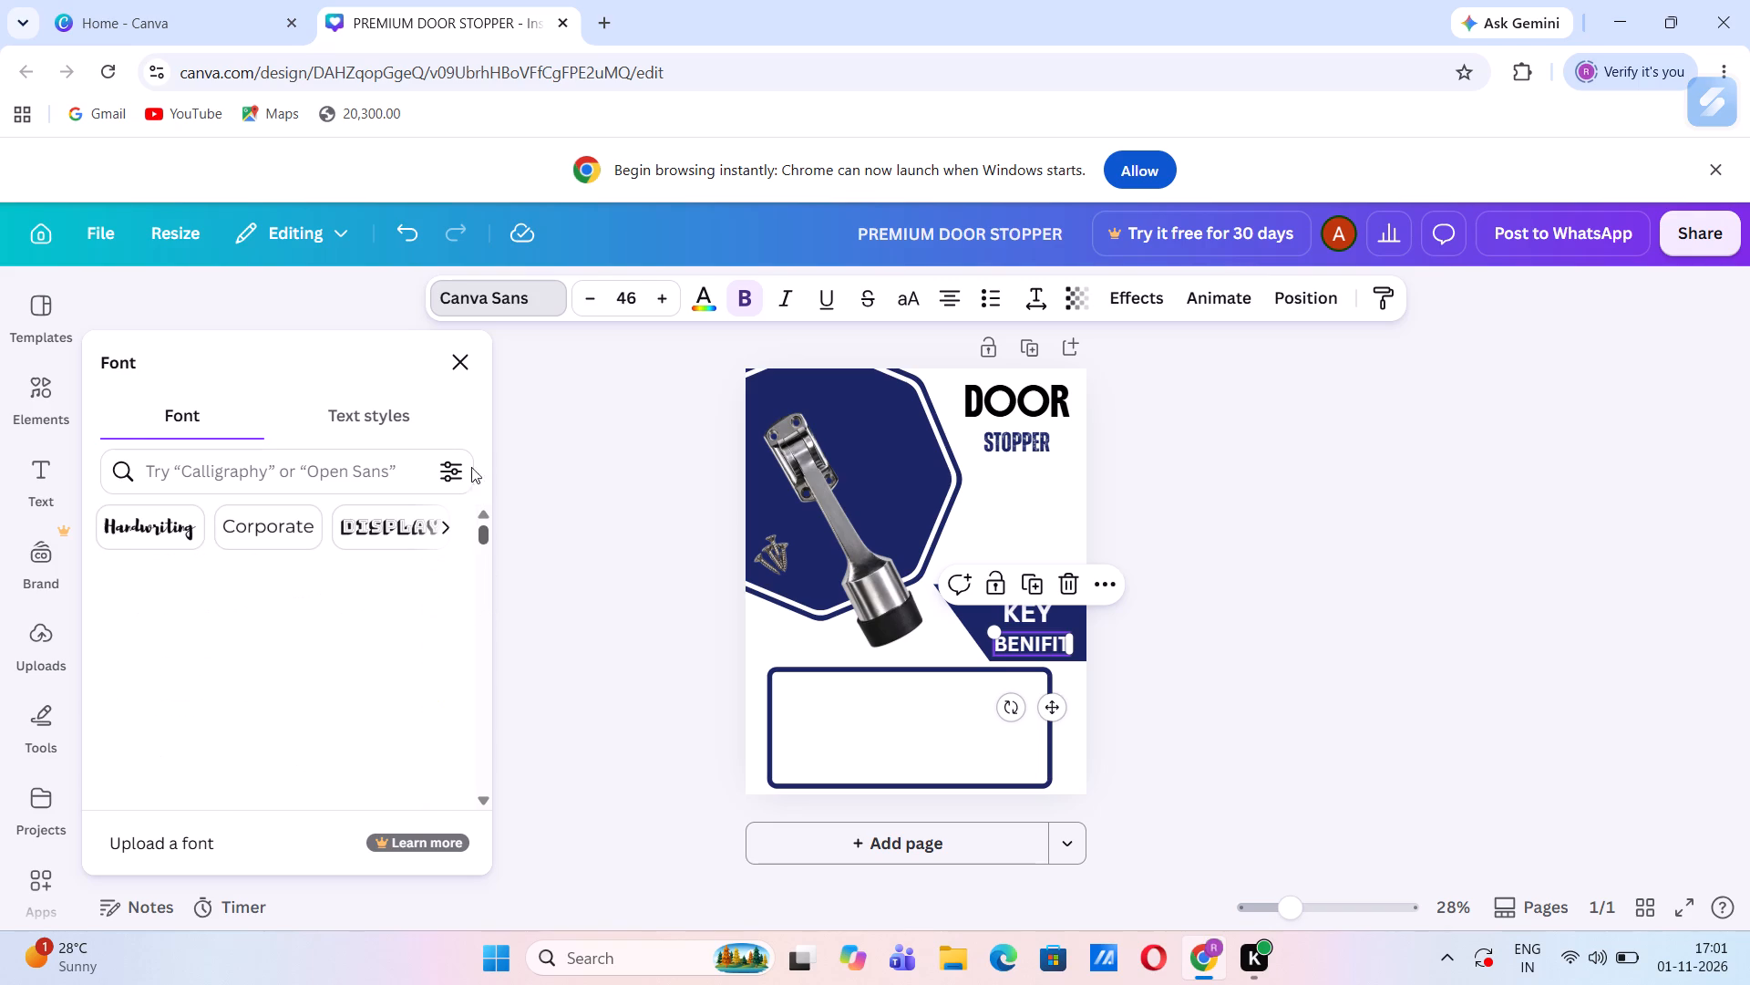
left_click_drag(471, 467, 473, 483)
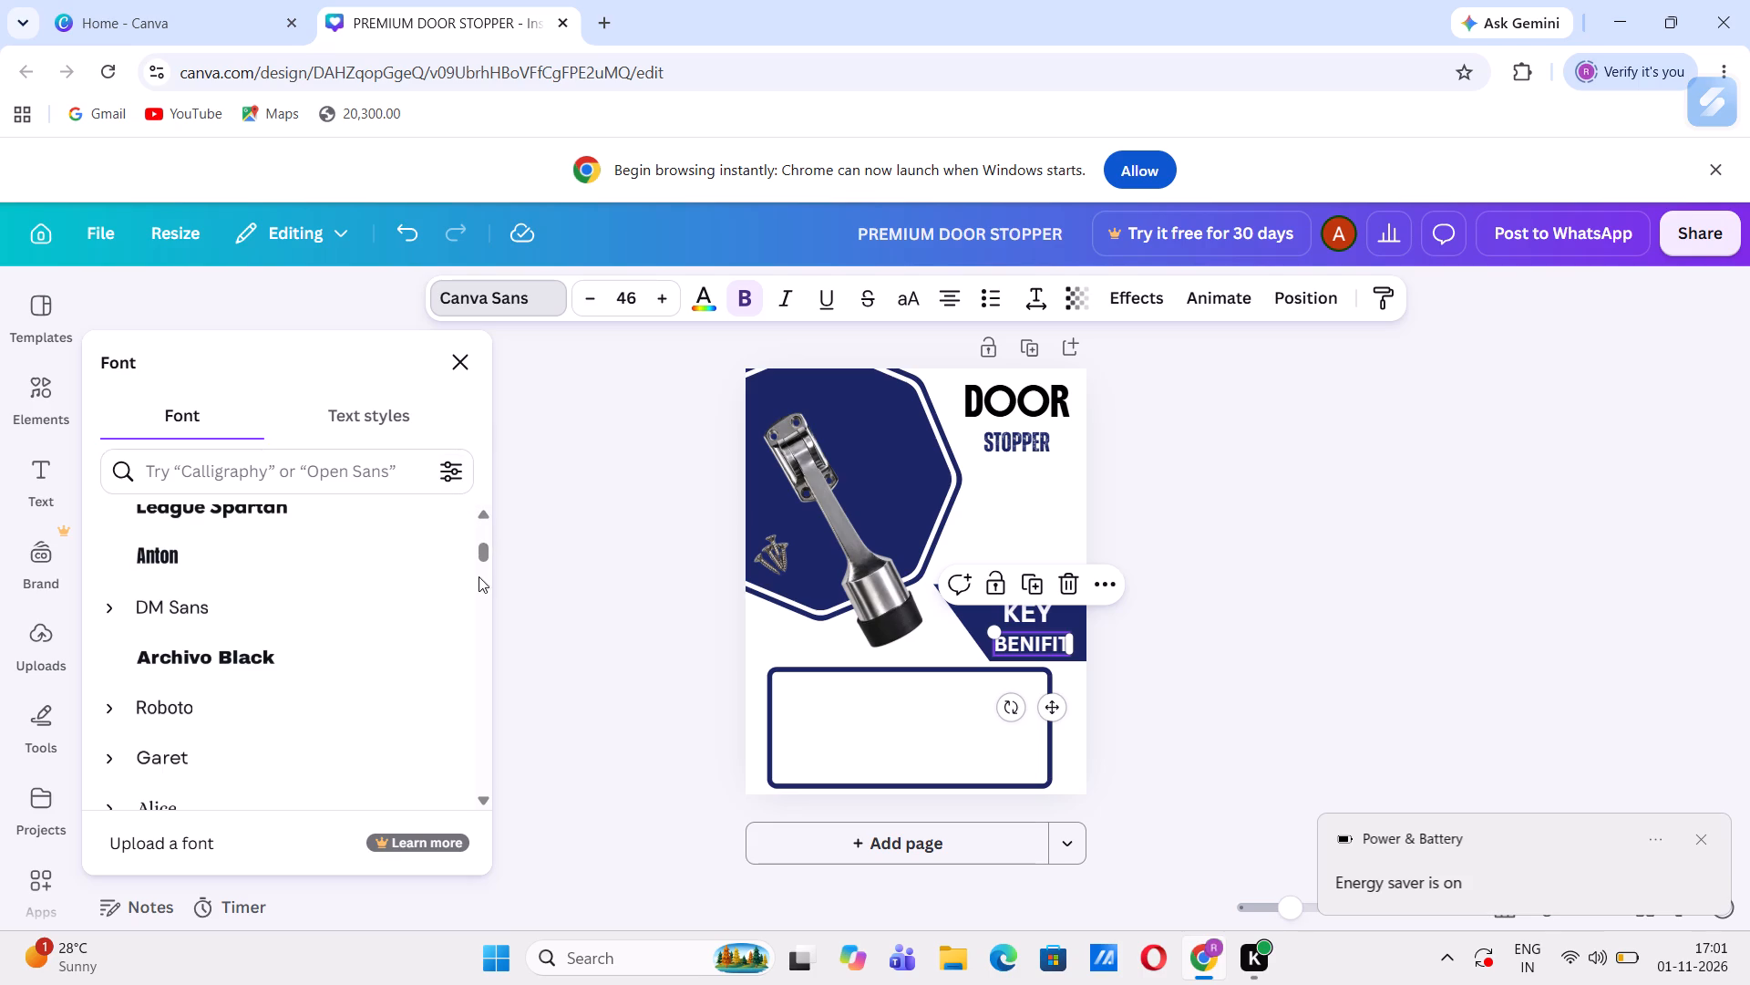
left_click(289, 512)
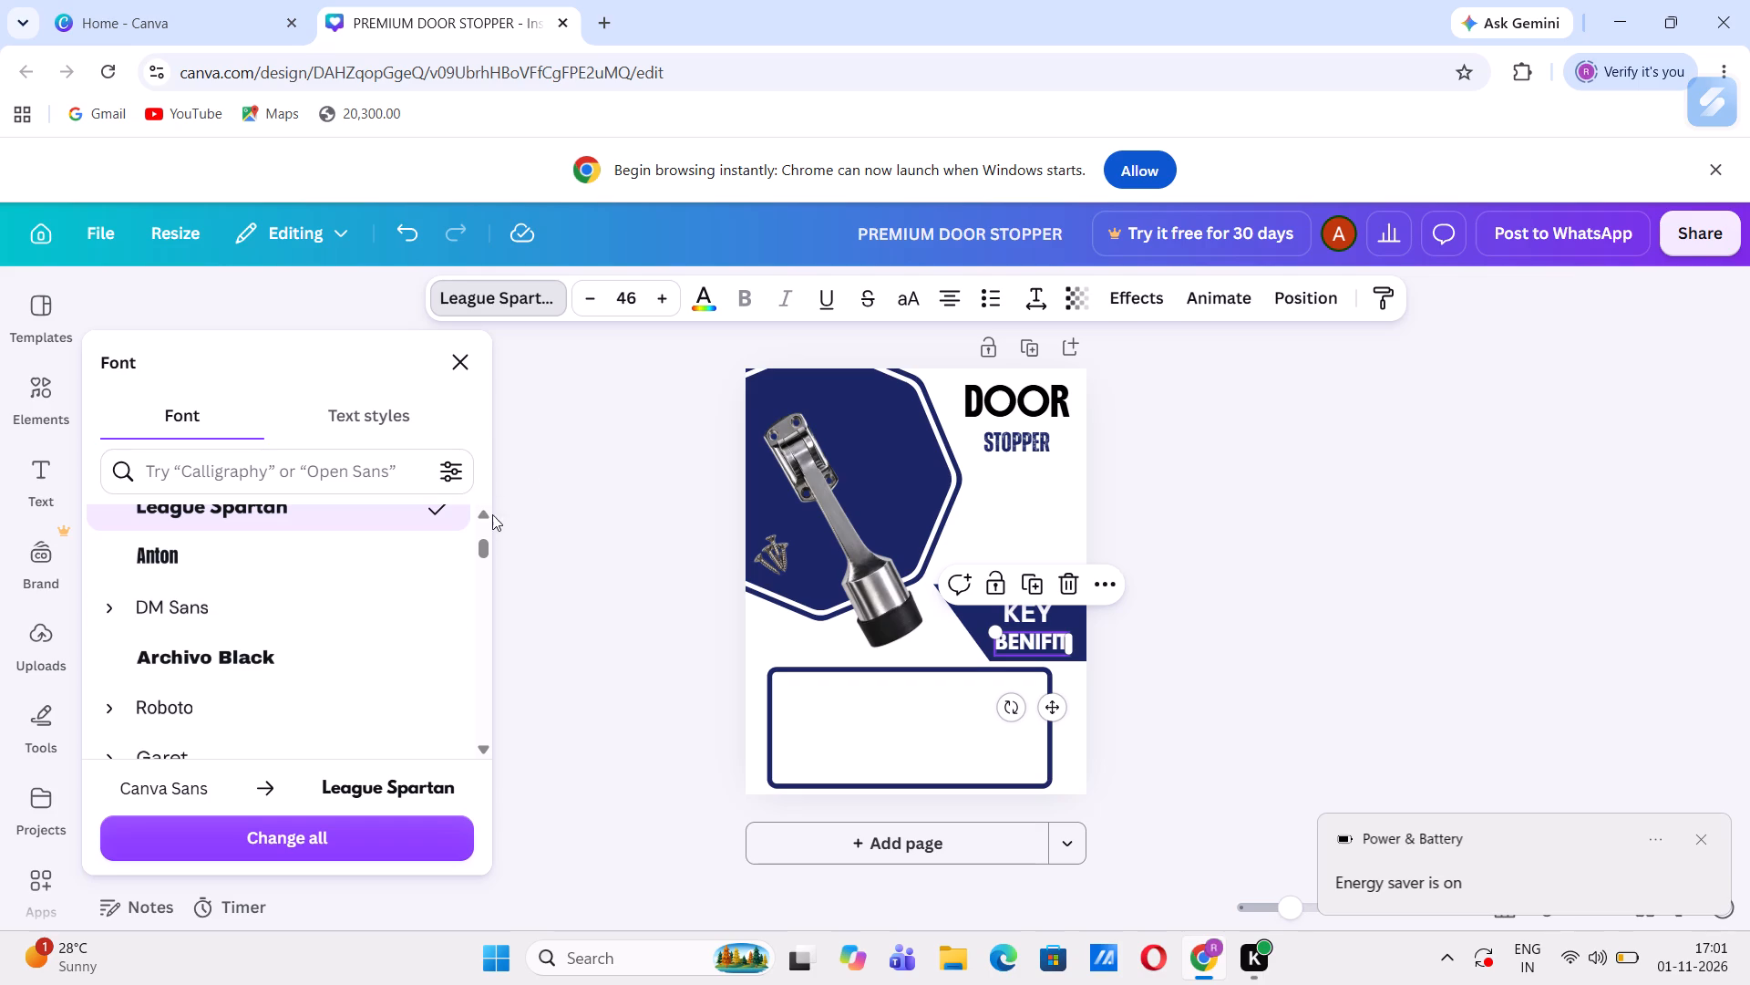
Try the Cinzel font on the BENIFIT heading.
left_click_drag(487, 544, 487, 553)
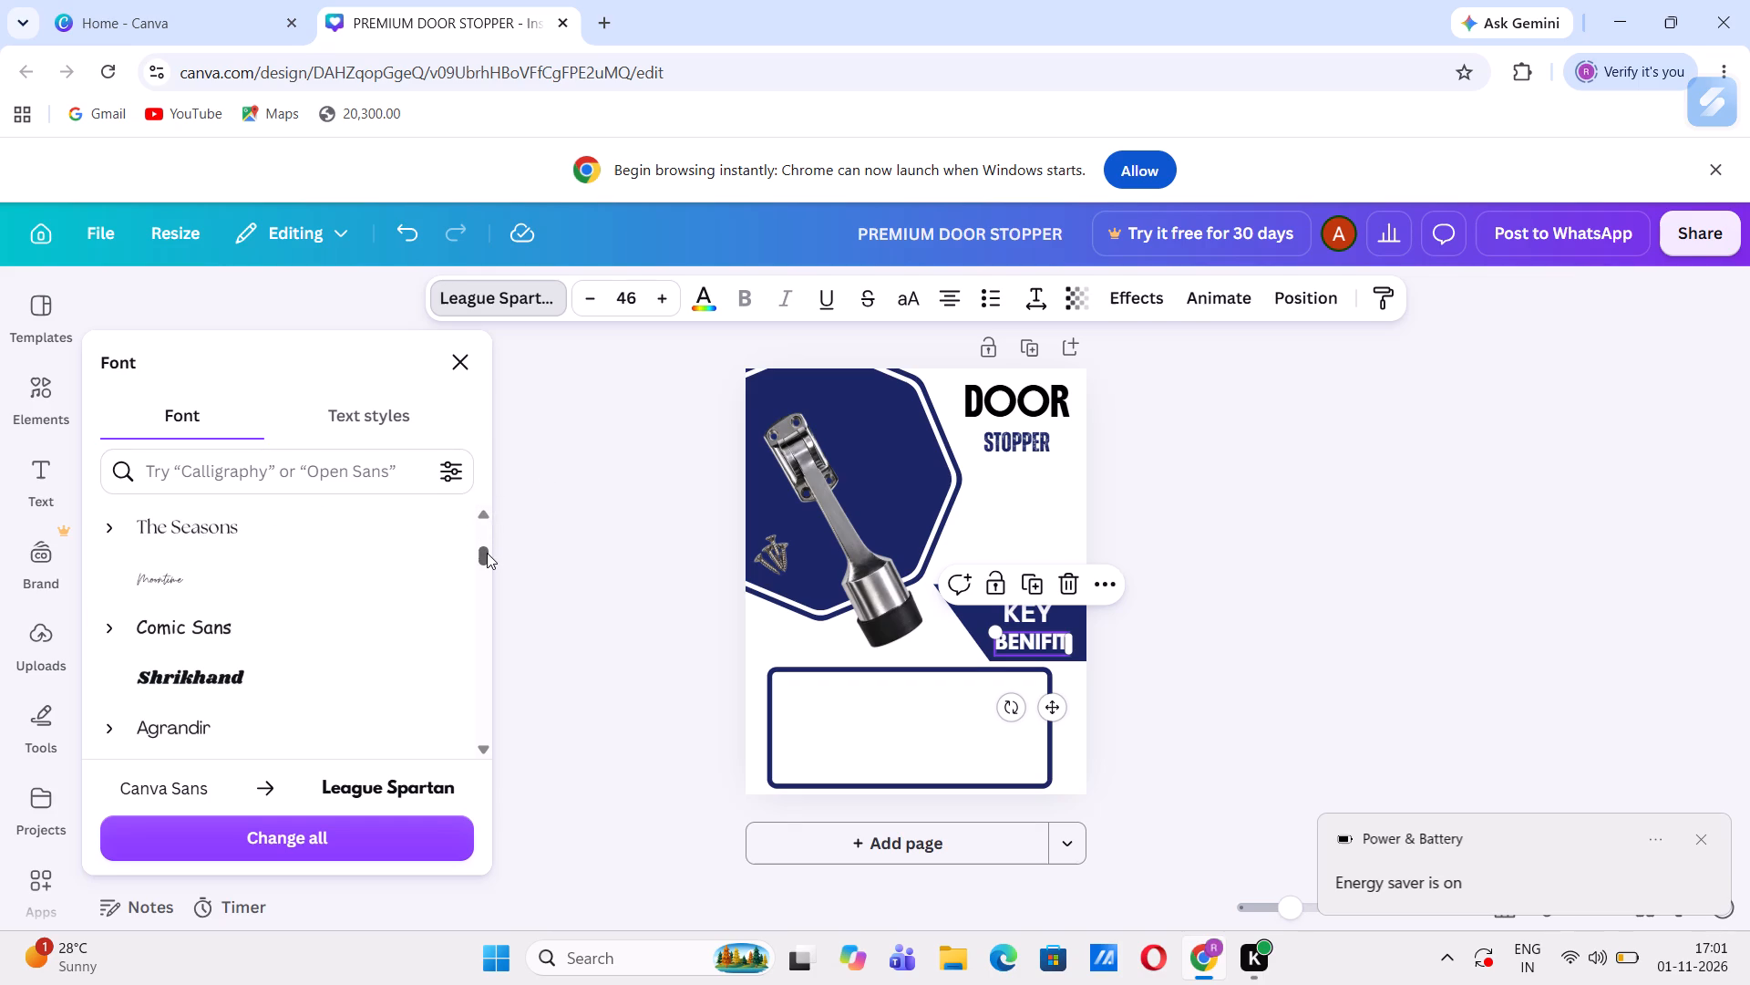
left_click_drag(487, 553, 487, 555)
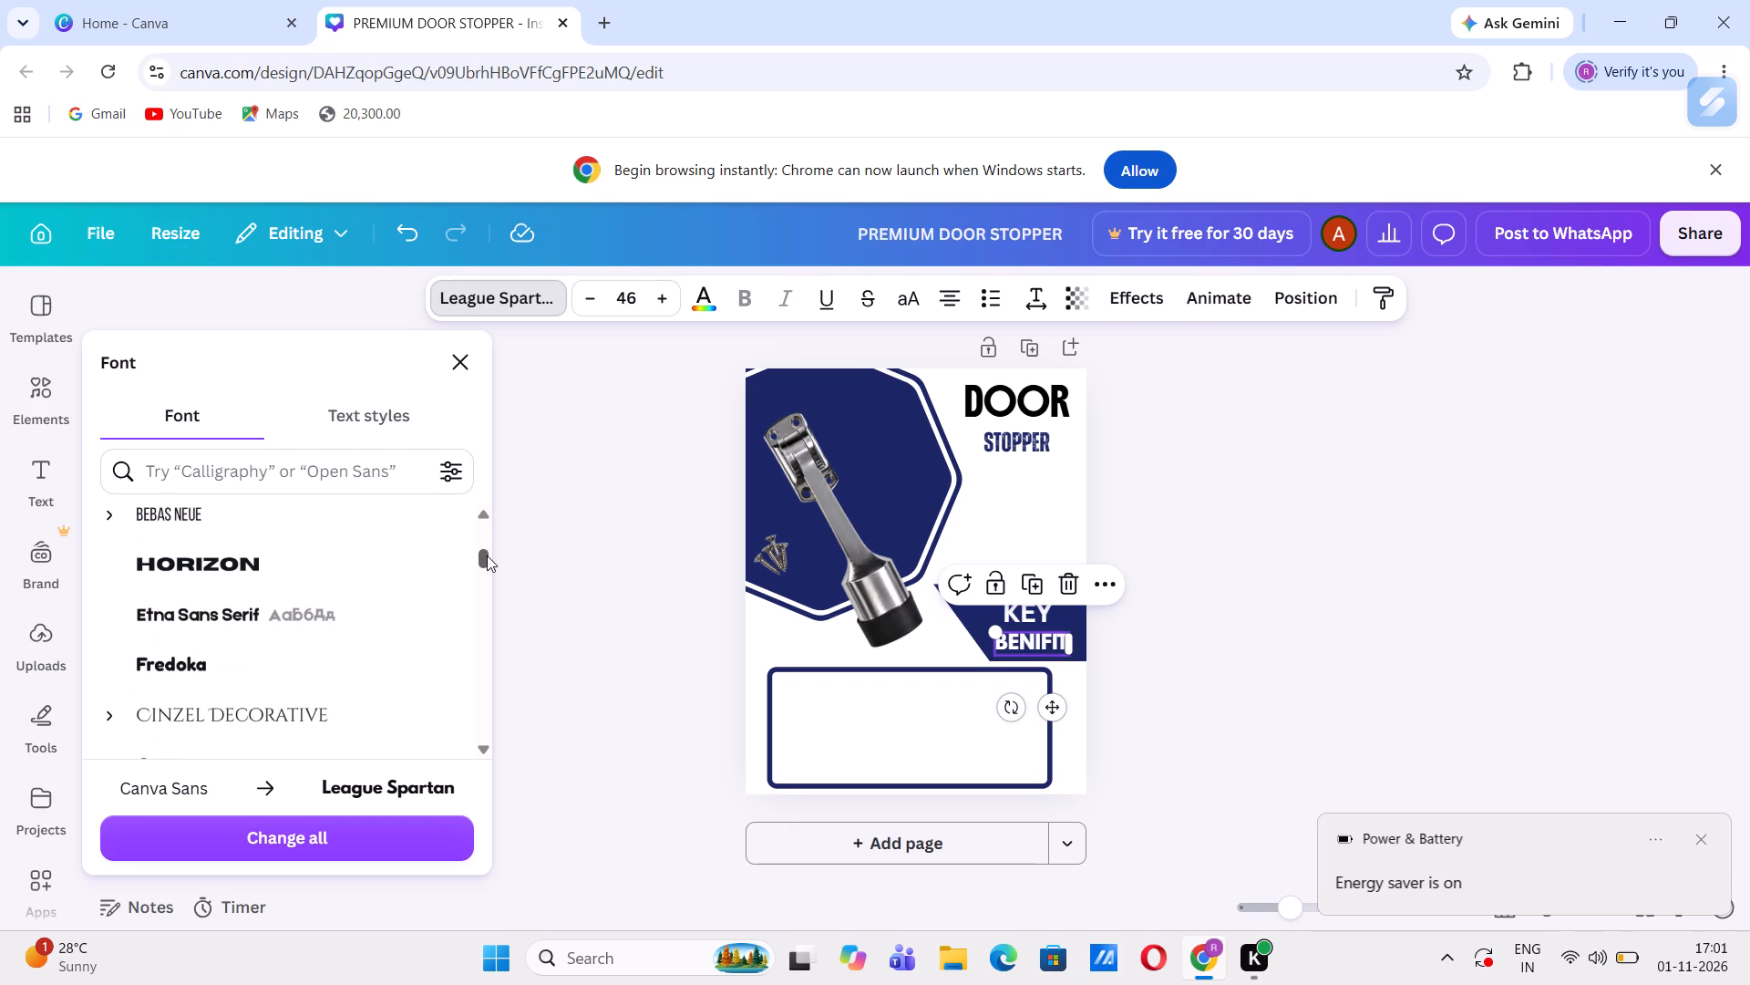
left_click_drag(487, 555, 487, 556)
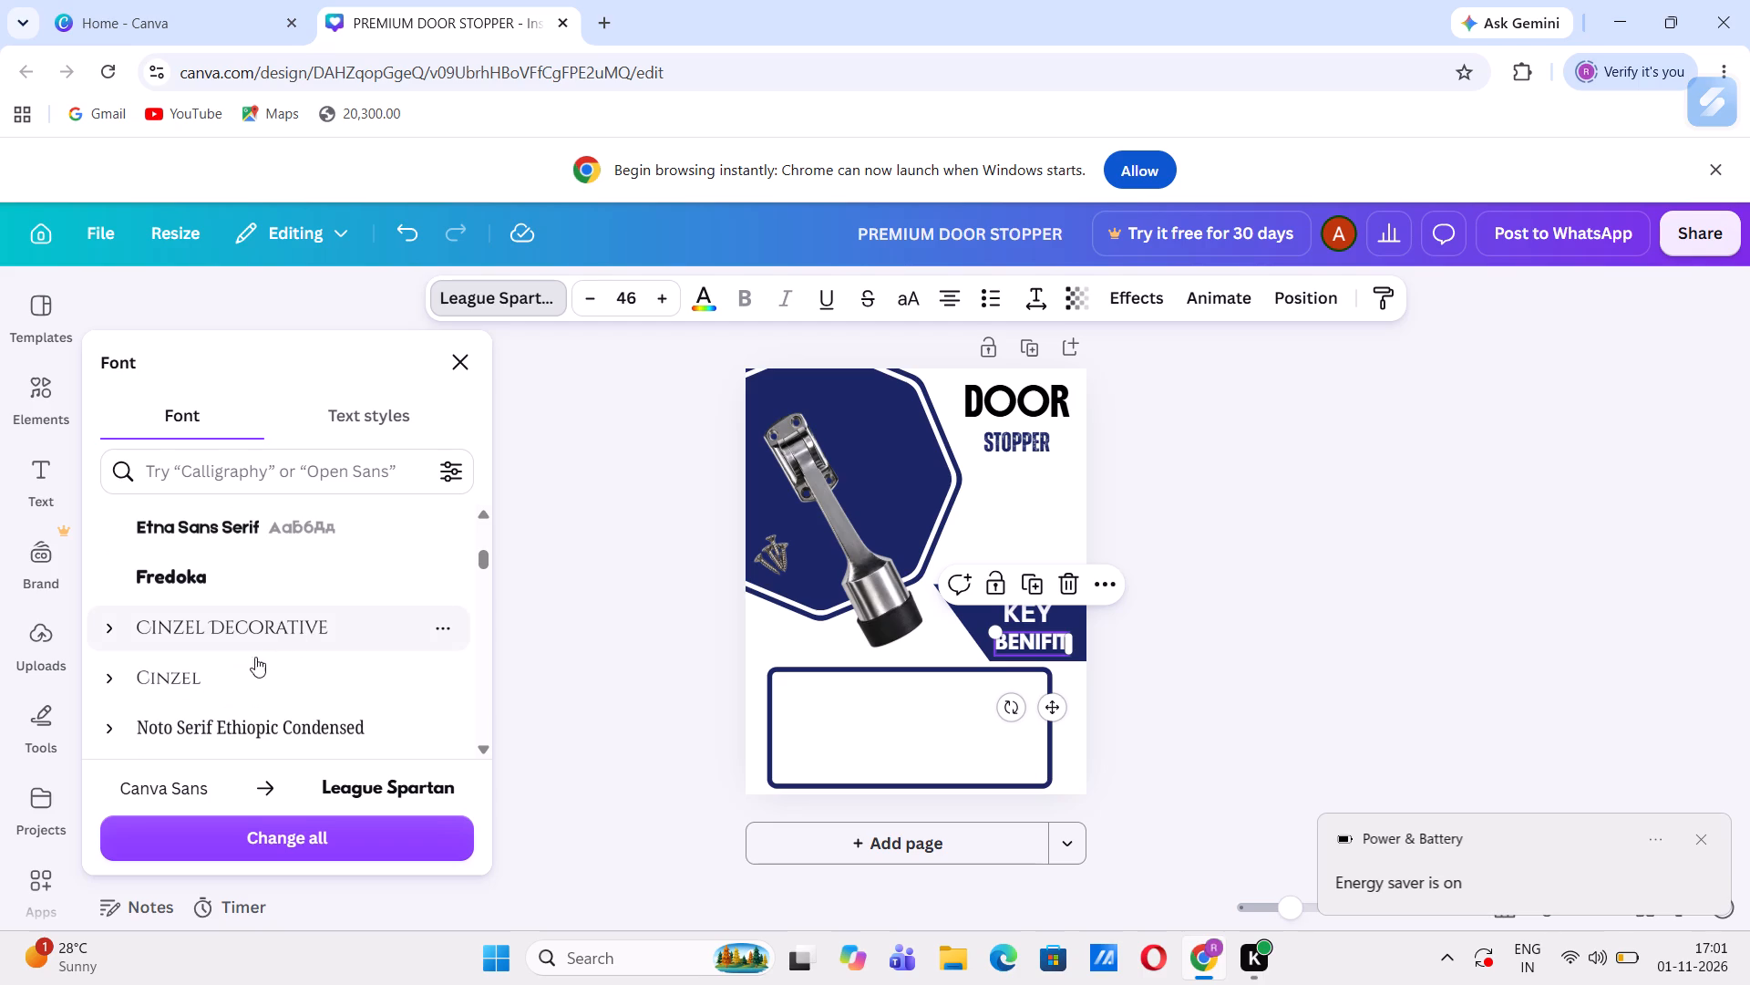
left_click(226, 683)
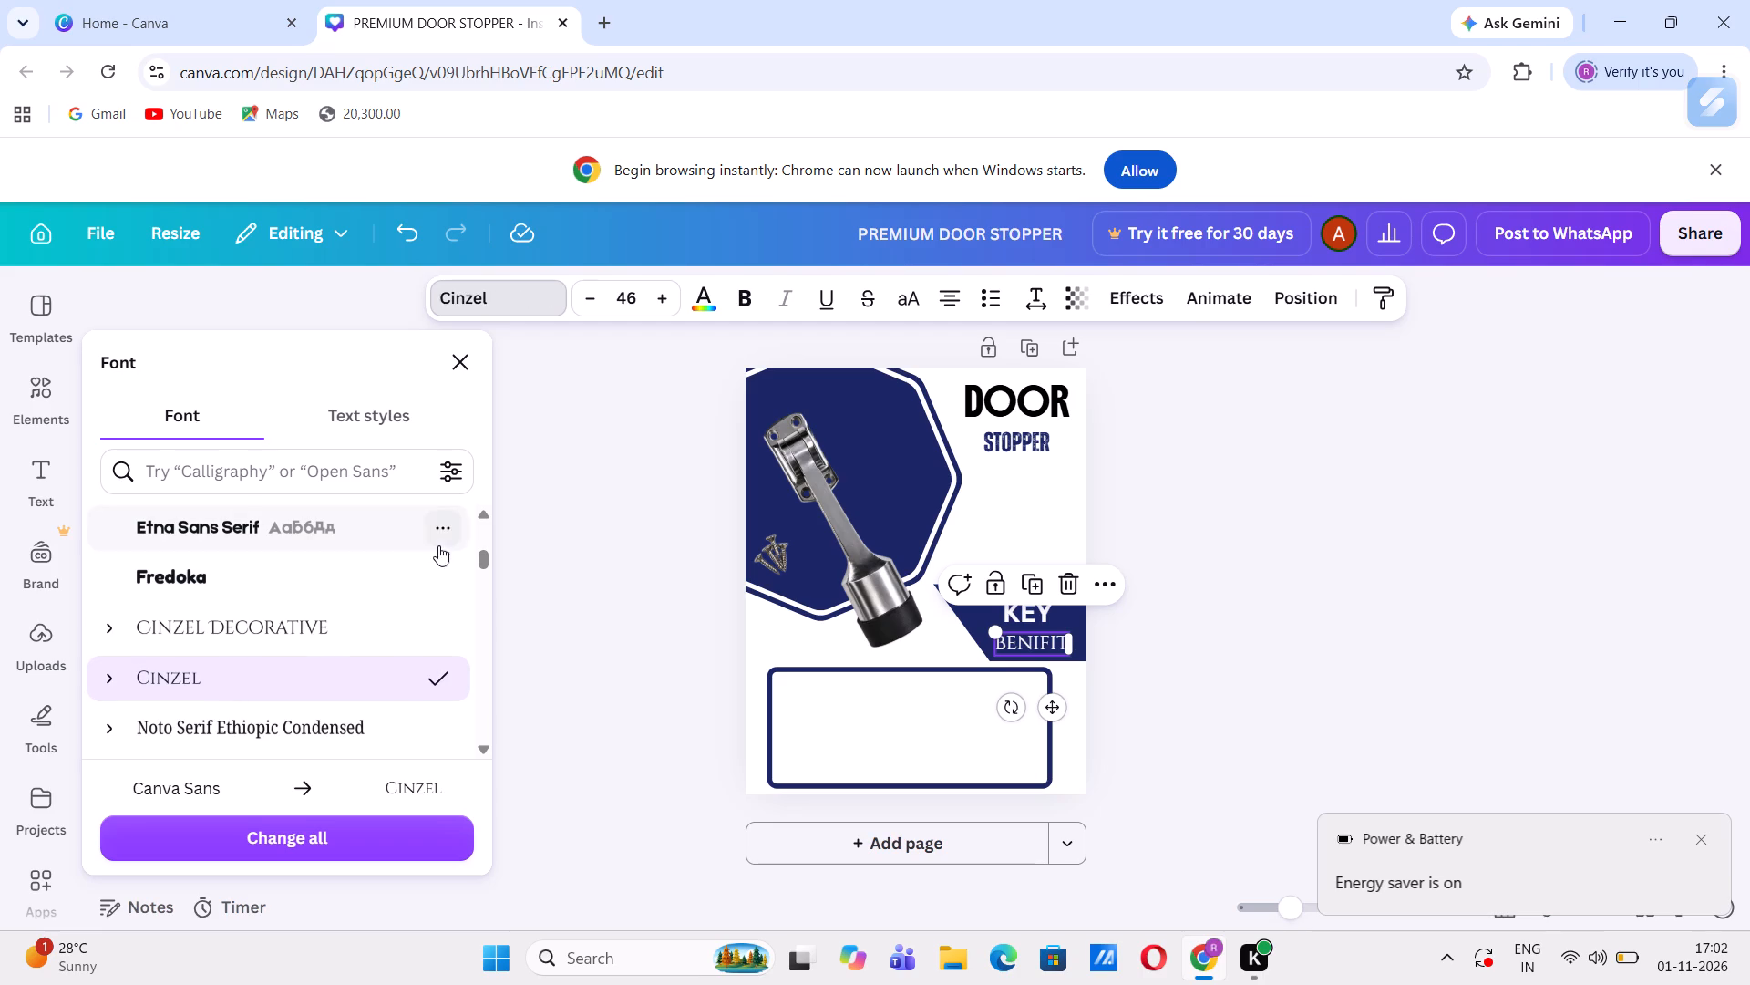
Change the BENIFIT heading's font to Archivo Black.
left_click(481, 557)
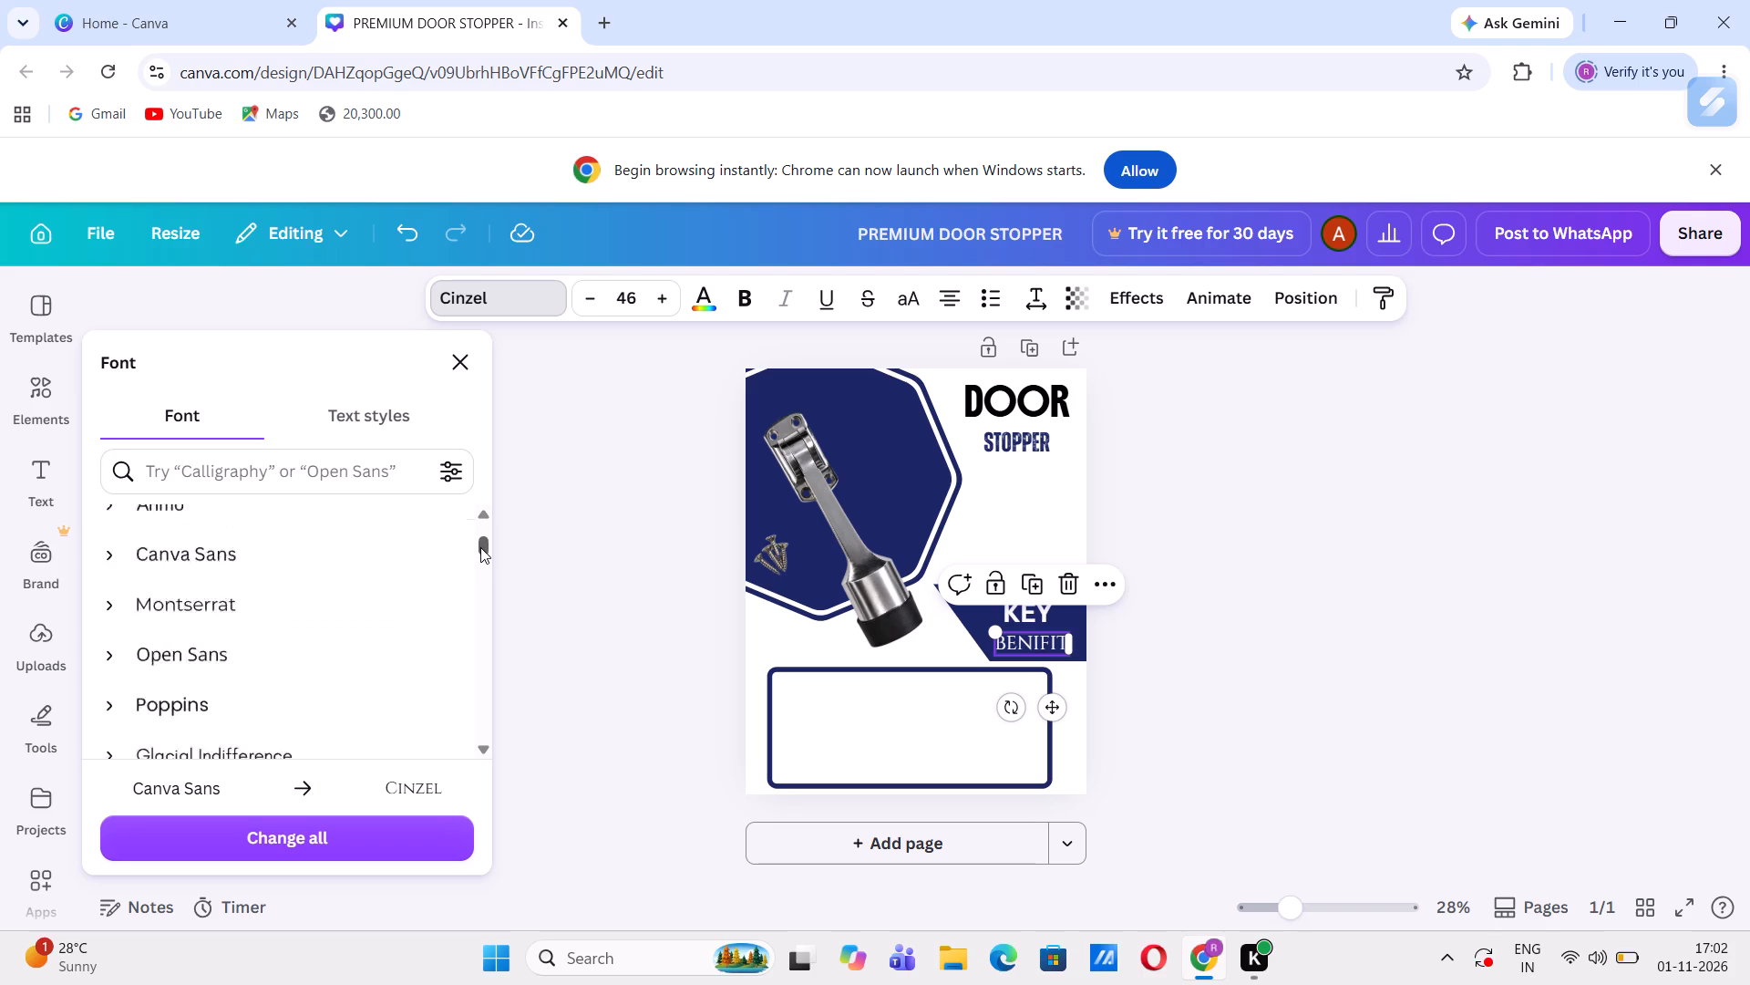
left_click(201, 609)
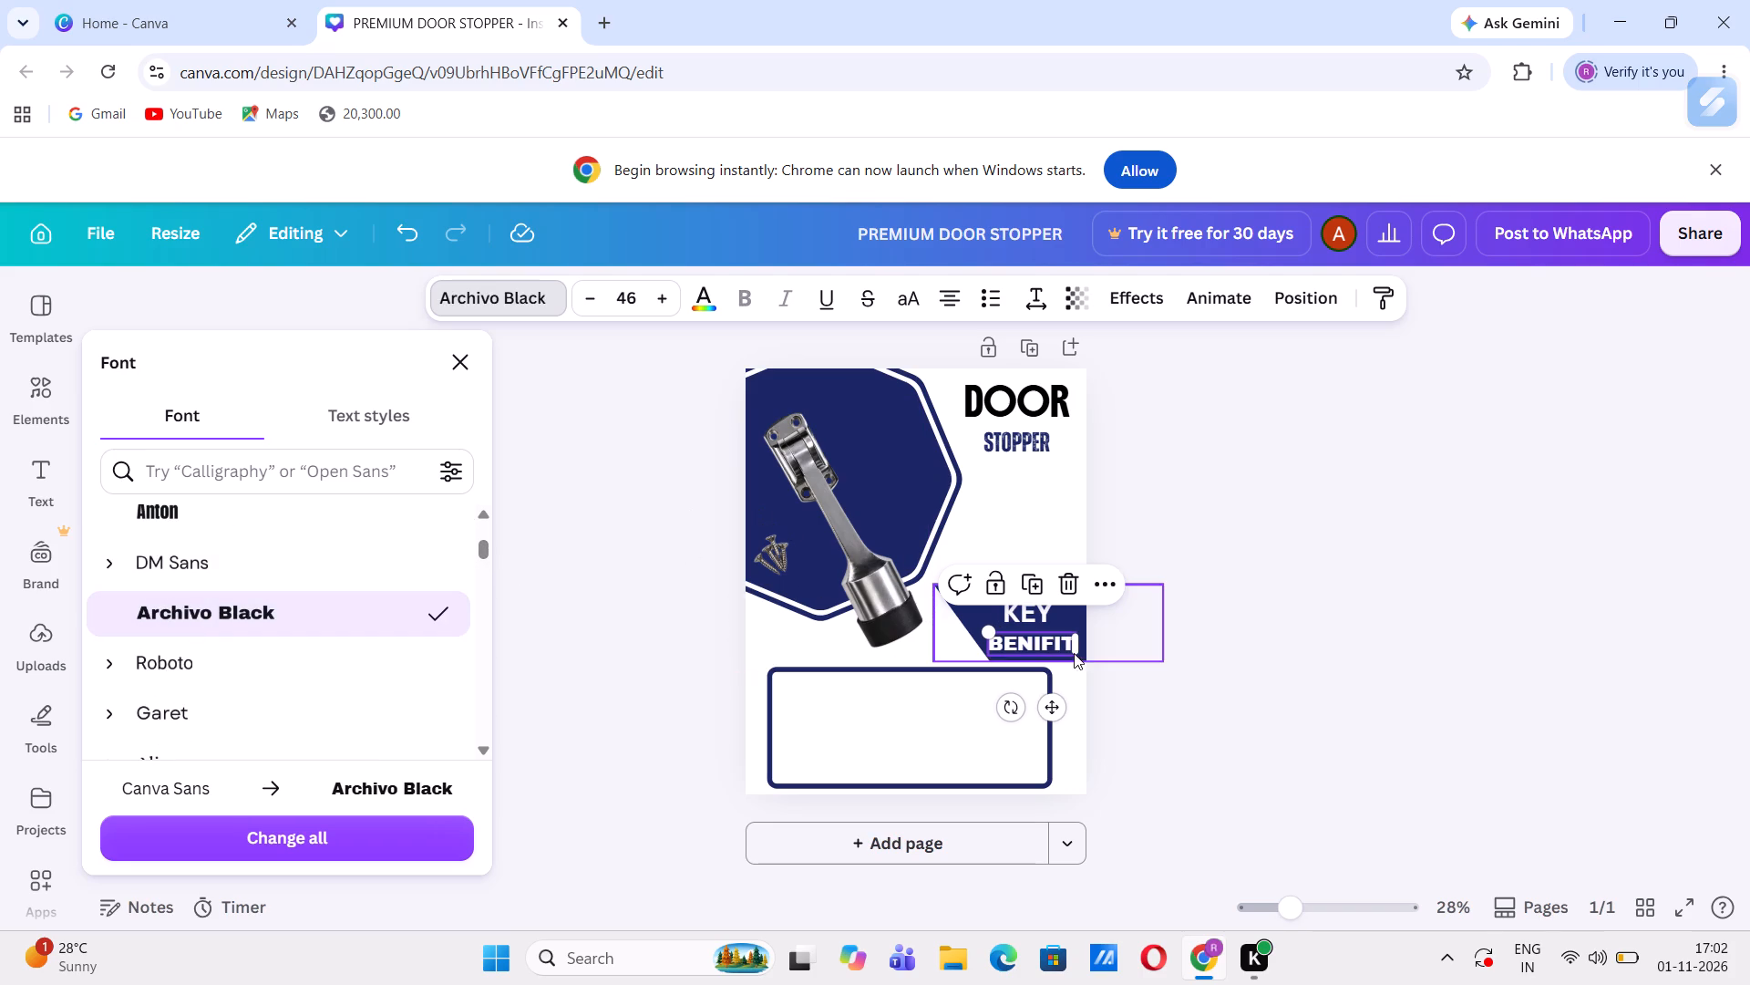
Replace the BENIFIT heading's text with Benifit, capitalising only the first letter.
triple_click(1024, 644)
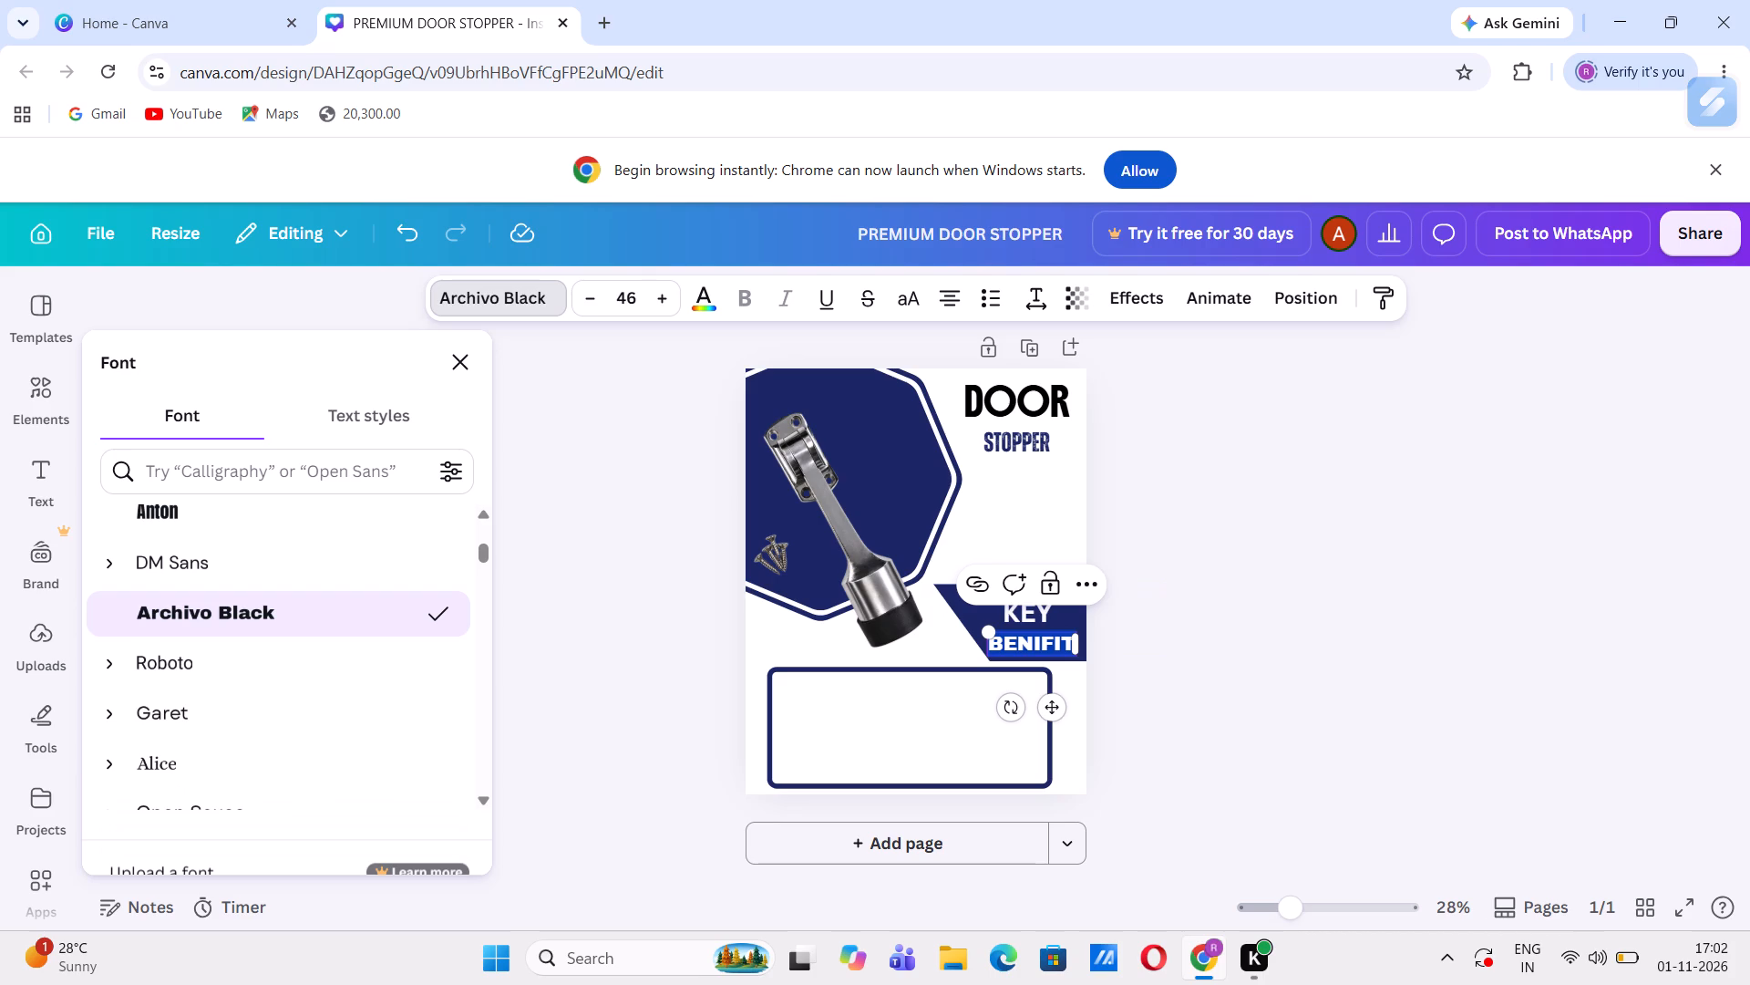
key("BackSpace")
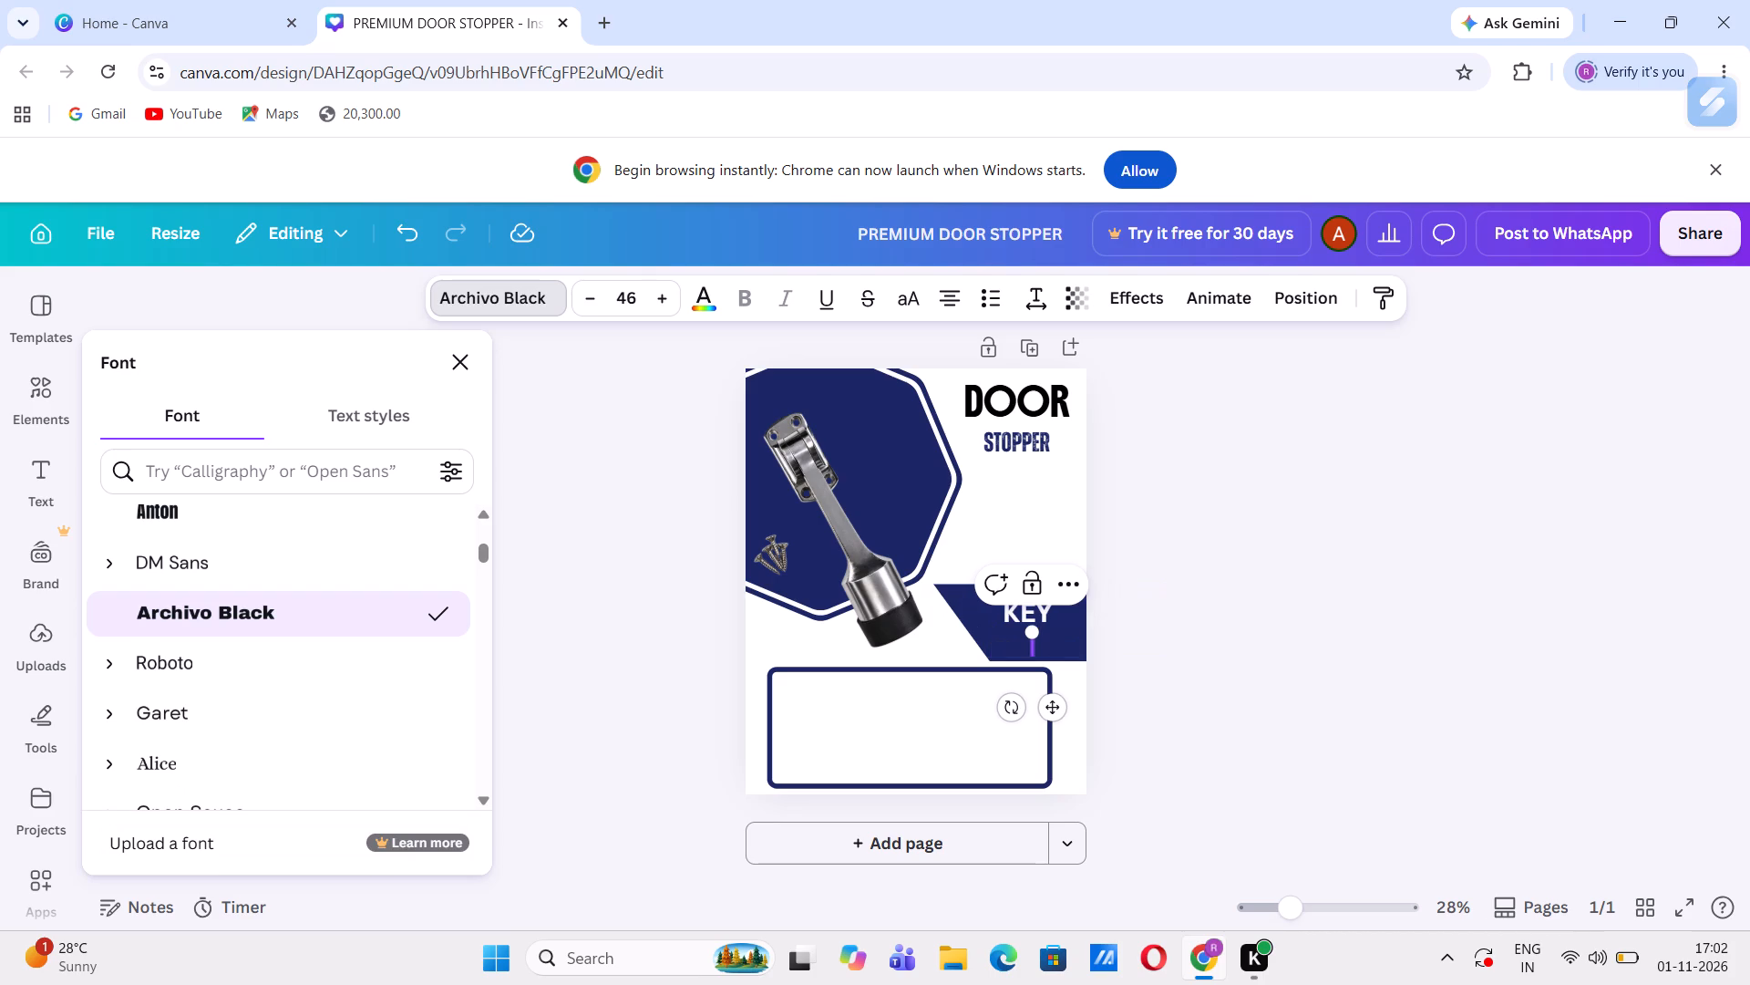
key("b")
key("BackSpace")
key("shift+b")
type("en")
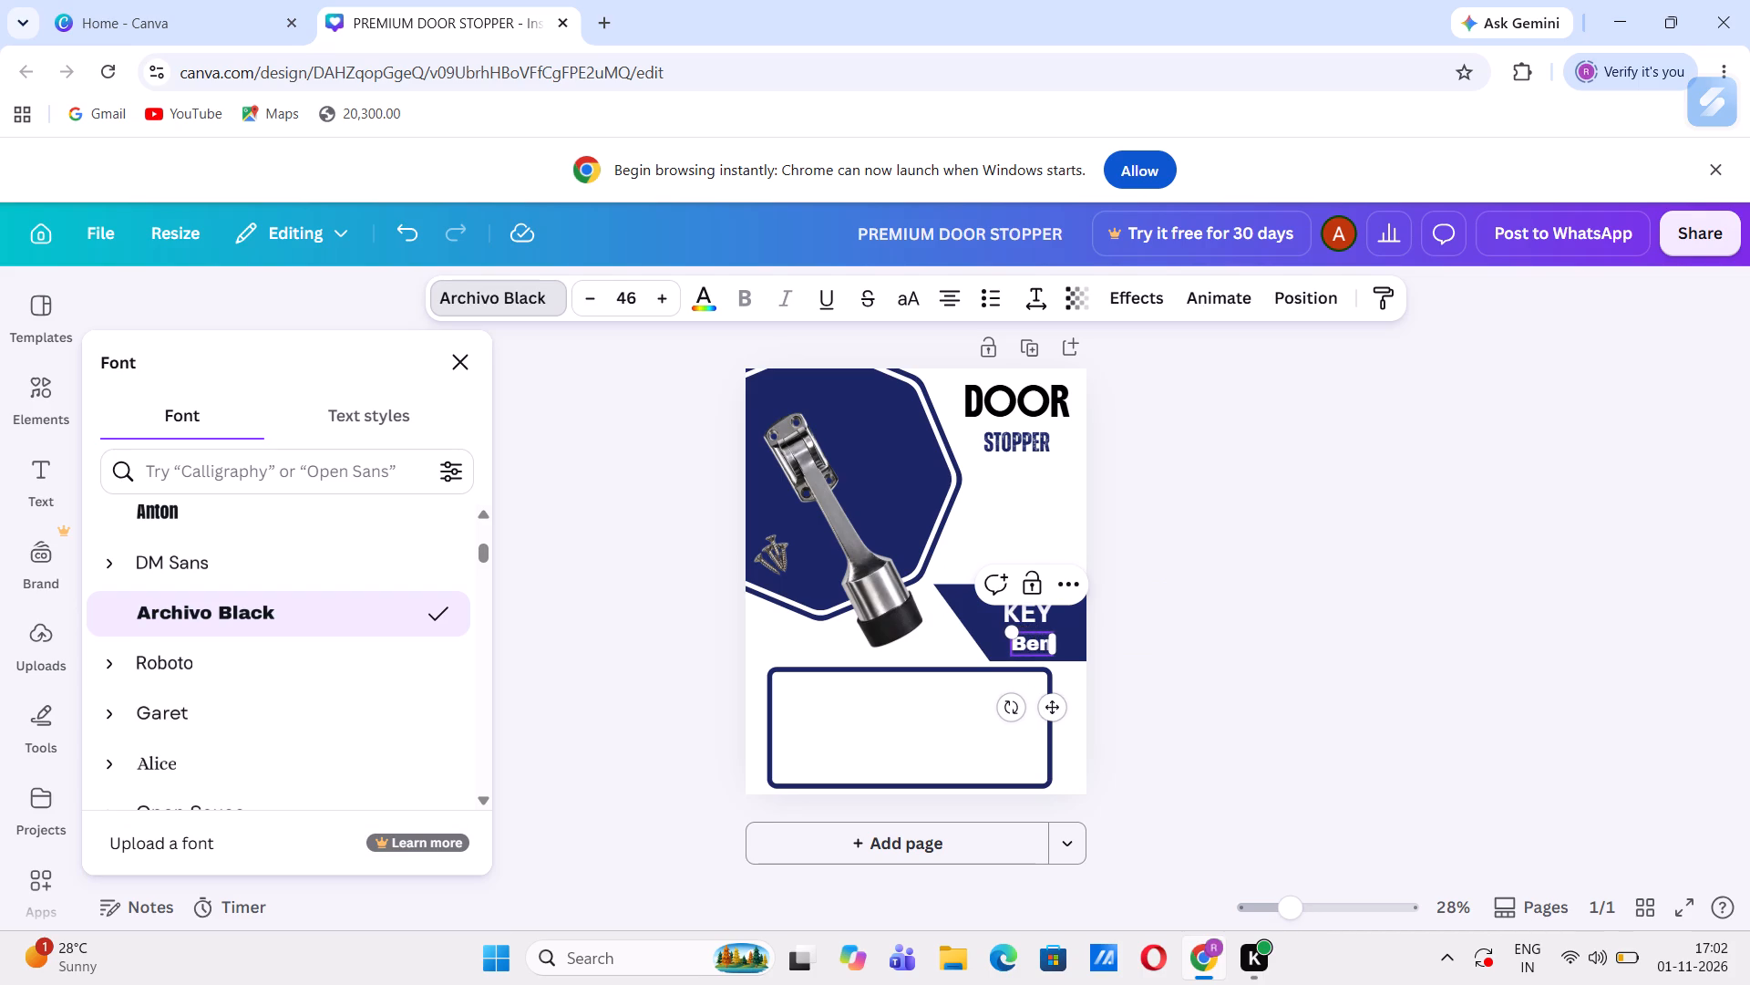
key("i")
key("f")
type("it")
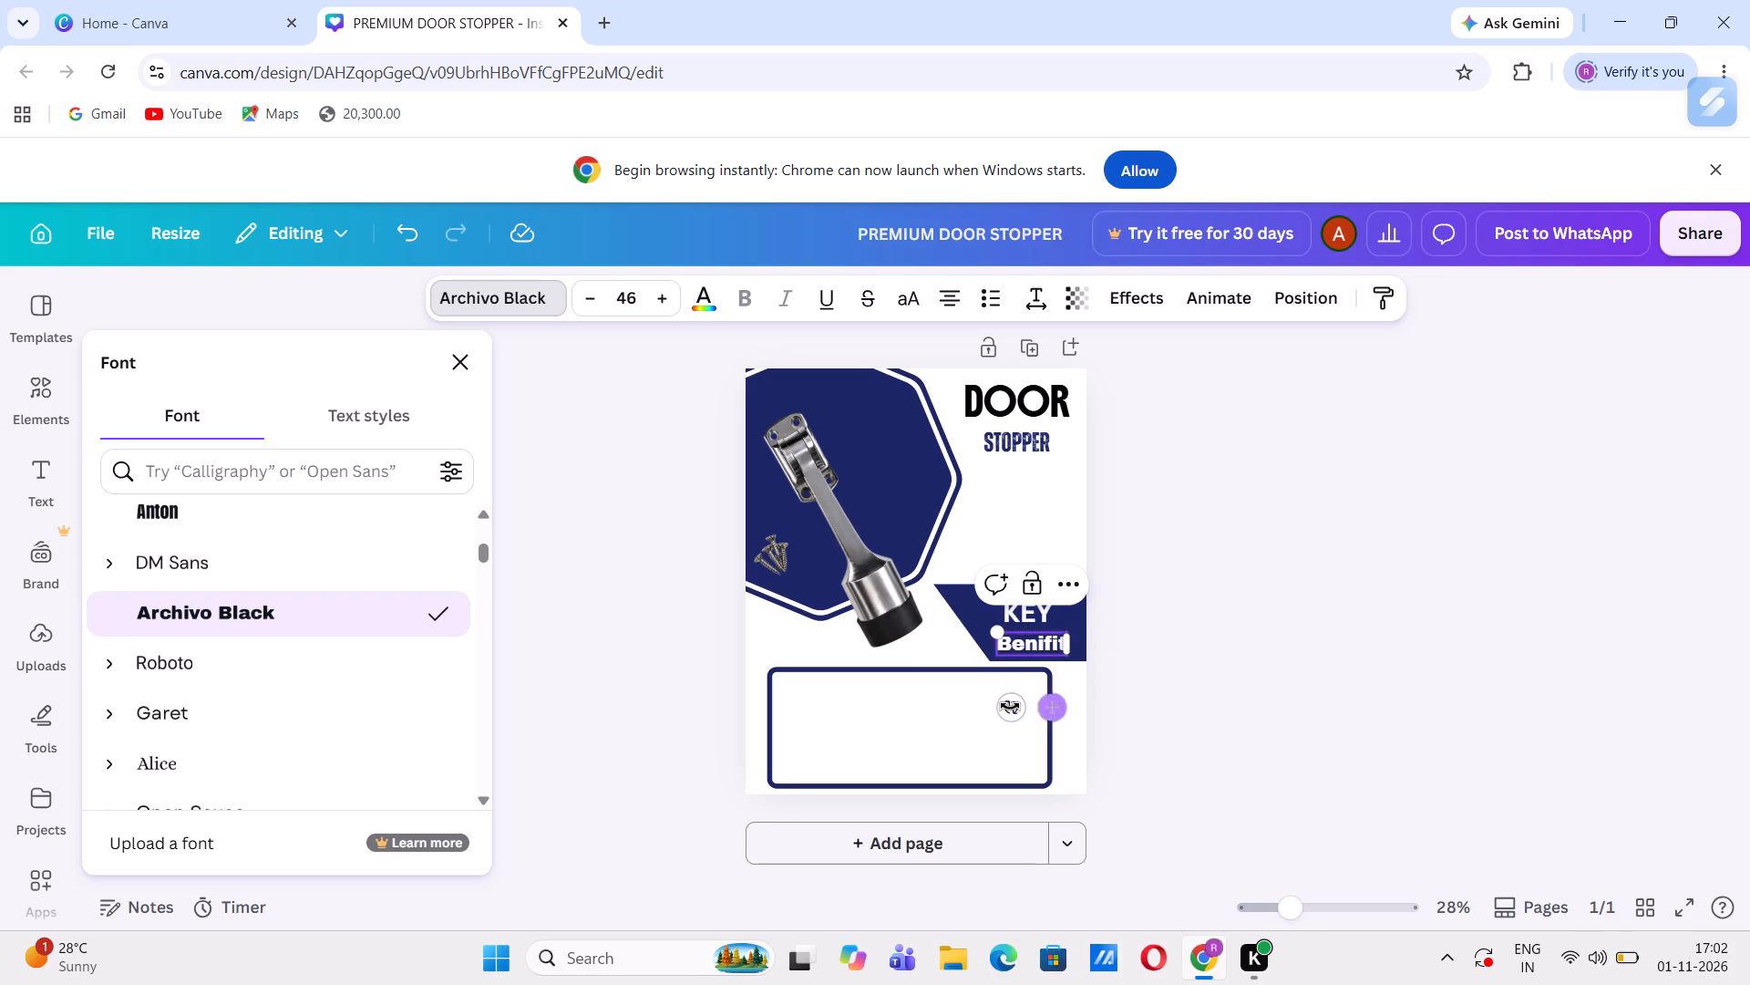
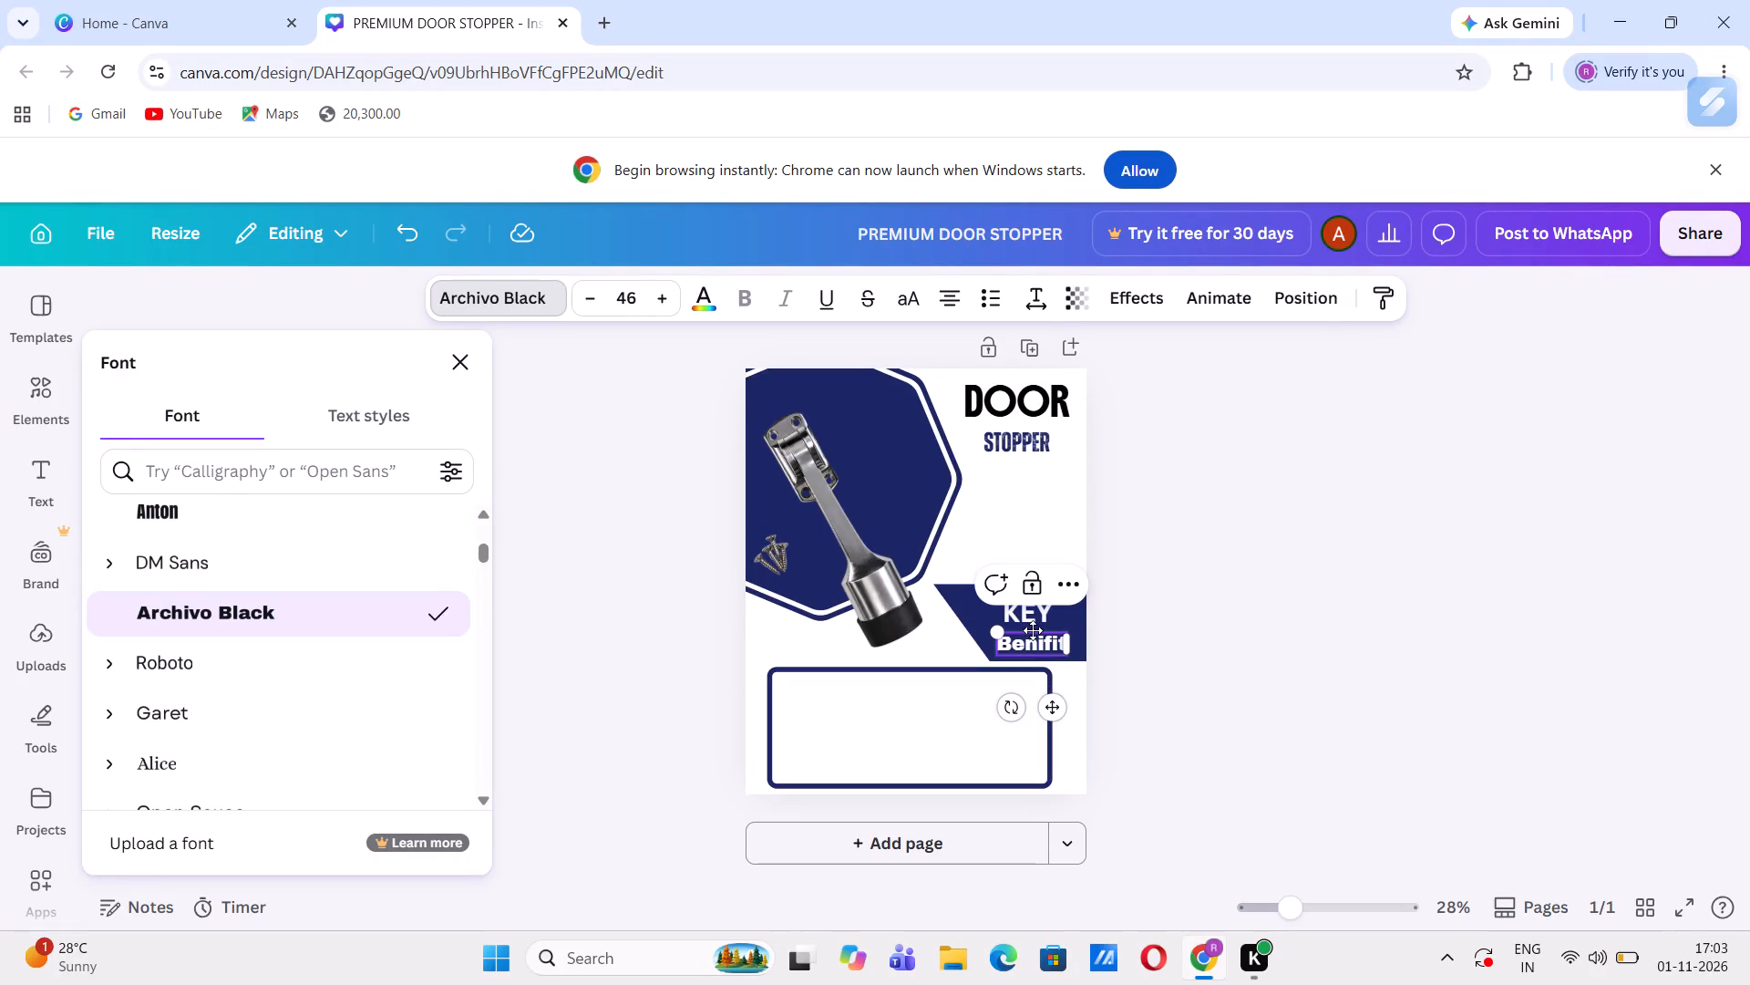
Replace the Benifit heading's text with Benefits.
double_click(1042, 645)
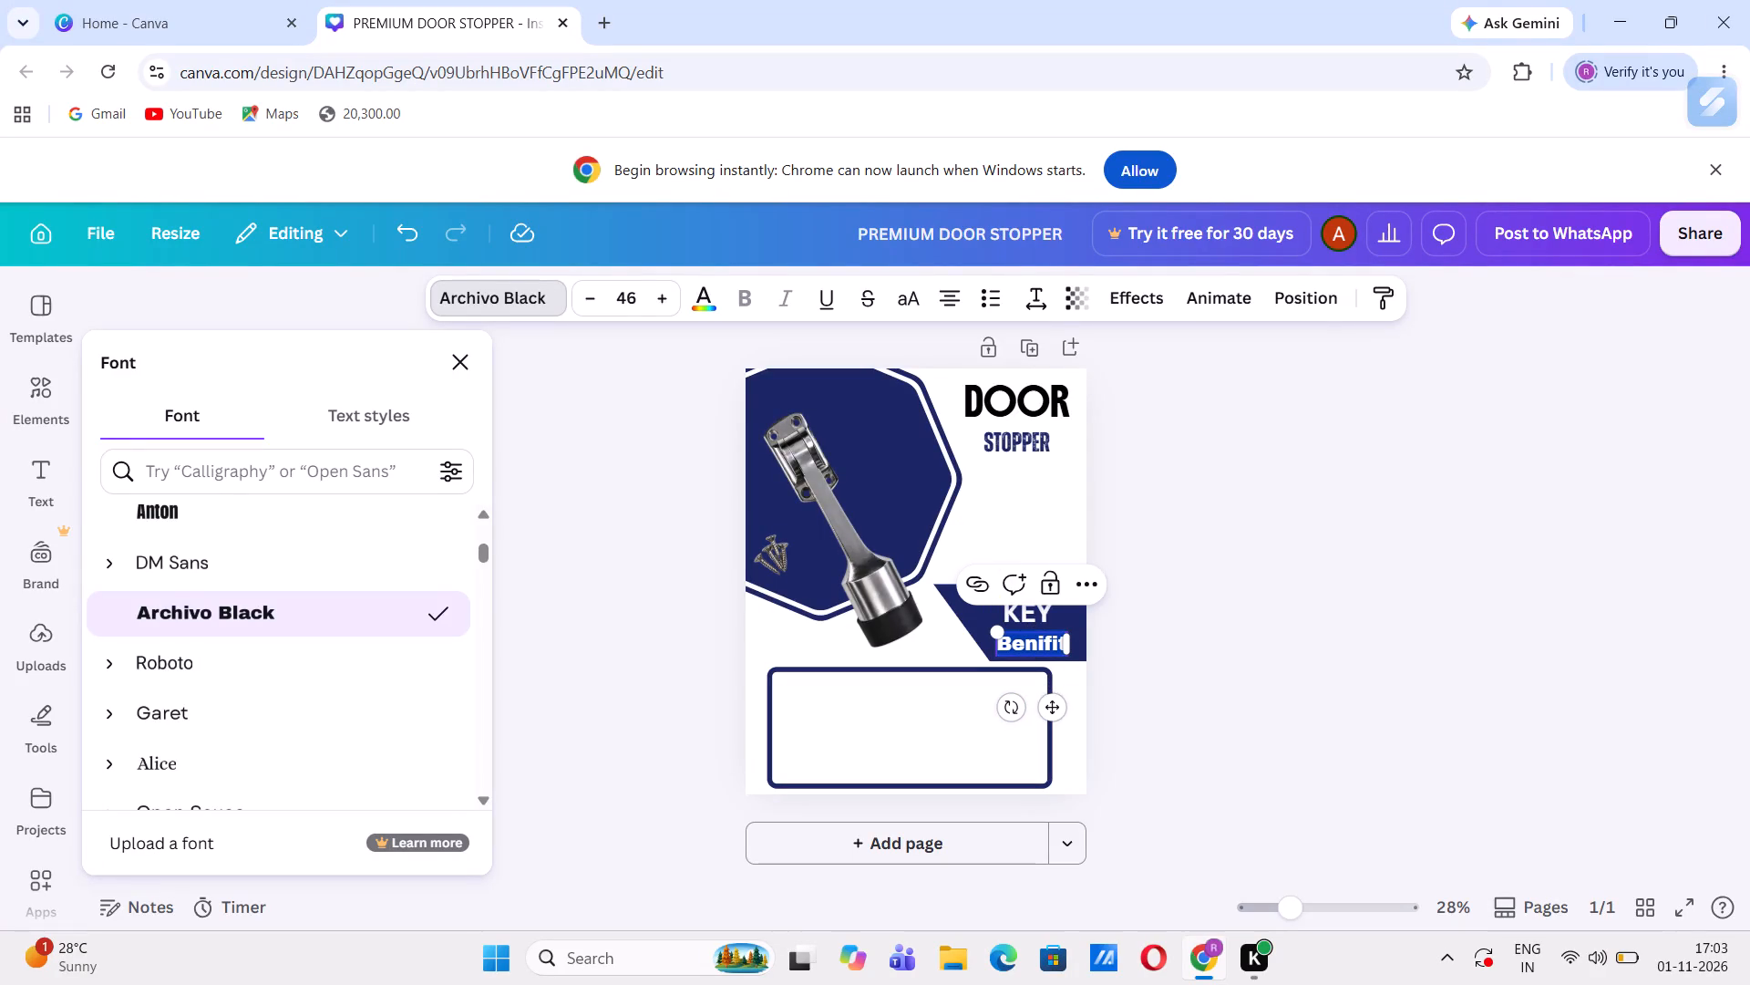
key("shift+b")
type("en")
type("efits")
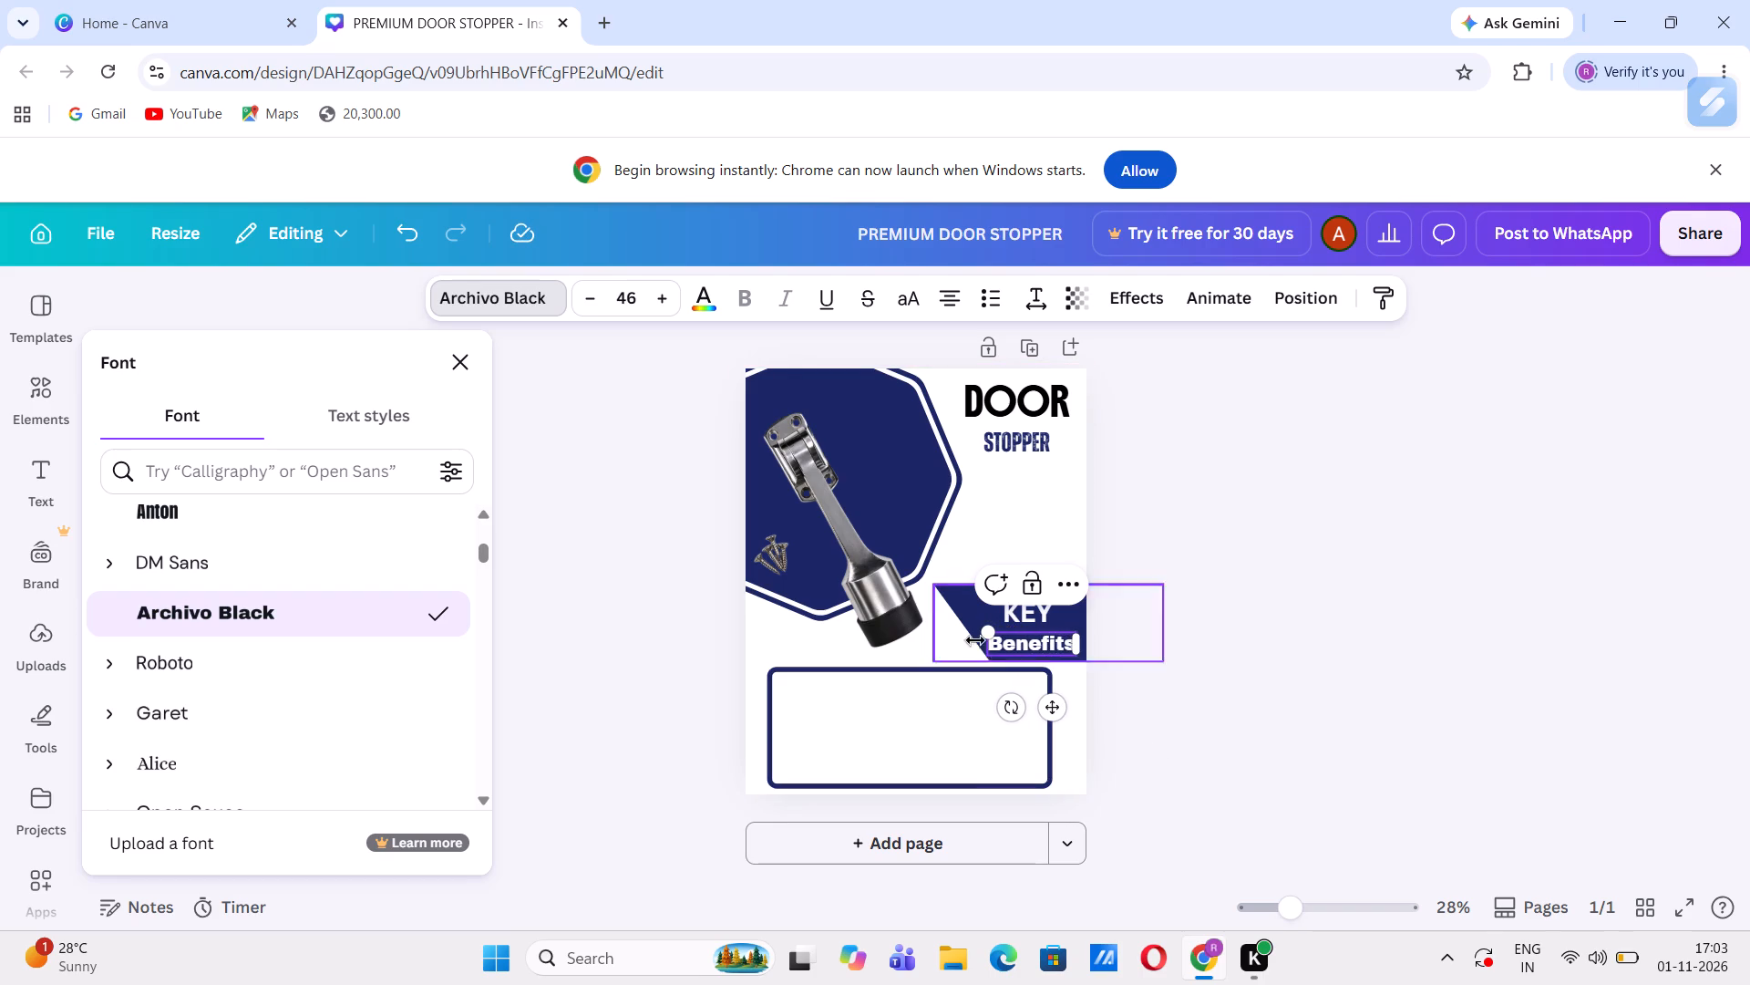
left_click(1028, 520)
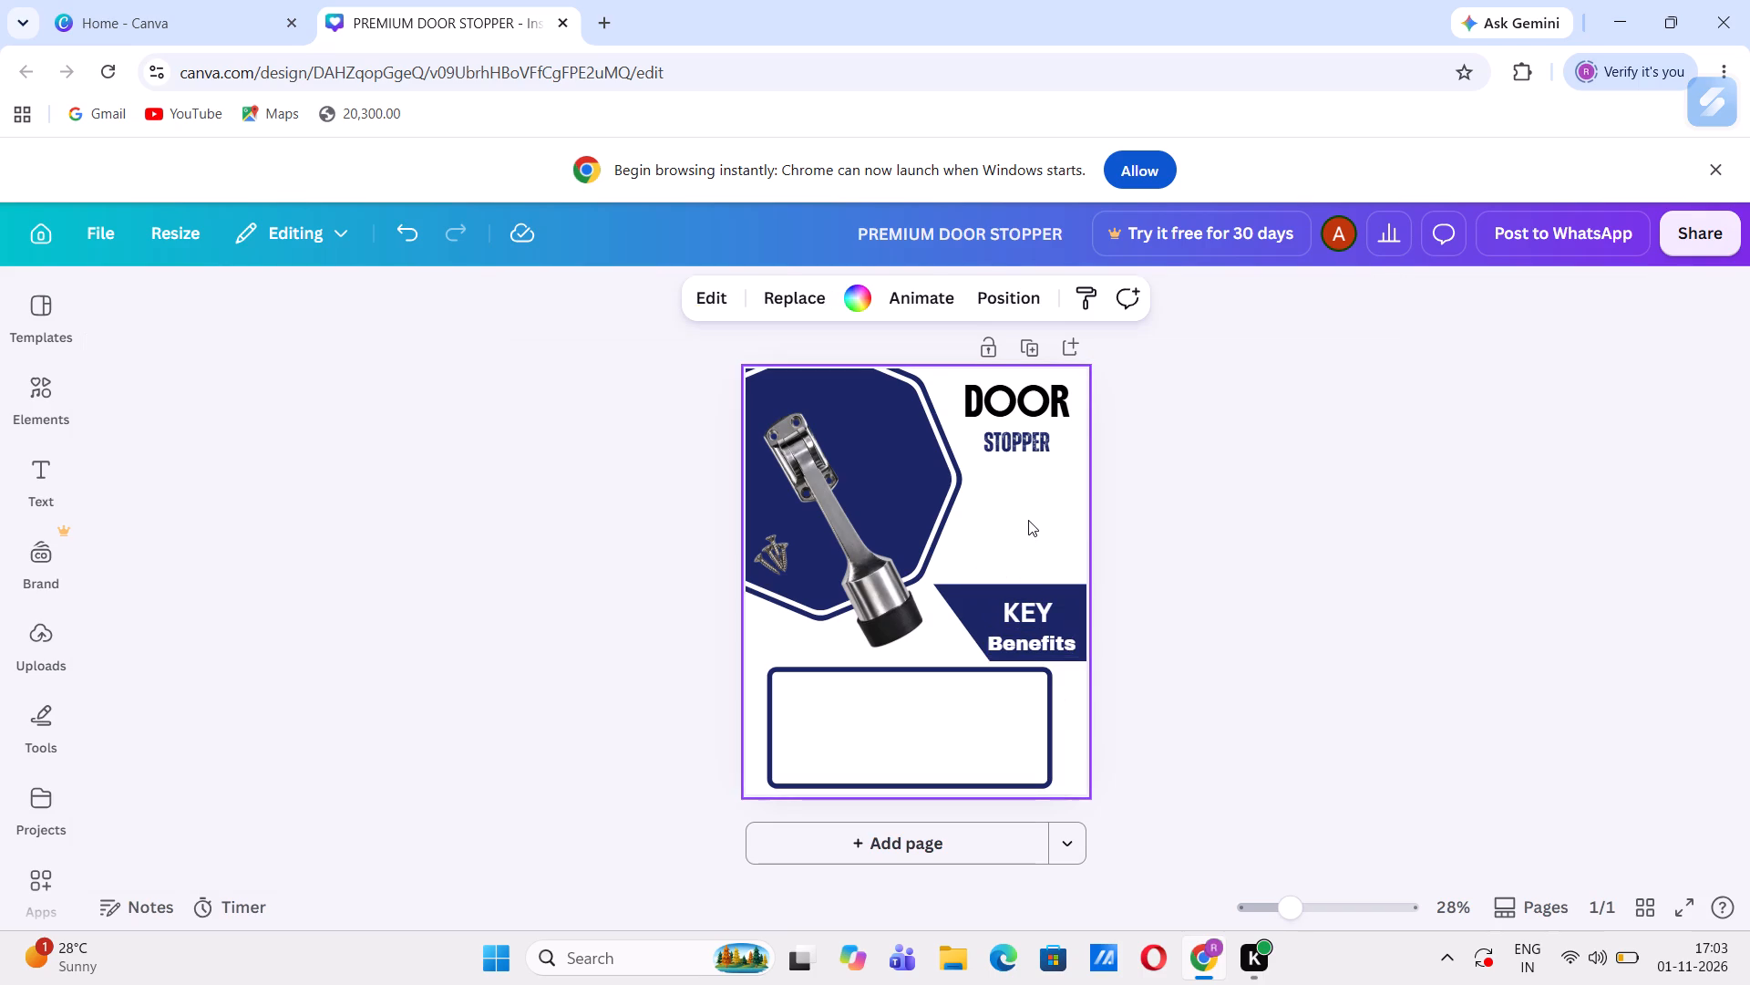
Replace the KEY heading's text with Key, capitalising only the first letter.
double_click(1027, 603)
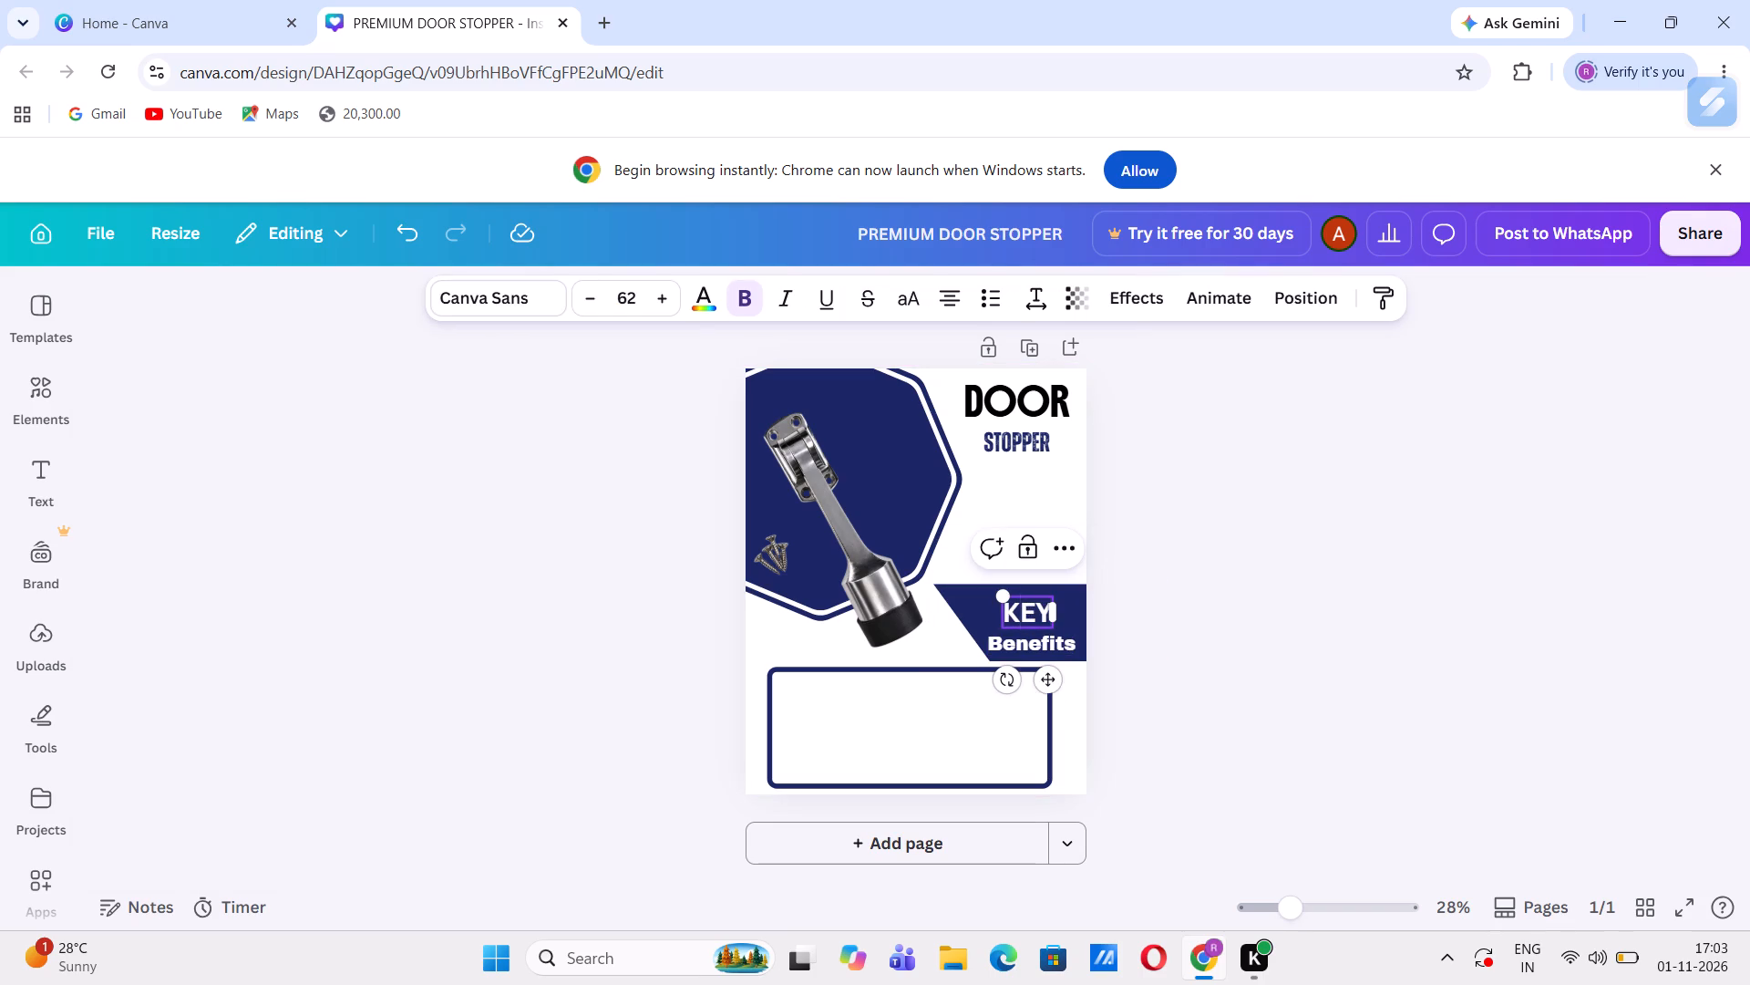
left_click(1038, 611)
double_click(1045, 614)
key("BackSpace")
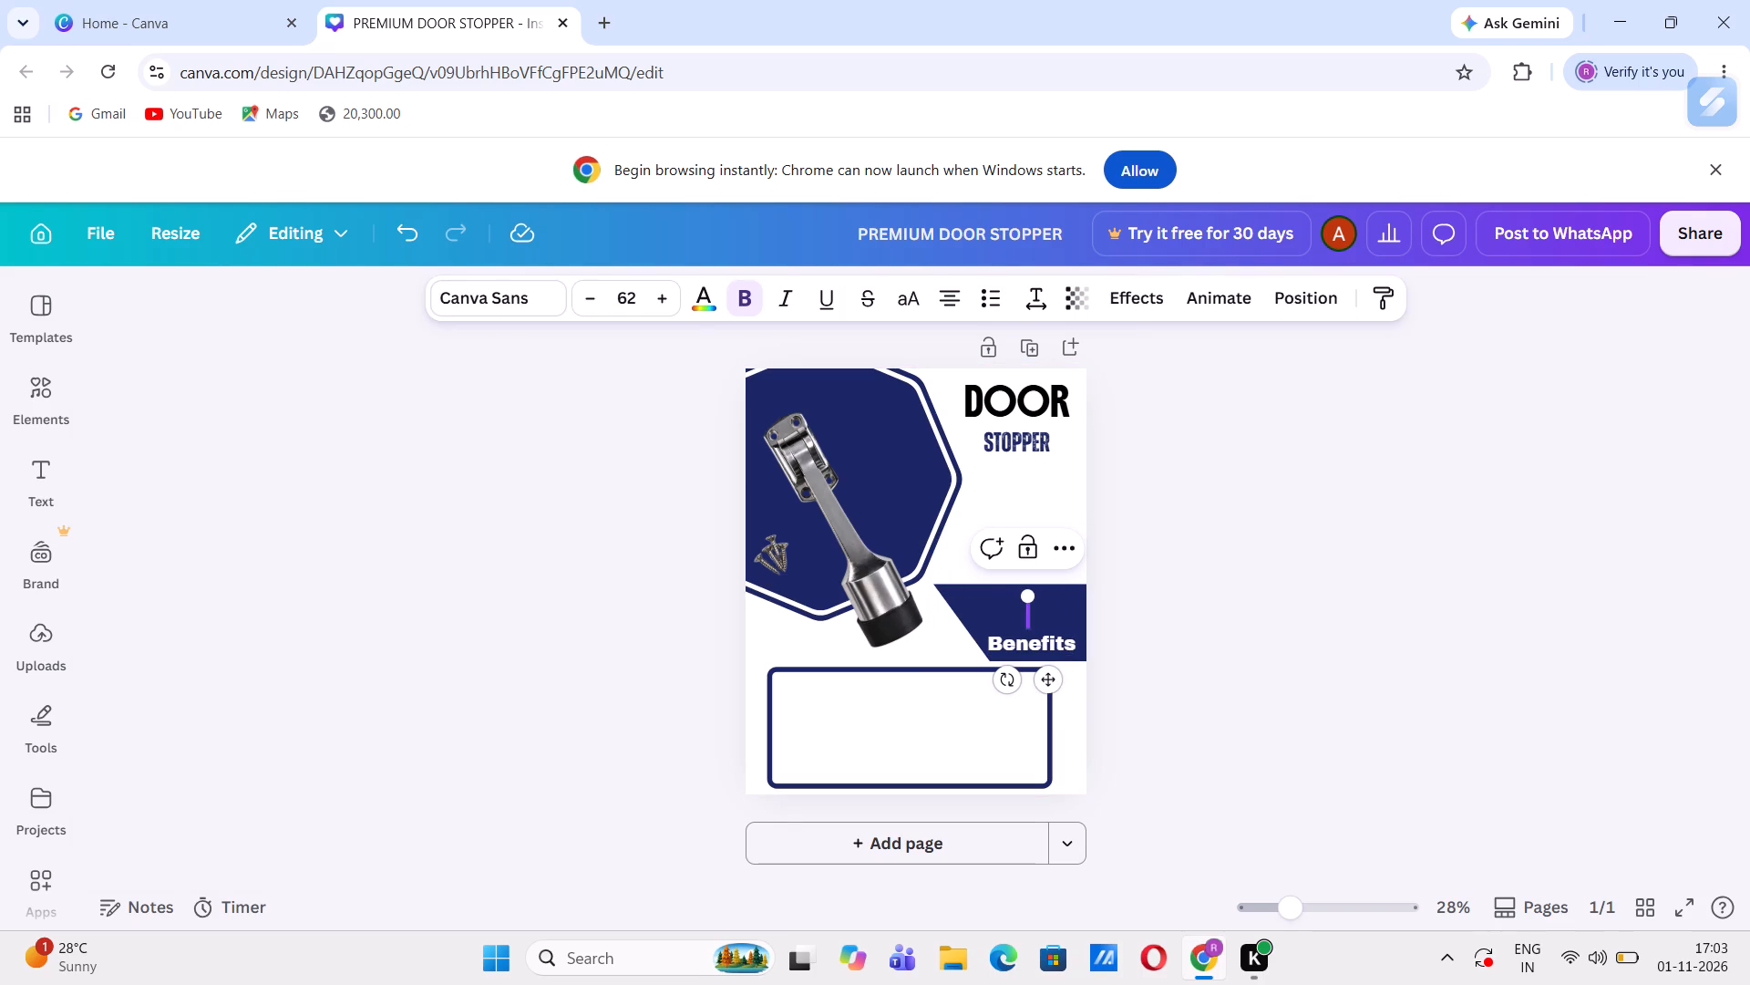
key("shift+k")
type("ey")
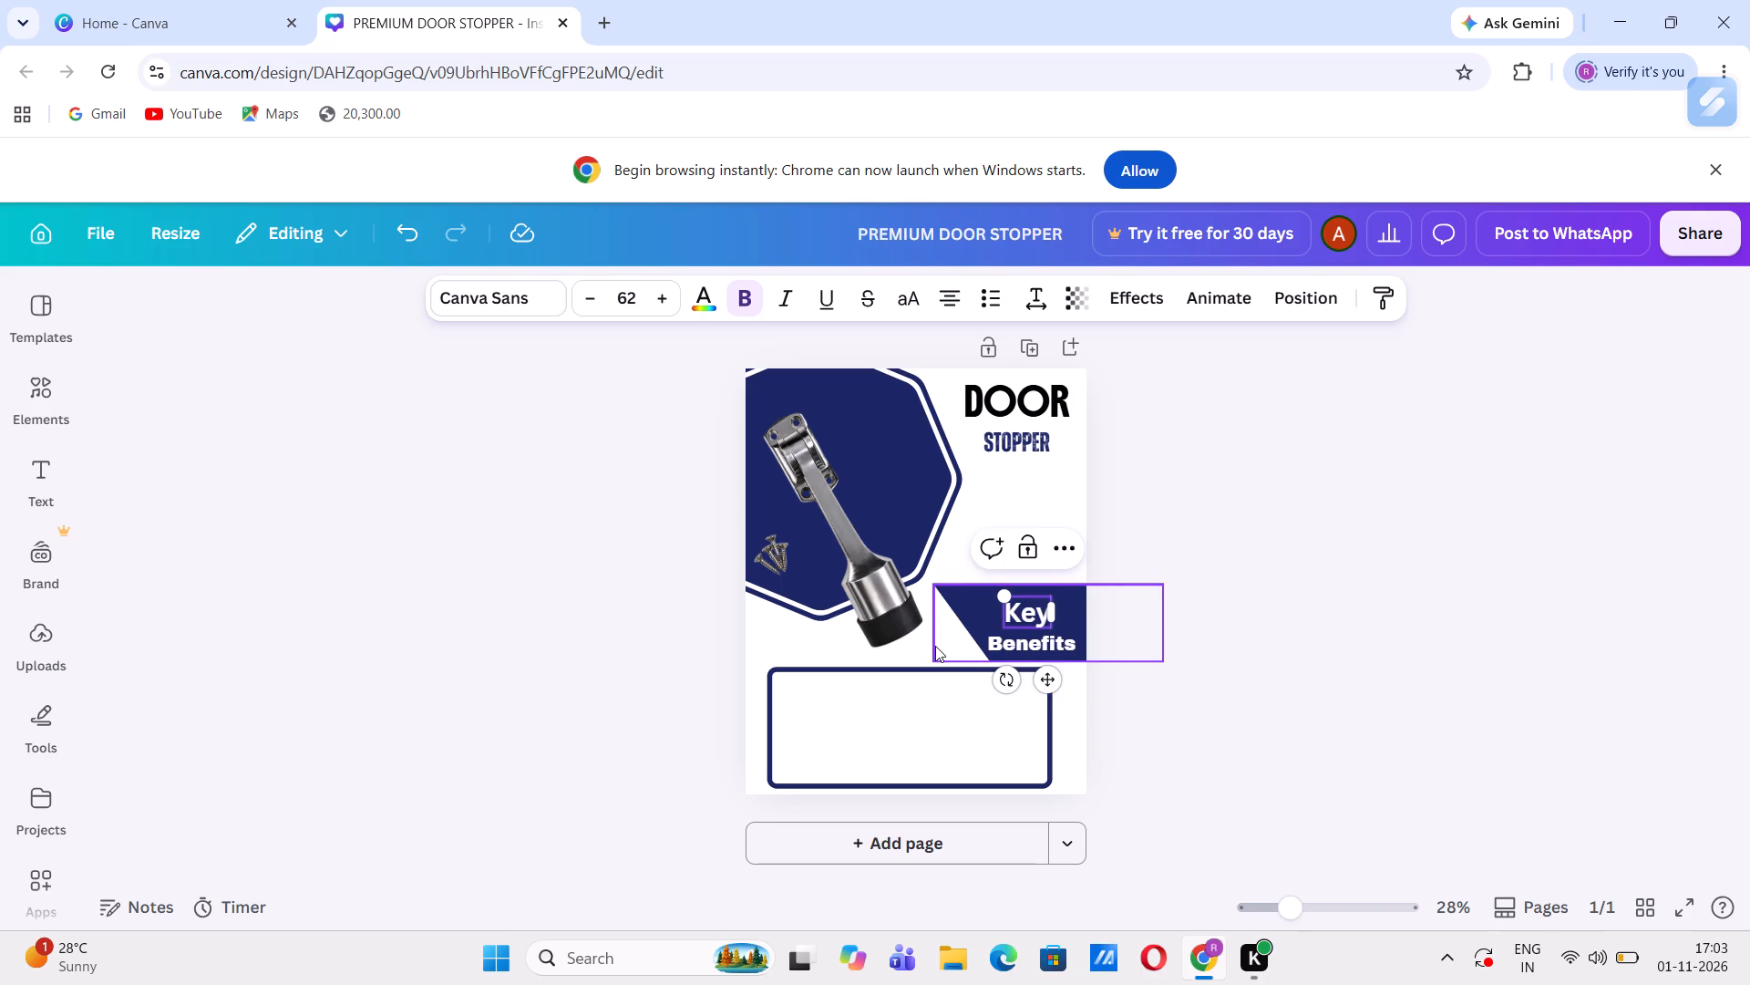
left_click(924, 741)
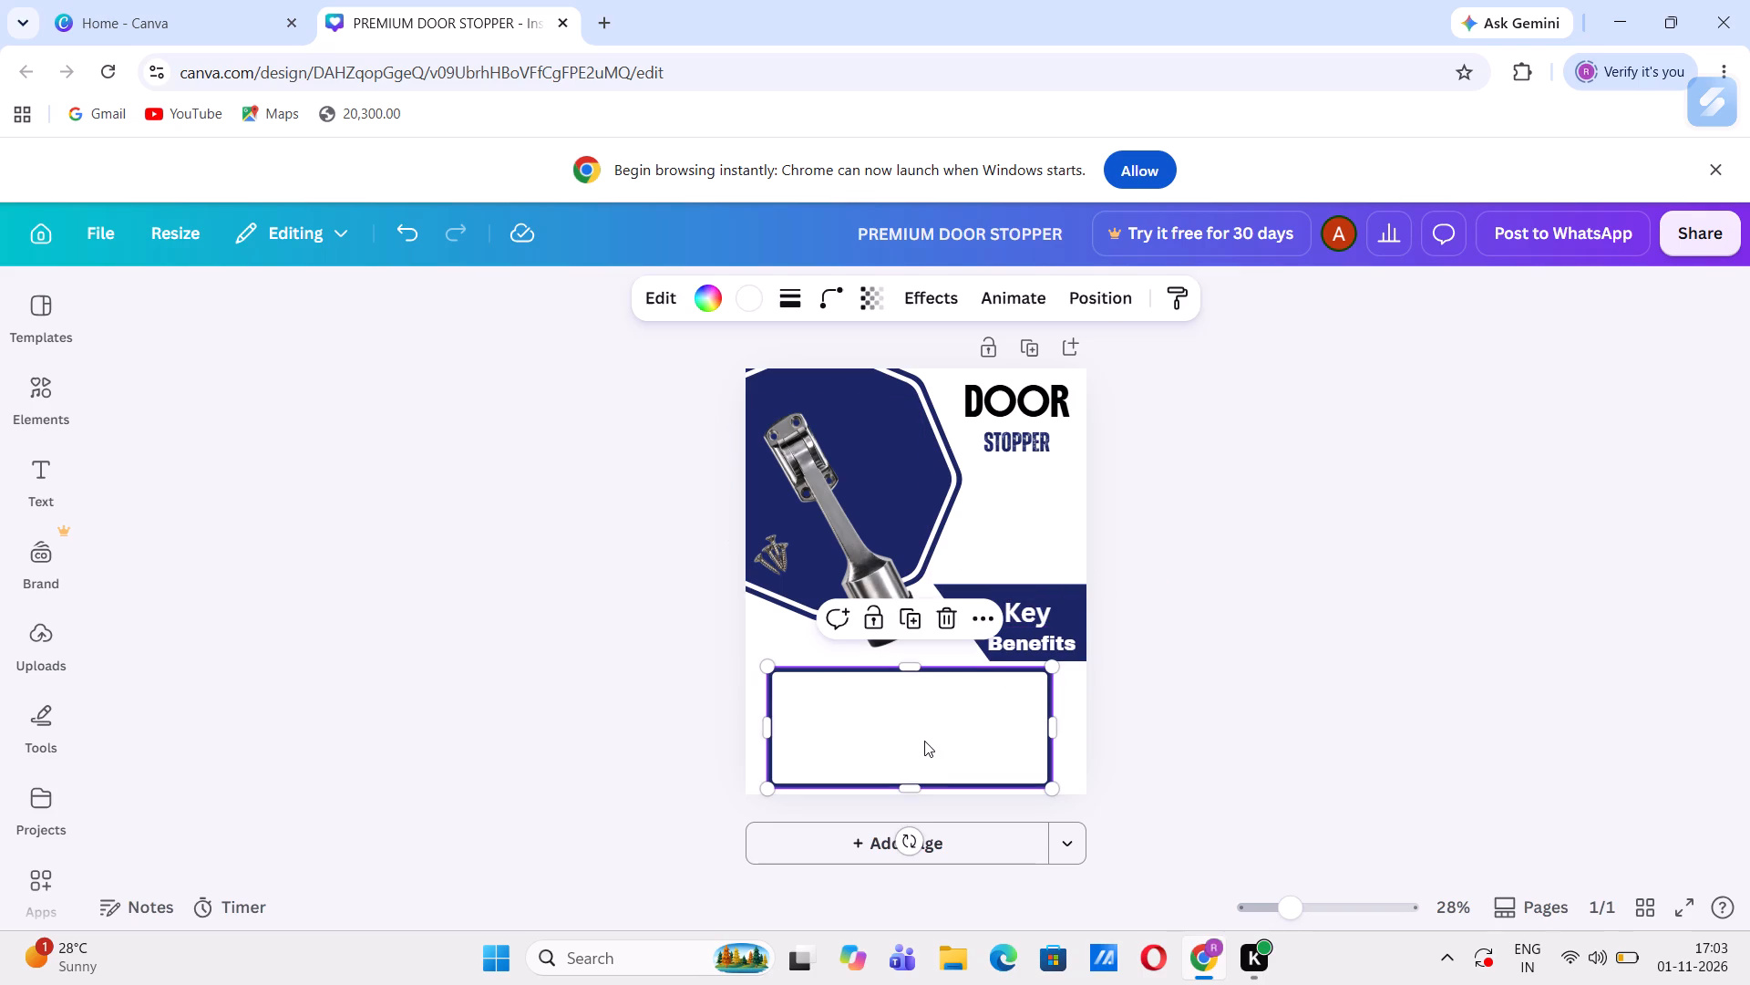
Move the Key and Benefits headings slightly up within the dark blue banner.
left_click(1035, 610)
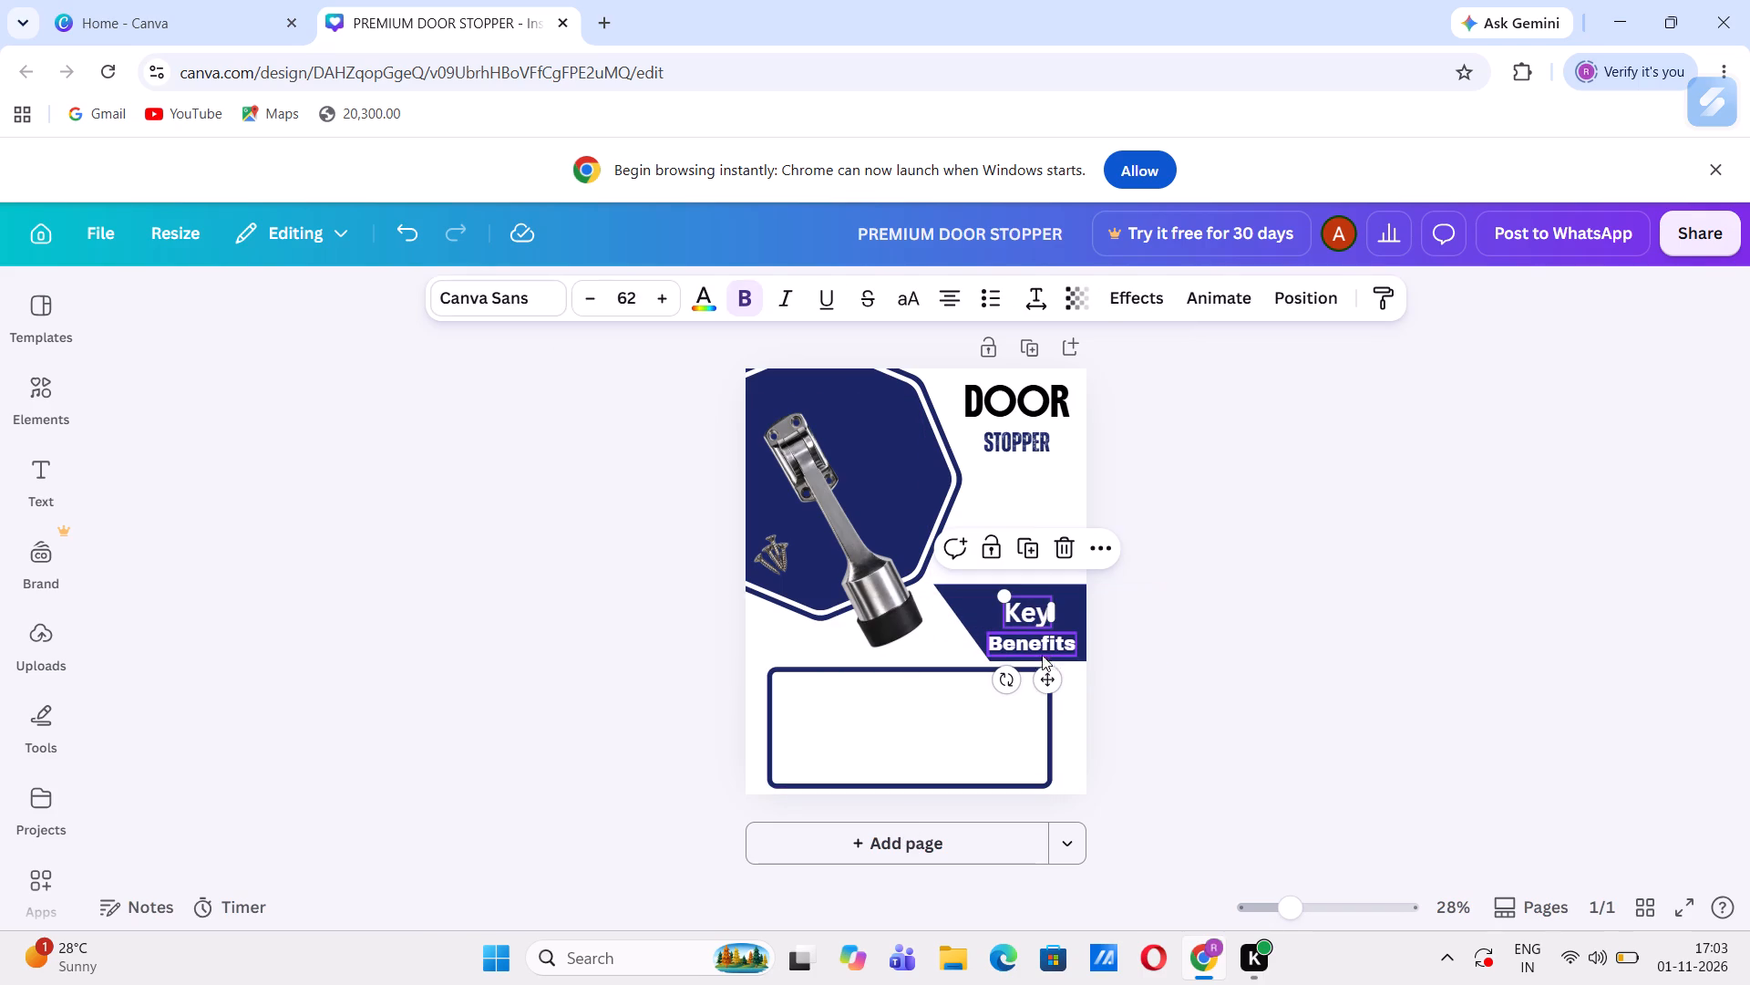
left_click(1047, 684)
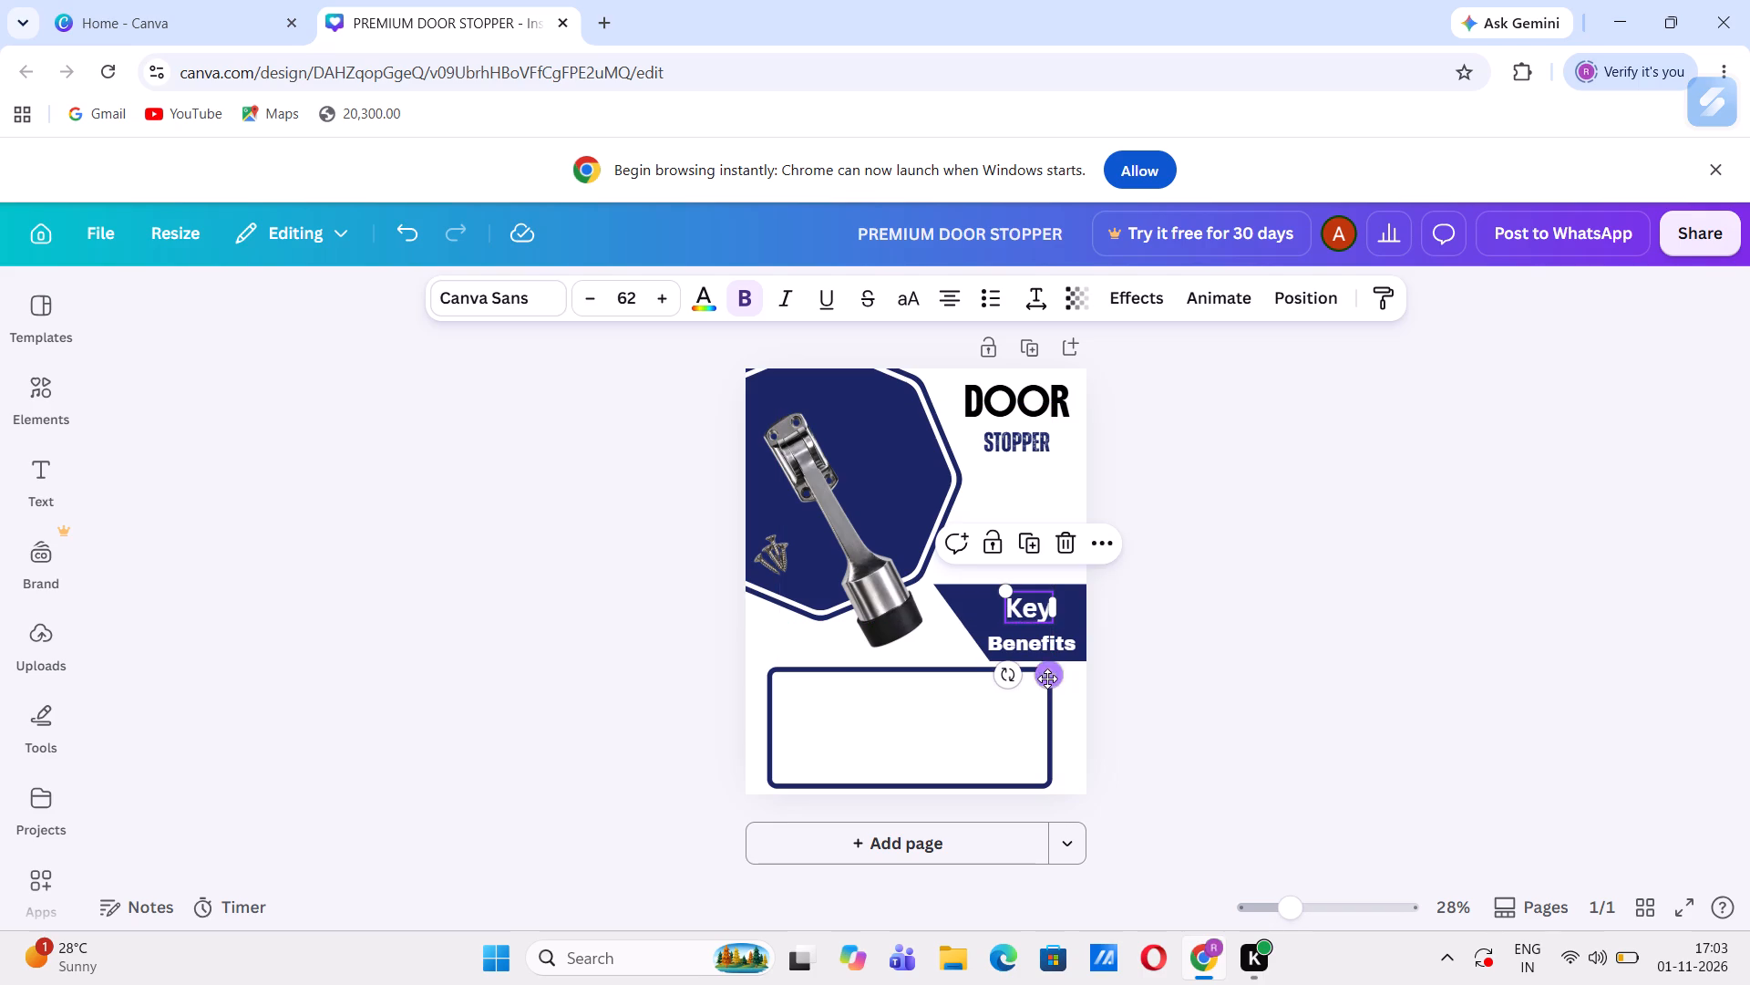
left_click(1035, 641)
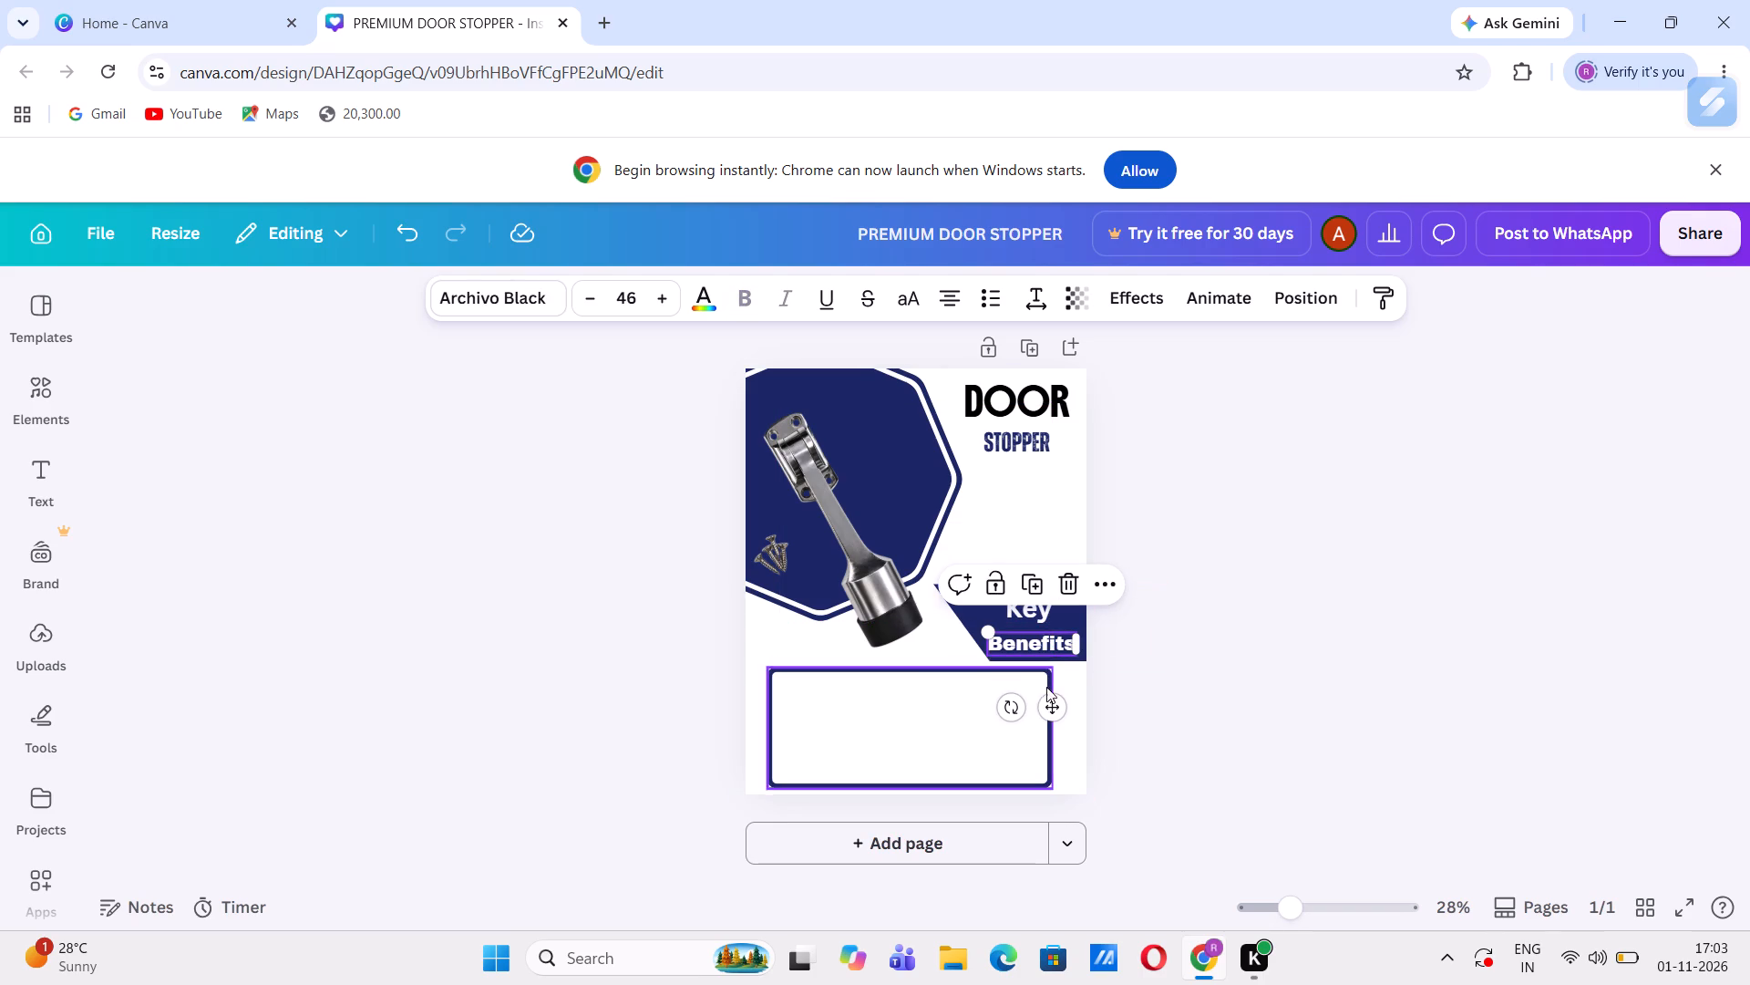
left_click(1047, 704)
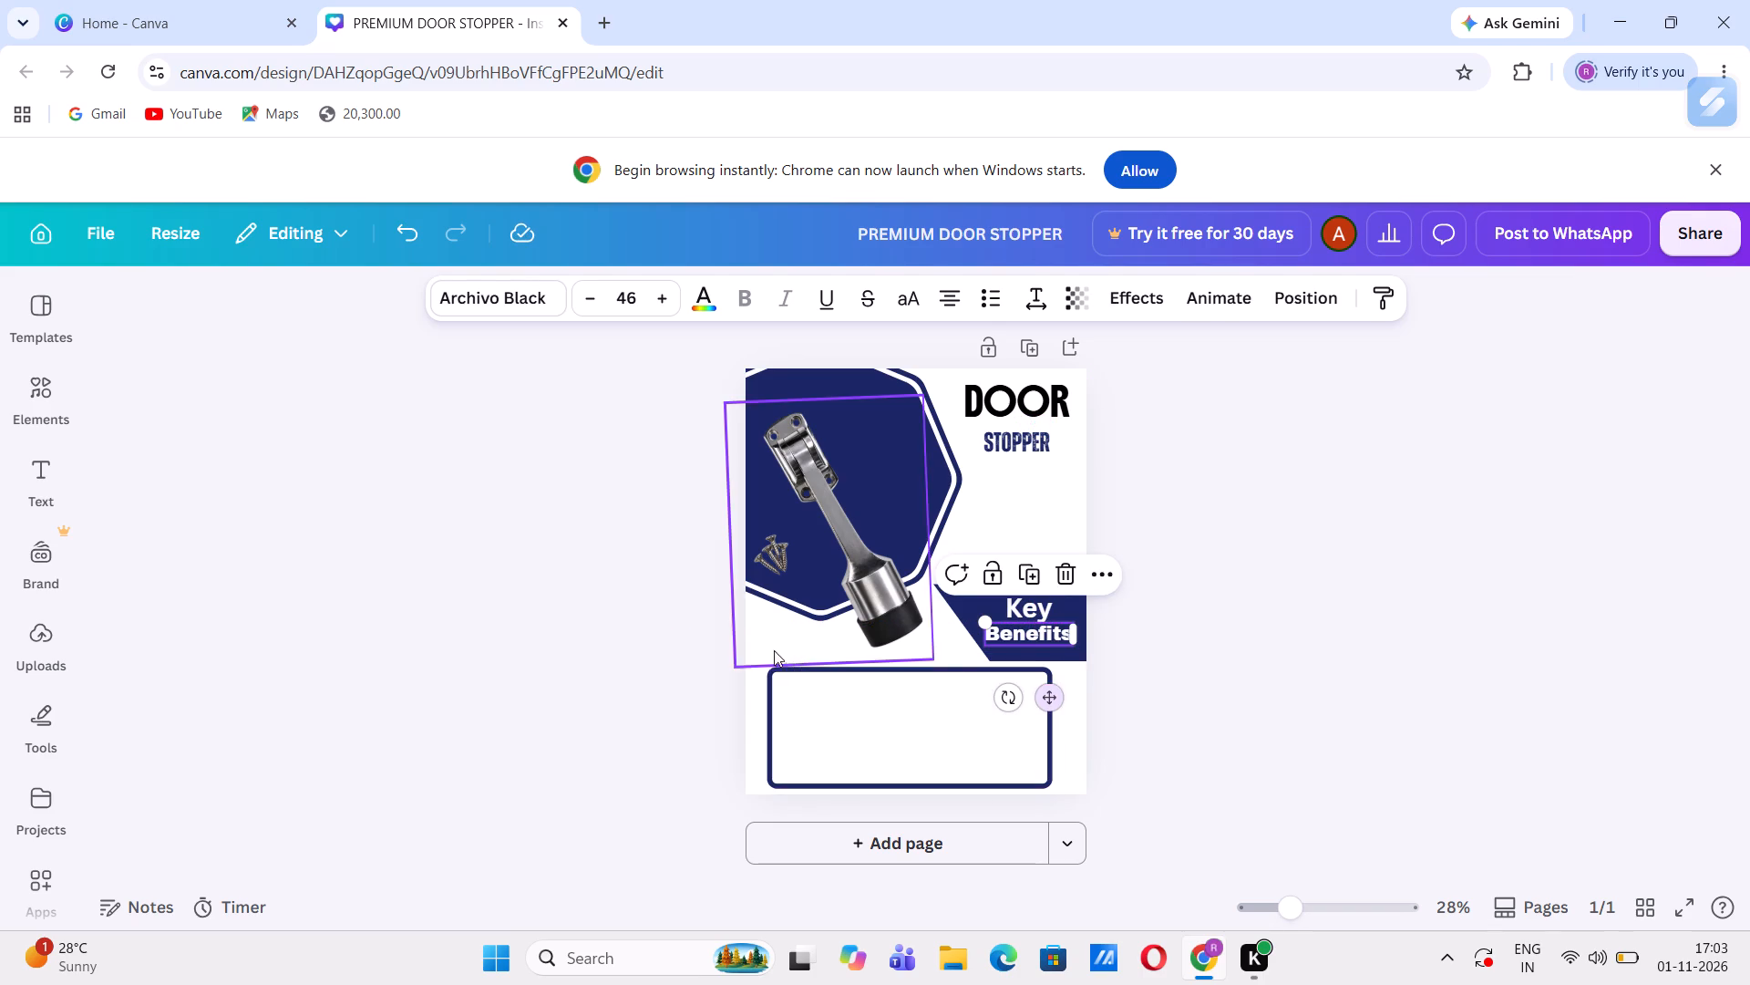
left_click(617, 606)
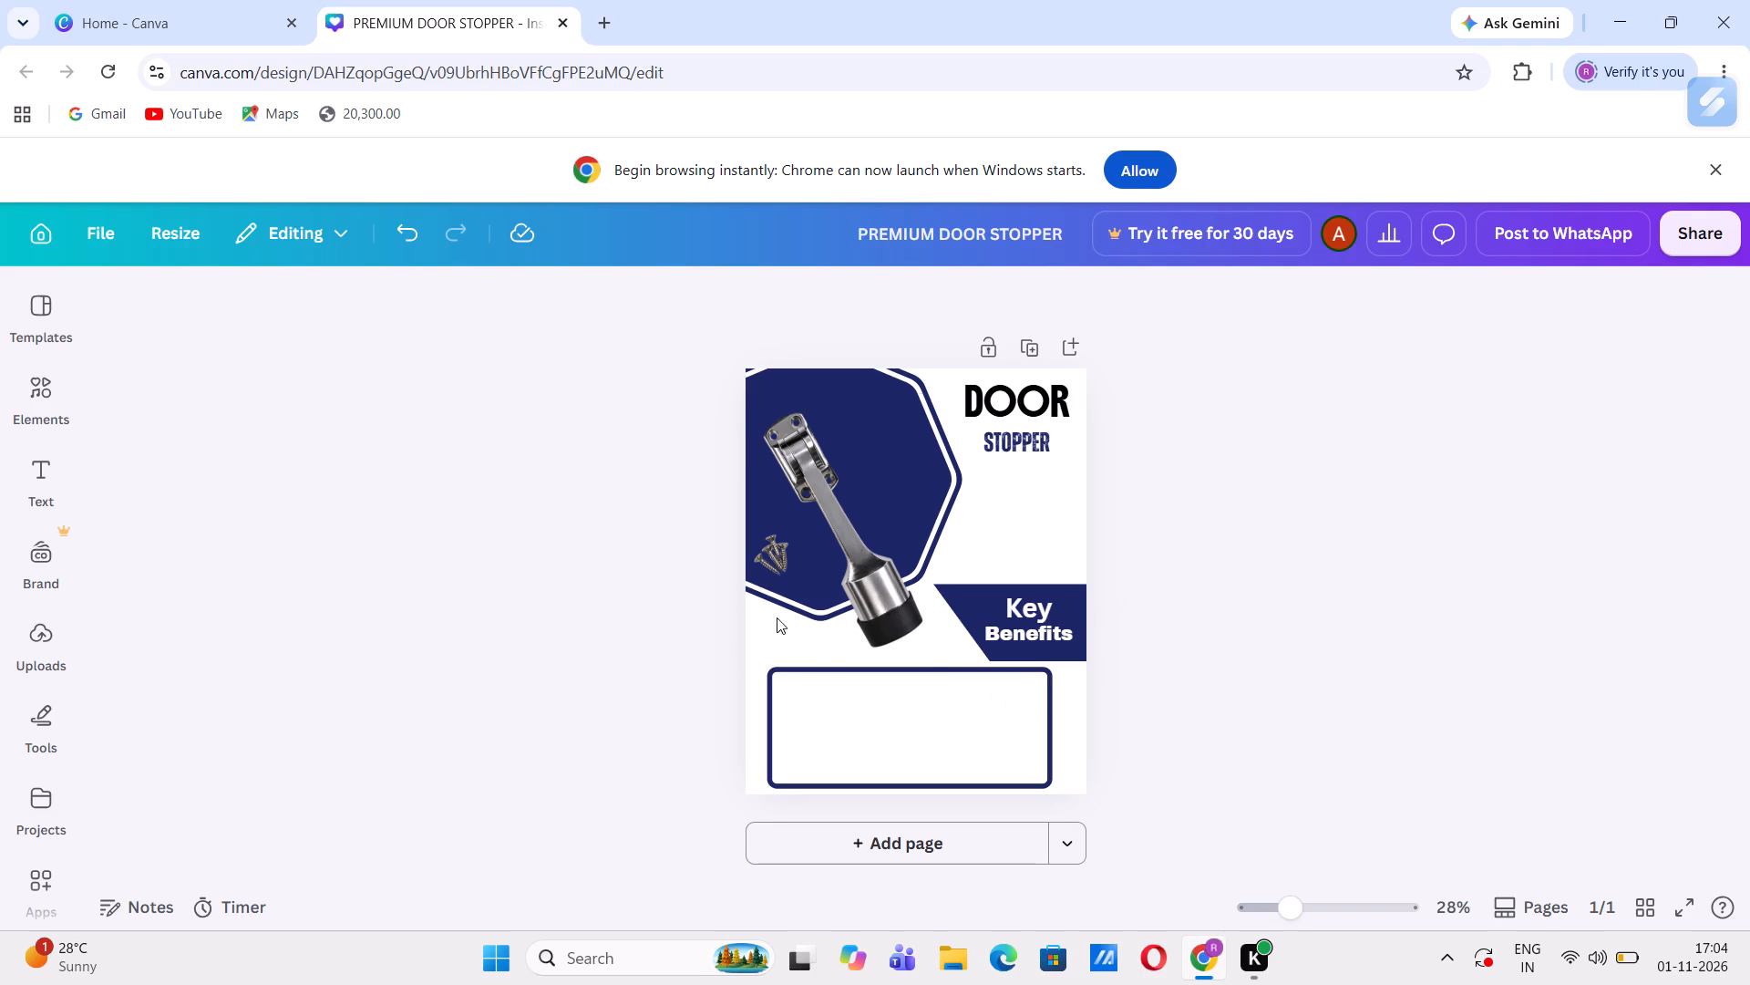
left_click(41, 401)
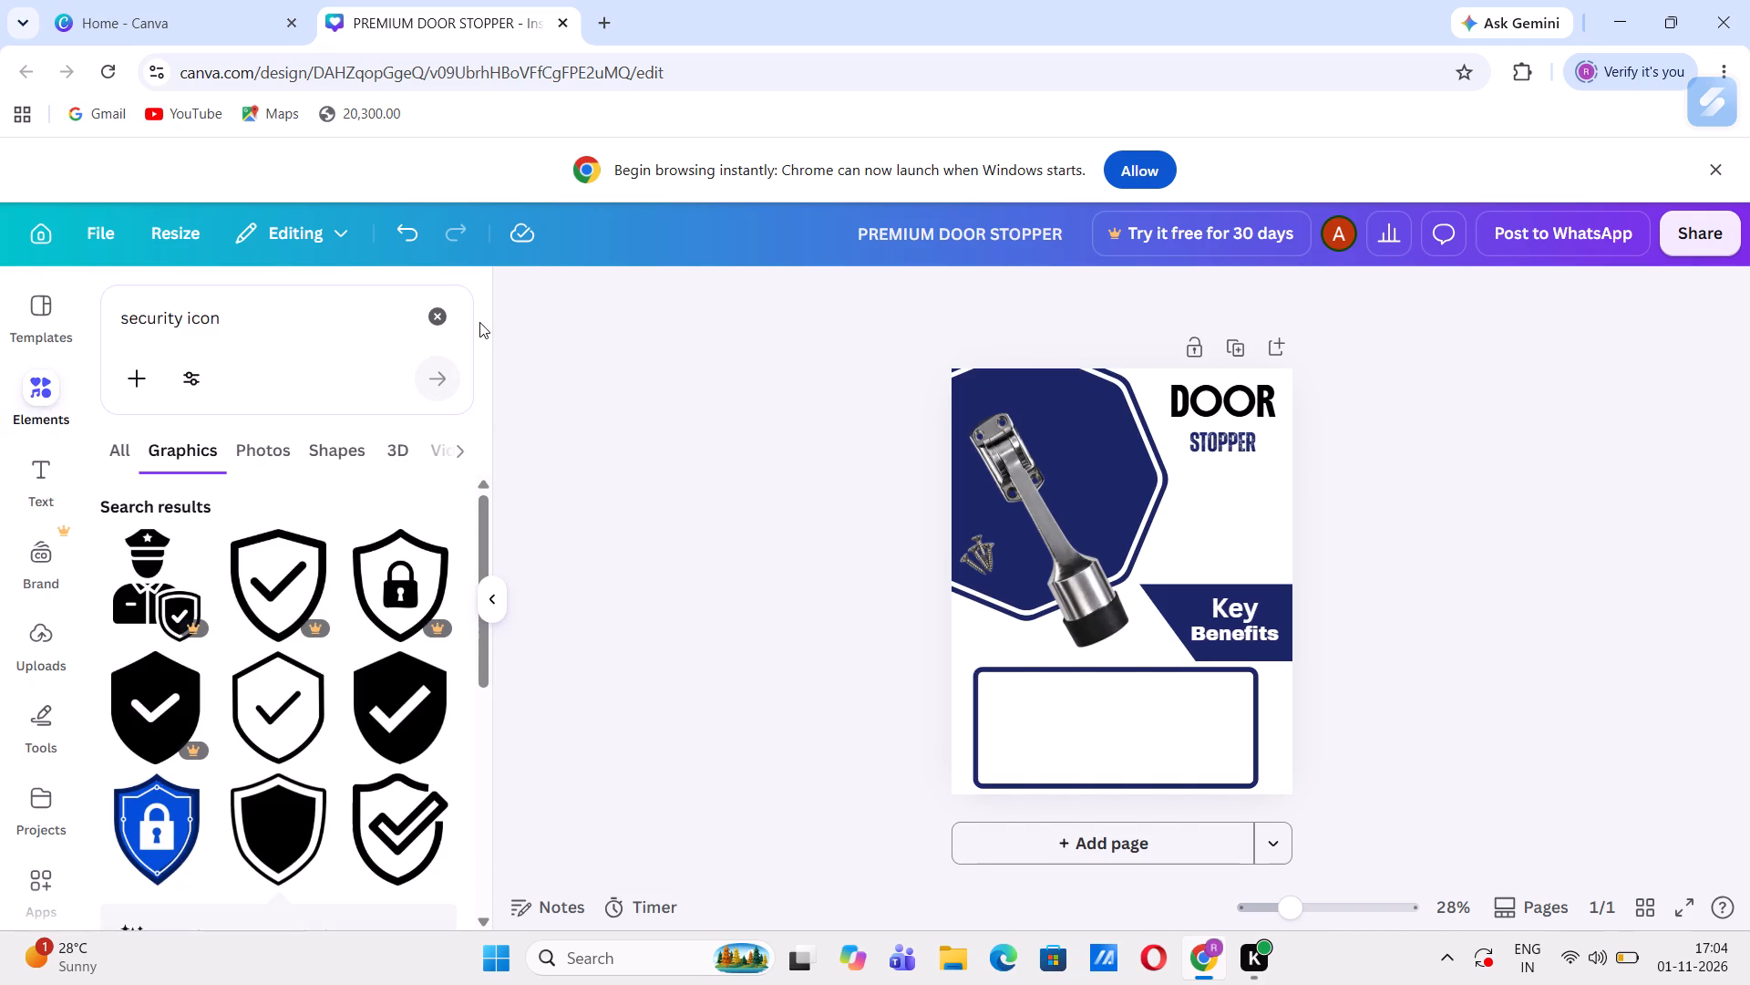
left_click(438, 322)
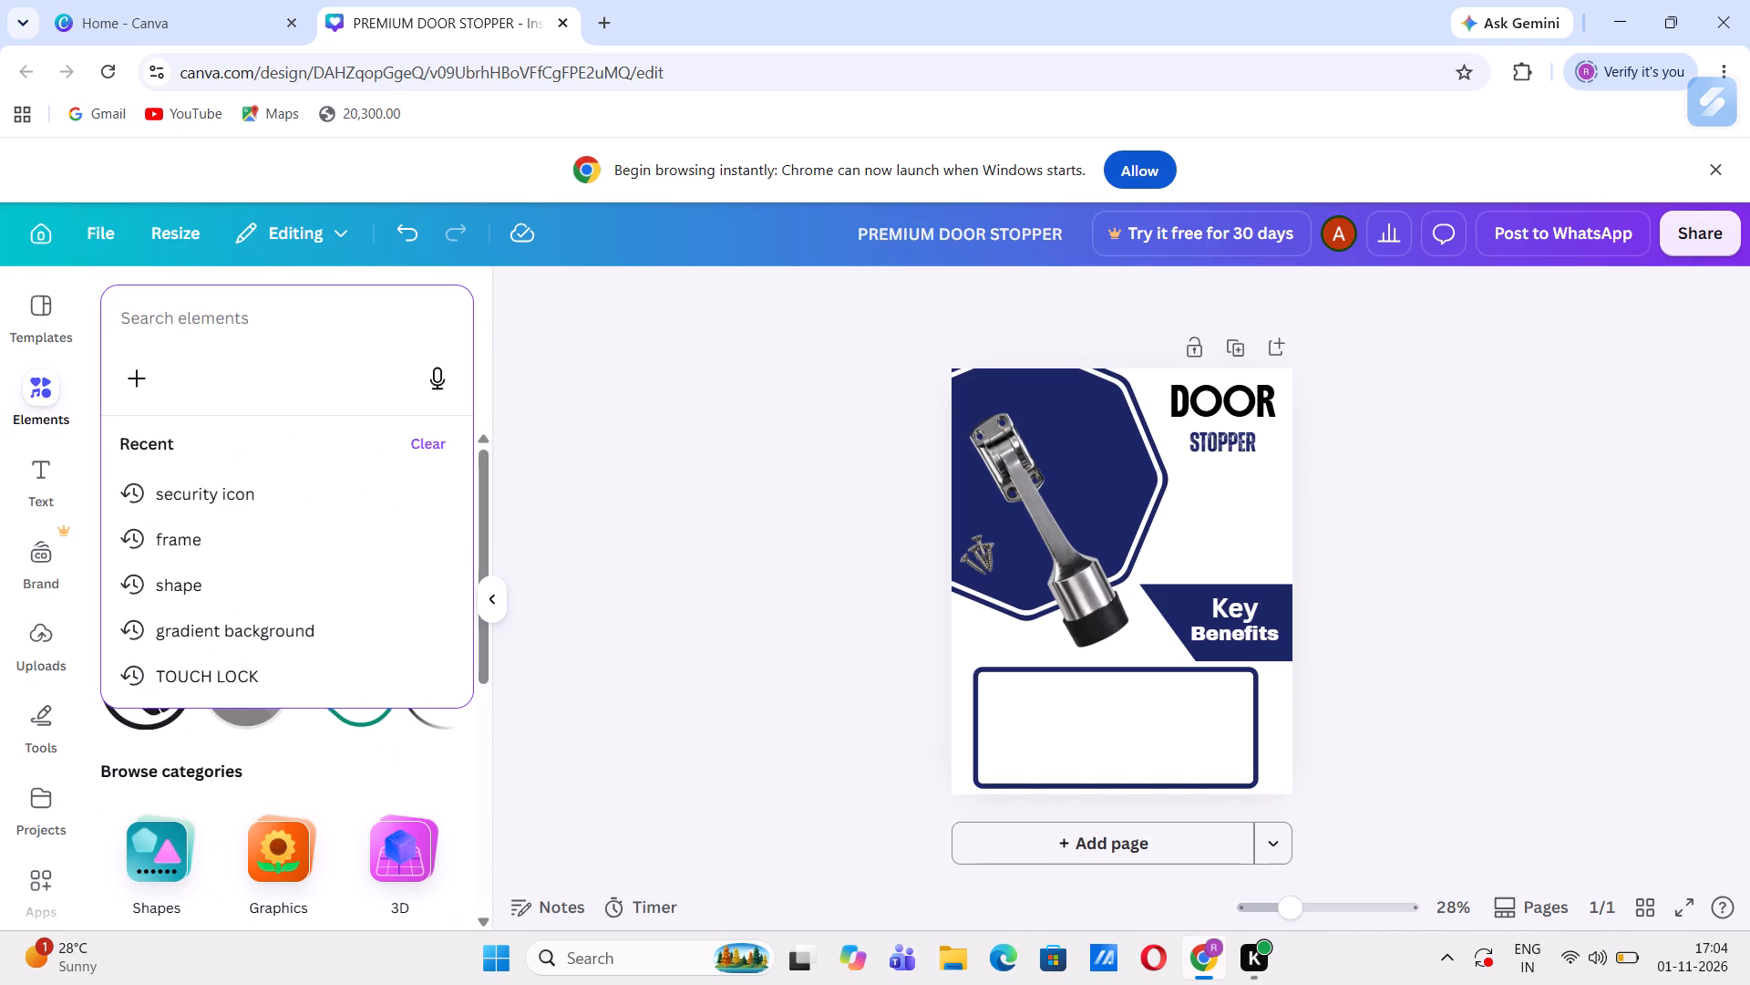
type("wr")
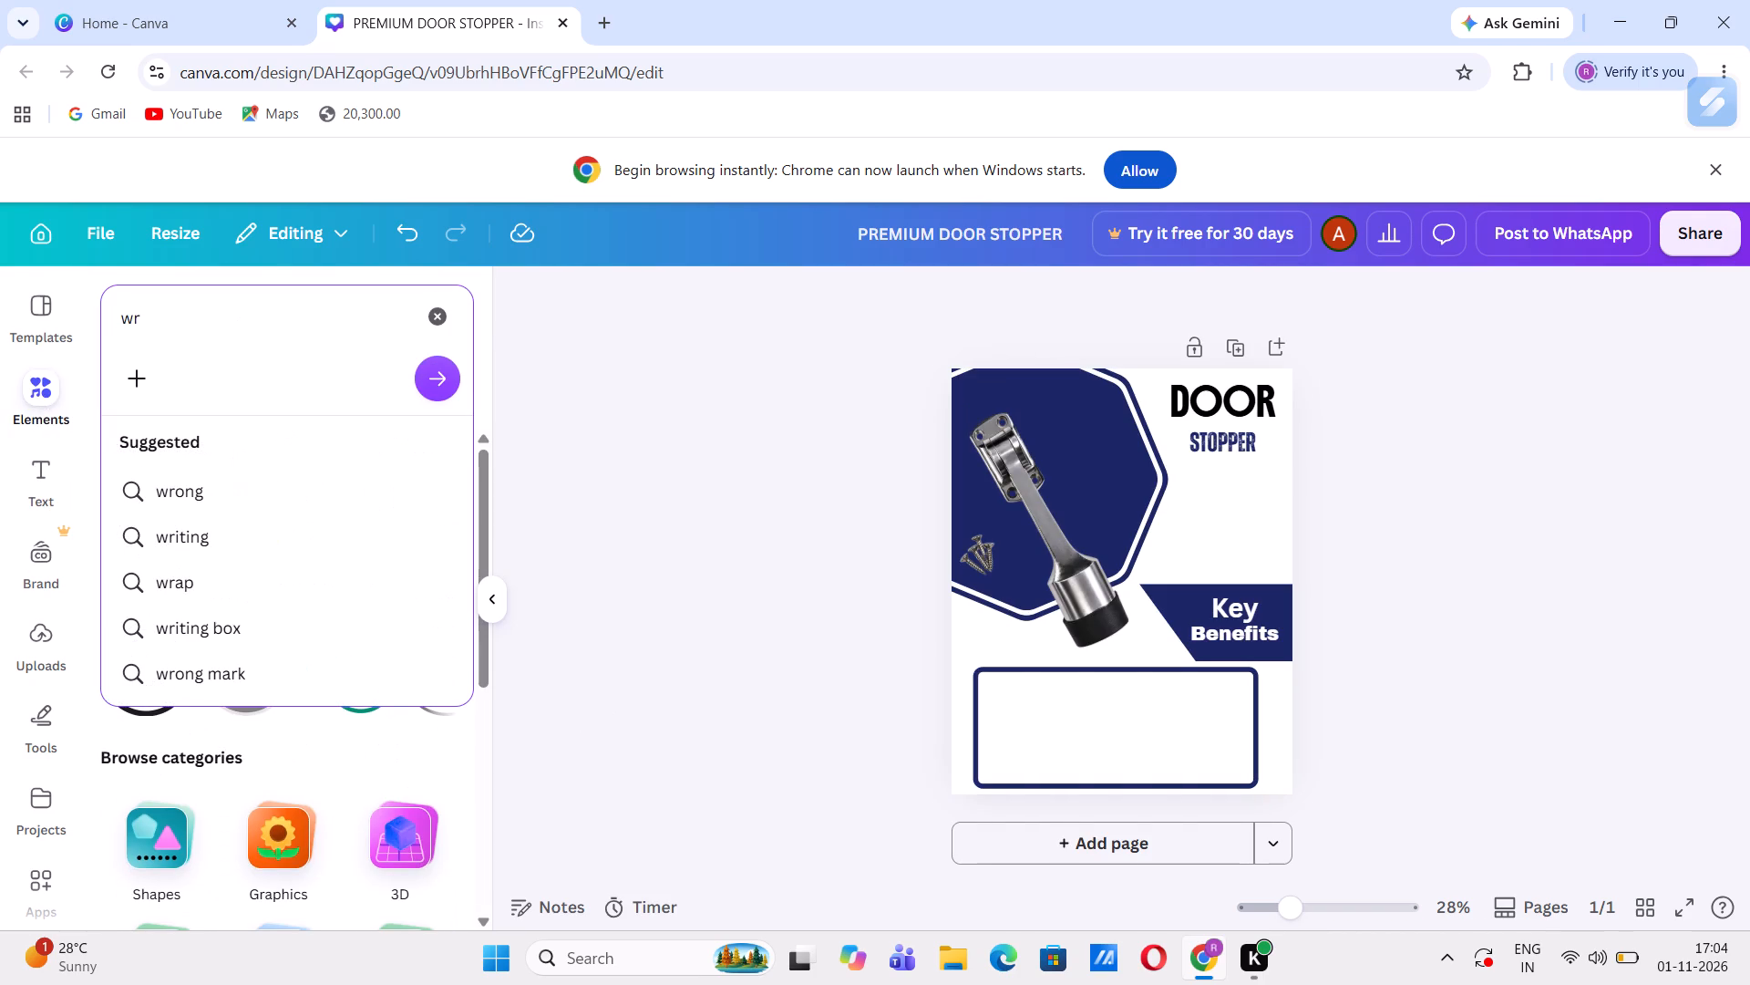
key("i")
type("ch")
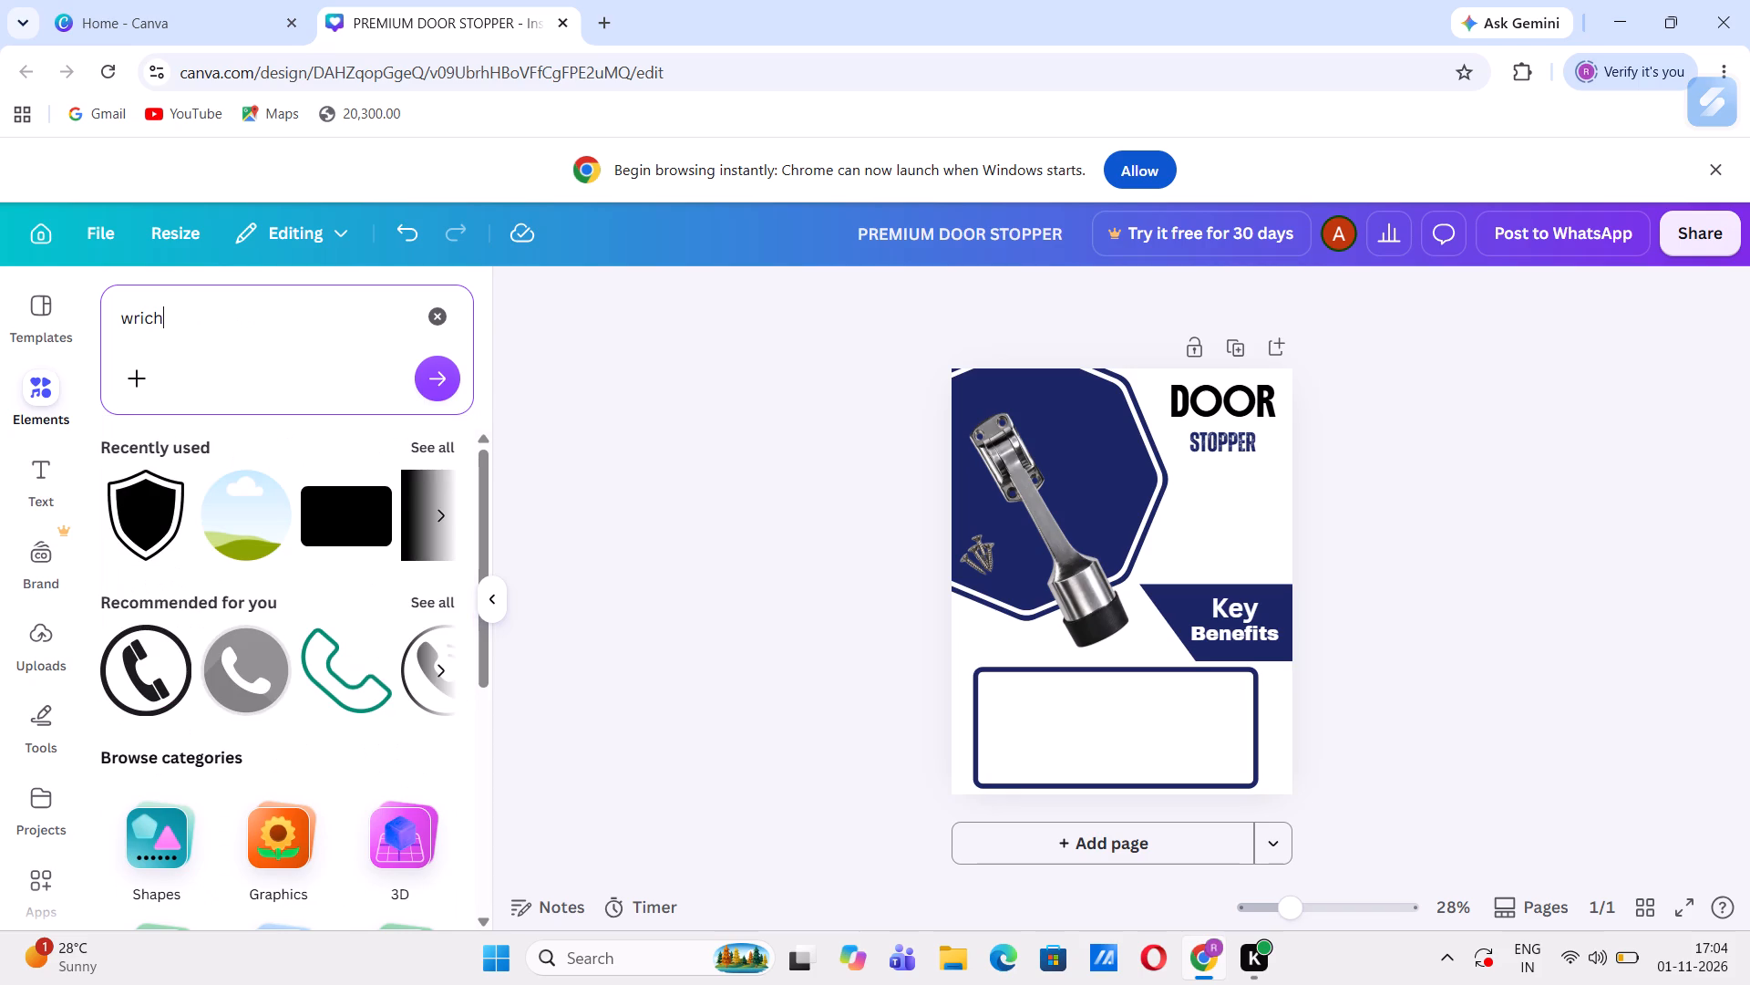
type("===")
key("BackSpace")
key("BackSpace")
key("BackSpace")
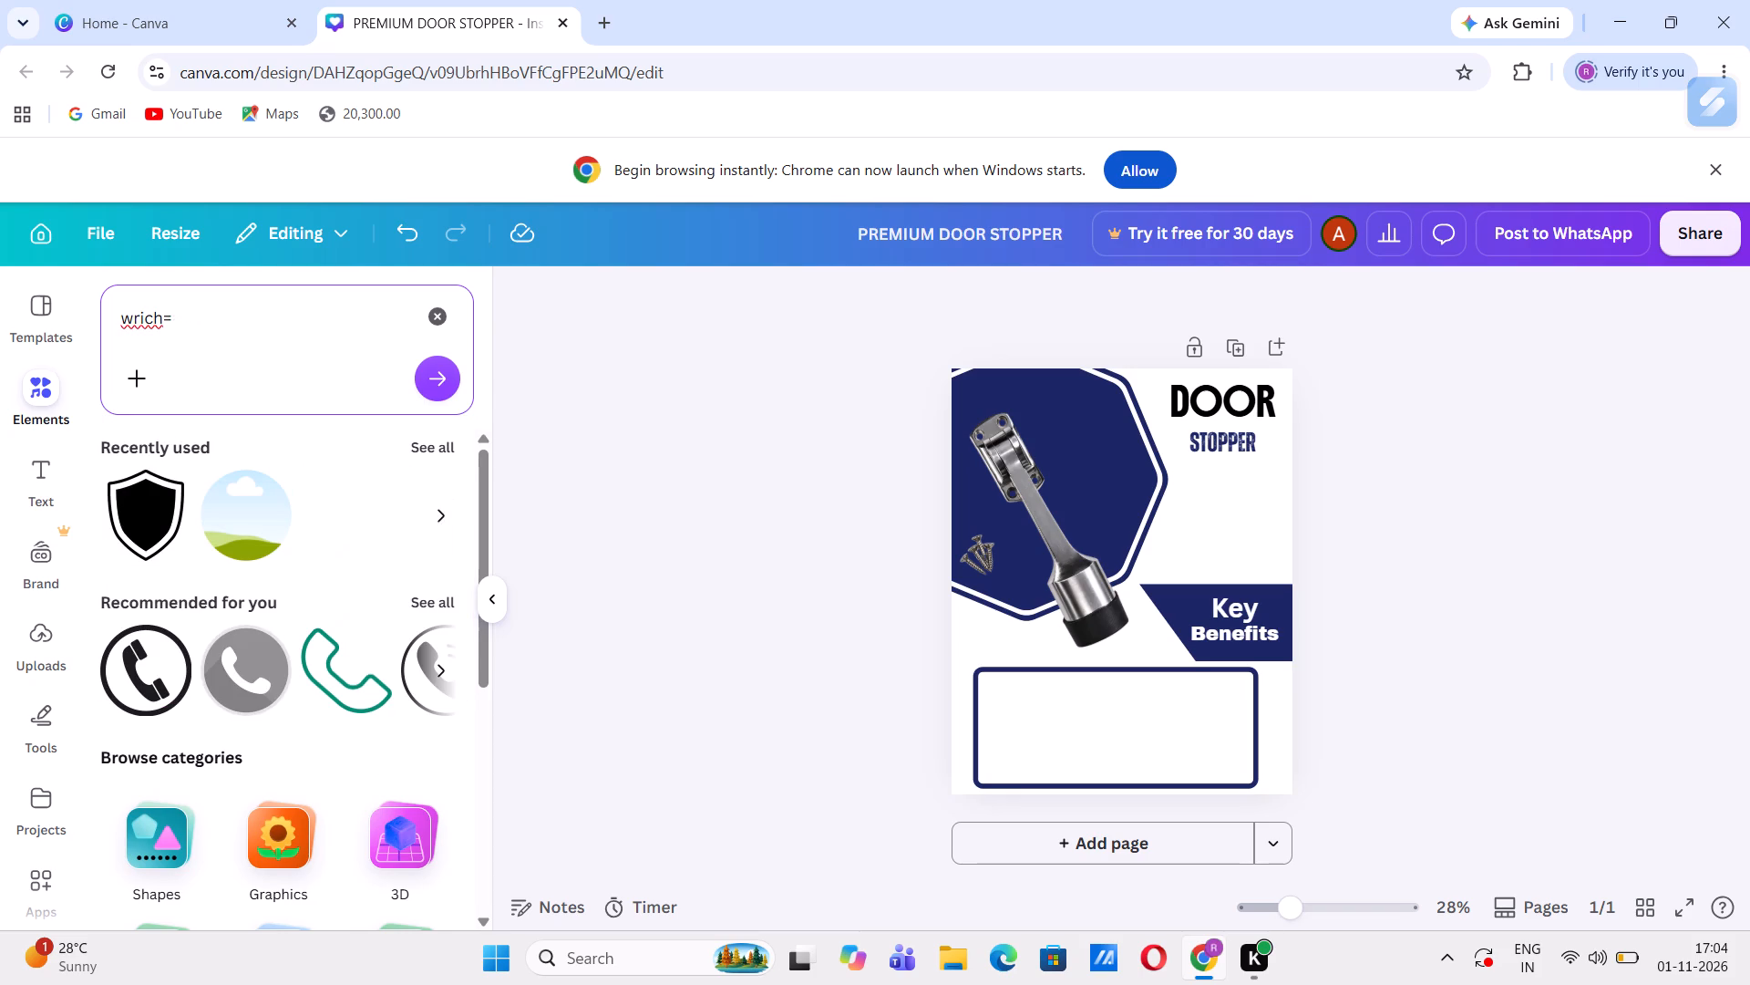
key("BackSpace")
key("BackSpace")
type("nch")
key("space")
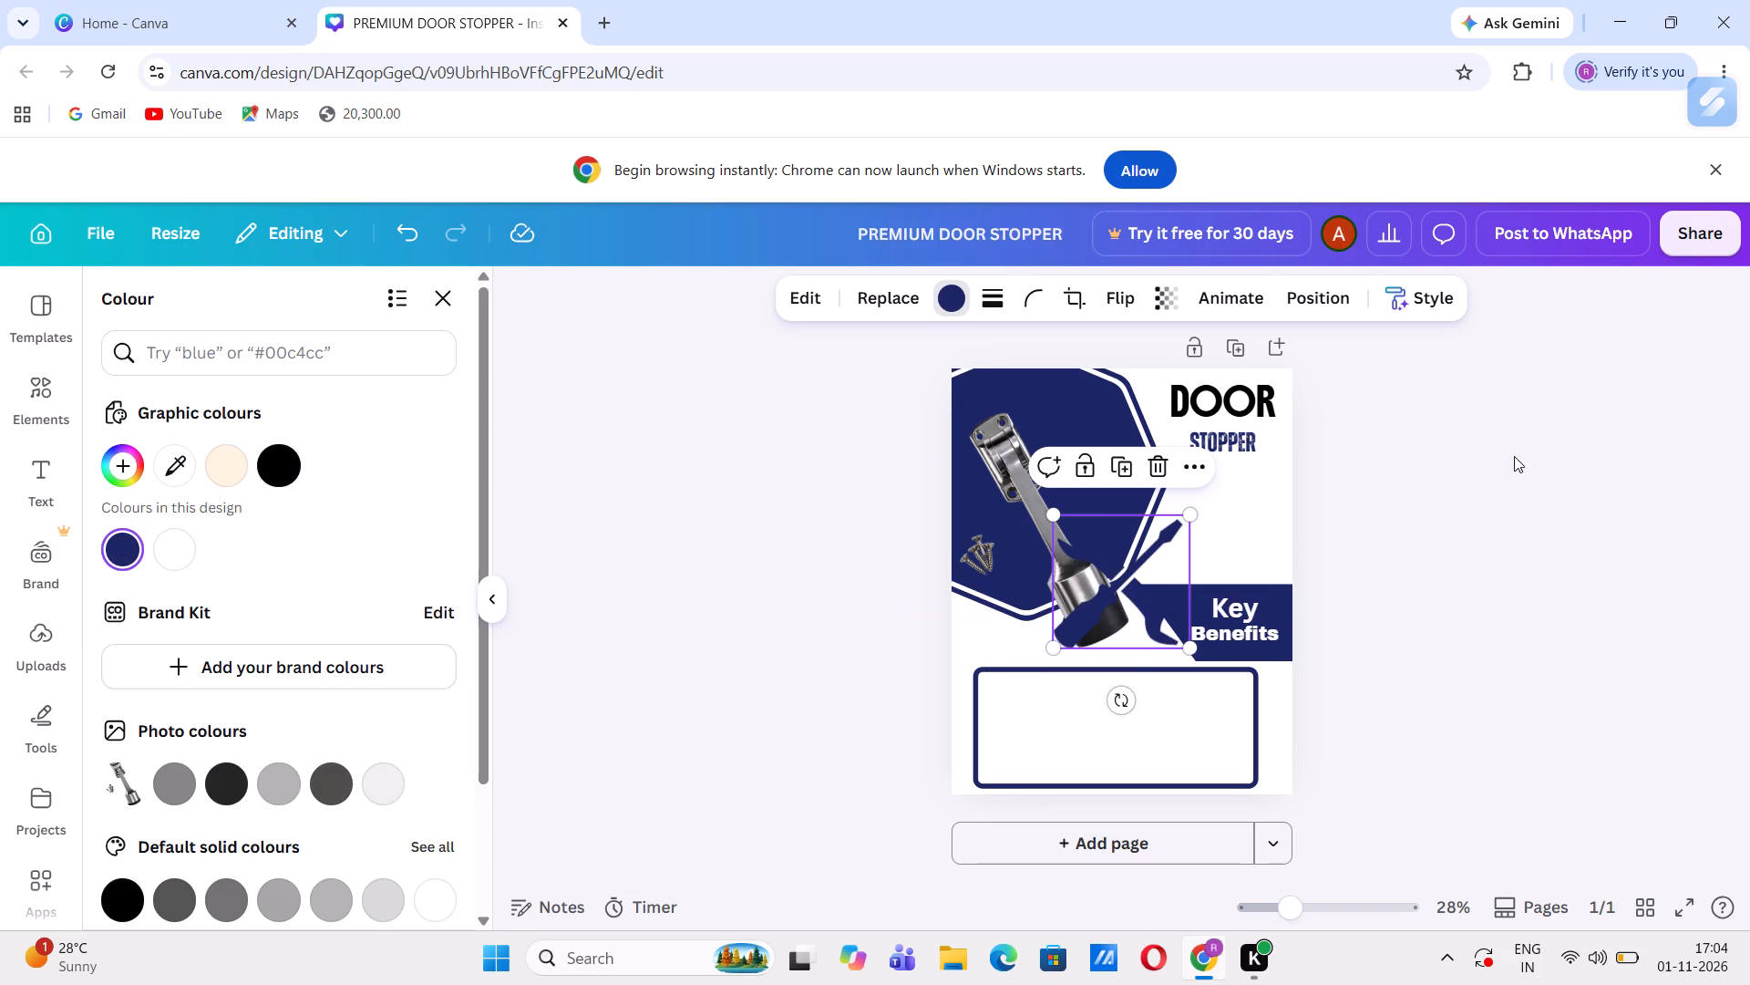
Shrink the wrench and screwdriver icon to a small symbol and place it below the STOPPER heading, just beside the dark blue polygon.
left_click_drag(1193, 650, 1126, 596)
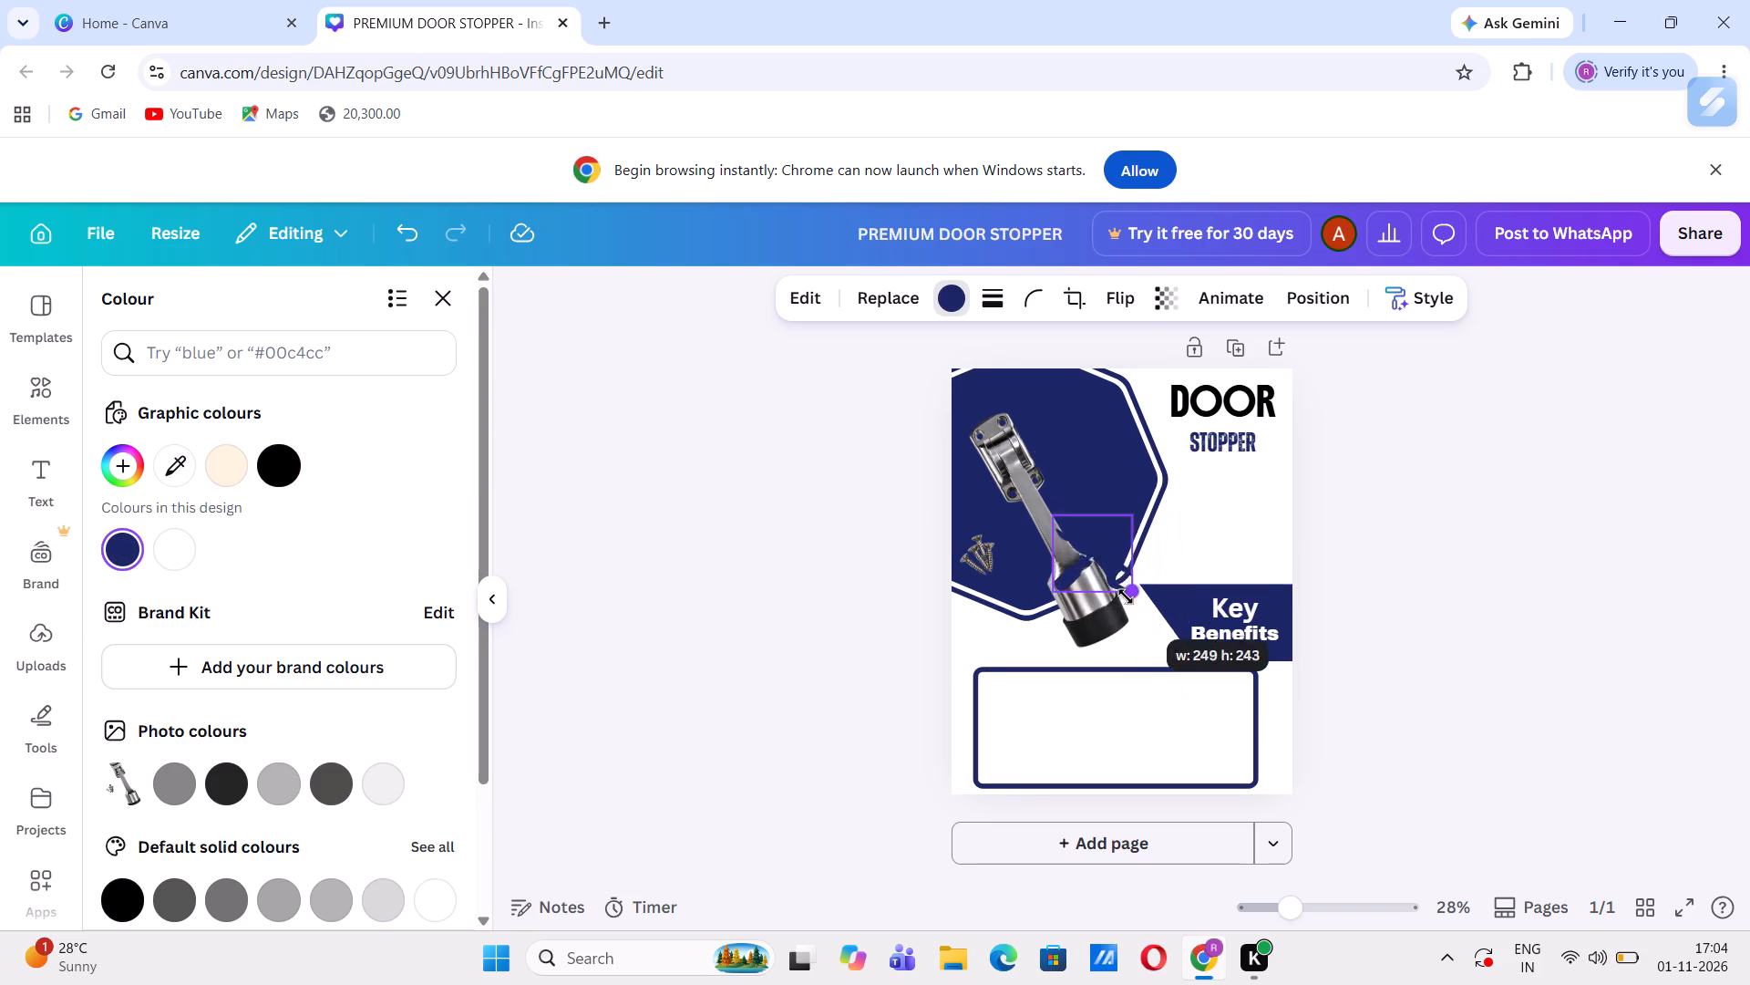
left_click_drag(1126, 596, 1090, 556)
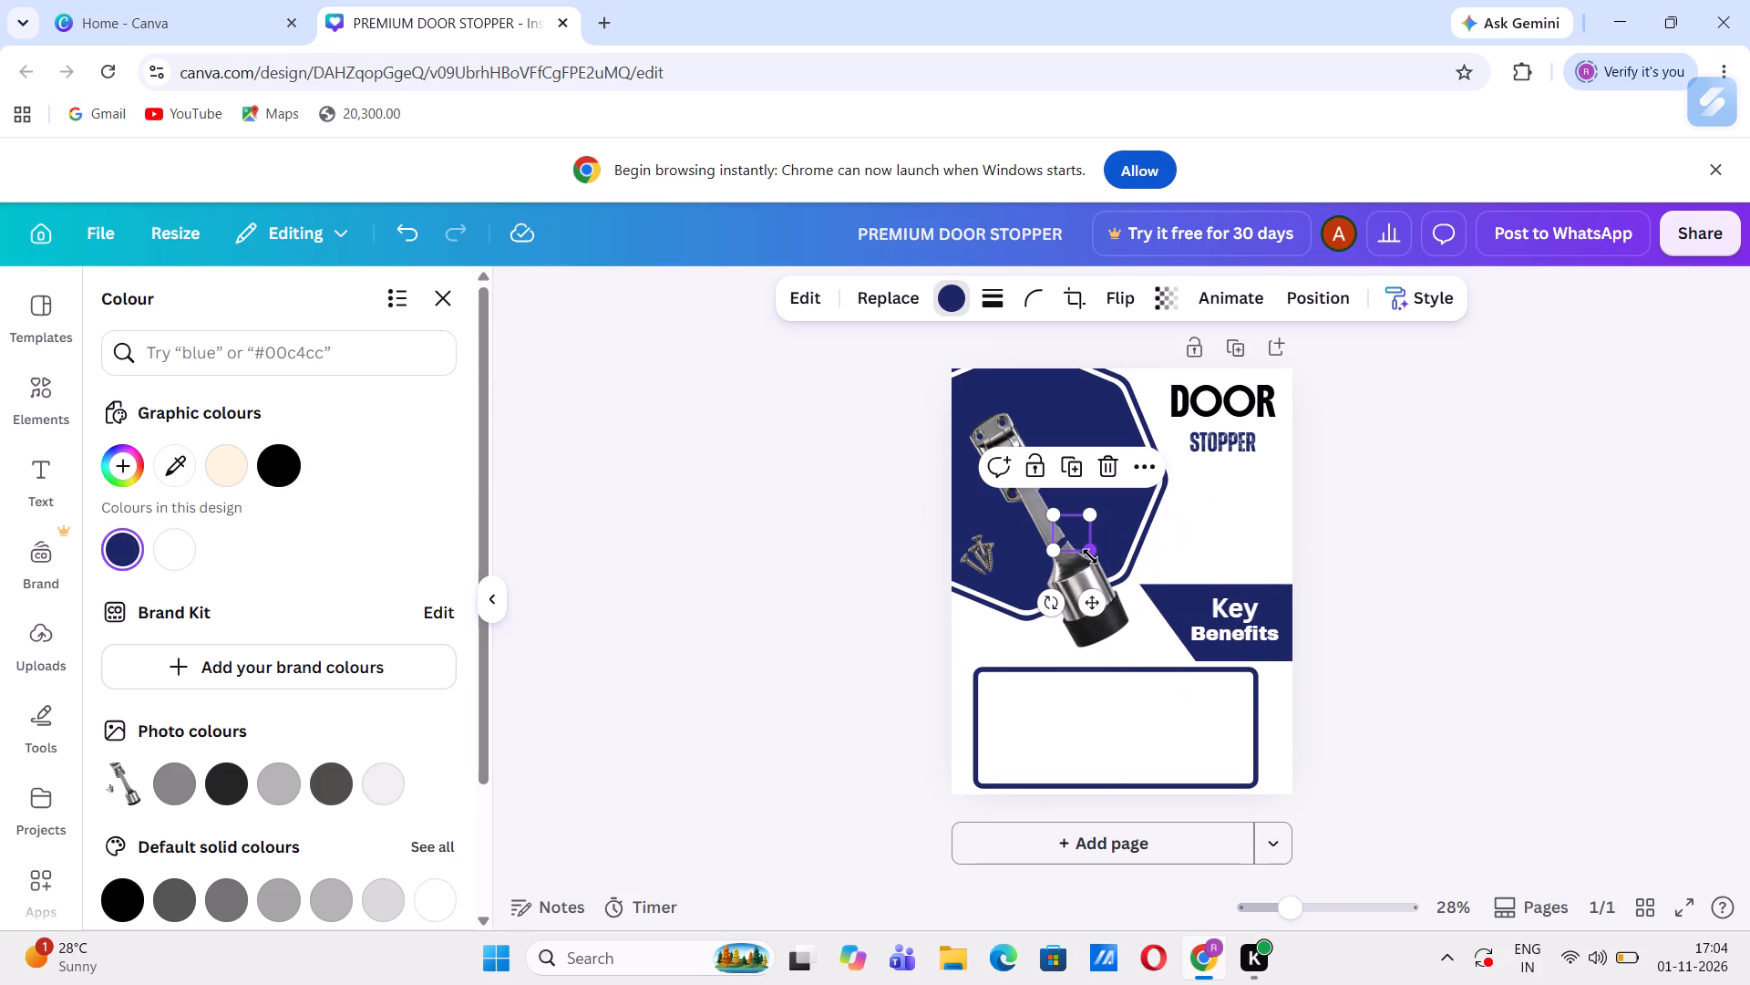
left_click_drag(1094, 612, 1219, 578)
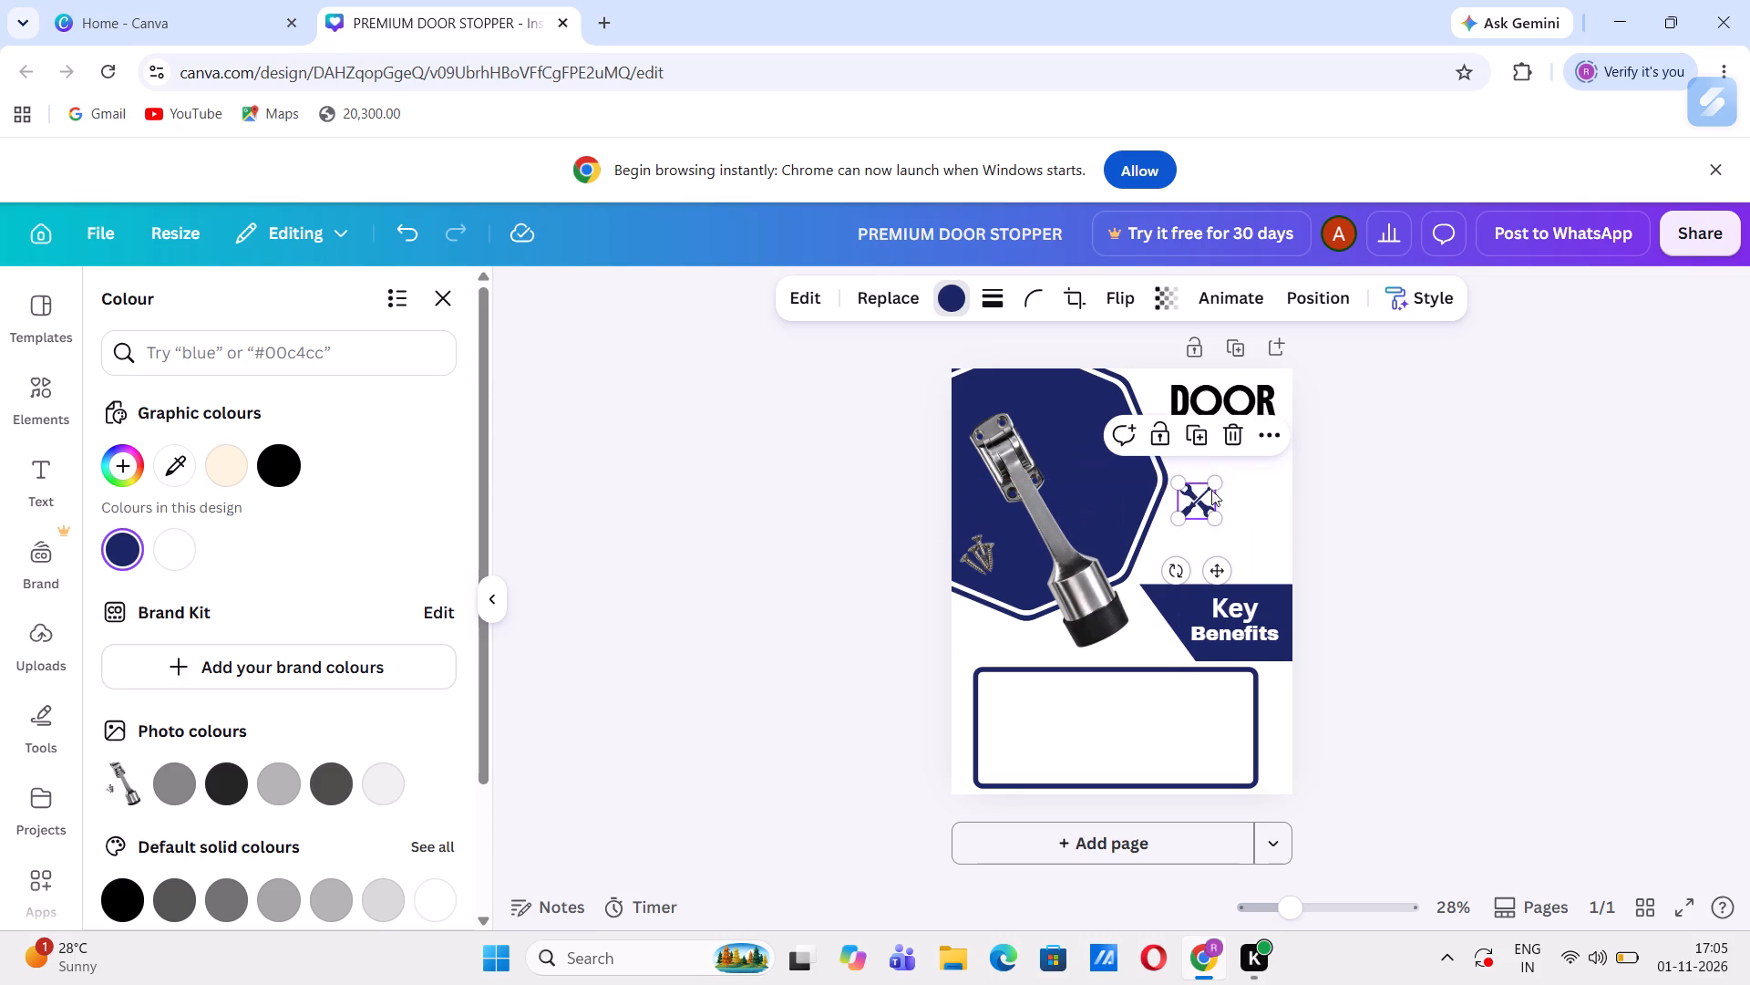
left_click_drag(1216, 482, 1208, 495)
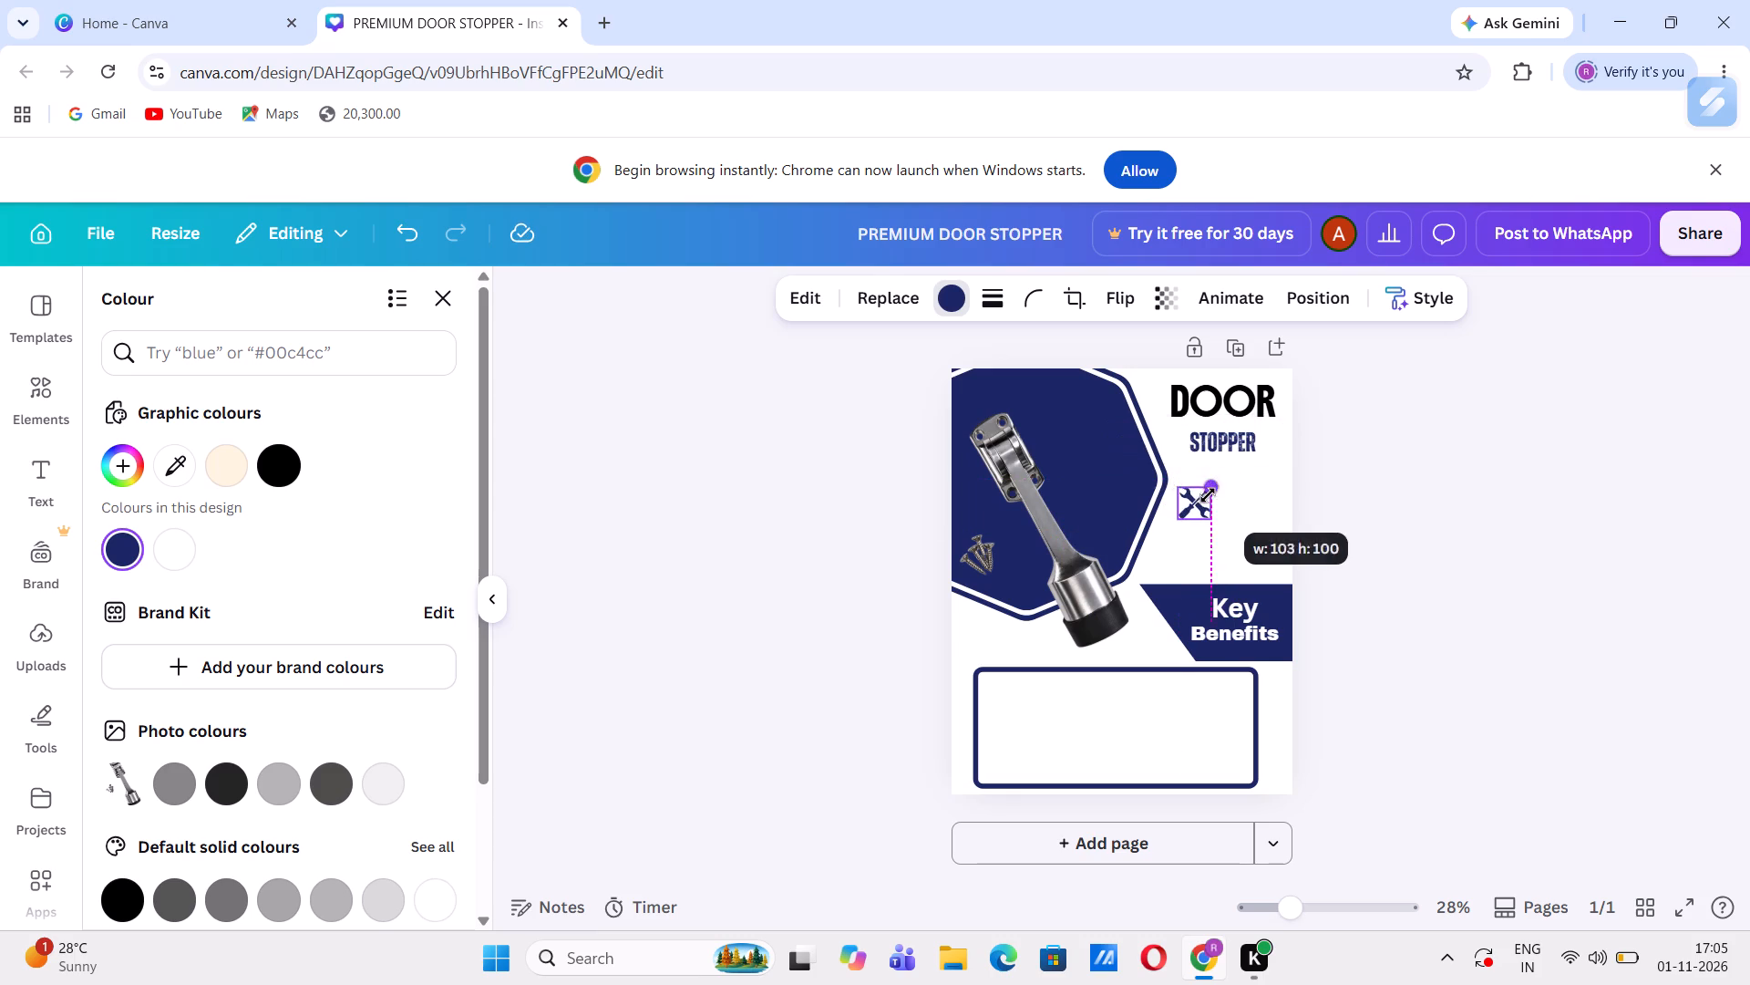
left_click_drag(1208, 495, 1203, 501)
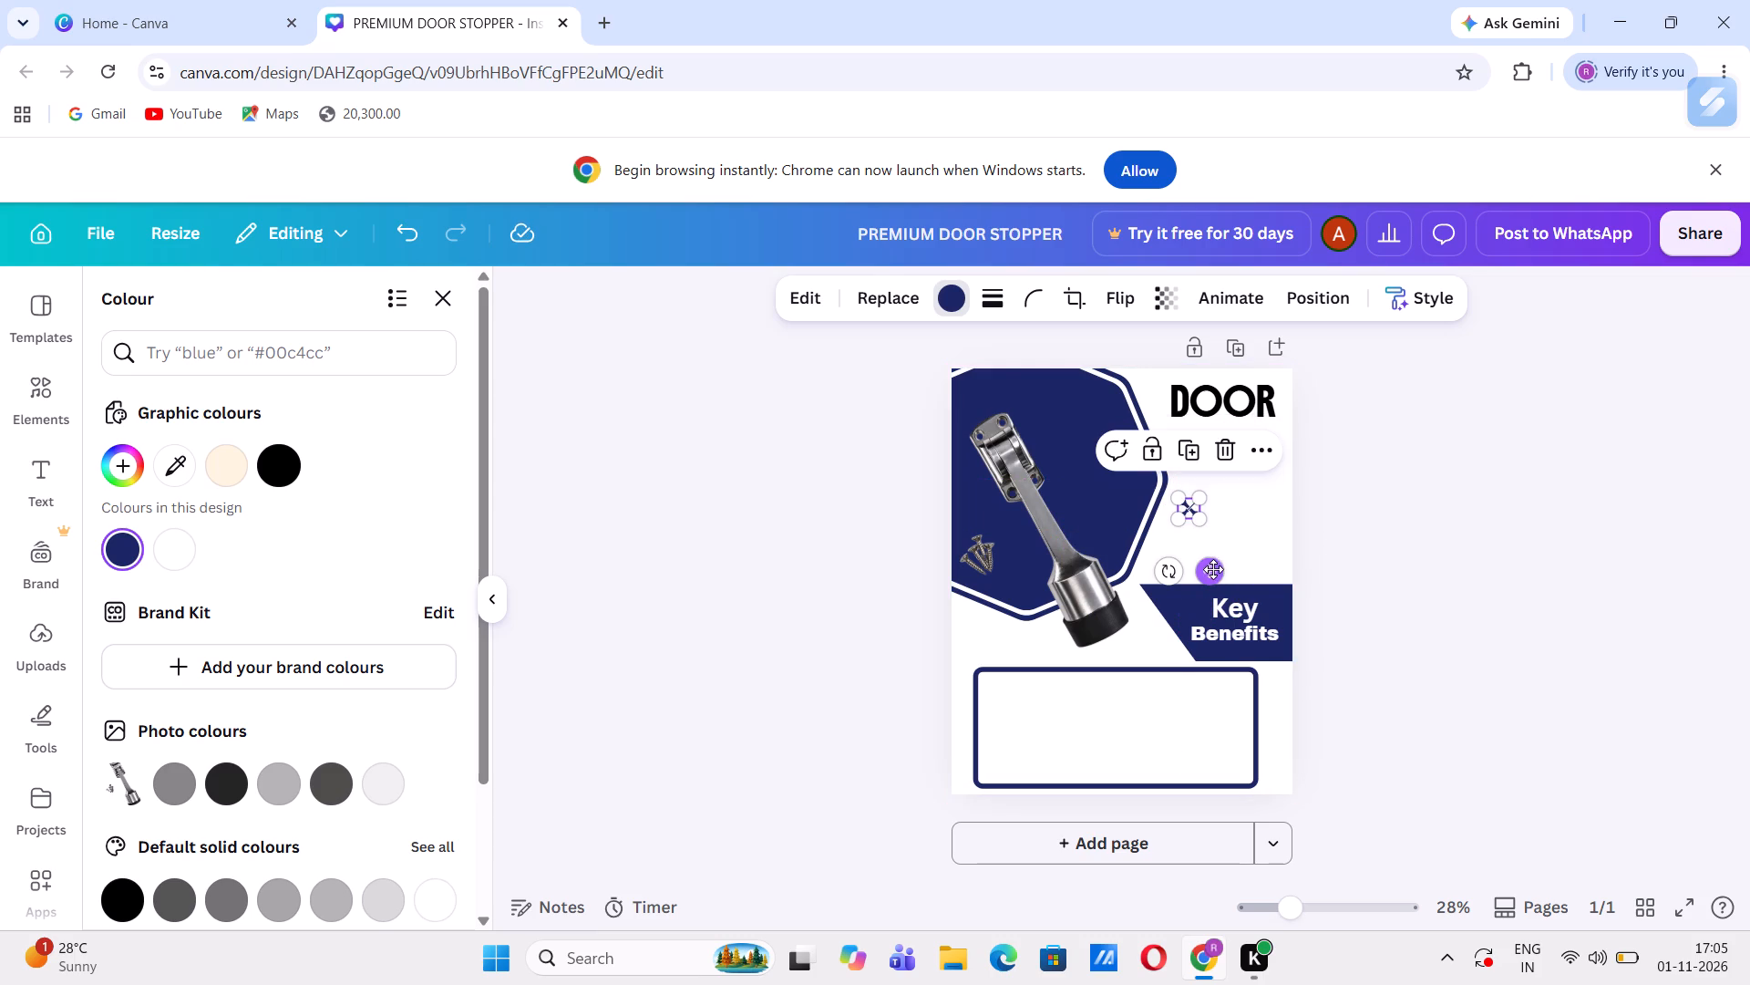
left_click_drag(1213, 571, 1209, 575)
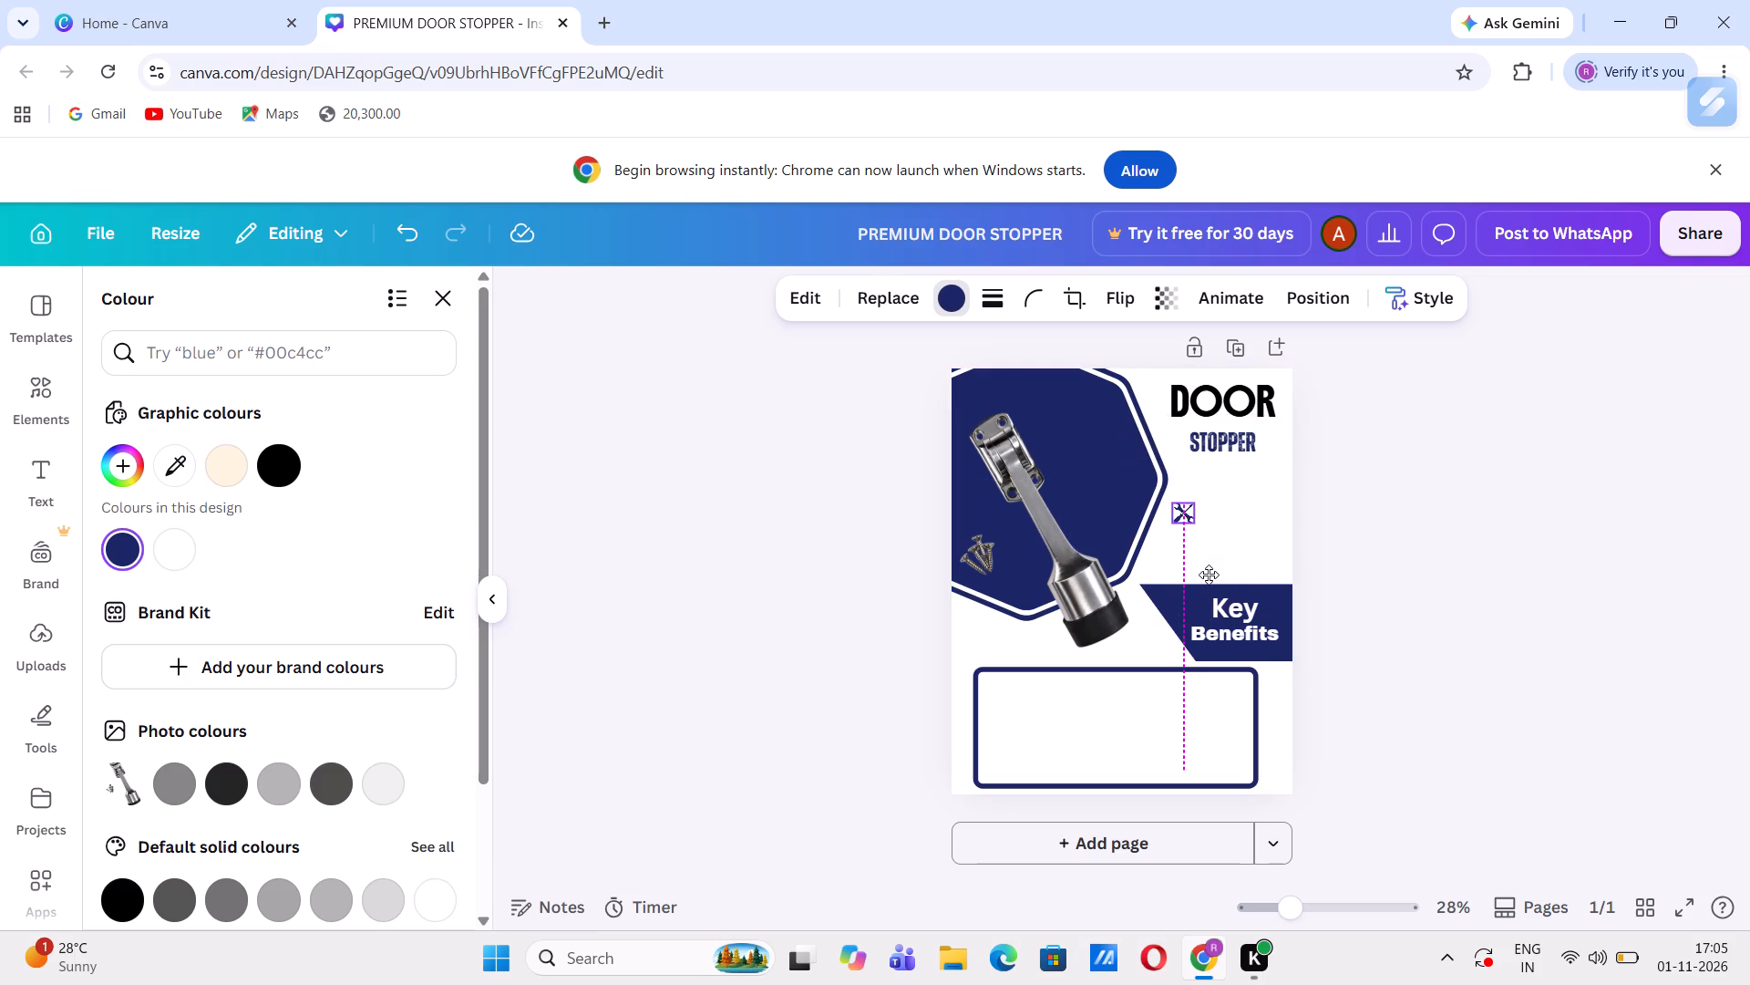
left_click_drag(1209, 575, 1208, 564)
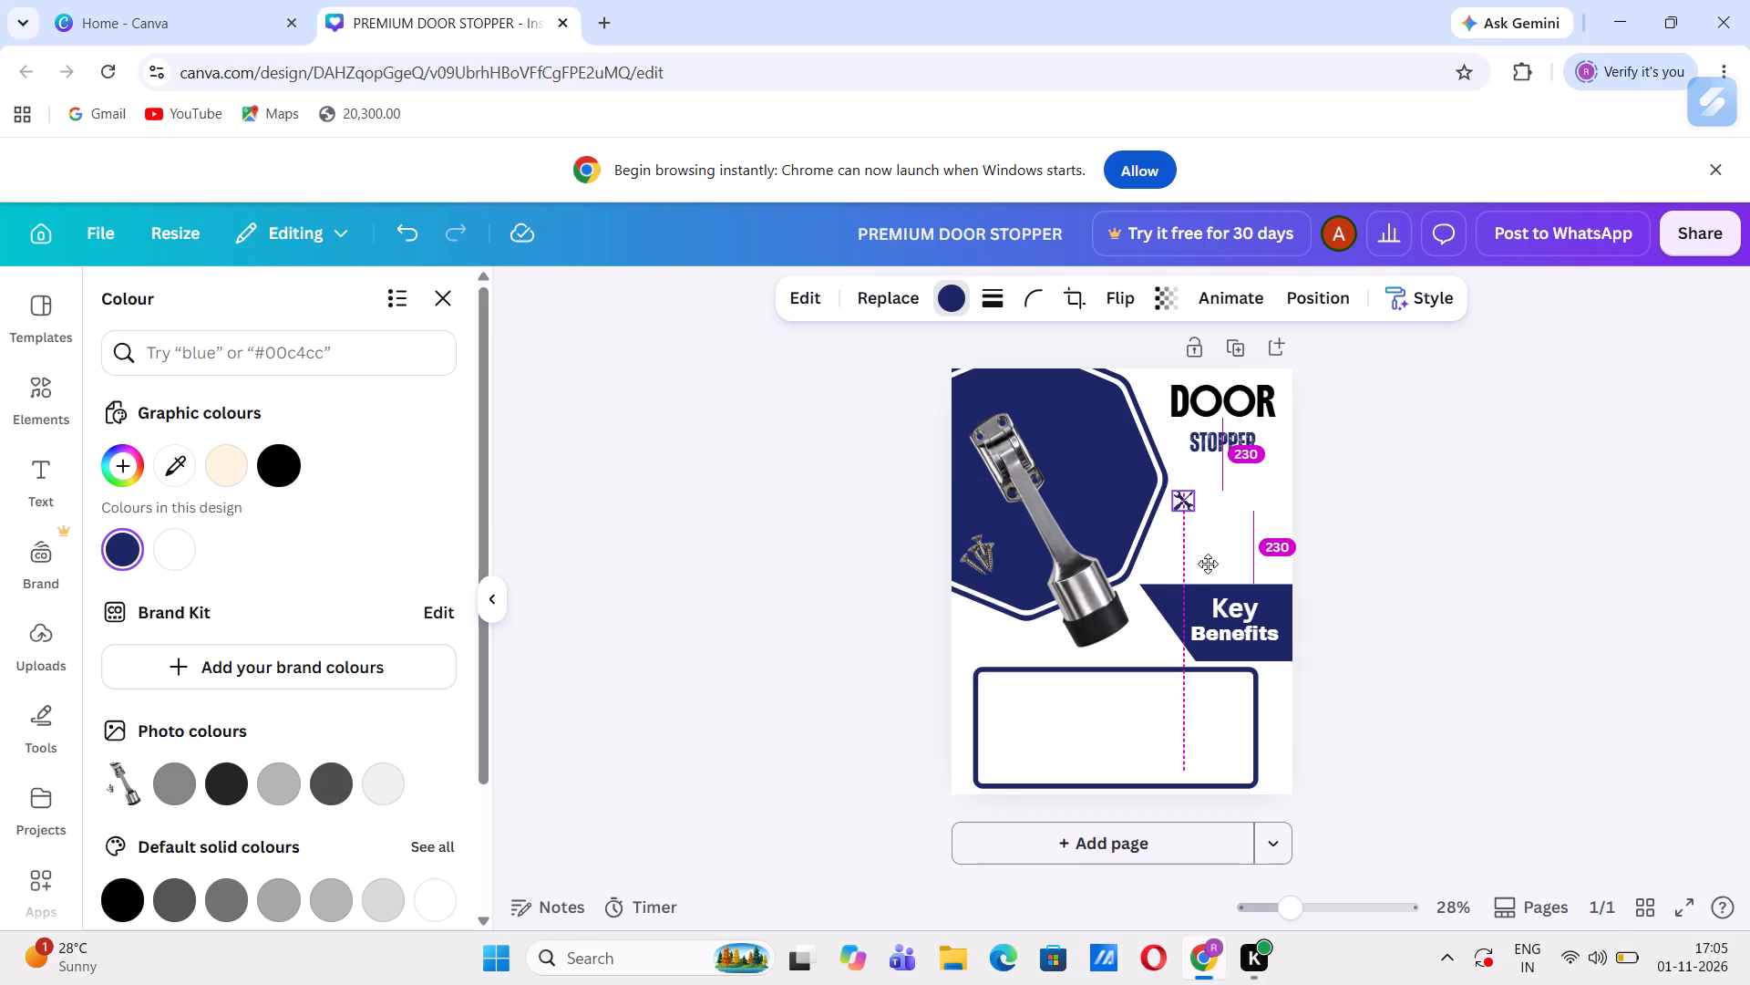
left_click_drag(1208, 564, 1208, 567)
left_click_drag(1208, 567, 1204, 574)
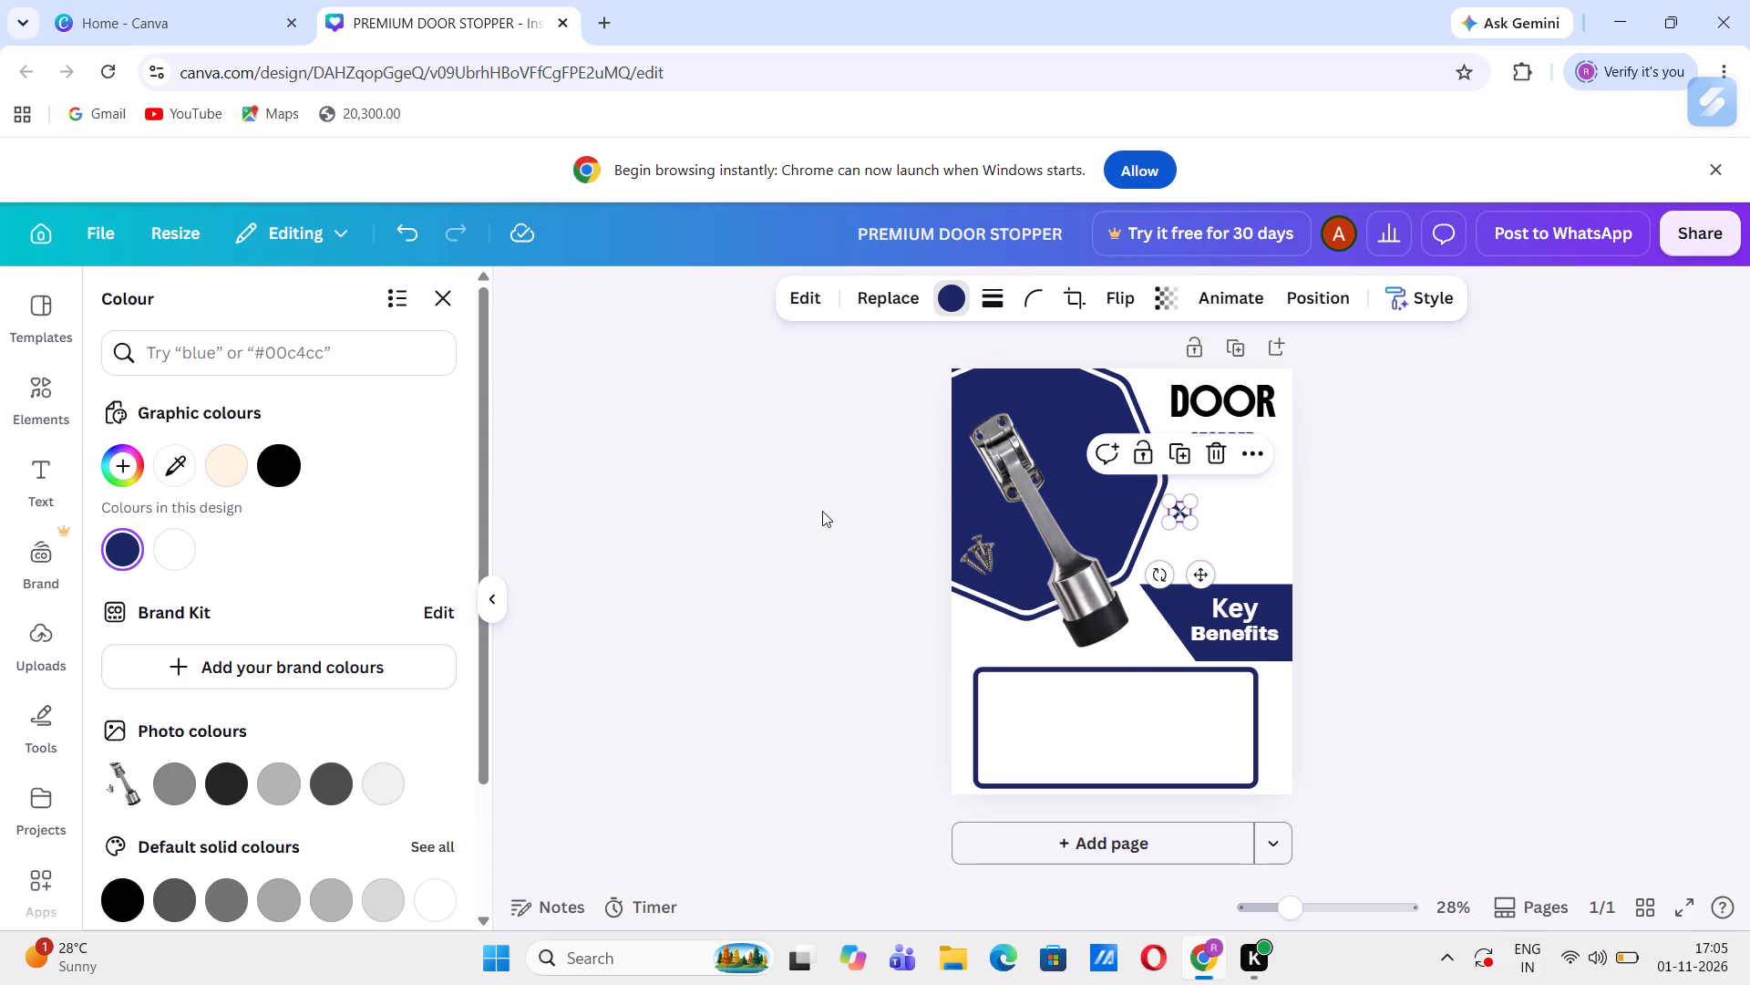
left_click(822, 511)
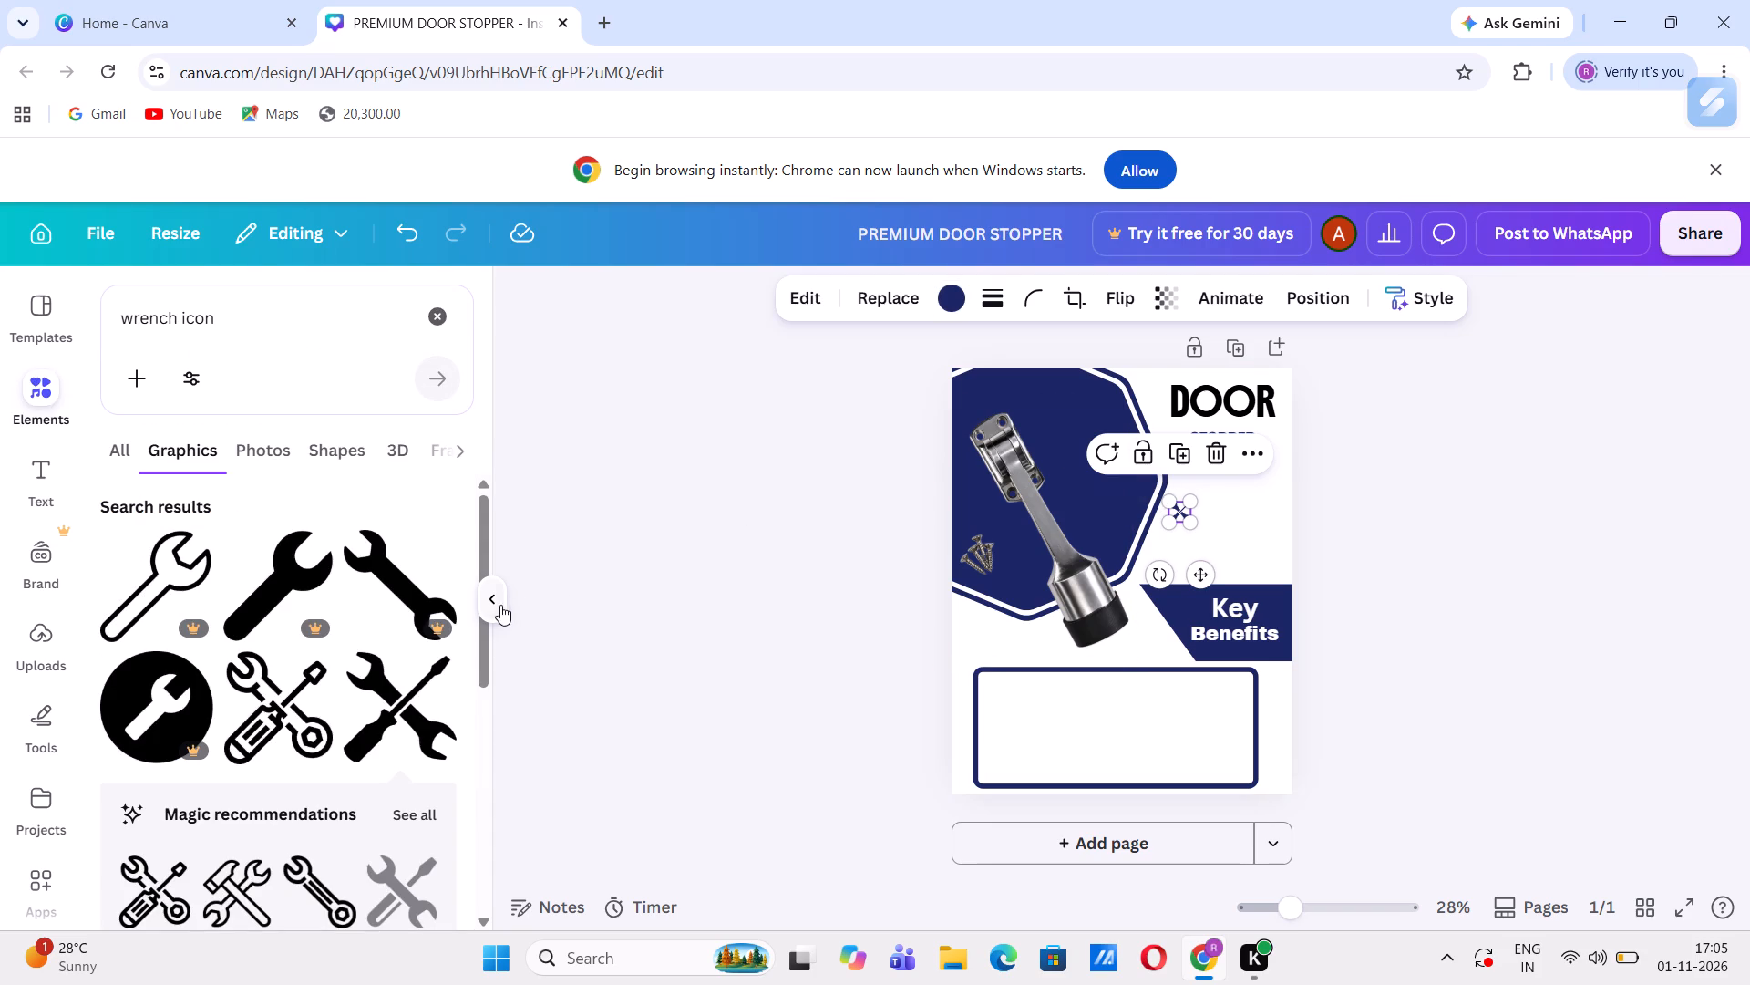
left_click(493, 605)
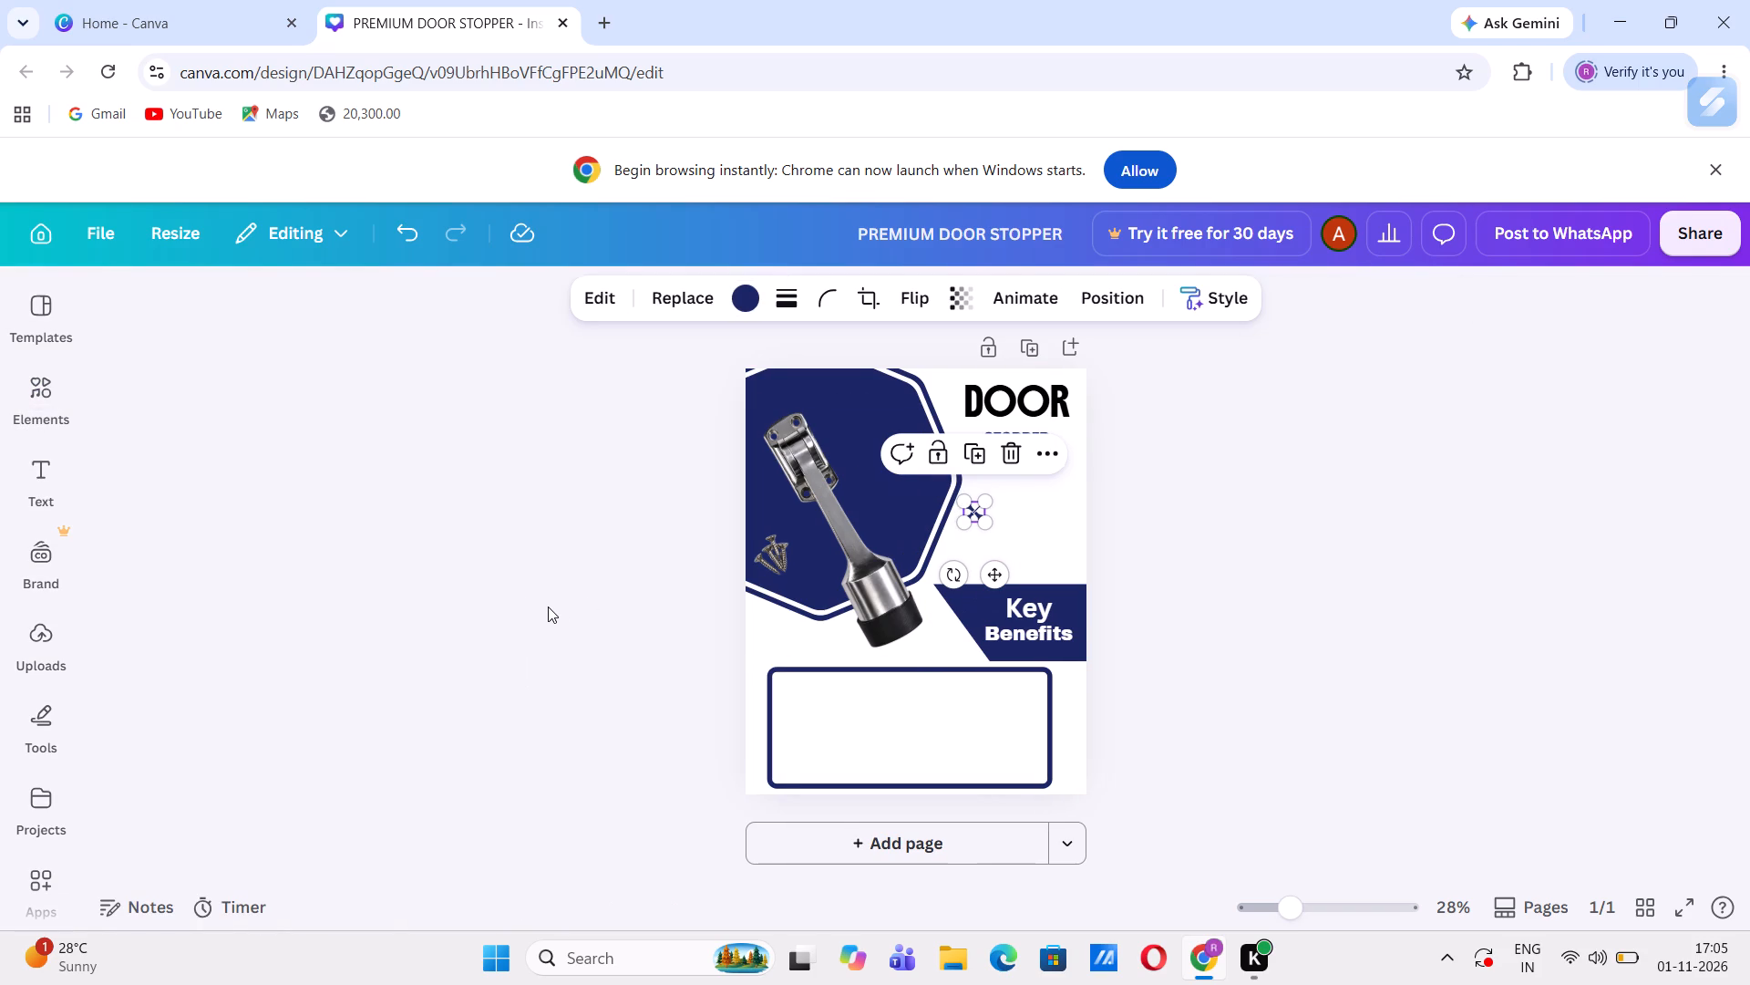
Add a subheading text box reading "Easy Installation".
left_click(533, 607)
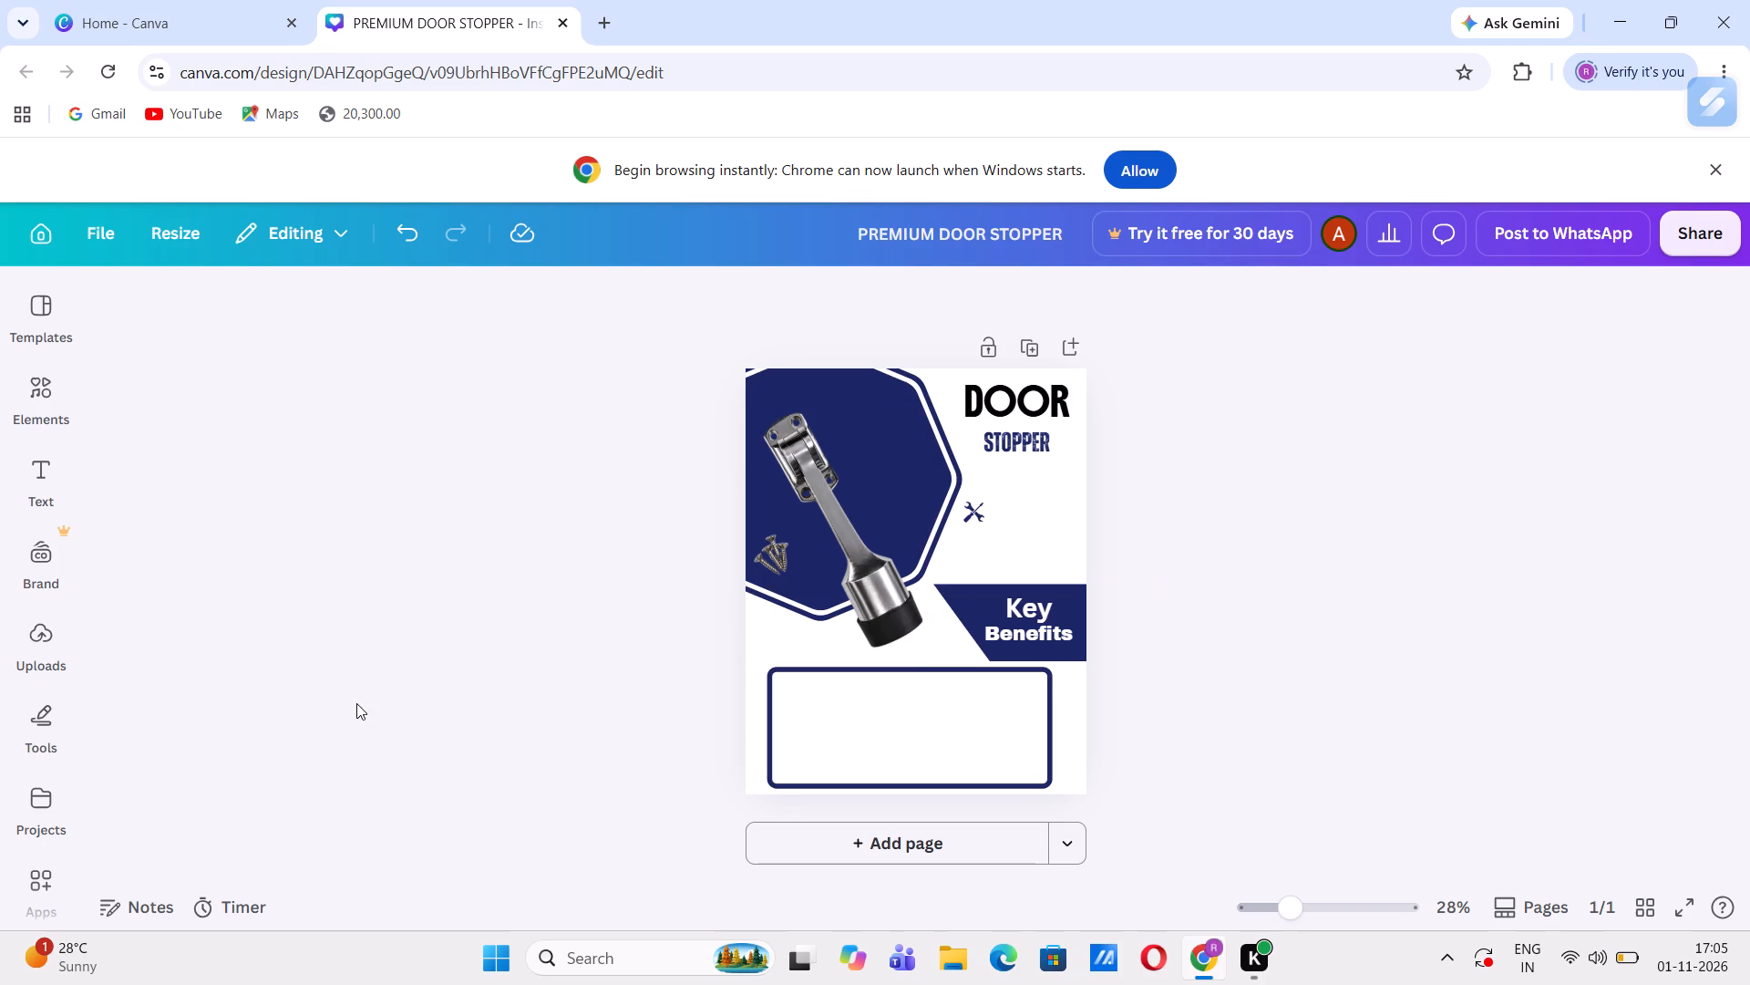
left_click(44, 491)
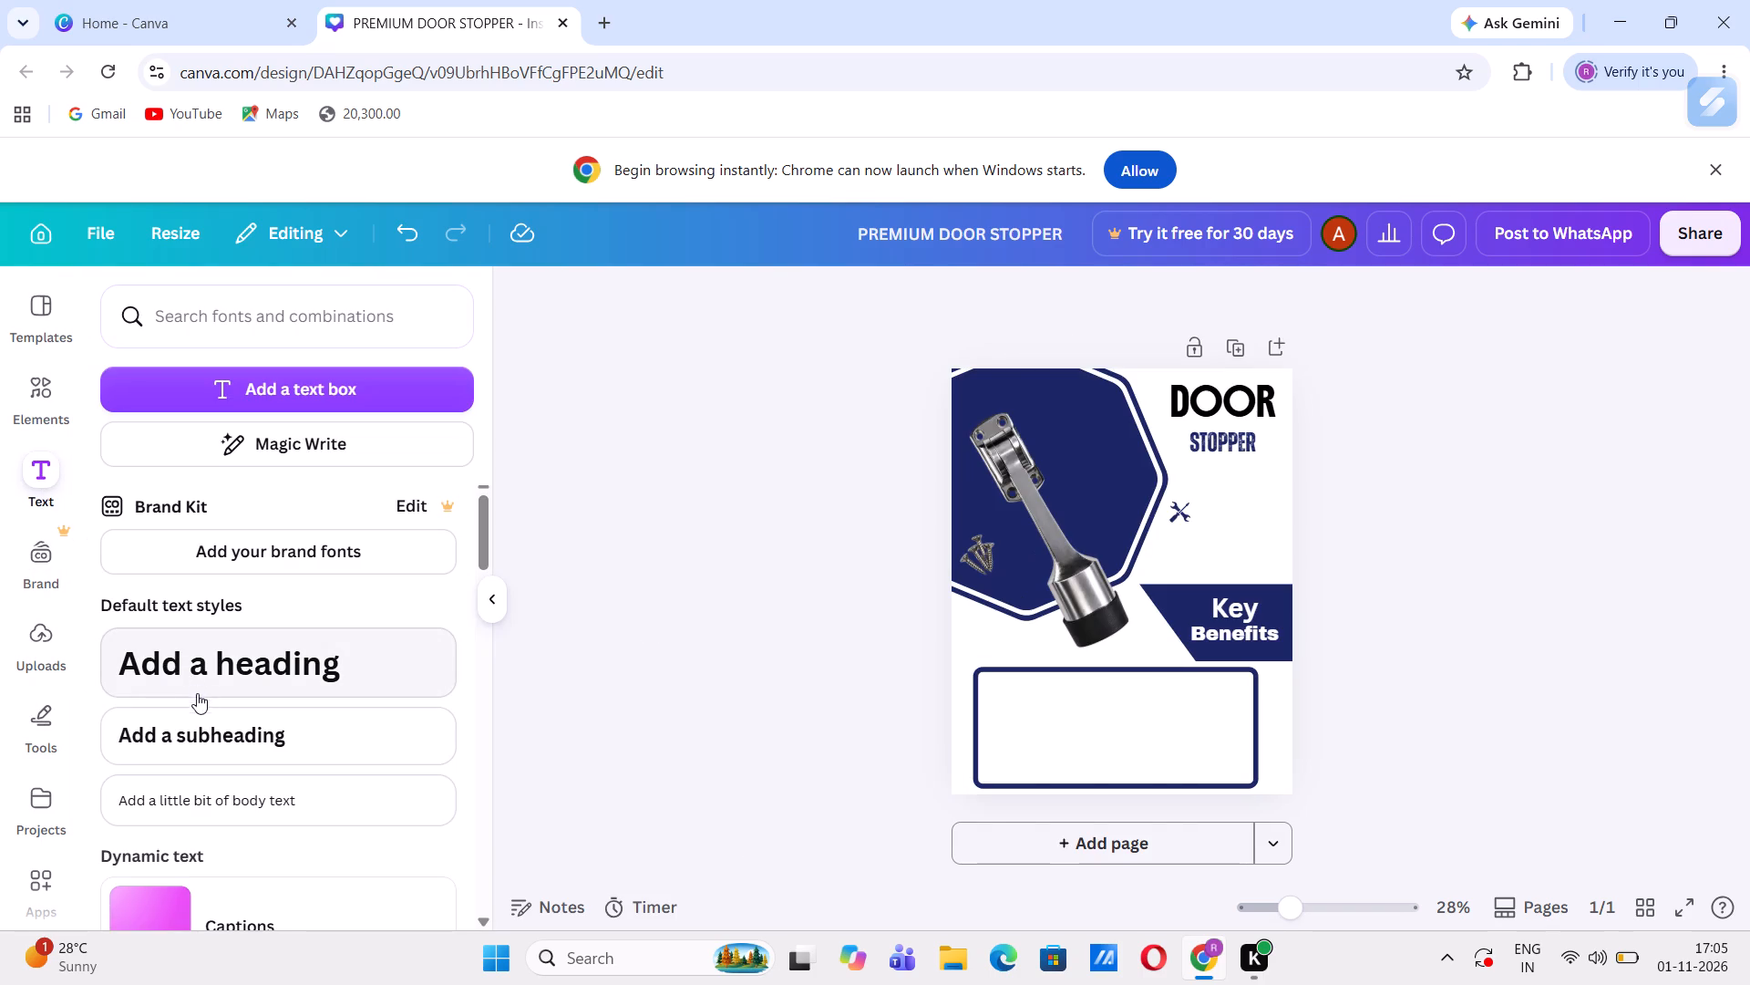
left_click(203, 726)
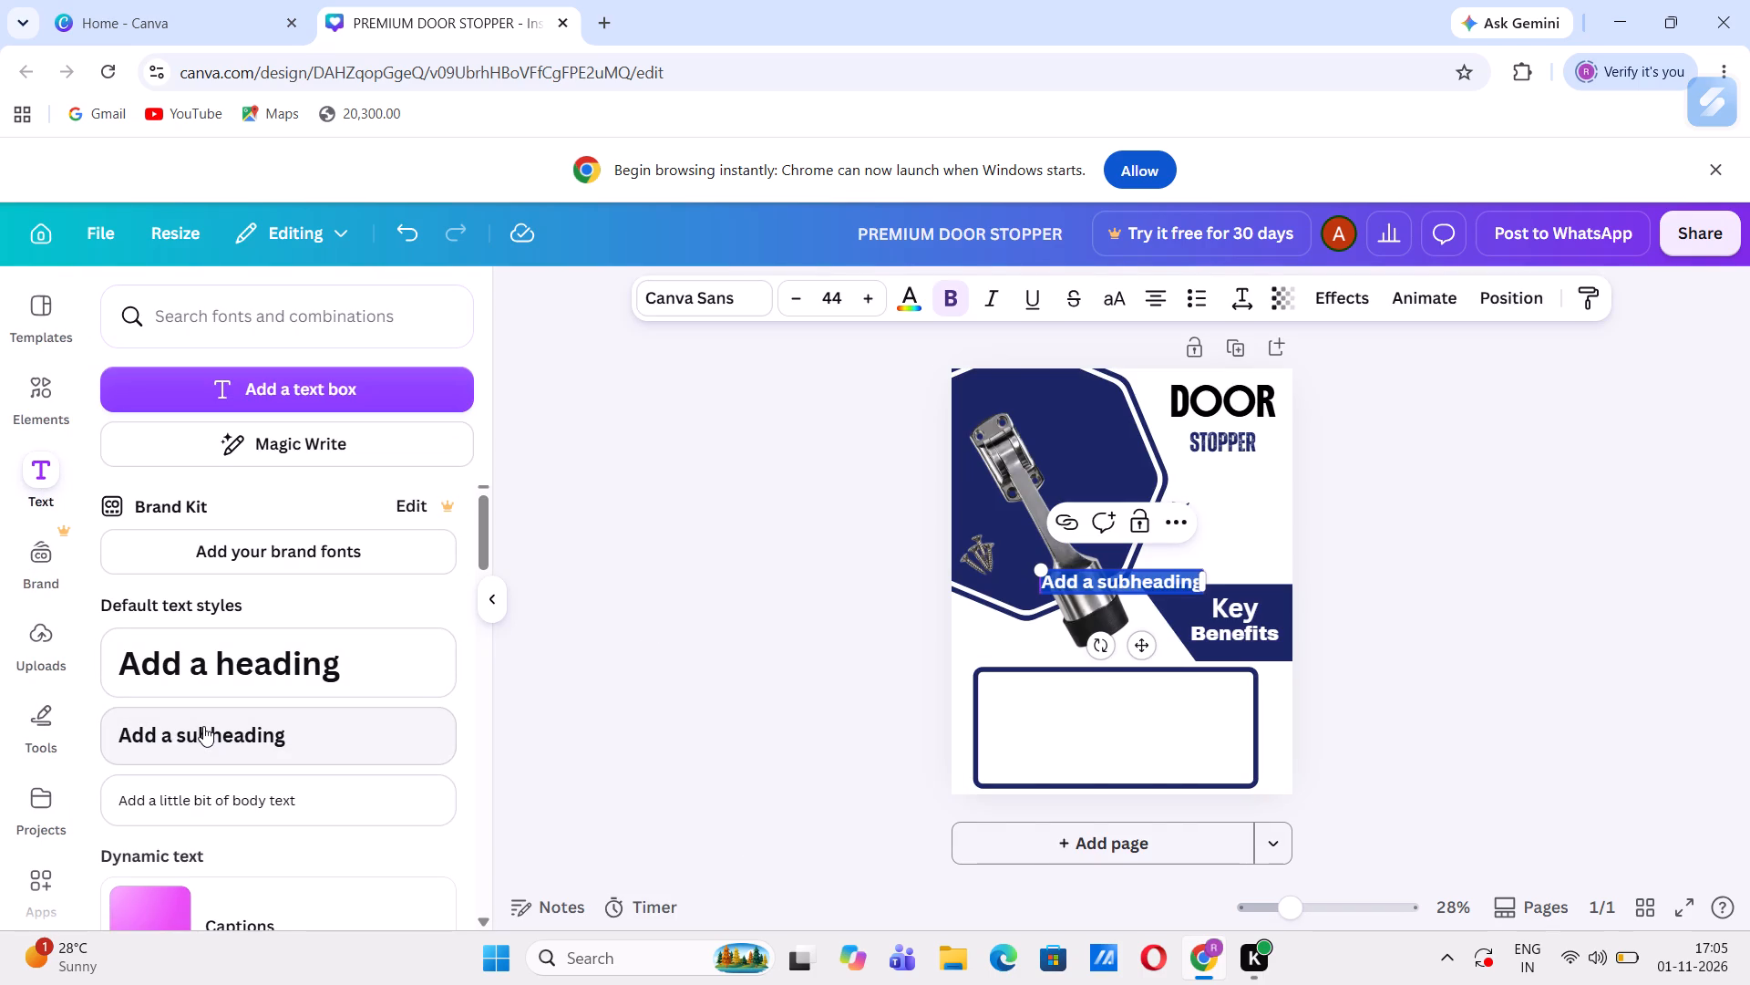
key("shift+e")
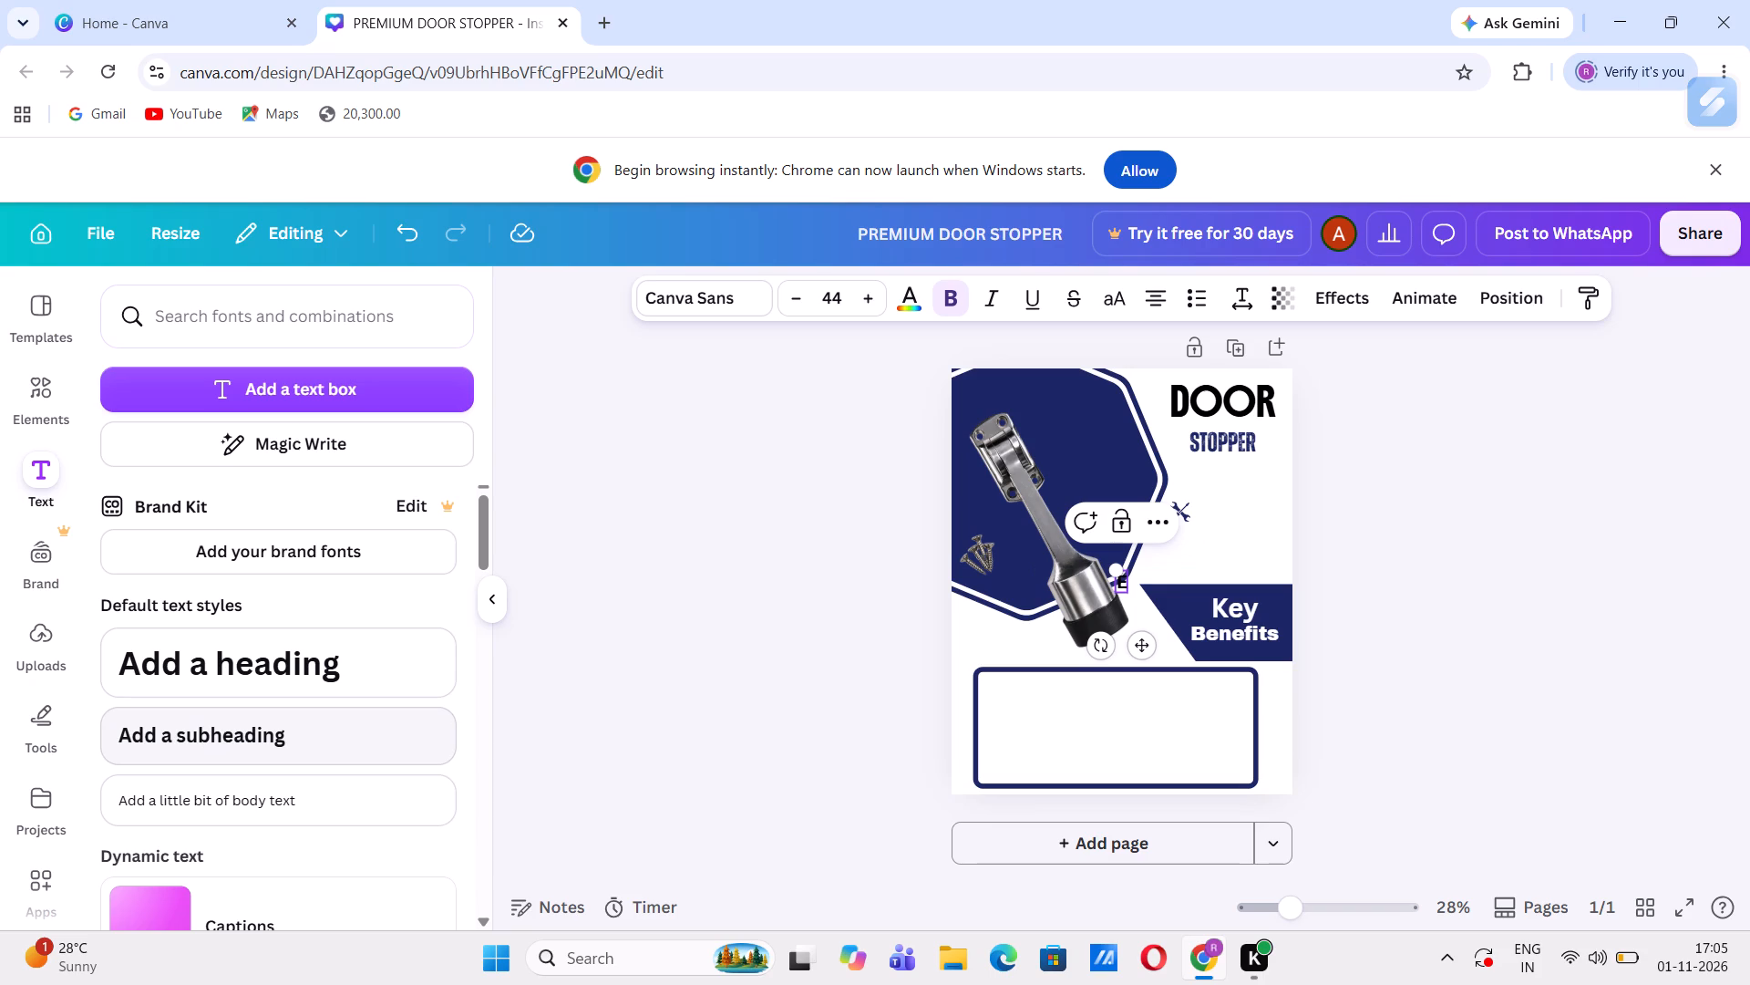
type("asy")
key("space")
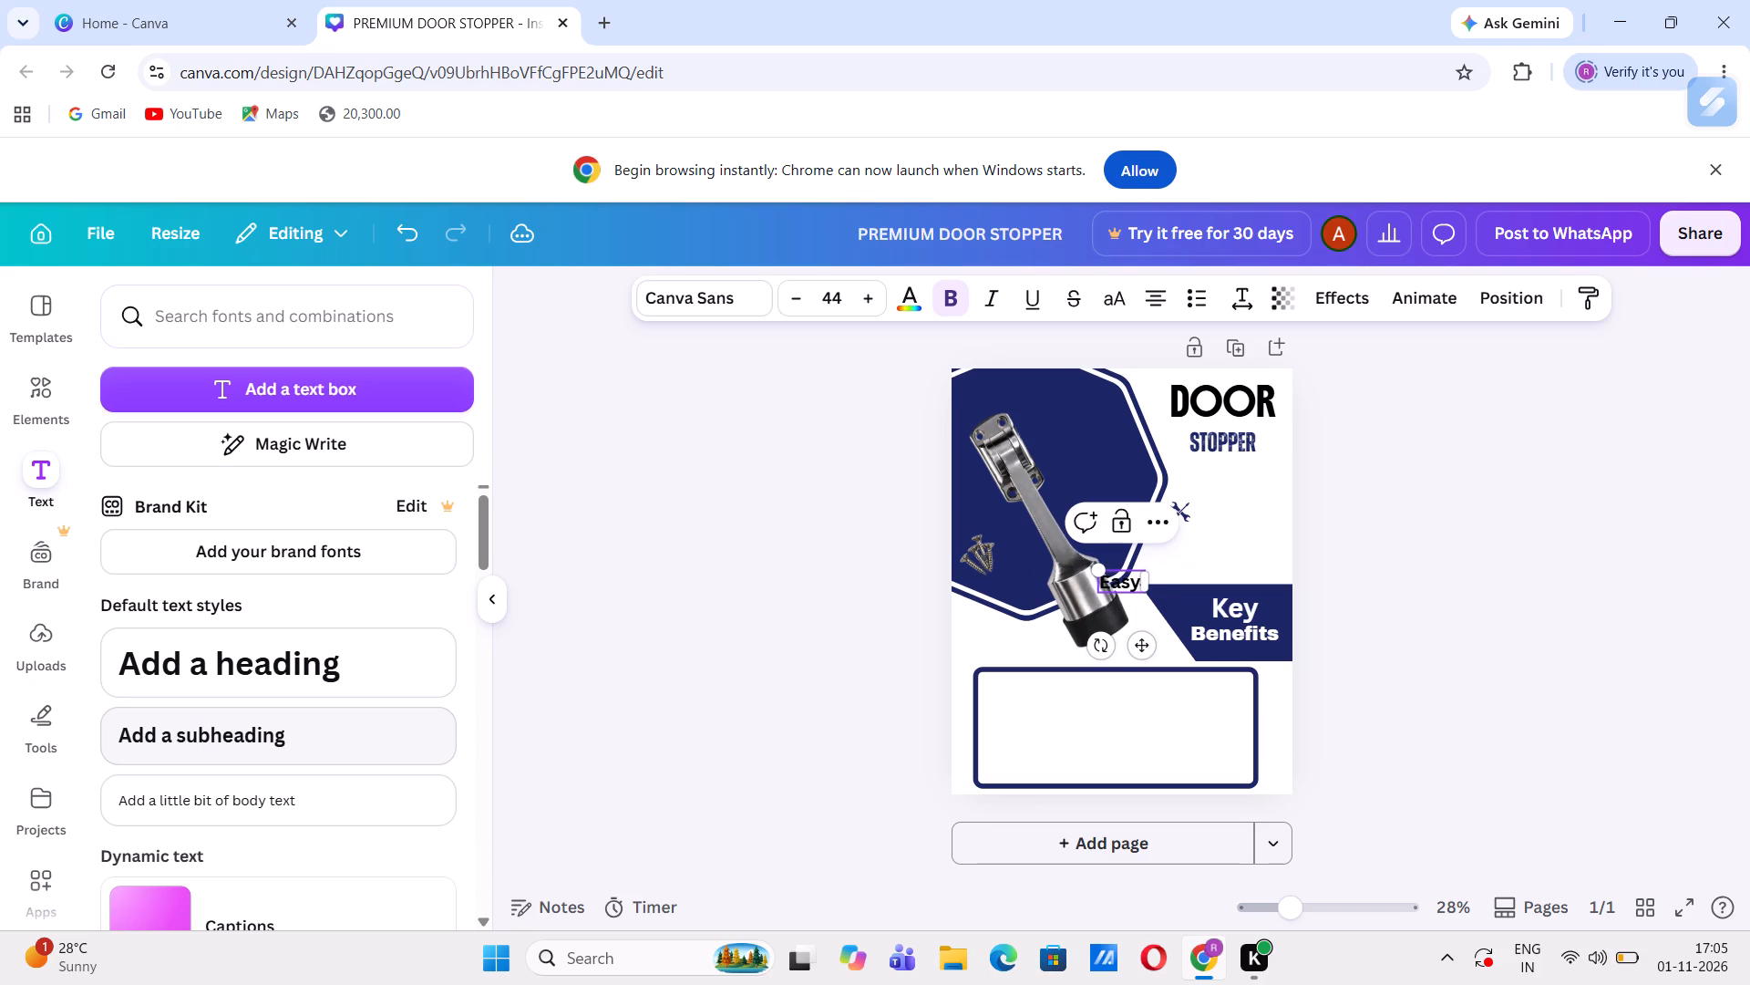
type("Install")
type("ition")
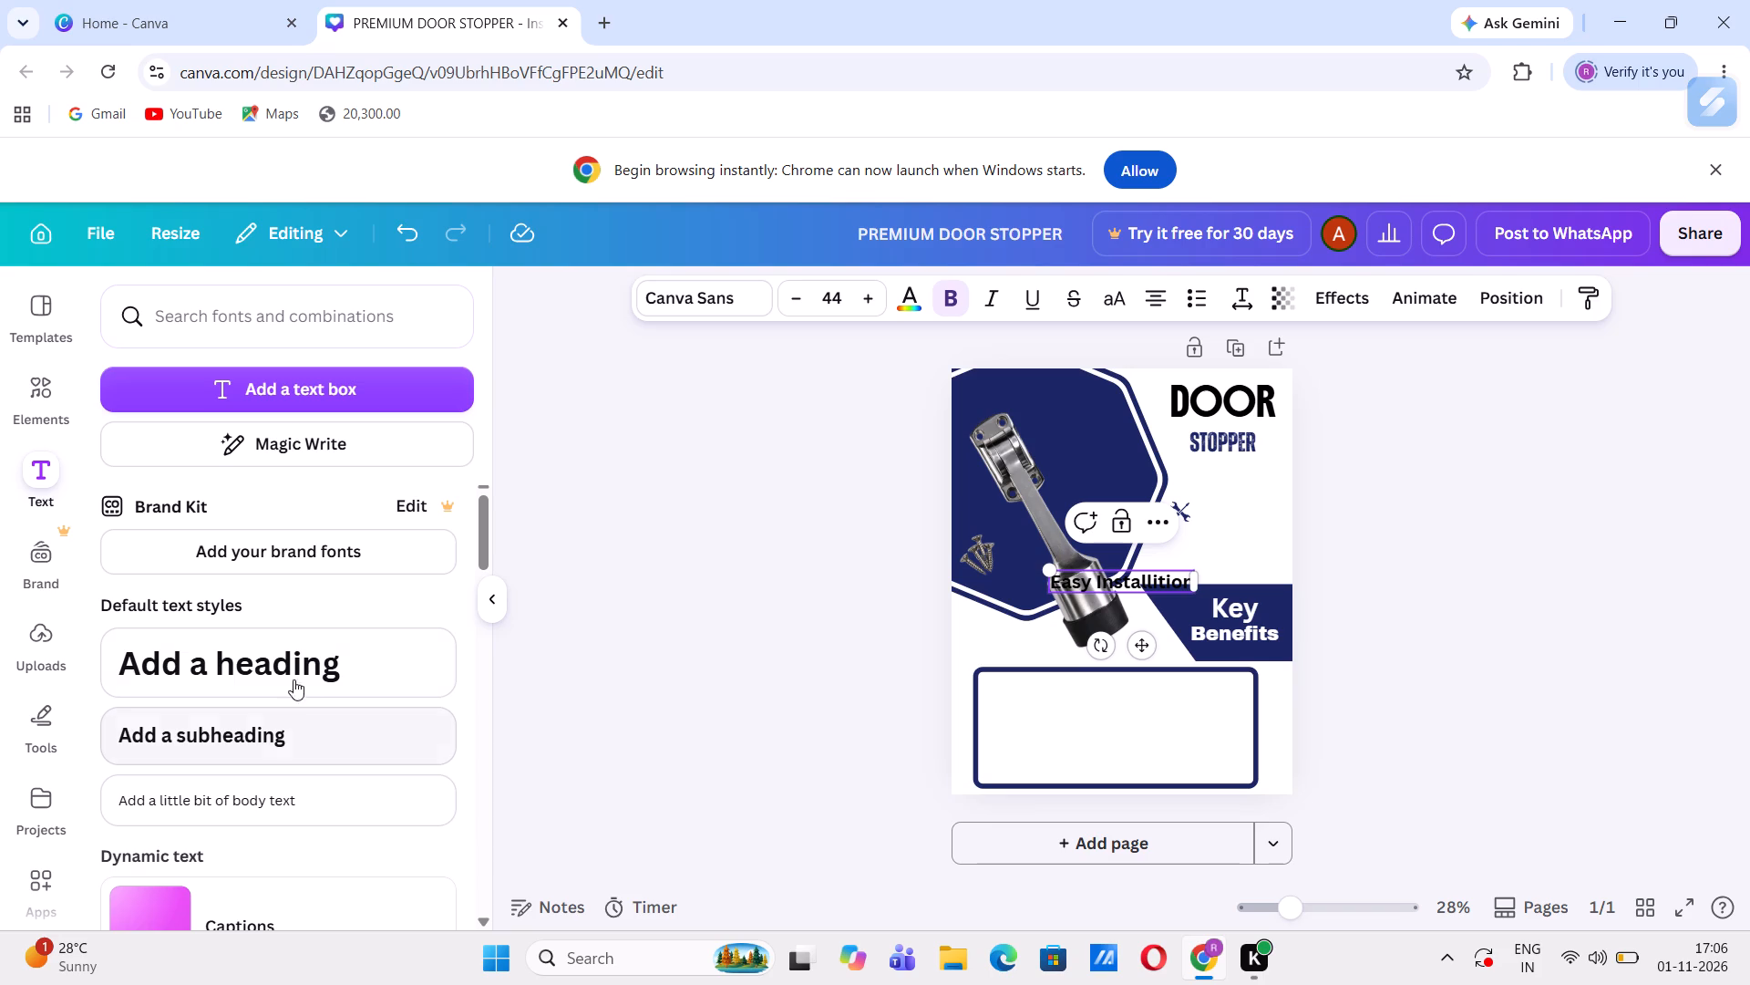
double_click(1179, 590)
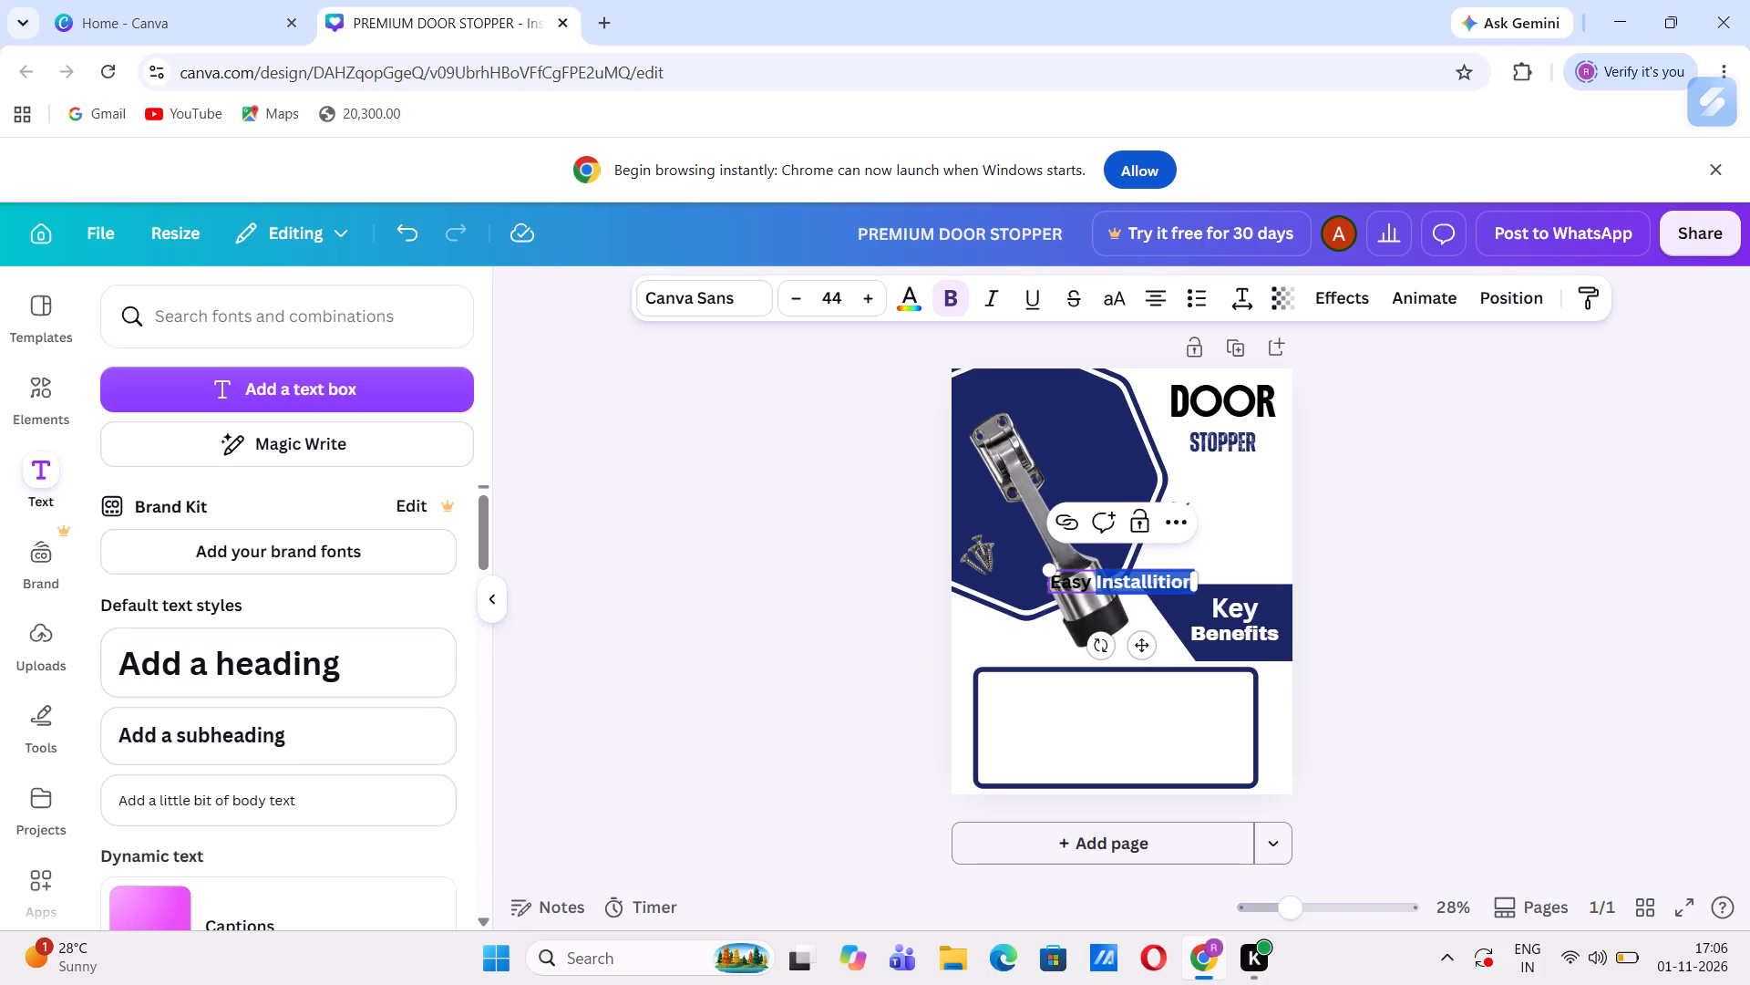
key("i")
key("BackSpace")
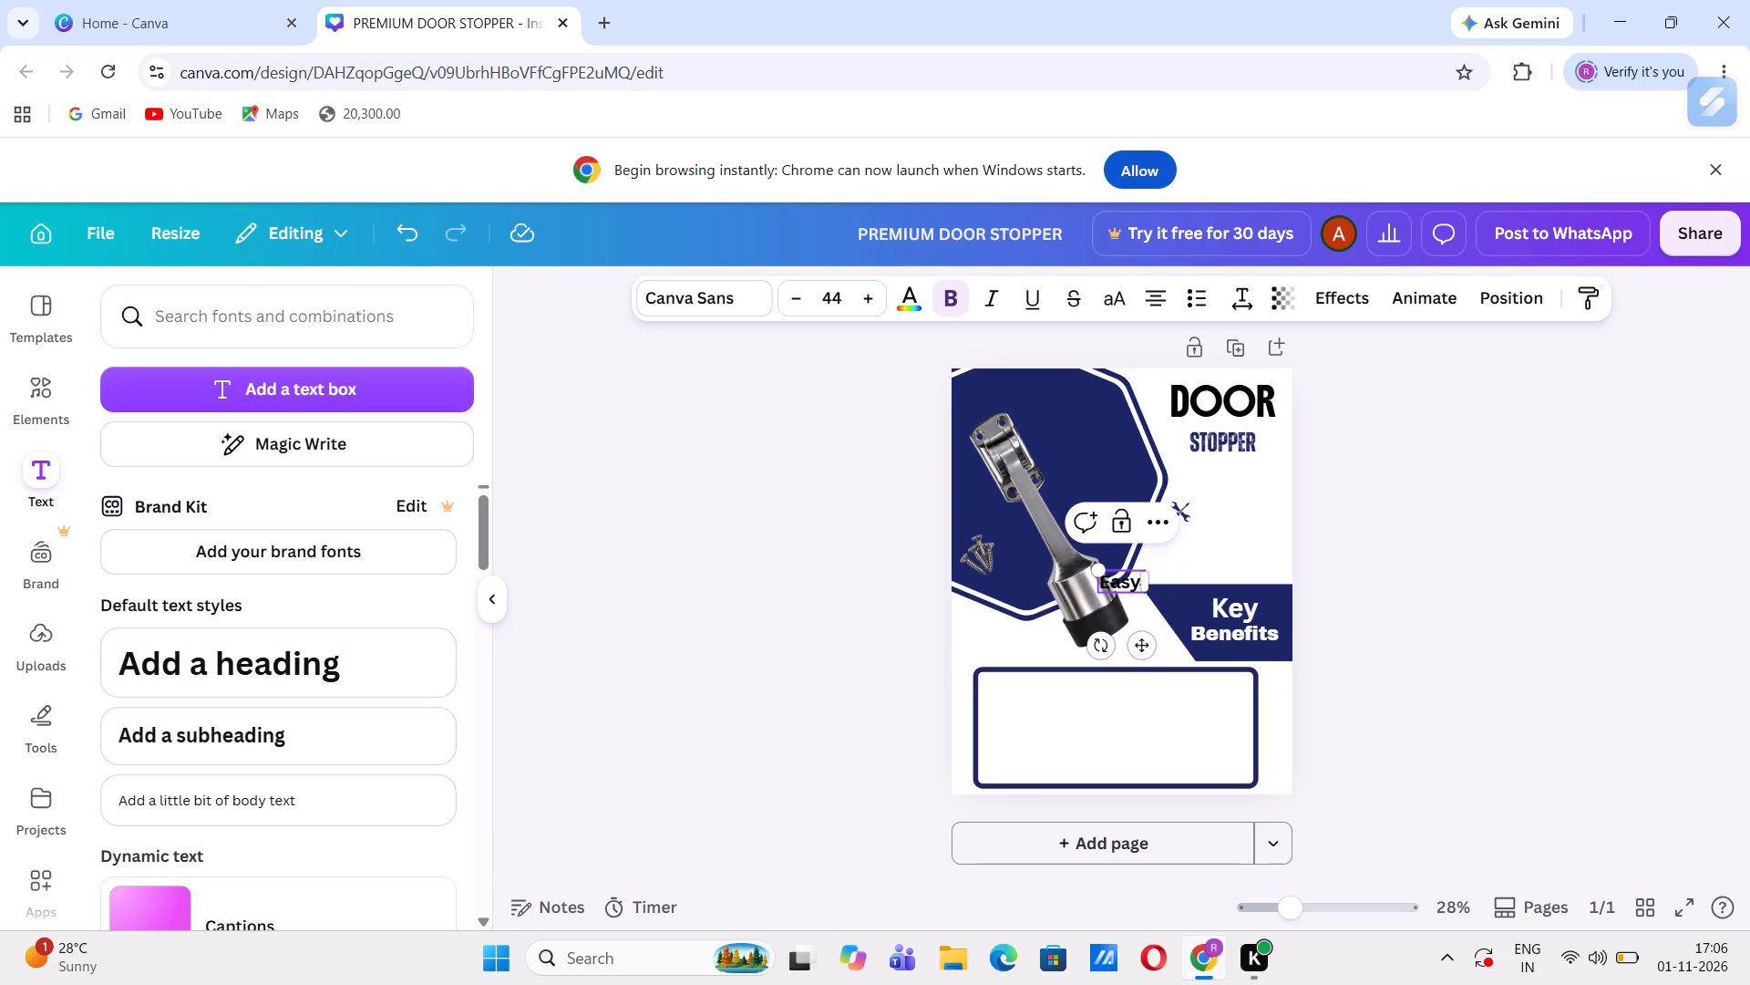
key("shift+i")
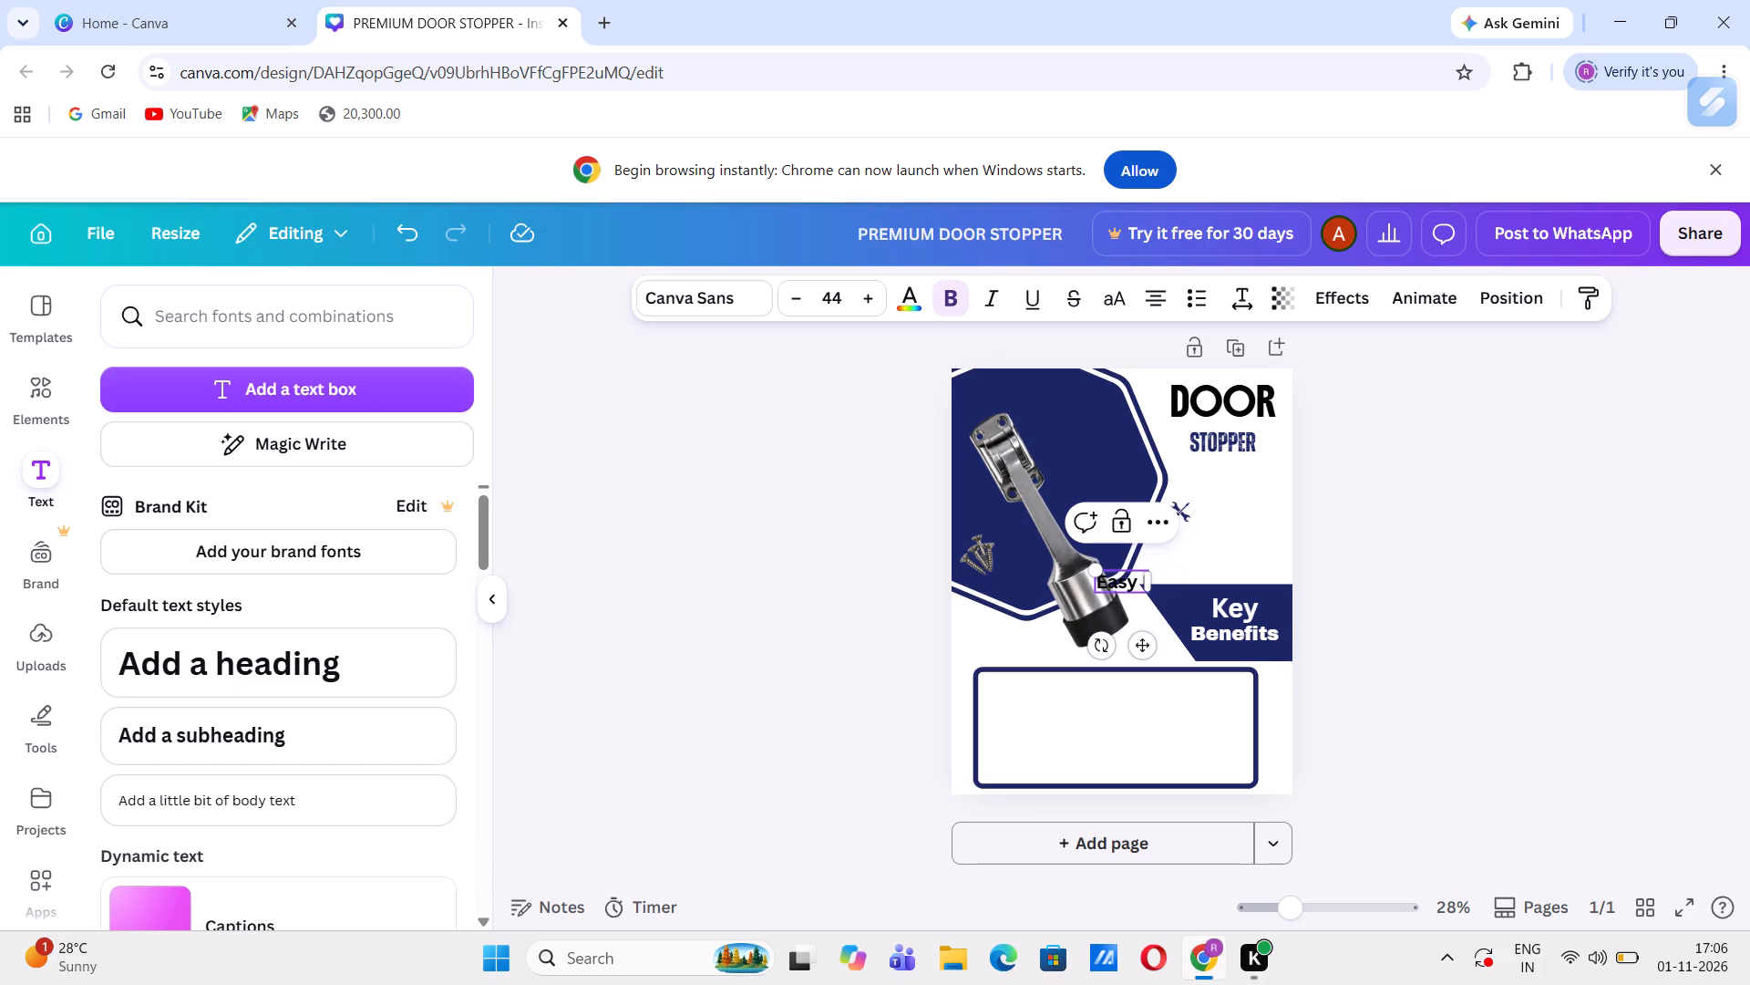
type("nsta")
type("llation")
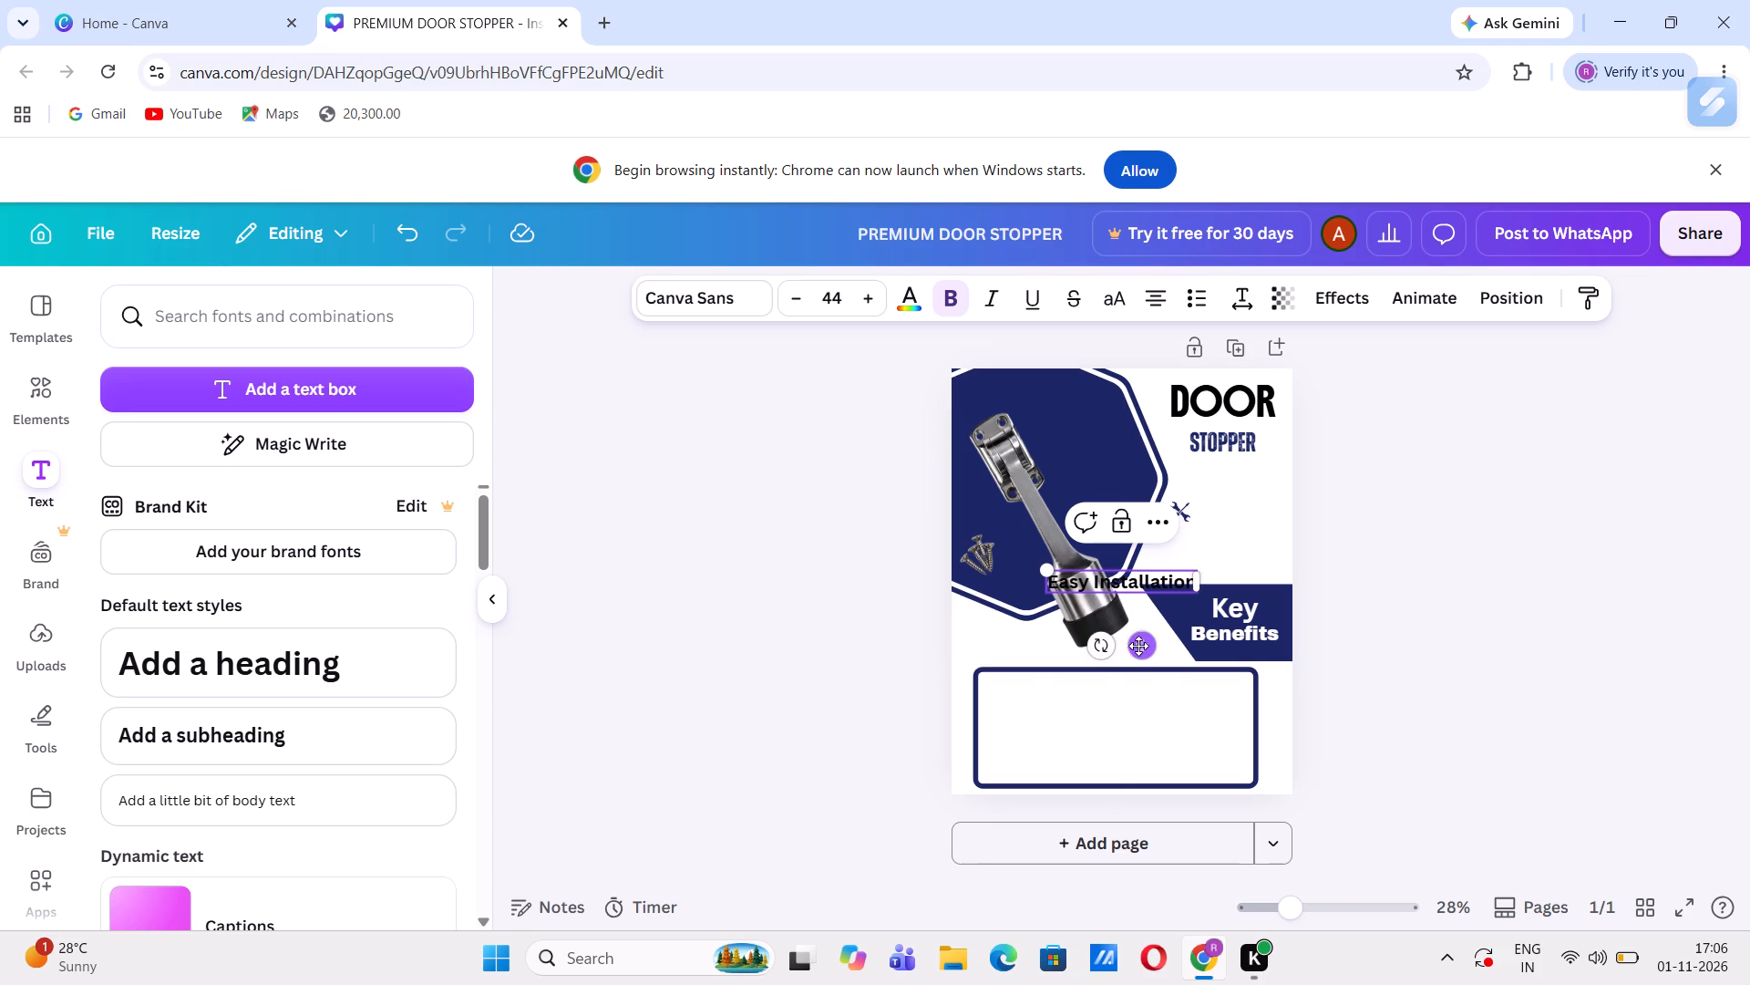
Reduce the Easy Installation text to font size 24 and align it beside the wrench and screwdriver icon, under the STOPPER heading.
left_click_drag(1143, 646, 1263, 575)
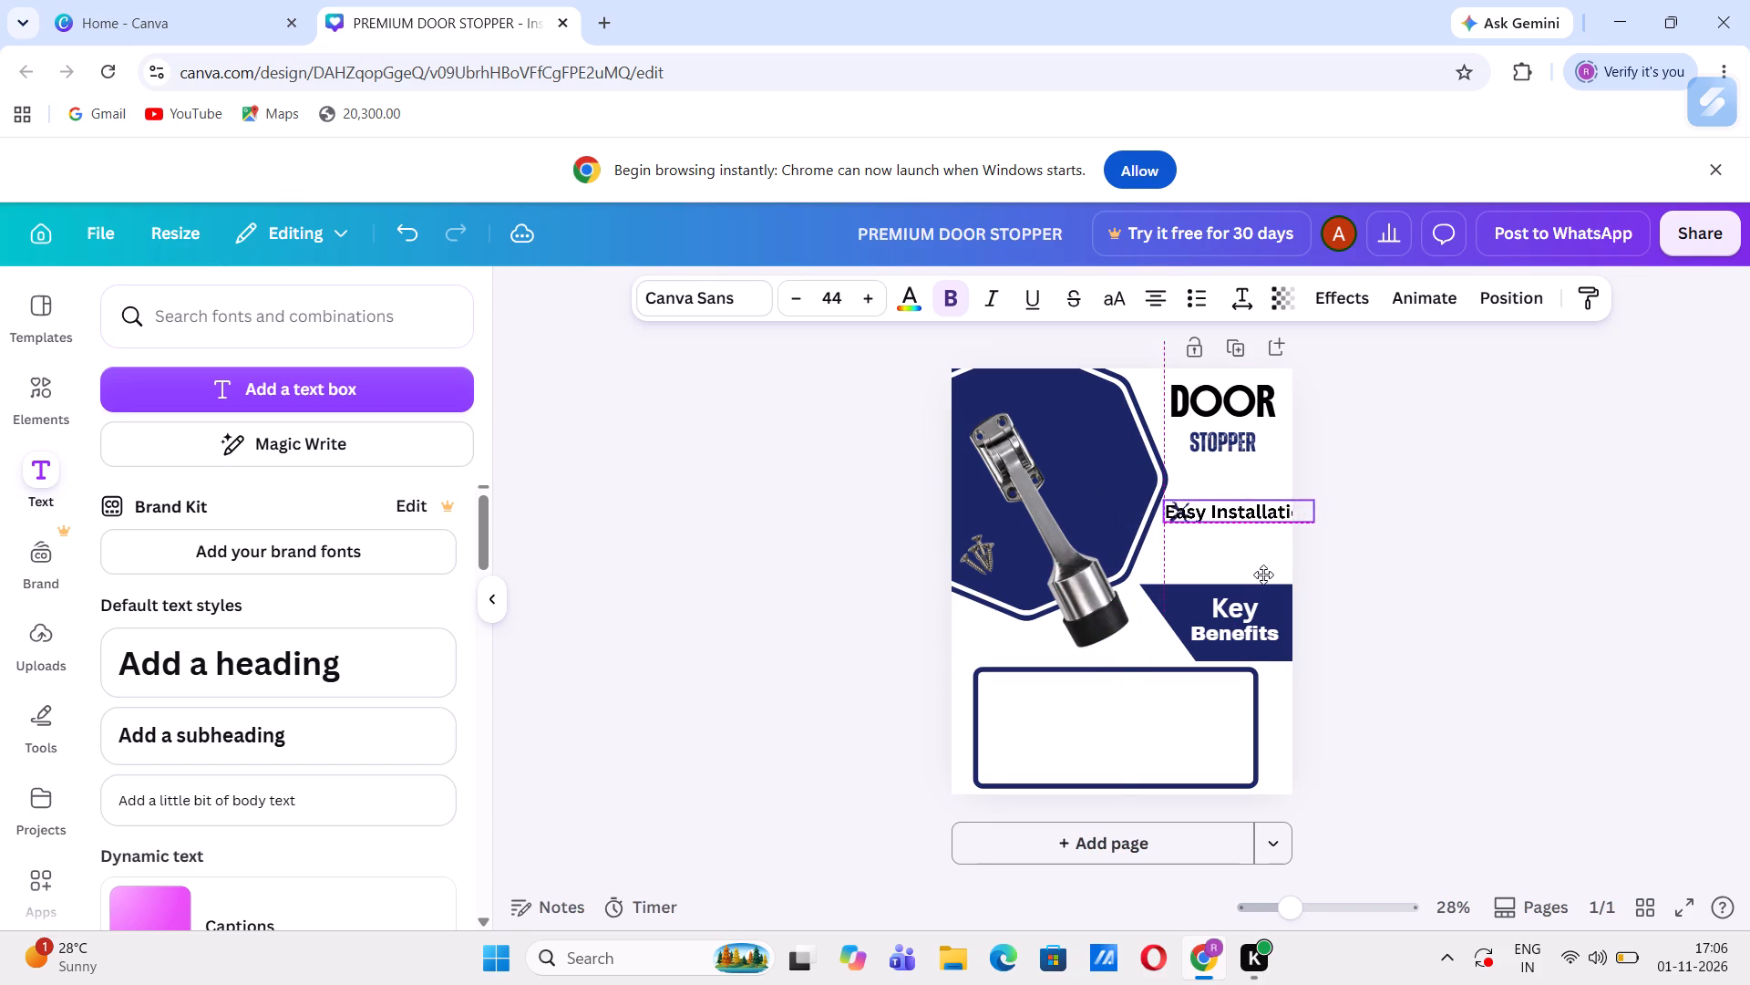
left_click_drag(1263, 575, 1241, 581)
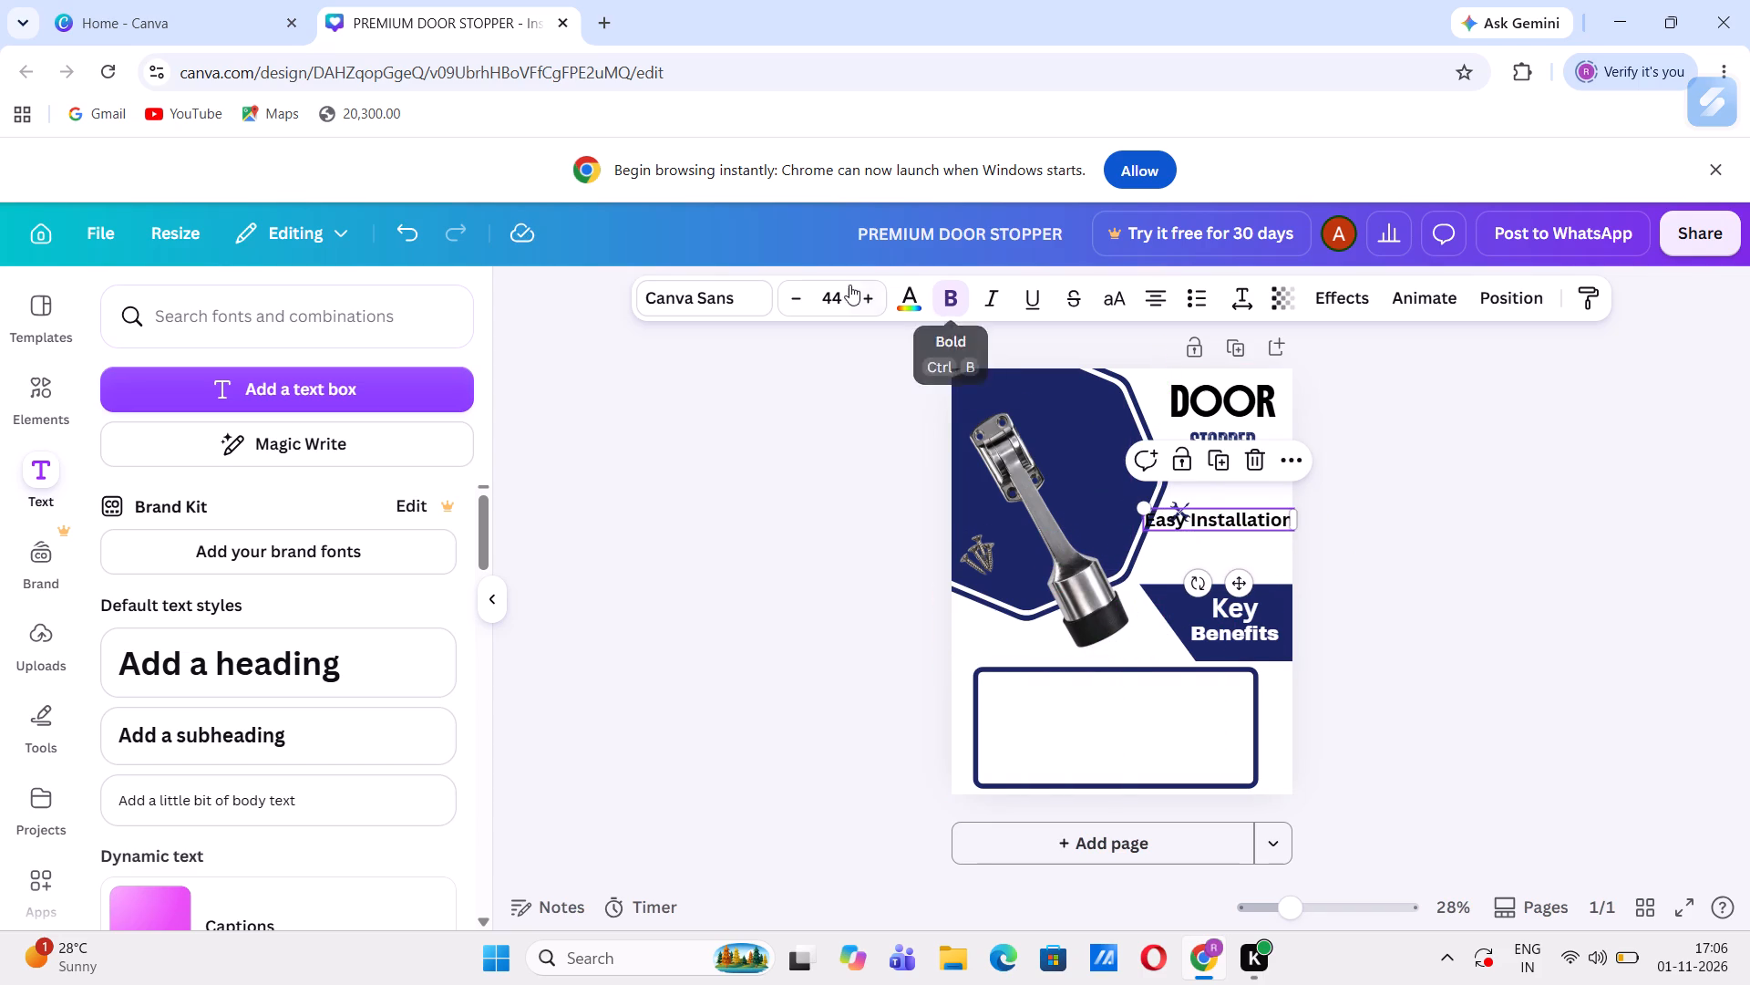
triple_click(793, 309)
triple_click(793, 309)
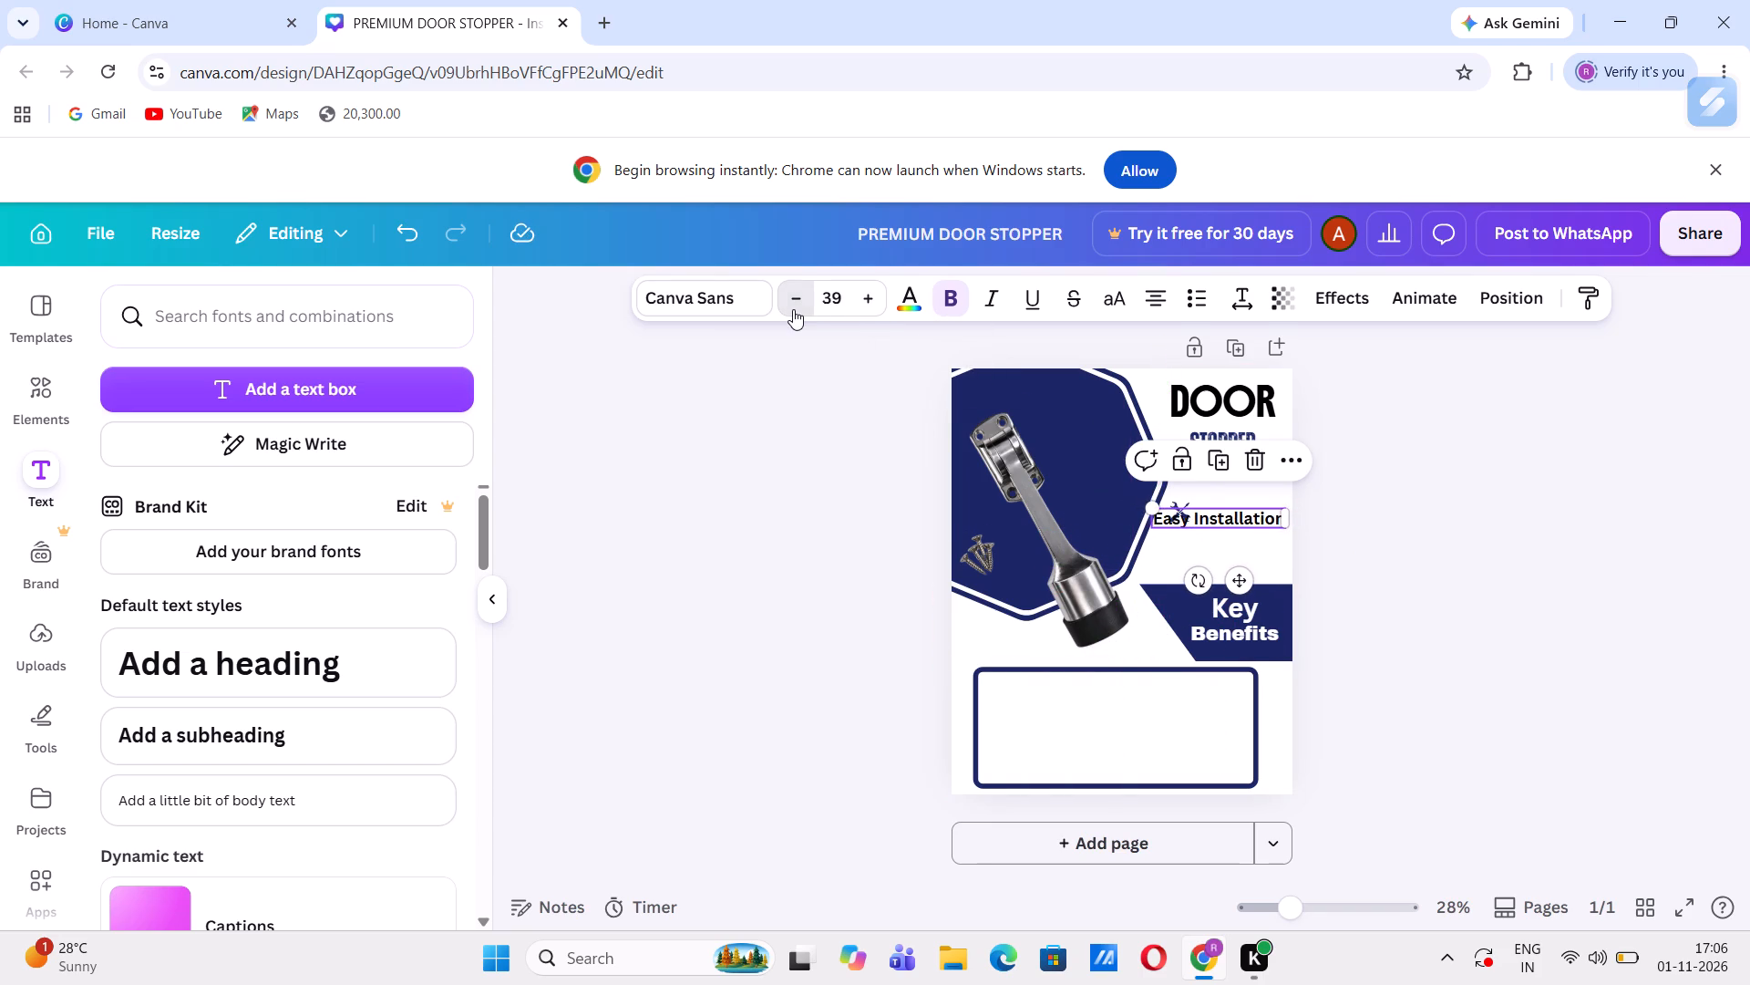
triple_click(793, 309)
triple_click(793, 309)
triple_click(793, 309)
double_click(793, 309)
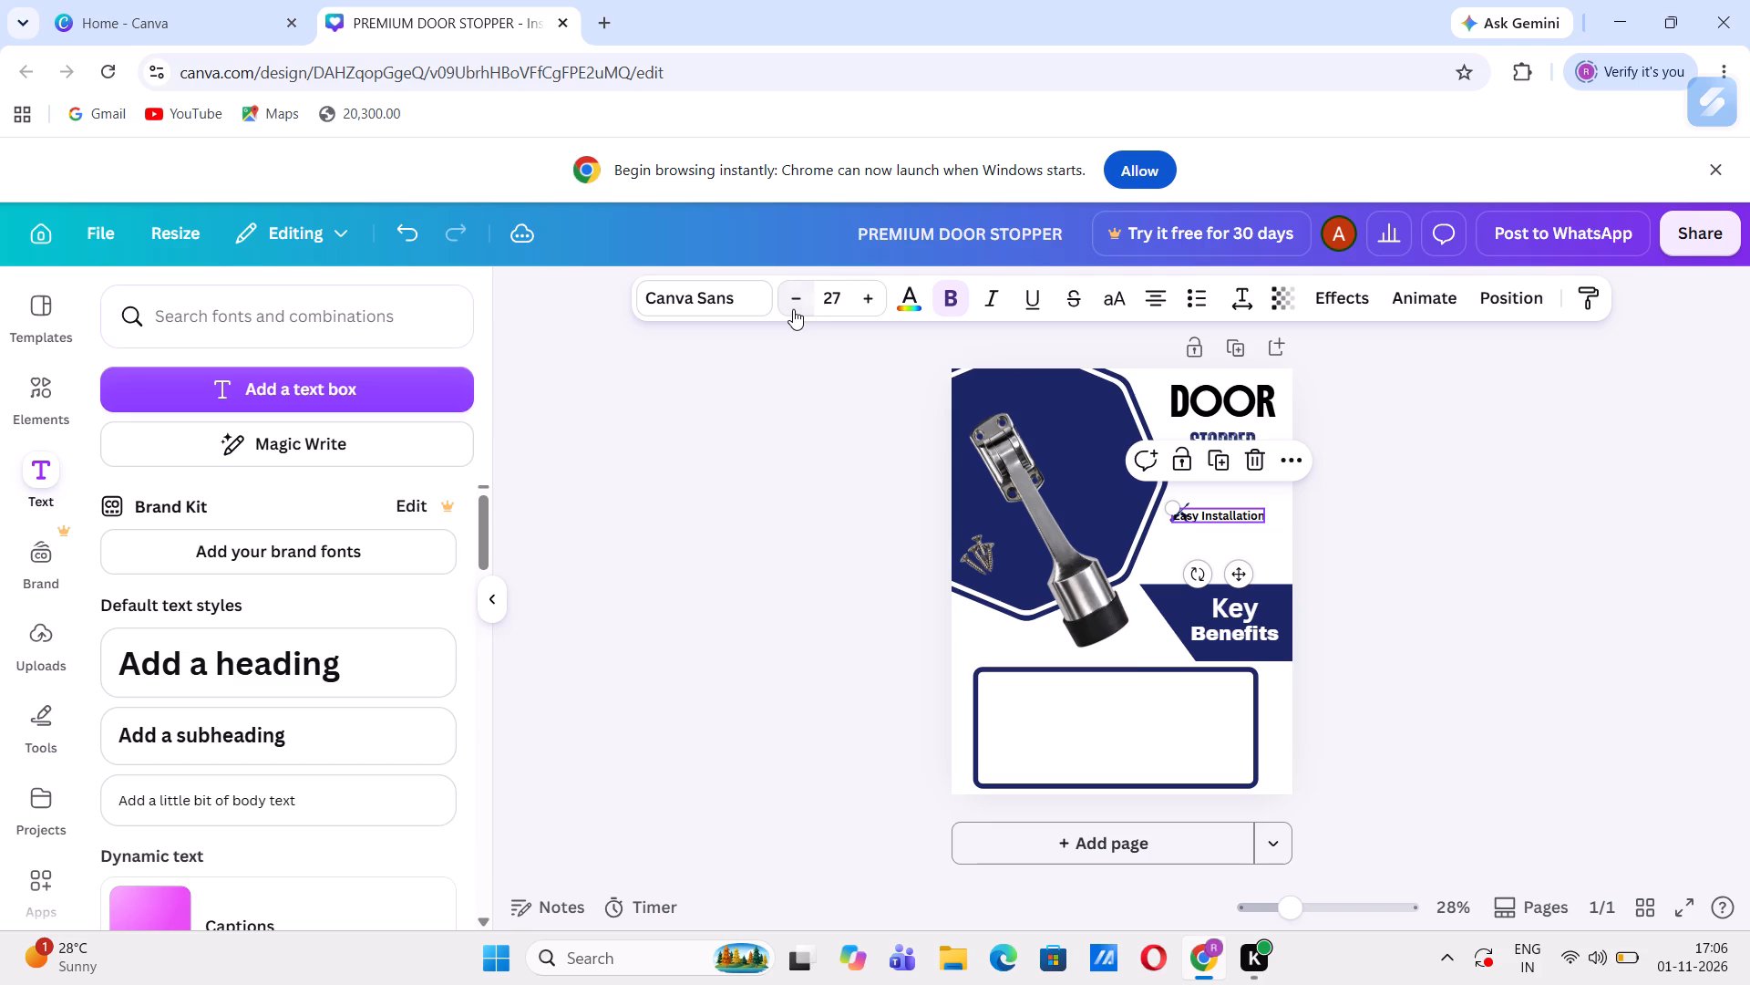
left_click_drag(1239, 578, 1242, 575)
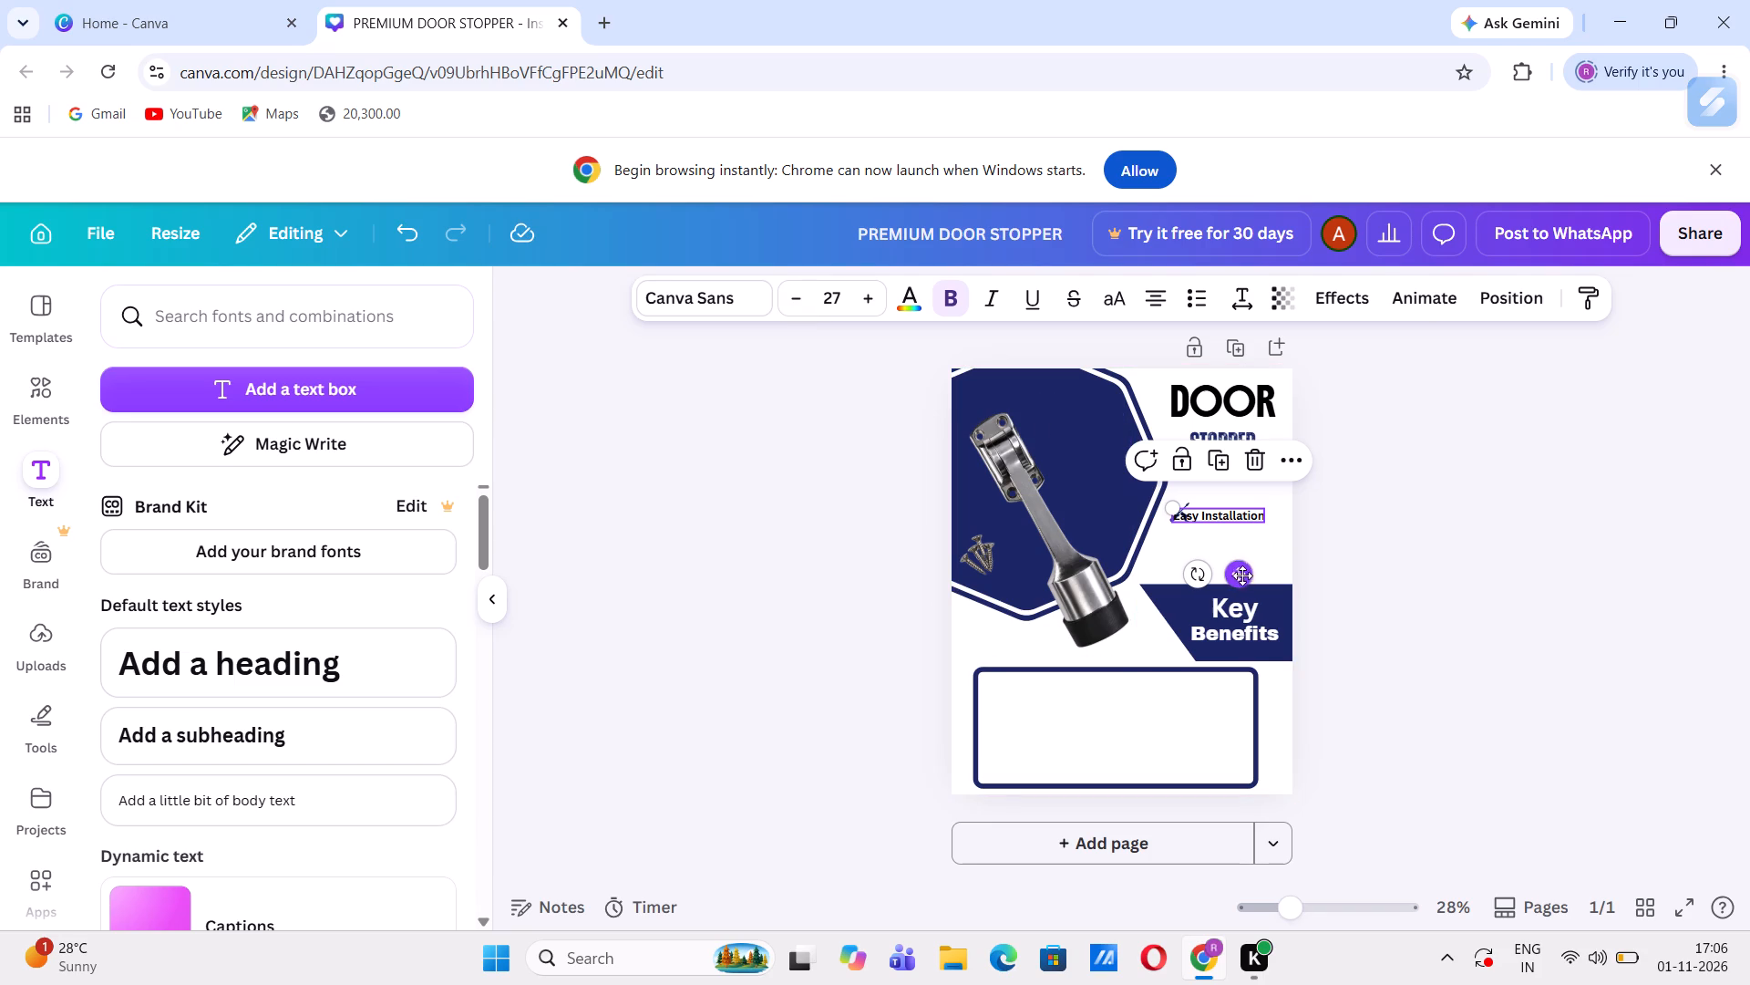
left_click_drag(1242, 575, 1250, 575)
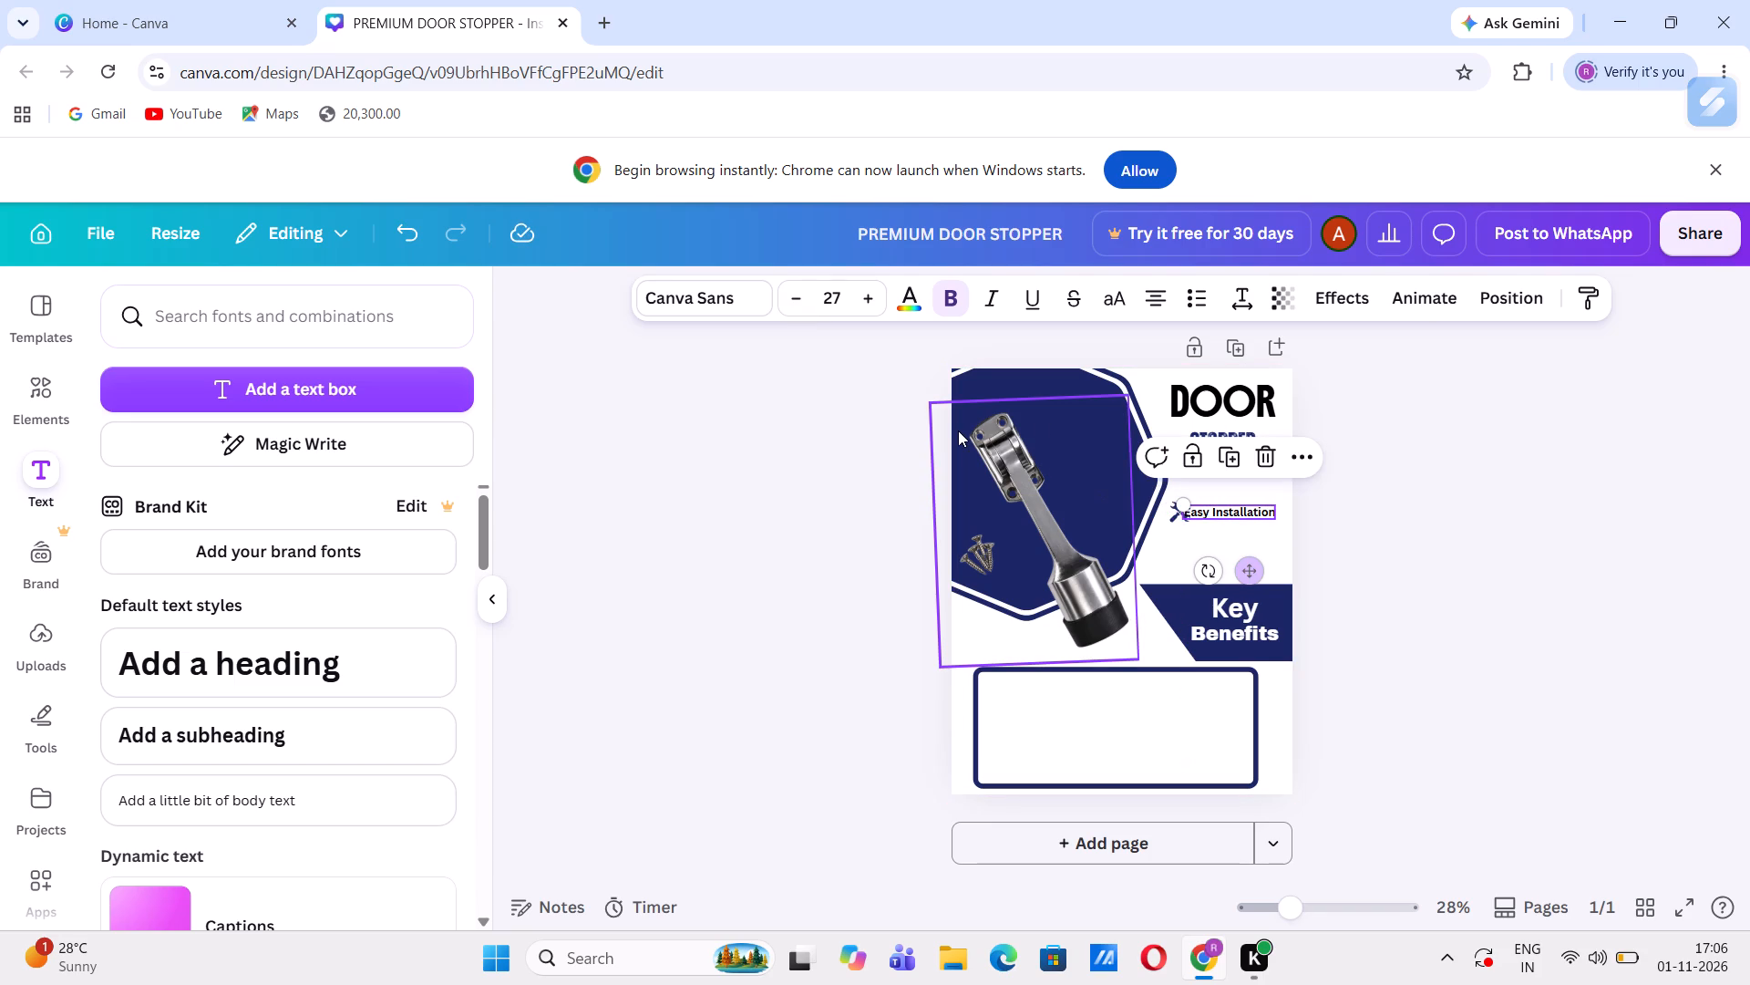
triple_click(802, 299)
double_click(802, 299)
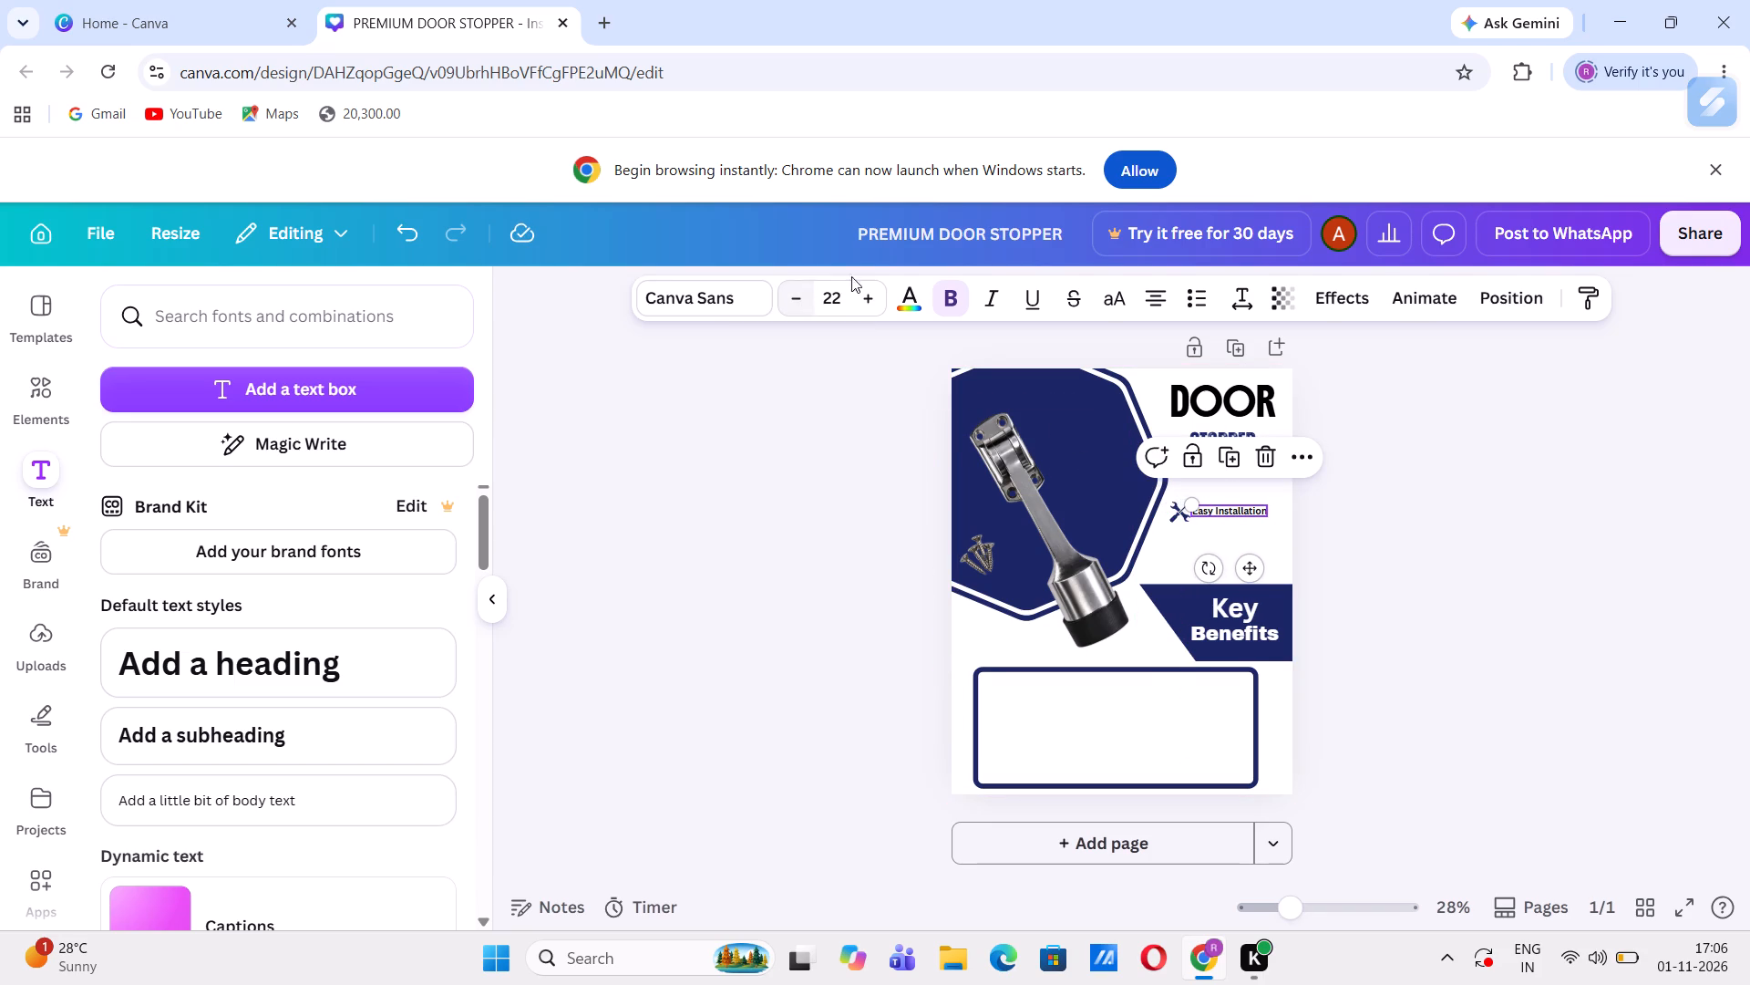
left_click(875, 295)
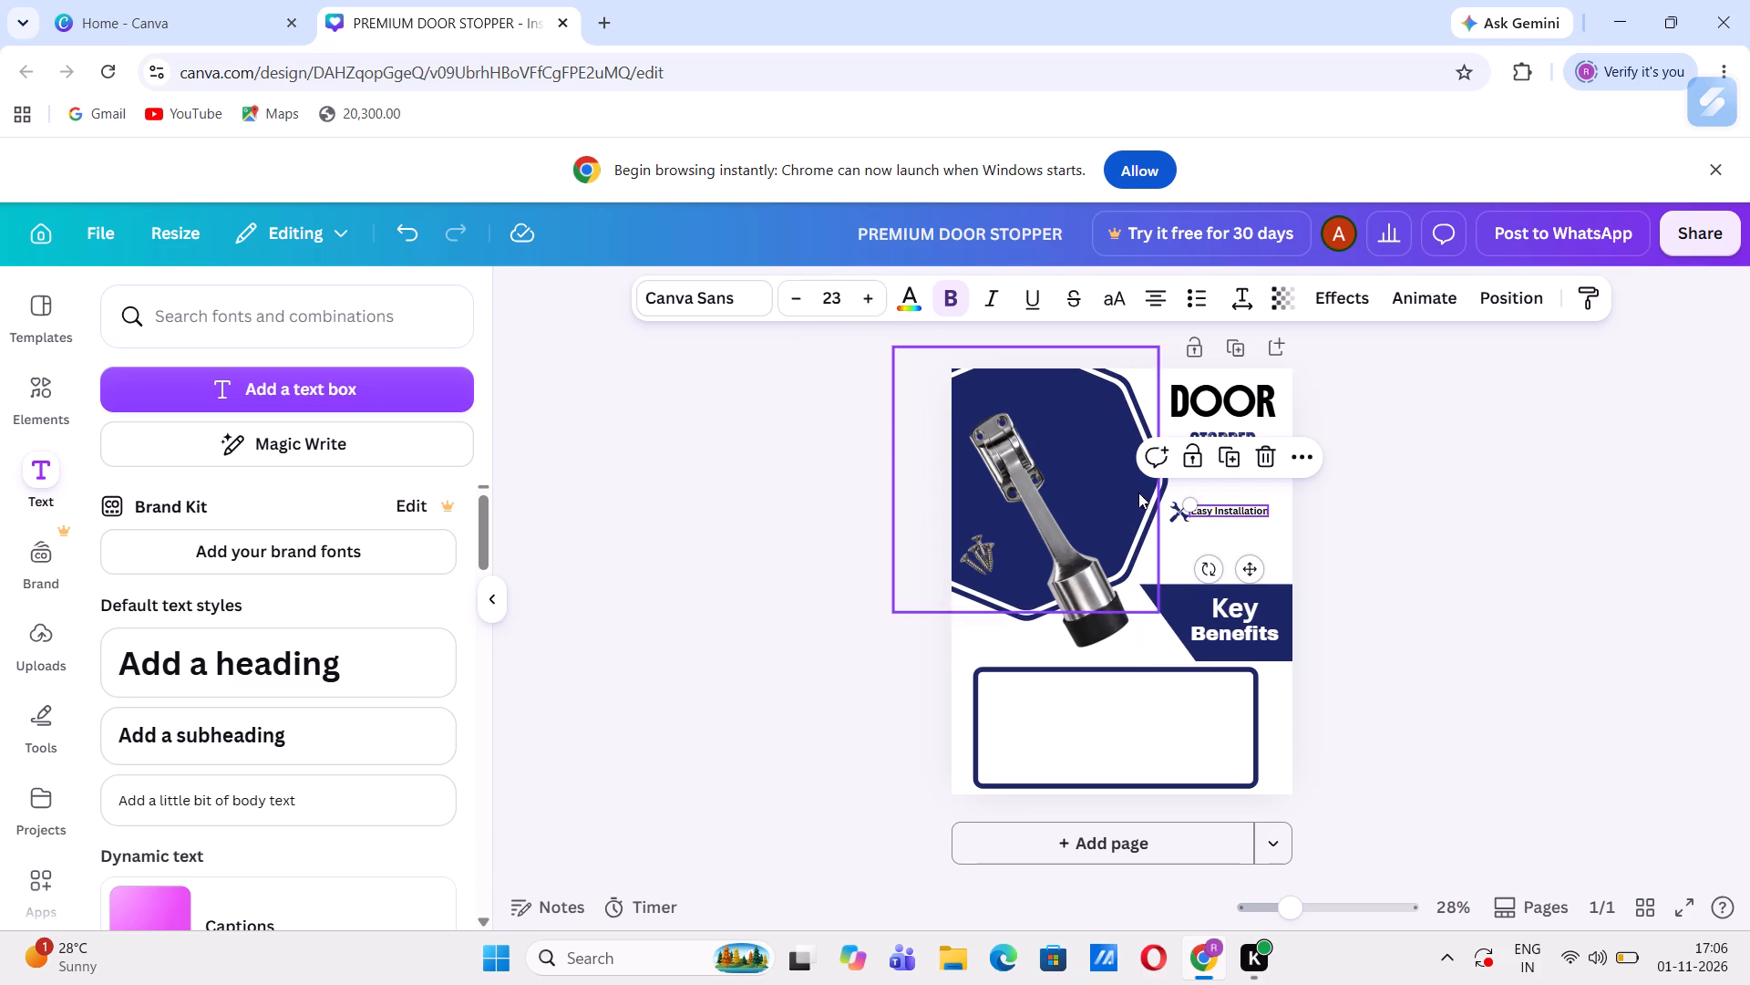
left_click_drag(1247, 575, 1252, 579)
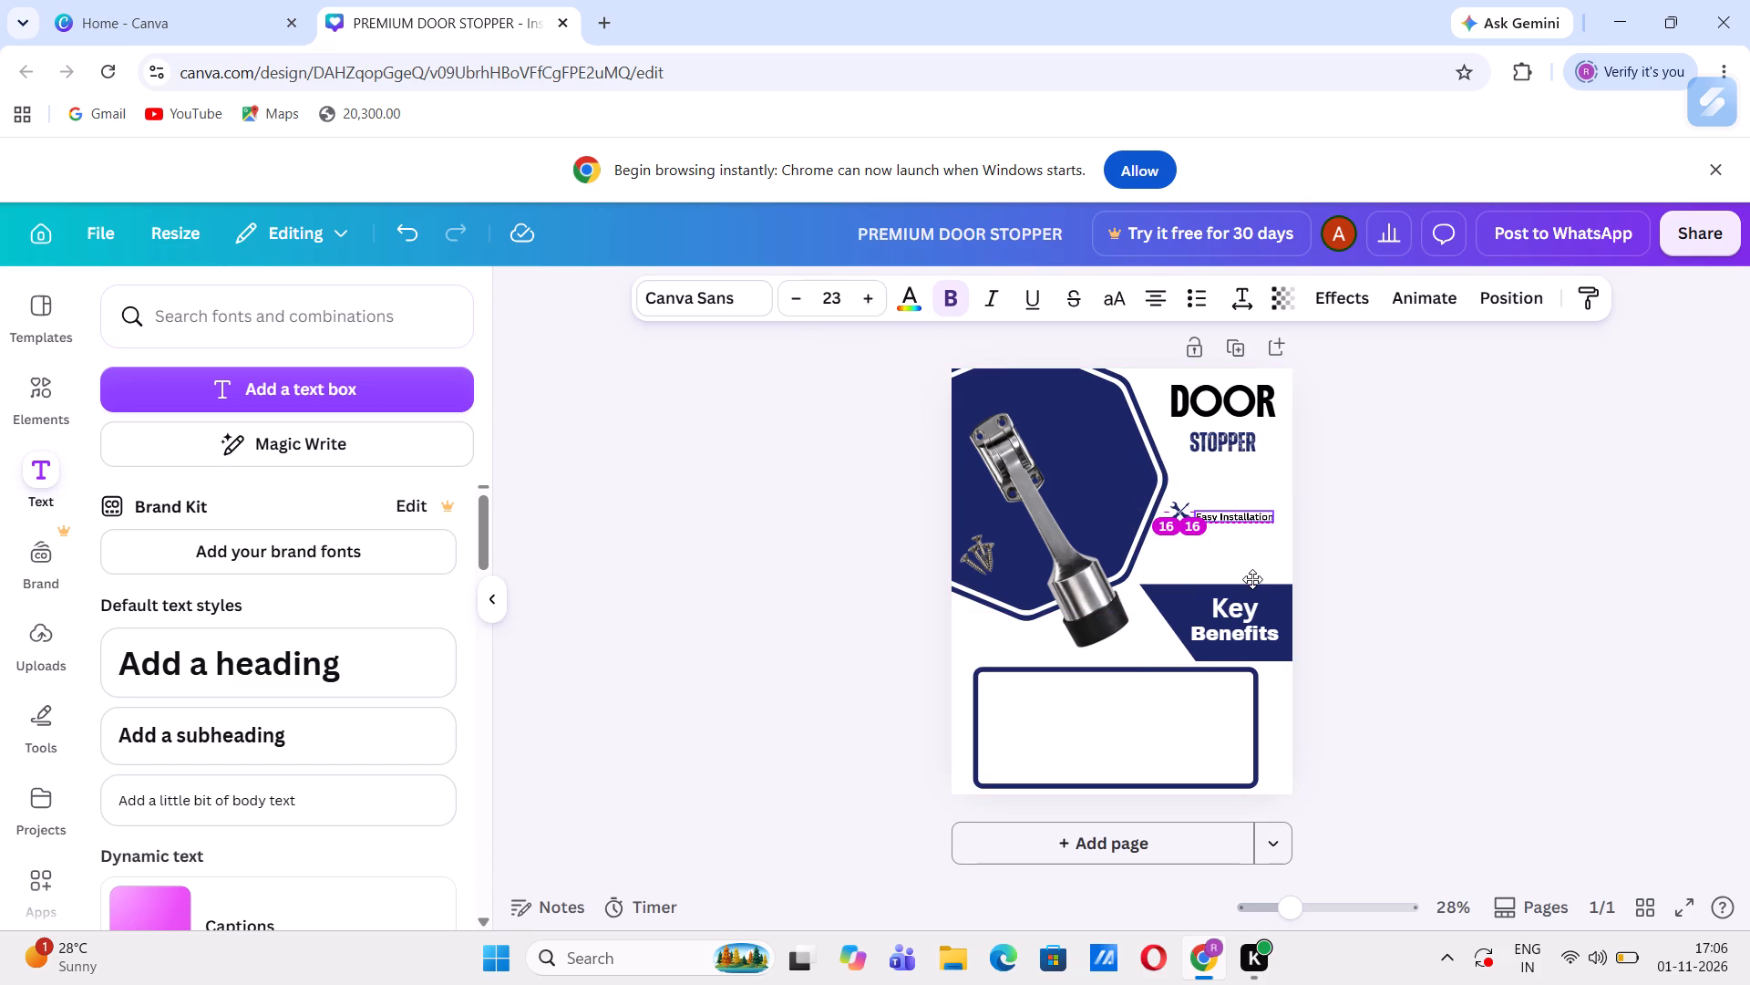
left_click_drag(1252, 579, 1255, 576)
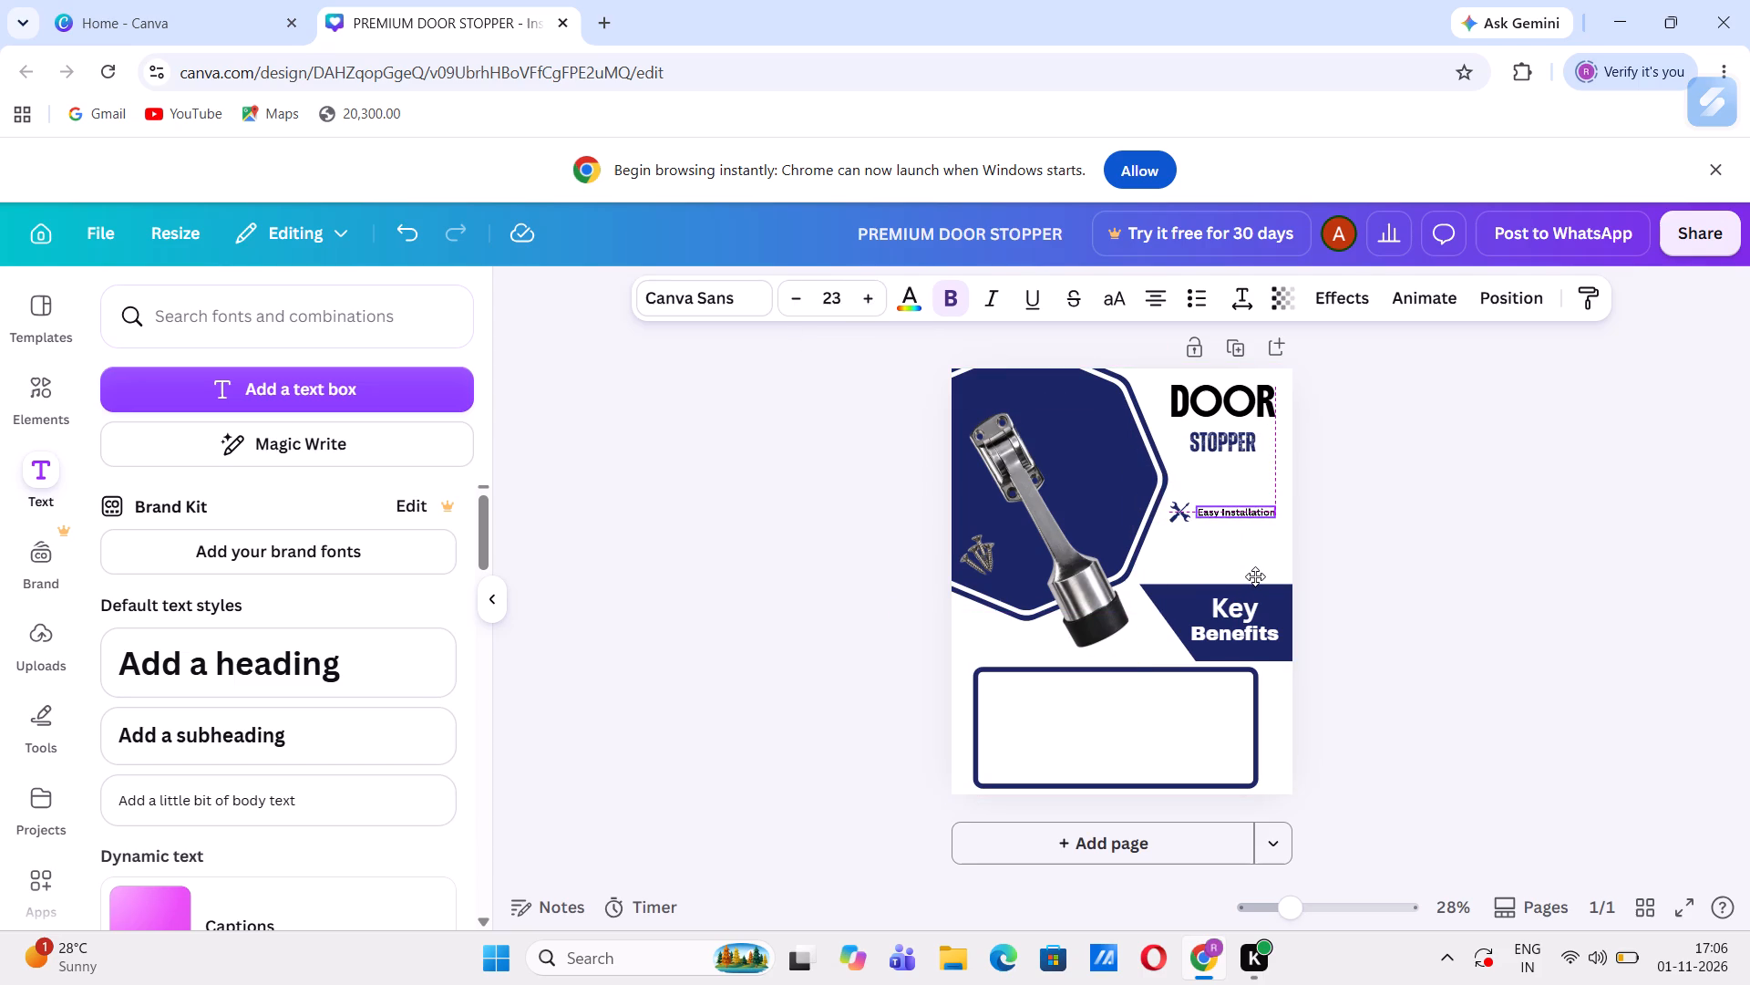
left_click_drag(1255, 576, 1257, 576)
left_click_drag(1257, 576, 1258, 576)
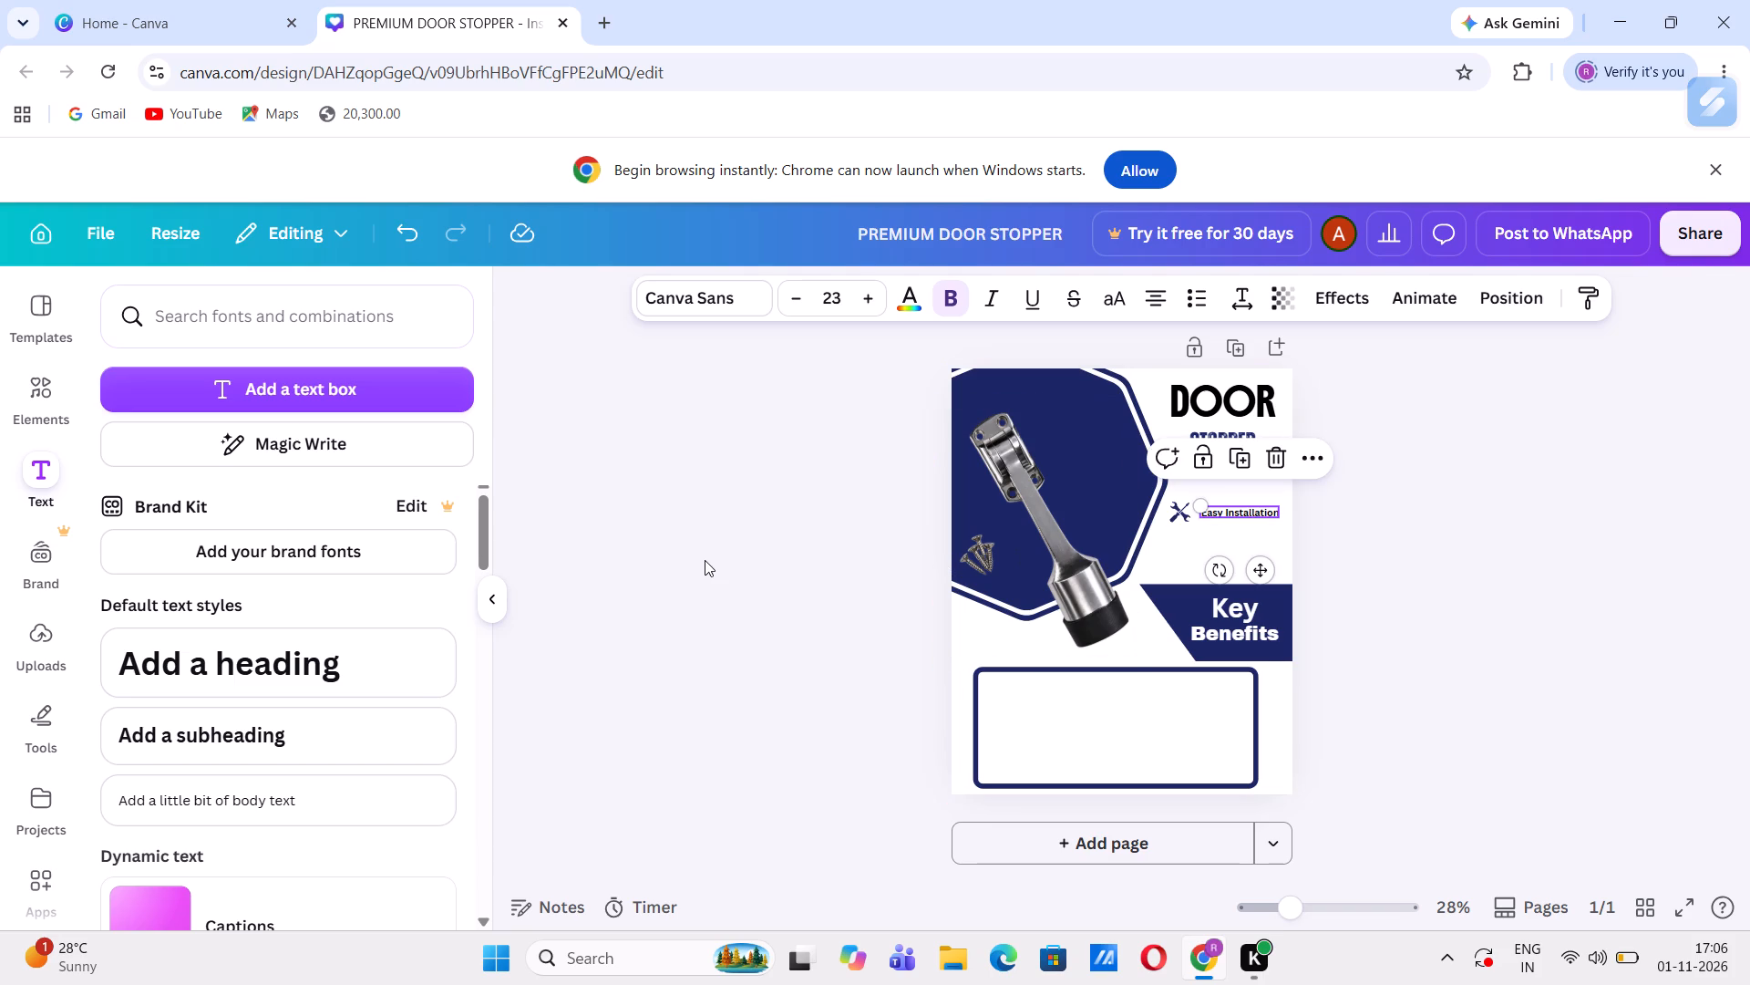
left_click(860, 307)
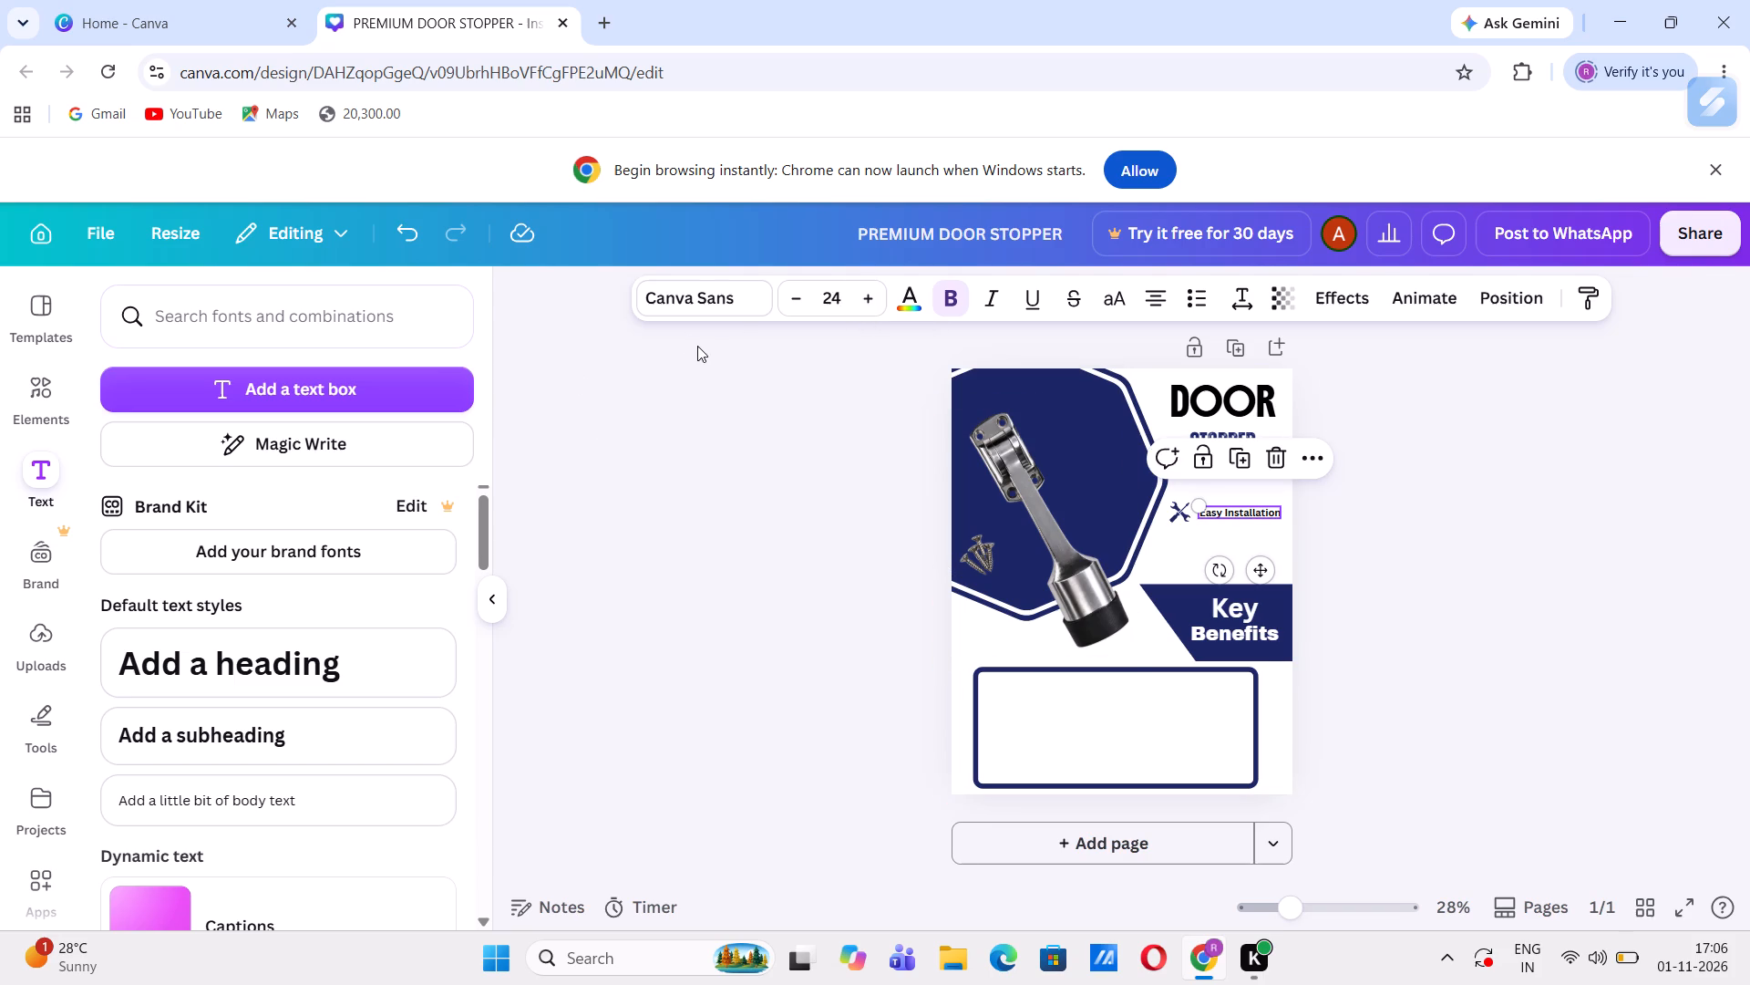
left_click(773, 437)
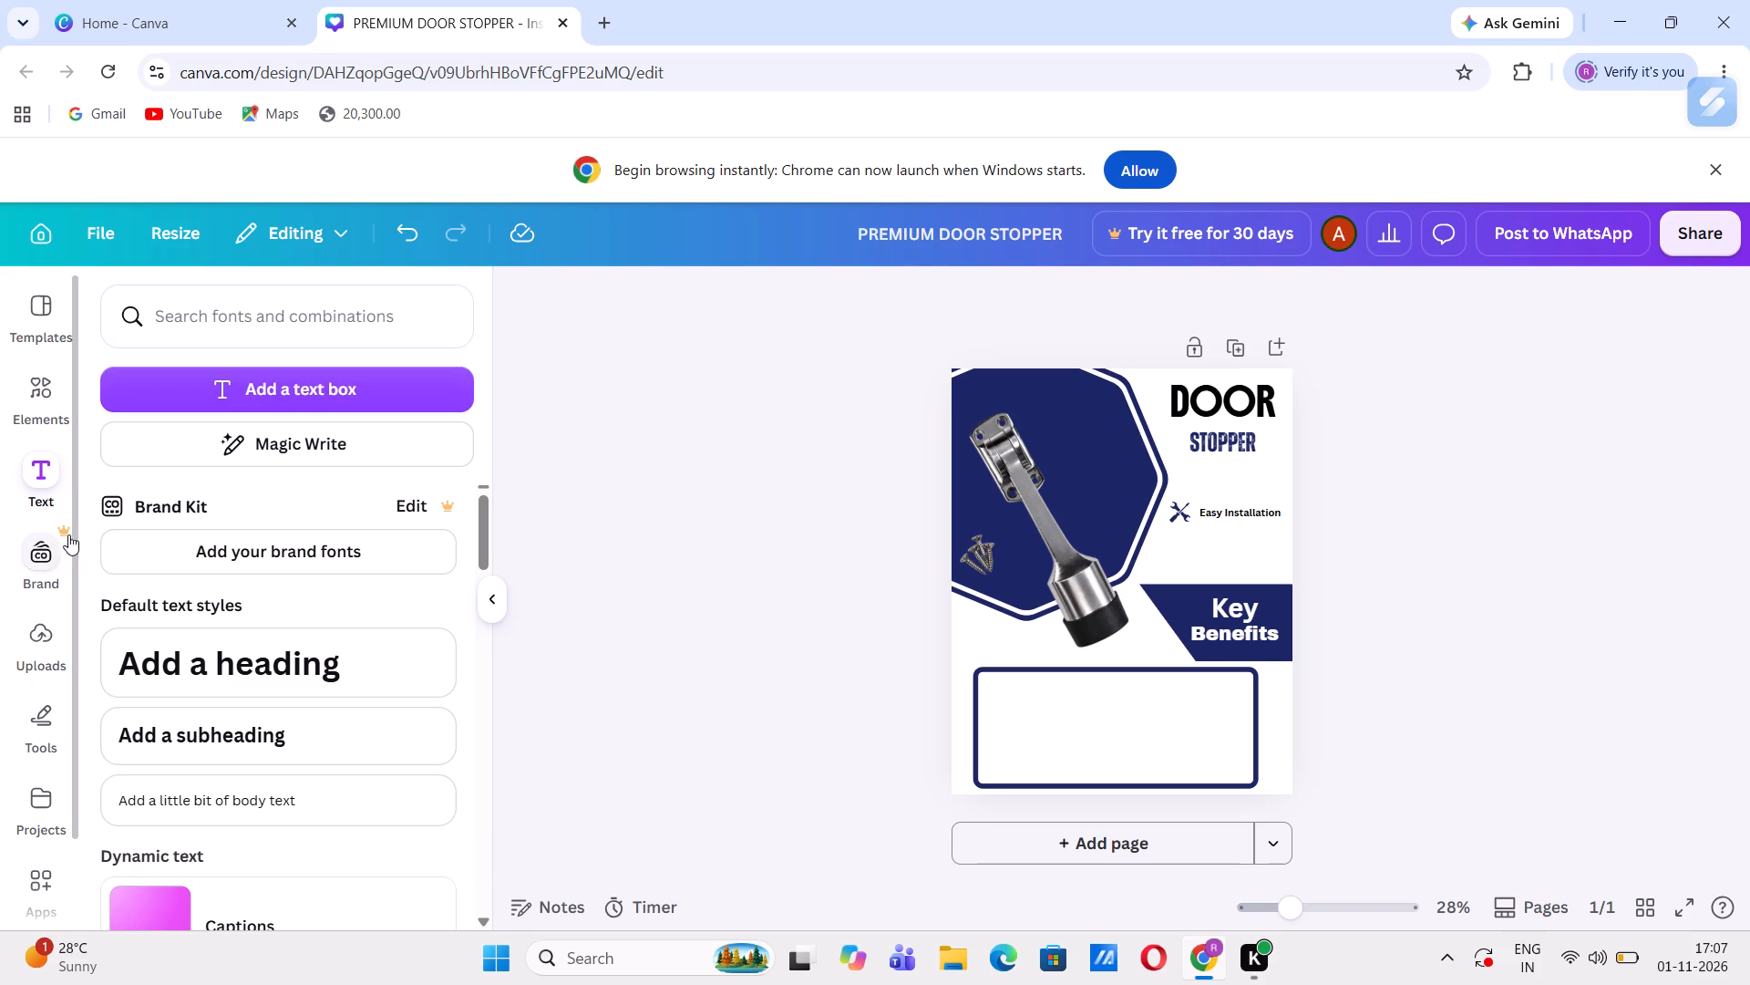
Search the graphics for "weather icon" and add the black outlined icon of a sun behind a cloud to the page.
left_click(57, 395)
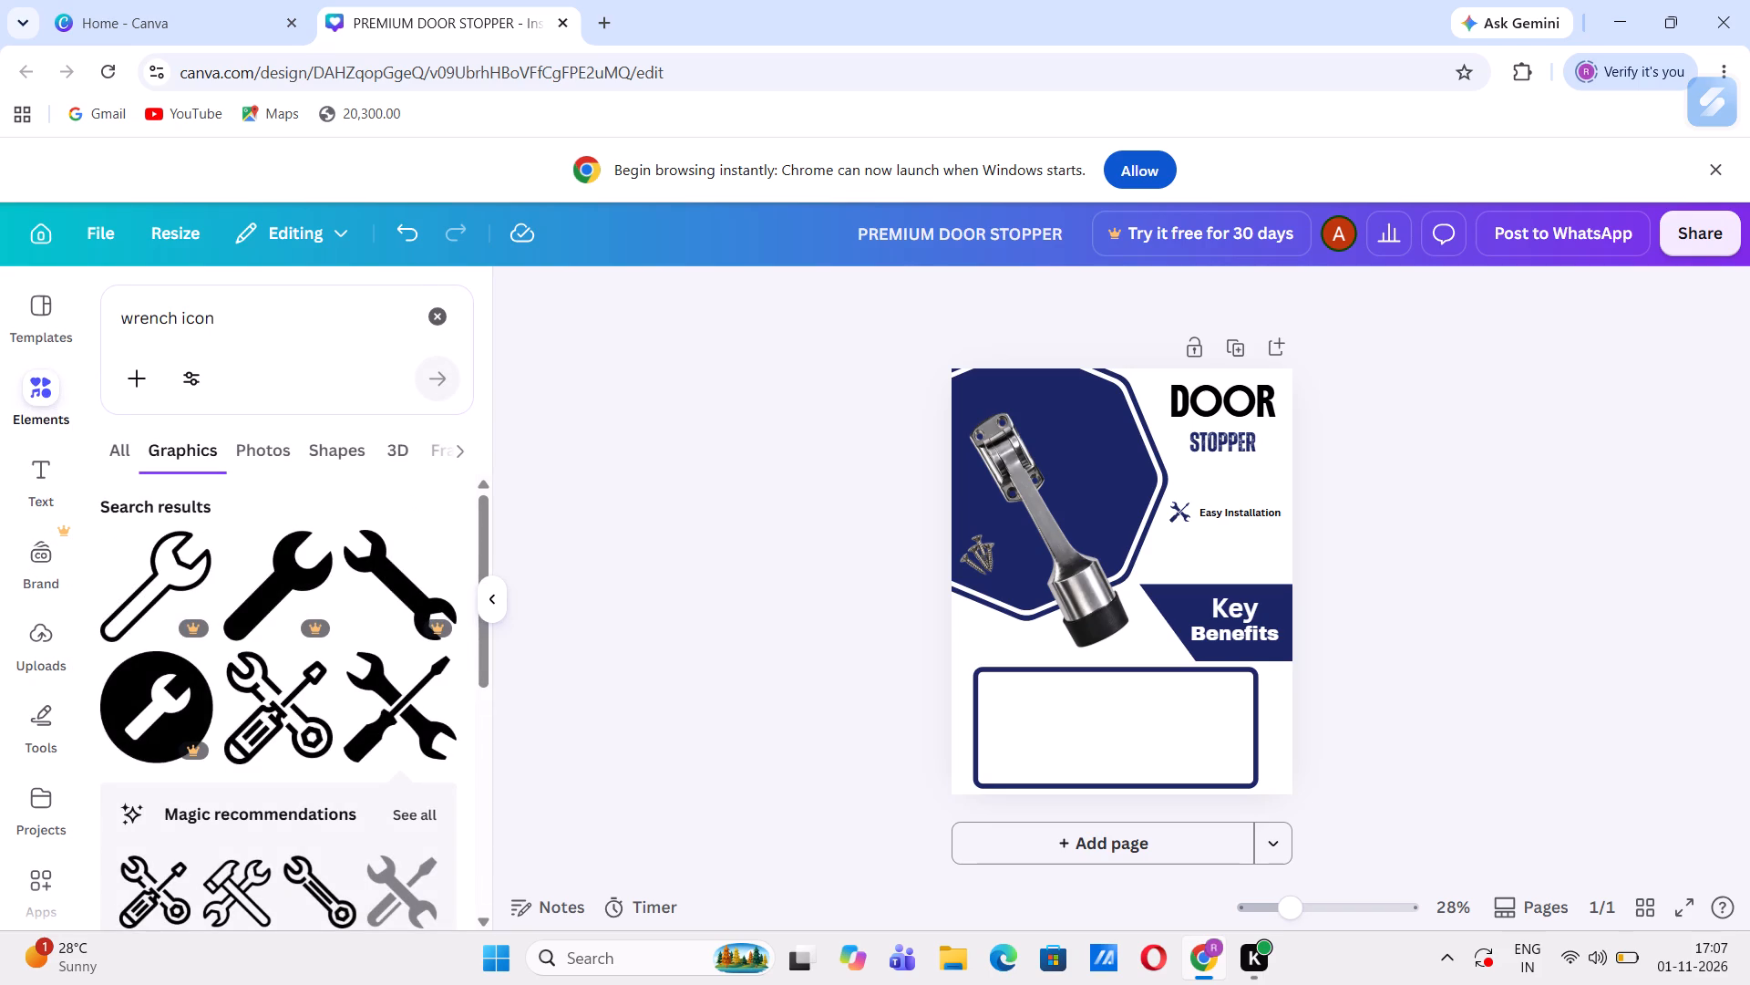
left_click(435, 304)
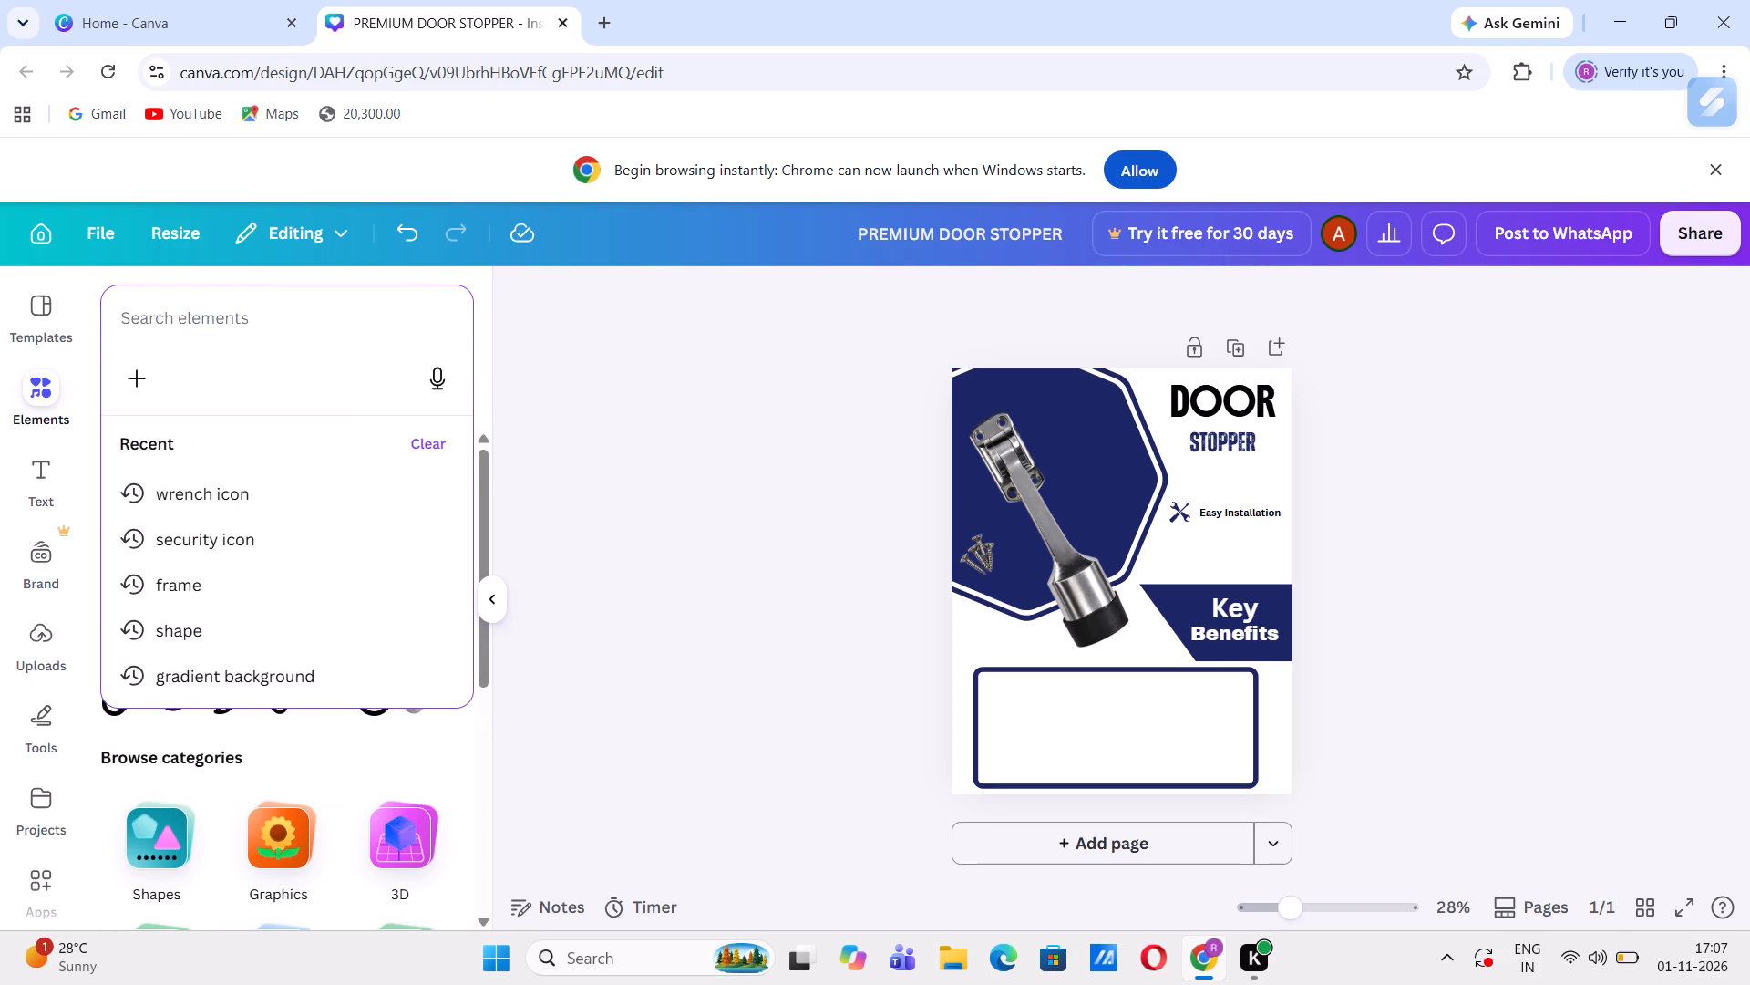
type("wea")
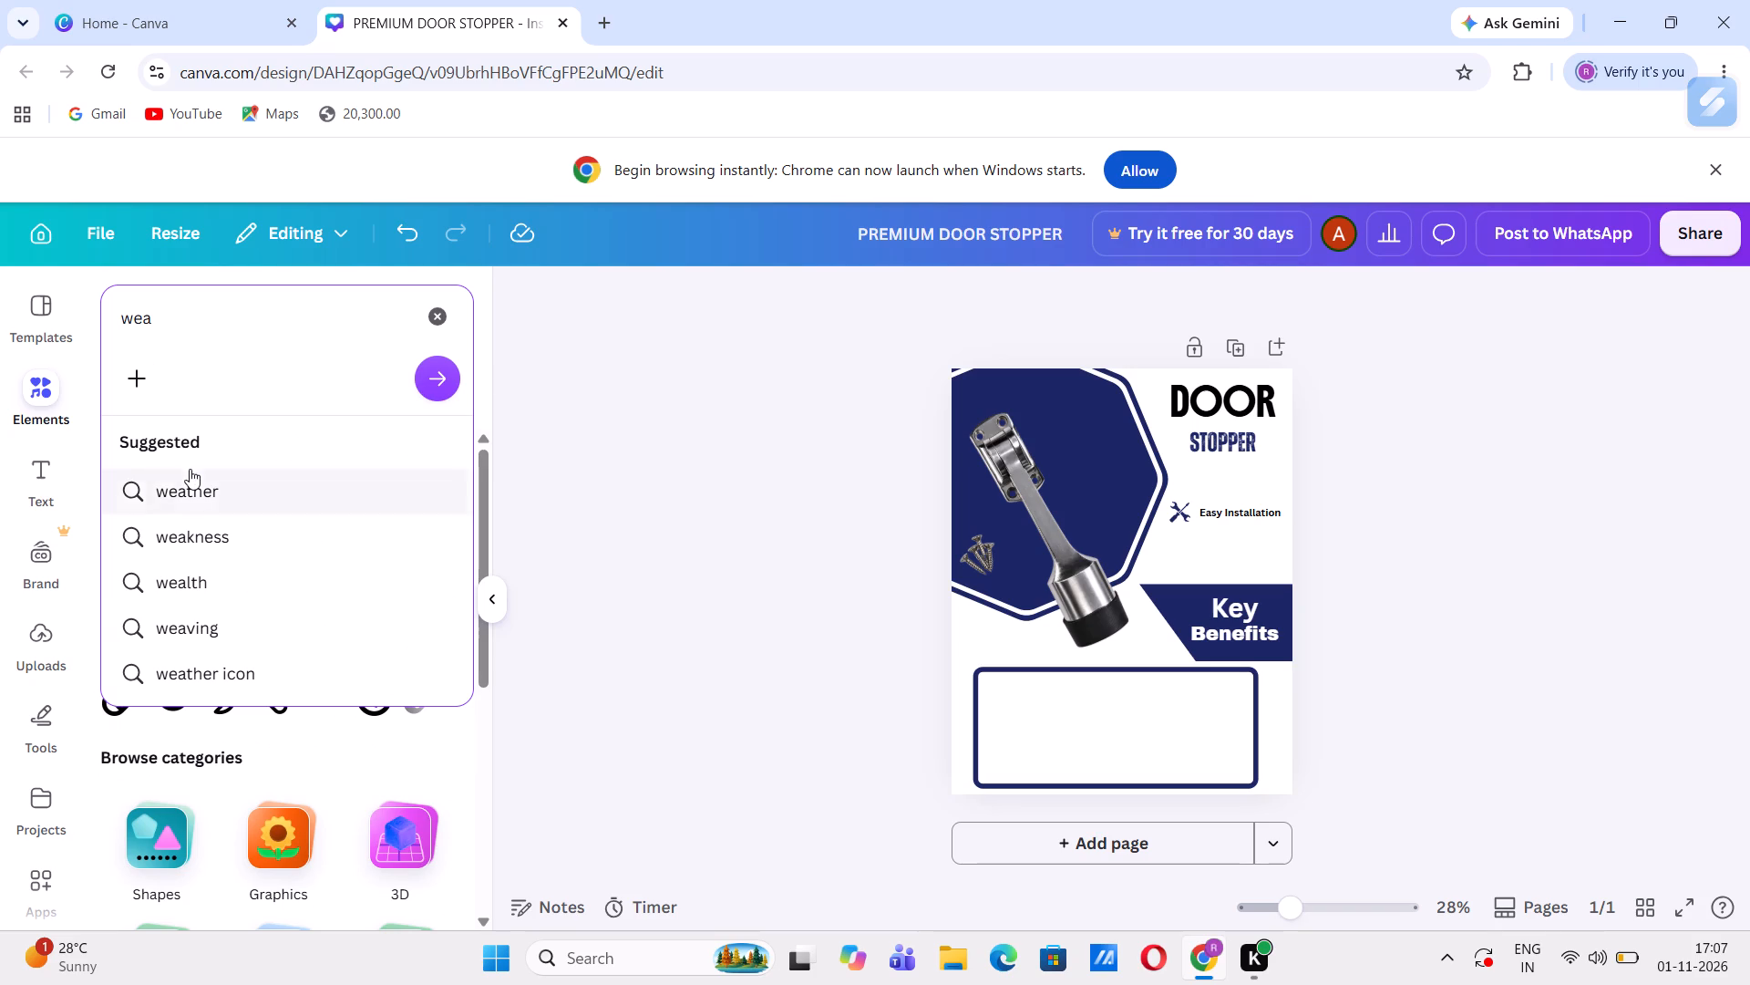
left_click(232, 672)
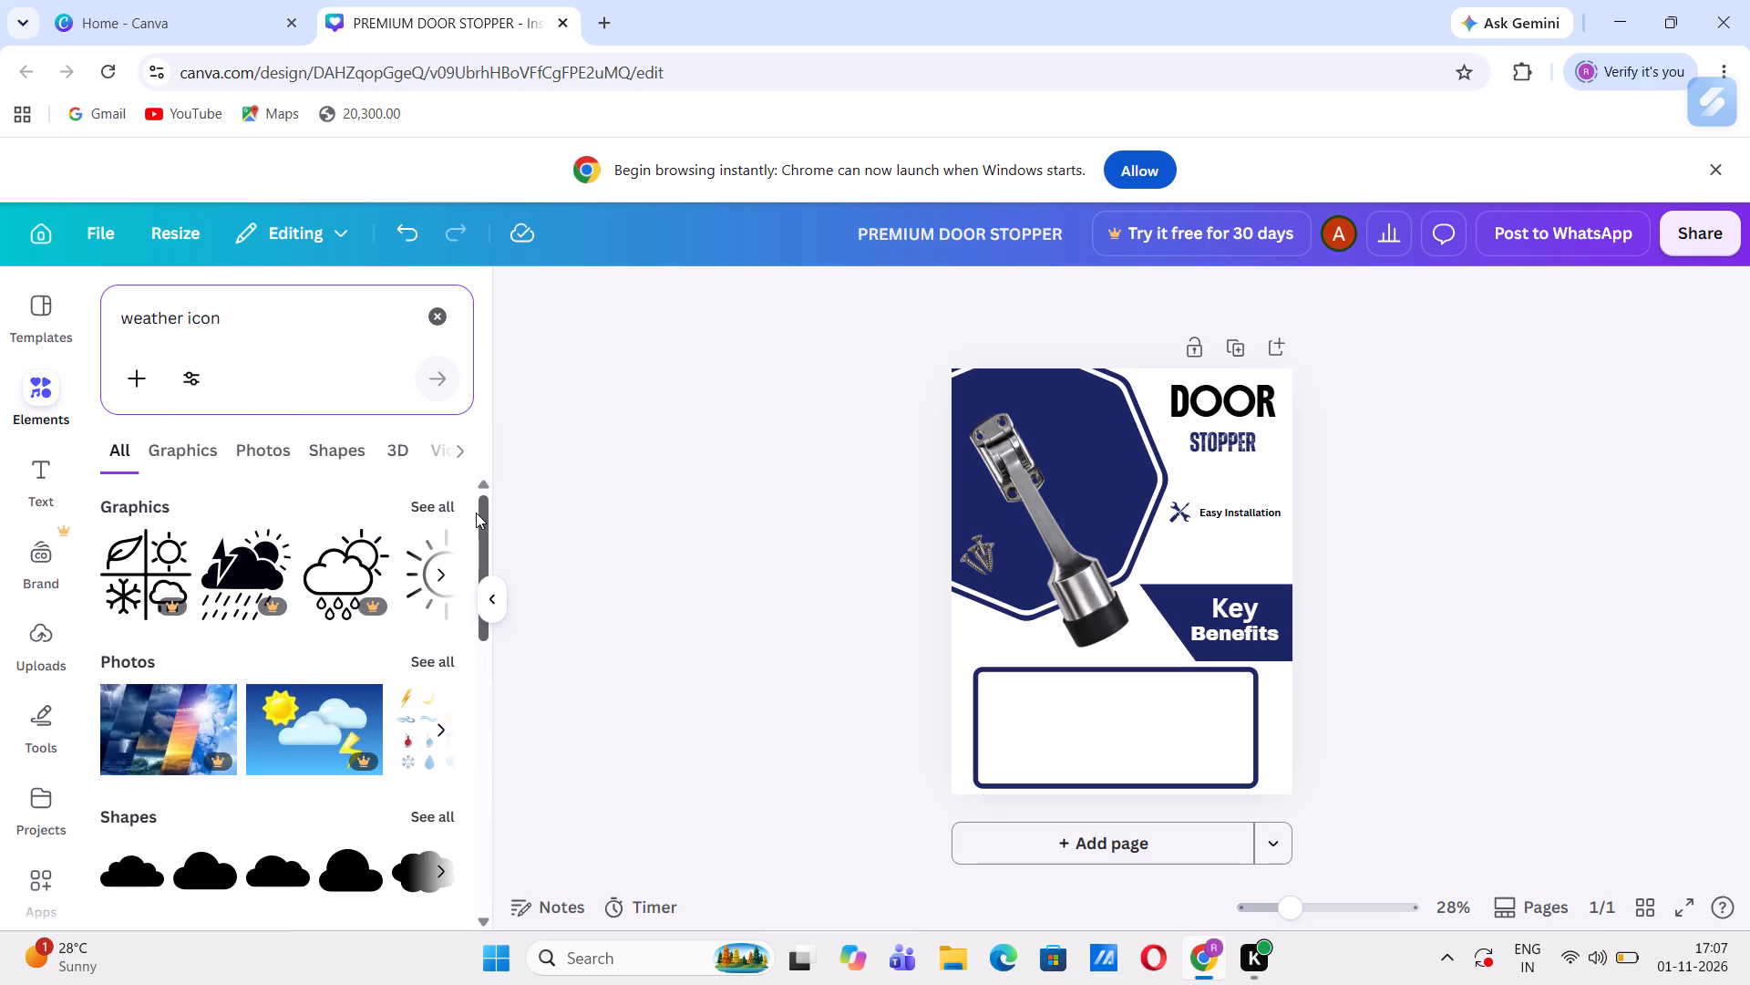
left_click(448, 502)
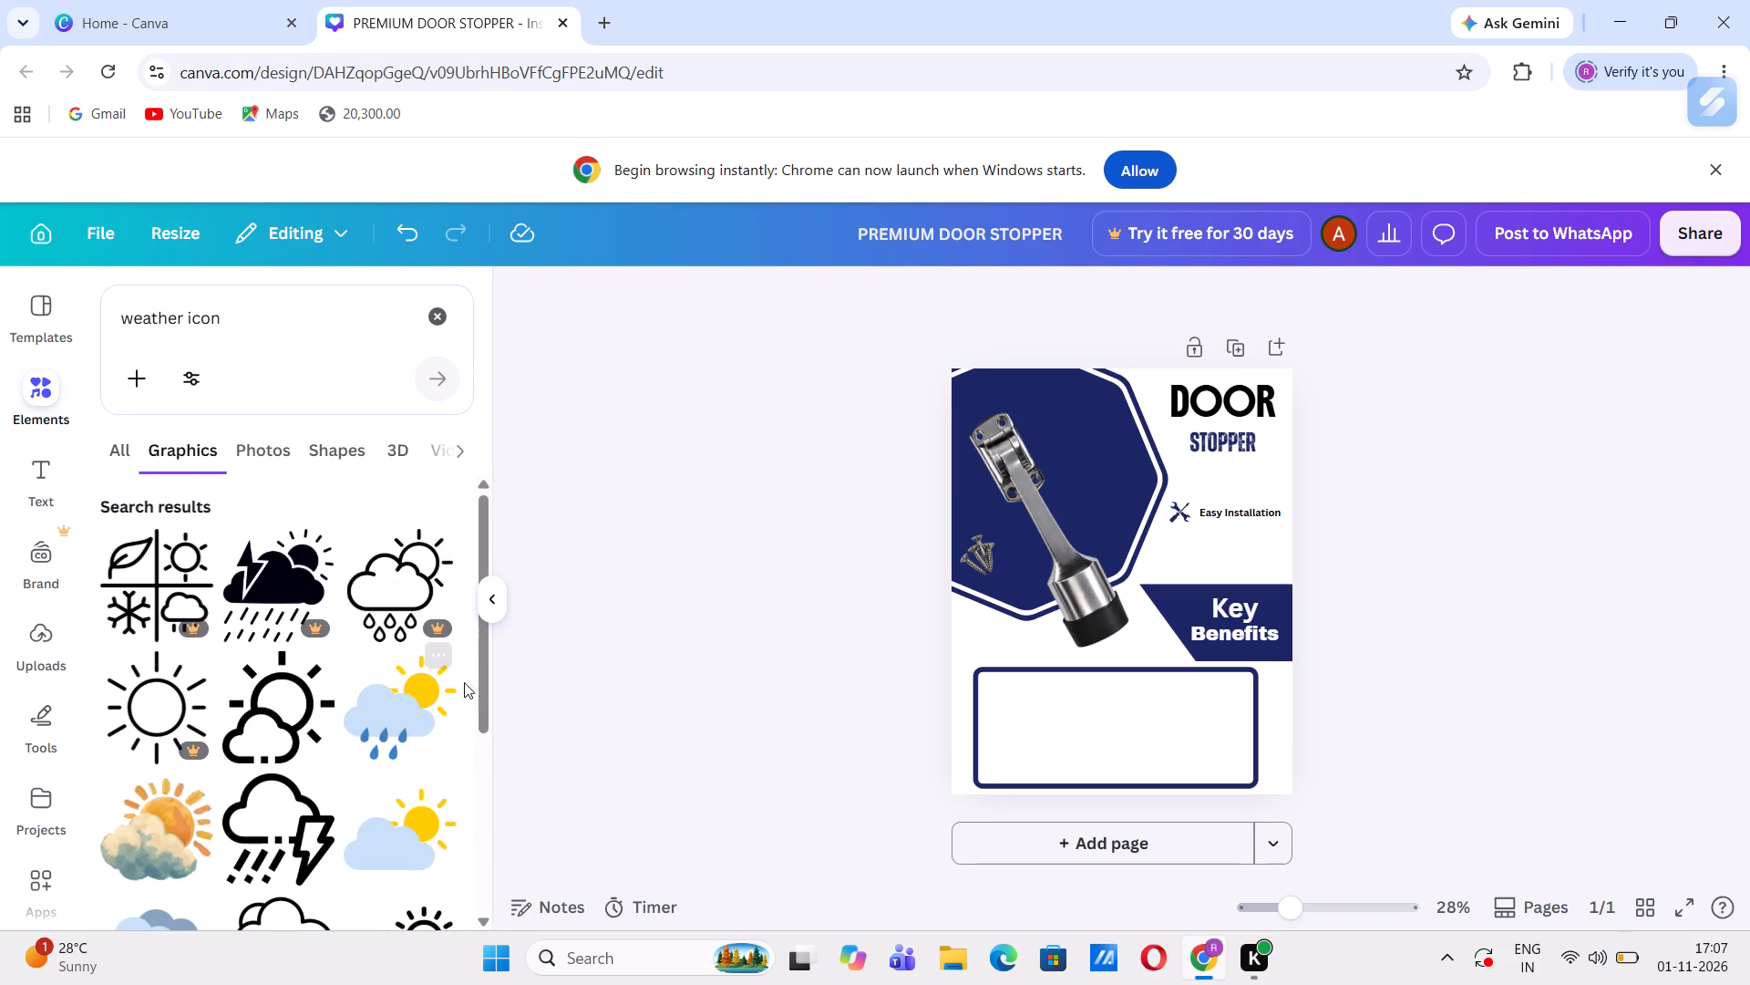
left_click_drag(476, 679, 471, 734)
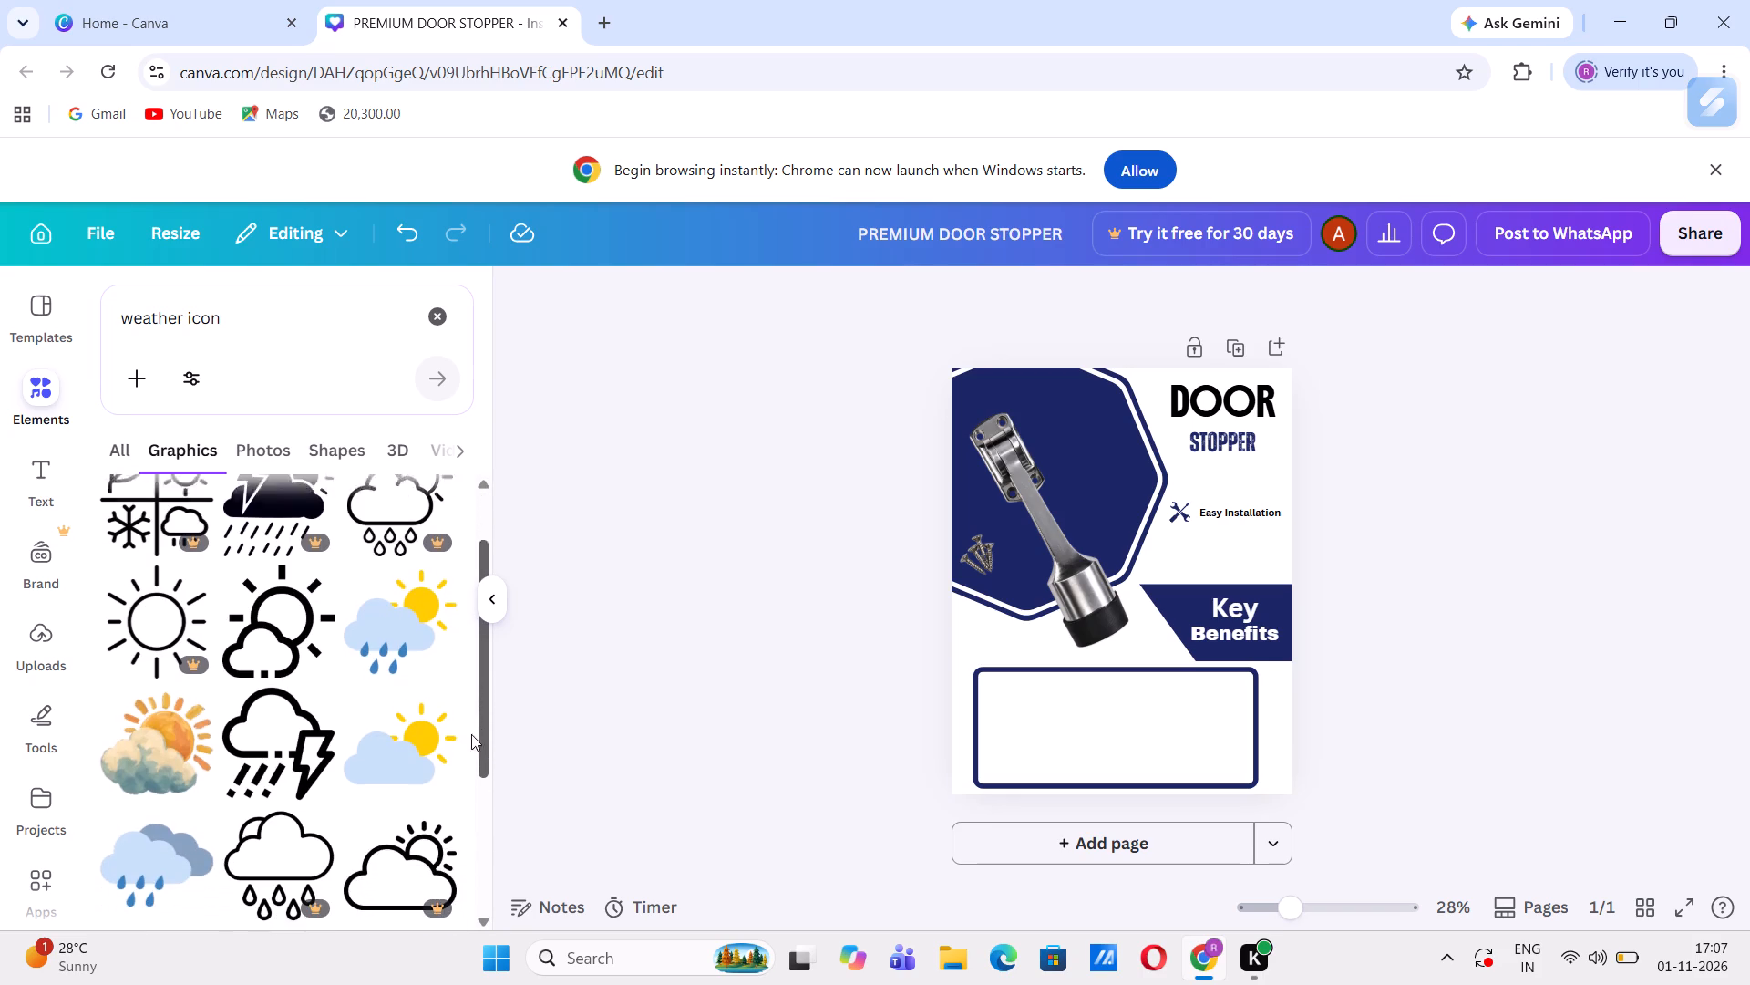
left_click_drag(471, 734, 454, 866)
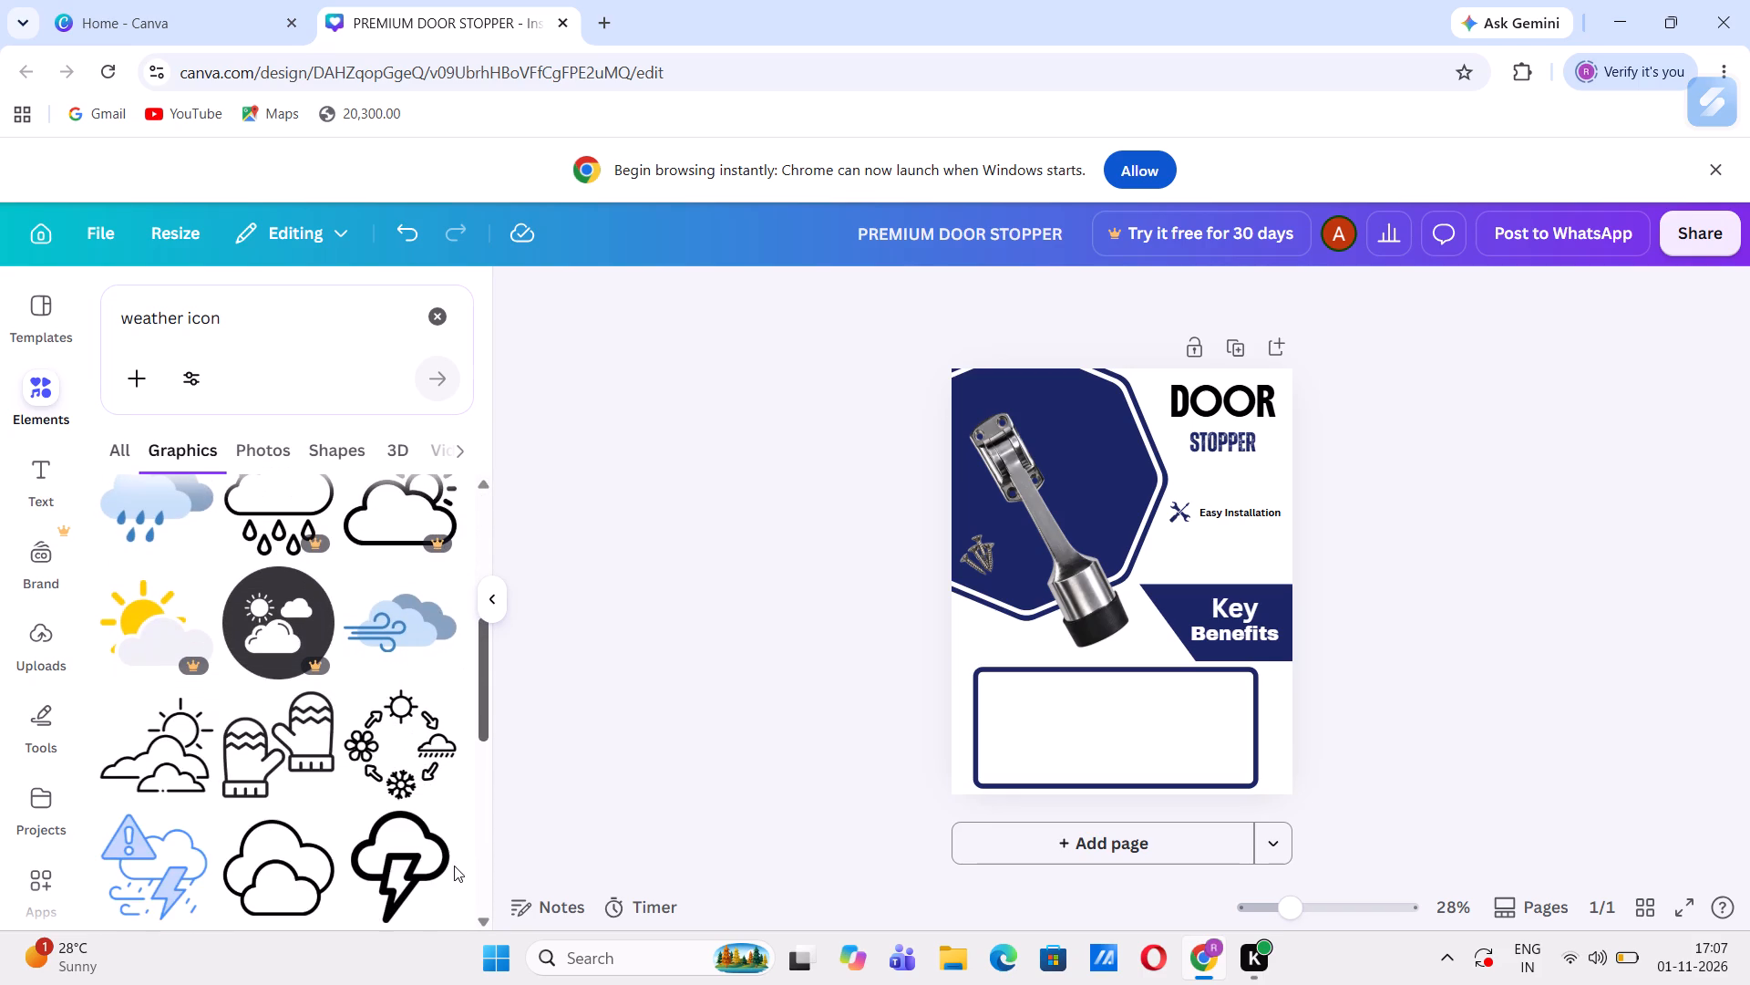
left_click_drag(454, 866, 432, 922)
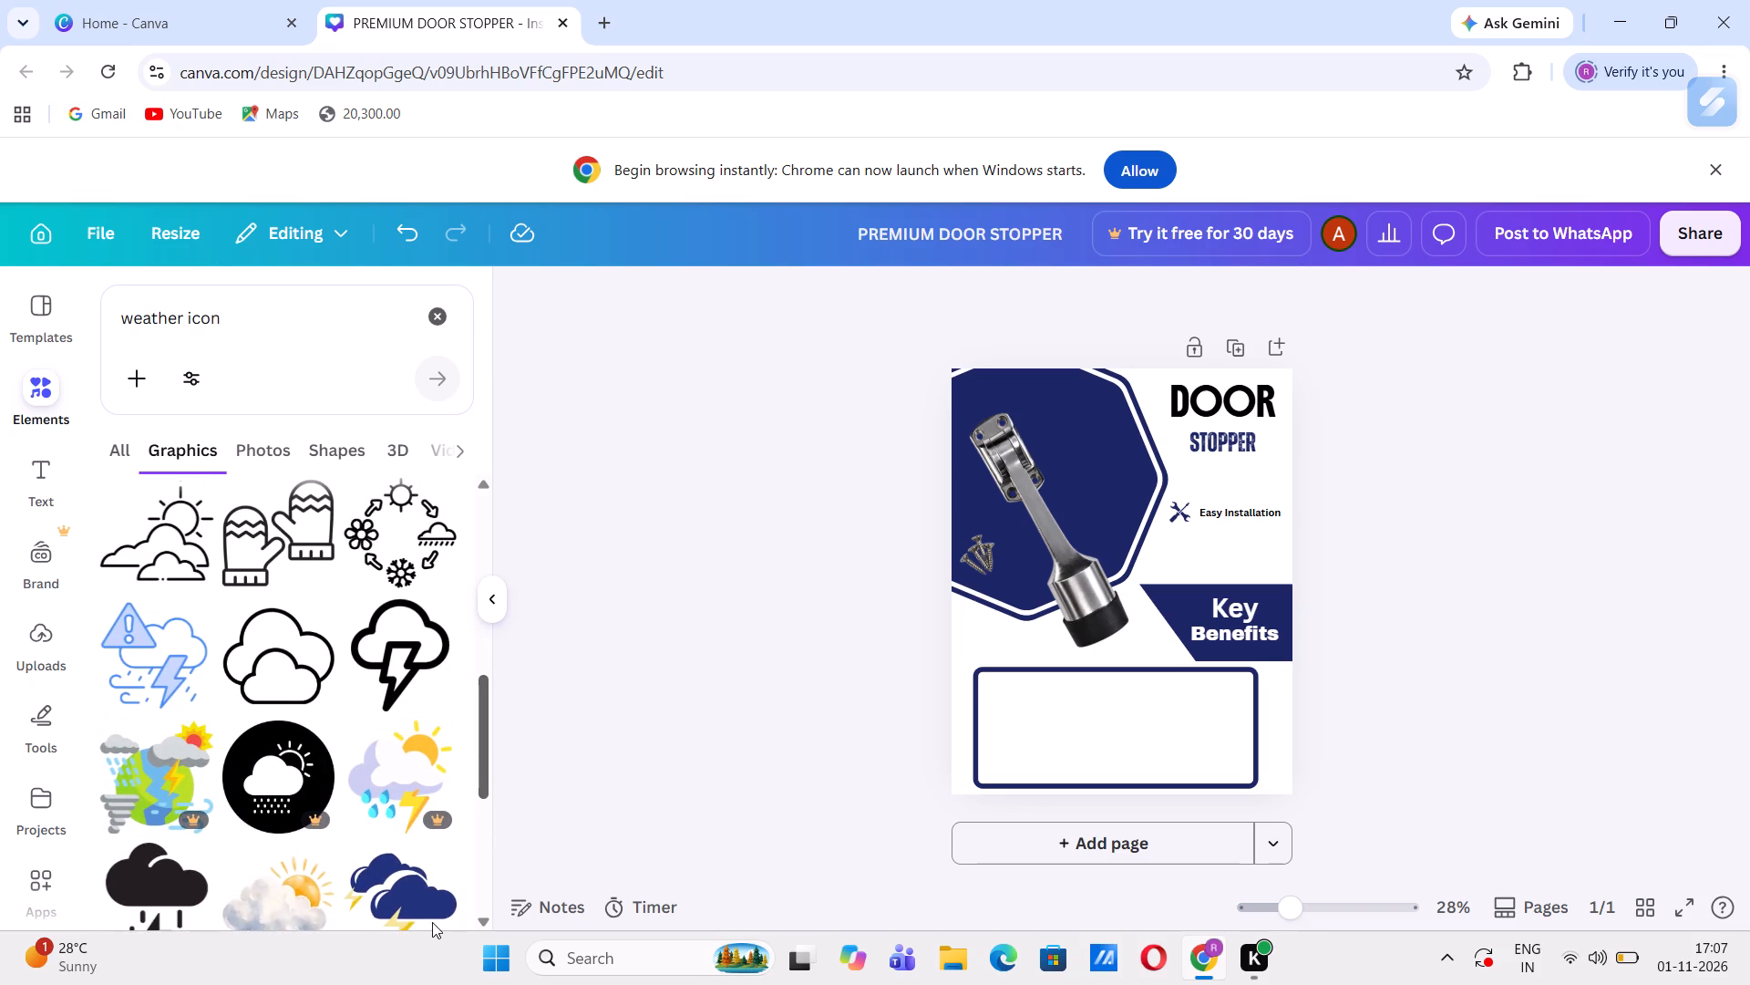
left_click_drag(432, 922, 428, 984)
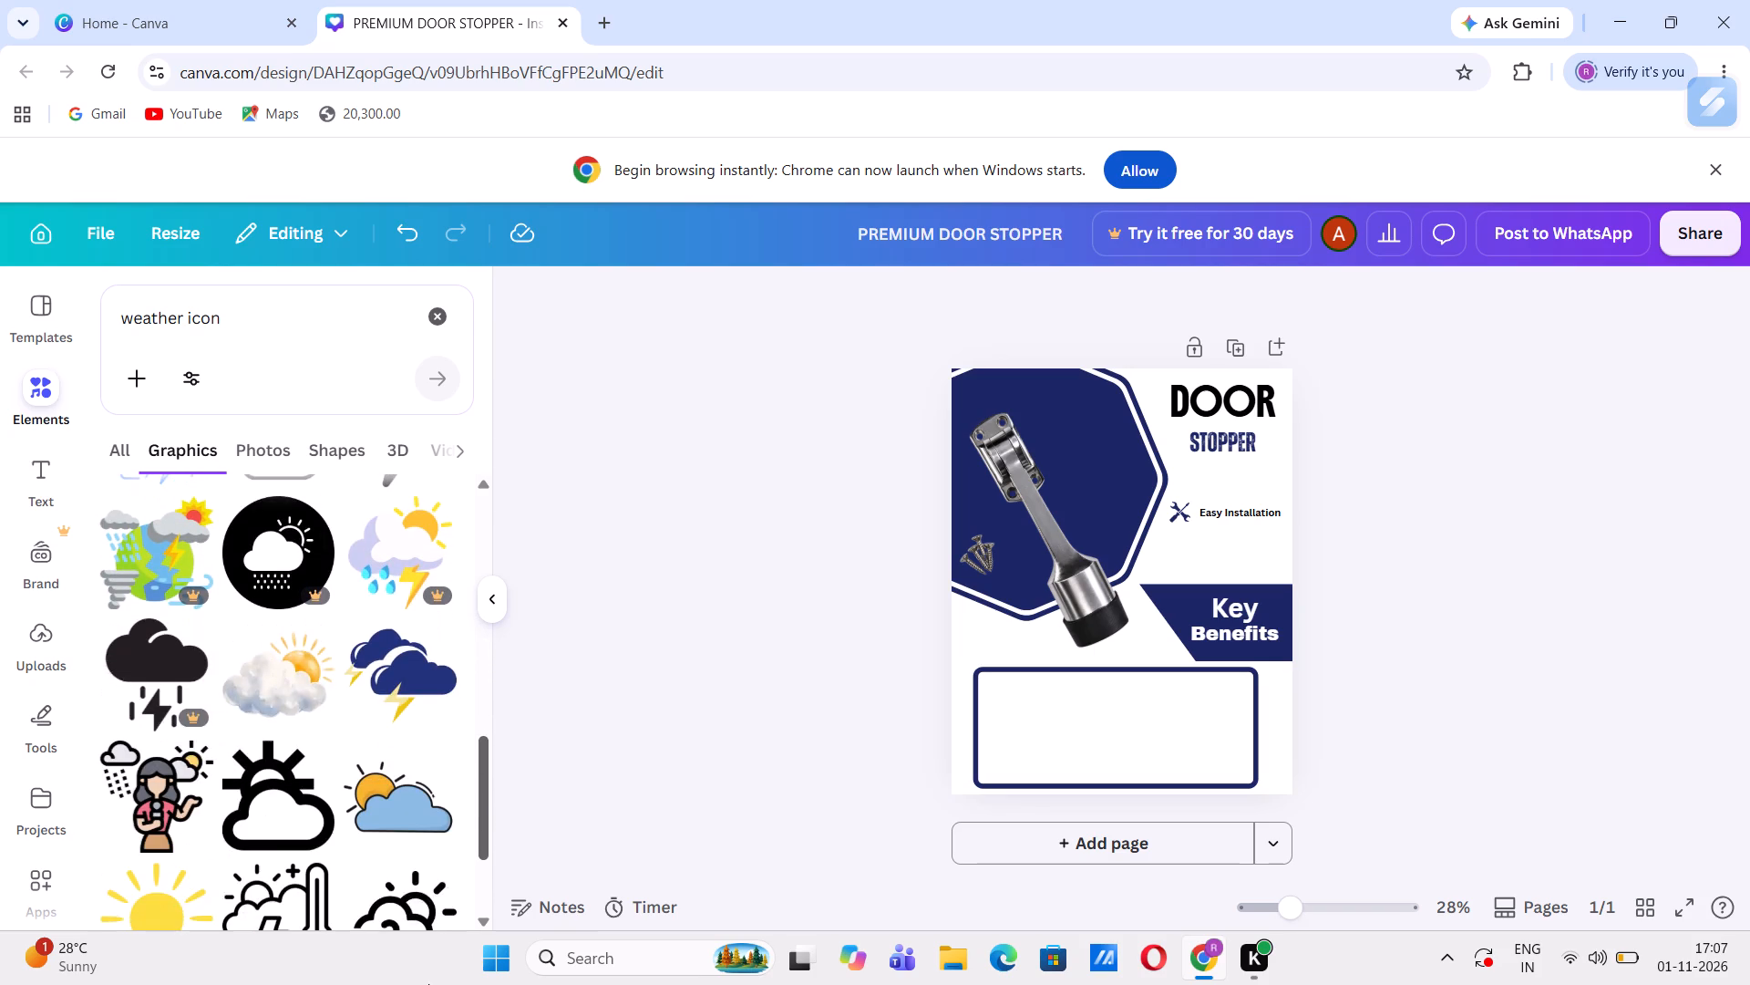
left_click_drag(428, 984, 420, 984)
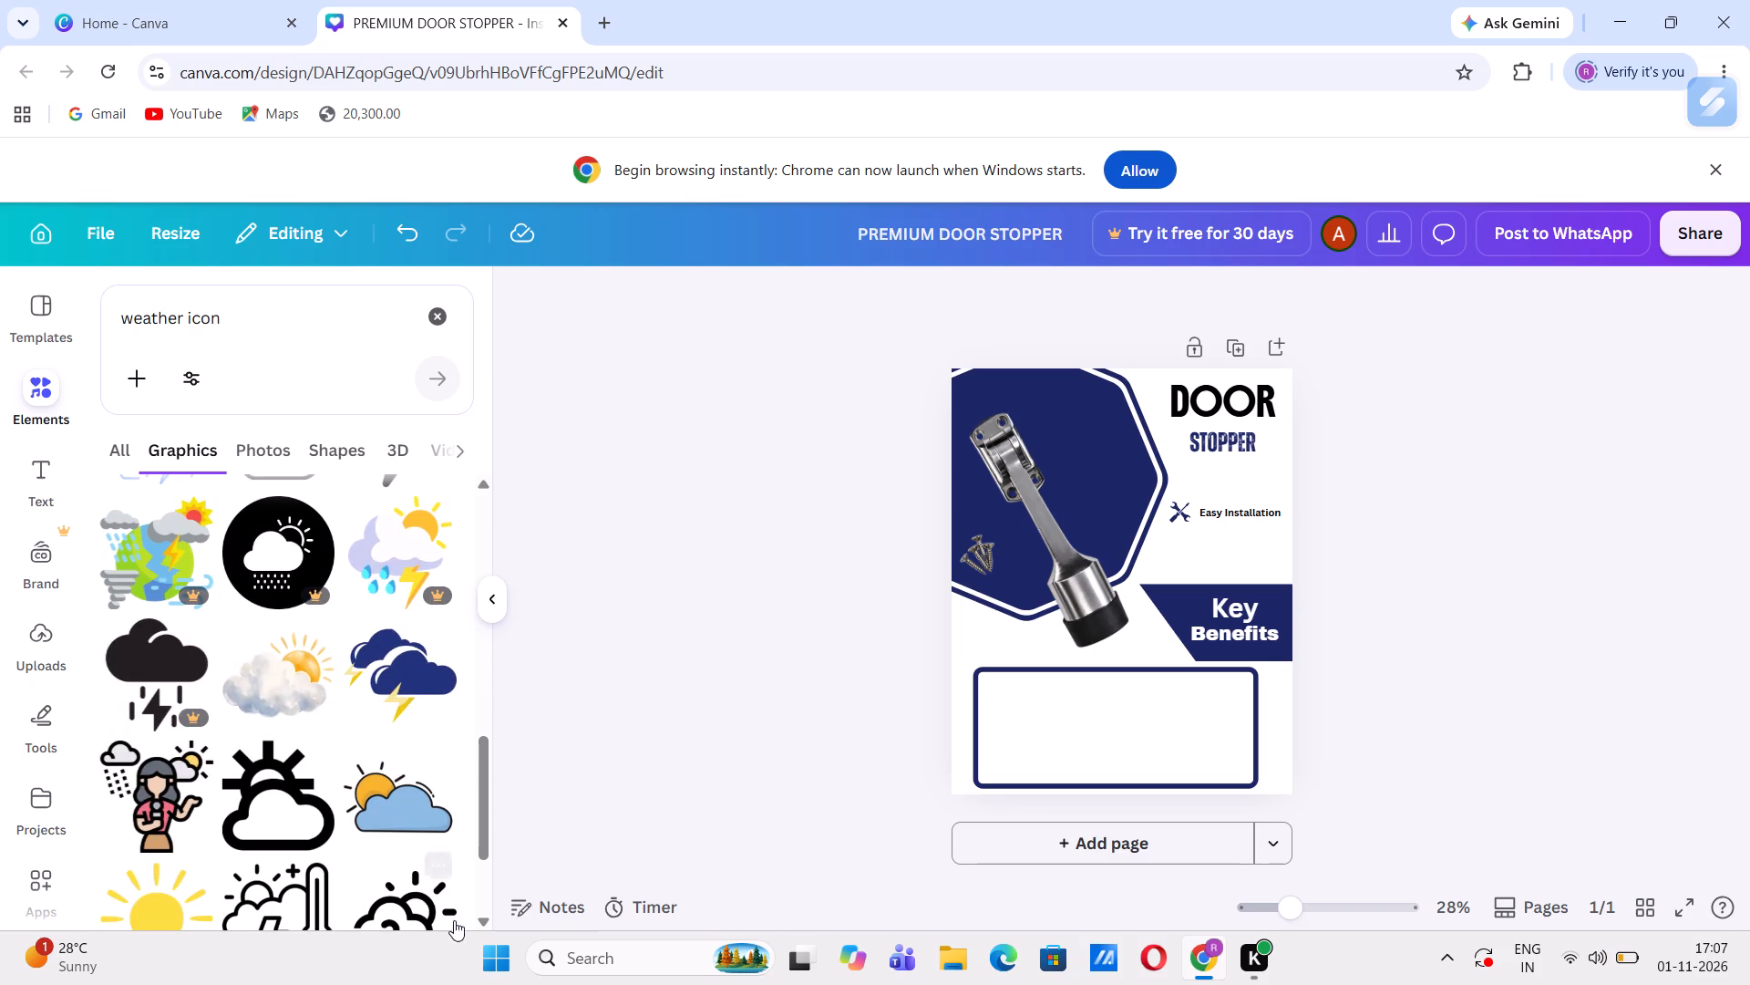
left_click(481, 794)
left_click_drag(481, 794, 476, 823)
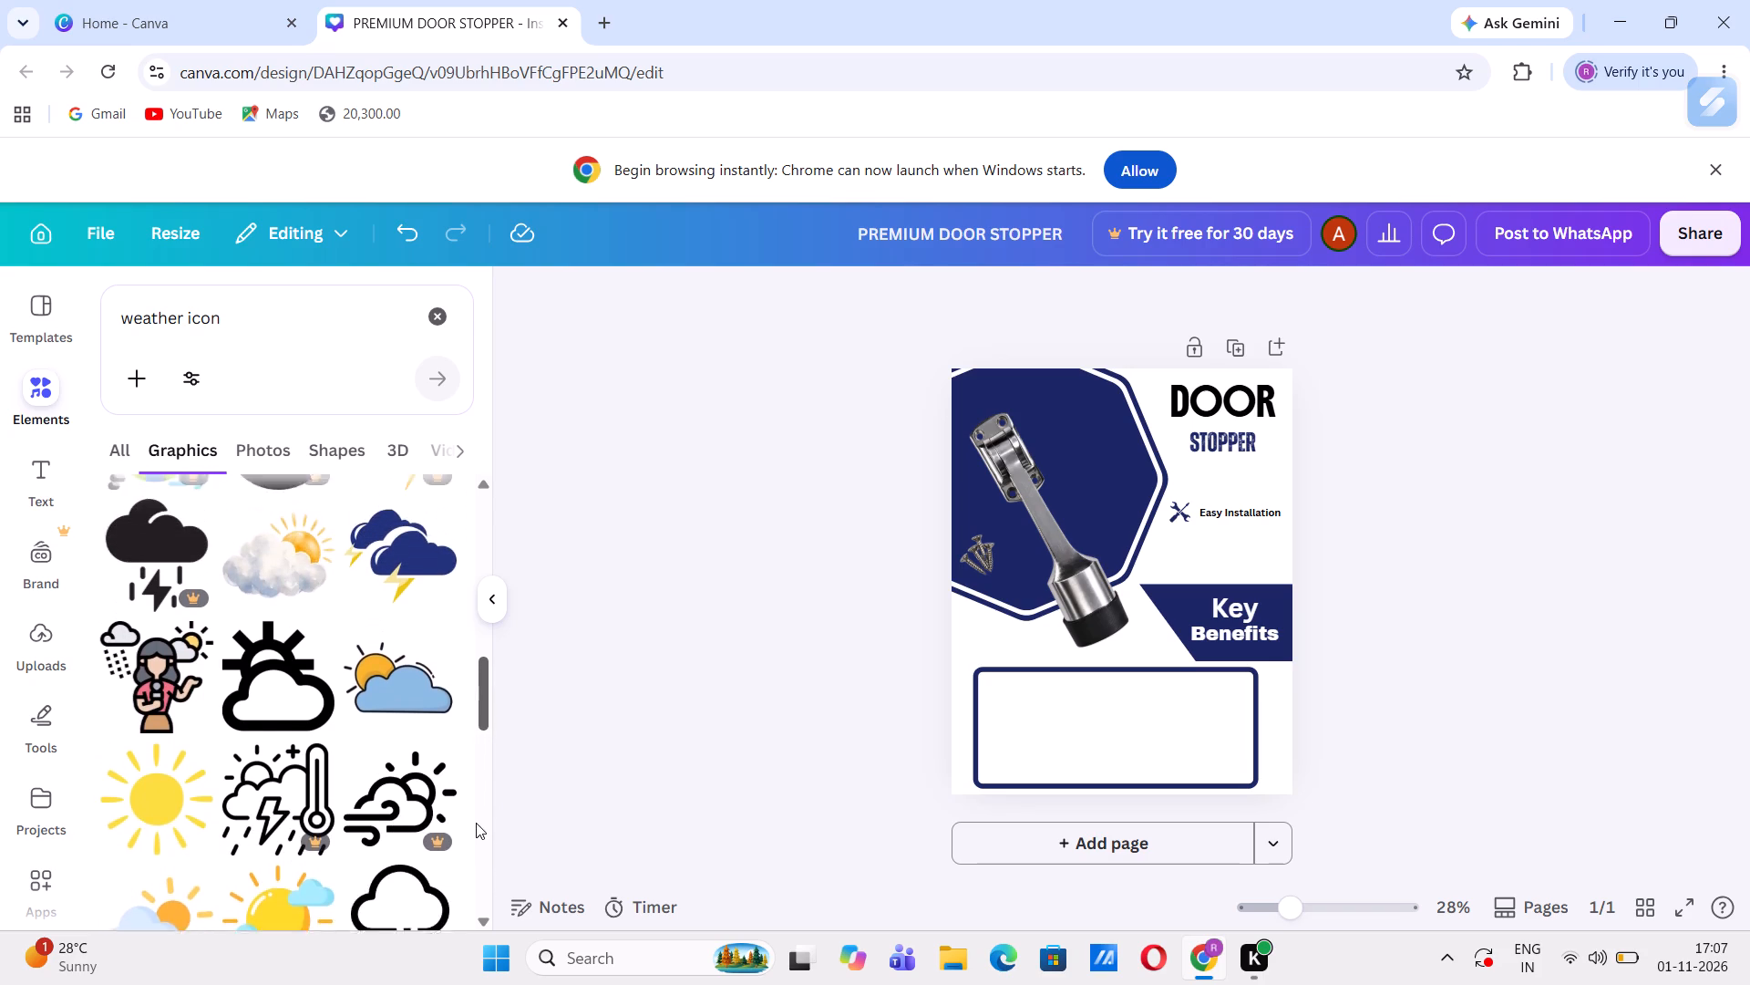
left_click_drag(476, 823, 475, 808)
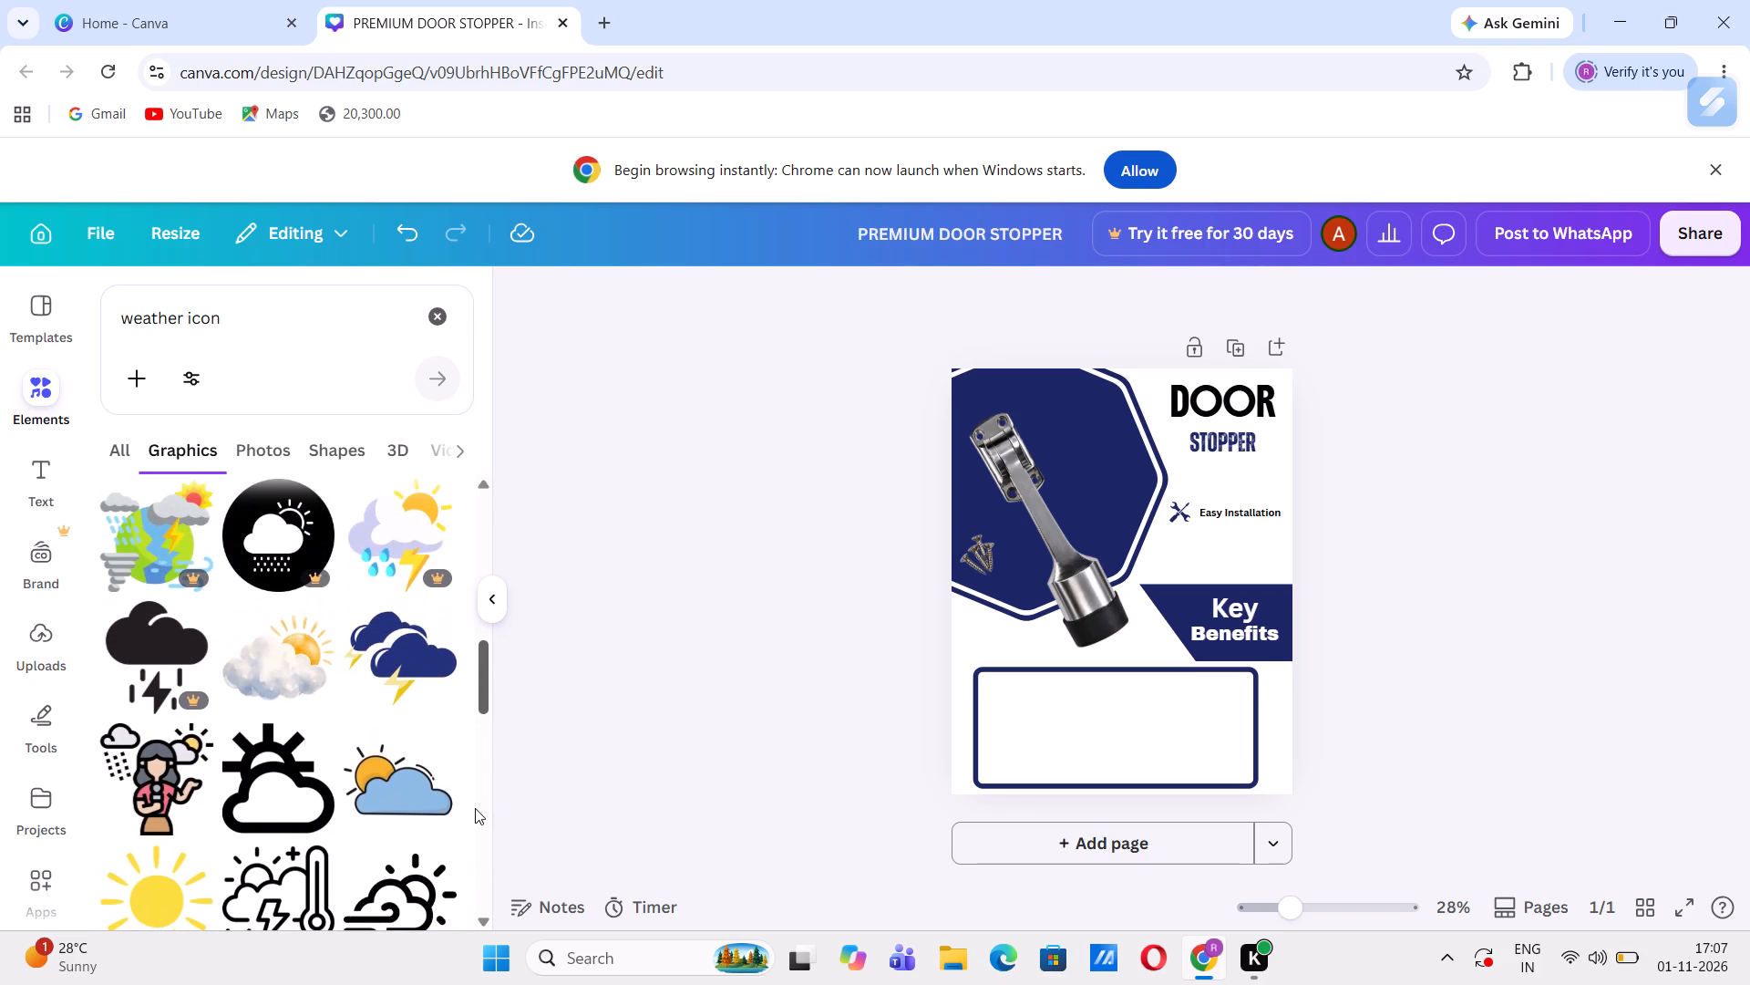
left_click_drag(475, 808, 471, 756)
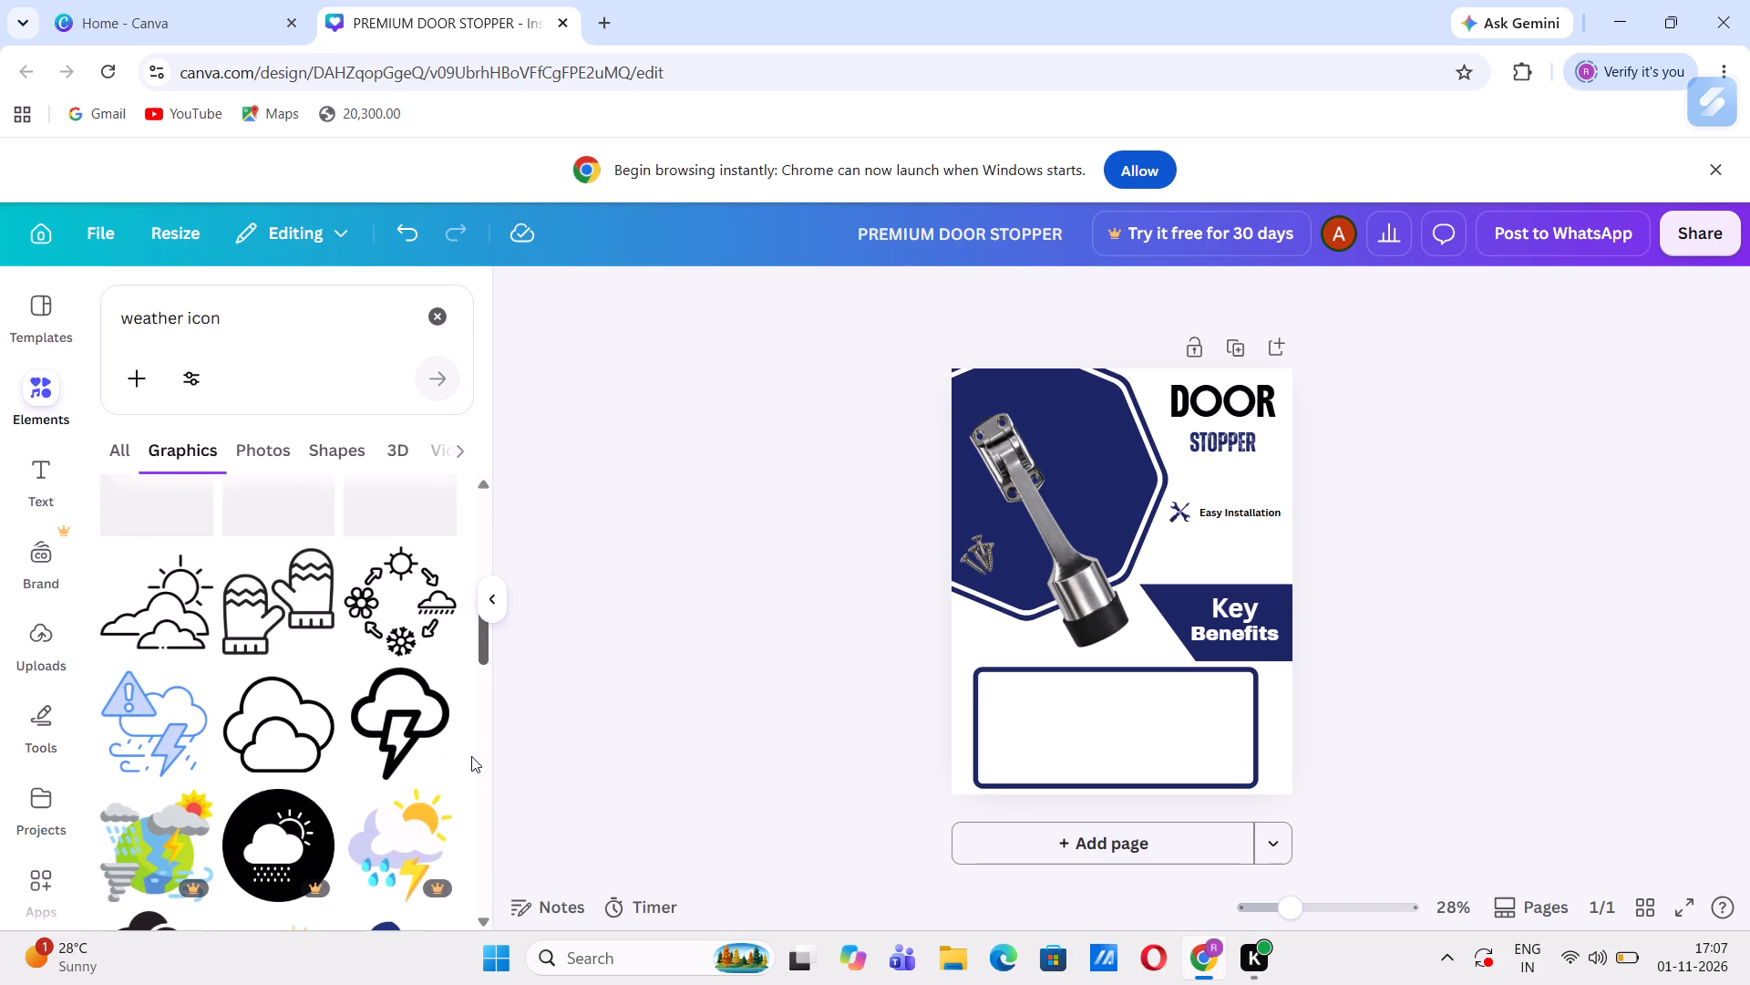
left_click_drag(471, 756, 471, 685)
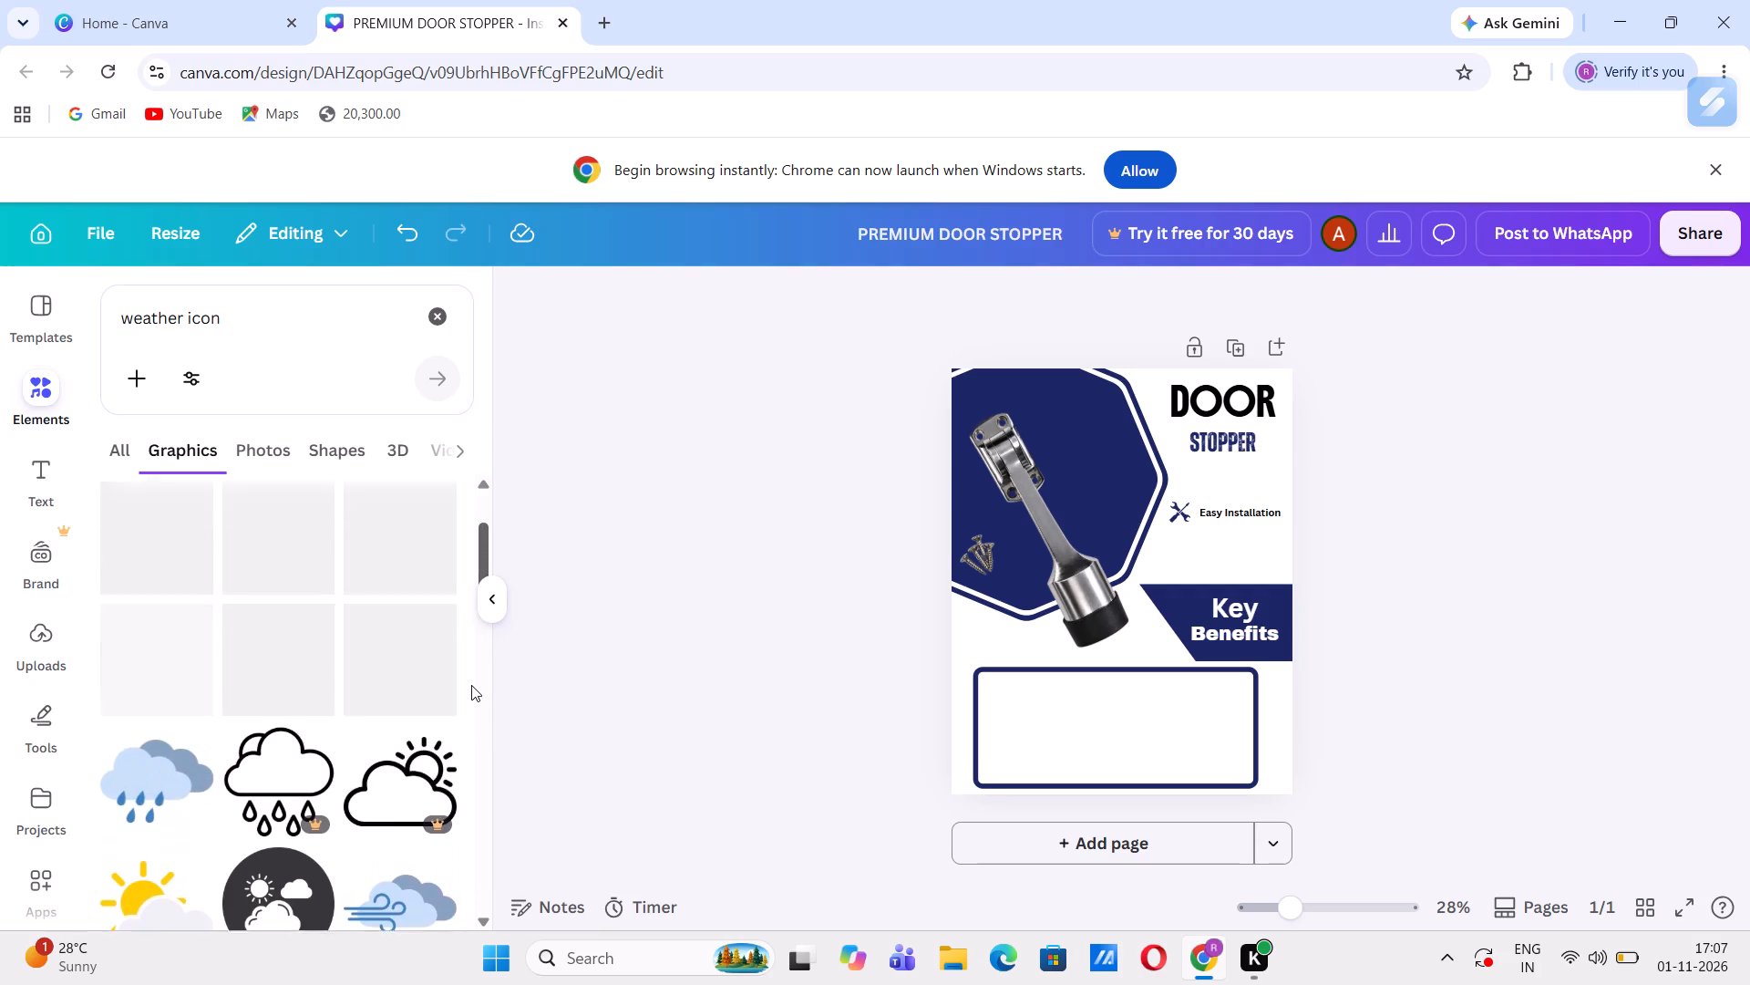
left_click_drag(471, 685, 470, 671)
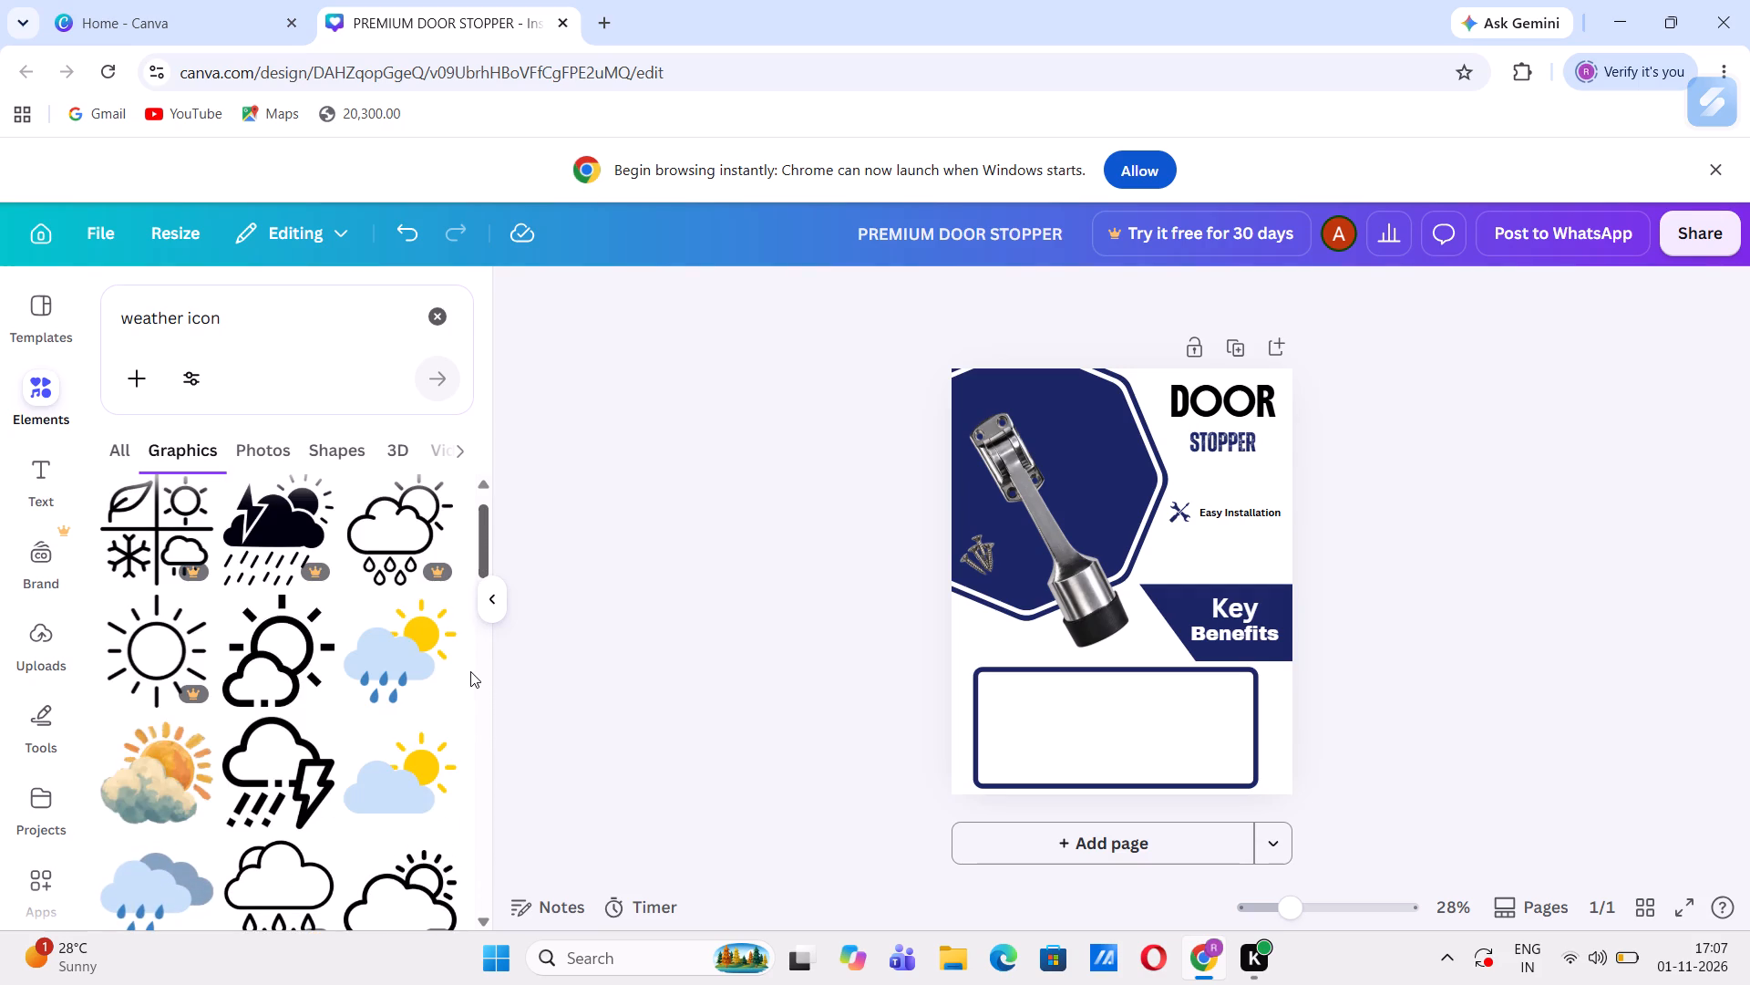
left_click_drag(470, 671, 472, 680)
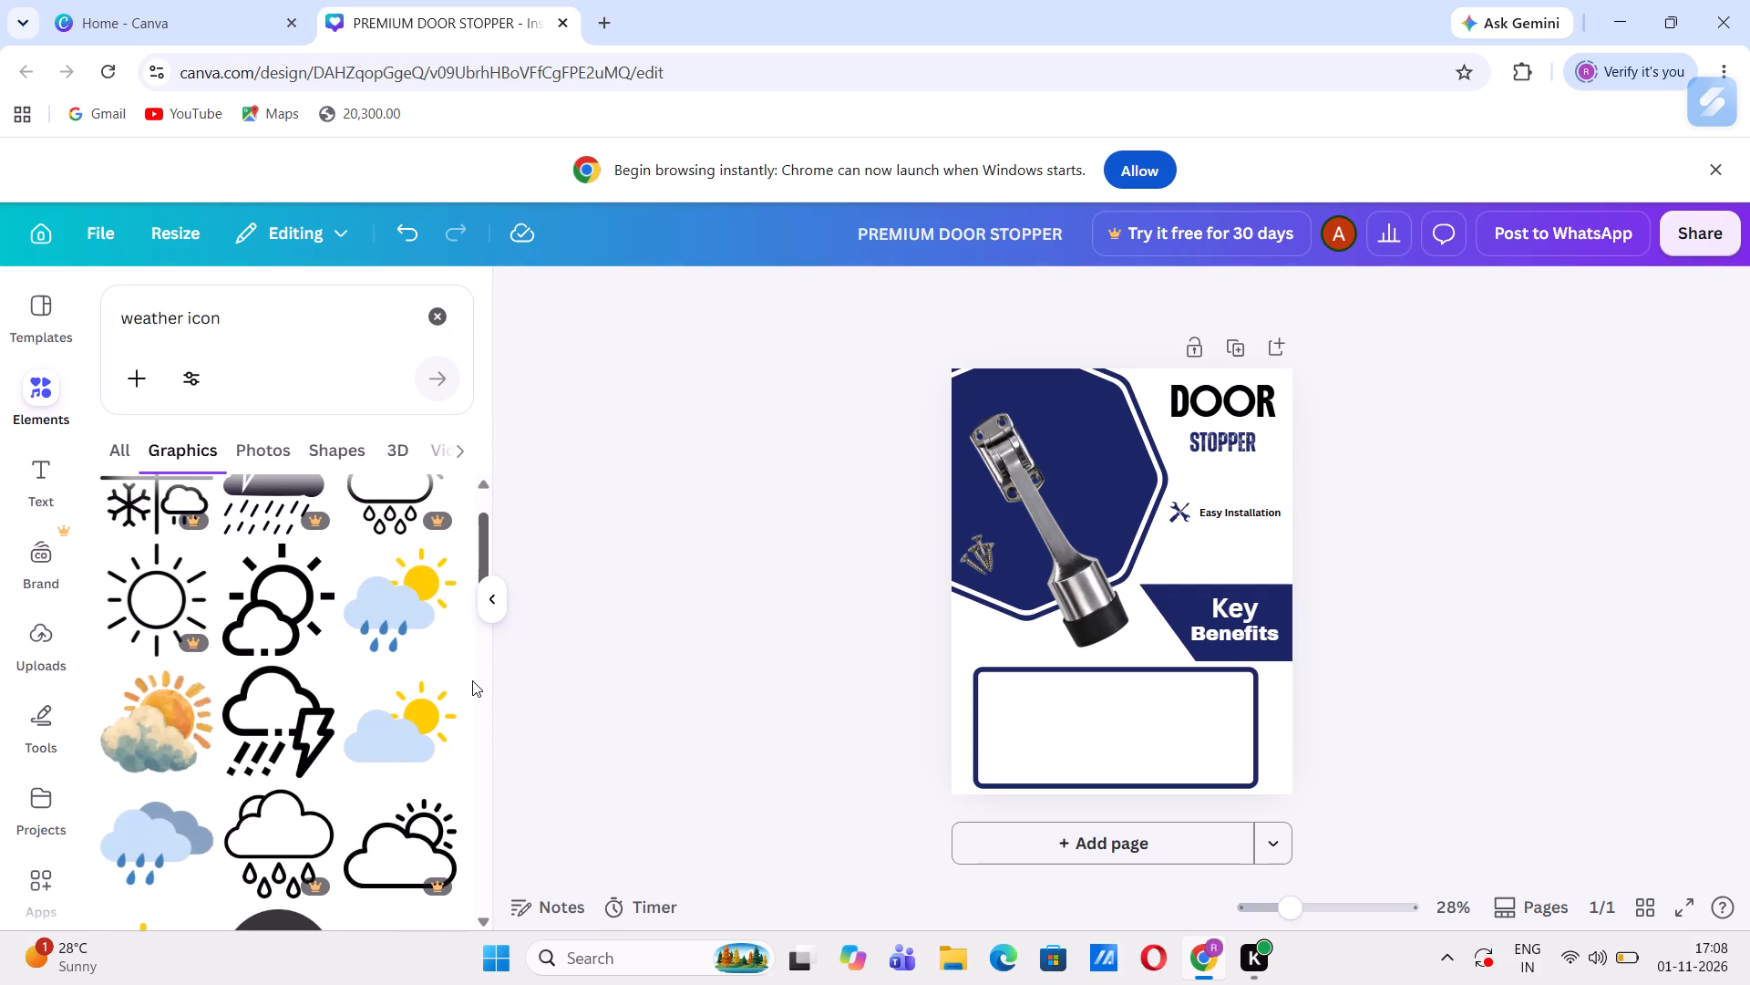
left_click_drag(472, 680, 465, 669)
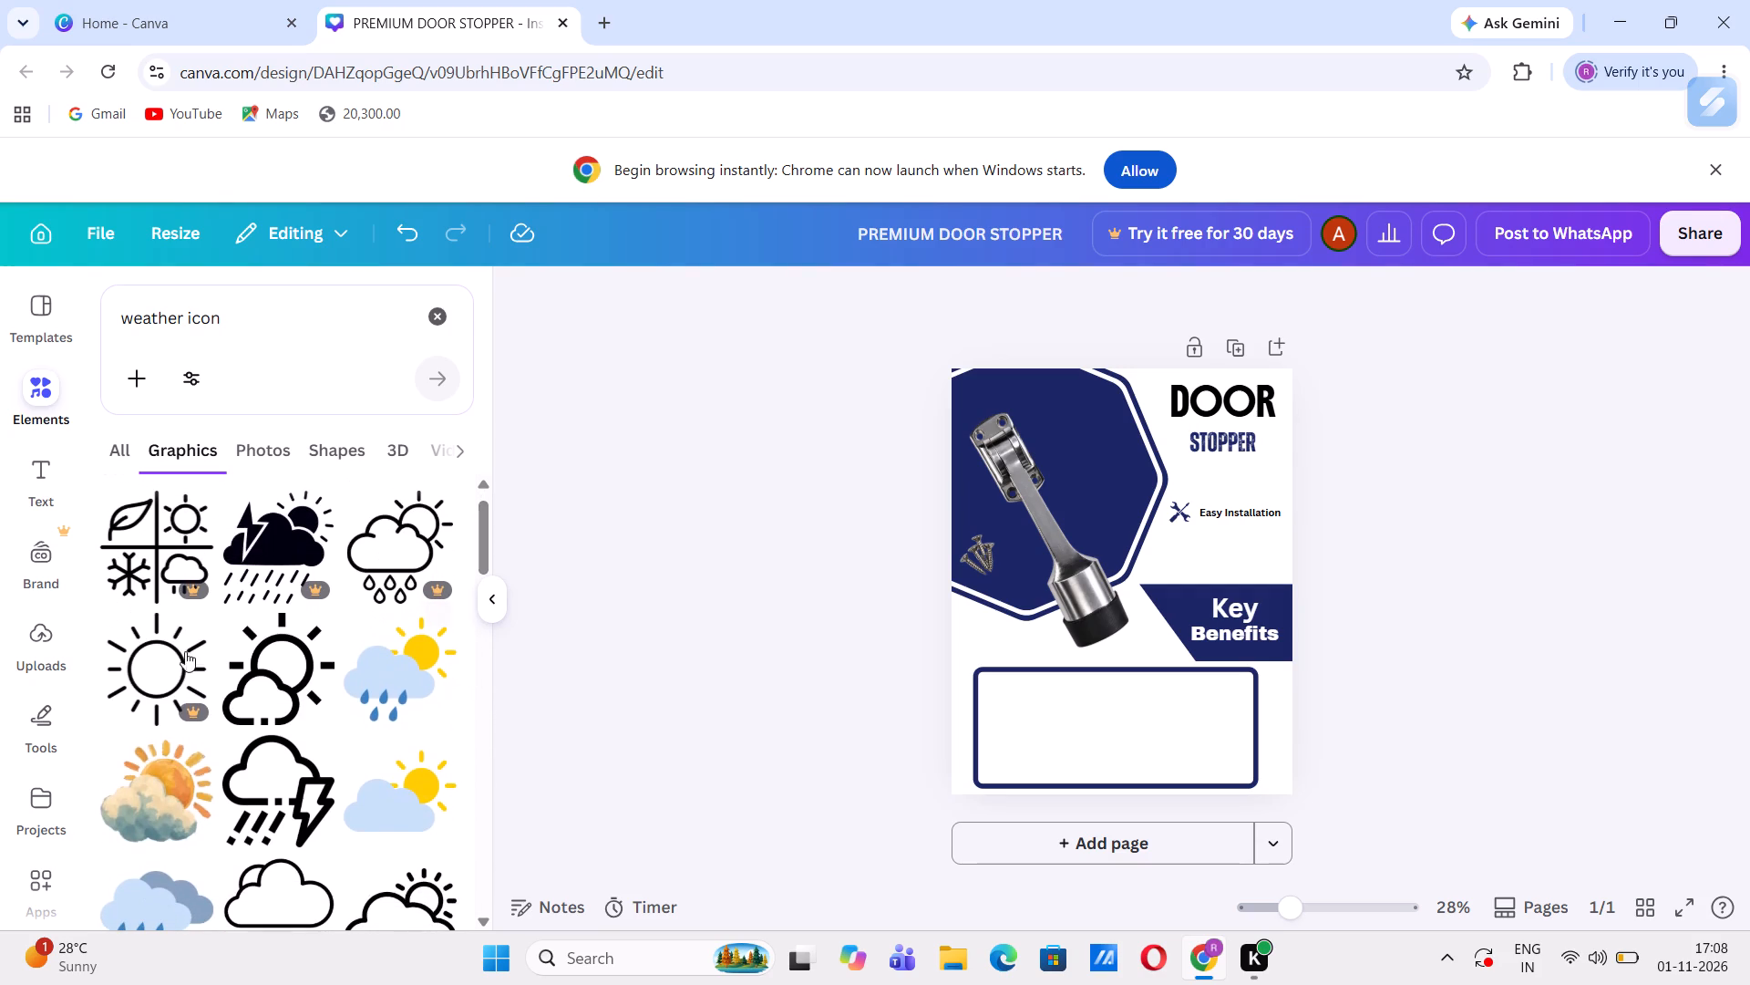
left_click(266, 664)
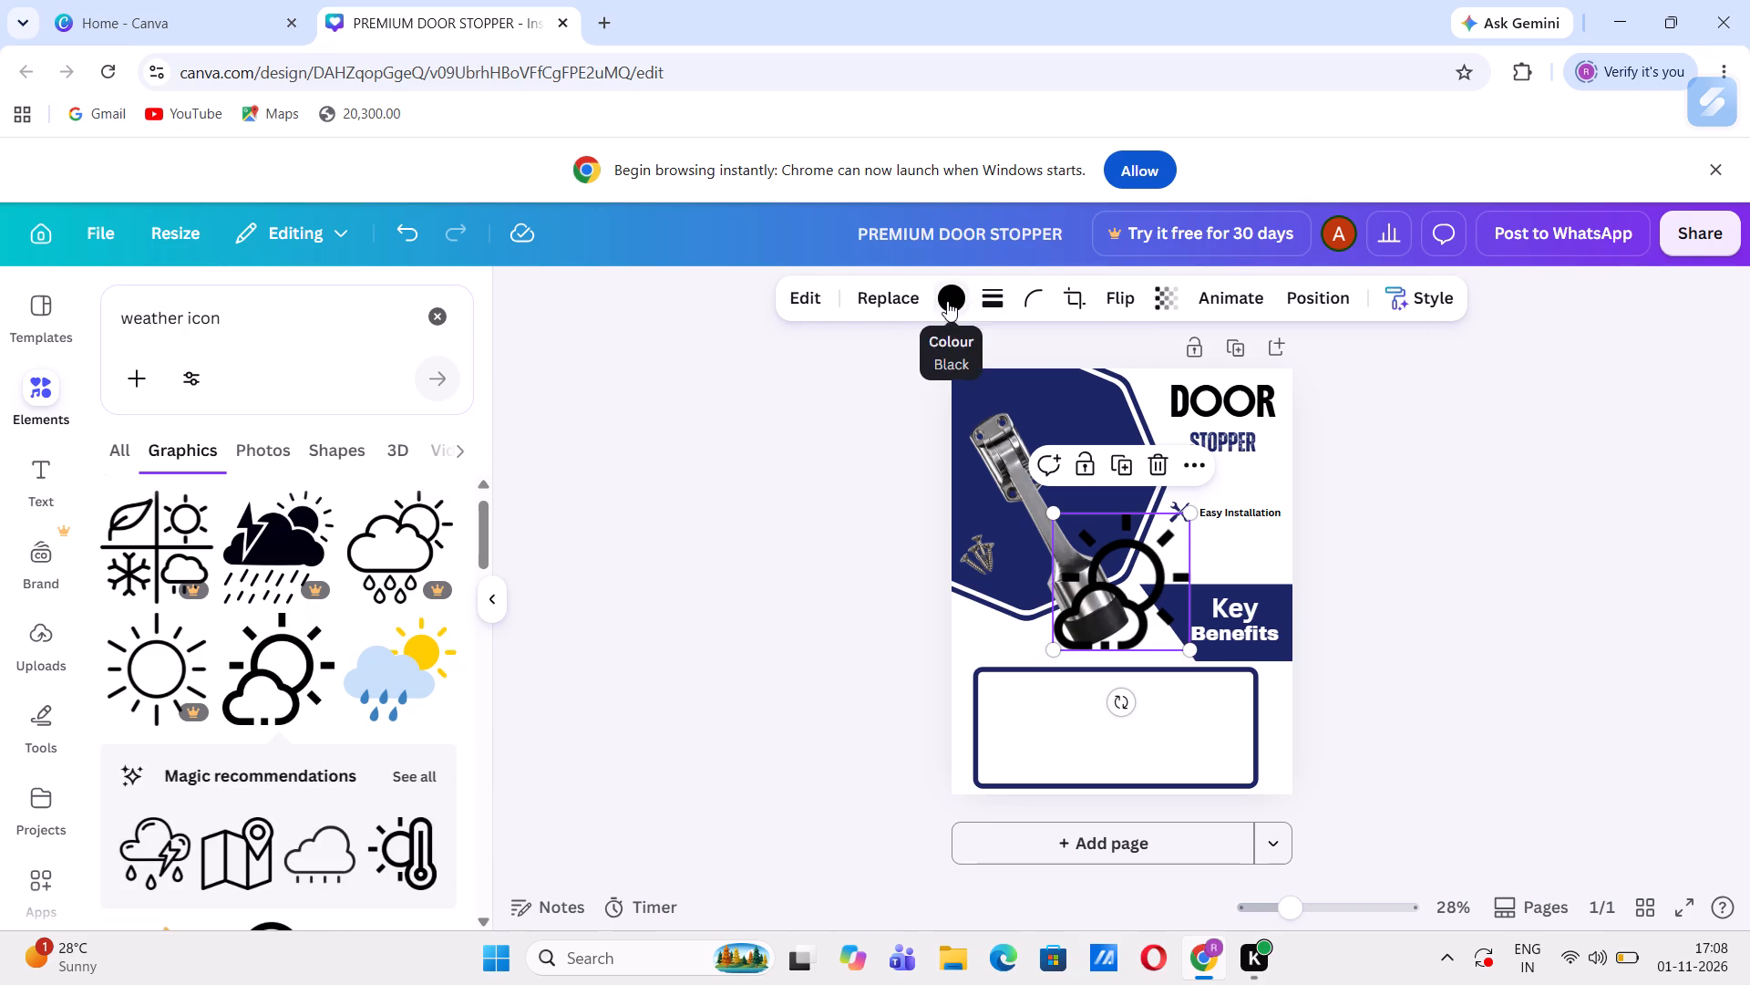
Open the colour choices for the sun-and-cloud icon and pick black (#000000) from the design's graphic colours.
left_click(947, 301)
left_click(322, 464)
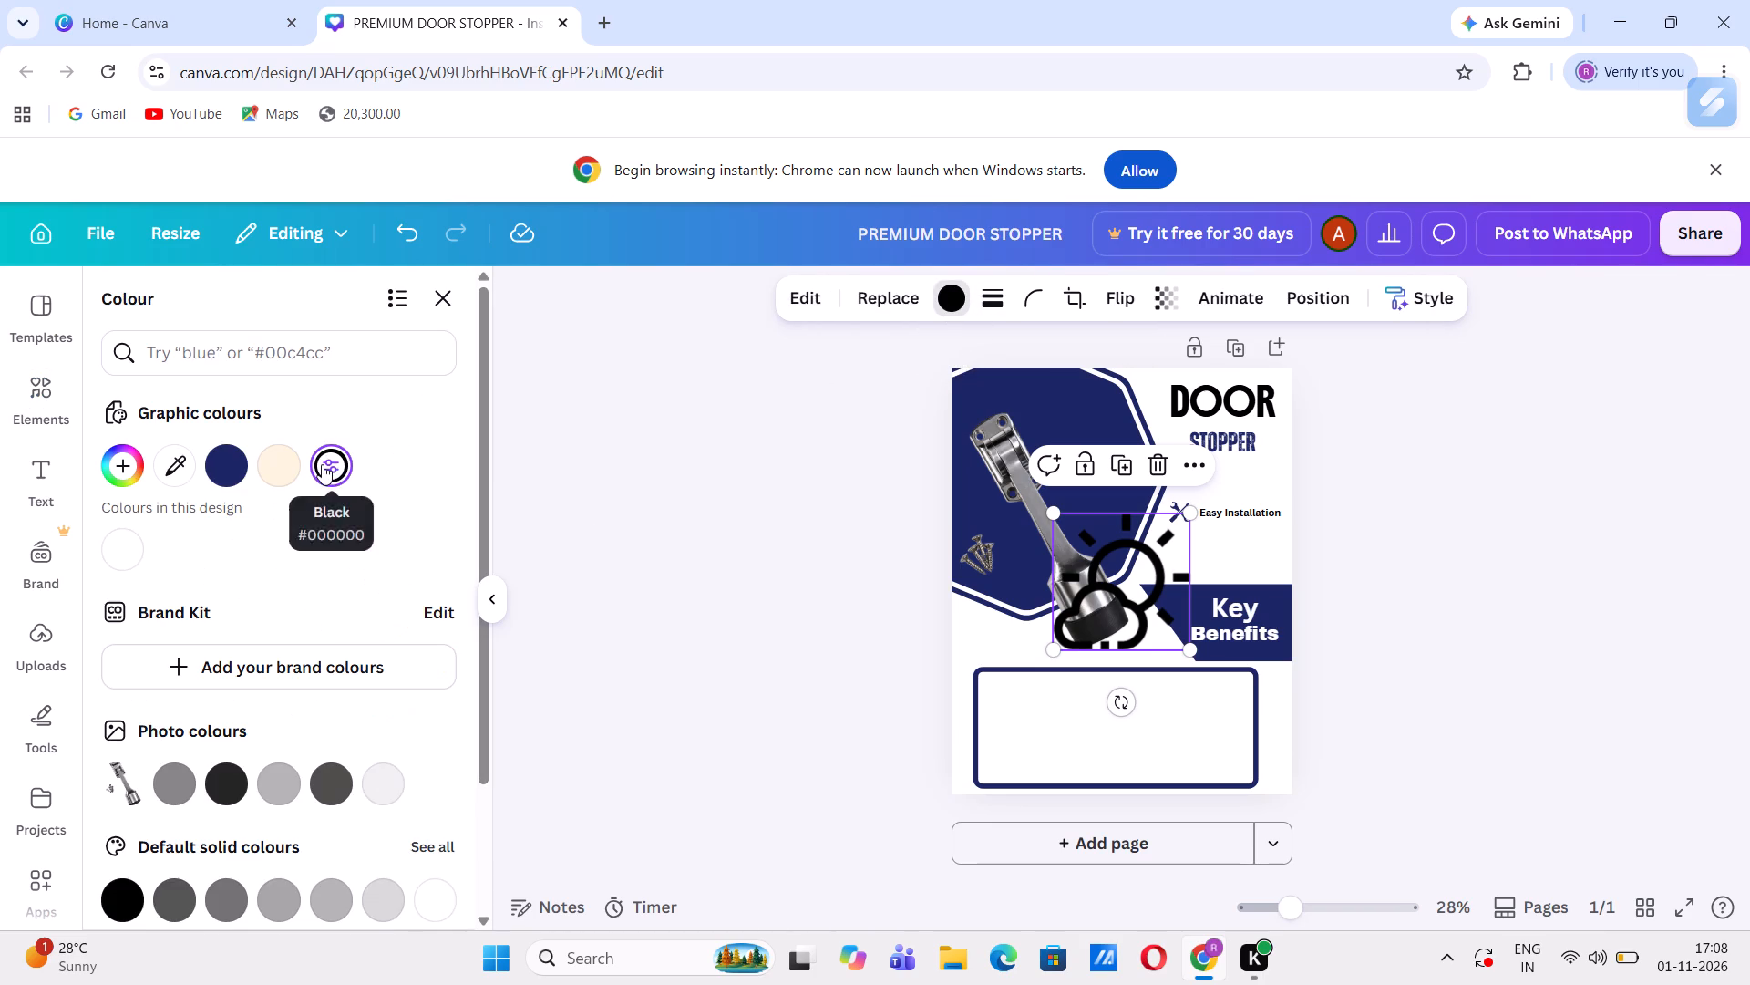
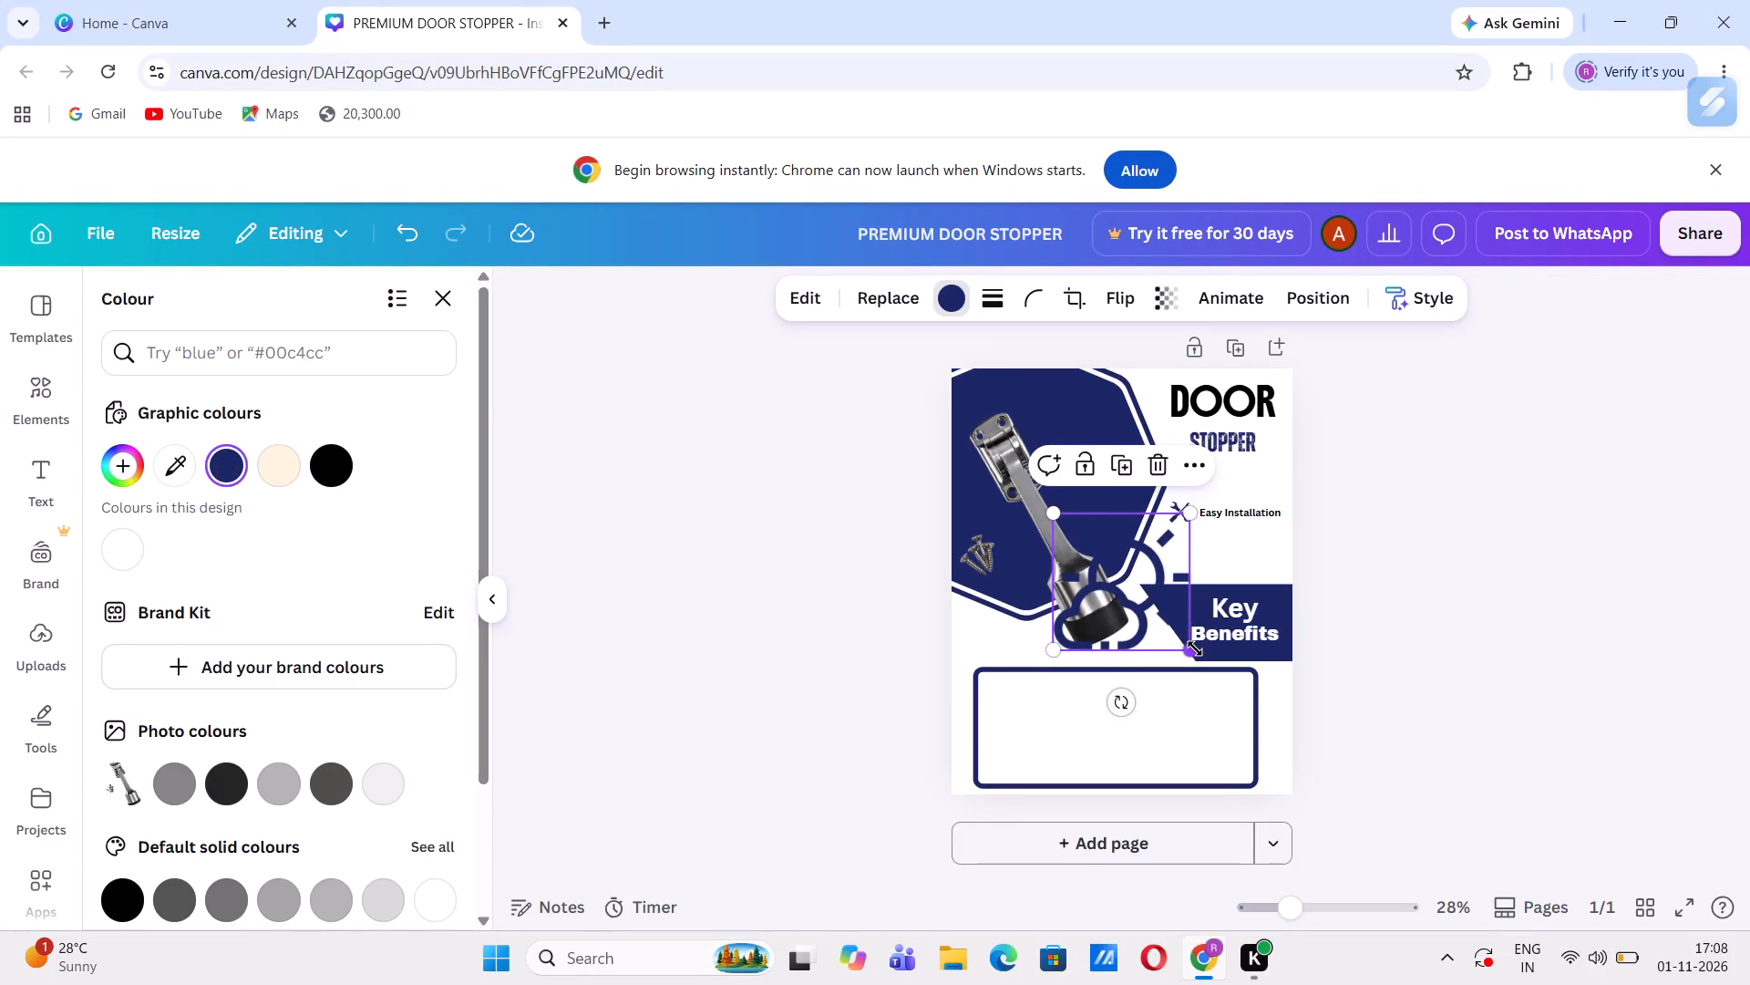
Shrink the sun-and-cloud weather icon to match the tools icon and place it directly below that icon.
left_click_drag(1195, 648, 1099, 569)
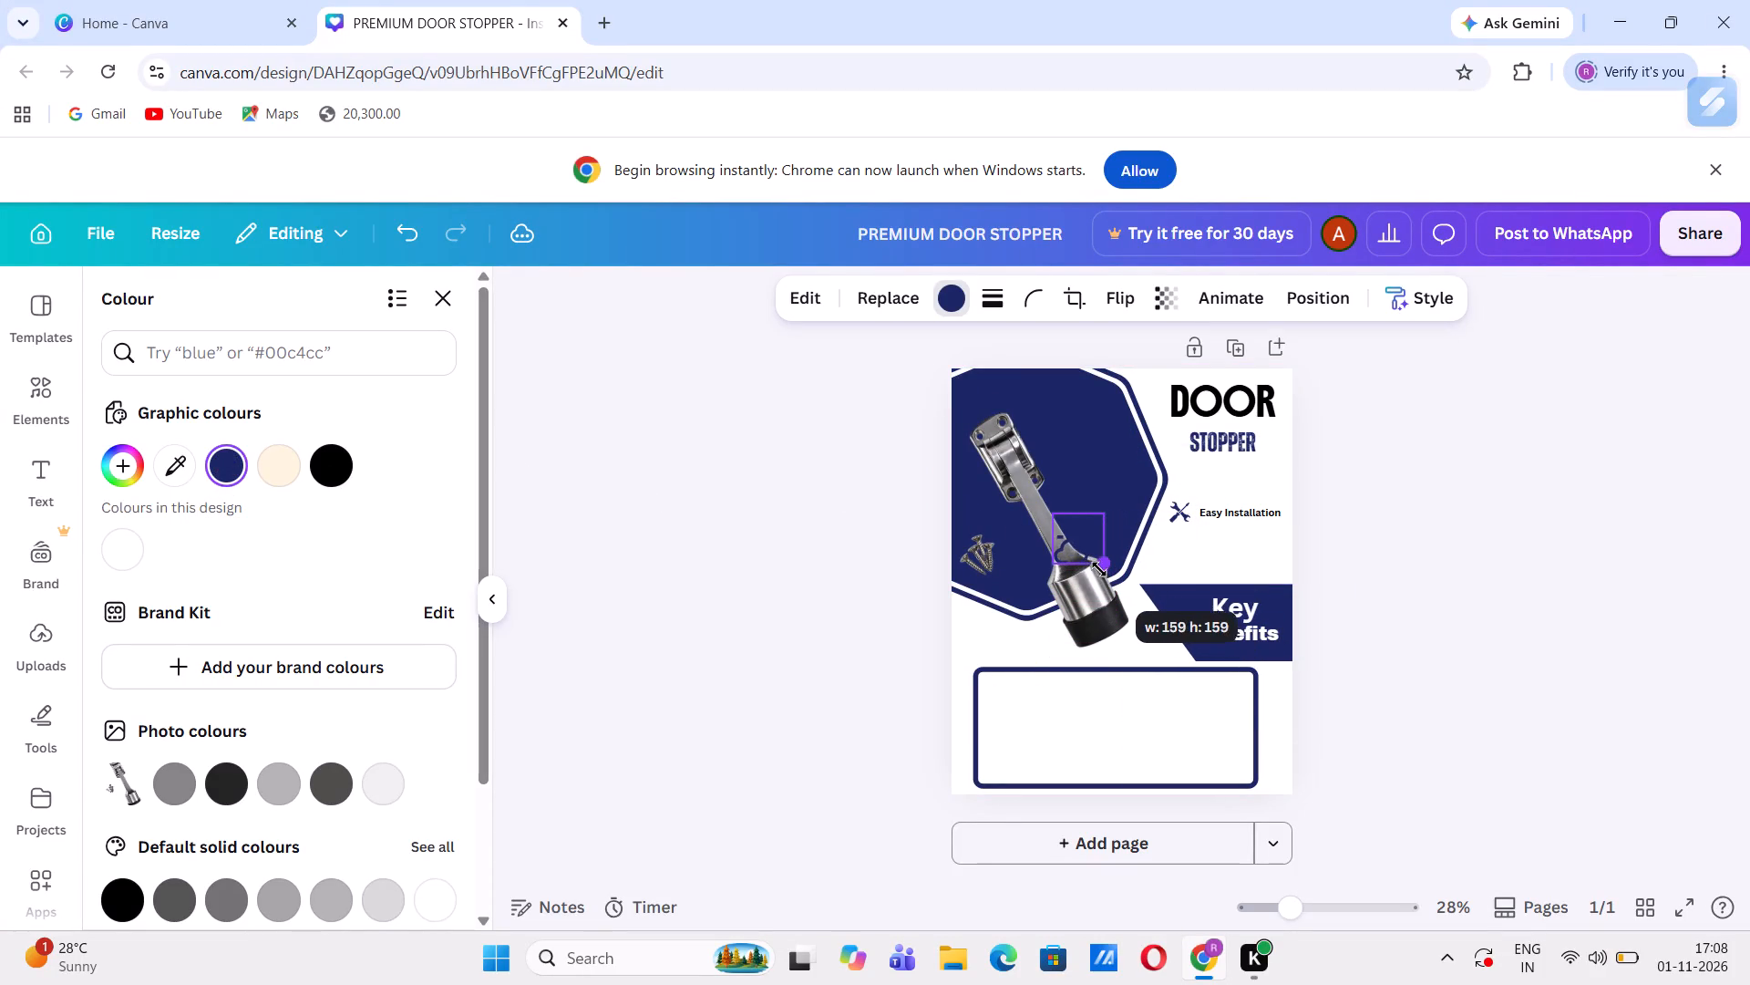
left_click_drag(1099, 569, 1093, 563)
left_click_drag(1059, 528, 1148, 544)
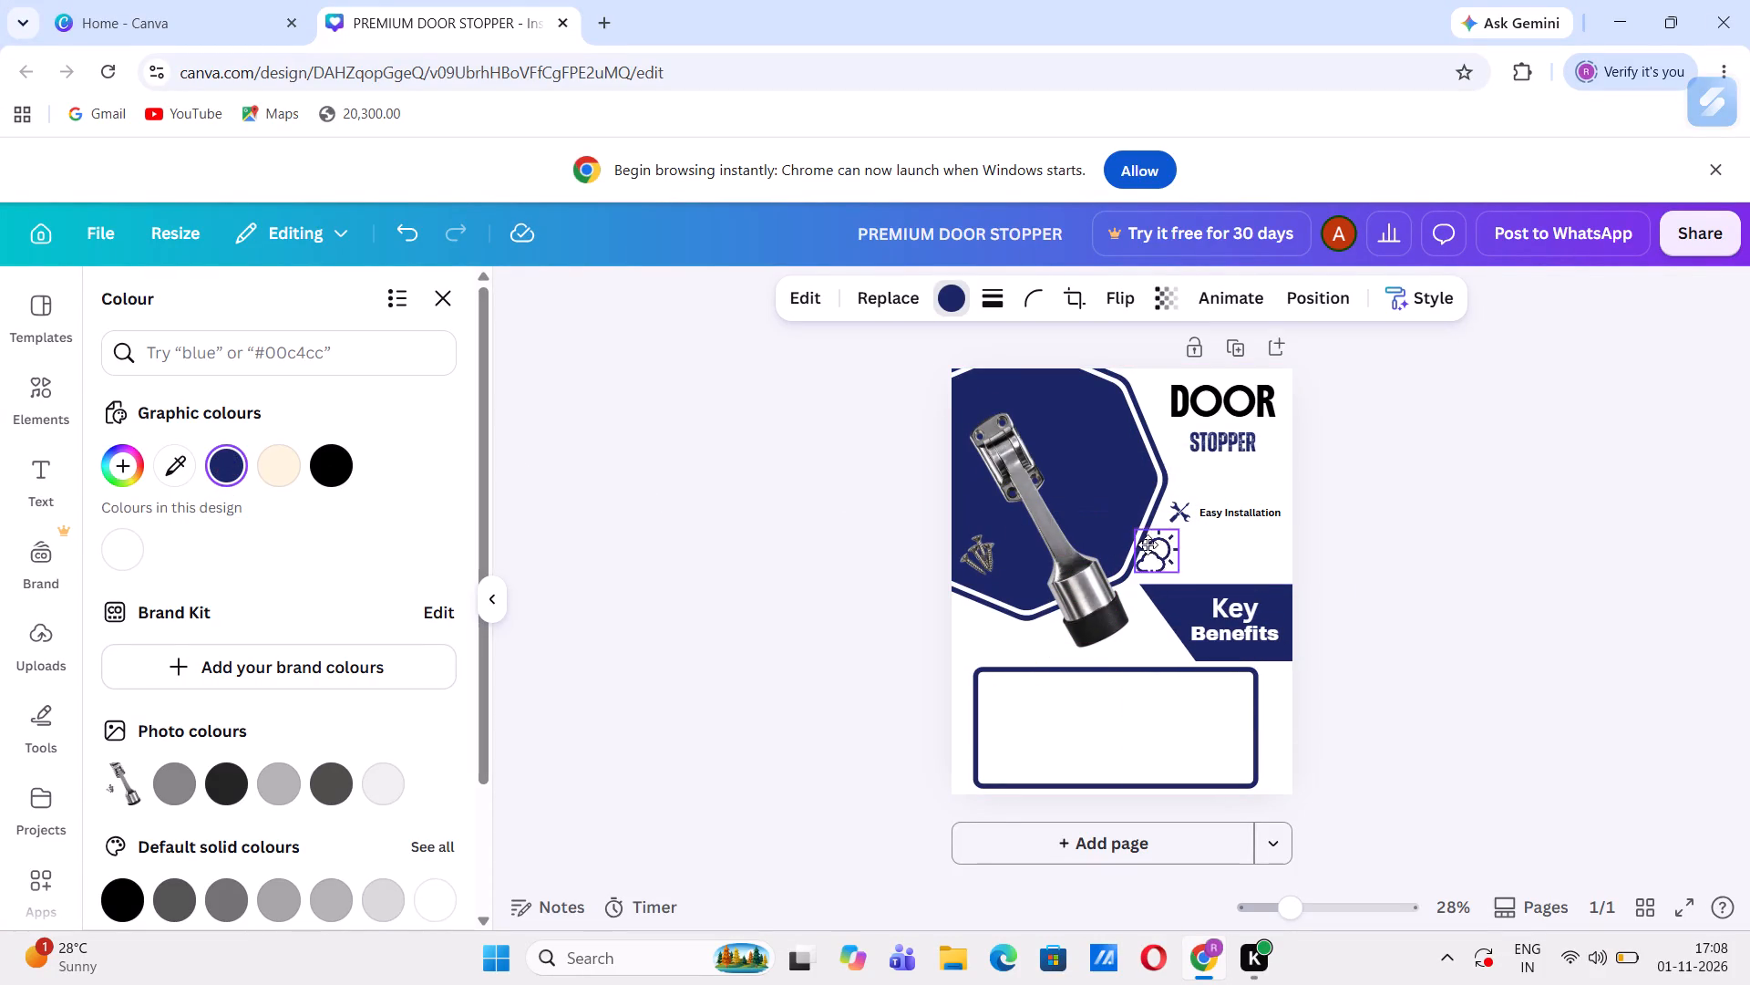
left_click_drag(1148, 544, 1174, 544)
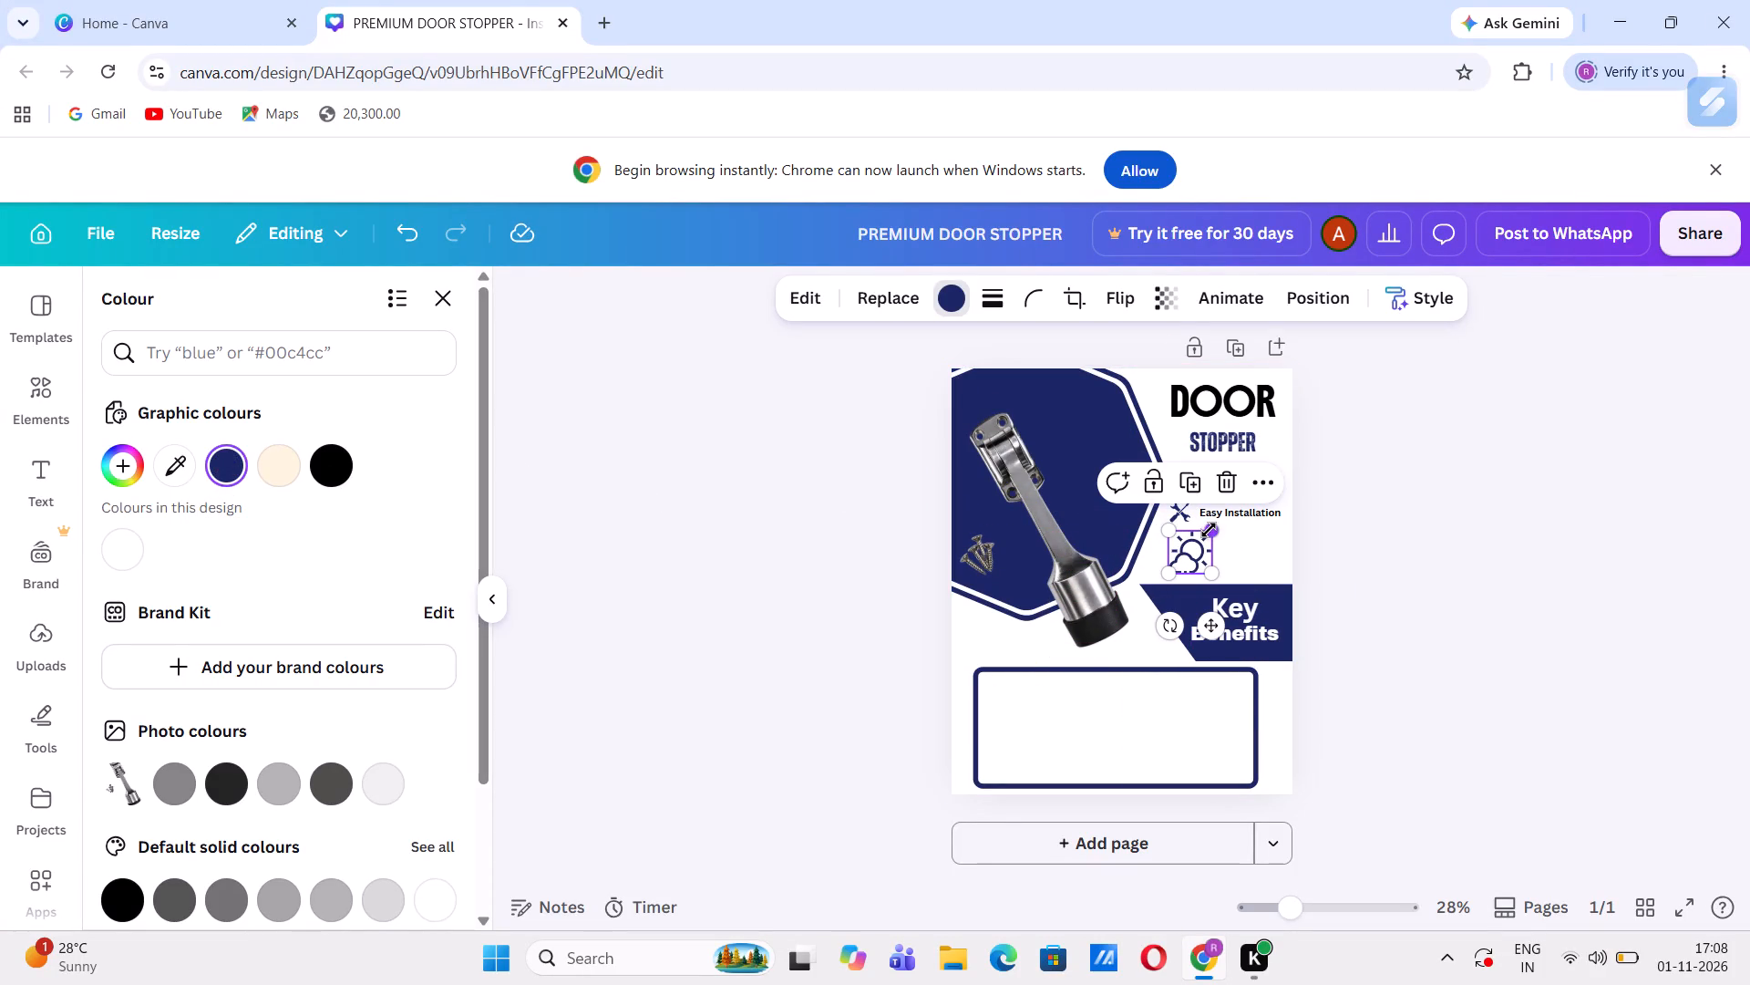
left_click_drag(1209, 530, 1203, 556)
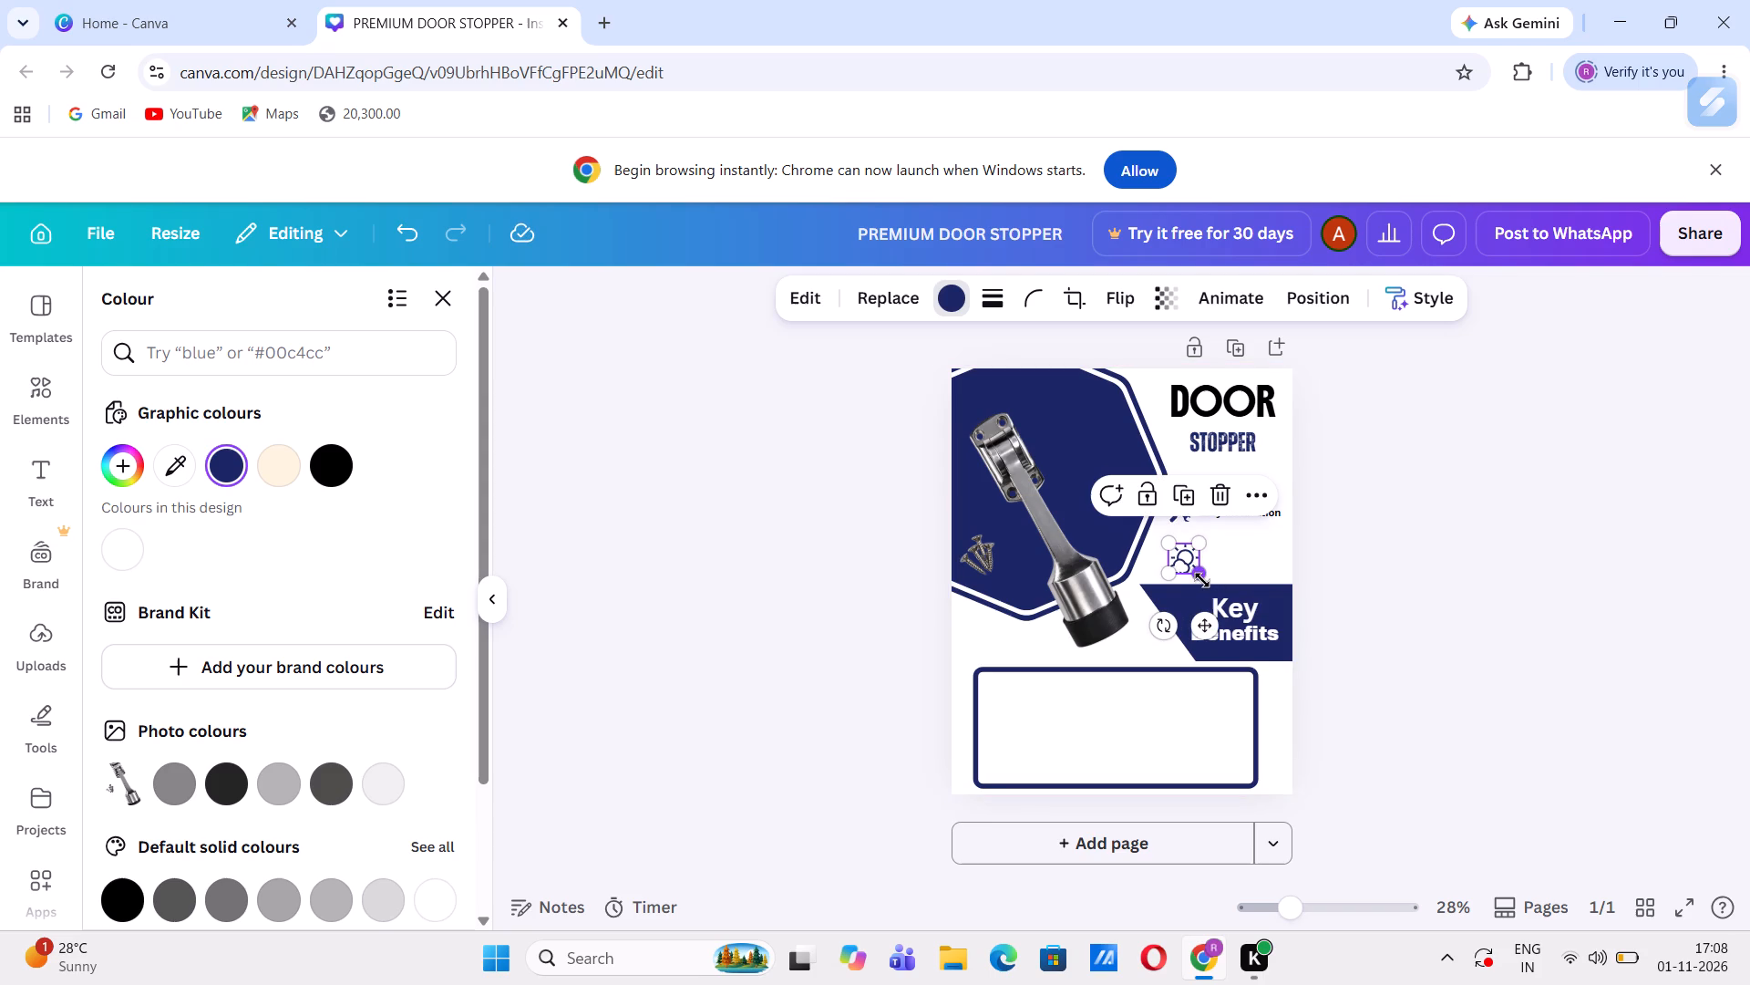
left_click_drag(1202, 580, 1197, 571)
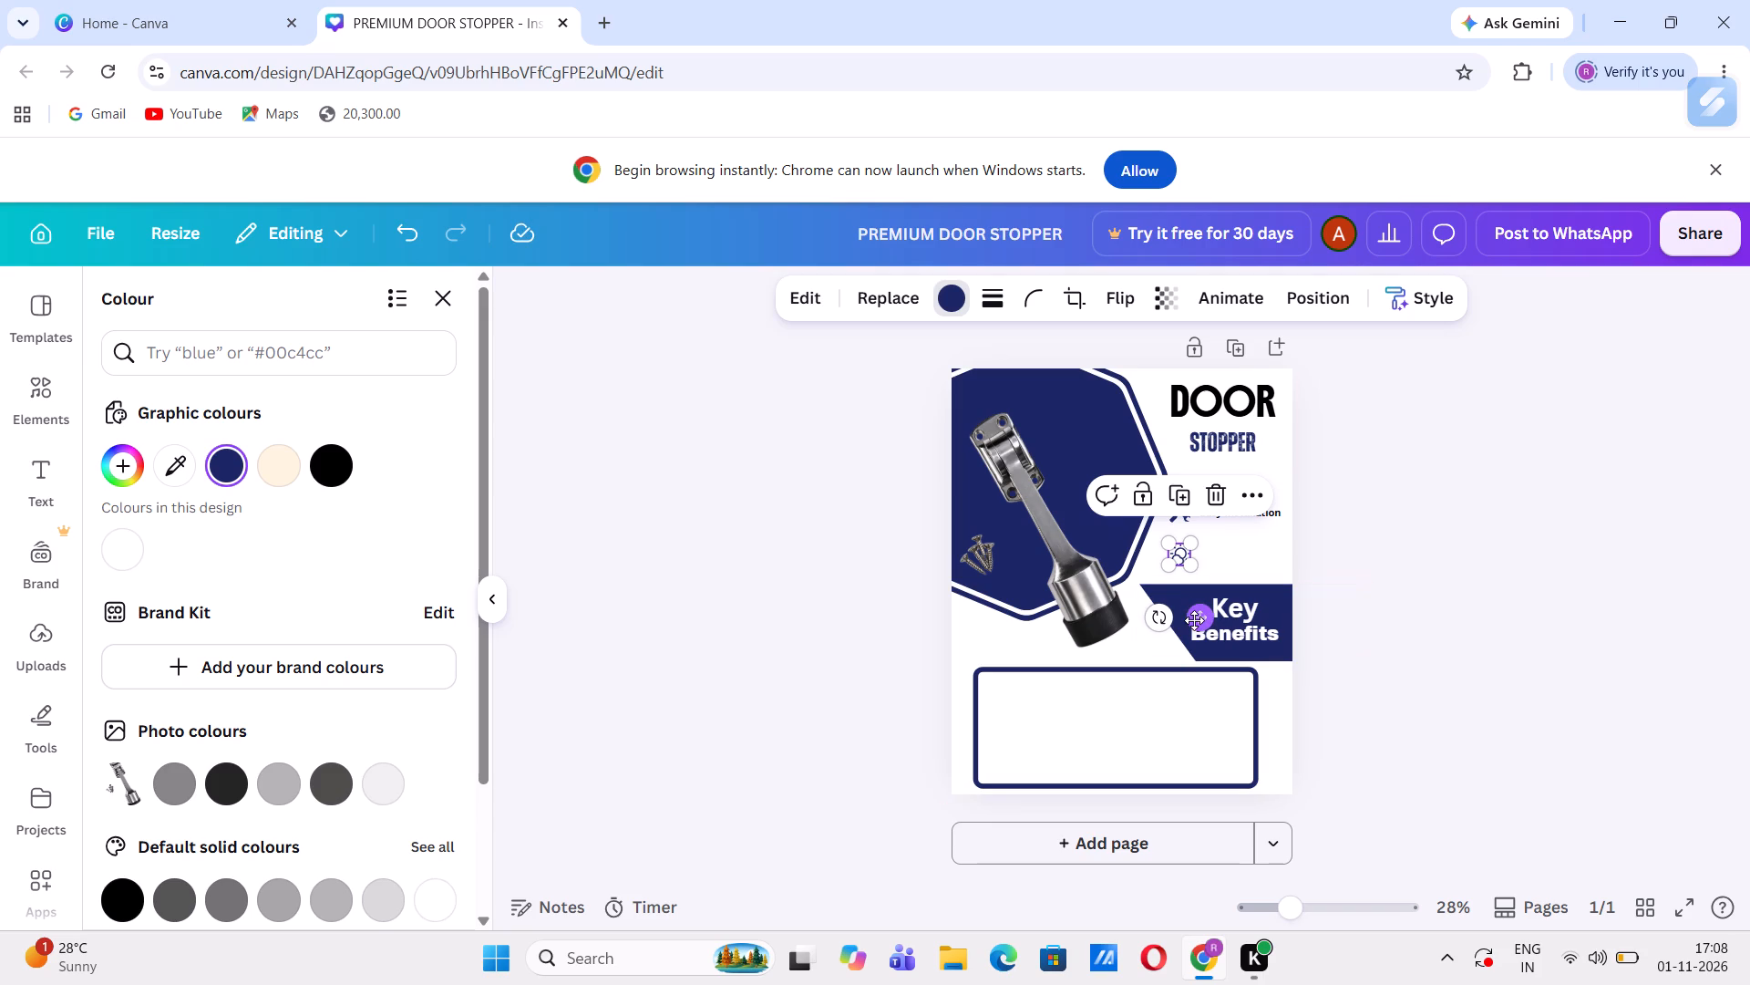
left_click_drag(1199, 620, 1199, 609)
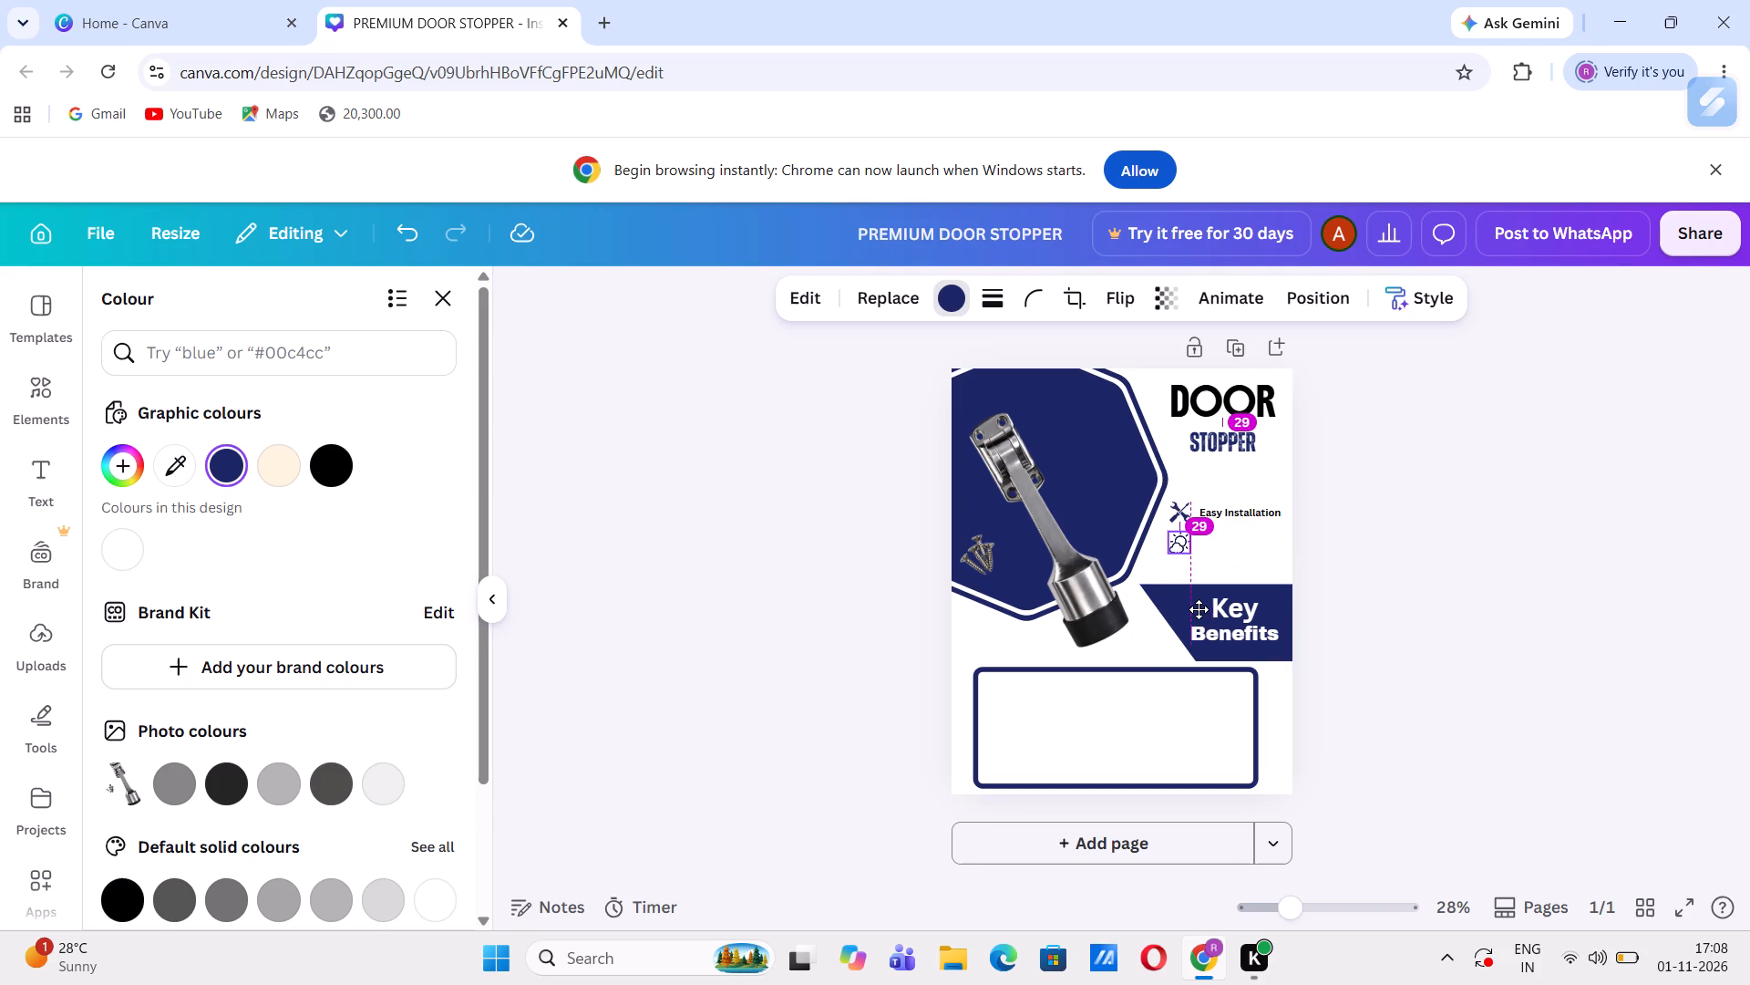
left_click_drag(1199, 609, 1199, 612)
Duplicate the "Easy Installation" text and place the copy beside the weather icon, aligned below the original.
left_click(1241, 517)
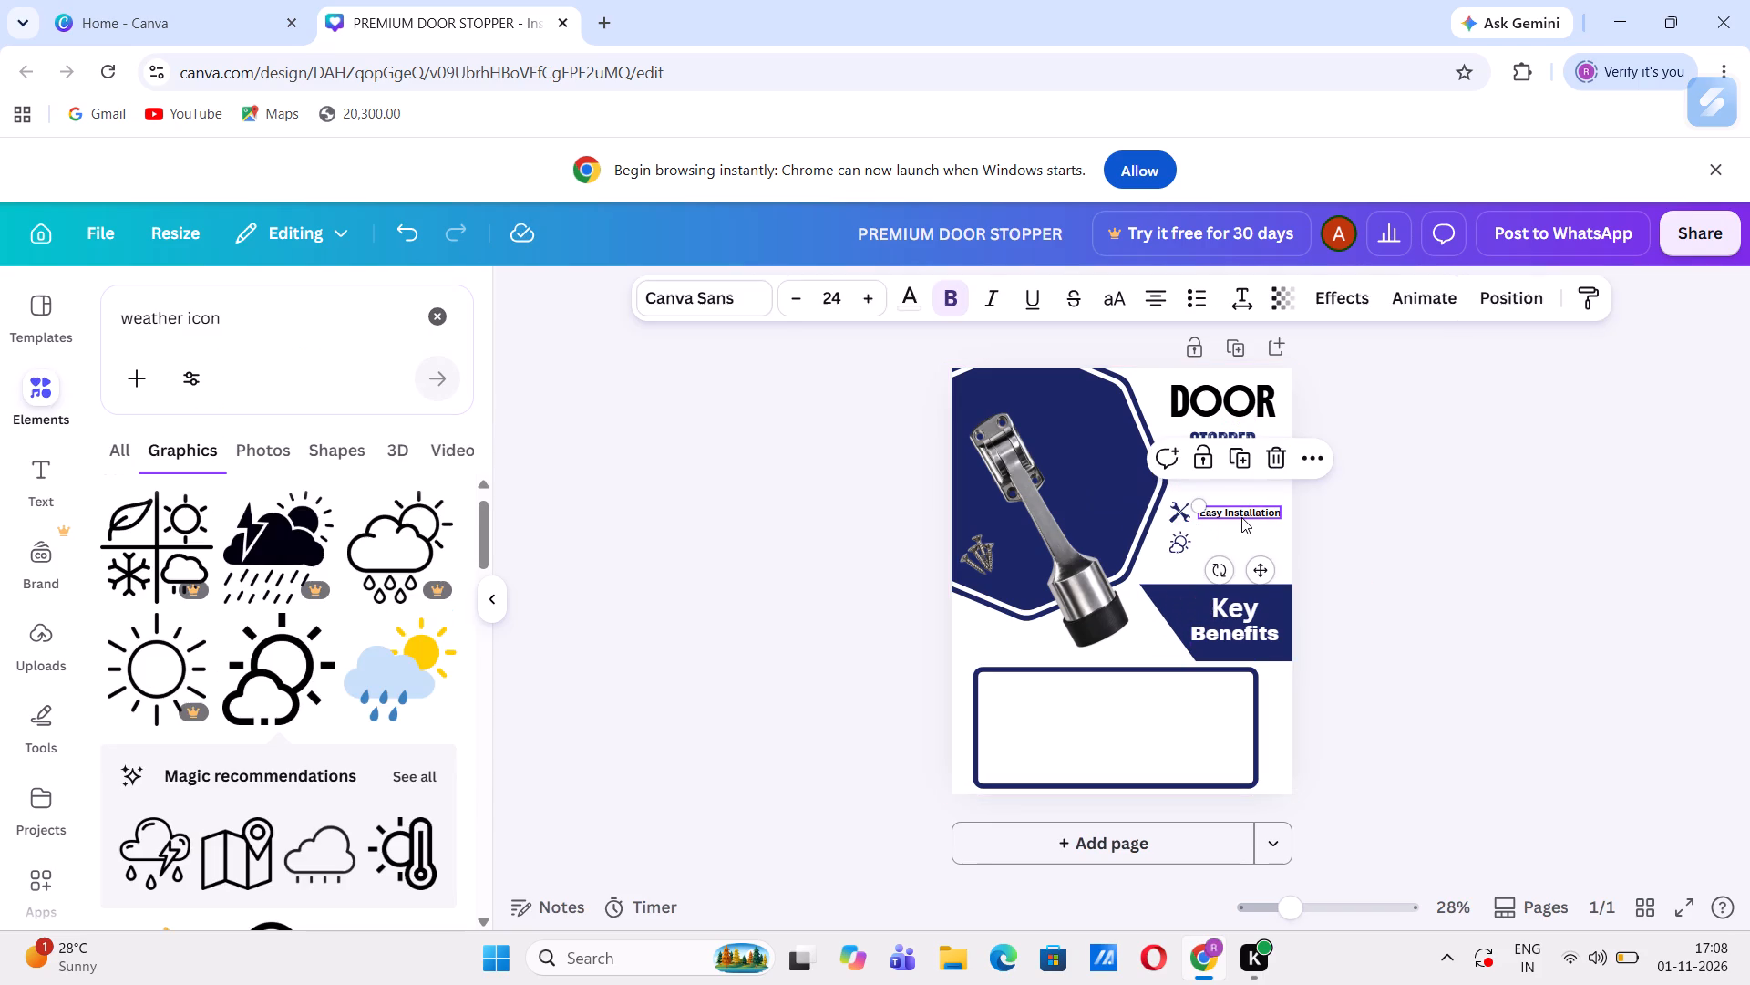
left_click(1234, 459)
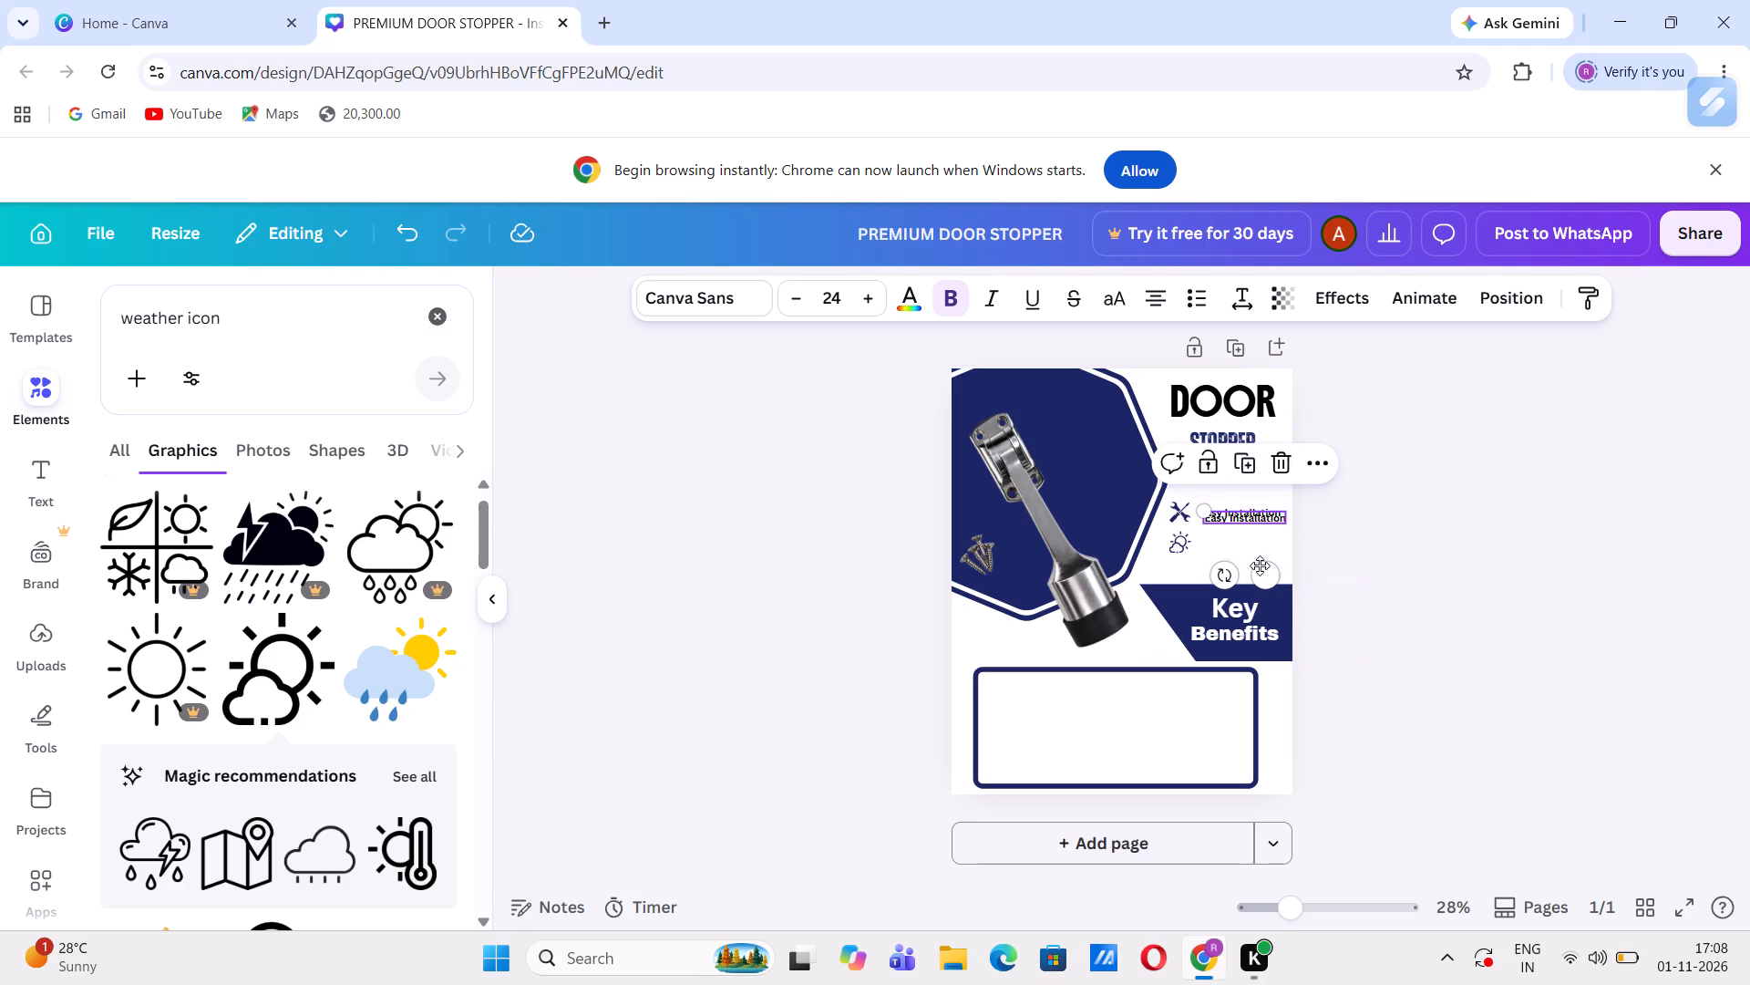
left_click_drag(1264, 572, 1265, 584)
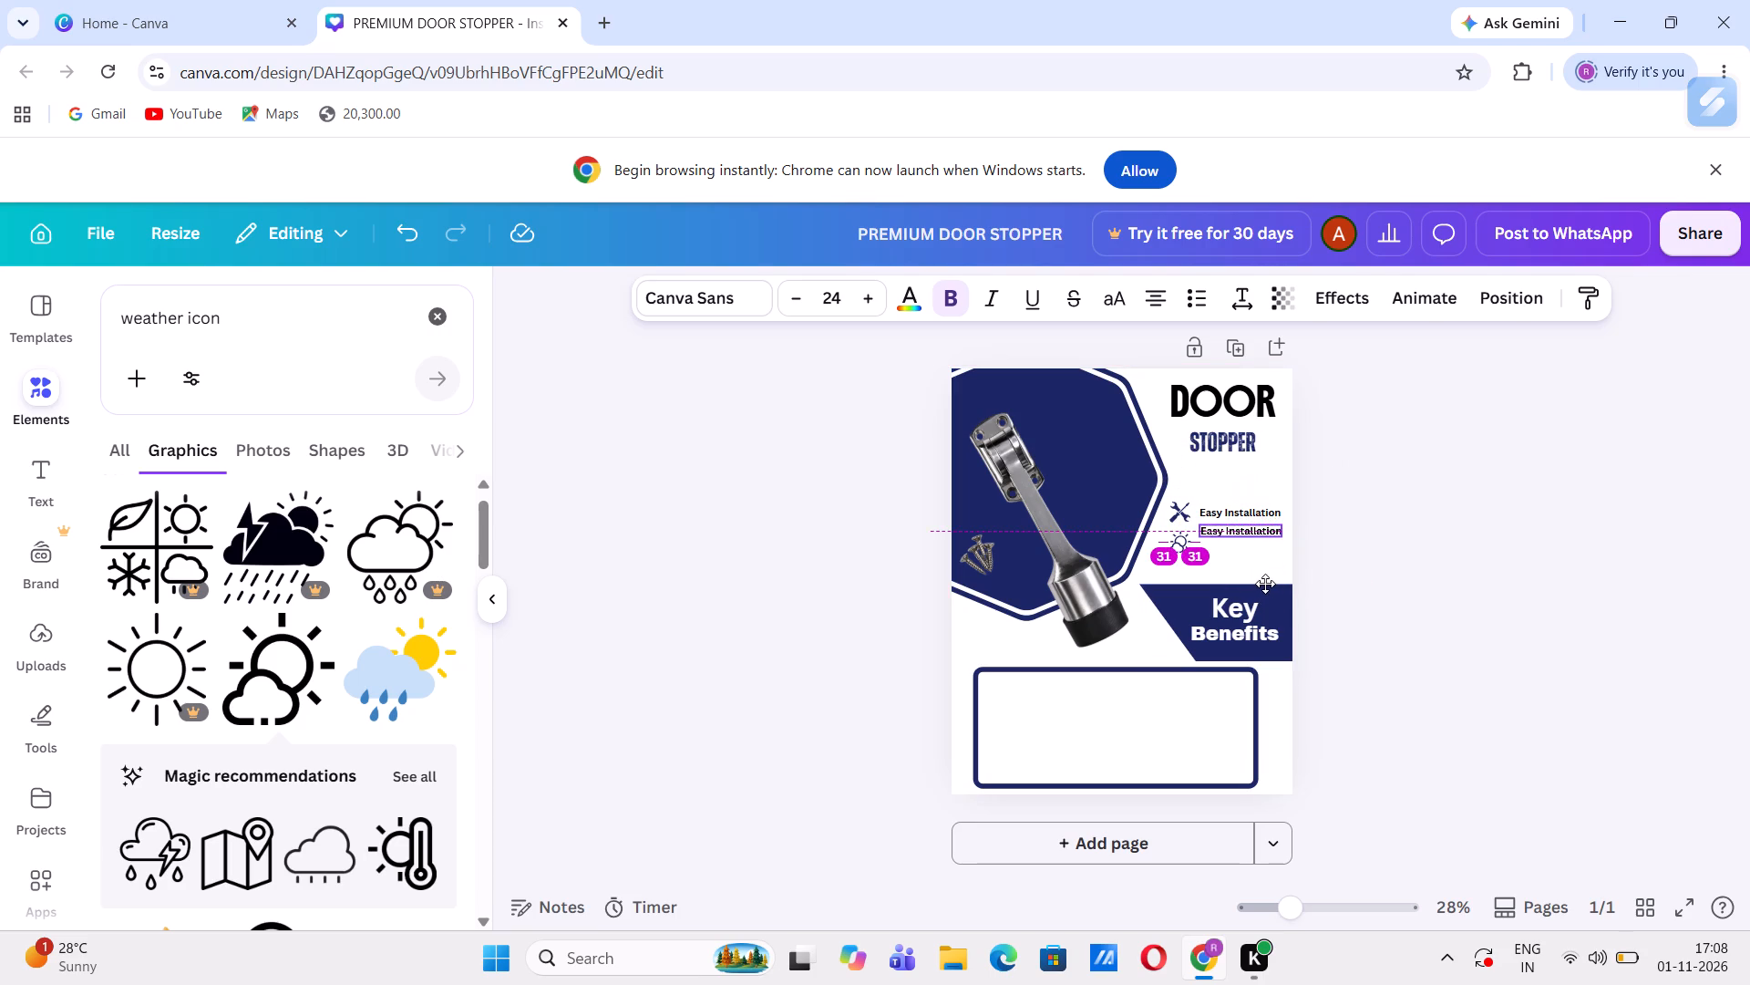
left_click_drag(1265, 584, 1261, 596)
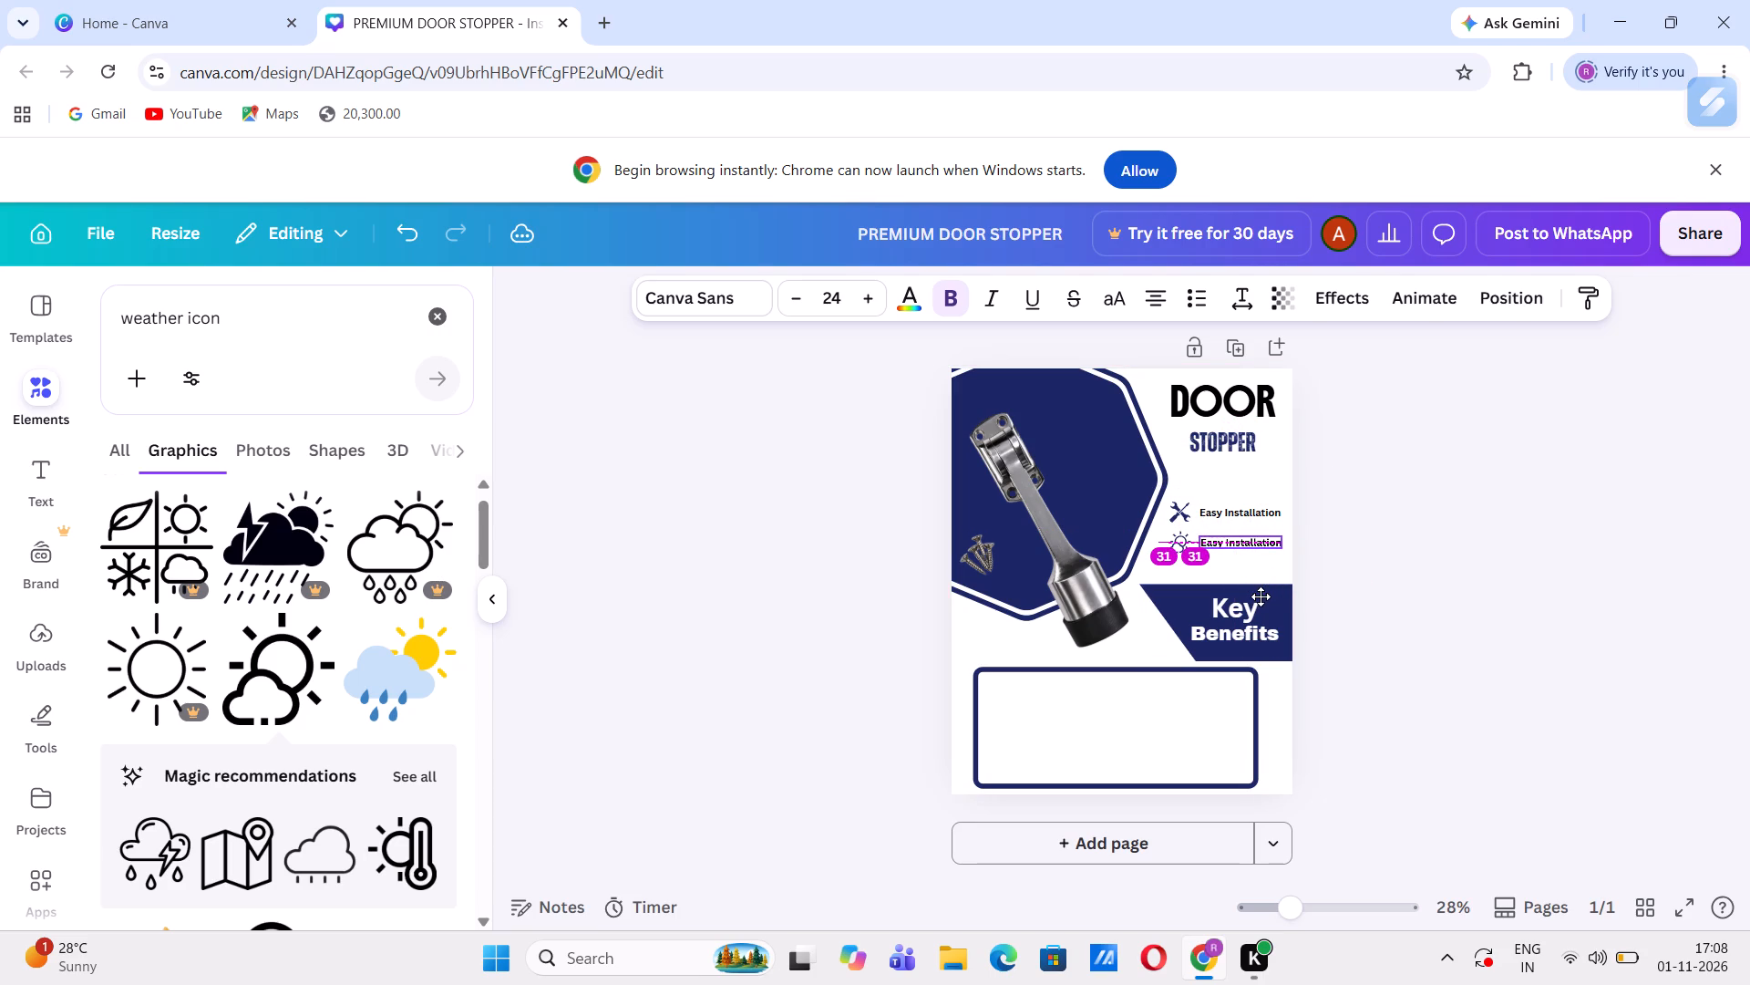
left_click_drag(1261, 596, 1261, 597)
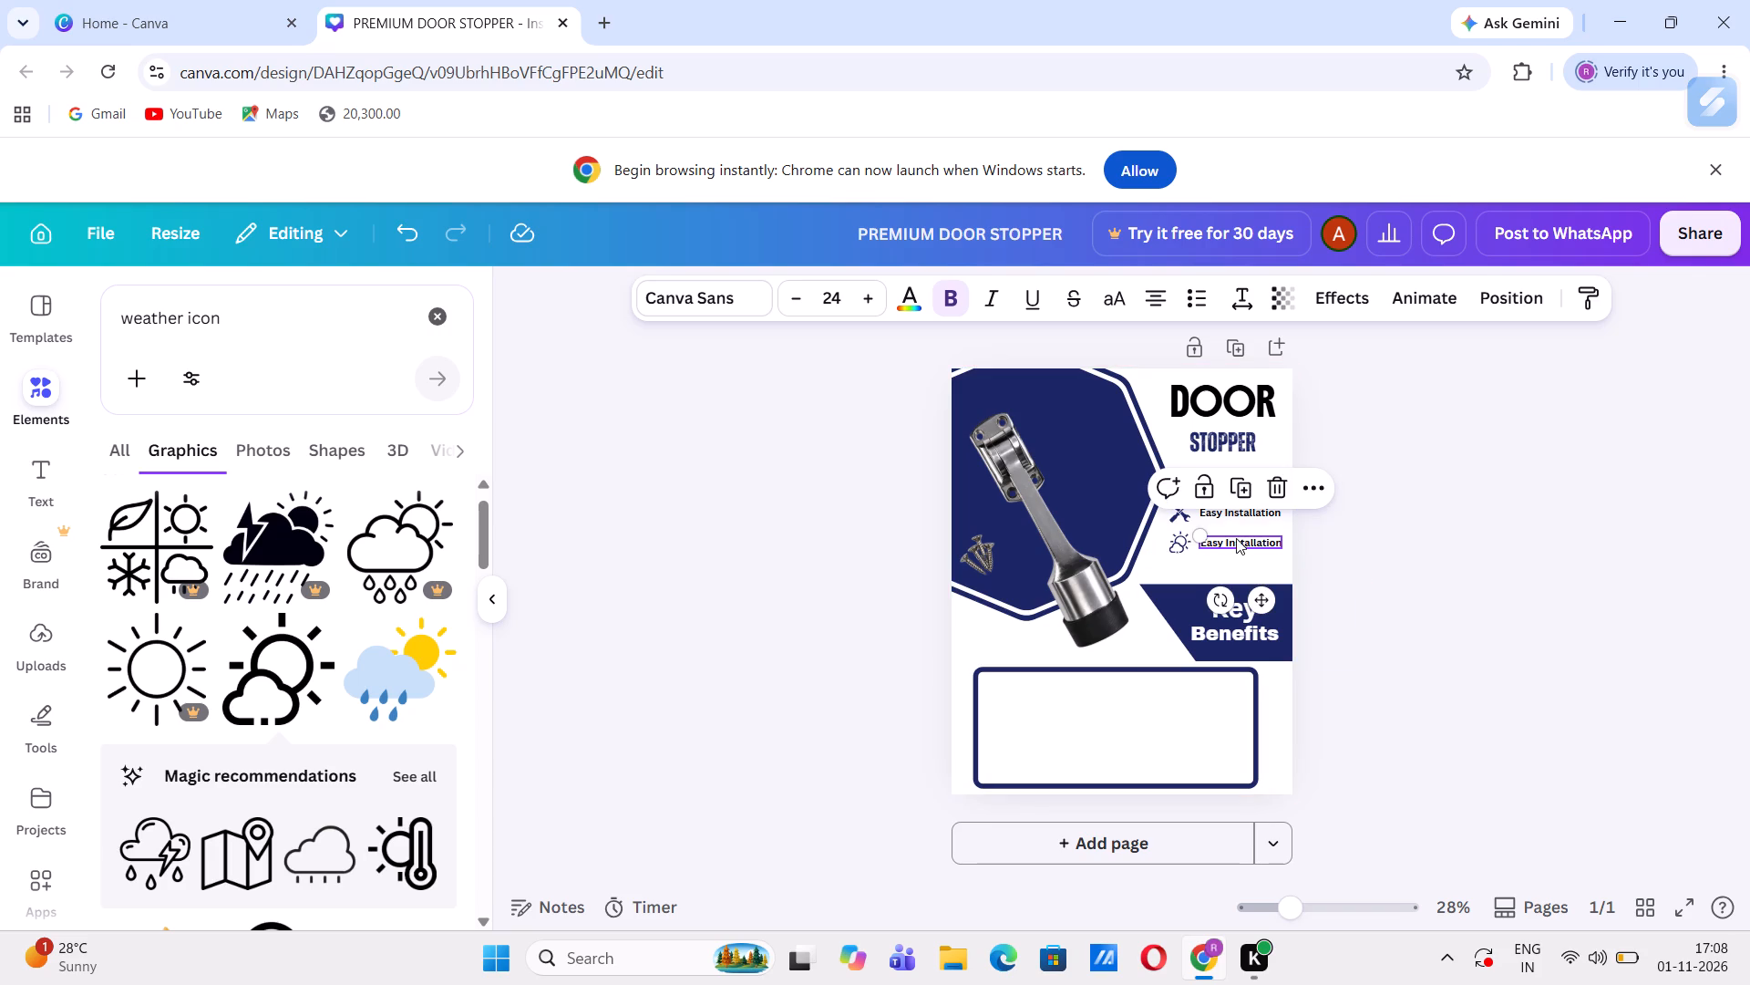
Replace the duplicated label's text with "Weather Resistant" and keep it level with the weather icon.
triple_click(1236, 538)
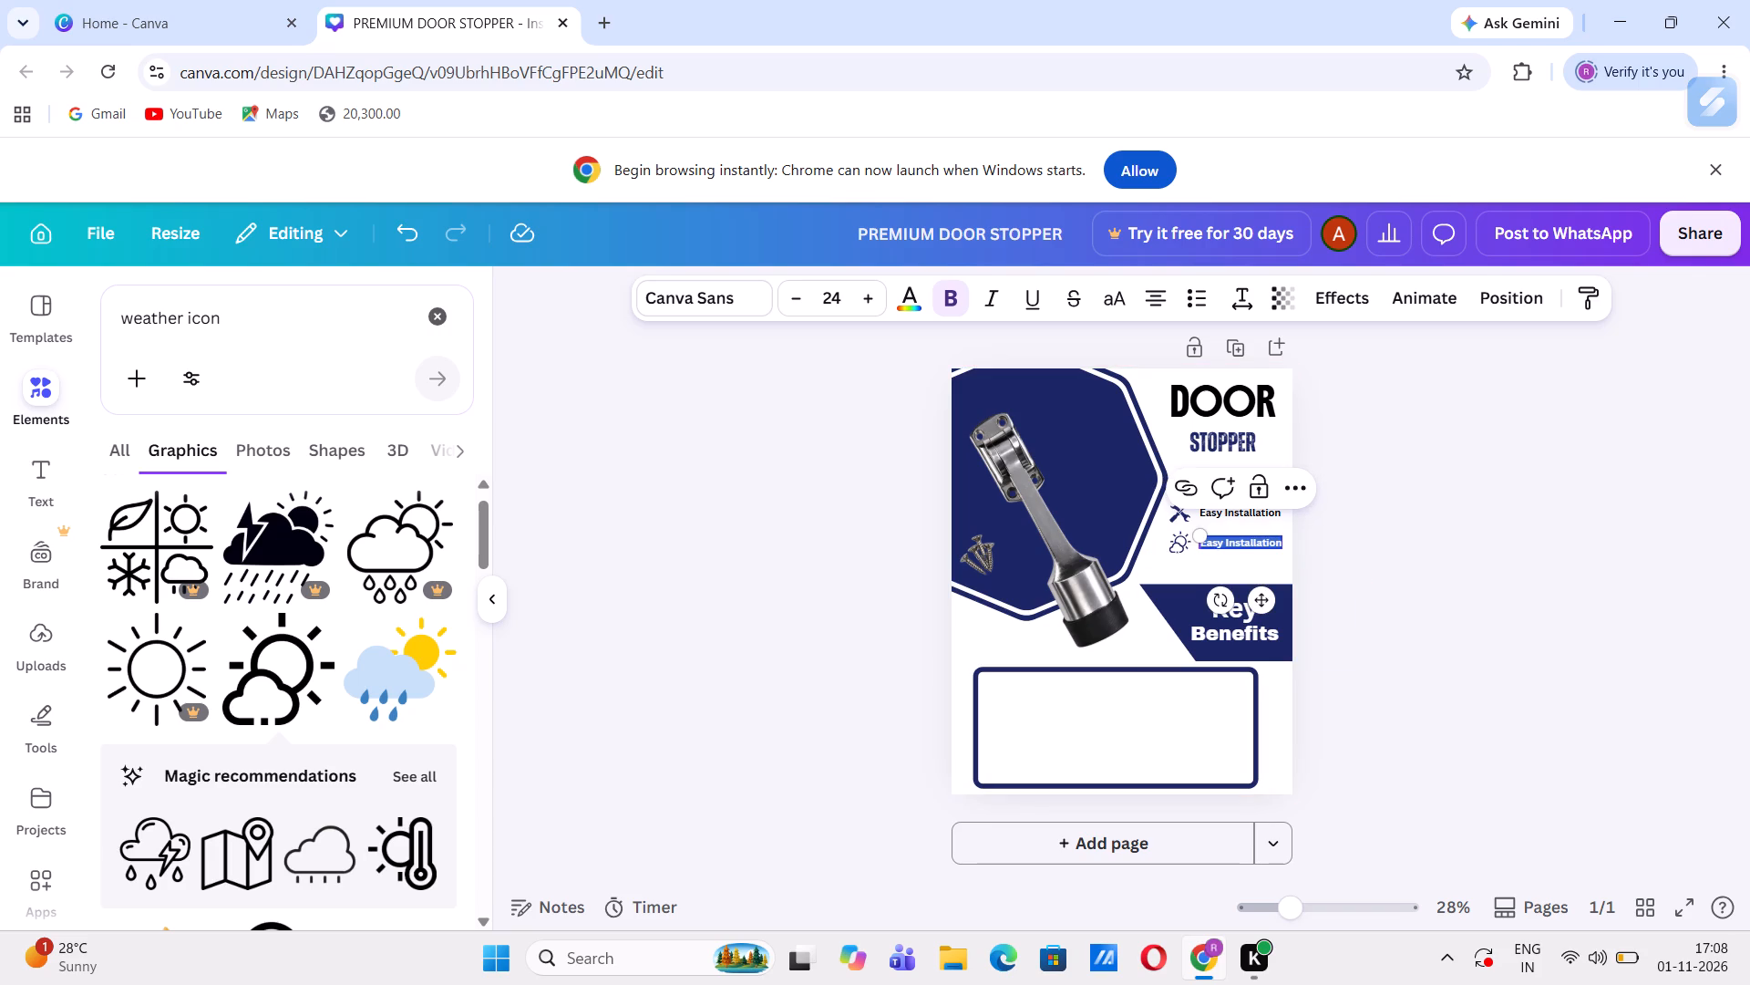
key("shift+w")
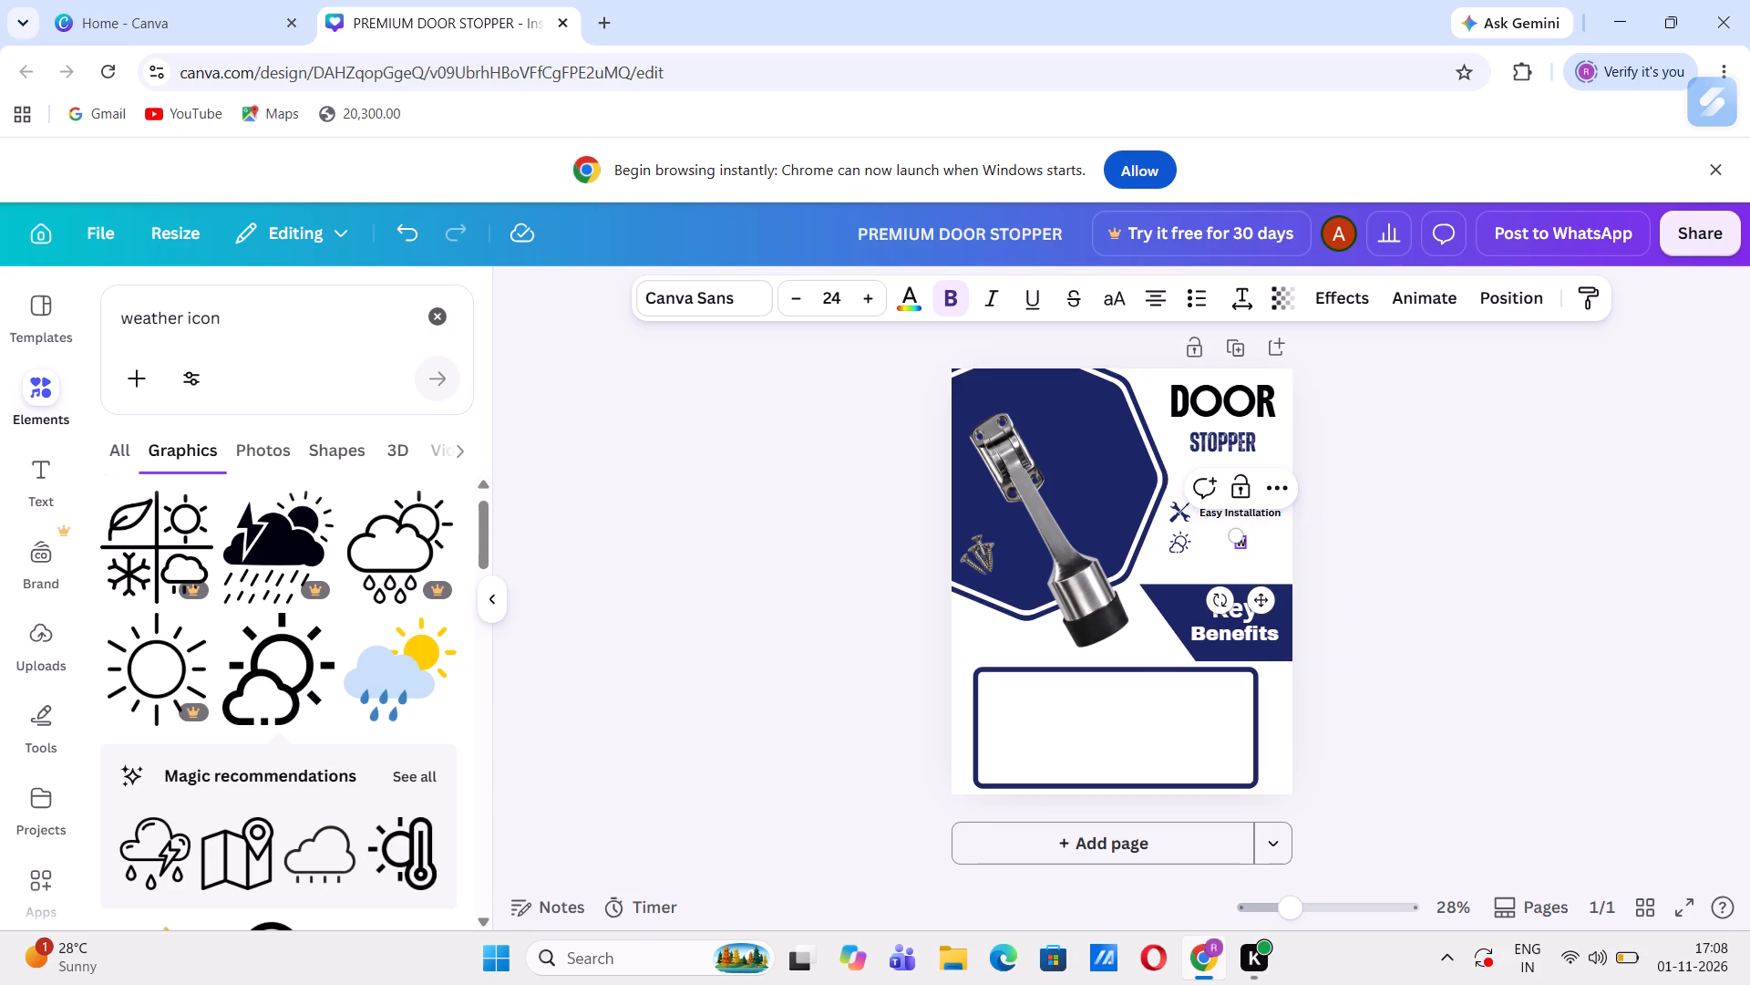
type("eatheer")
key("BackSpace")
key("BackSpace")
type("r")
key("space")
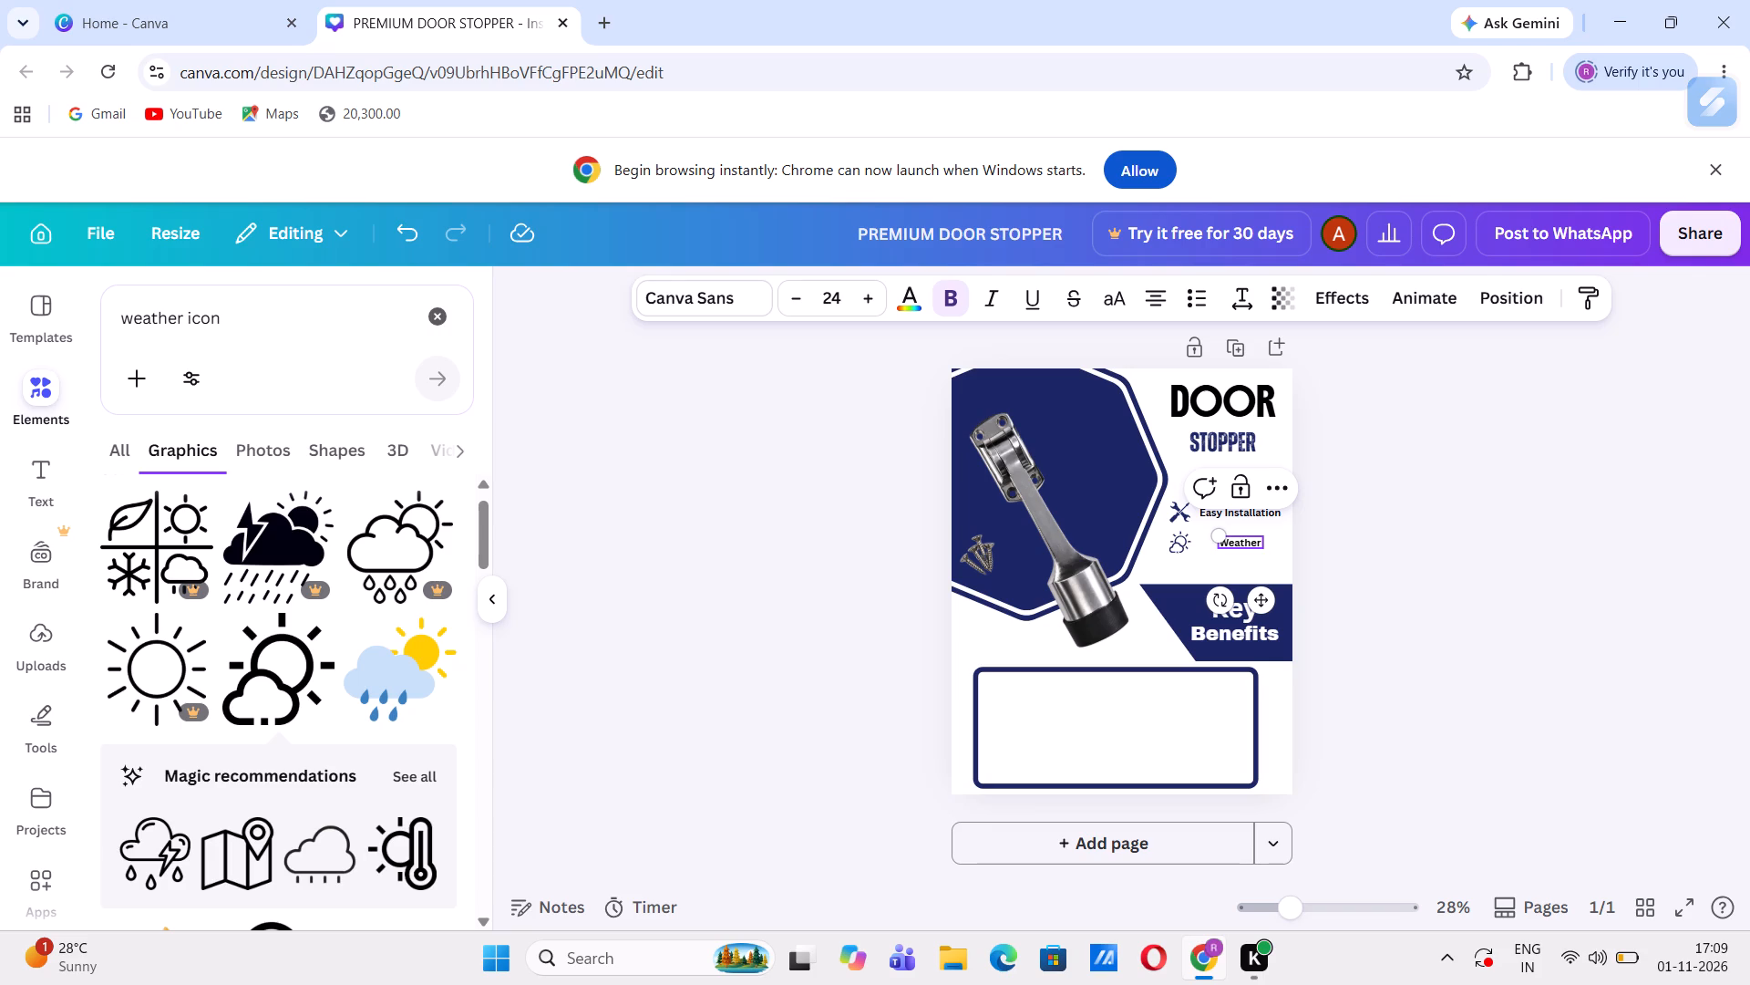
key("space")
type("Res")
type("is")
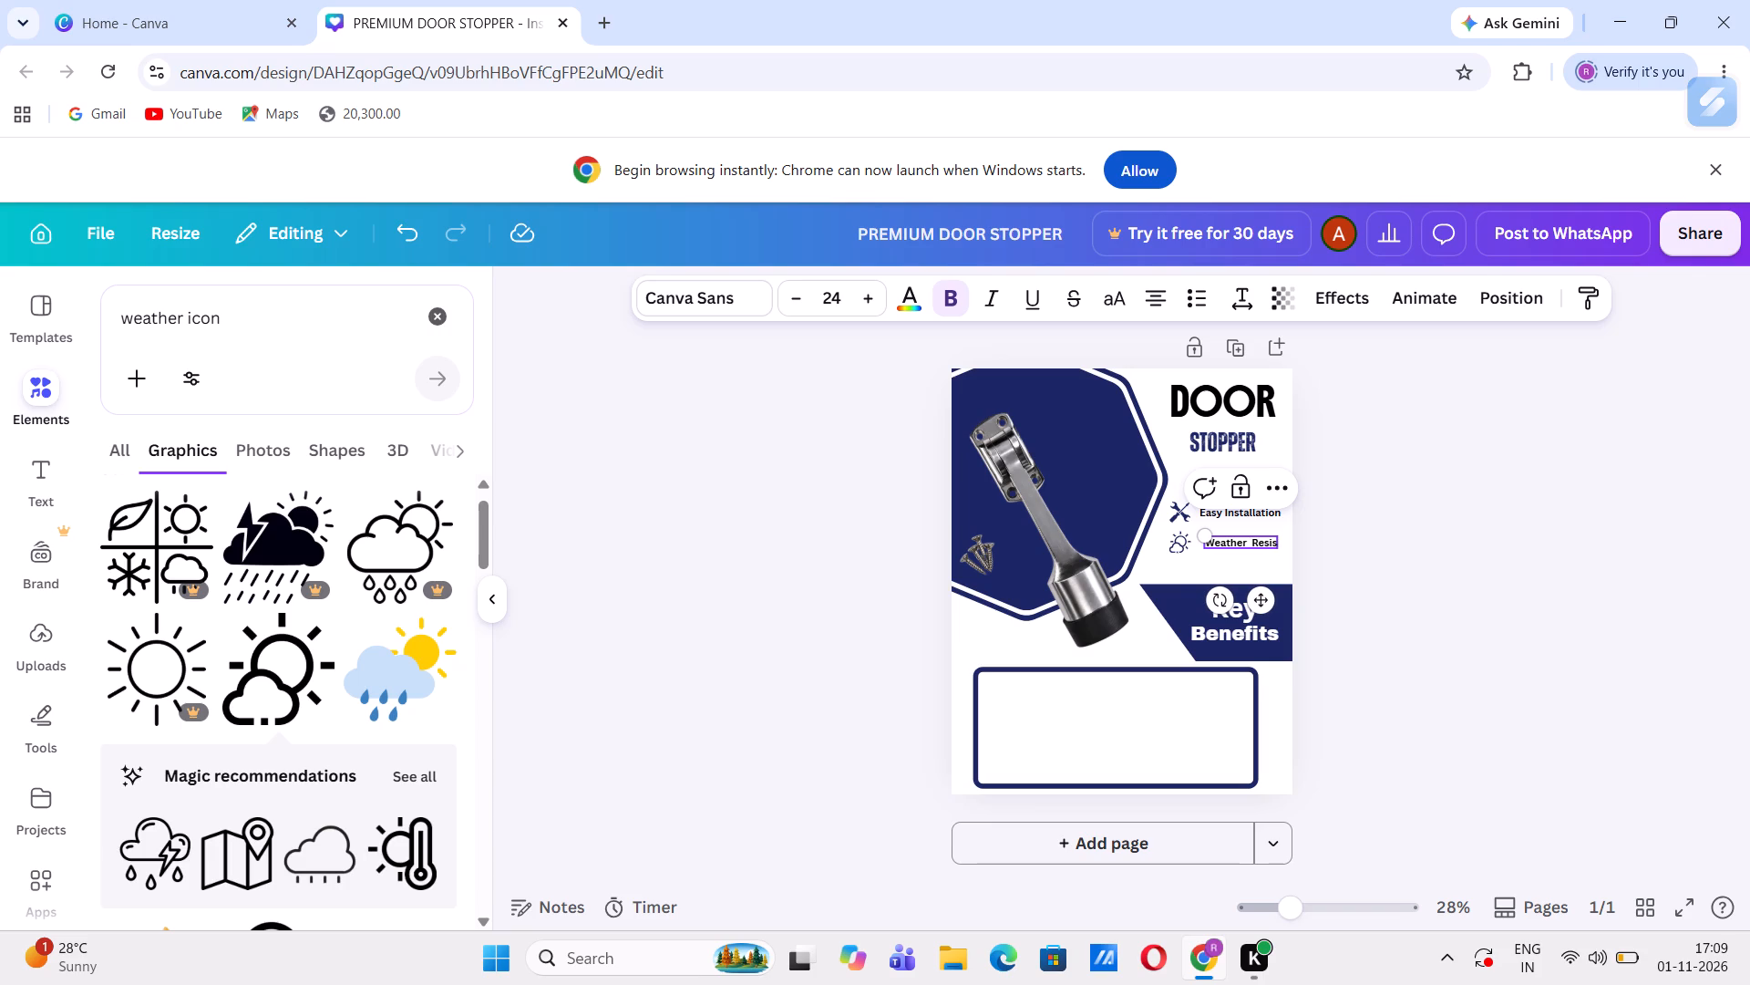
type("tant")
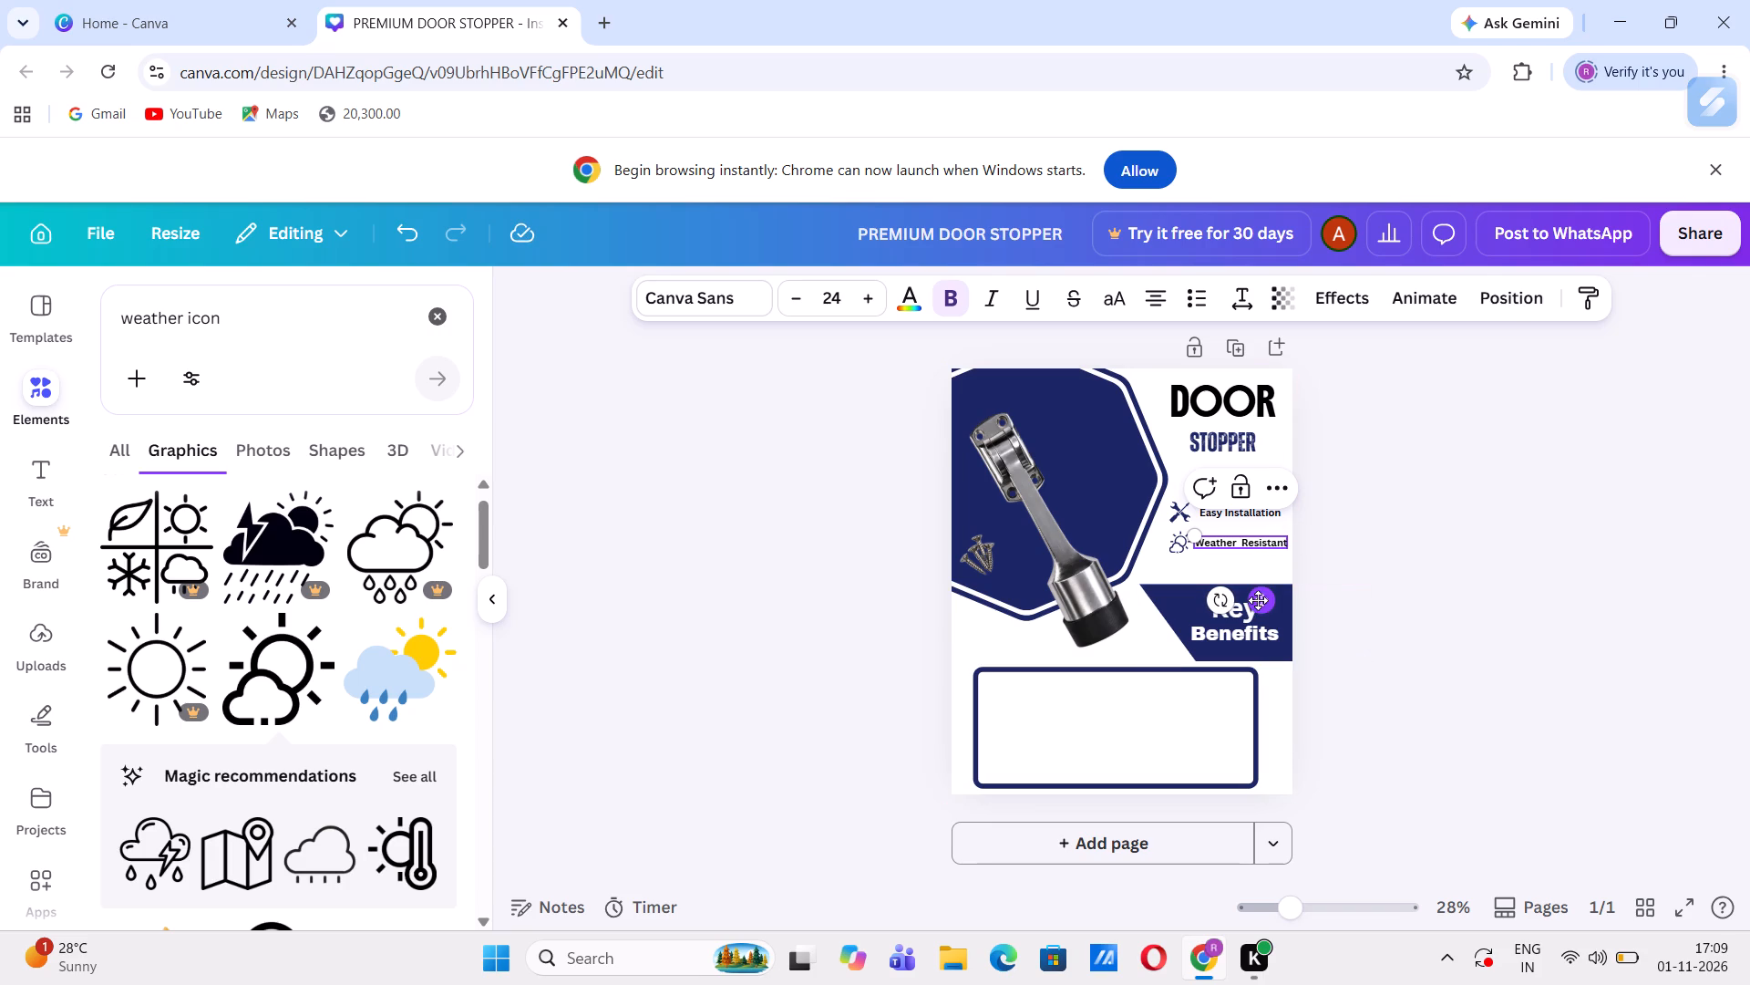
left_click(1261, 602)
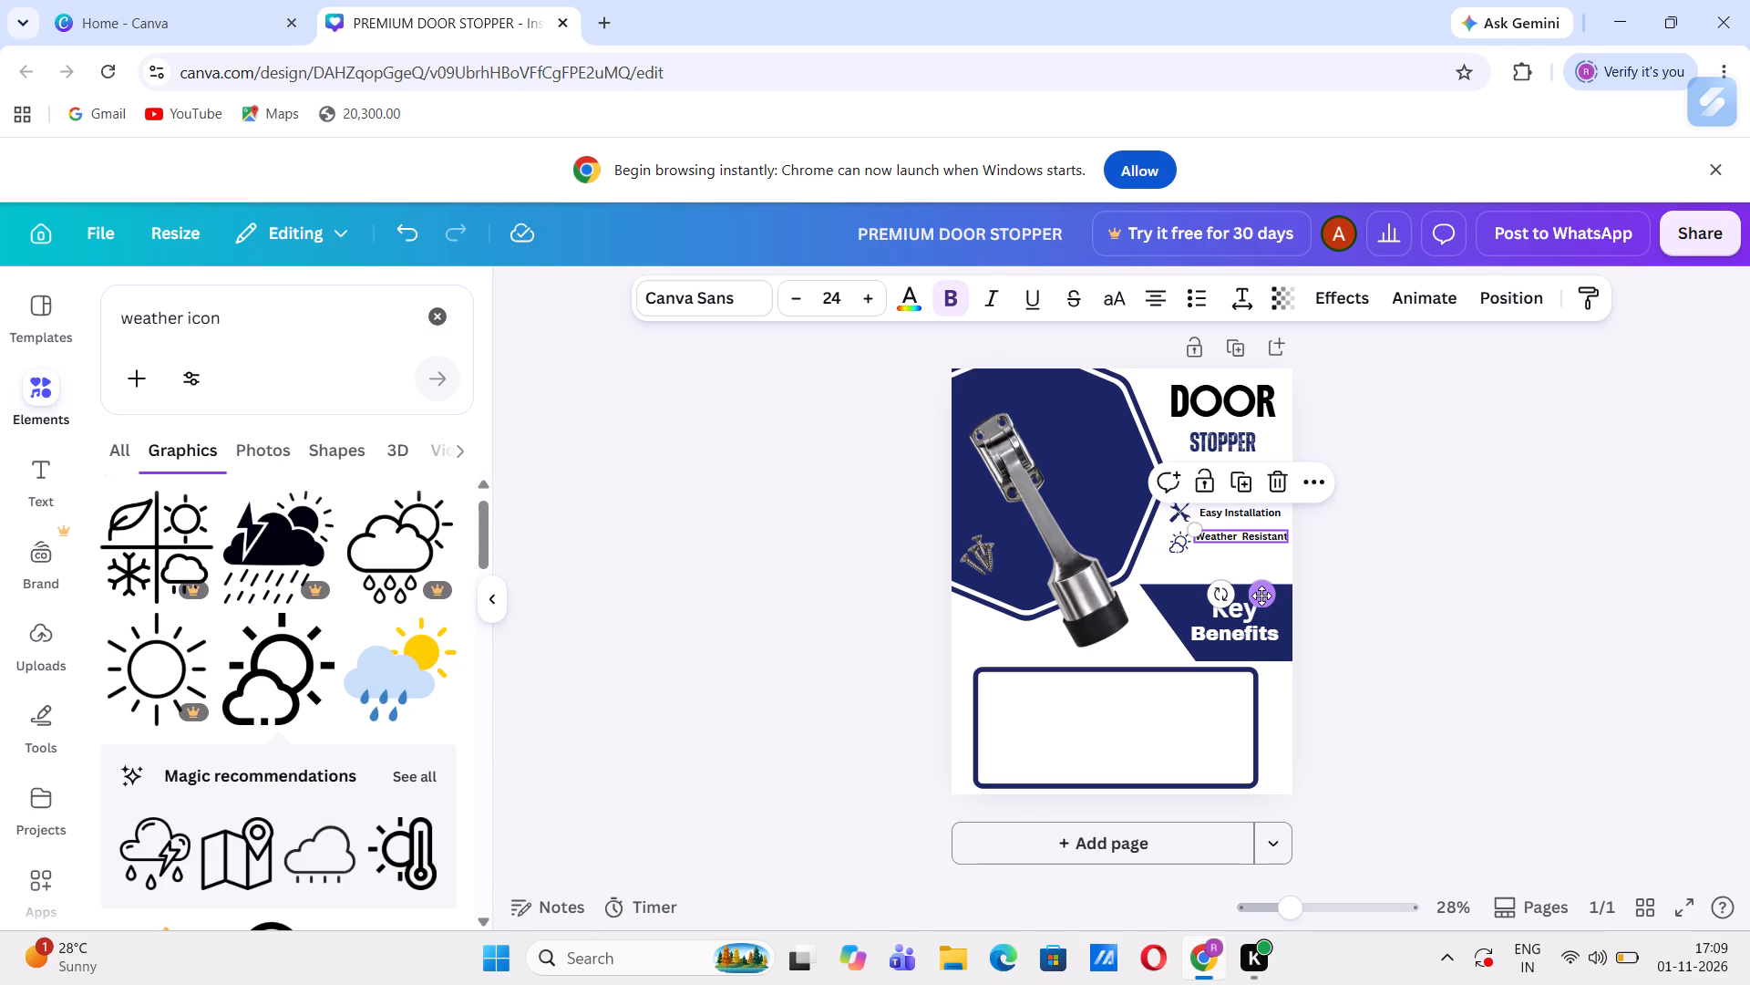
left_click(1261, 596)
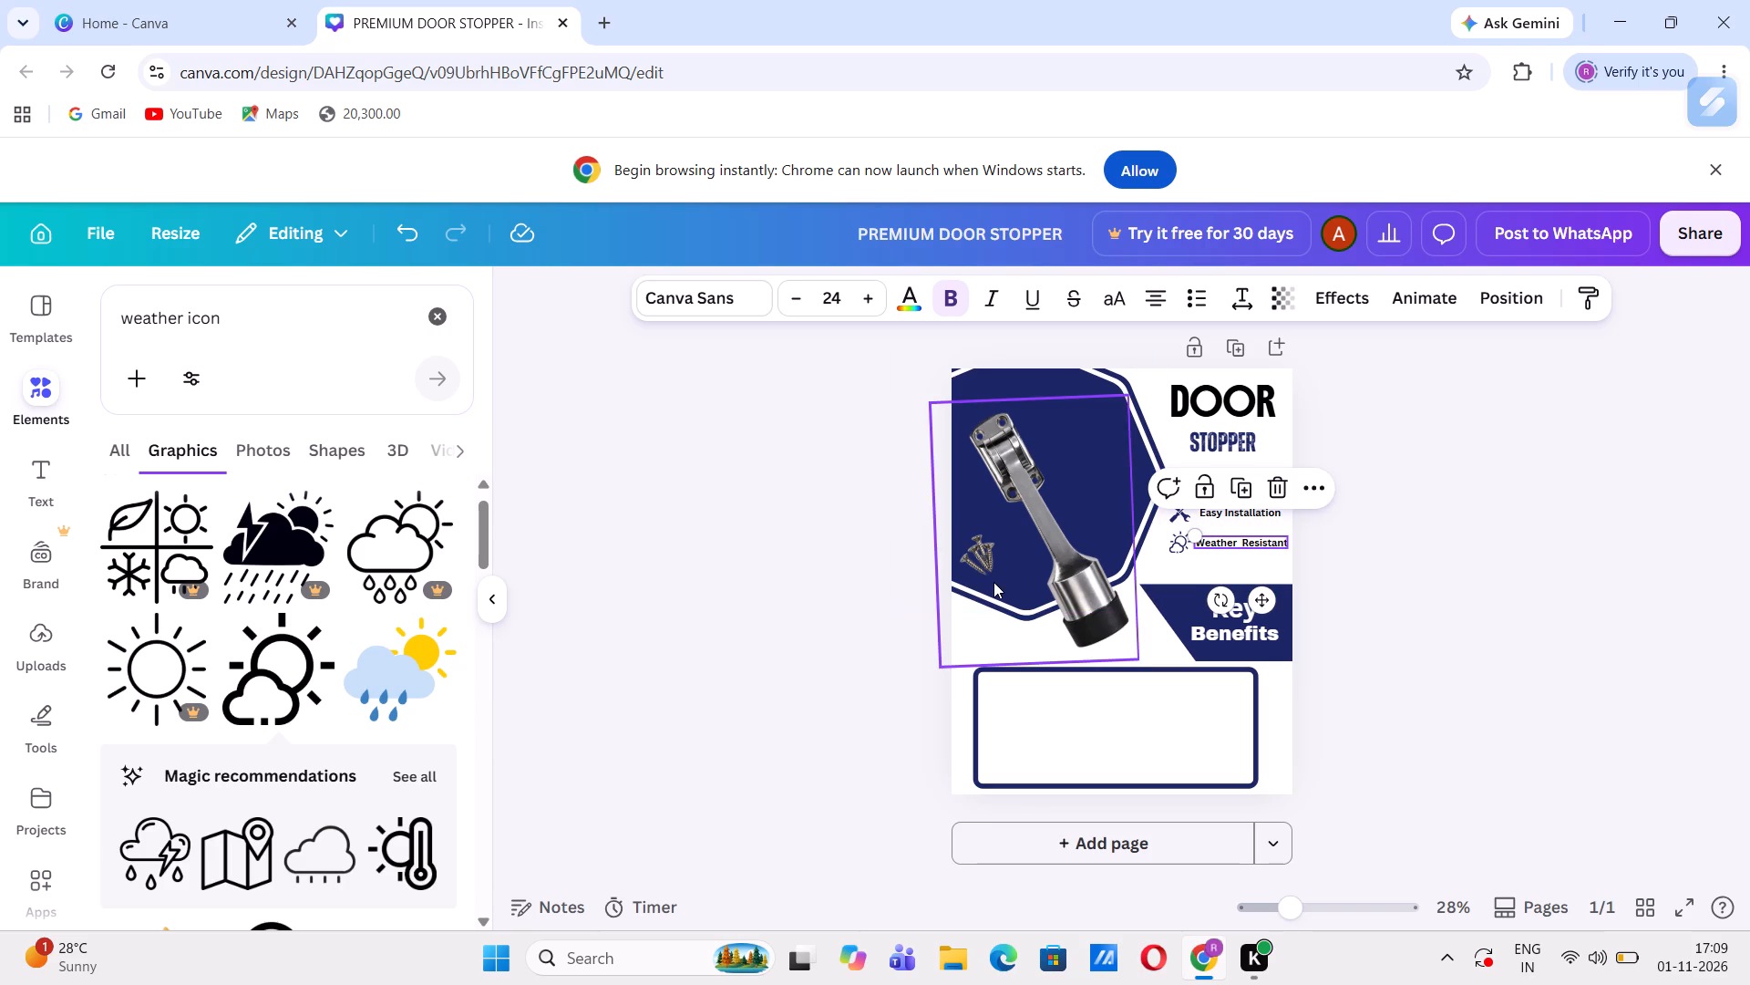
left_click(873, 575)
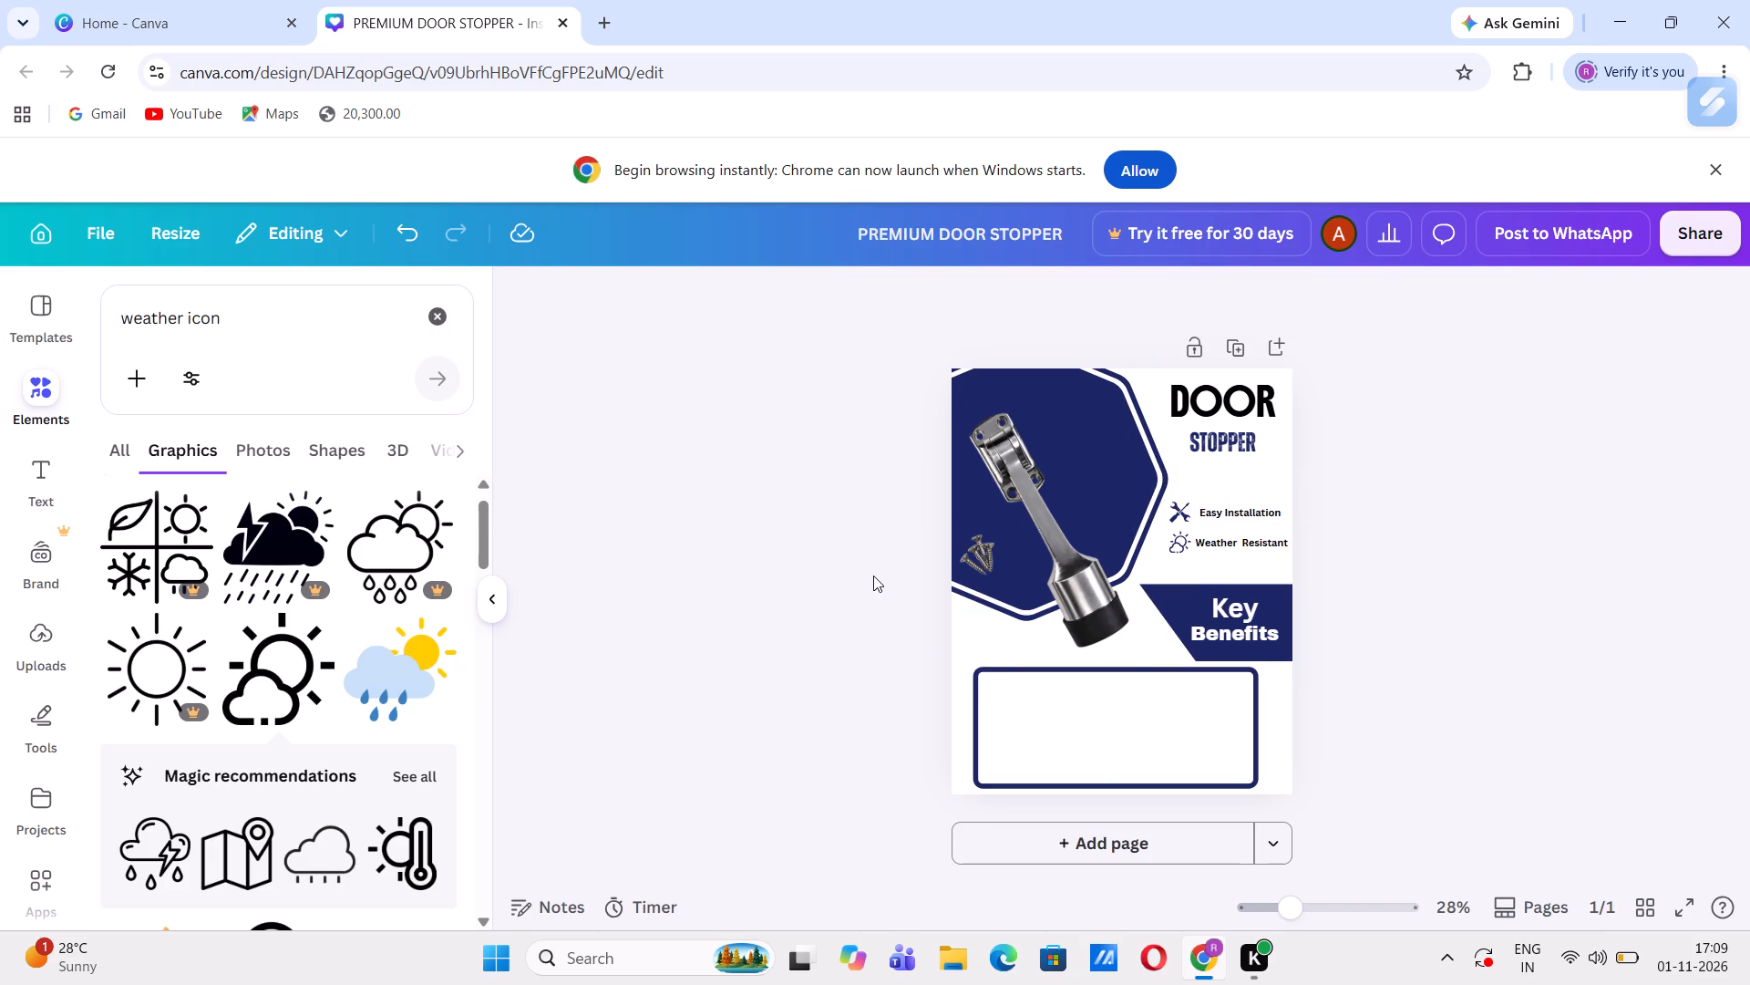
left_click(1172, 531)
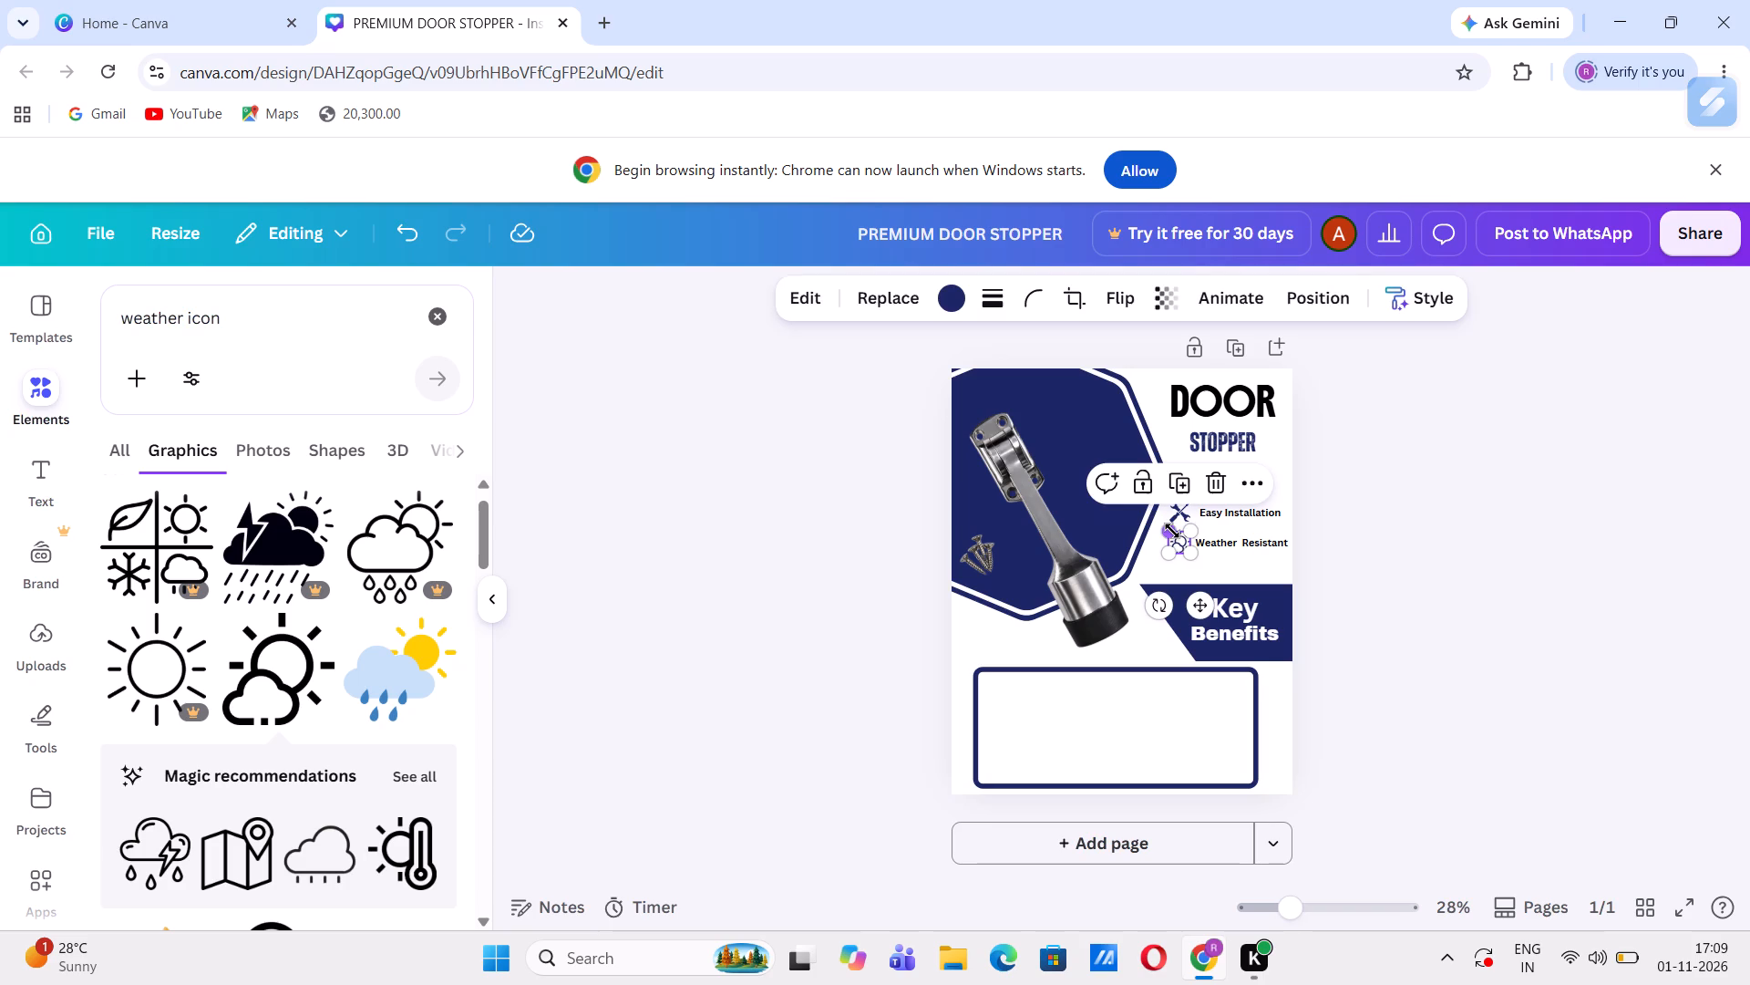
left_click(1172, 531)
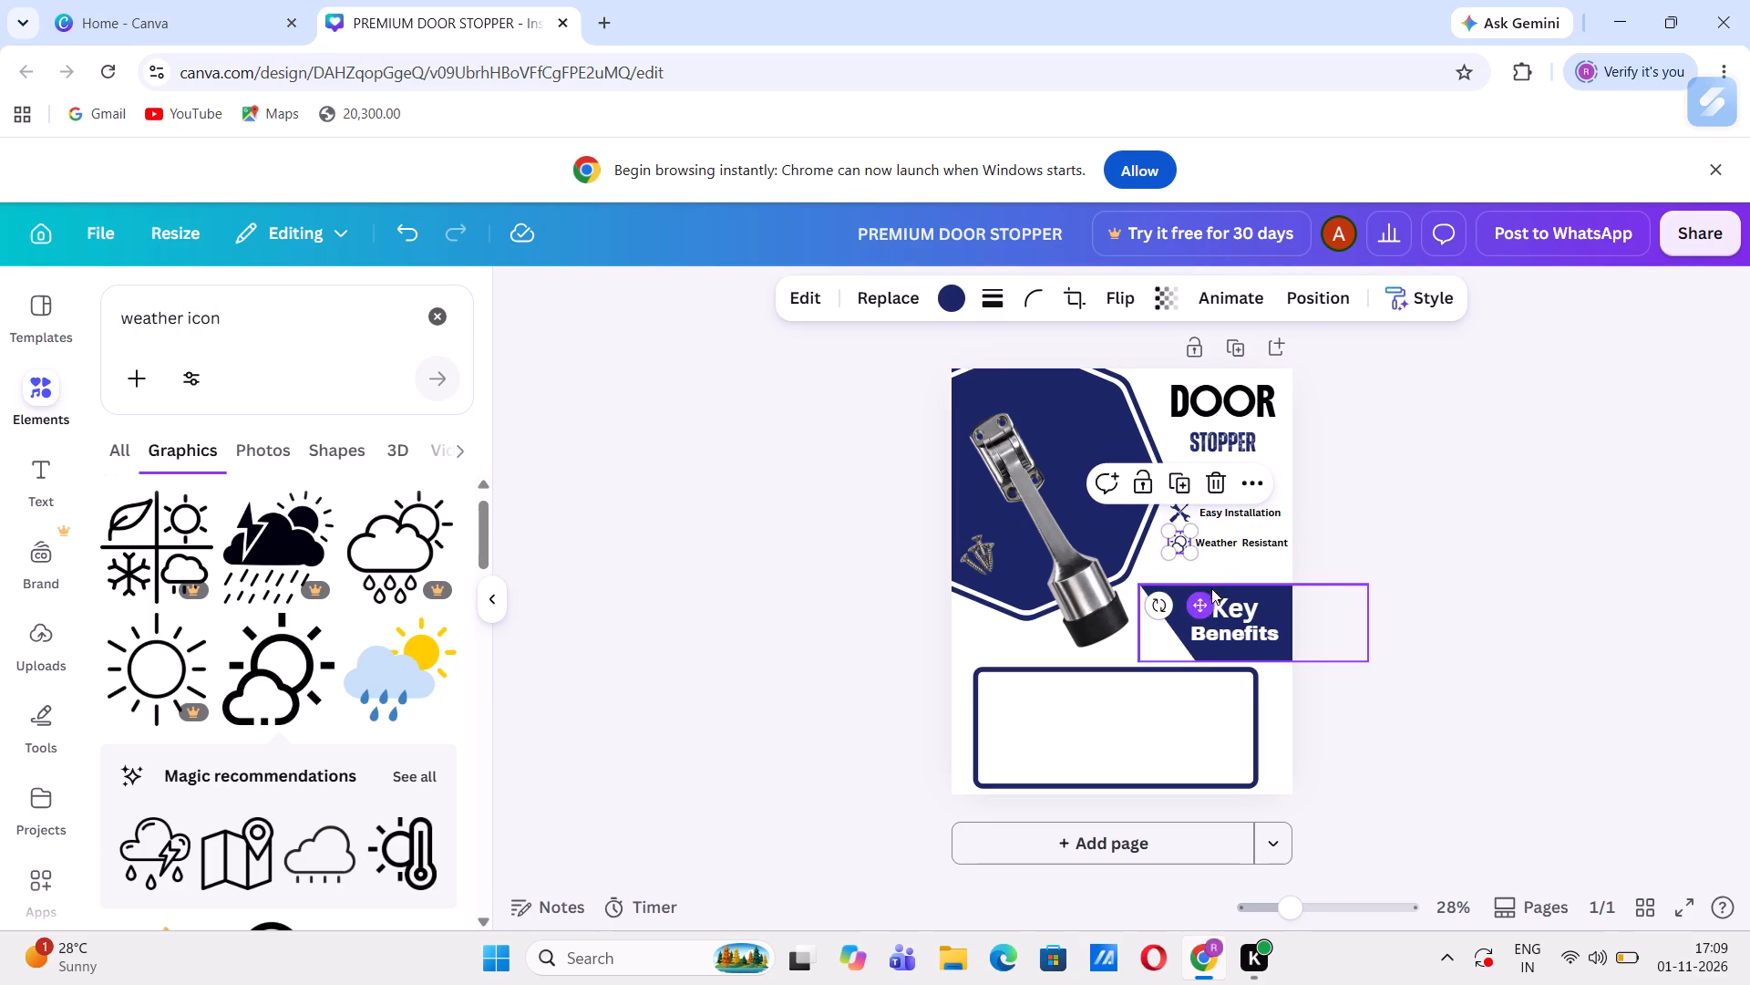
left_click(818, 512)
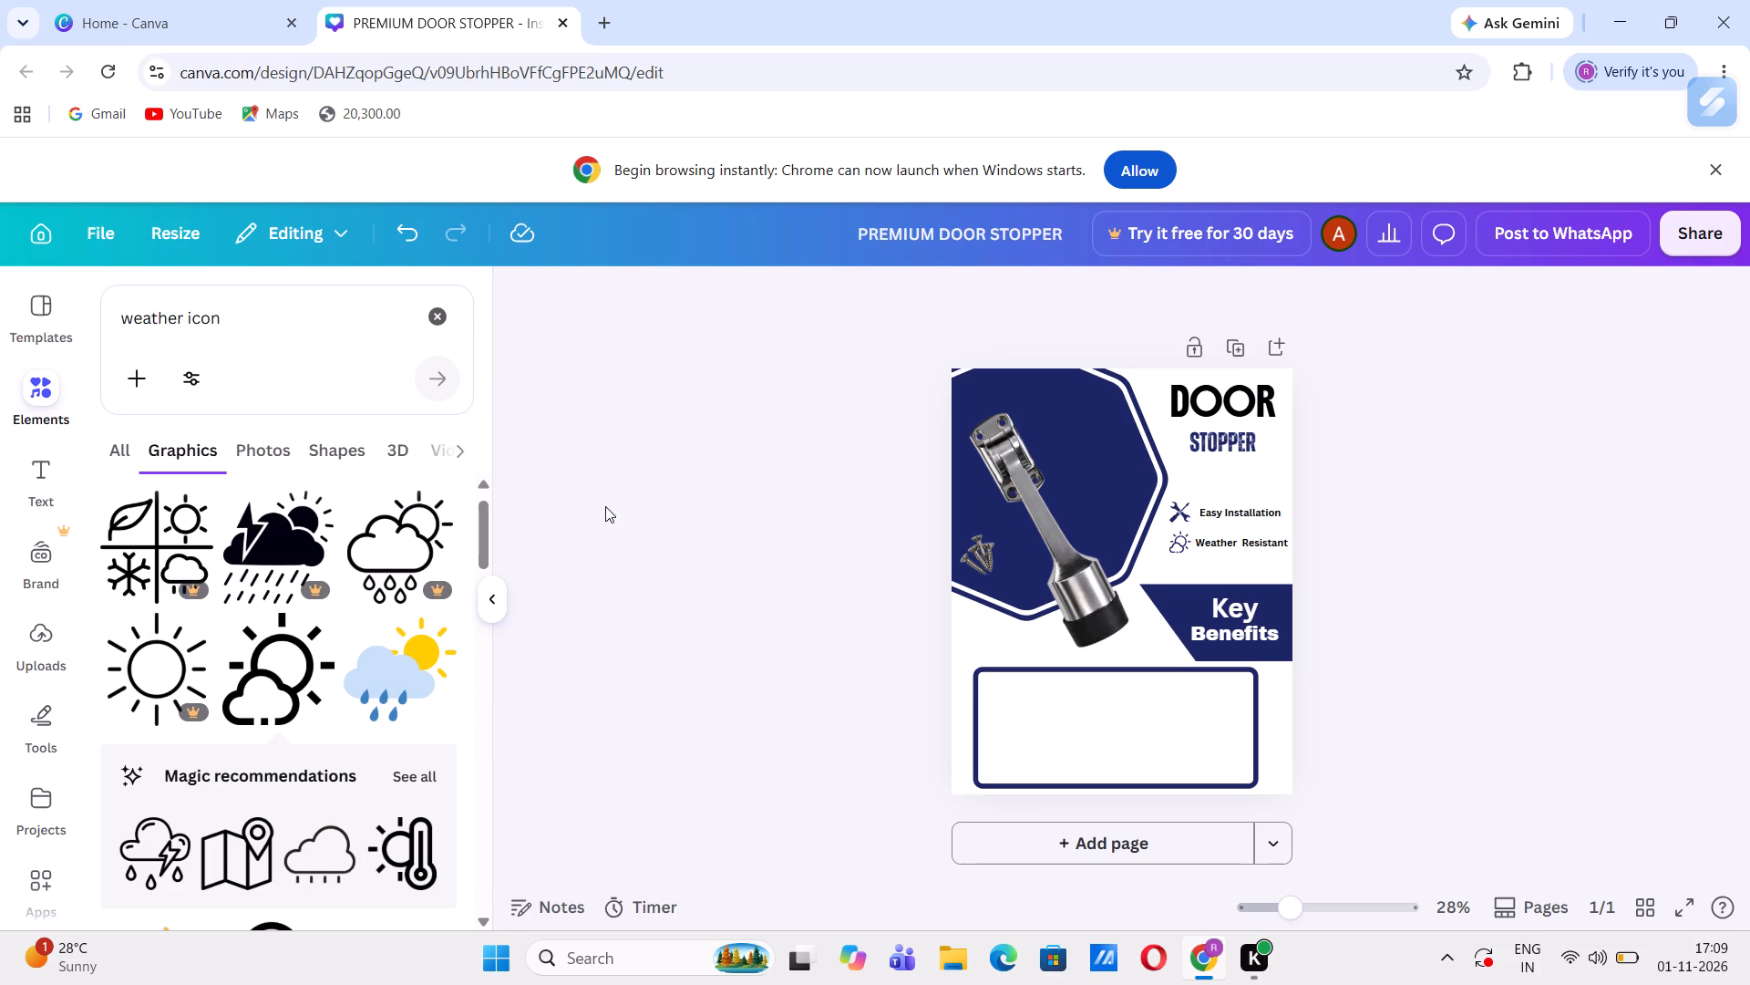
Search the elements library for "cleaning icon" and list all the matching graphics.
left_click(440, 320)
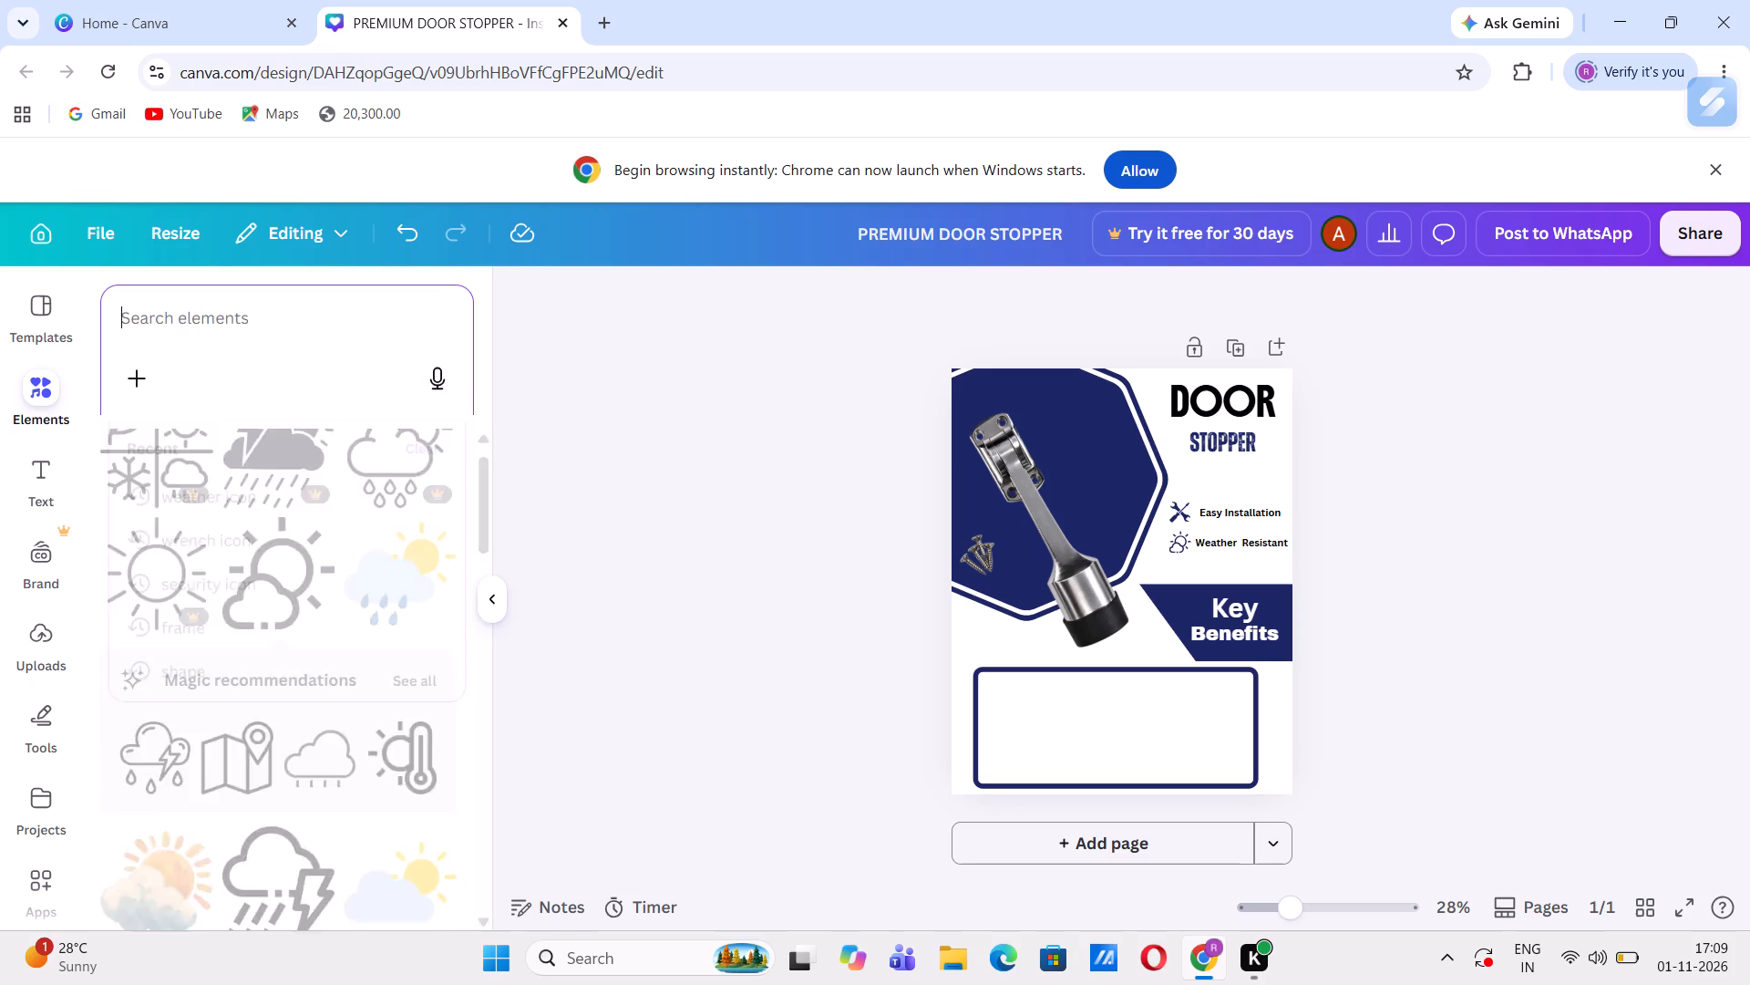
type("cl")
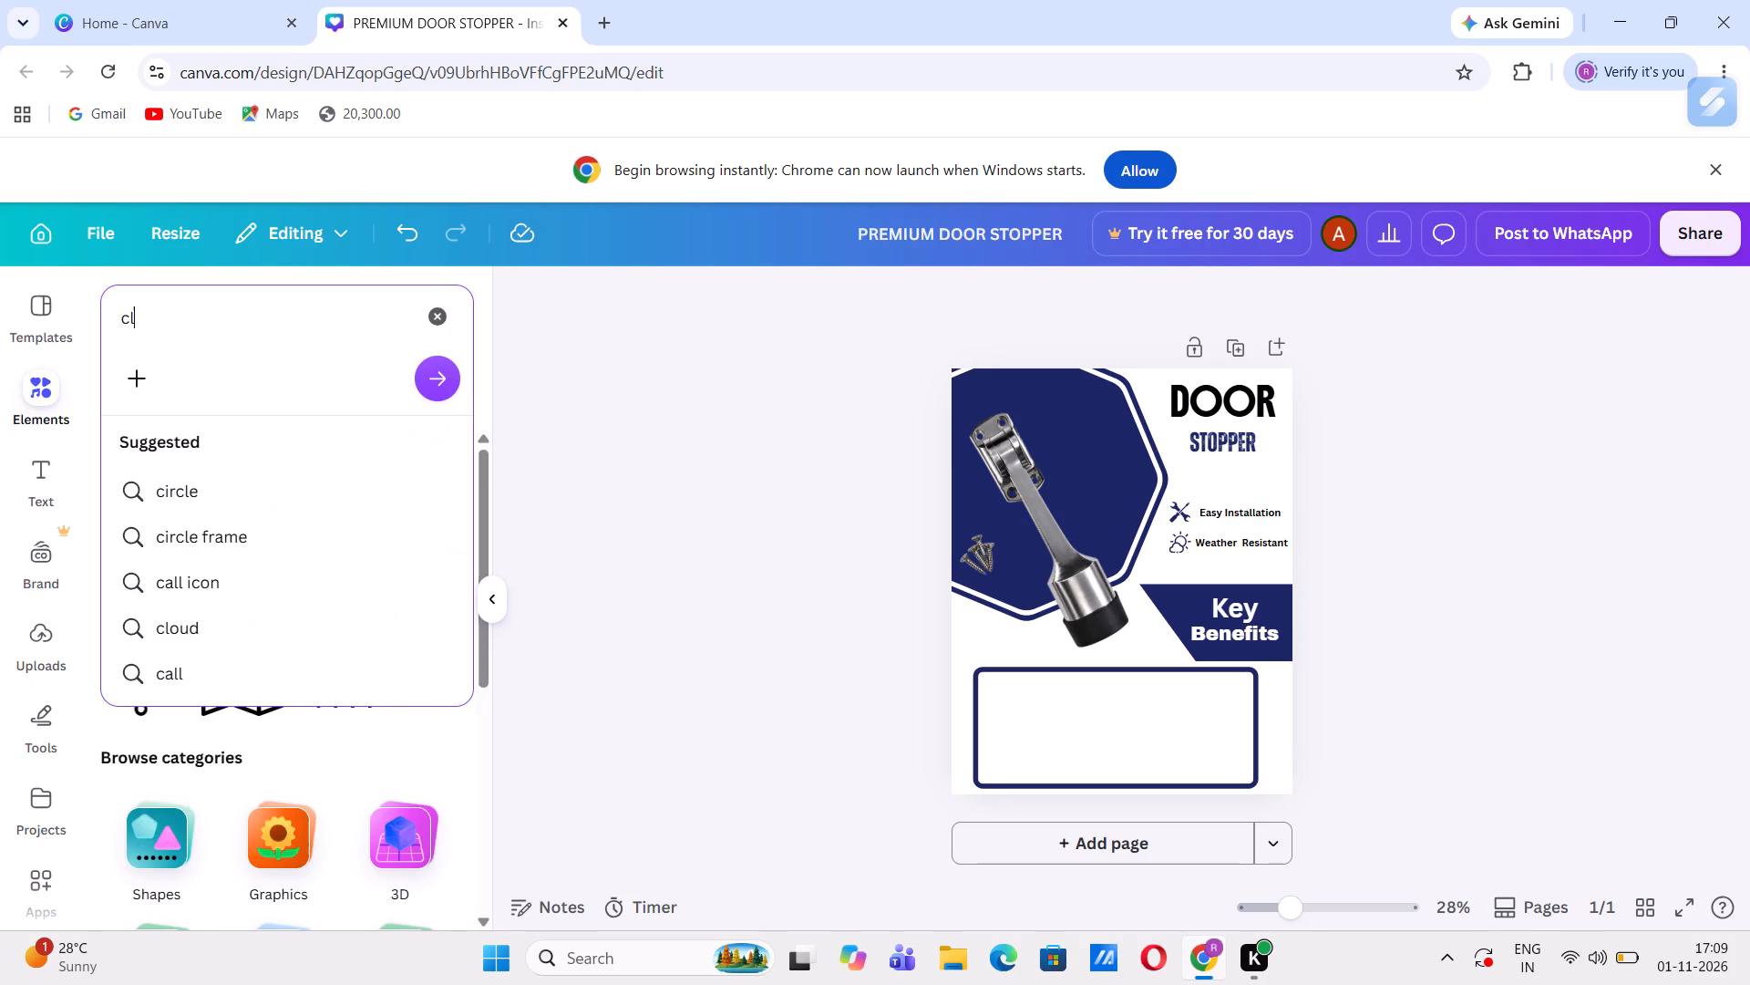
type("ea")
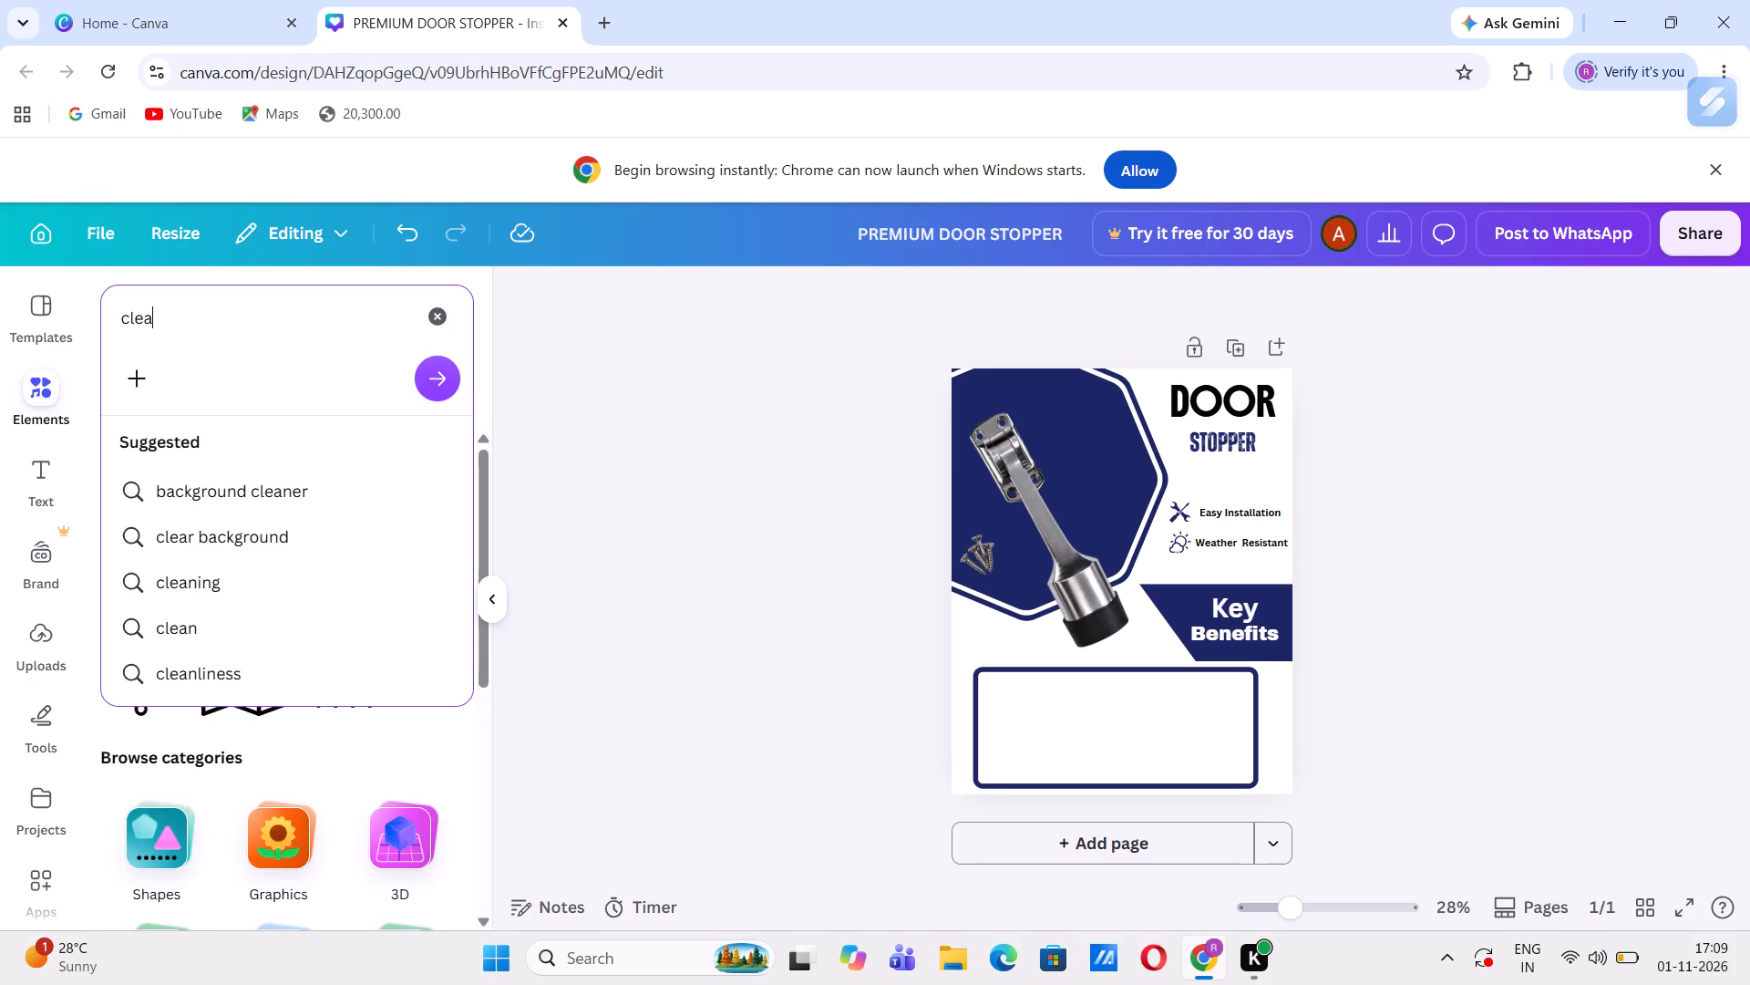
key("n")
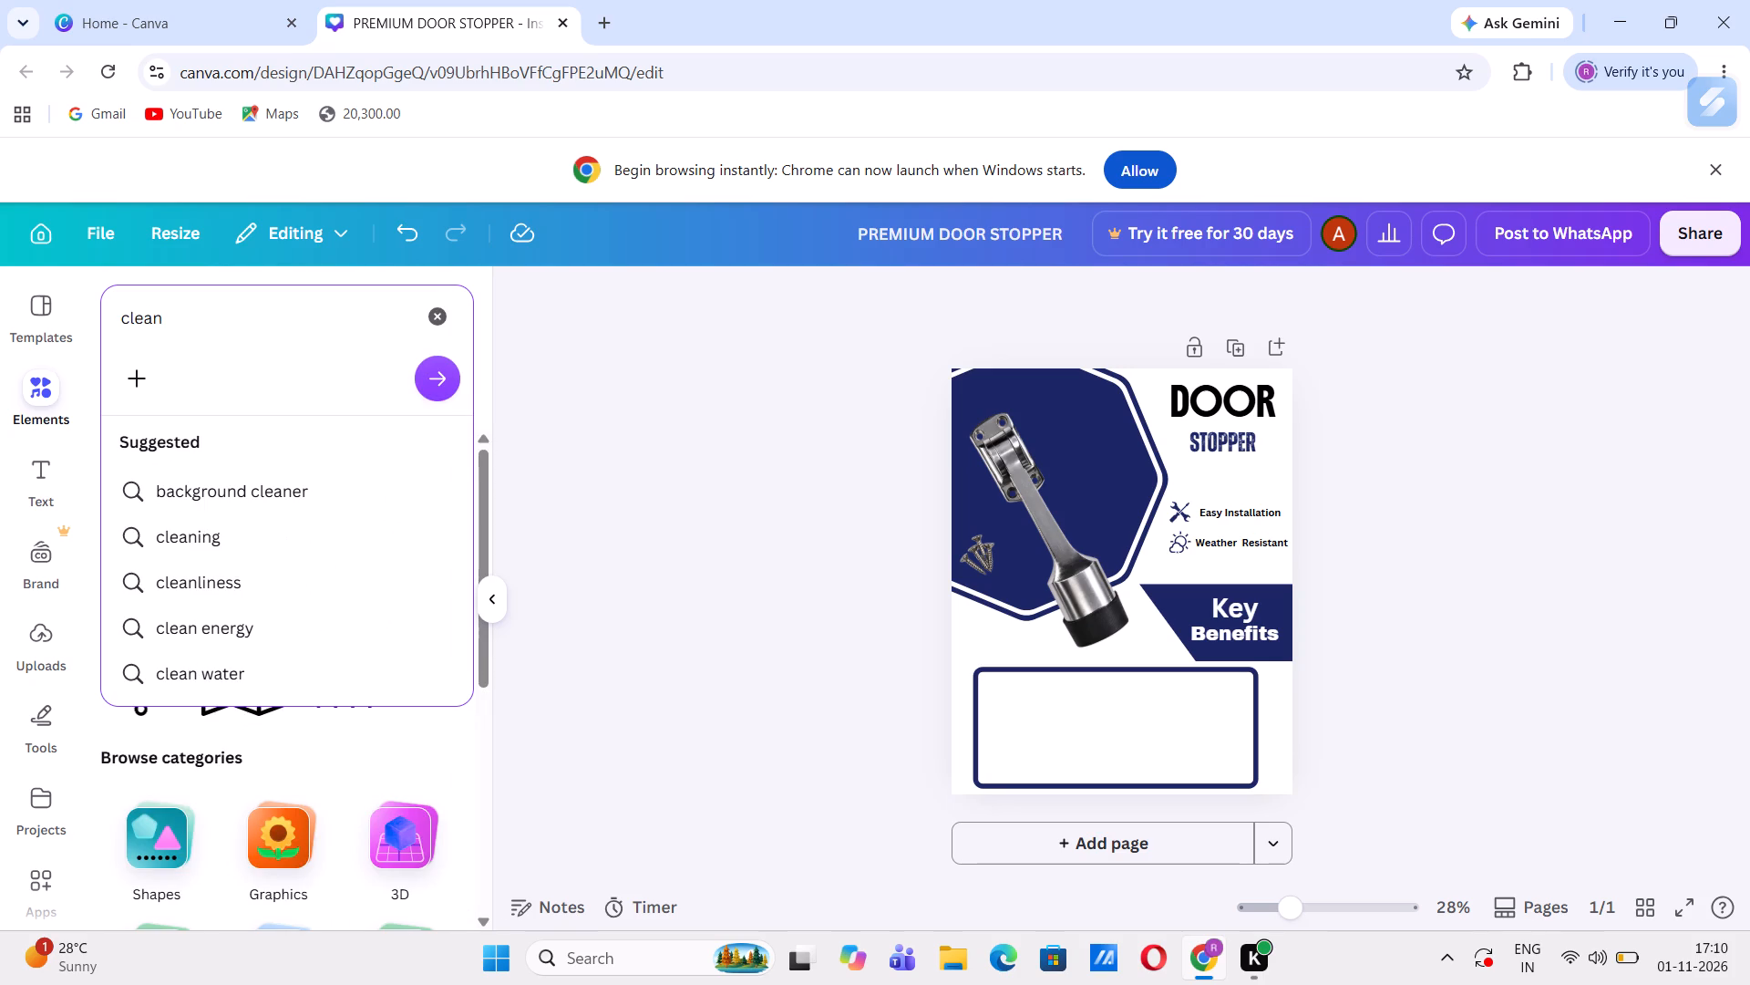
key("space")
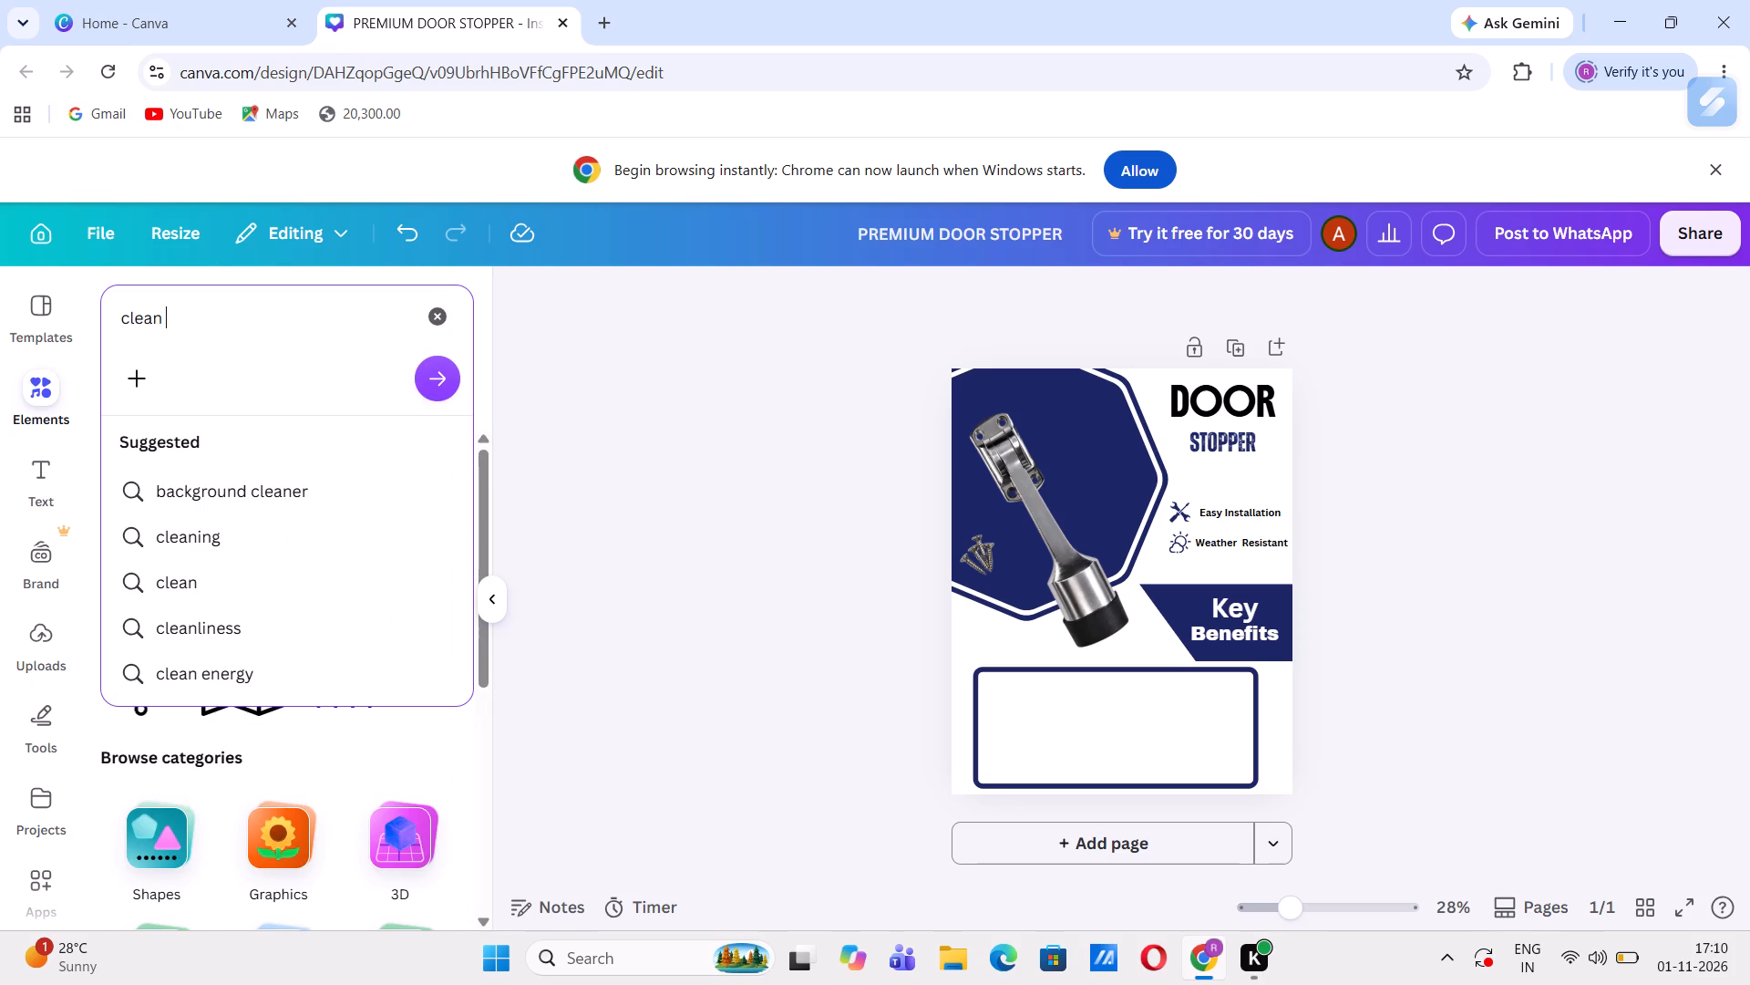
key("i")
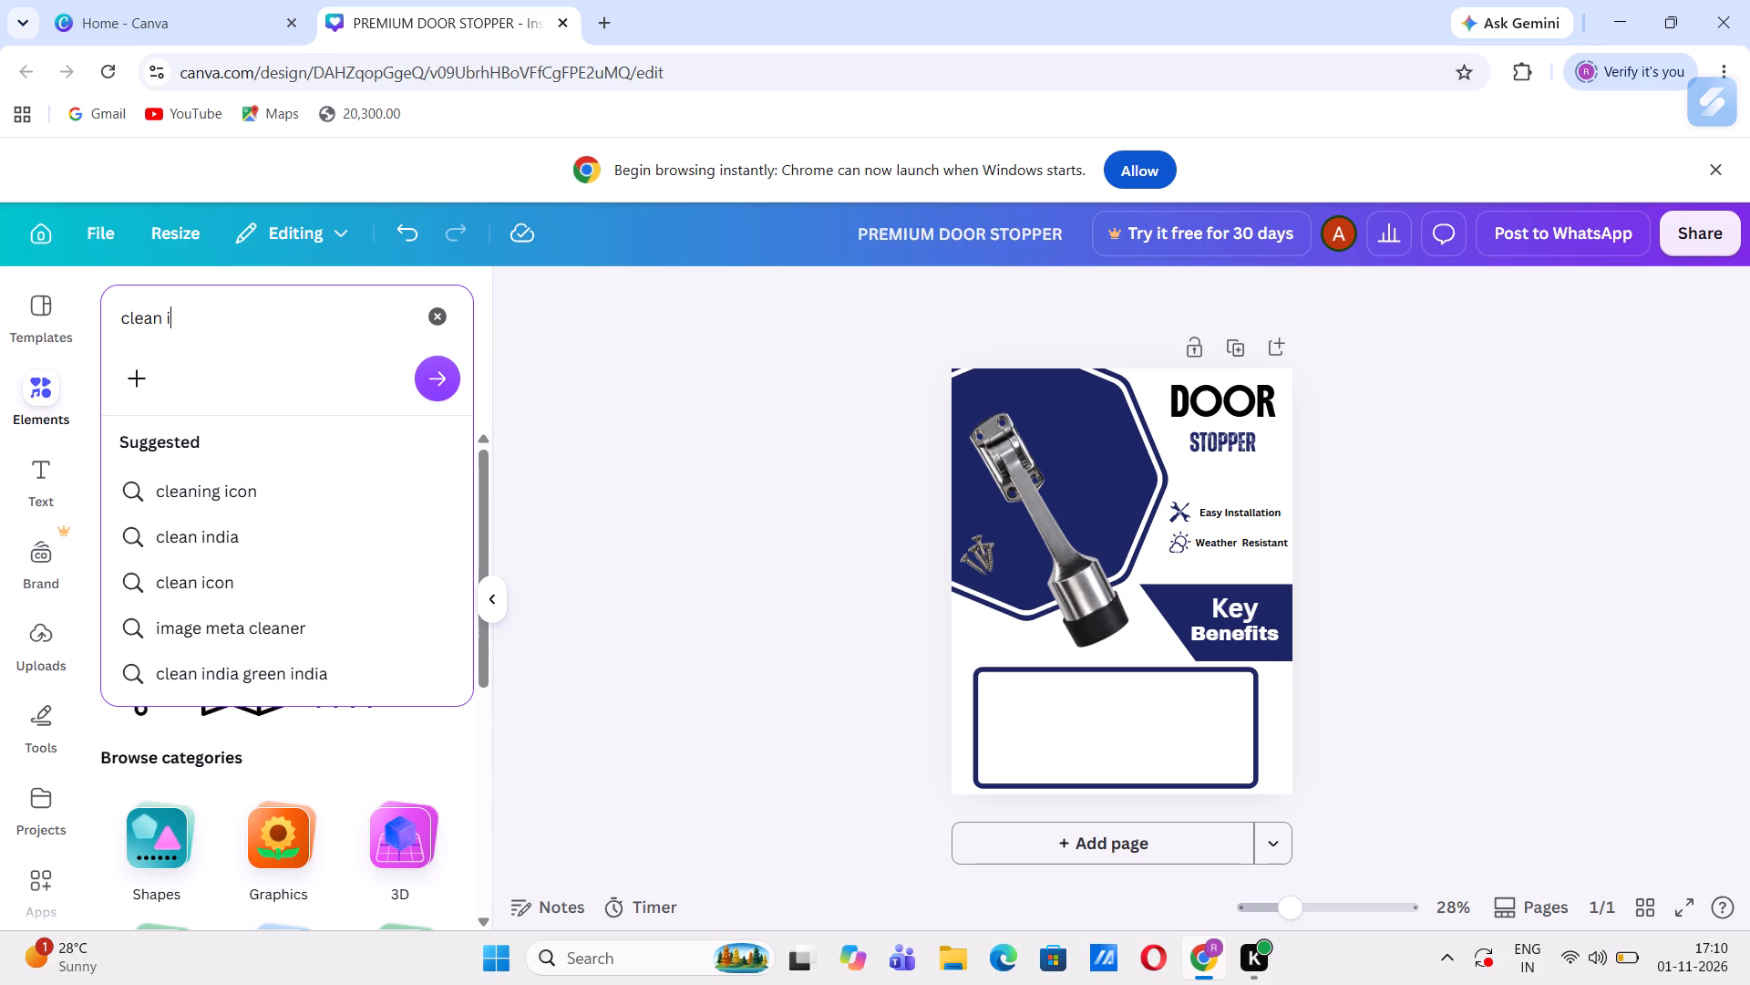
left_click(216, 486)
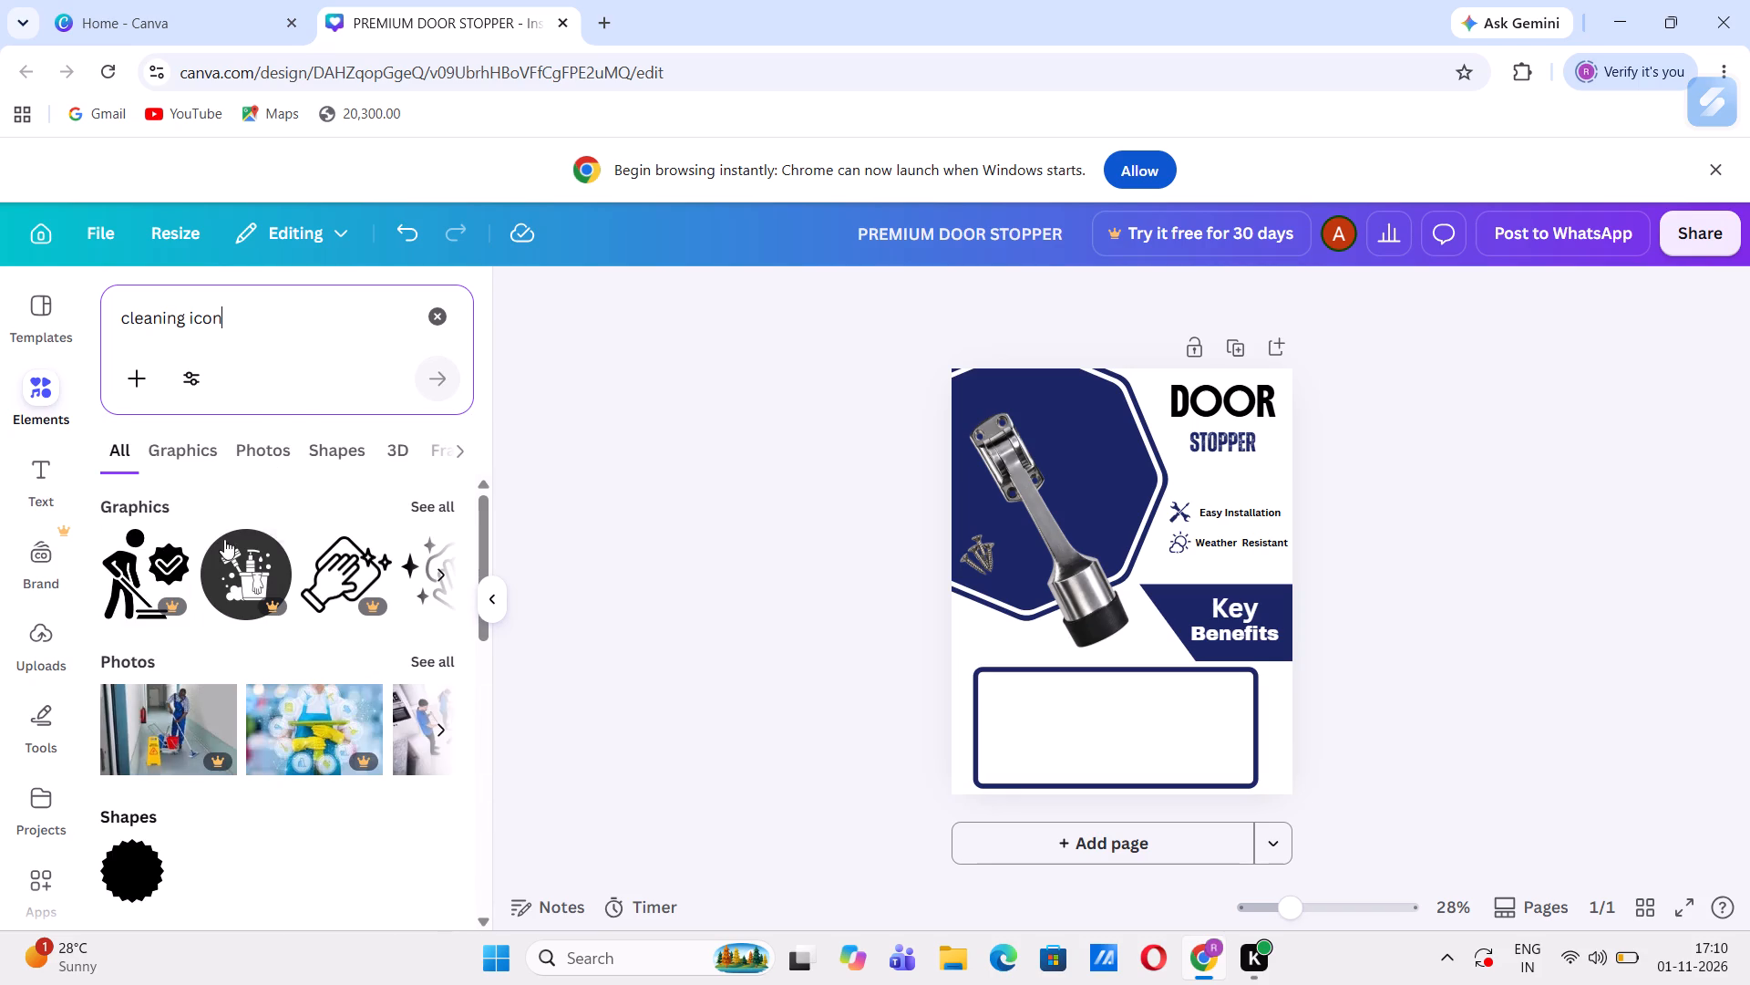
left_click(446, 508)
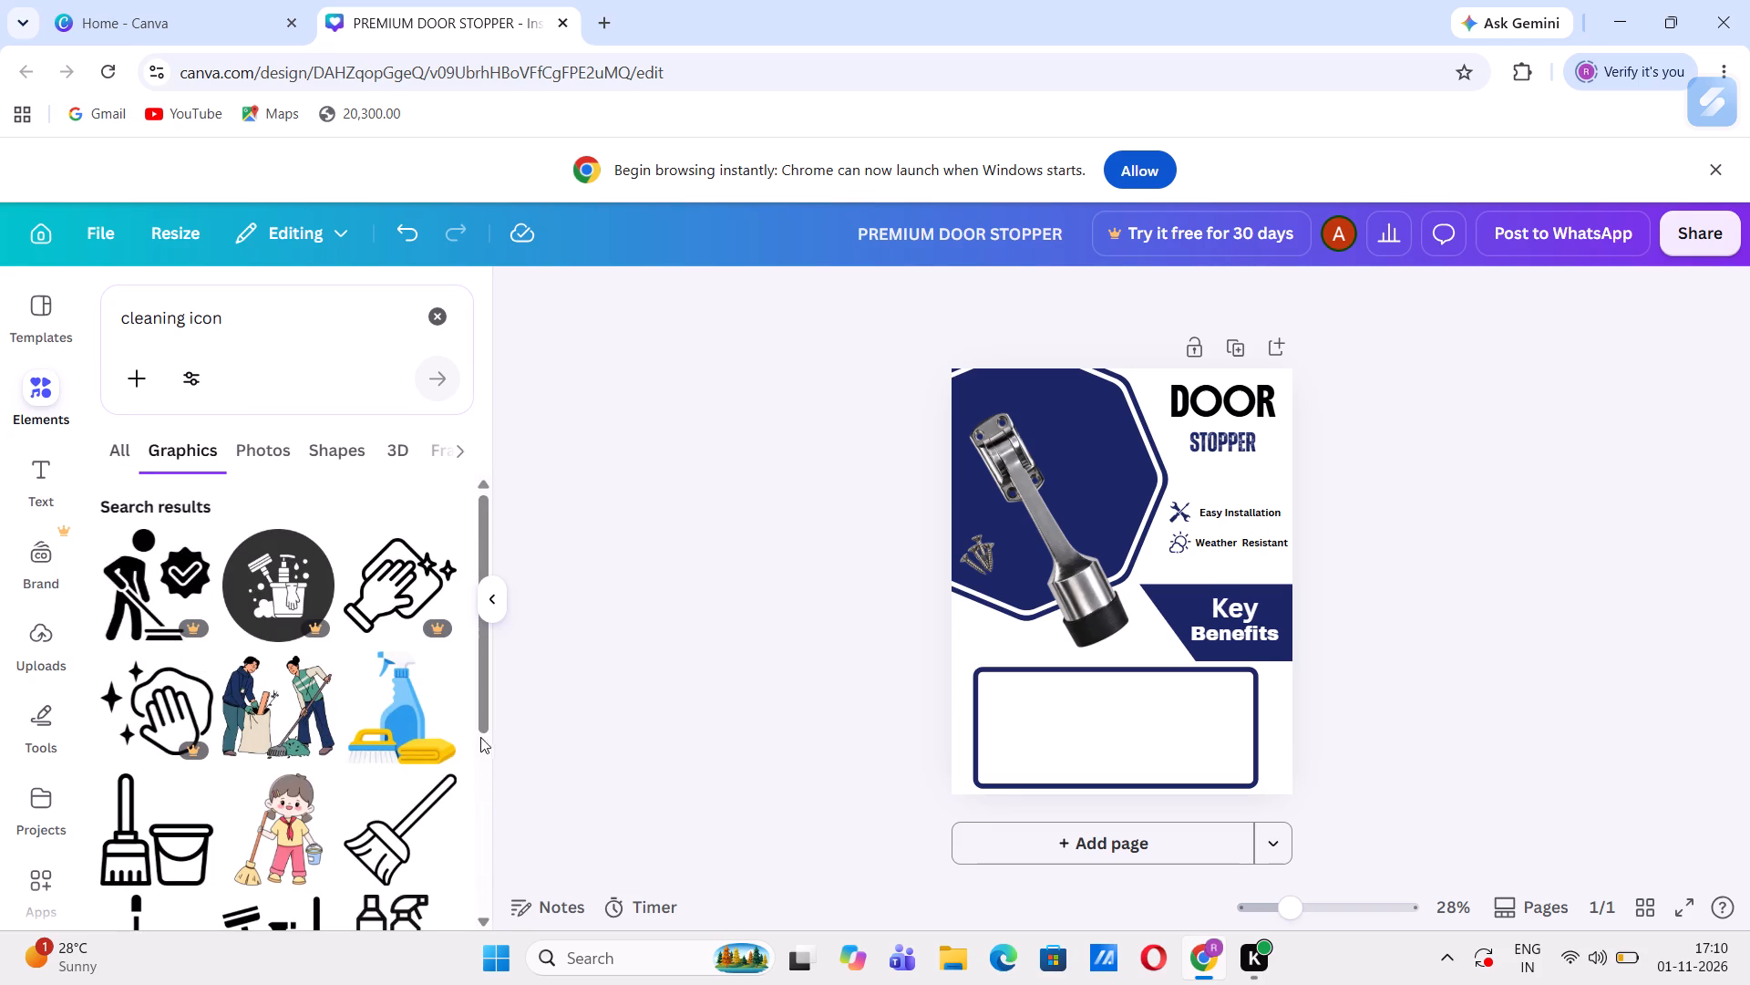
Look through the cleaning icon graphics for one that suits the poster's feature list.
left_click_drag(482, 689, 482, 776)
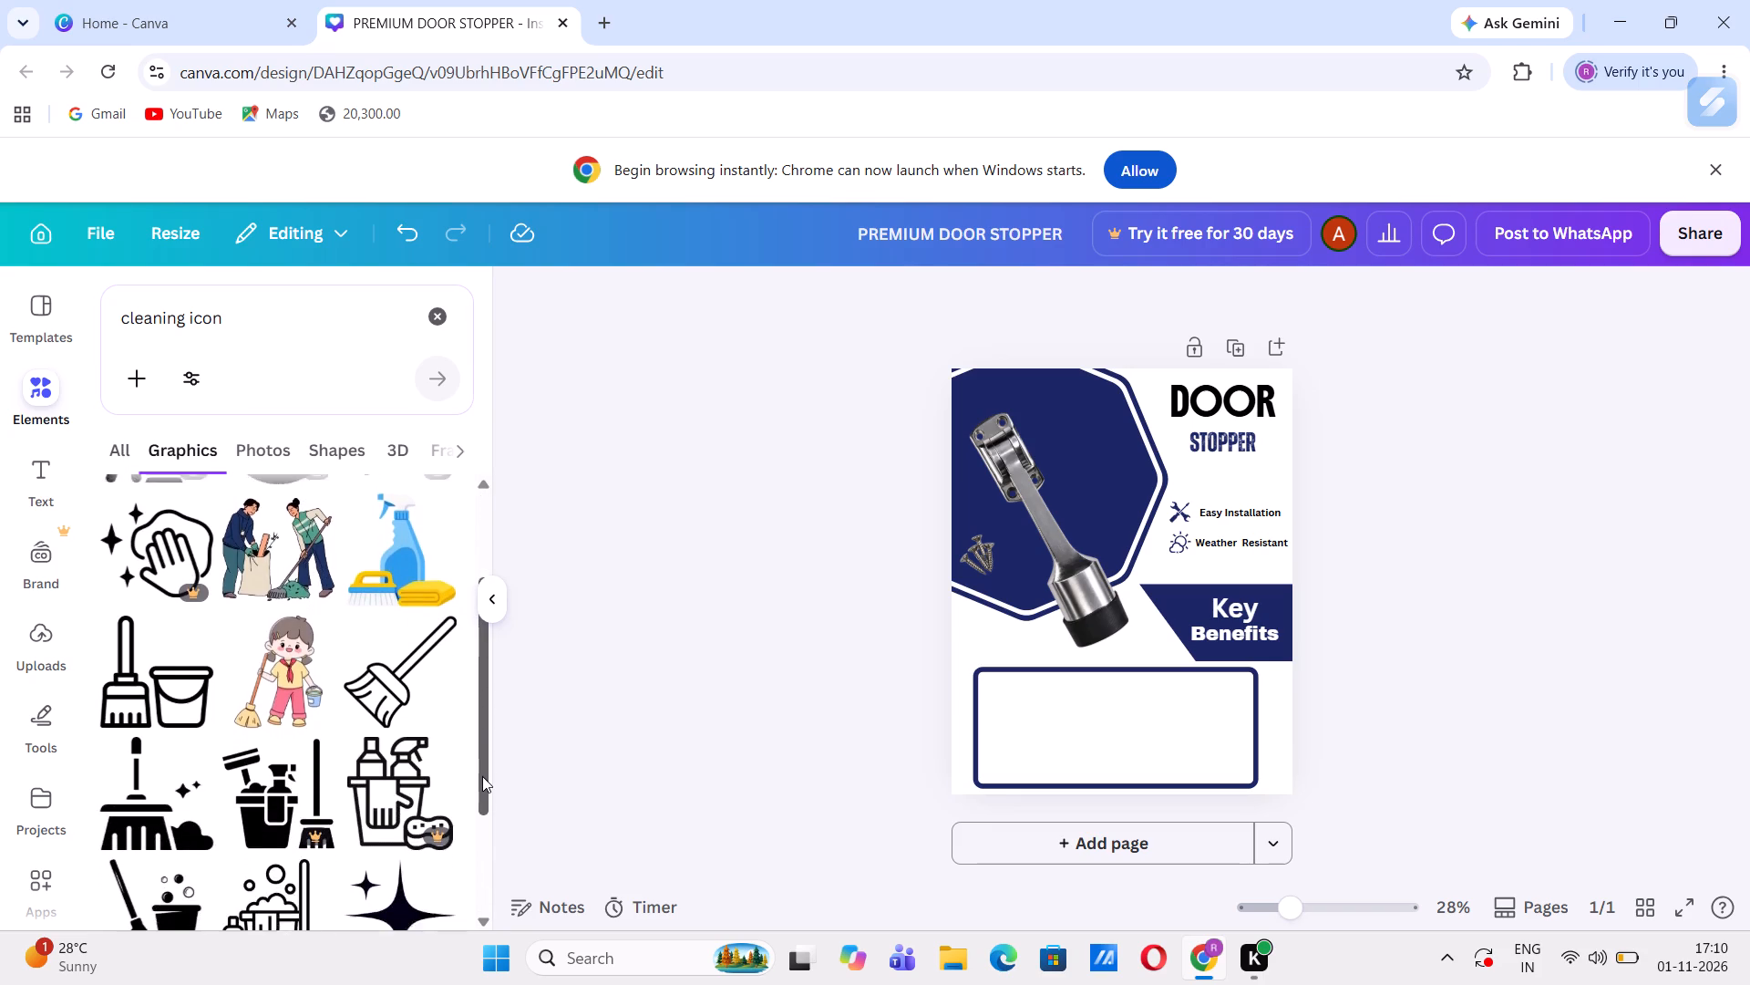
left_click_drag(482, 776, 482, 969)
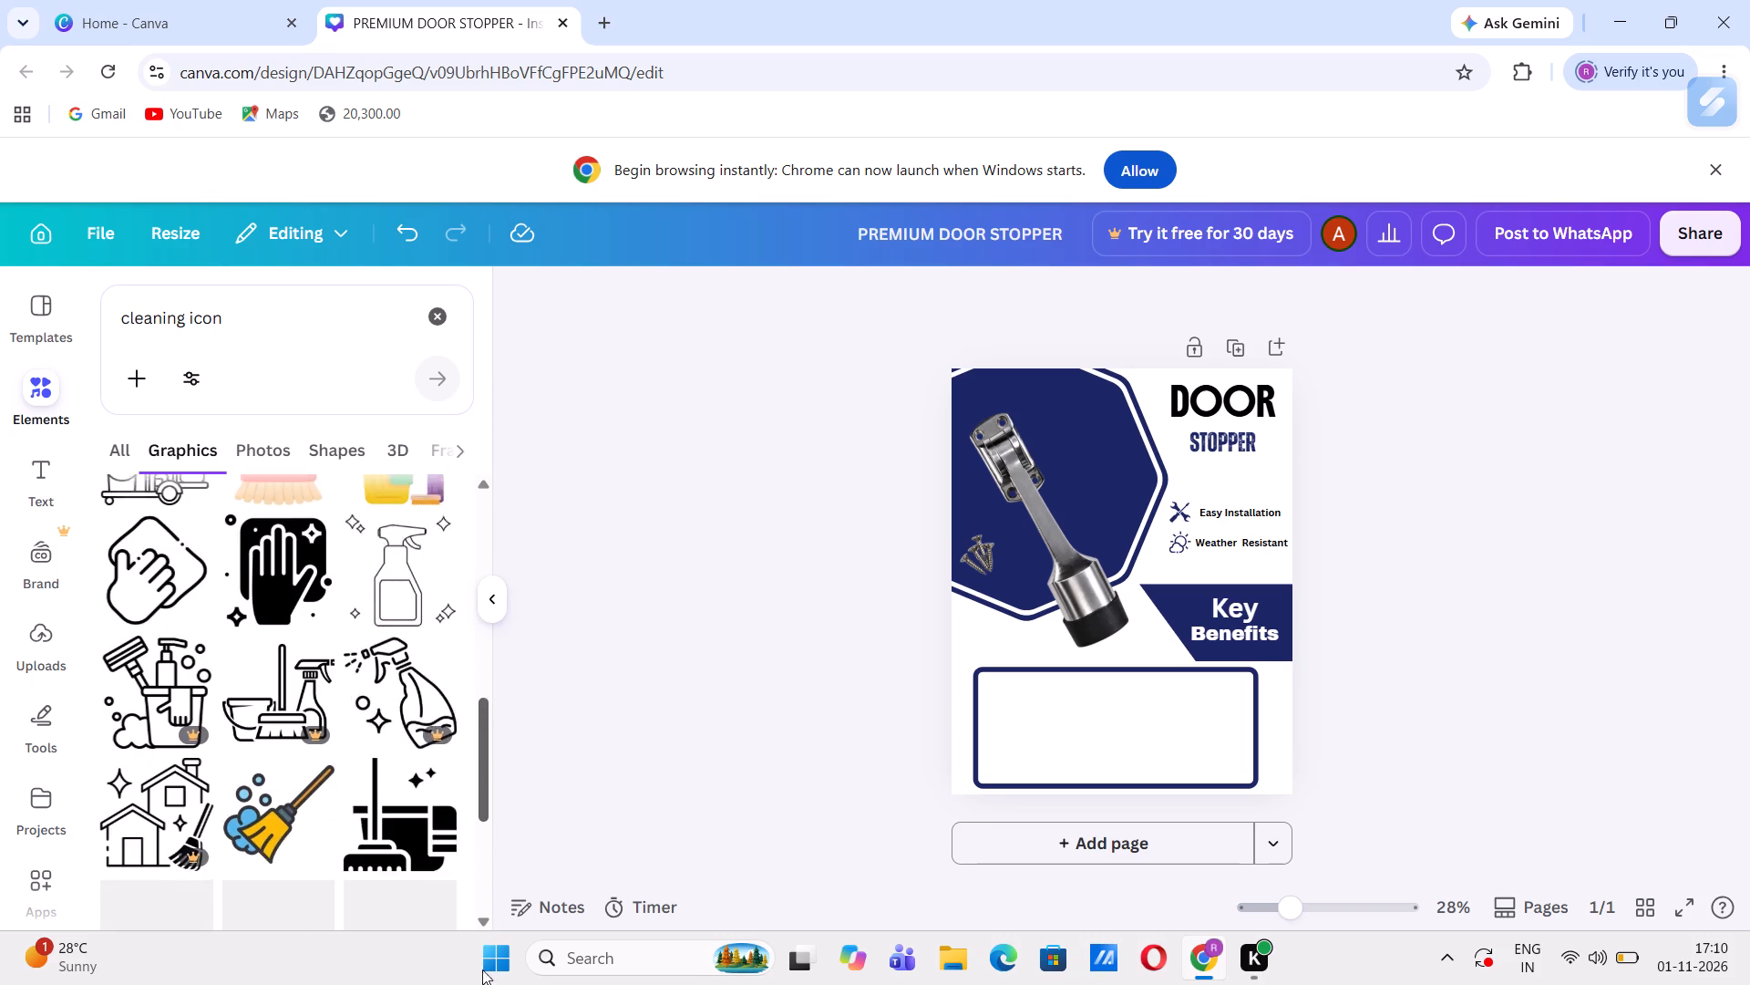
left_click_drag(482, 969, 476, 984)
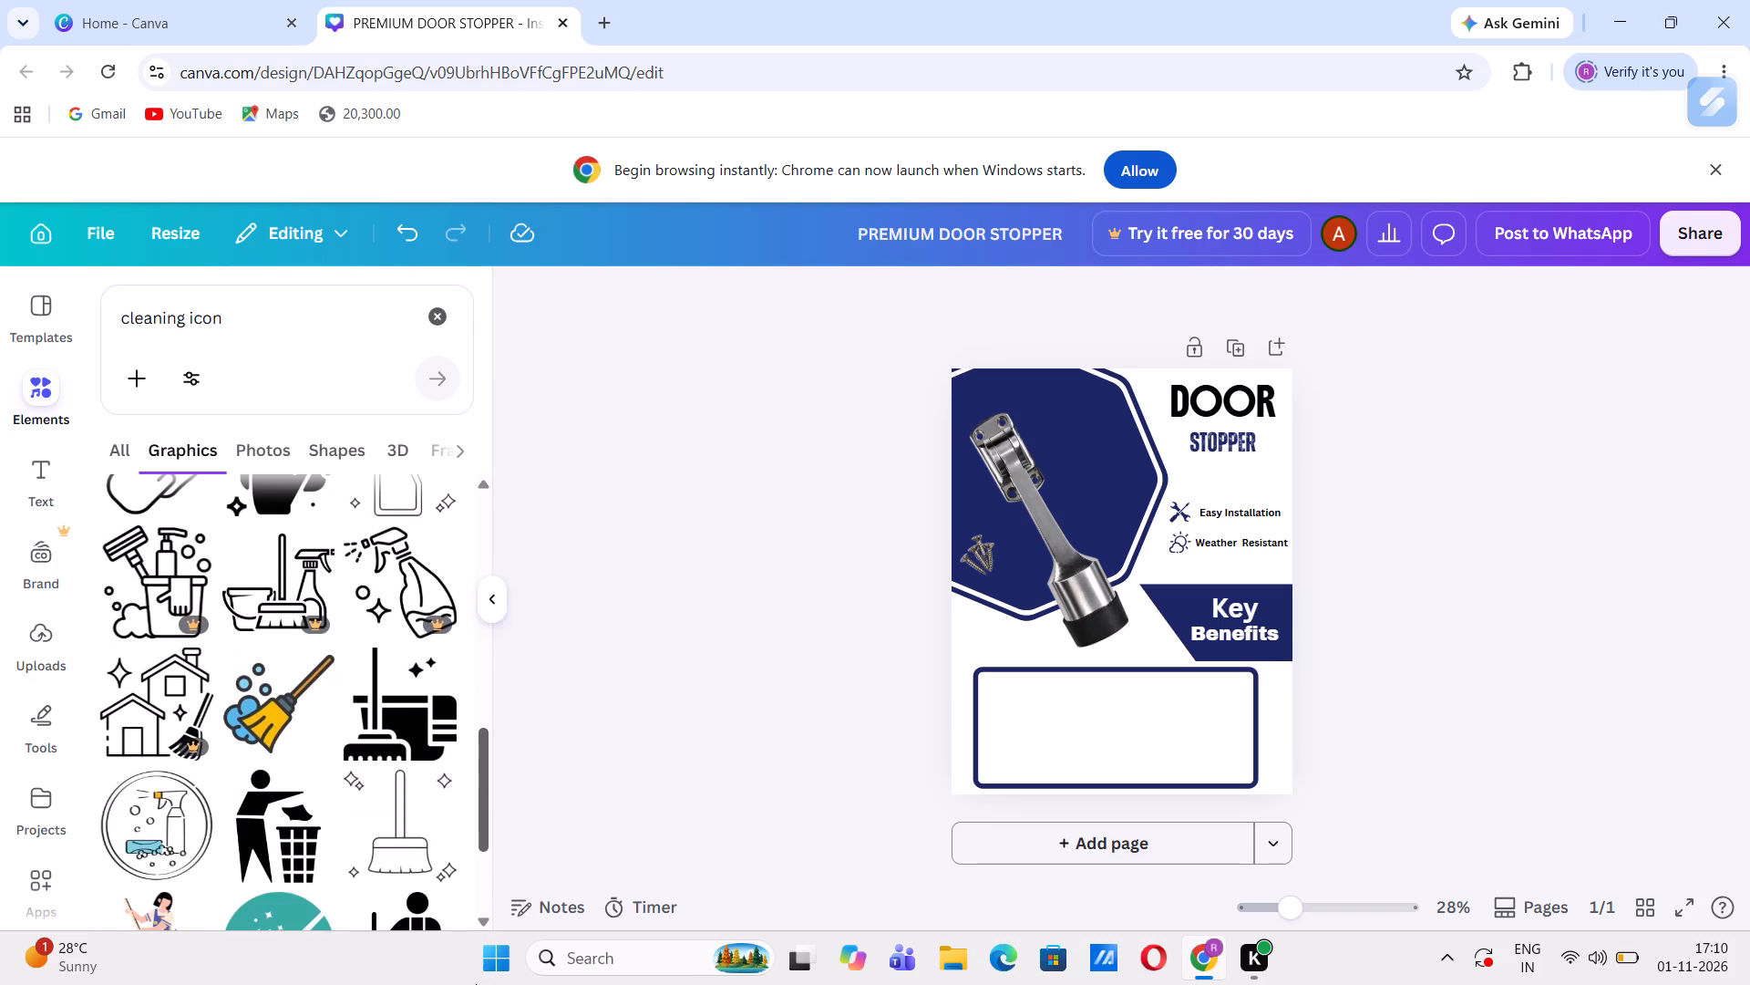
left_click_drag(476, 984, 470, 961)
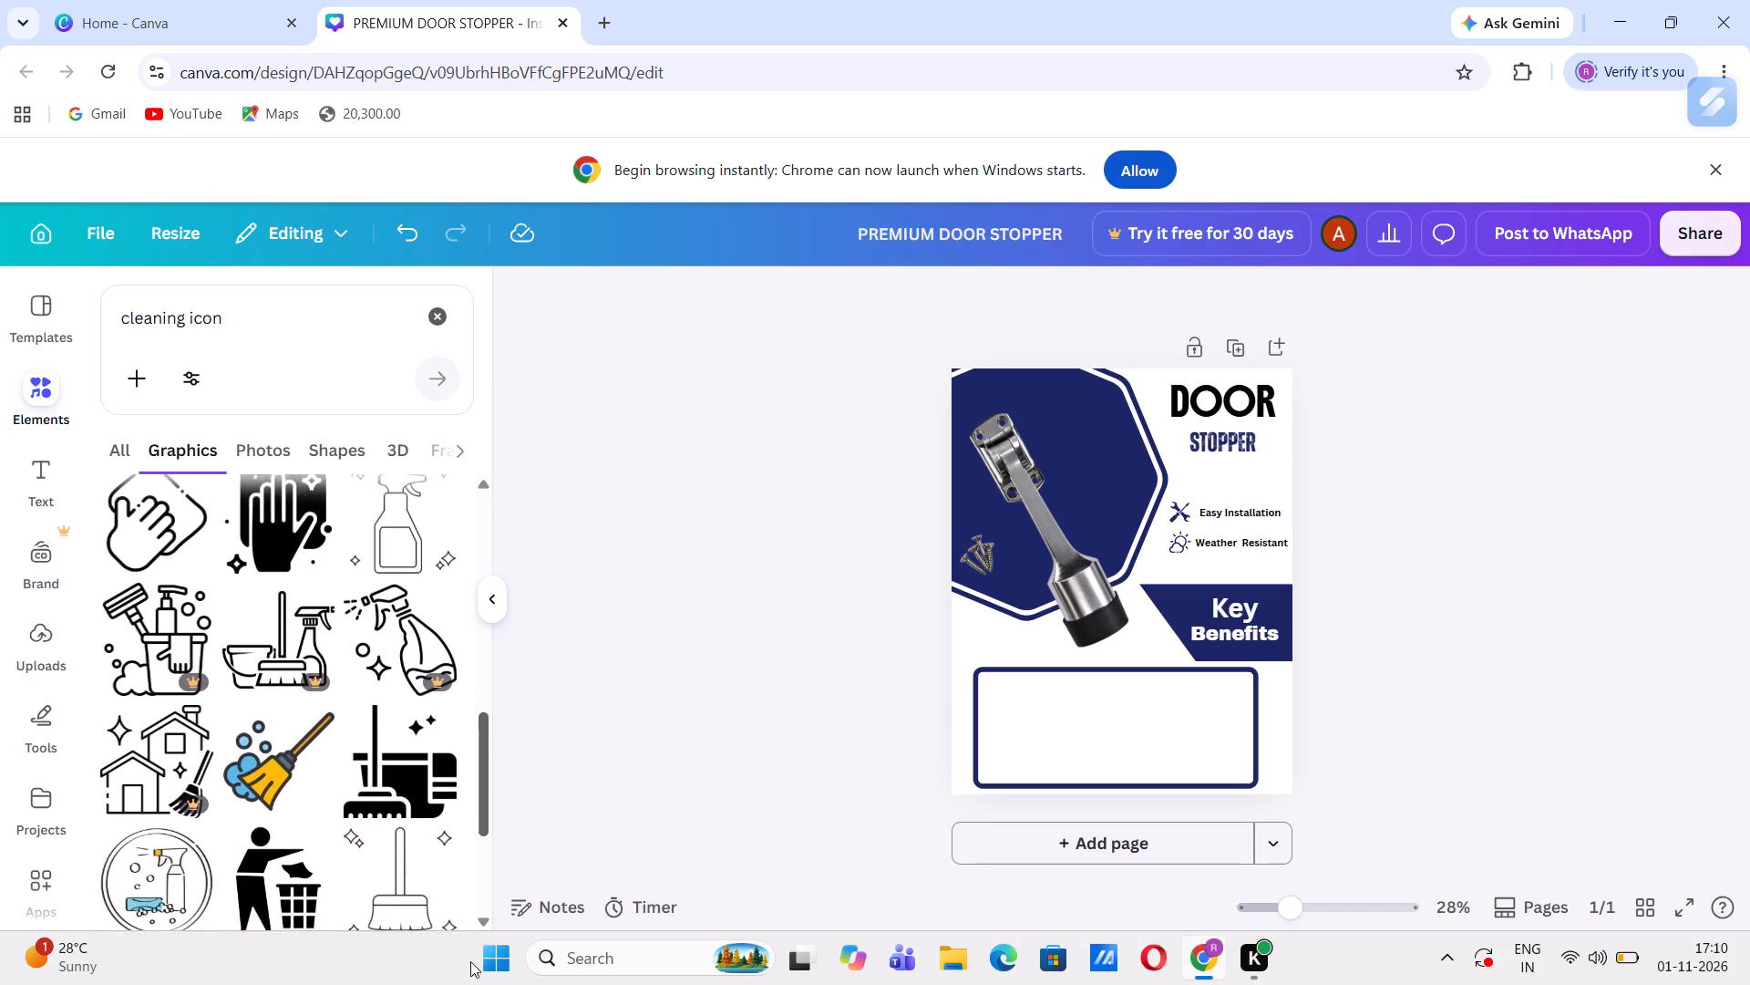
left_click_drag(470, 961, 471, 984)
triple_click(489, 928)
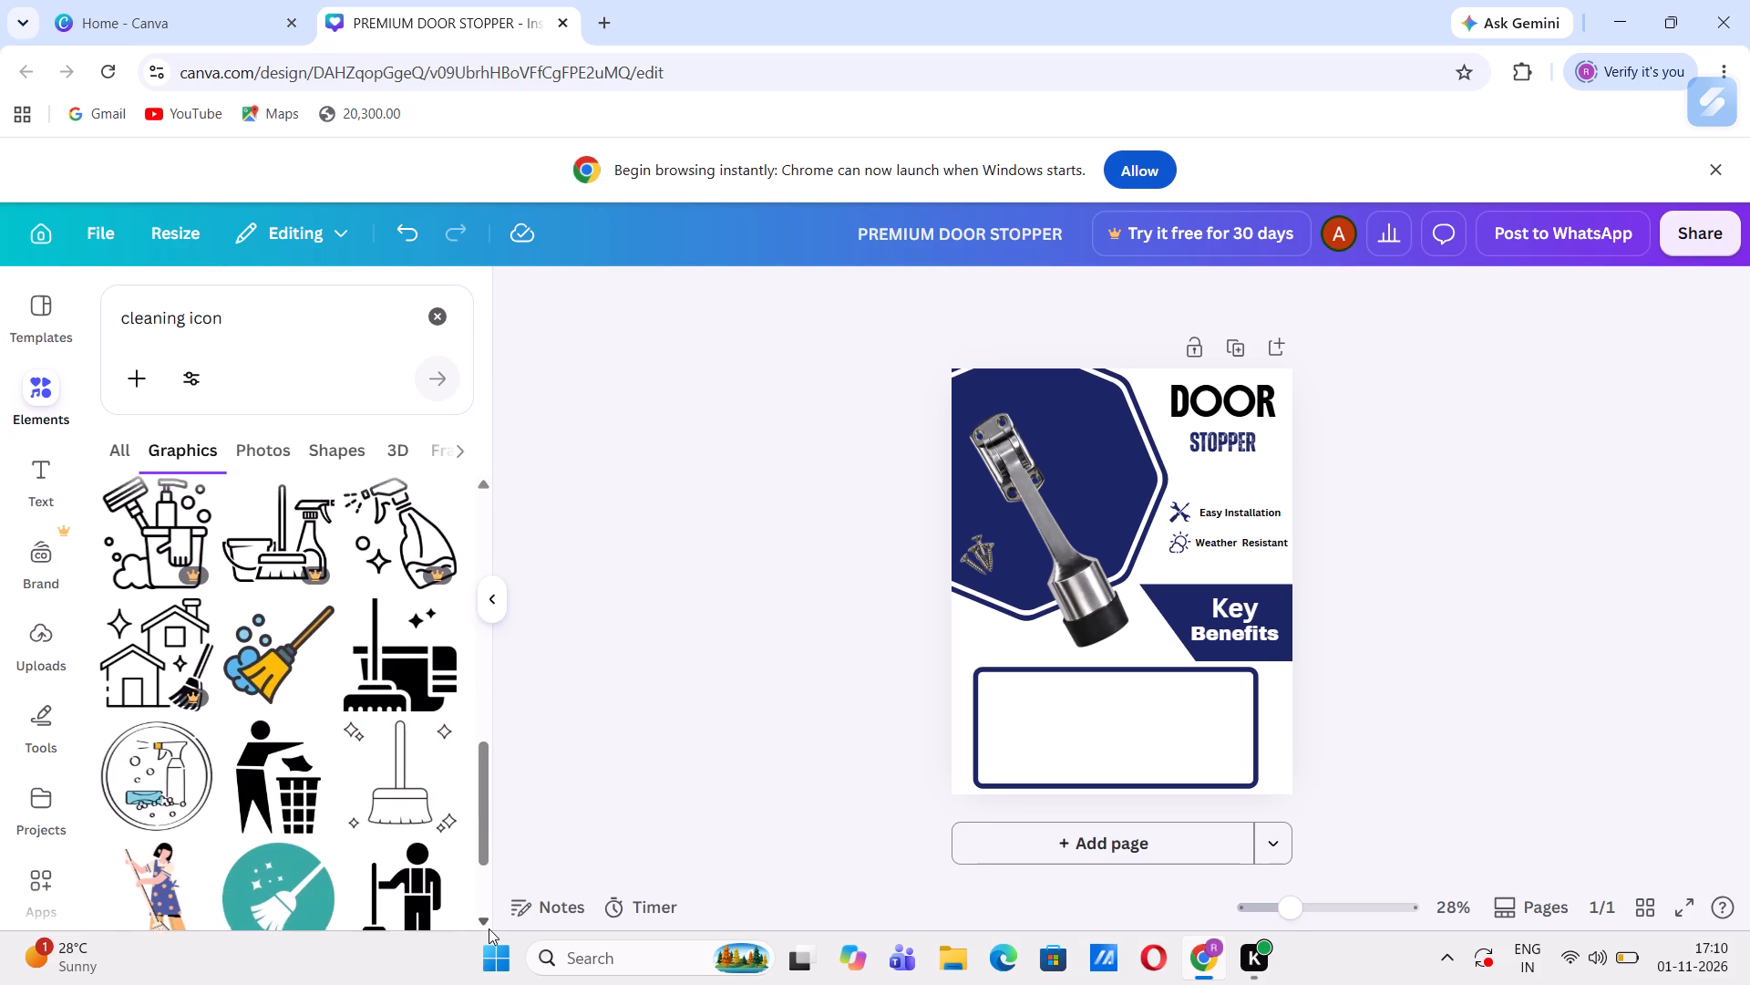
triple_click(489, 928)
triple_click(489, 928)
left_click(489, 928)
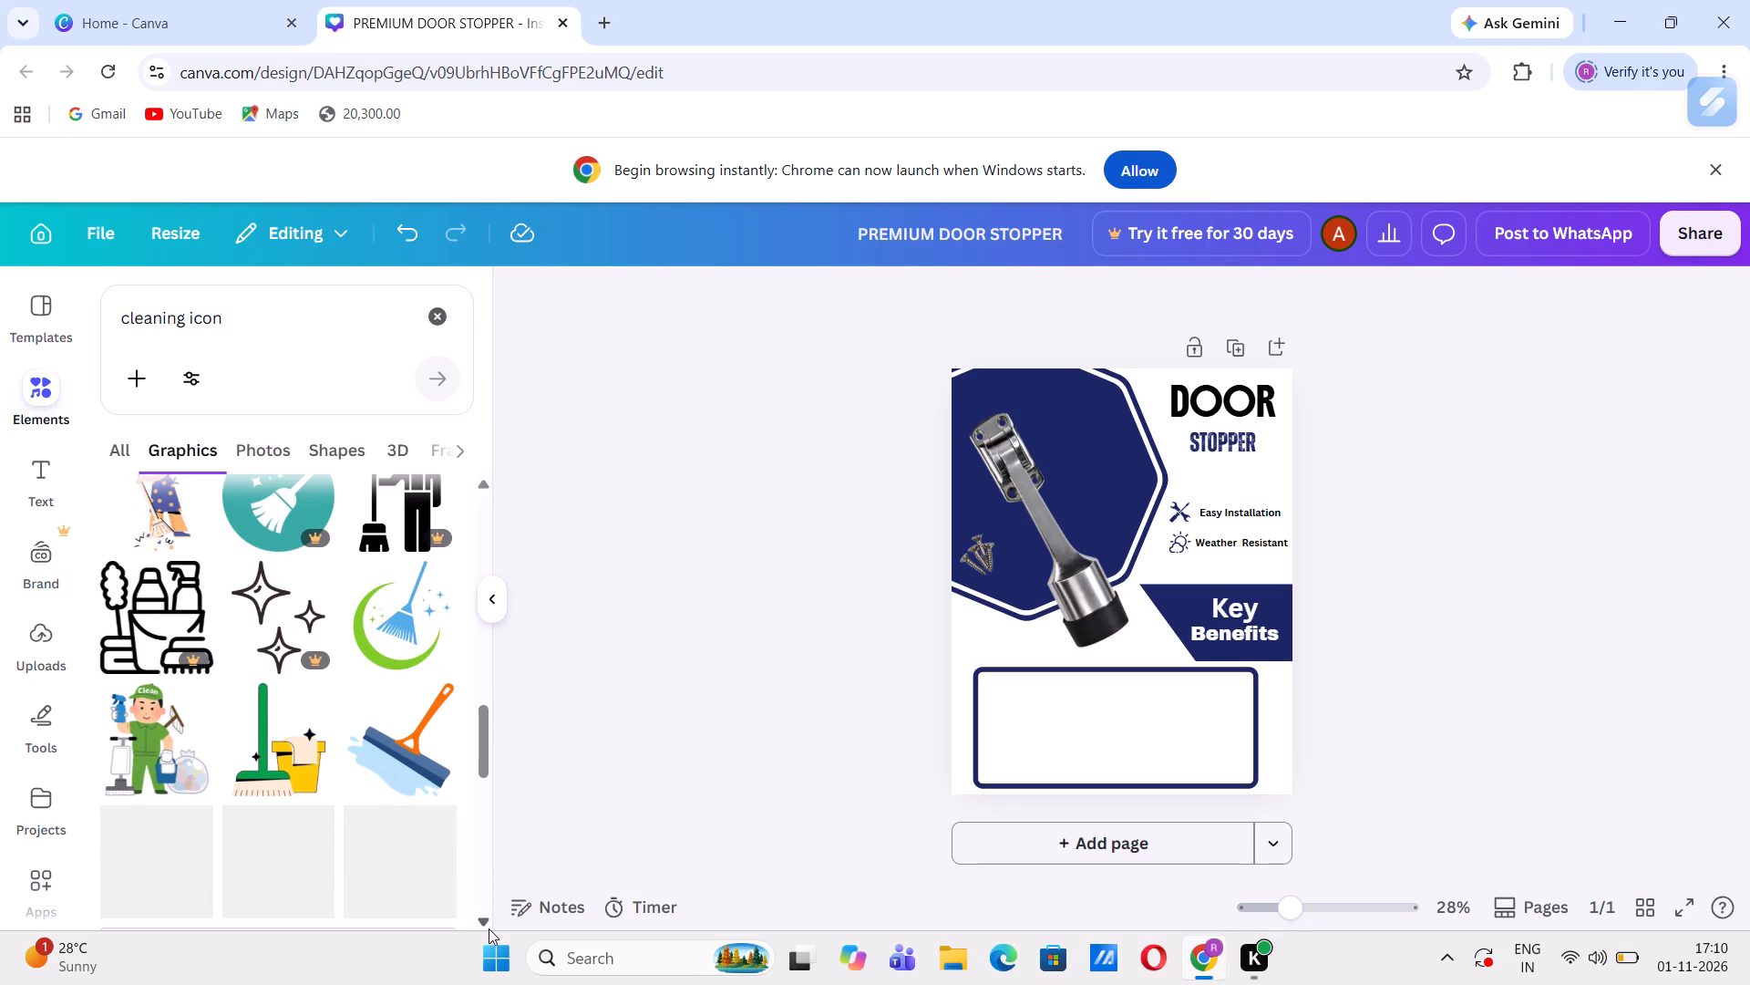
triple_click(489, 928)
double_click(489, 928)
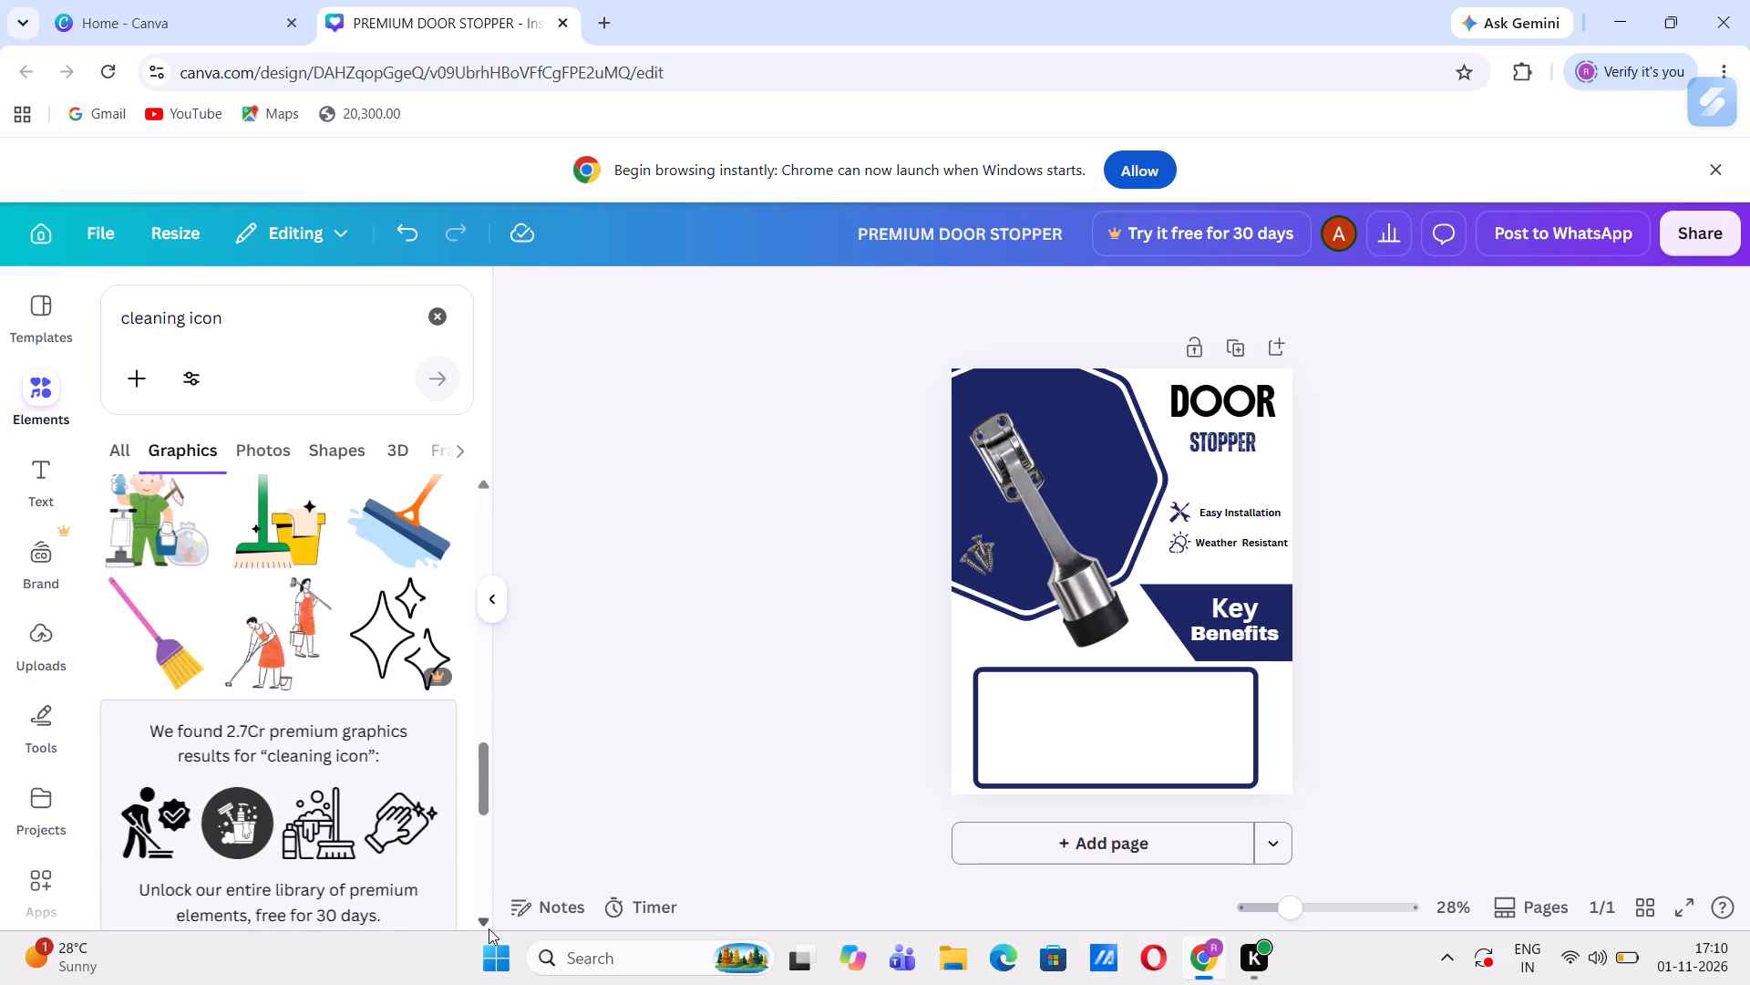
triple_click(478, 493)
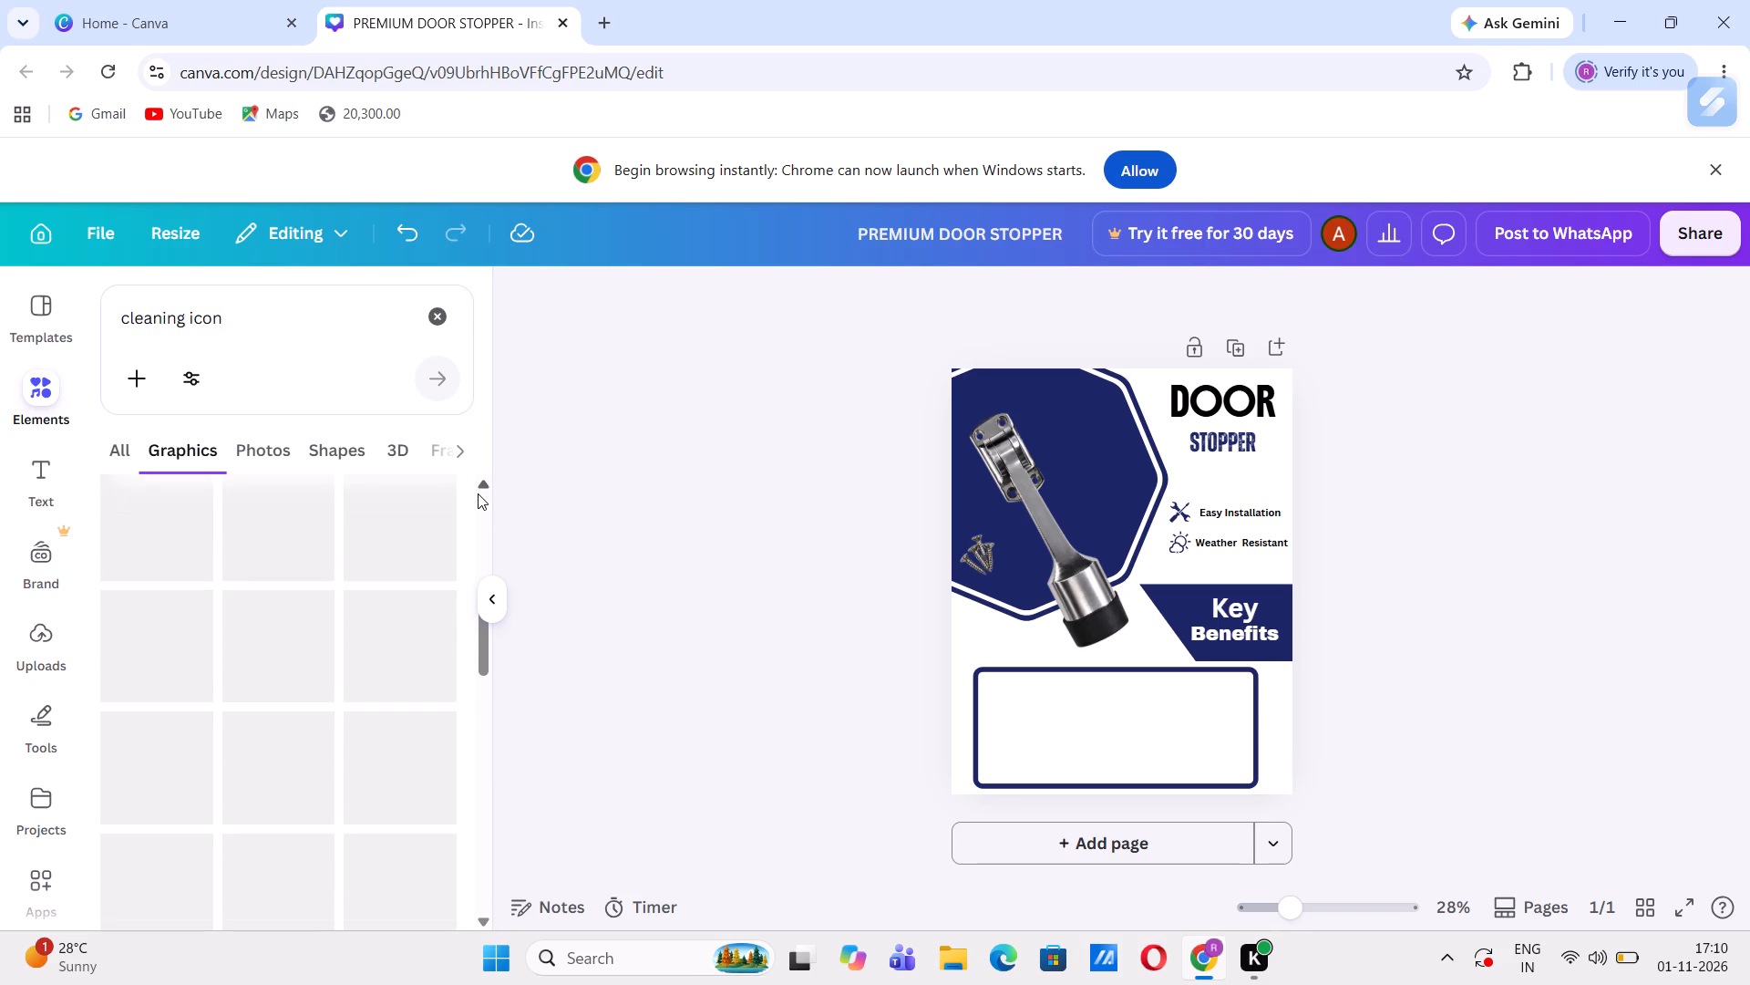
left_click(478, 493)
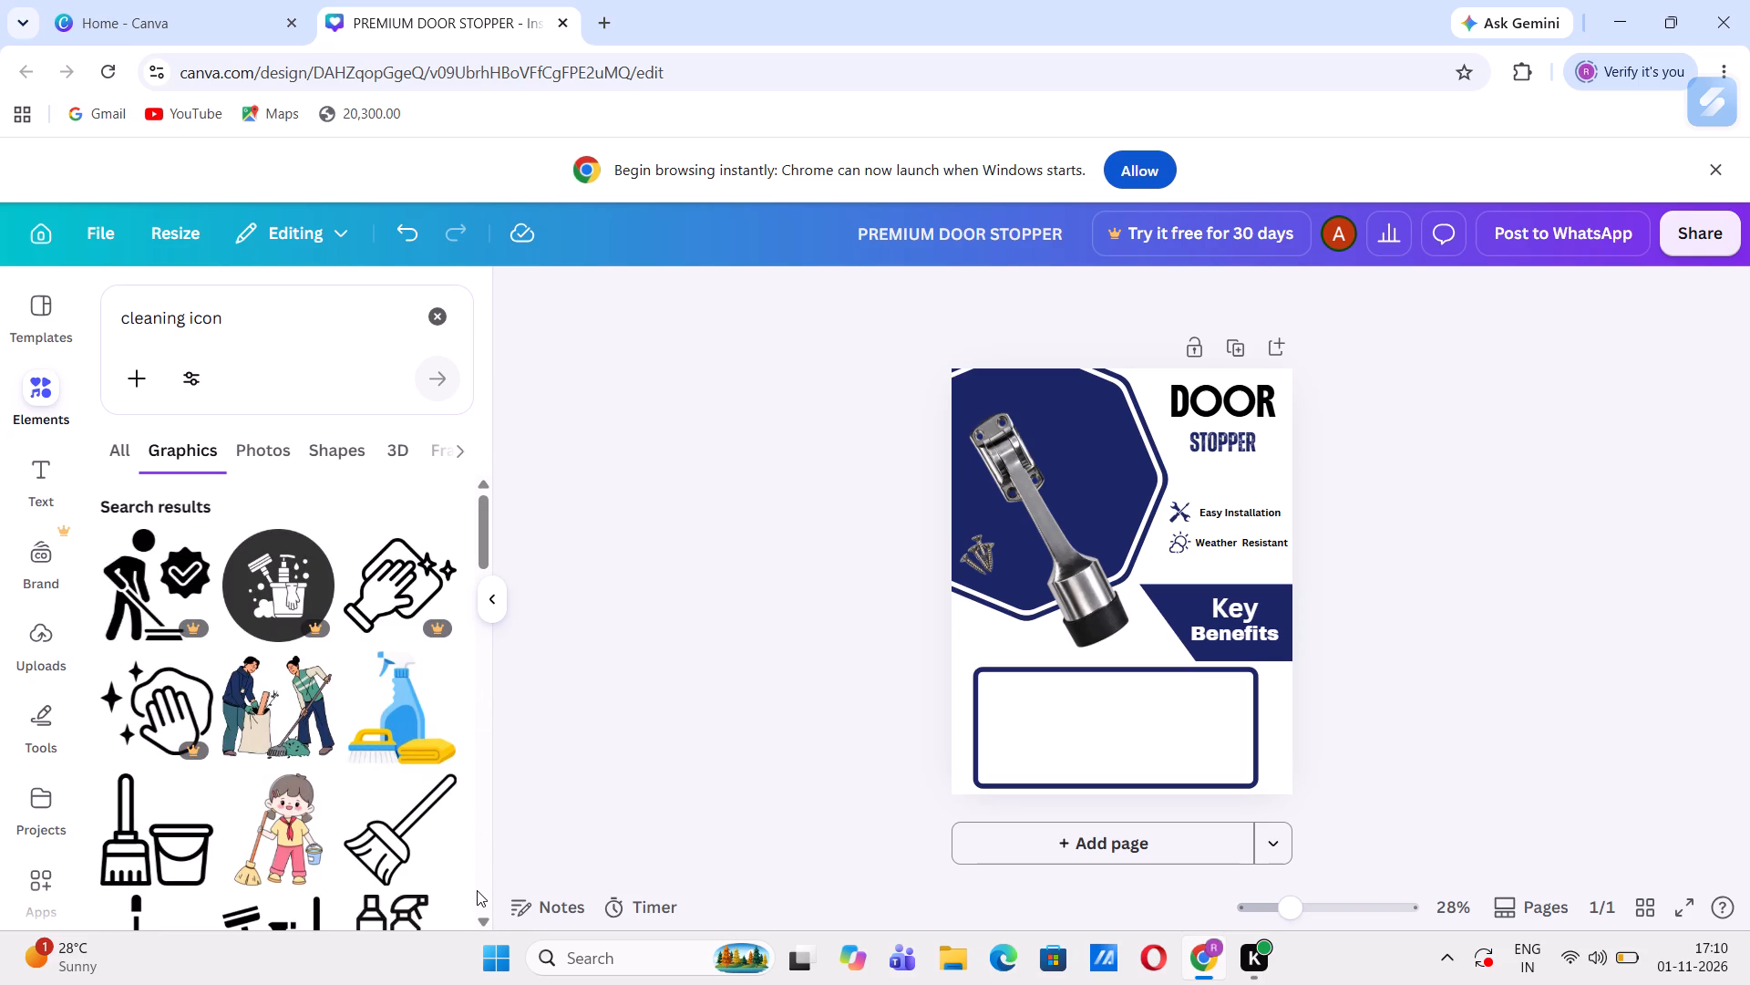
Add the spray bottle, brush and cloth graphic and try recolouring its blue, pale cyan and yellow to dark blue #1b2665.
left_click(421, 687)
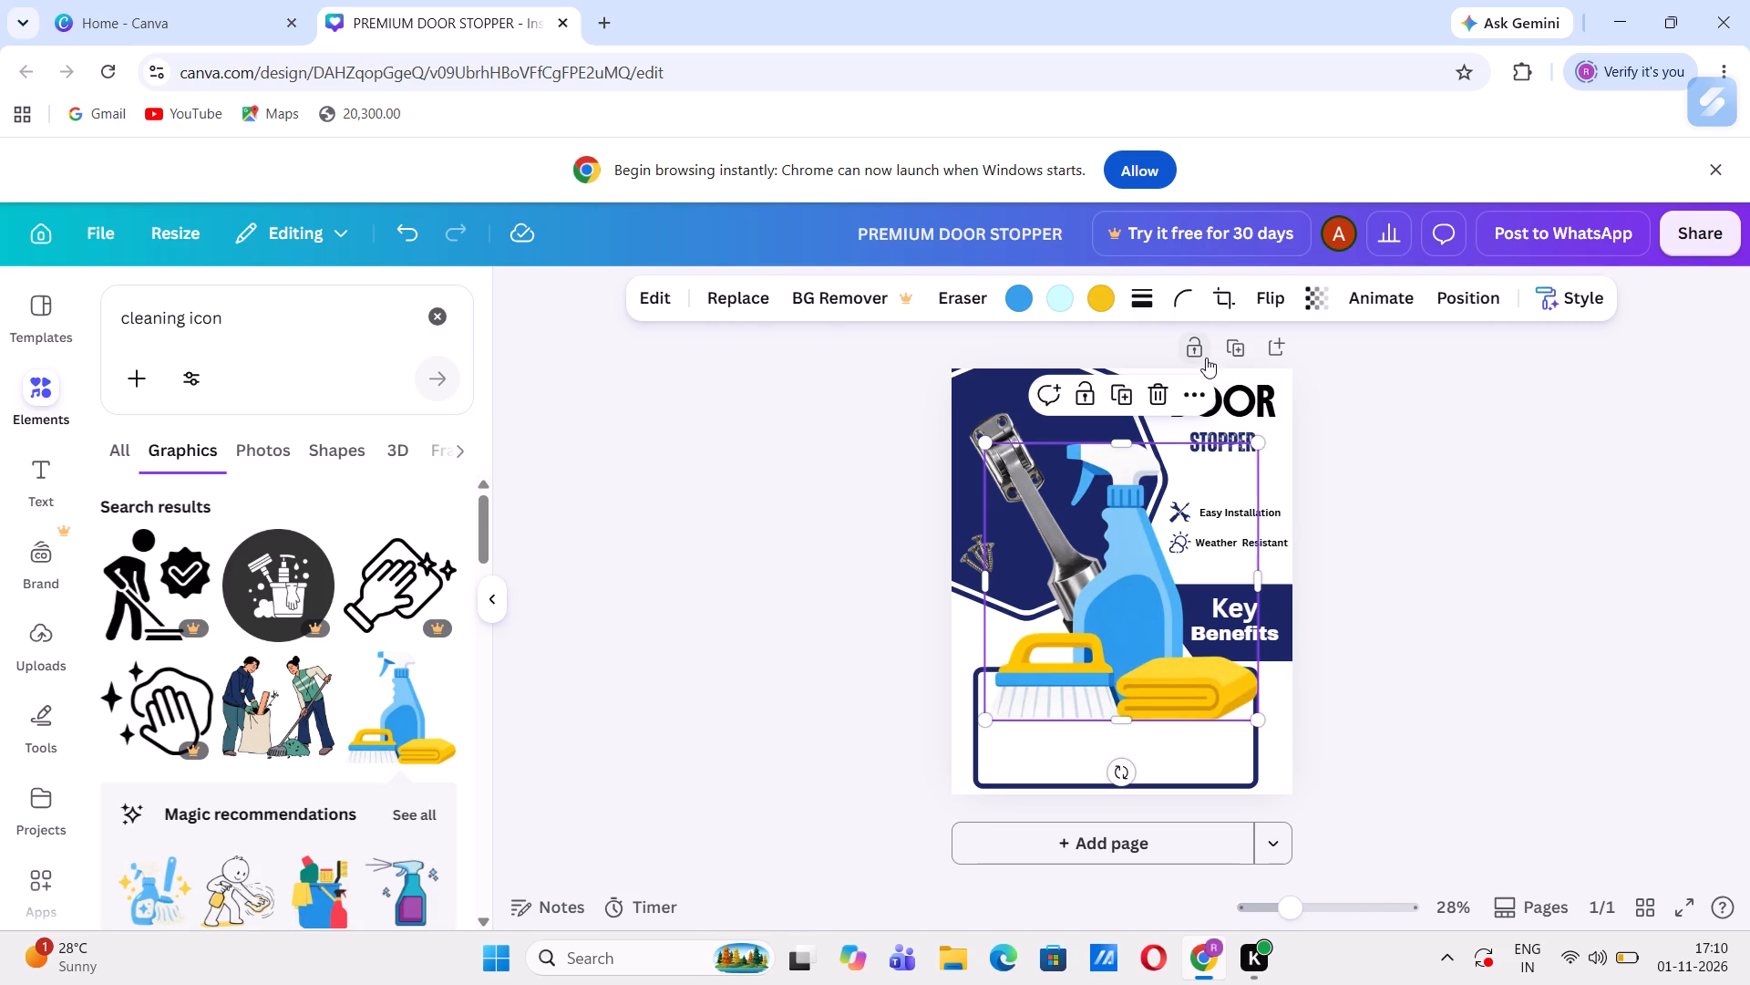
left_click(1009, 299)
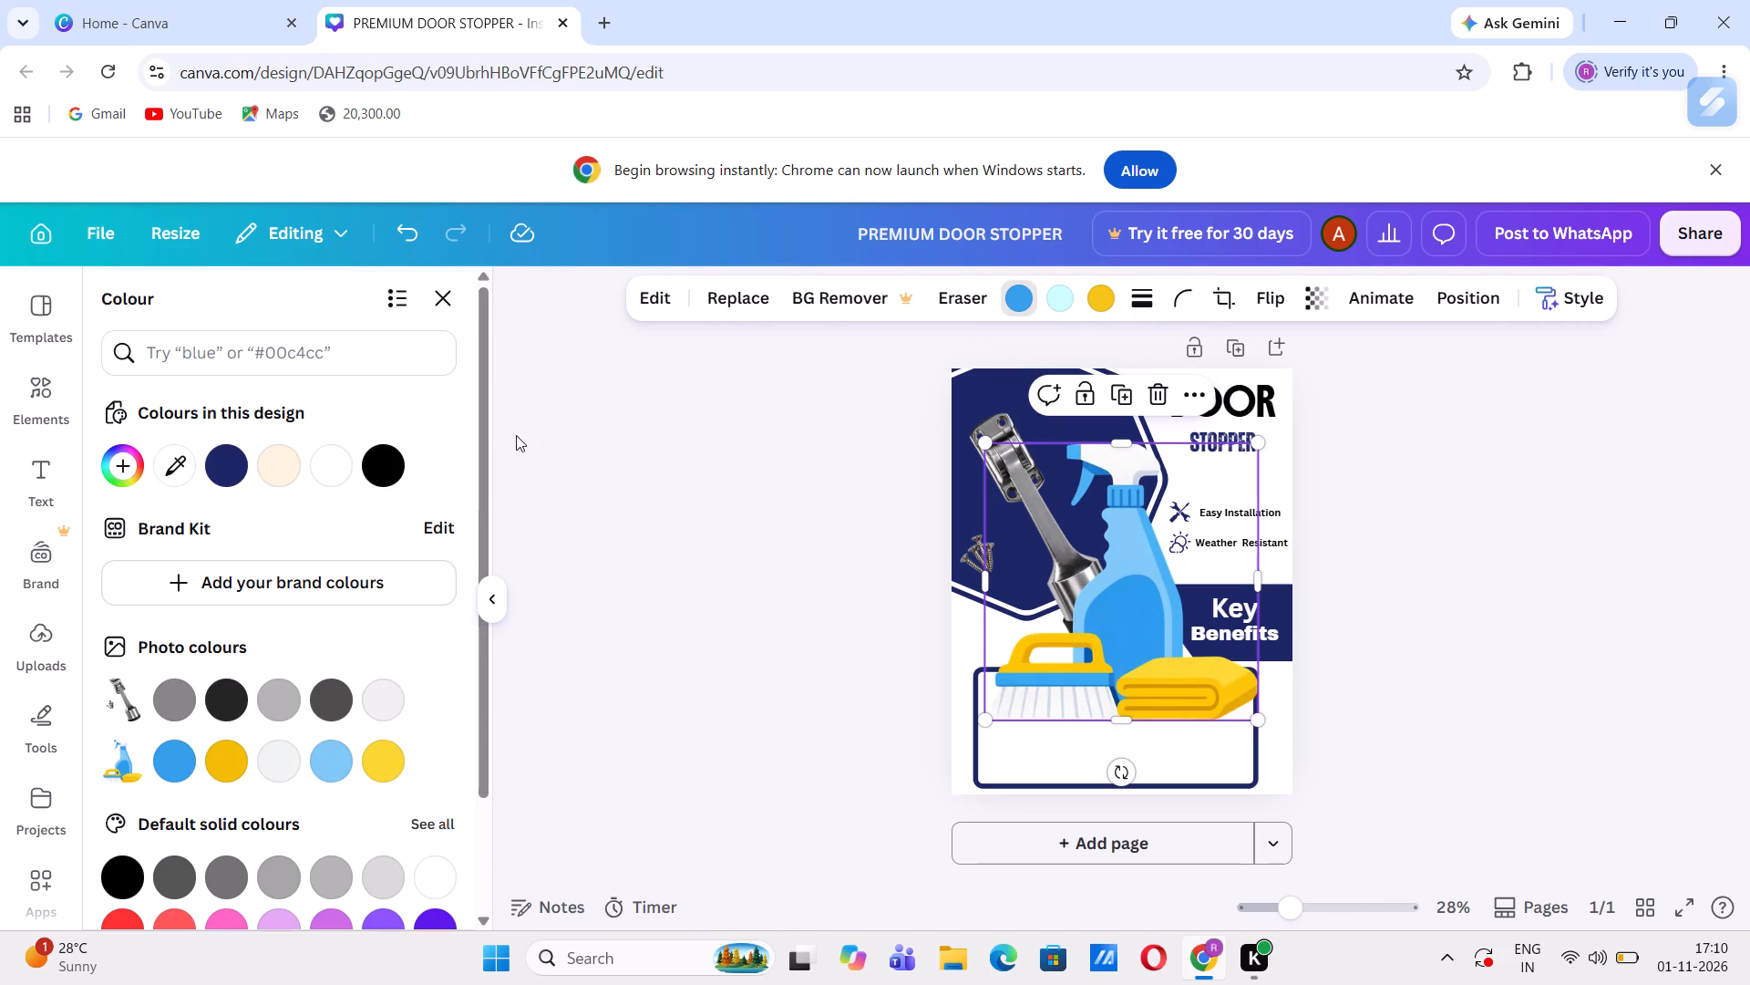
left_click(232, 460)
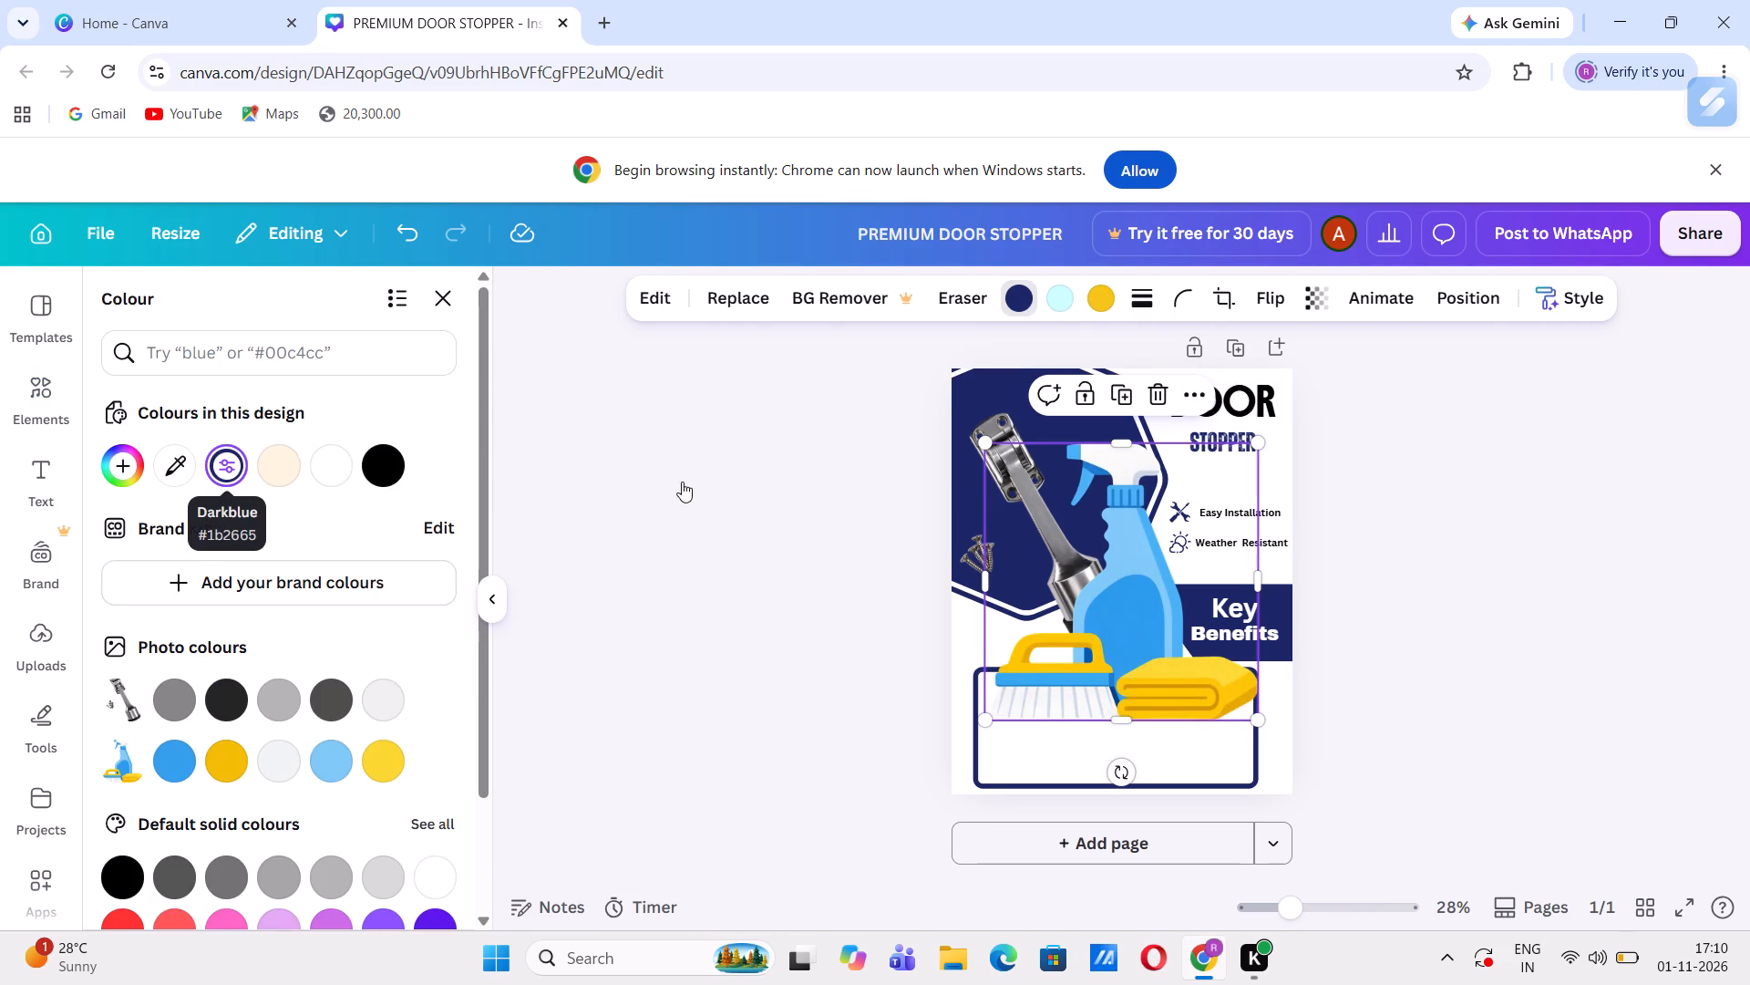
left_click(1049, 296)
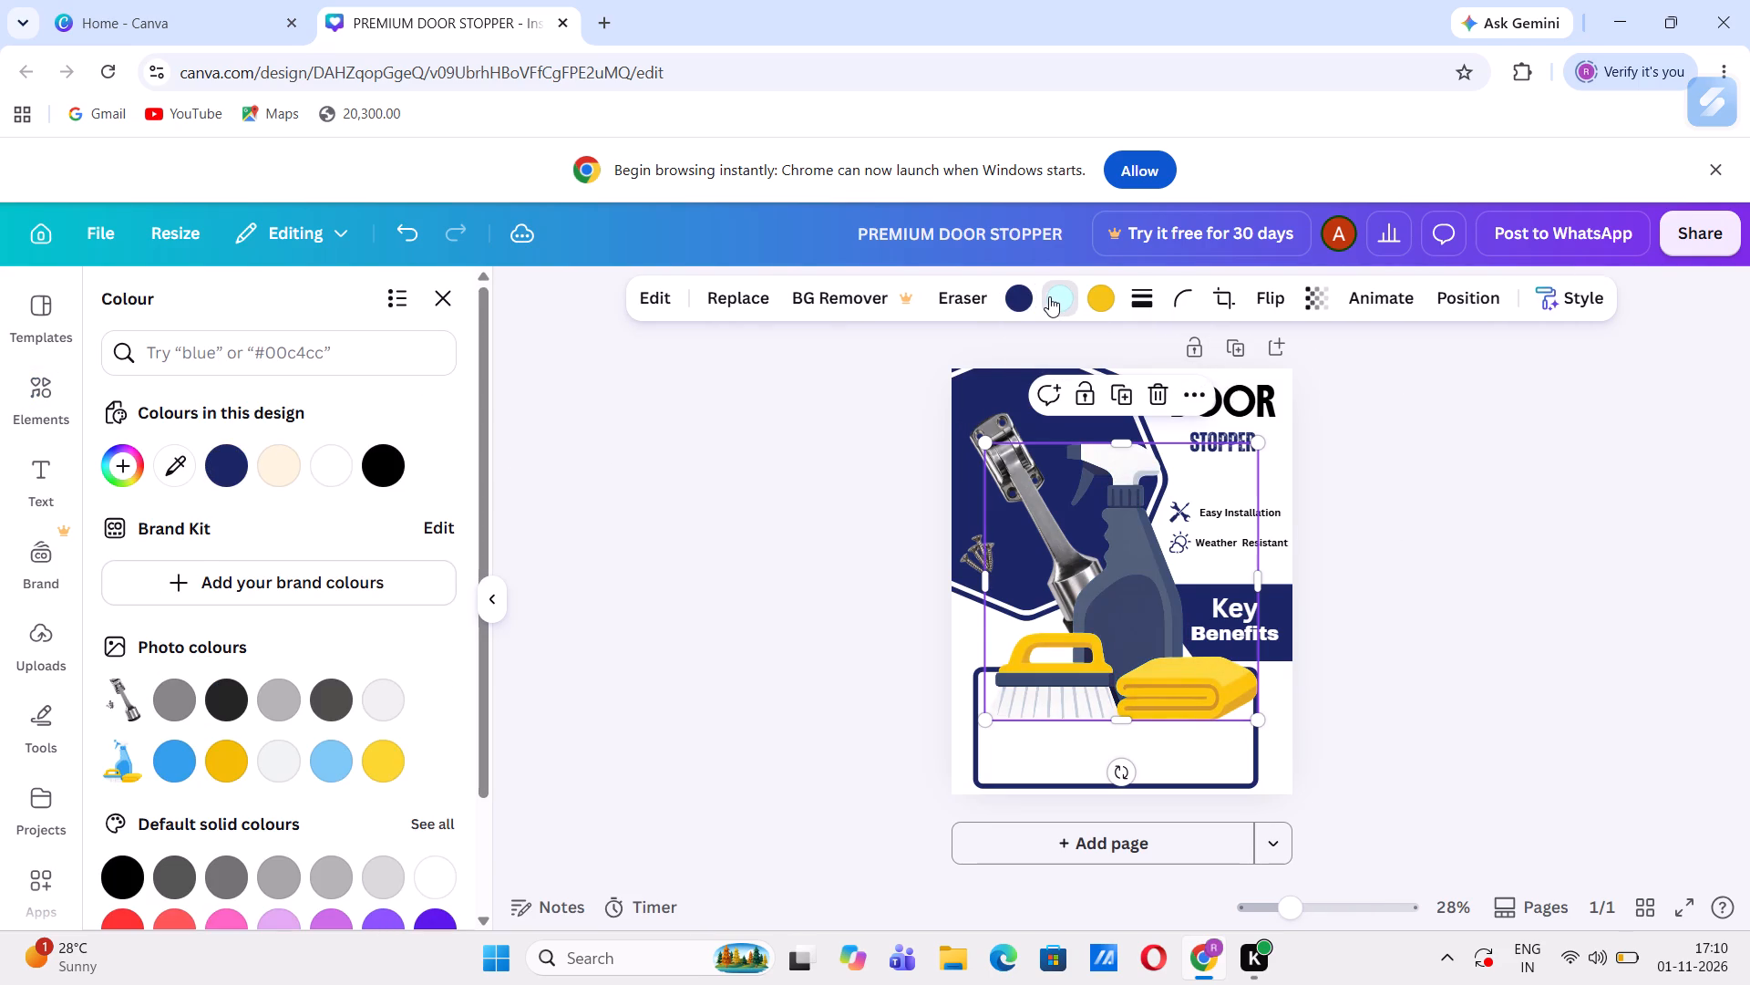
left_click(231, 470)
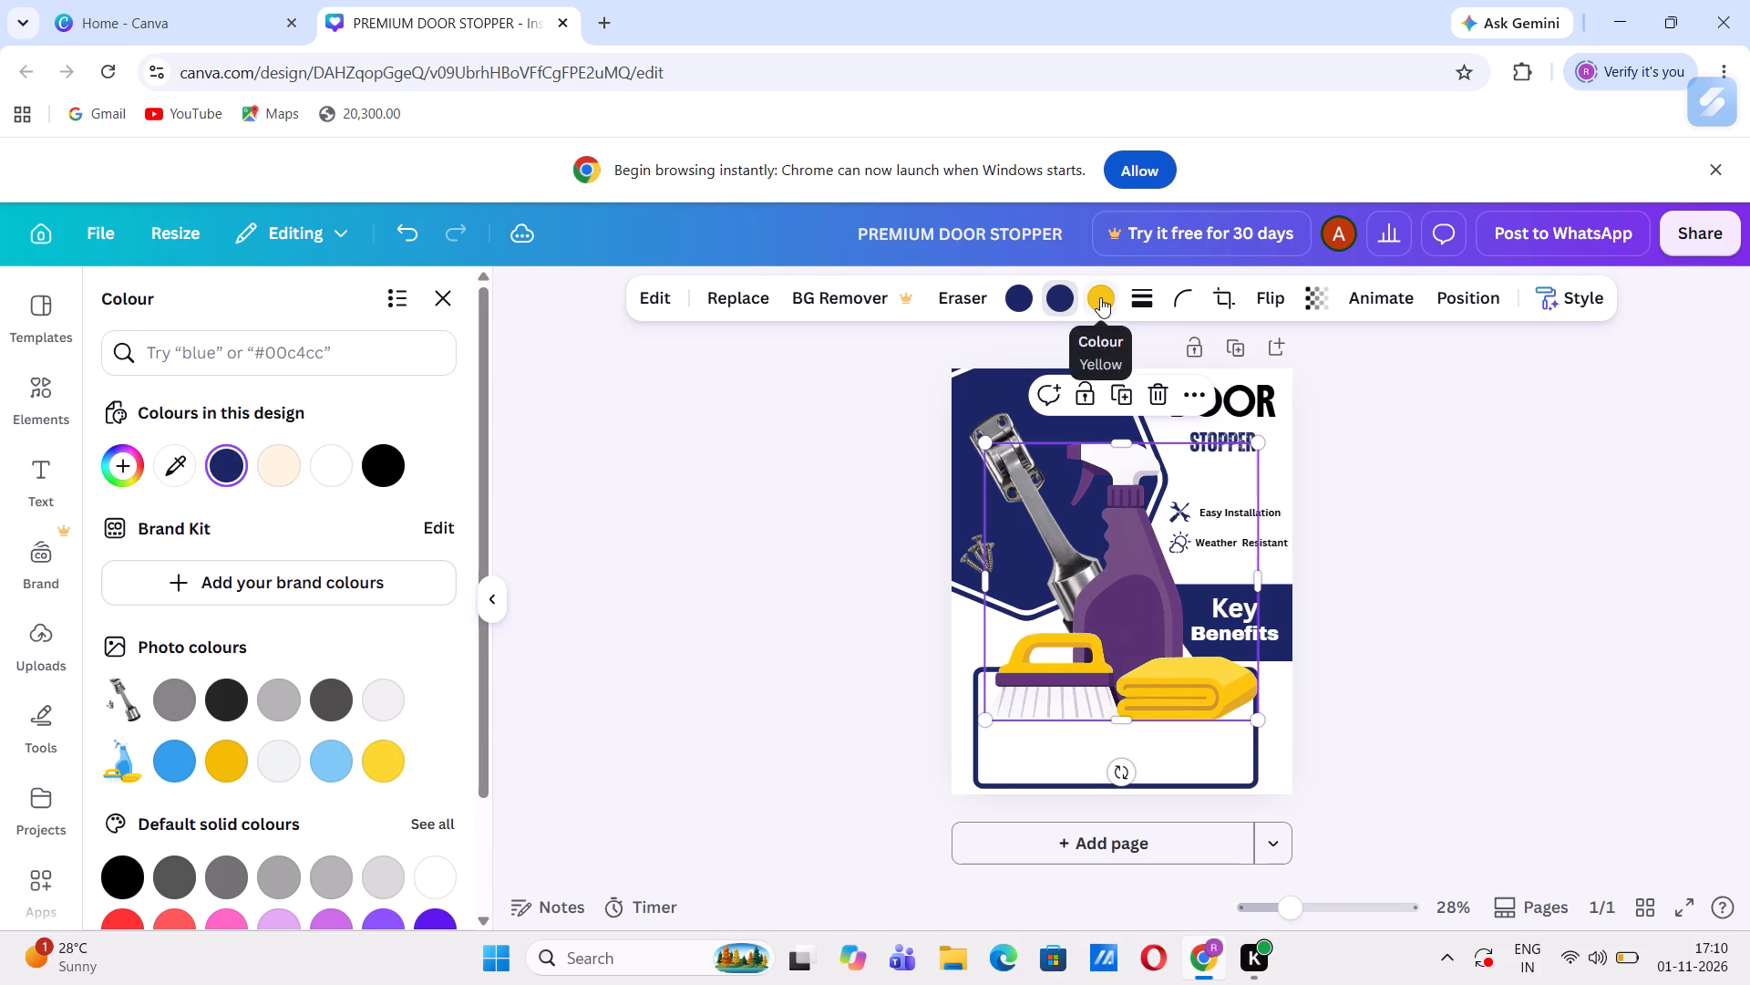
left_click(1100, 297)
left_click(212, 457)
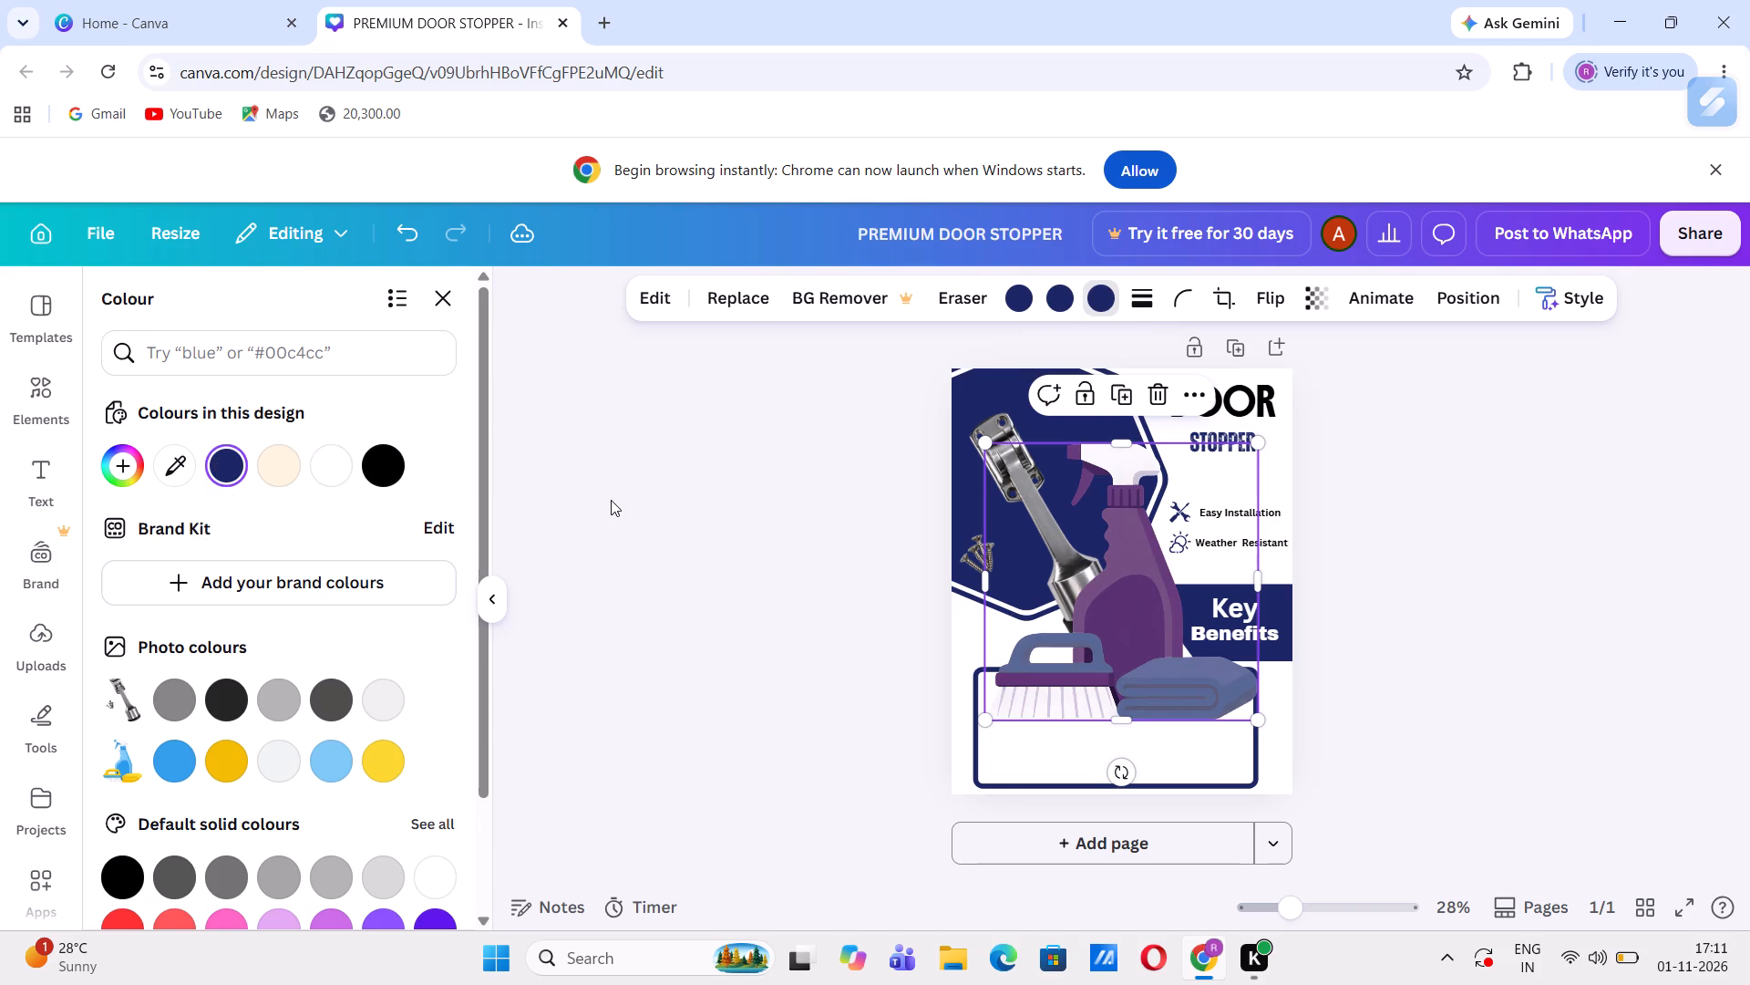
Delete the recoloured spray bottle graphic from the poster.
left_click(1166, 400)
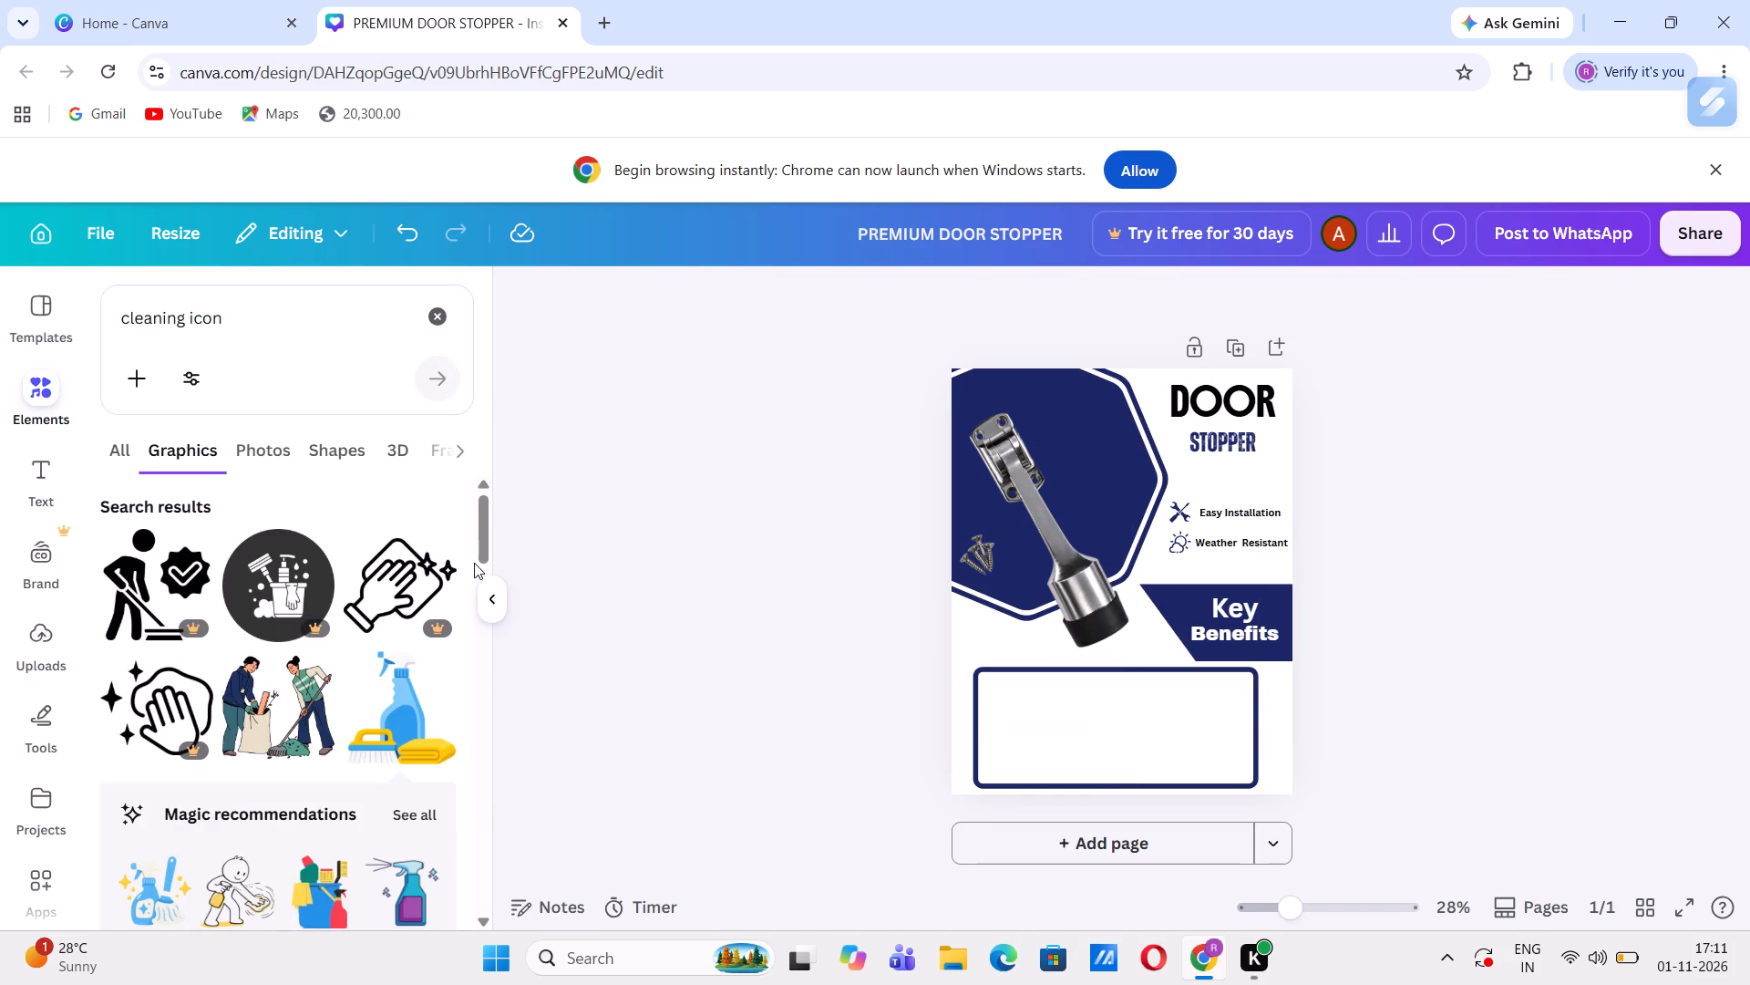
Add the solid sparkle-stars graphic from the cleaning icon results and recolour it the poster's dark blue.
left_click_drag(482, 537, 484, 571)
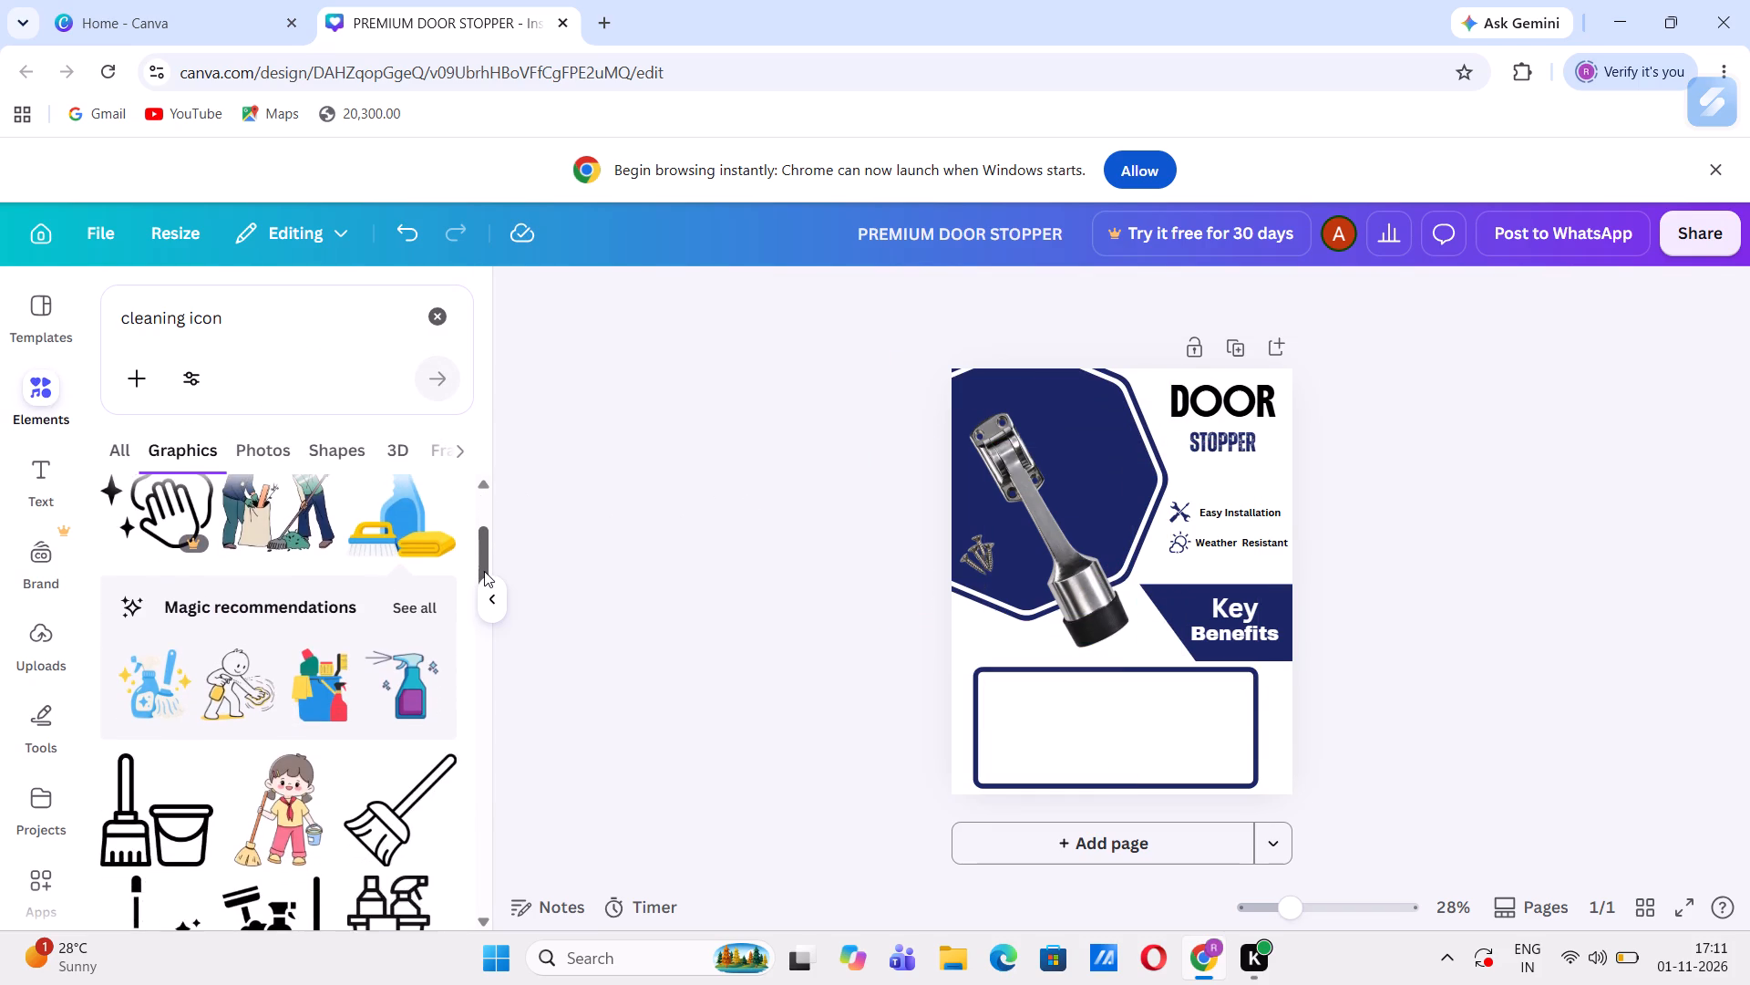
left_click_drag(484, 571, 484, 600)
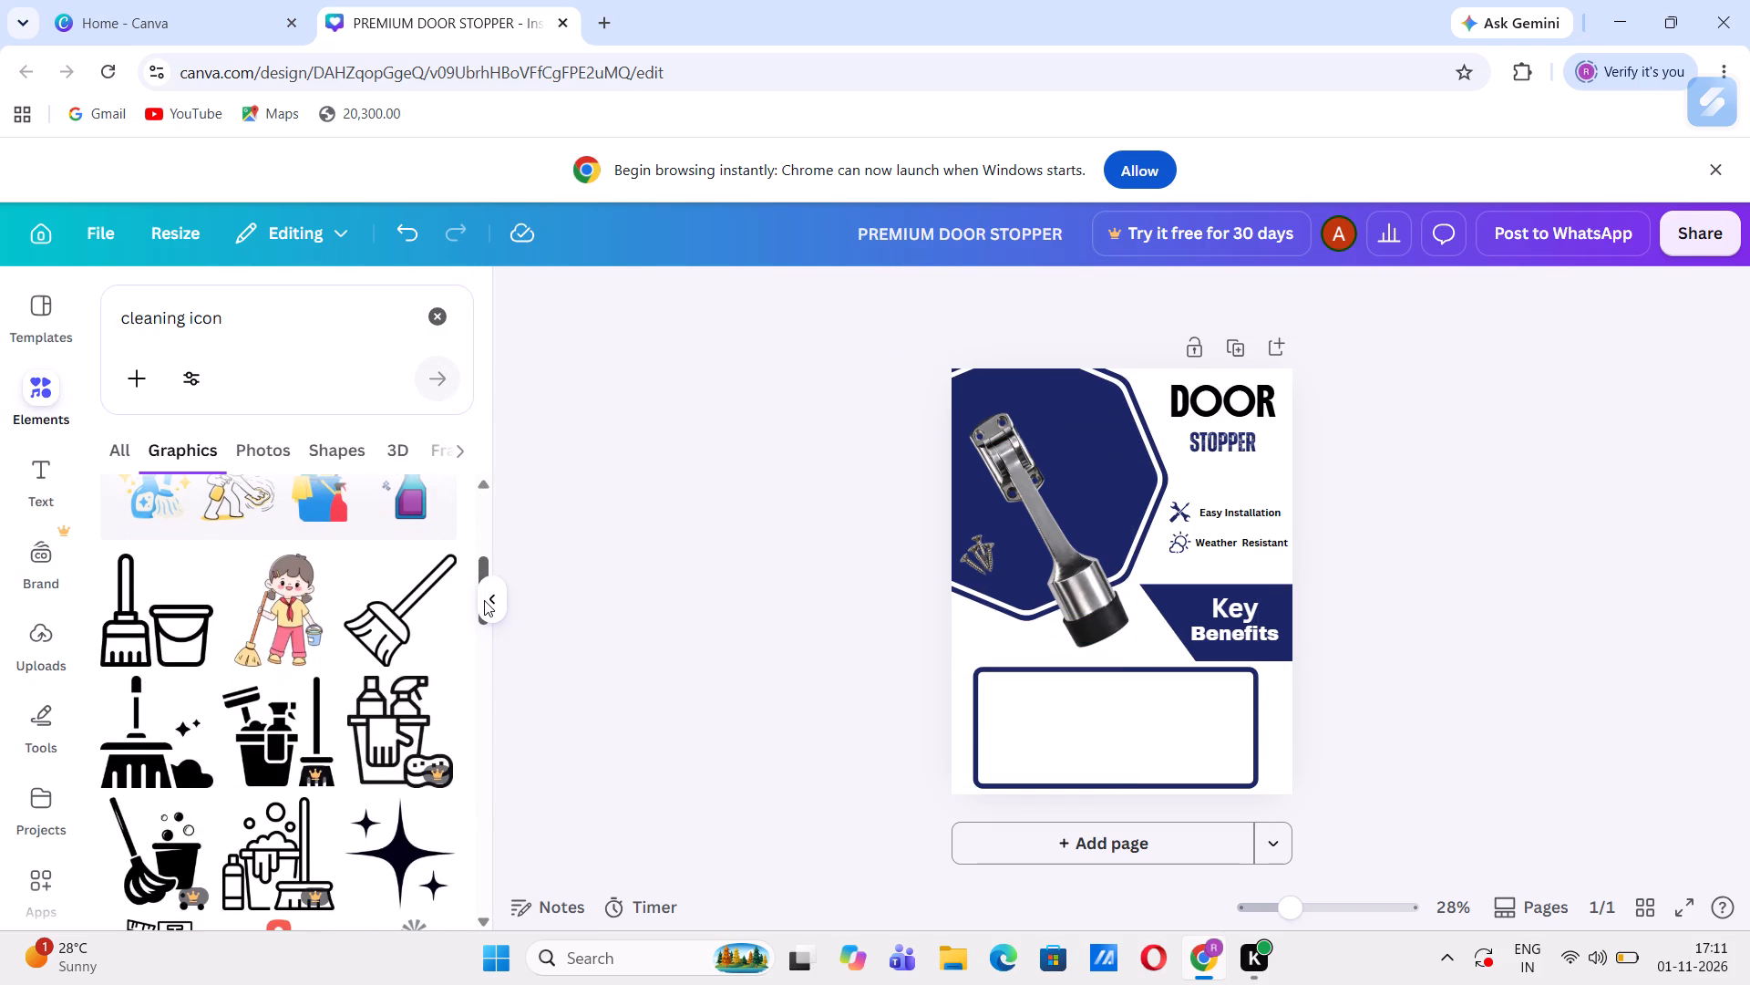
left_click_drag(484, 600, 489, 624)
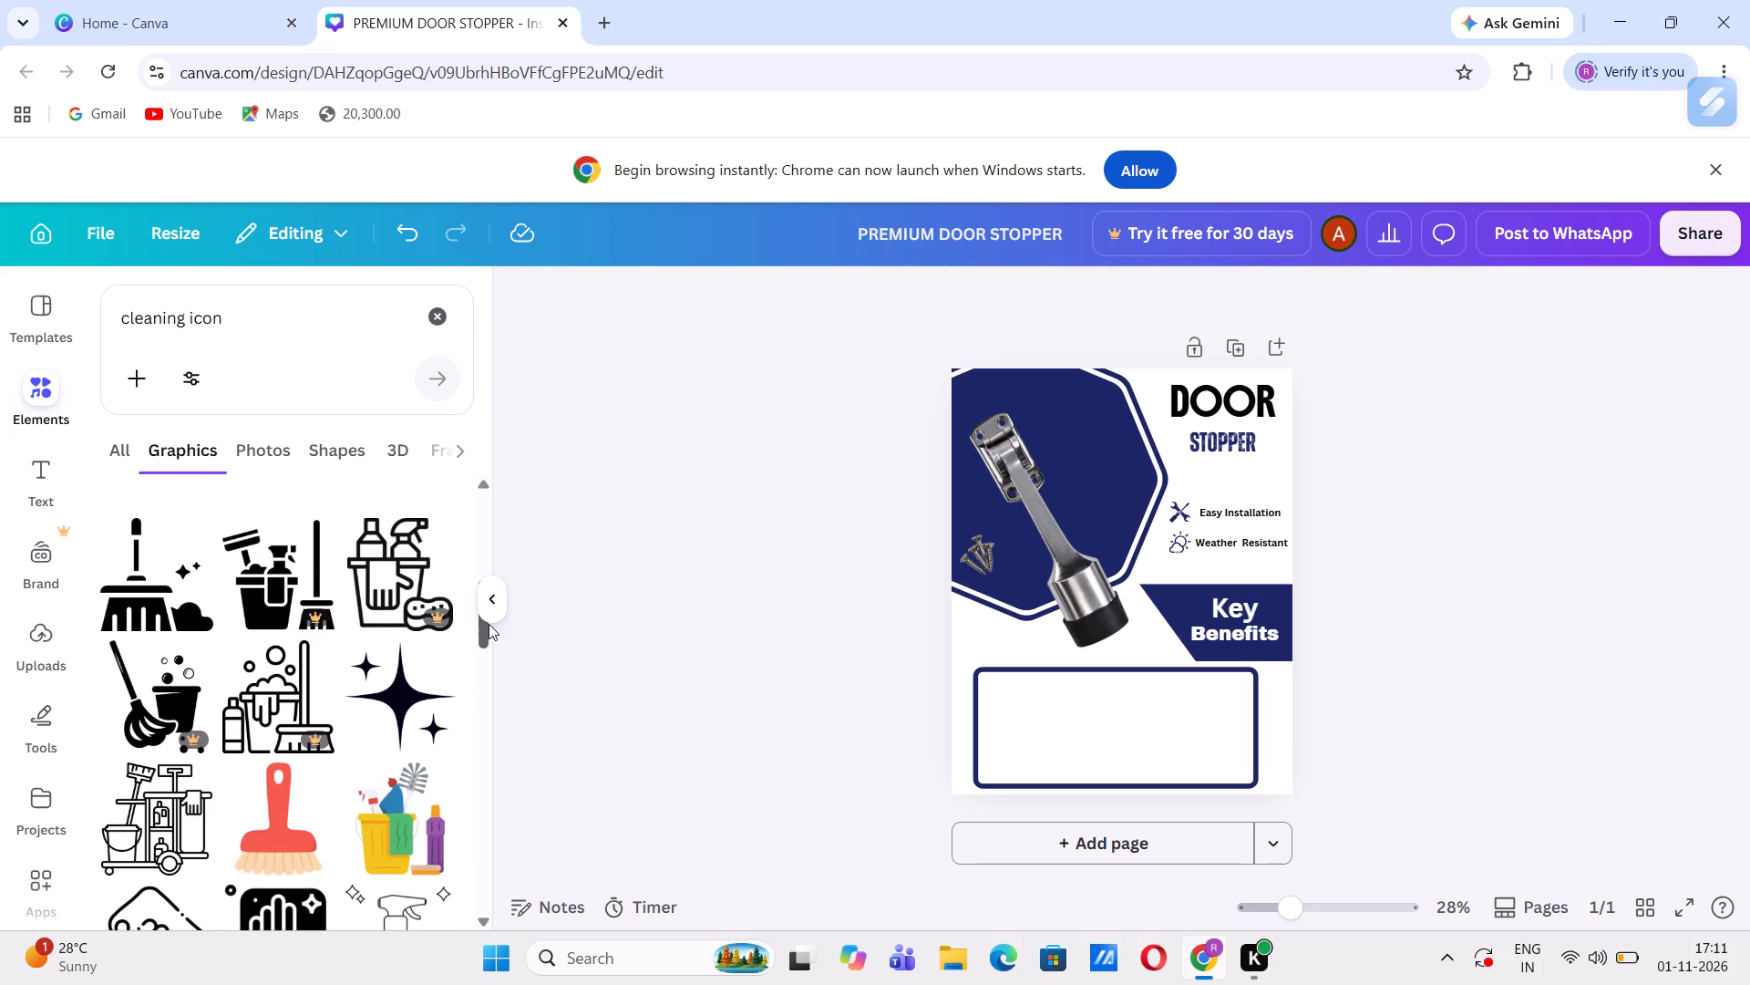
left_click(393, 694)
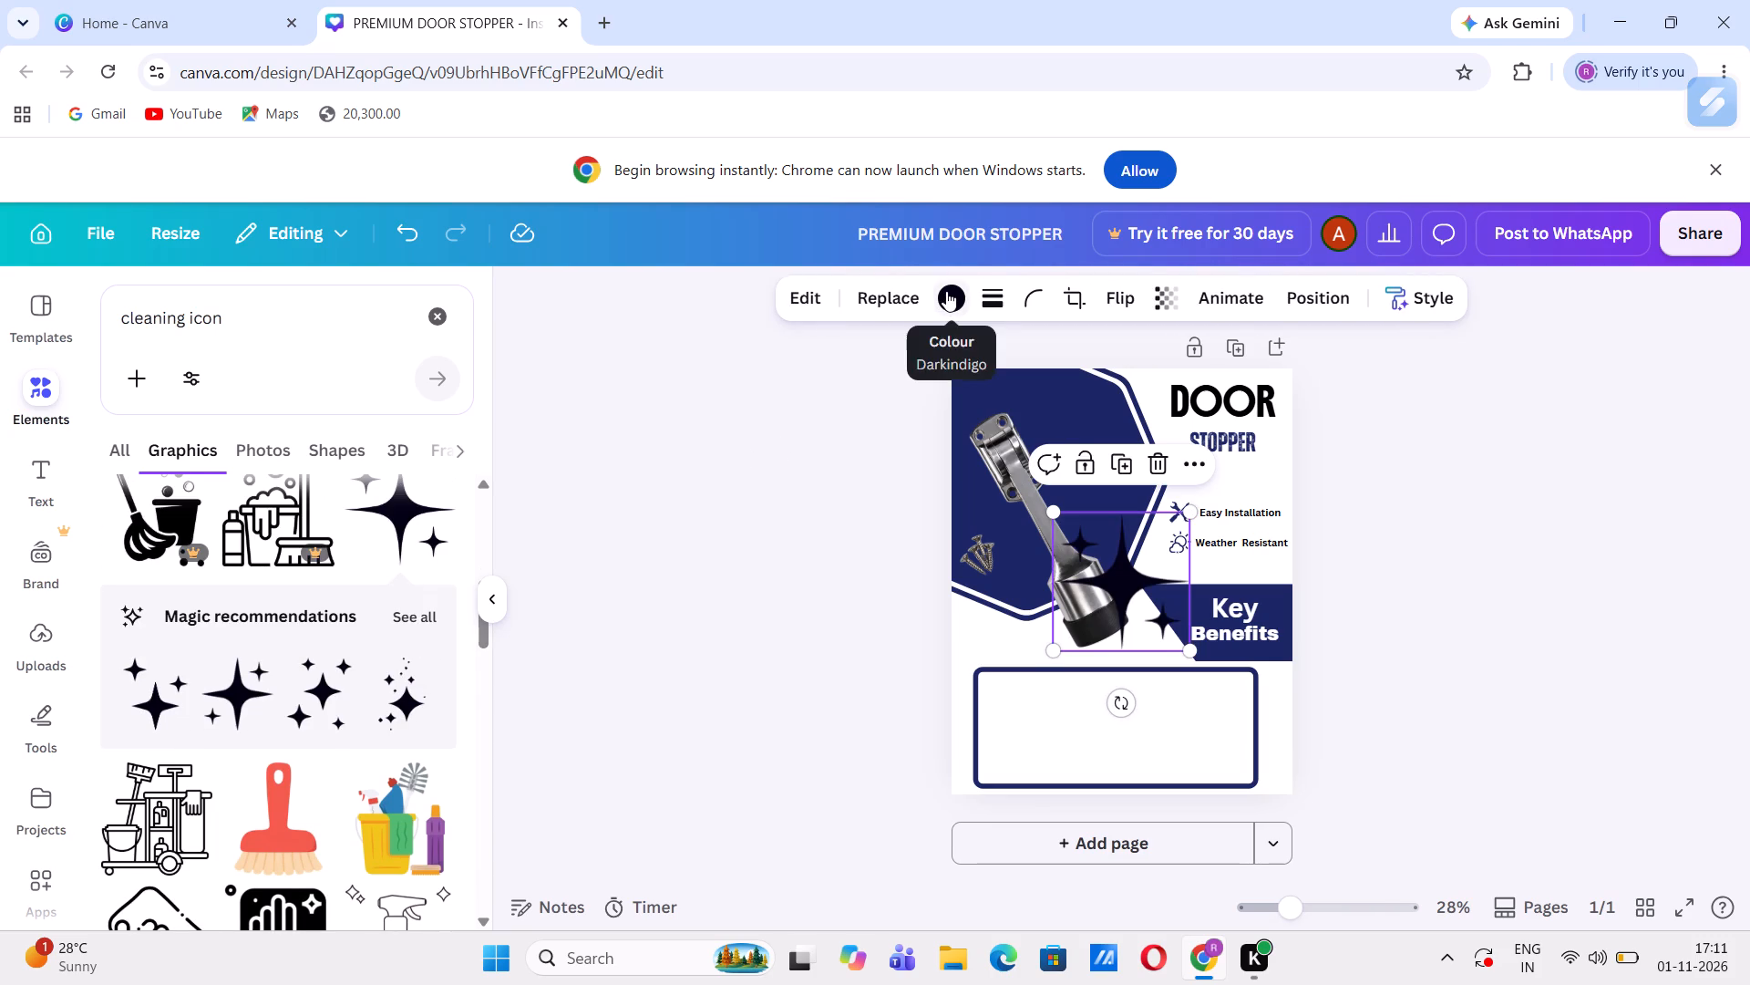
left_click(946, 291)
left_click(231, 469)
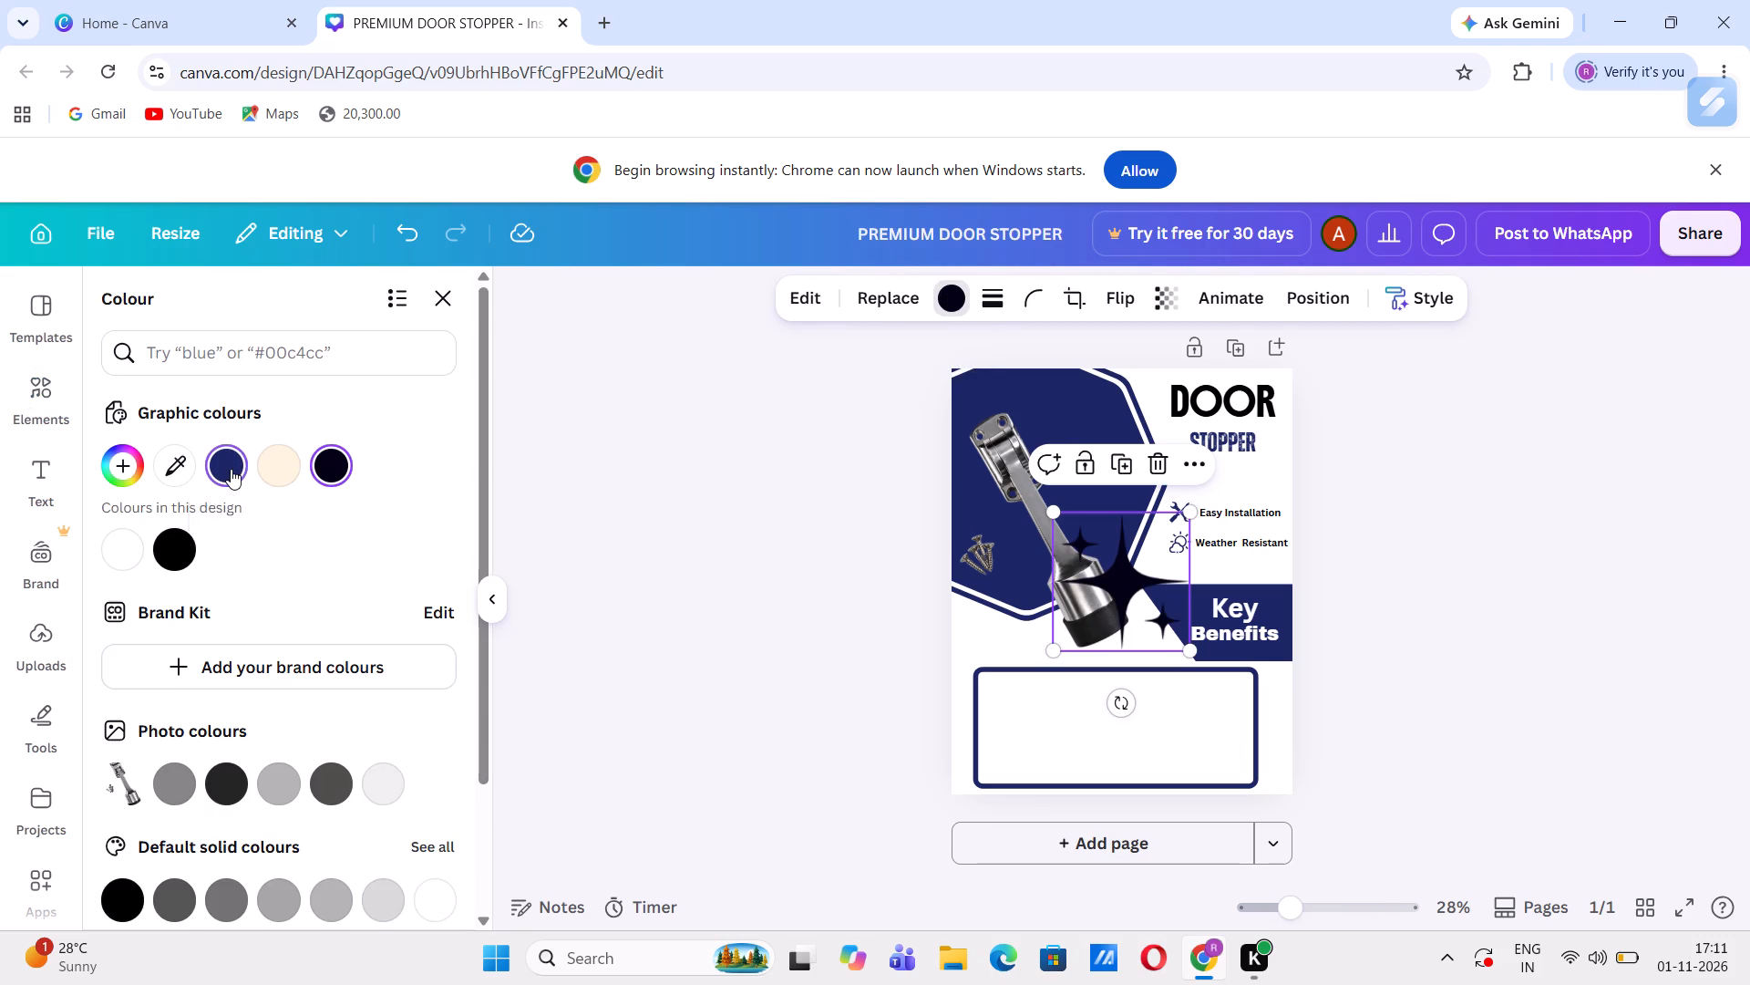
Shrink the sparkle-stars graphic to icon size and place it beneath the weather icon in the feature list.
left_click(1195, 507)
left_click_drag(1195, 507, 1154, 560)
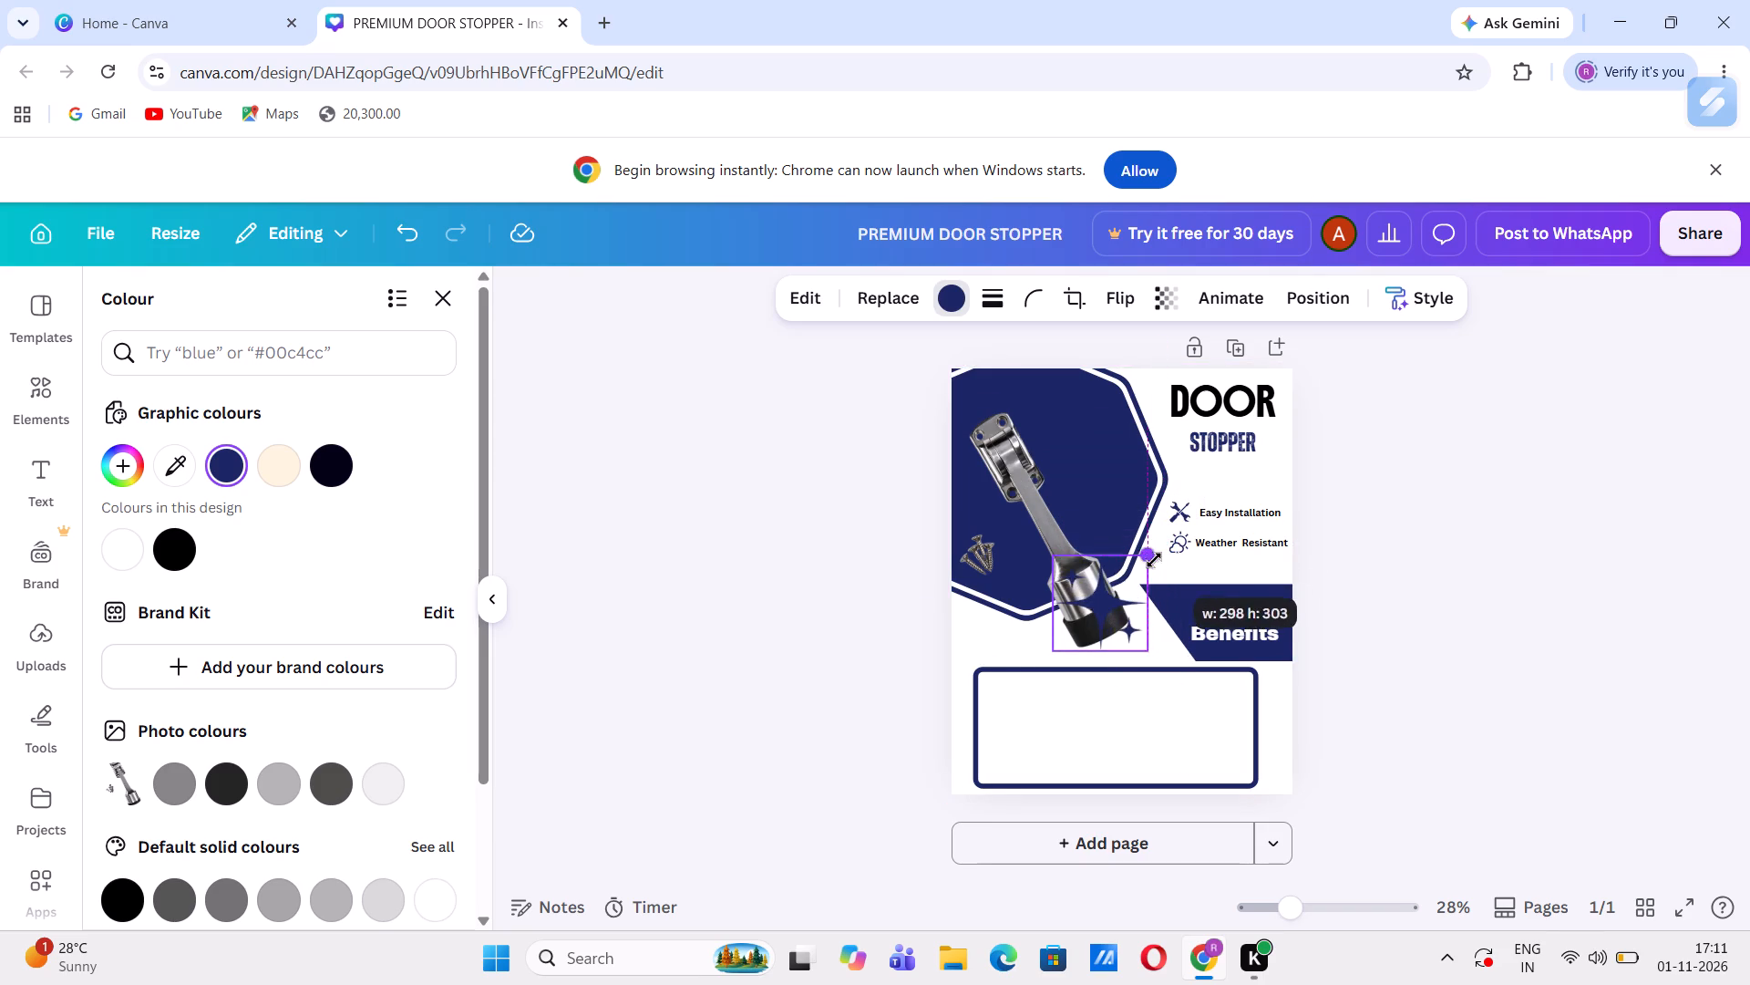
left_click_drag(1154, 560, 1129, 608)
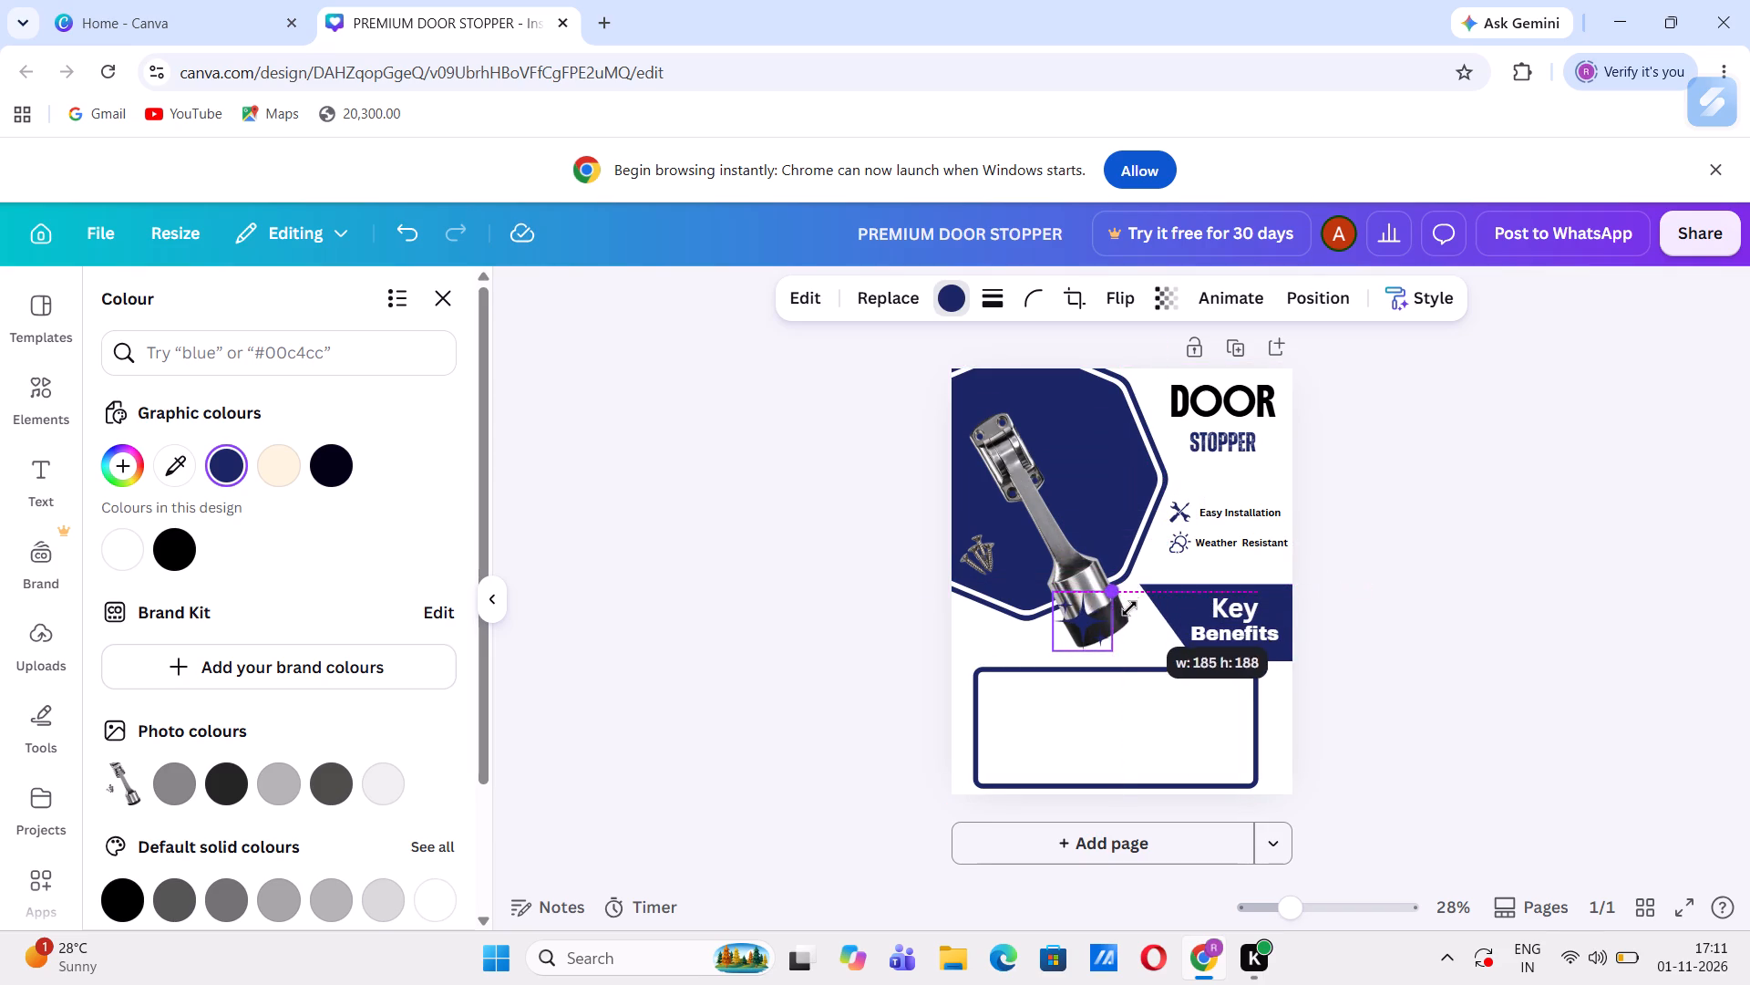
left_click_drag(1129, 608, 1110, 631)
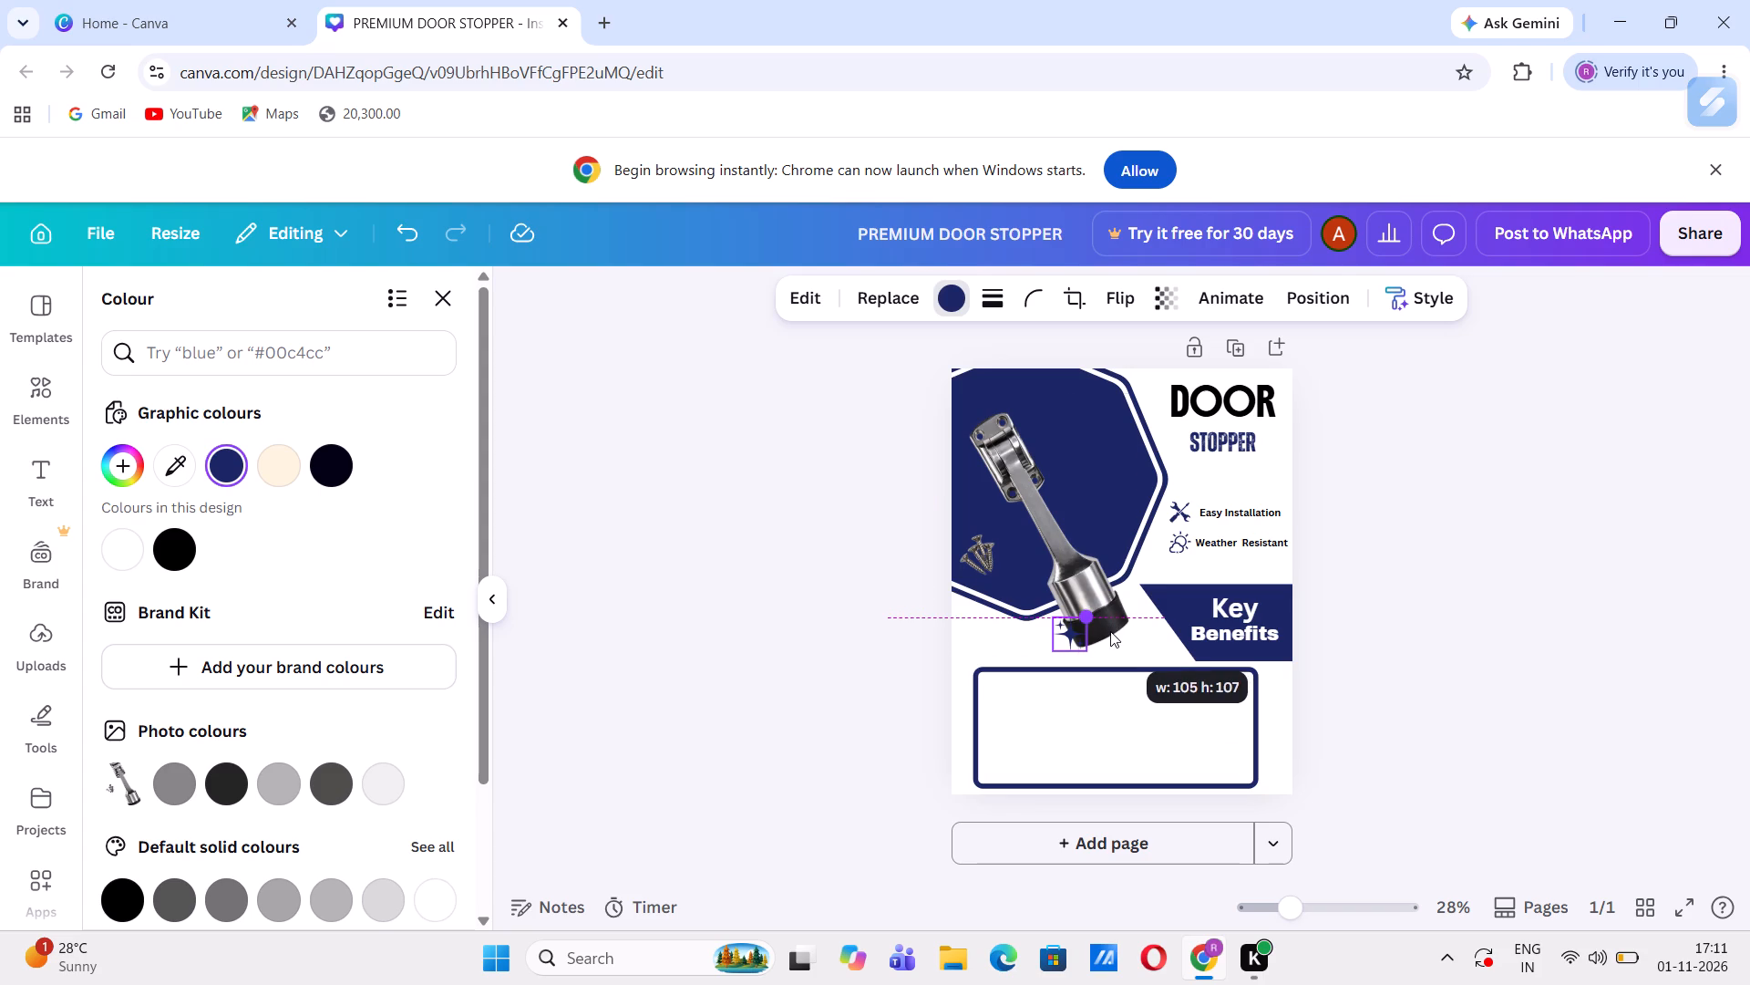
left_click_drag(1074, 626, 1182, 564)
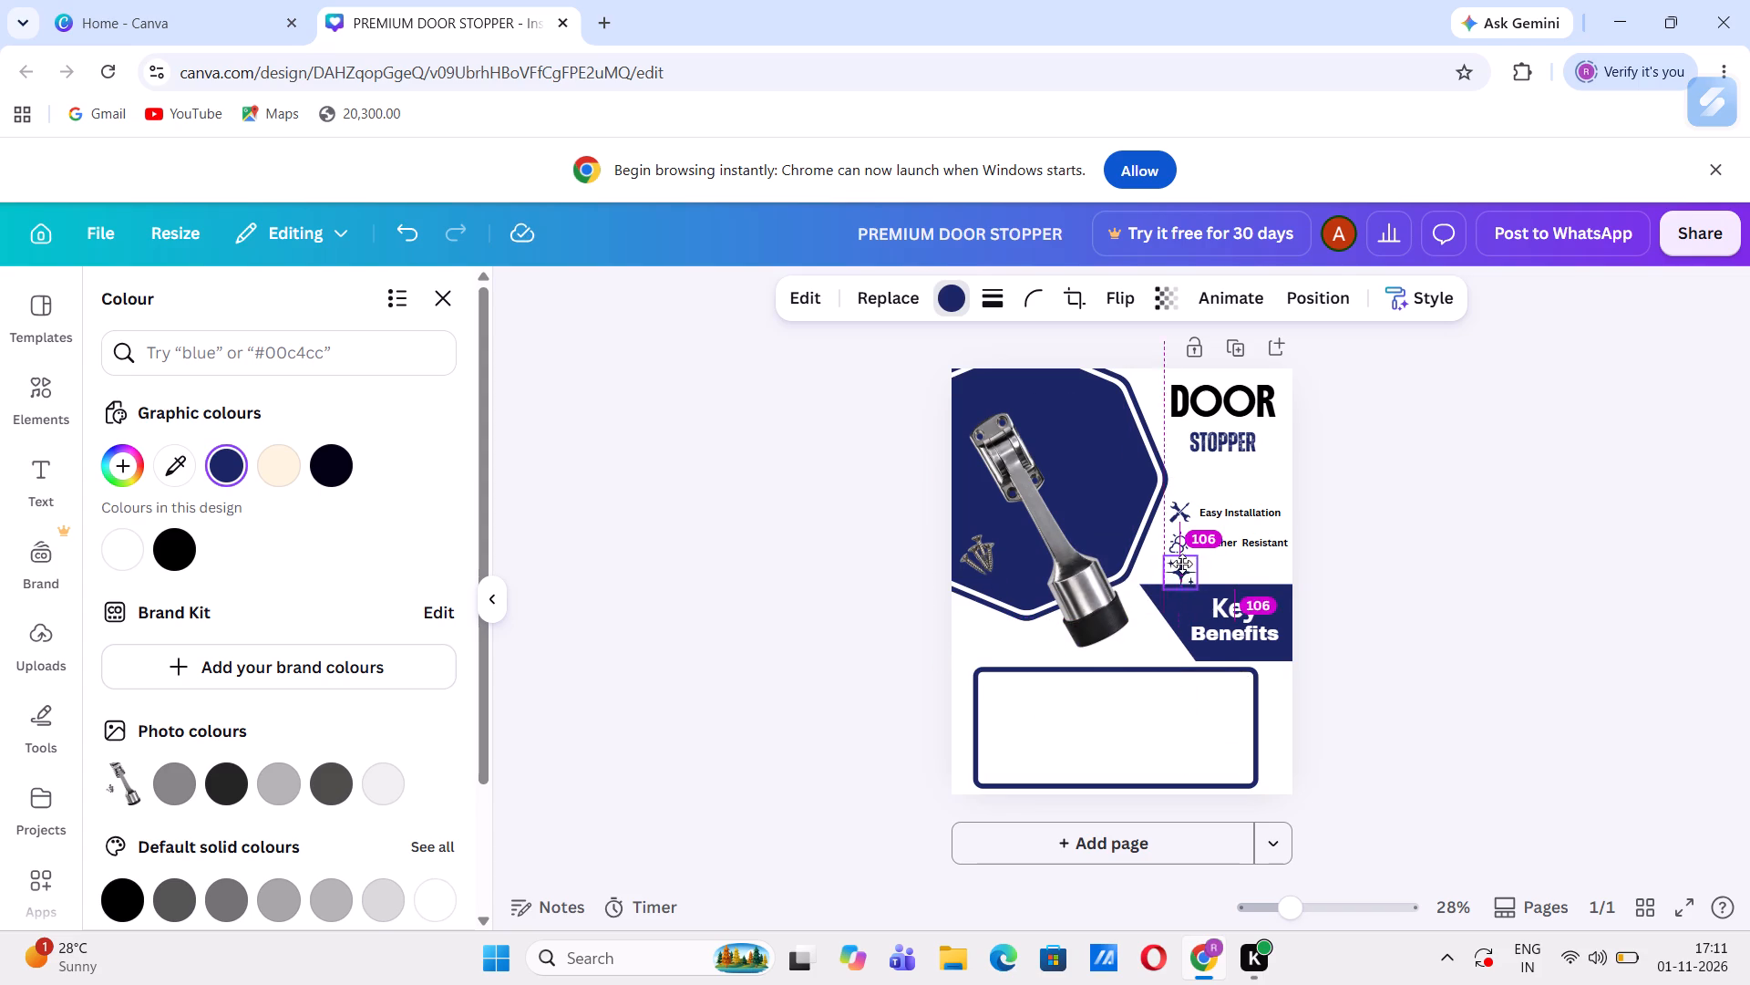
left_click_drag(1182, 564, 1181, 564)
left_click_drag(1192, 556, 1191, 558)
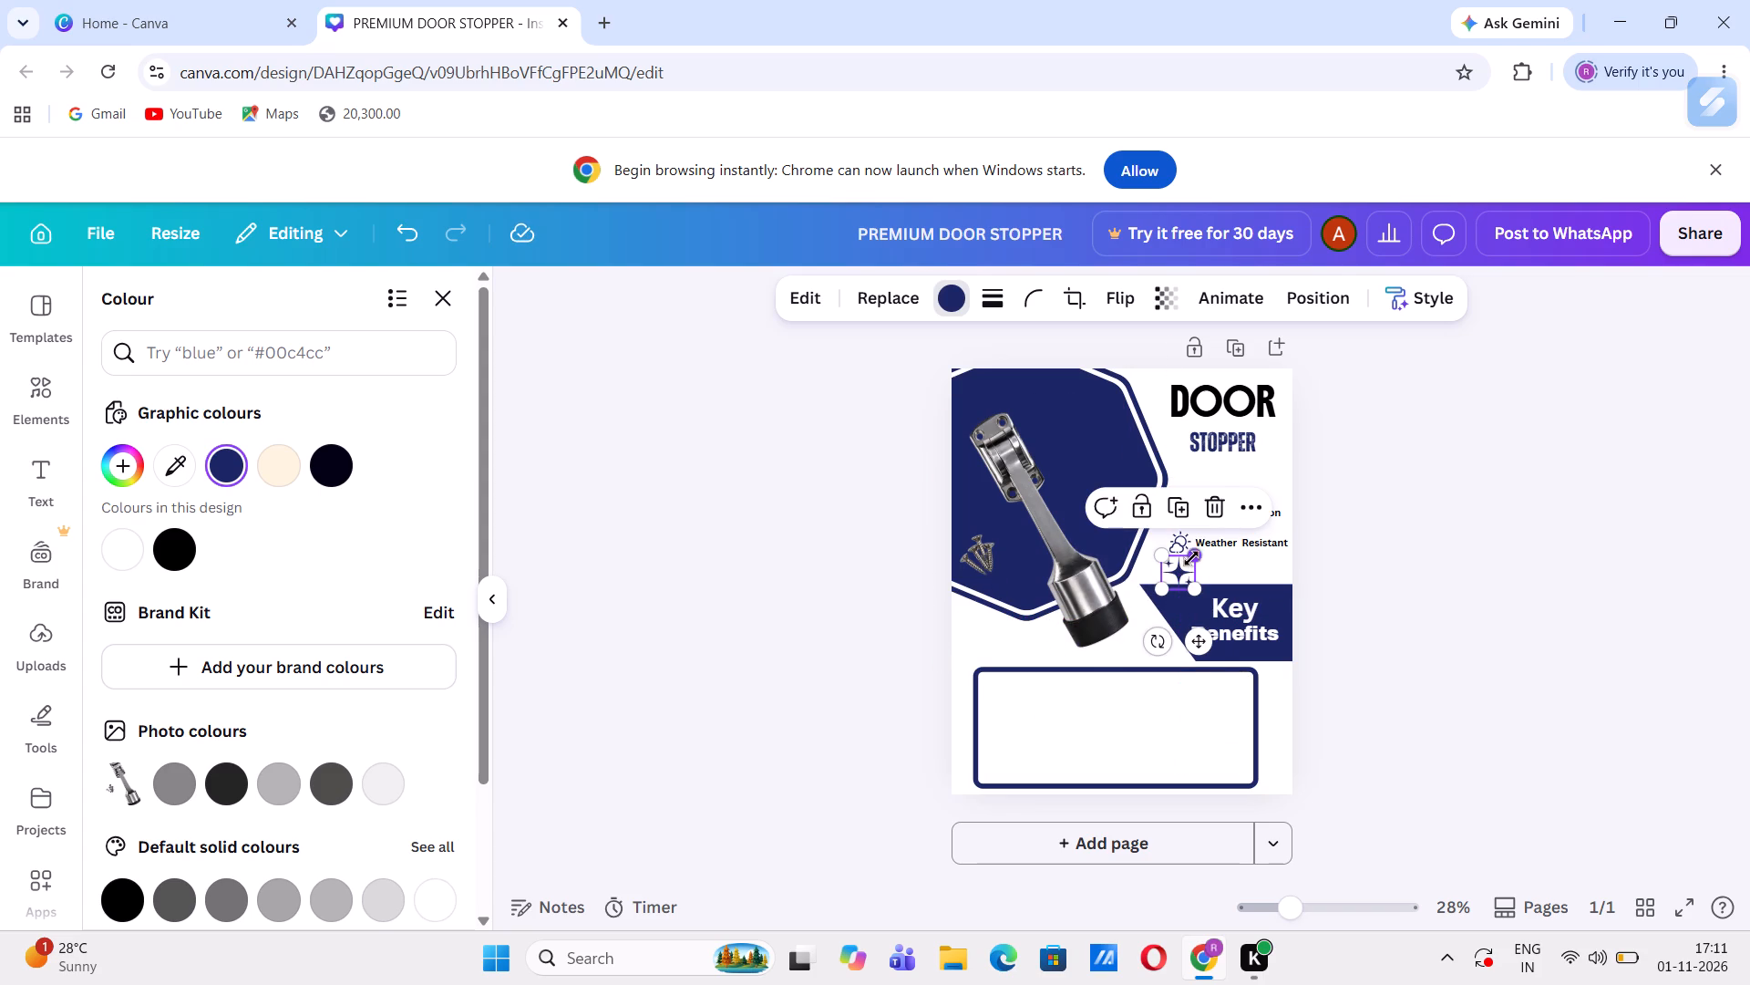
left_click_drag(1191, 558, 1186, 567)
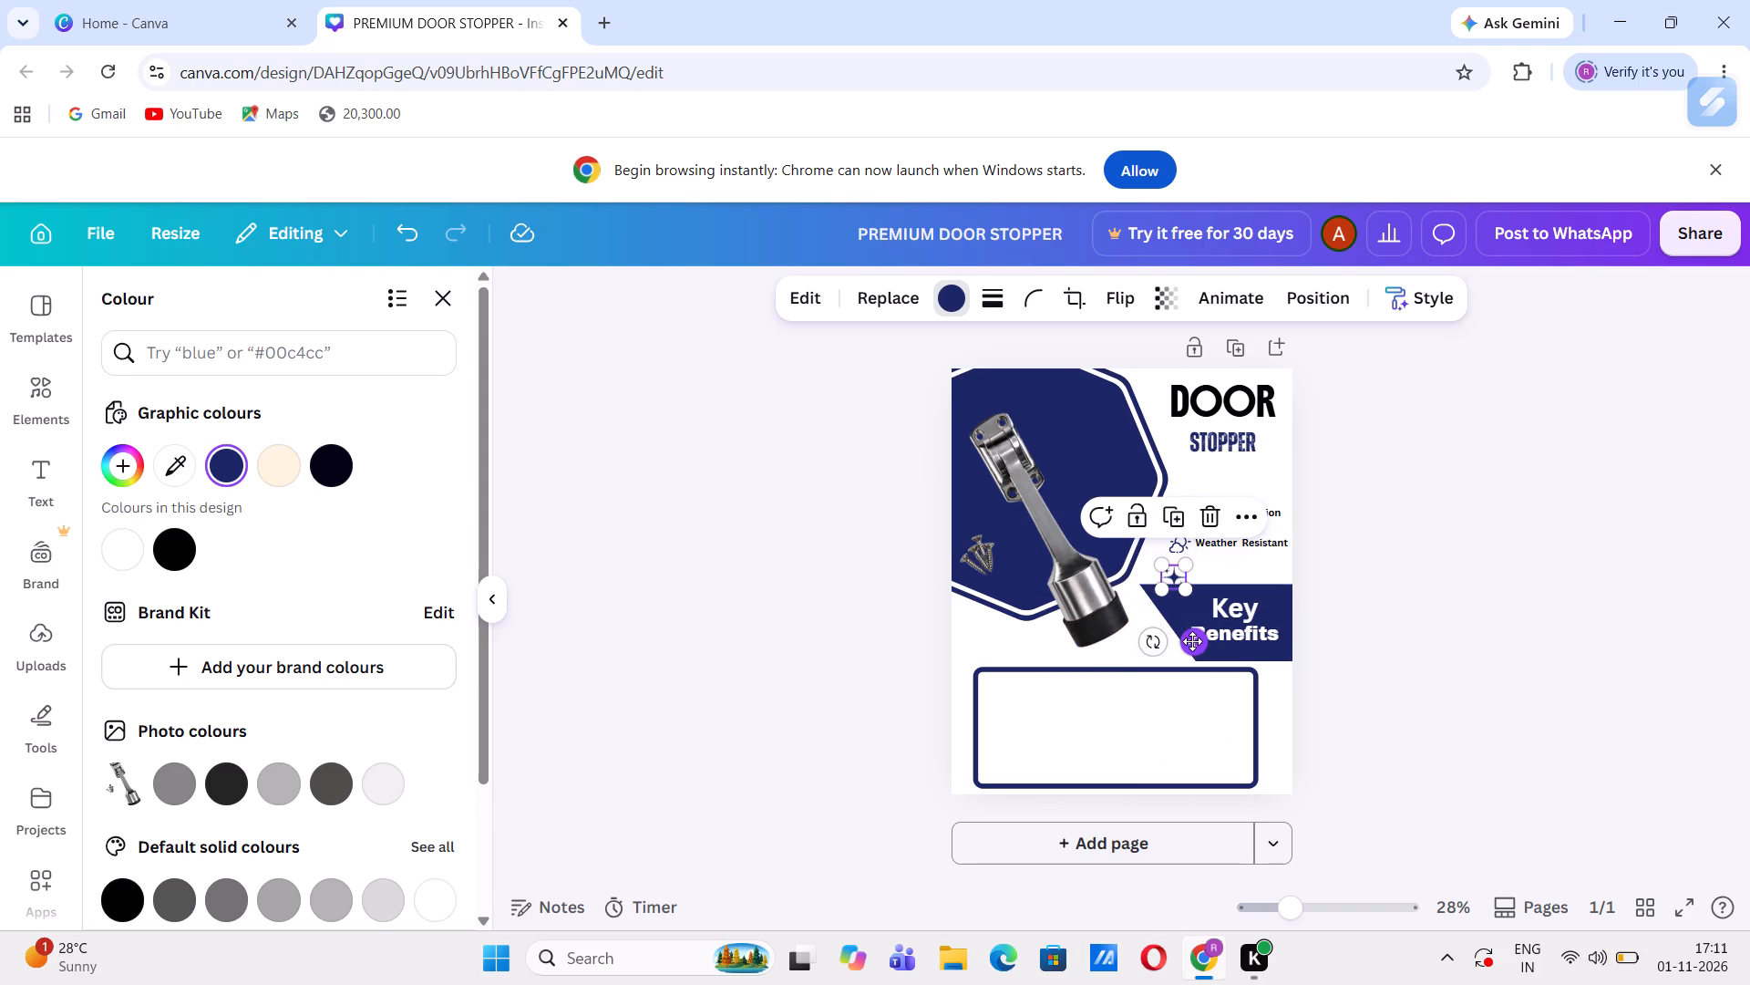
left_click_drag(1192, 641, 1197, 634)
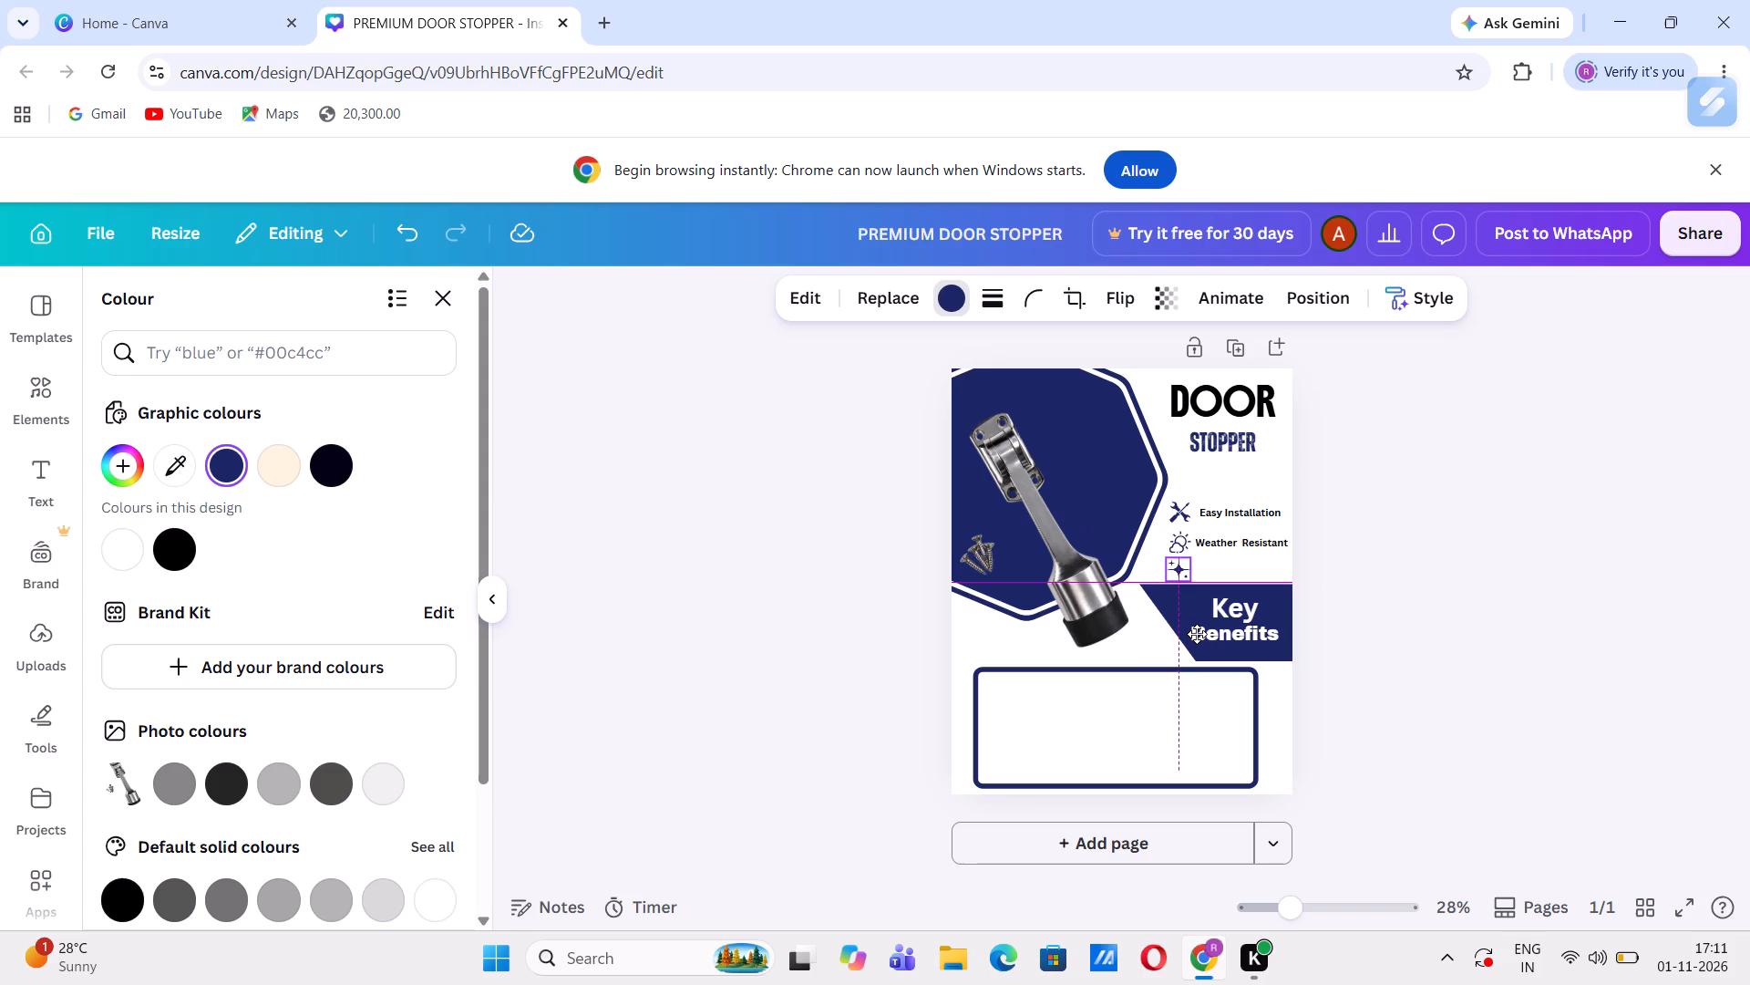
left_click_drag(1197, 634, 1197, 633)
Duplicate the Weather Resistant label beside the sparkle icon and change the copy's text to "Easy To Clean".
left_click(1228, 540)
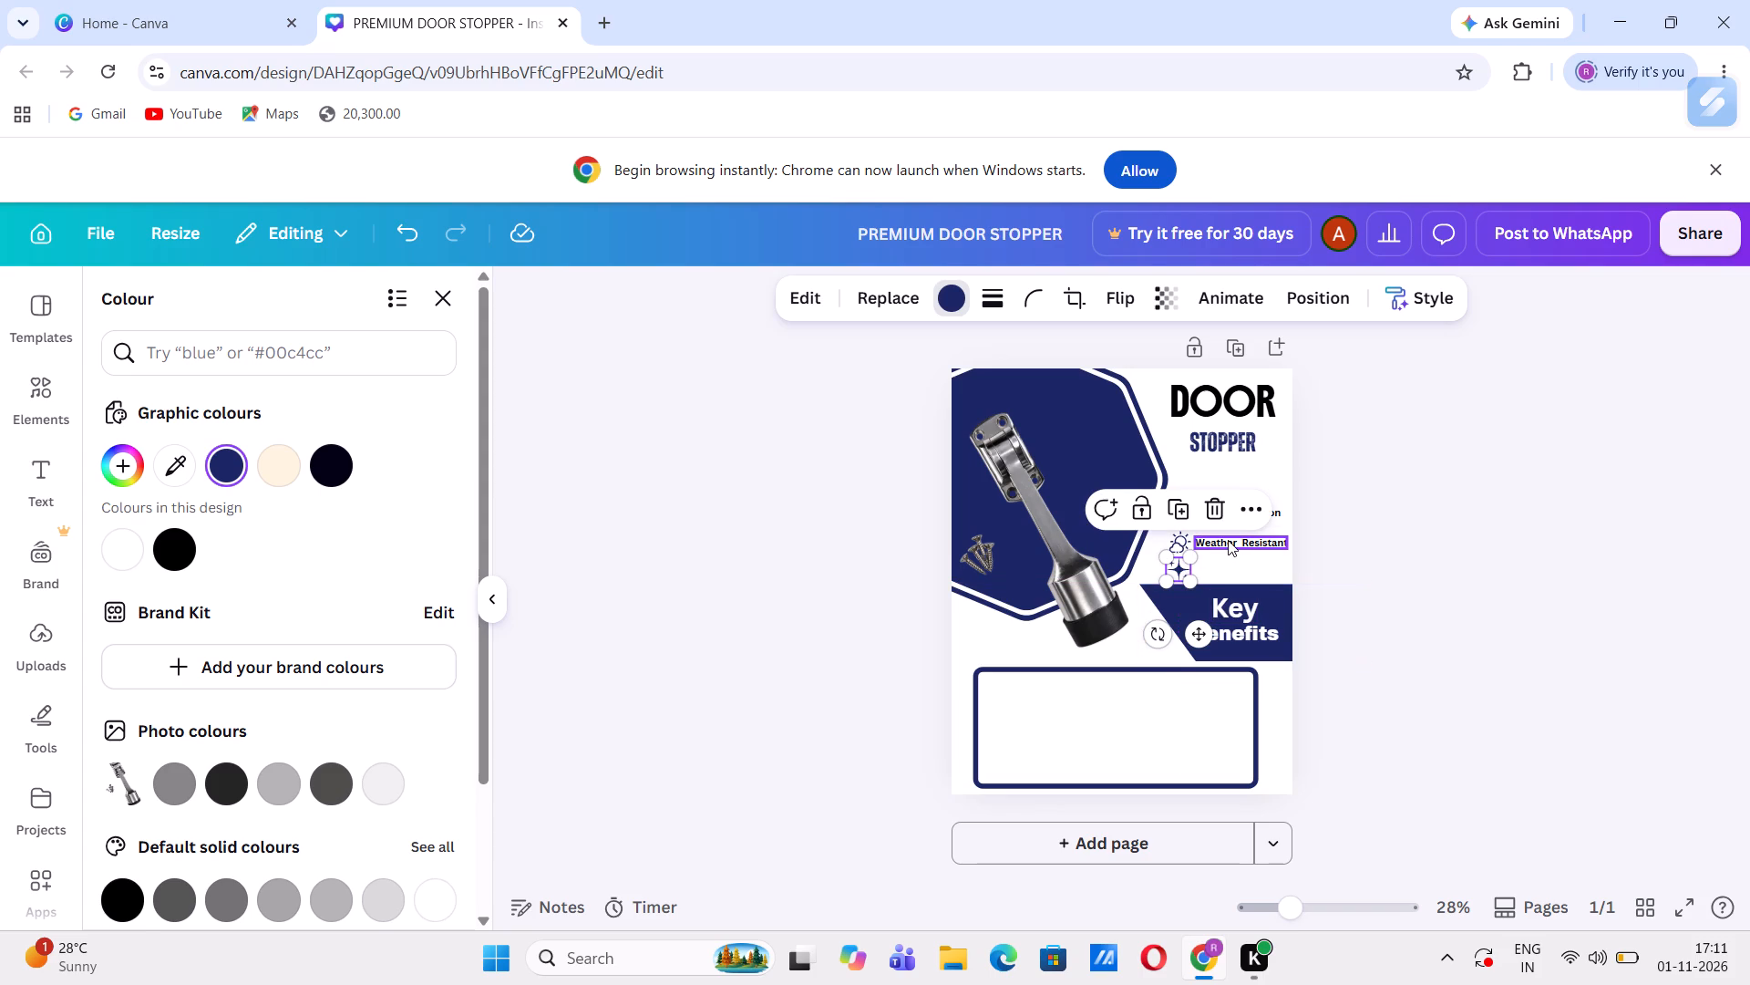
left_click(1242, 490)
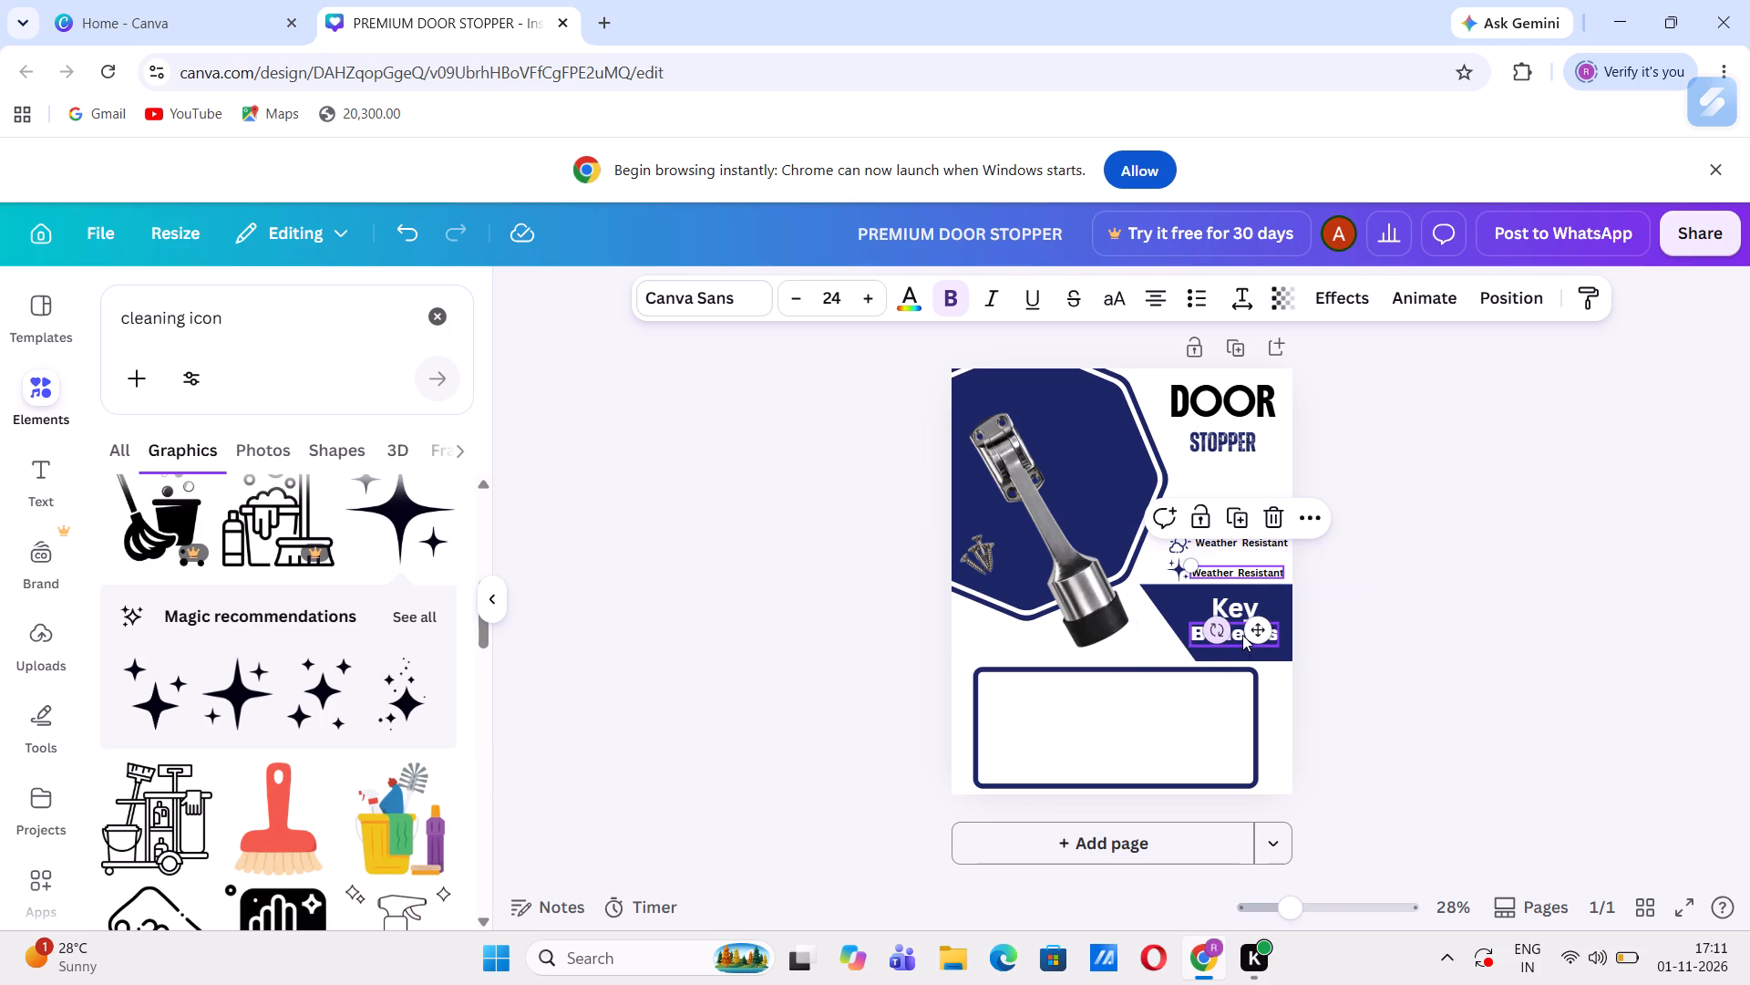
triple_click(1205, 565)
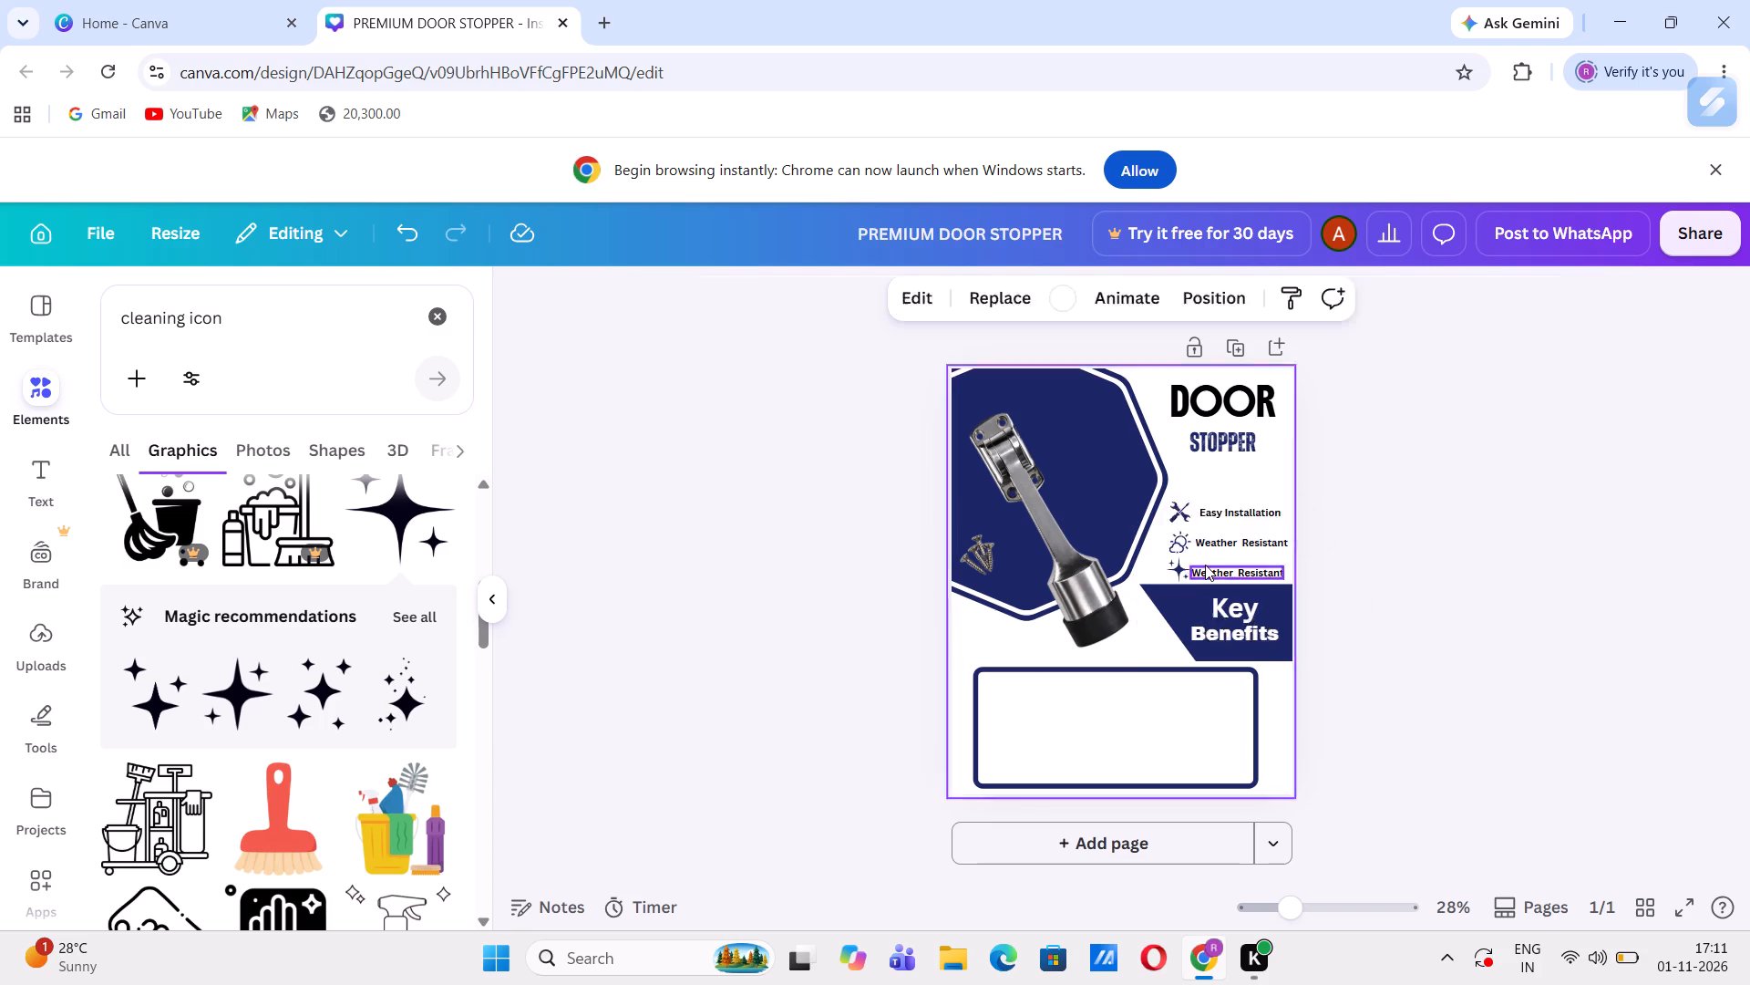
double_click(1205, 565)
double_click(1205, 565)
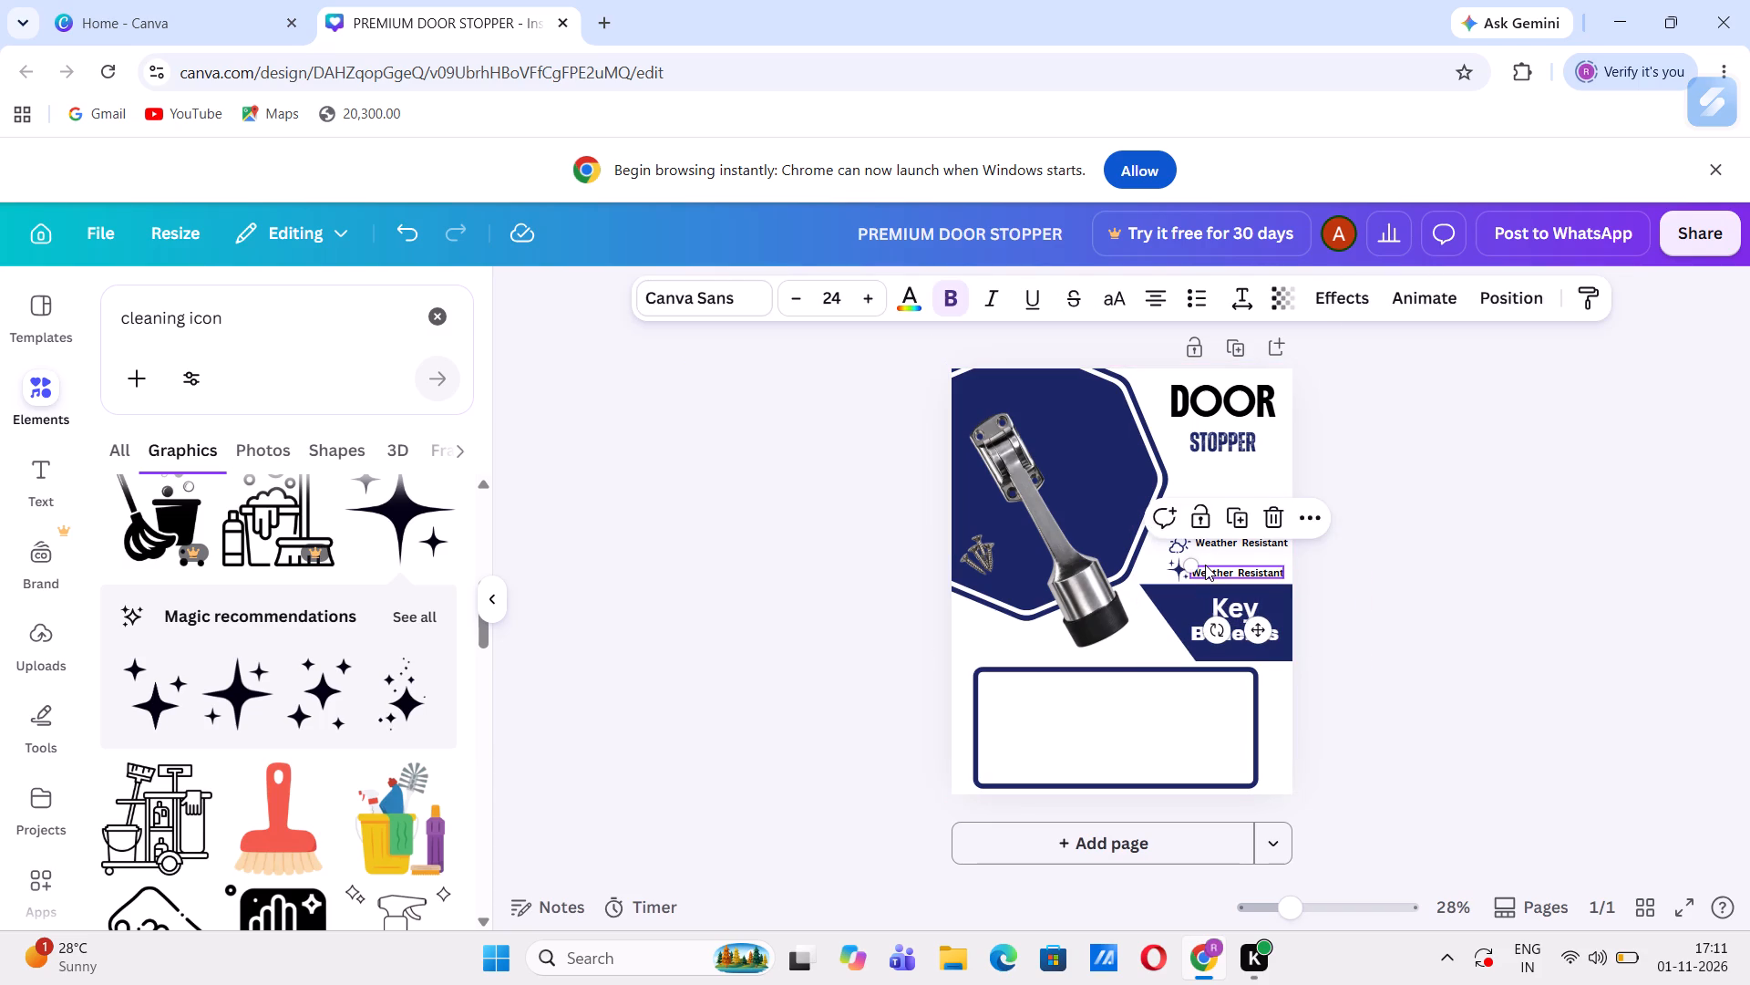
key("e")
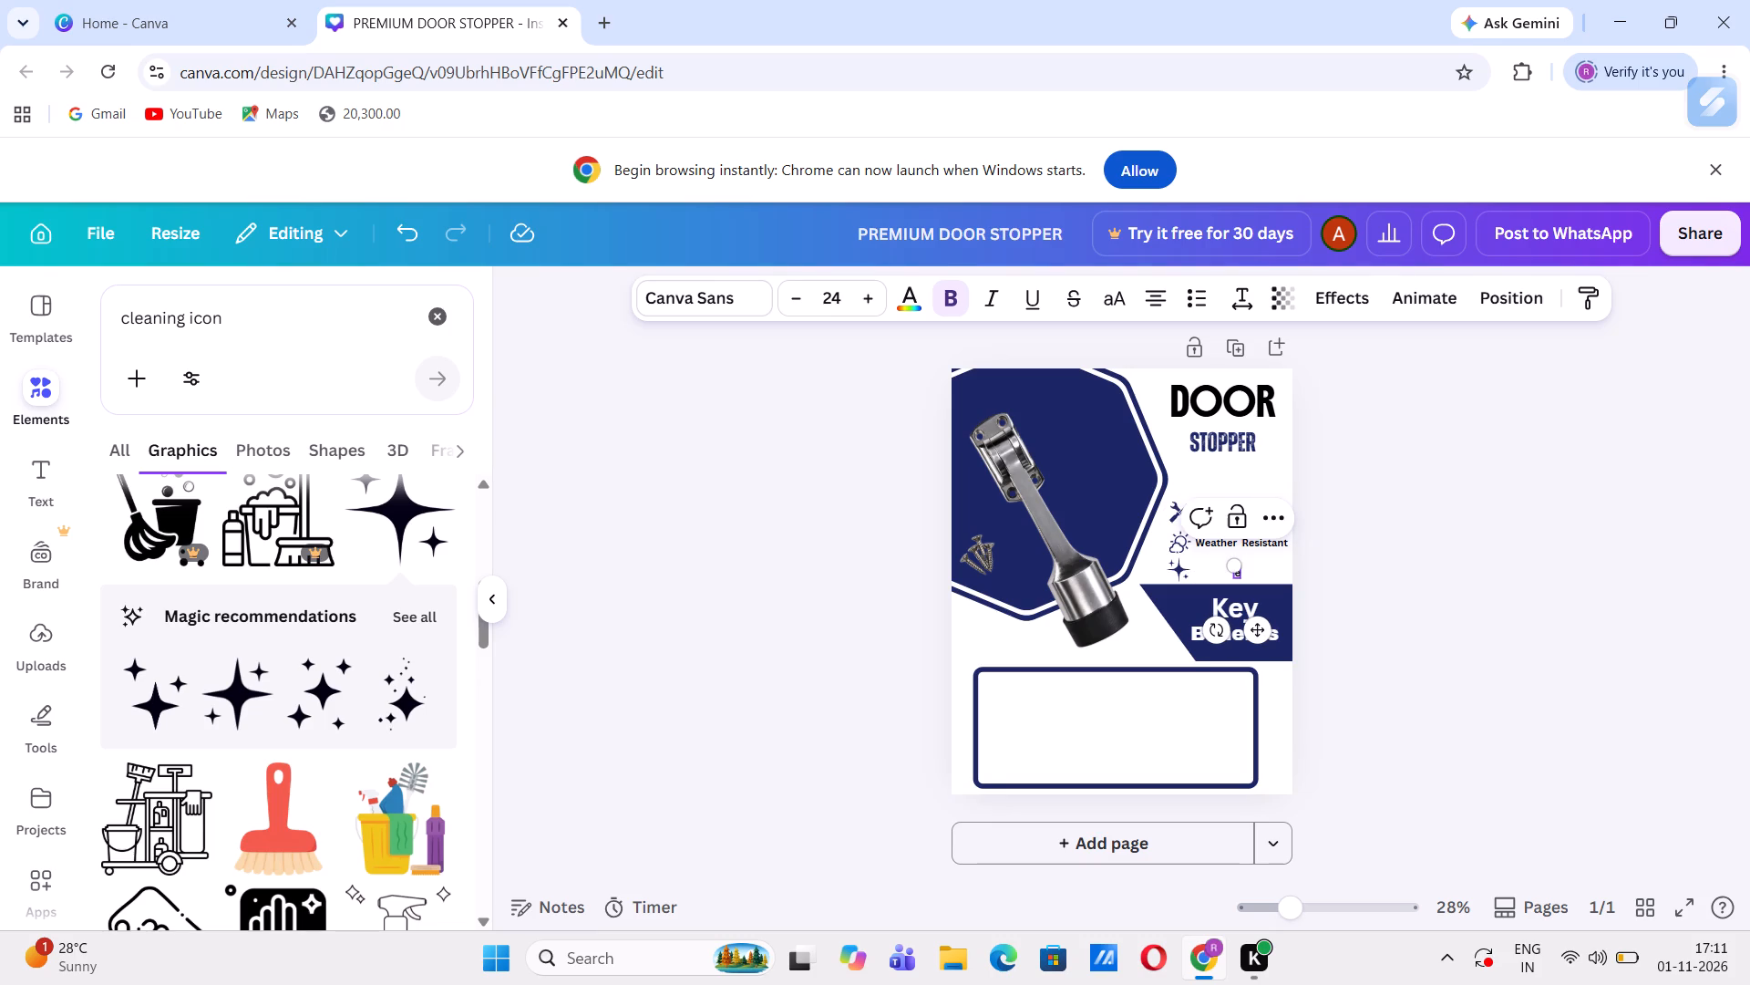
key("BackSpace")
type("Eas")
type("y")
key("space")
key("shift+t")
type("o")
key("space")
key("shift+c")
type("lean")
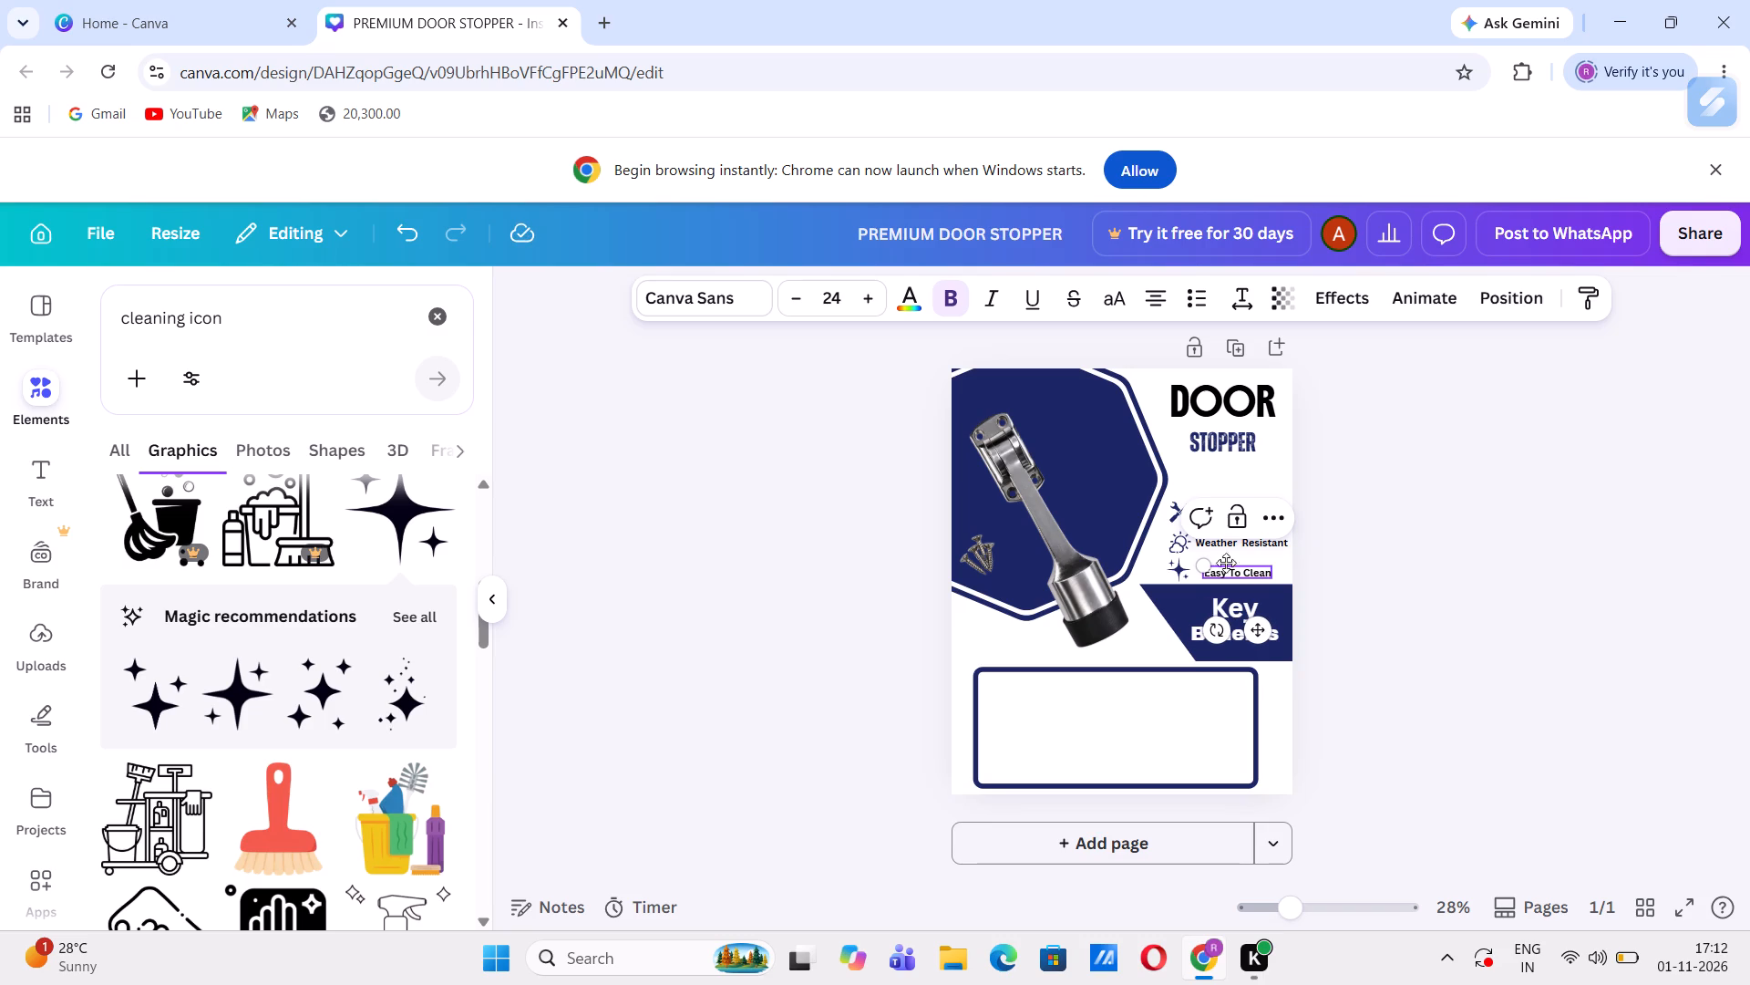
Fine-tune the Easy To Clean label's position so it sits level with the sparkle icon, under the other labels.
left_click(1255, 628)
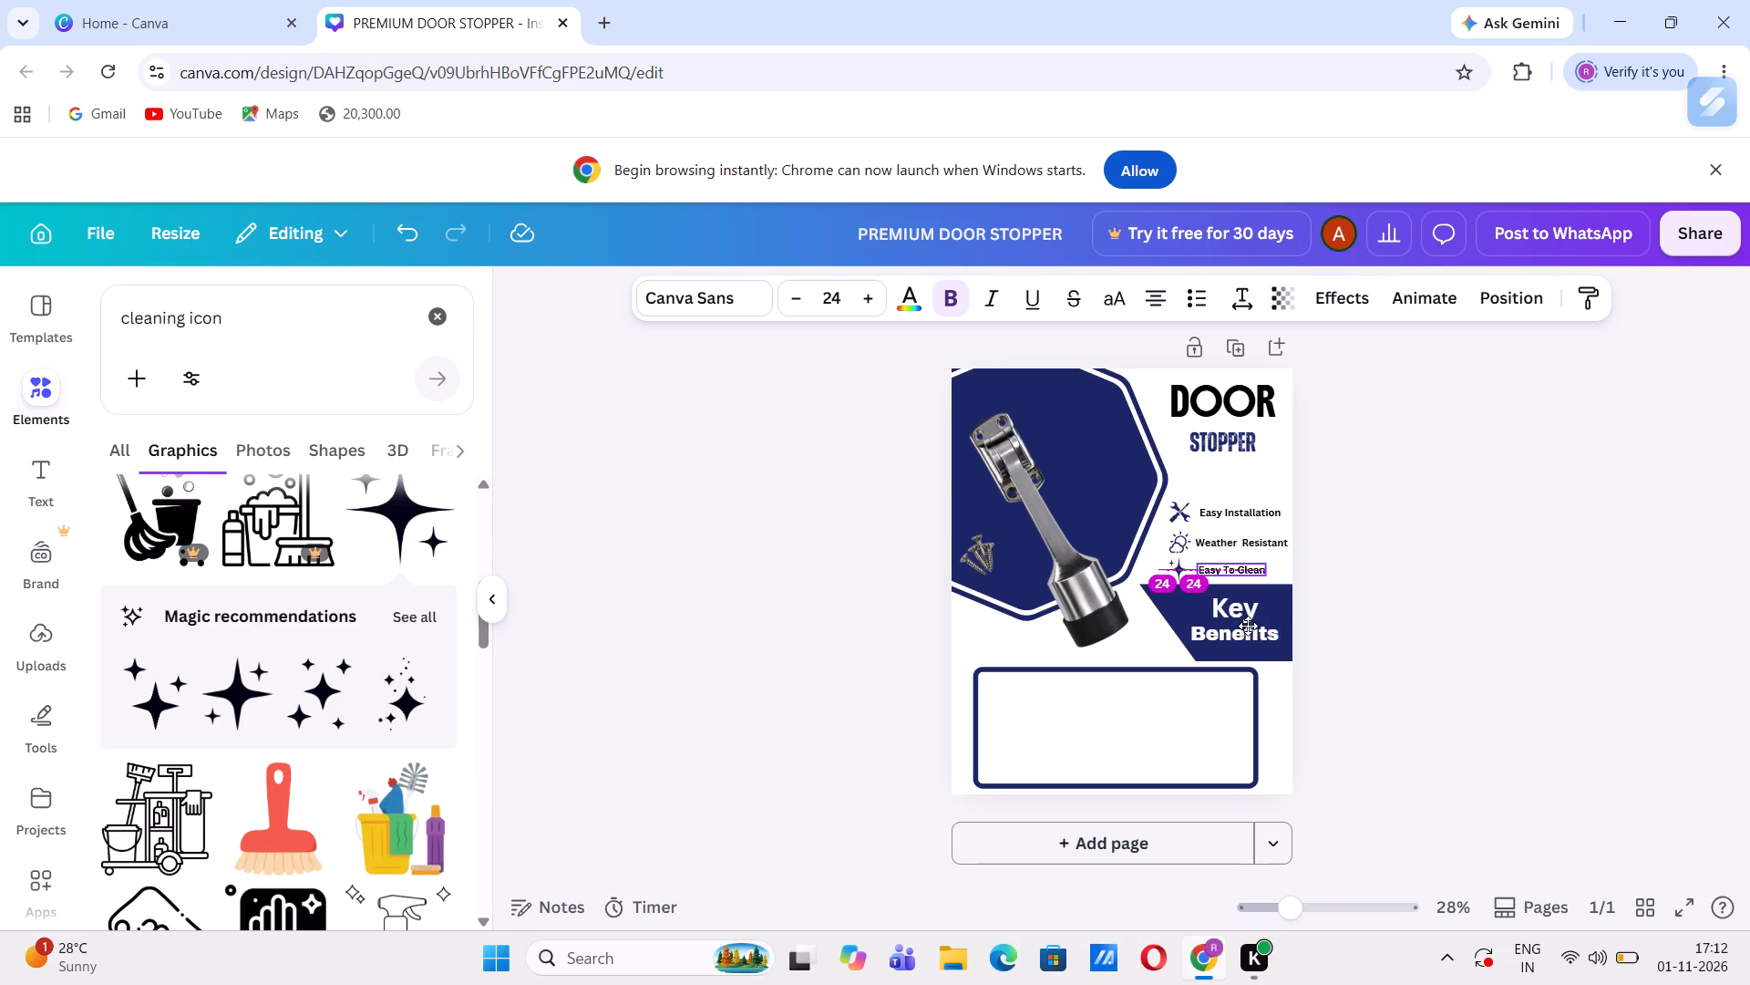
left_click(790, 648)
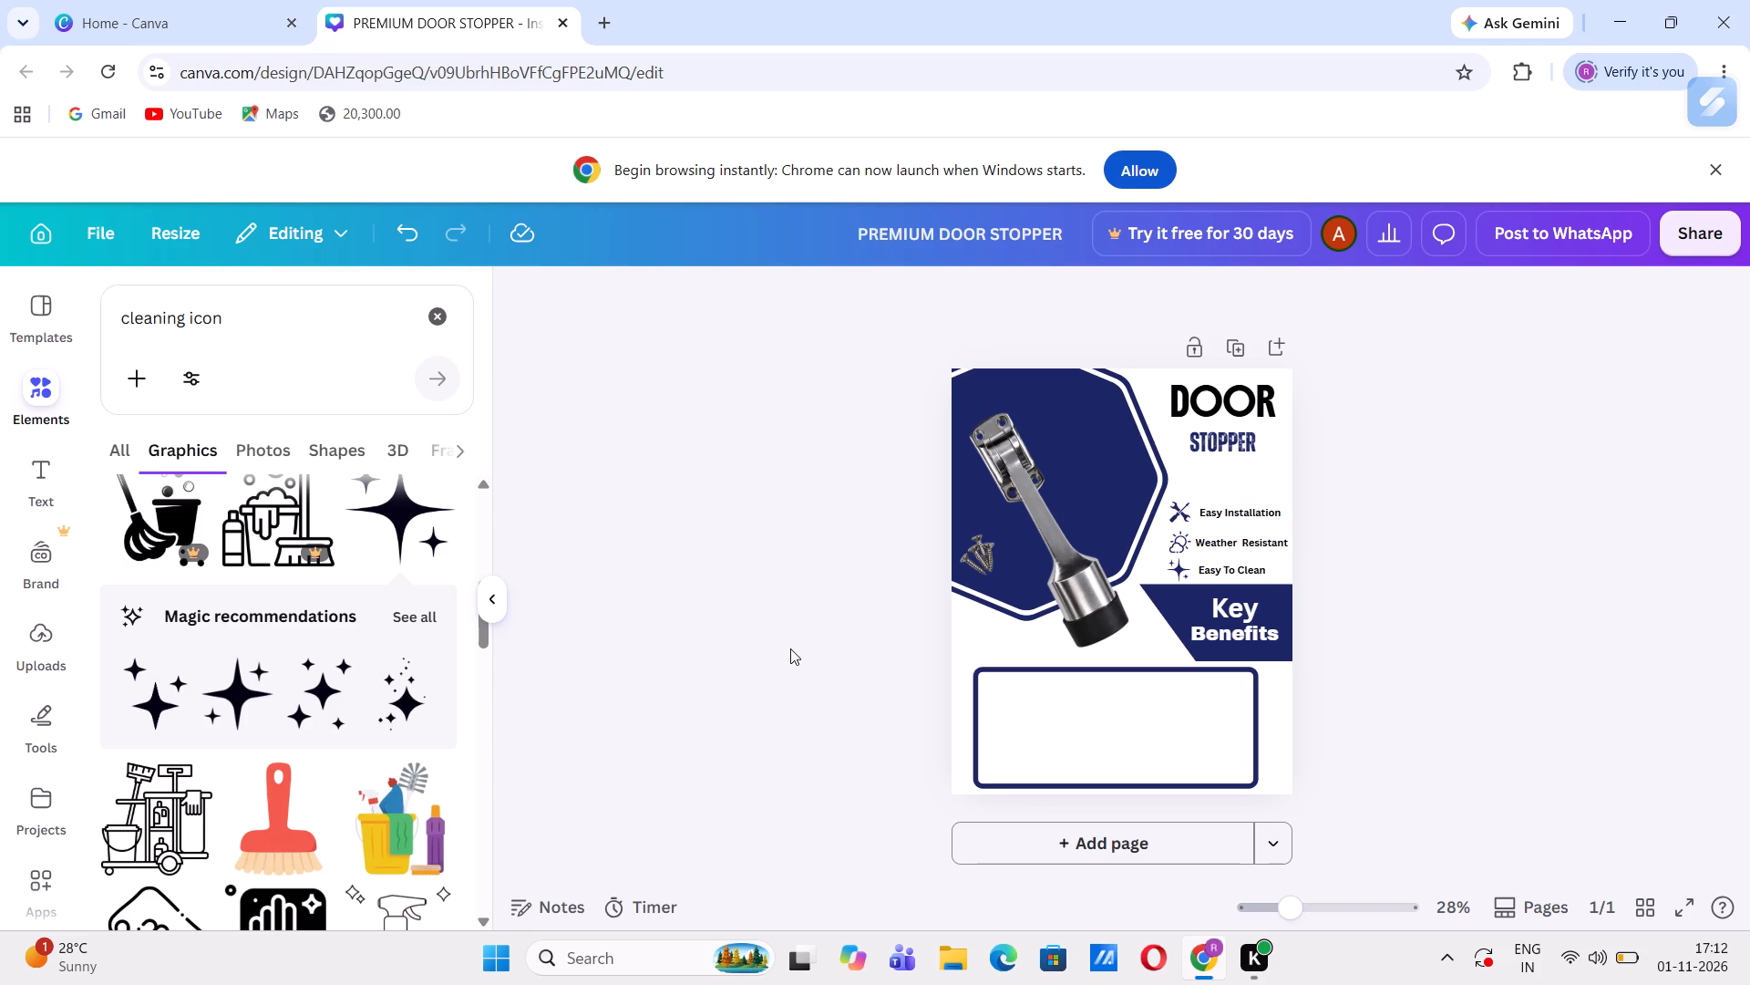
left_click(1179, 569)
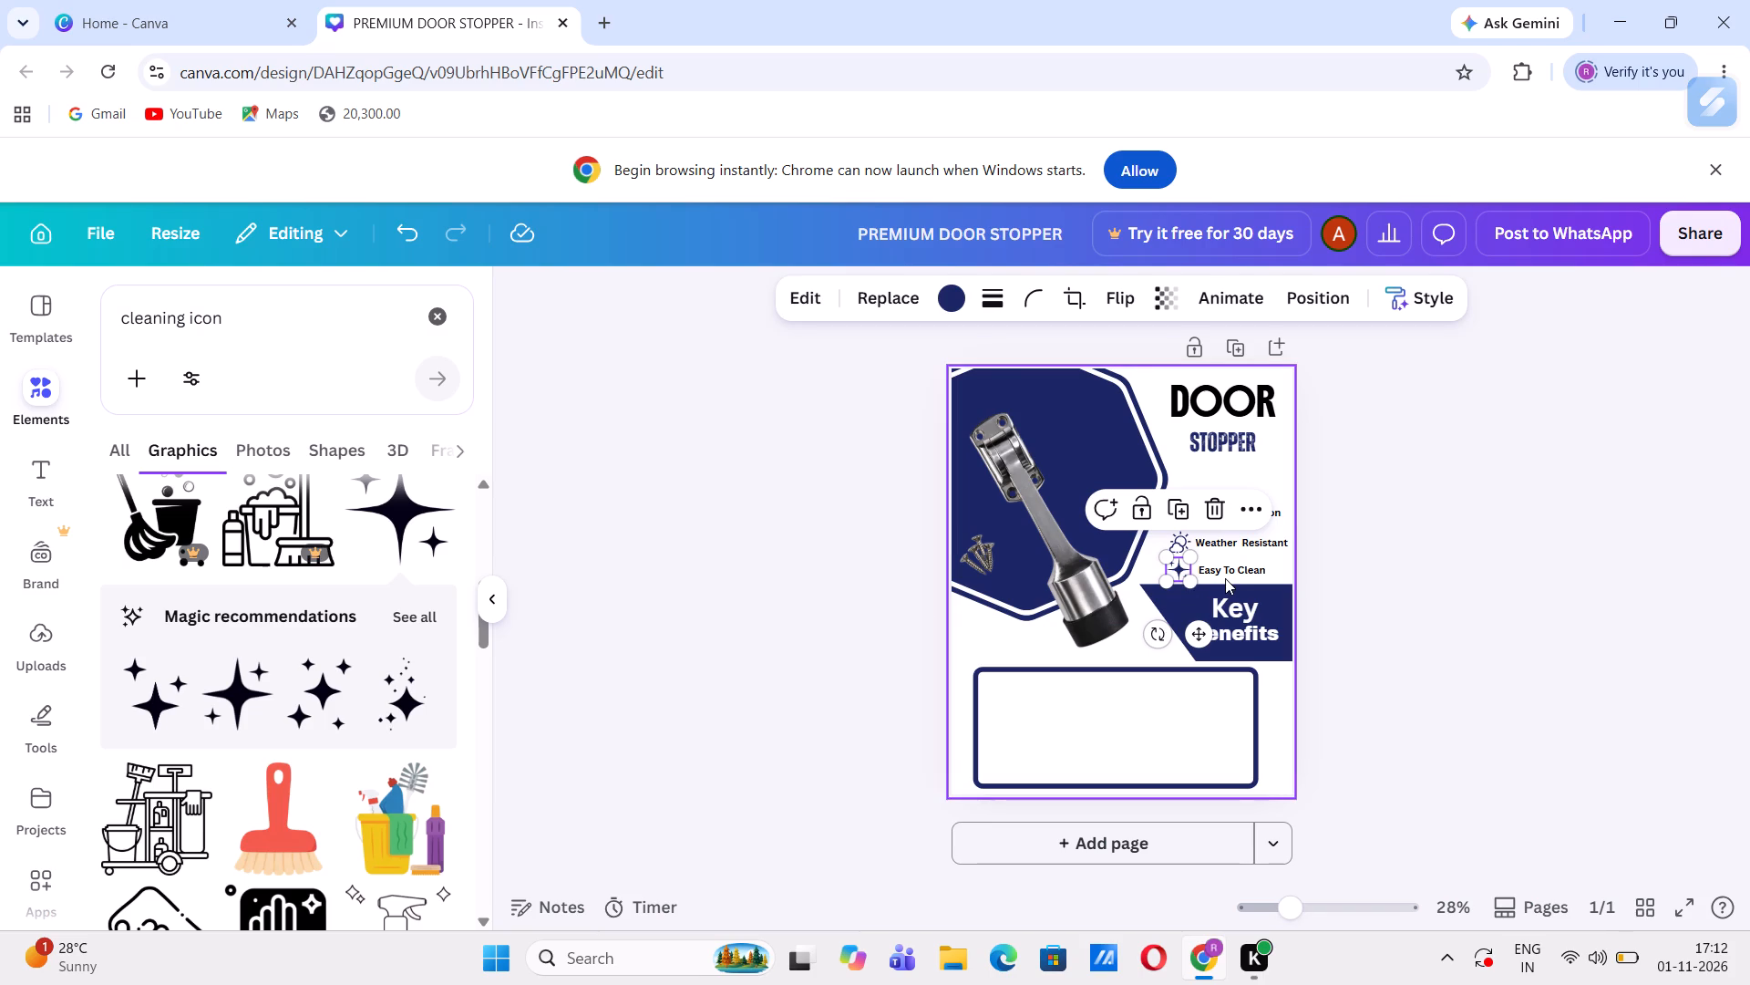
left_click(1224, 572)
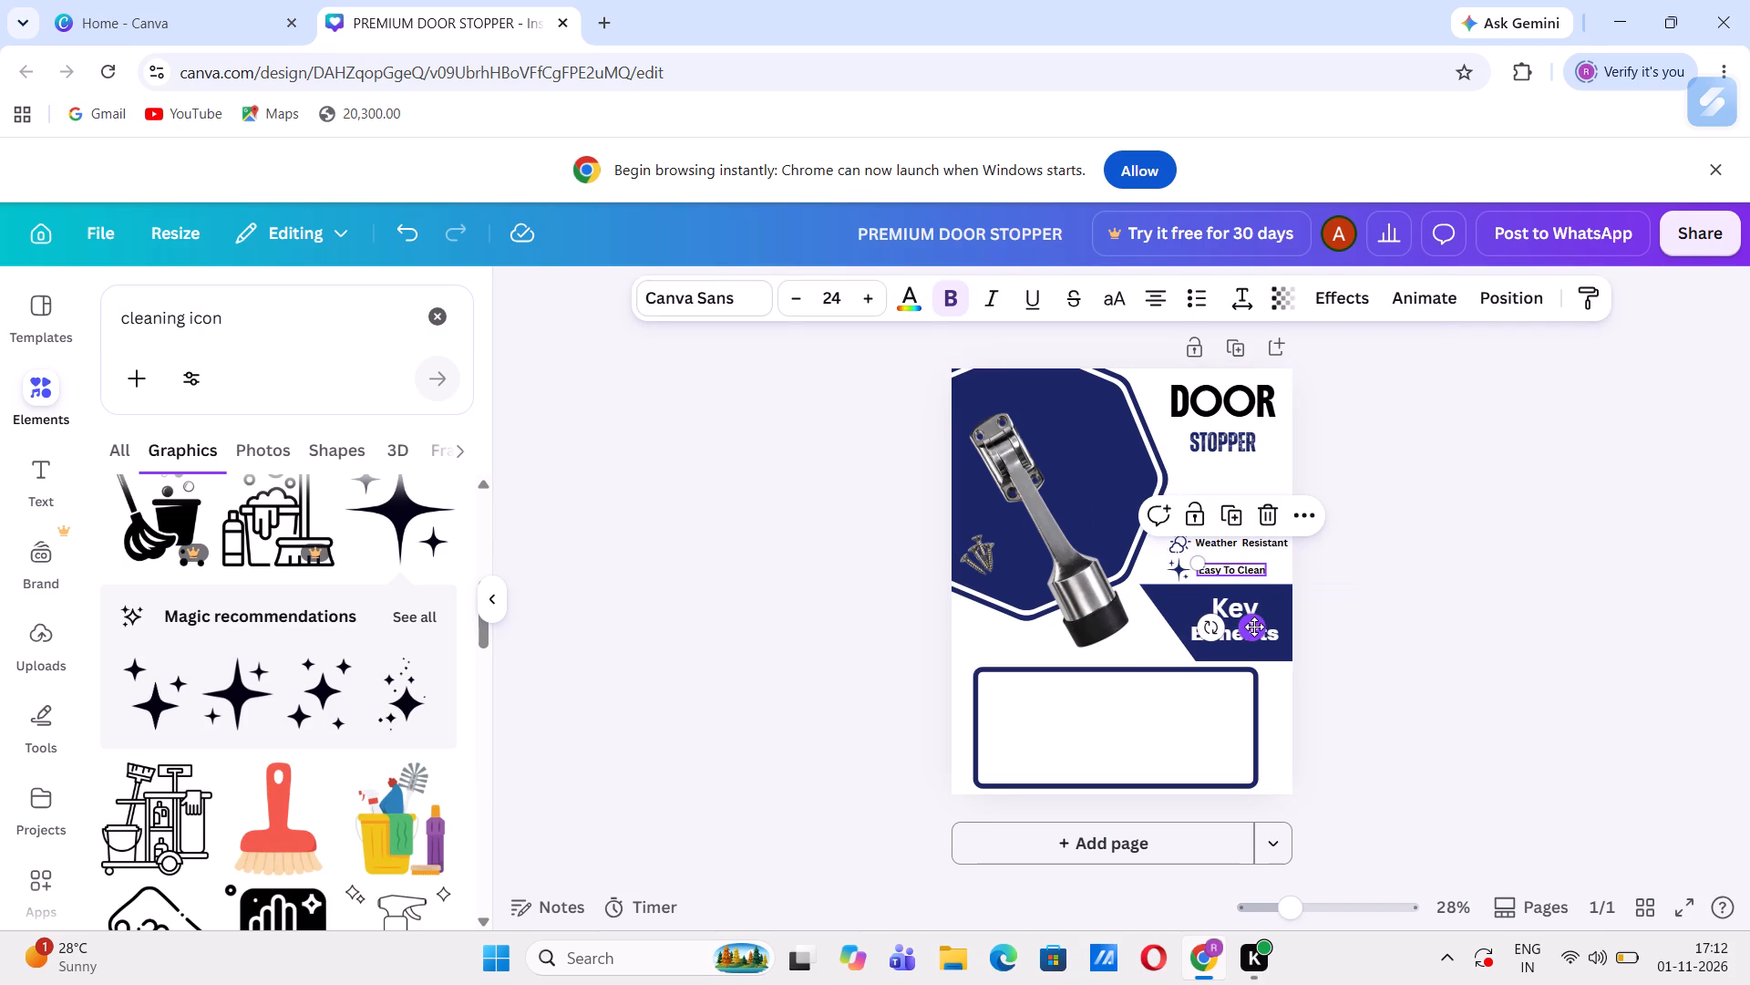
left_click(1254, 627)
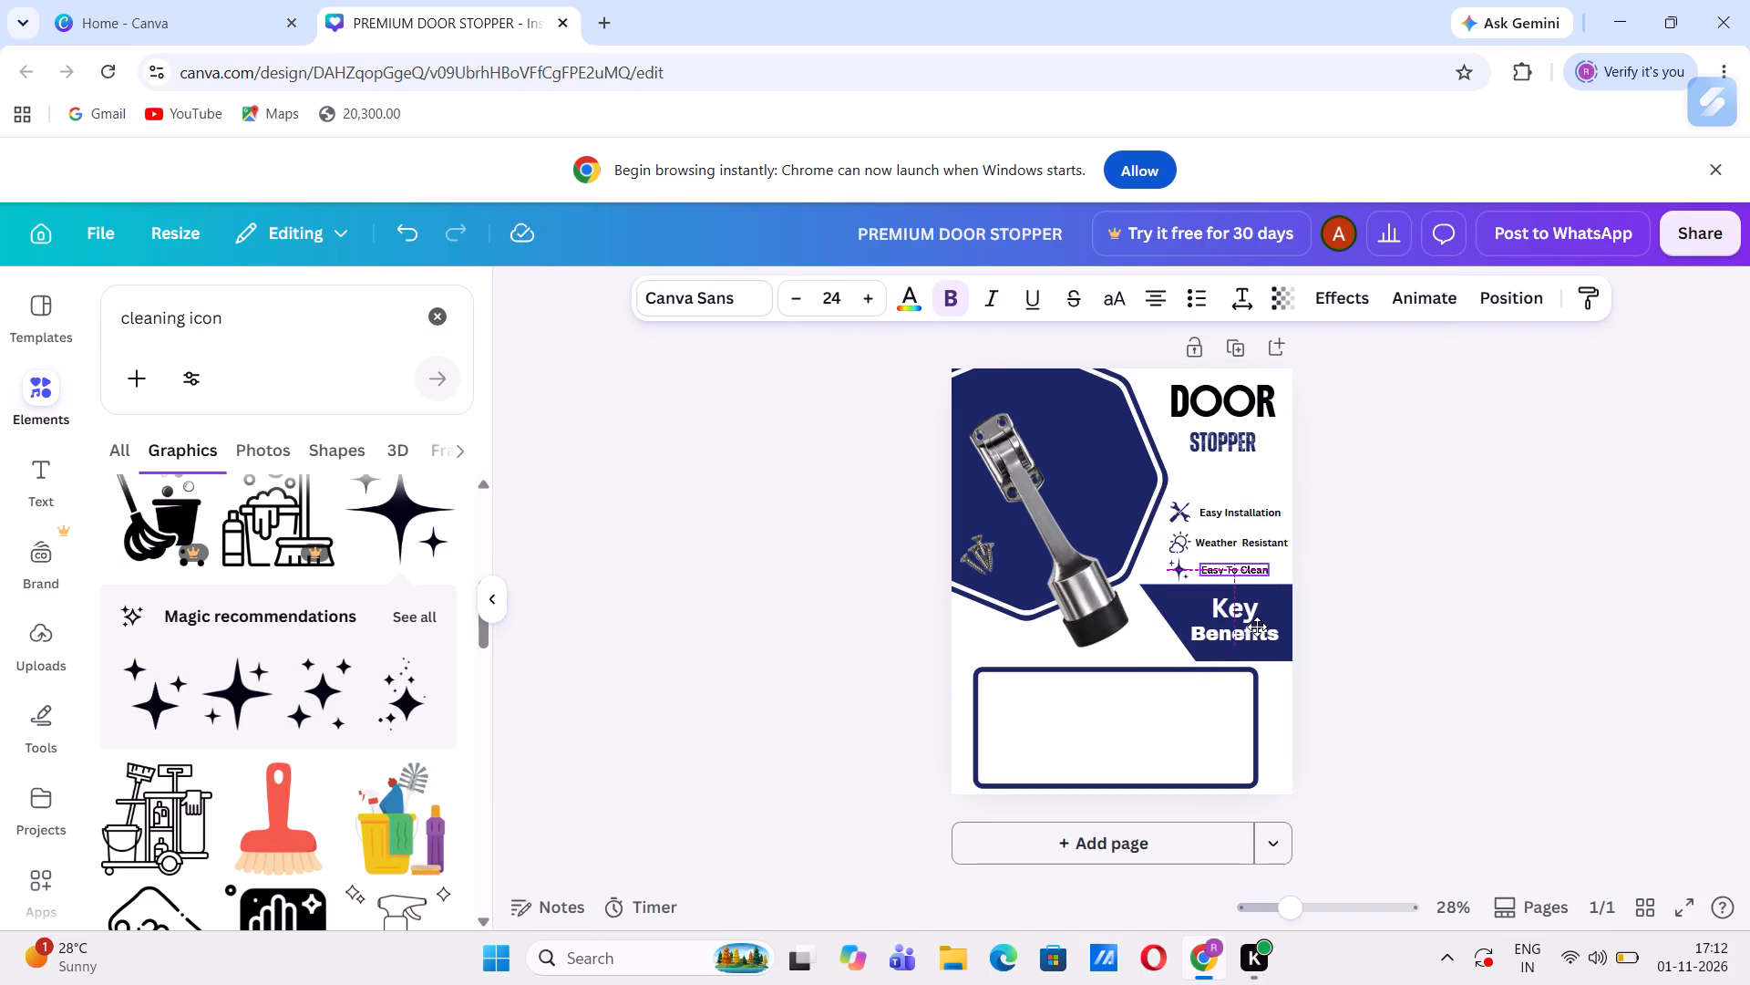
left_click(1226, 468)
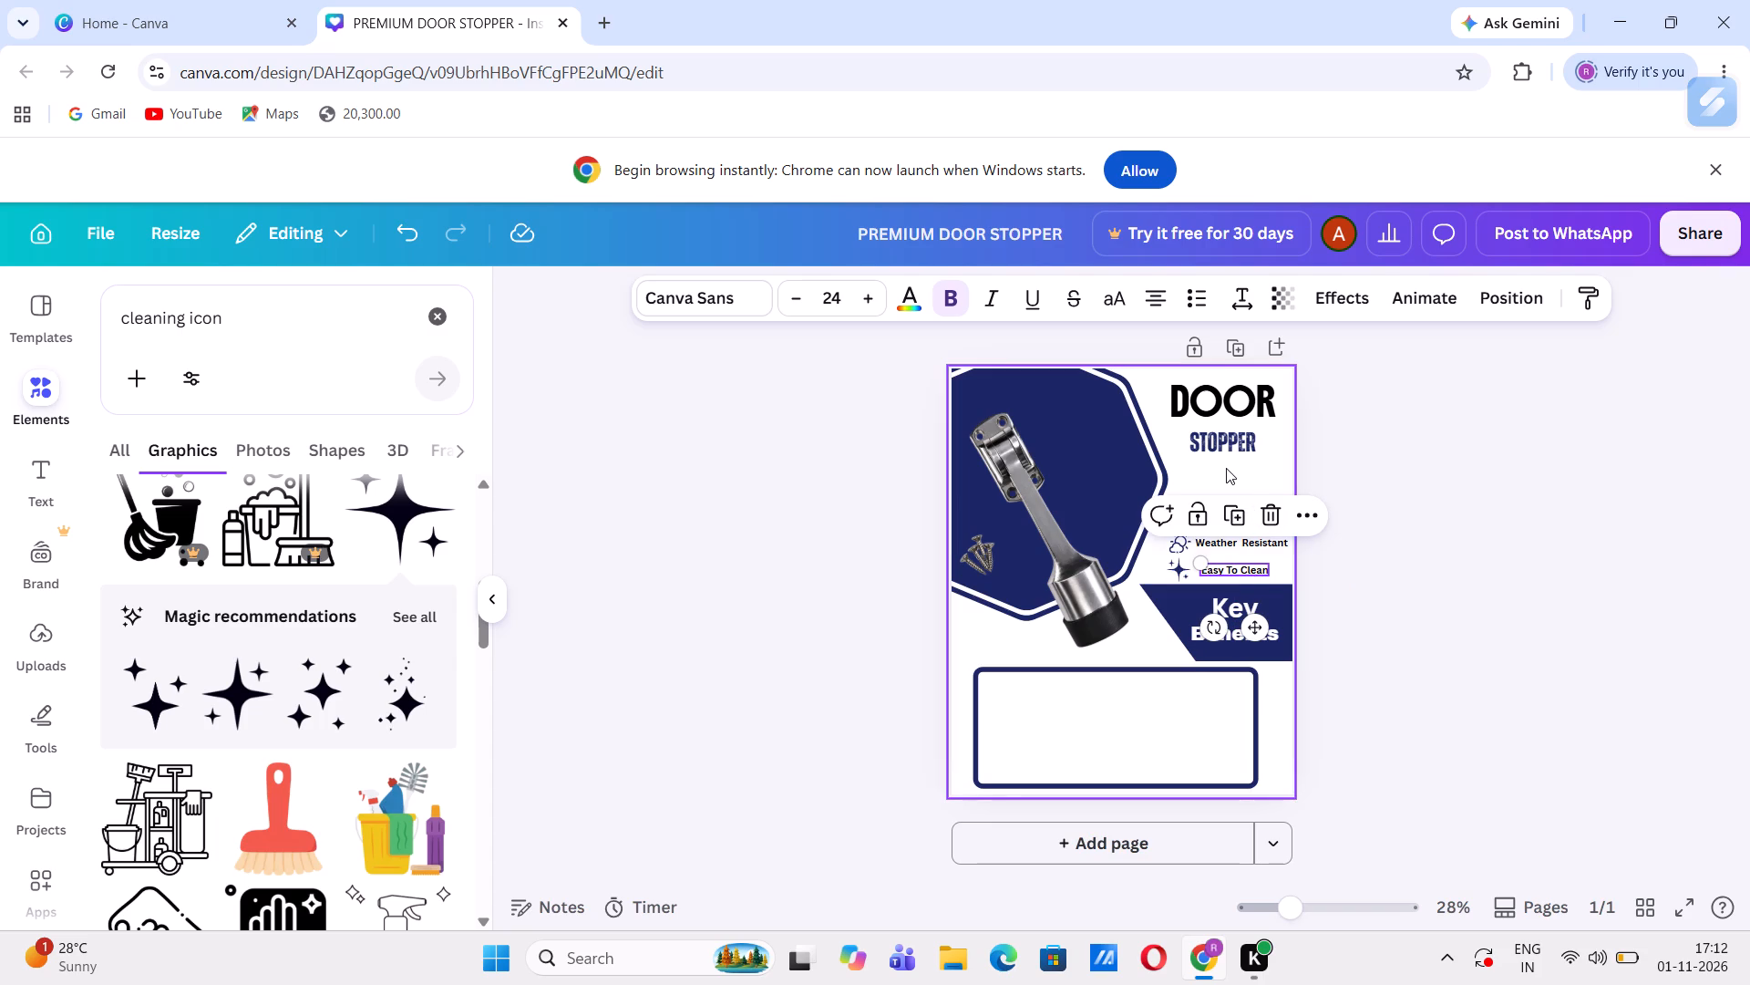
Nudge the Weather Resistant label slightly down toward the Easy To Clean label.
left_click(1231, 546)
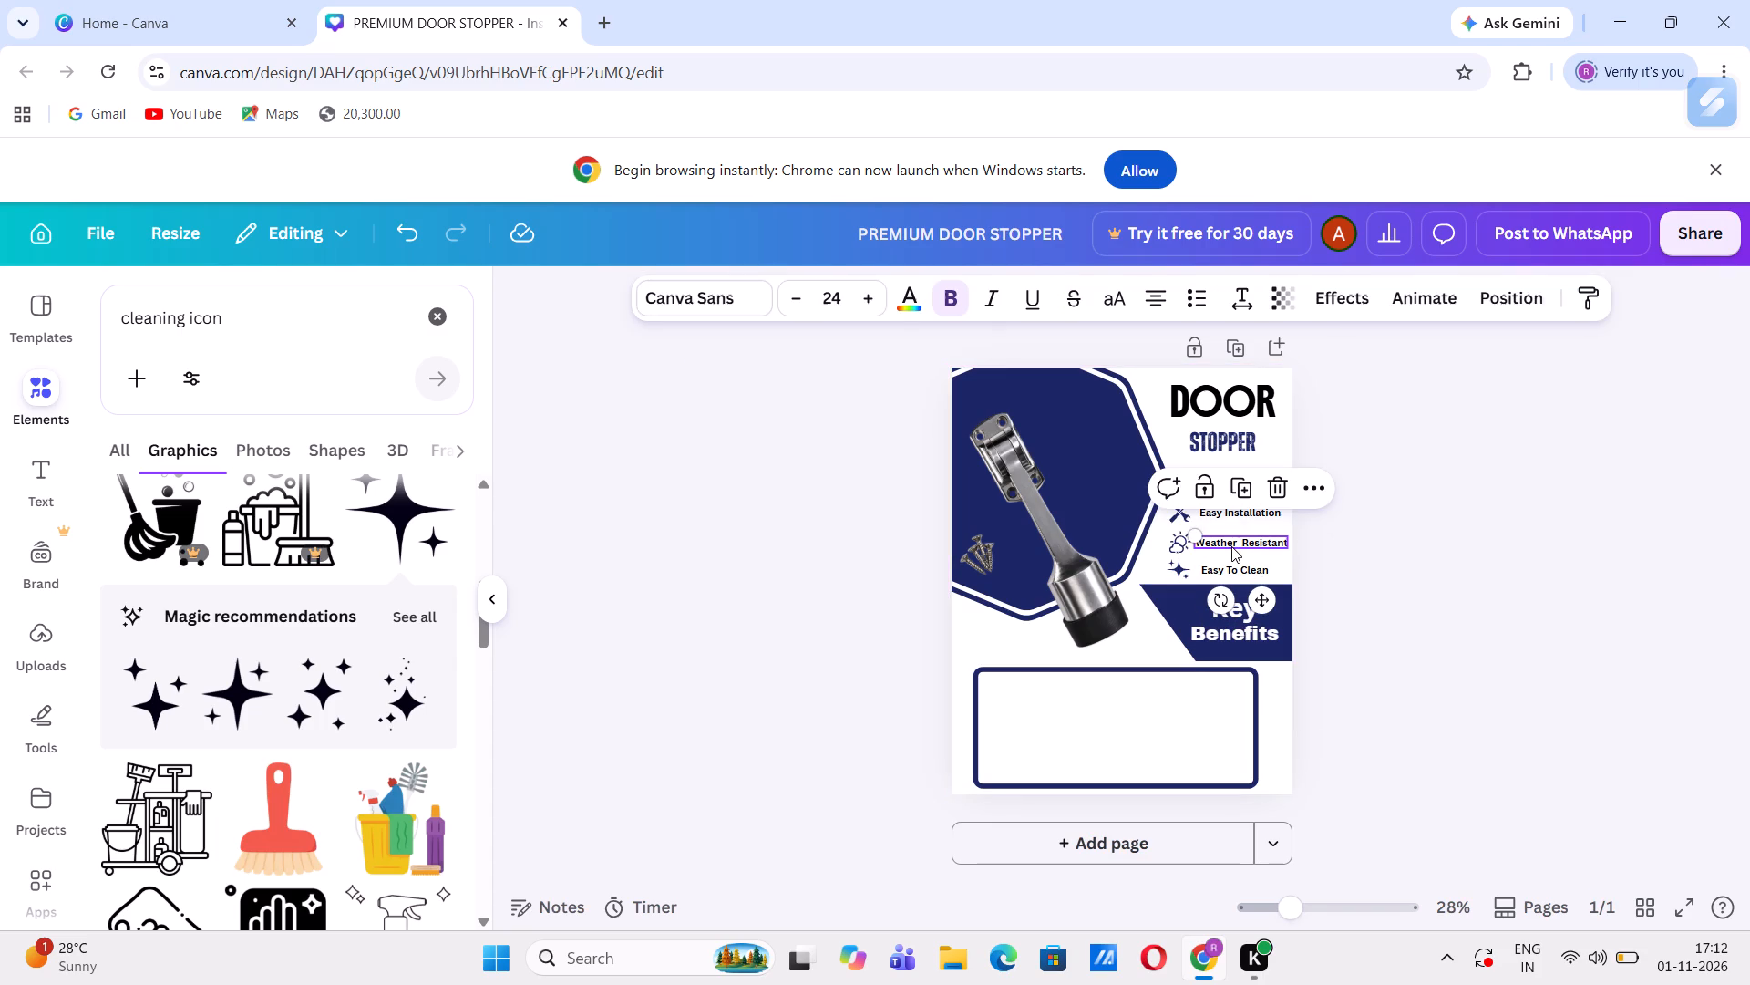
left_click(1260, 597)
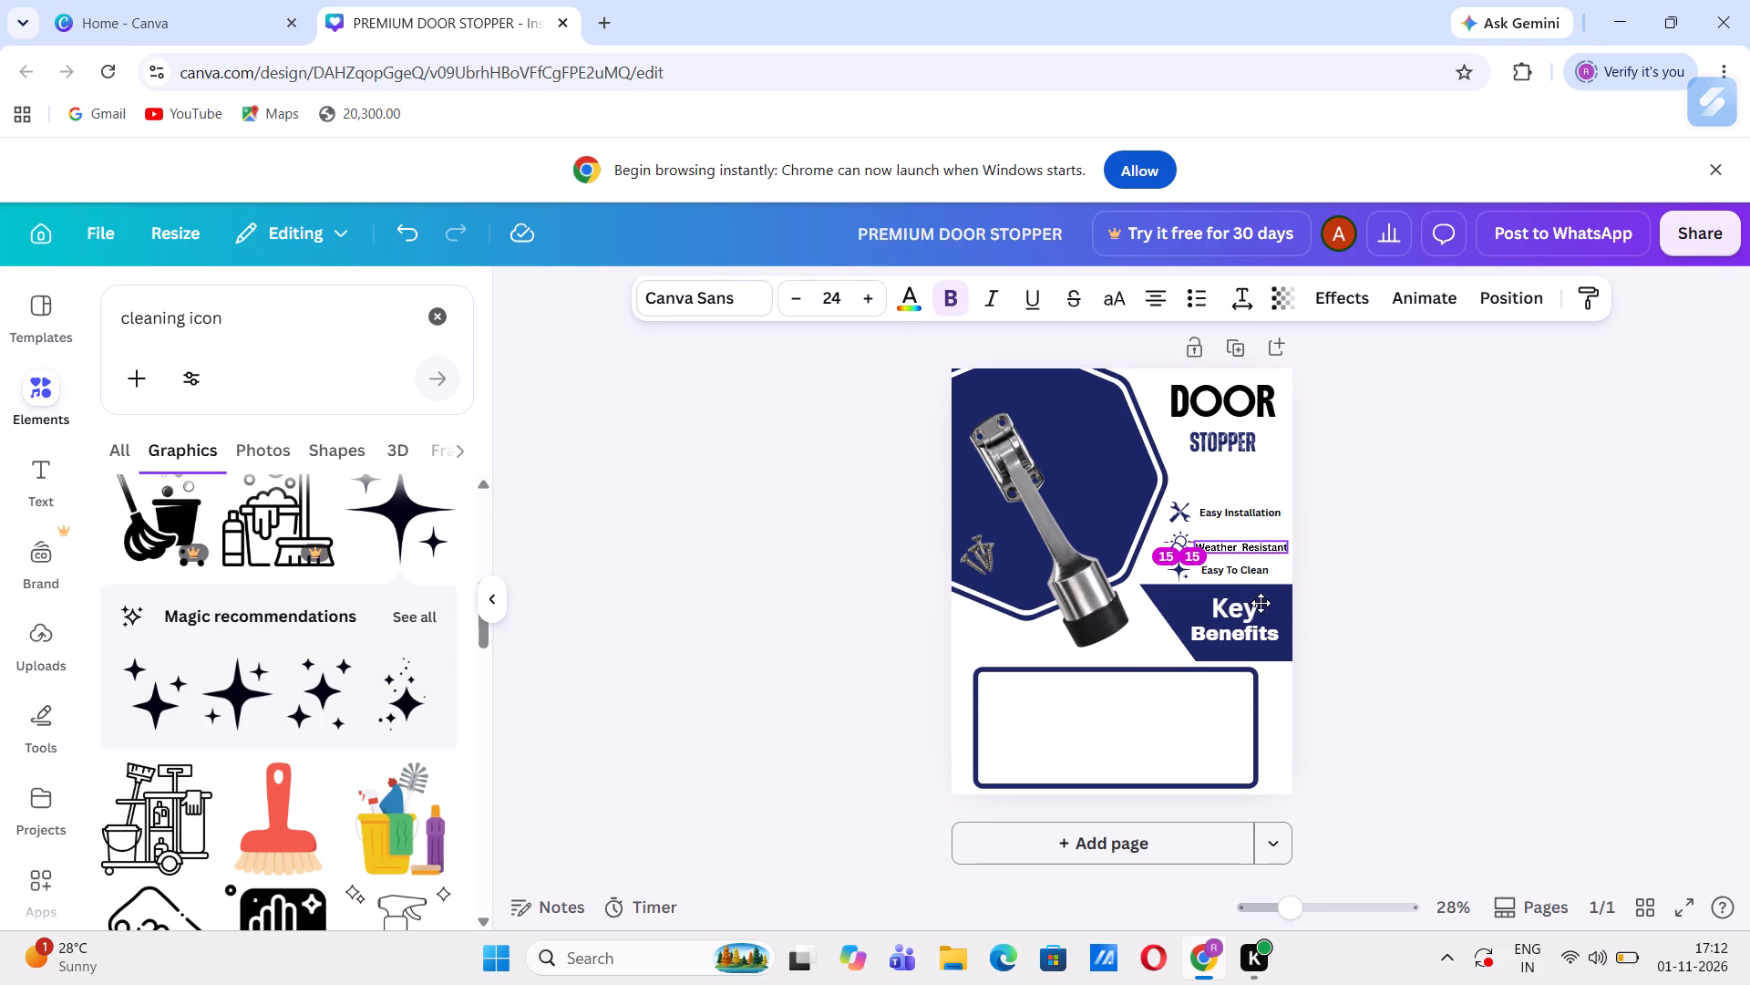
left_click(753, 523)
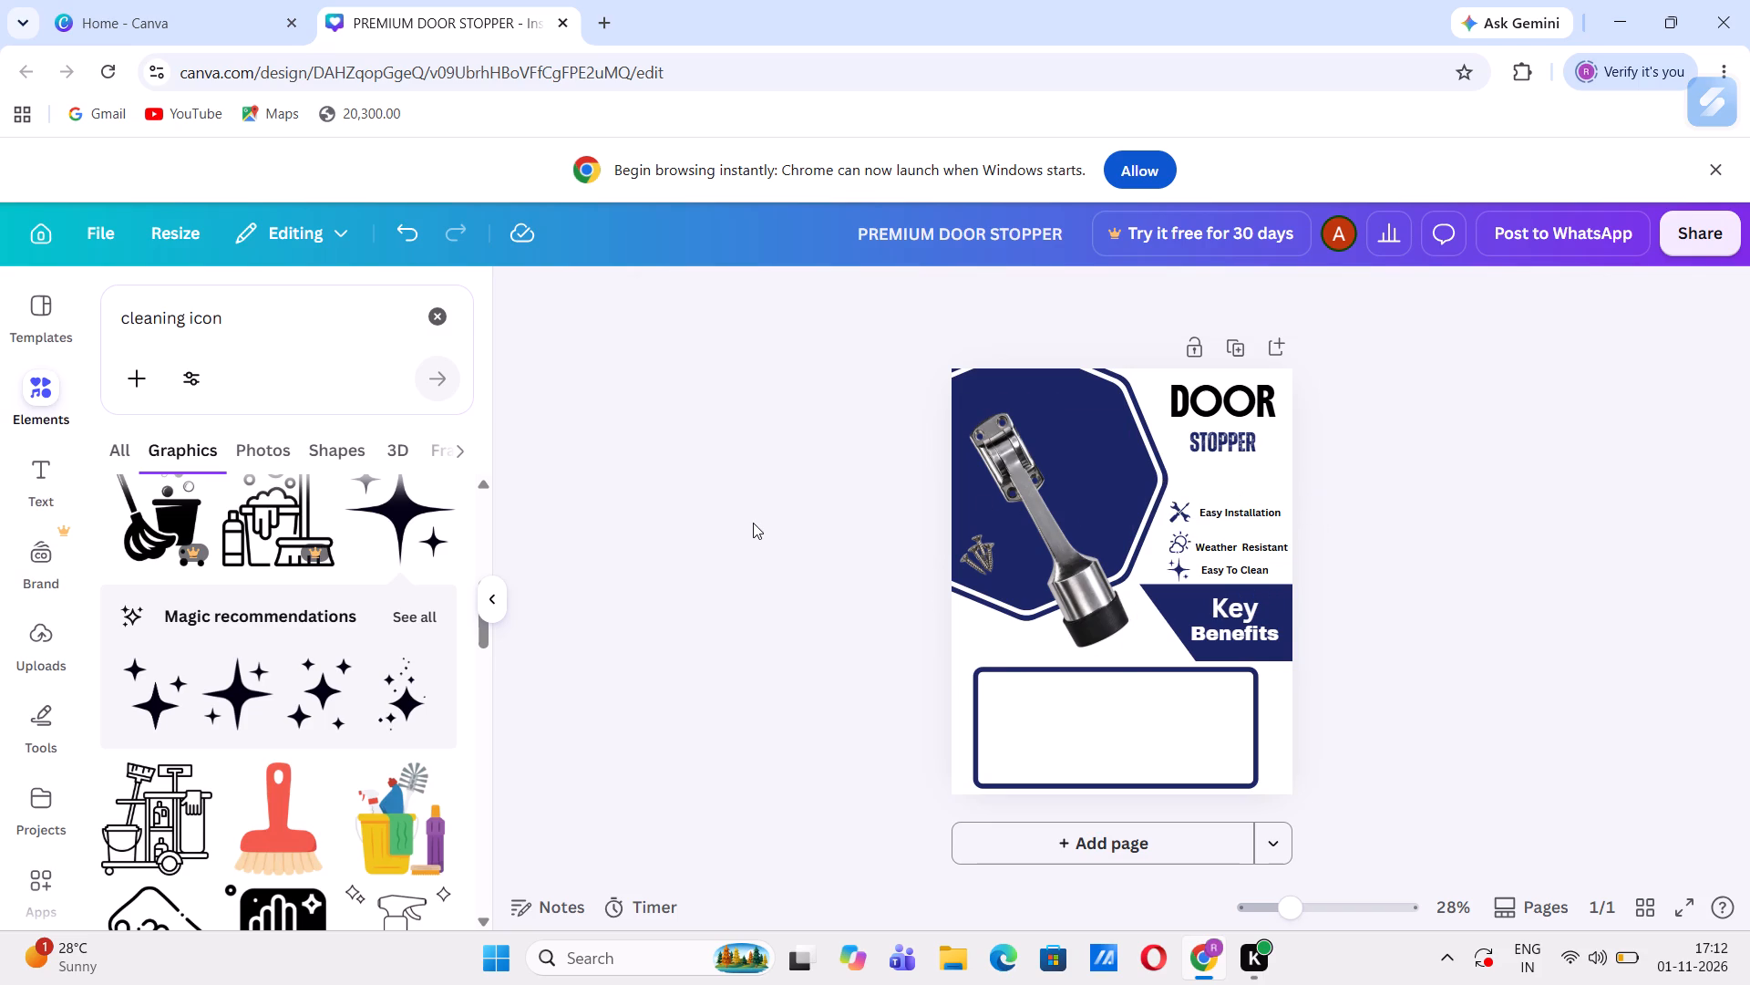
Shift the crossed-tools icon, the Easy Installation label and the weather icon slightly left within the feature list.
left_click(1179, 519)
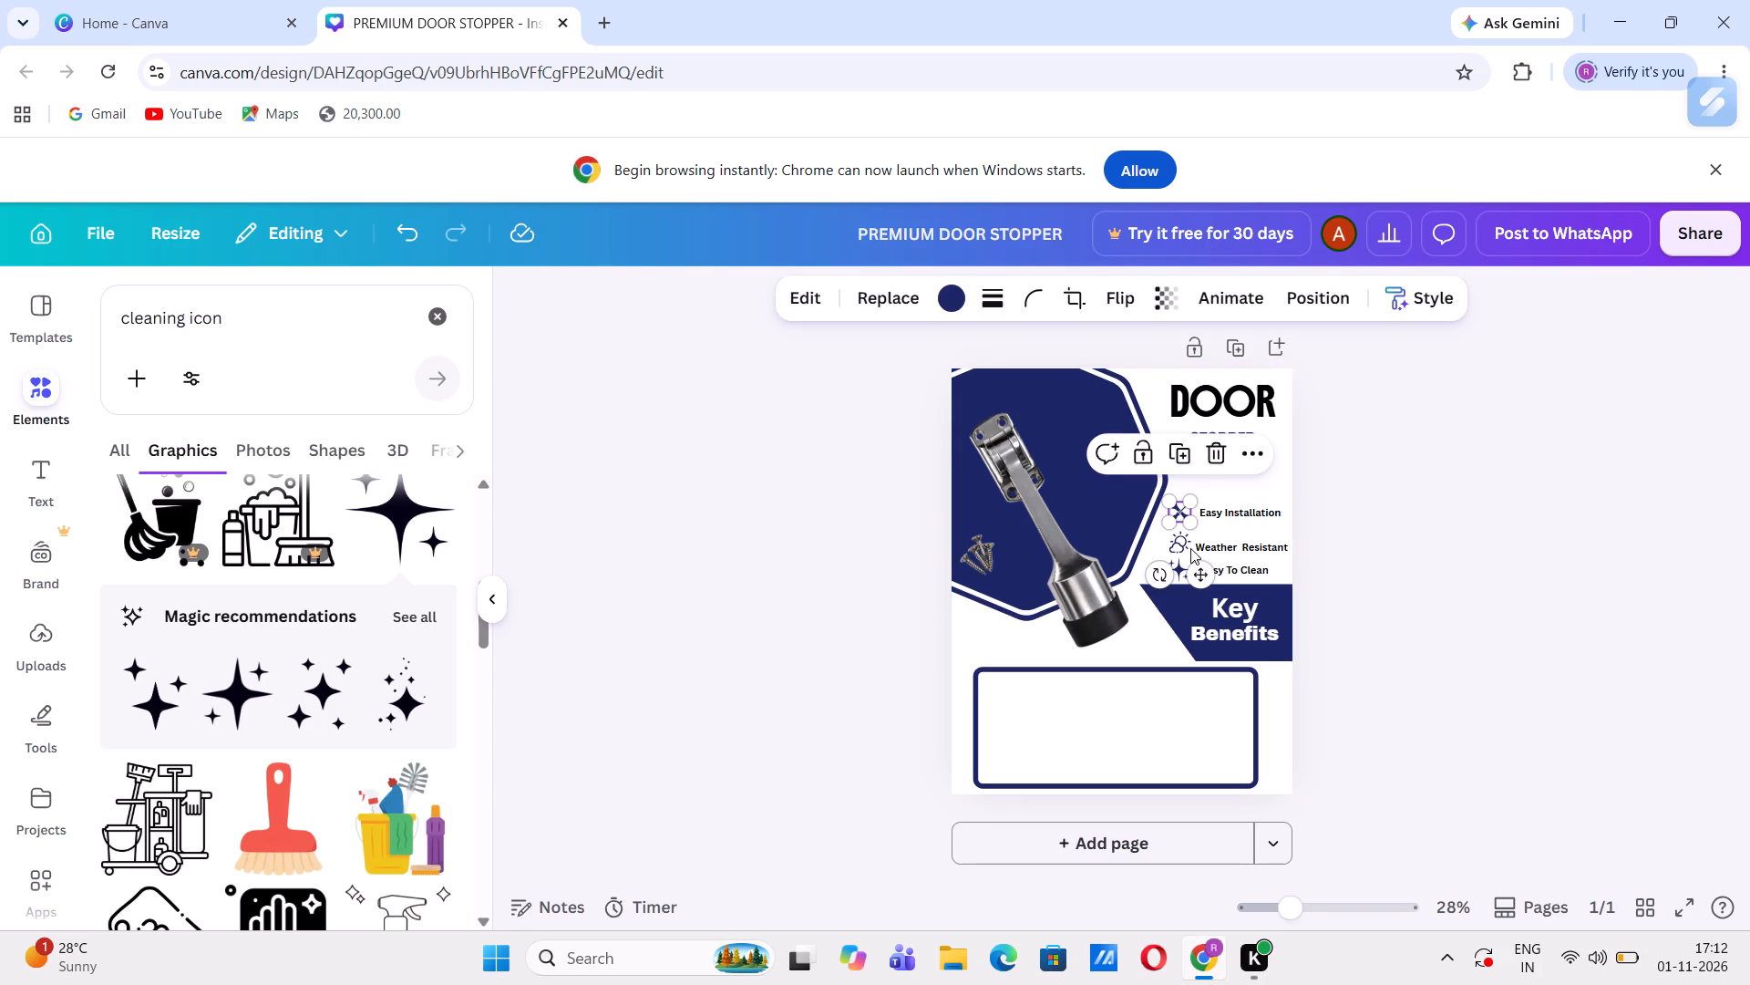
left_click(1198, 578)
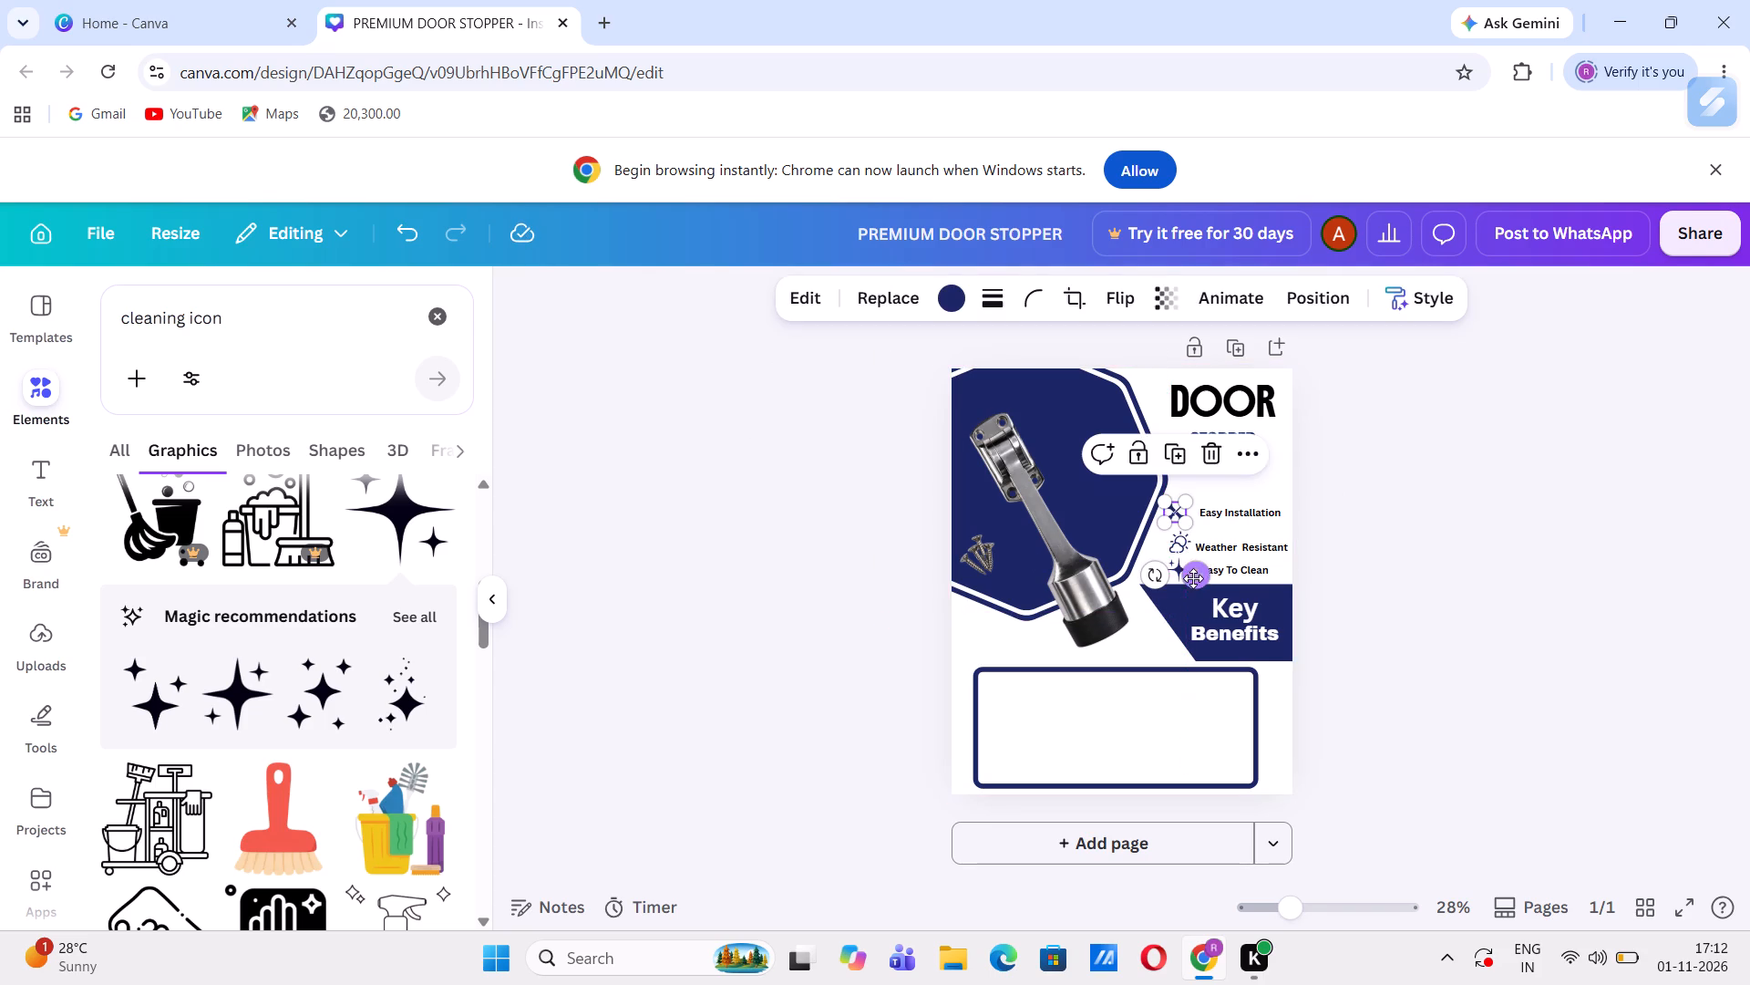
left_click(1233, 509)
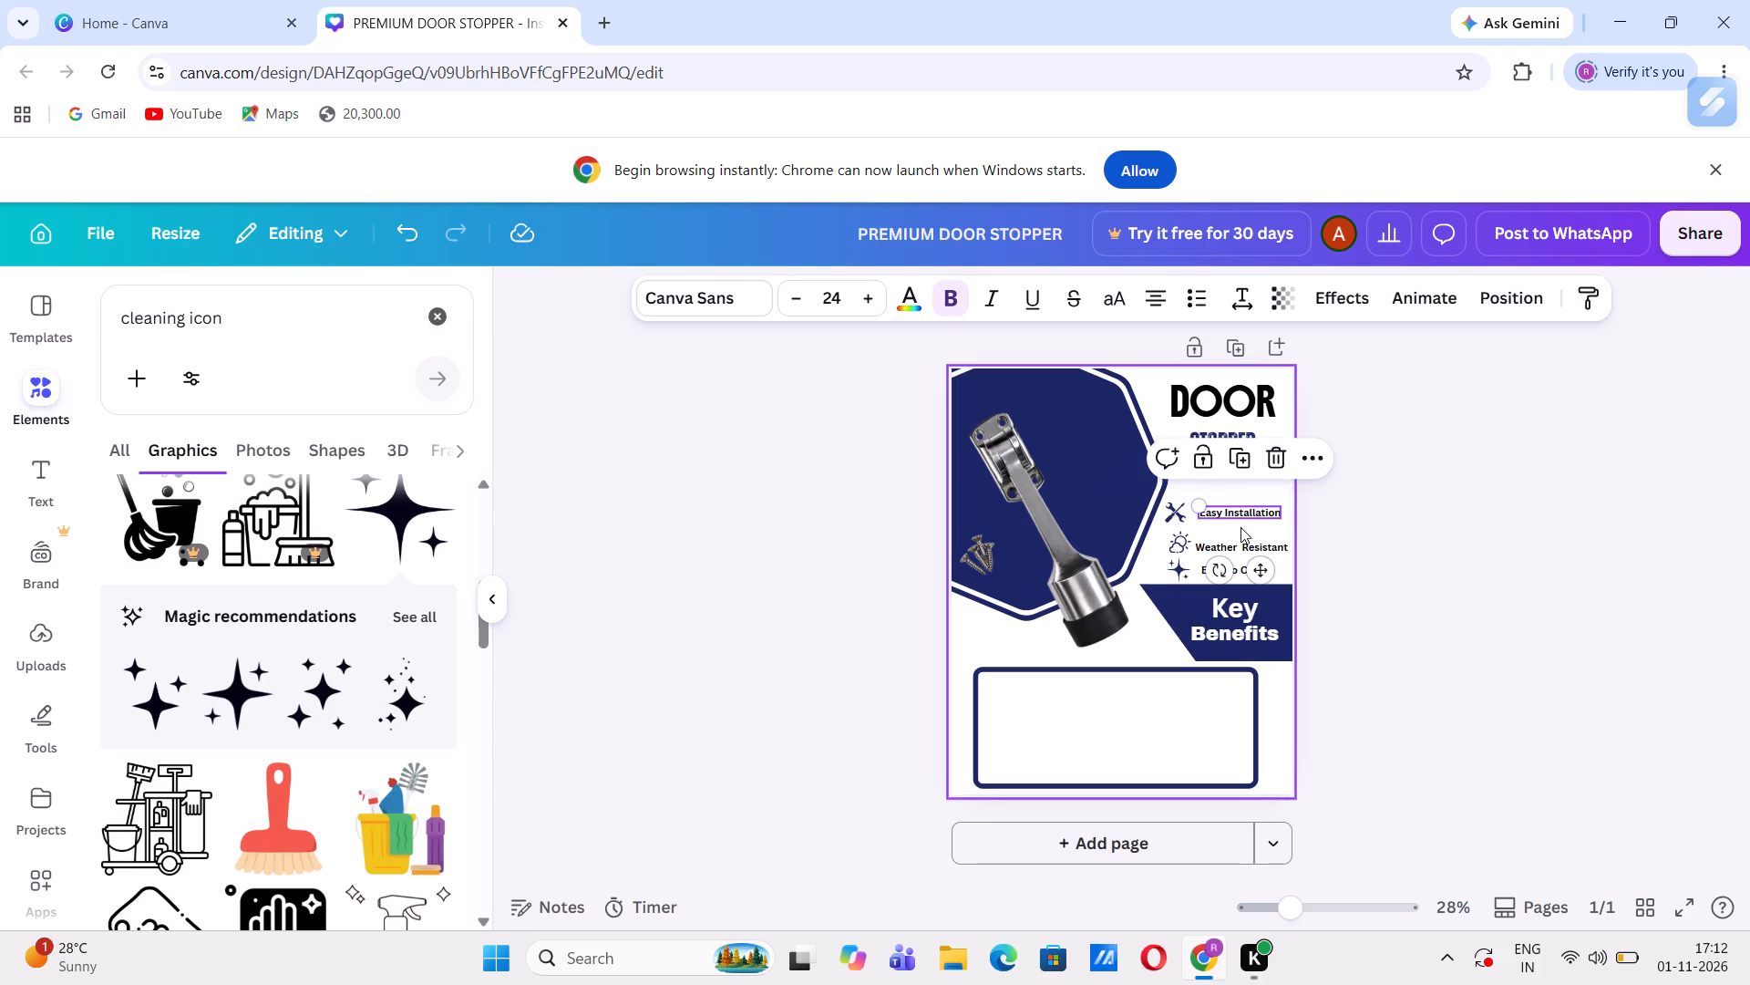
left_click(1257, 575)
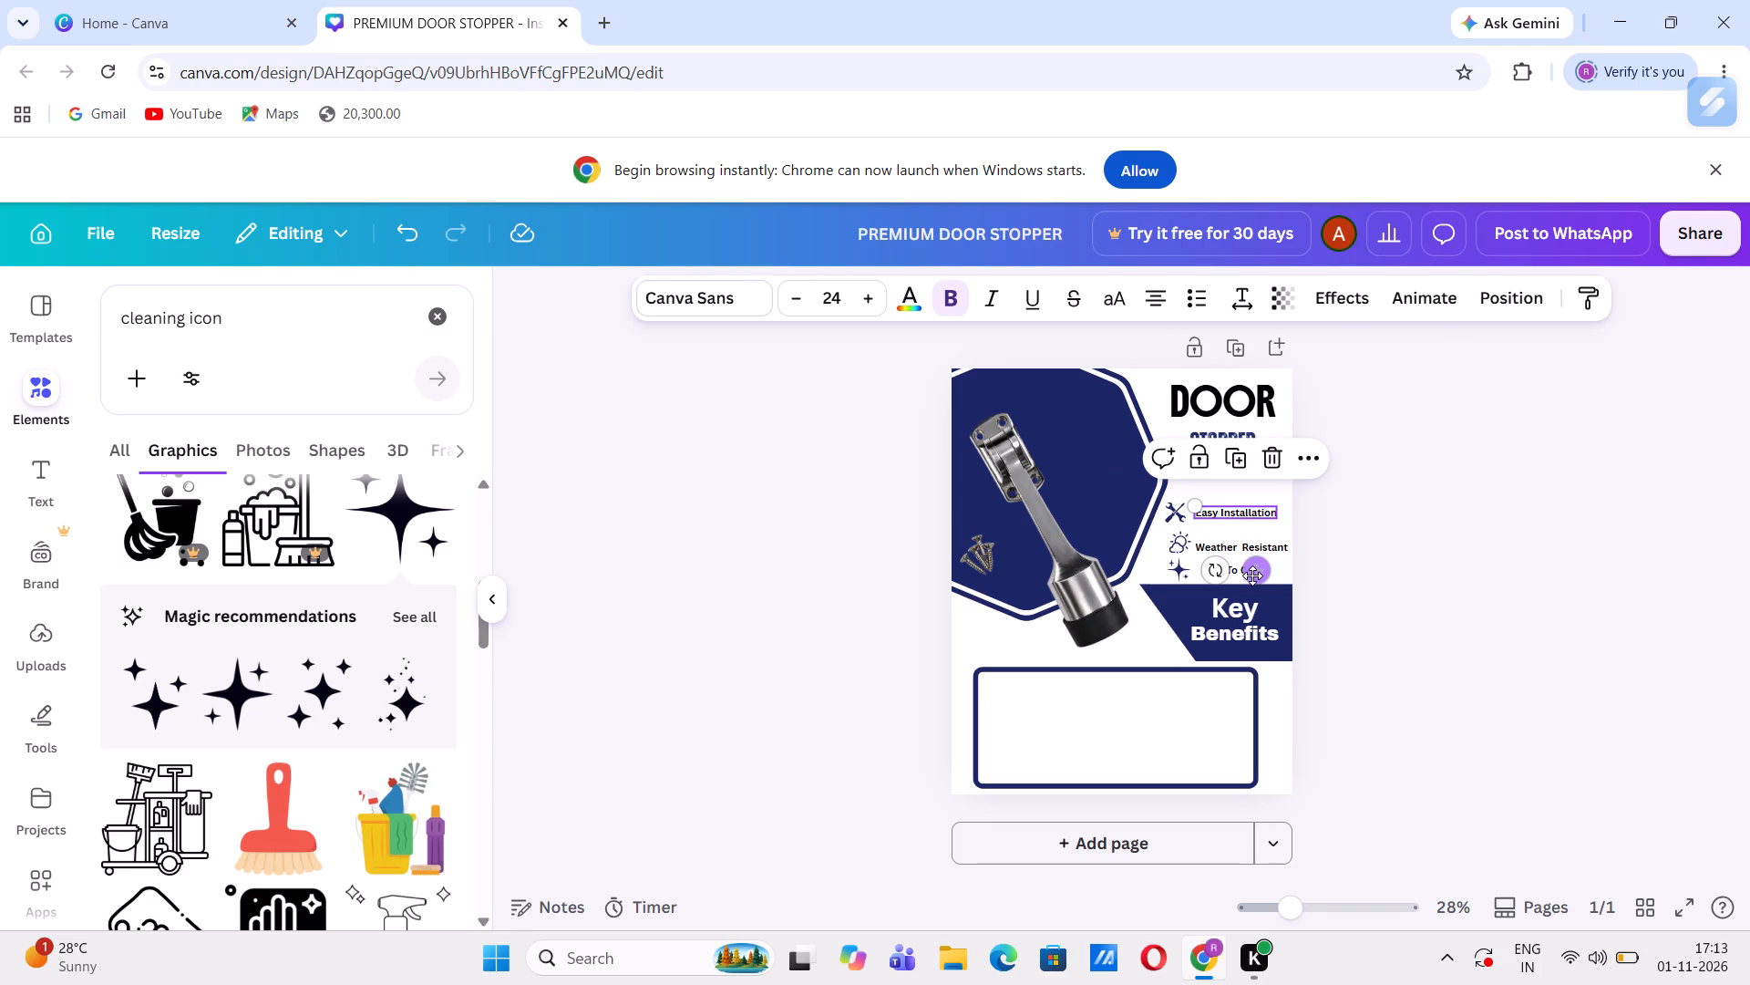
left_click(1178, 542)
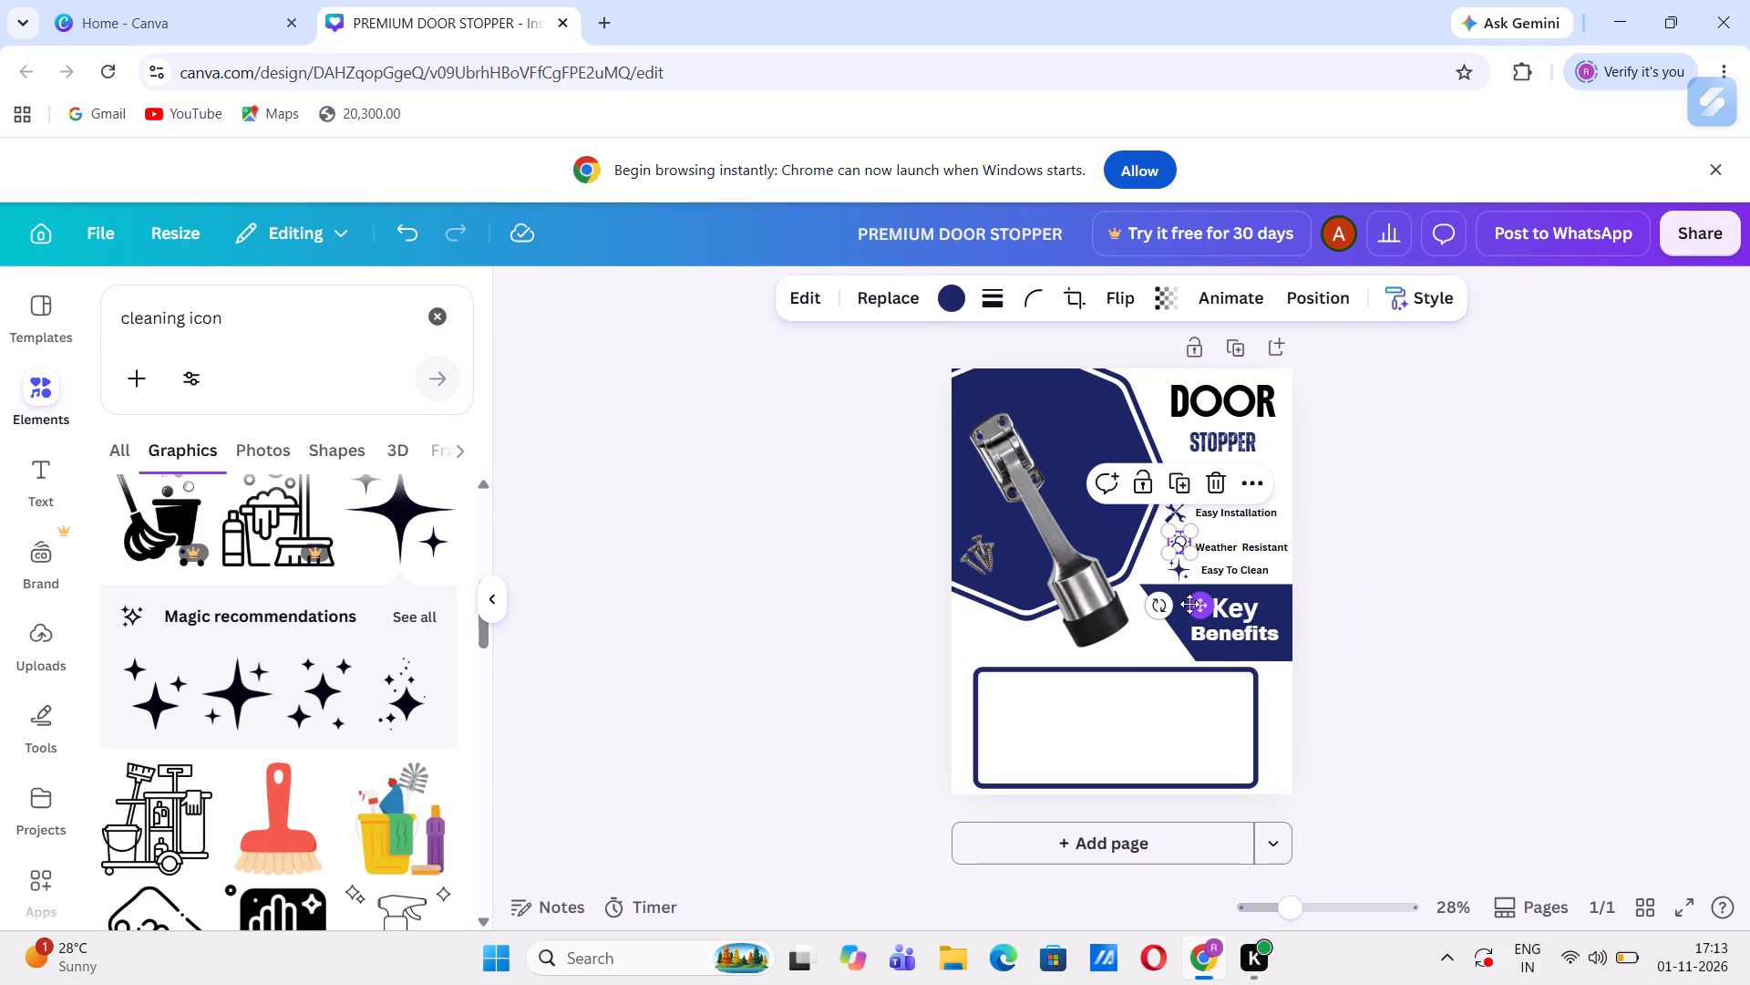
left_click_drag(1200, 607, 1196, 607)
left_click_drag(1196, 607, 1192, 607)
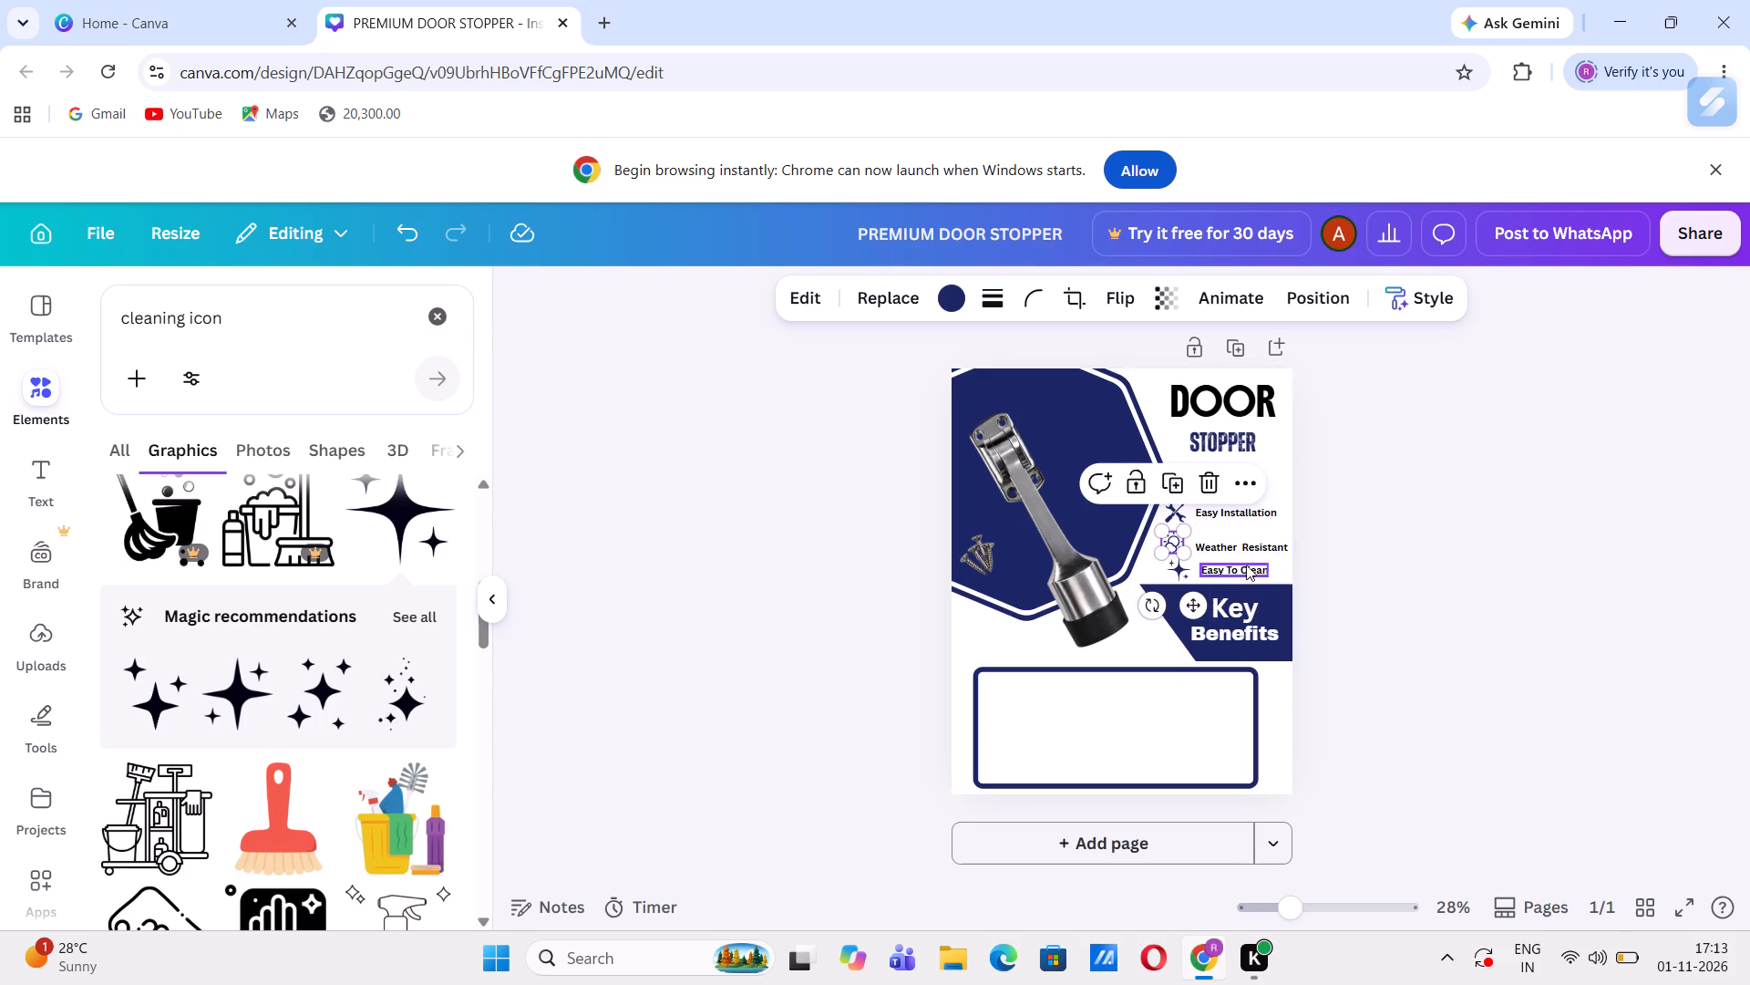
Select the Weather Resistant label to adjust its alignment in the feature list.
left_click(1247, 544)
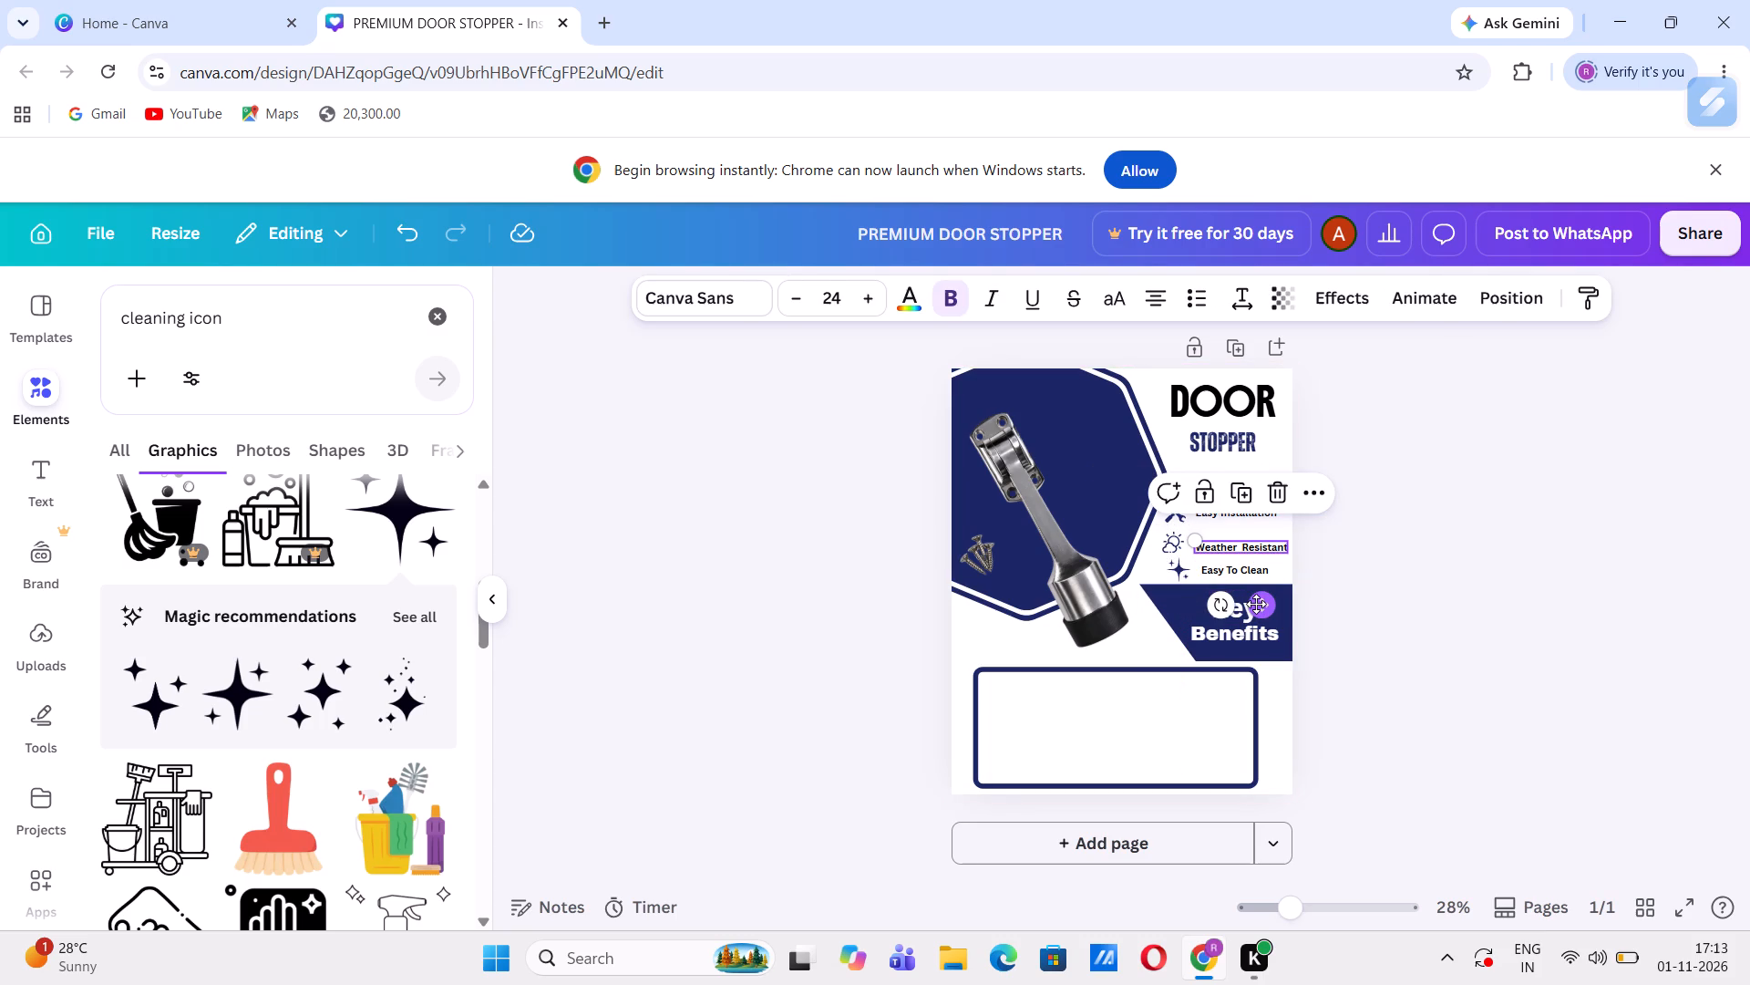
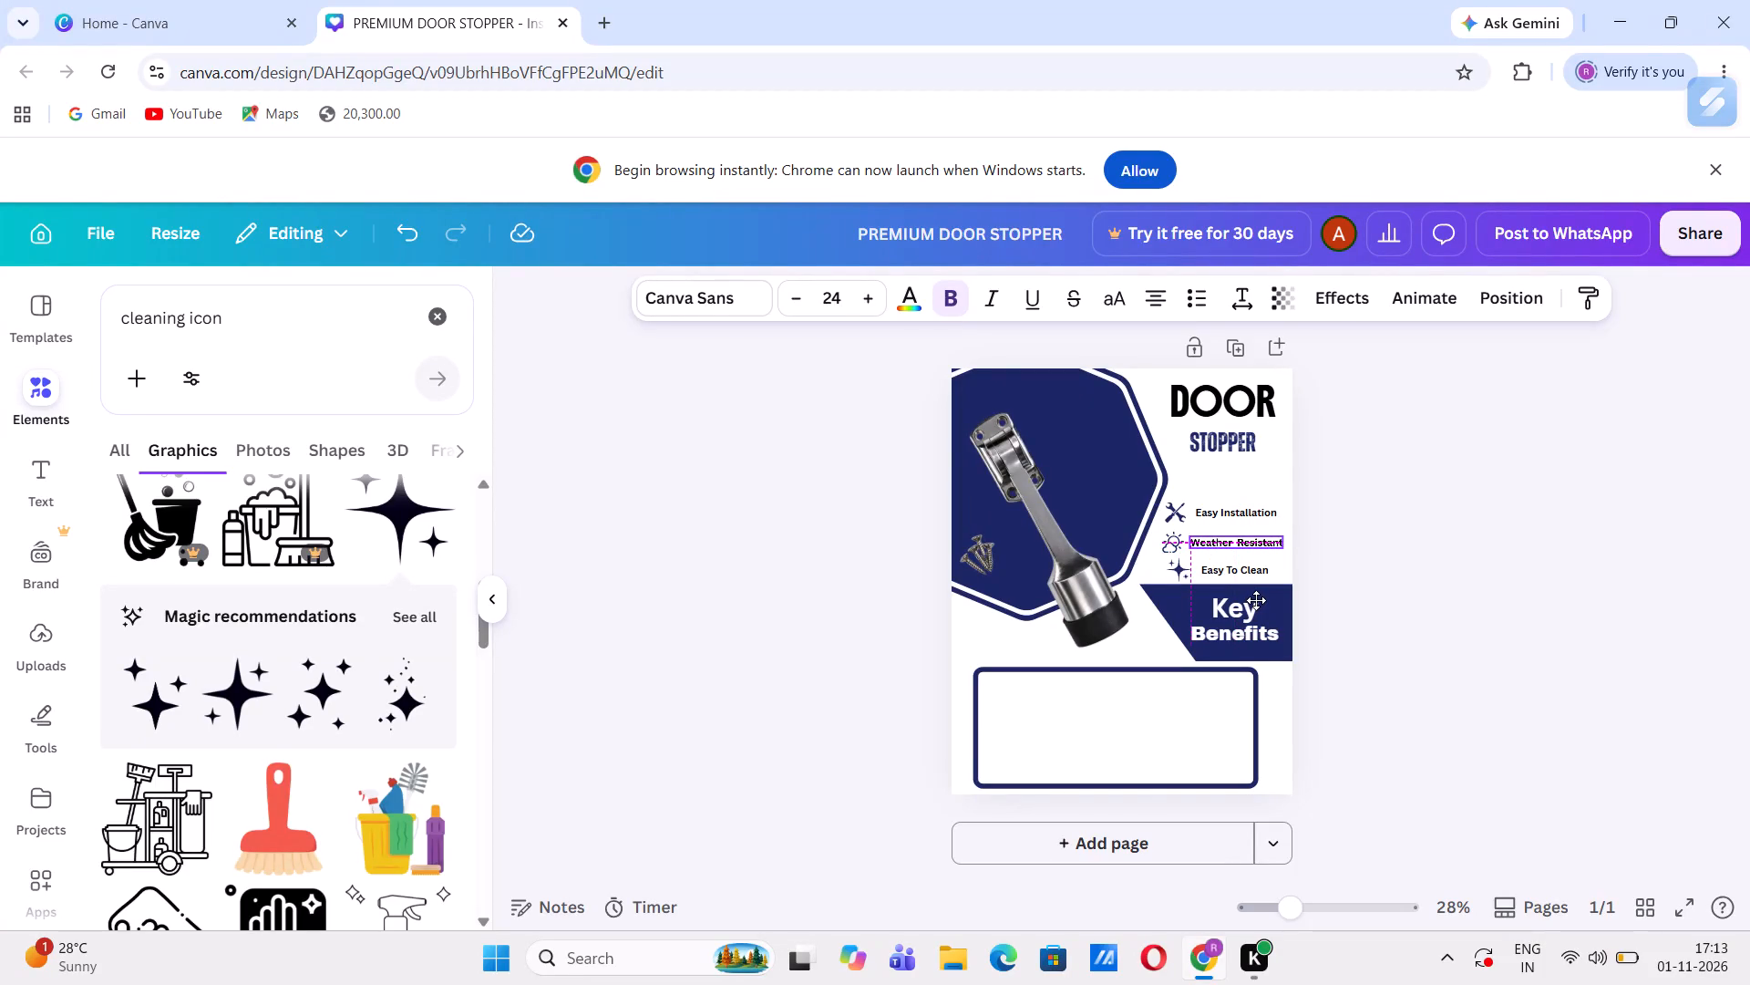
Shift the sparkle icon slightly left so it lines up under the weather icon in the feature list.
left_click(1182, 569)
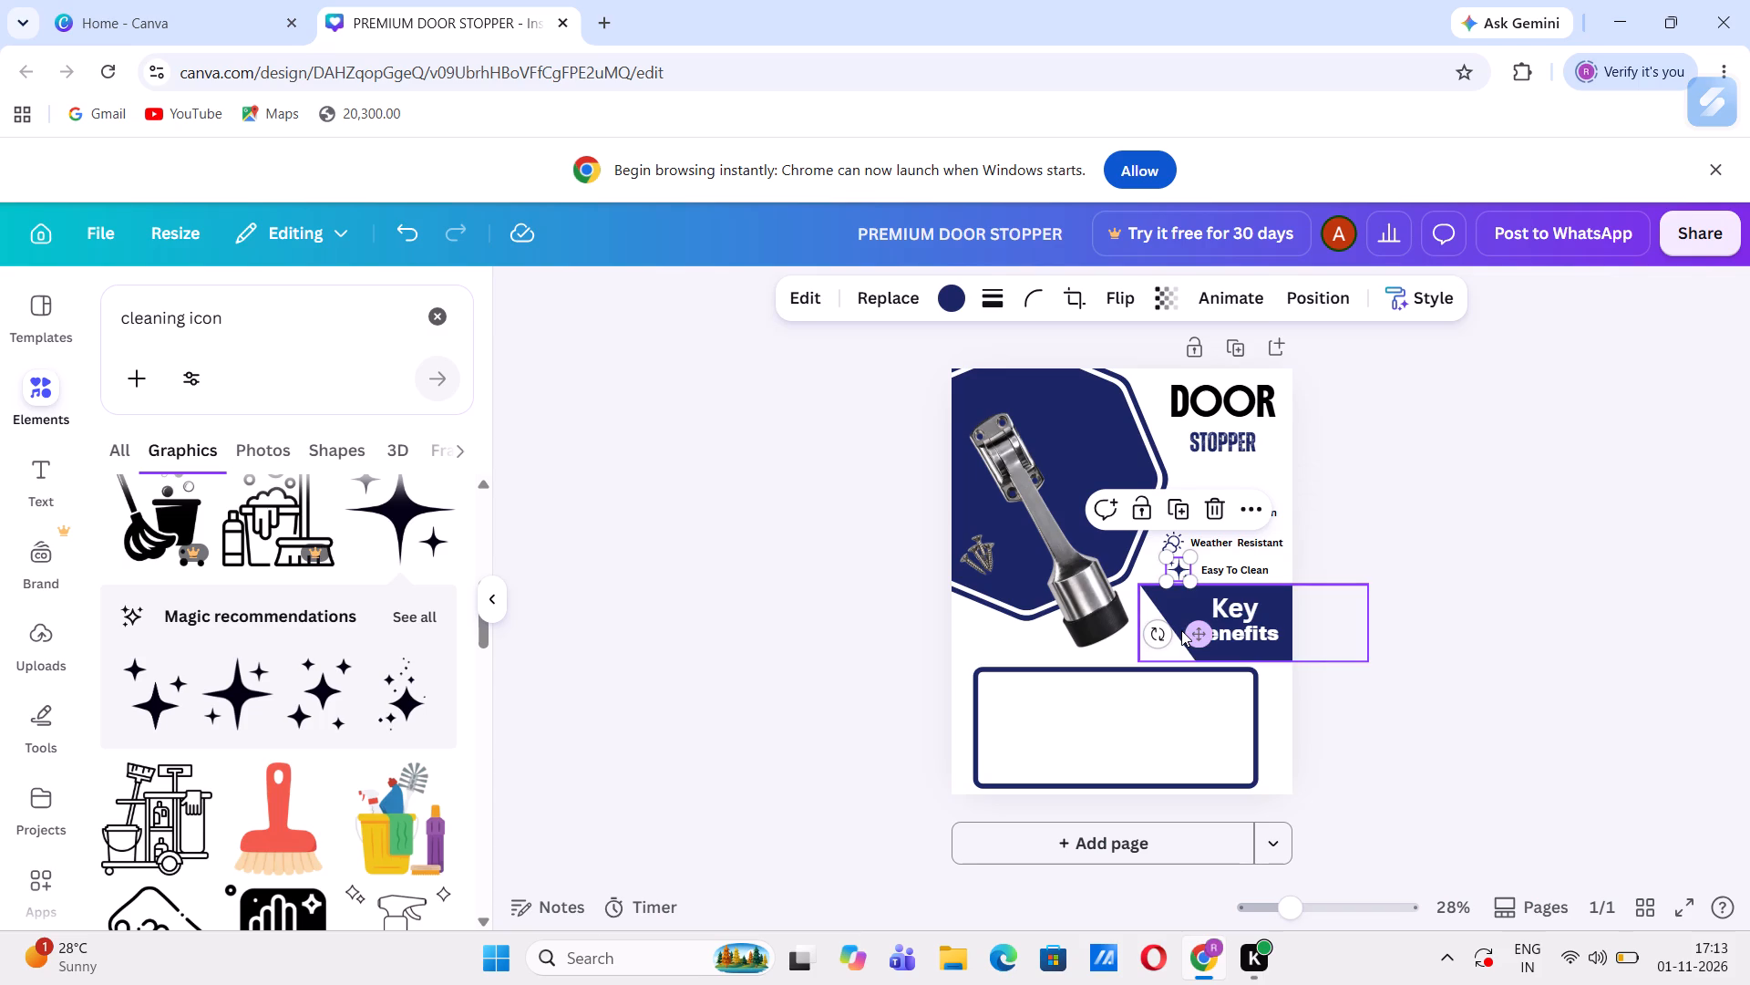
left_click(1196, 633)
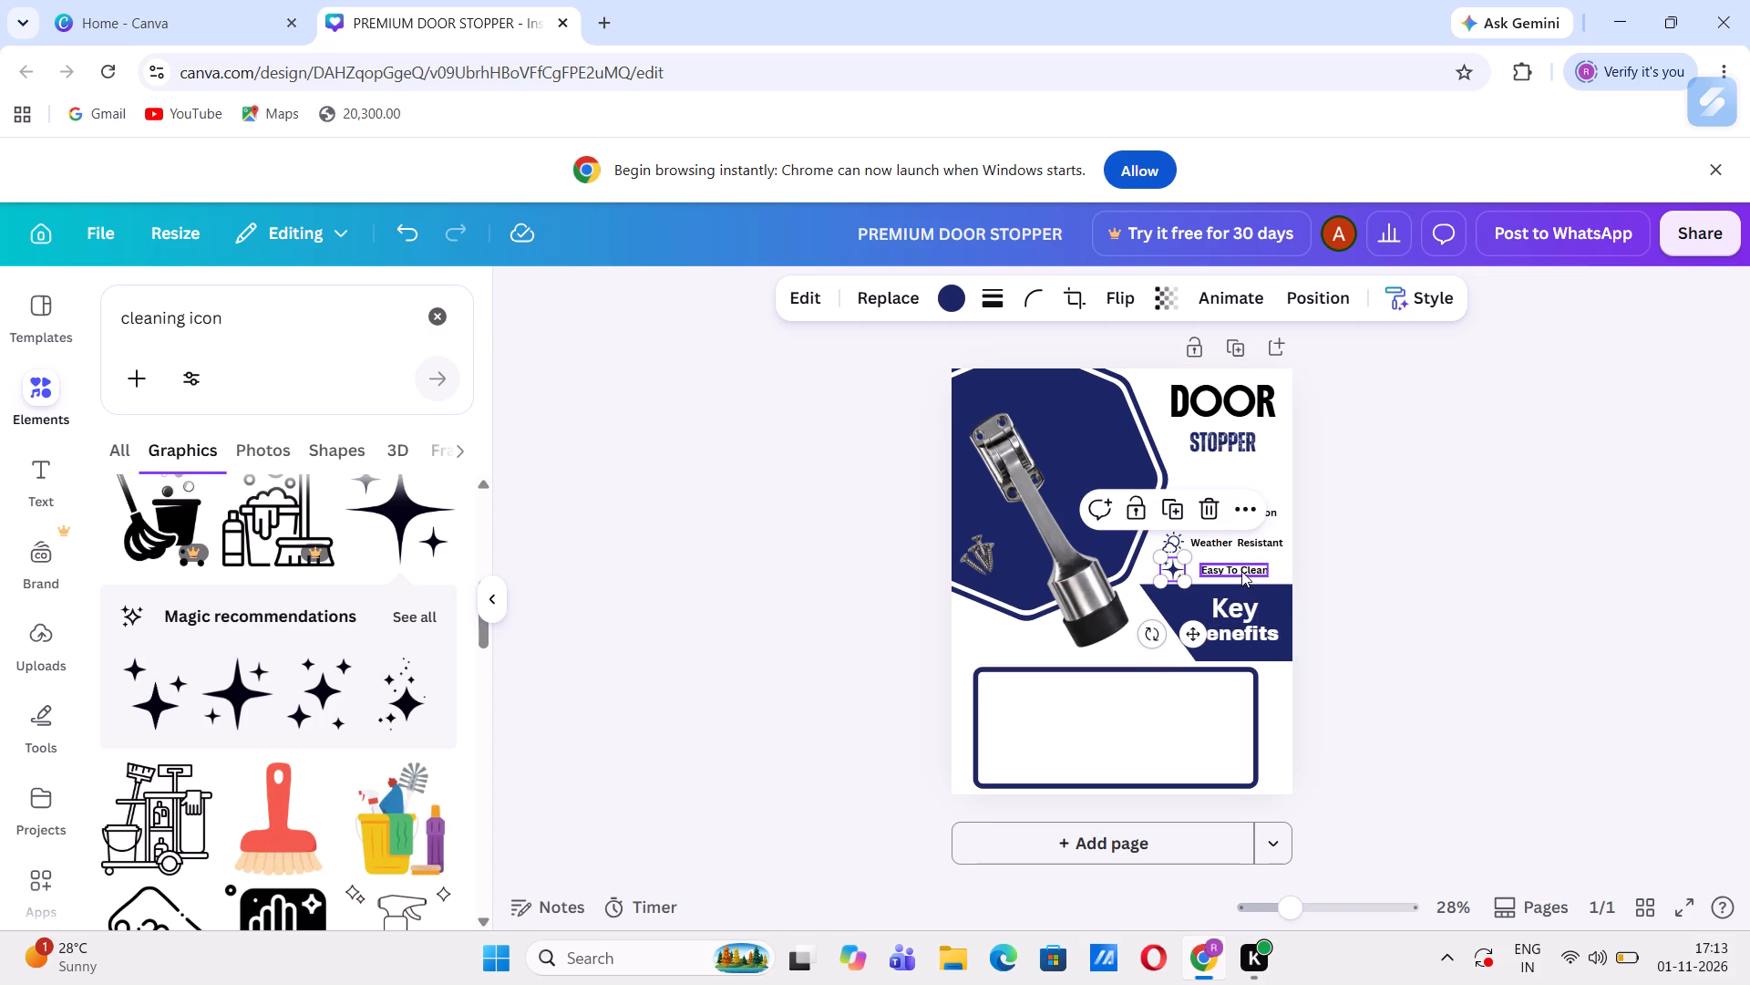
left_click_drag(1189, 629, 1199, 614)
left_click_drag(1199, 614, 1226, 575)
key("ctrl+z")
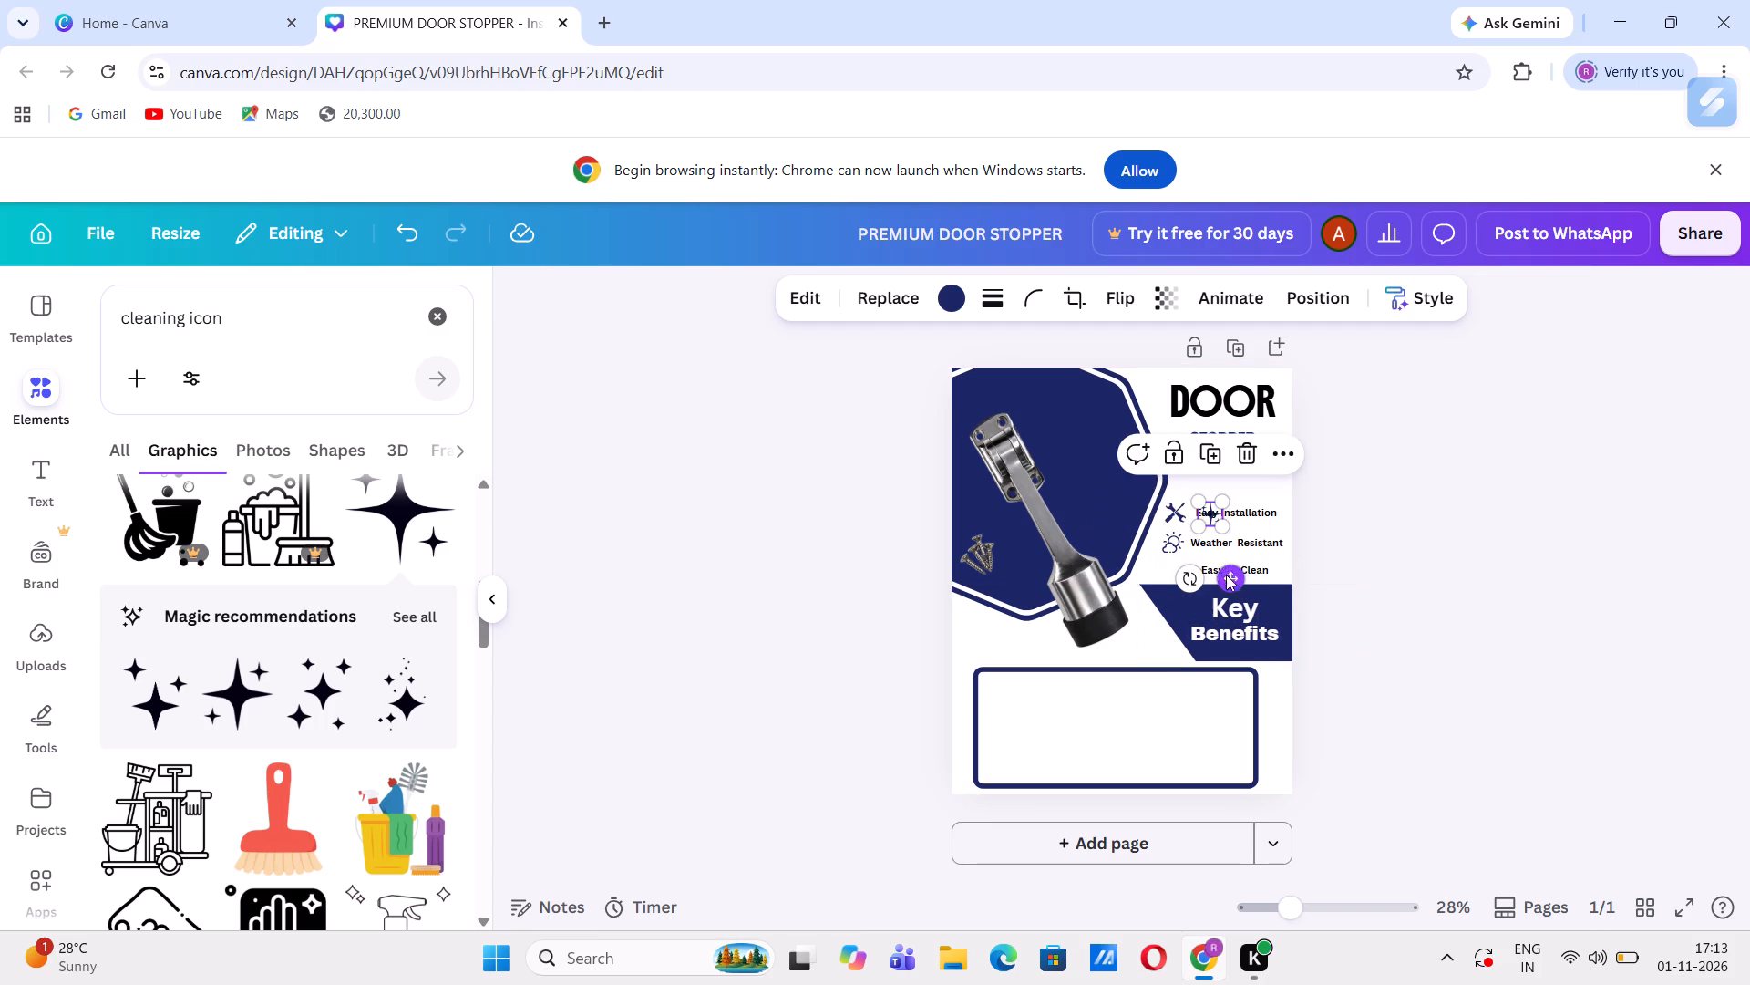
Shift the Easy To Clean label slightly left, keeping it level with the sparkle icon.
left_click(1220, 569)
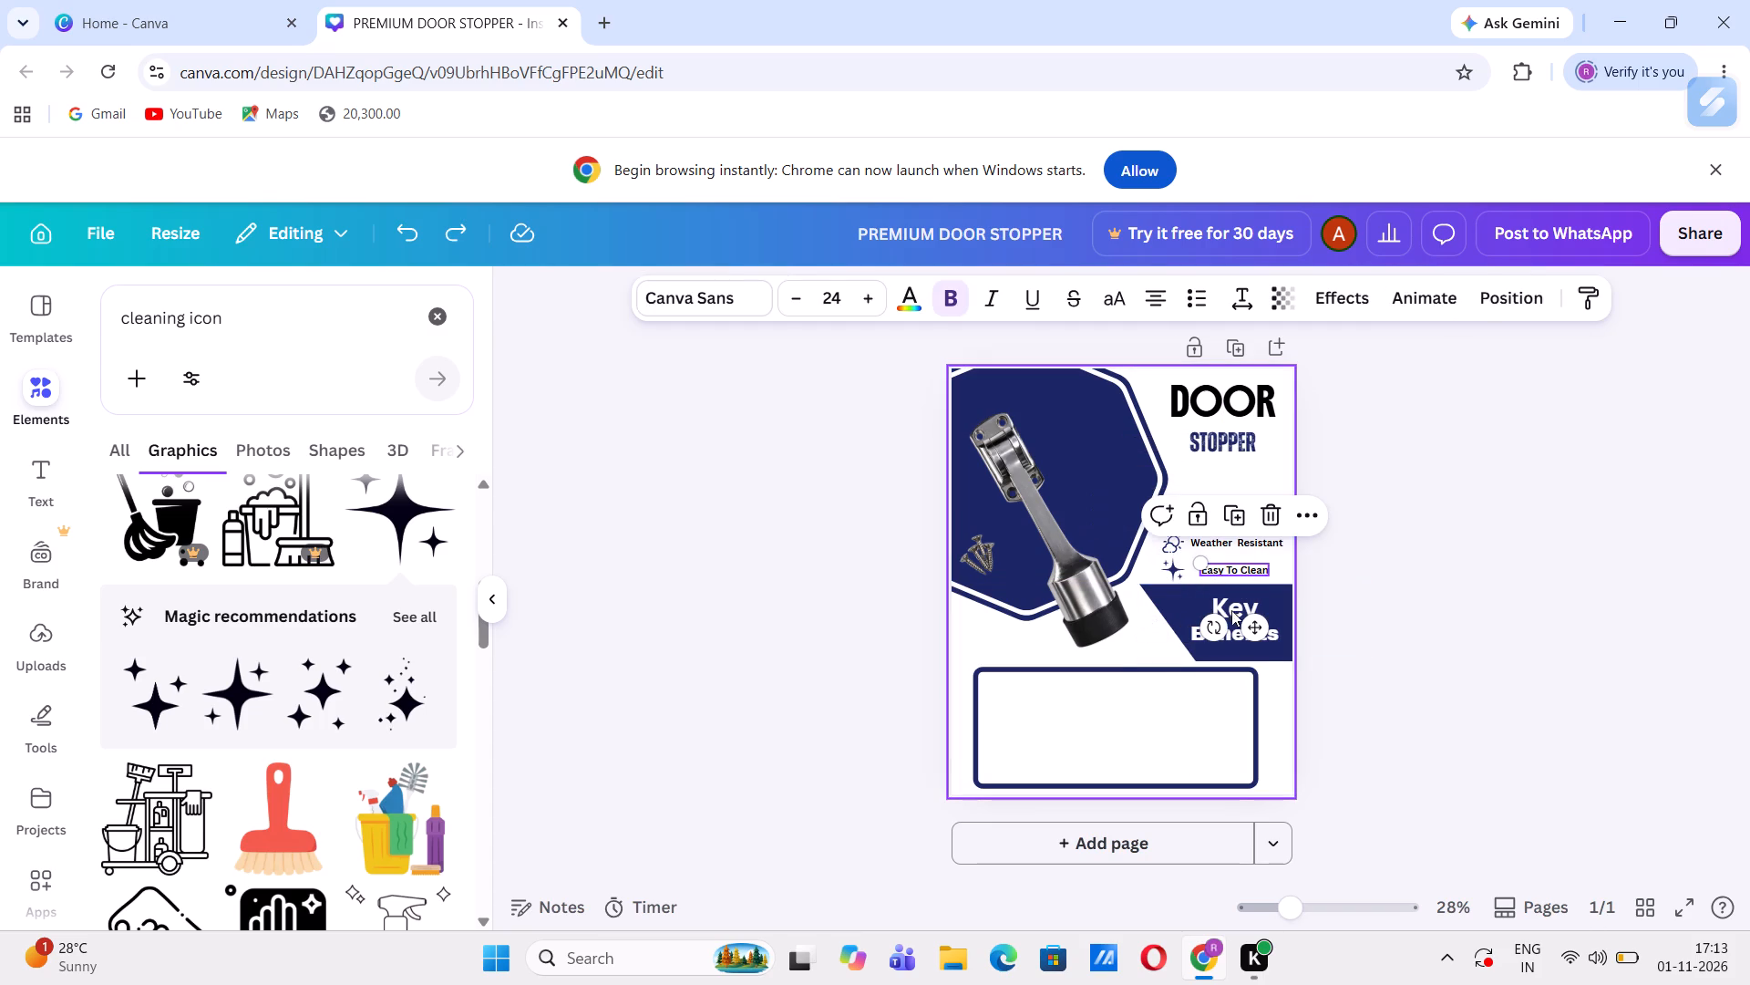
left_click(1261, 630)
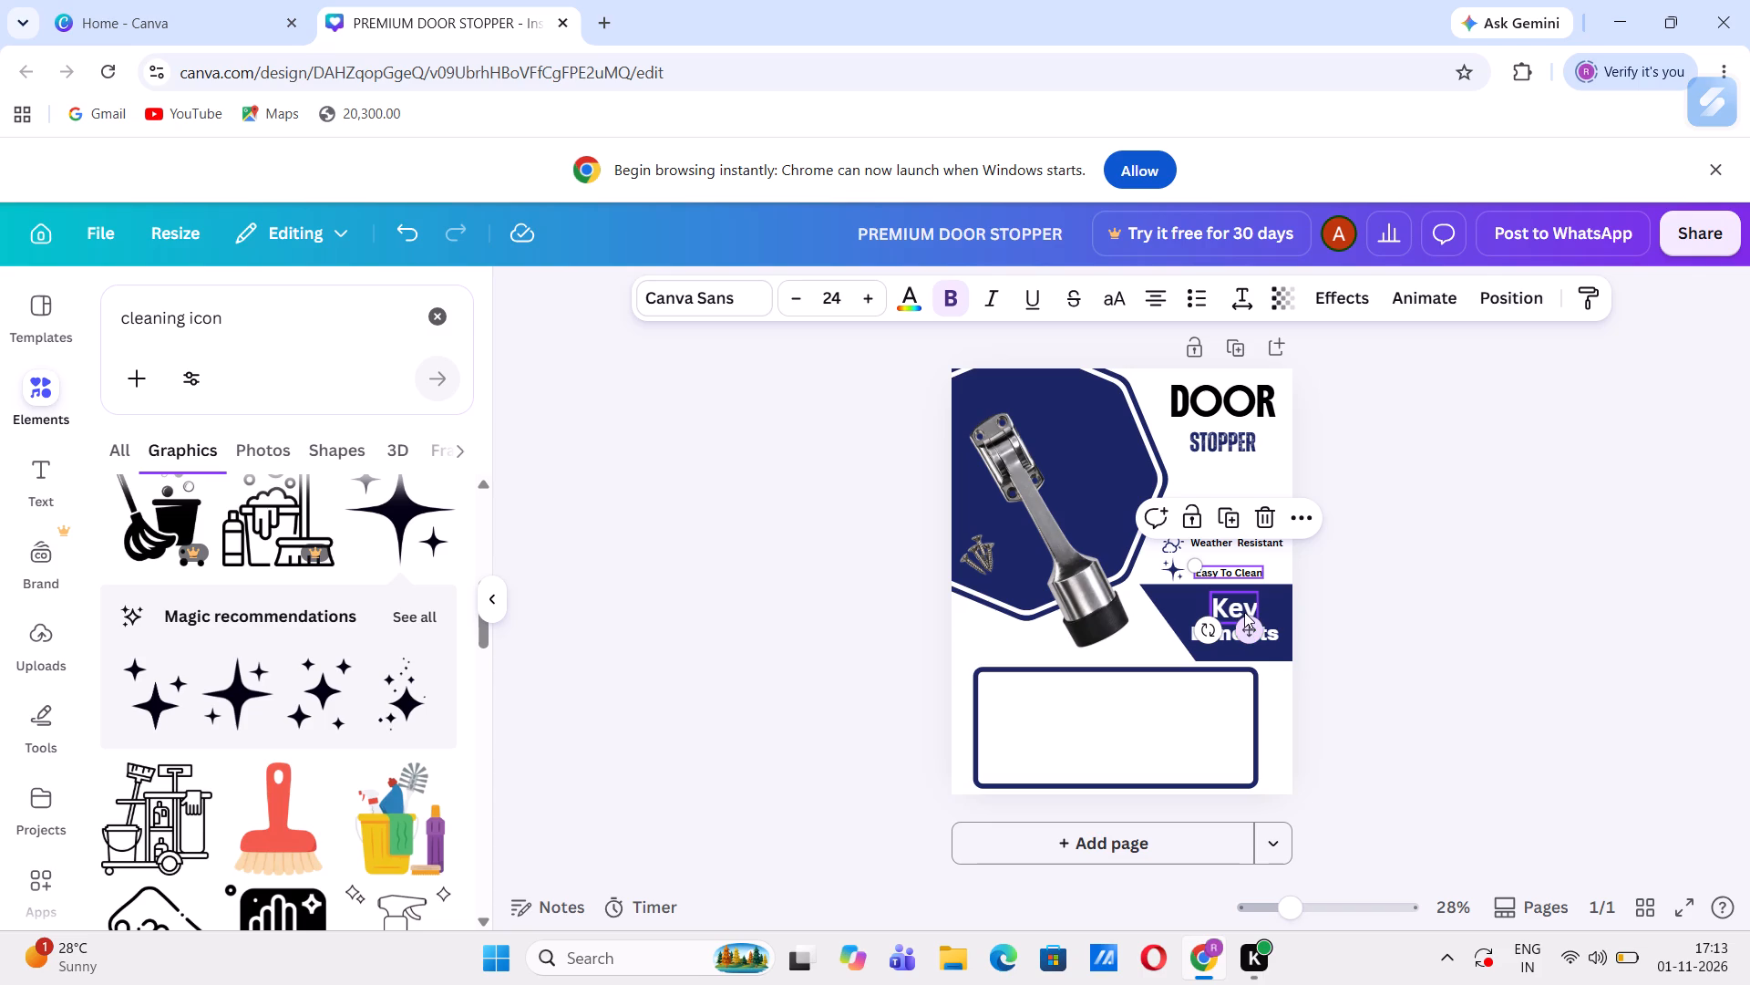
left_click(1249, 632)
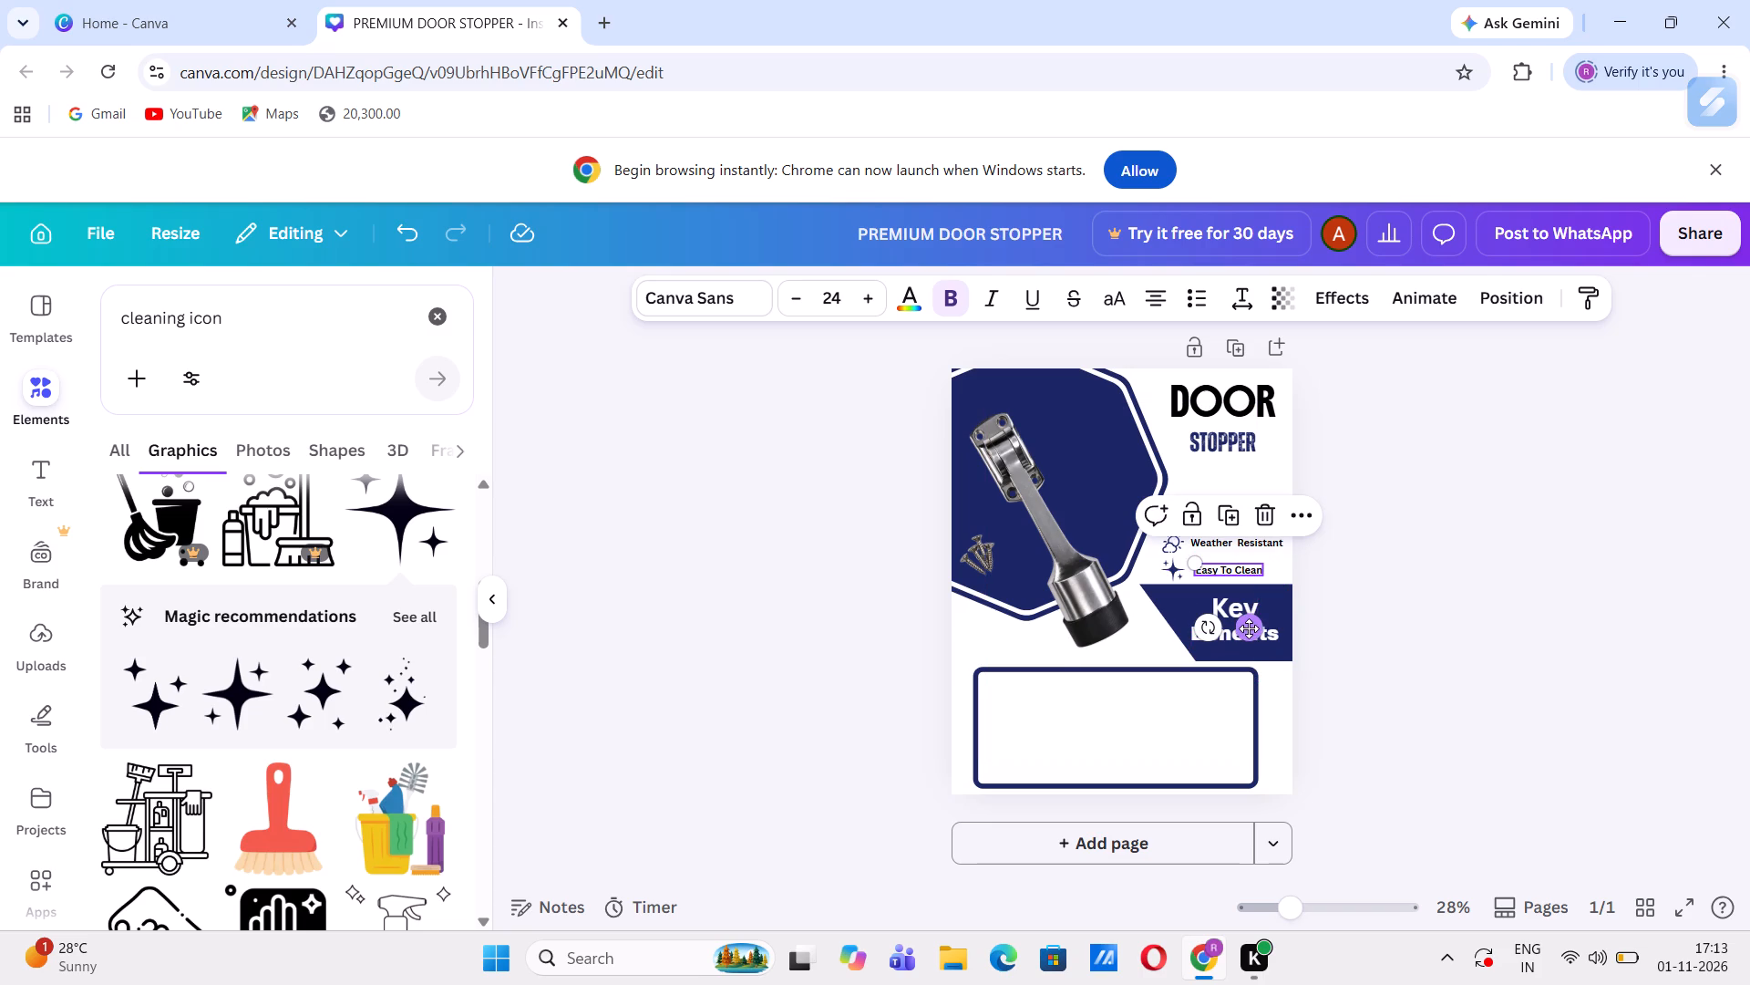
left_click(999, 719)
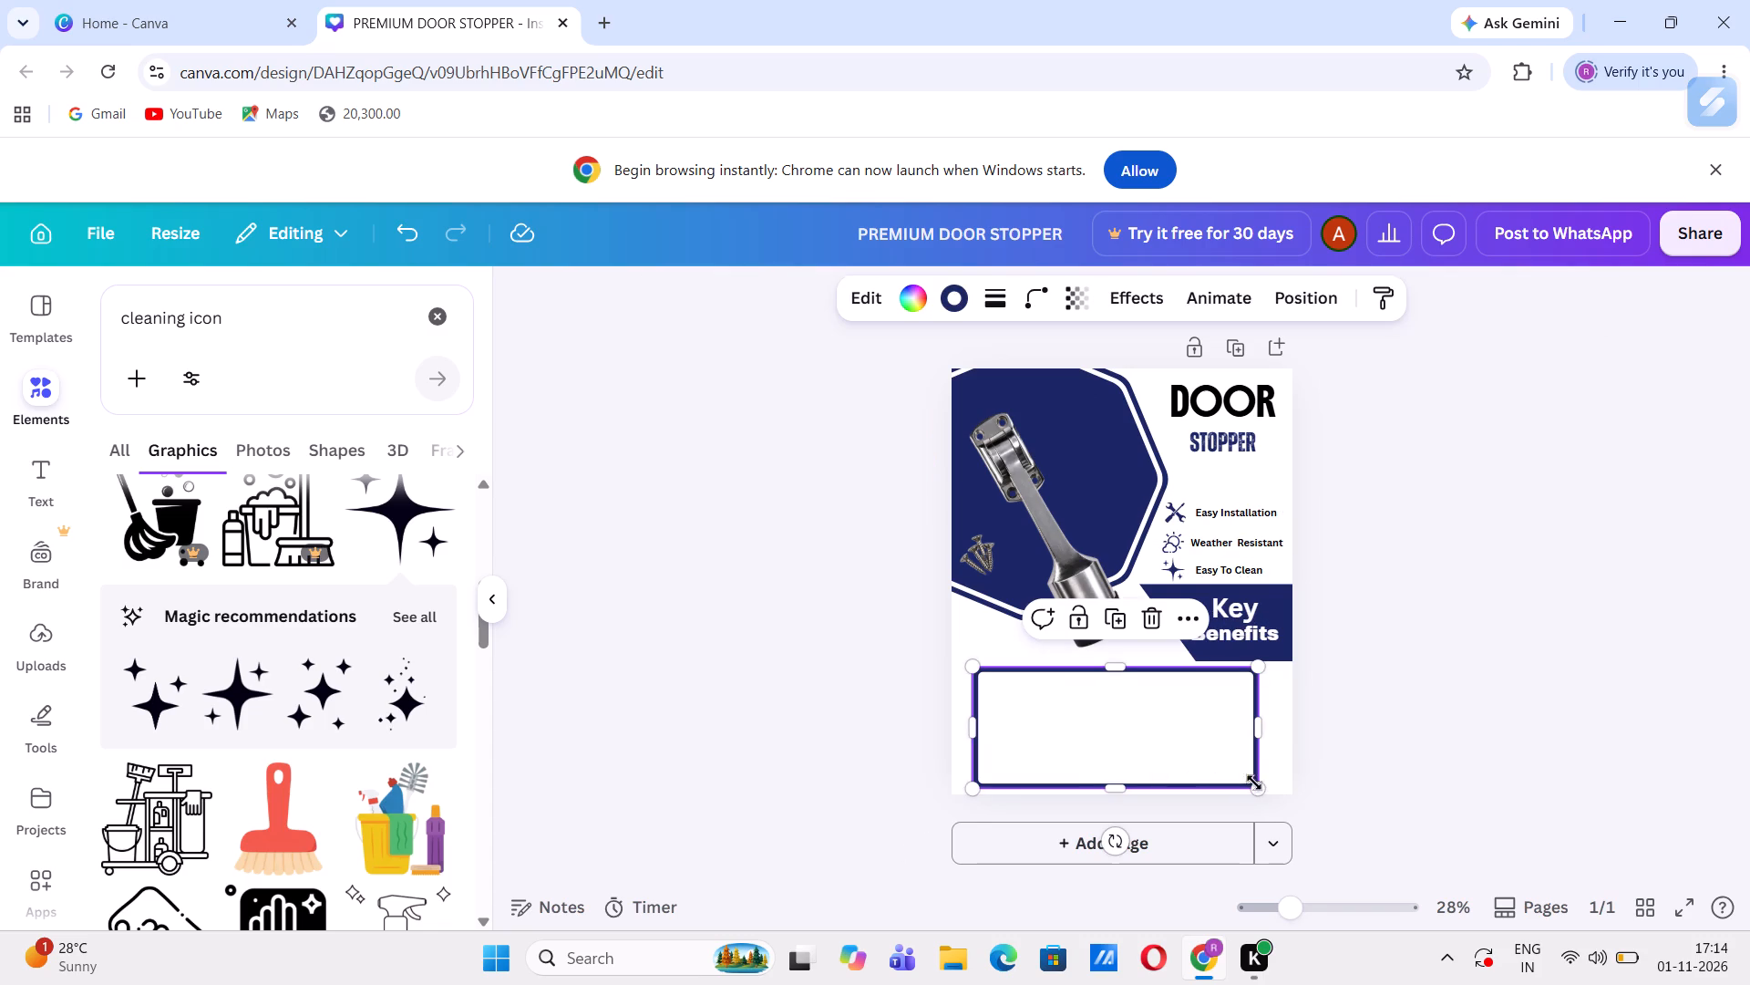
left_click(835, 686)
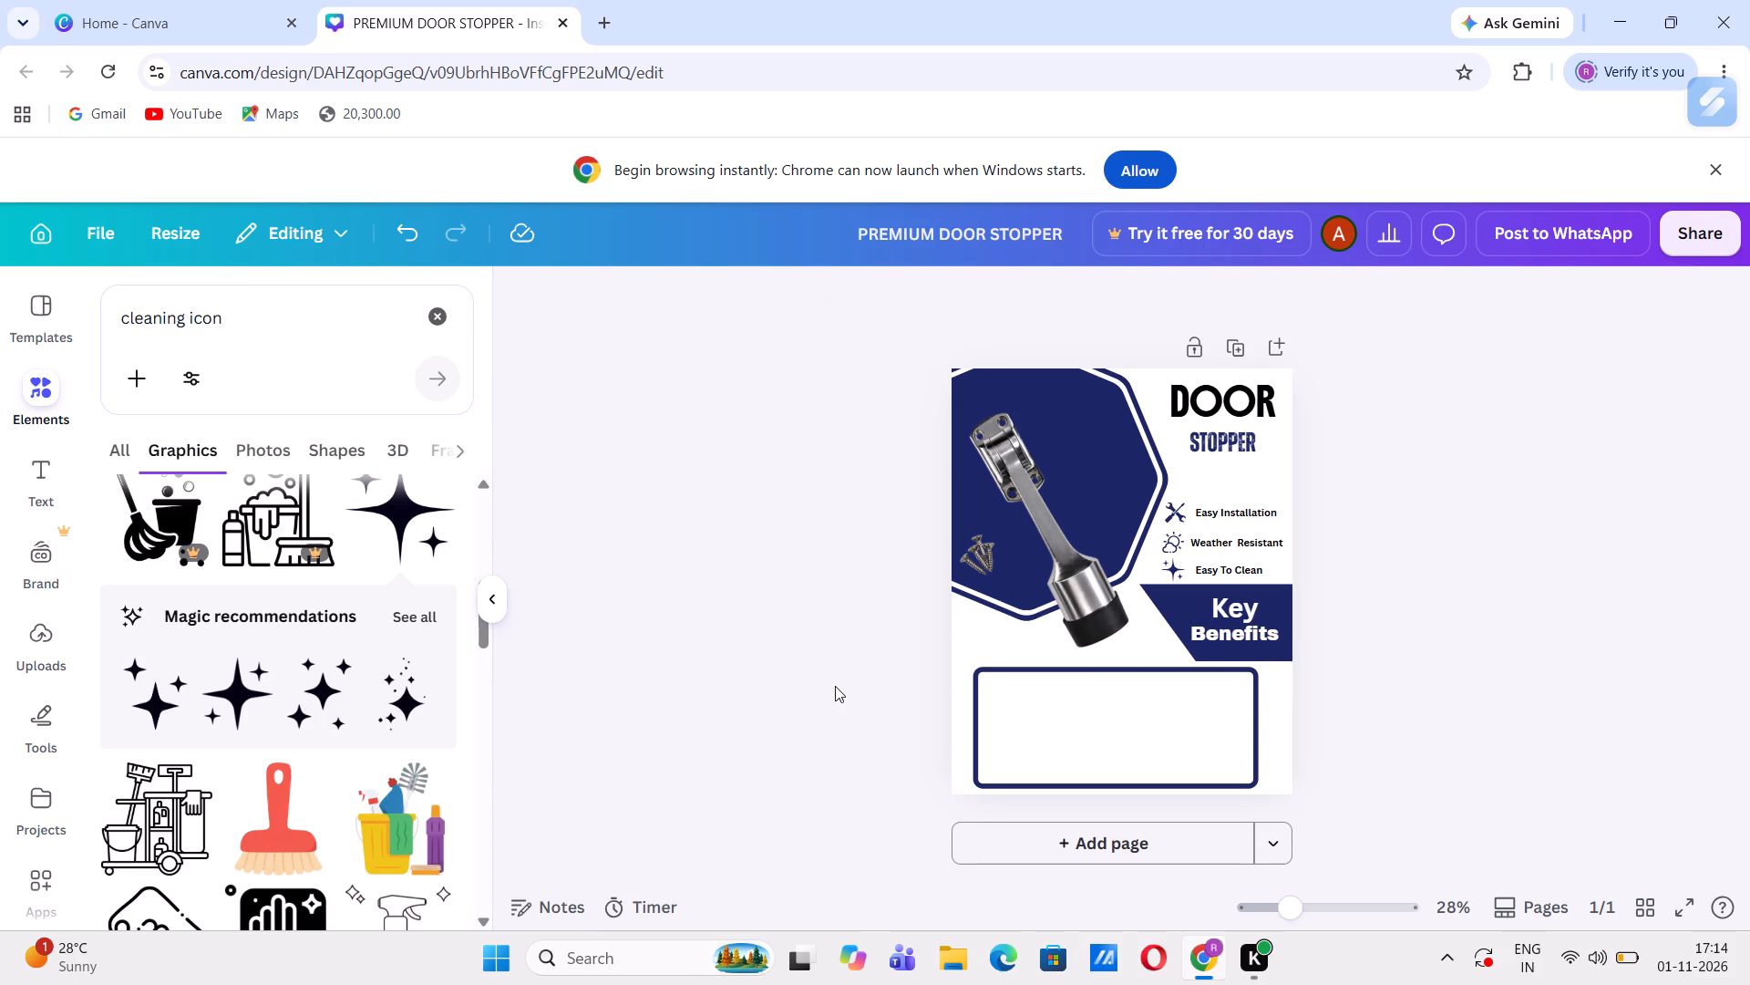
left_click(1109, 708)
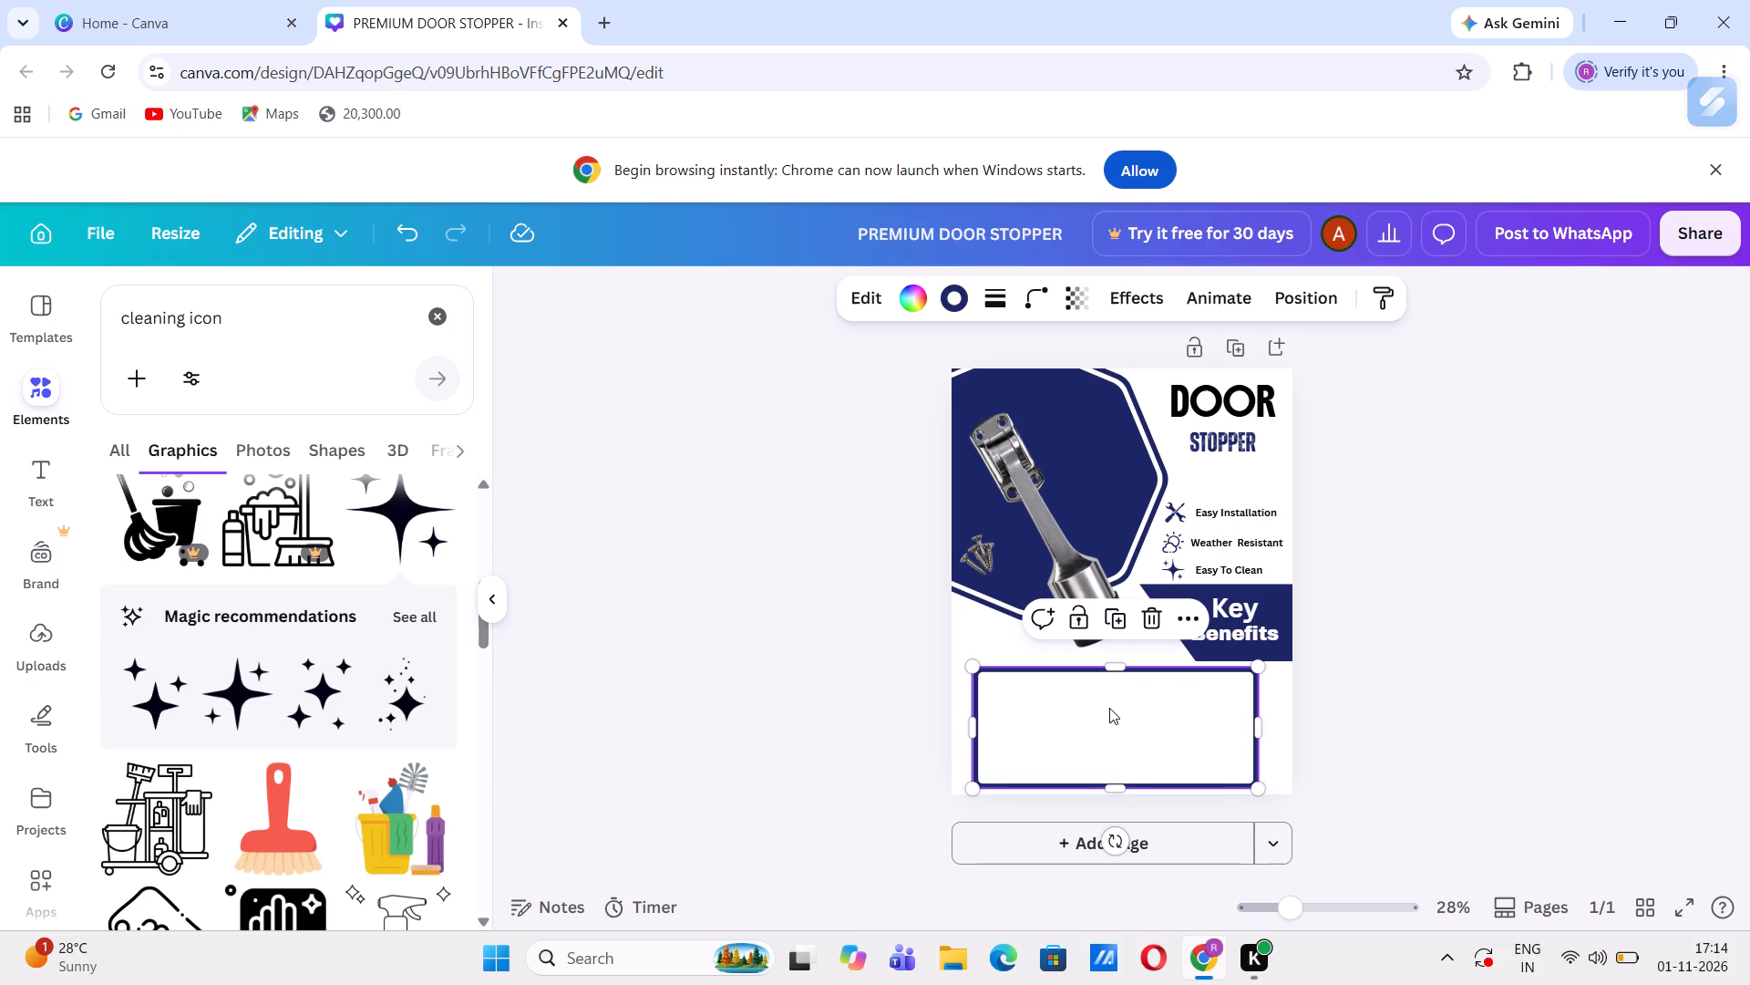
Search the graphics for "security icon" and add the blue shield with the white padlock to the poster.
left_click(439, 315)
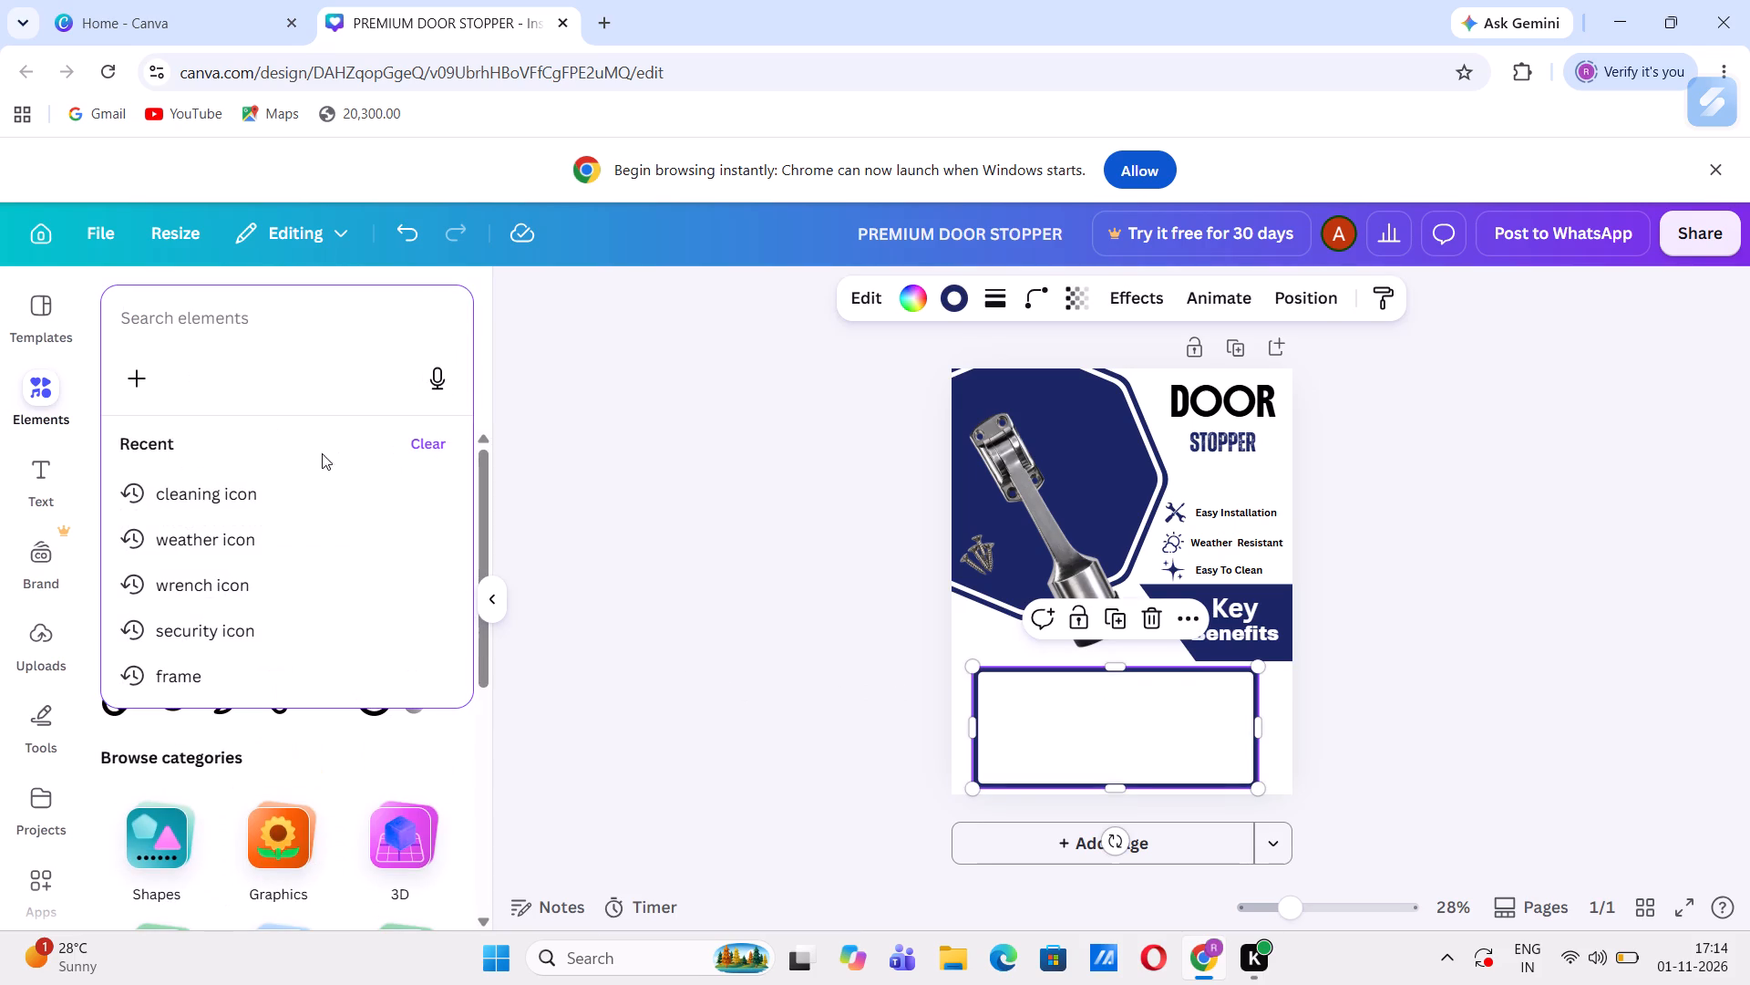
left_click(244, 632)
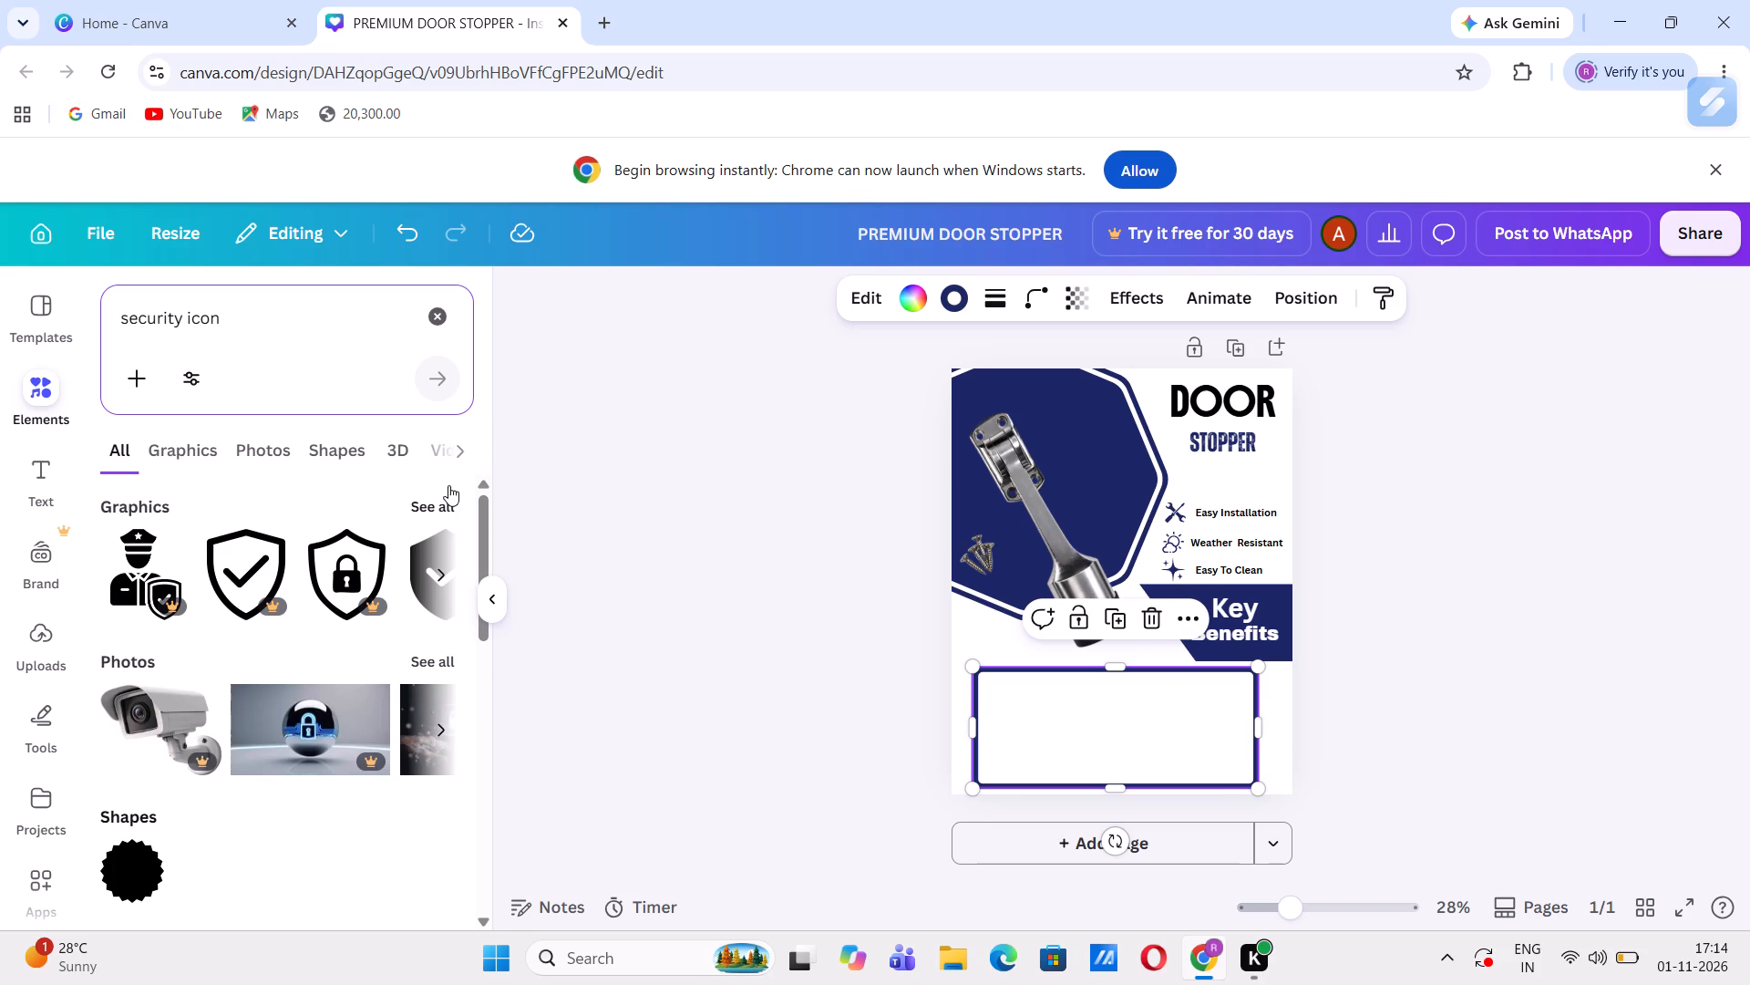
left_click(435, 499)
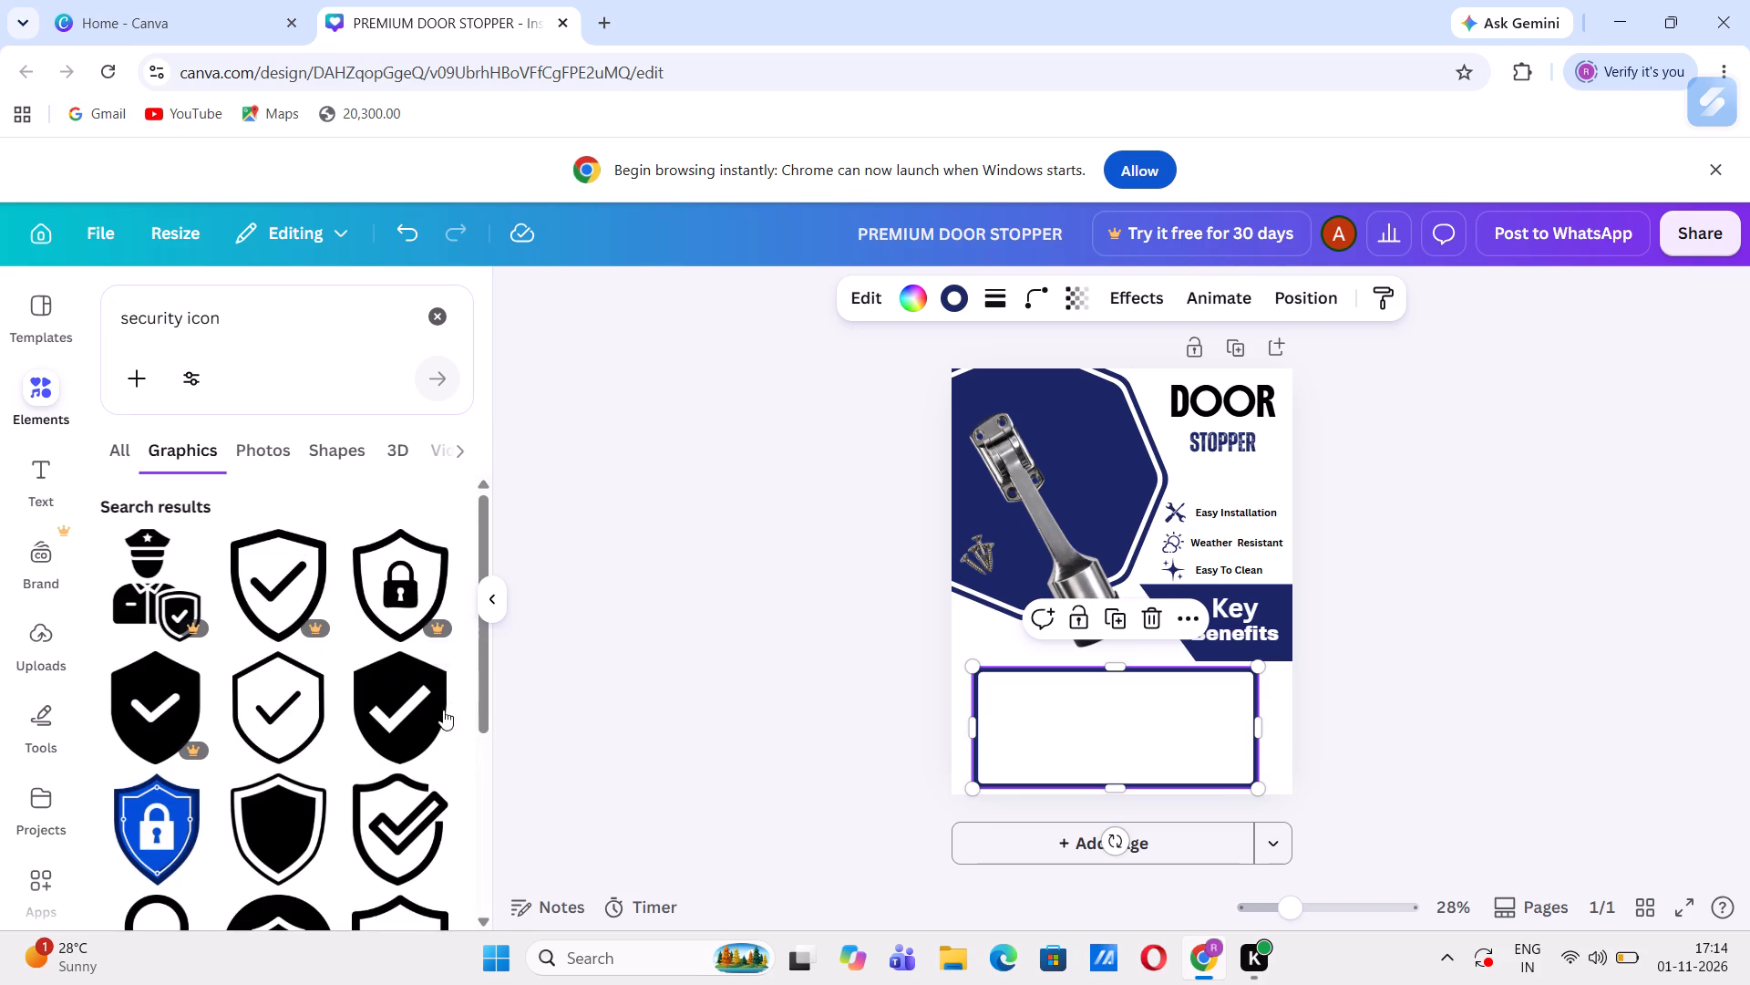
left_click_drag(484, 684, 495, 814)
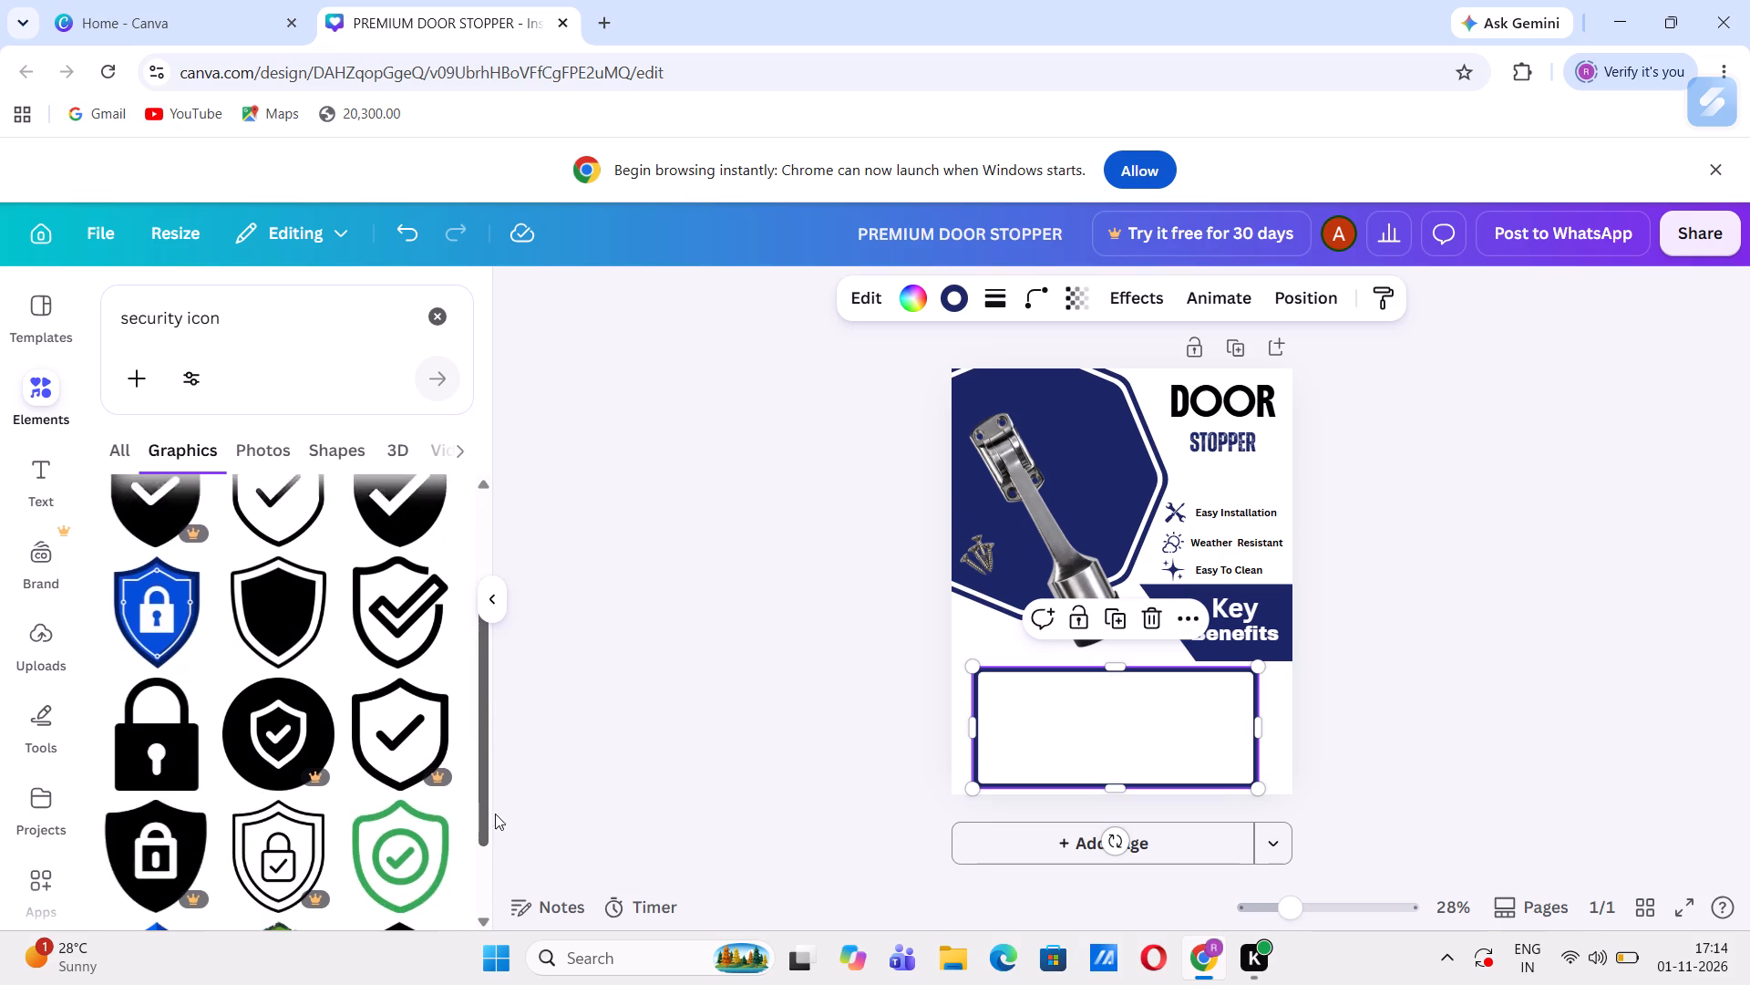
left_click_drag(495, 814, 487, 876)
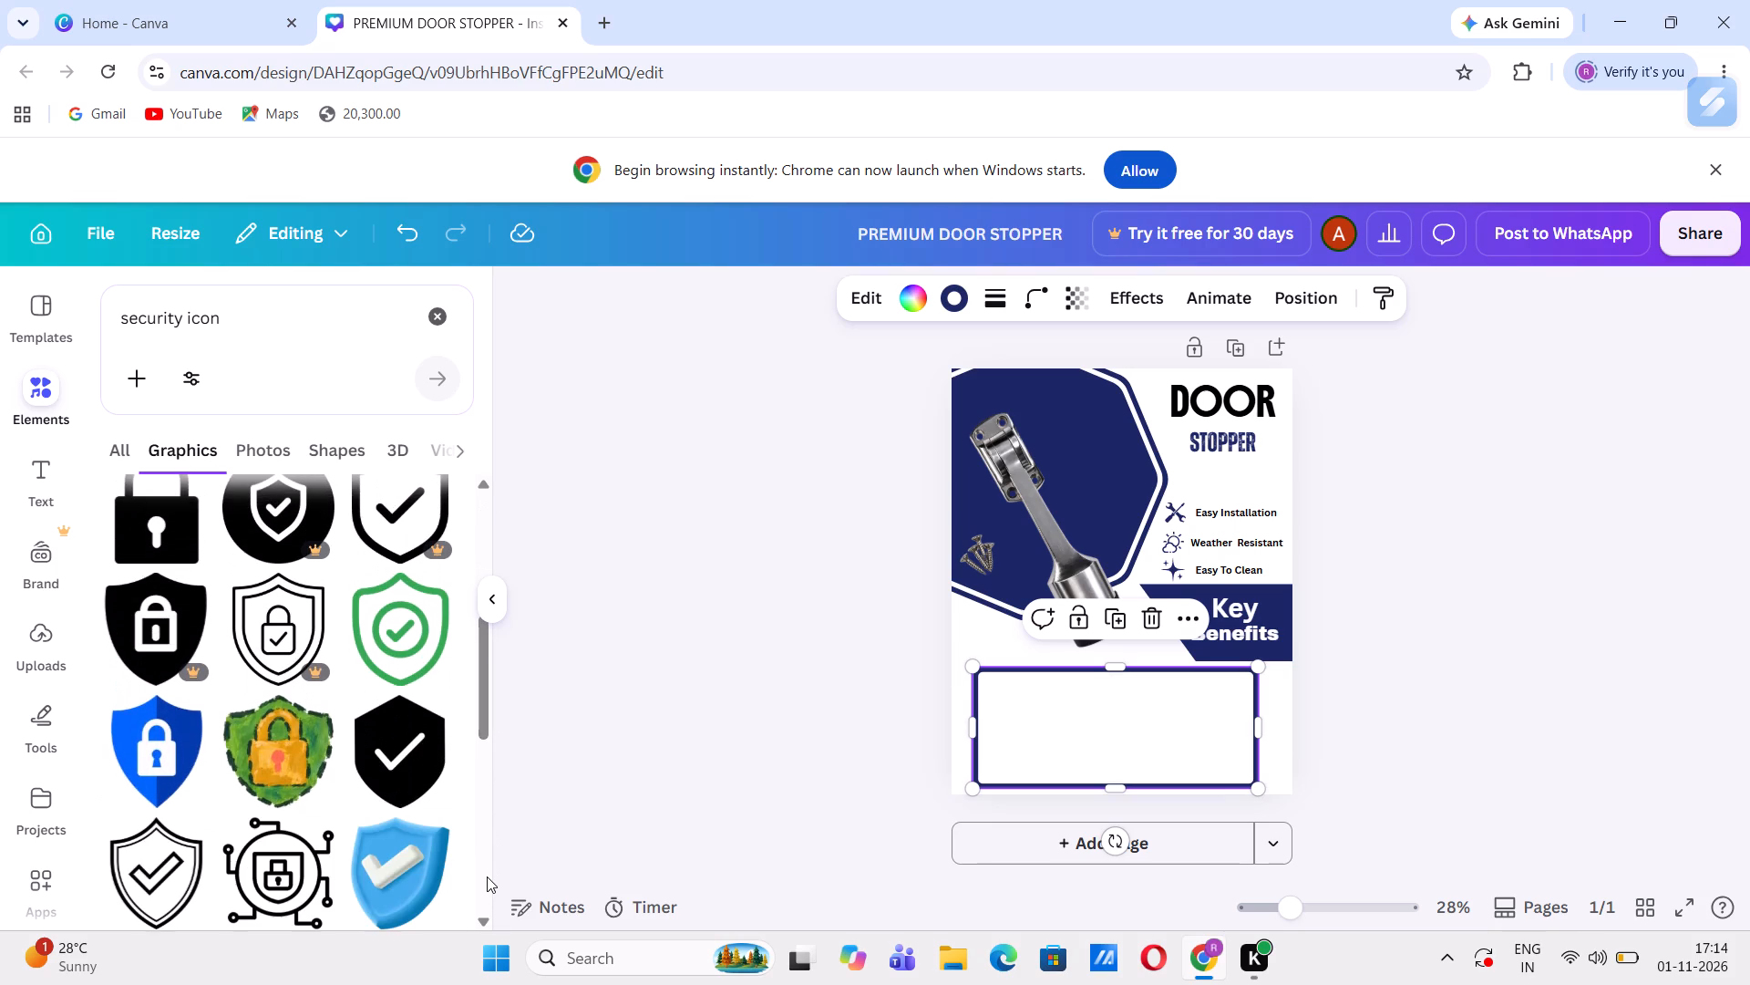
left_click(156, 749)
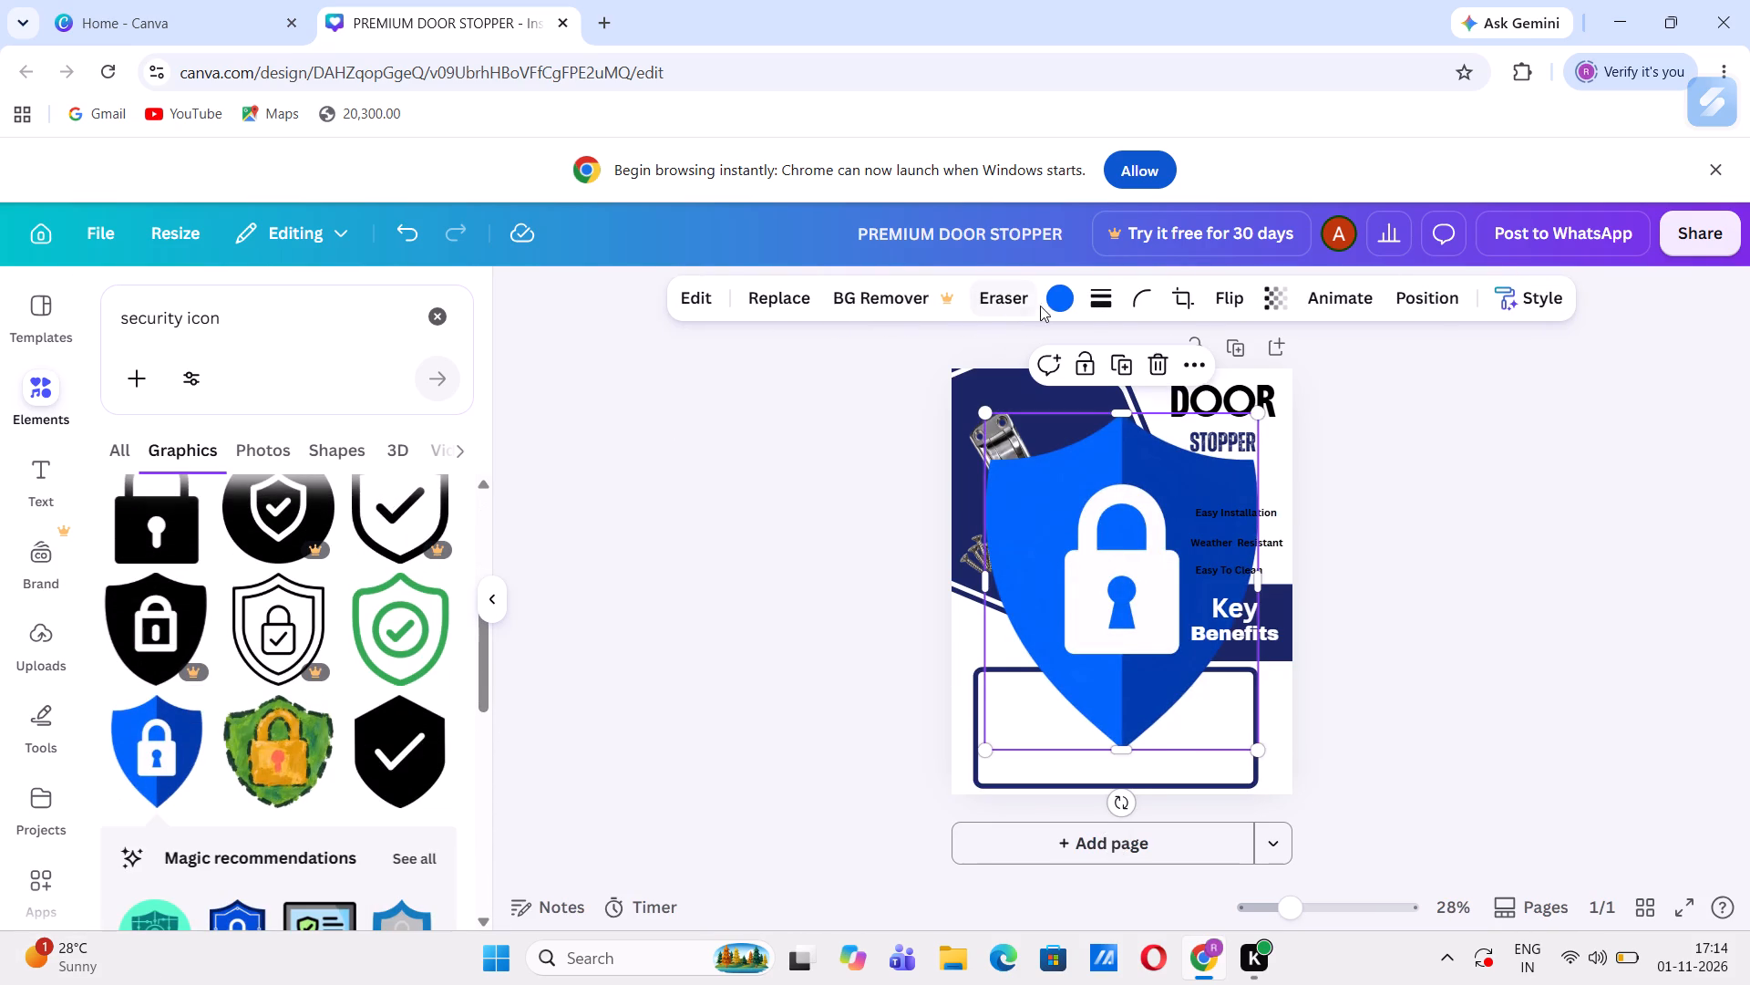
Recolour the blue of the padlock shield to the dark navy already used in the design.
left_click(1052, 300)
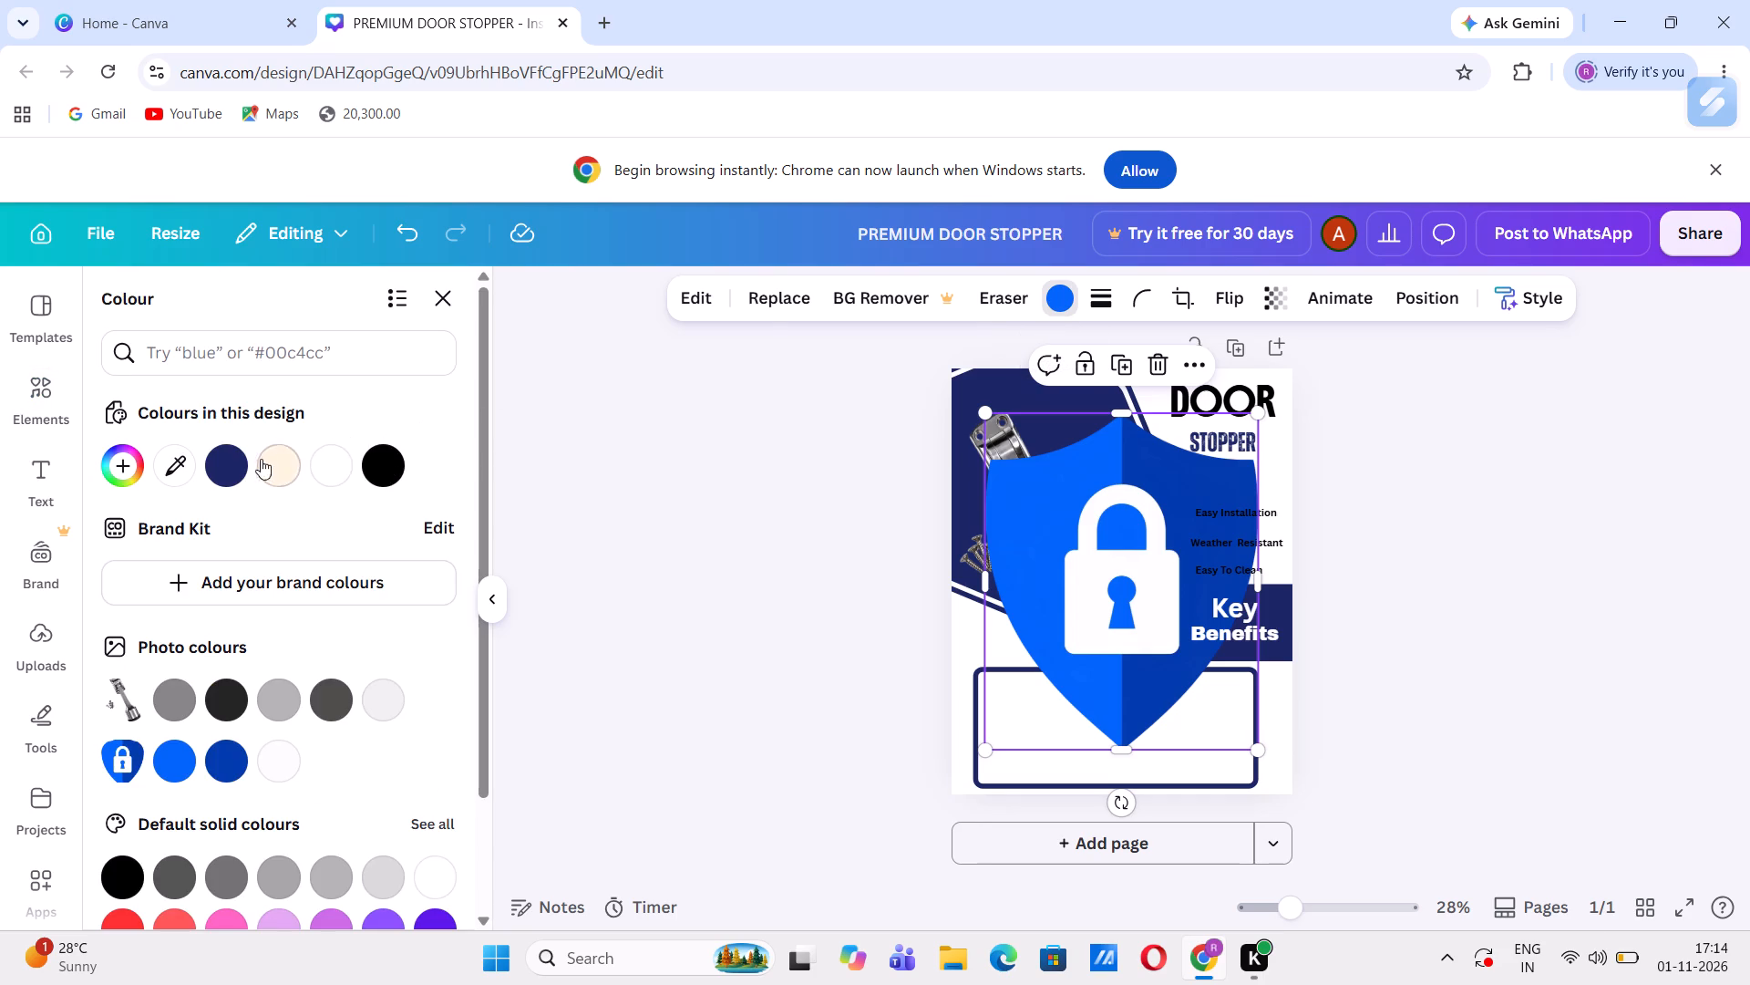
left_click(234, 468)
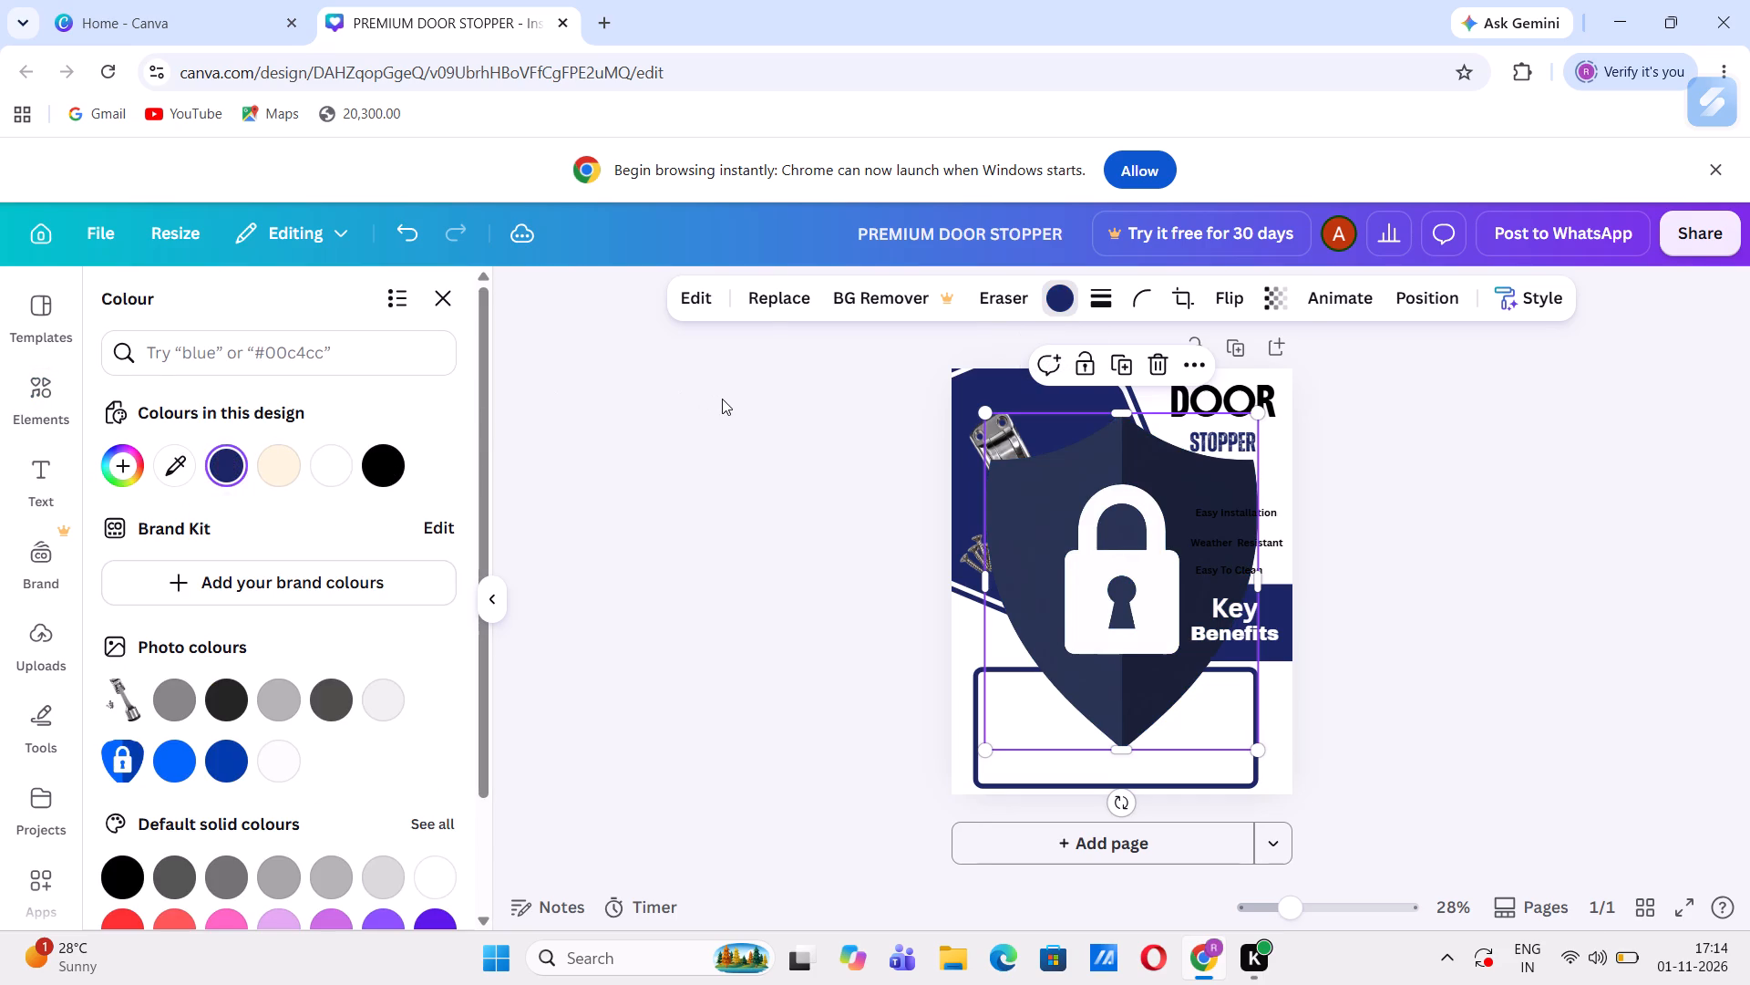
left_click(382, 478)
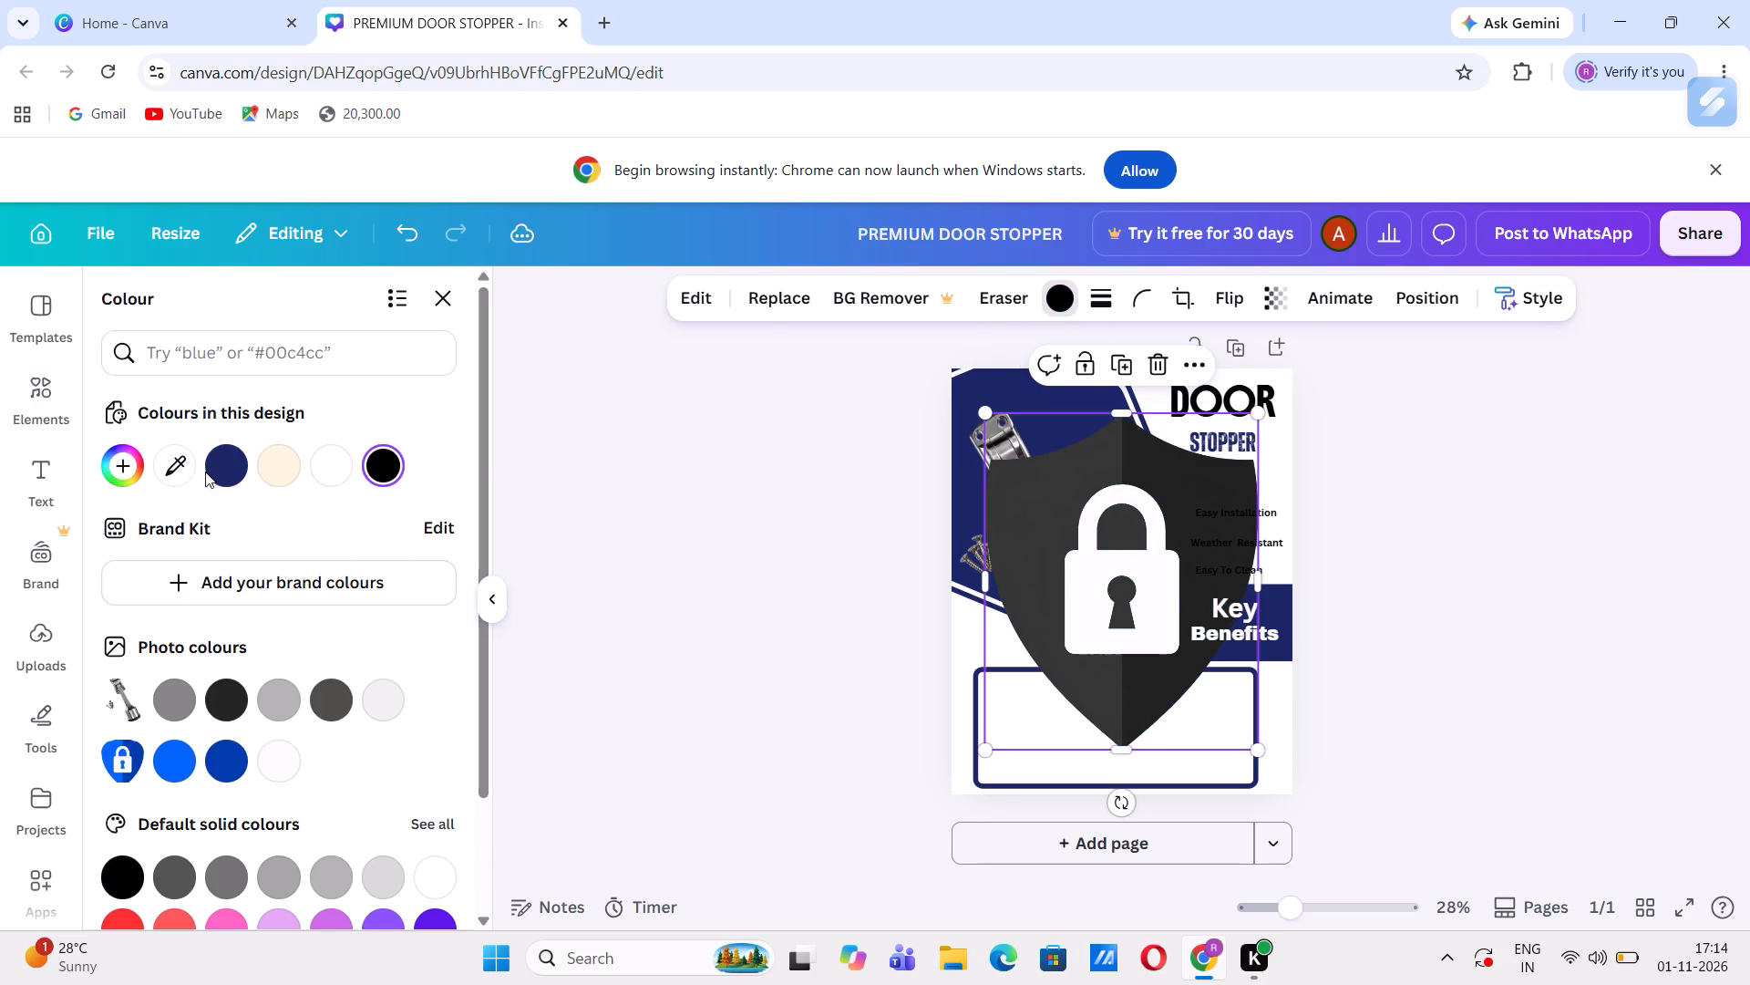
left_click(219, 468)
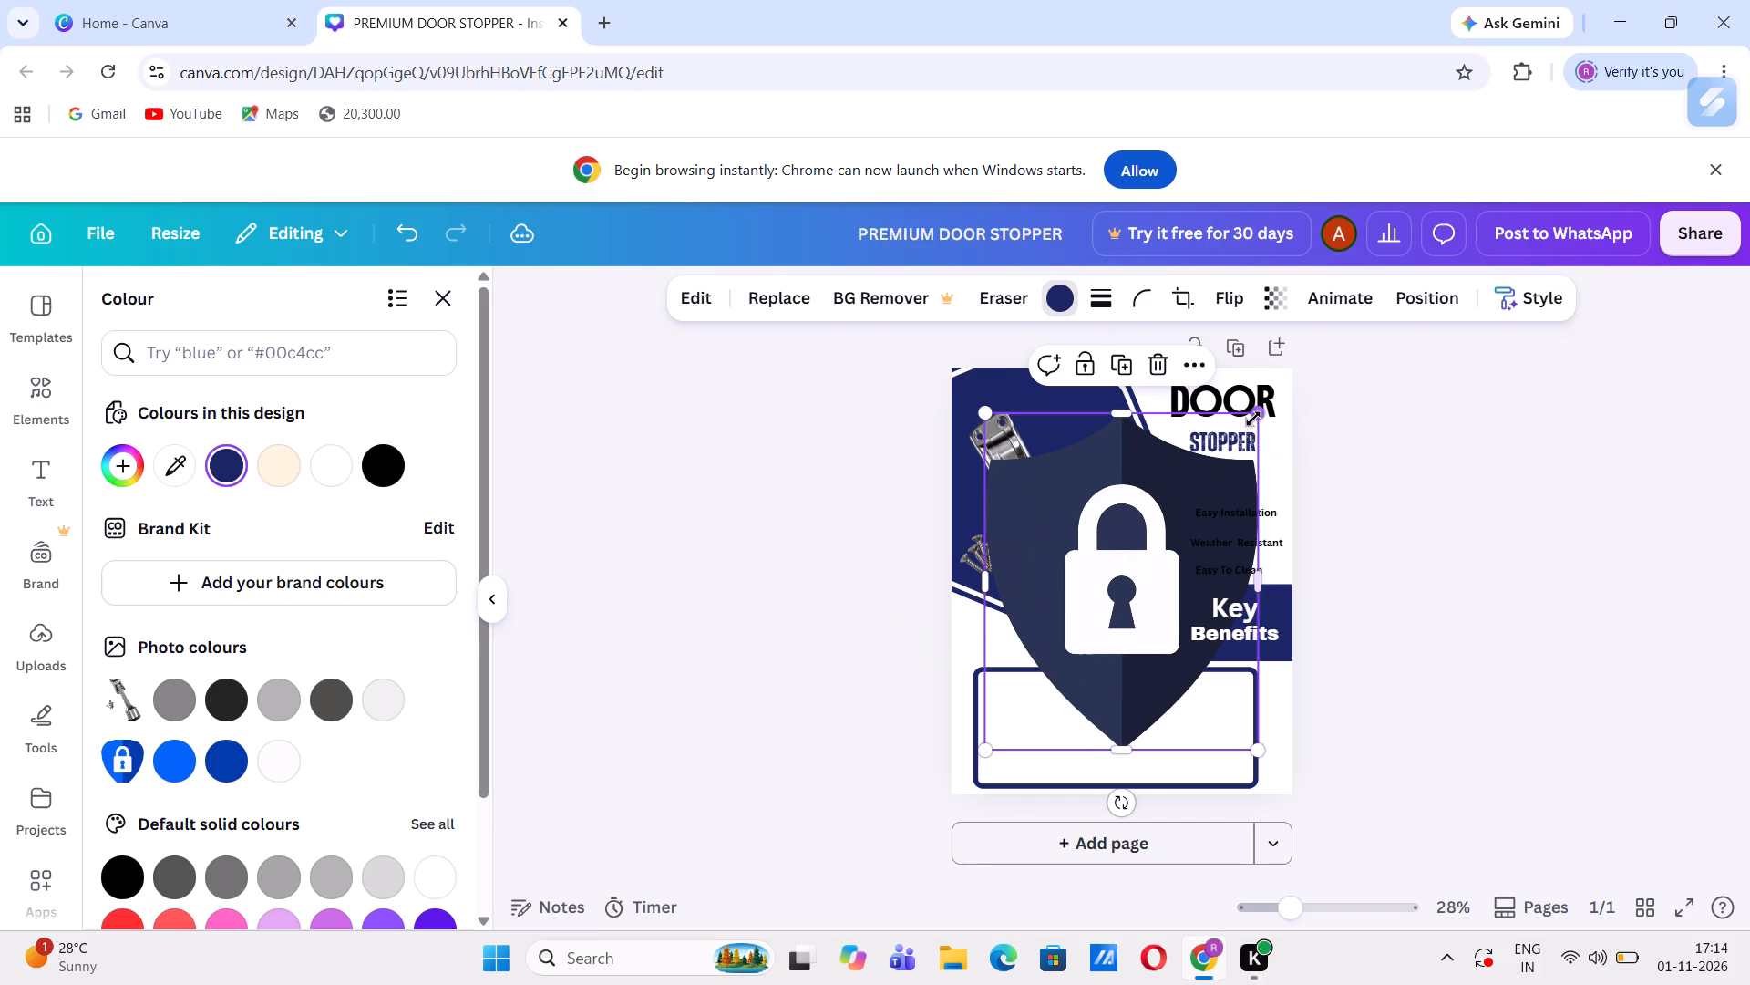
Shrink the padlock shield to a small icon and place it in the upper-left corner inside the navy-outlined box.
left_click_drag(1252, 417, 1097, 778)
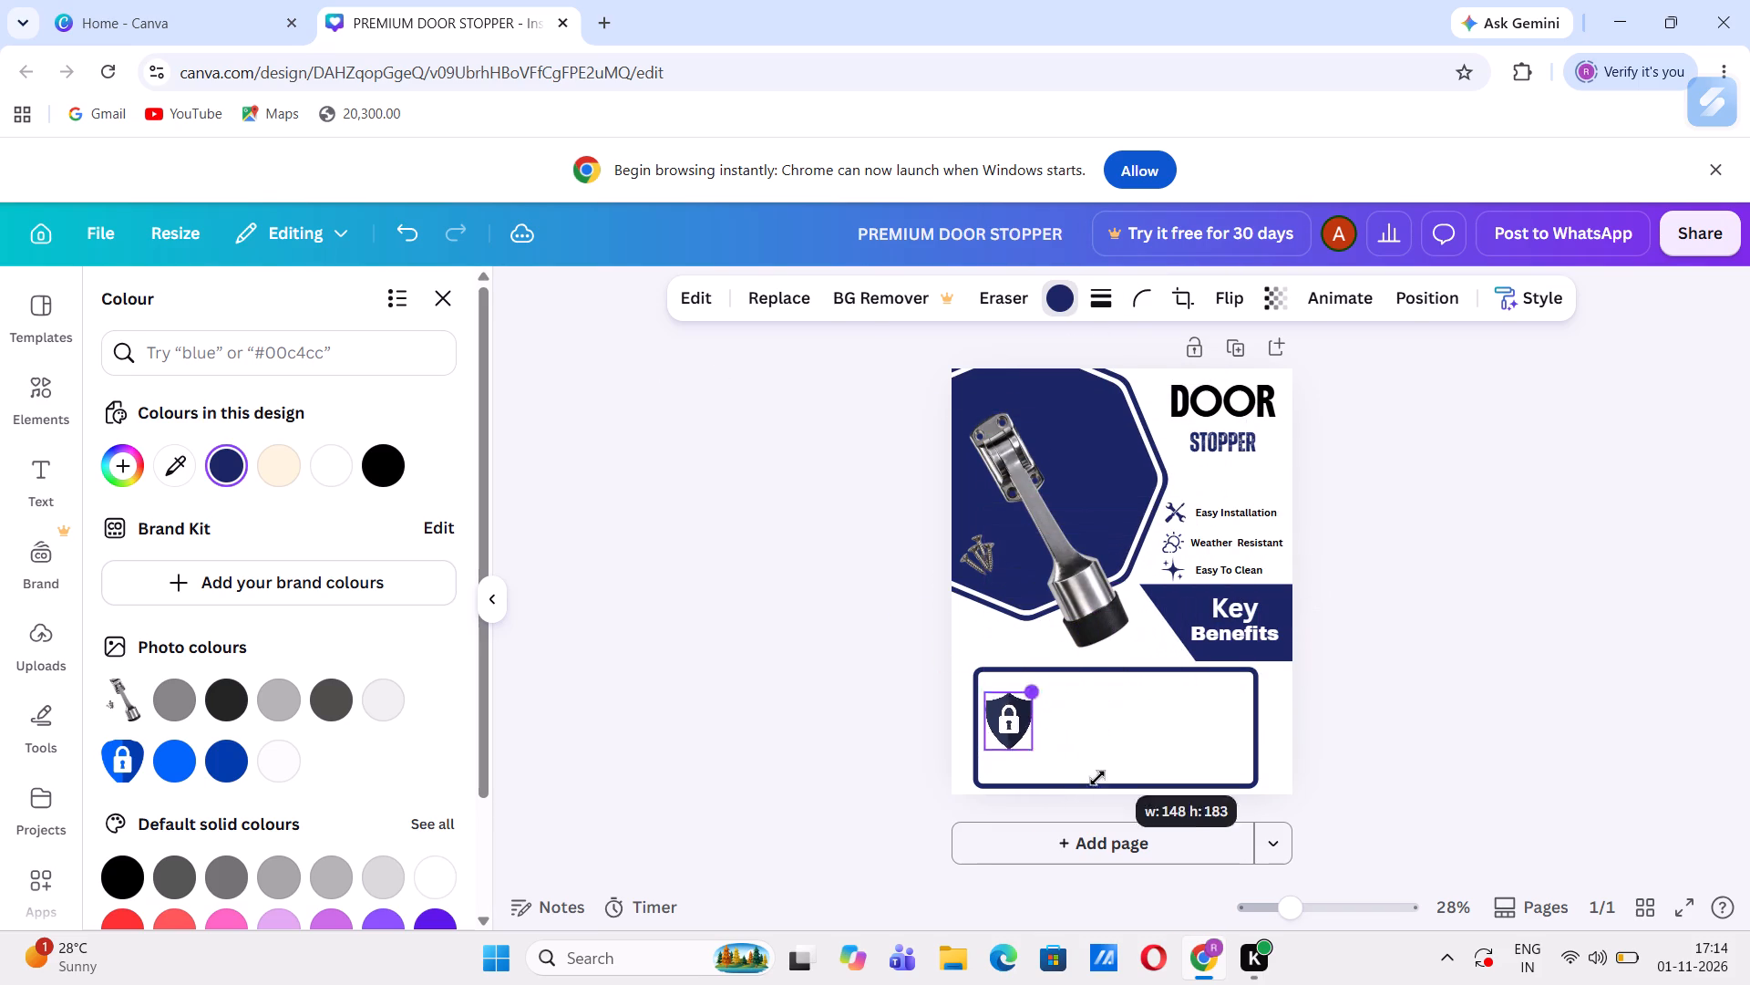
left_click_drag(1097, 778, 1107, 790)
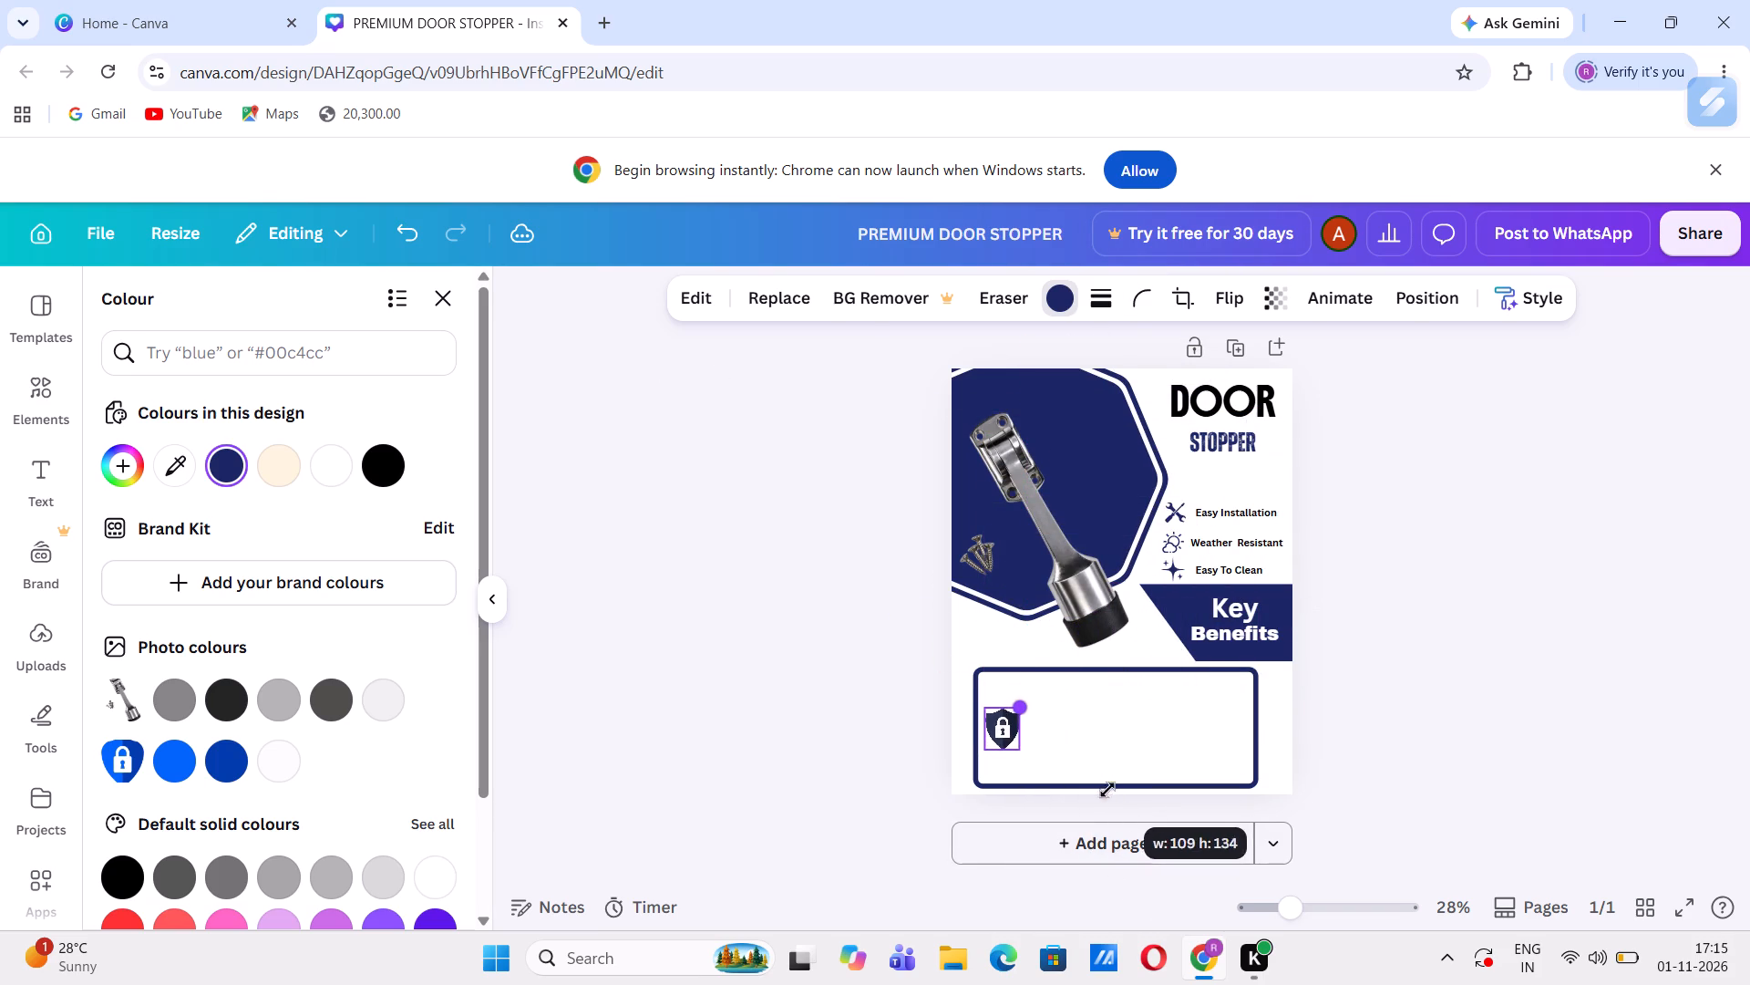
left_click_drag(1107, 790, 1106, 793)
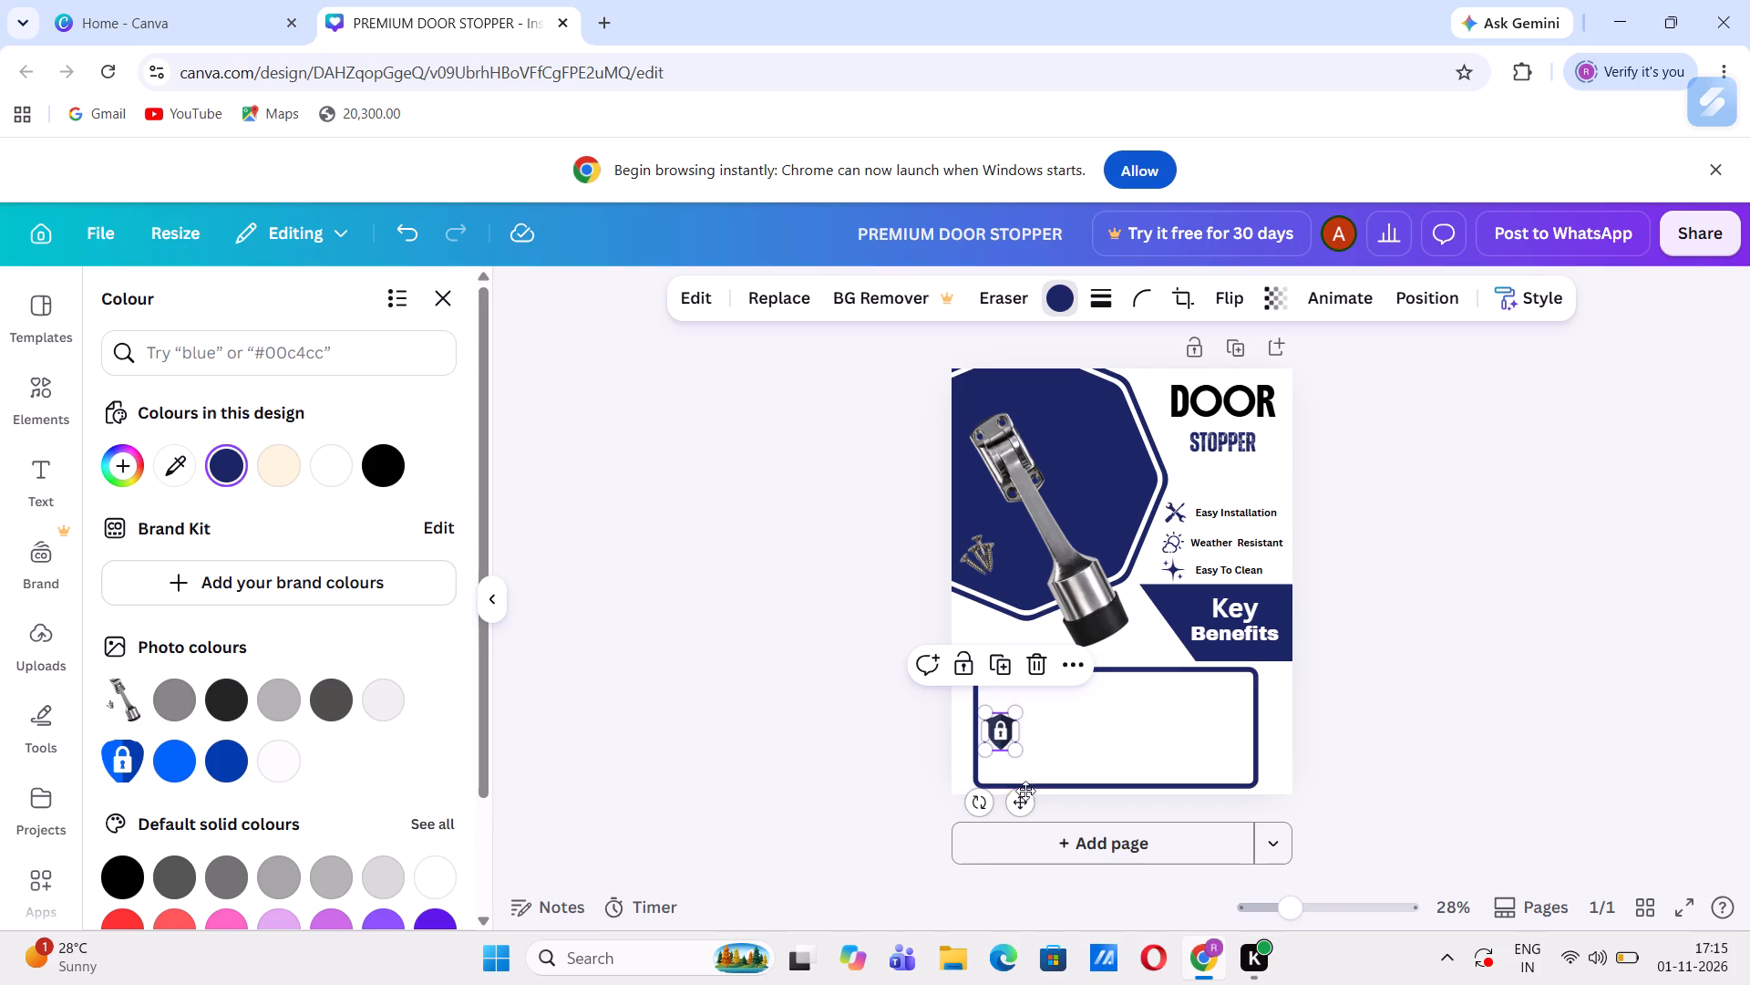
left_click_drag(1025, 798, 1035, 776)
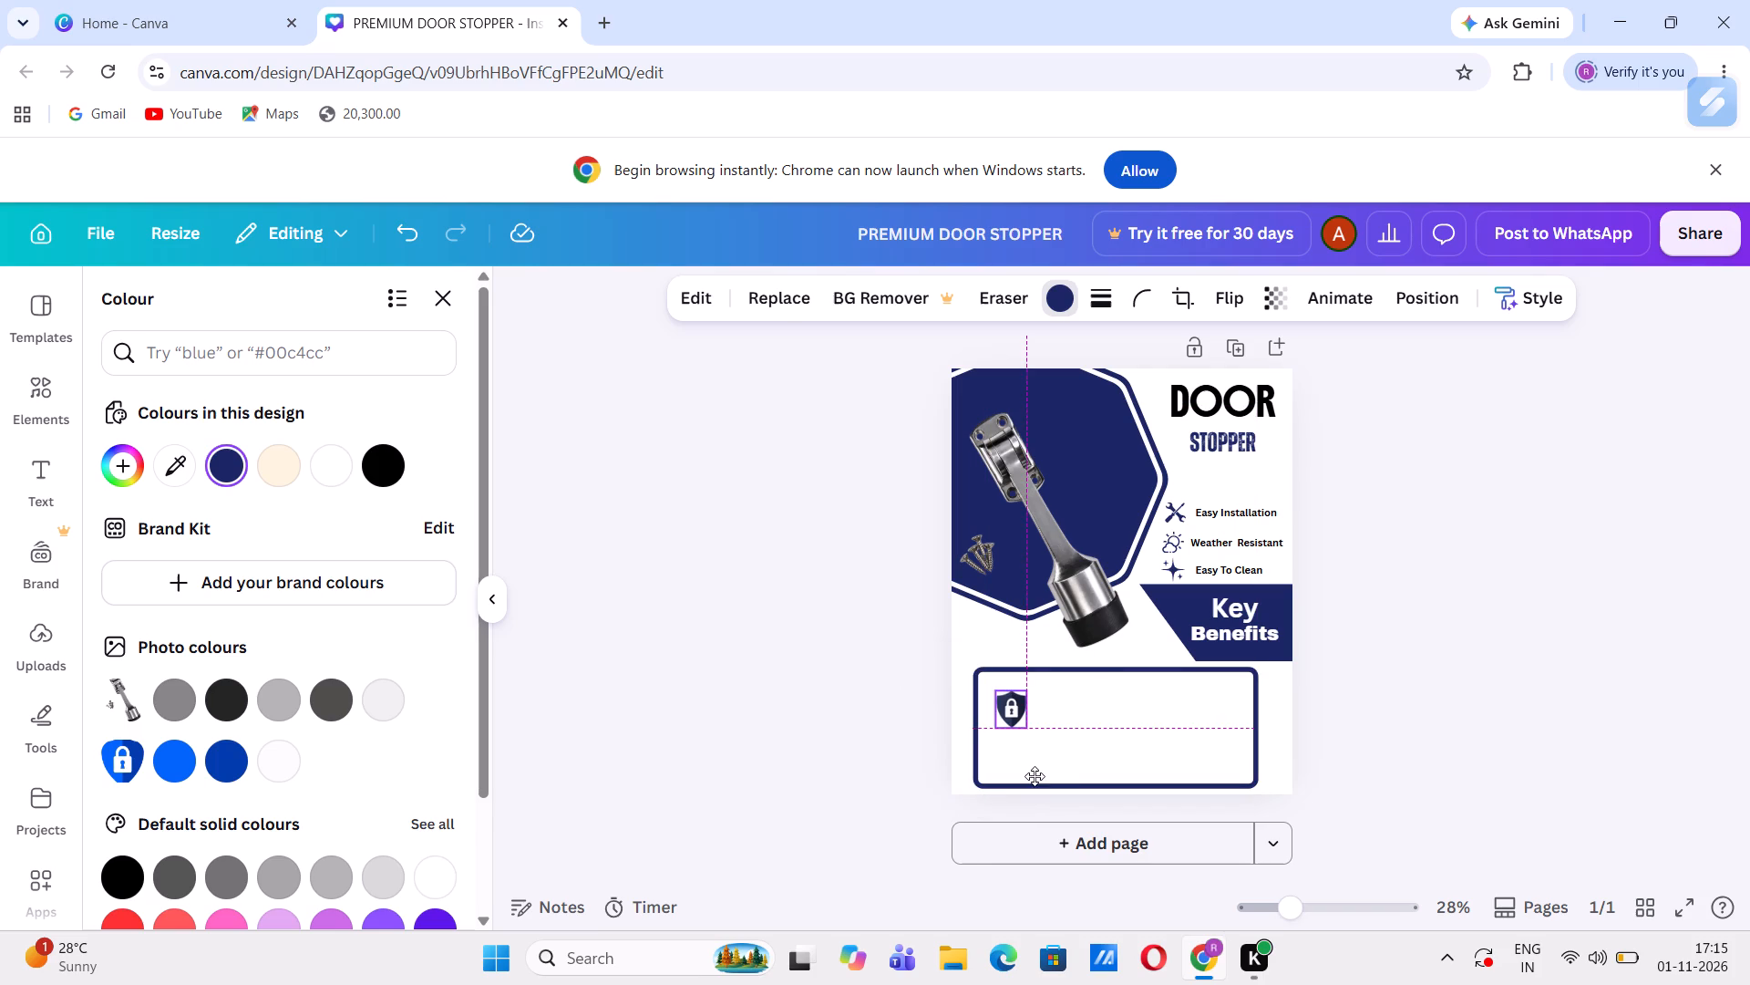
left_click_drag(1035, 776, 1032, 768)
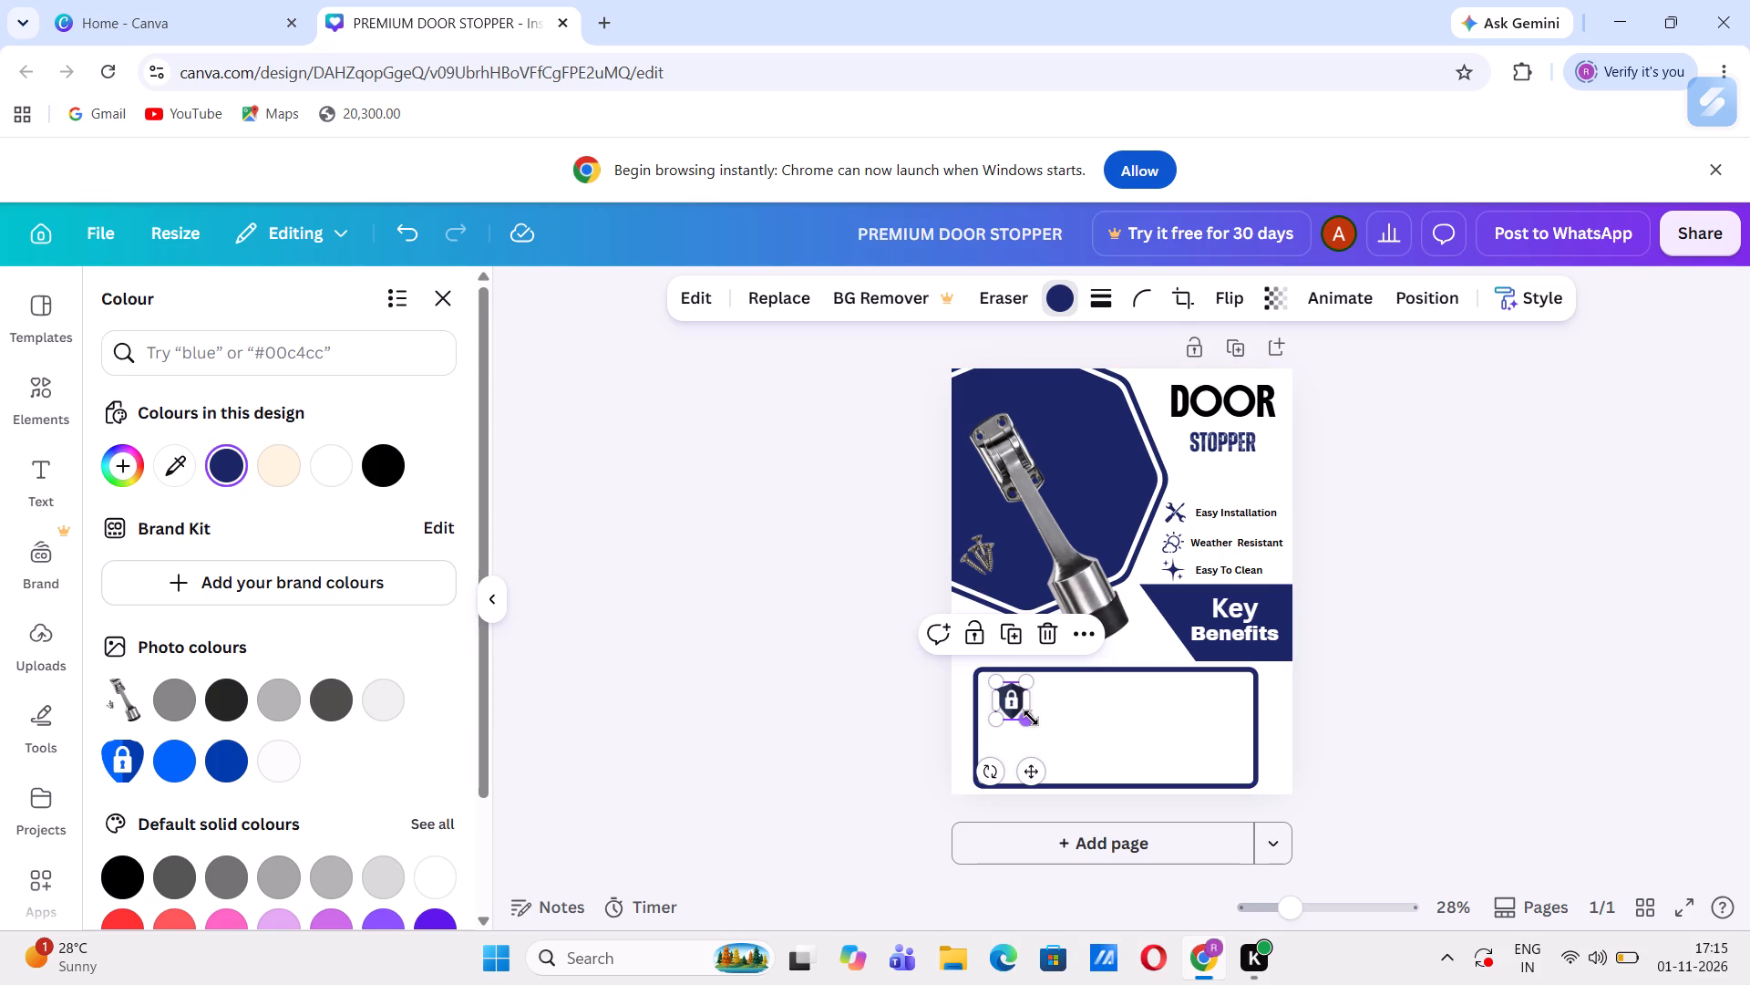
Enlarge the padlock shield slightly to about 122 by 150 and shift it a little right inside the outlined box.
left_click_drag(1028, 721, 1050, 730)
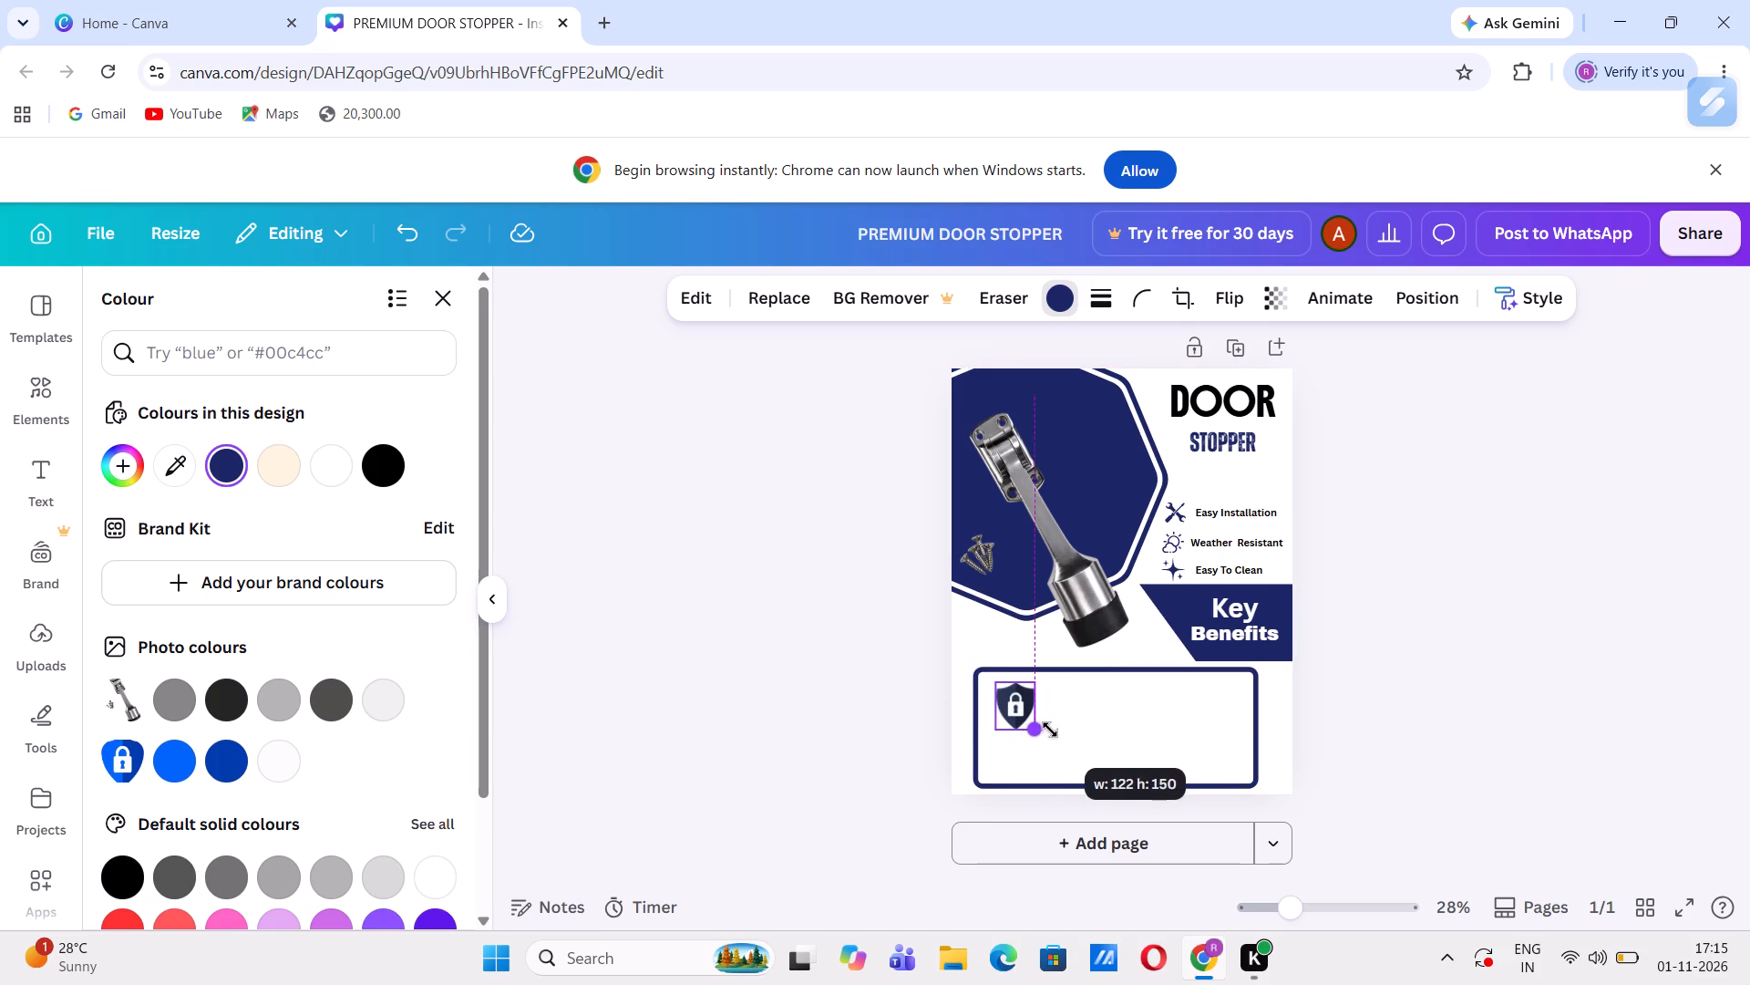
left_click_drag(1050, 730, 1045, 731)
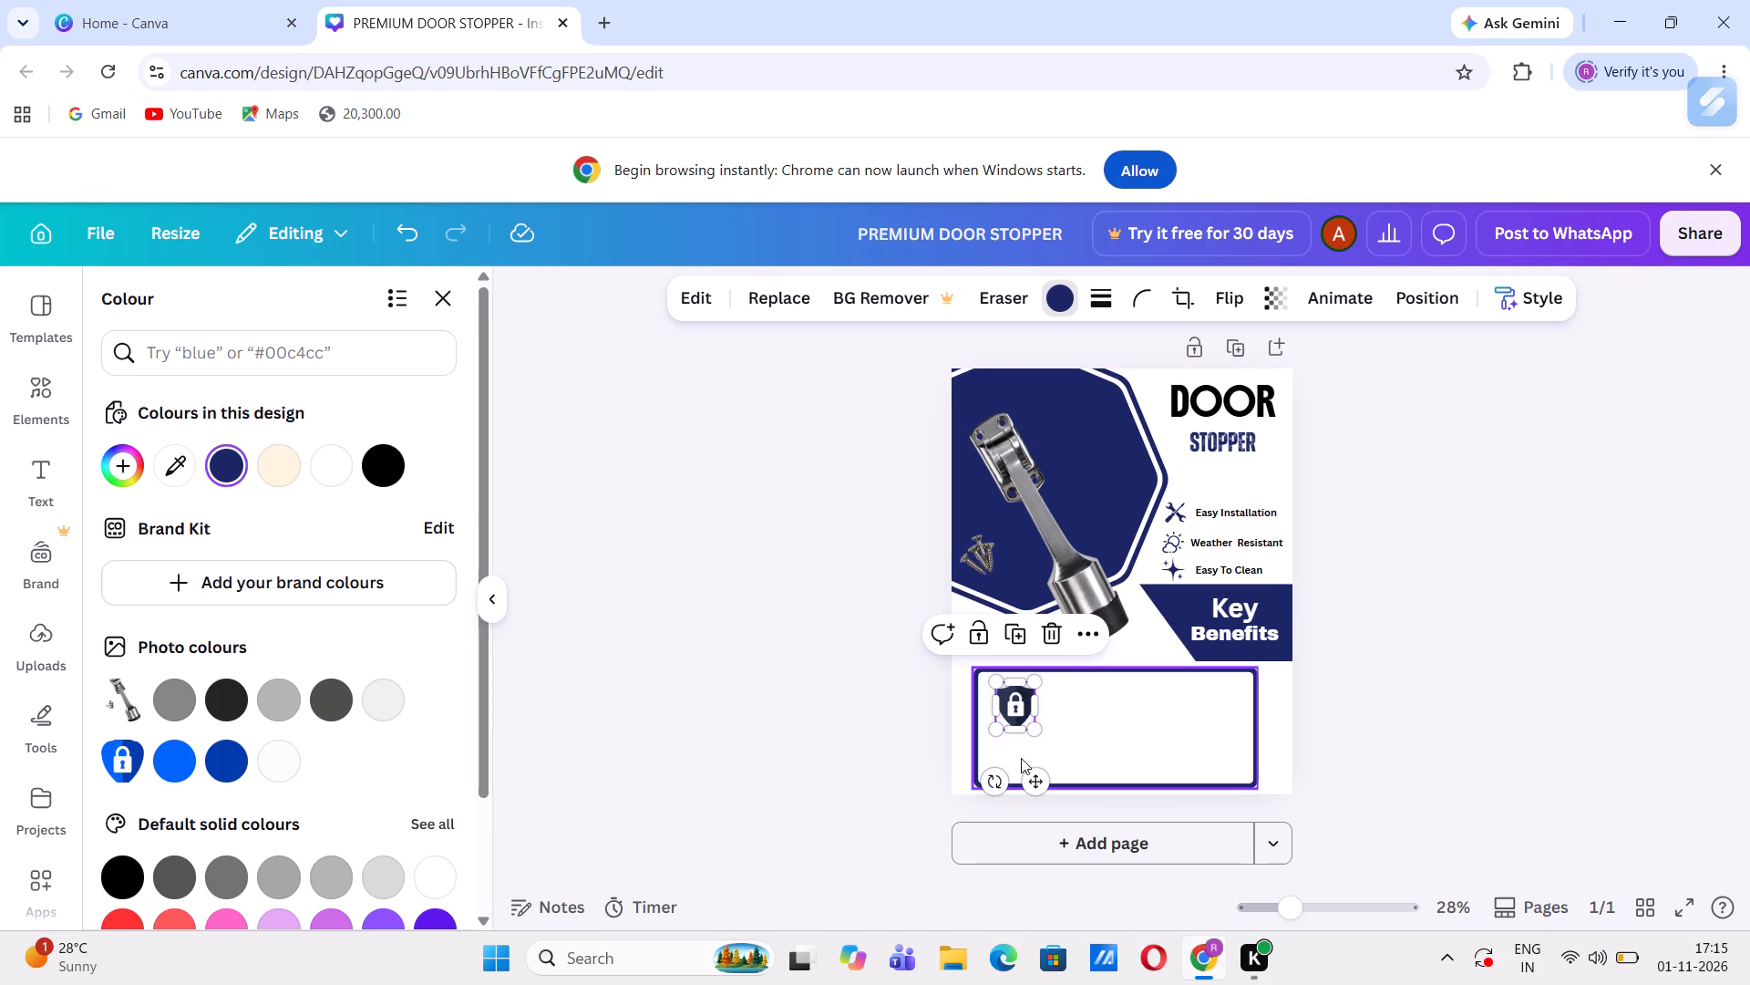
left_click_drag(1033, 784, 1042, 783)
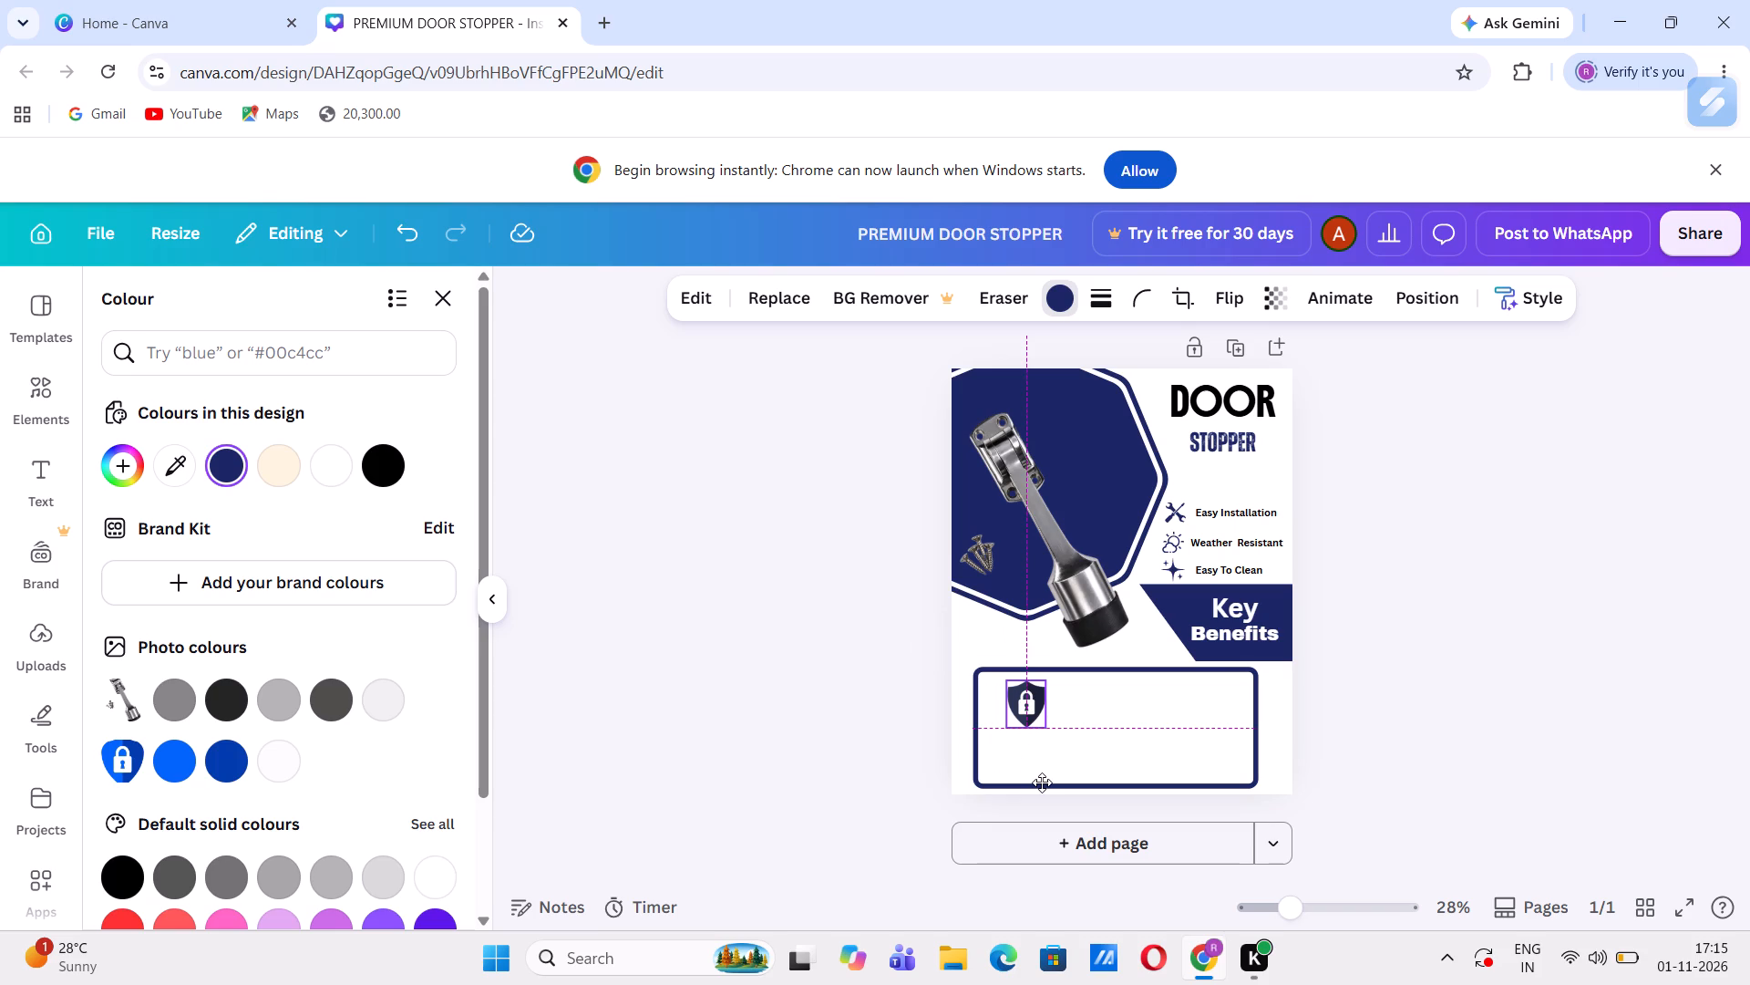
left_click_drag(1042, 783, 1051, 782)
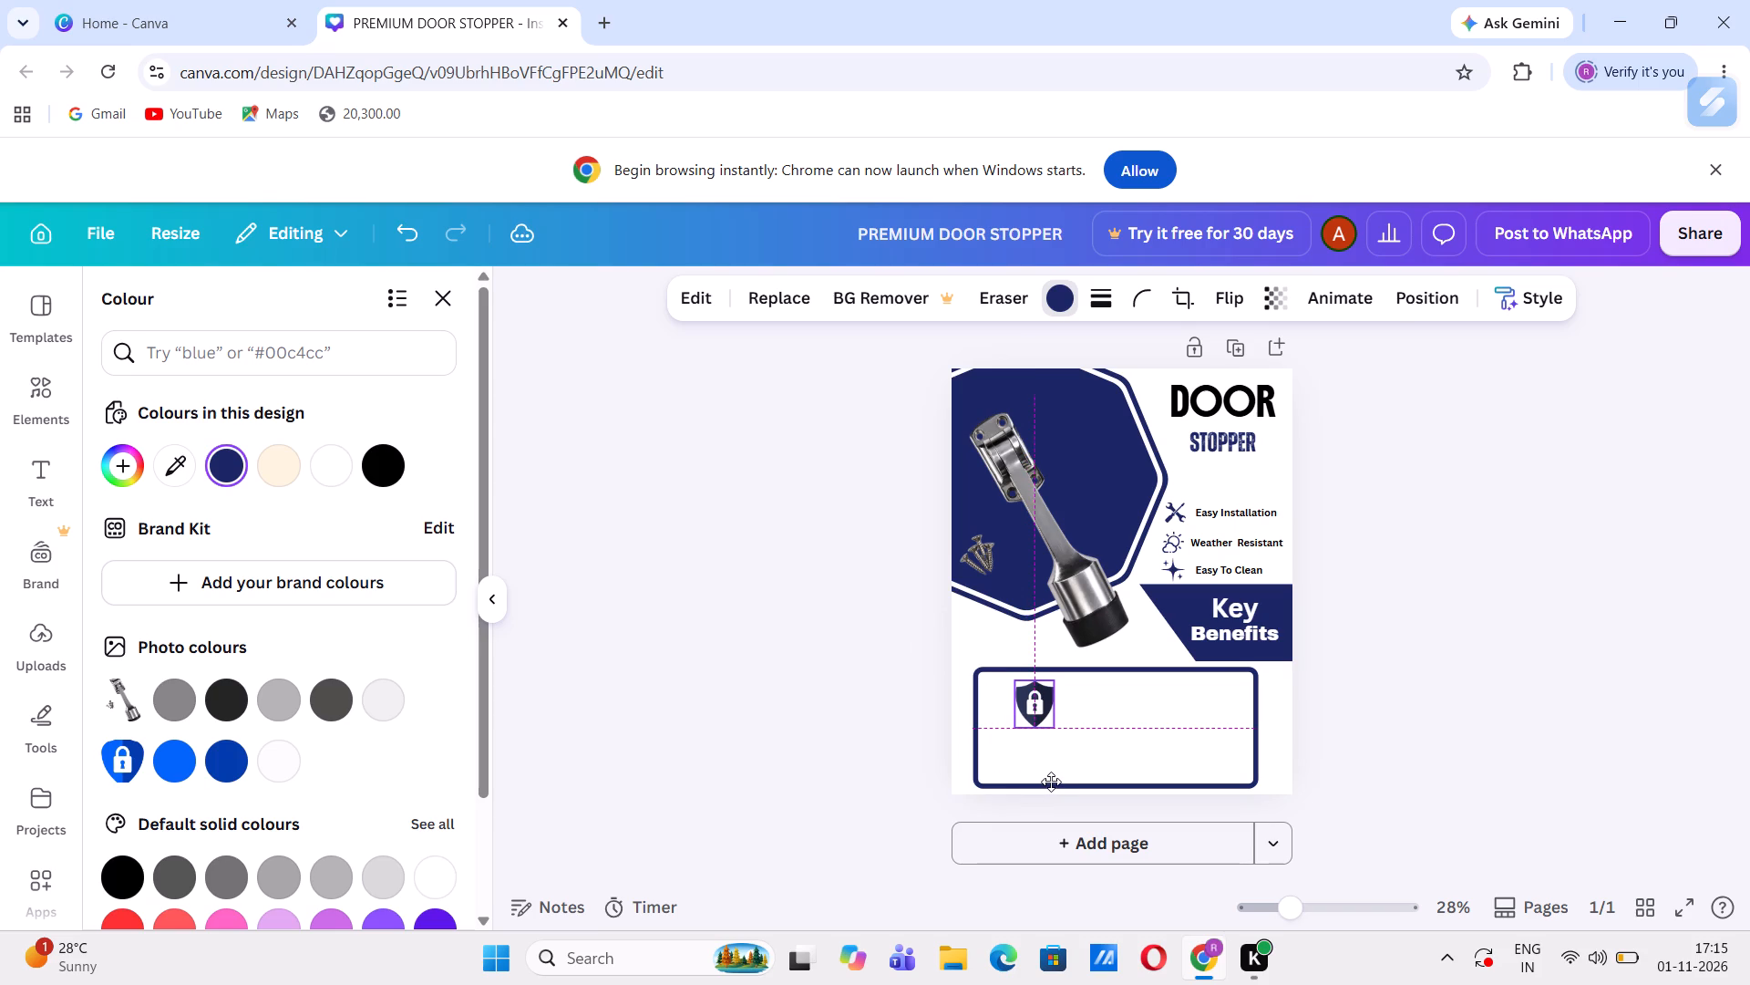
left_click_drag(1051, 782, 1049, 782)
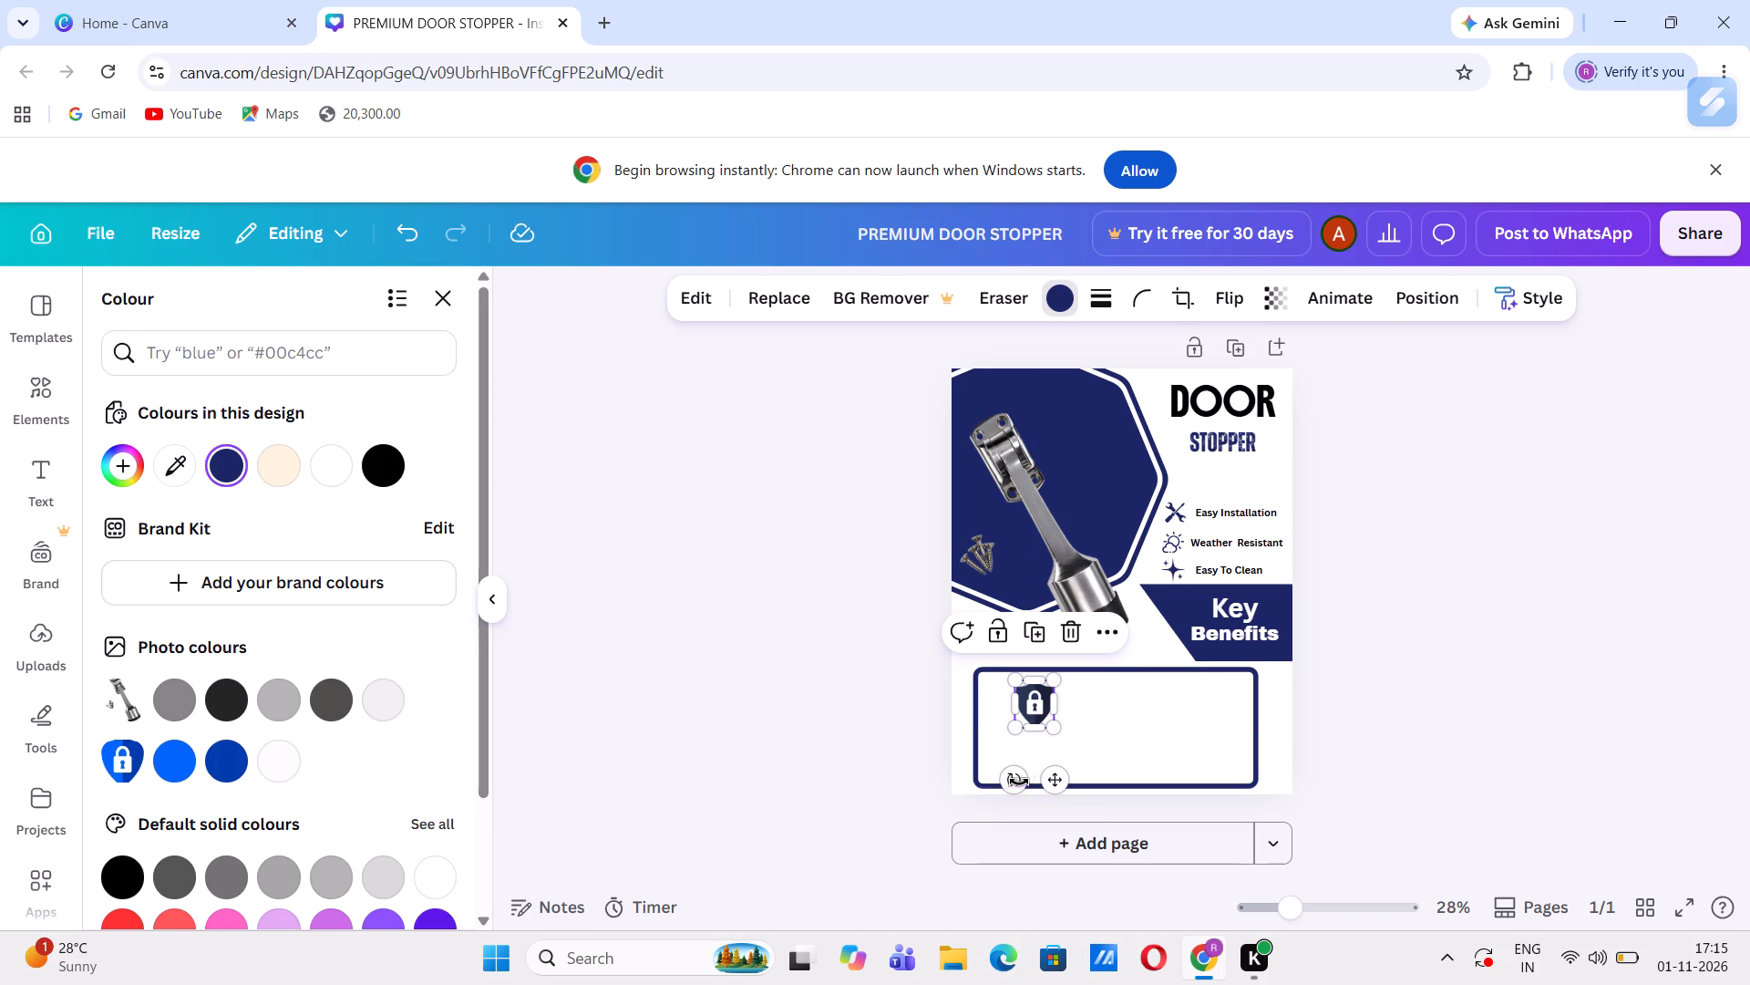
left_click(877, 741)
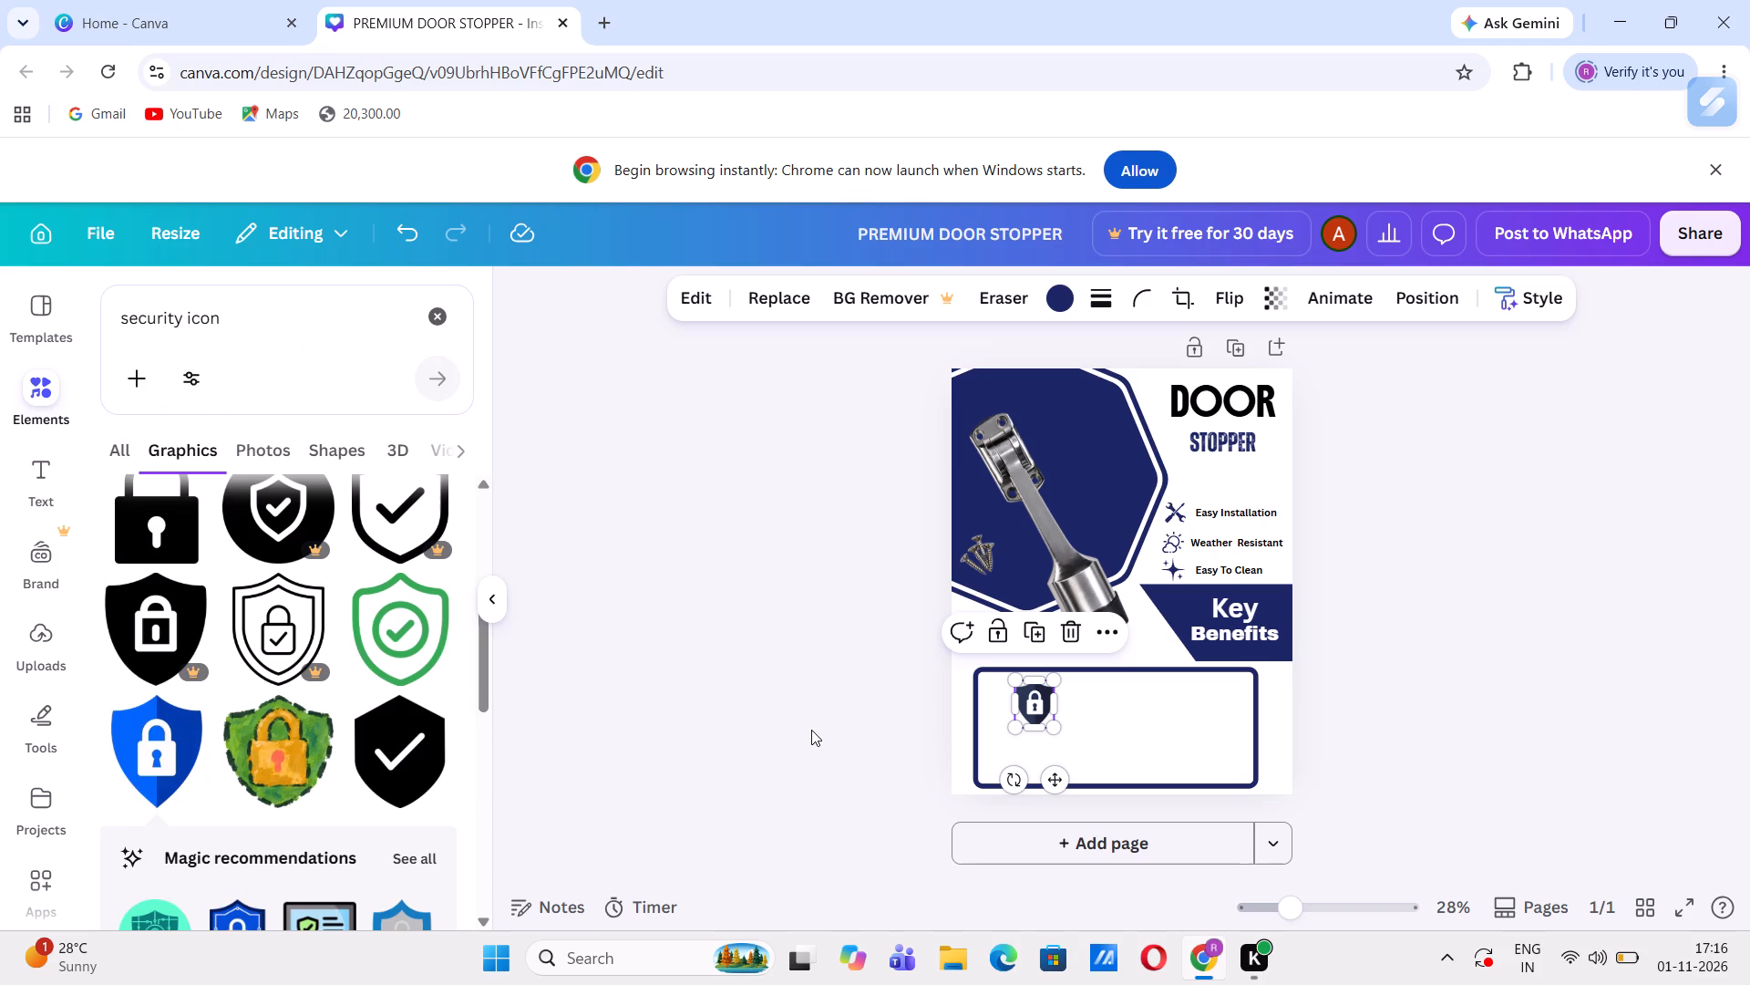
left_click(811, 730)
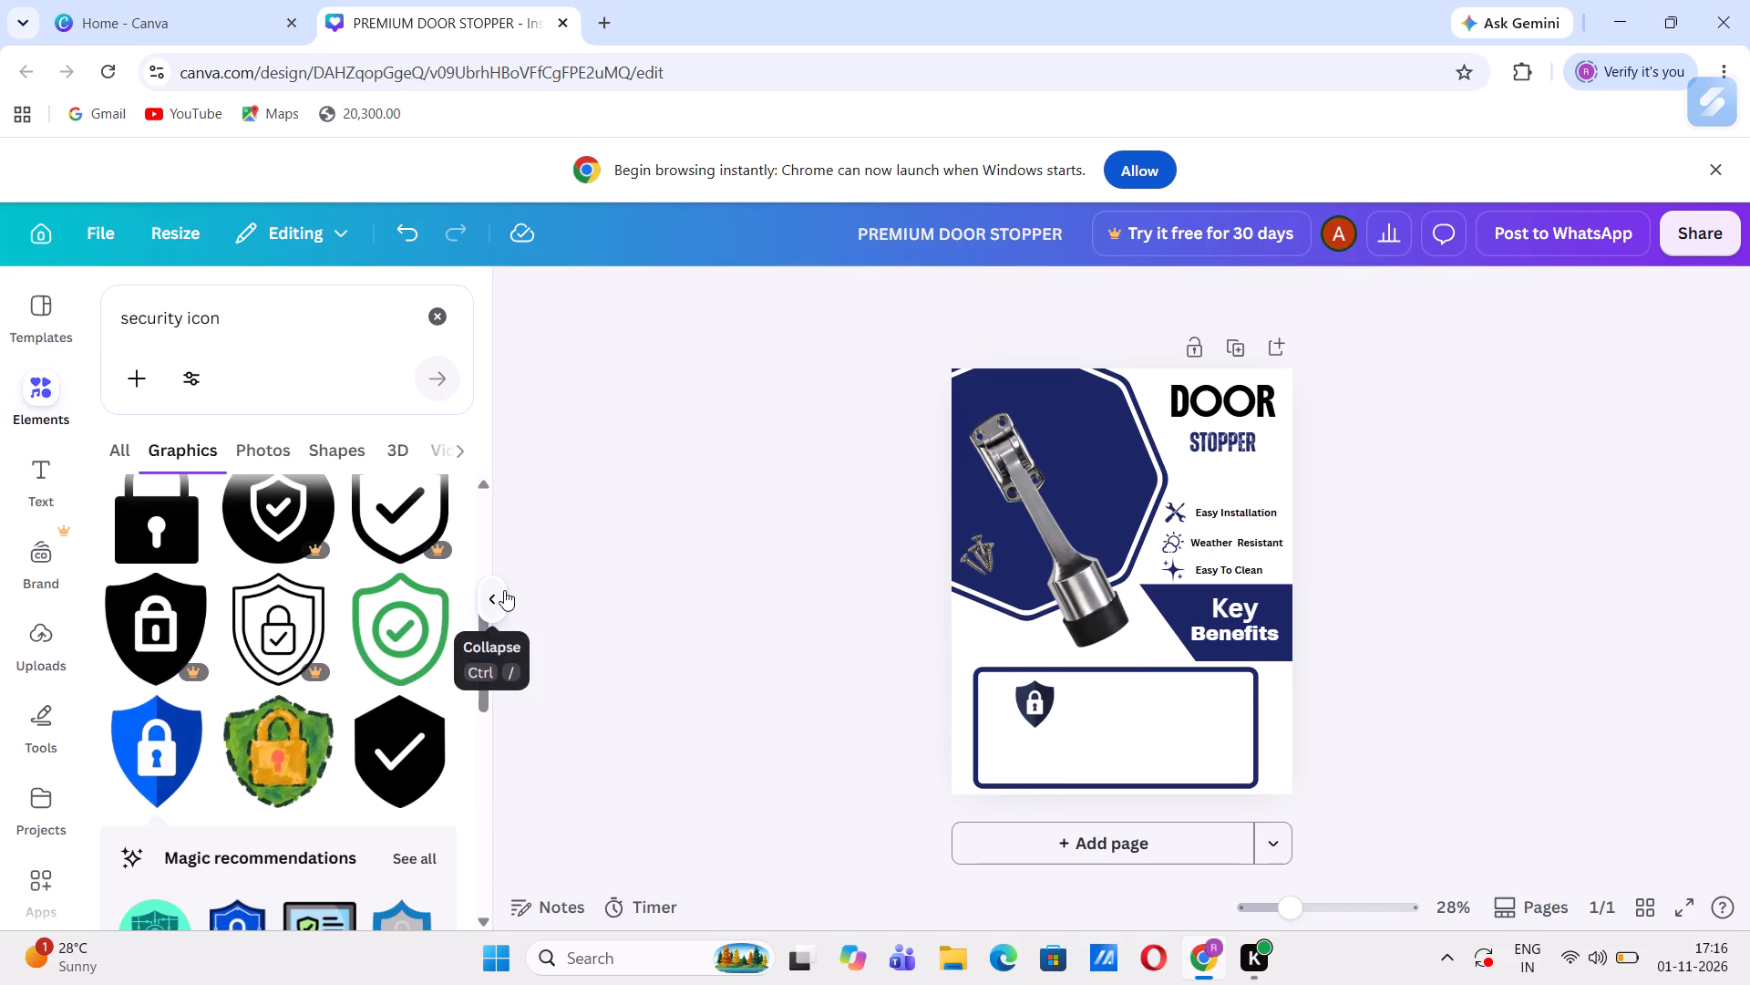
Add a heading text box to the poster reading "Strong & Durable".
left_click(504, 590)
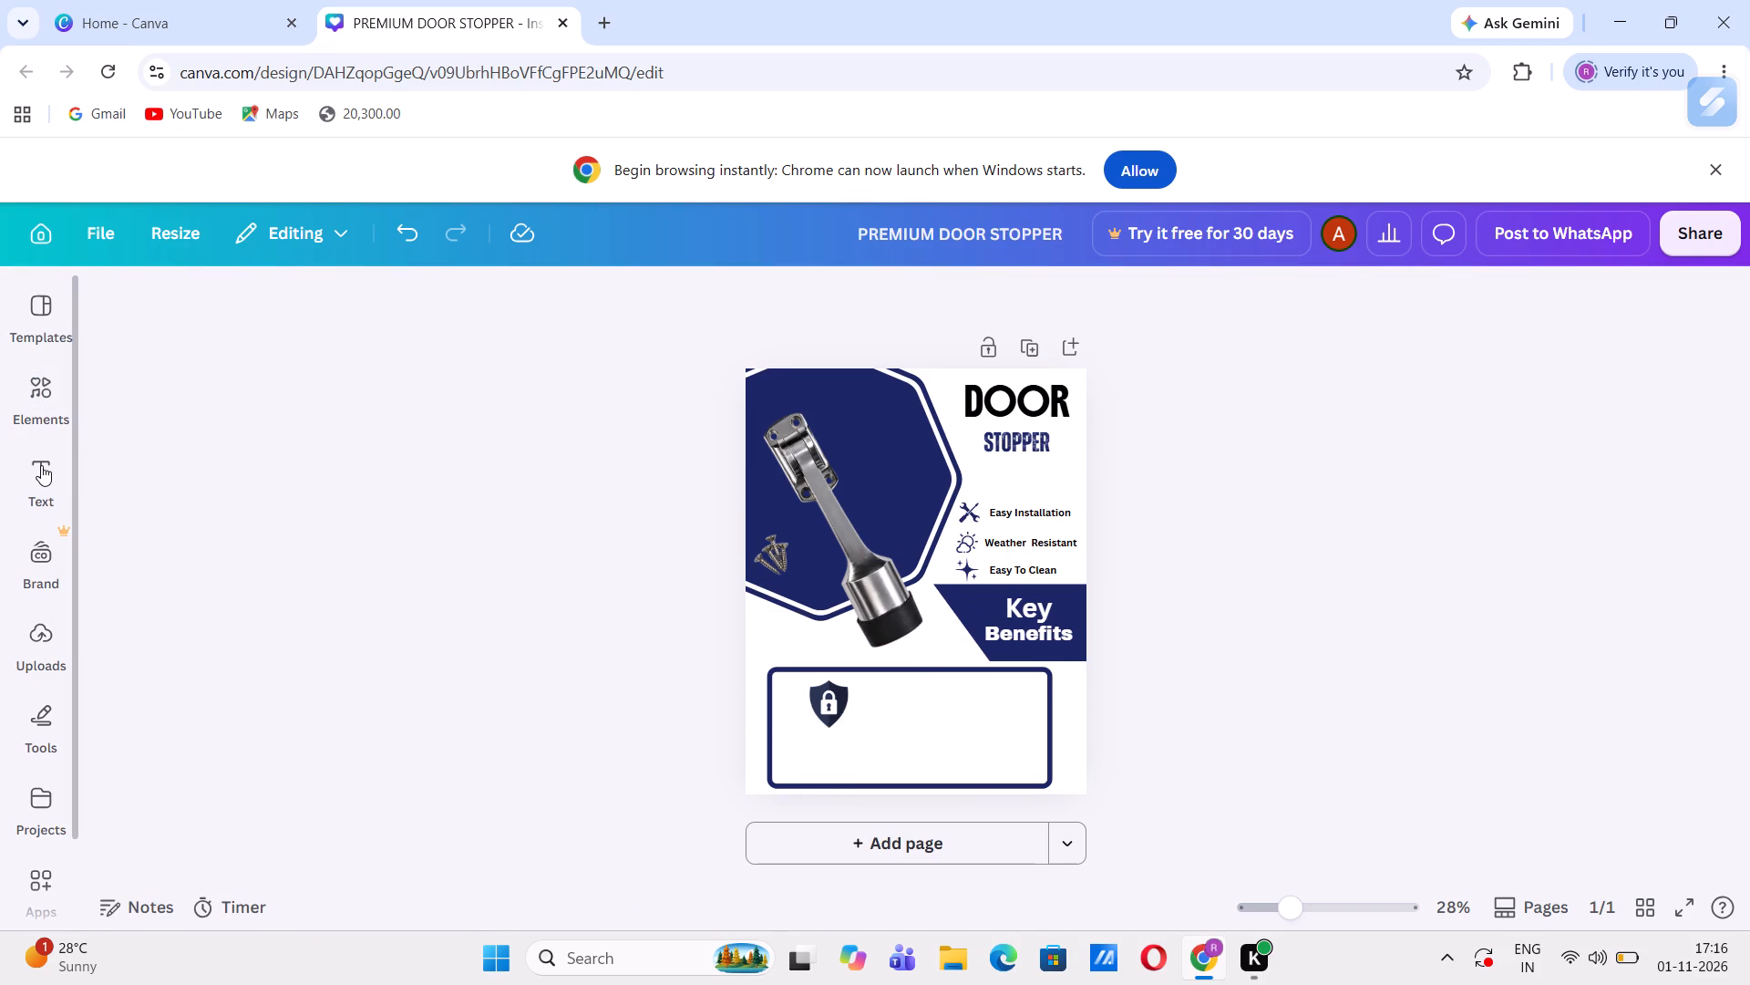
left_click(39, 465)
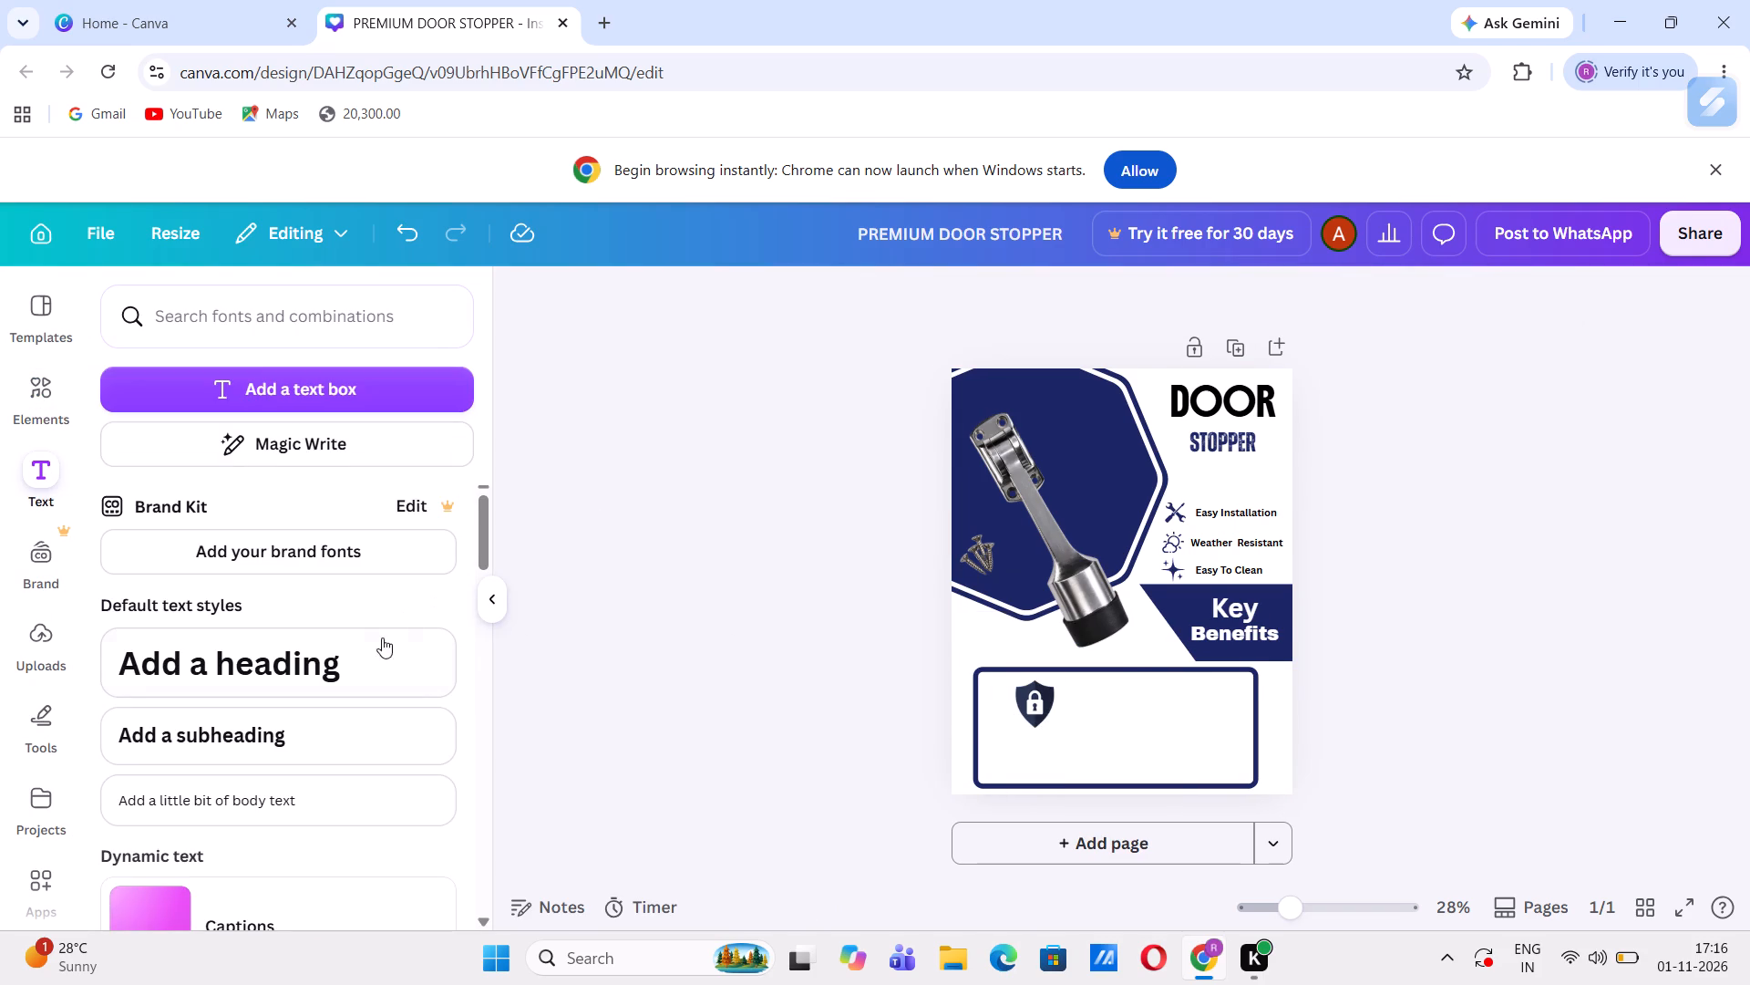
left_click(365, 656)
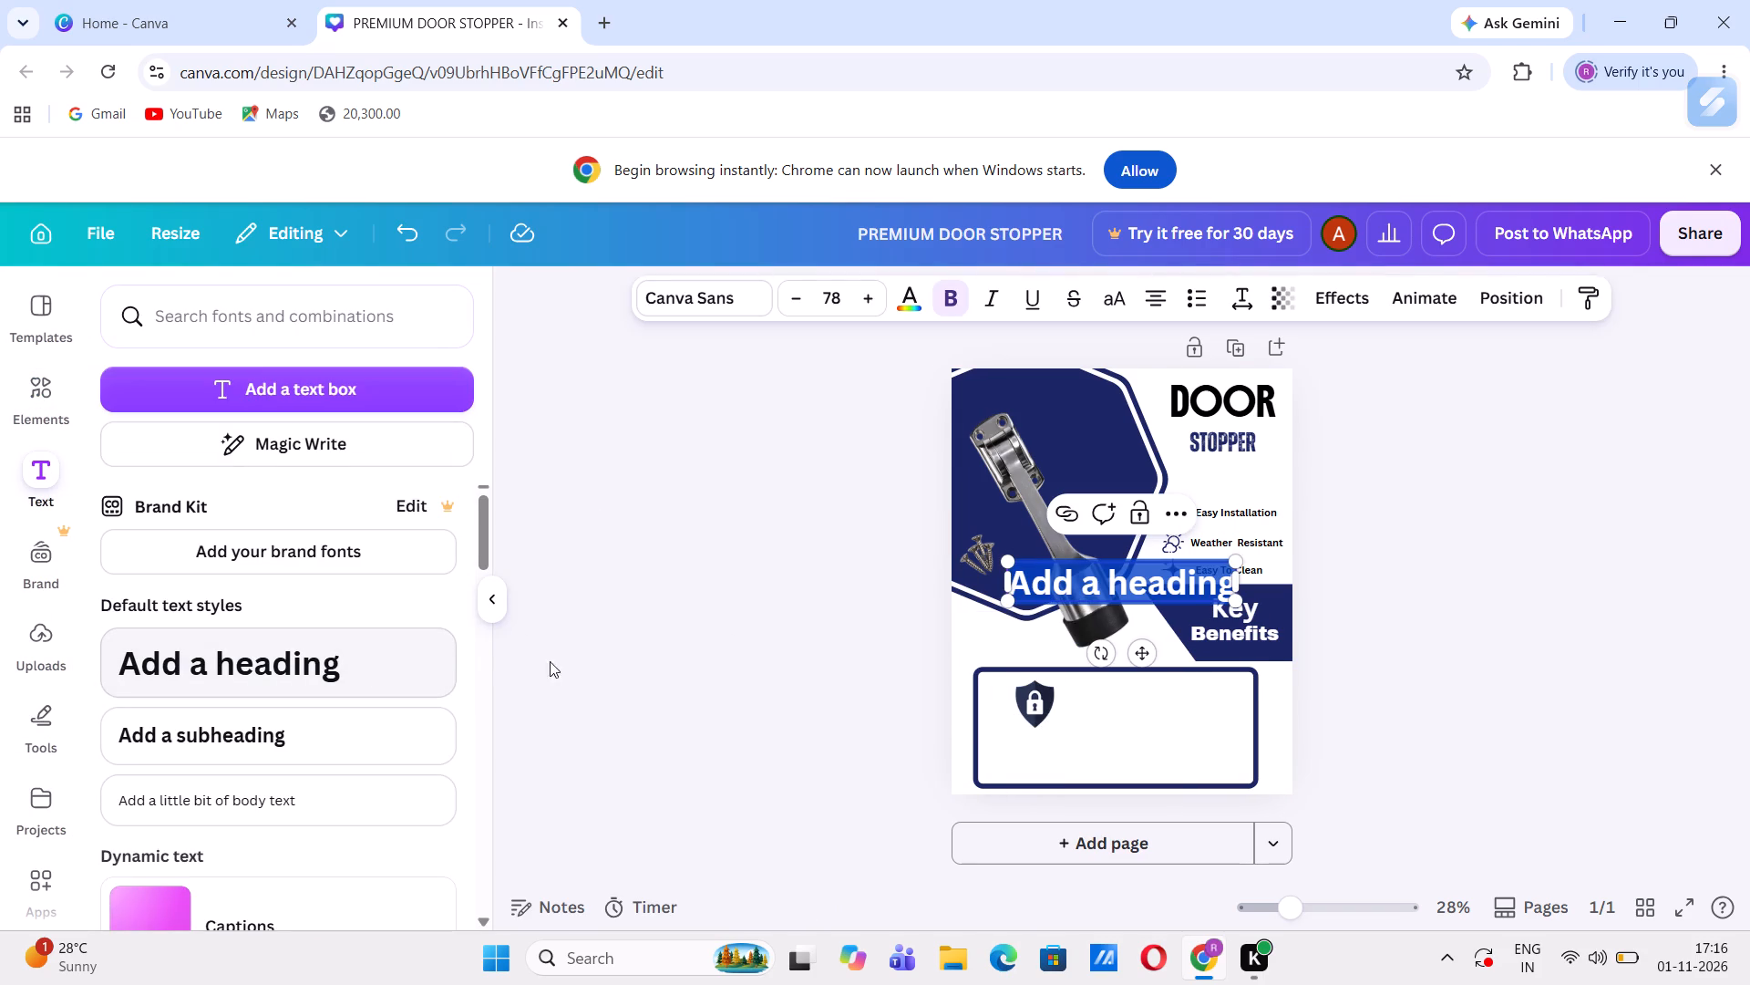
key("shift+s")
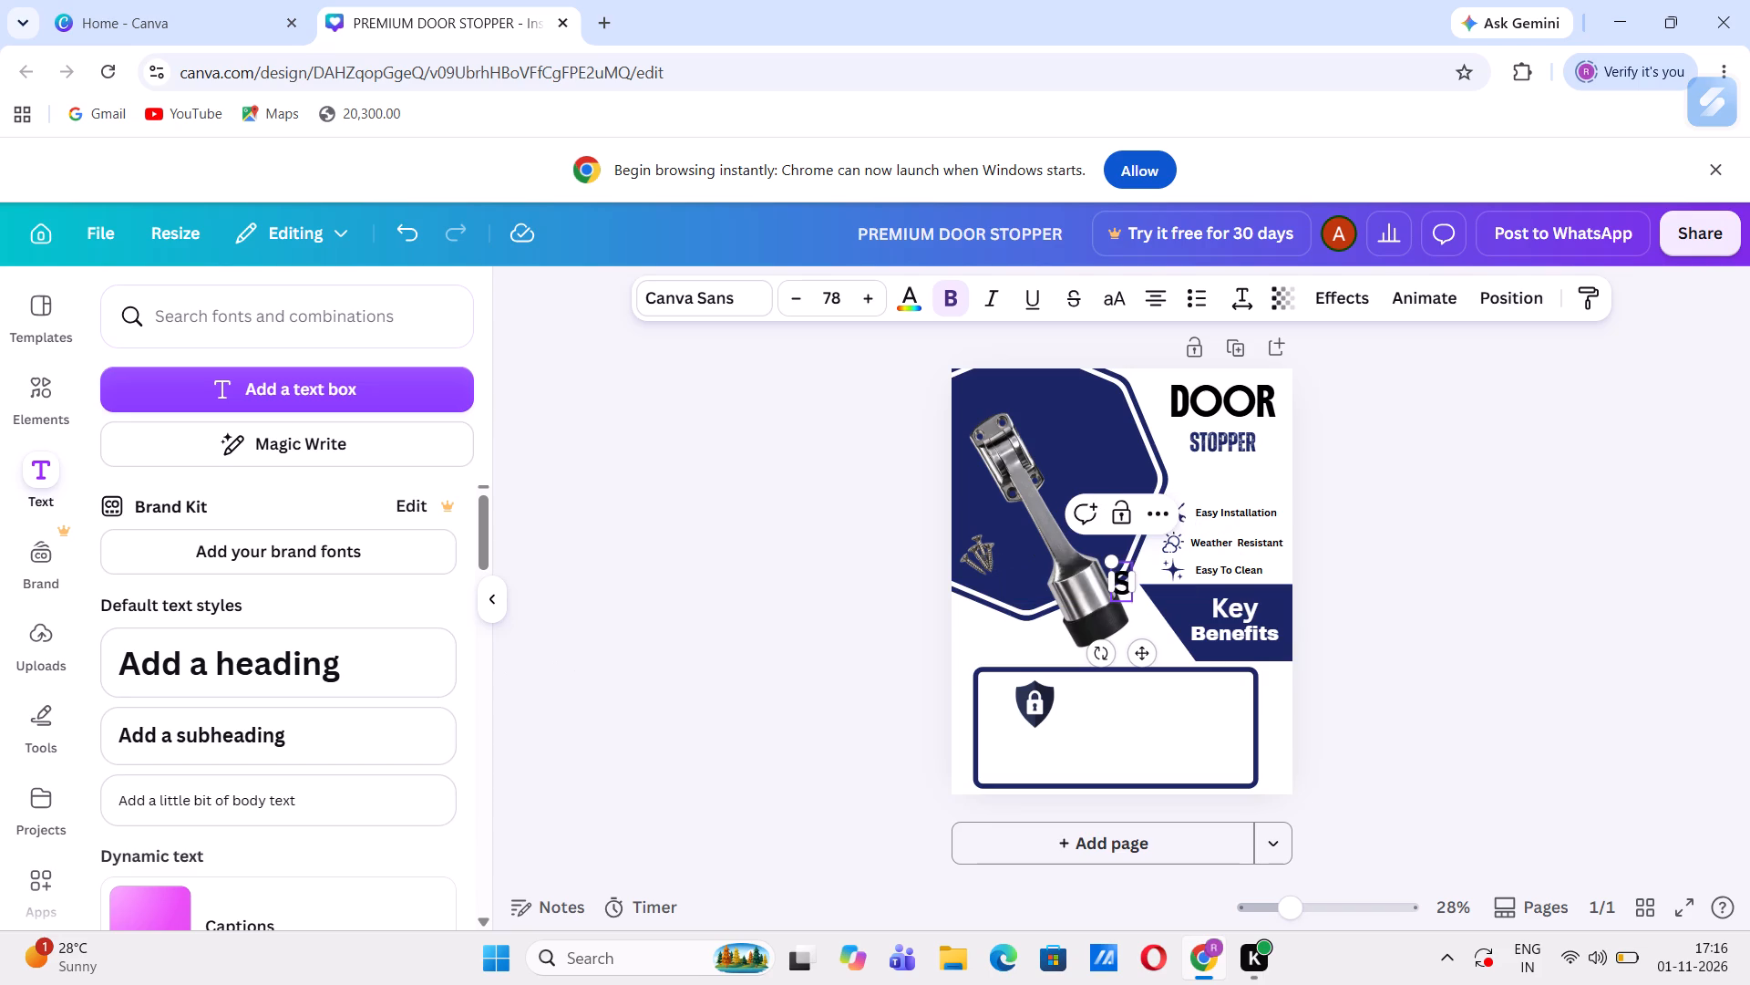
key("t")
type("rong")
key("space")
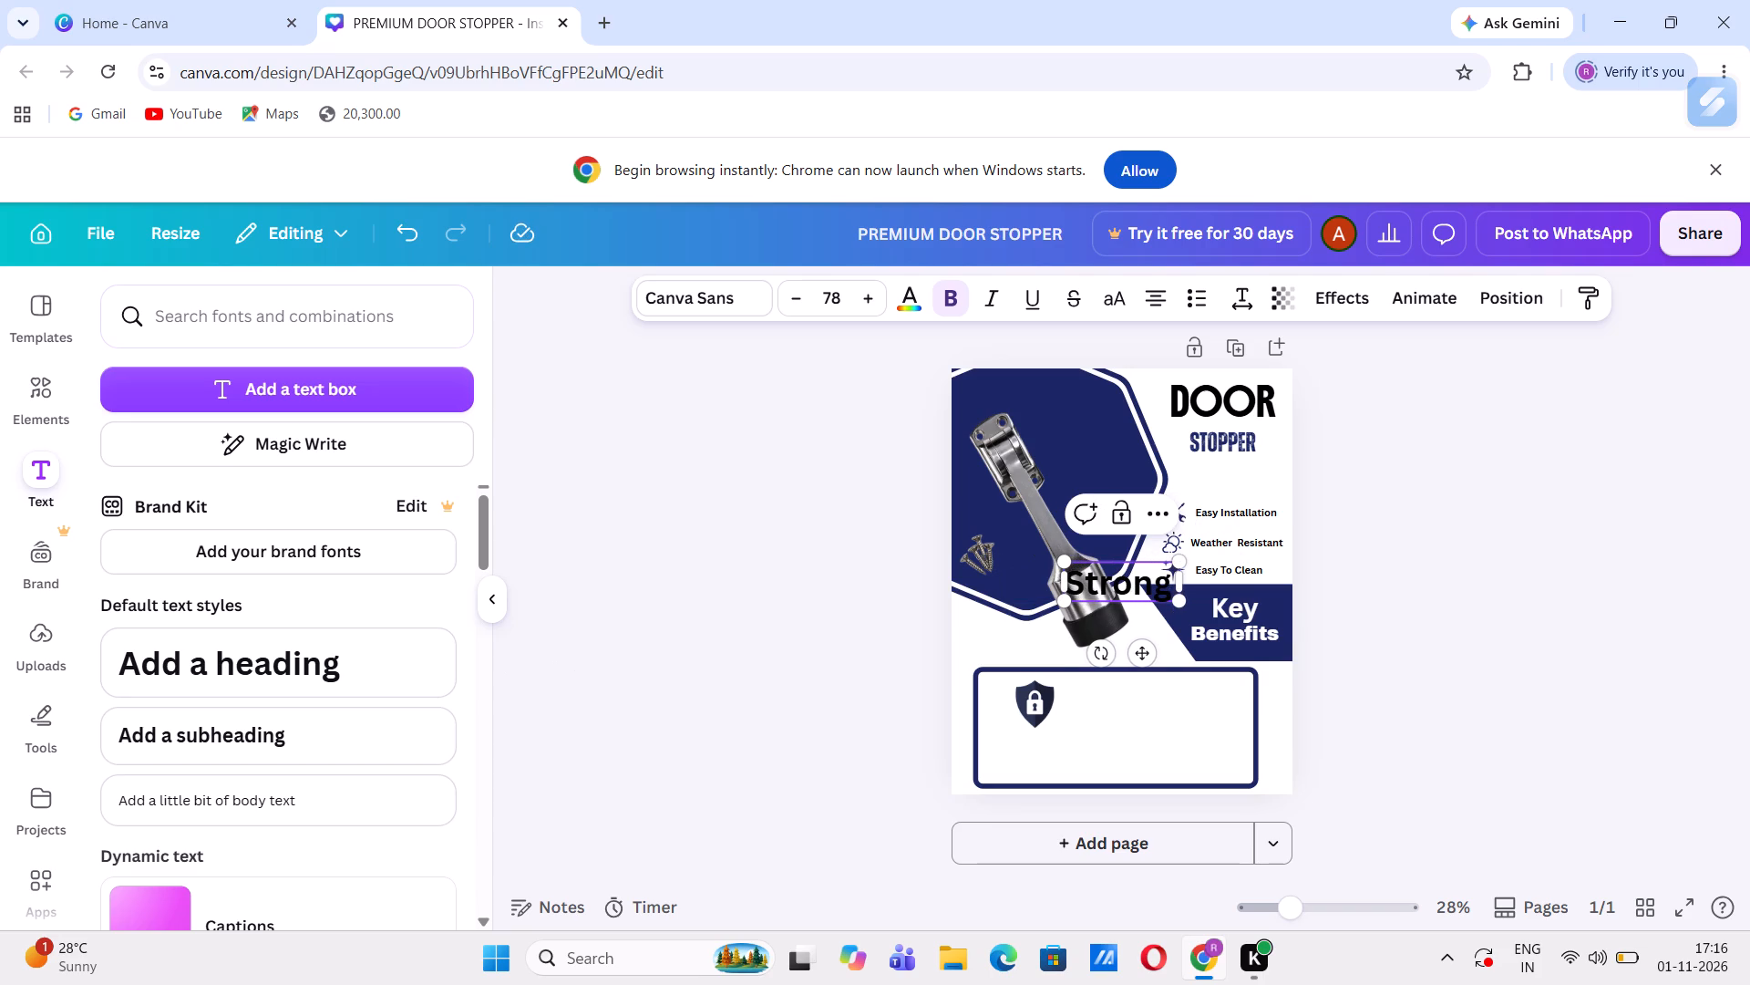
type("&")
key("space")
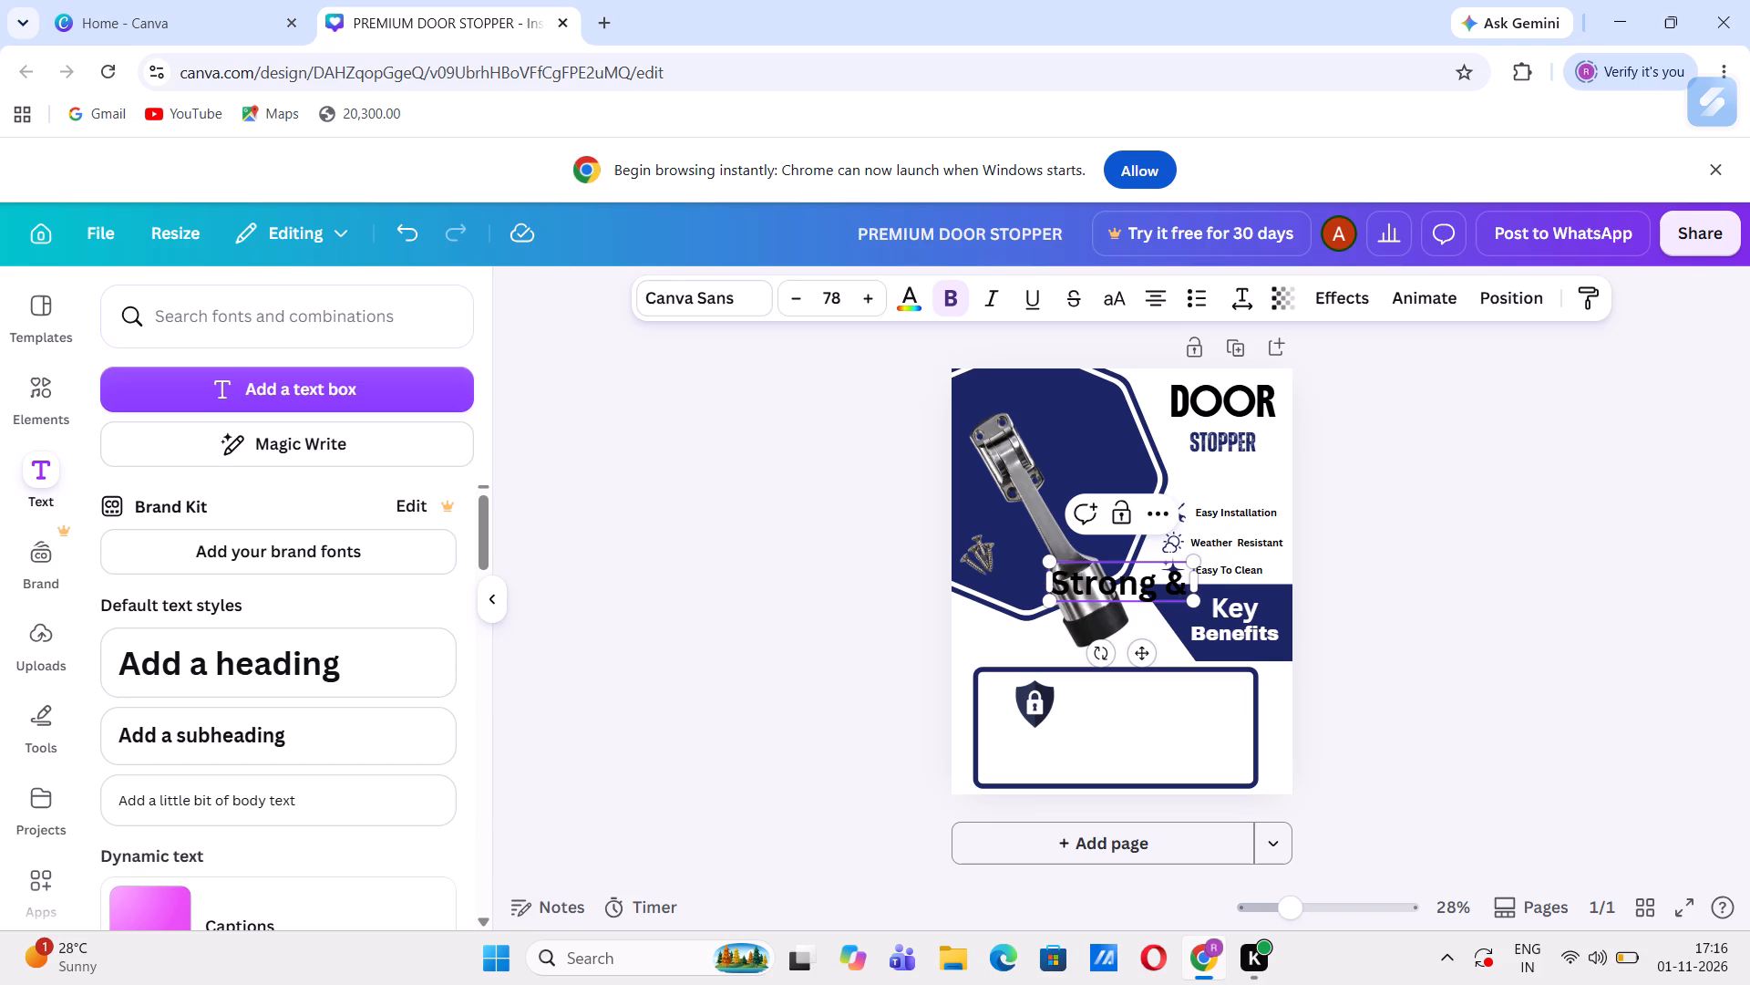
key("shift+d")
type("urq")
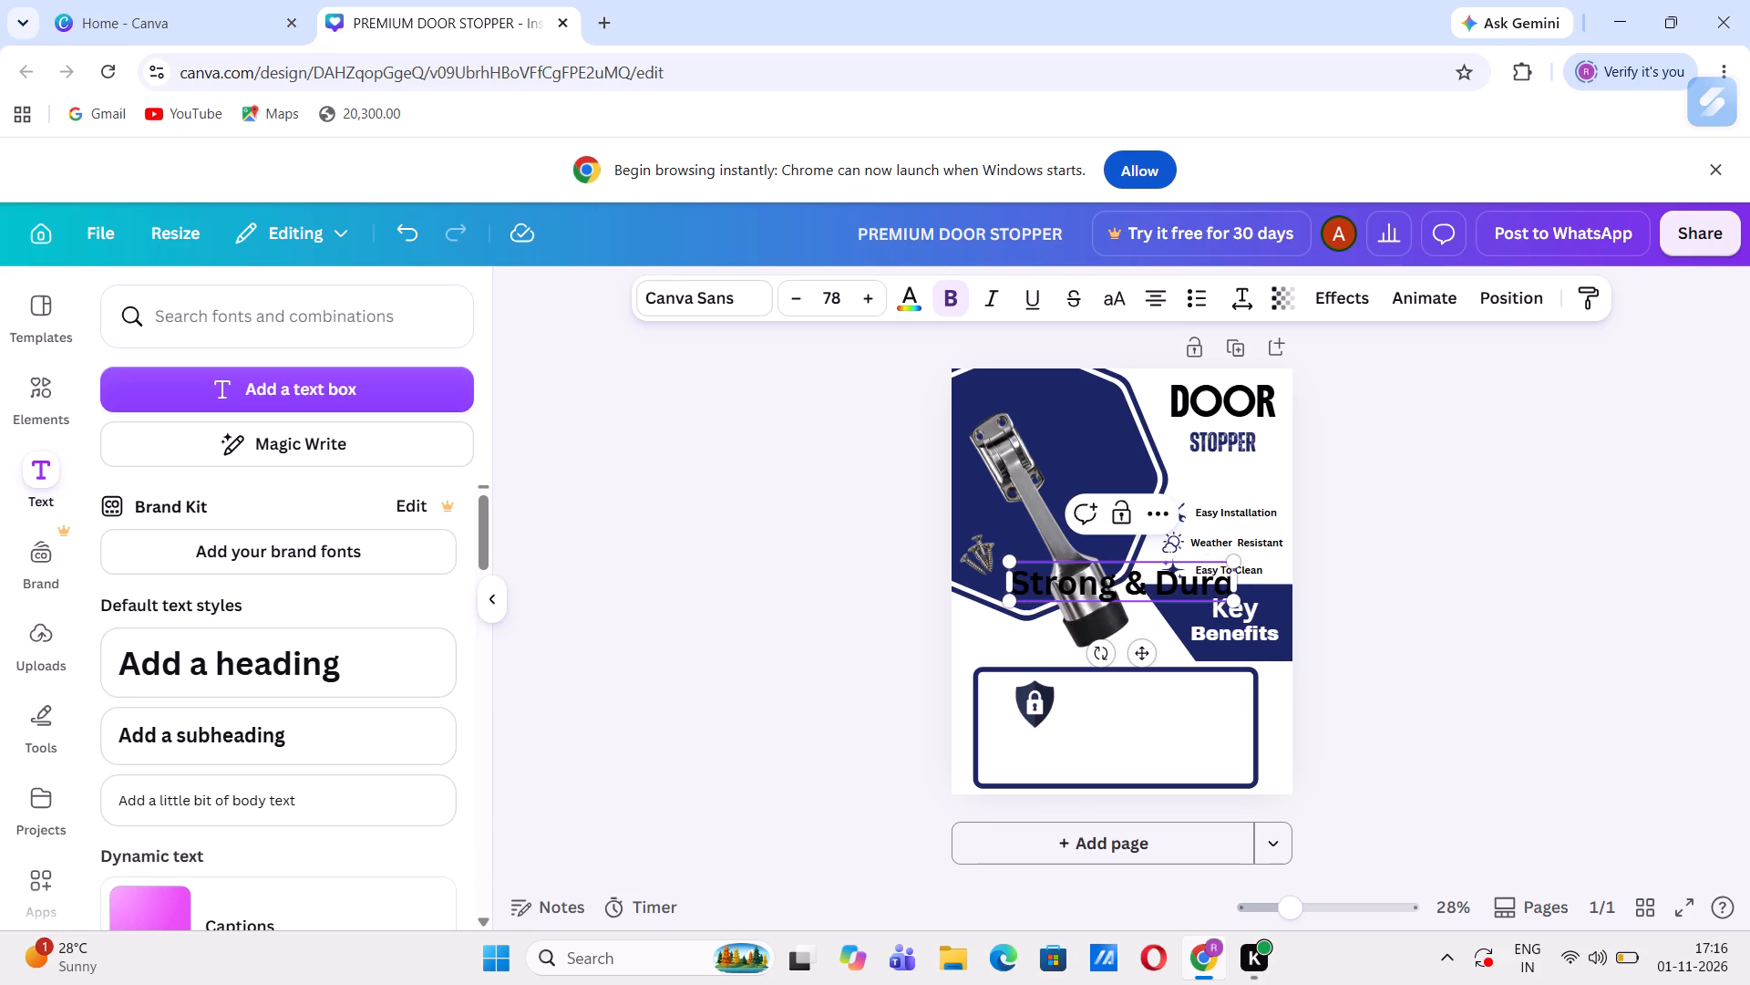
key("BackSpace")
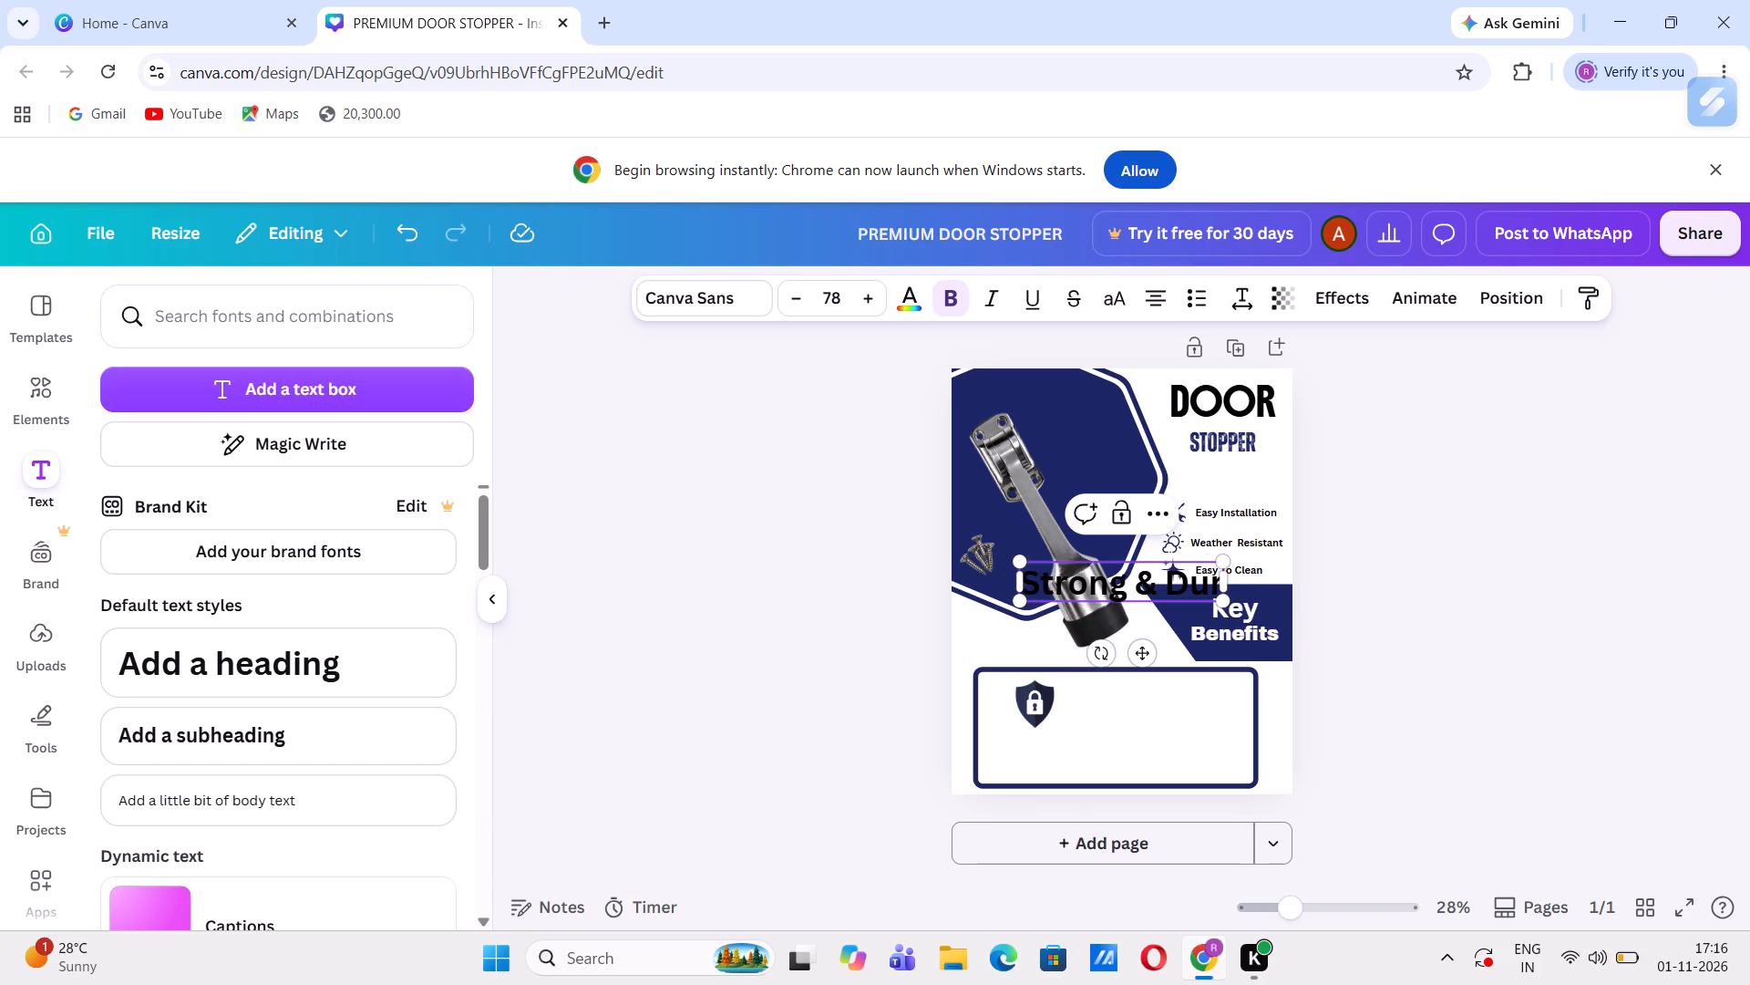
type("able")
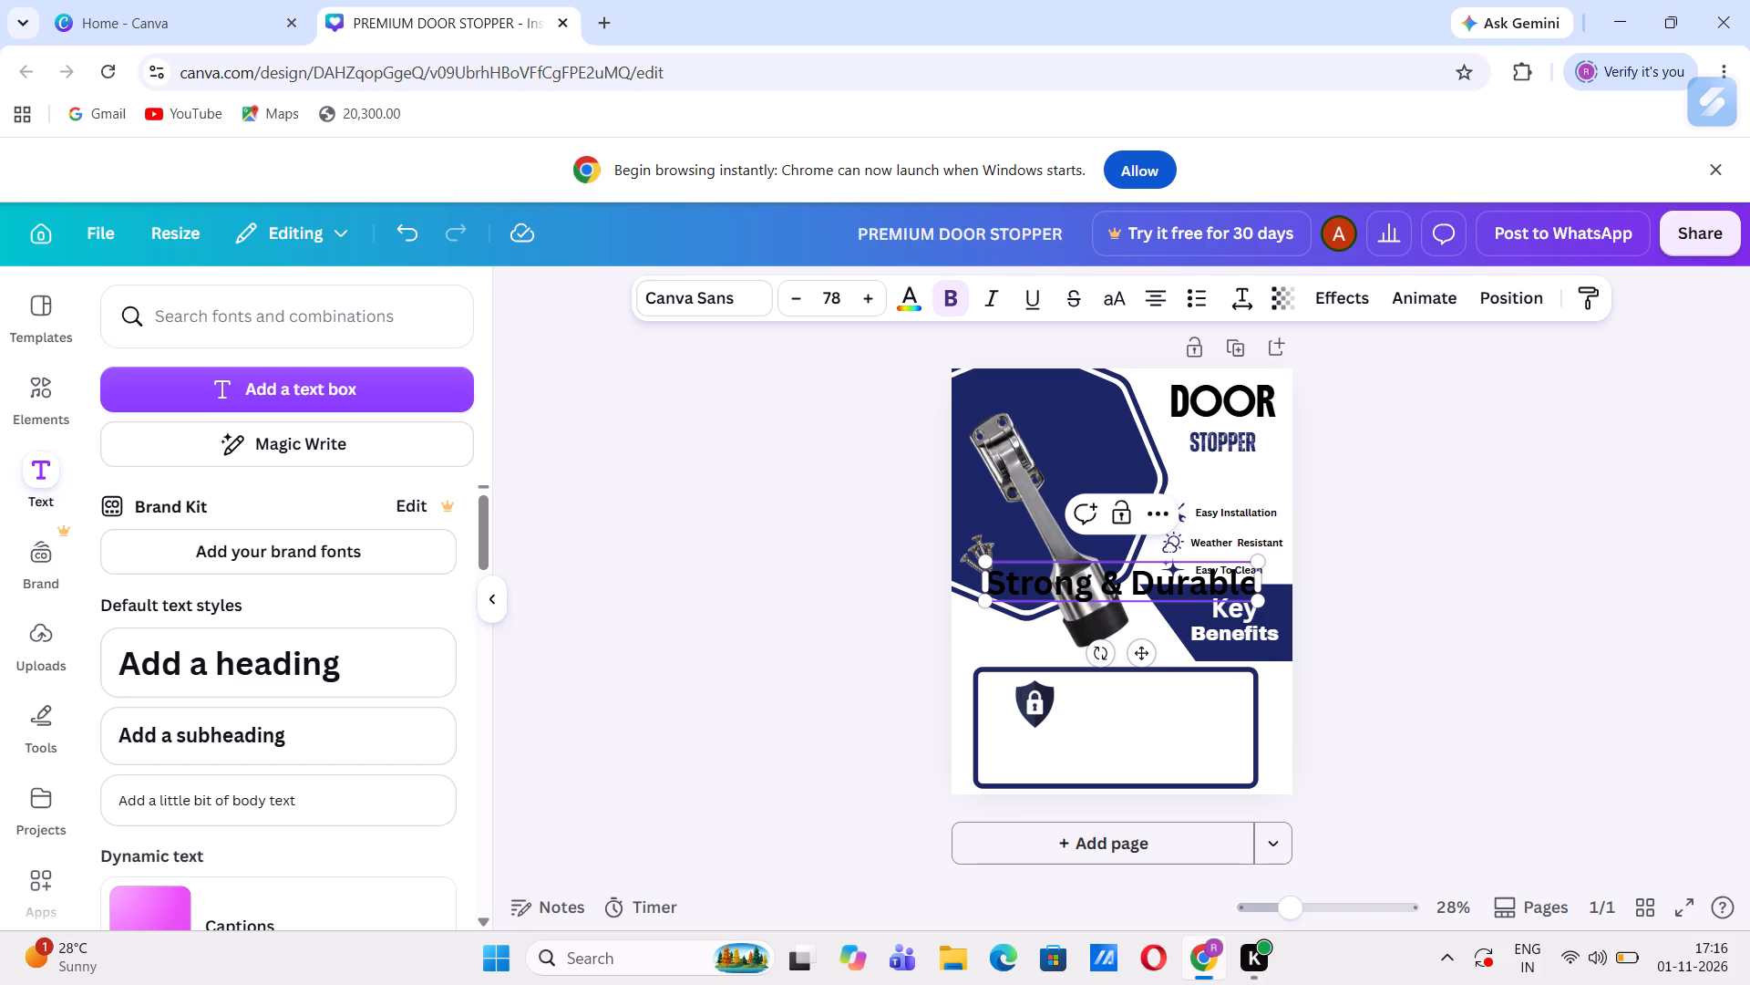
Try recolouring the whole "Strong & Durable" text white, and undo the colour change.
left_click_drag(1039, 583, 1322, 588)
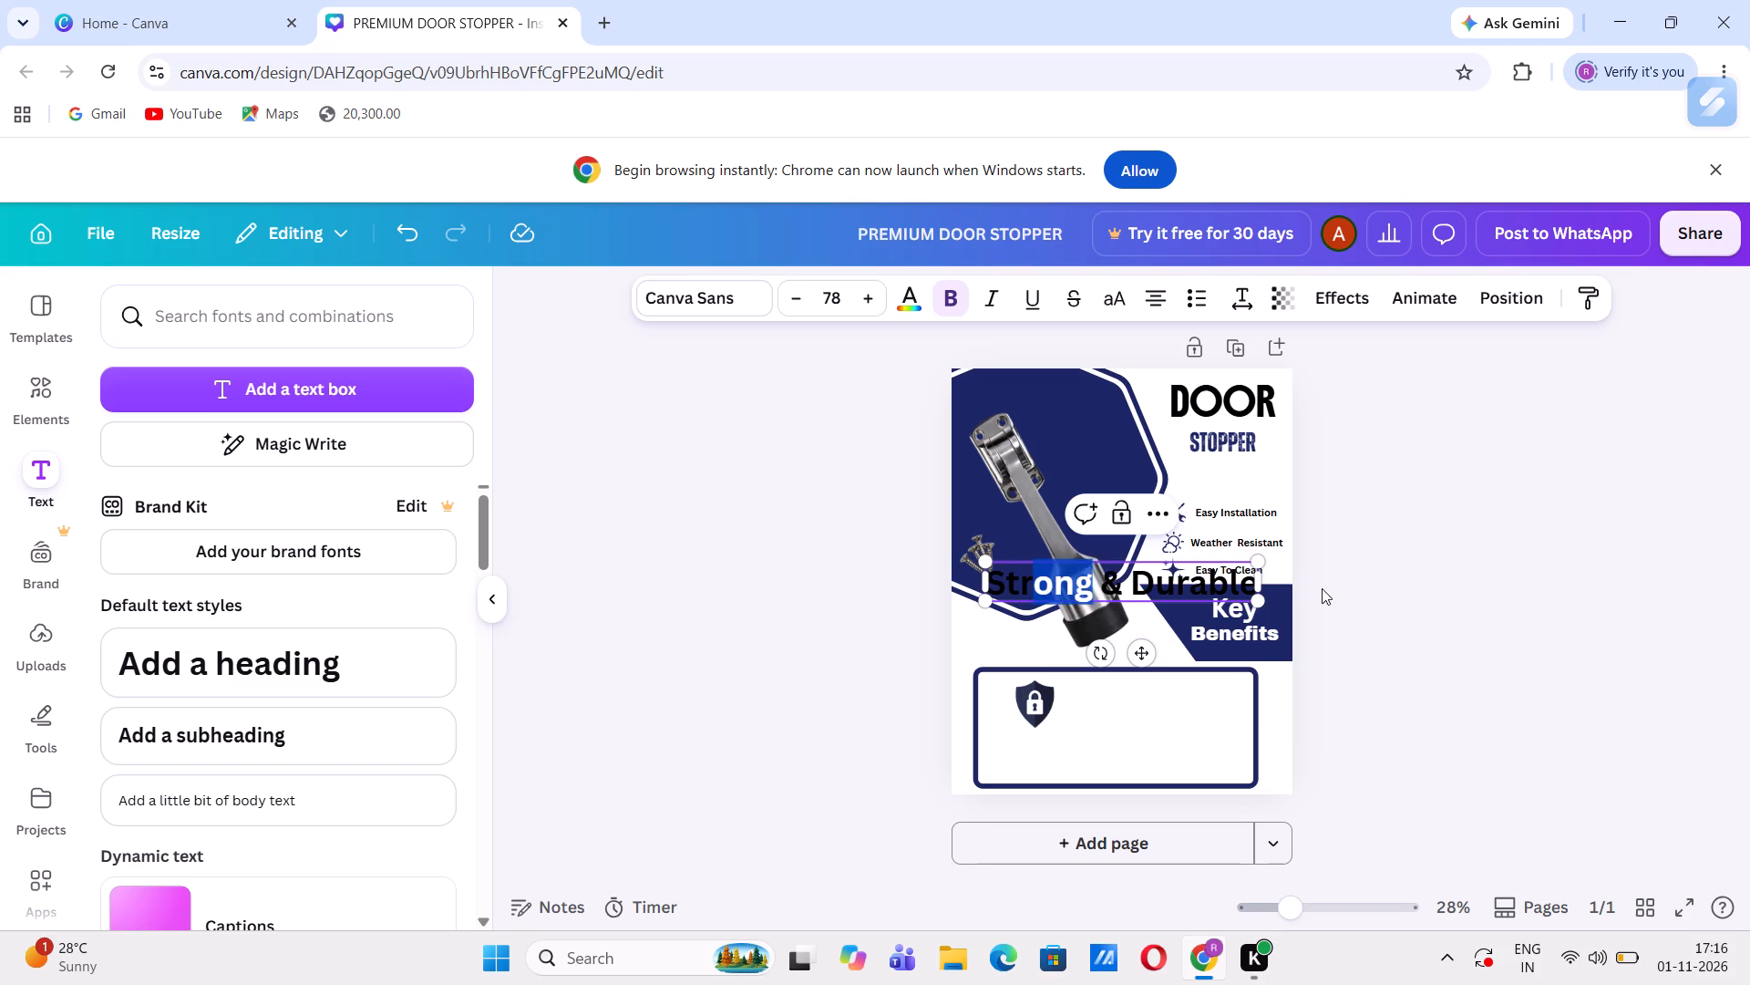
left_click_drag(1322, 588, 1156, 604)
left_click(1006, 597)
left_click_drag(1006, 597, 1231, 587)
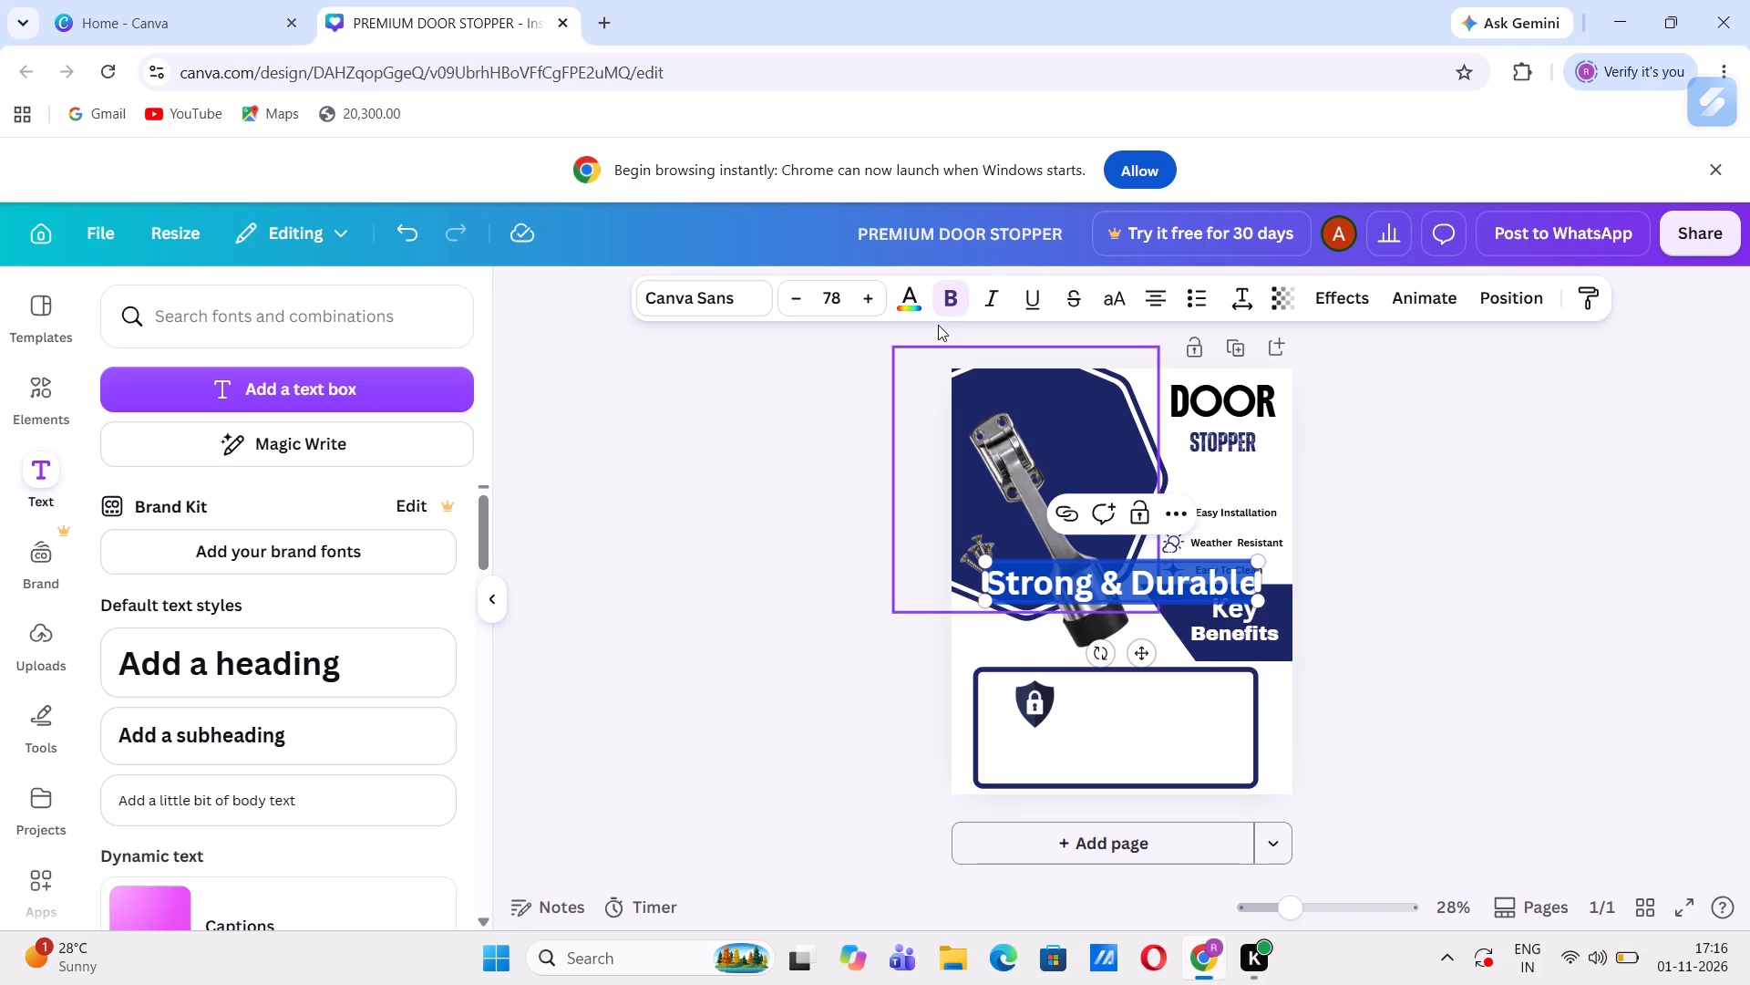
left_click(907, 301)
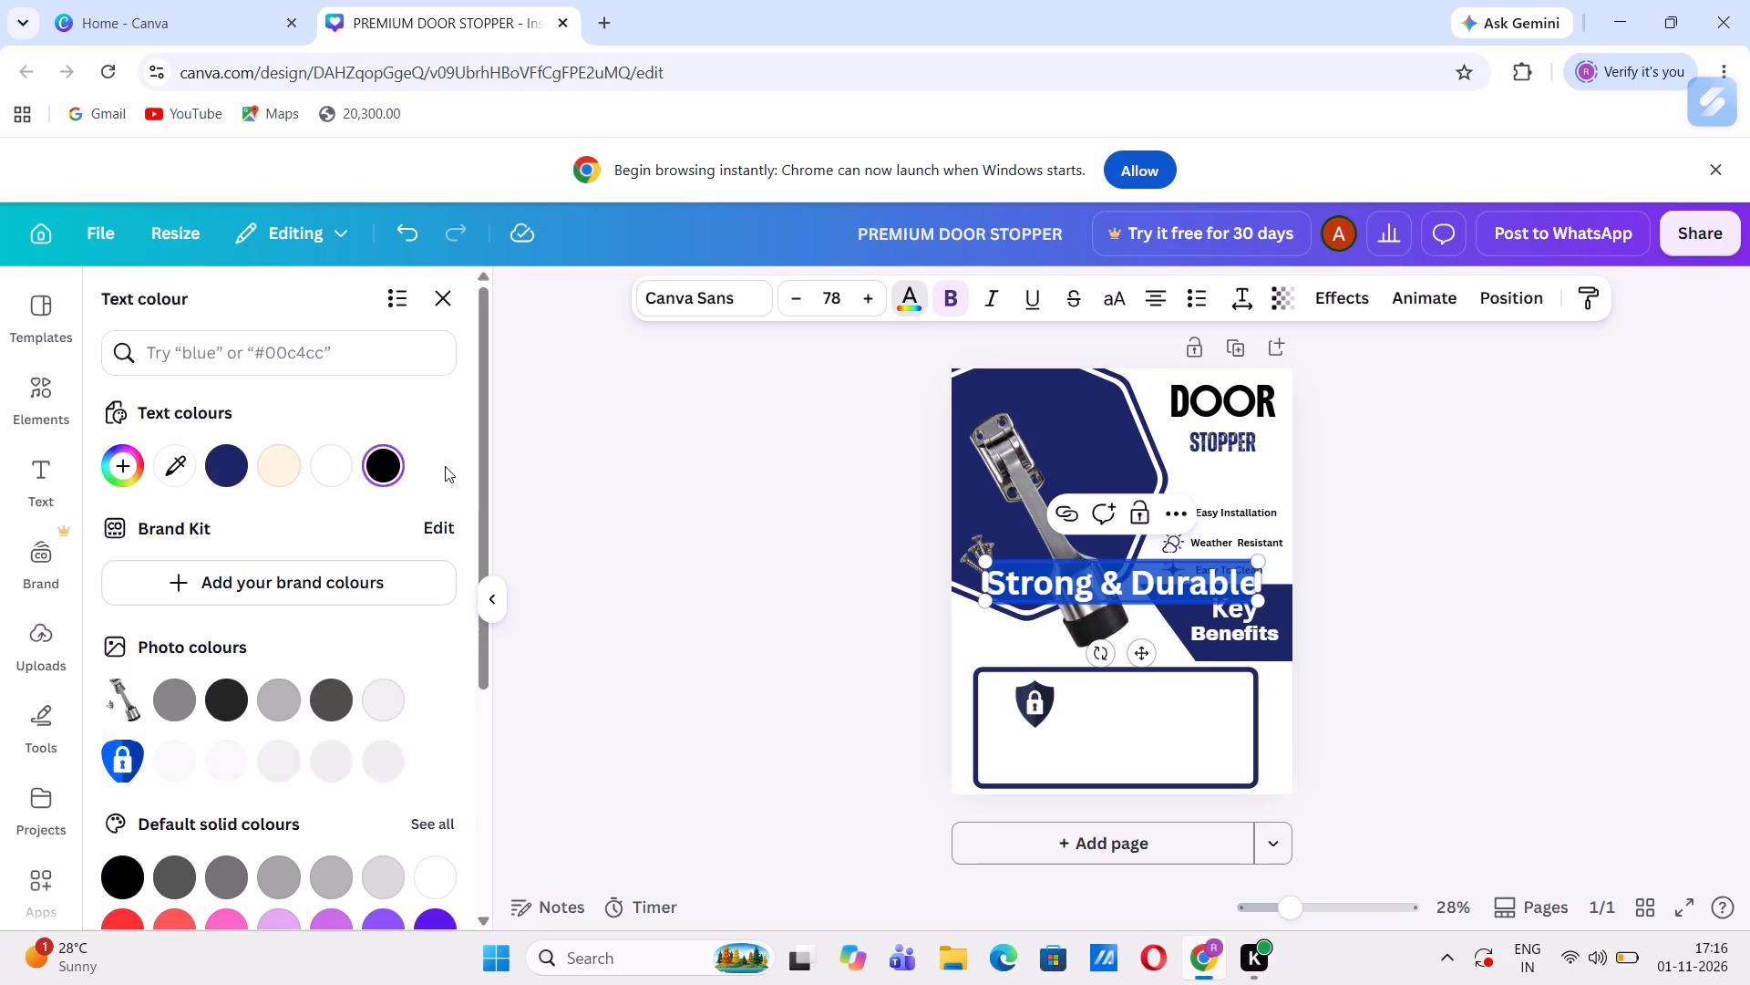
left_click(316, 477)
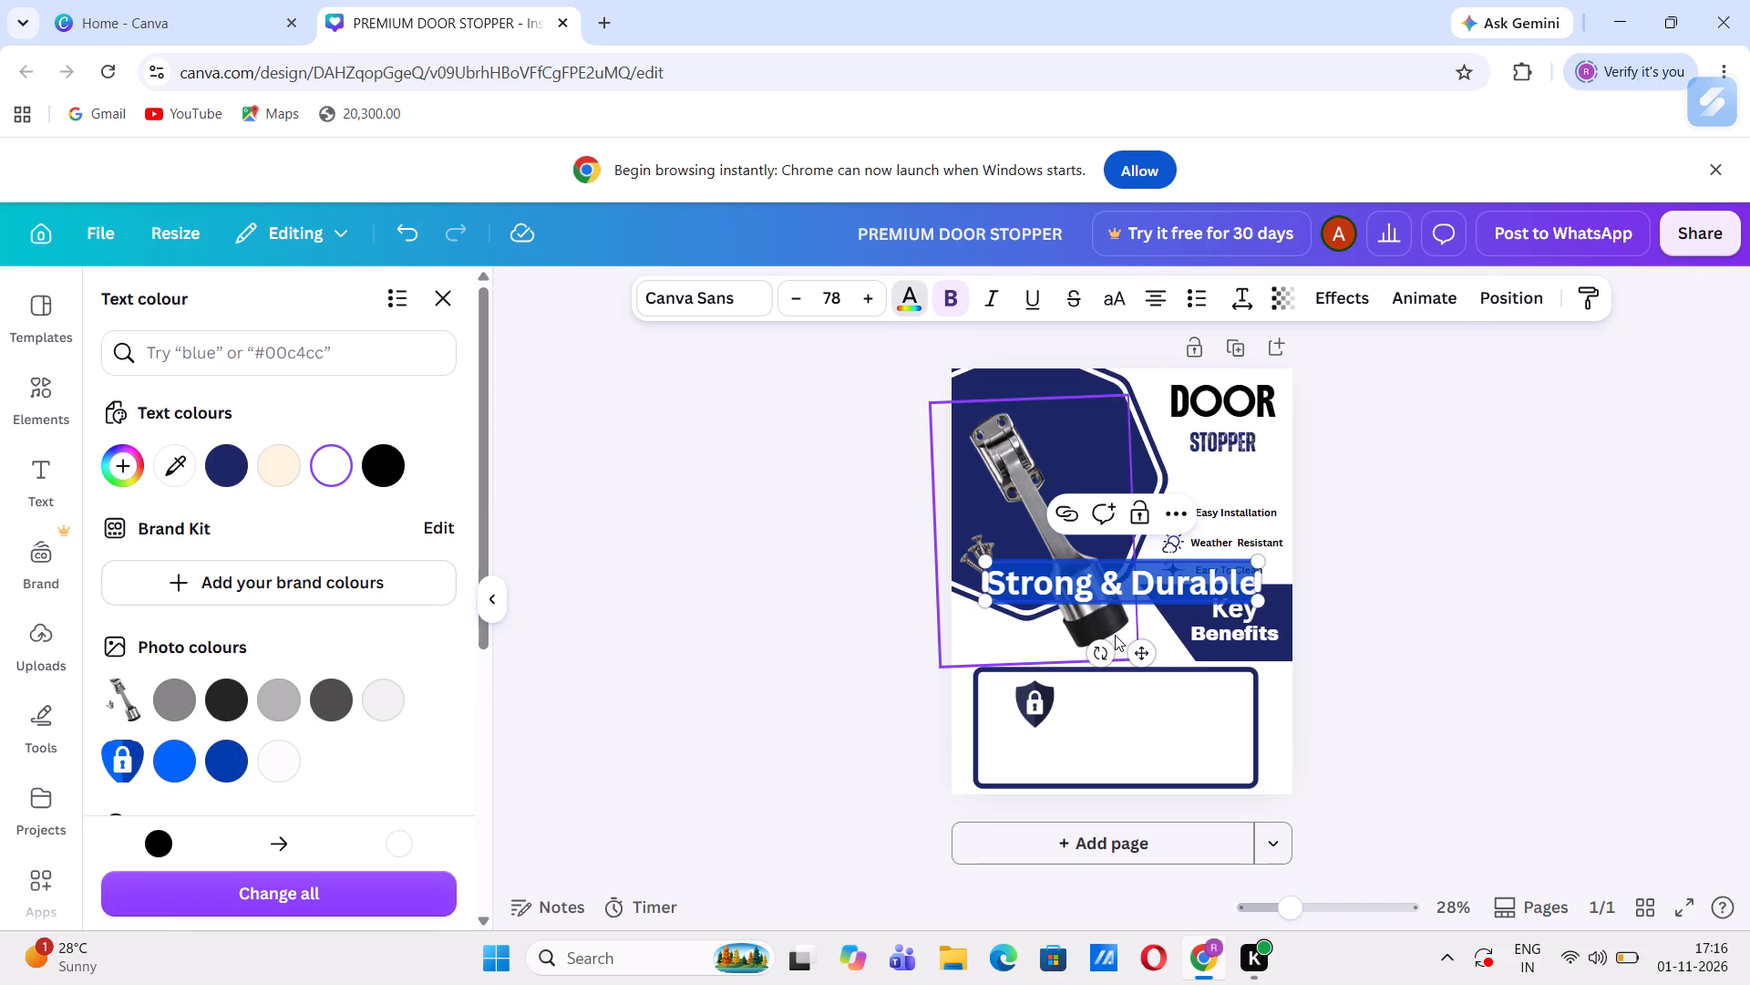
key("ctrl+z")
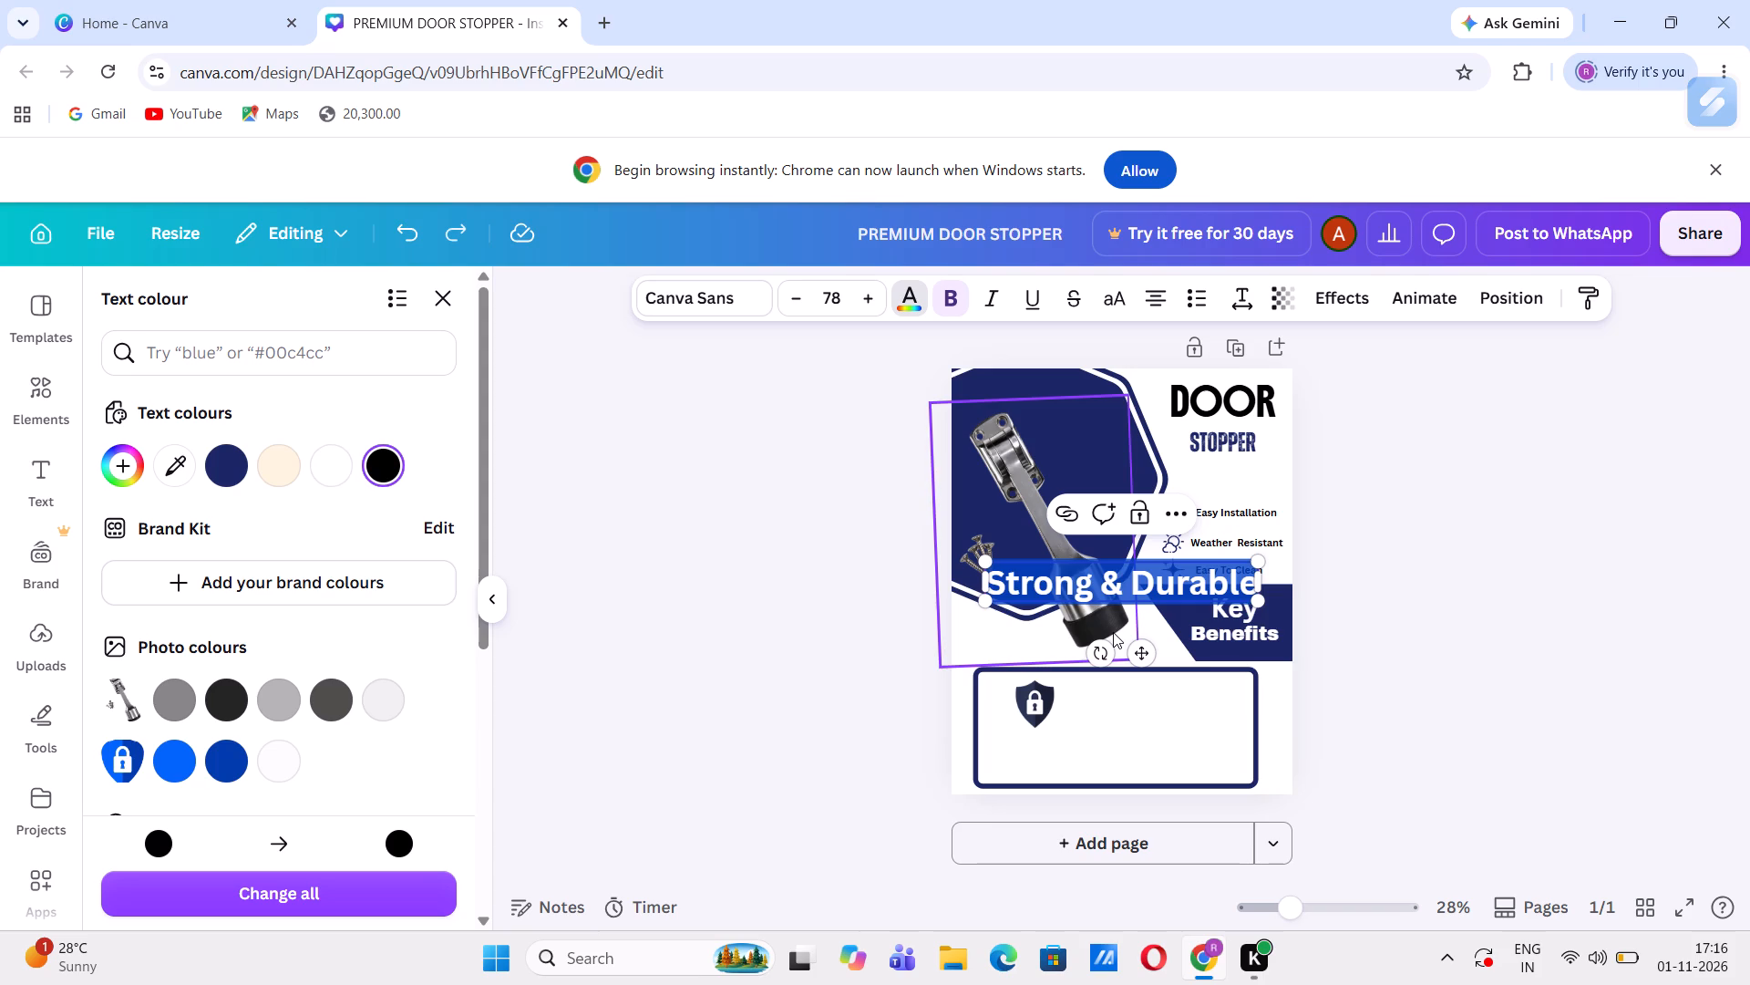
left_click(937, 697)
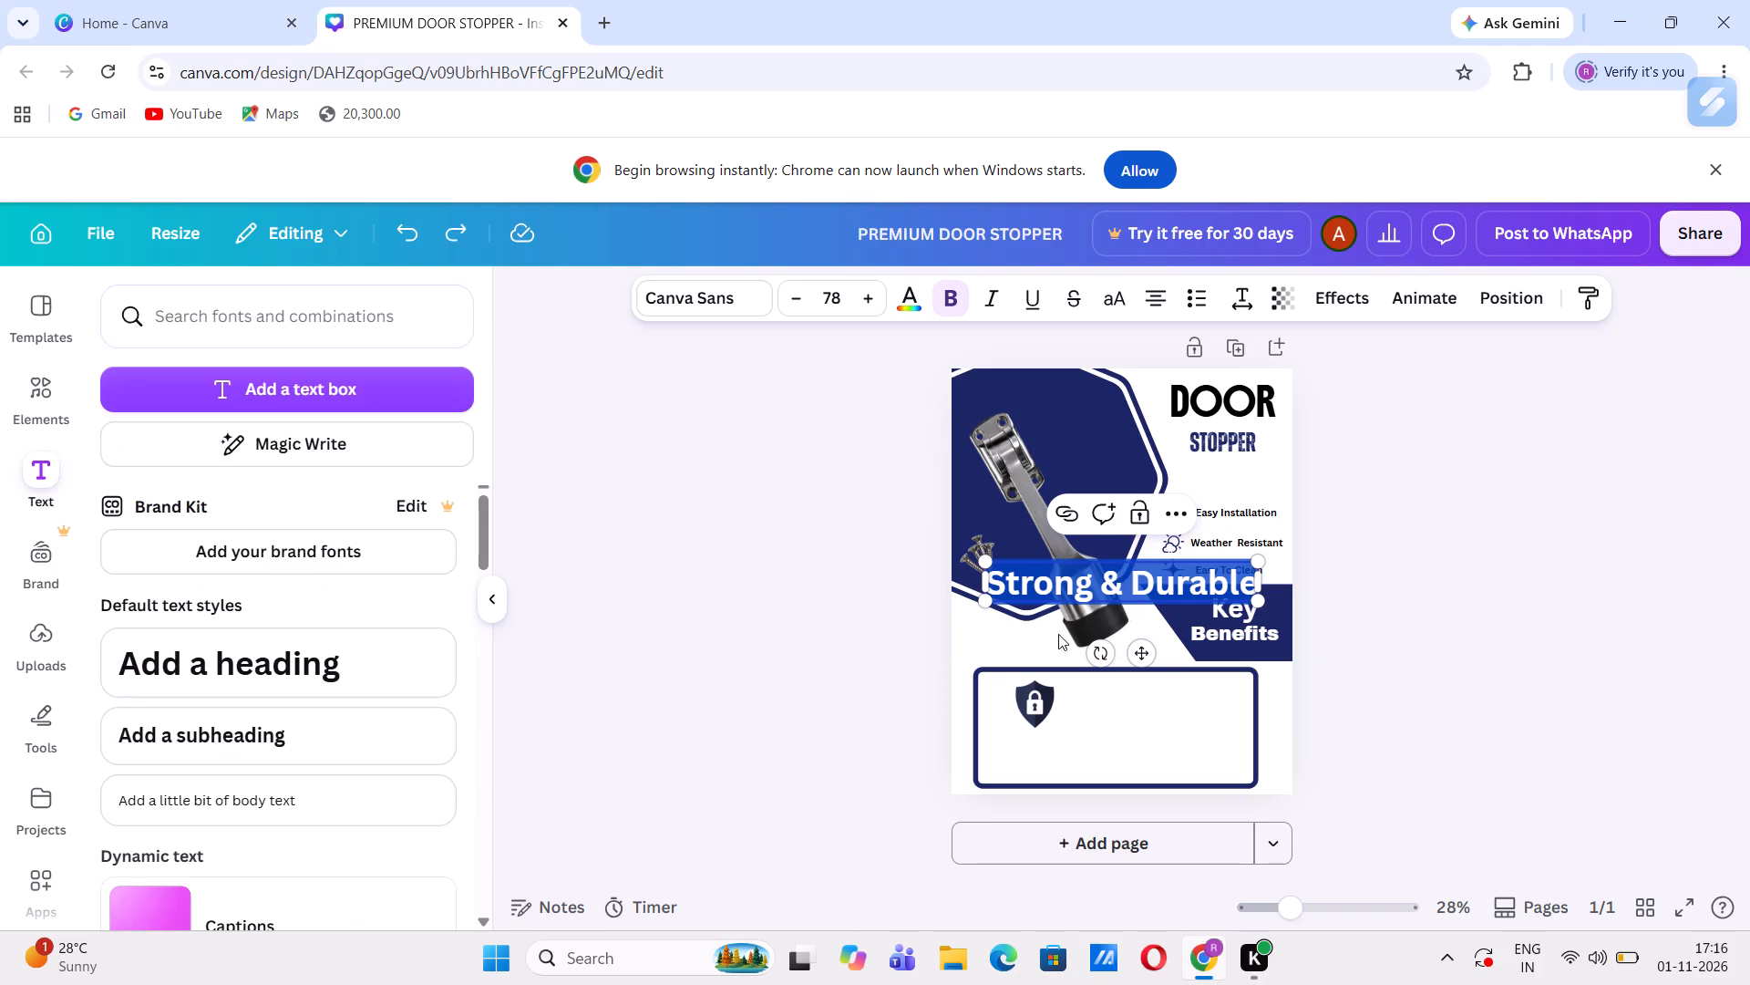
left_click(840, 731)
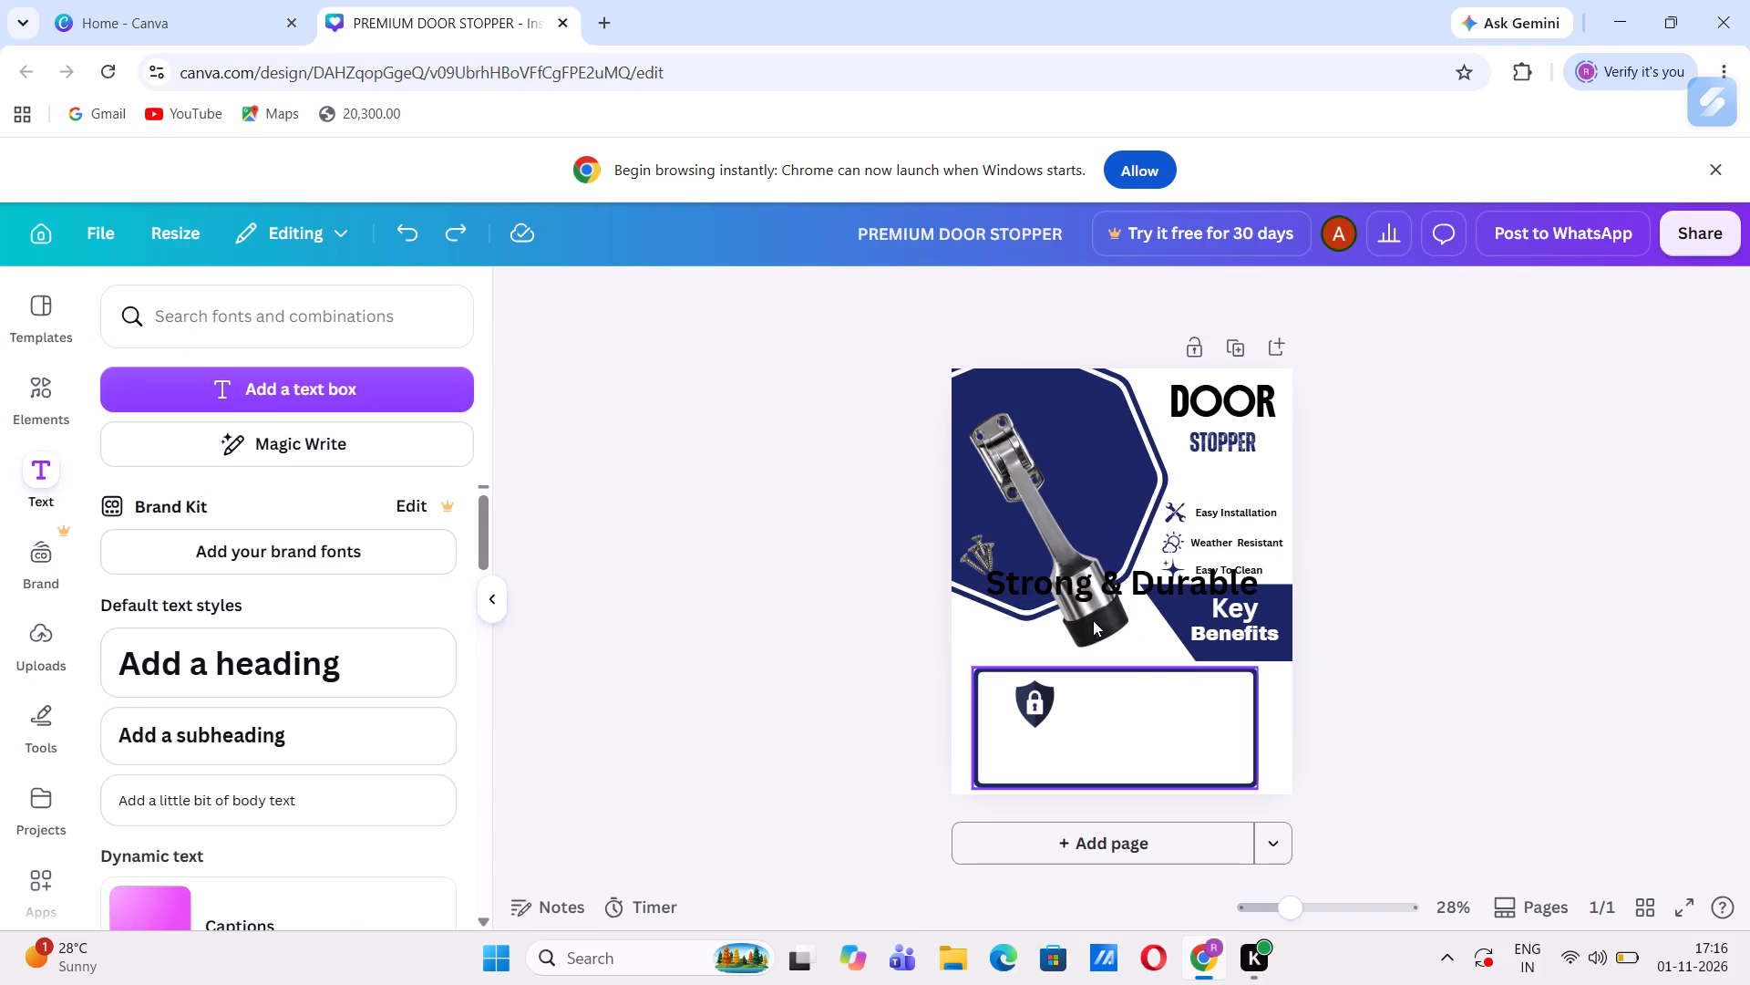
Shrink the "Strong & Durable" text to about size 33.7 and place it just below the padlock shield inside the outlined box.
left_click_drag(1159, 577, 1136, 651)
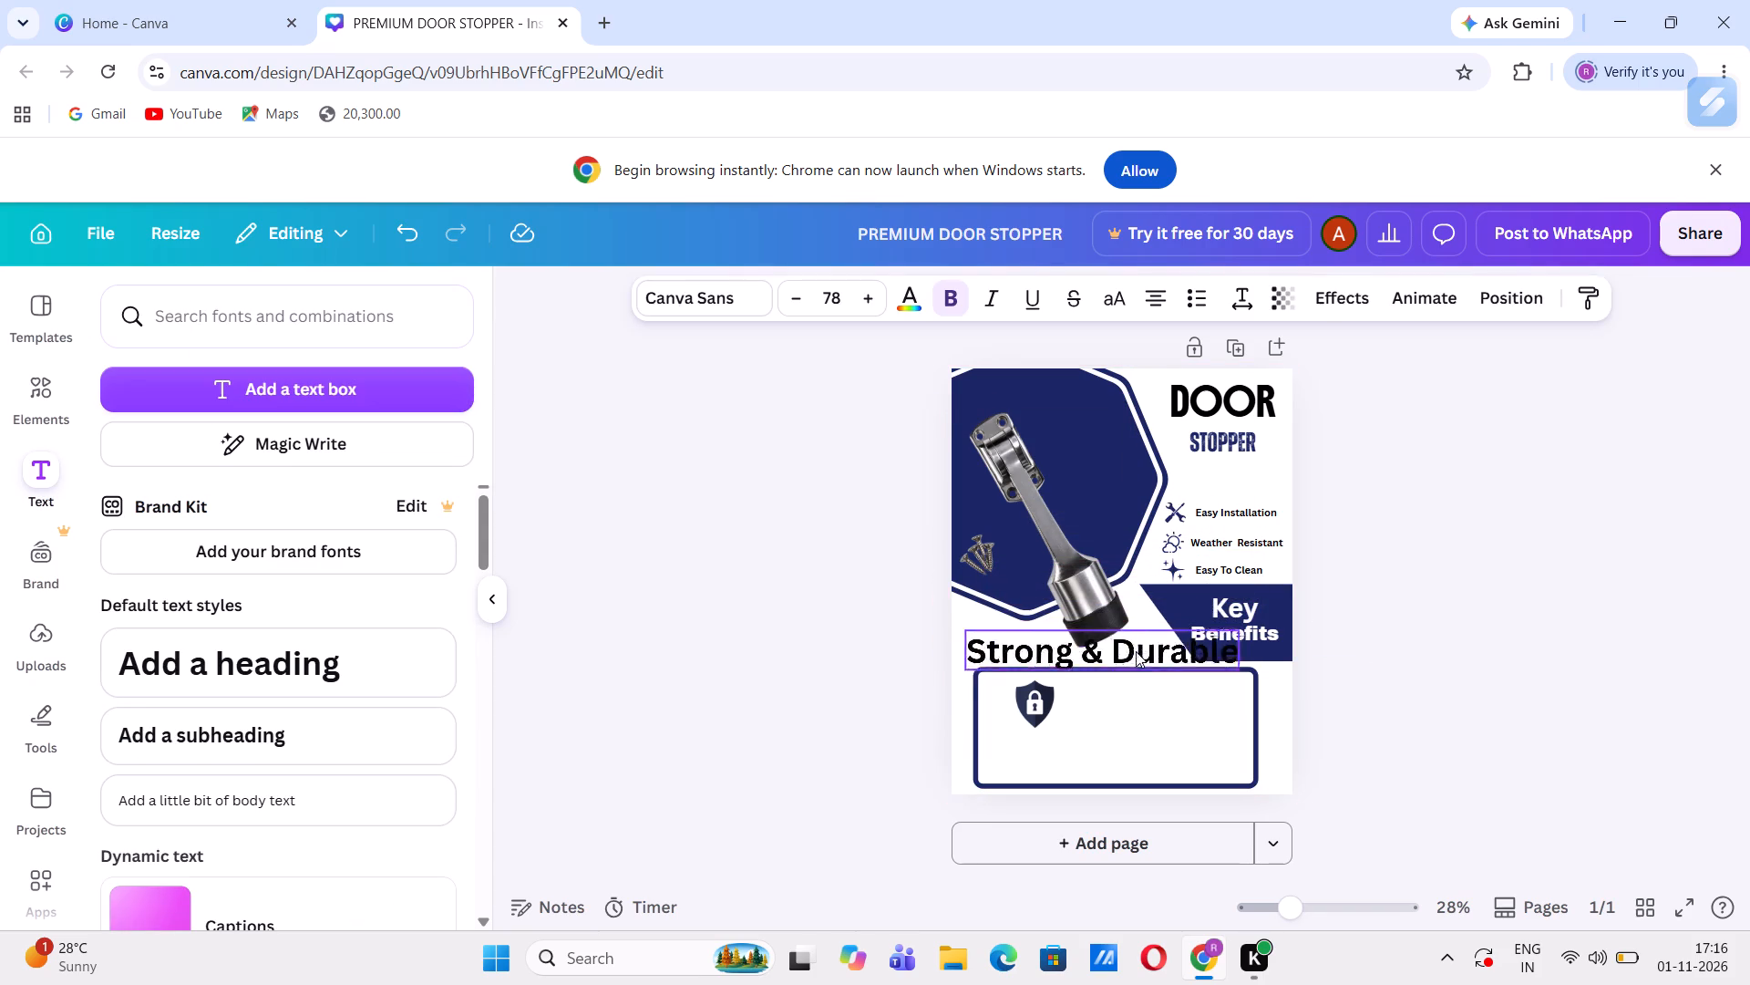
left_click_drag(1136, 651, 1142, 727)
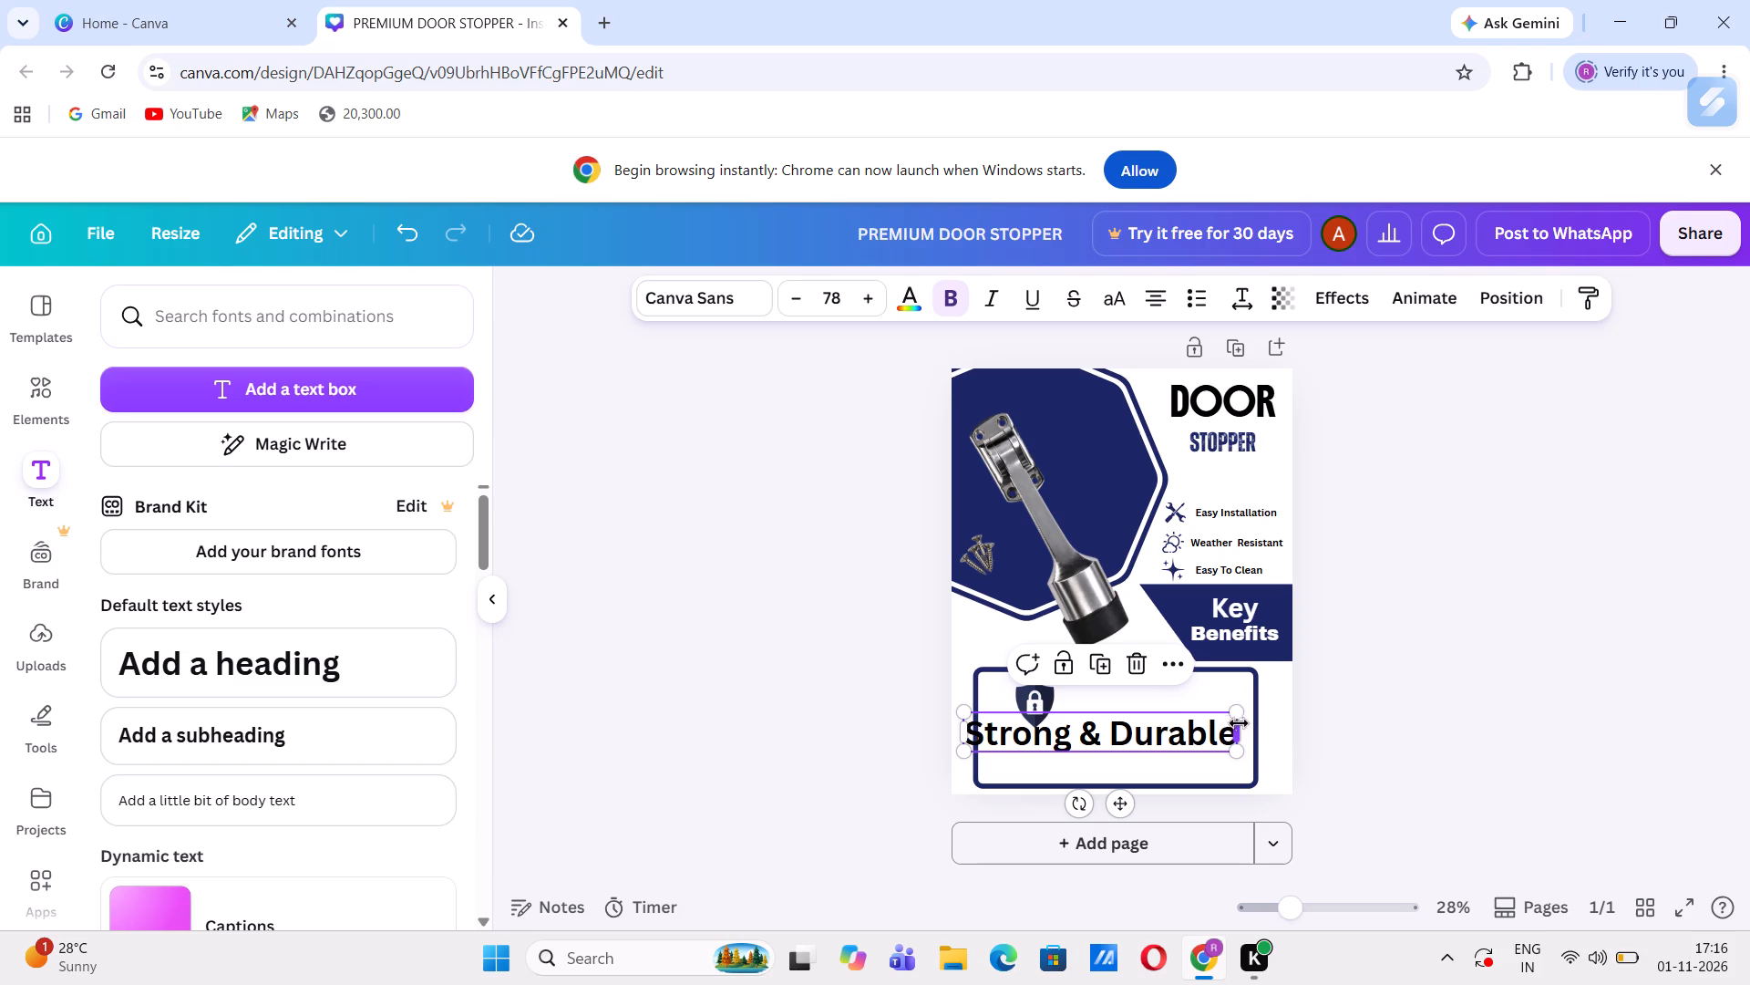
left_click_drag(1236, 711, 1171, 721)
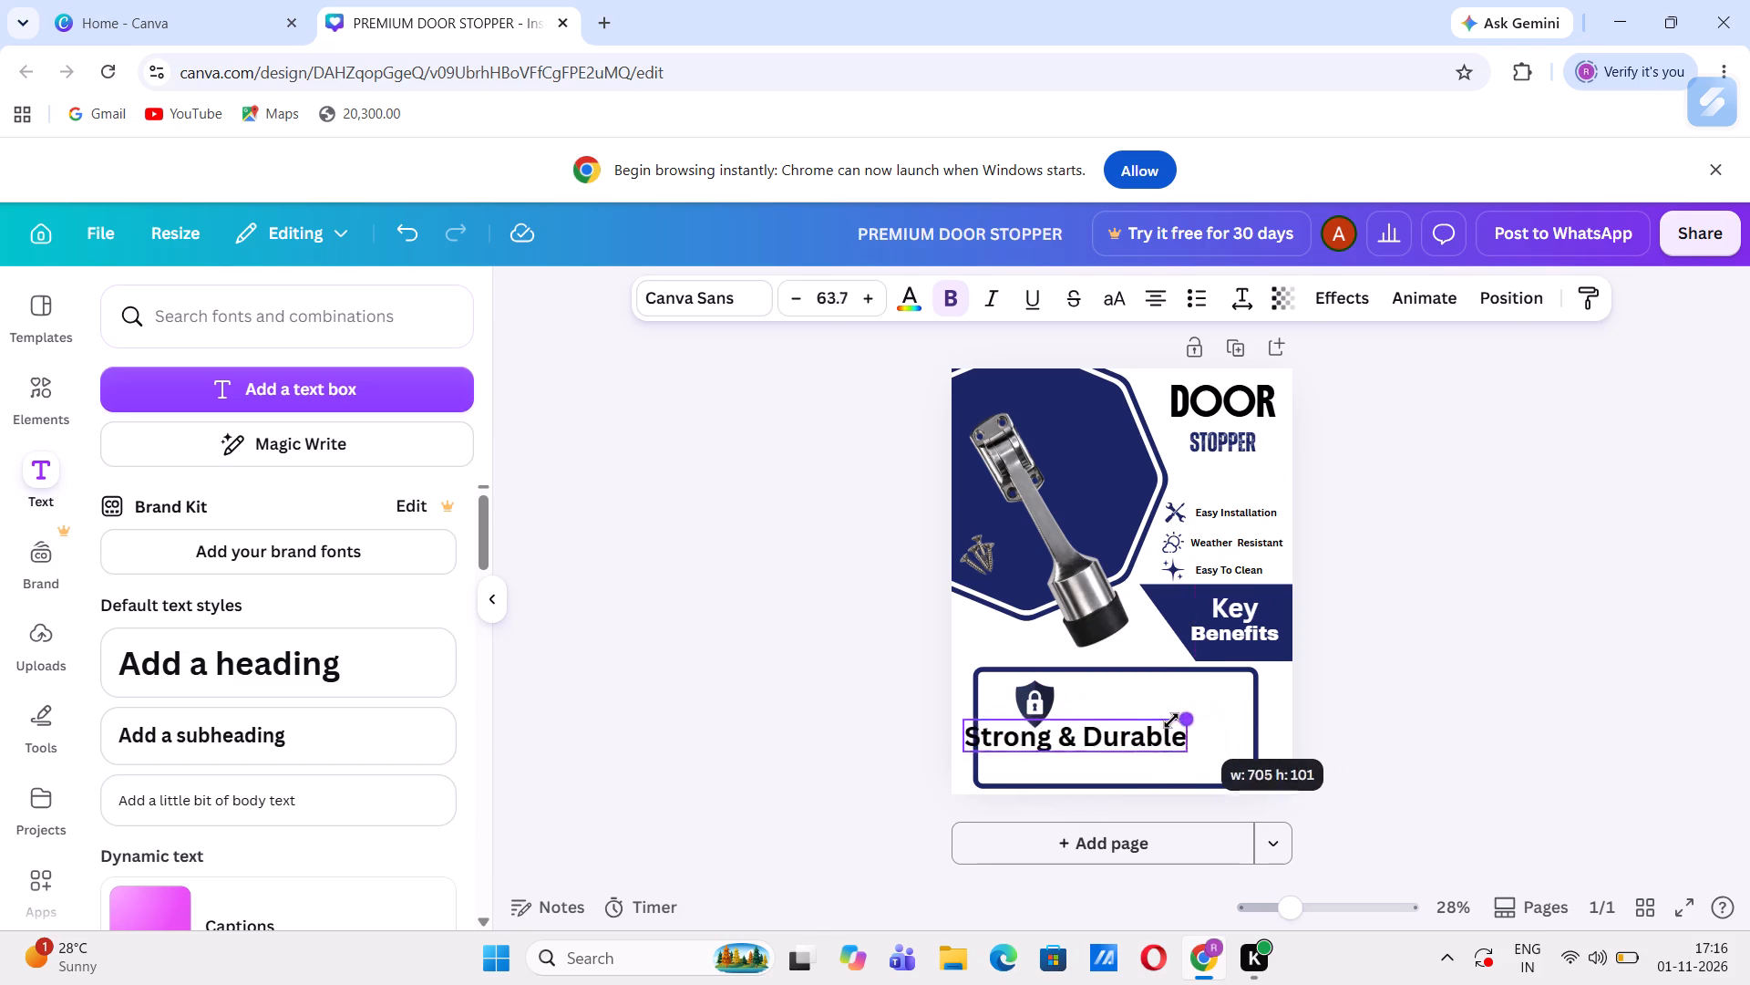
left_click_drag(1171, 721, 1081, 733)
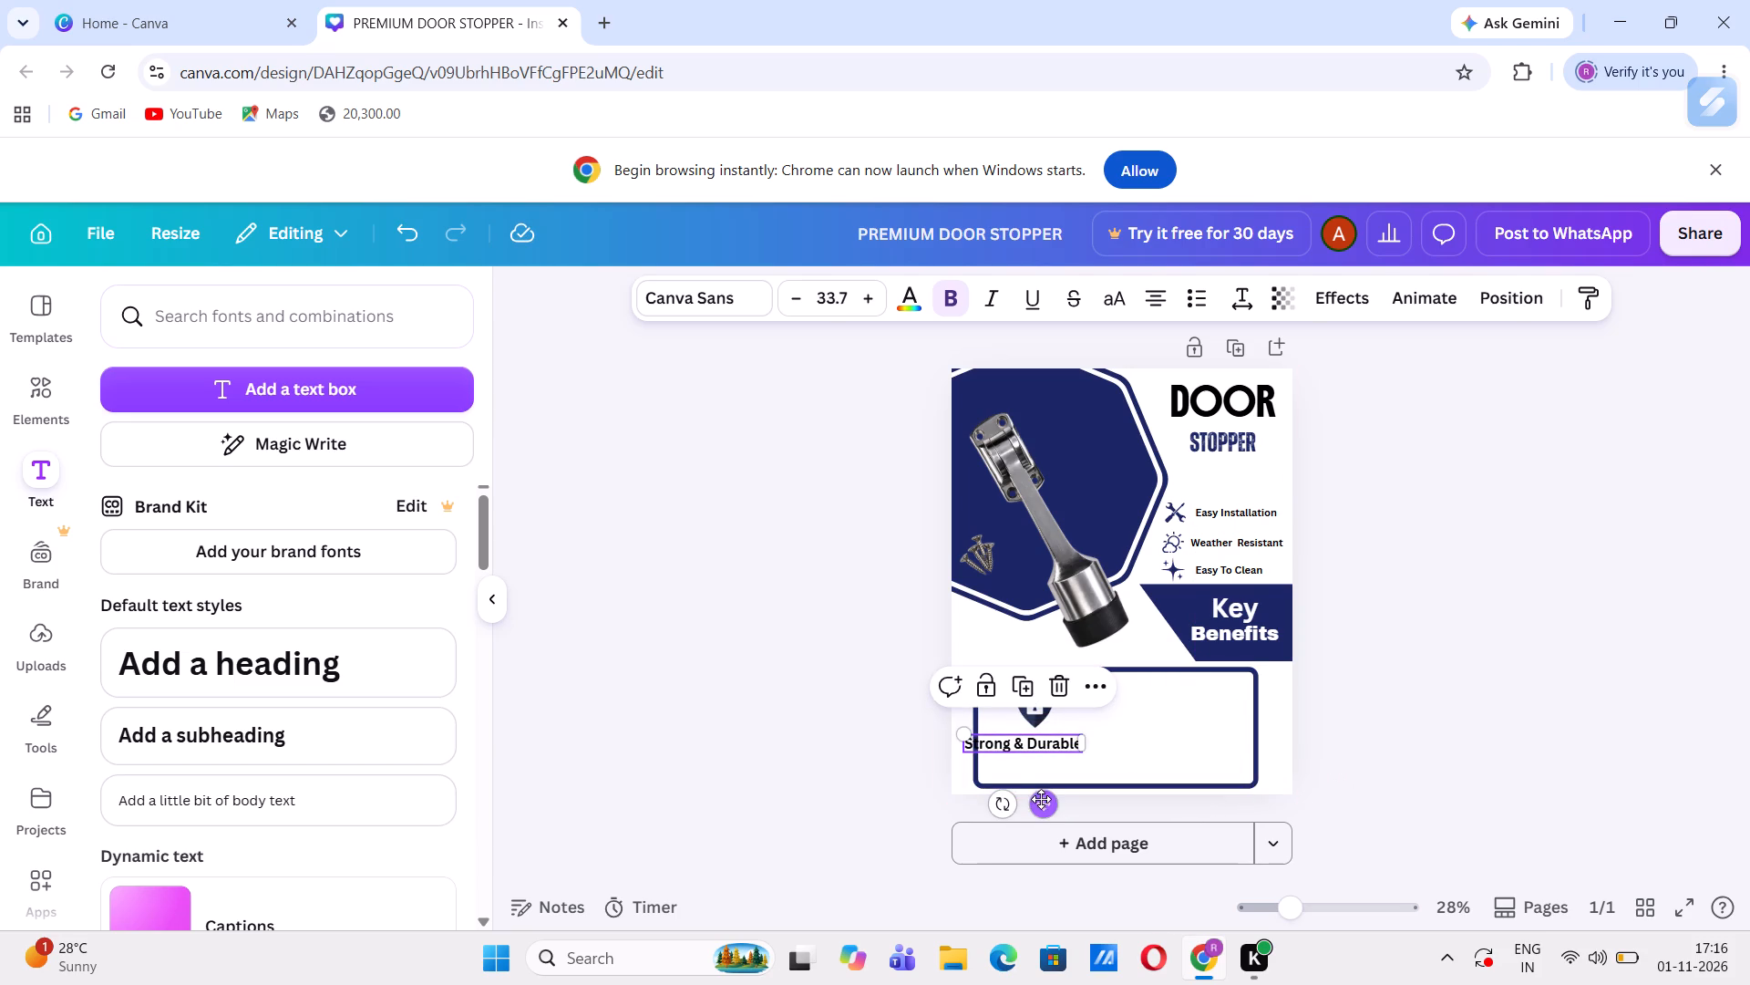
left_click_drag(1042, 800, 1057, 804)
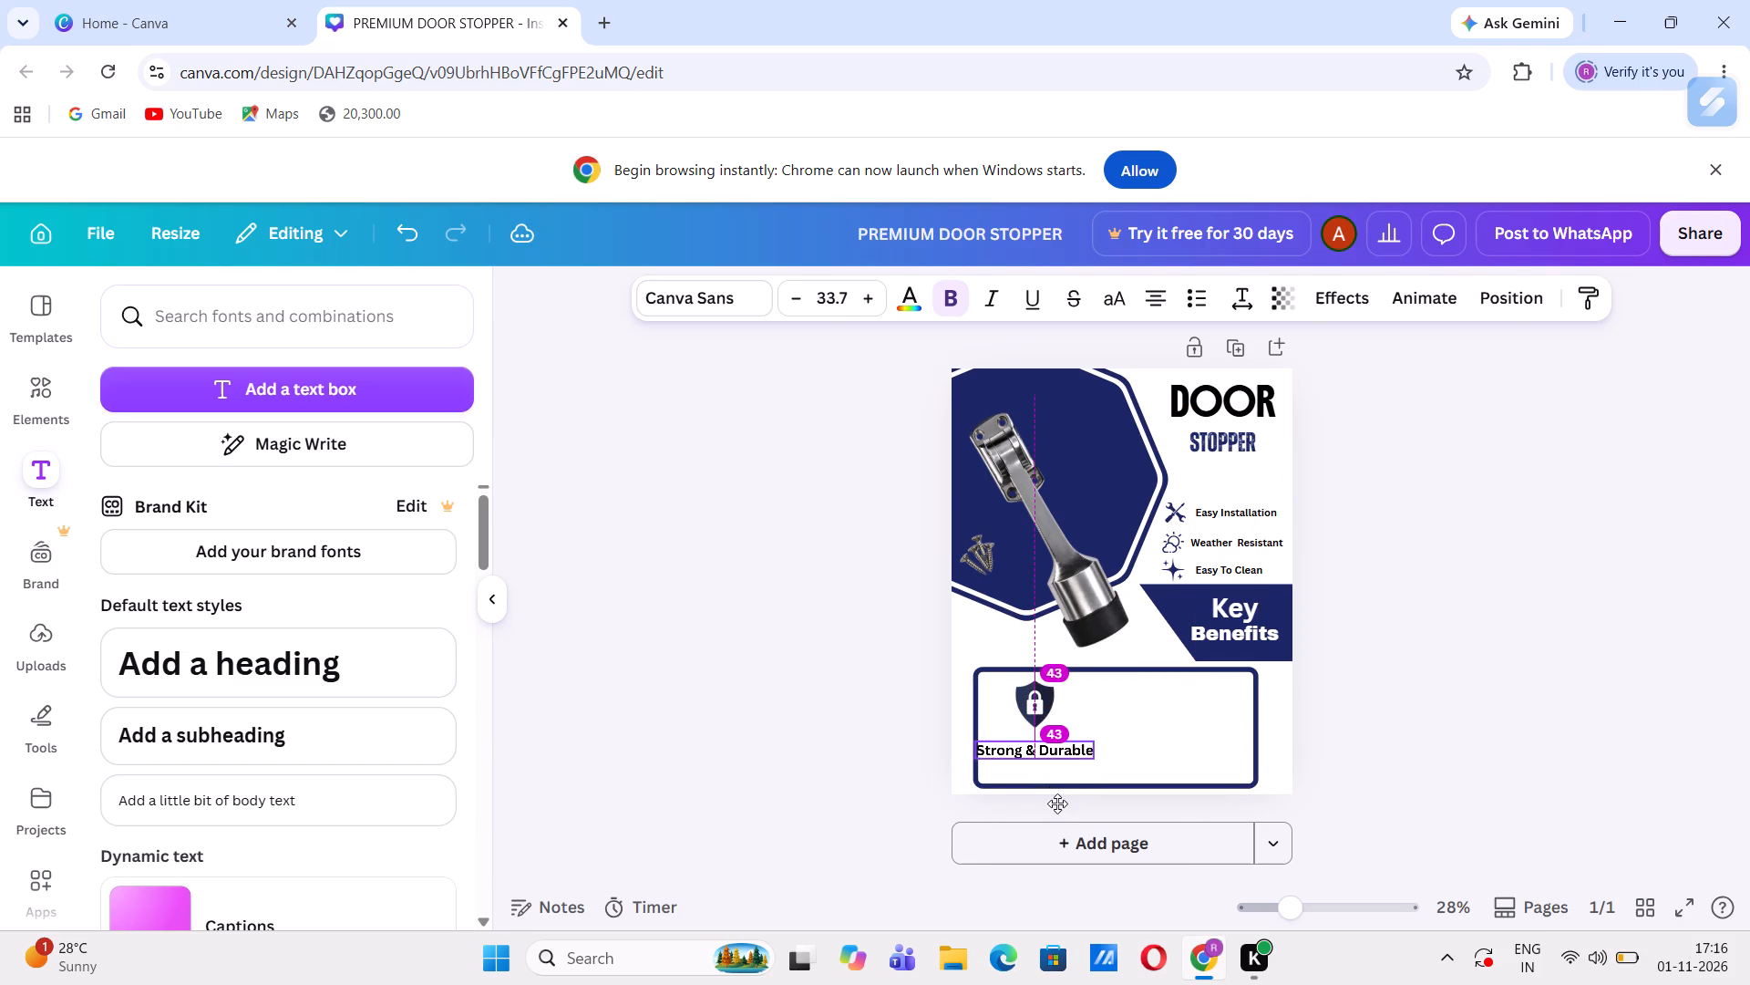
left_click_drag(1057, 804, 1065, 795)
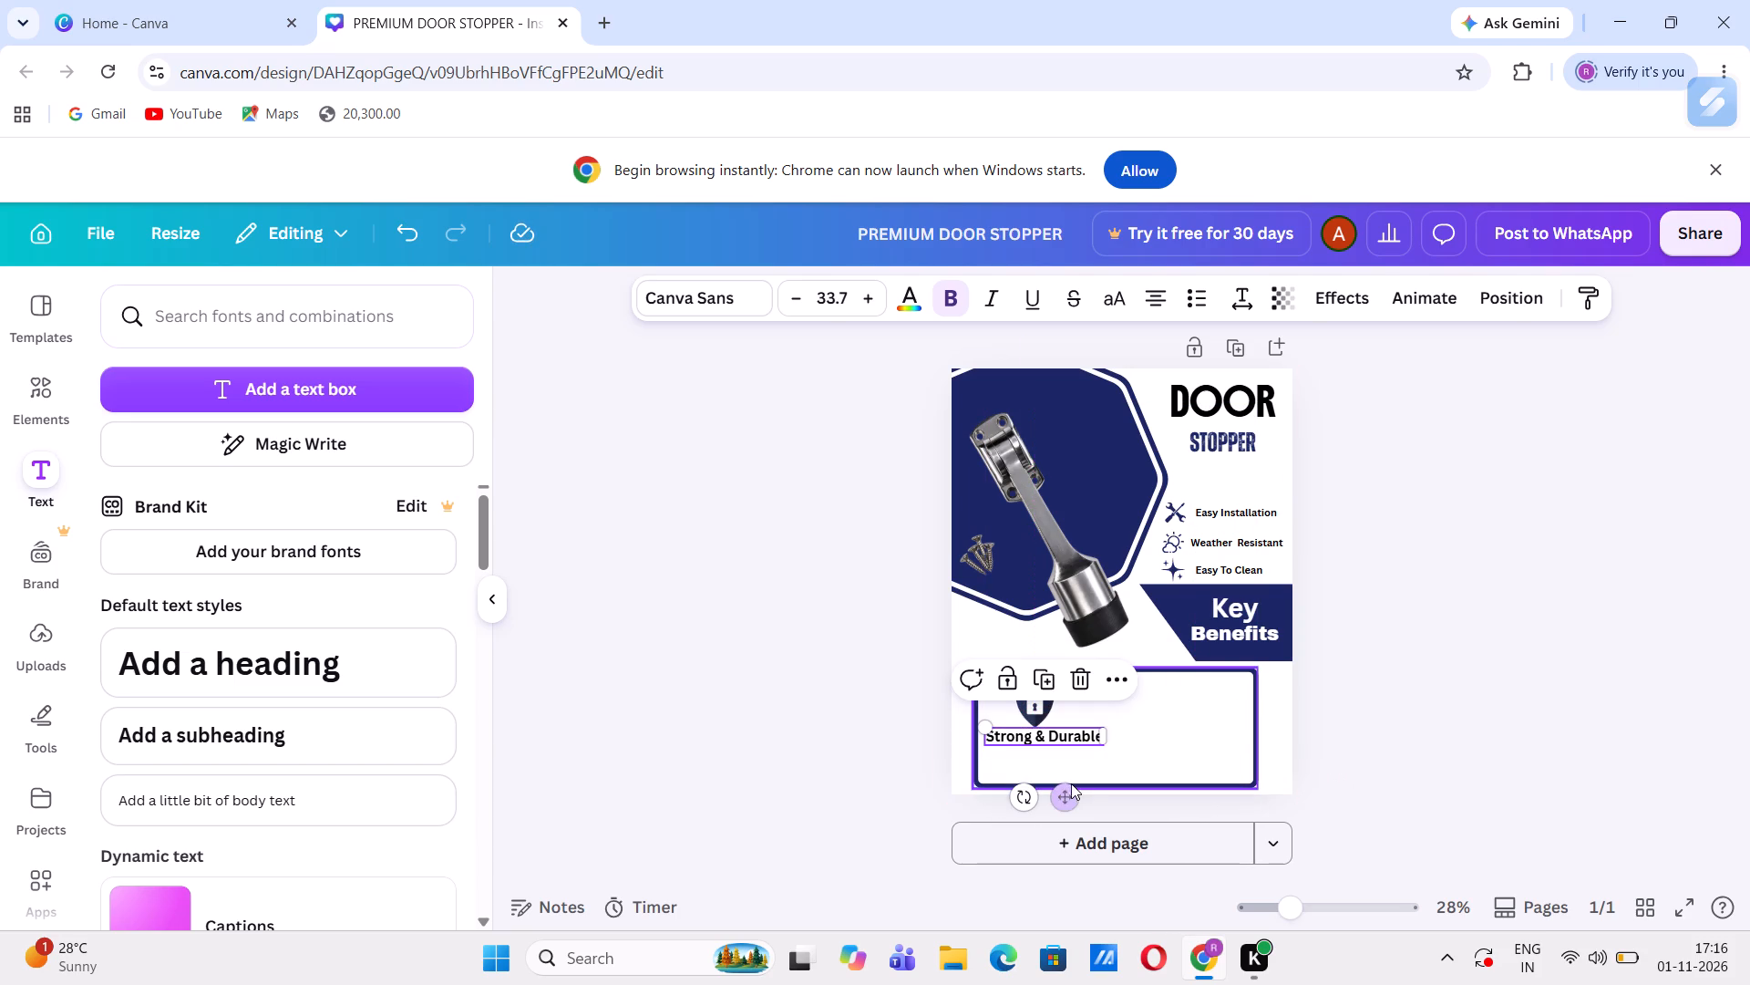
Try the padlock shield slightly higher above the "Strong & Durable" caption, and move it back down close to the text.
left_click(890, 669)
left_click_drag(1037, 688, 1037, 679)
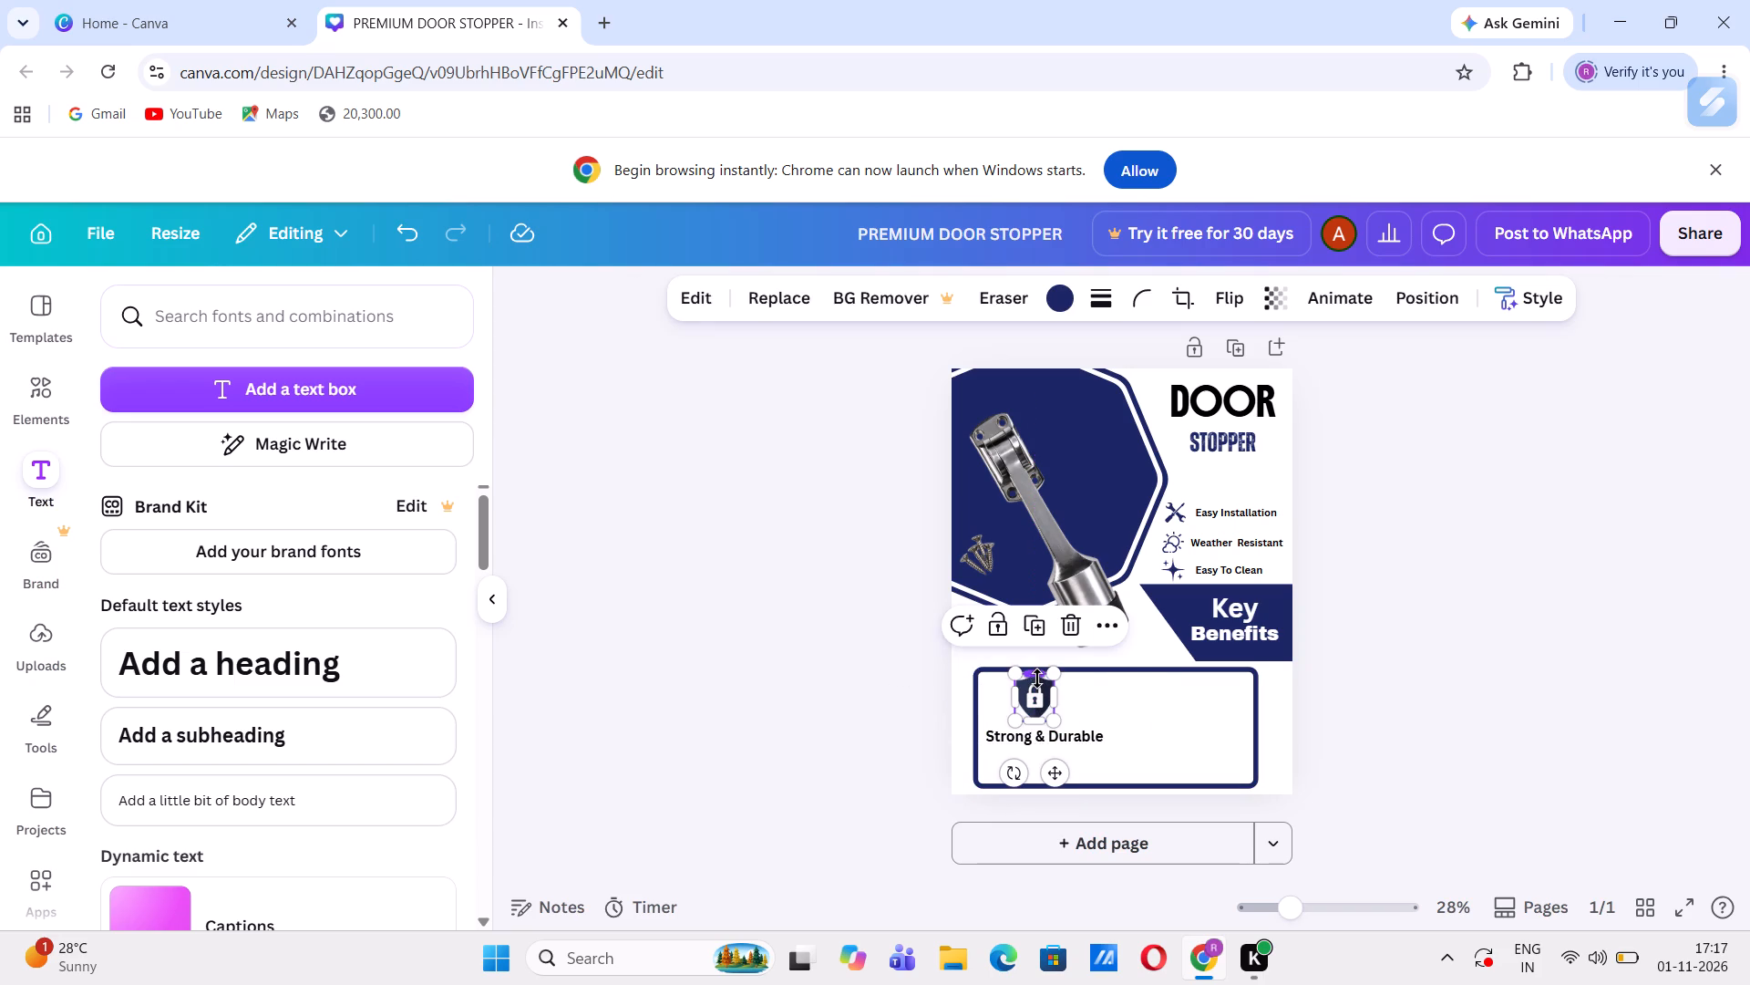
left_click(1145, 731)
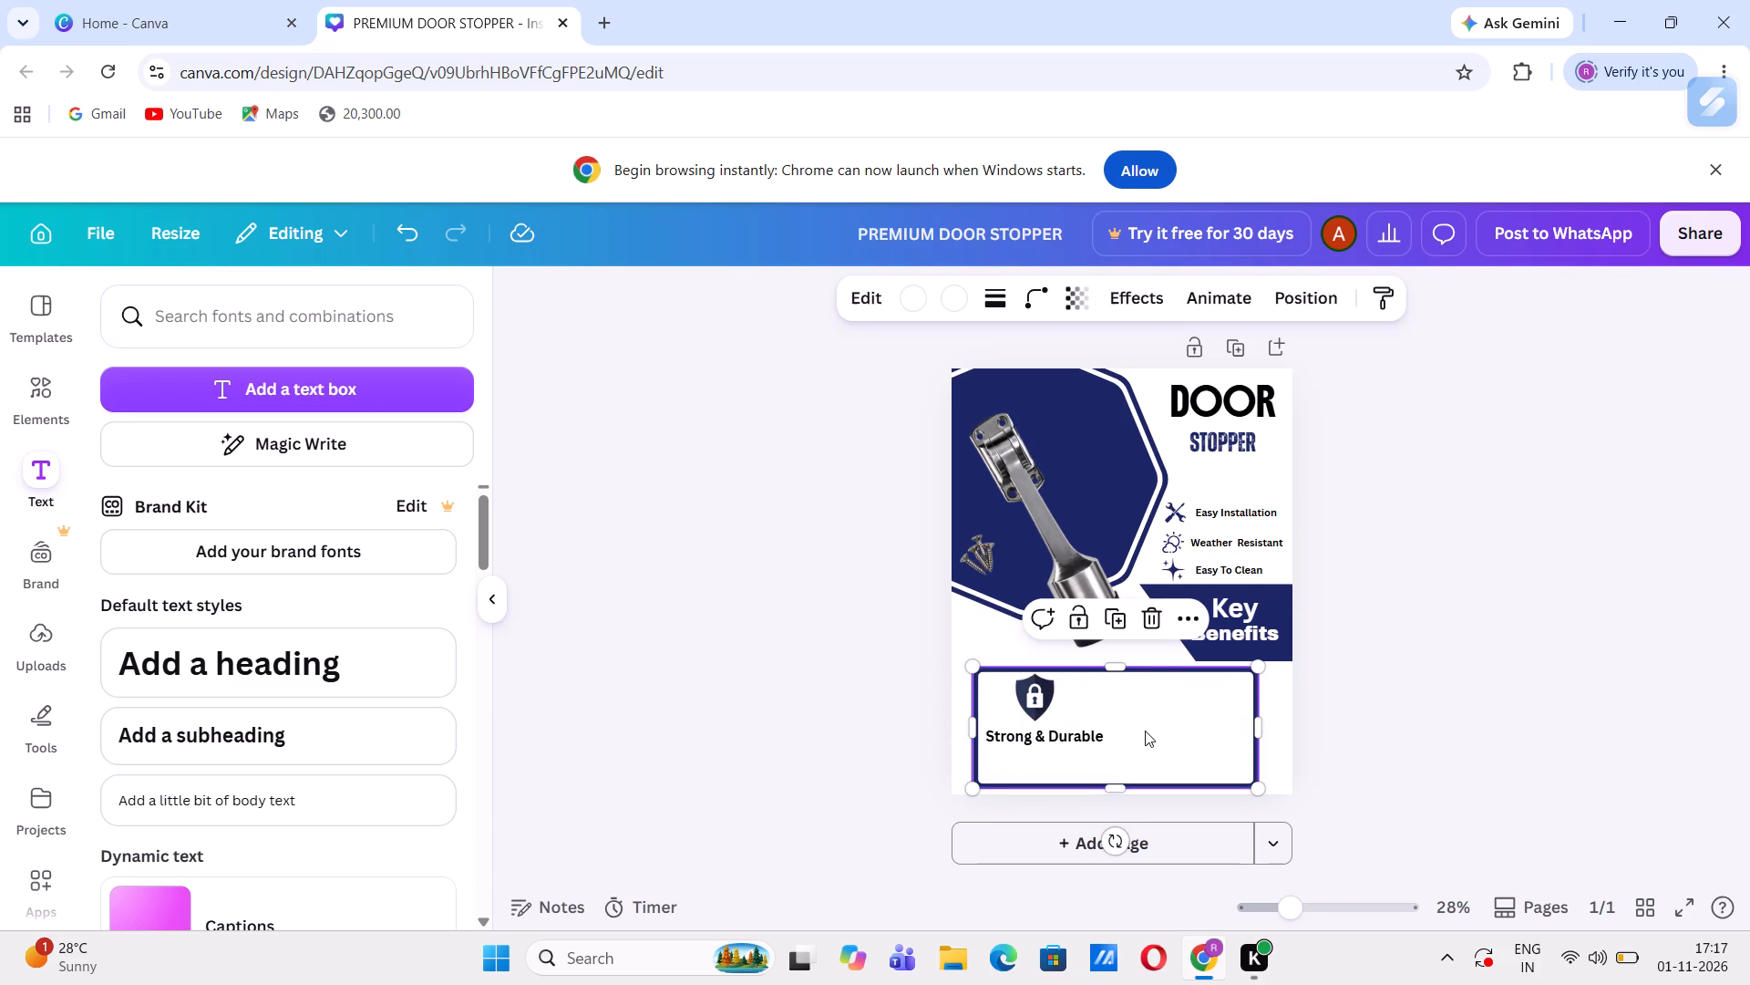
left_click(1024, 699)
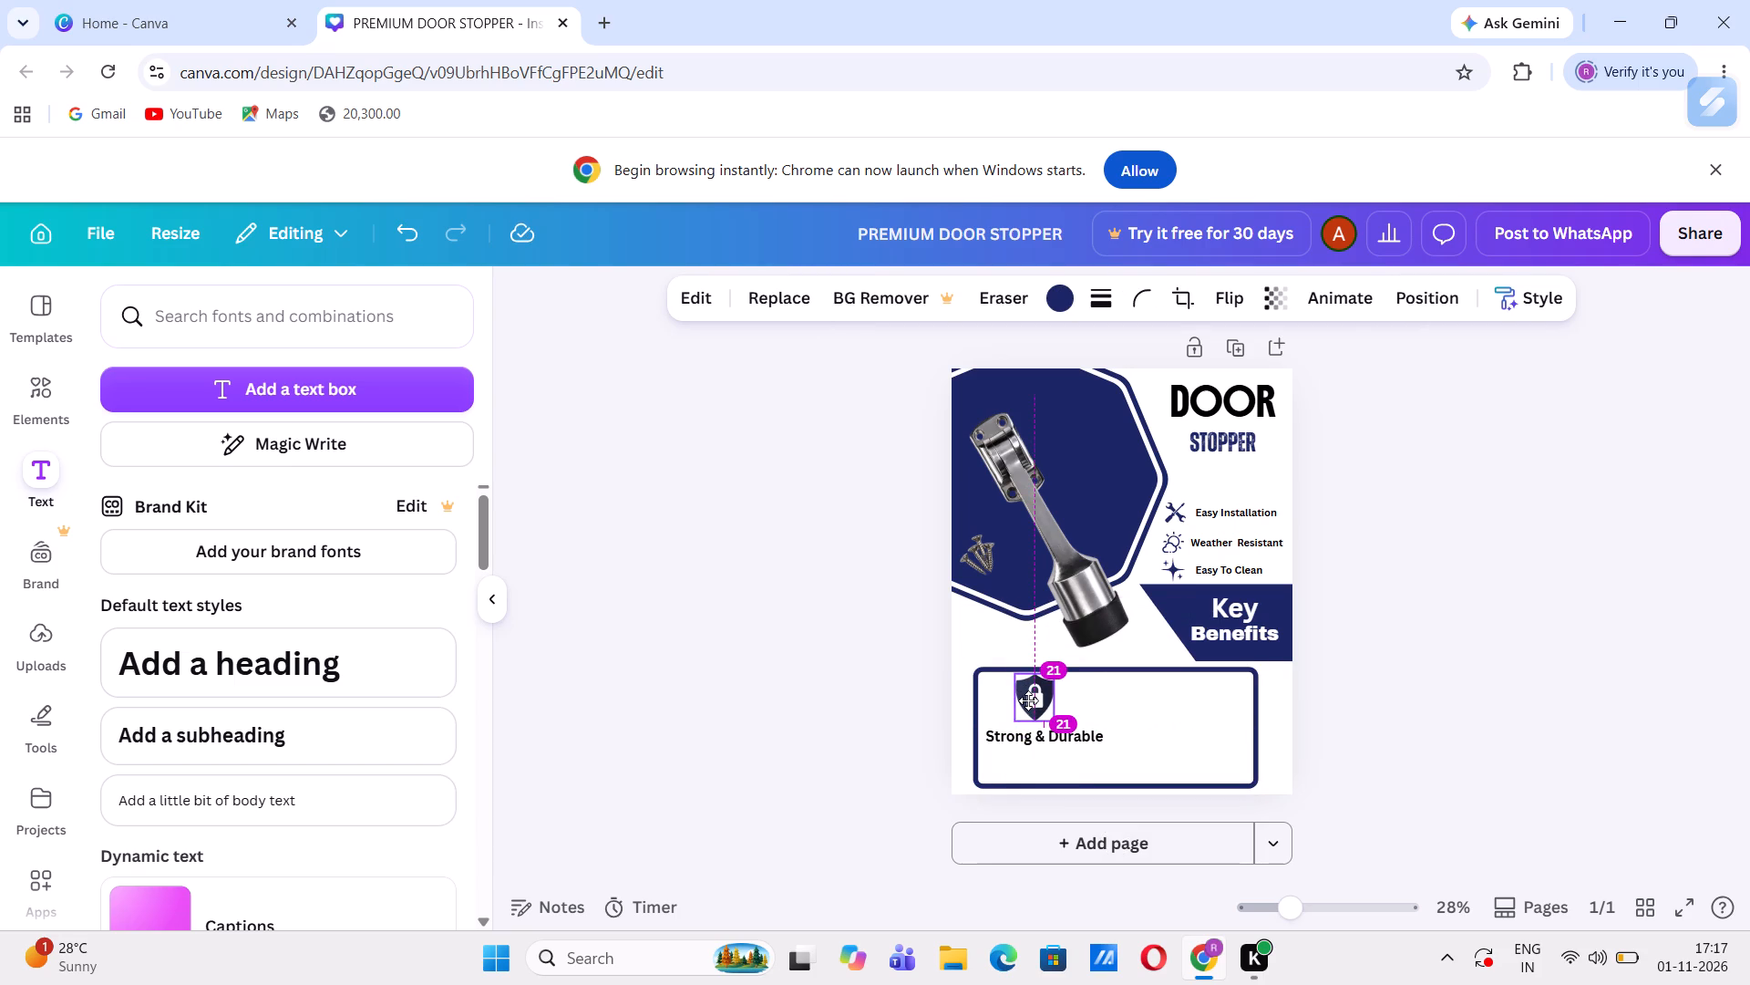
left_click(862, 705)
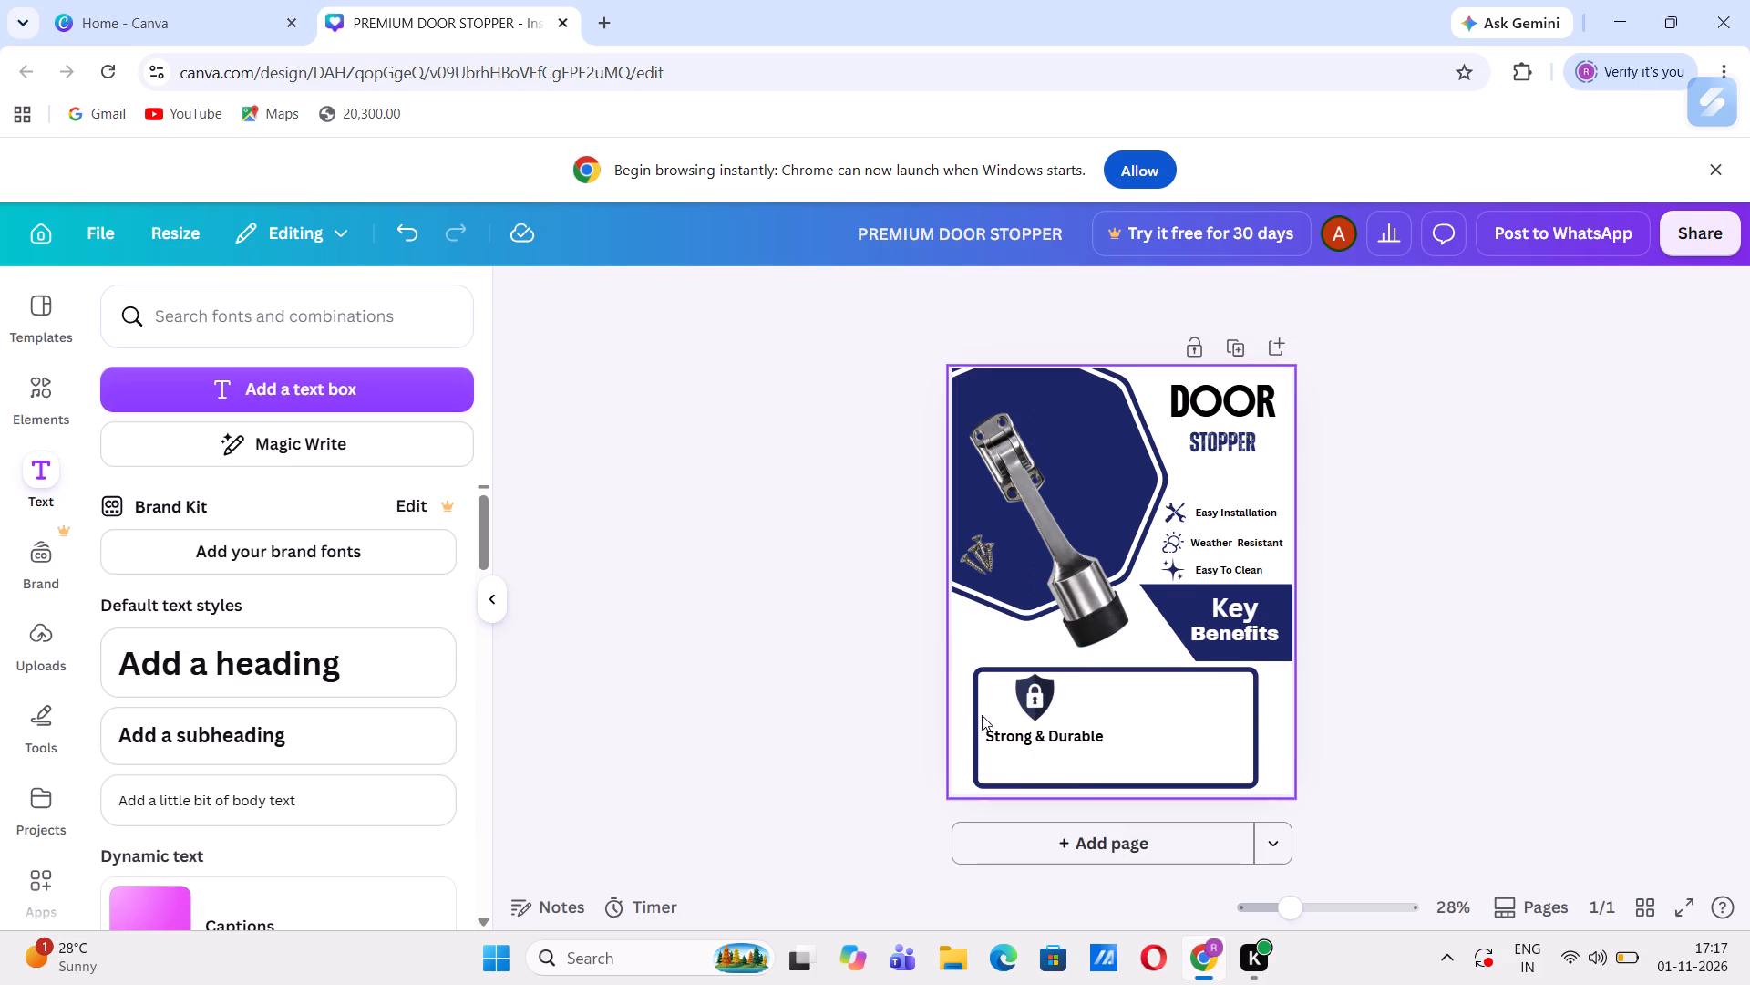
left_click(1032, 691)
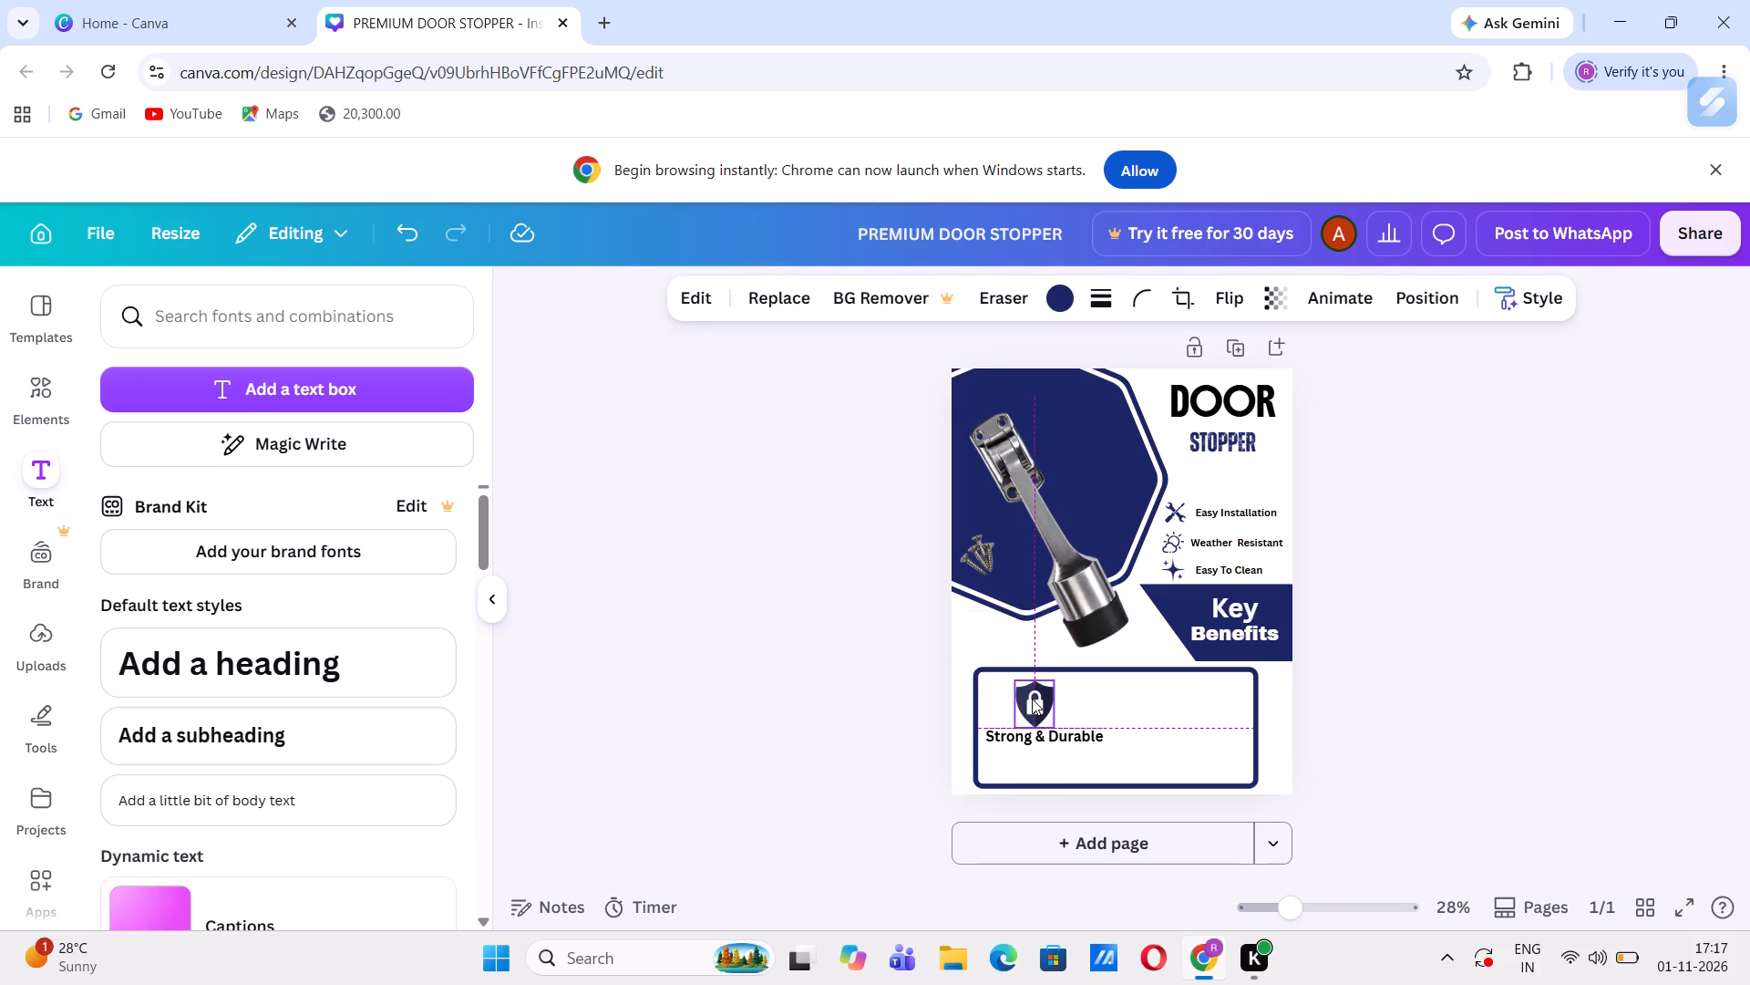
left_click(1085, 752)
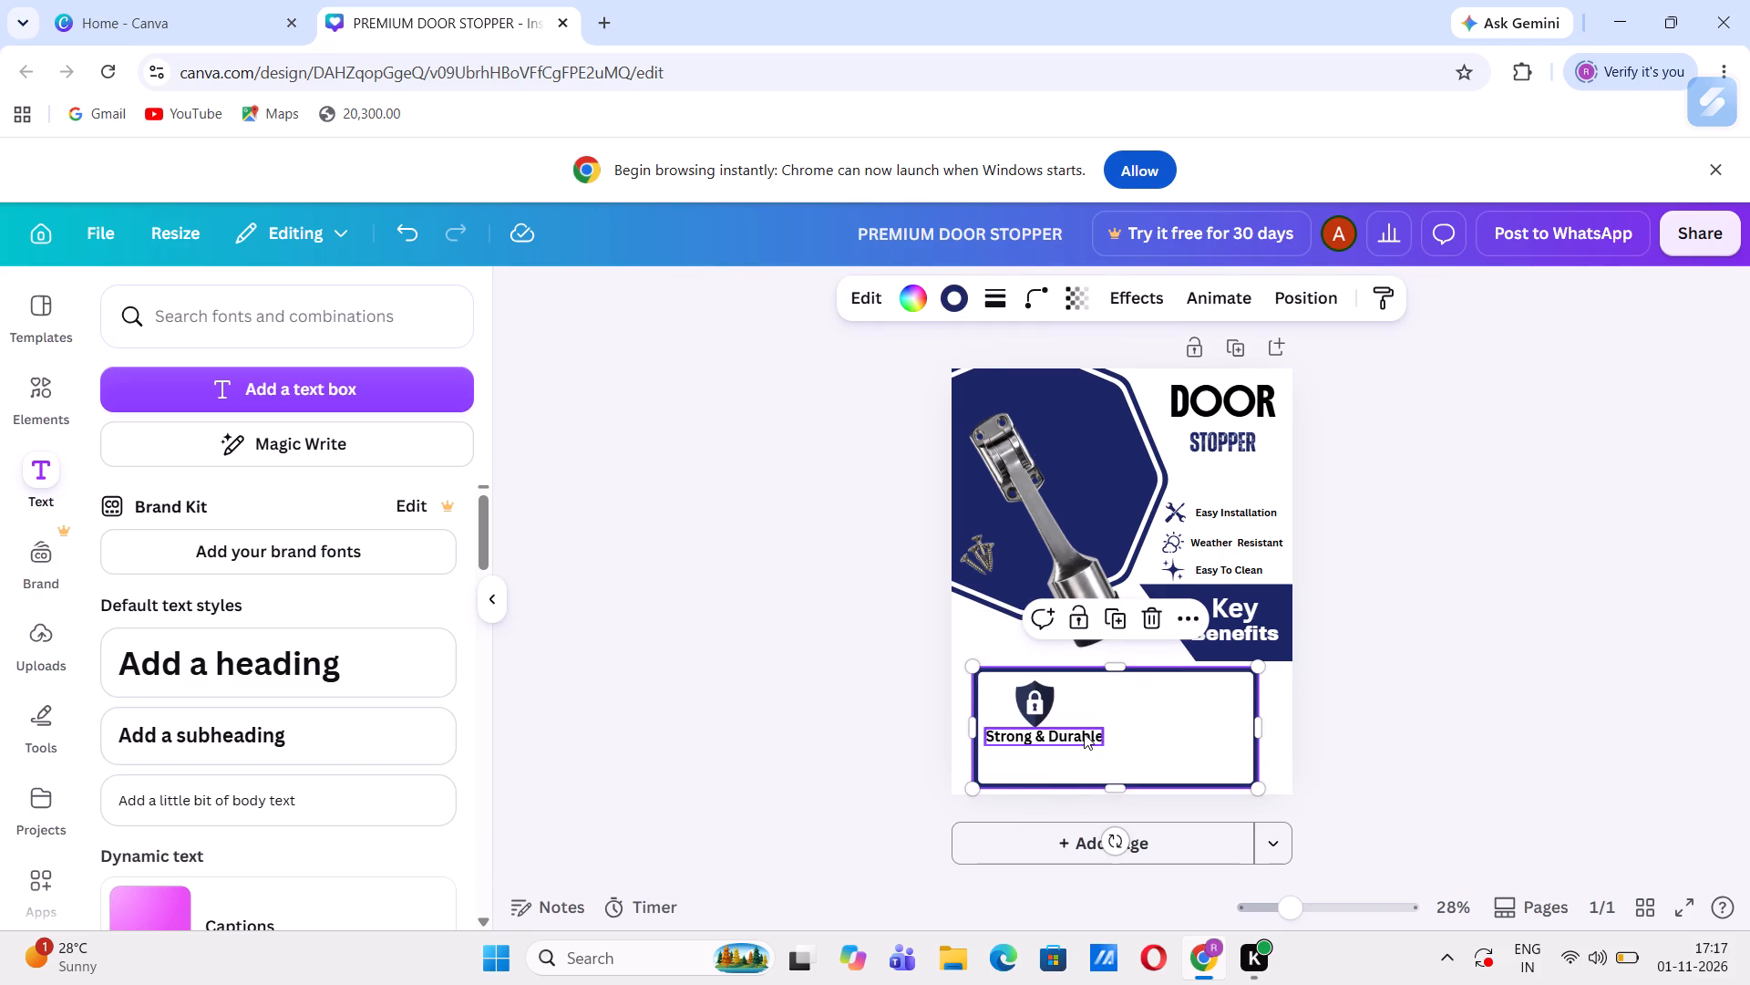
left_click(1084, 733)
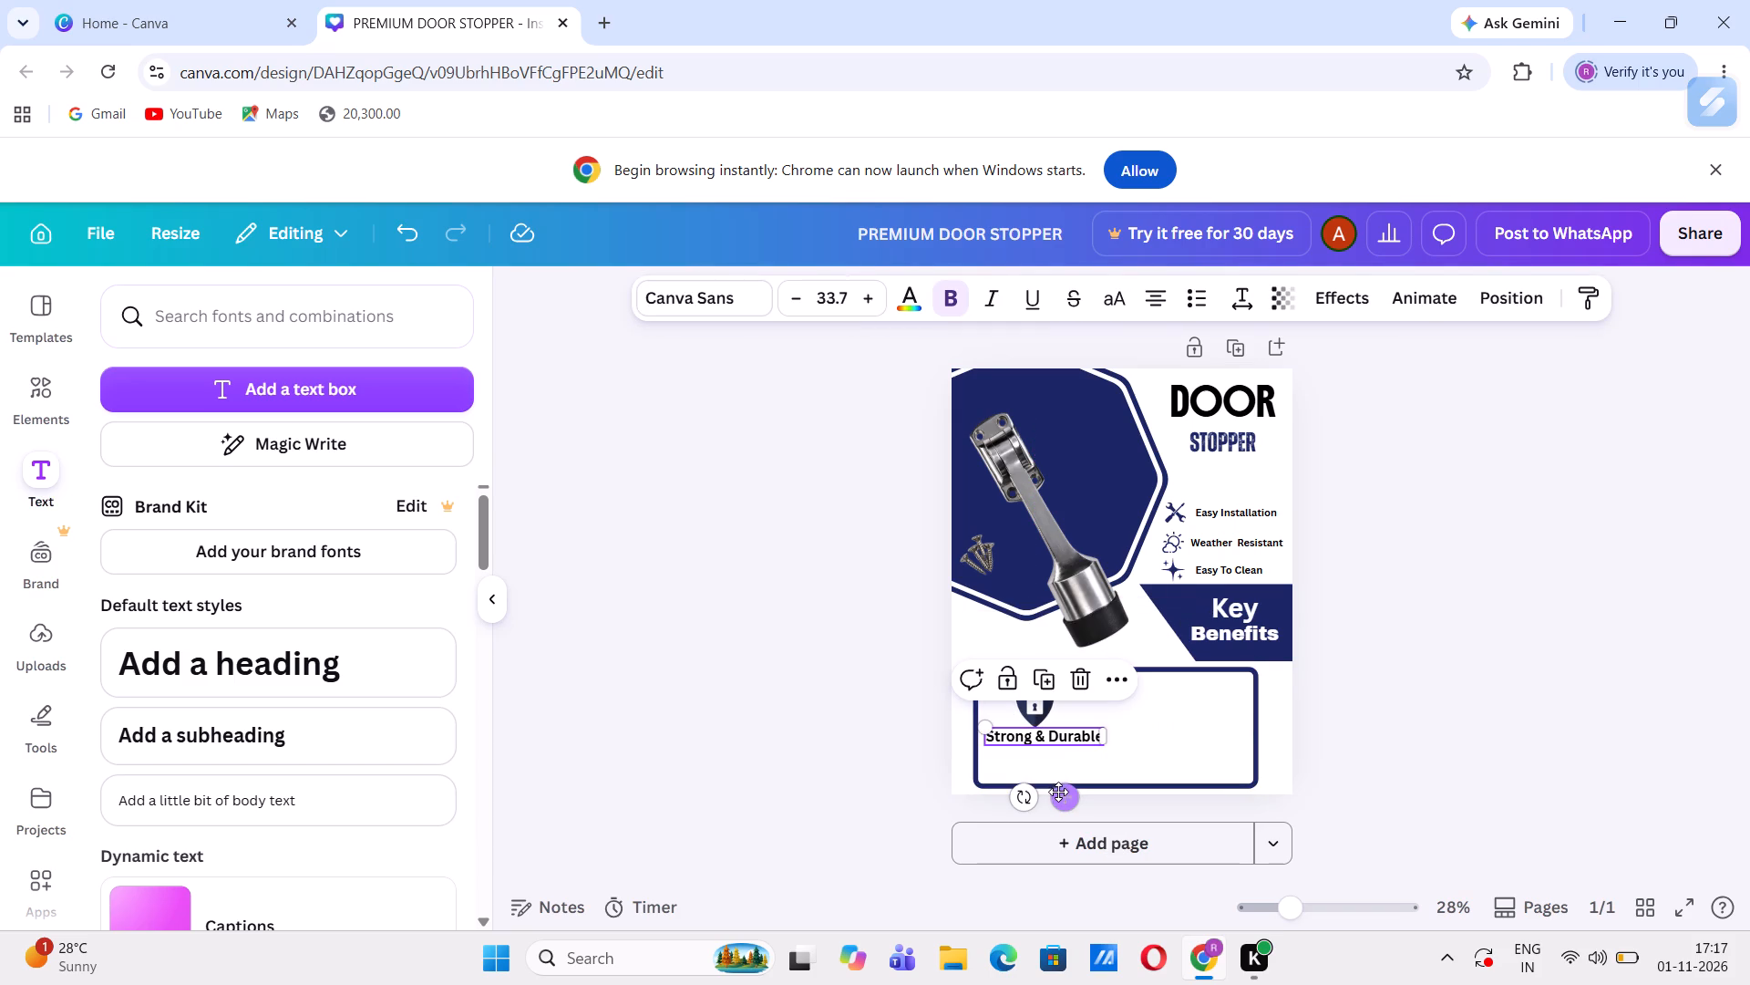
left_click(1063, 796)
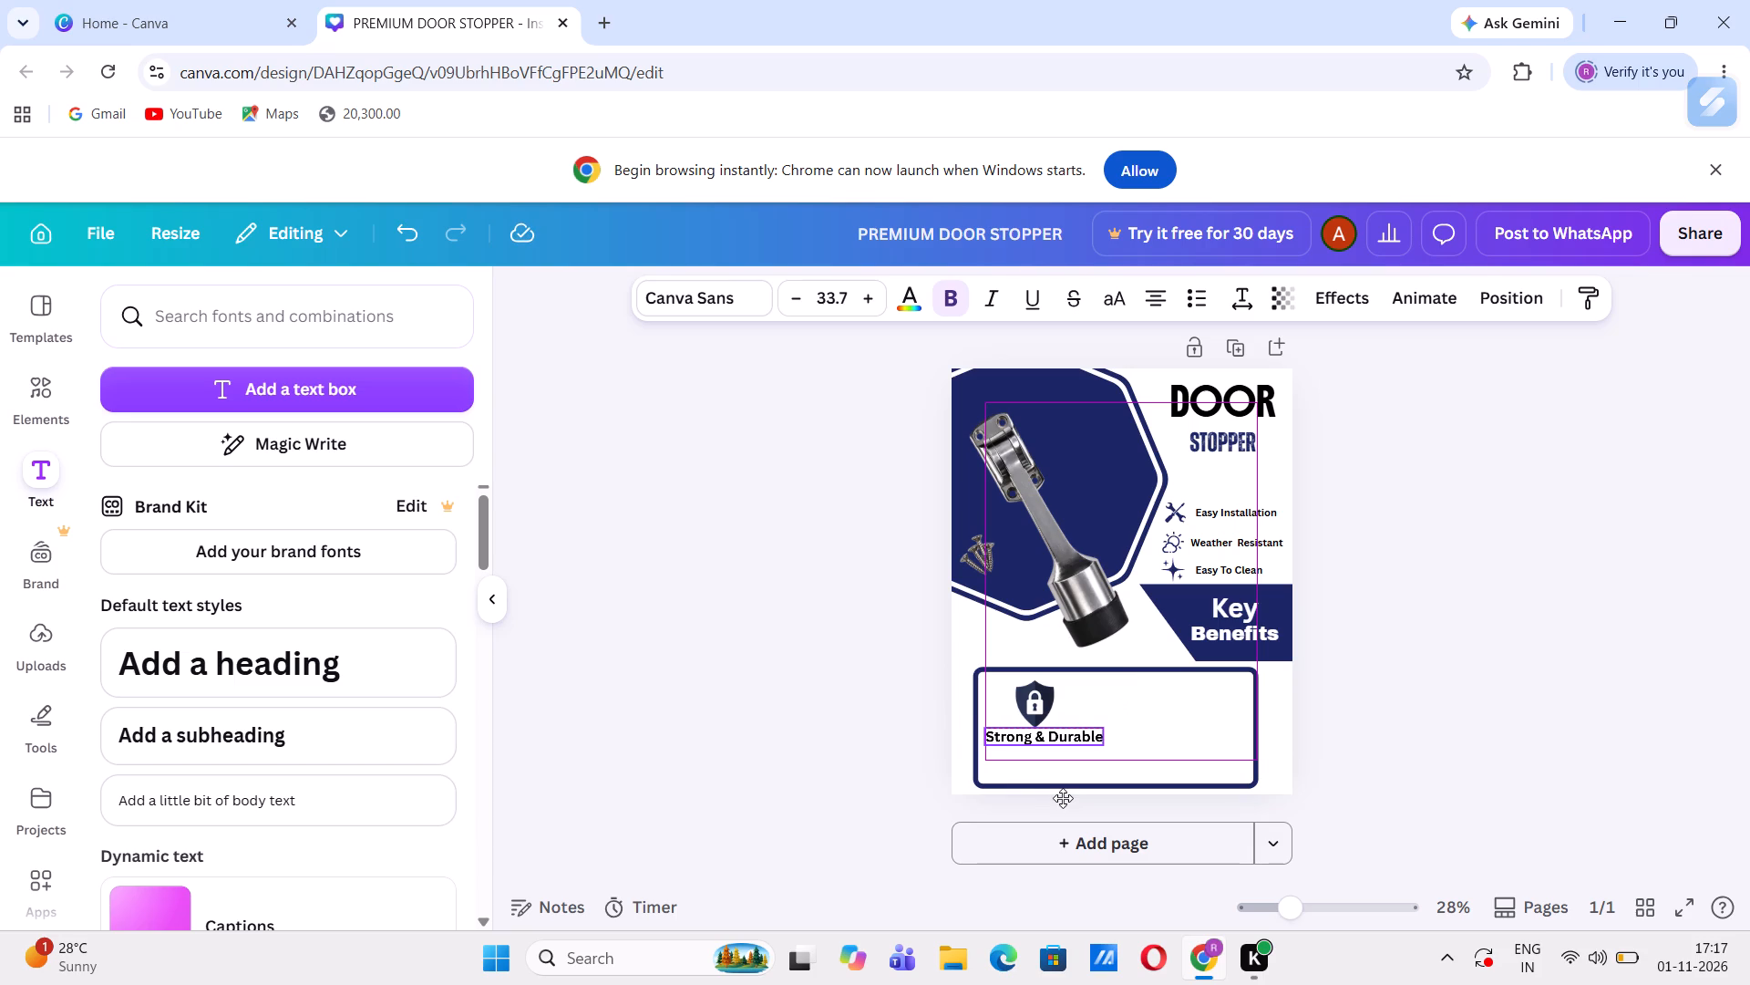
Nudge the padlock shield up slightly and shrink it a little above the "Strong & Durable" caption.
left_click(1039, 690)
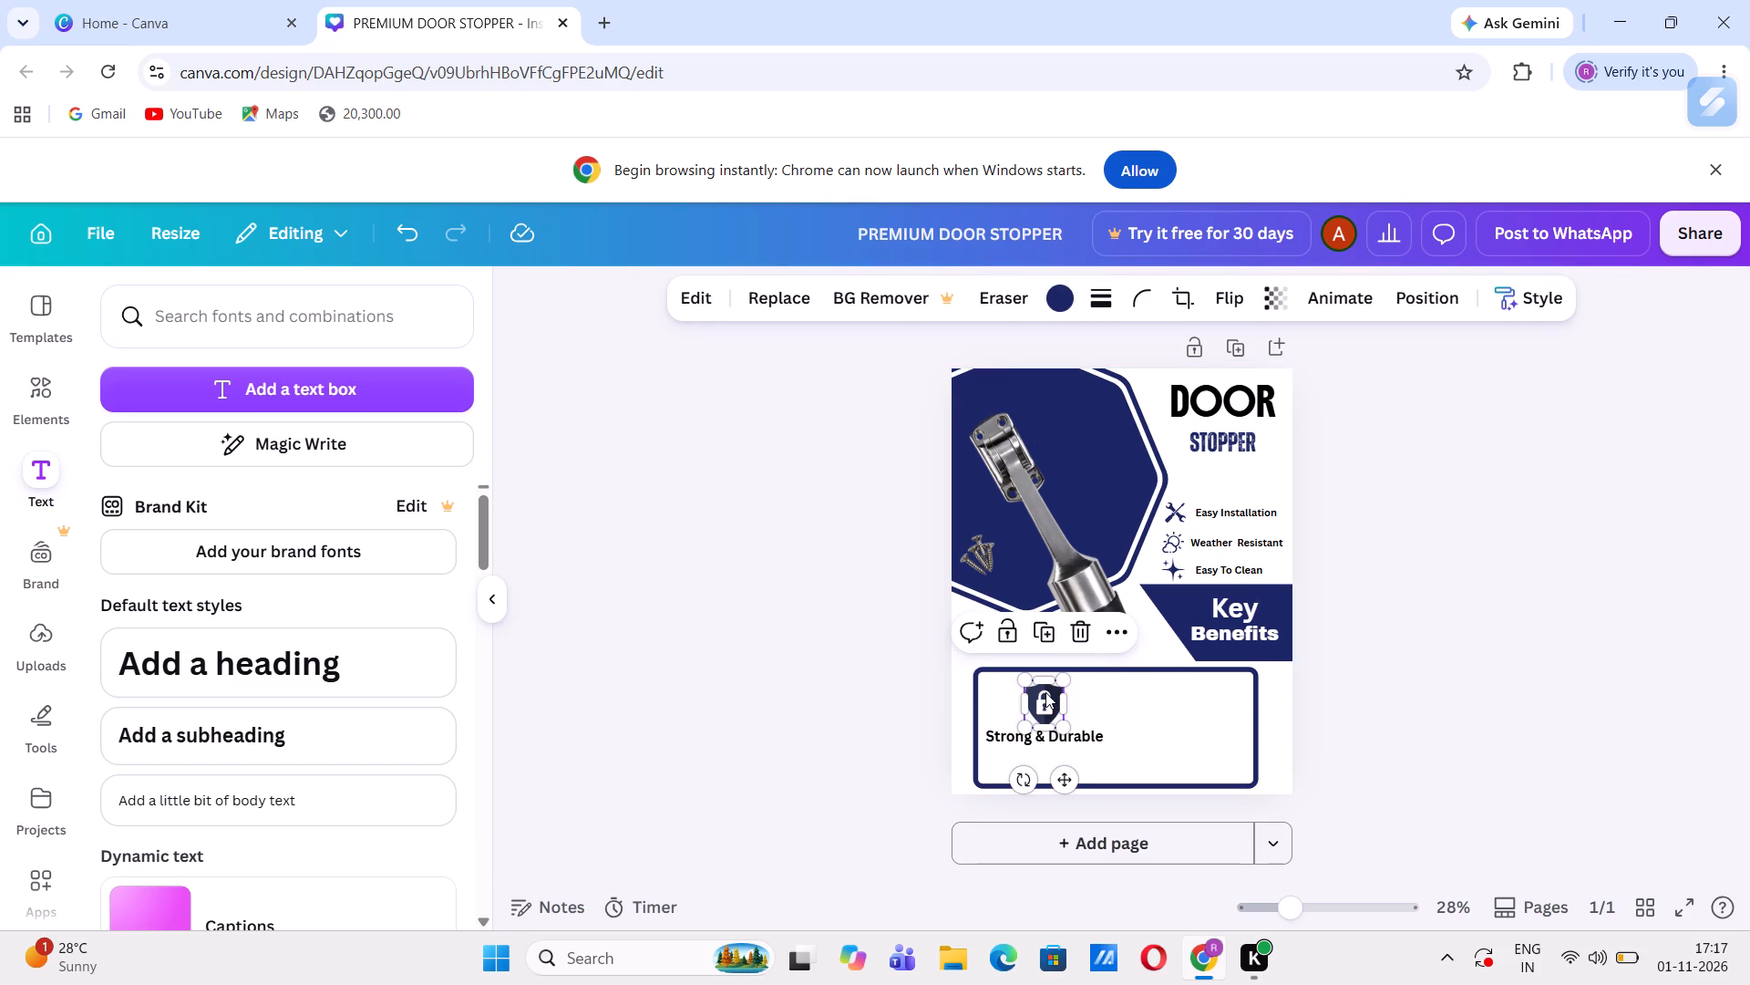
key("Up")
key("Up")
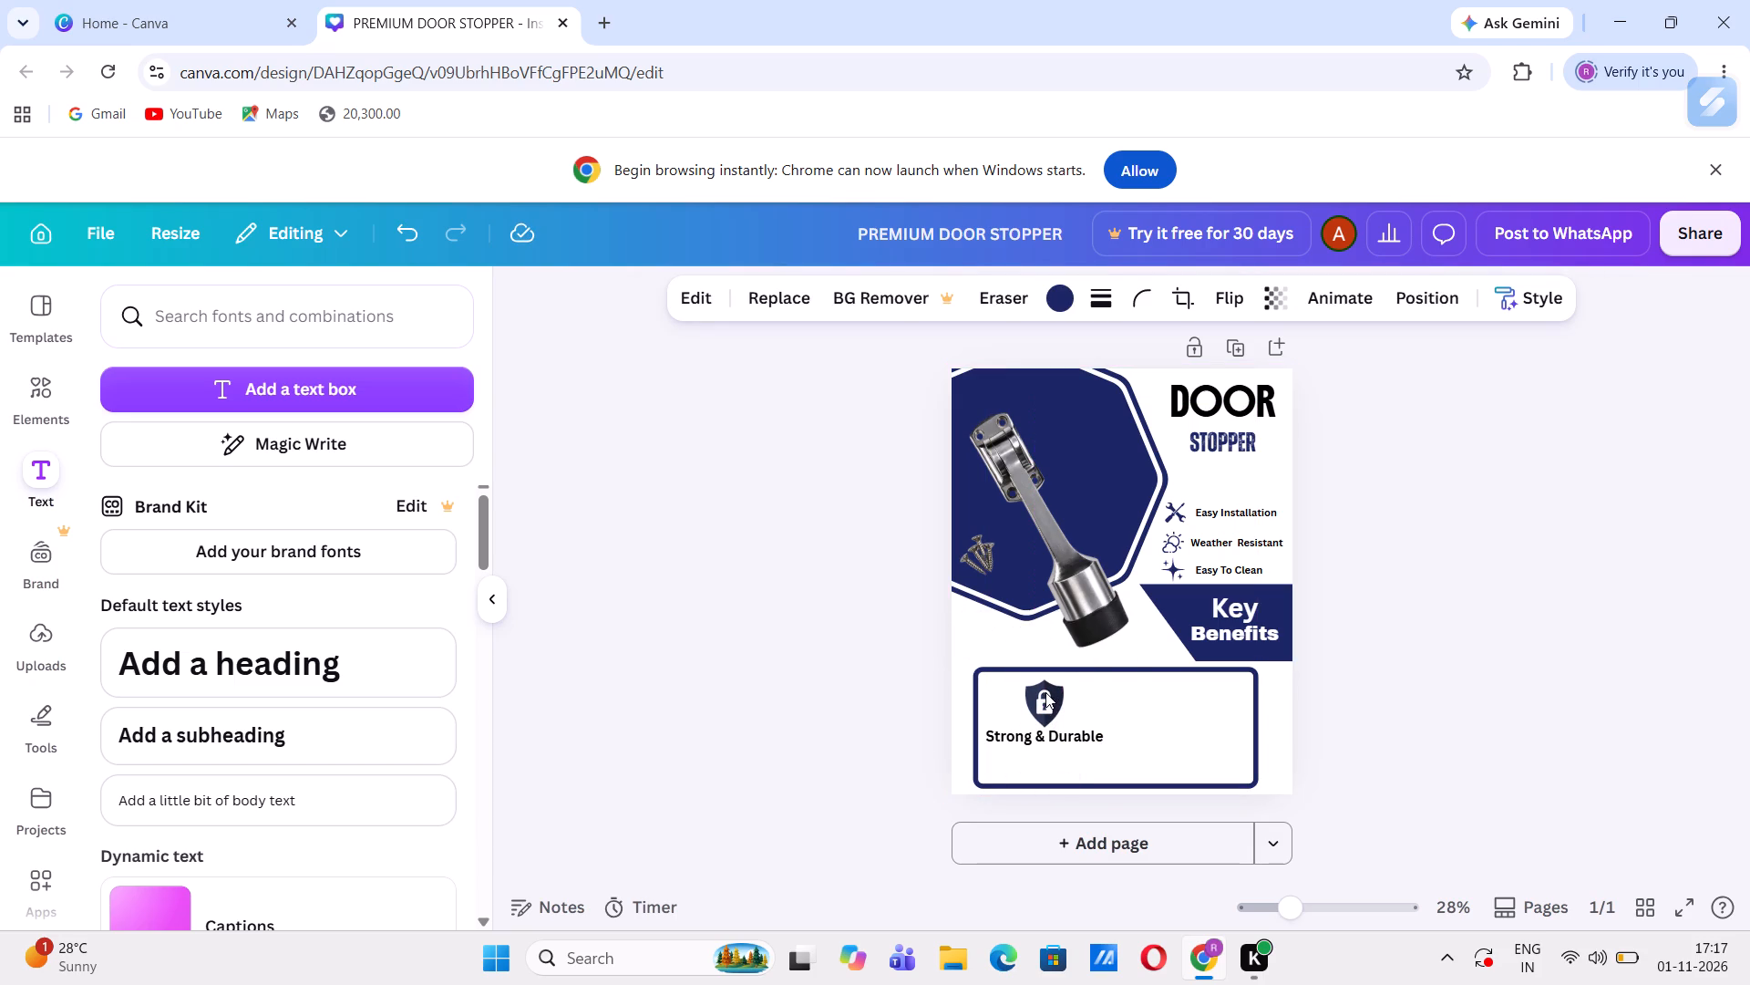
key("Up")
key("Up")
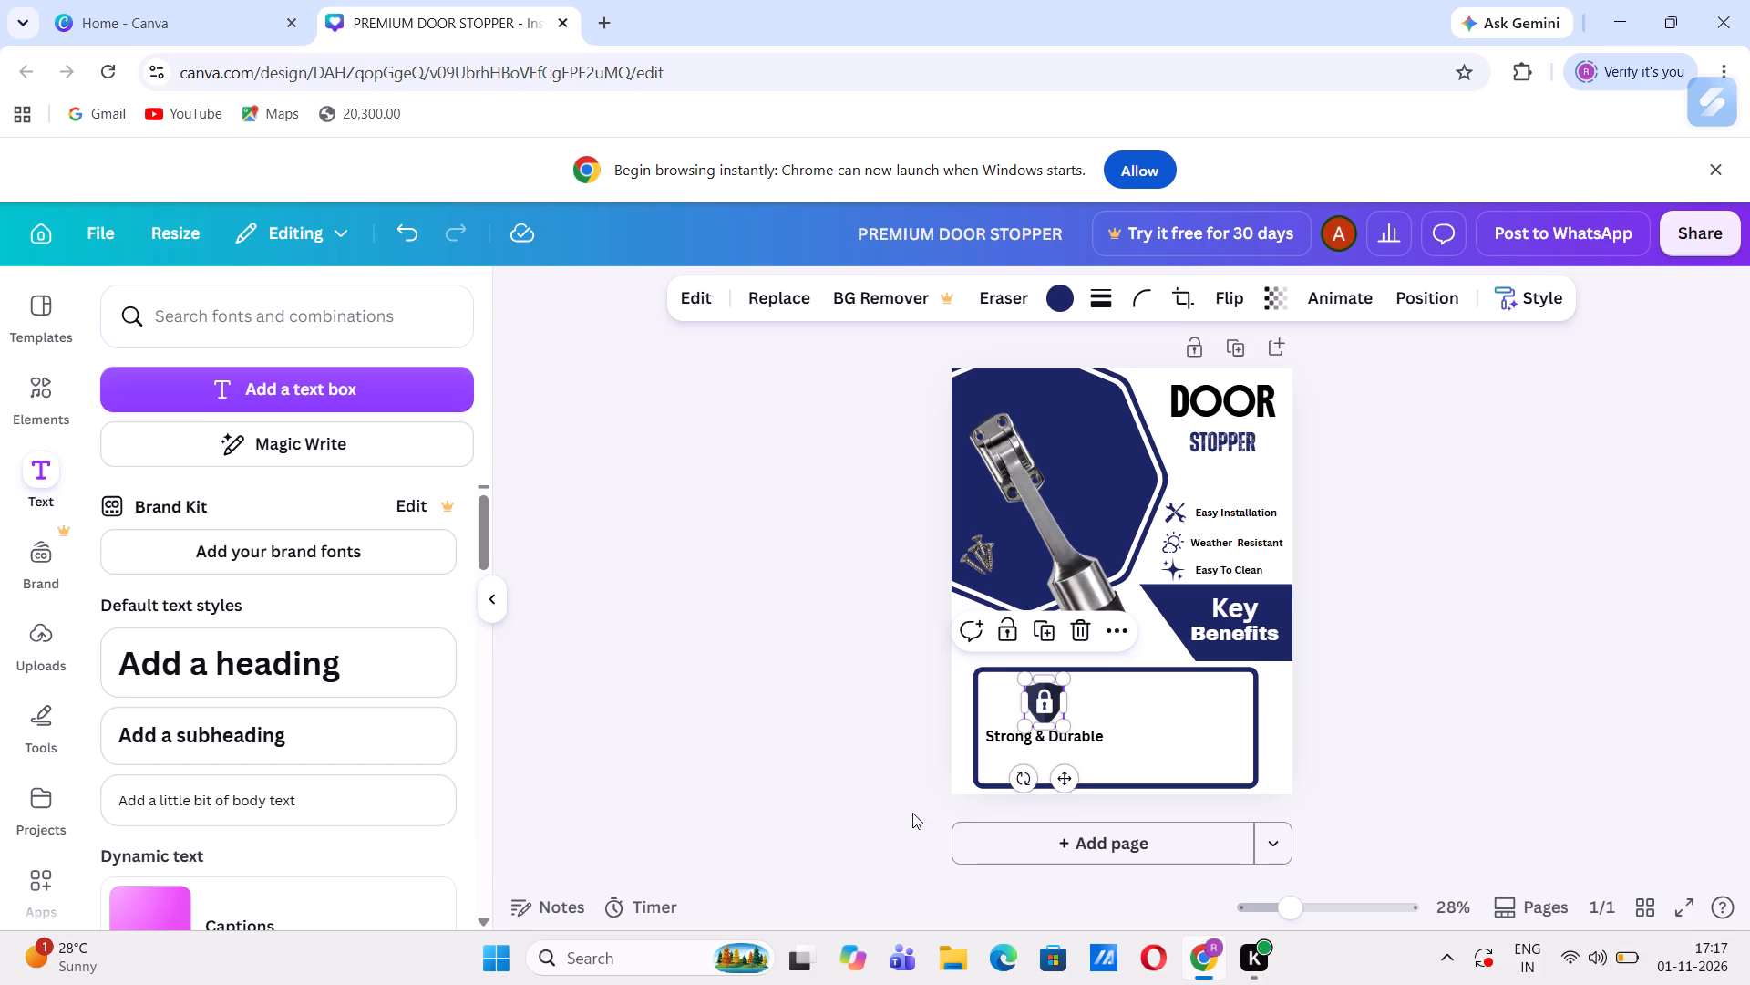
left_click(892, 769)
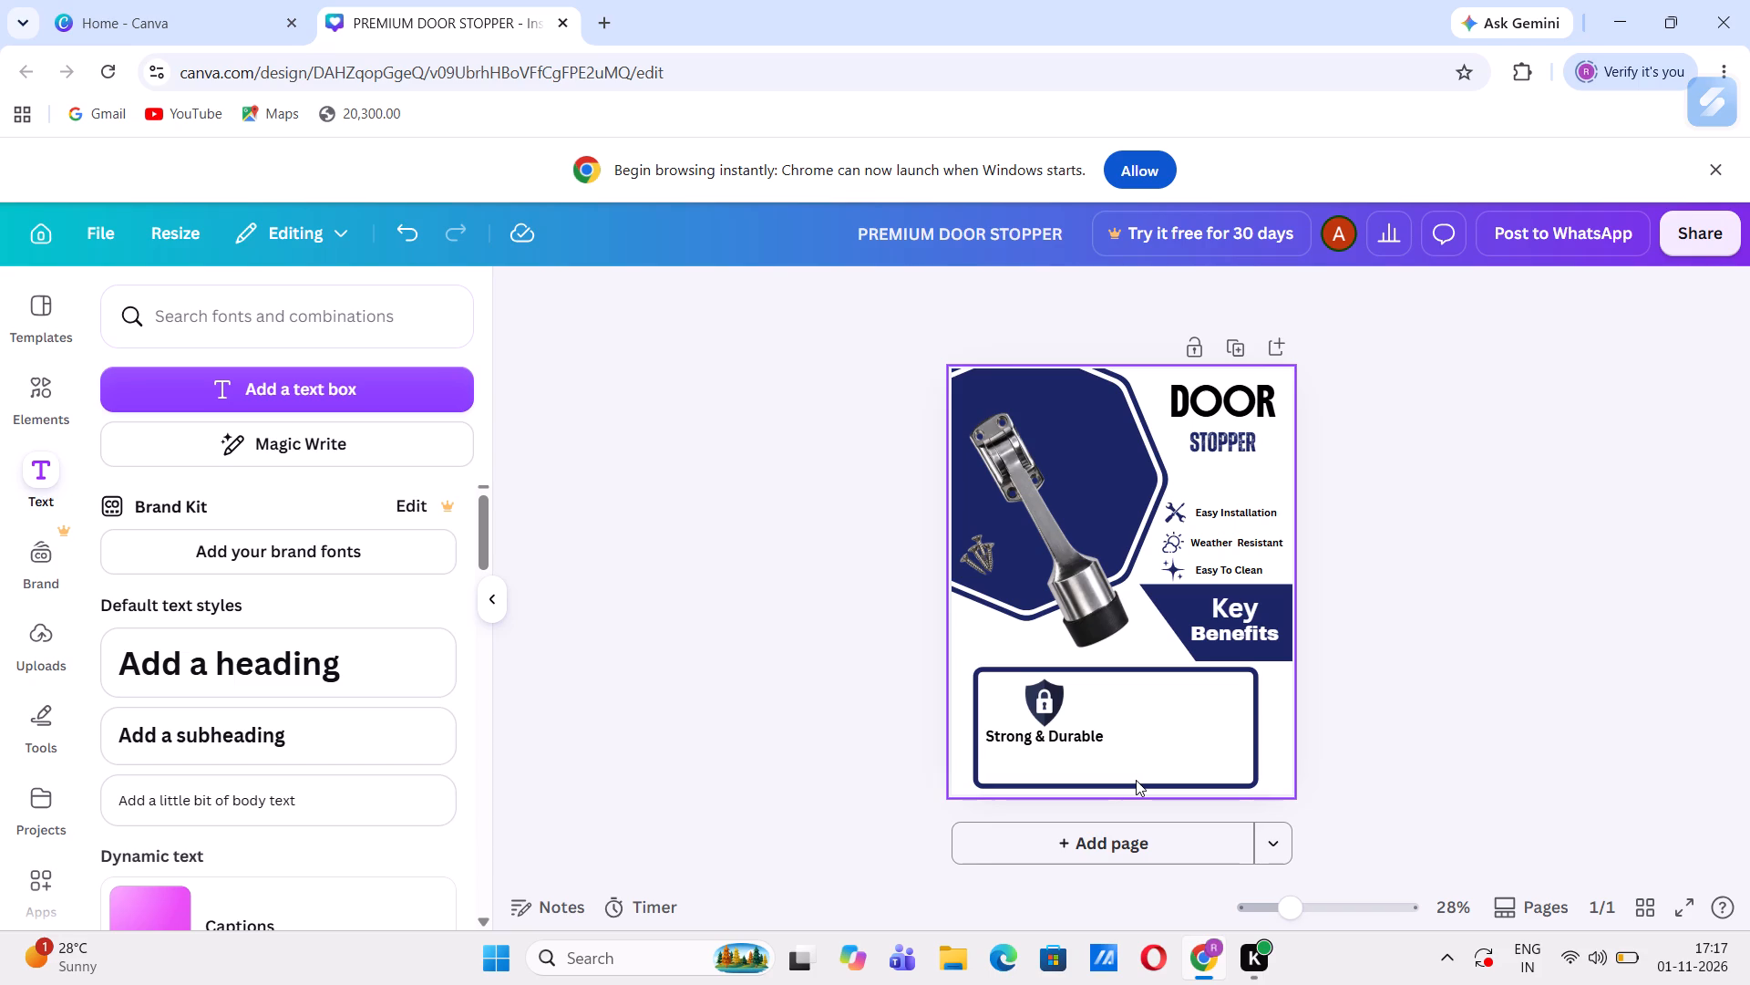
left_click(1055, 700)
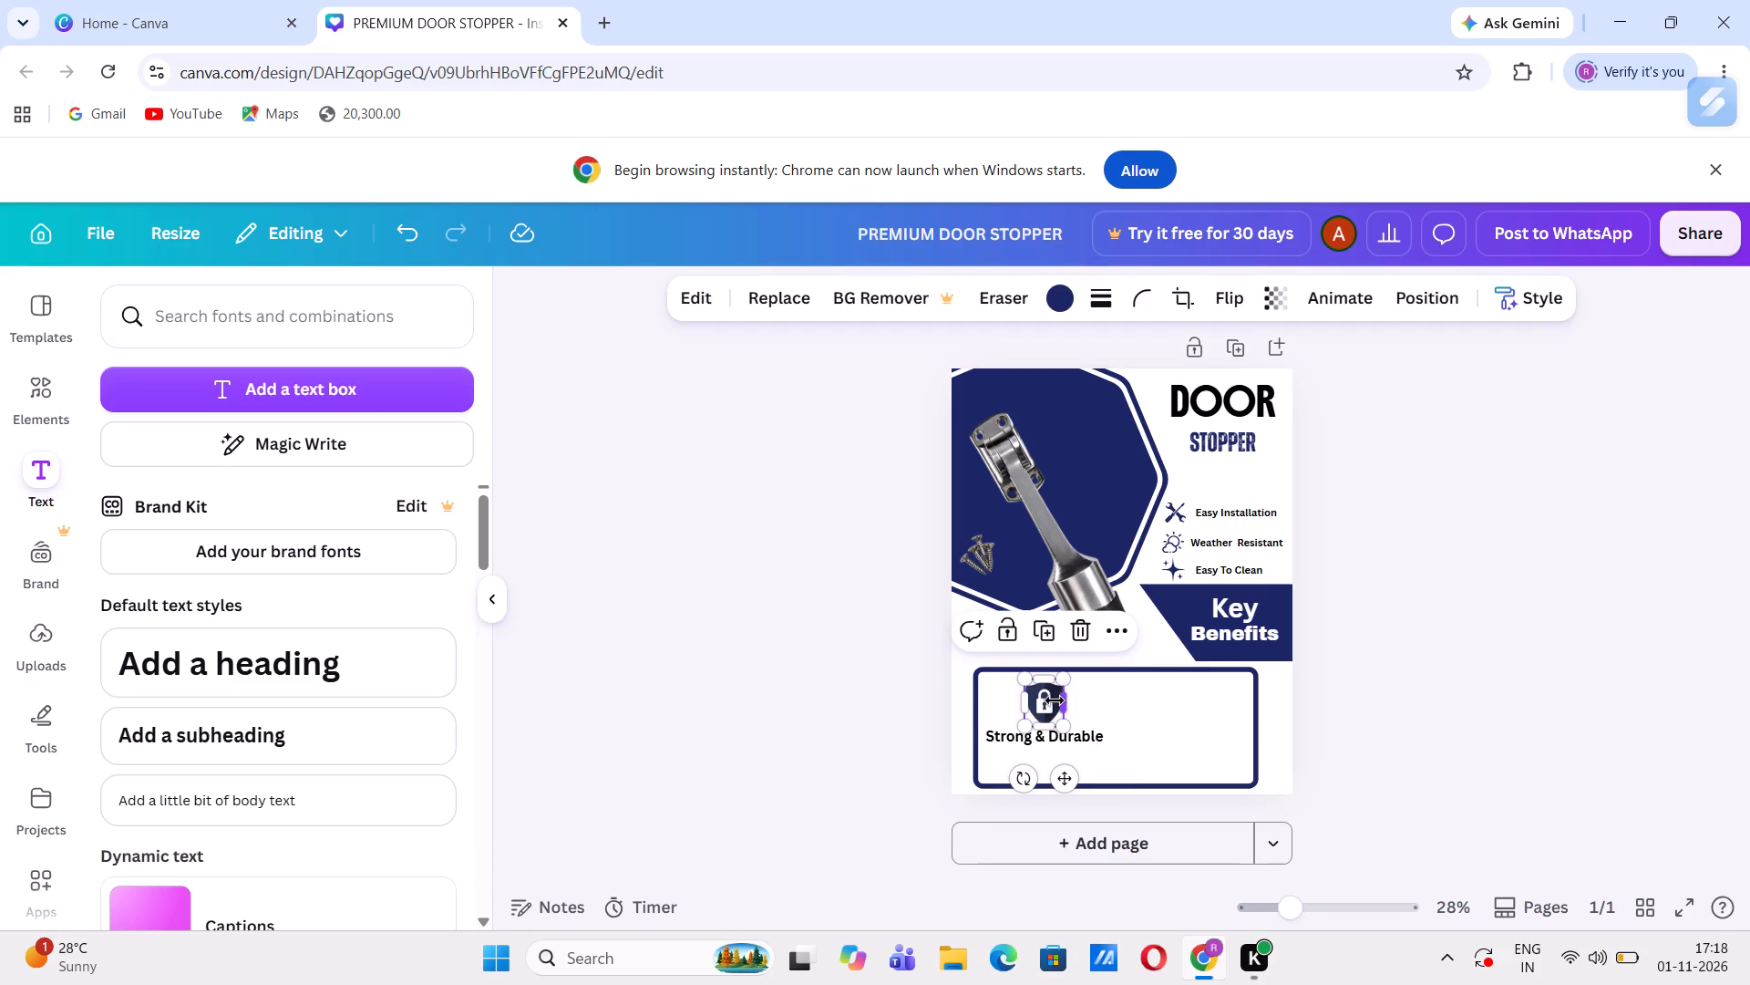
left_click_drag(1067, 726, 1065, 724)
left_click_drag(1065, 724, 1055, 716)
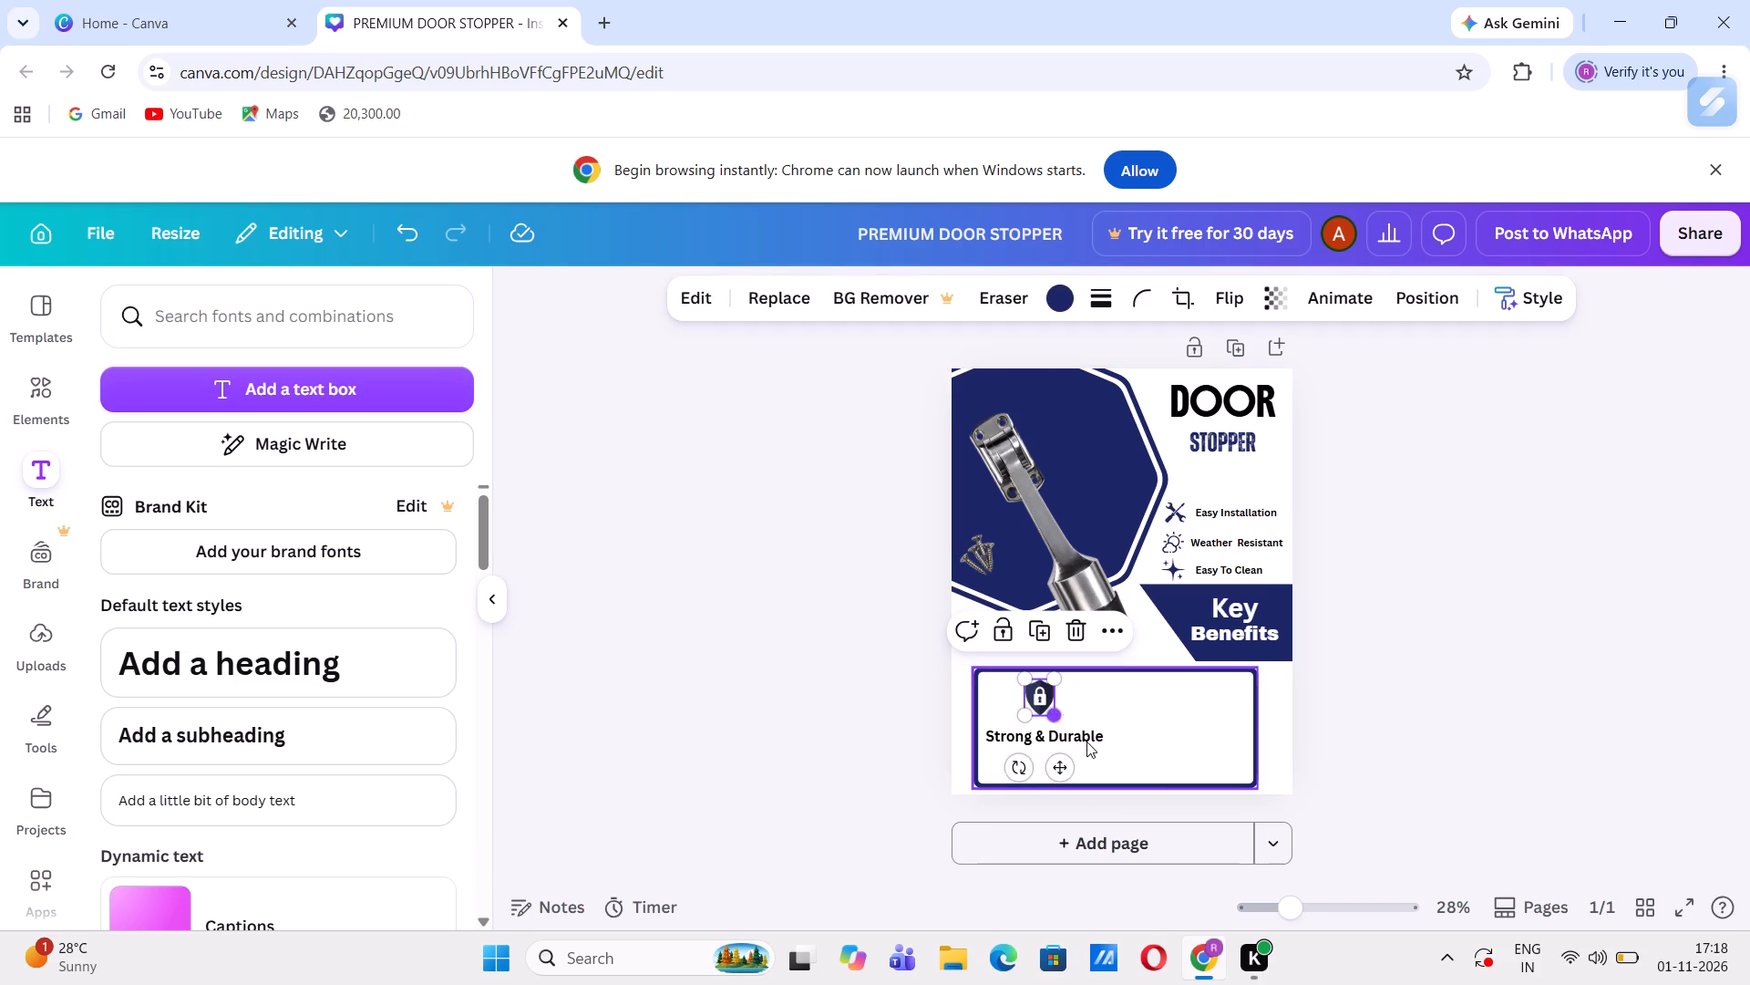
Reduce the "Strong & Durable" caption to size 29.7 and shift it up slightly, close beneath the padlock shield.
left_click(1088, 729)
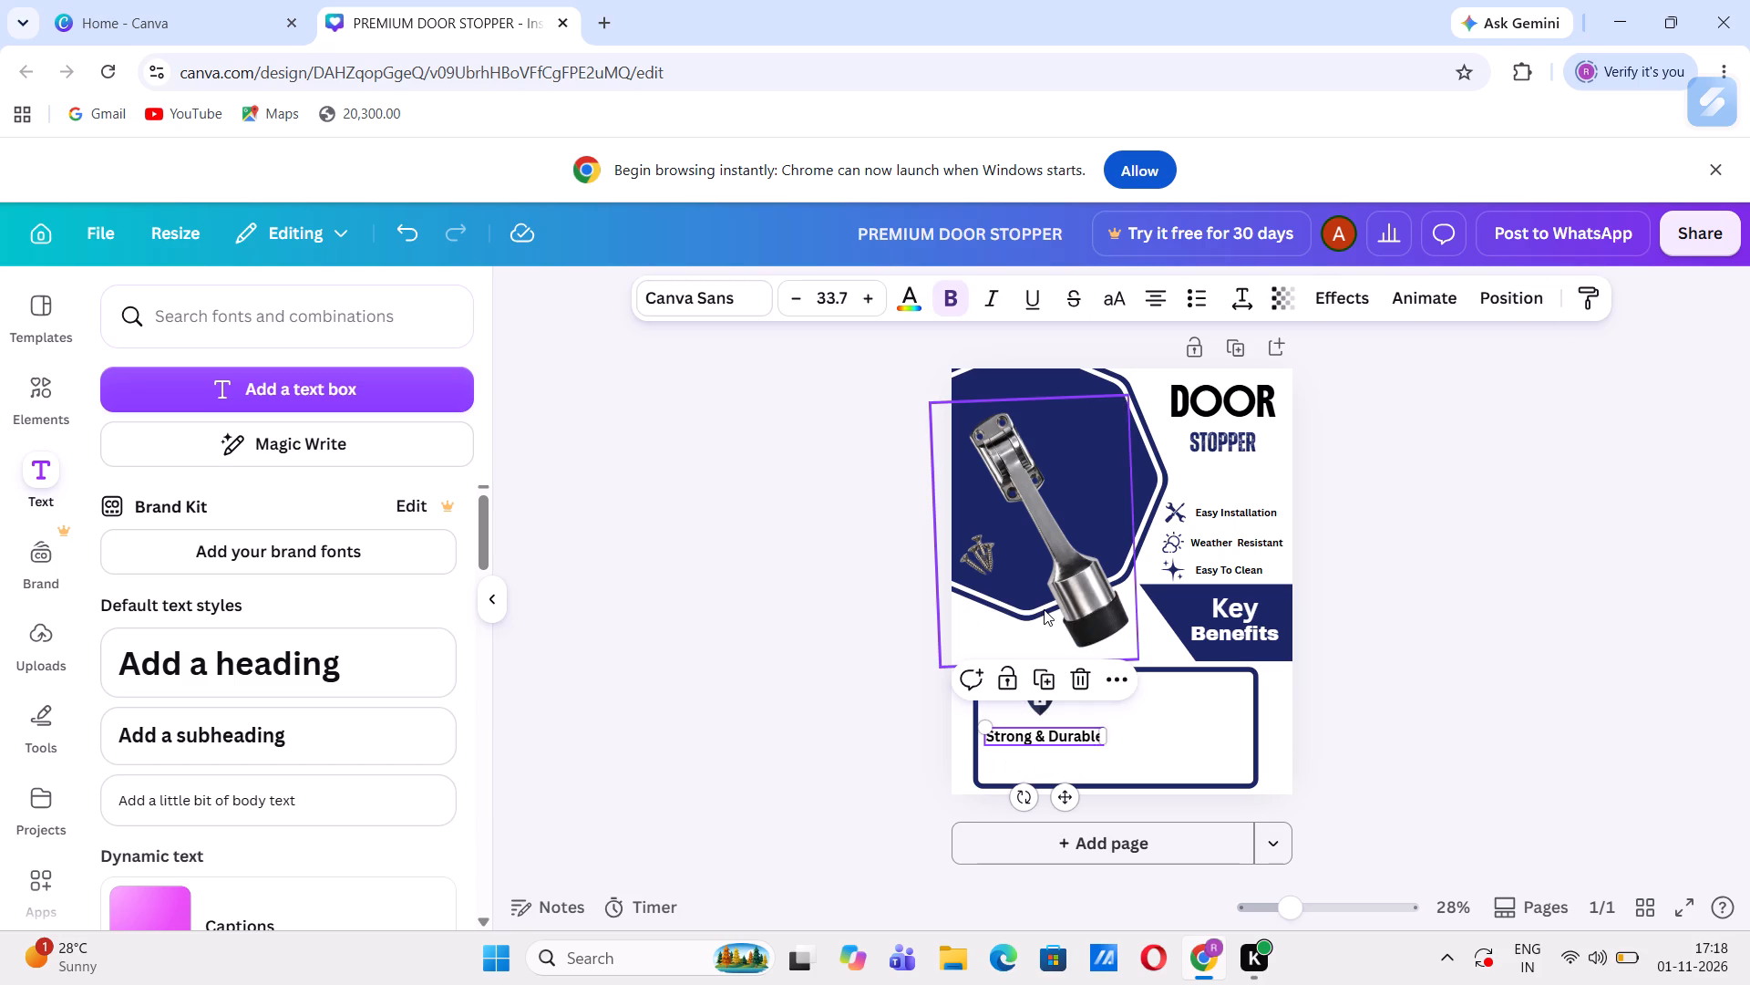
triple_click(802, 307)
left_click(802, 307)
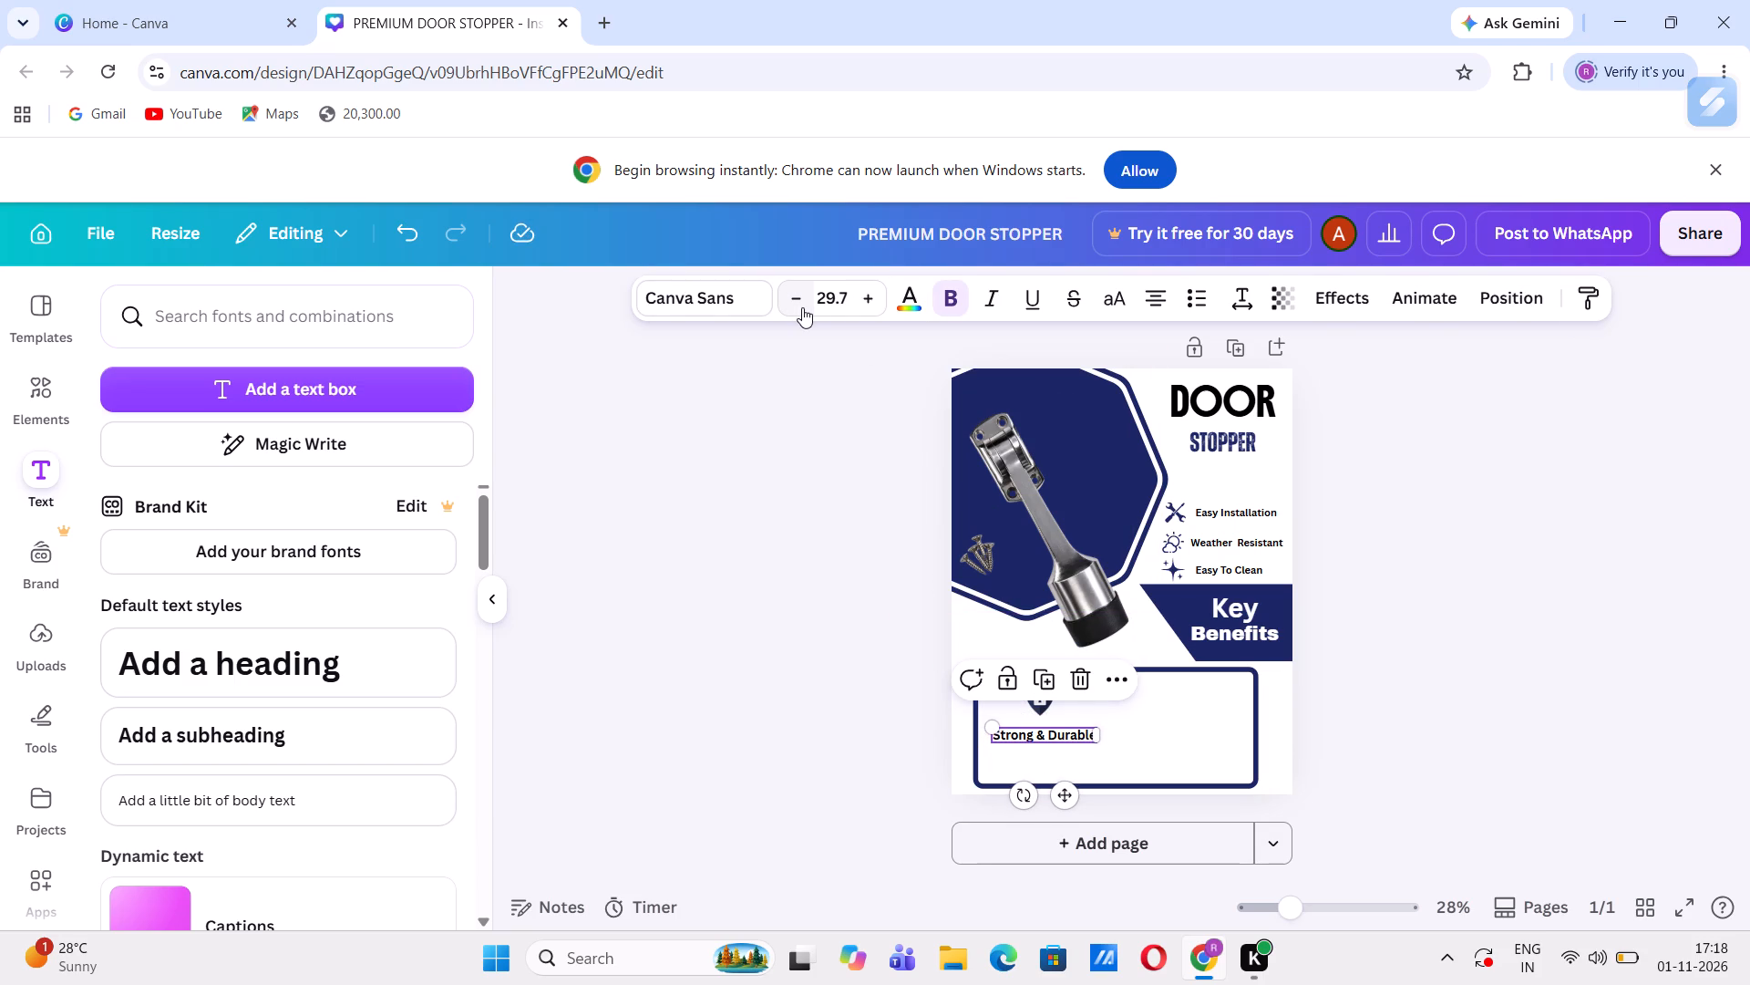
left_click_drag(1071, 799, 1065, 790)
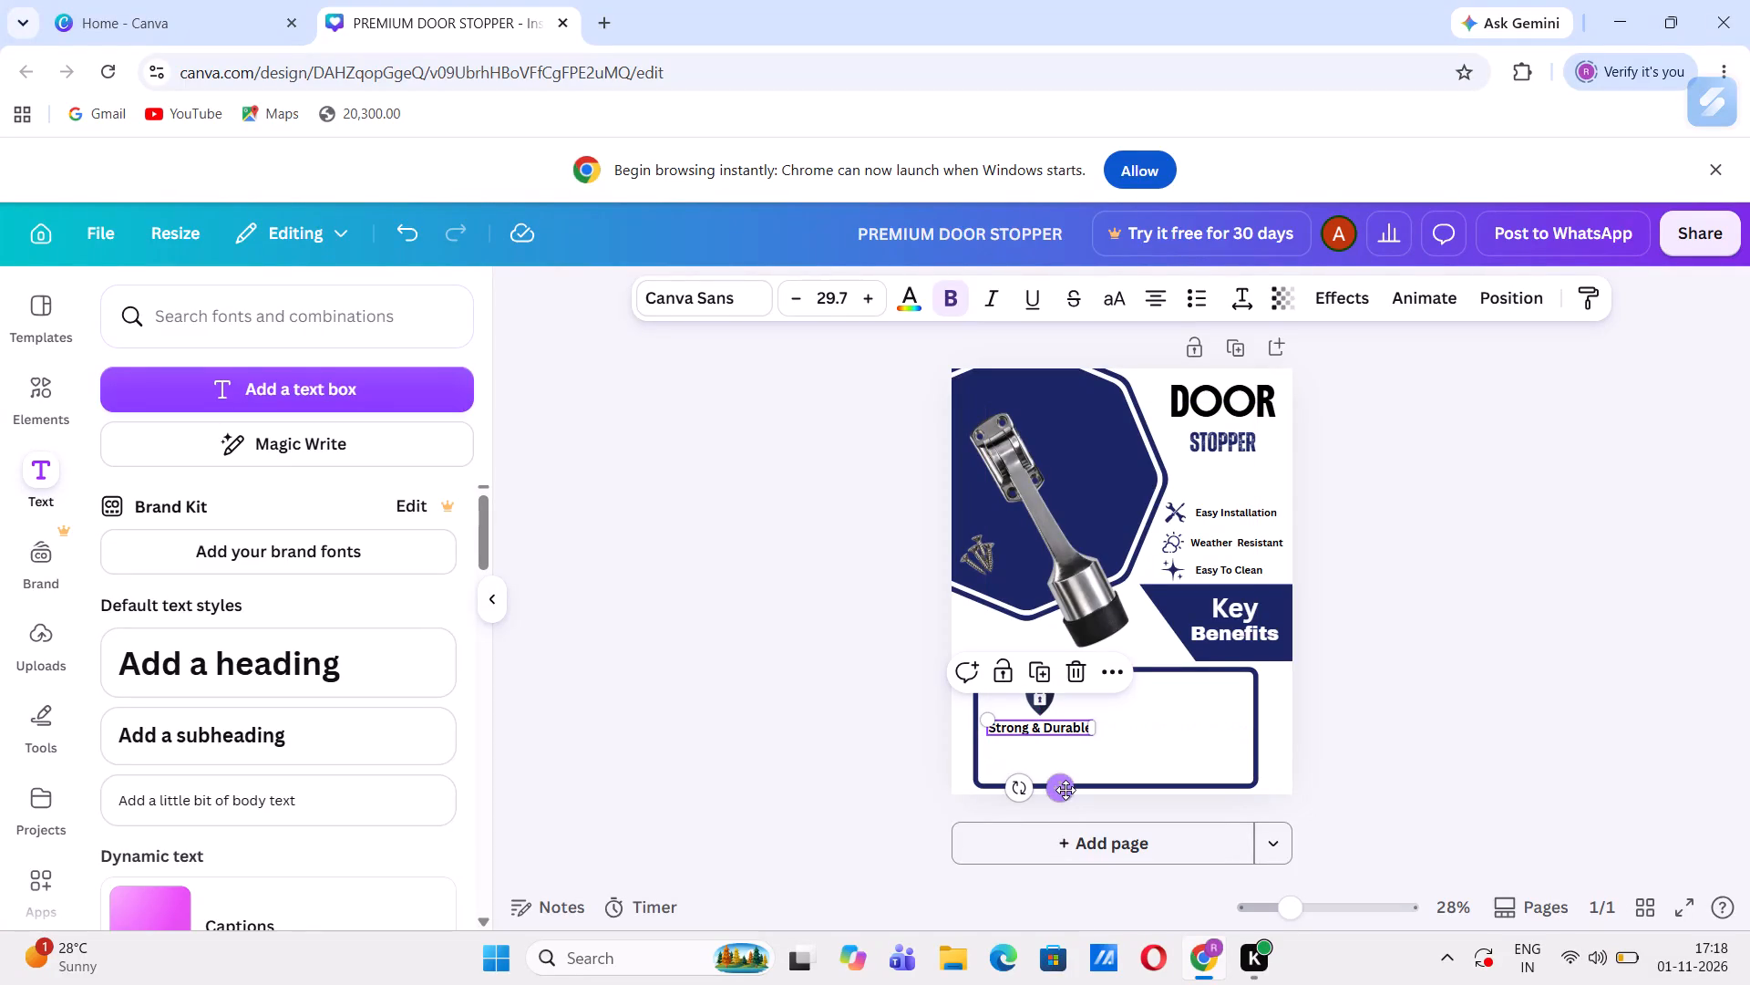
Shift the padlock shield slightly left and up, leaving a small gap above the "Strong & Durable" caption.
left_click(1036, 694)
left_click_drag(1036, 694, 1029, 697)
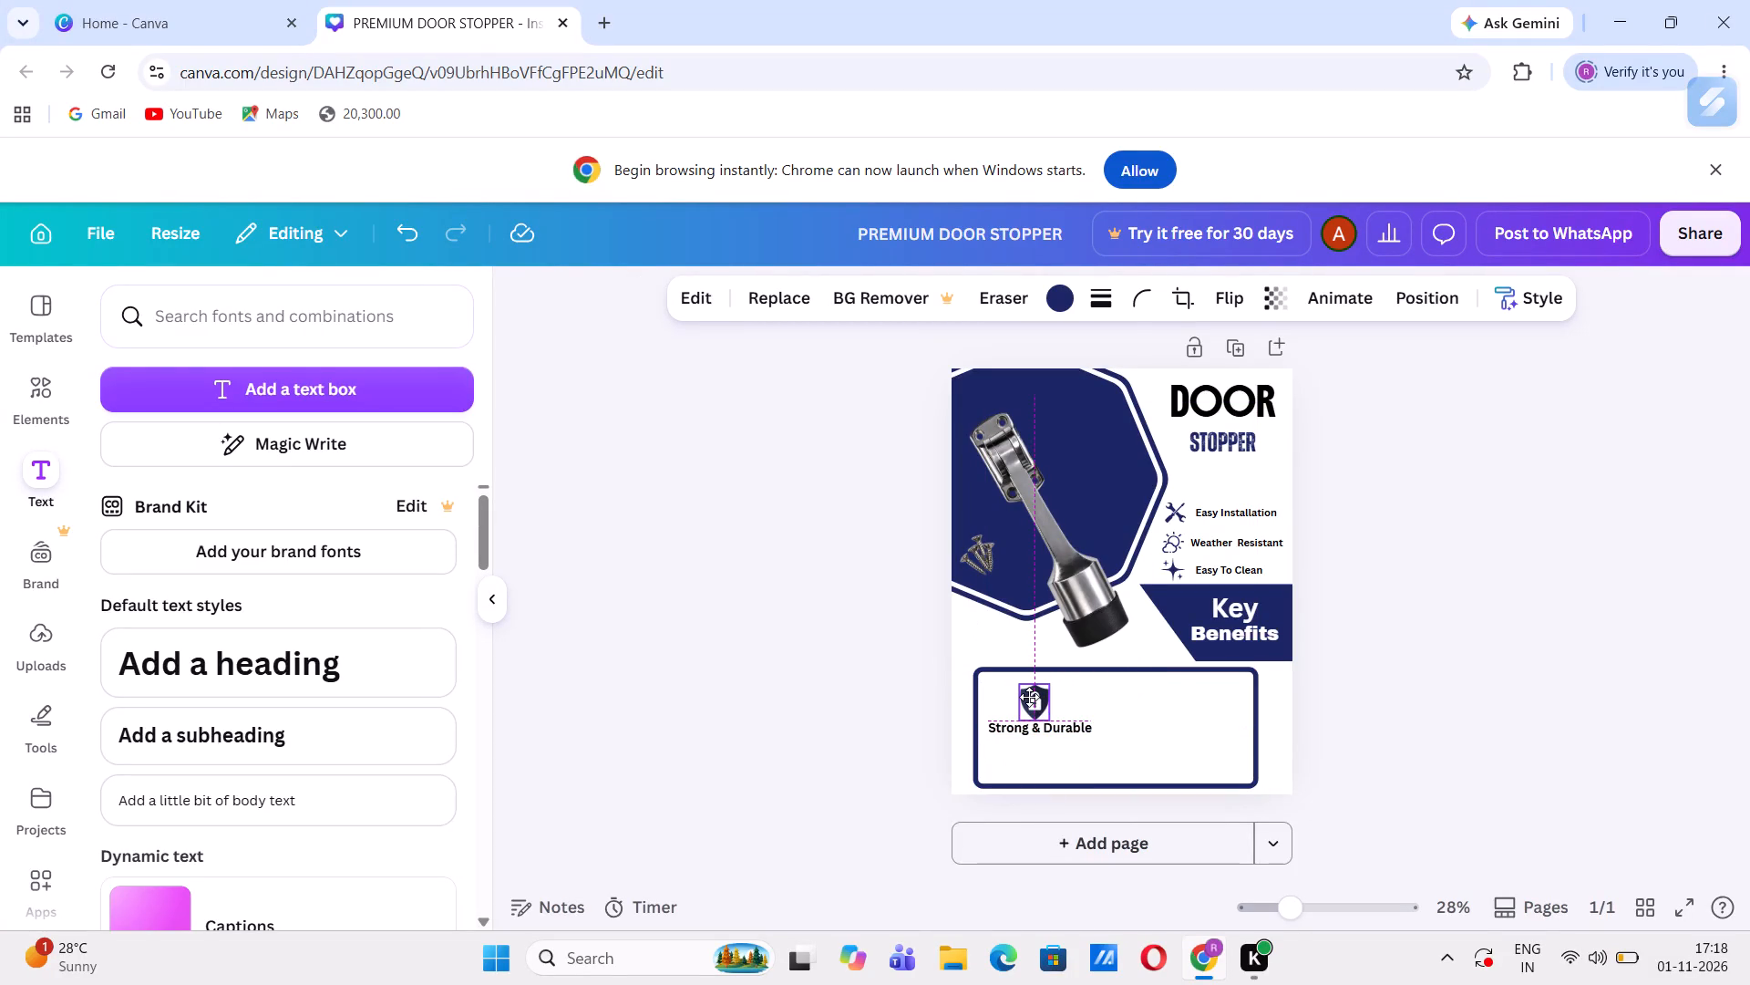
left_click_drag(1029, 697, 1028, 696)
left_click(852, 717)
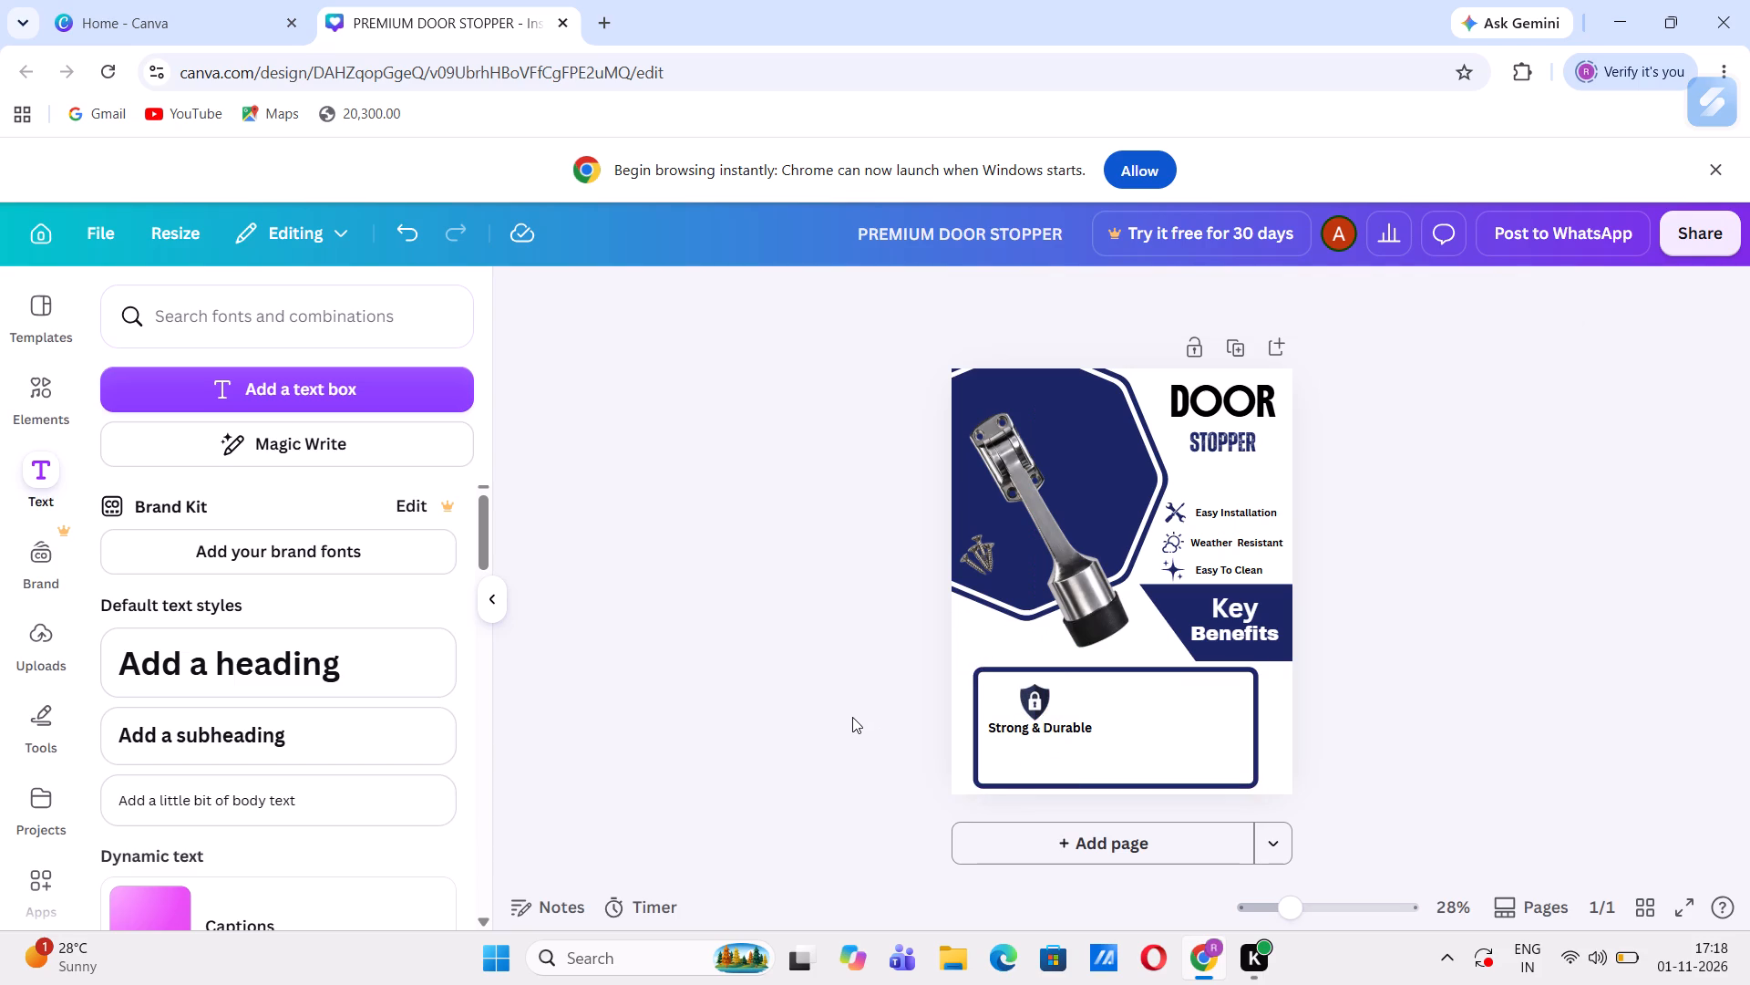
left_click(1040, 699)
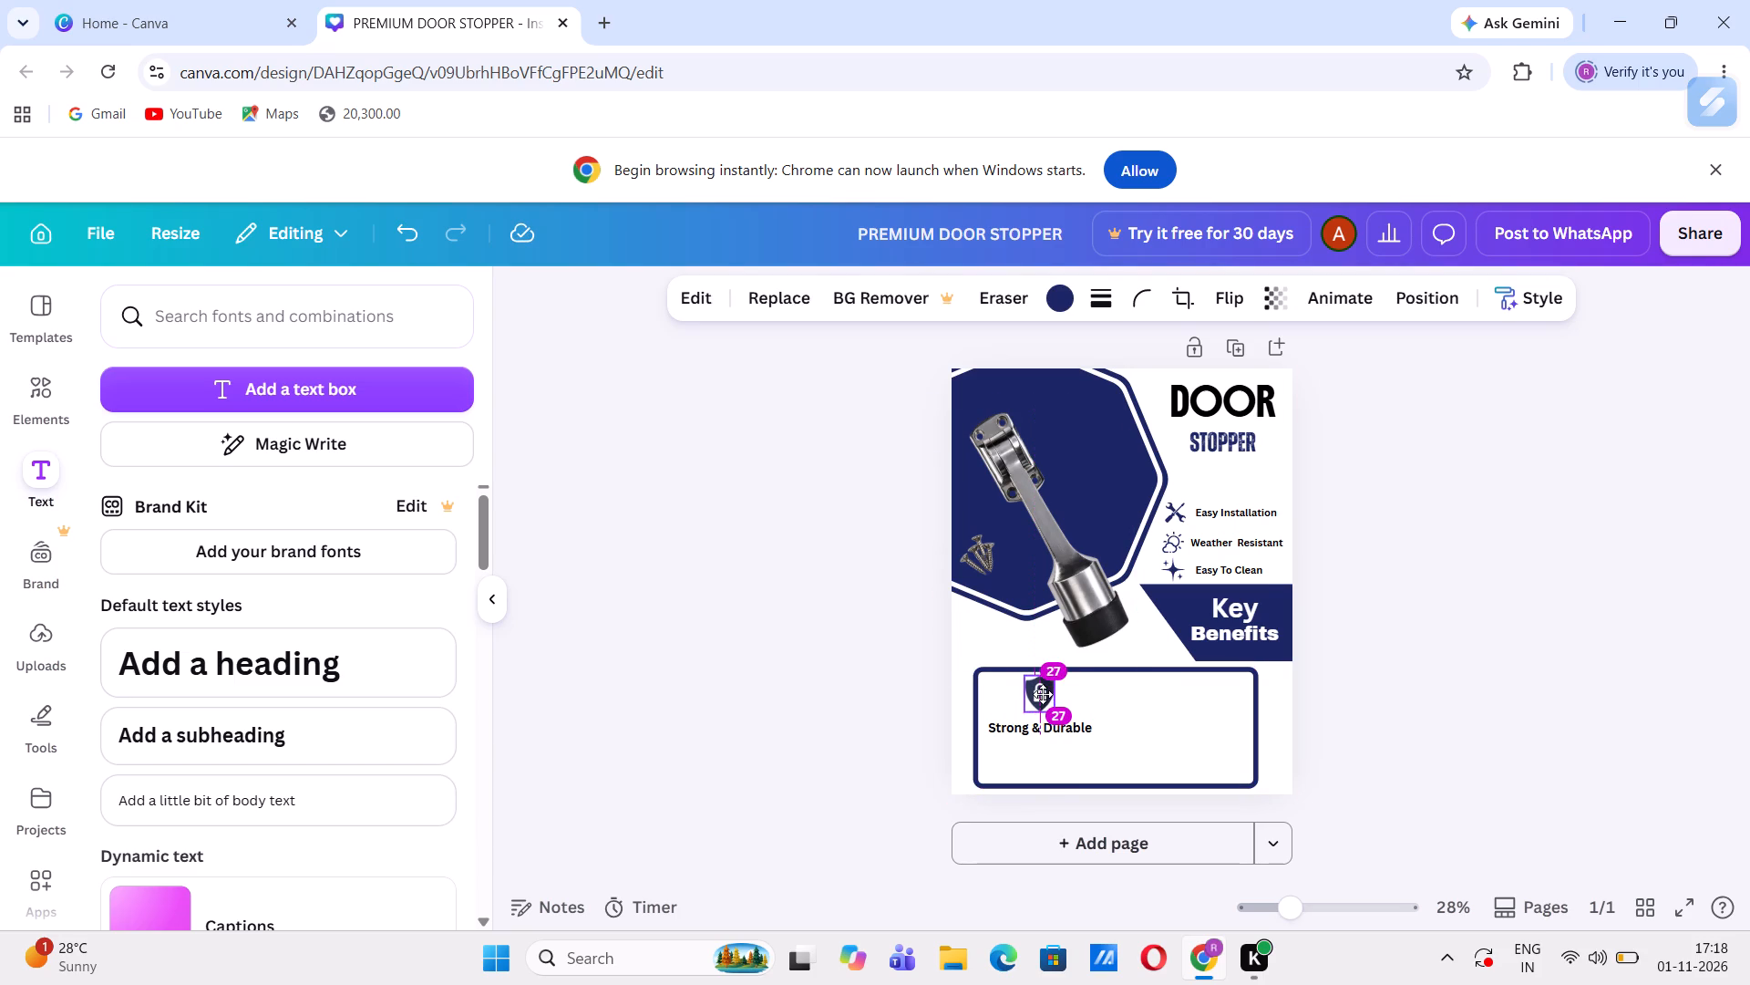
left_click(830, 723)
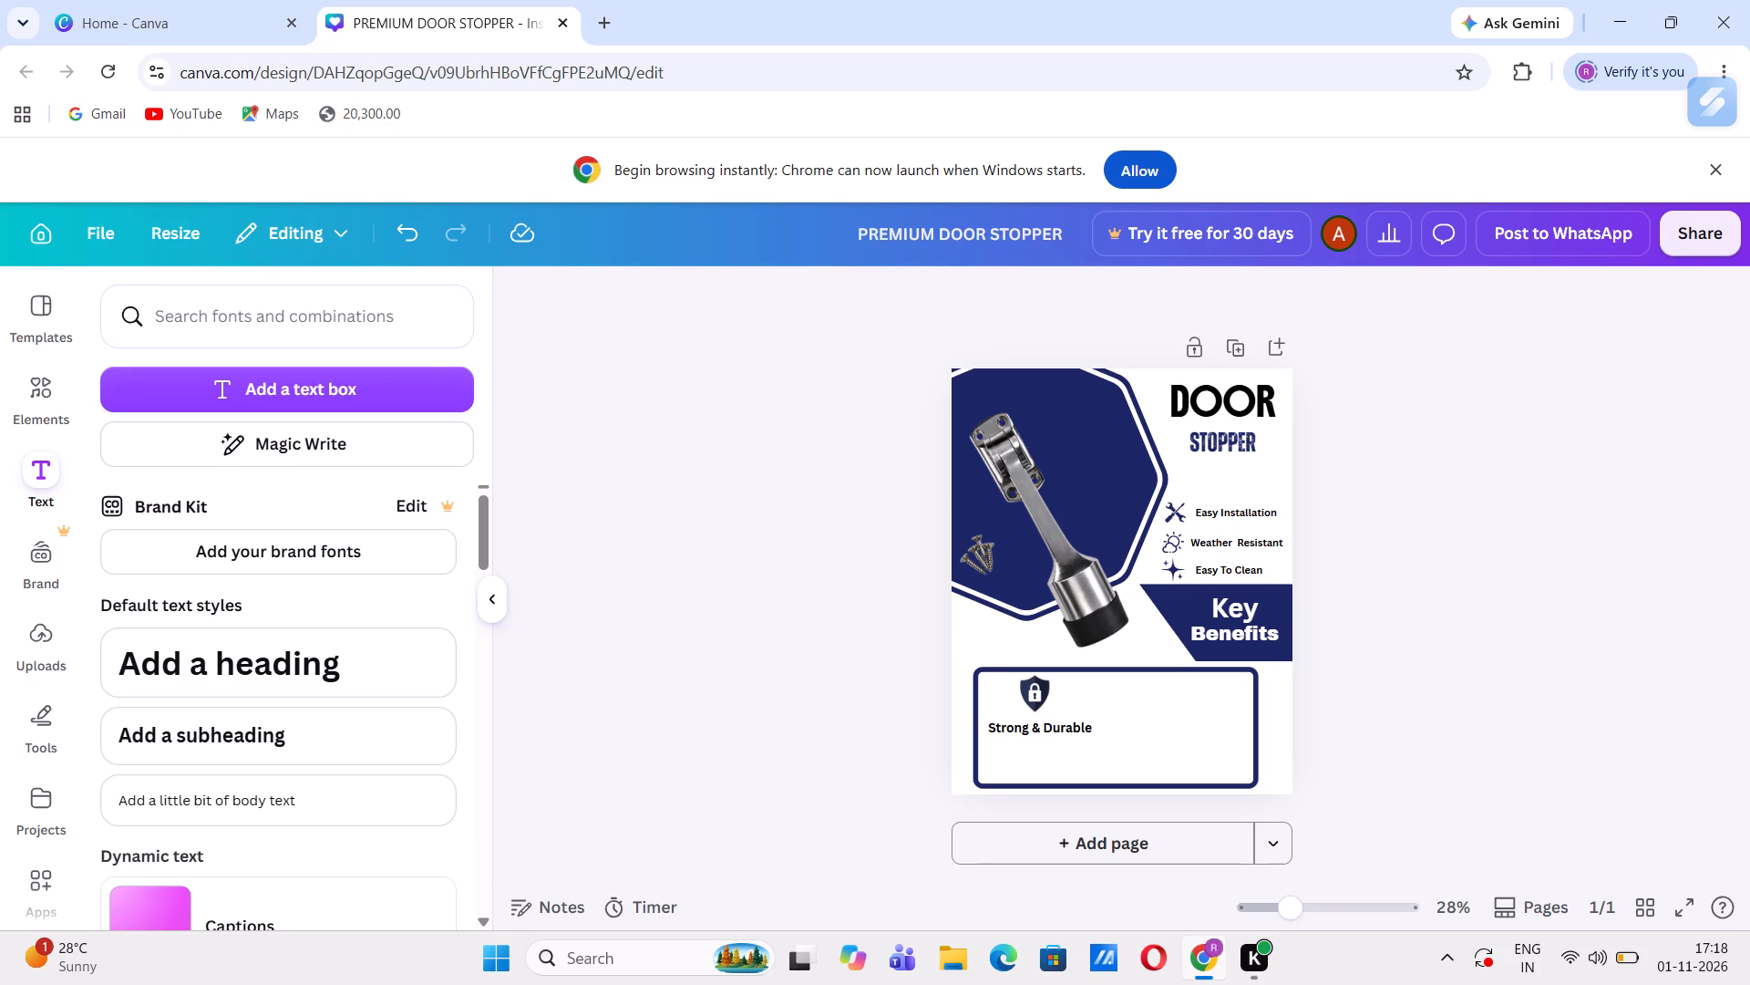
Add a subheading text box to the poster and enter "Buit" as the start of its text.
left_click(211, 726)
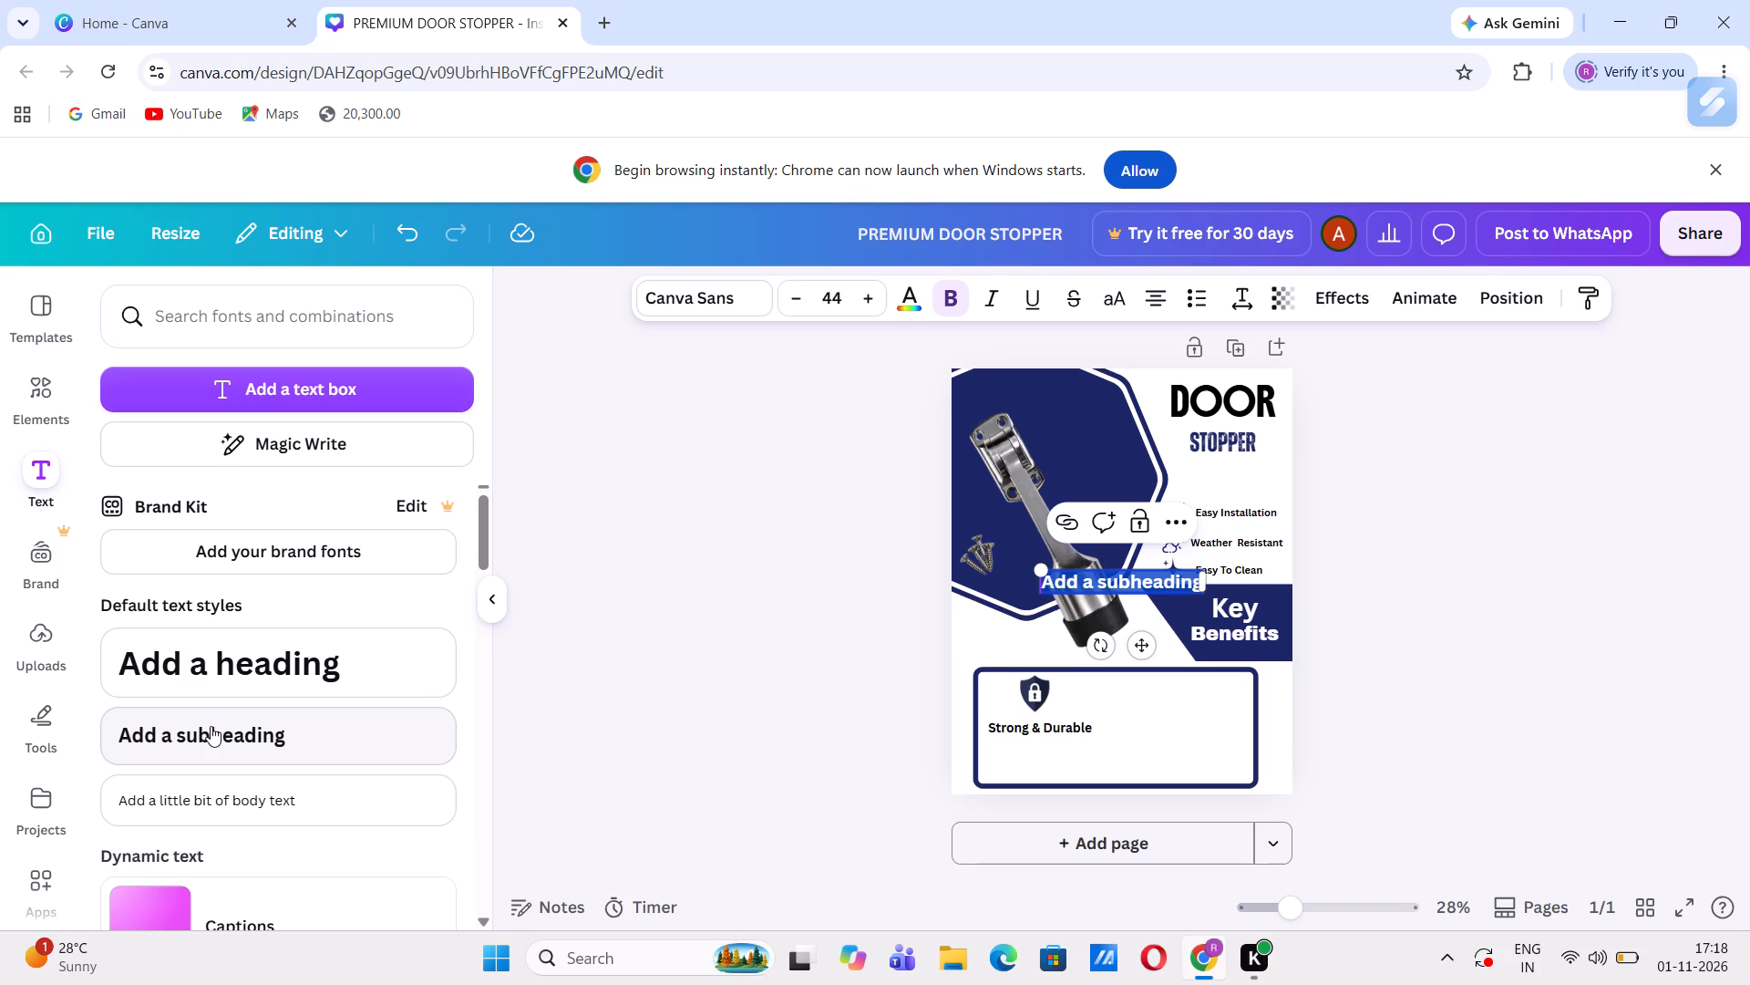
key("shift+b")
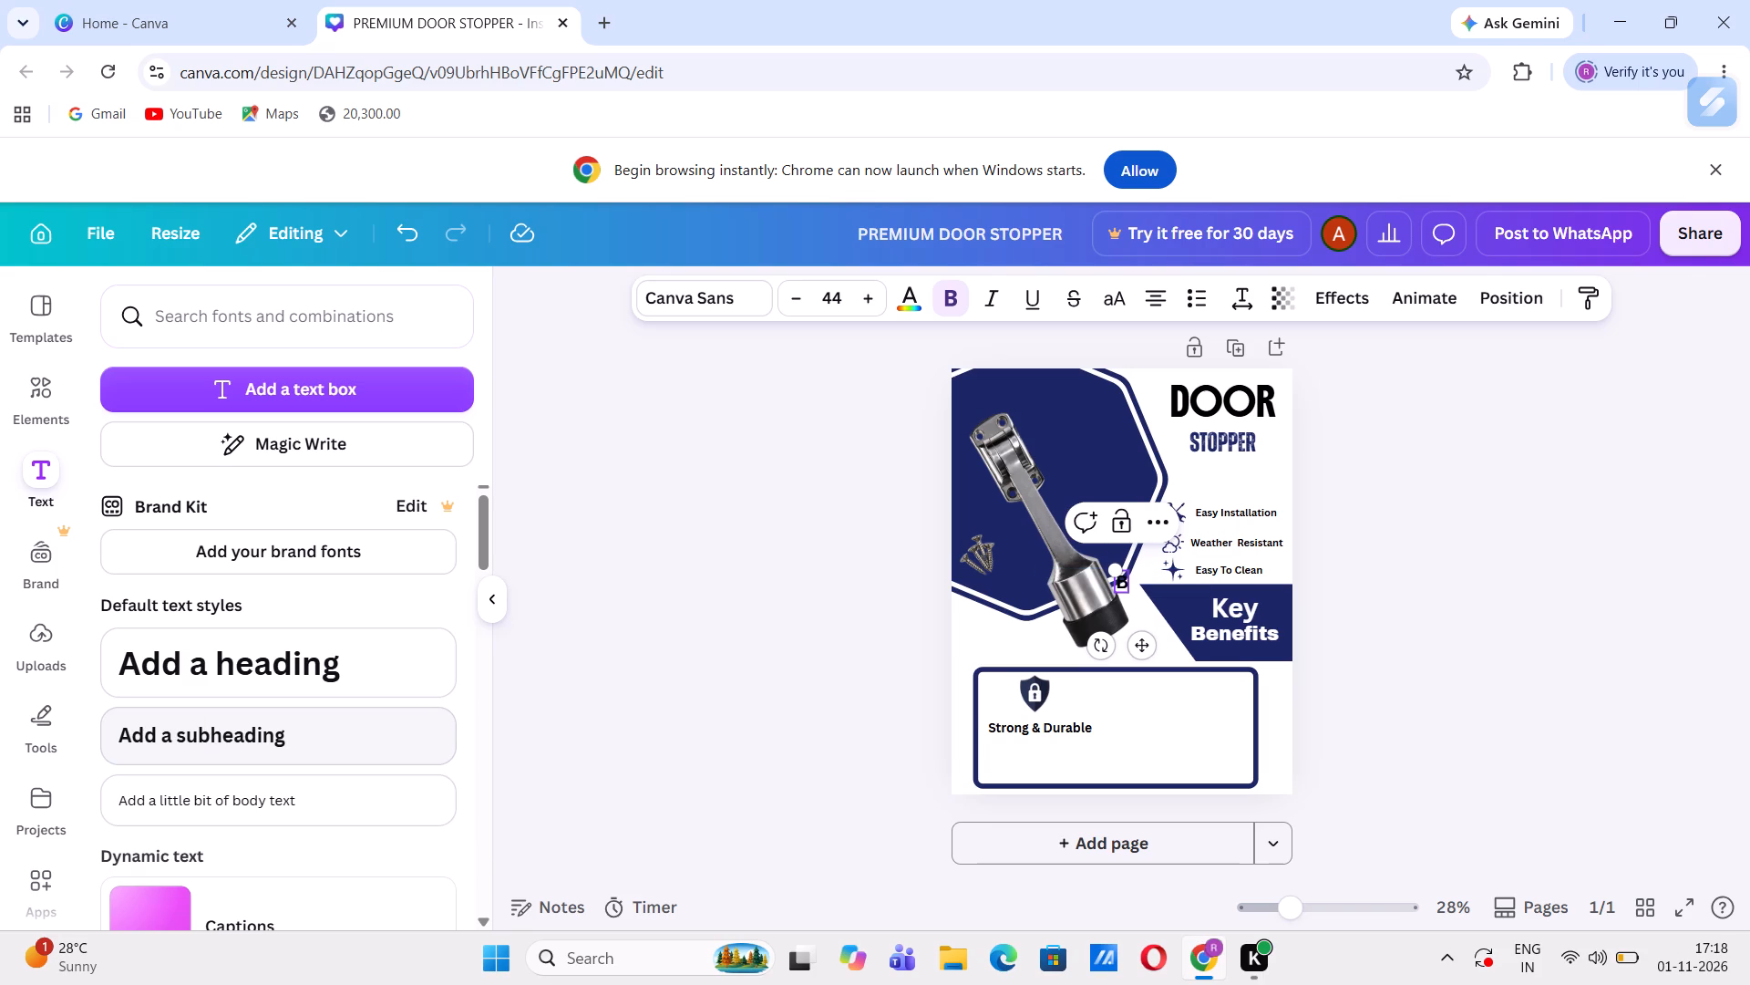
type("uit")
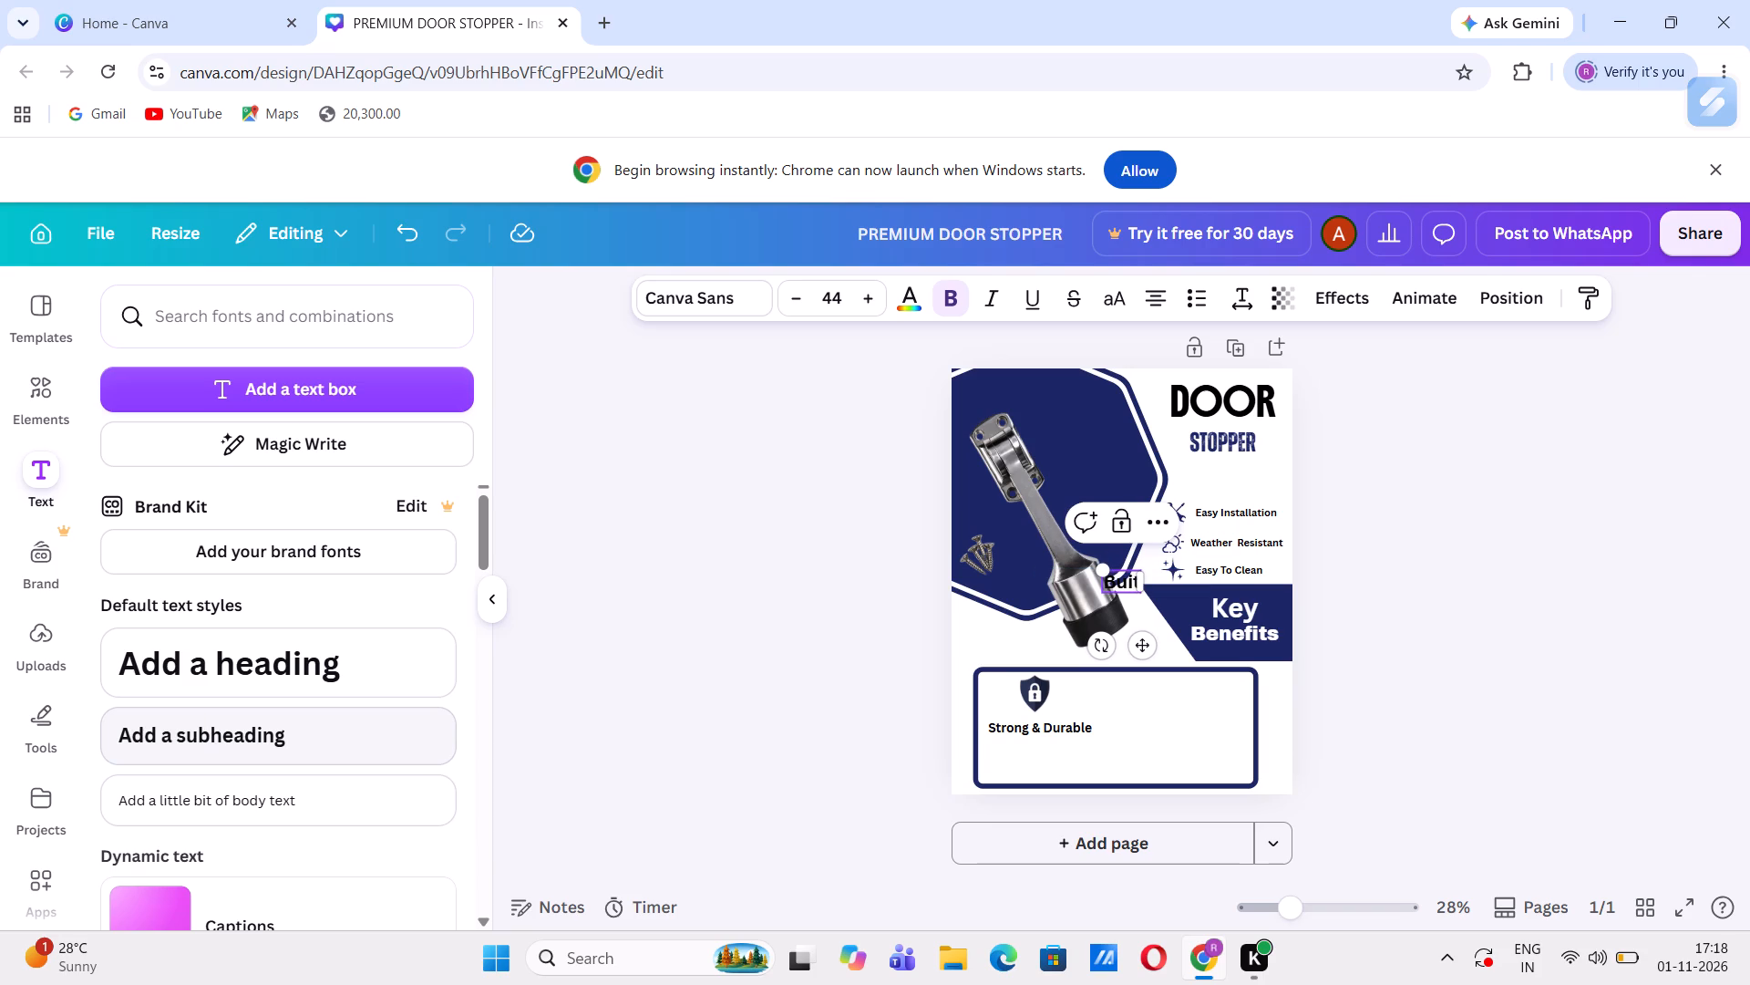
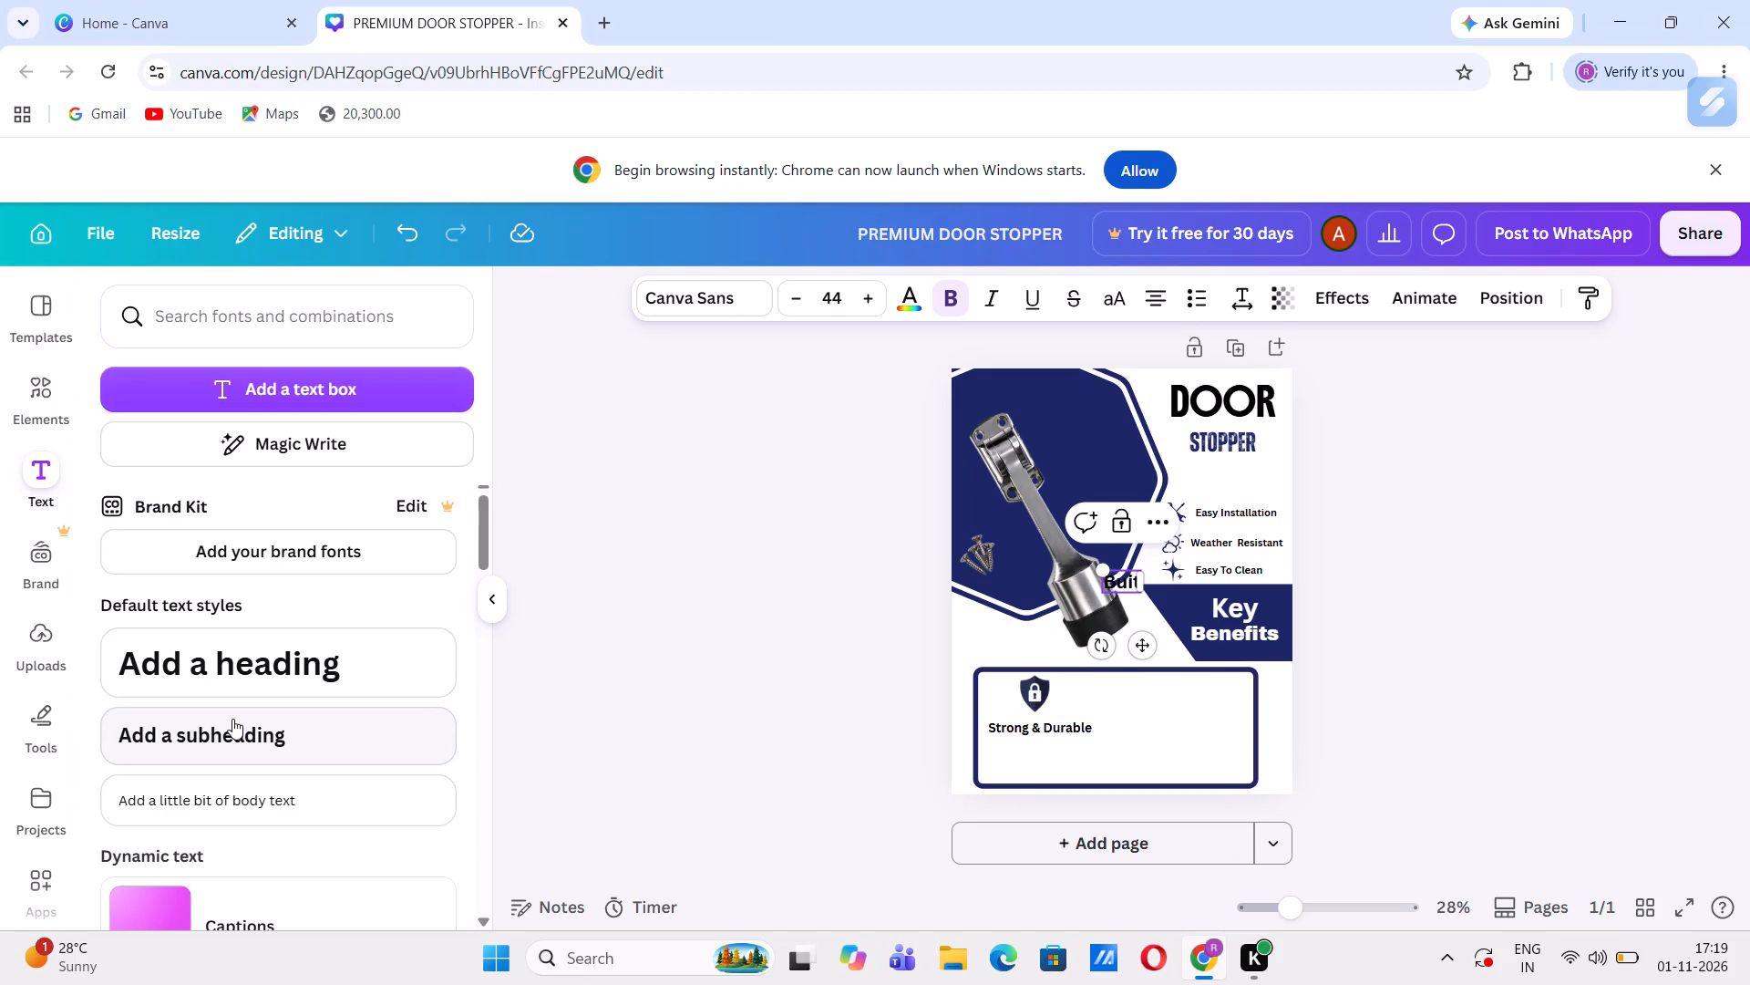
Continue the subheading after "Buit" with the text "With High Quality Materiall".
key("space")
key("w")
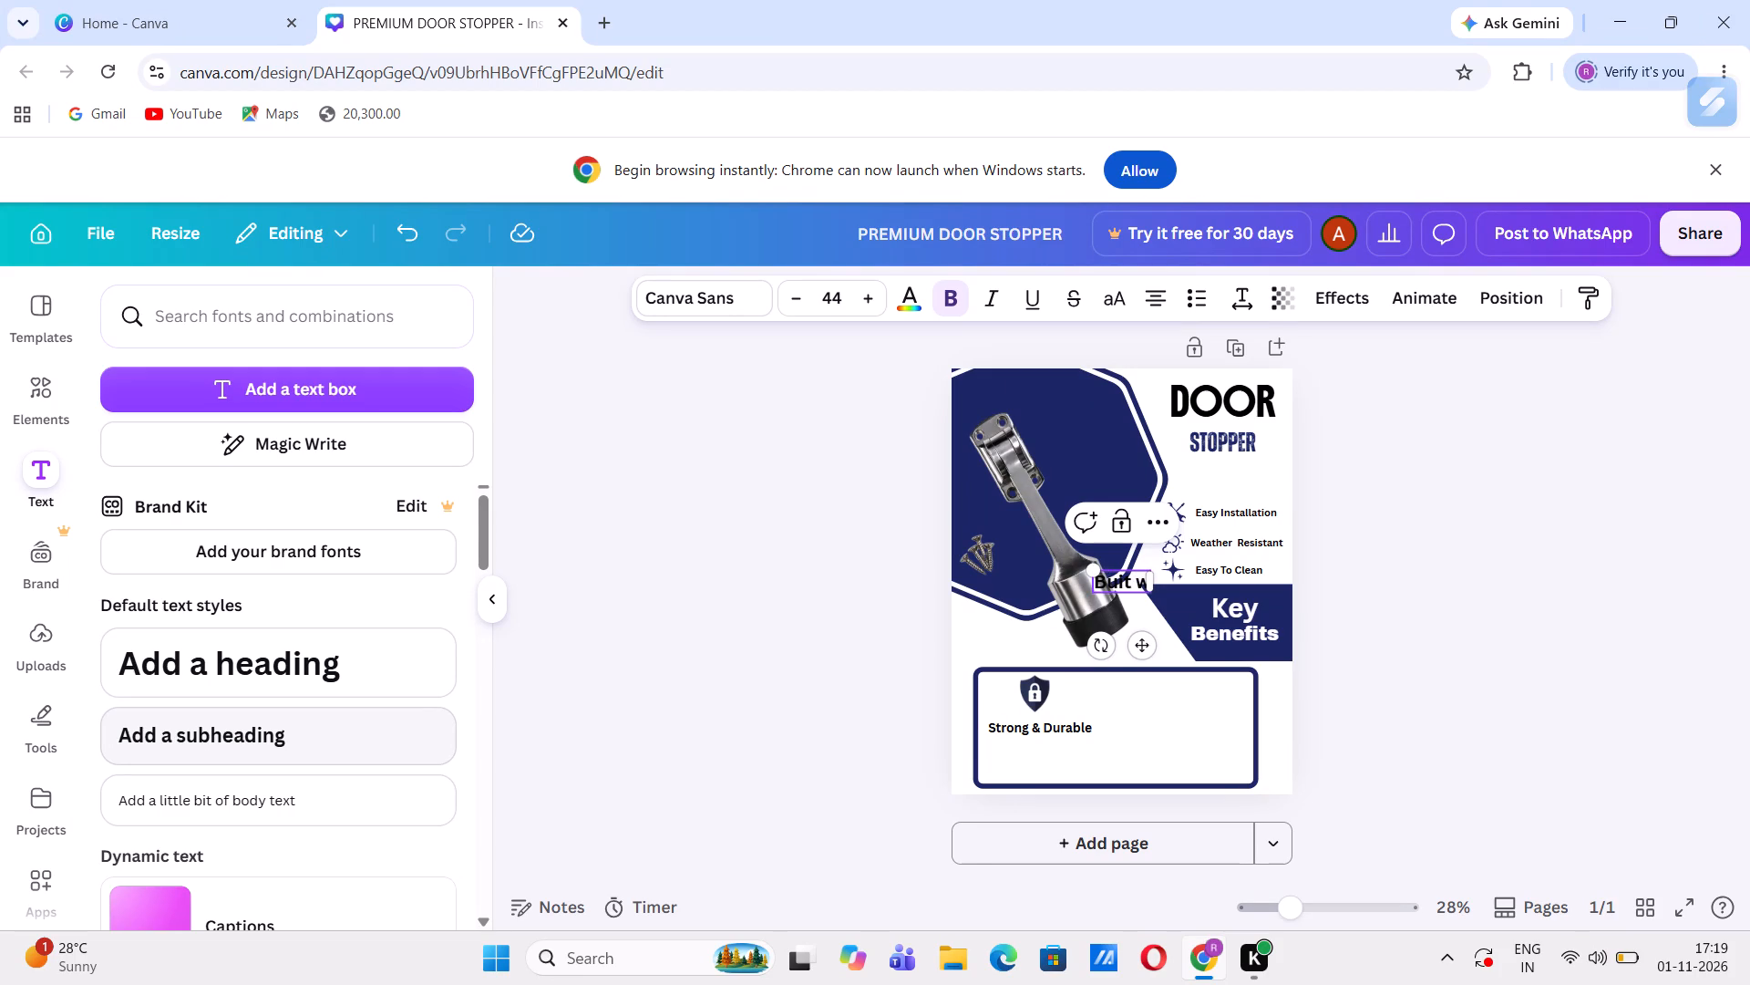
key("BackSpace")
type("With")
key("space")
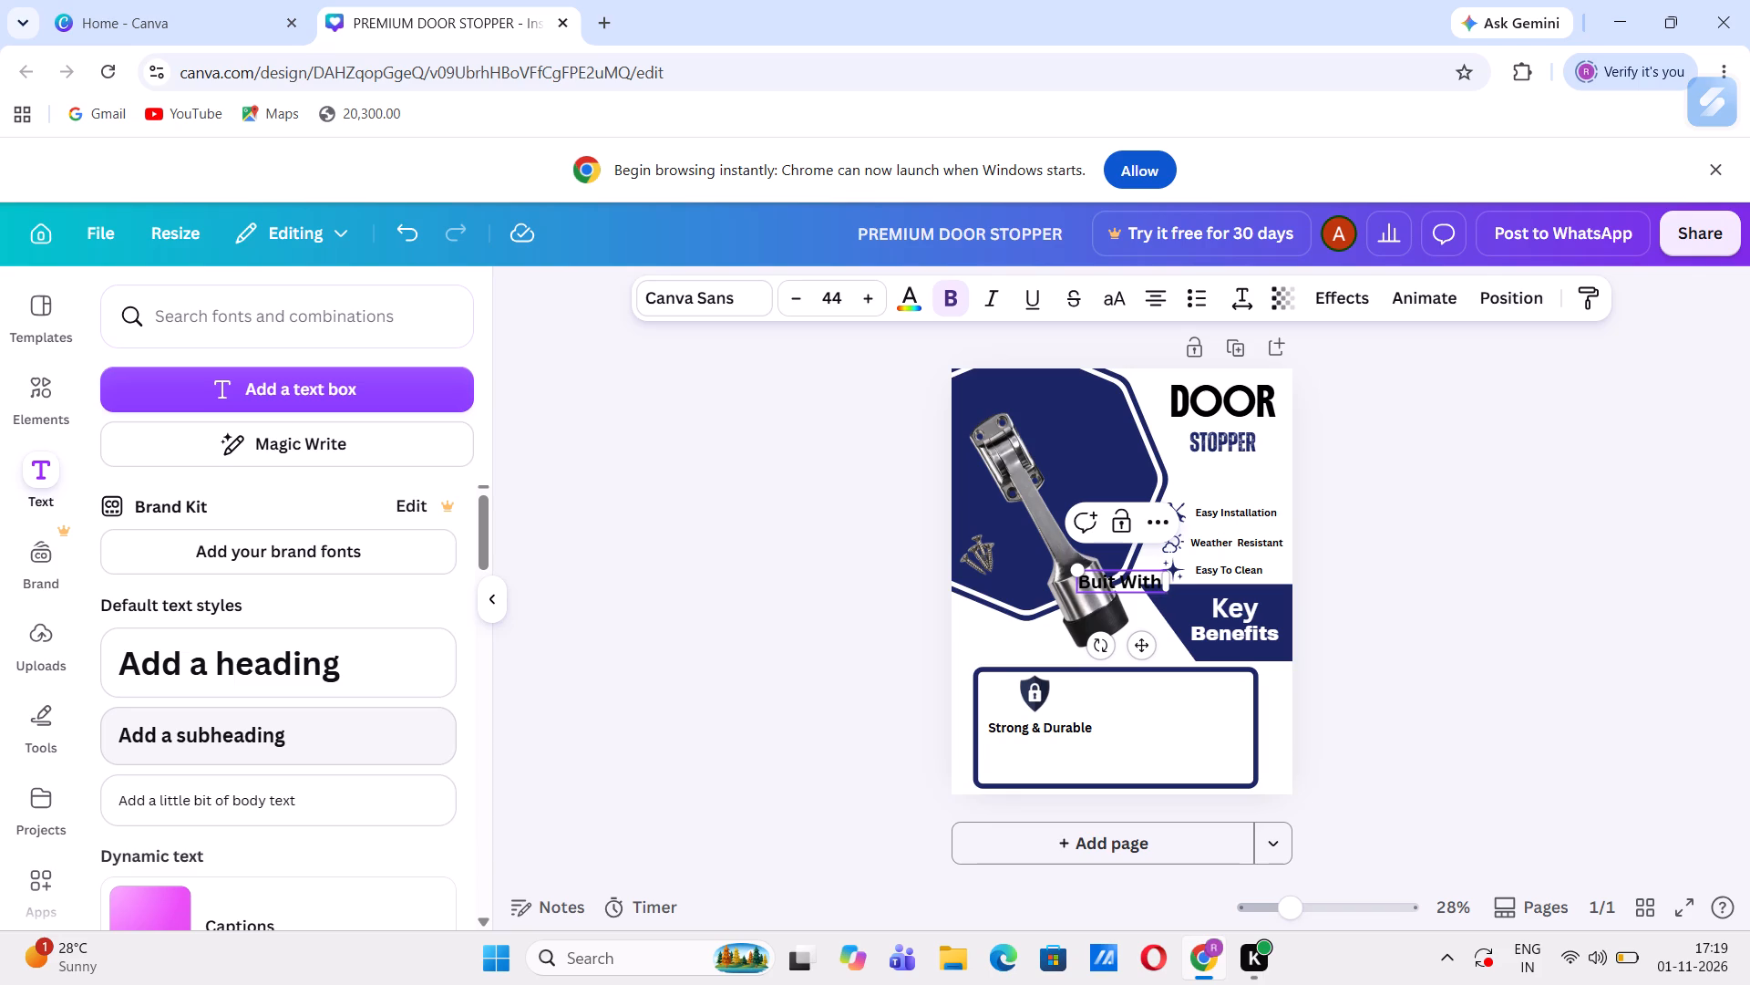
type("High")
key("space")
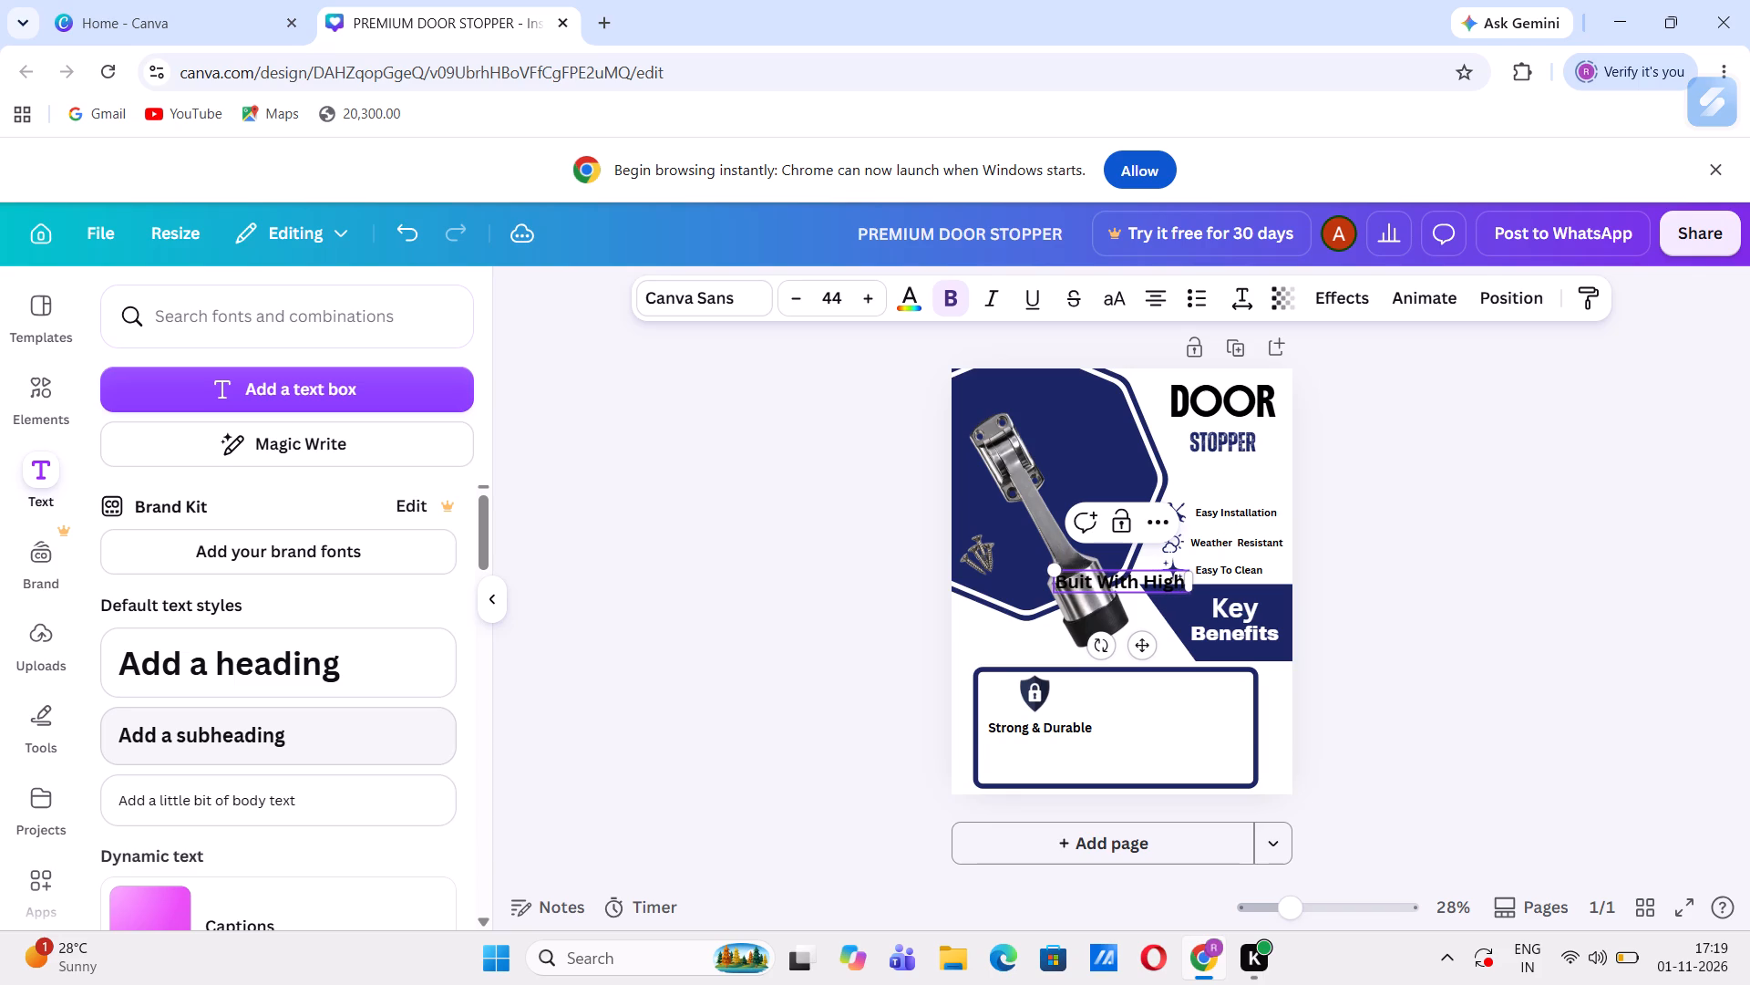
type("Quality")
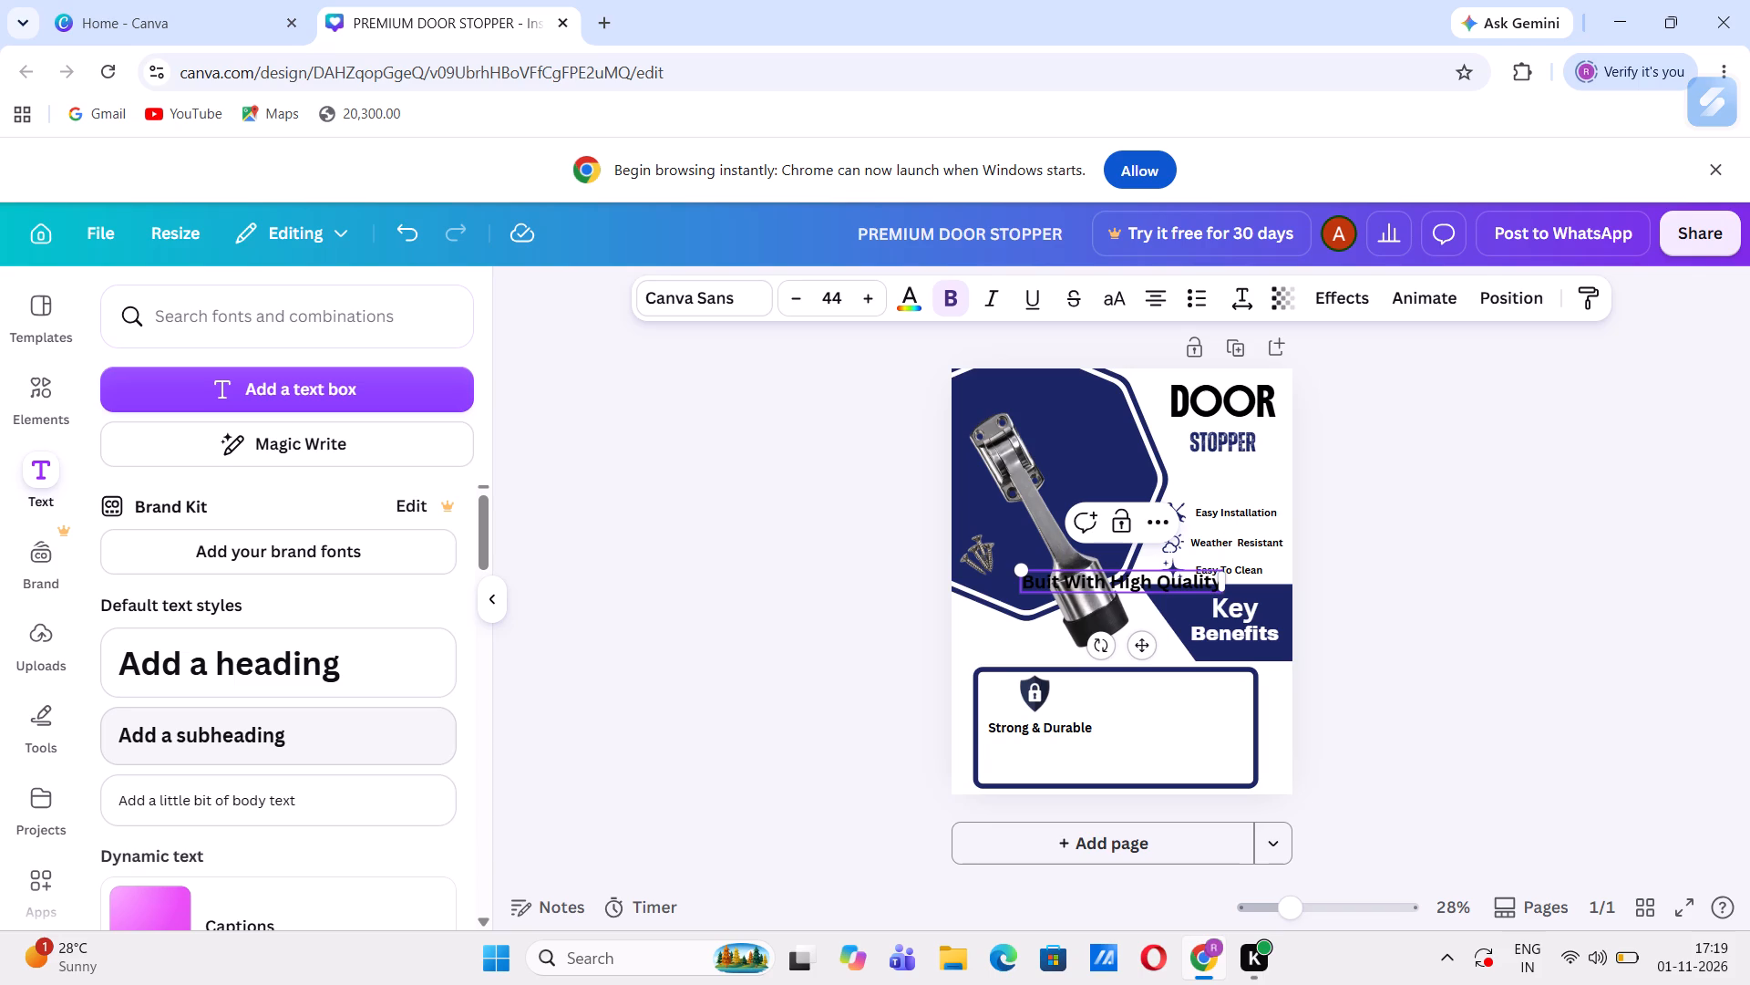
key("shift+m")
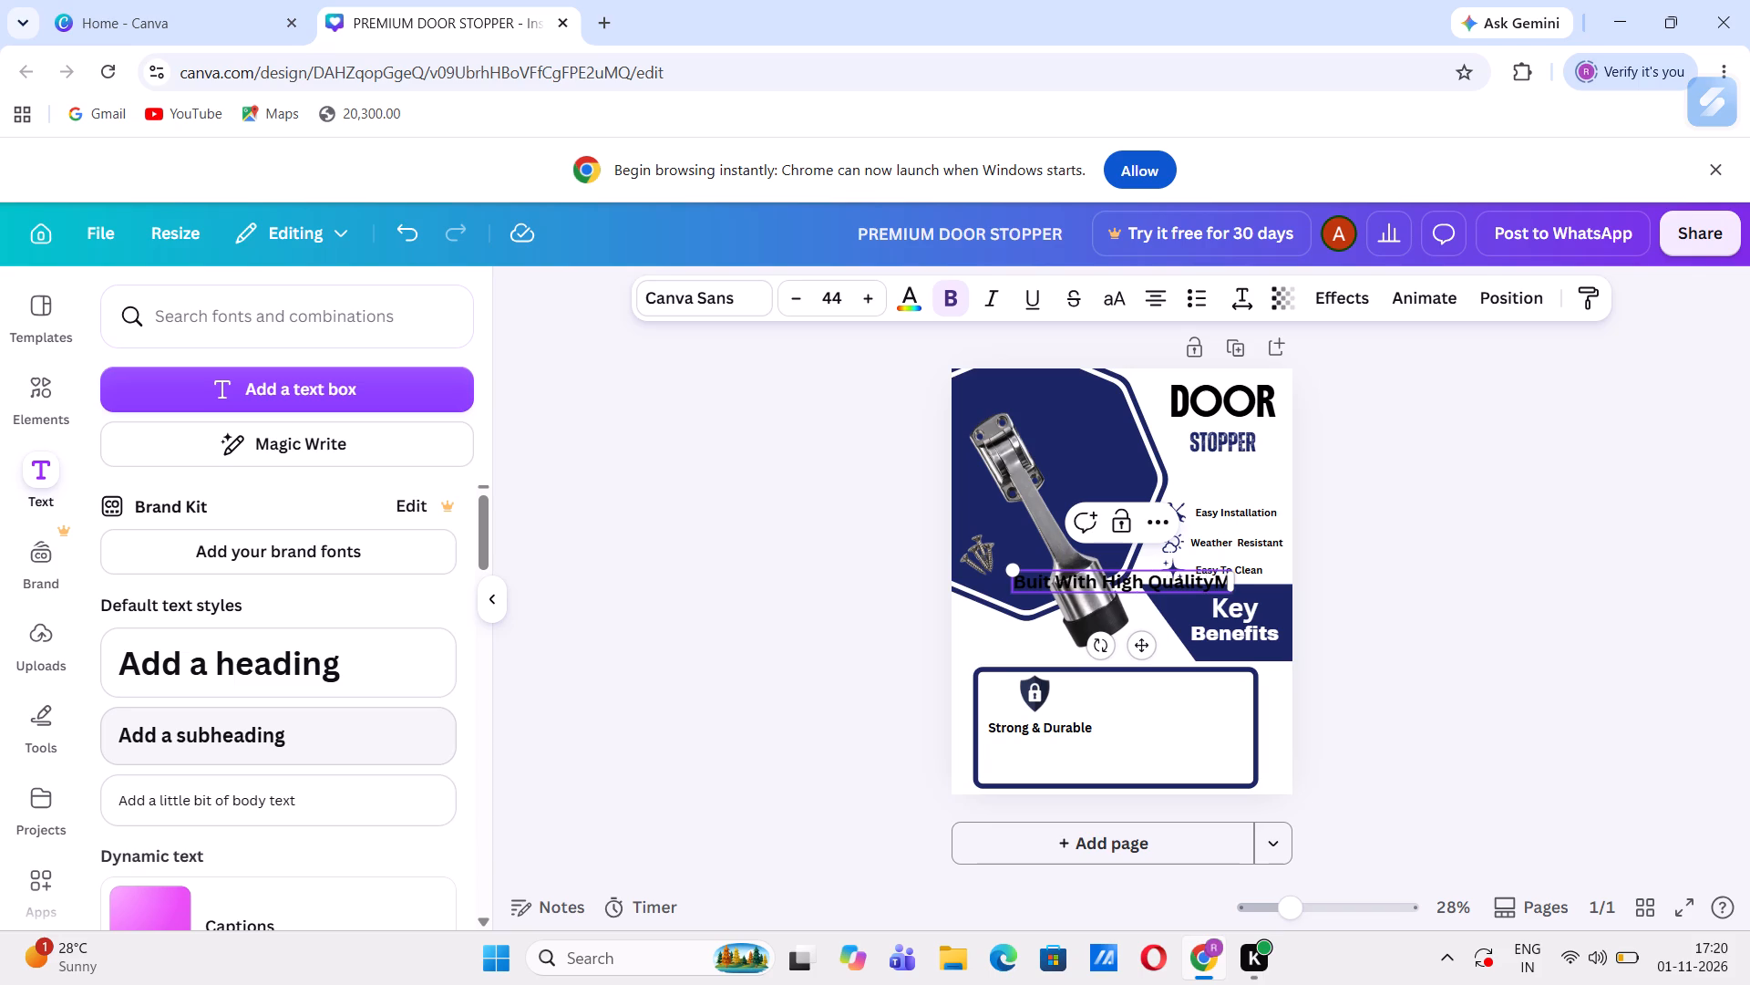
key("BackSpace")
key("space")
type("Material")
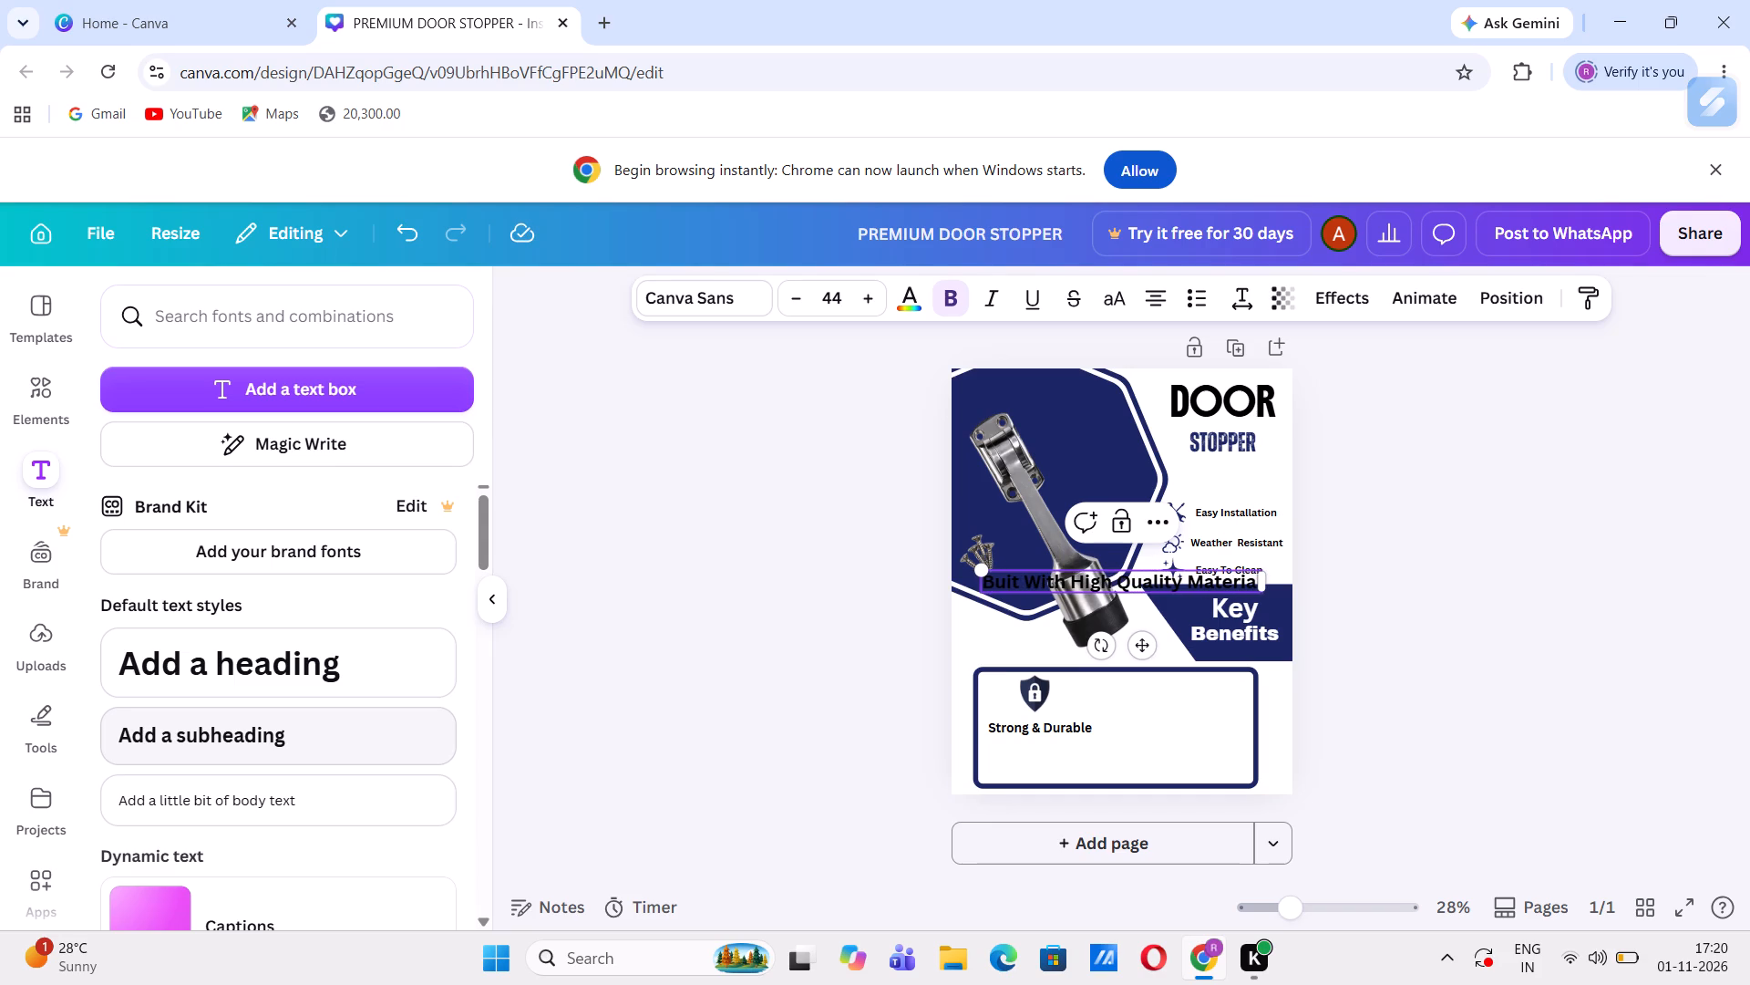
key("l")
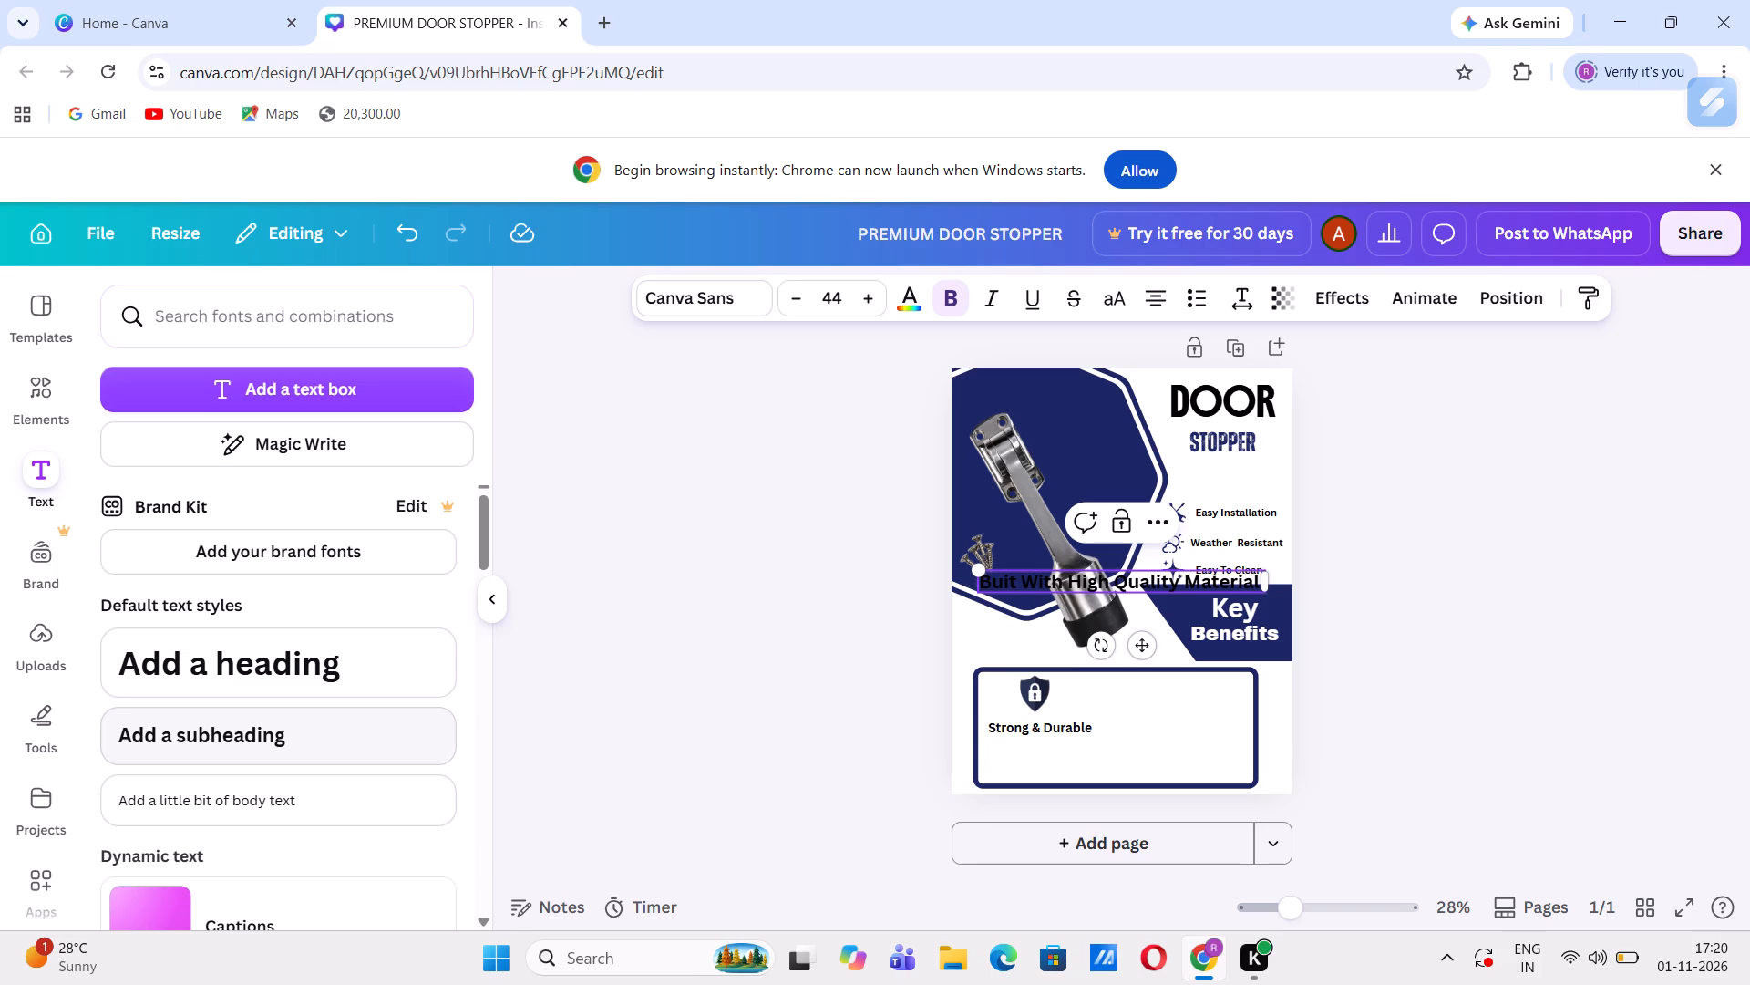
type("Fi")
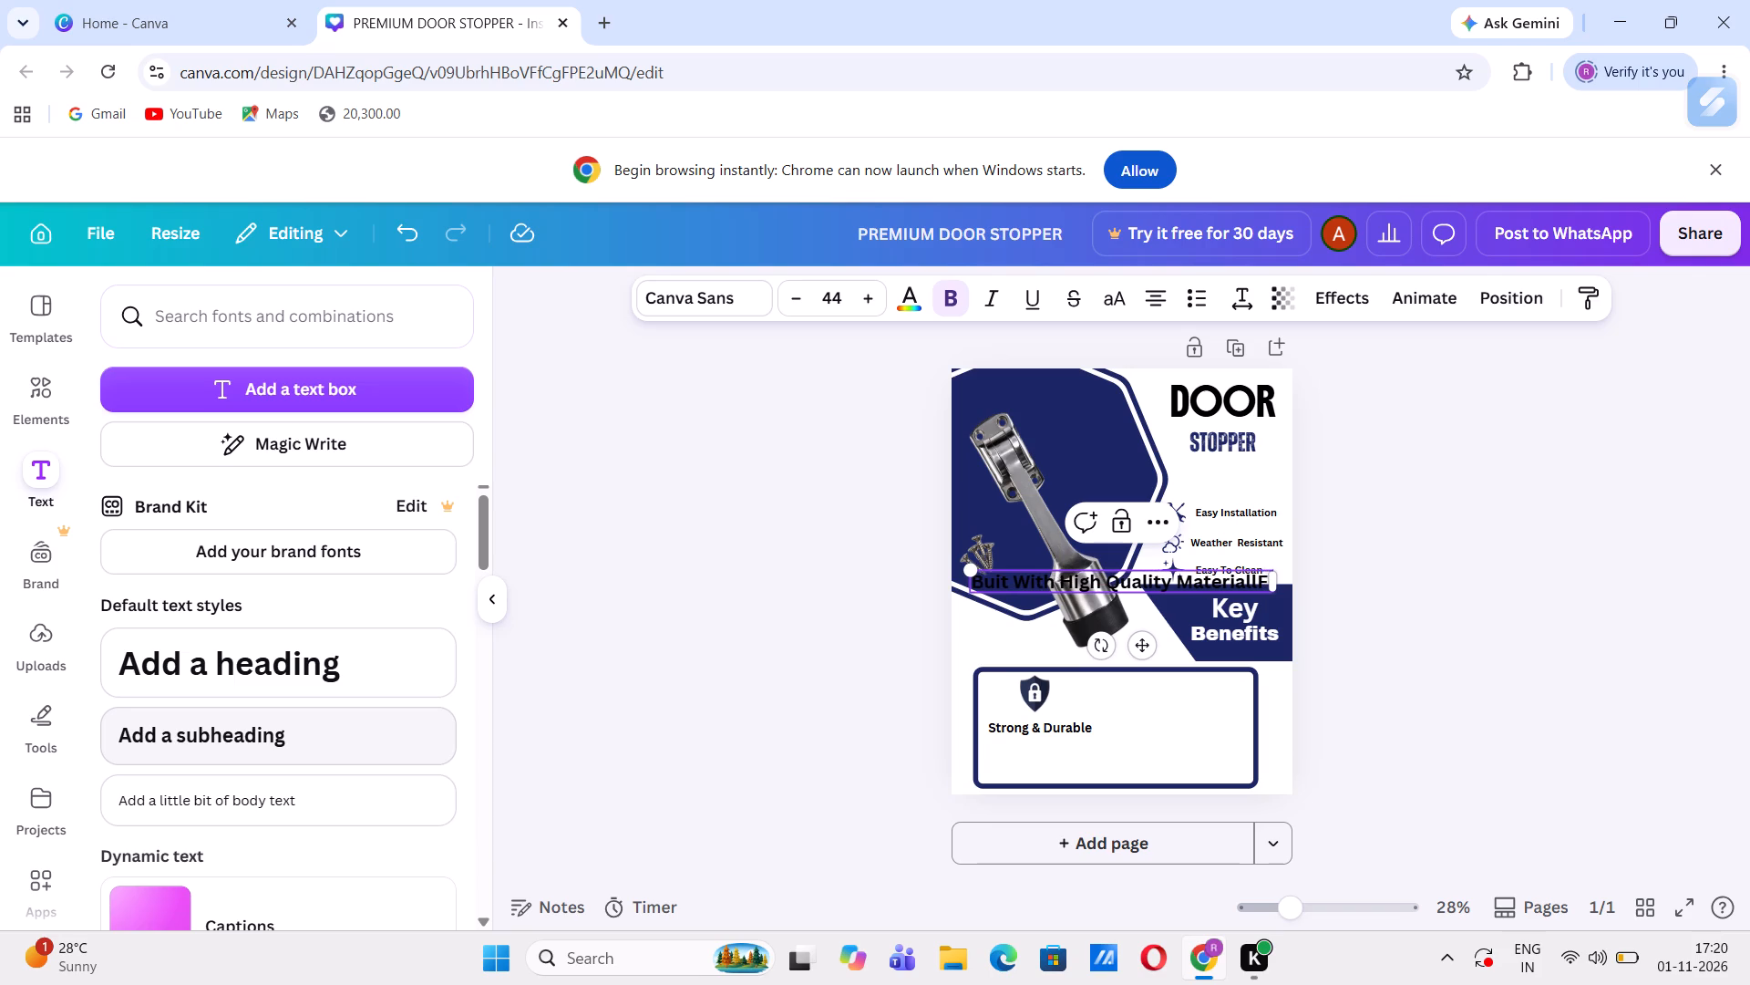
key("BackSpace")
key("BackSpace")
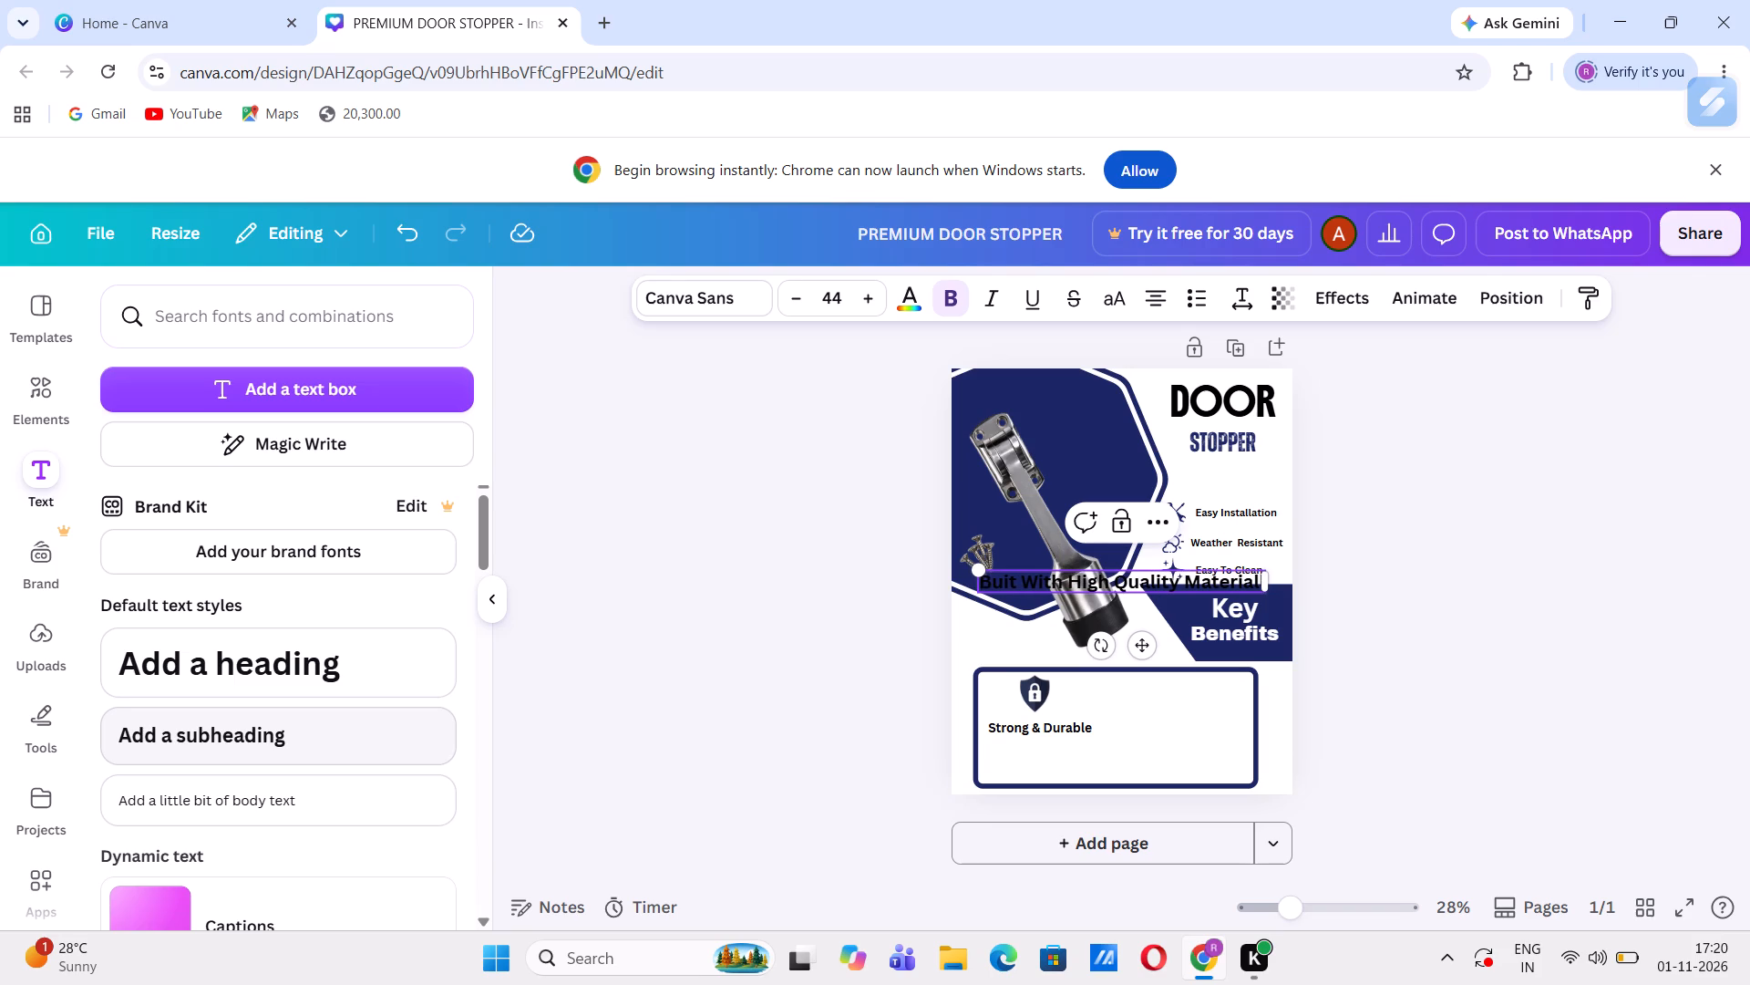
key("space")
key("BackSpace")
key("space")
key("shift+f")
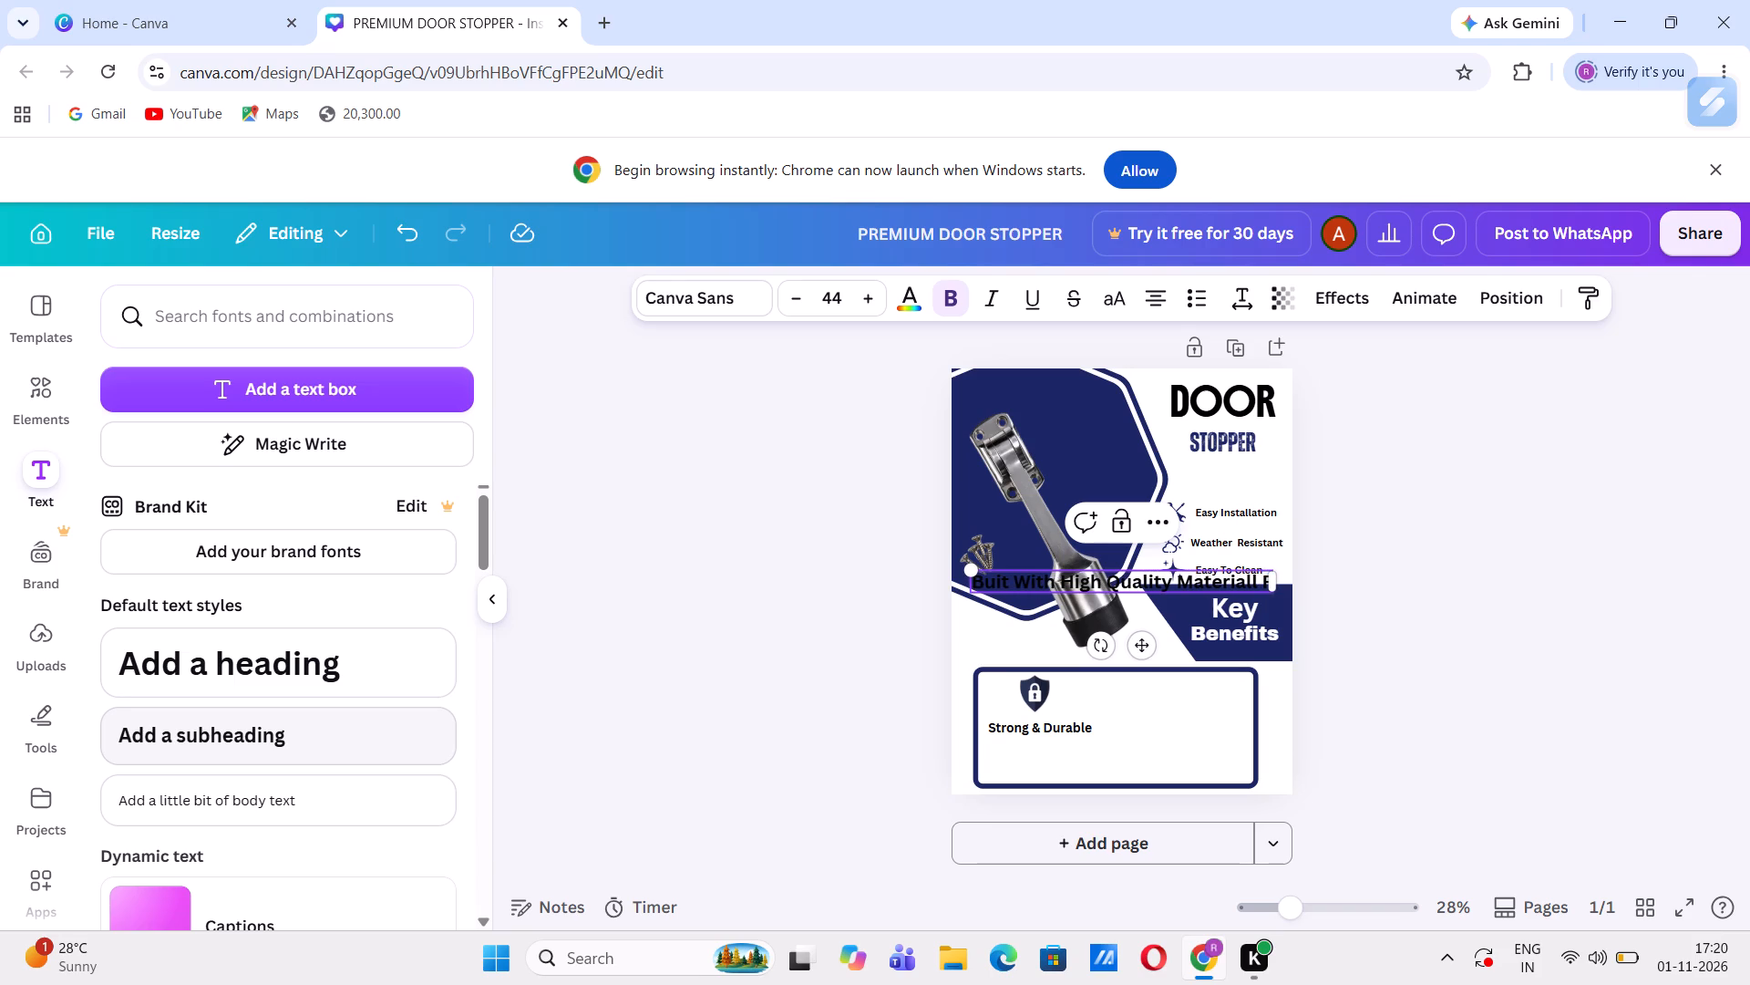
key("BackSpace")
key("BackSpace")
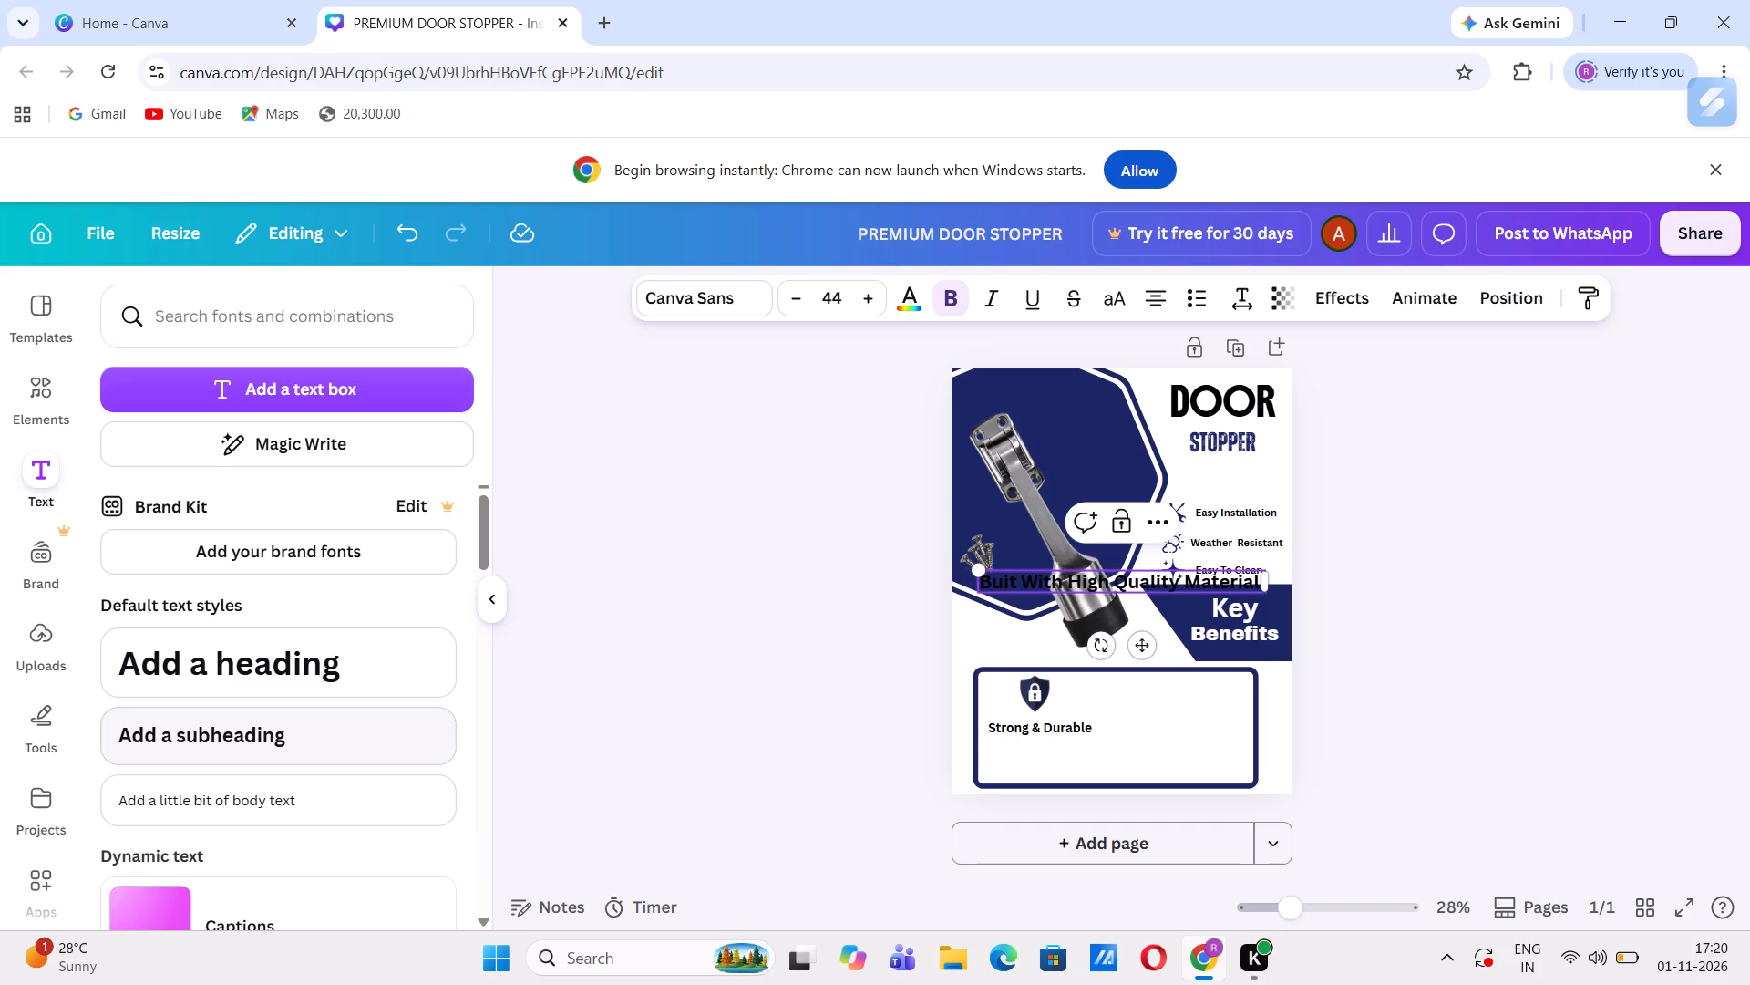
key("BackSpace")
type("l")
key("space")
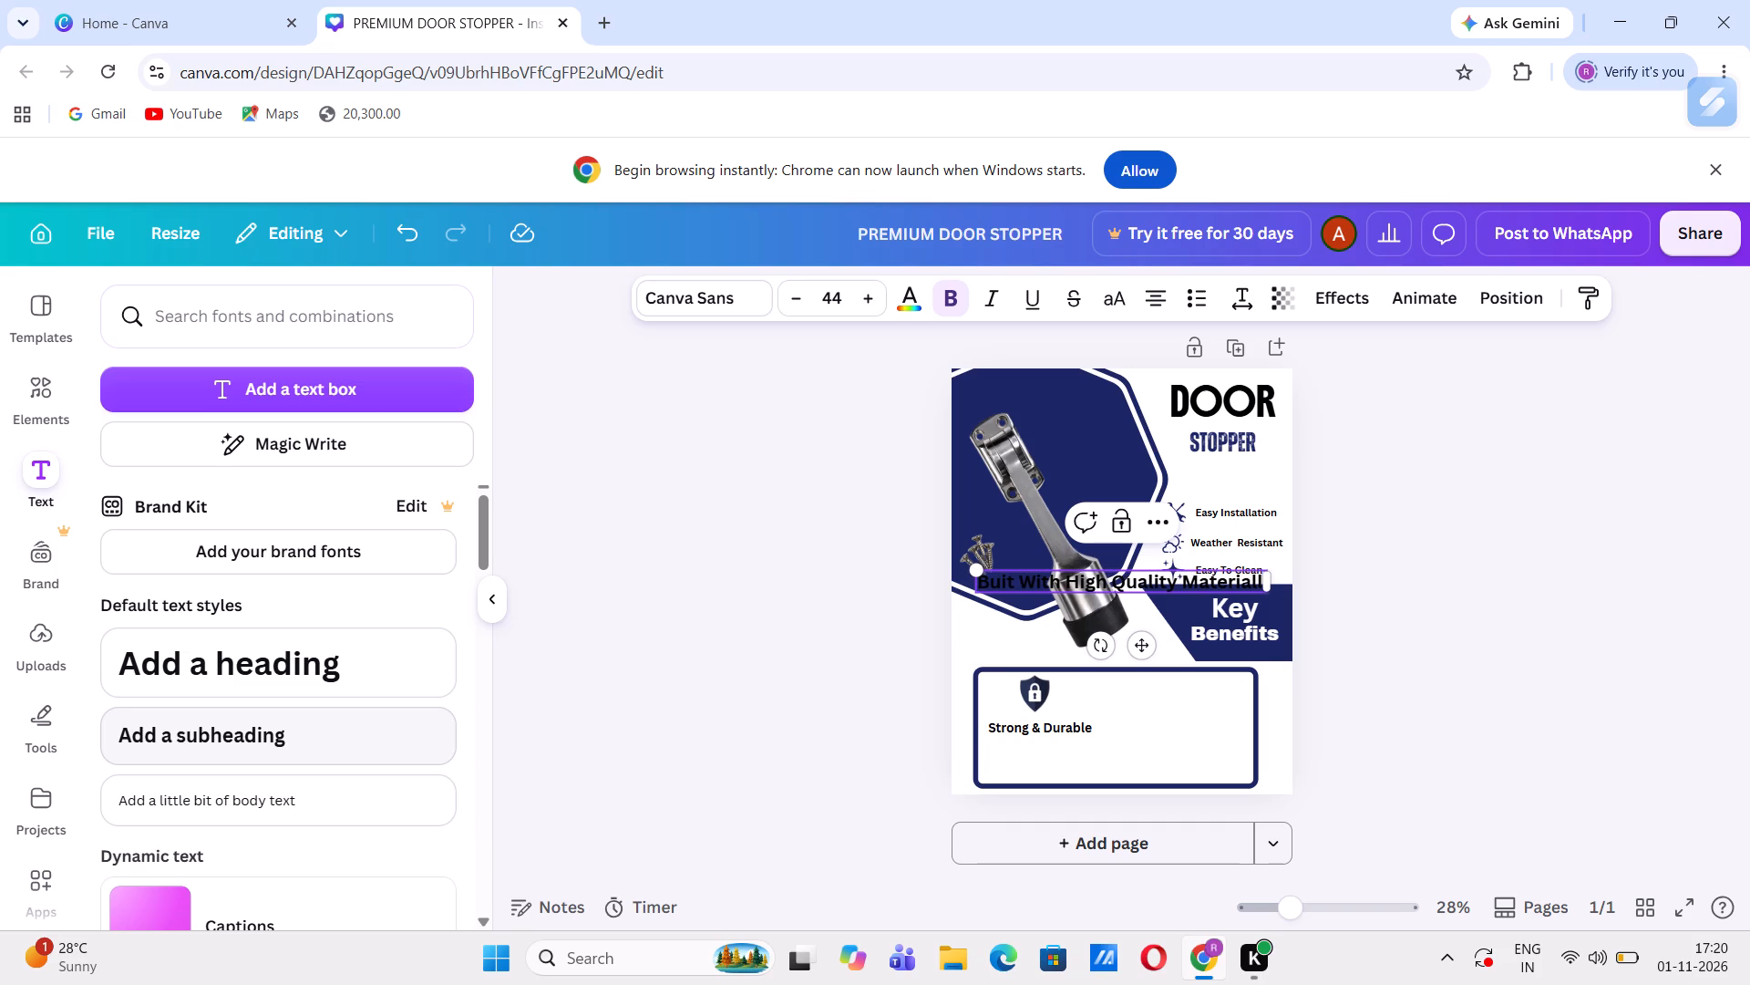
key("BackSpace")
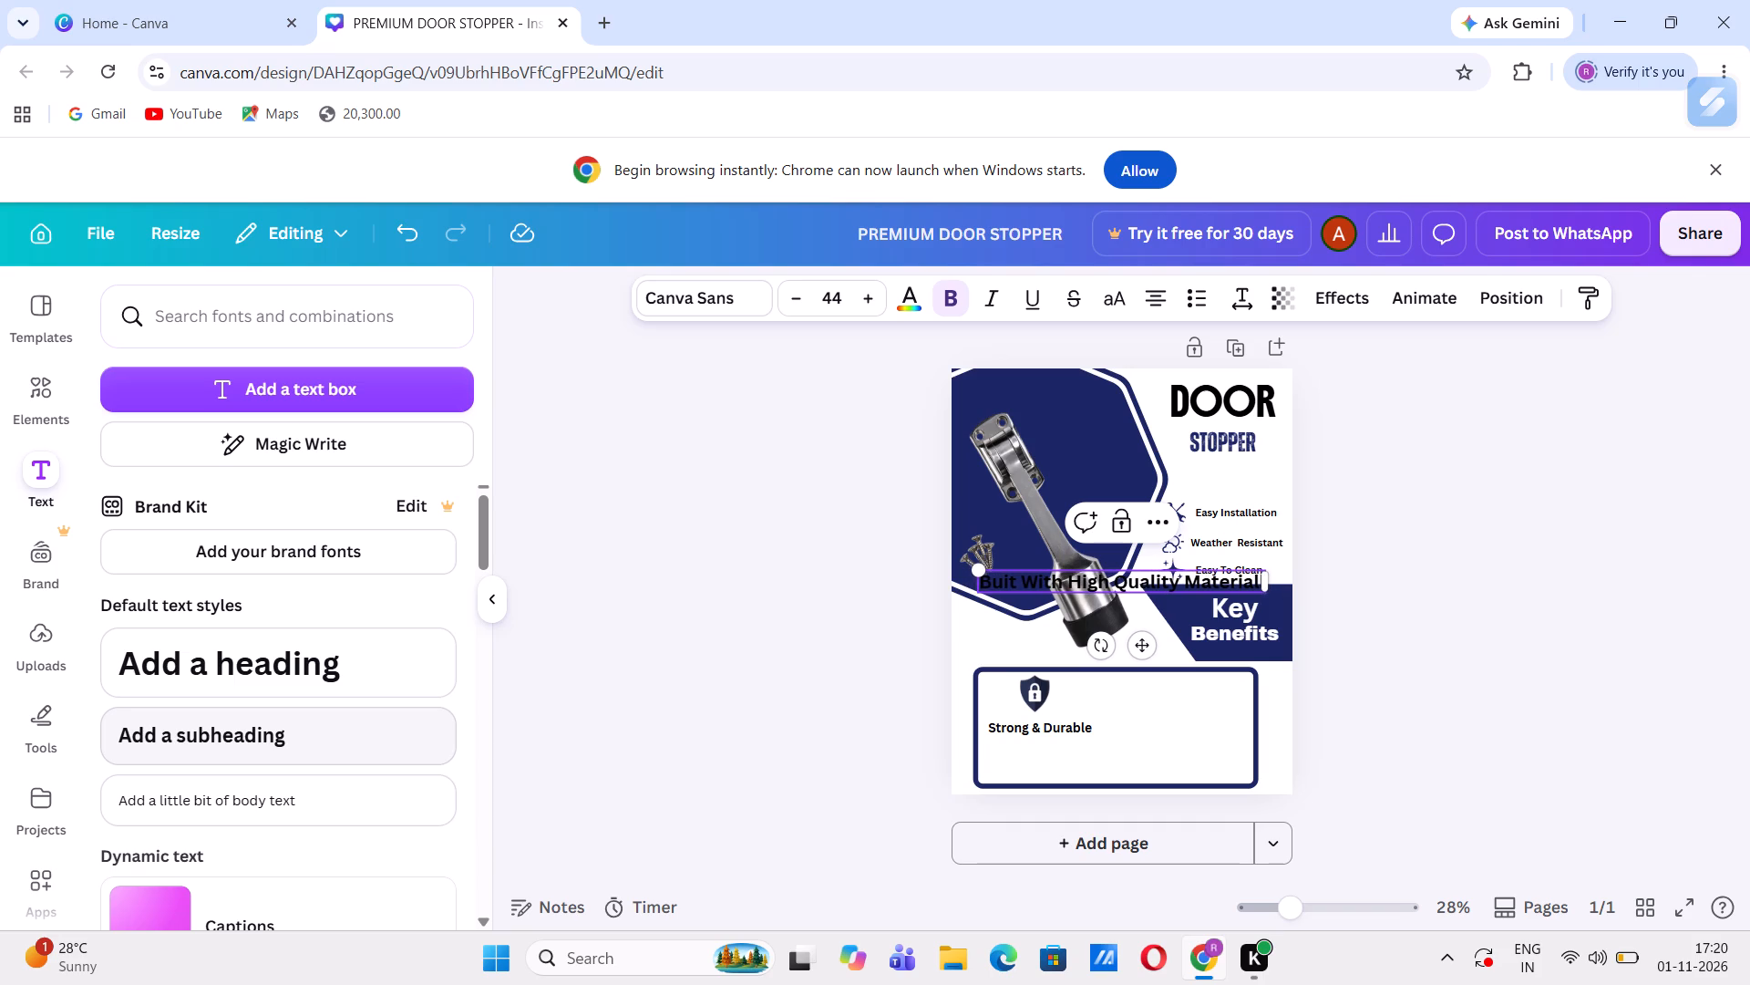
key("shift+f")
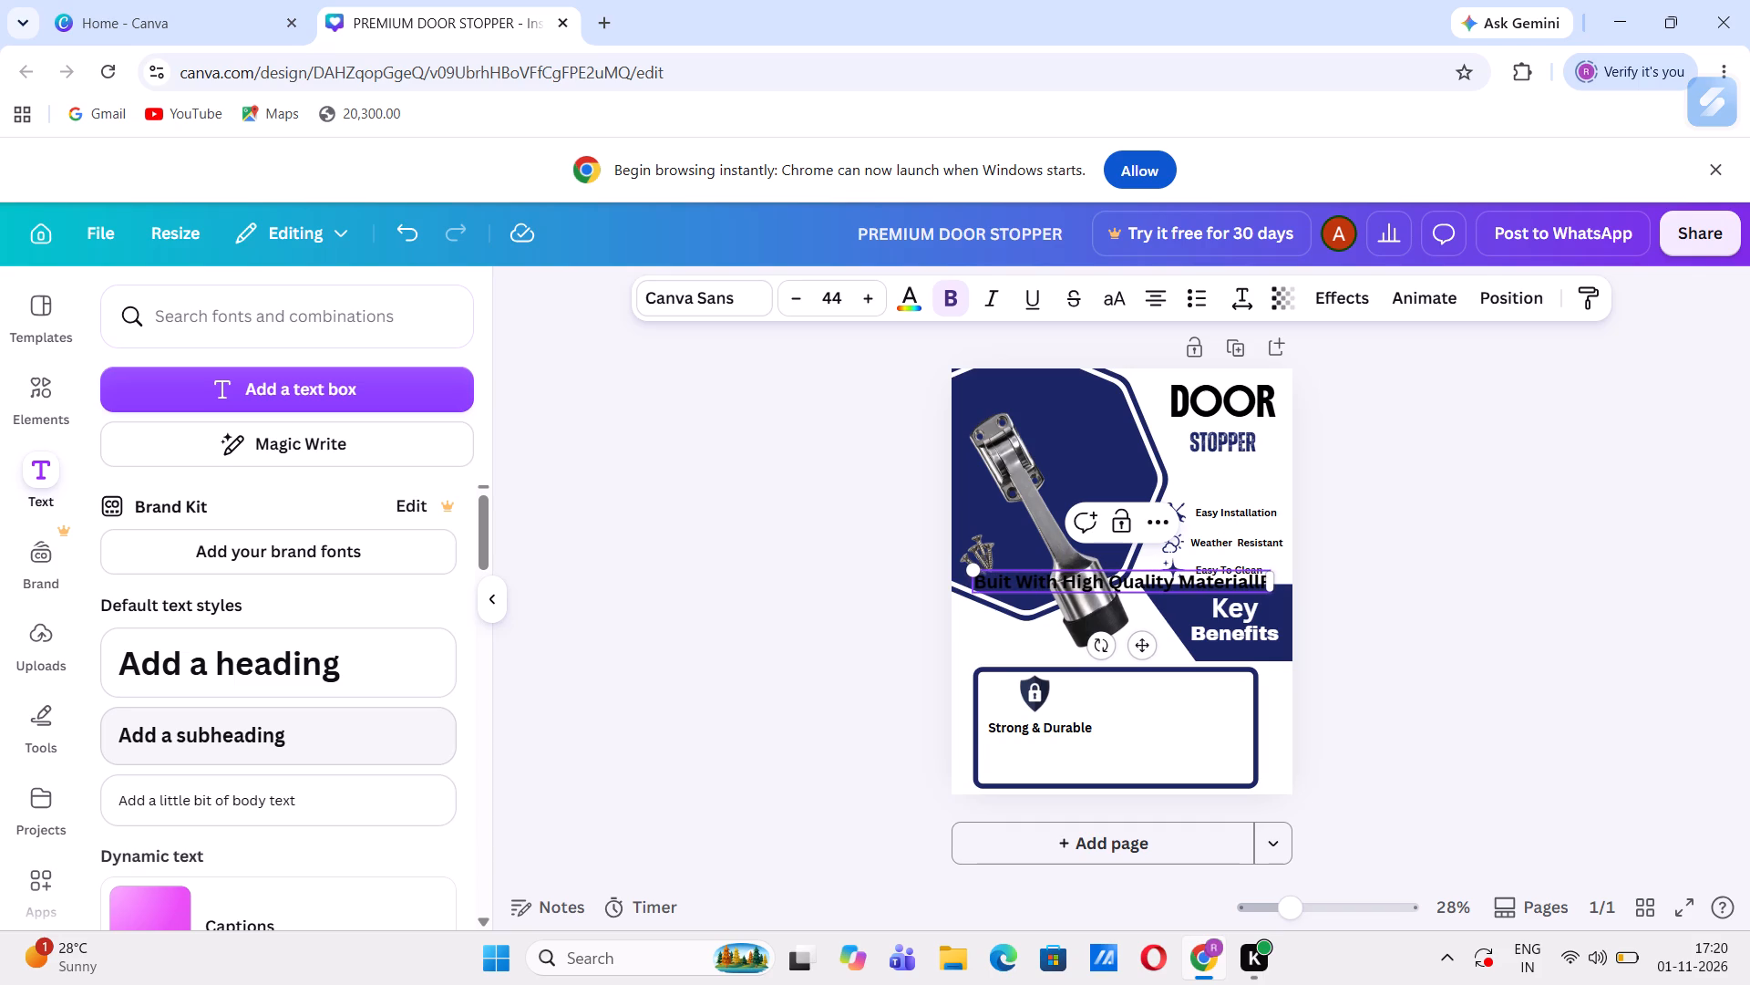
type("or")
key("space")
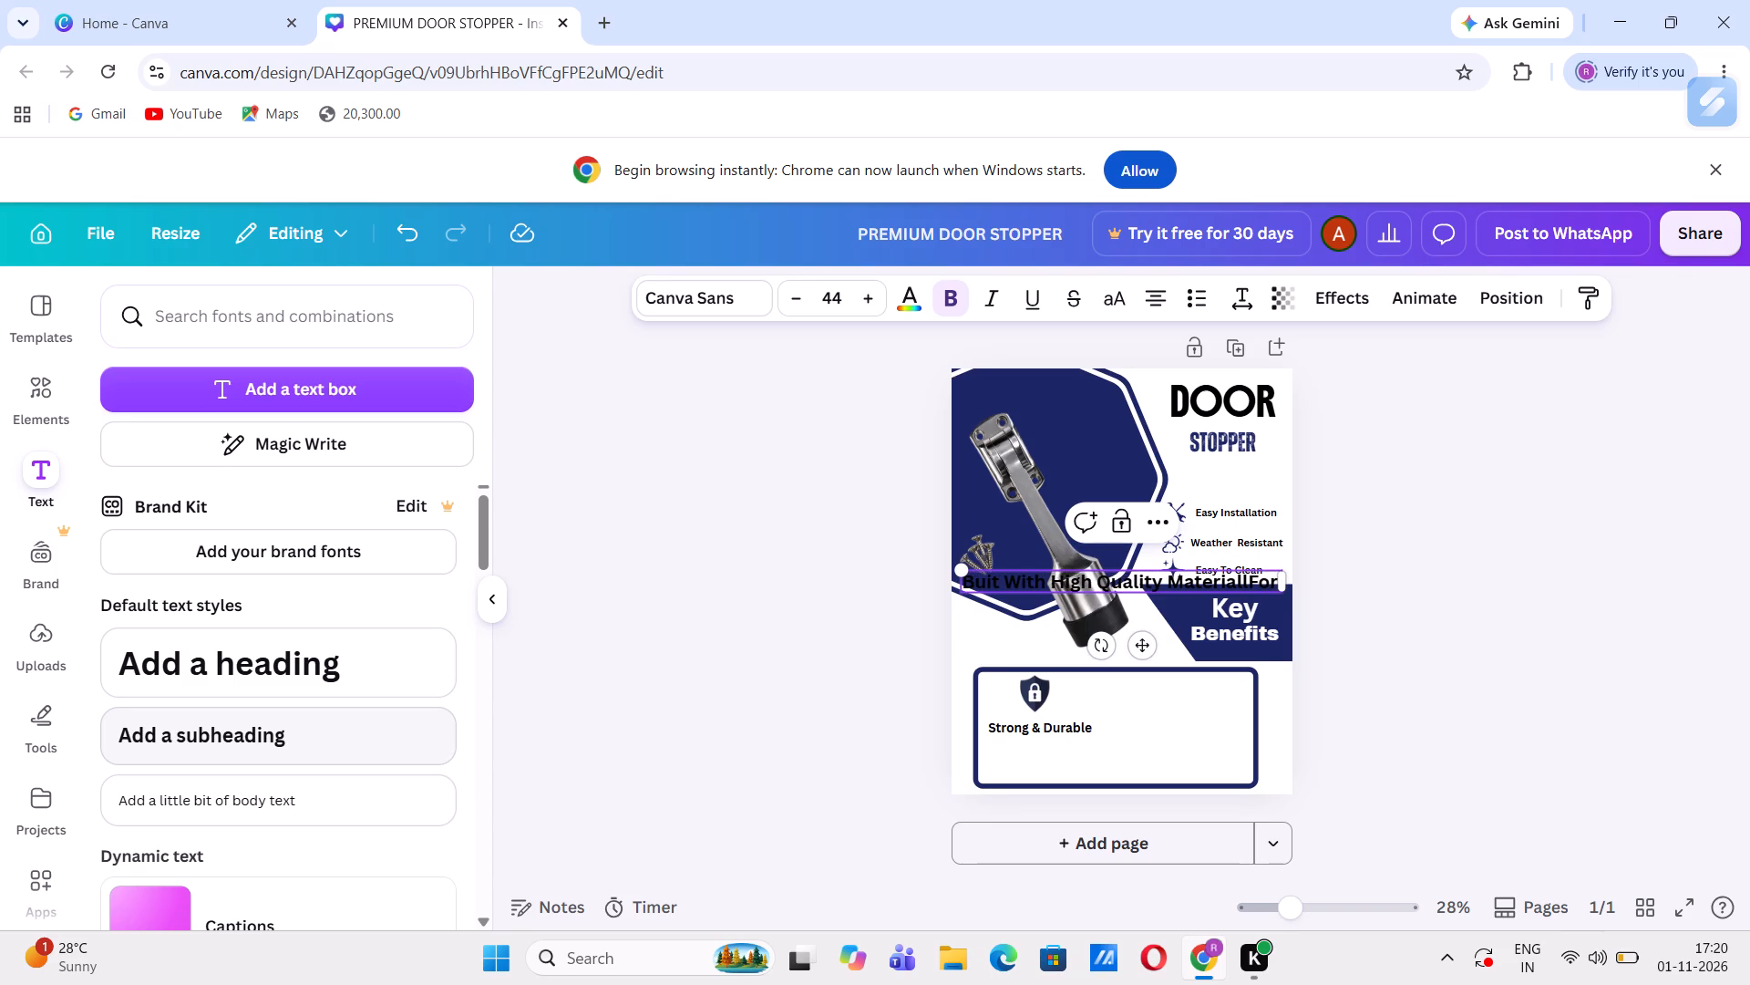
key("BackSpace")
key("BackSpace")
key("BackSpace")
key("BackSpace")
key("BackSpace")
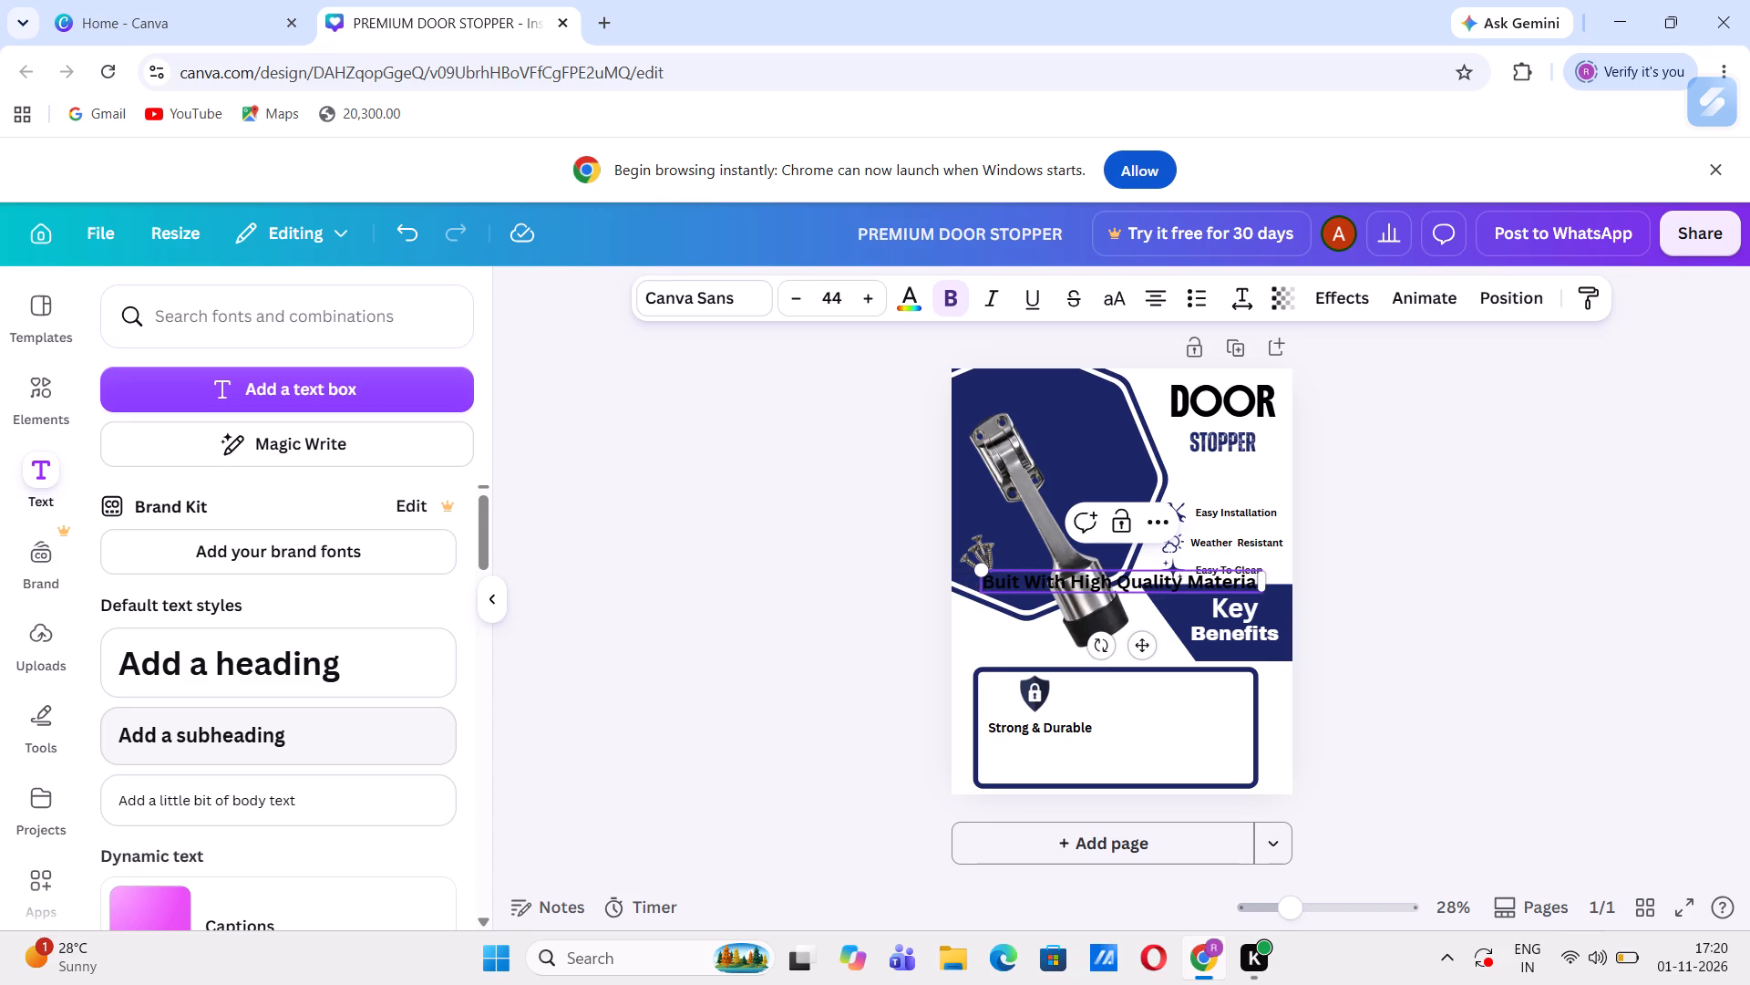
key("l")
Complete the subheading text by adding "For Long Life" after "Materiall".
key("space")
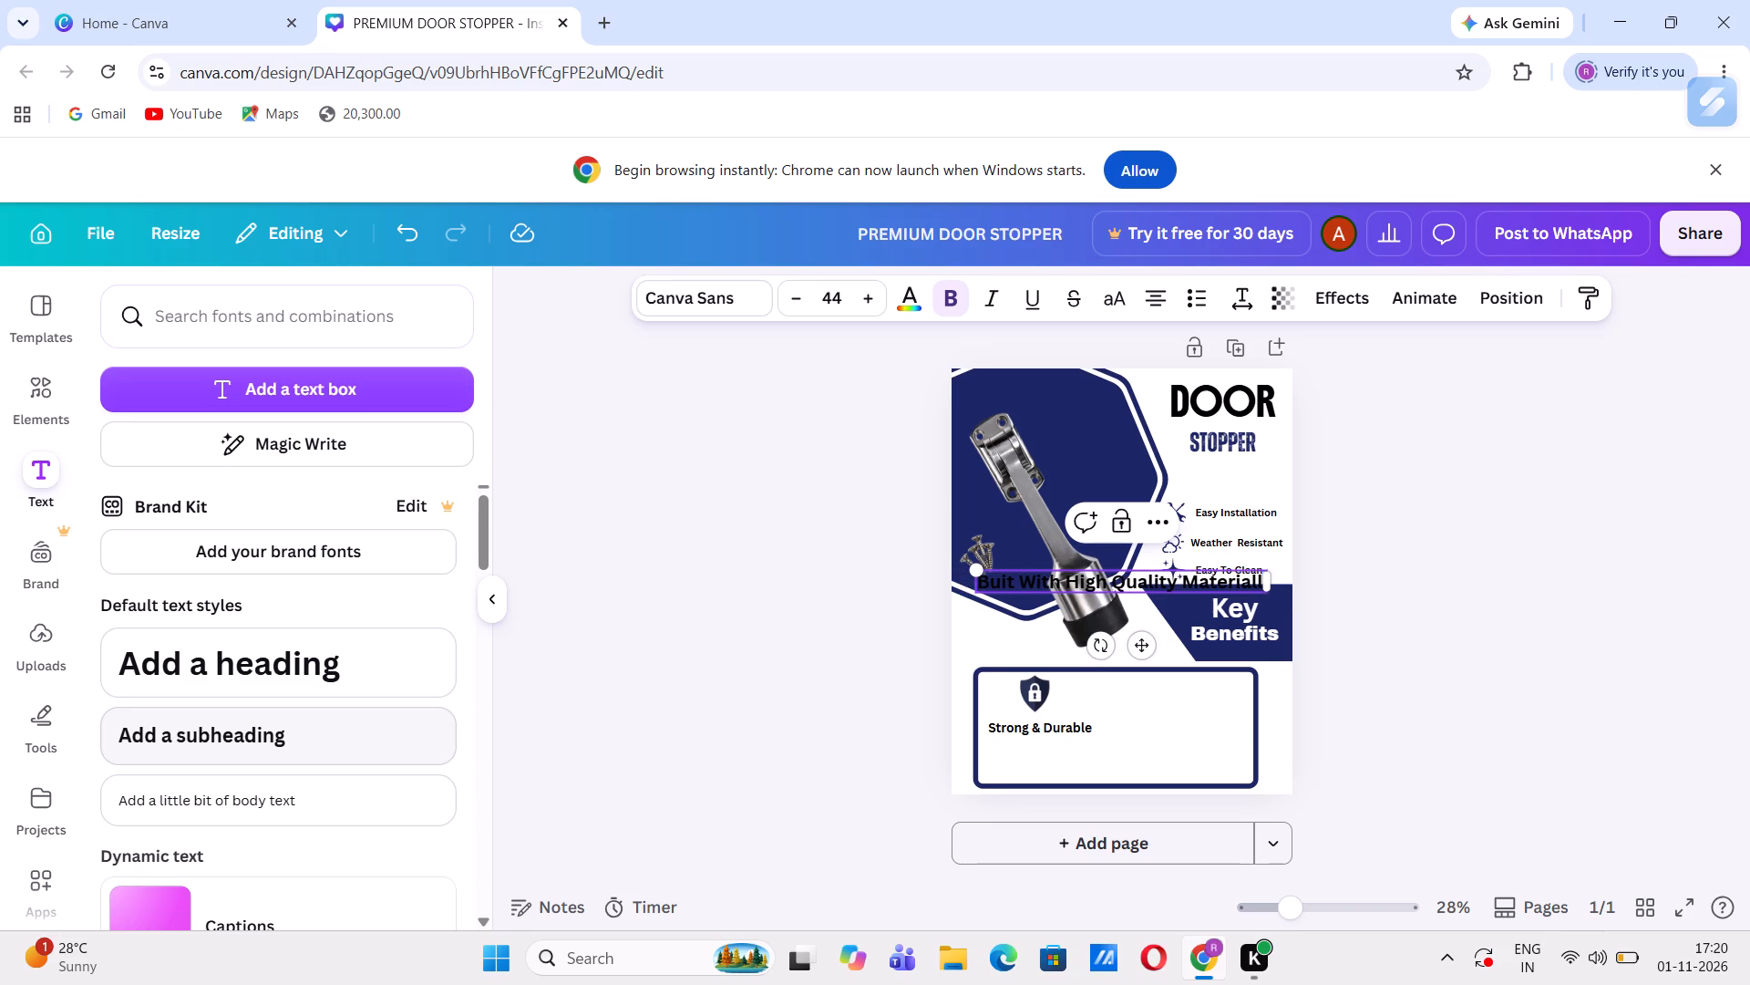
key("space")
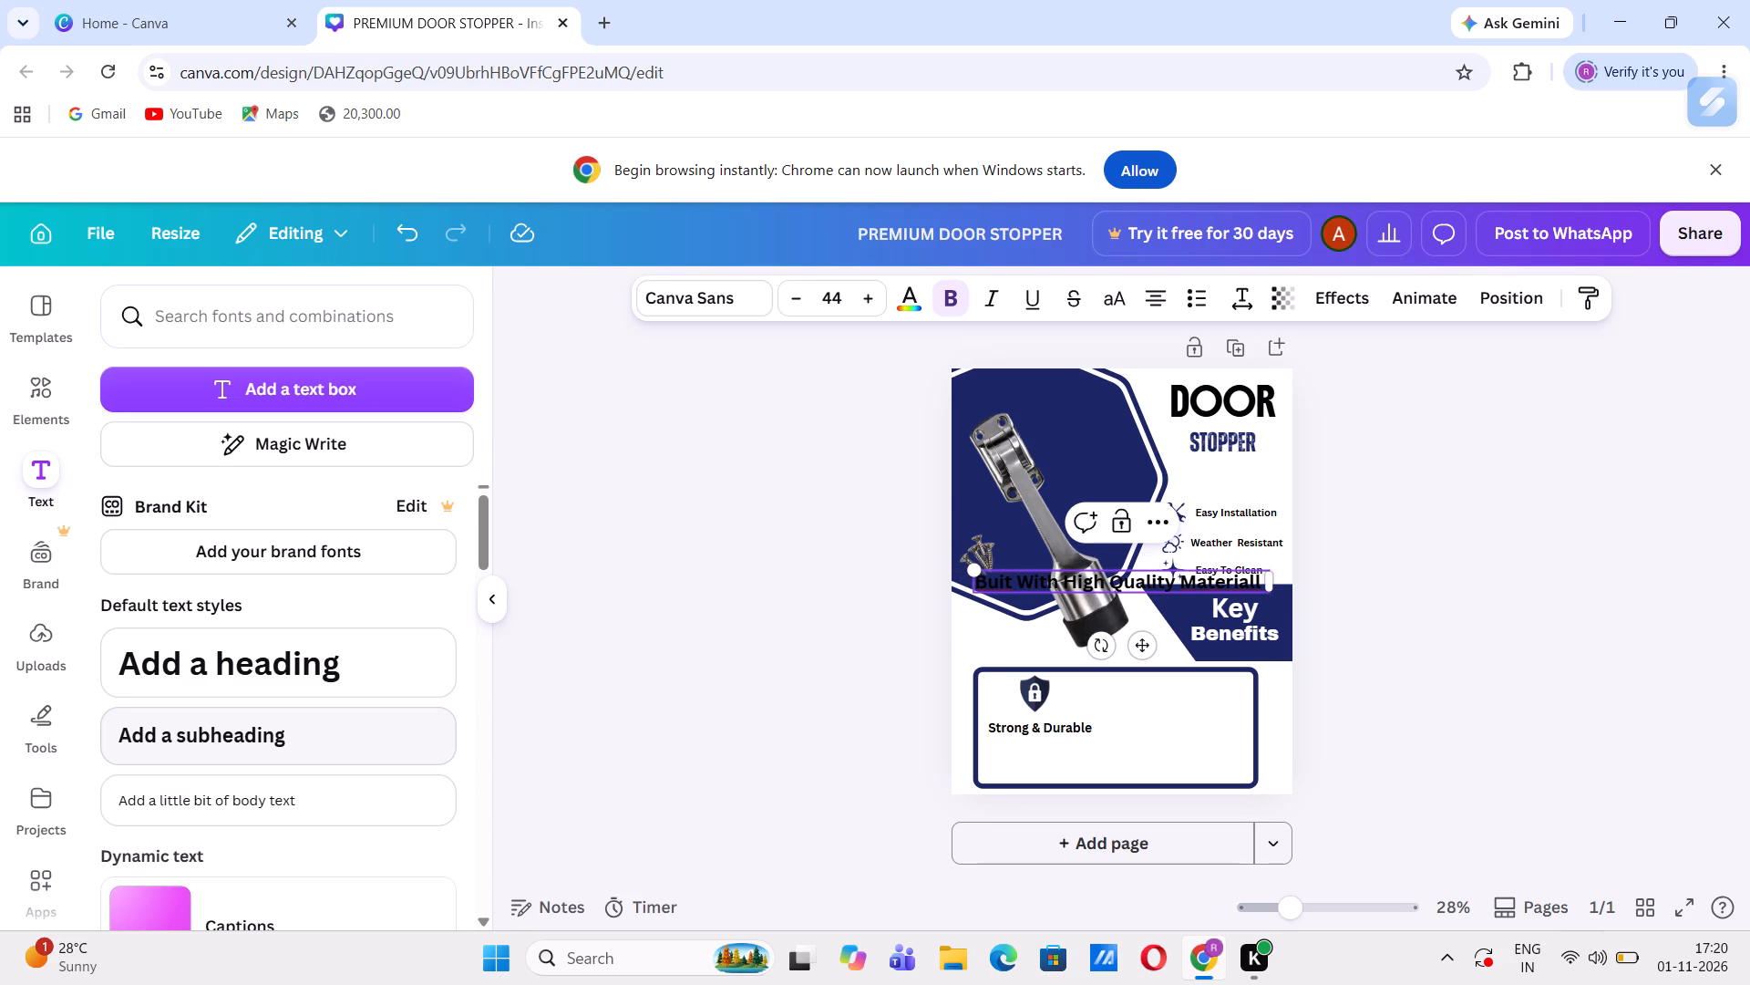
type("Fo")
key("BackSpace")
key("BackSpace")
key("BackSpace")
key("space")
key("equal")
key("BackSpace")
key("BackSpace")
key("BackSpace")
key("BackSpace")
key("shift+f")
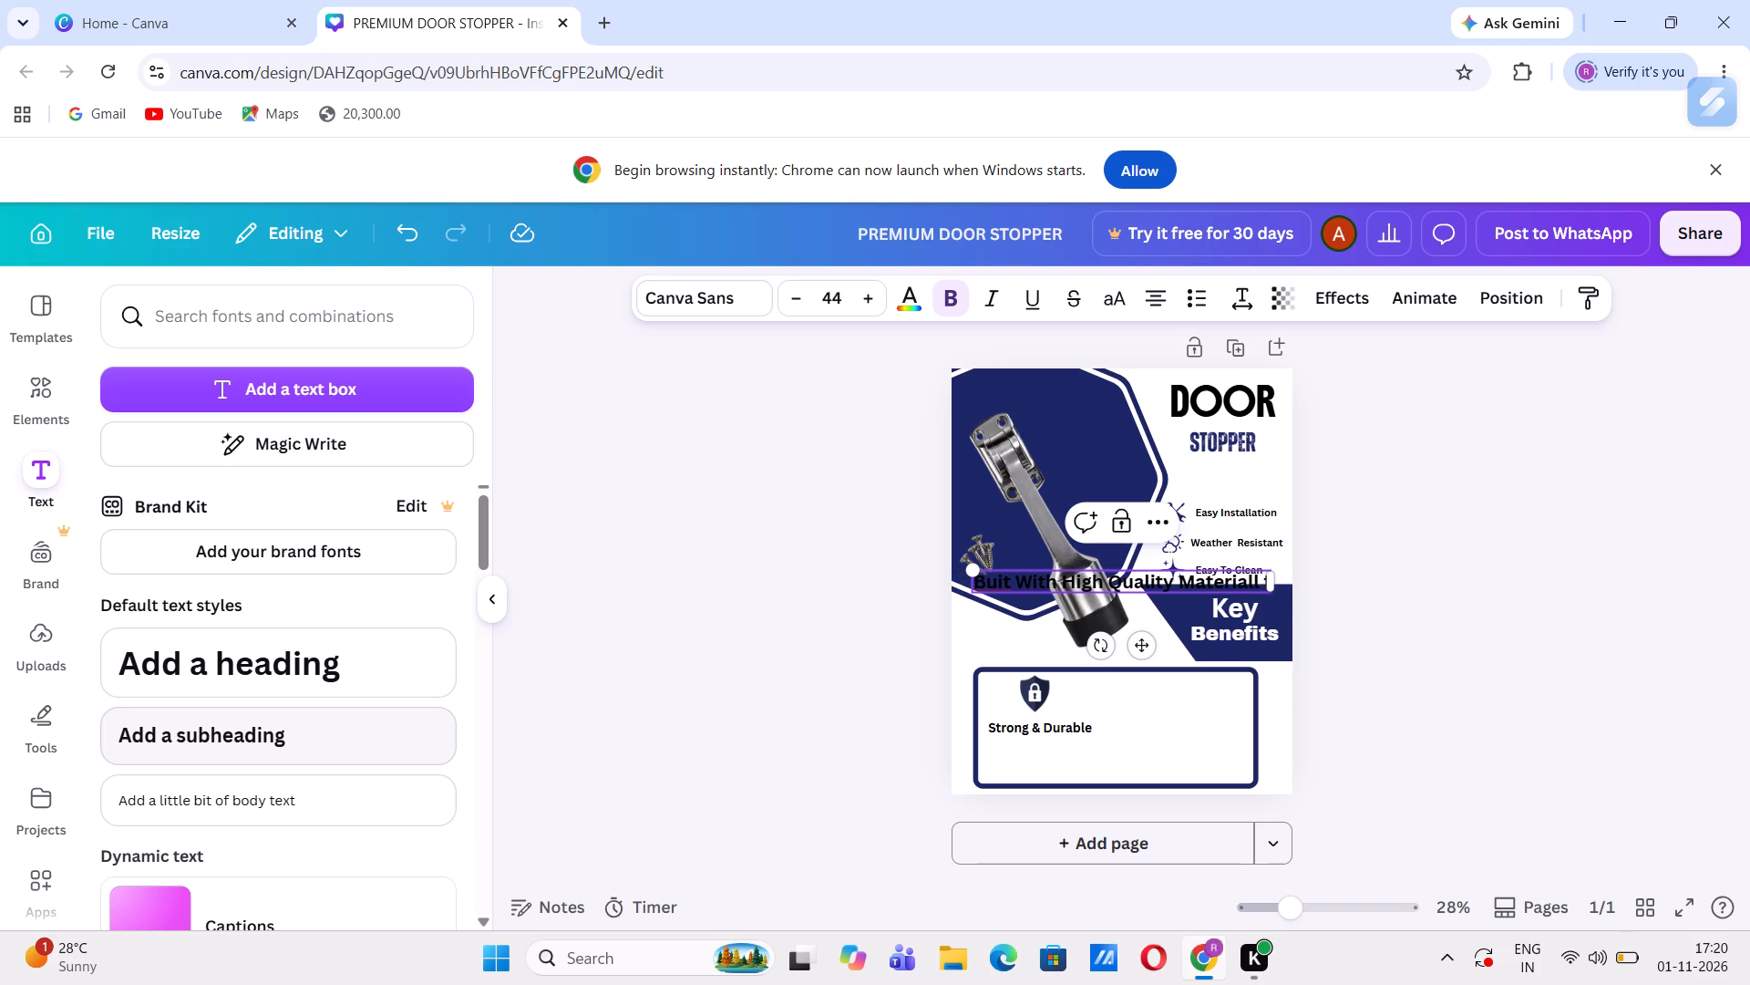
type("OR")
key("space")
key("BackSpace")
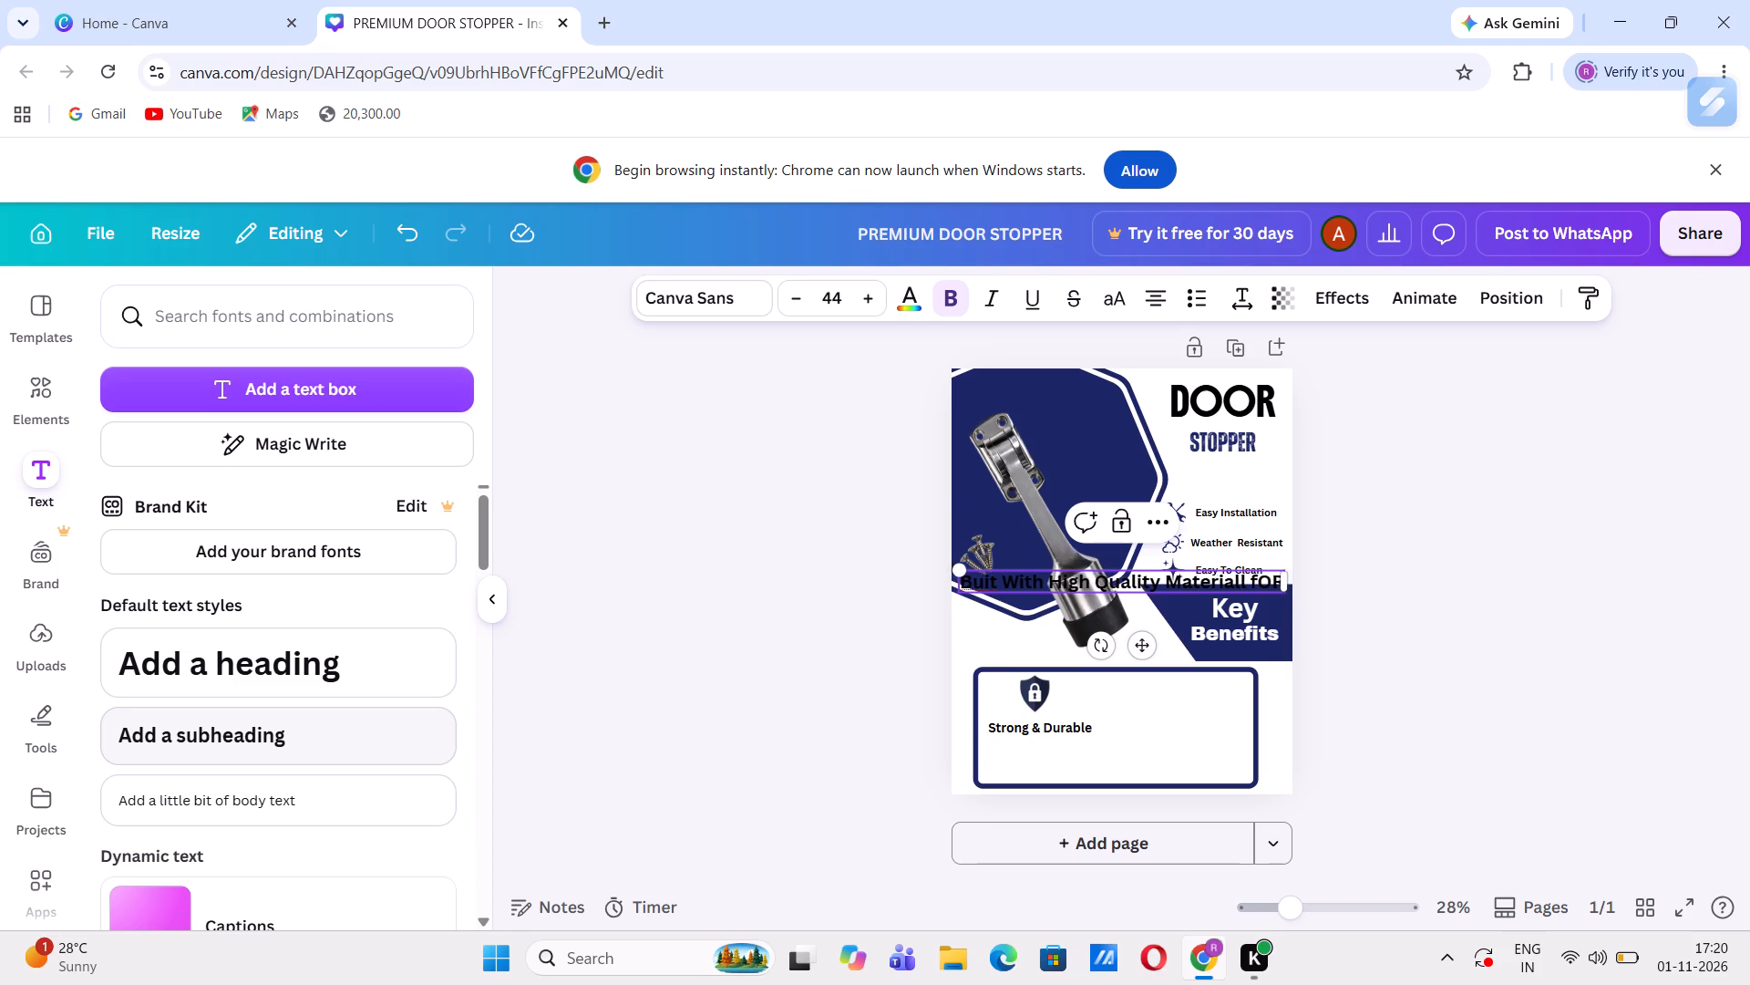
key("BackSpace")
key("BackSpace")
key("BackSpace")
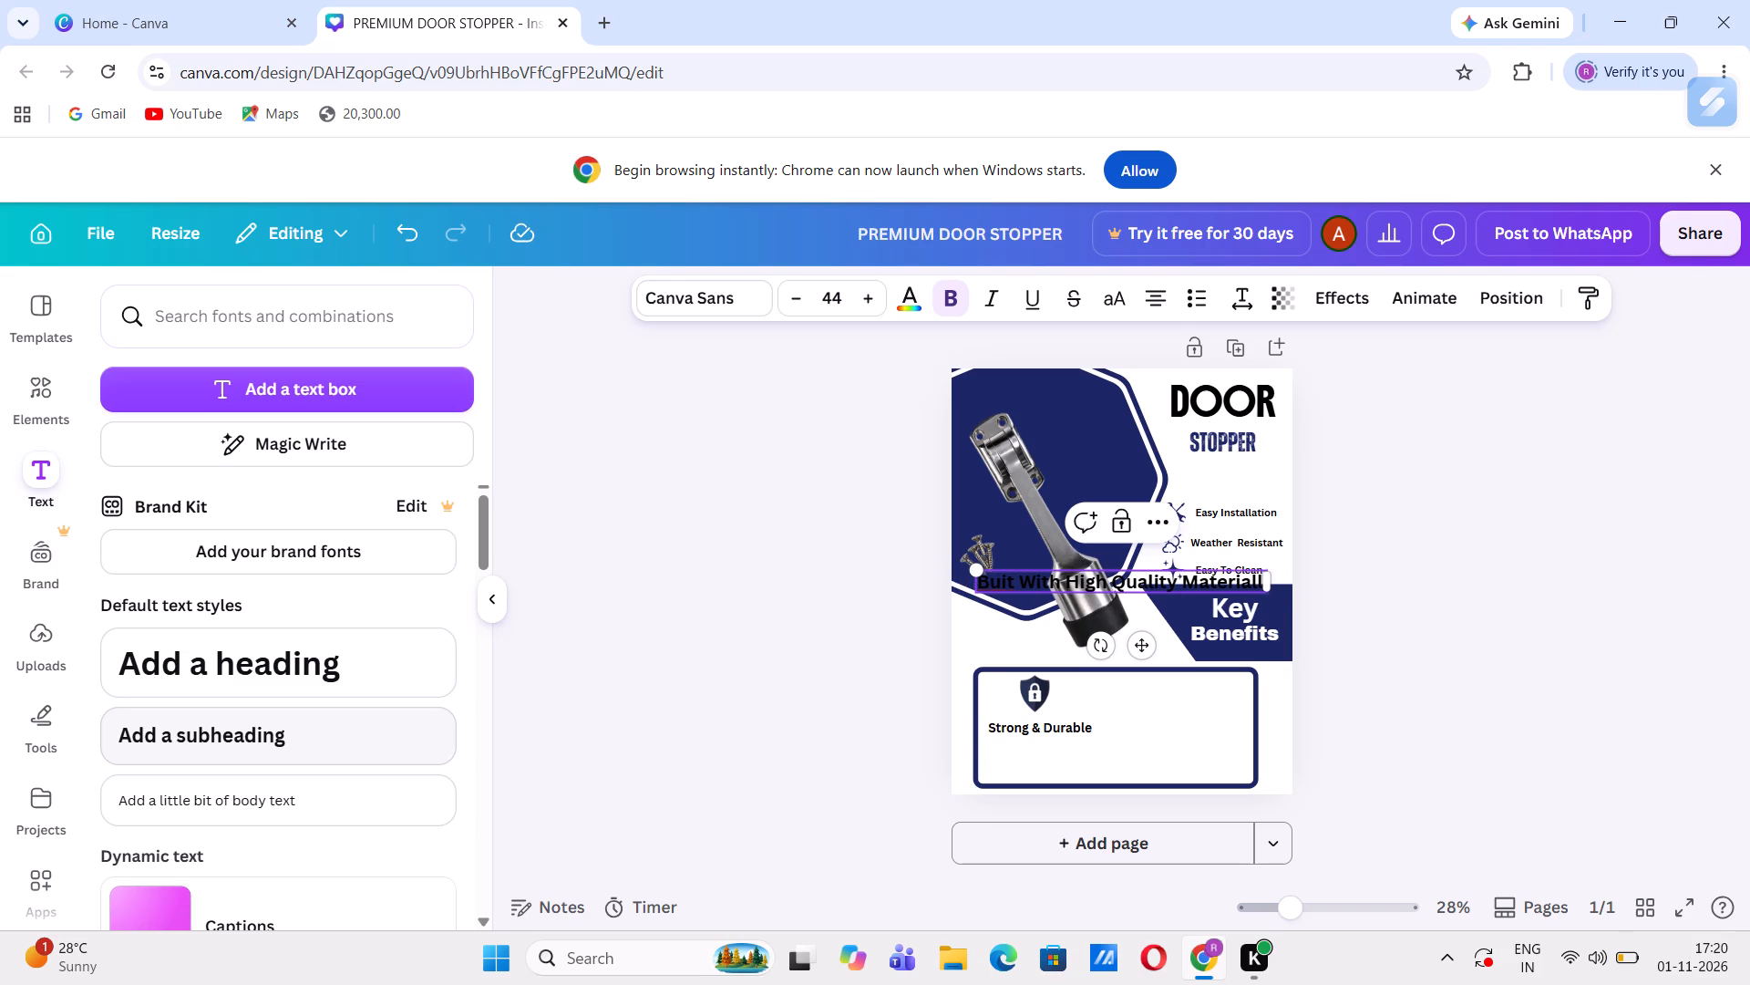
key("shift+f")
type("or")
key("space")
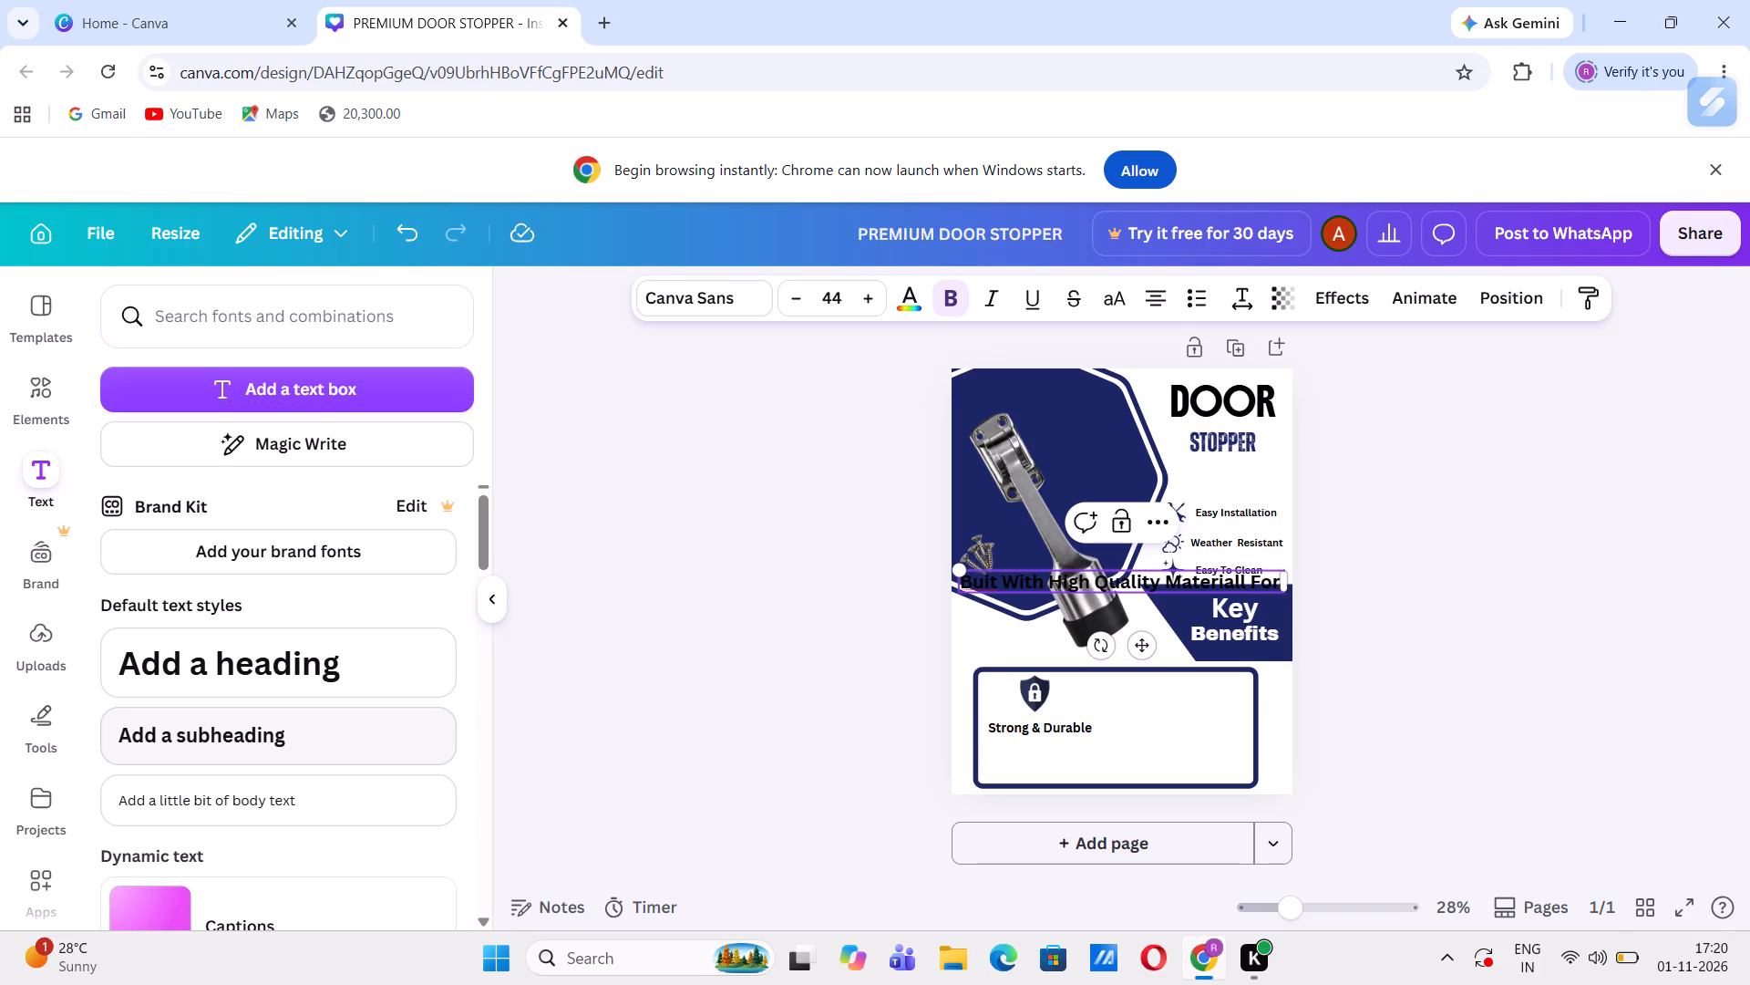
type("Long")
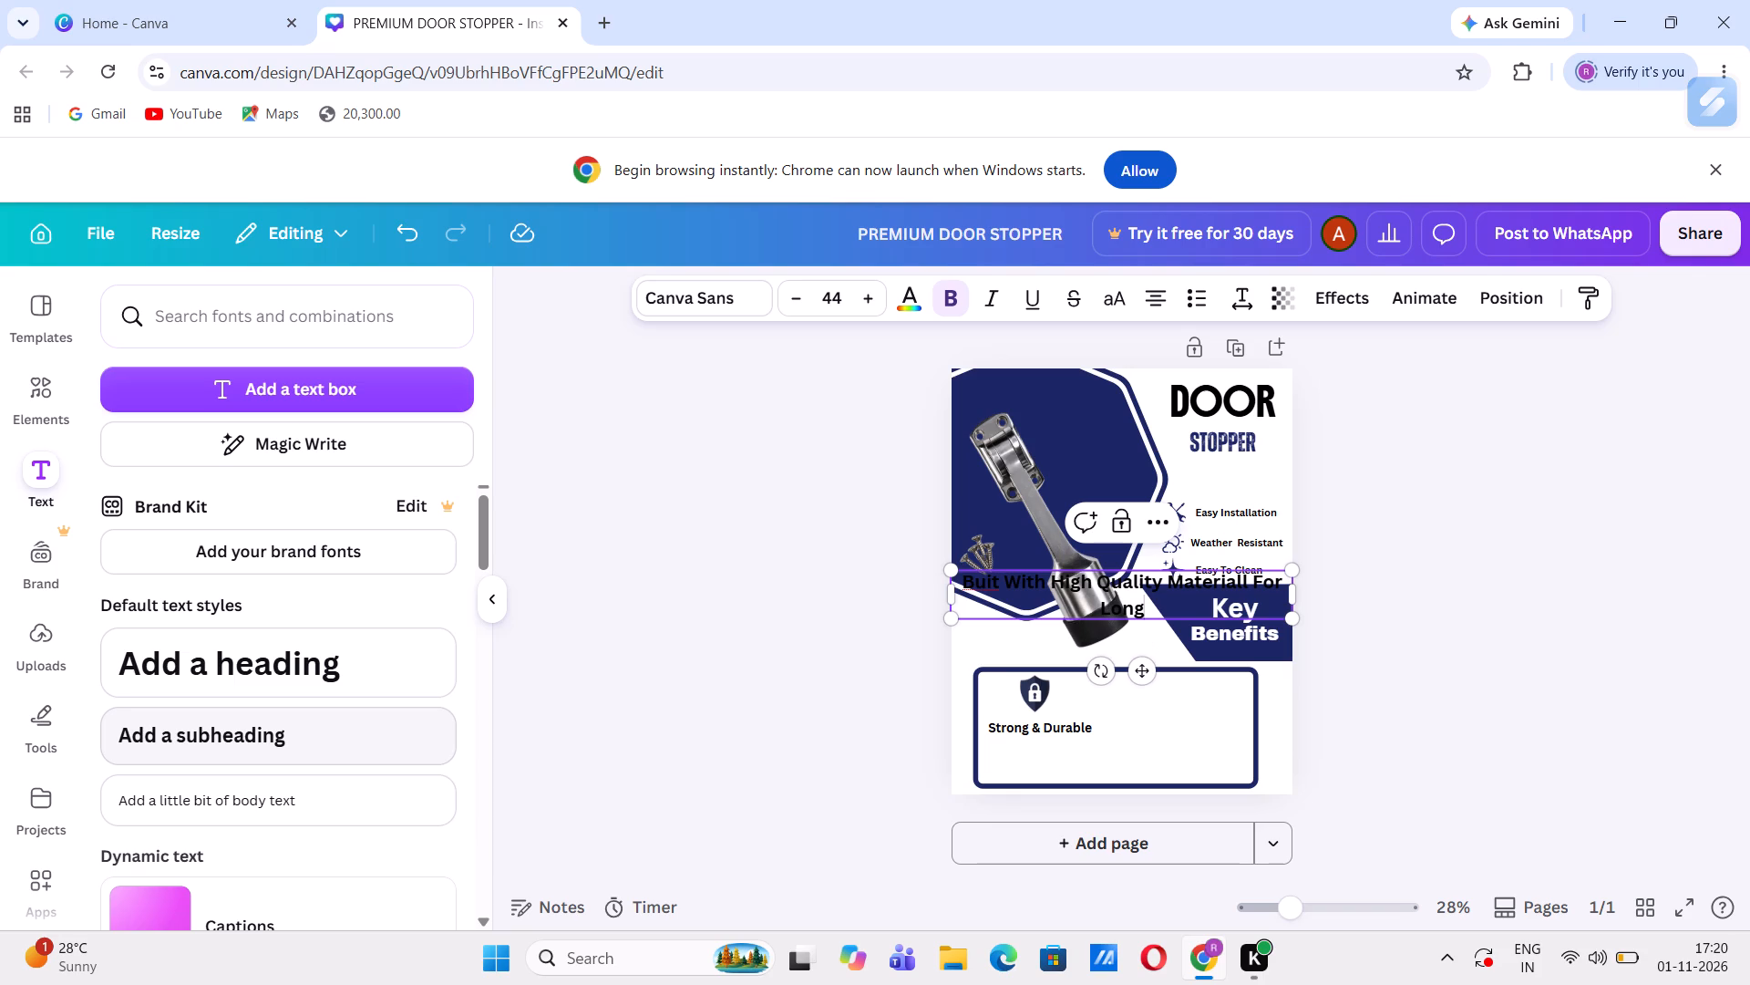
key("space")
type("Li")
type("fe")
Narrow the "Buit With High Quality Materiall For Long Life" text box to a width of about 444.
left_click_drag(1294, 593, 1189, 606)
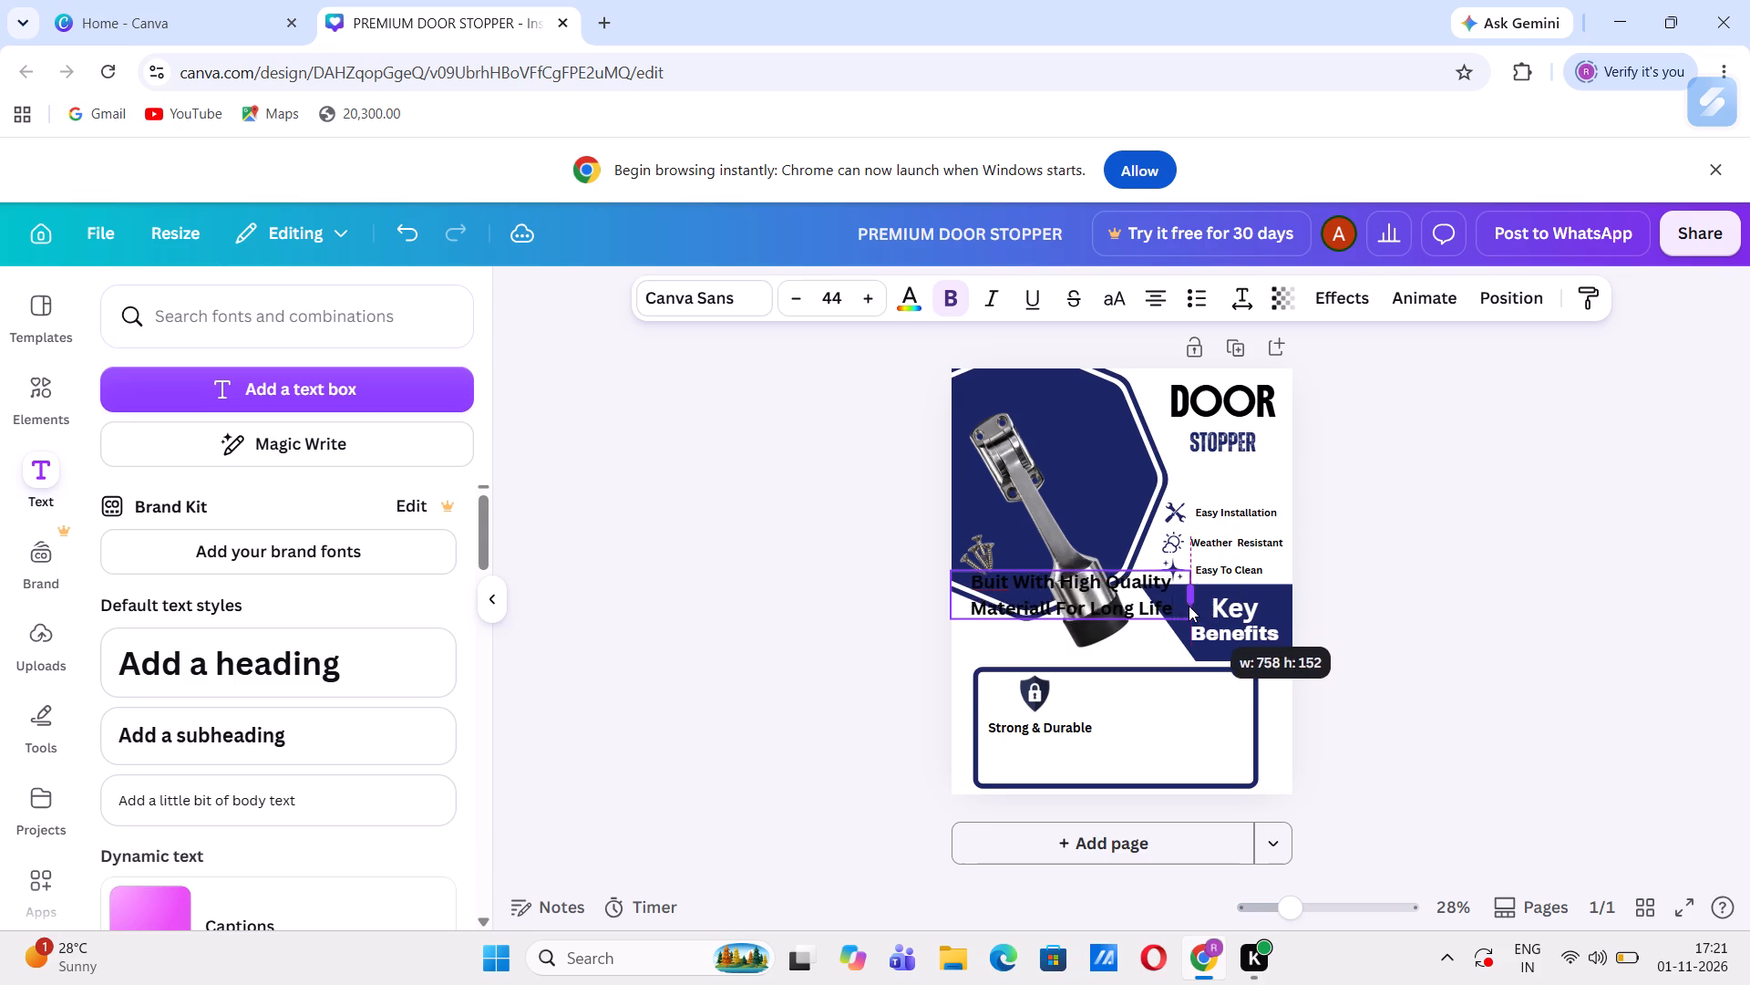
left_click_drag(1189, 606, 1088, 622)
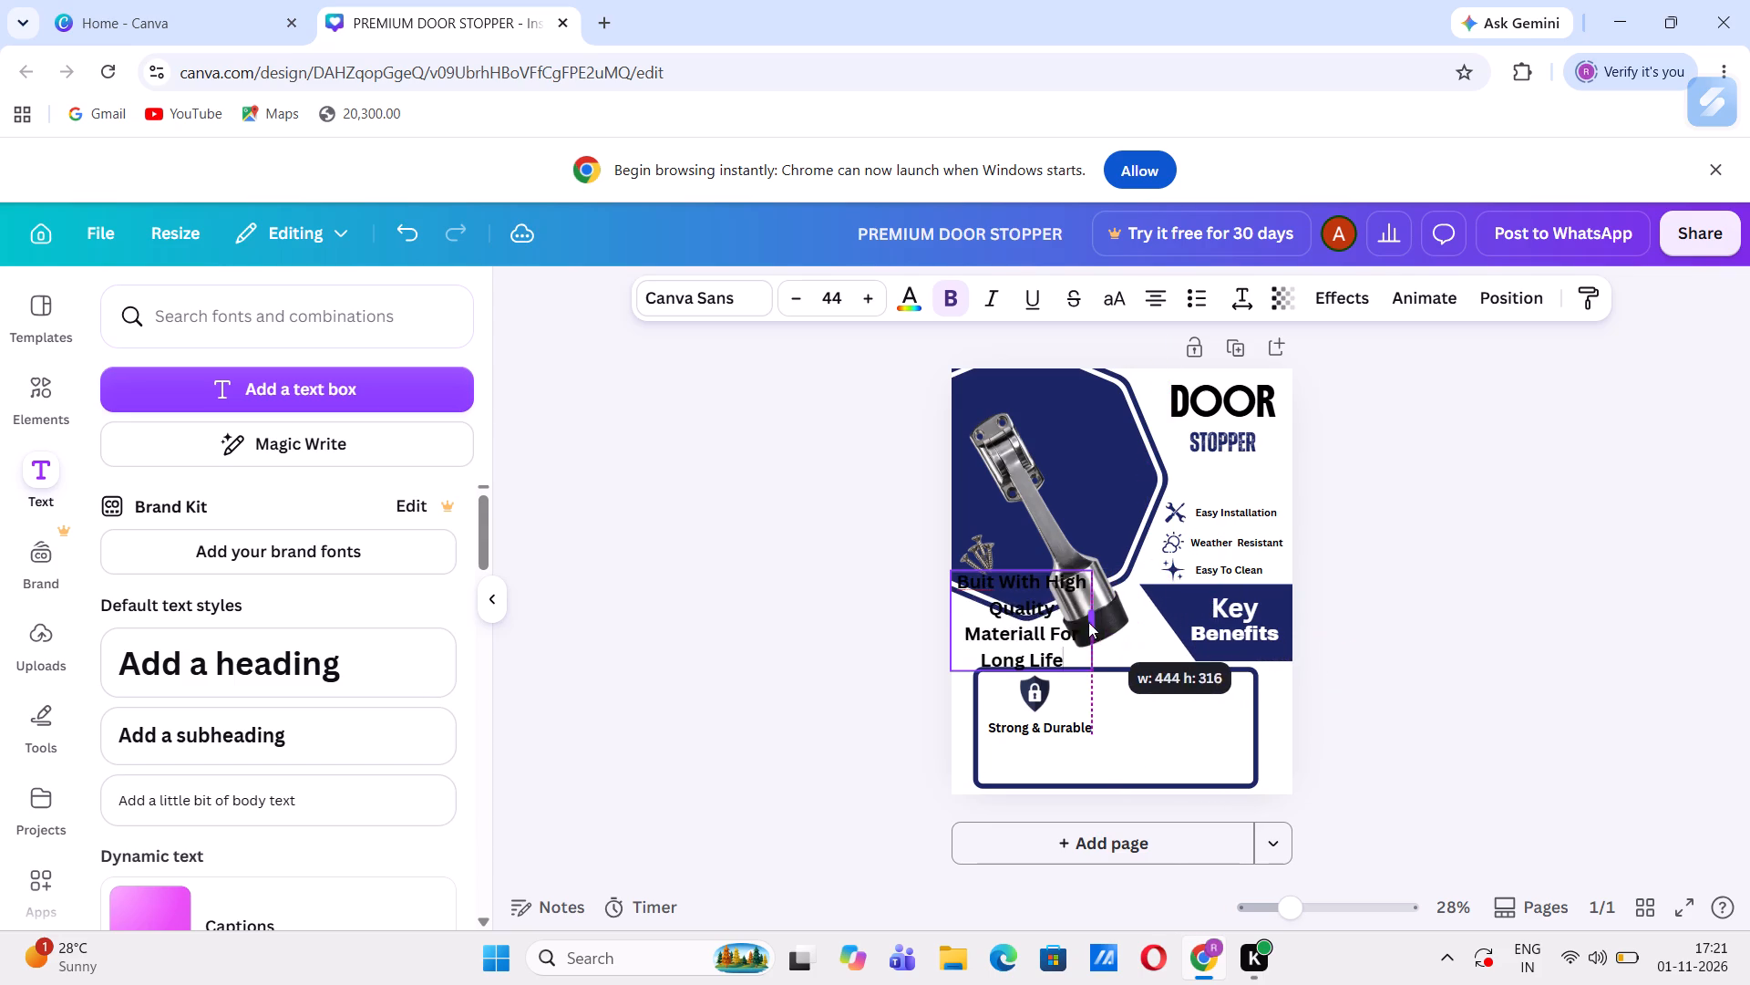
left_click_drag(1088, 622, 1100, 613)
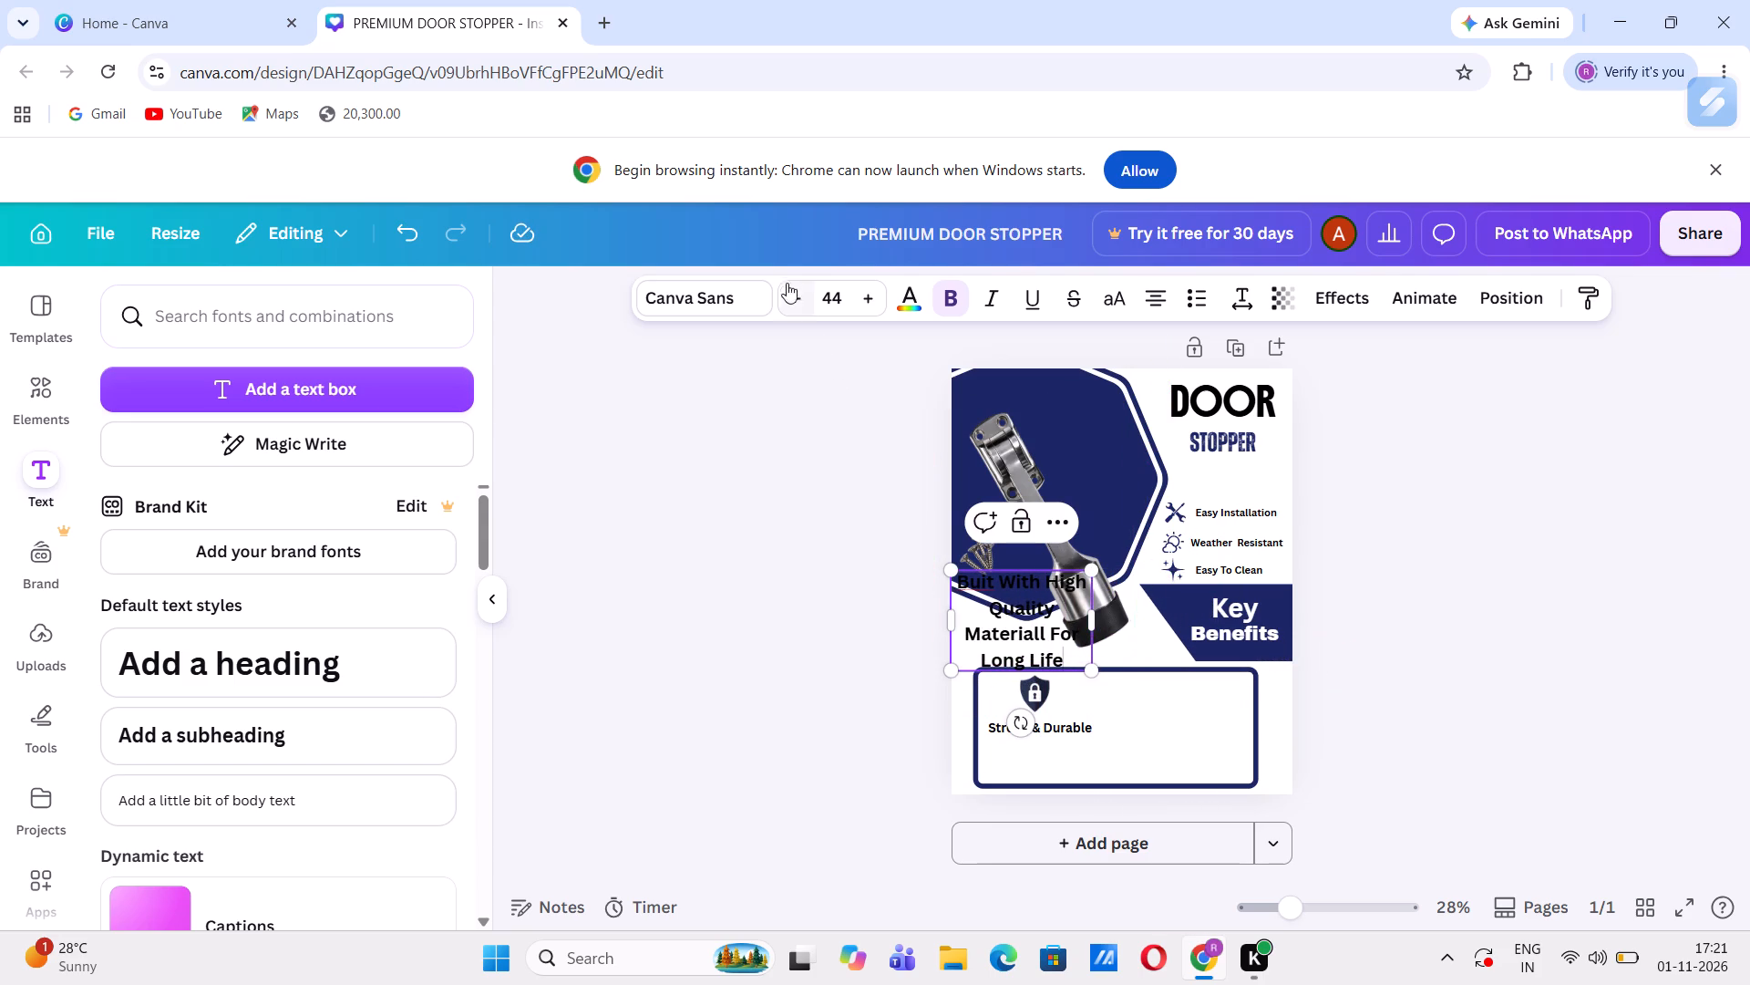
Reduce the font size of the "Buit With High Quality Materiall For Long Life" text to 27.
triple_click(790, 285)
triple_click(790, 285)
triple_click(790, 285)
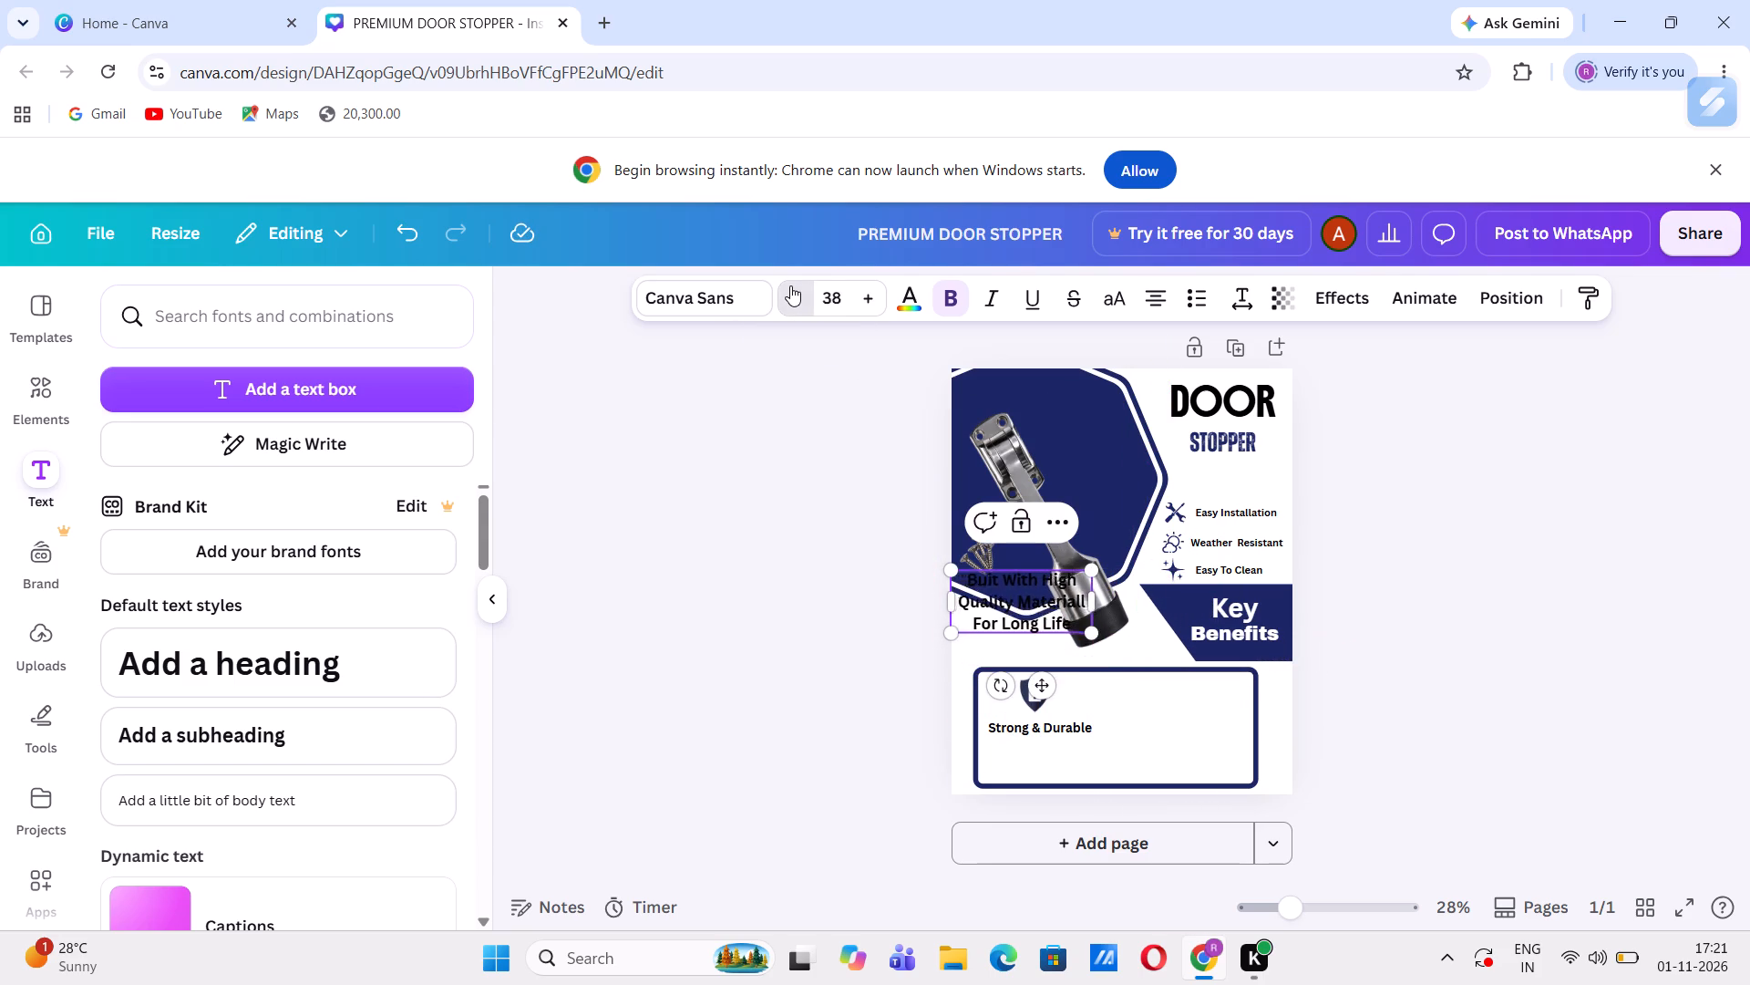
triple_click(790, 285)
triple_click(790, 285)
left_click(790, 285)
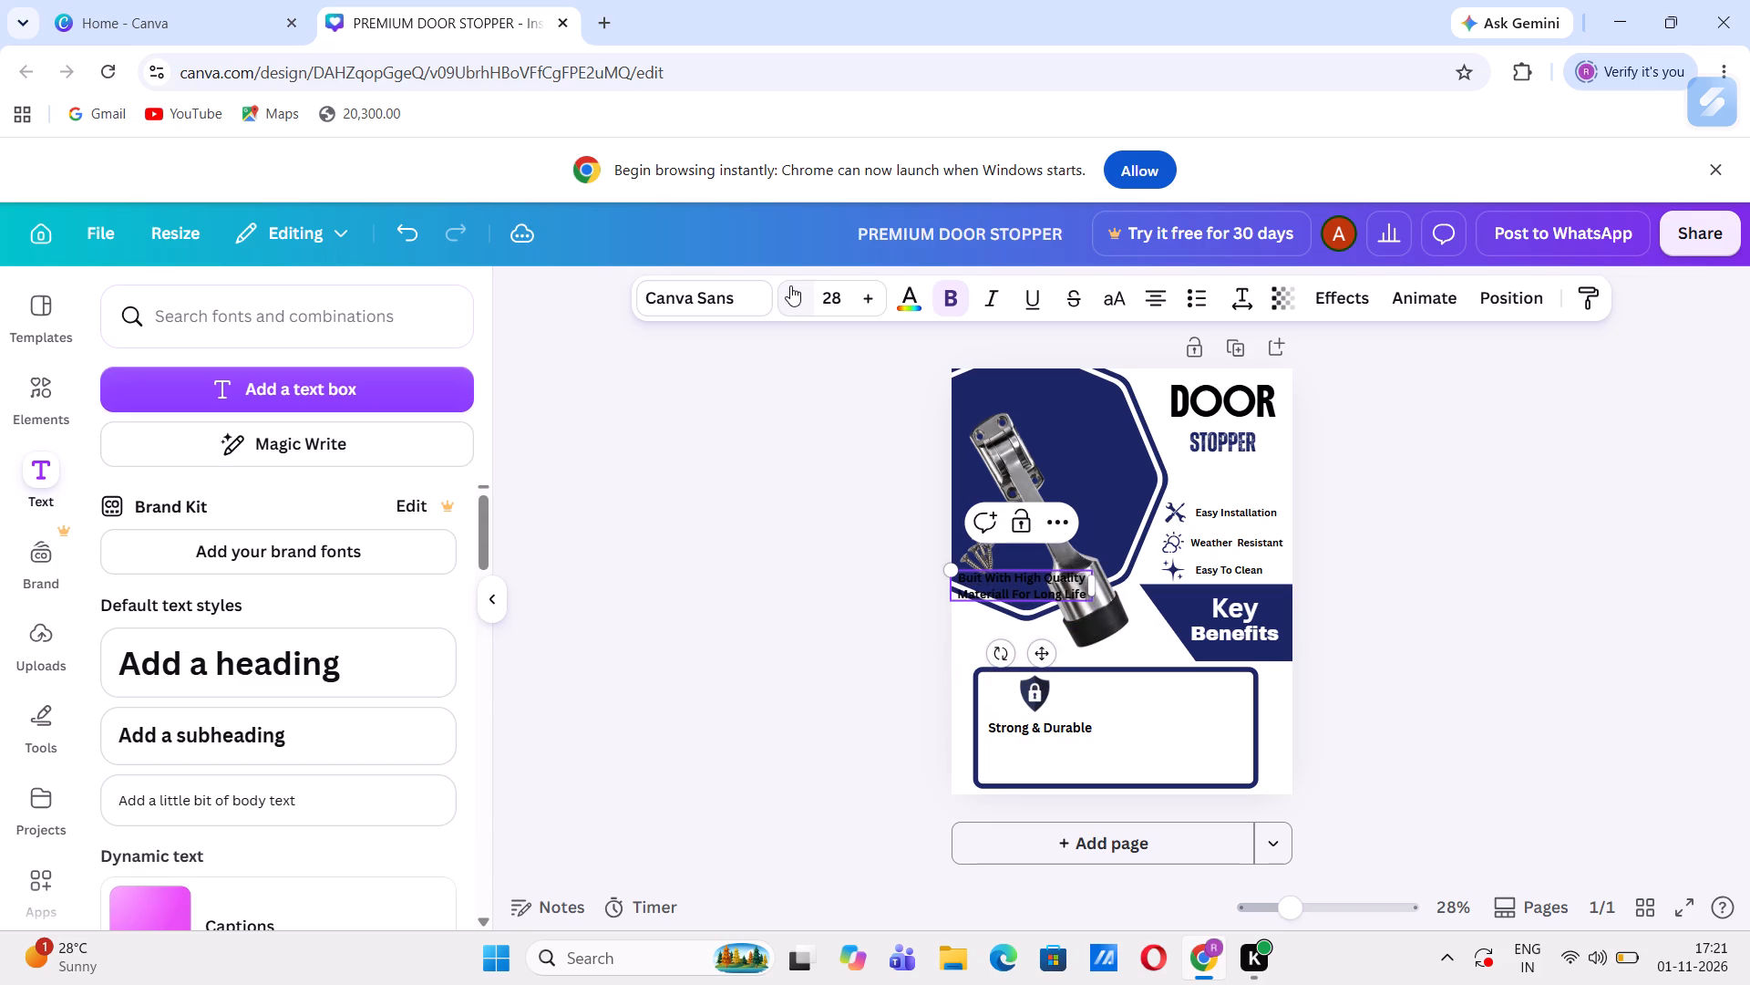
left_click(790, 285)
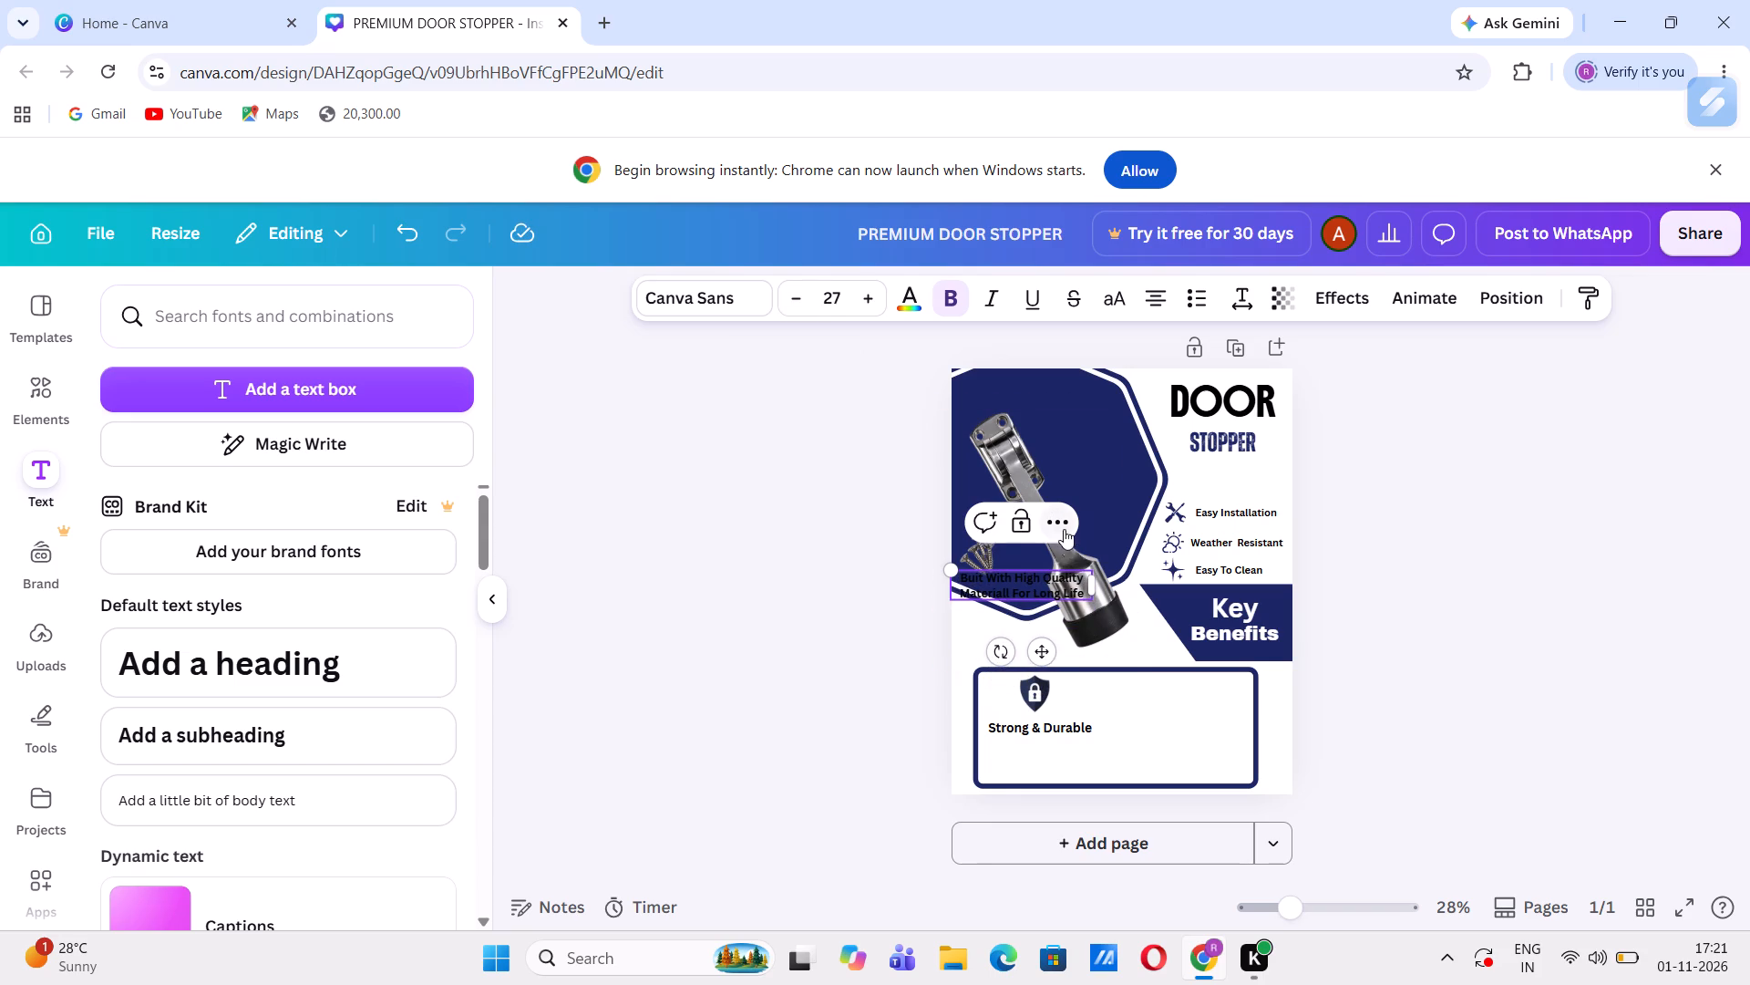
Narrow the "Buit With High Quality Materiall For Long Life" text box to three lines and move it into the Key Benefits box.
left_click_drag(1096, 586, 1071, 589)
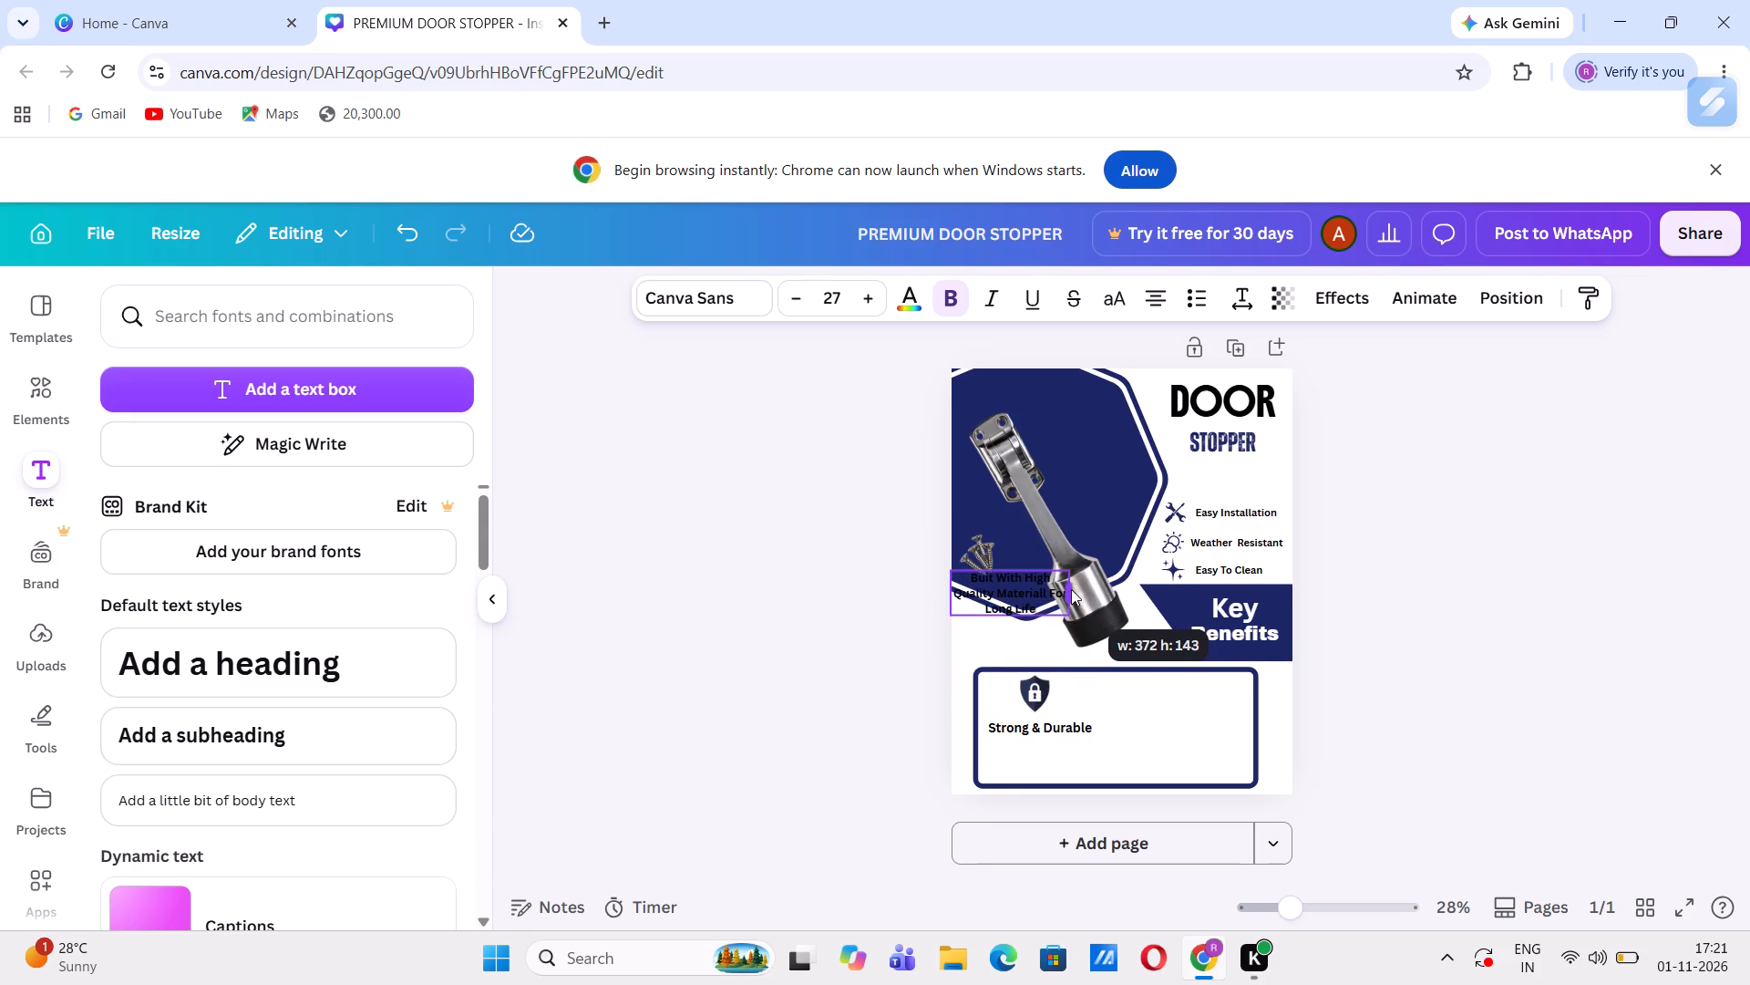
left_click_drag(1071, 589, 1067, 590)
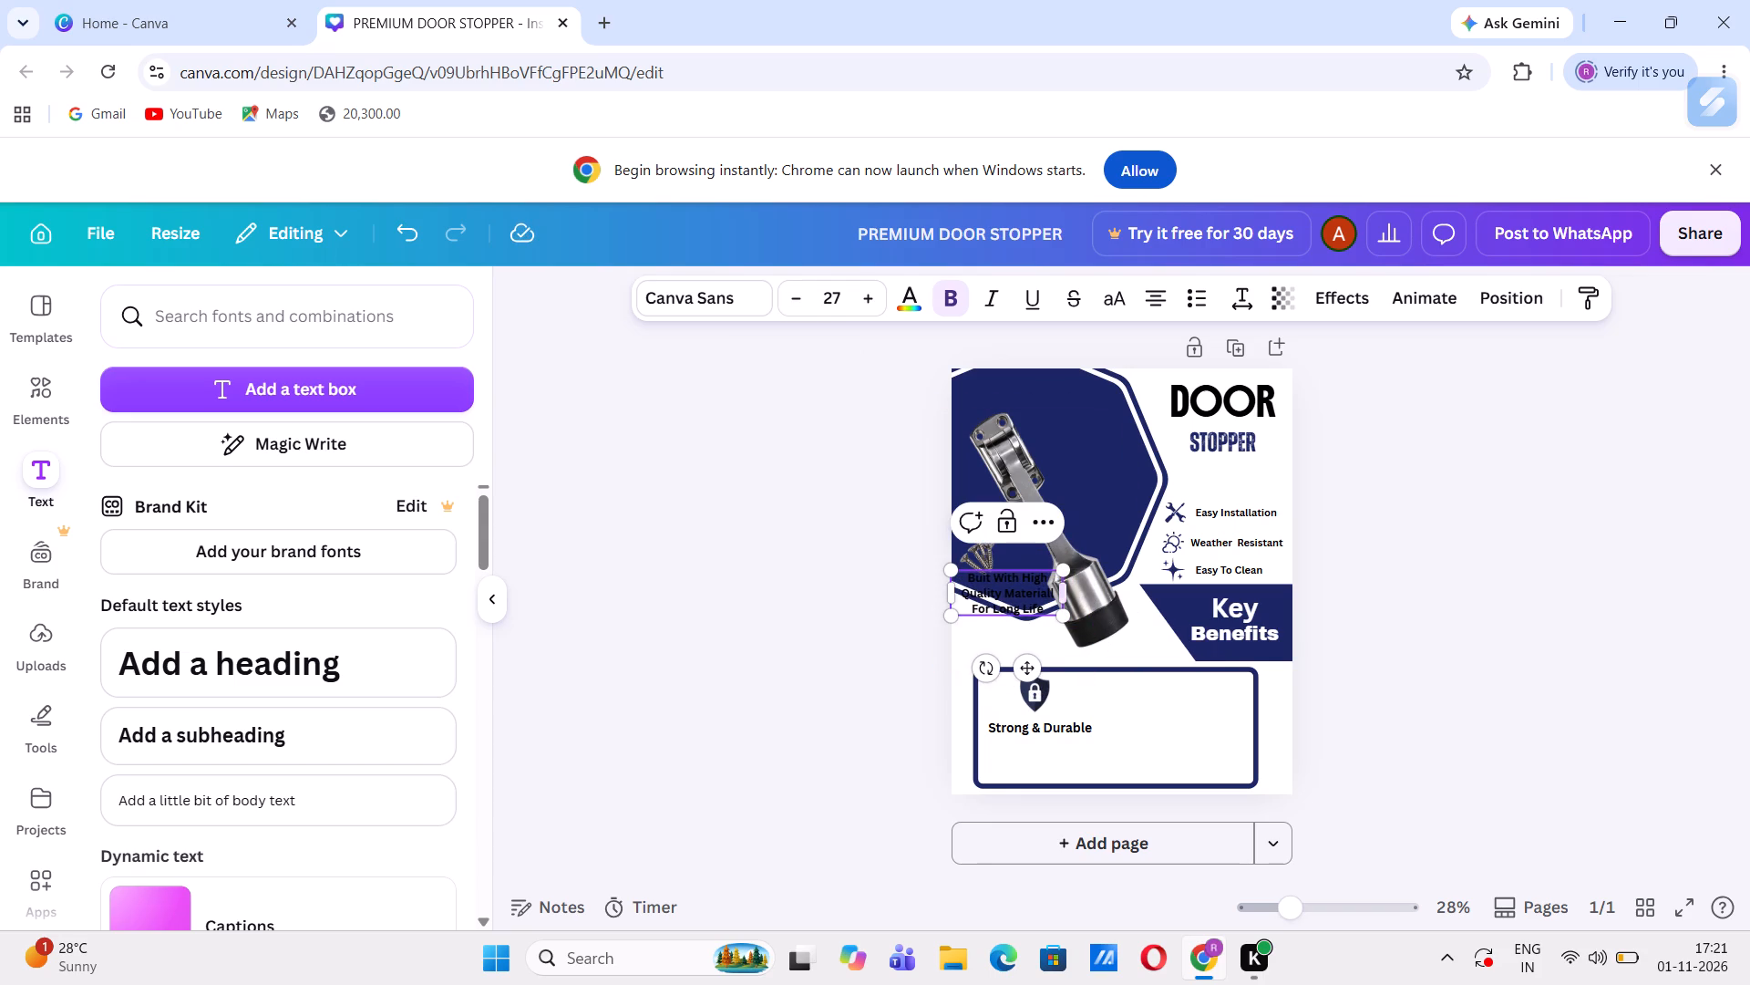
left_click_drag(1026, 670, 1059, 825)
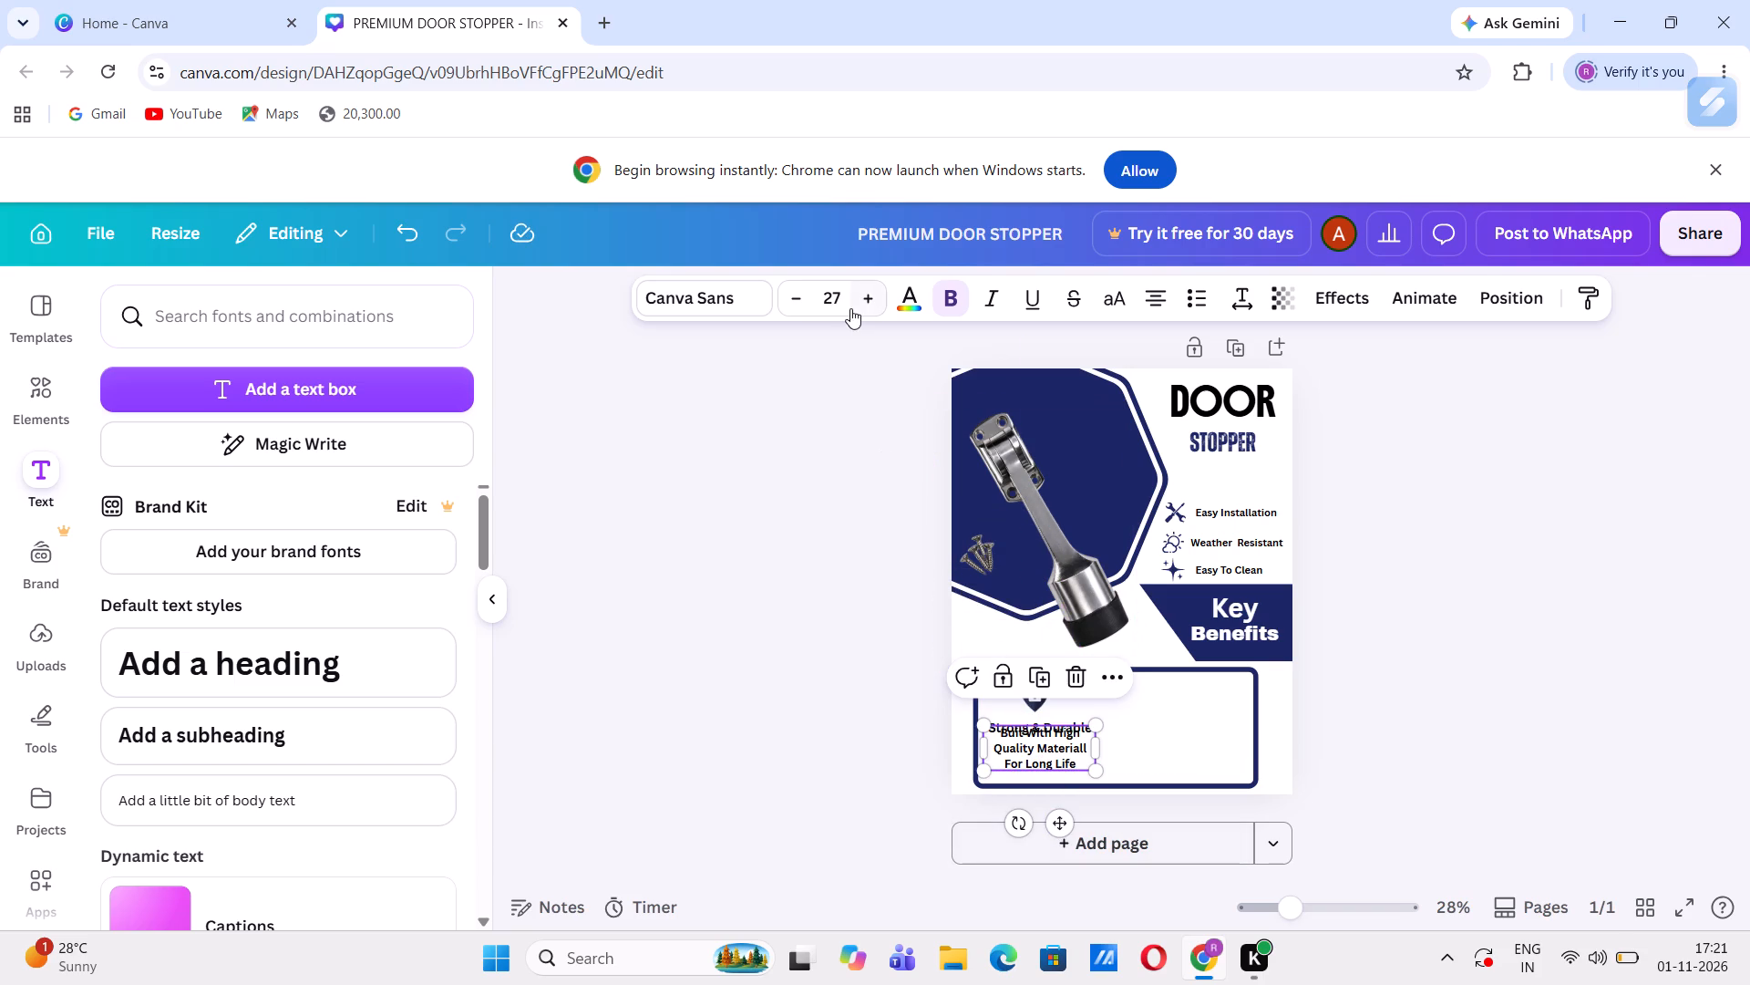
Reduce the "Buit With High Quality Materiall For Long Life" text to font size 21 and narrow its box to wrap onto three lines.
triple_click(798, 303)
double_click(798, 303)
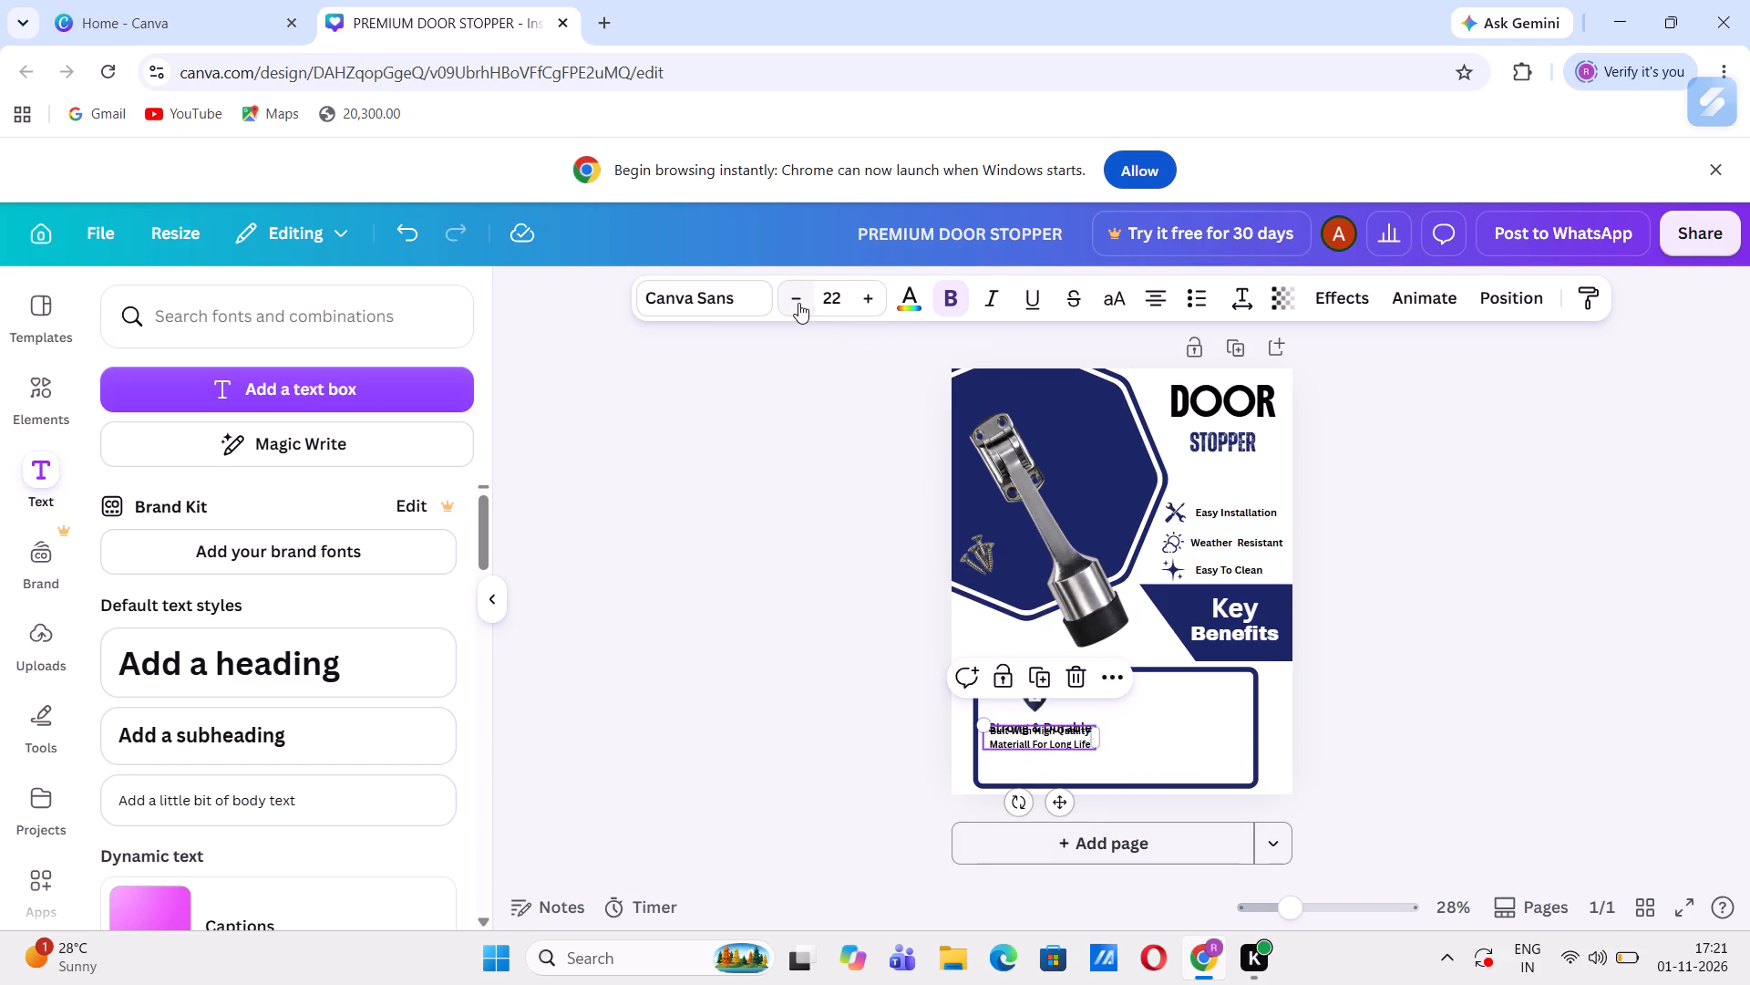
left_click(798, 303)
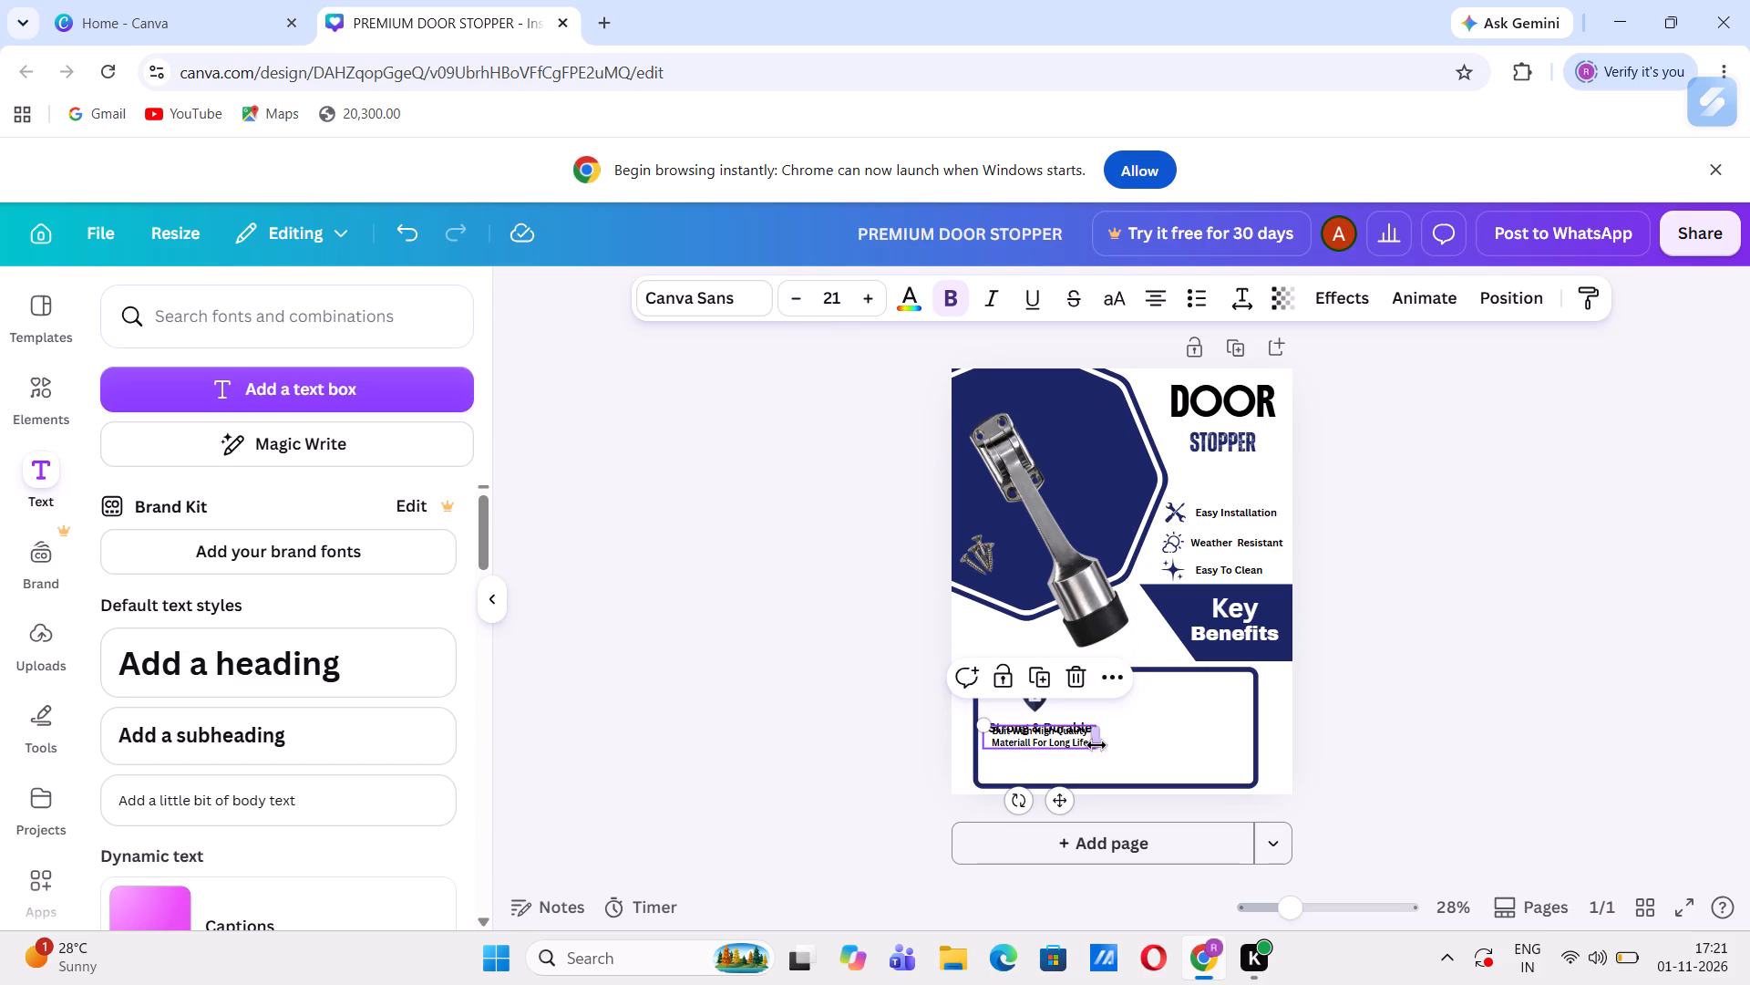
left_click_drag(1099, 739, 1073, 740)
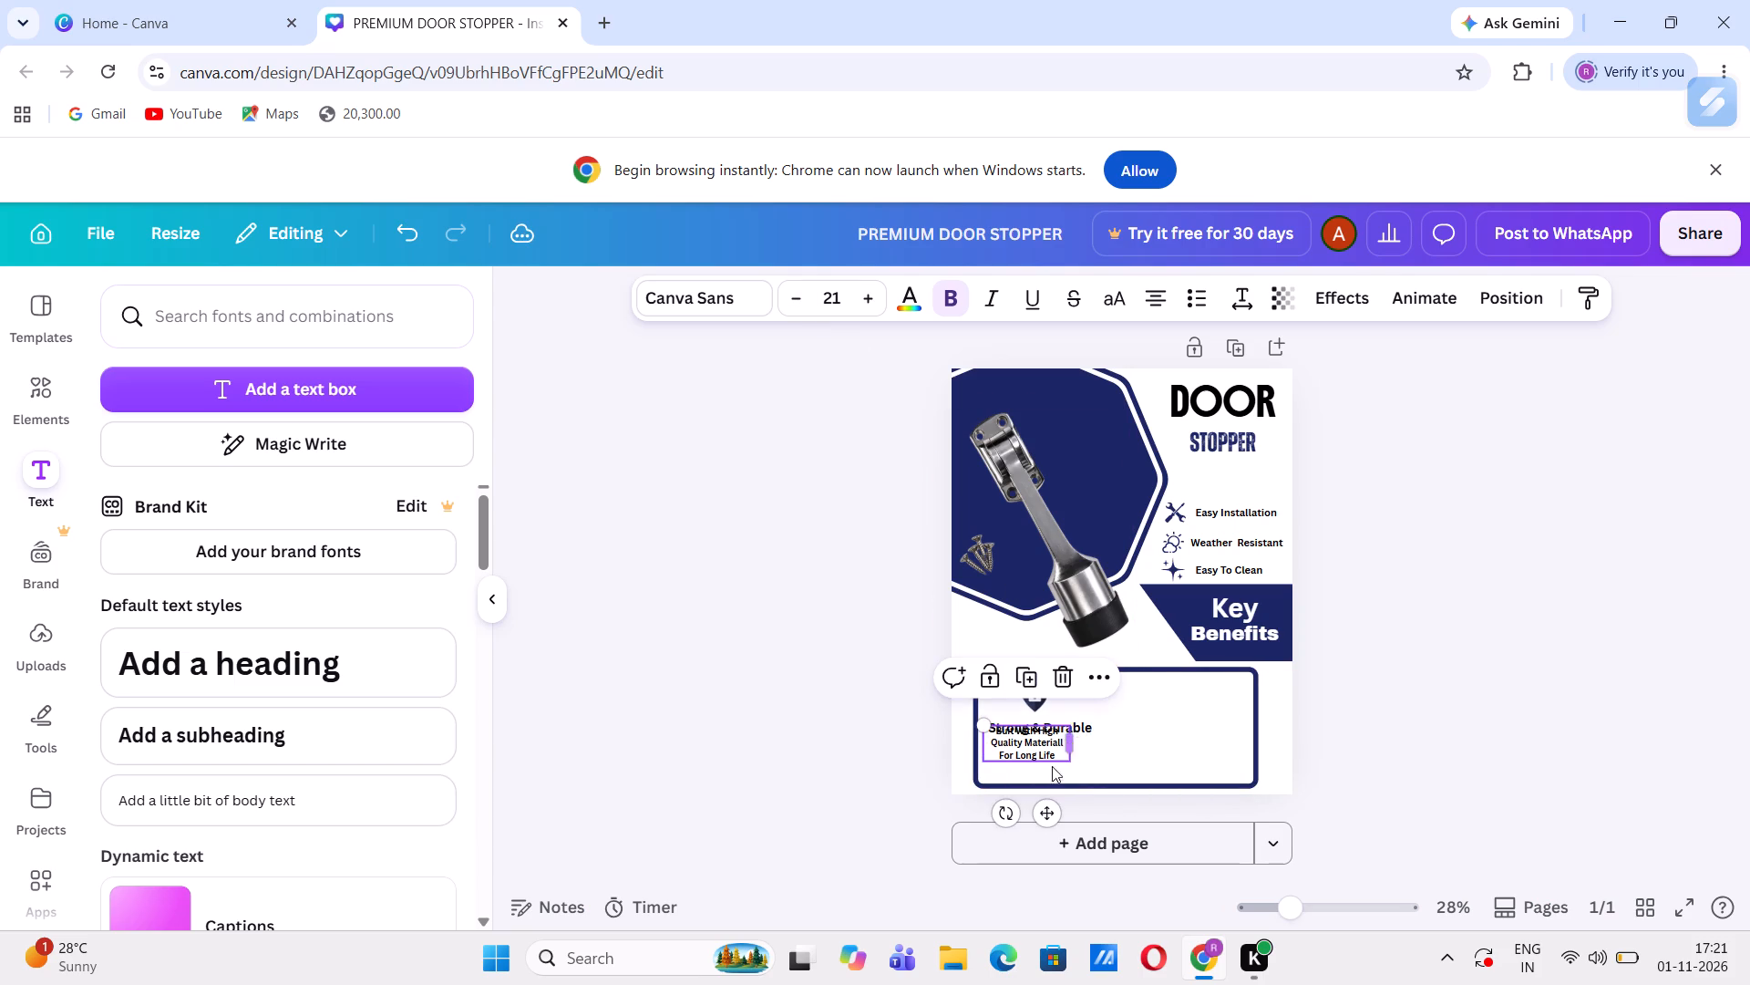
Position the "Buit With High Quality Materiall For Long Life" text just below the "Strong & Durable" caption, centred under the shield icon.
left_click_drag(1041, 810, 1047, 821)
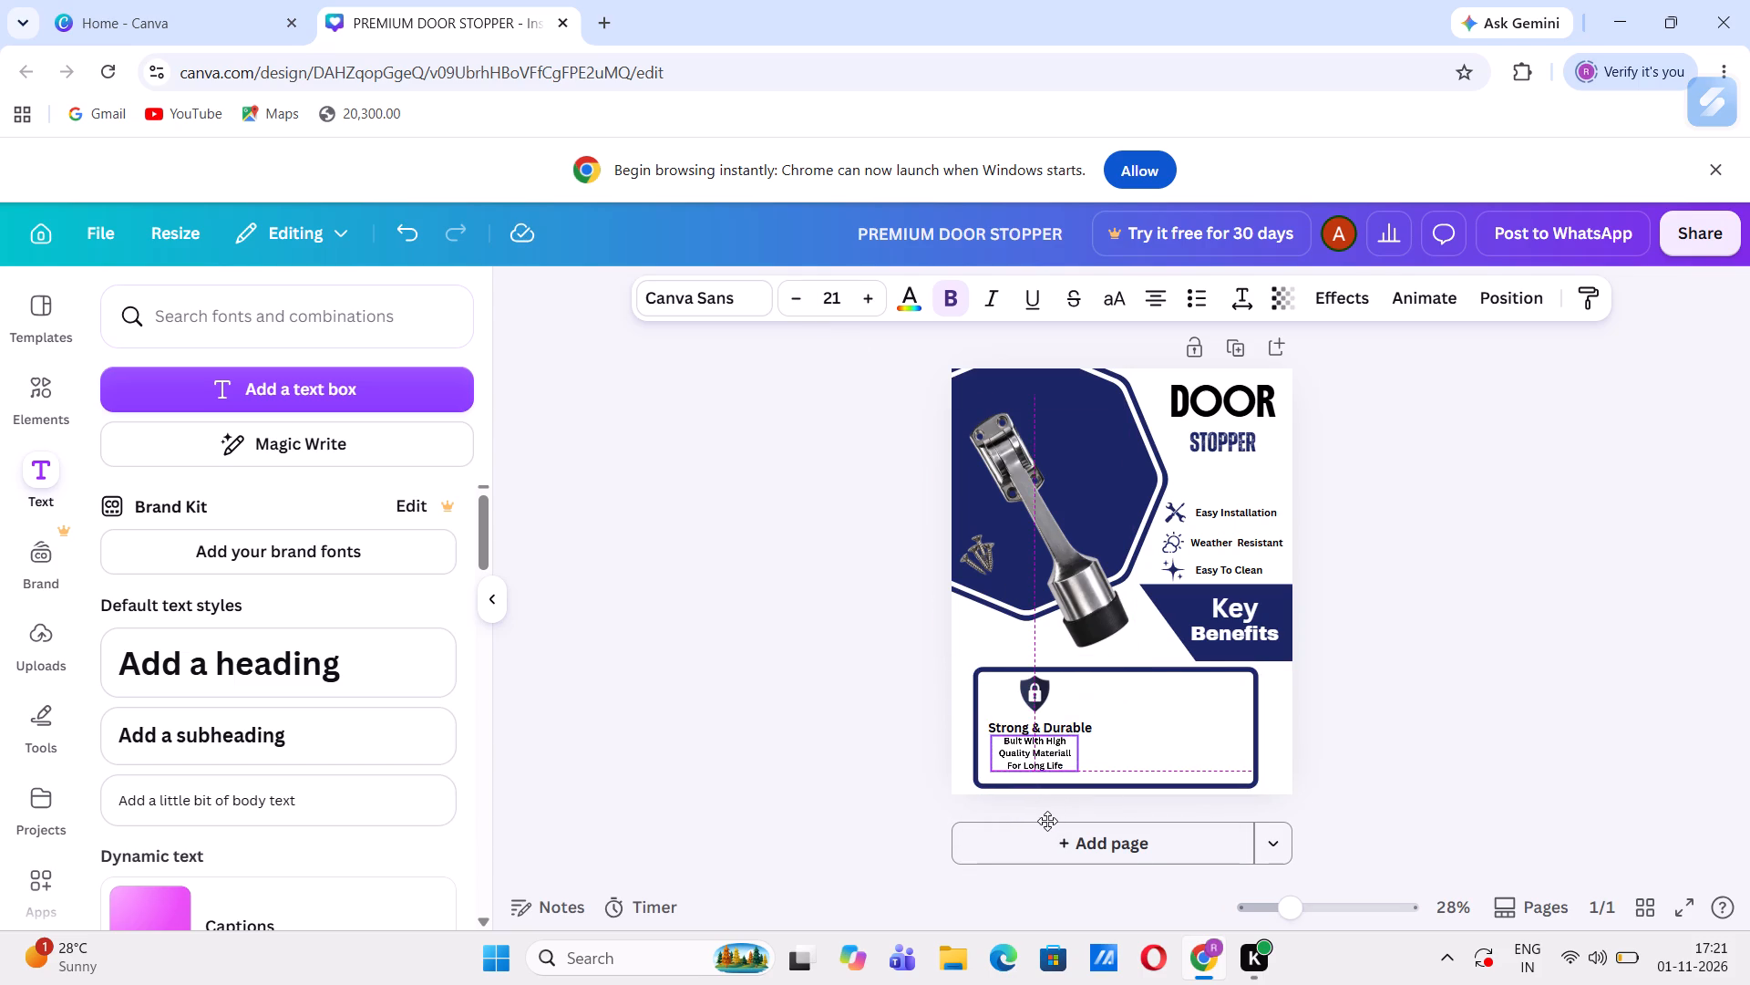
left_click_drag(1047, 821, 1050, 822)
left_click_drag(1050, 822, 1050, 825)
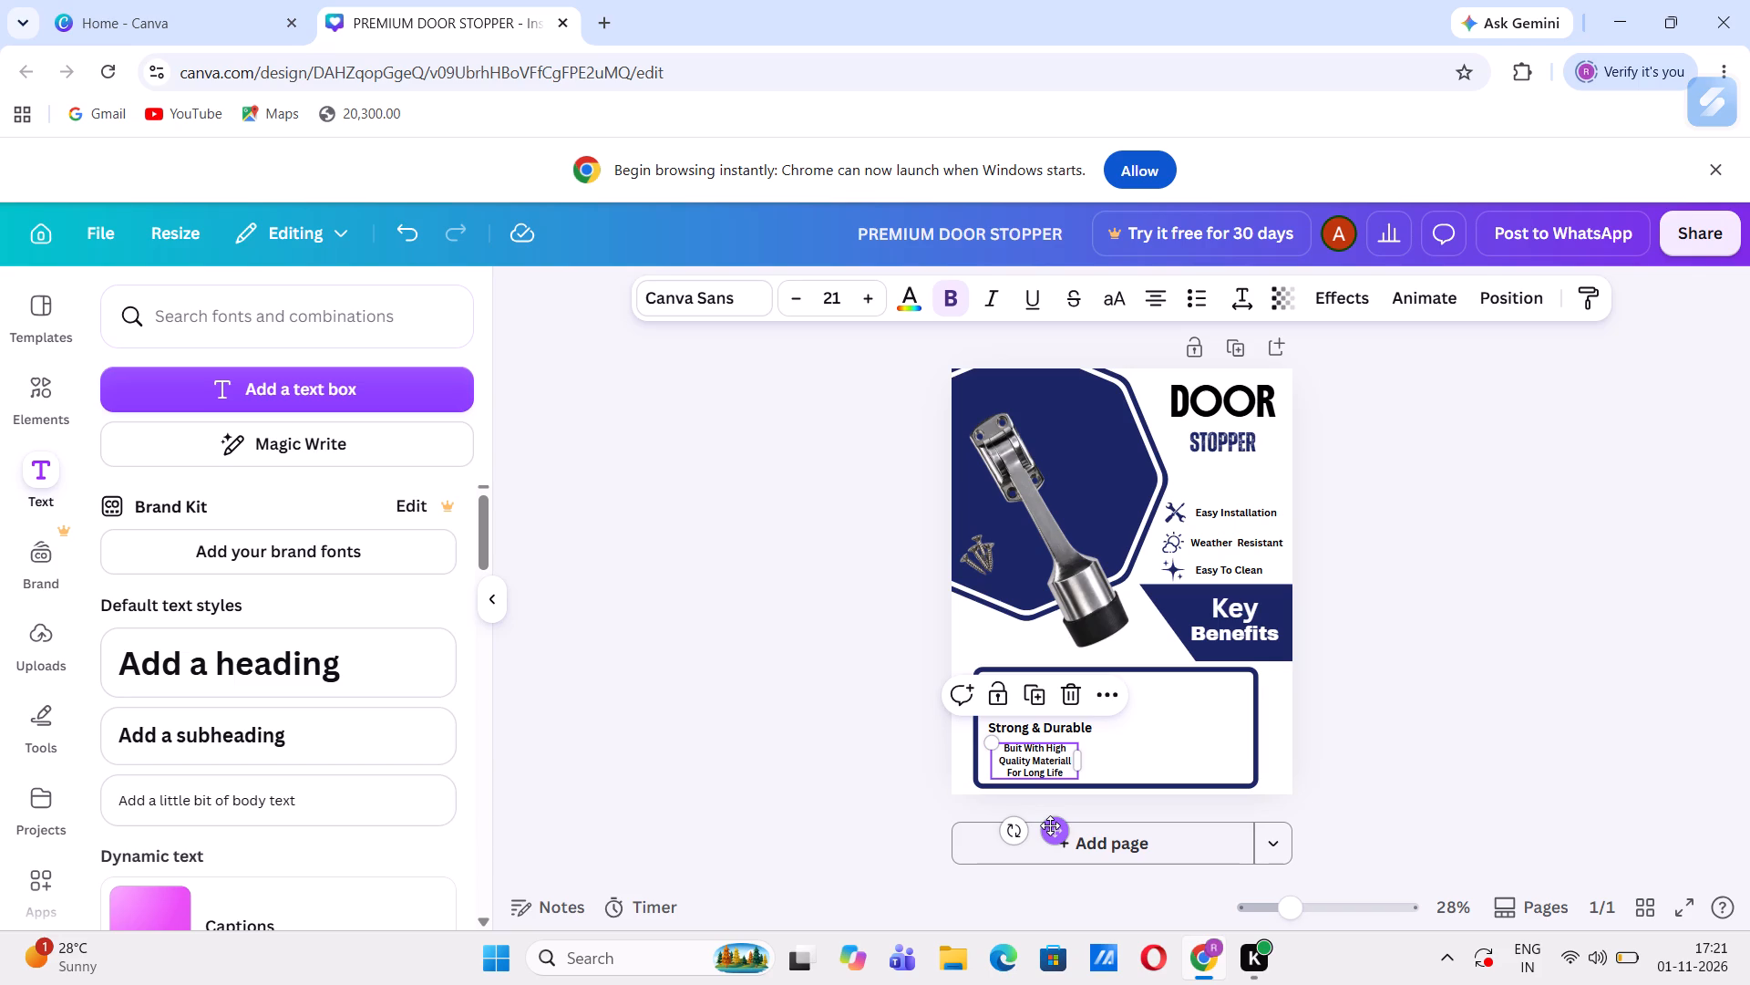
key("Left")
key("Left")
key("Left")
key("Left")
key("Left")
key("Left")
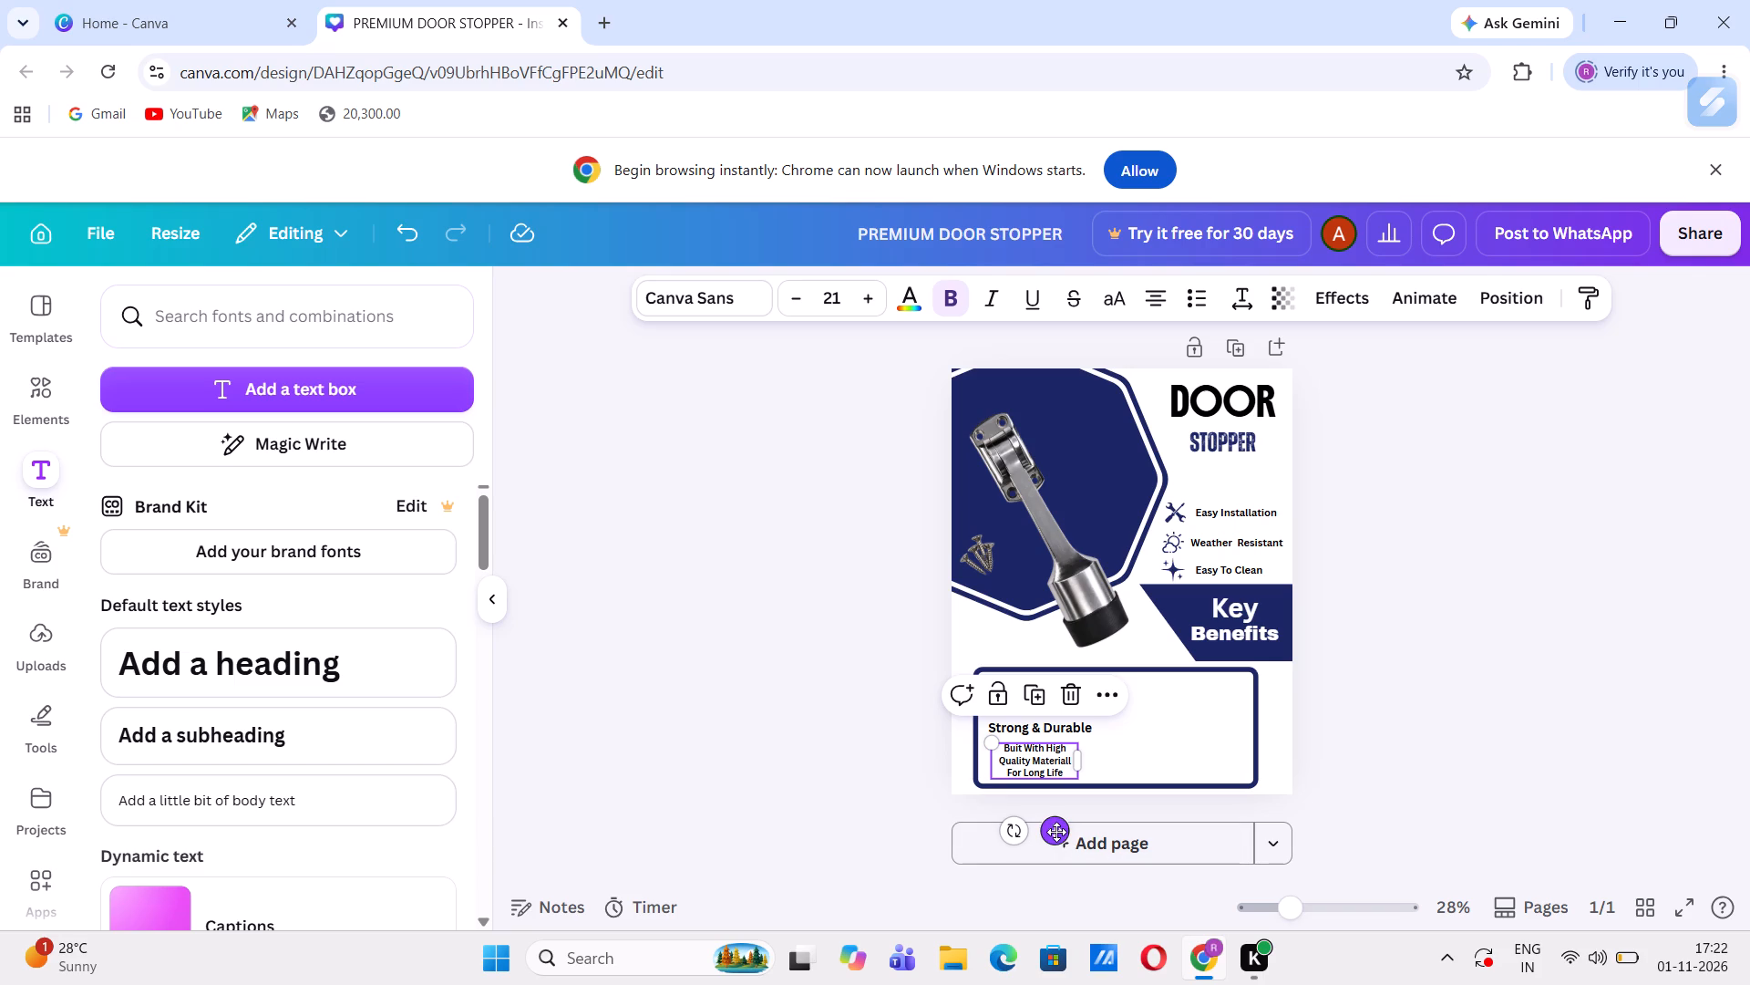
left_click(1052, 828)
left_click(818, 783)
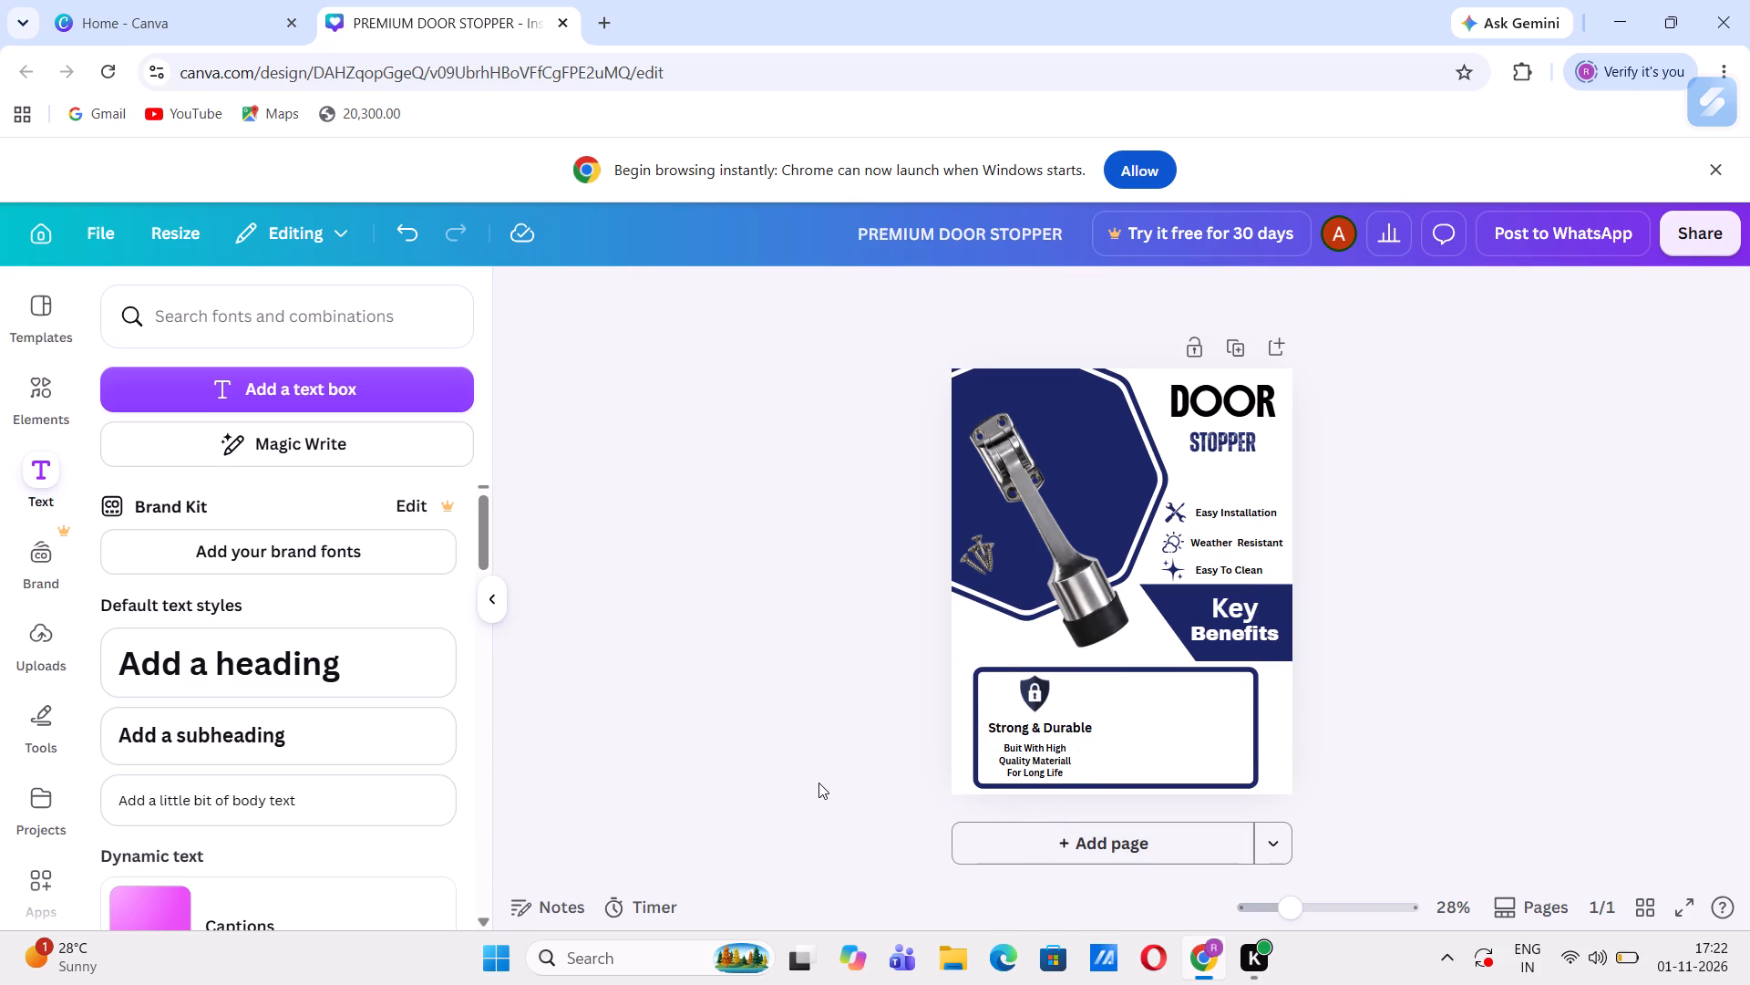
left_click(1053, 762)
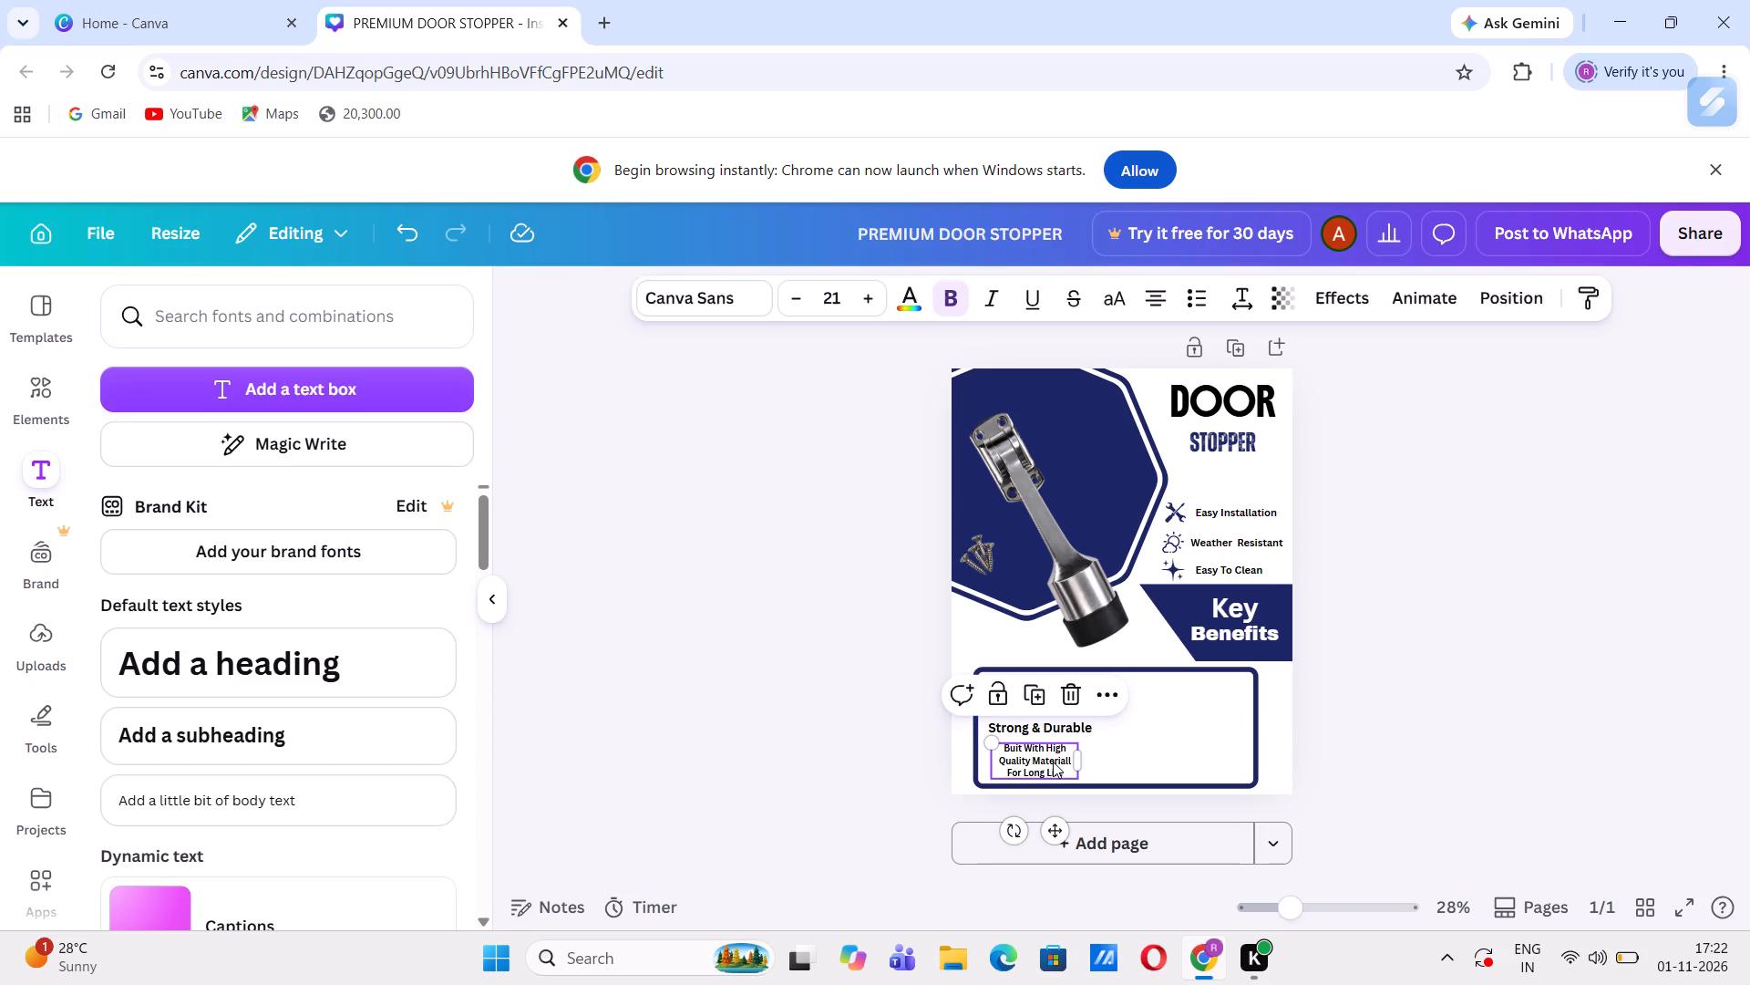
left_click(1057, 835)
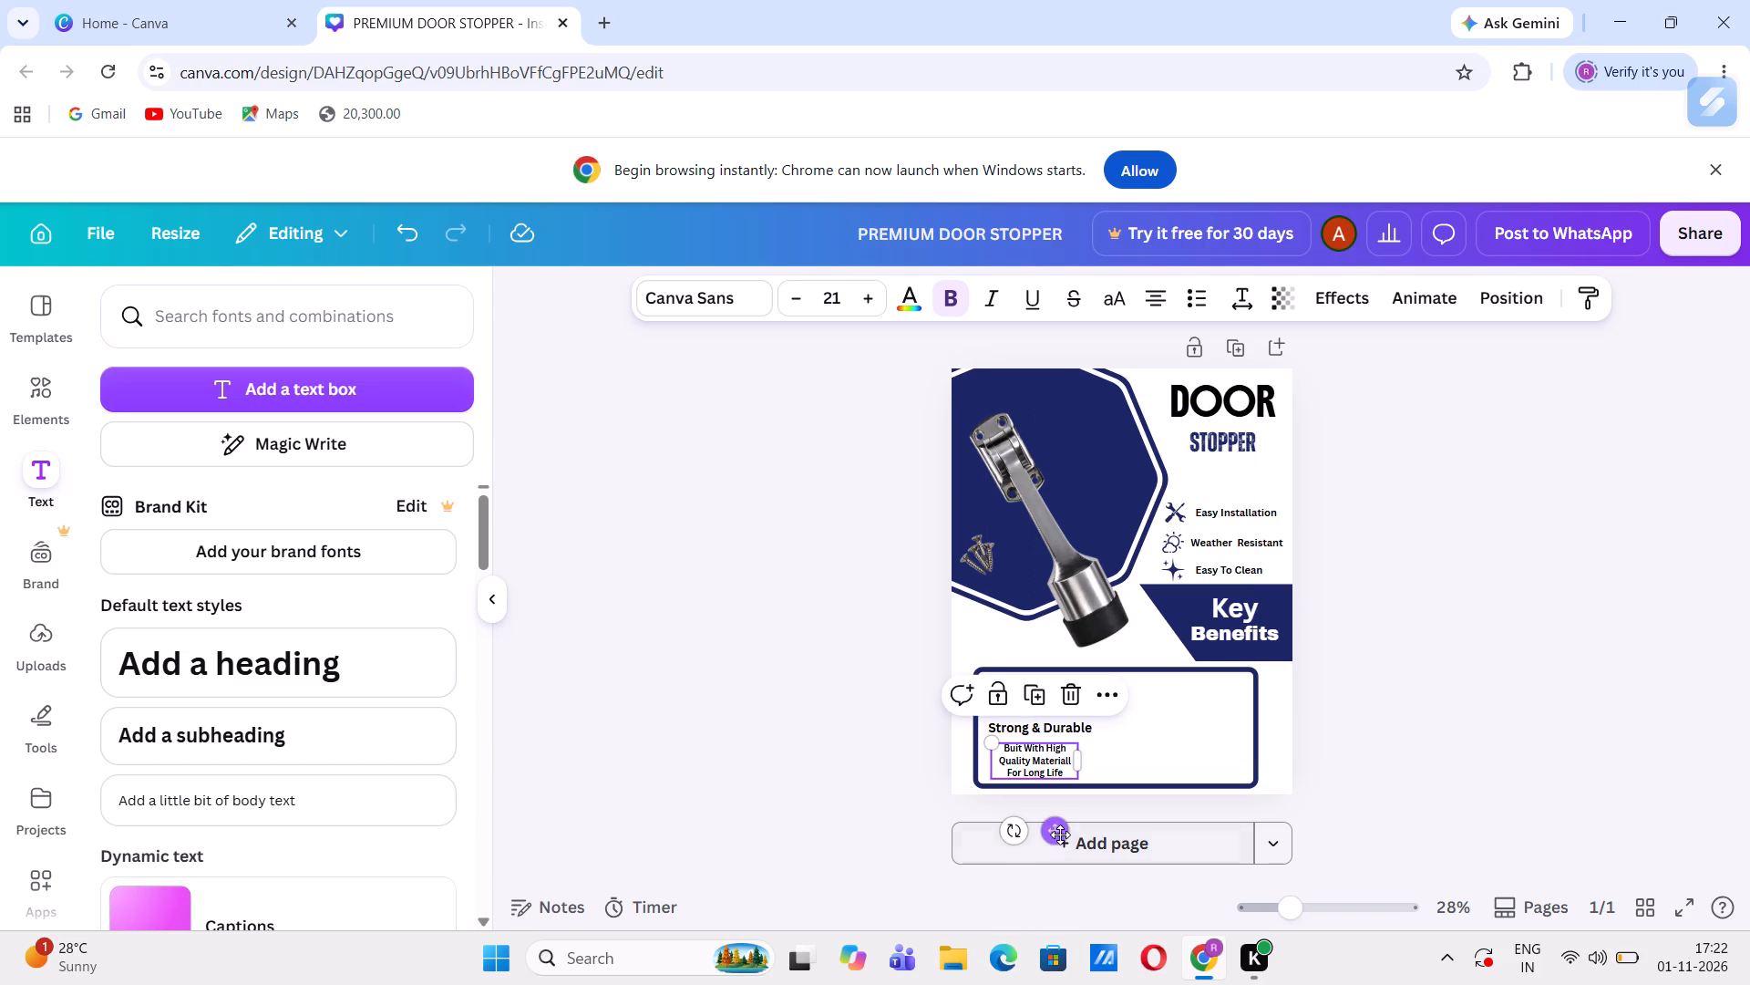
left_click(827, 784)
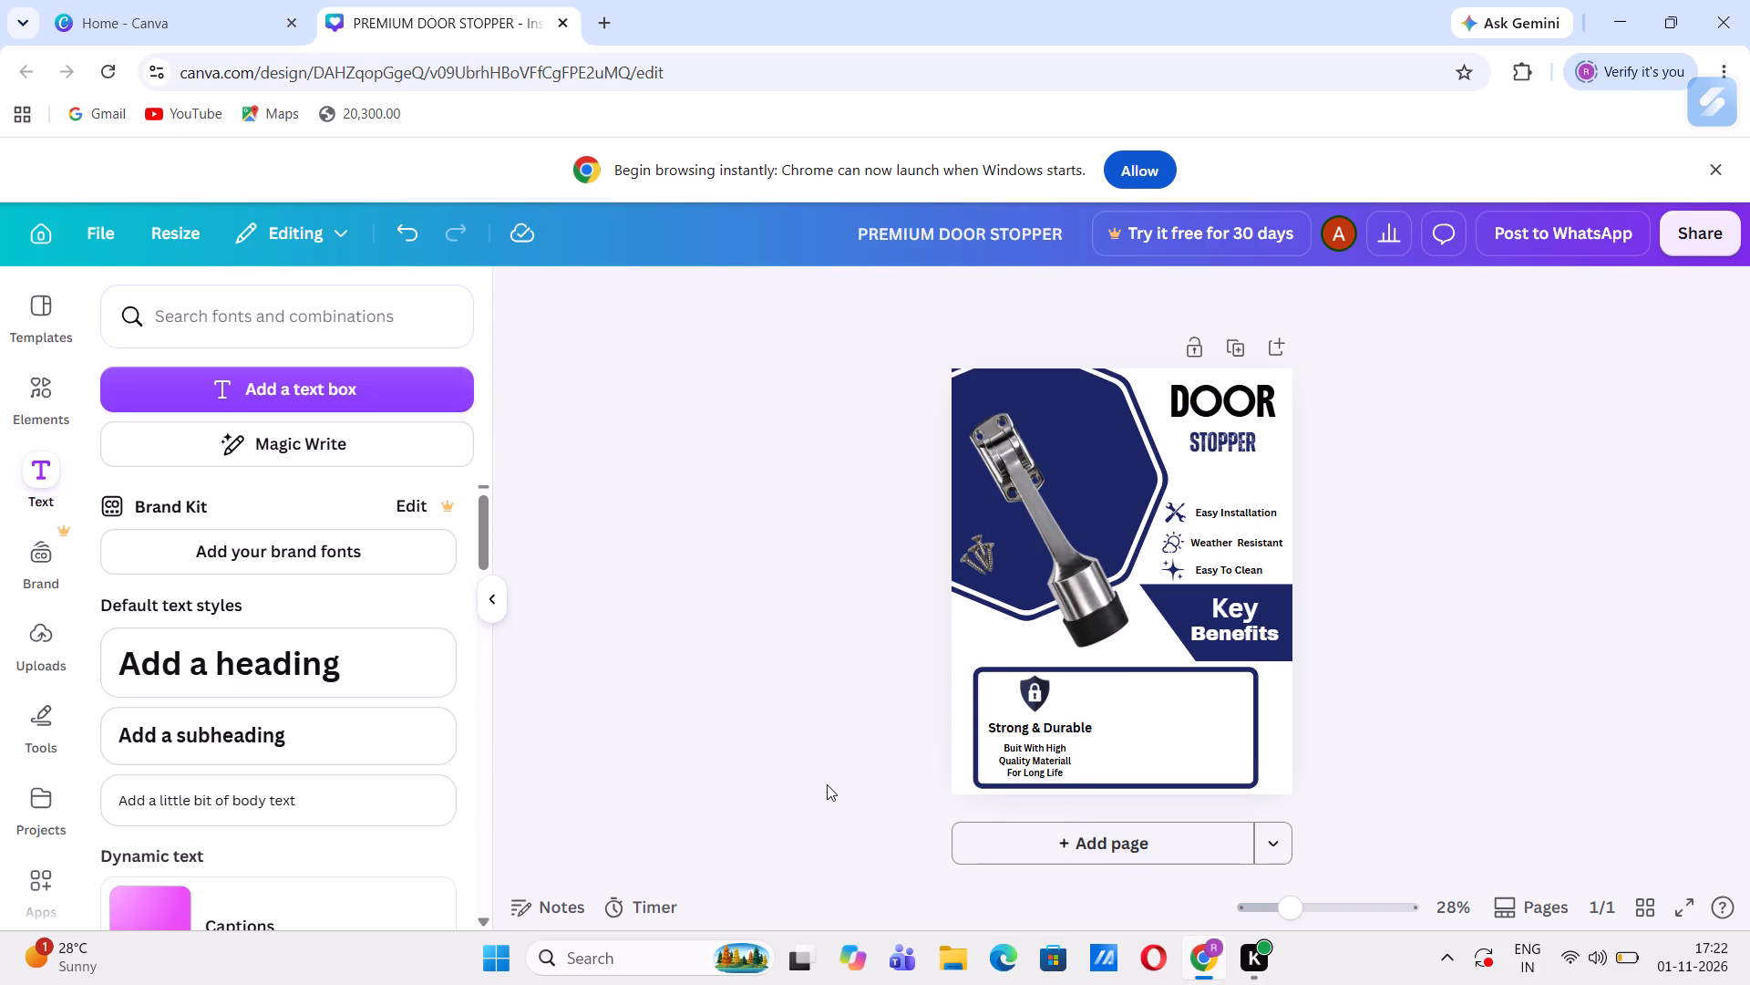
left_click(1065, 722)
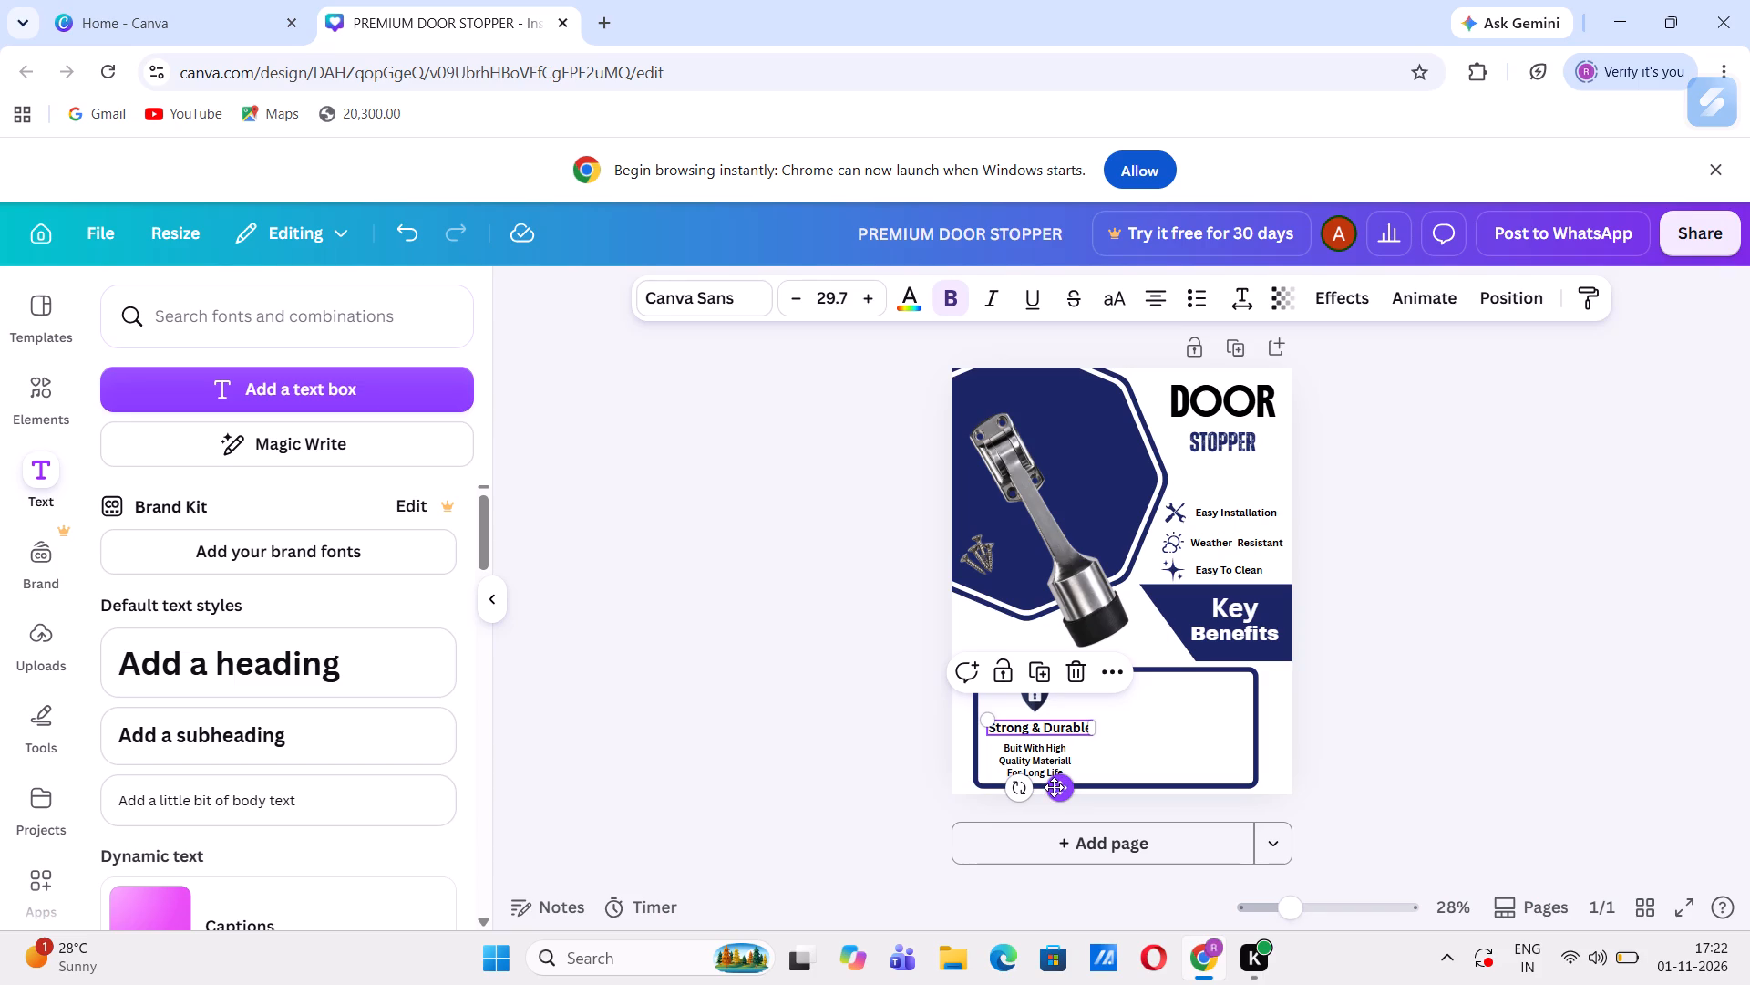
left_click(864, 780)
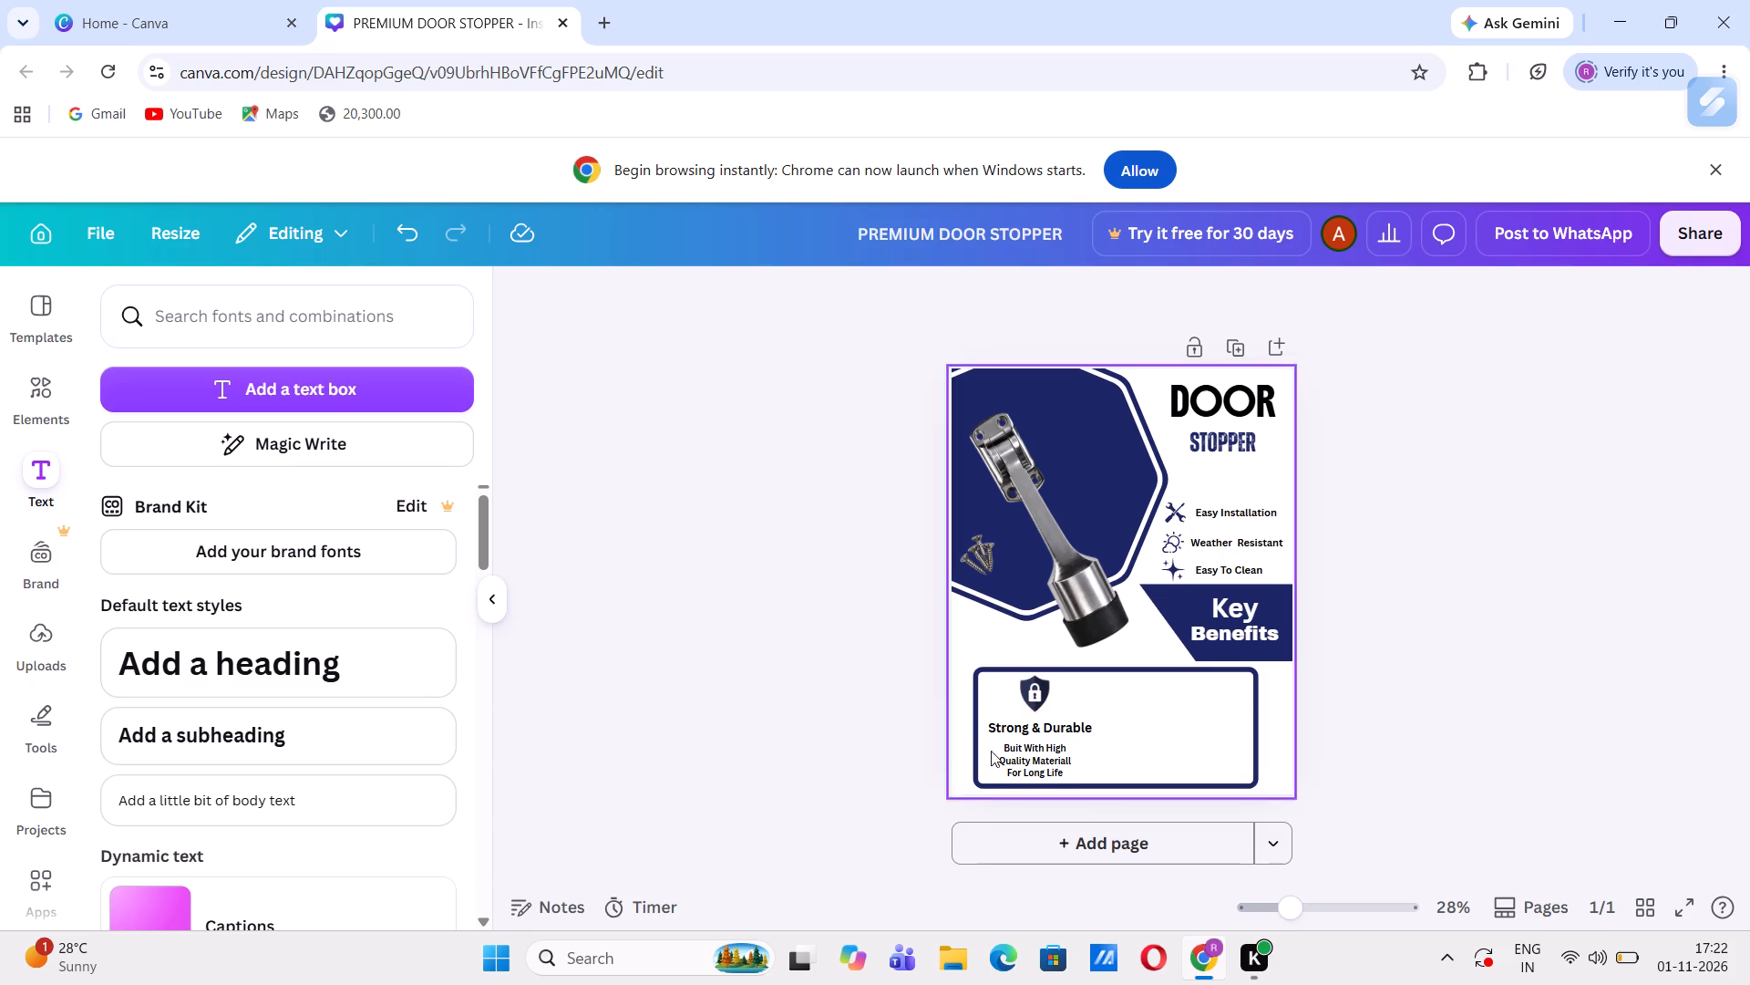
Reduce the "Strong & Durable" caption to font size 27.7 and shift it slightly left within the Key Benefits box.
left_click(1001, 726)
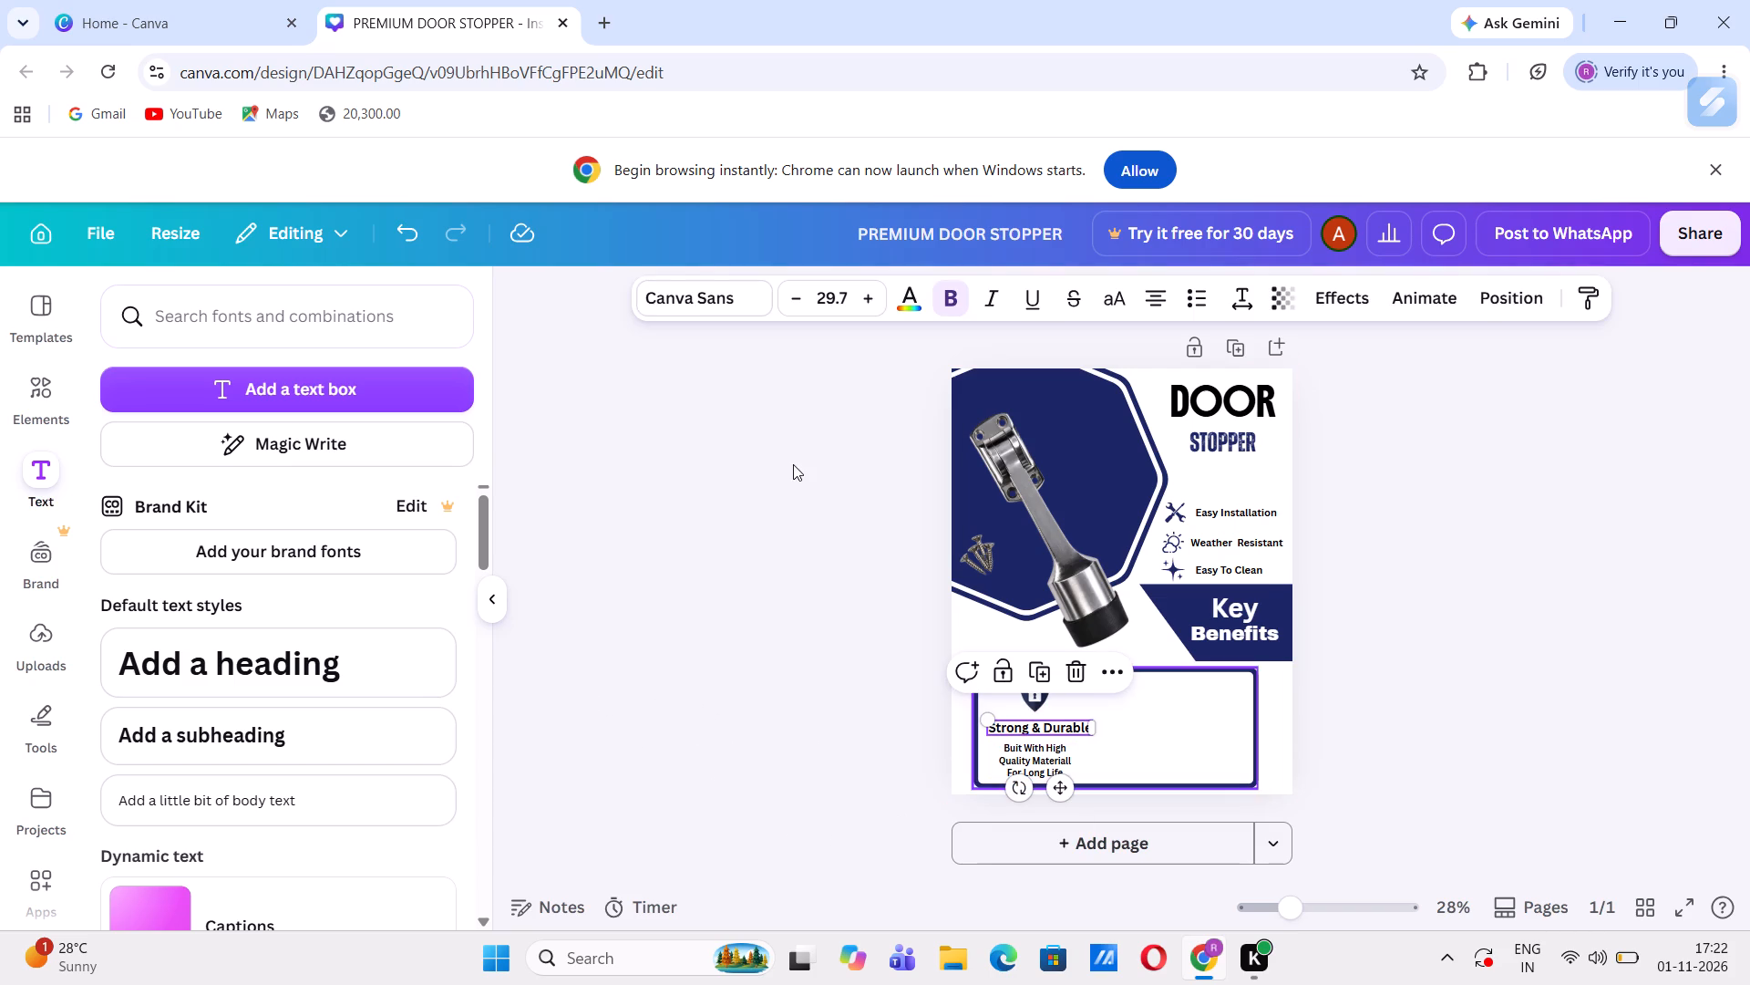
left_click(802, 301)
left_click(802, 301)
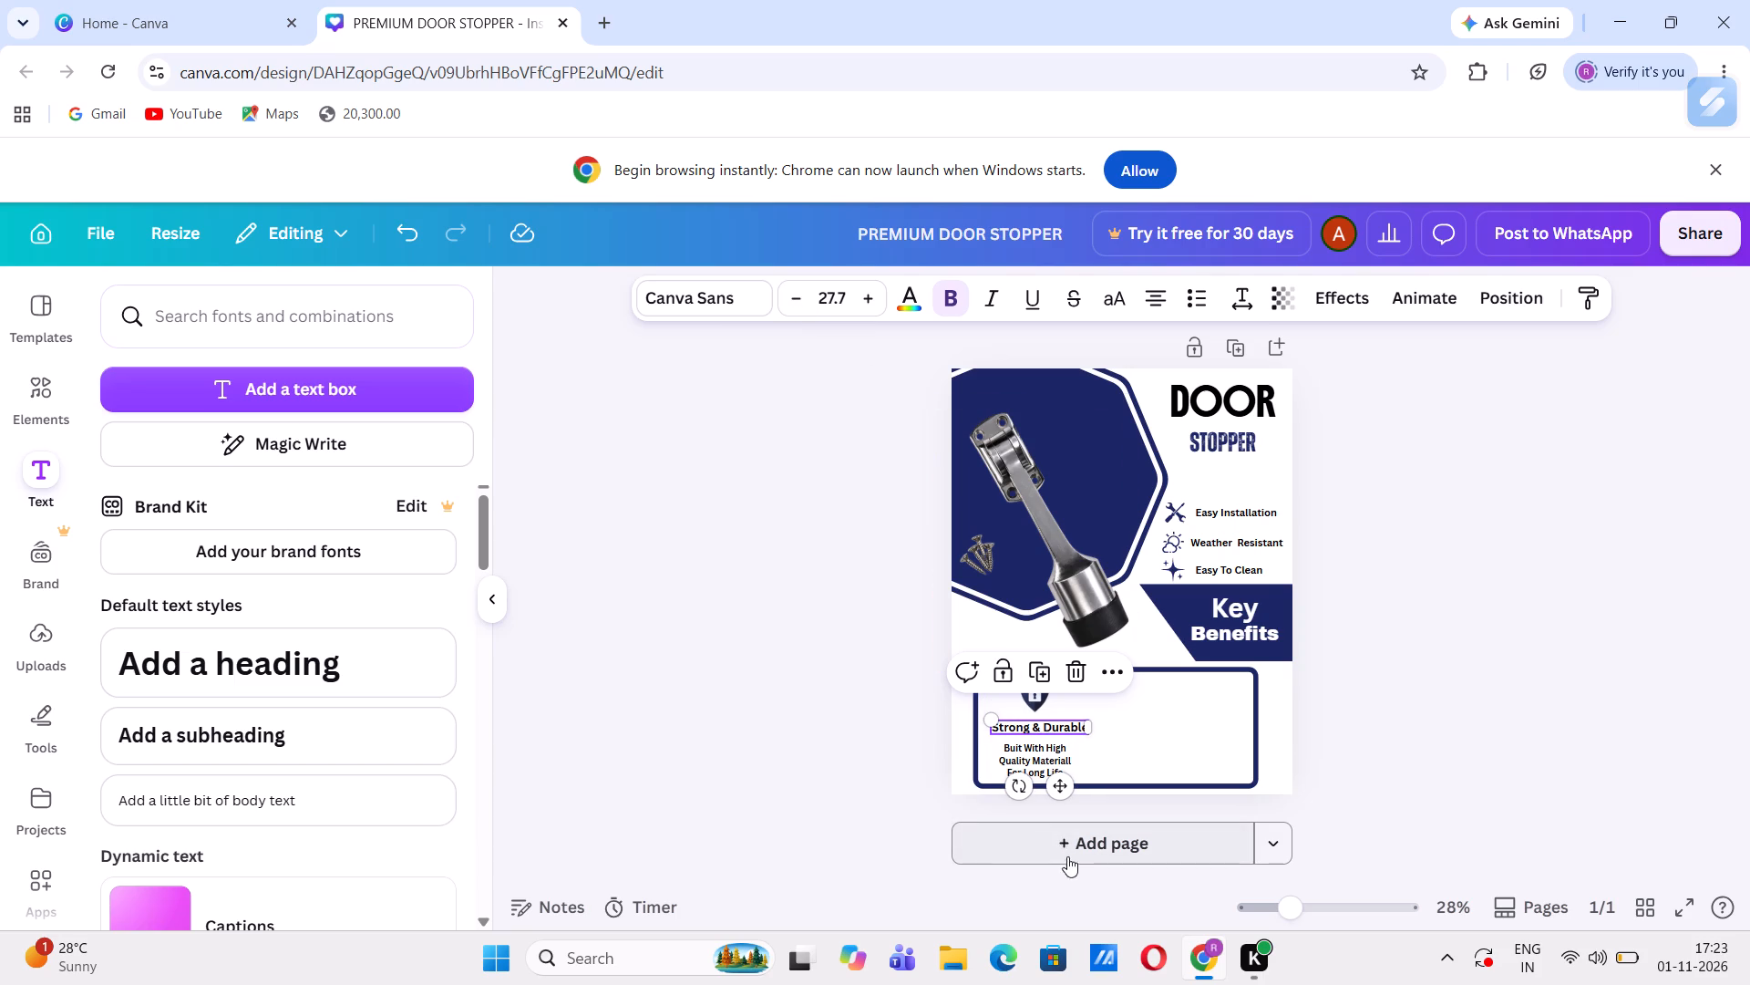
left_click(1062, 783)
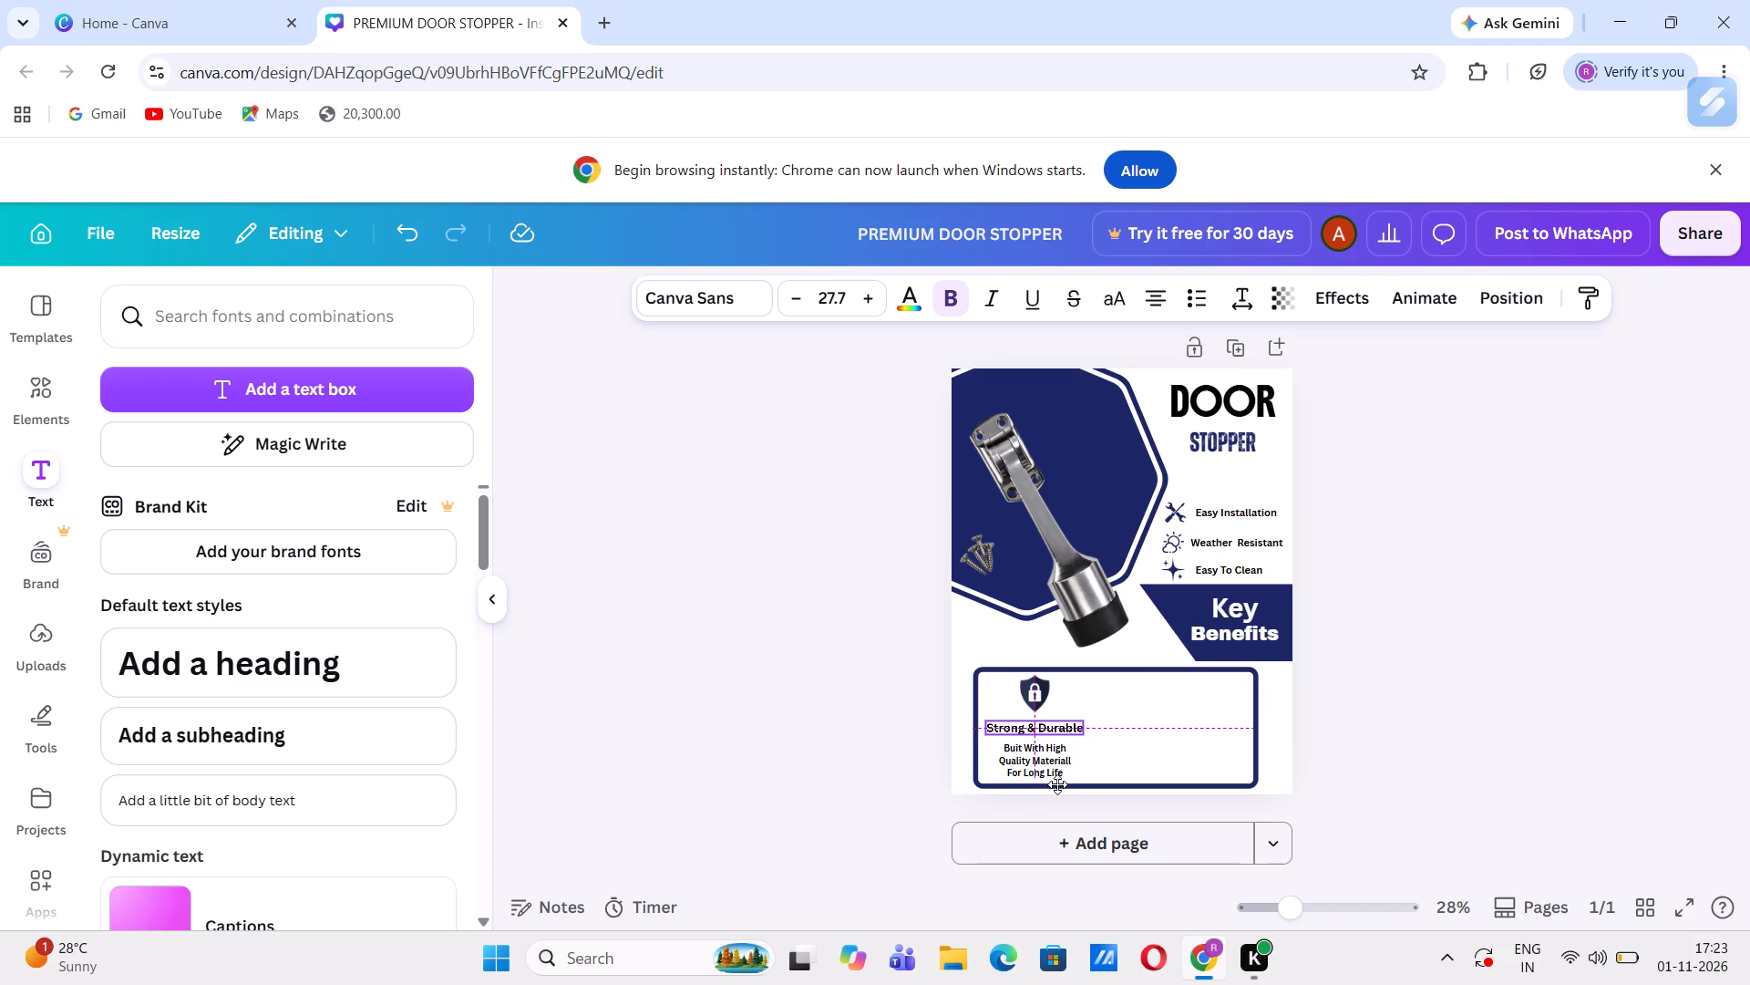
Move the shield lock icon slightly left and down so it sits closely above the "Strong & Durable" caption.
left_click_drag(1034, 700, 1025, 705)
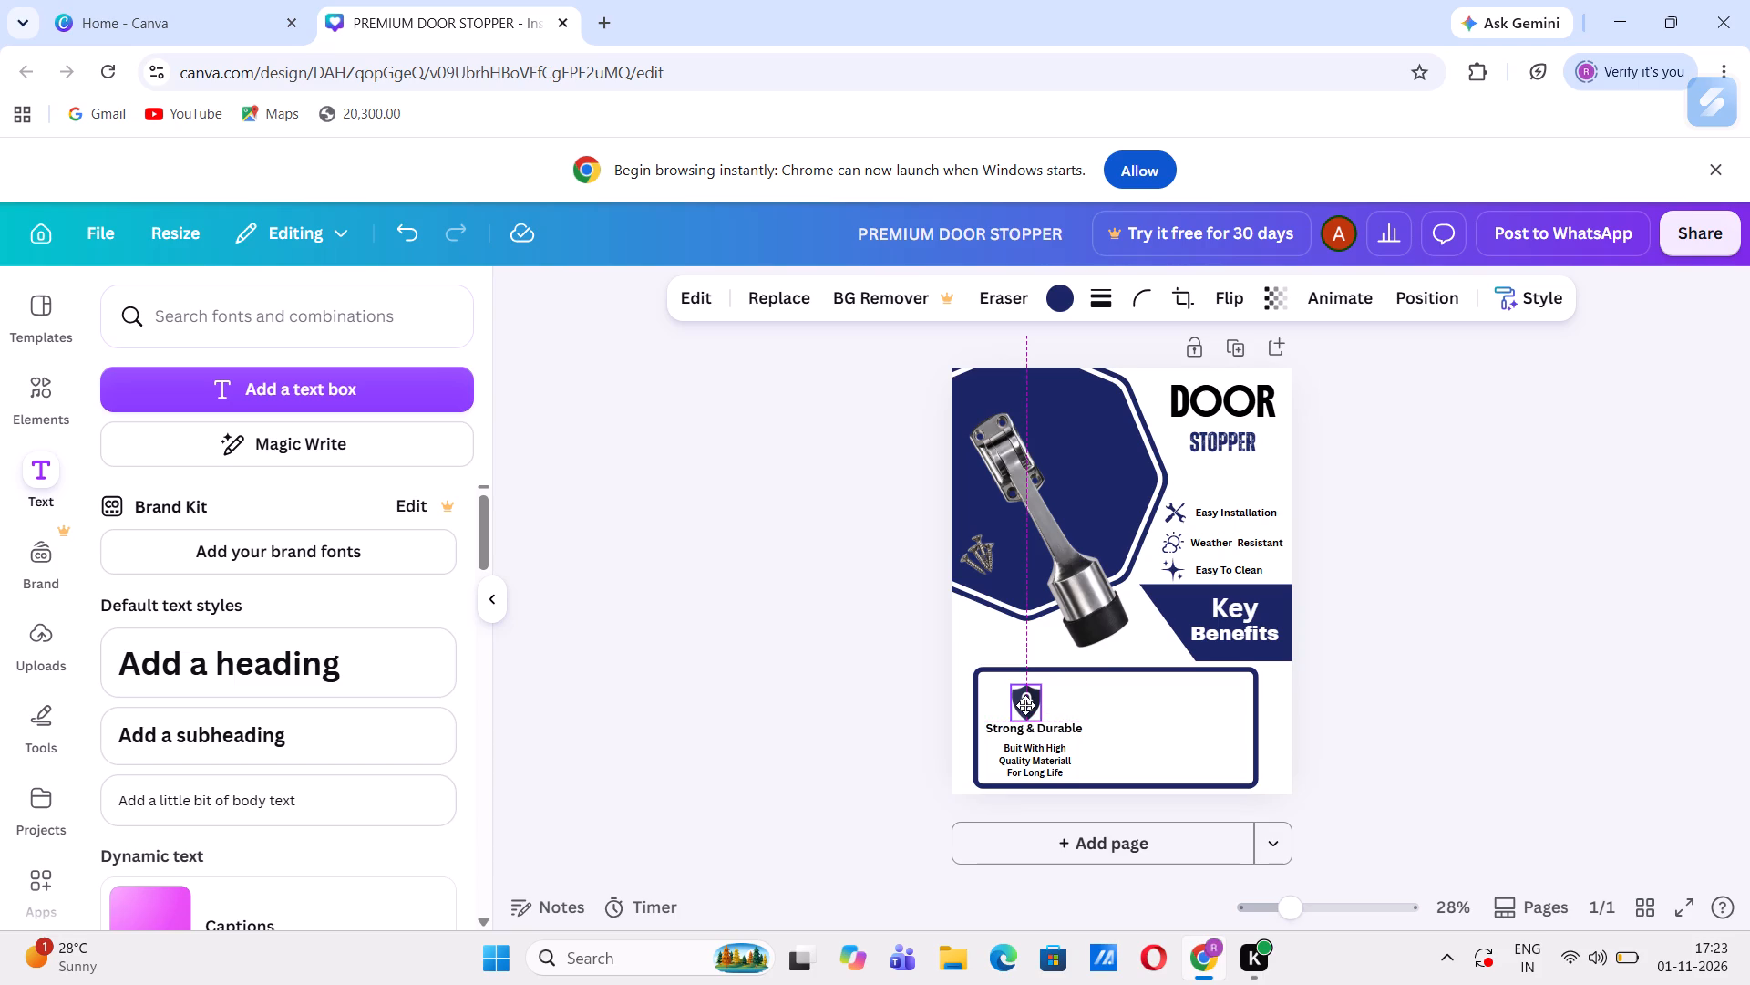
left_click_drag(1025, 705, 1025, 706)
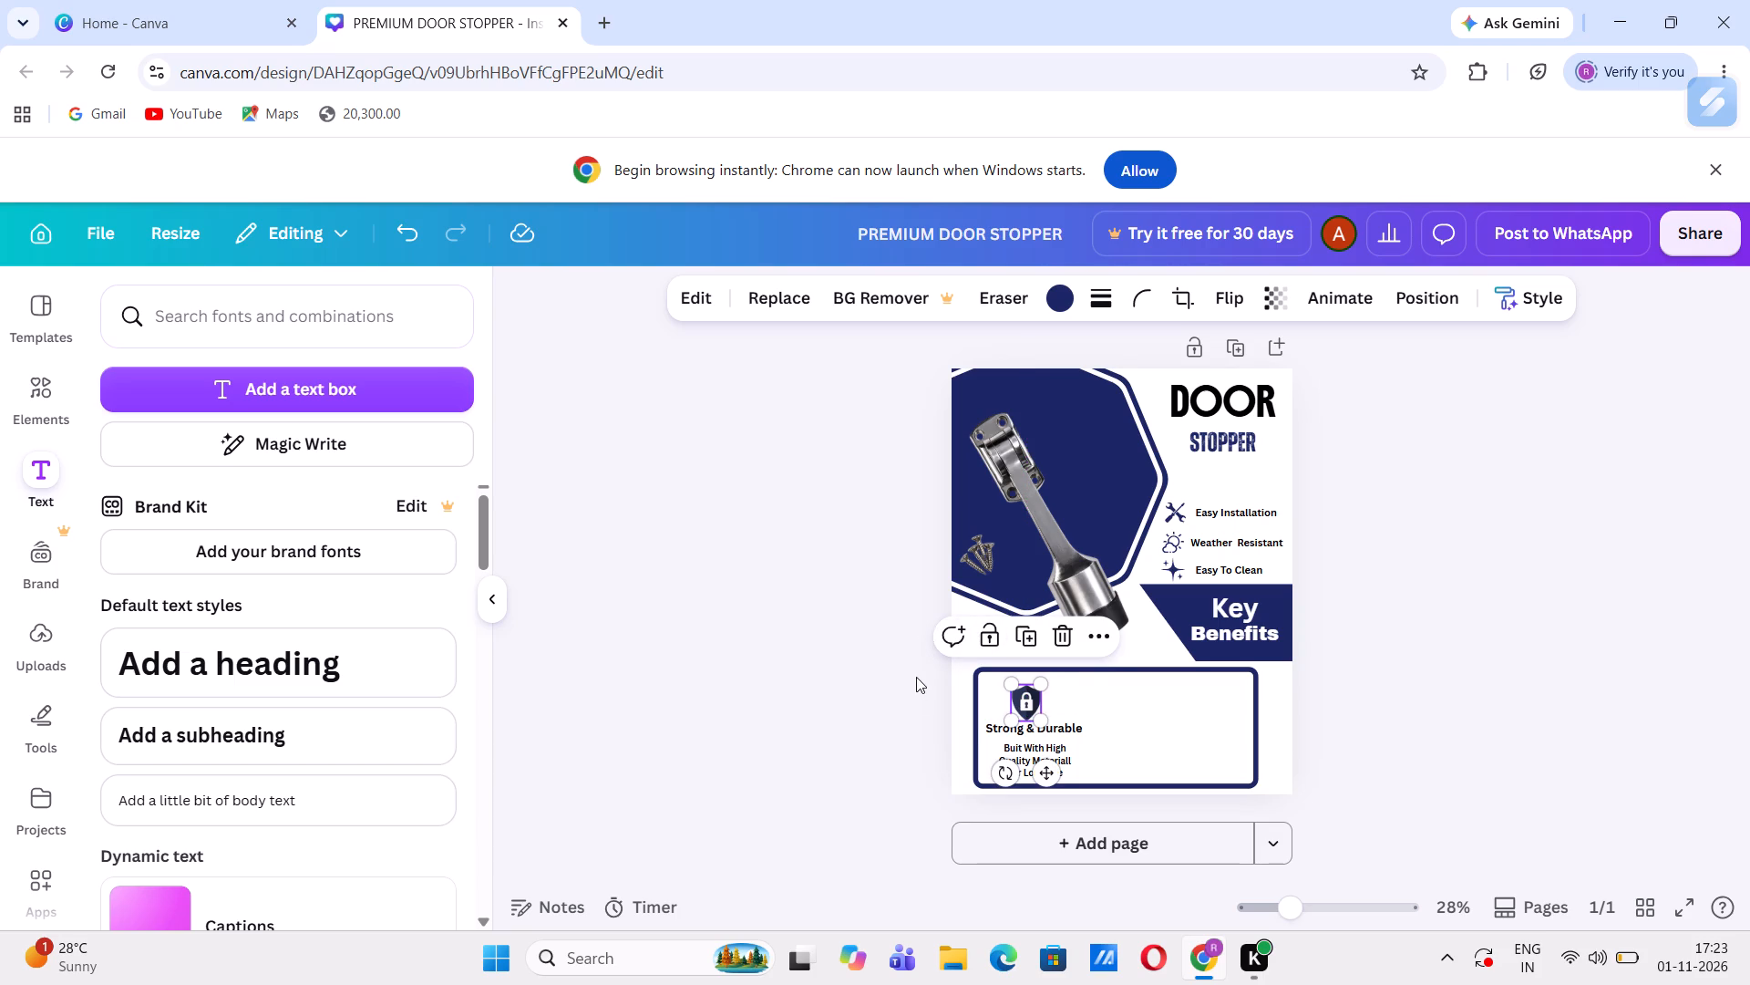
left_click(859, 711)
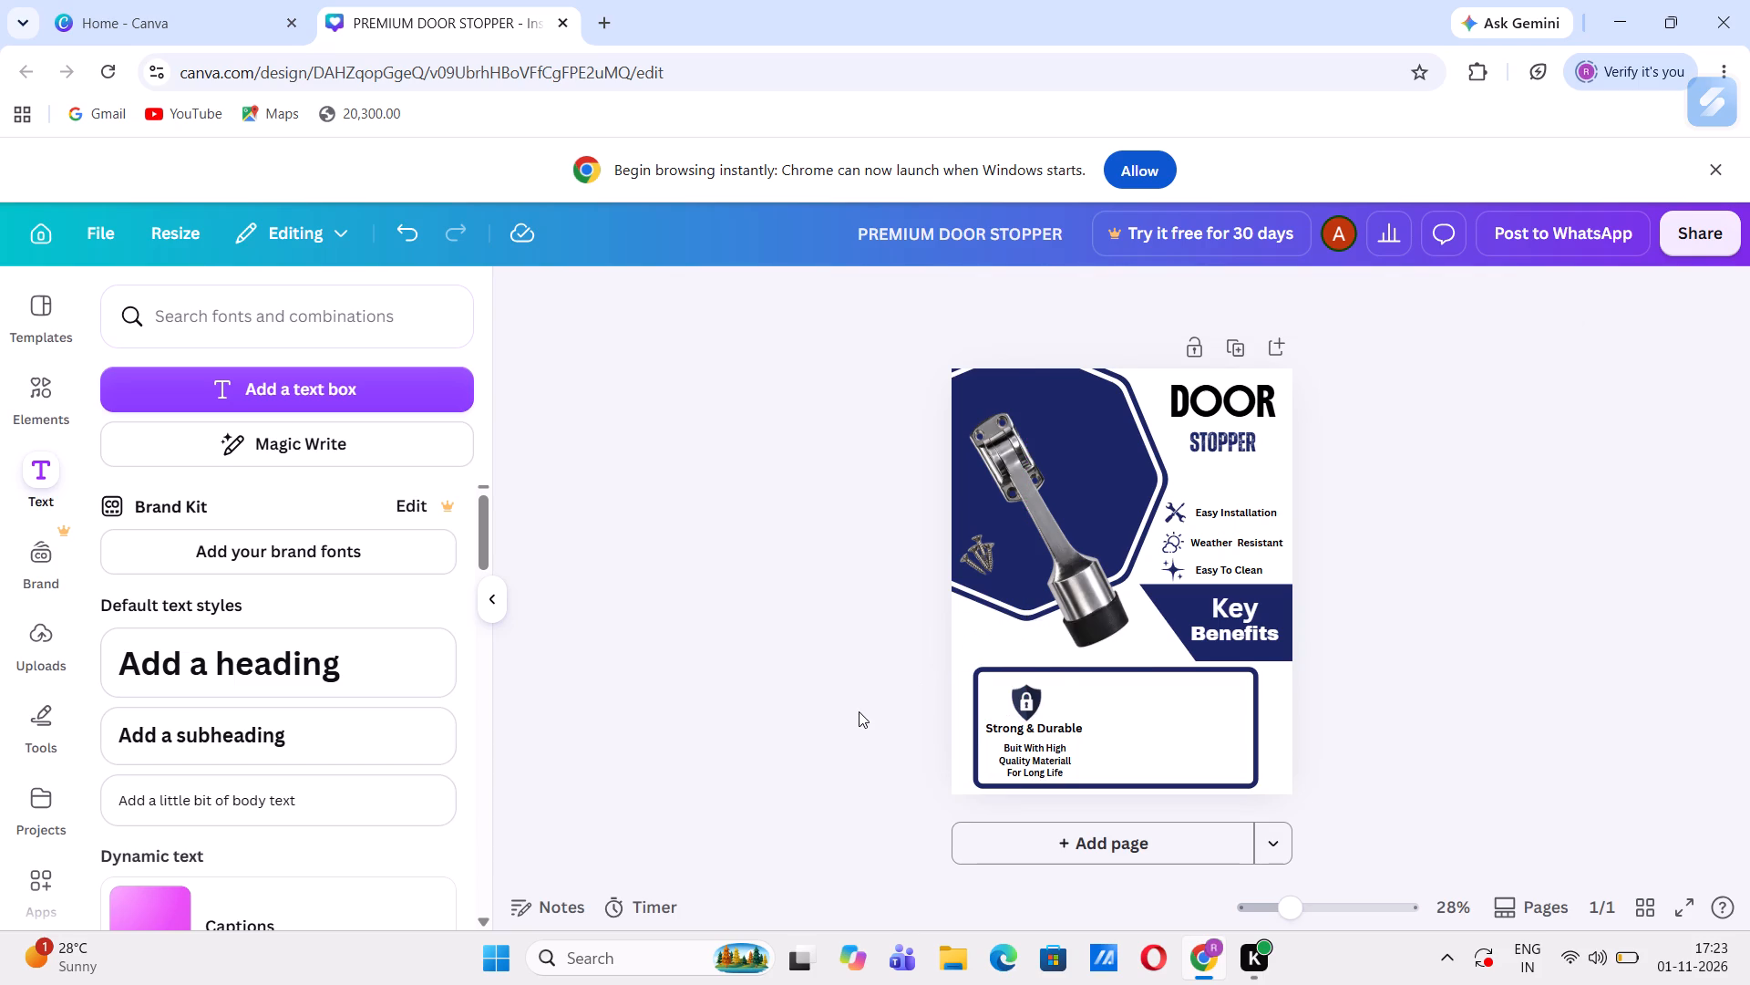
left_click(1019, 689)
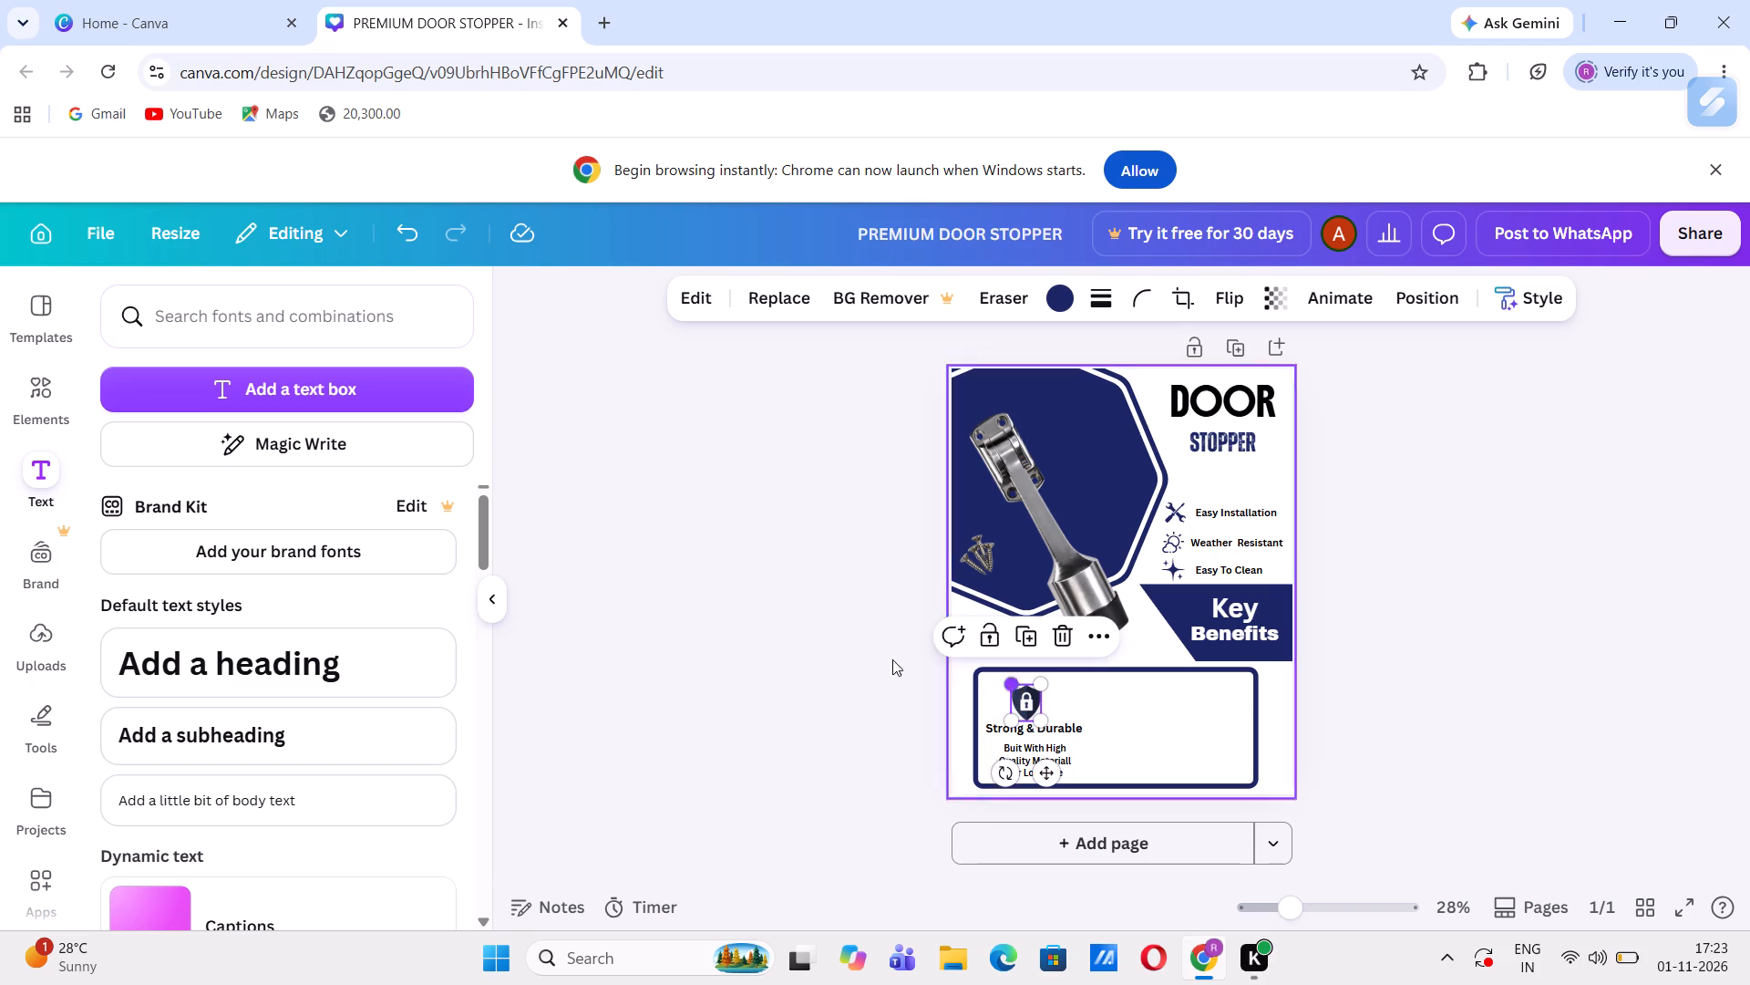
left_click(821, 614)
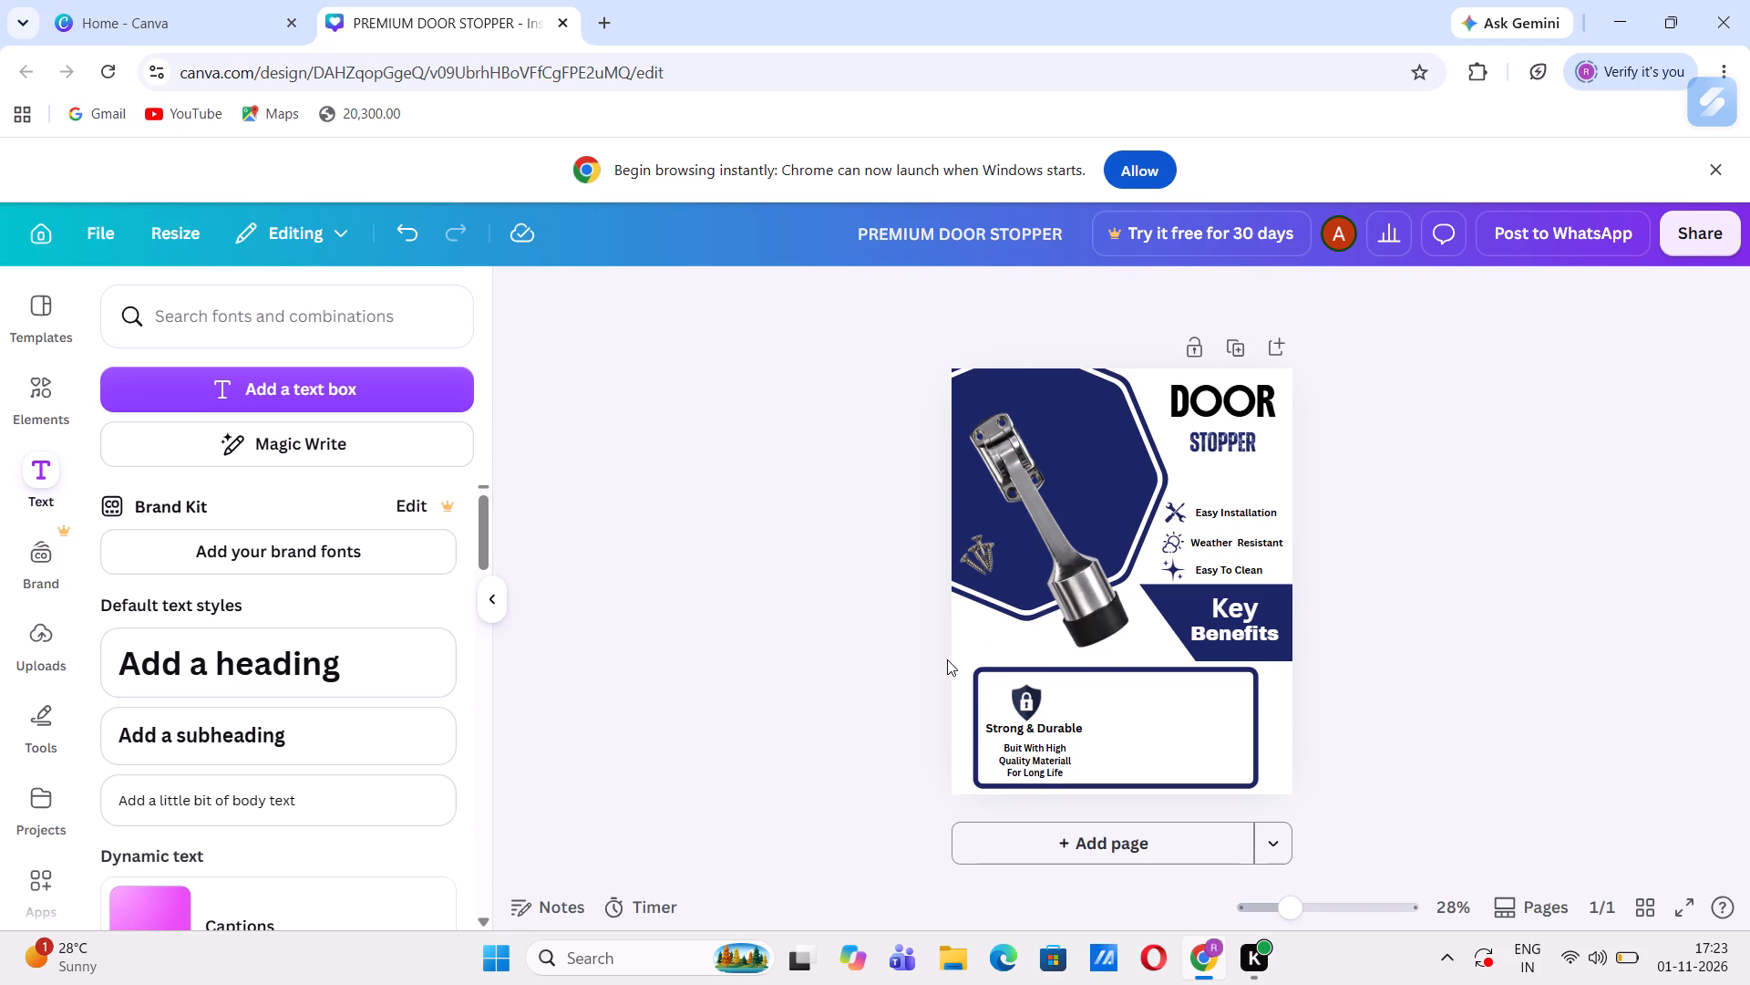
left_click(1025, 699)
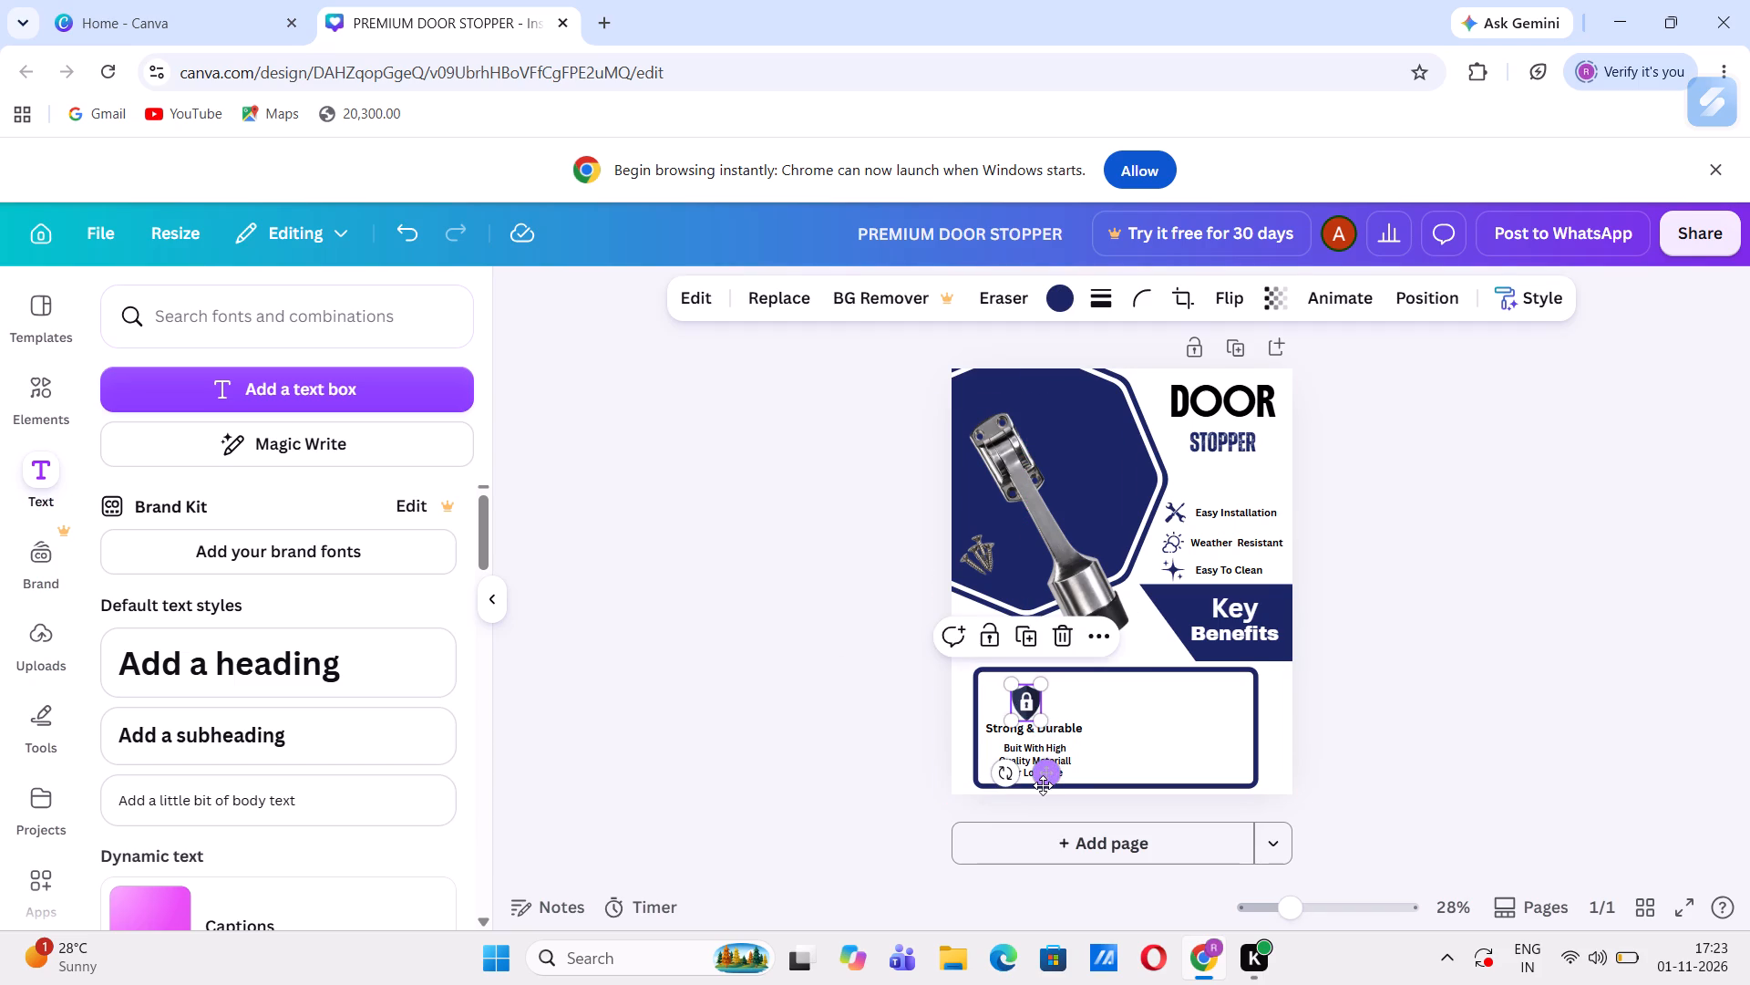
left_click(1045, 776)
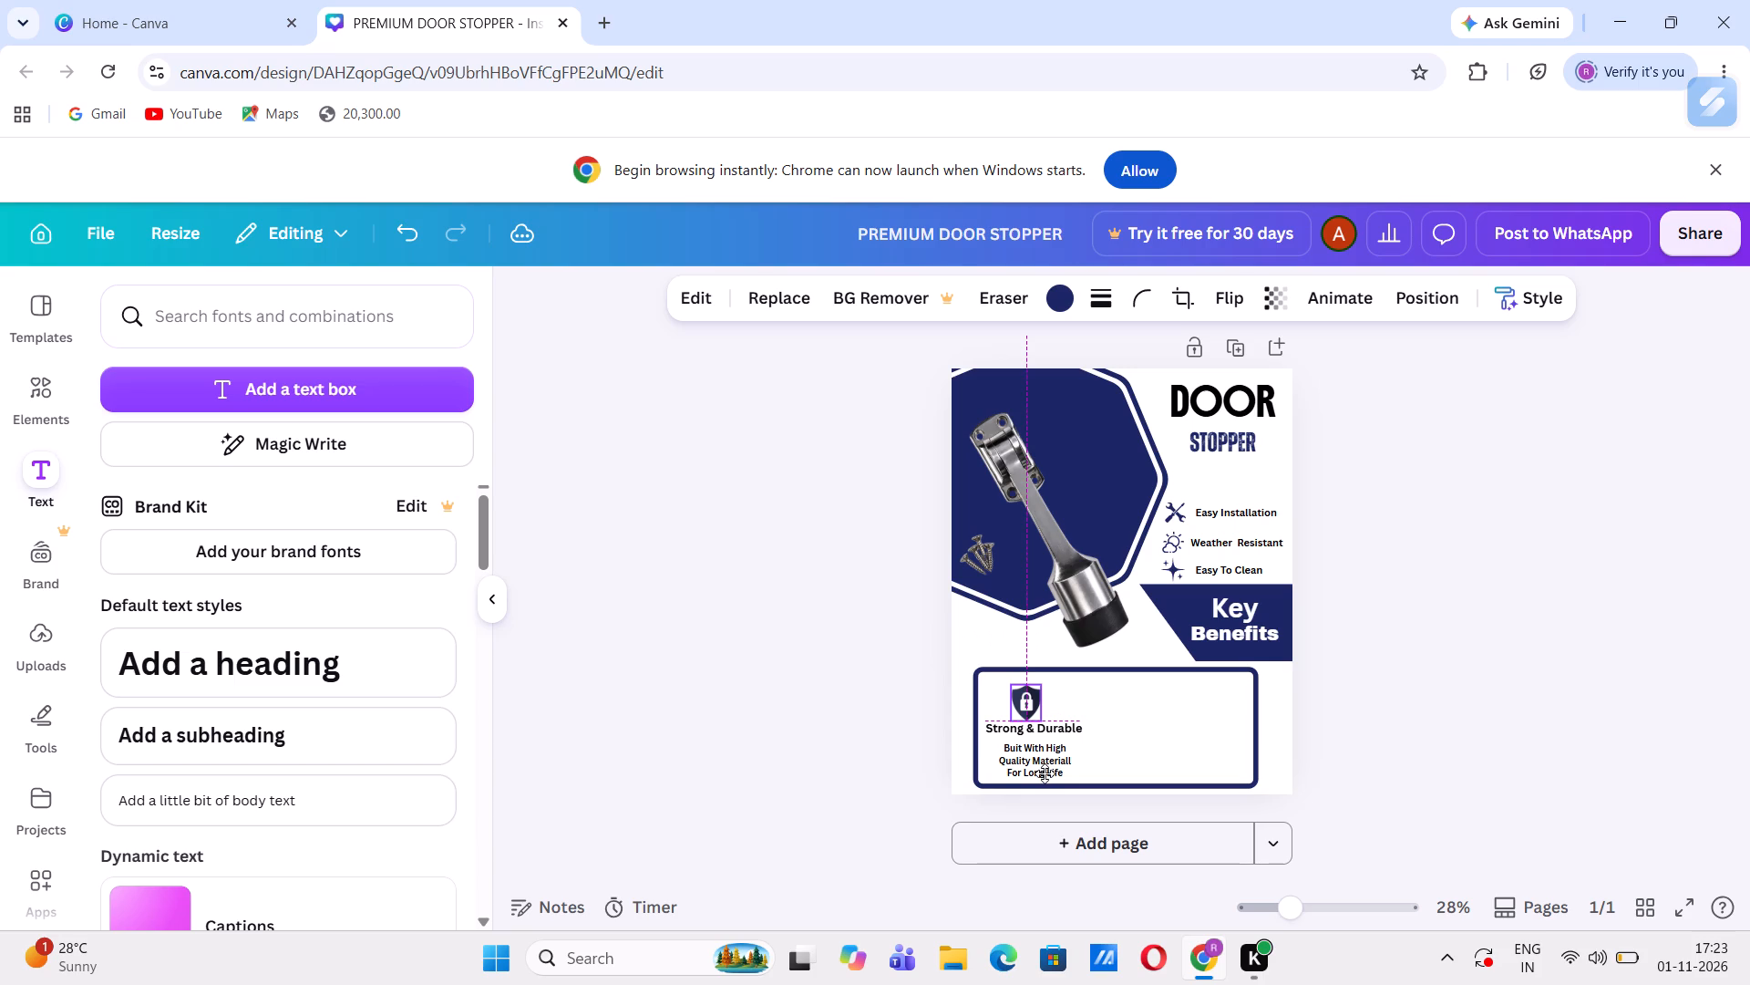
left_click(864, 713)
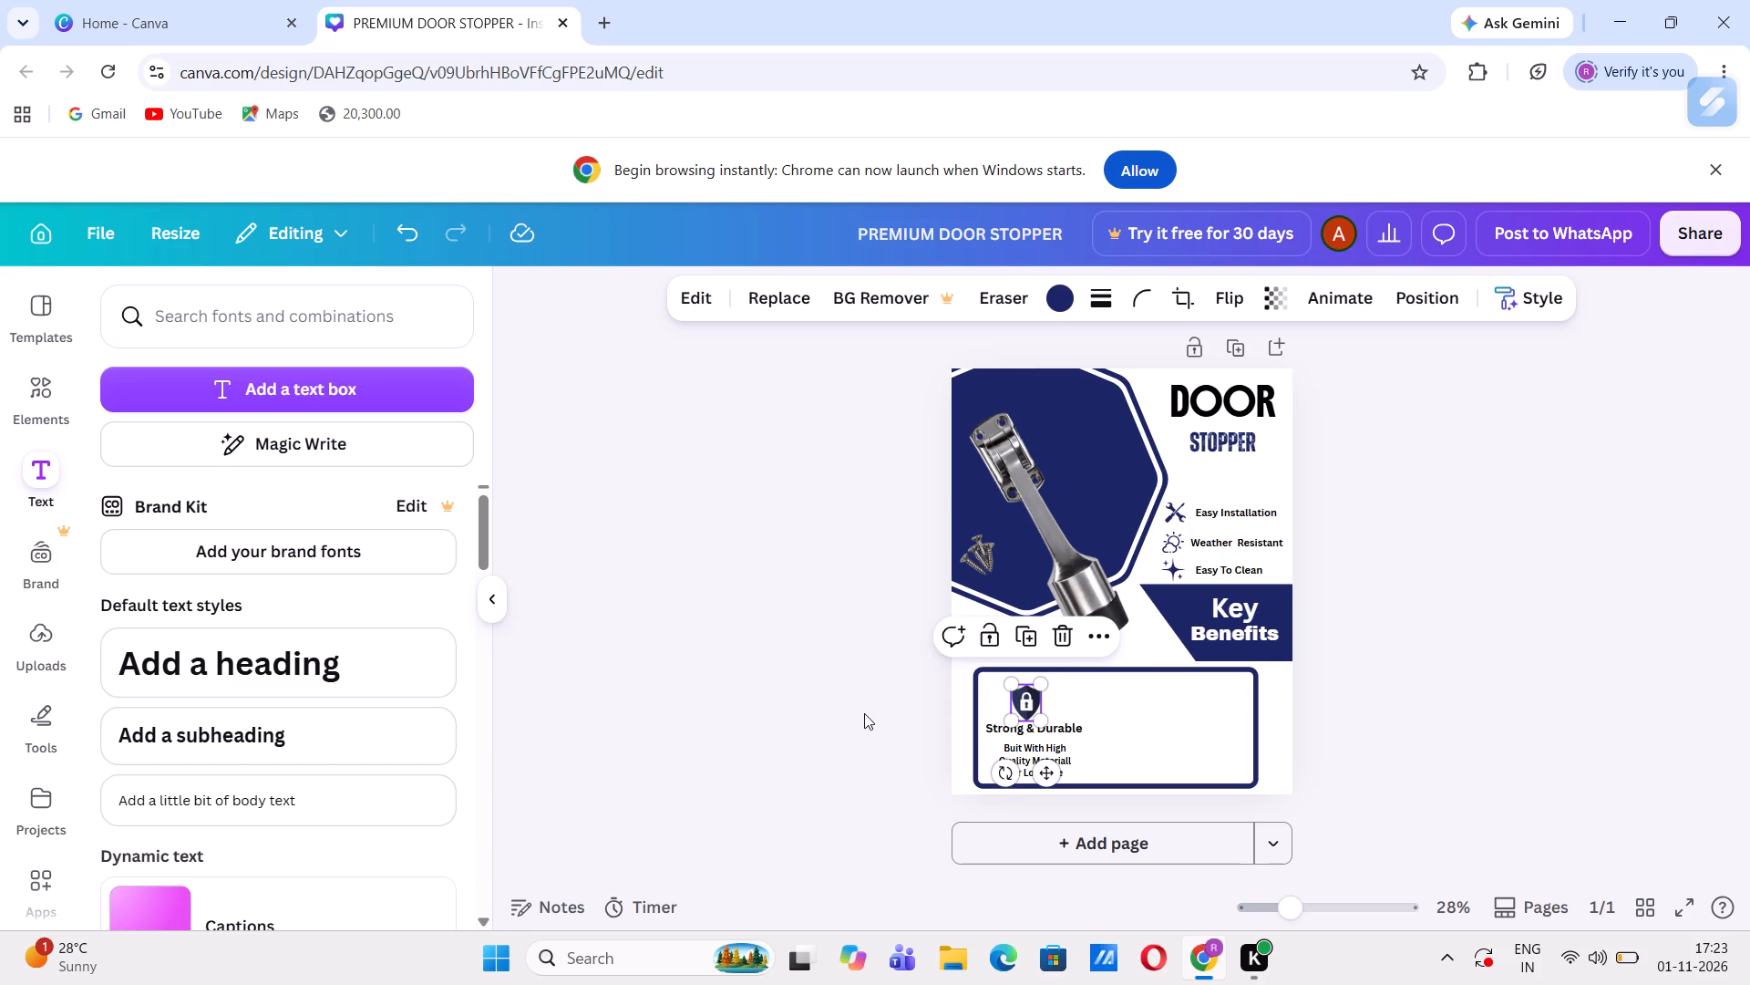
Set the "Buit With High Quality Materiall For Long Life" text to font size 20 and narrow its box to about 253.
left_click(1063, 752)
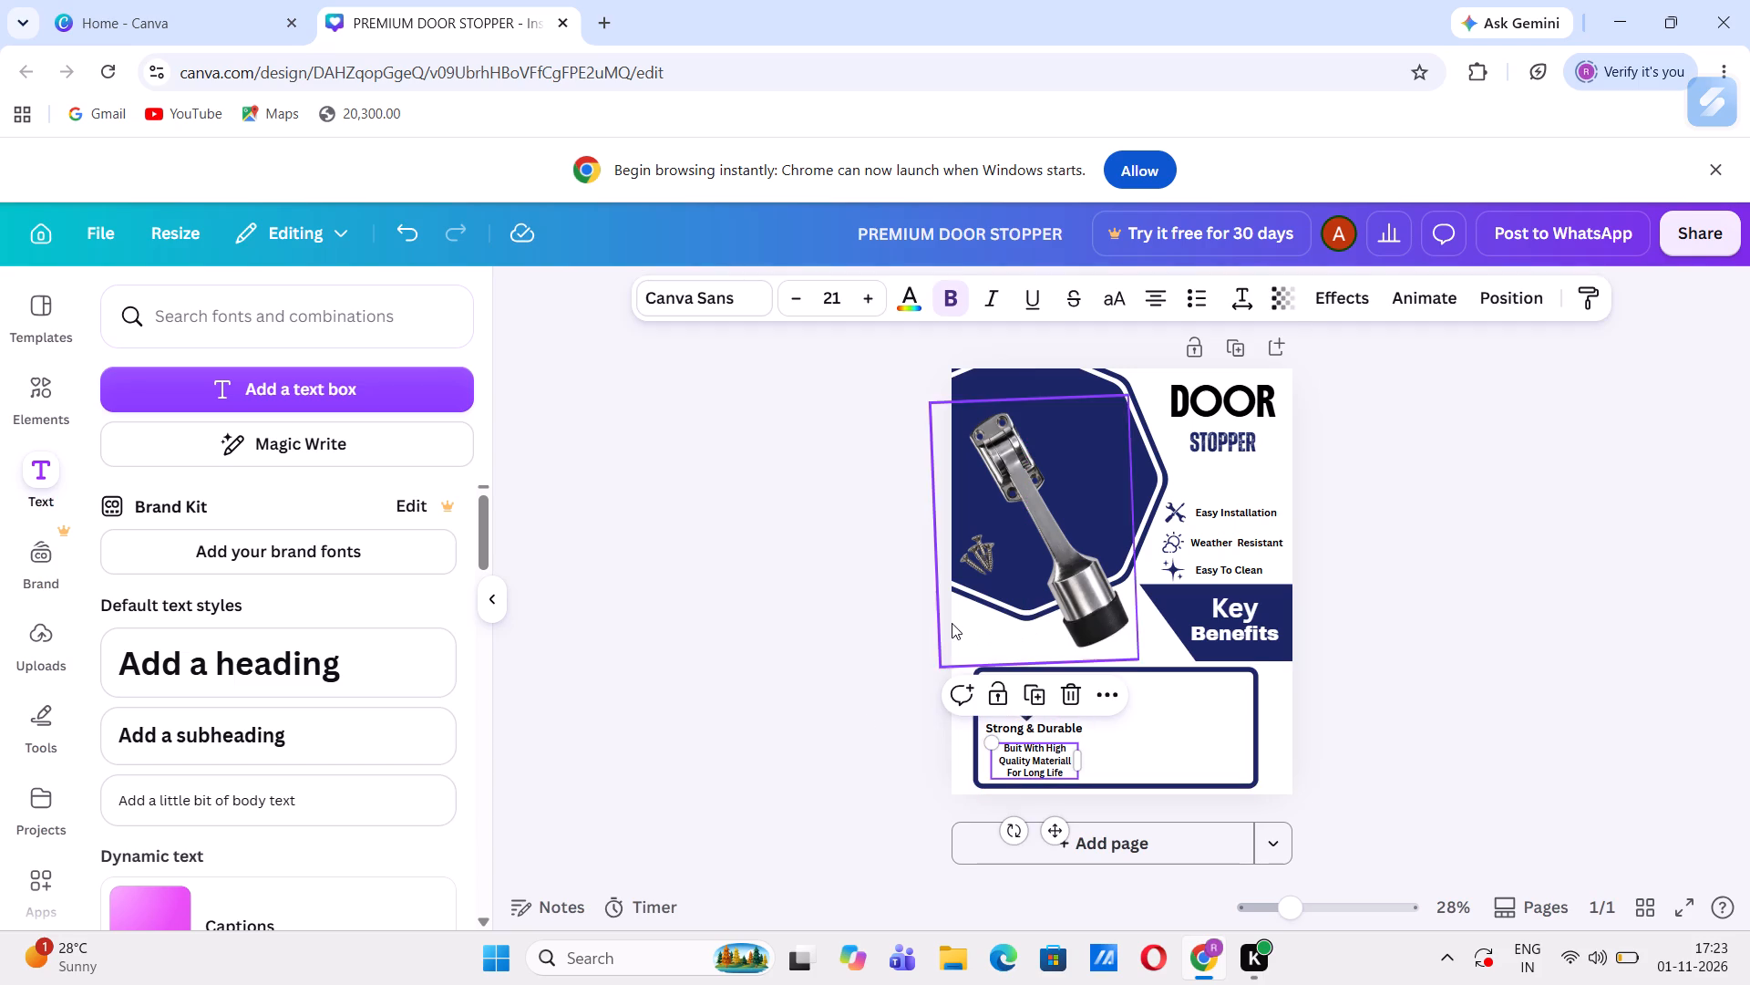
left_click(795, 299)
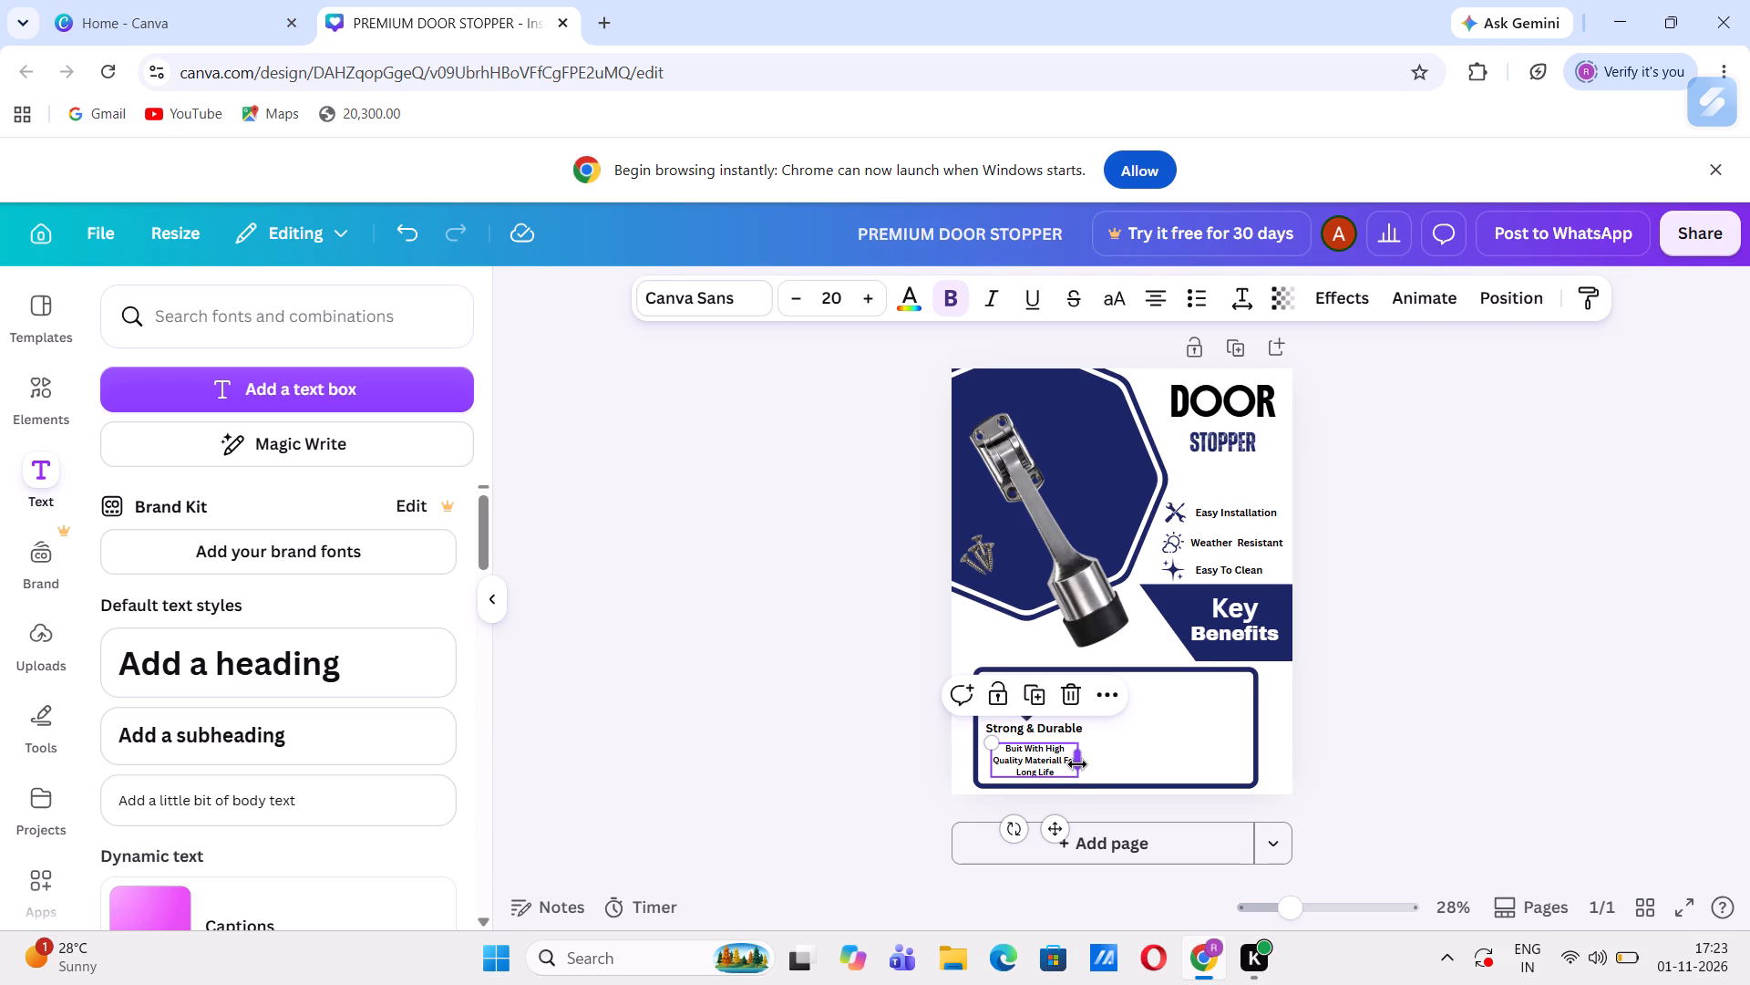
left_click(818, 699)
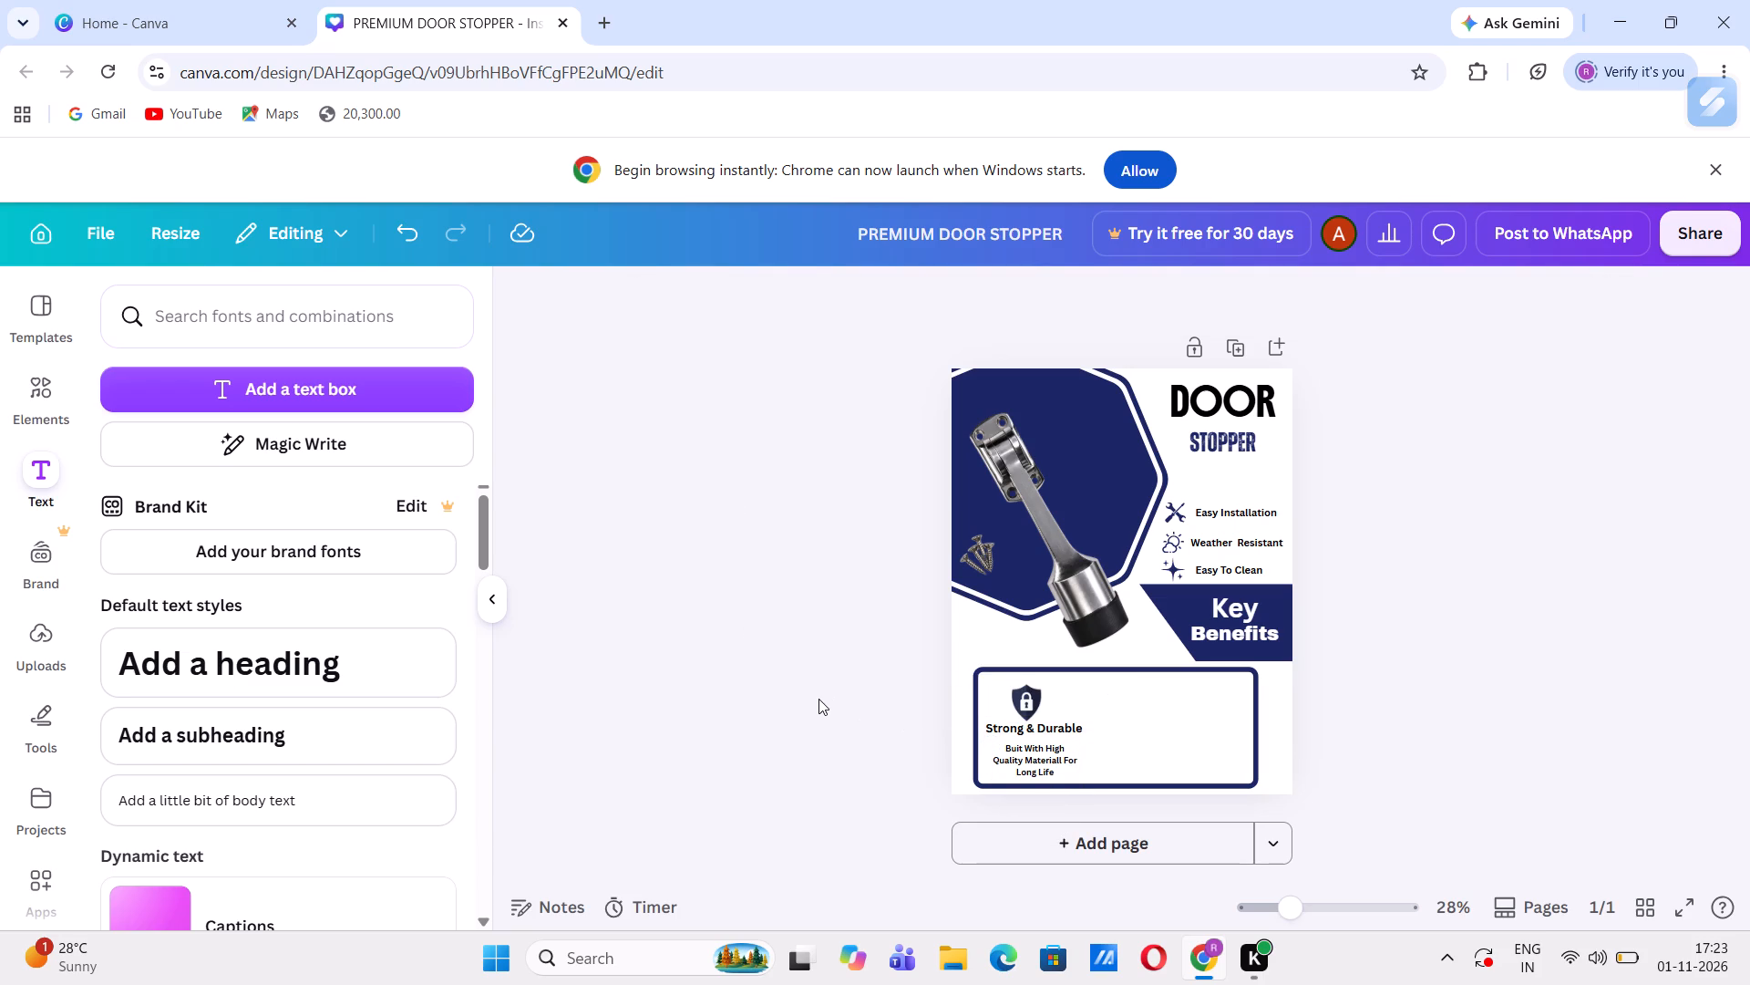
left_click(1030, 763)
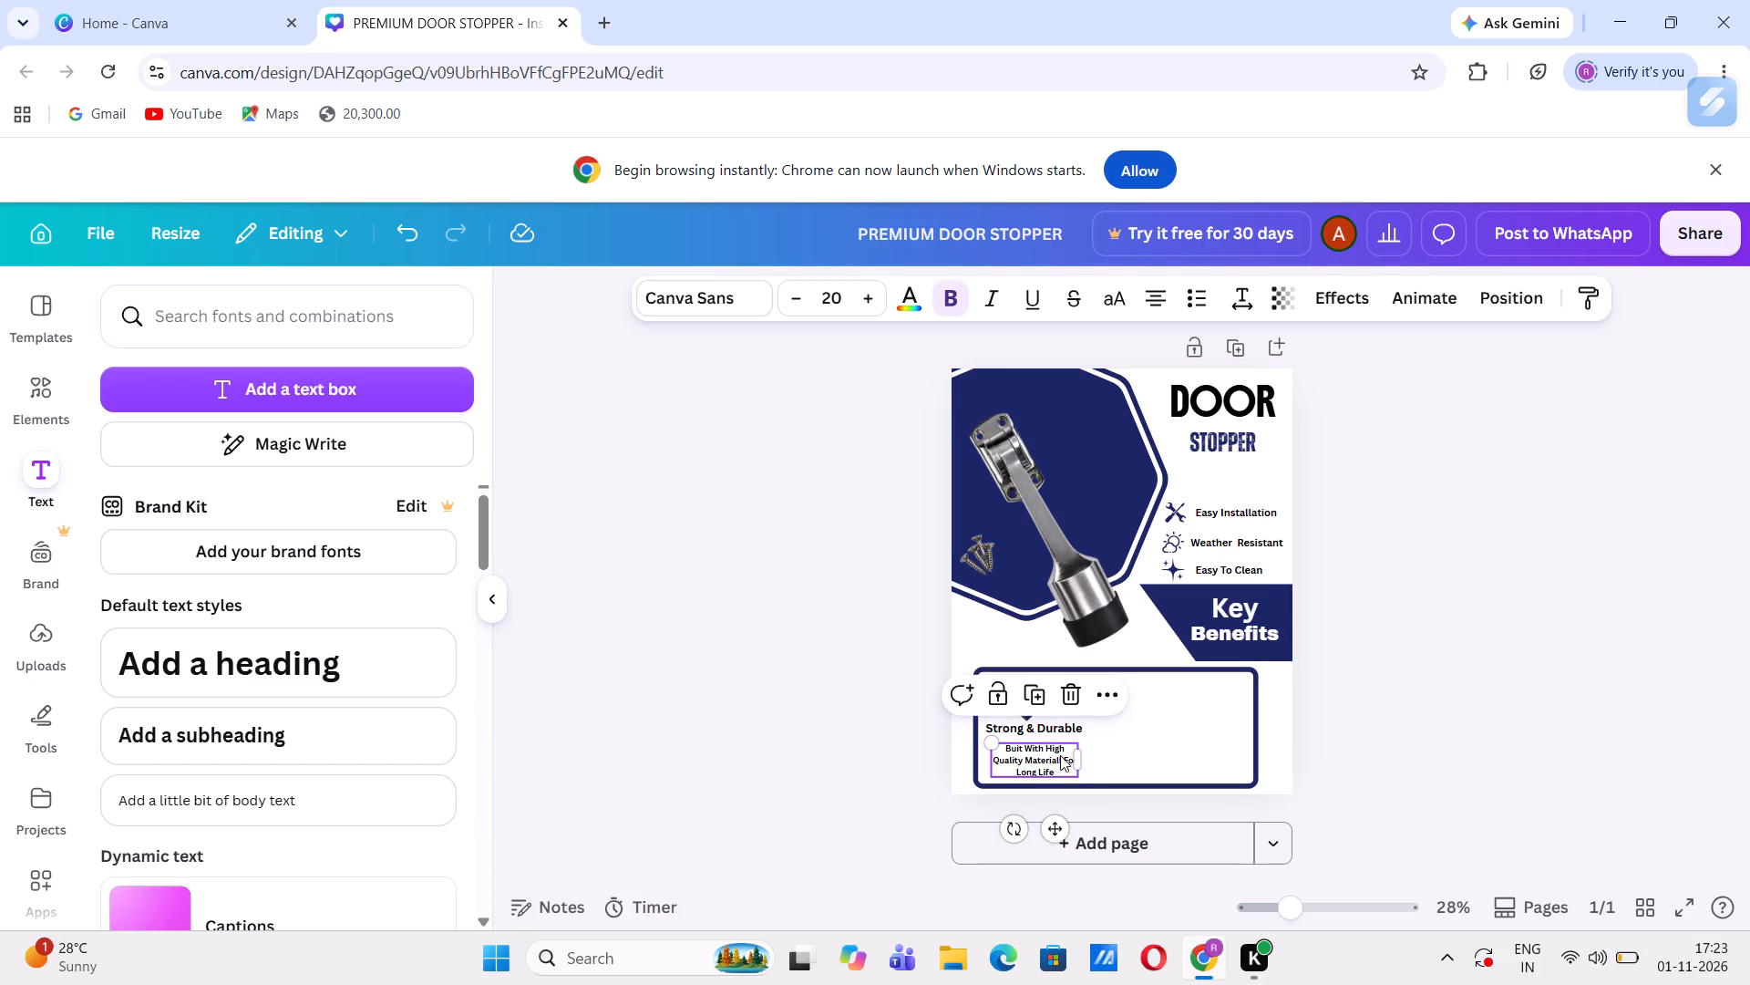
left_click(1079, 754)
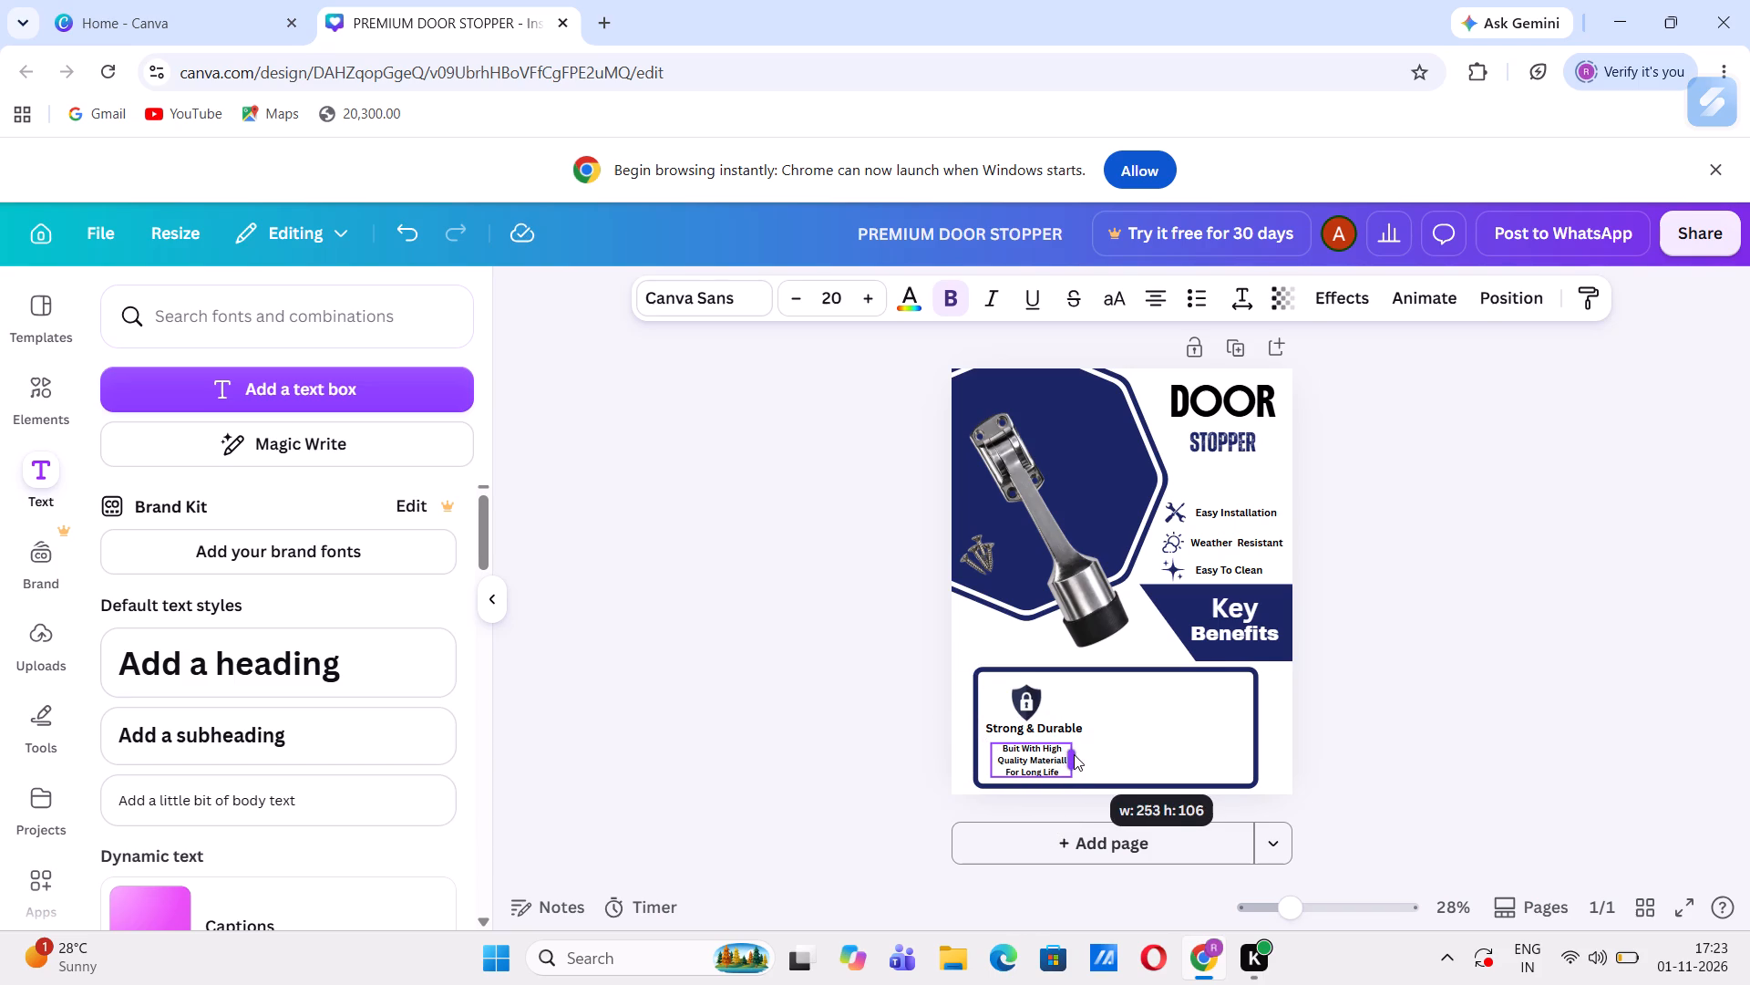
left_click(792, 699)
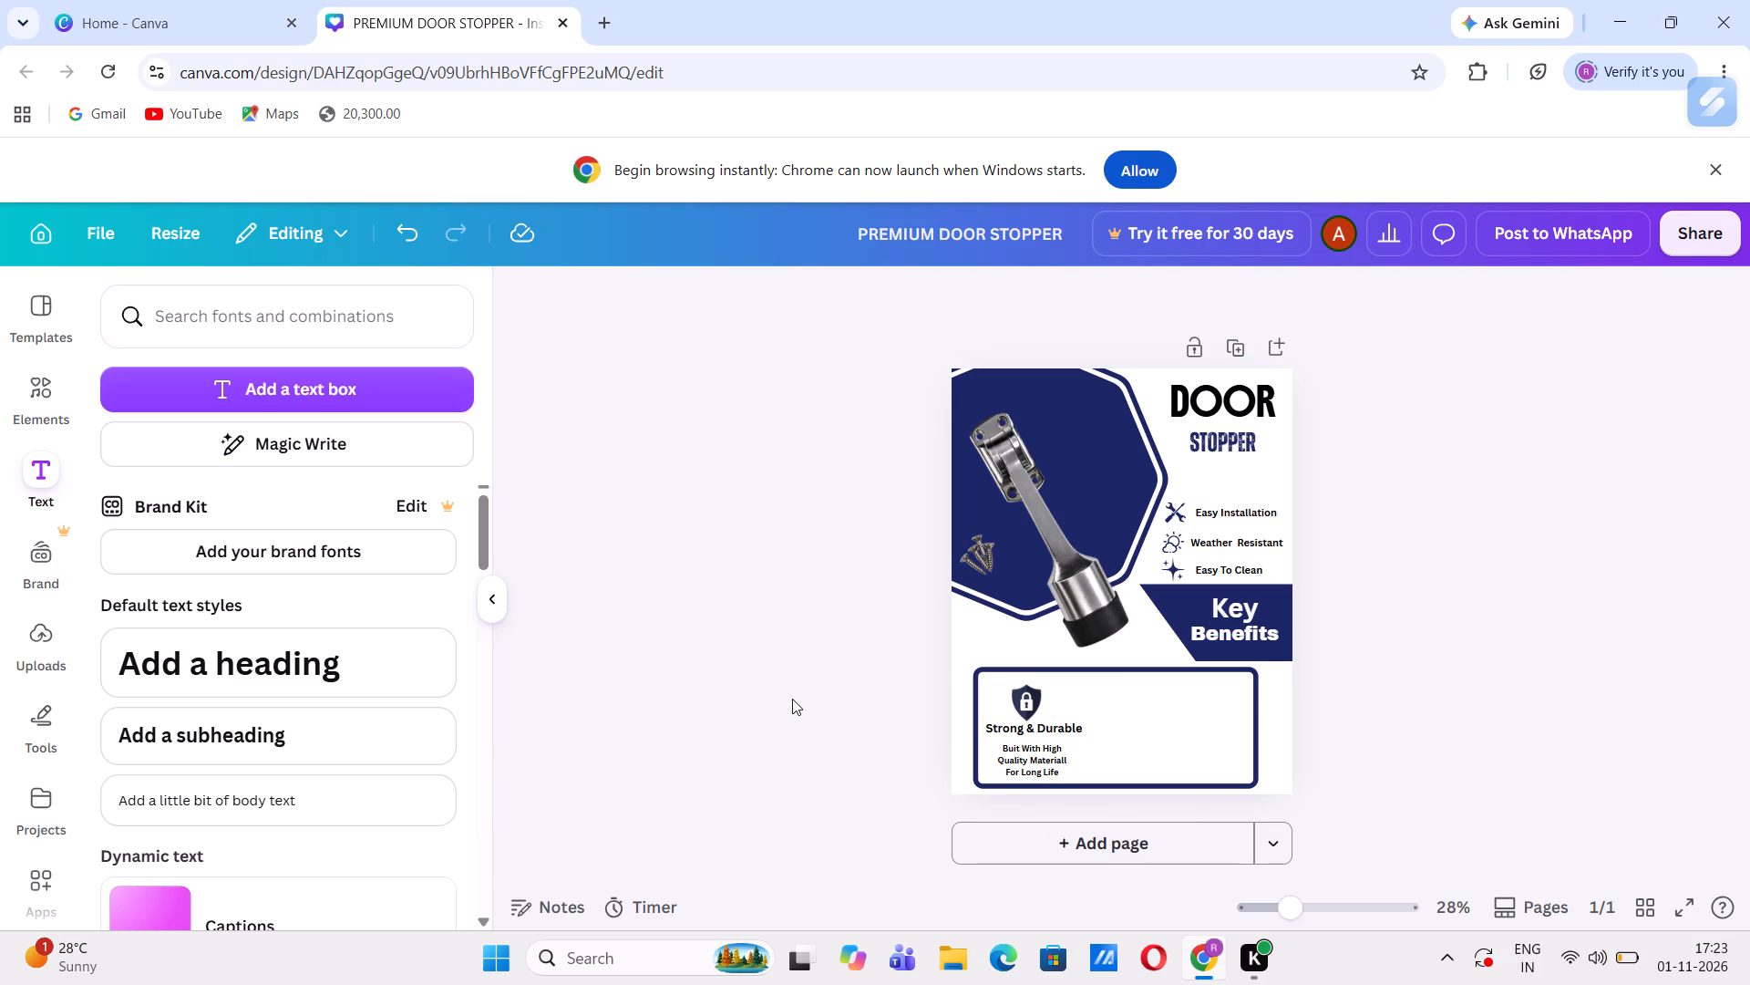
Correct "Materiall" to "Material" in the supporting text under the "Strong & Durable" caption.
double_click(1057, 761)
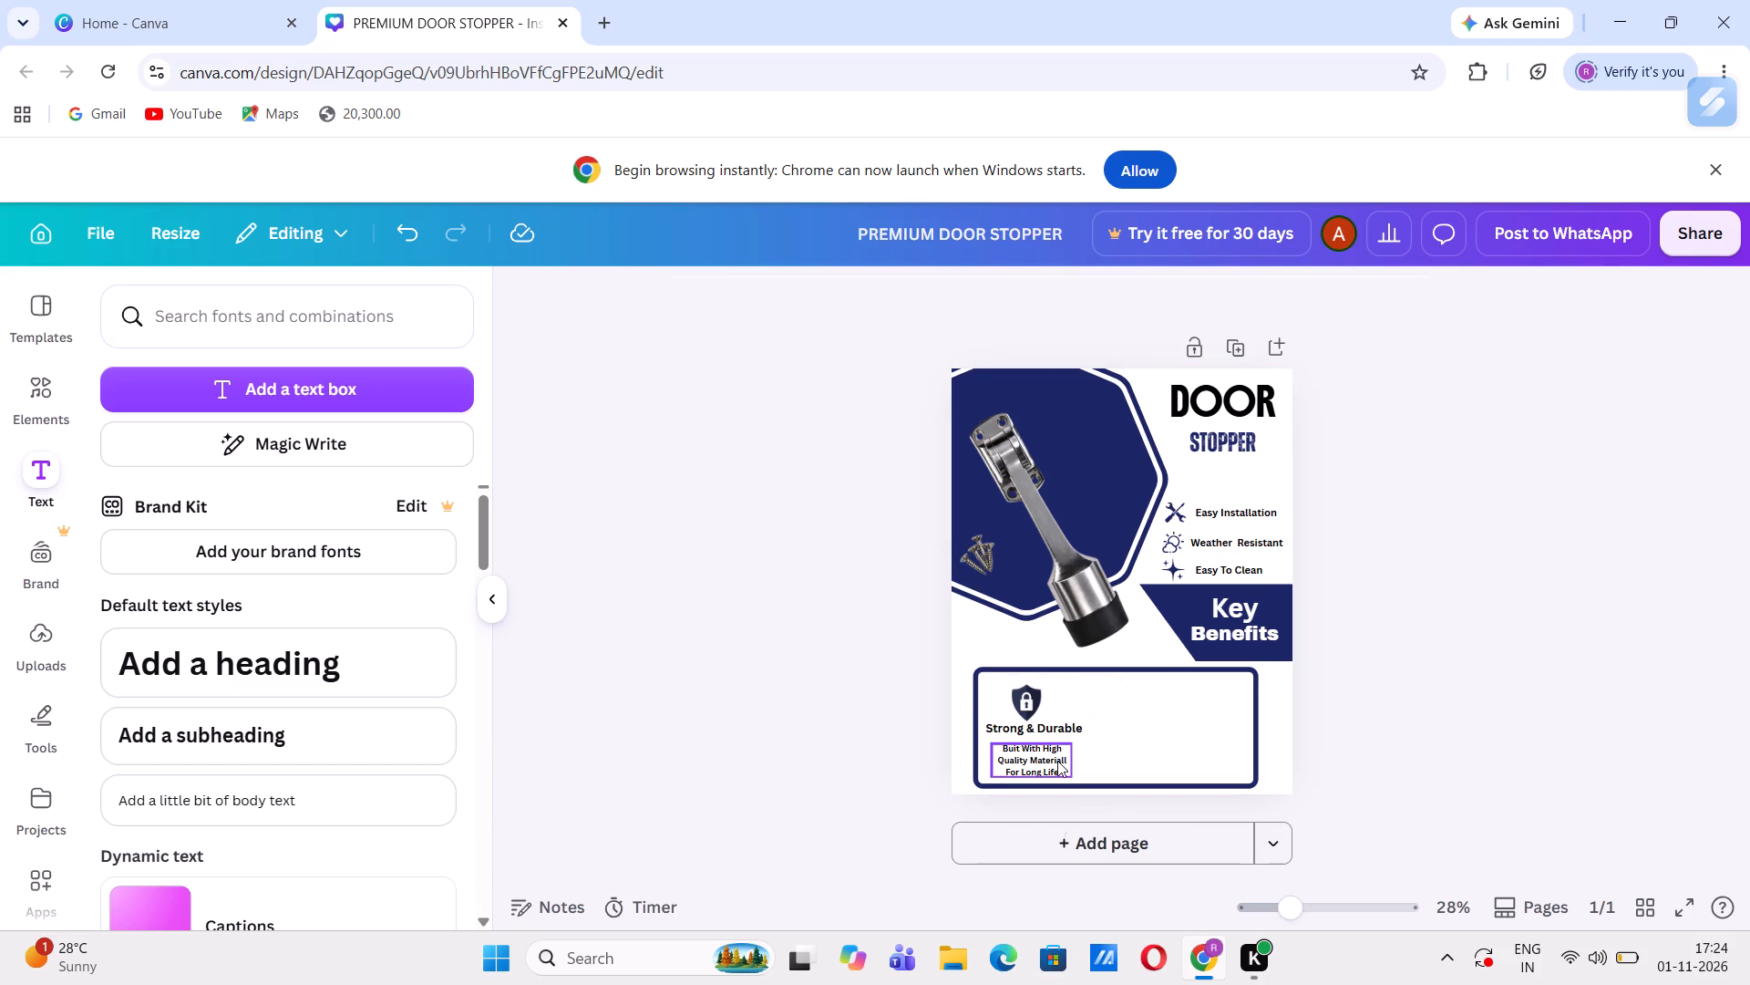
double_click(1057, 761)
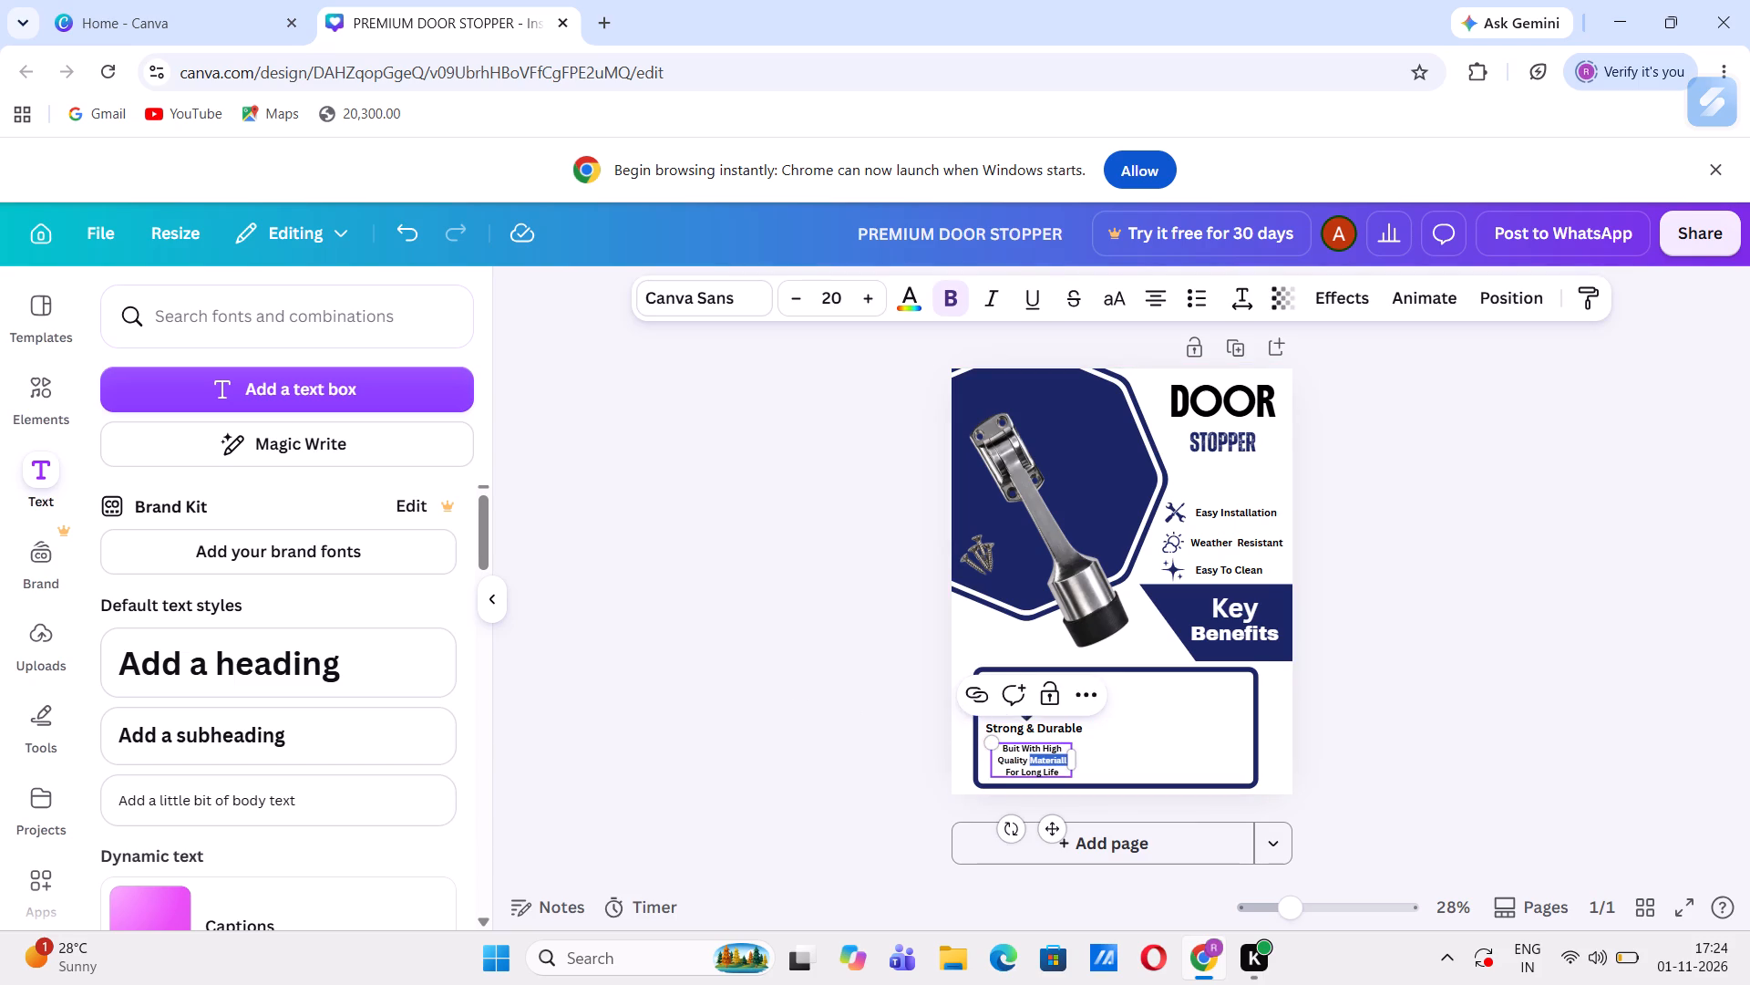
left_click(1064, 761)
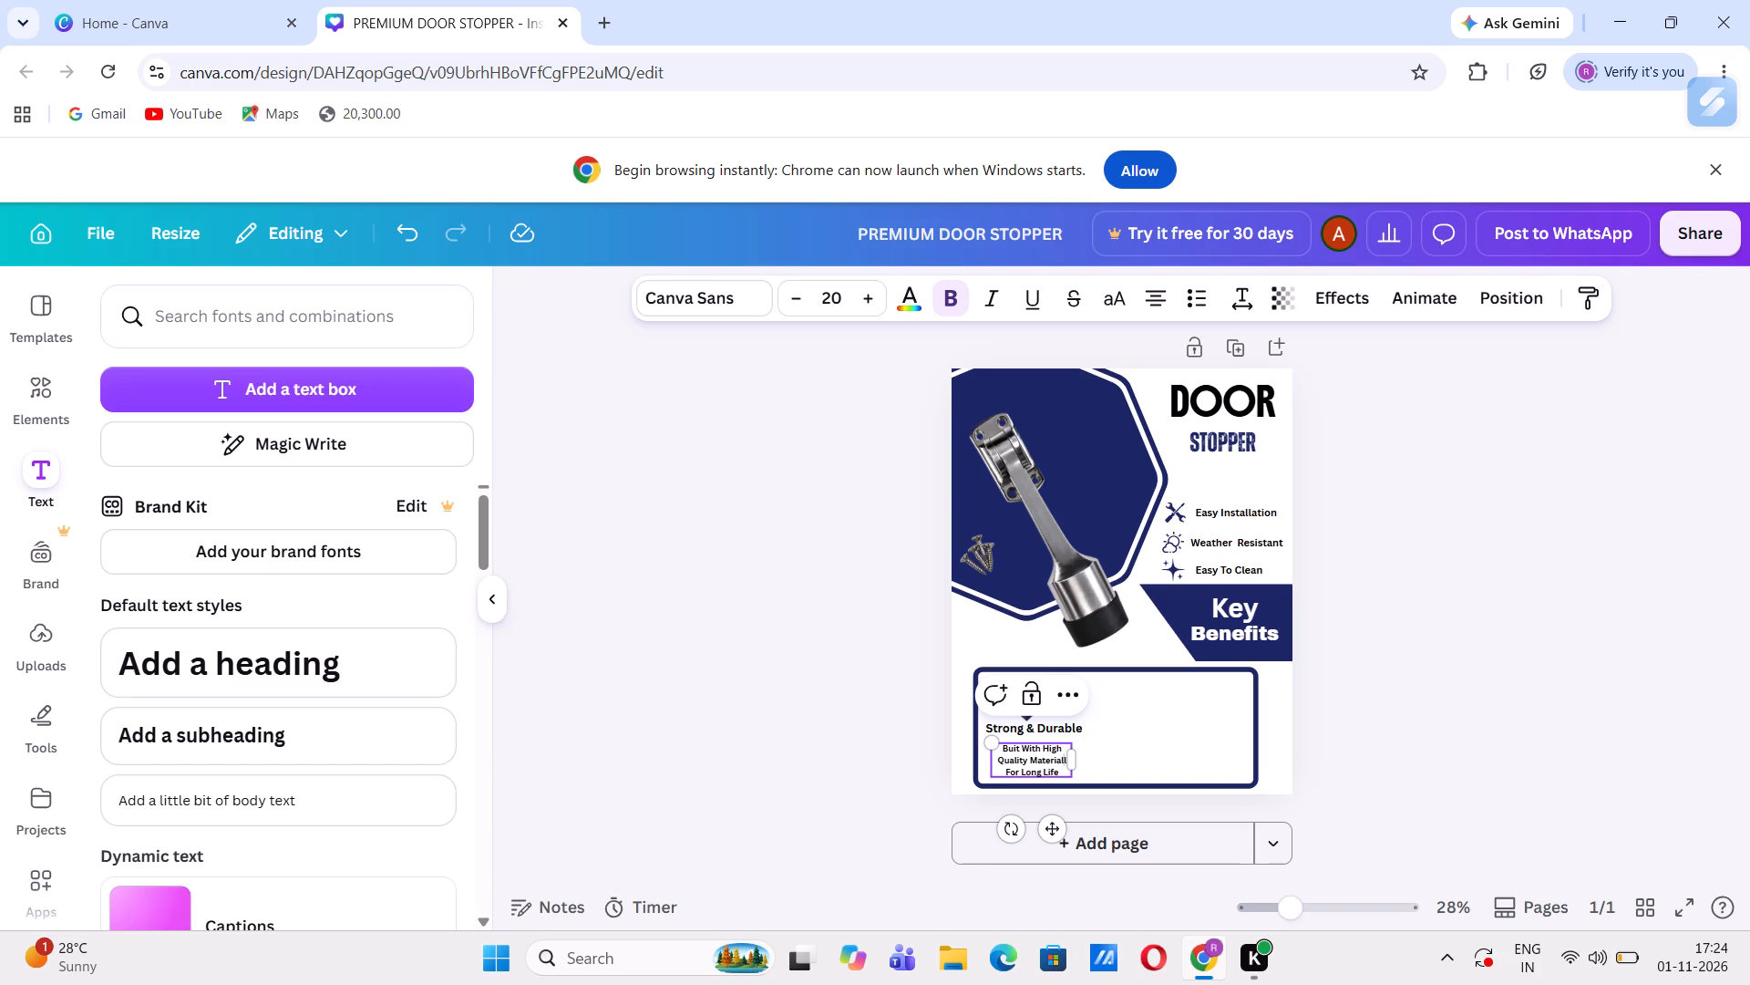
key("BackSpace")
left_click(1223, 742)
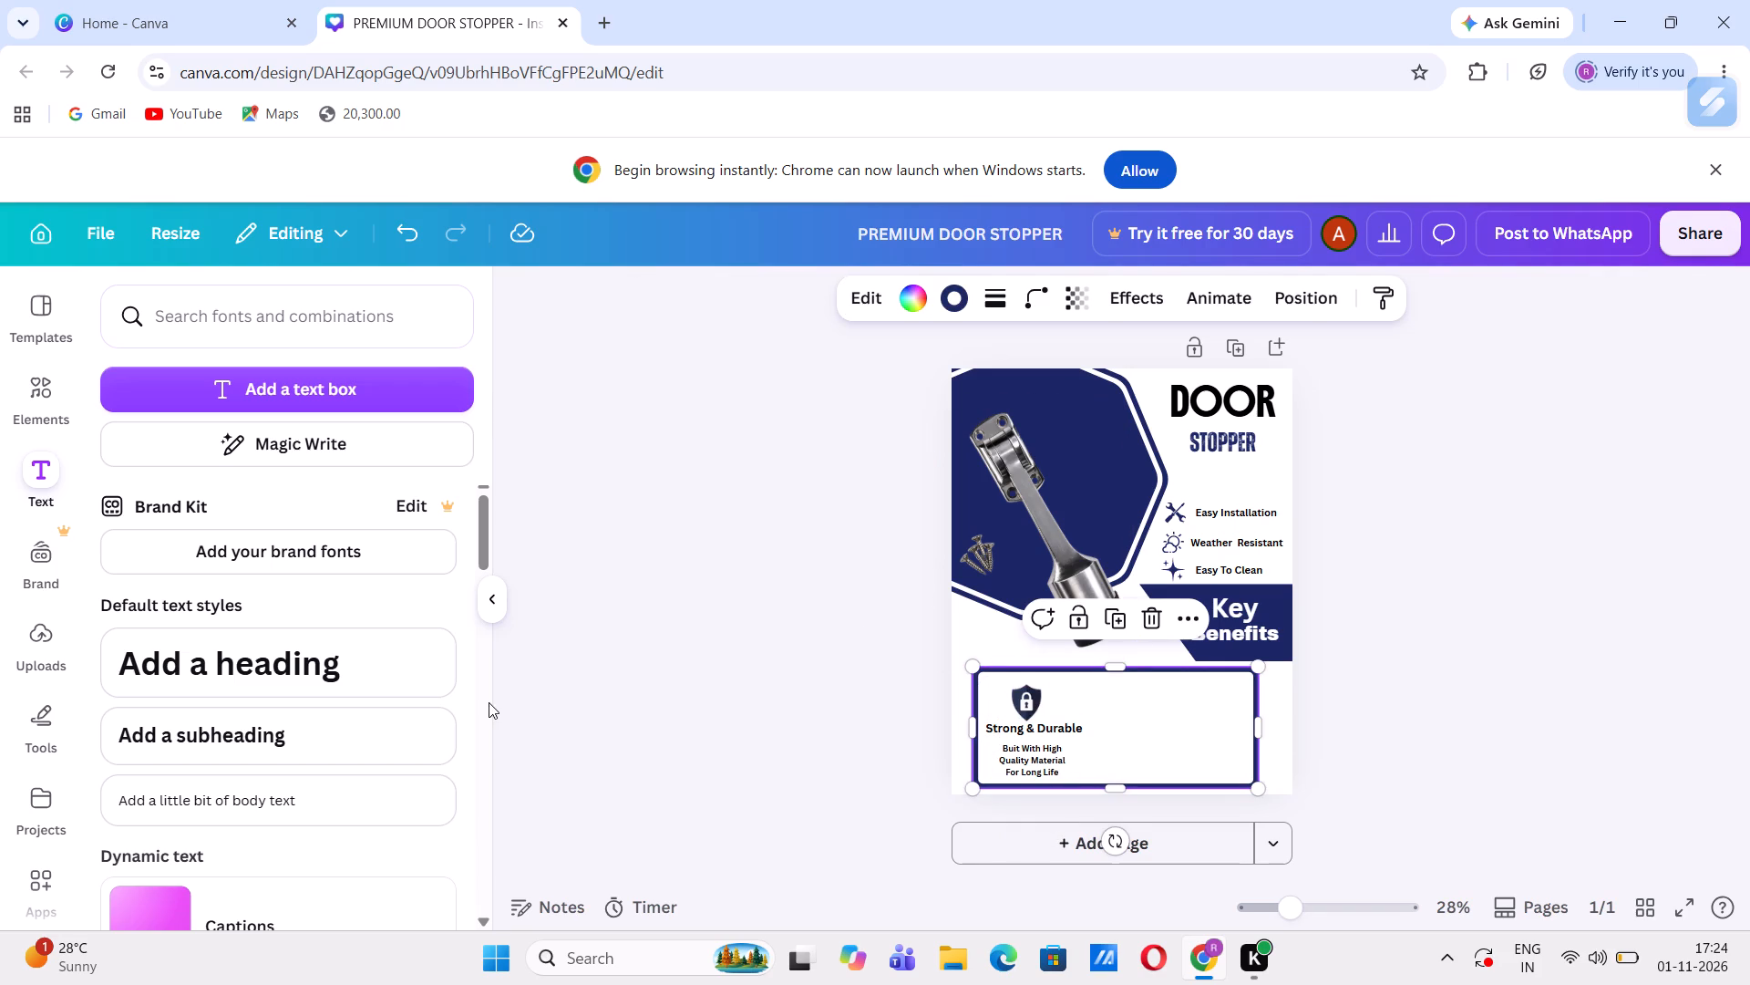
Add a straight line to the poster and rotate it to roughly vertical, about -90°.
left_click(483, 601)
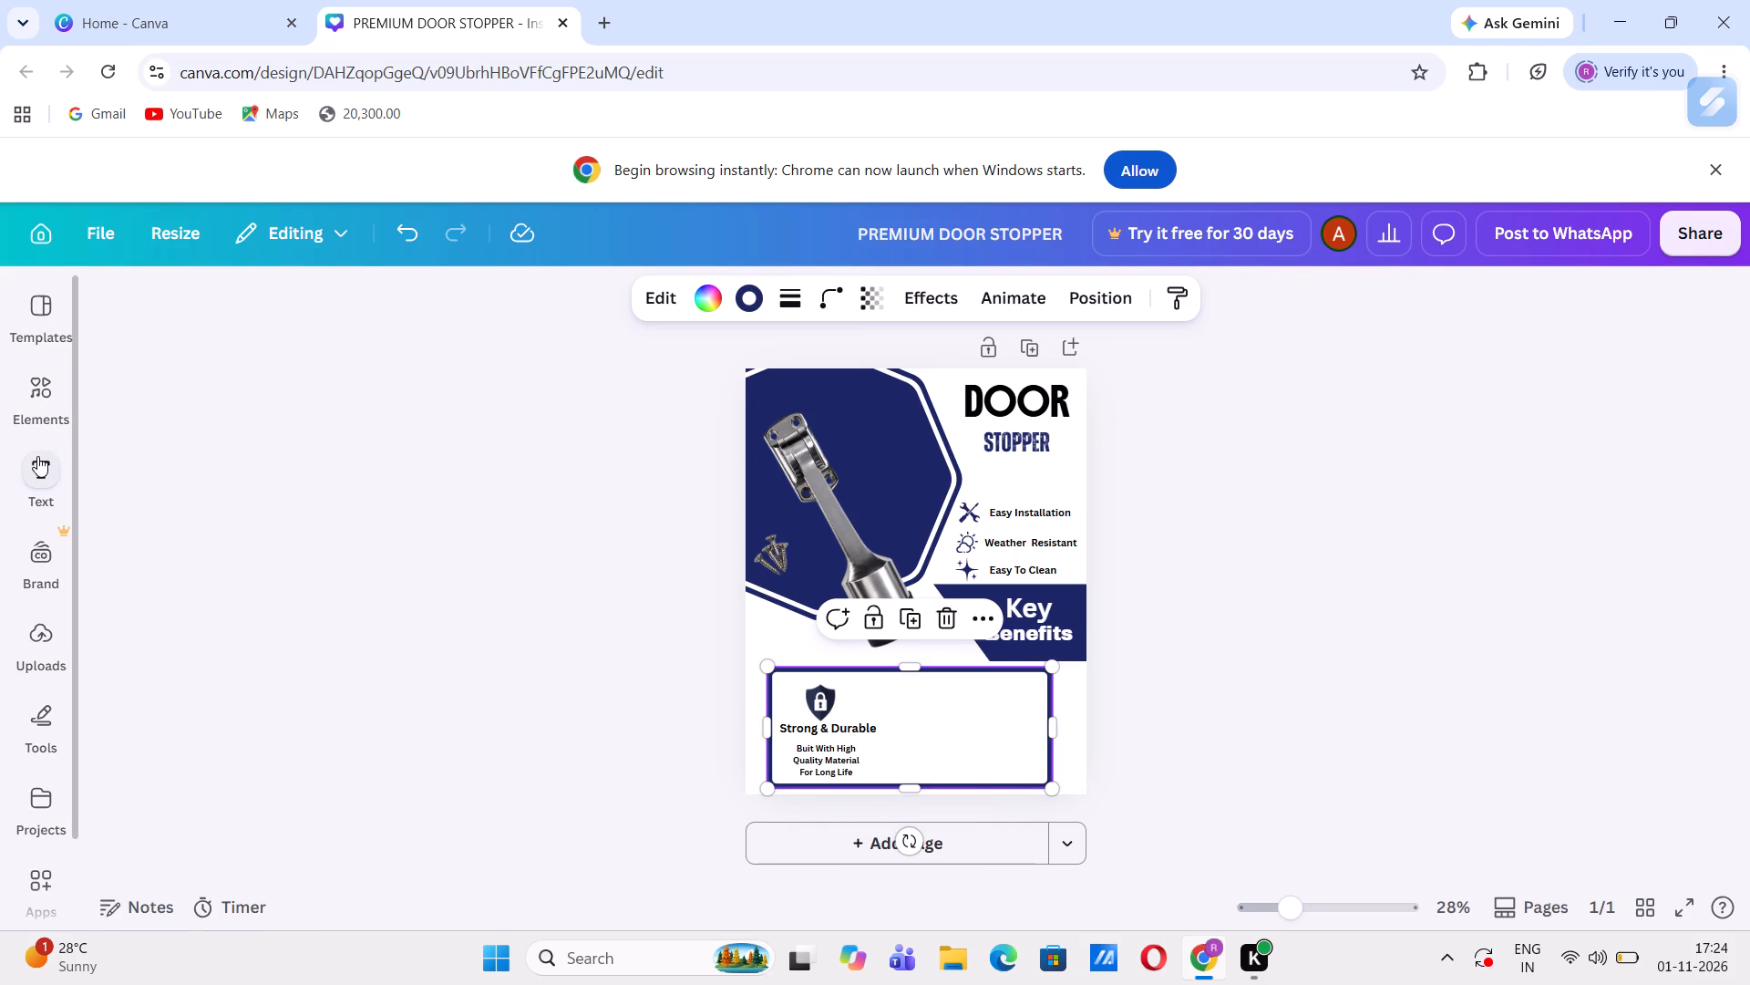
left_click(43, 703)
left_click(118, 544)
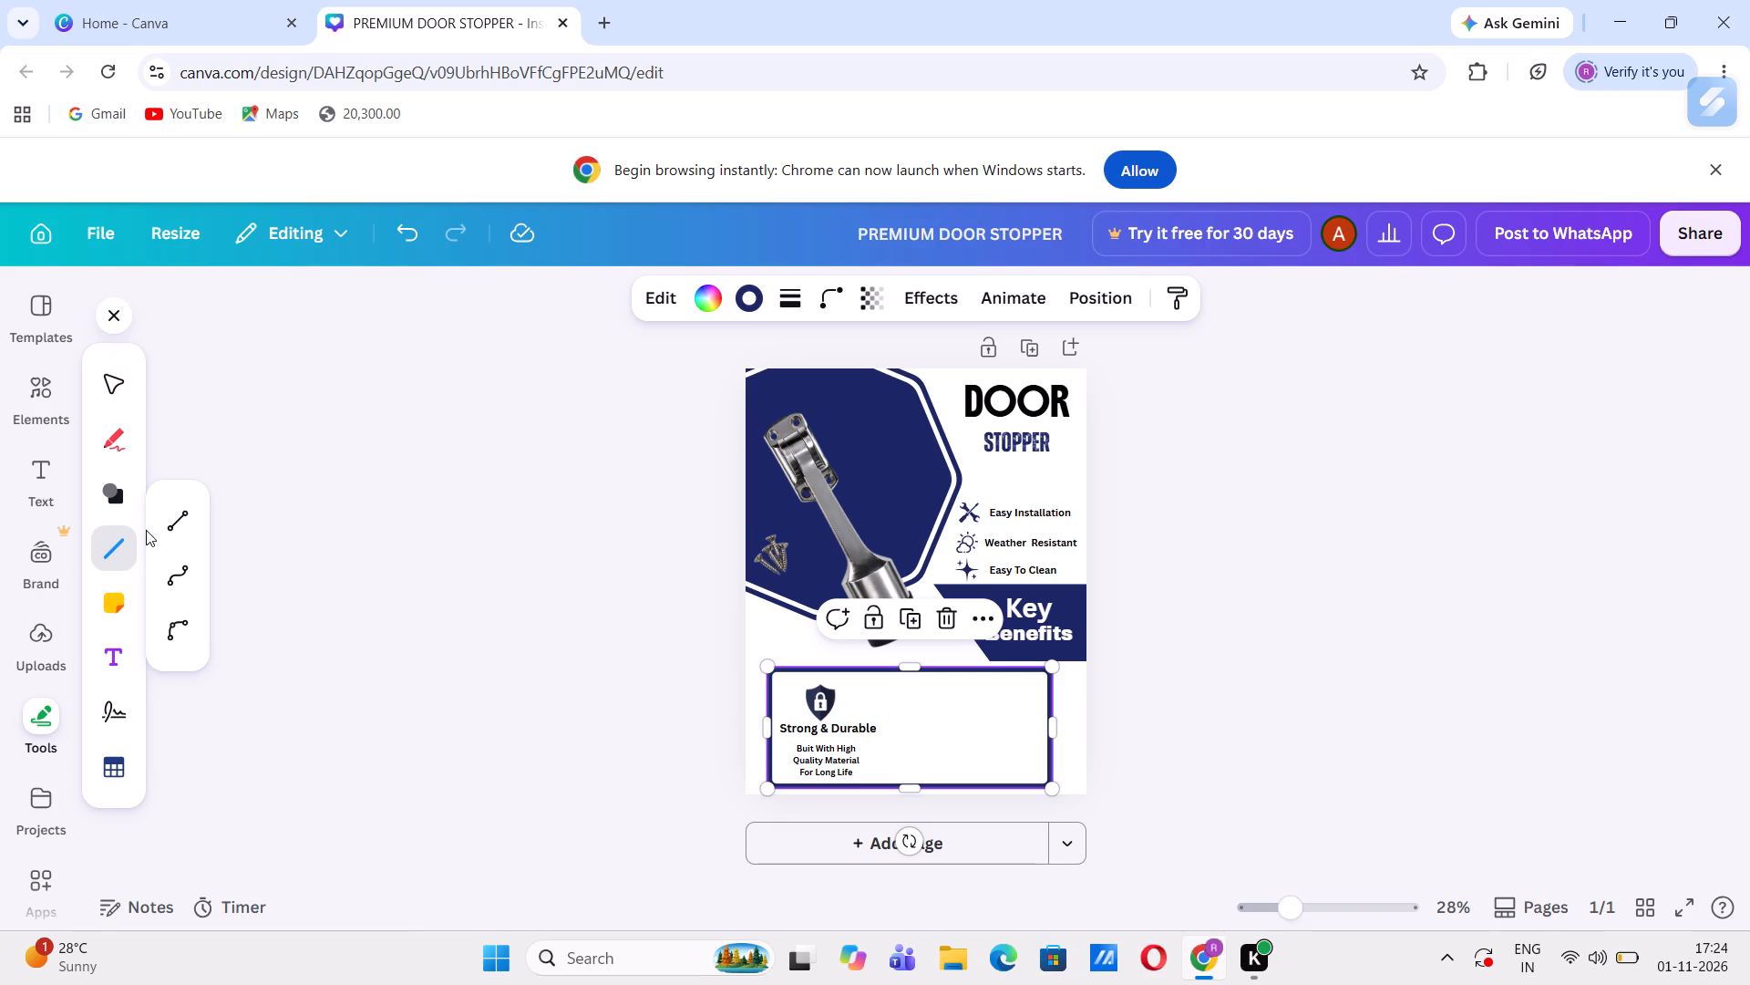
left_click(178, 510)
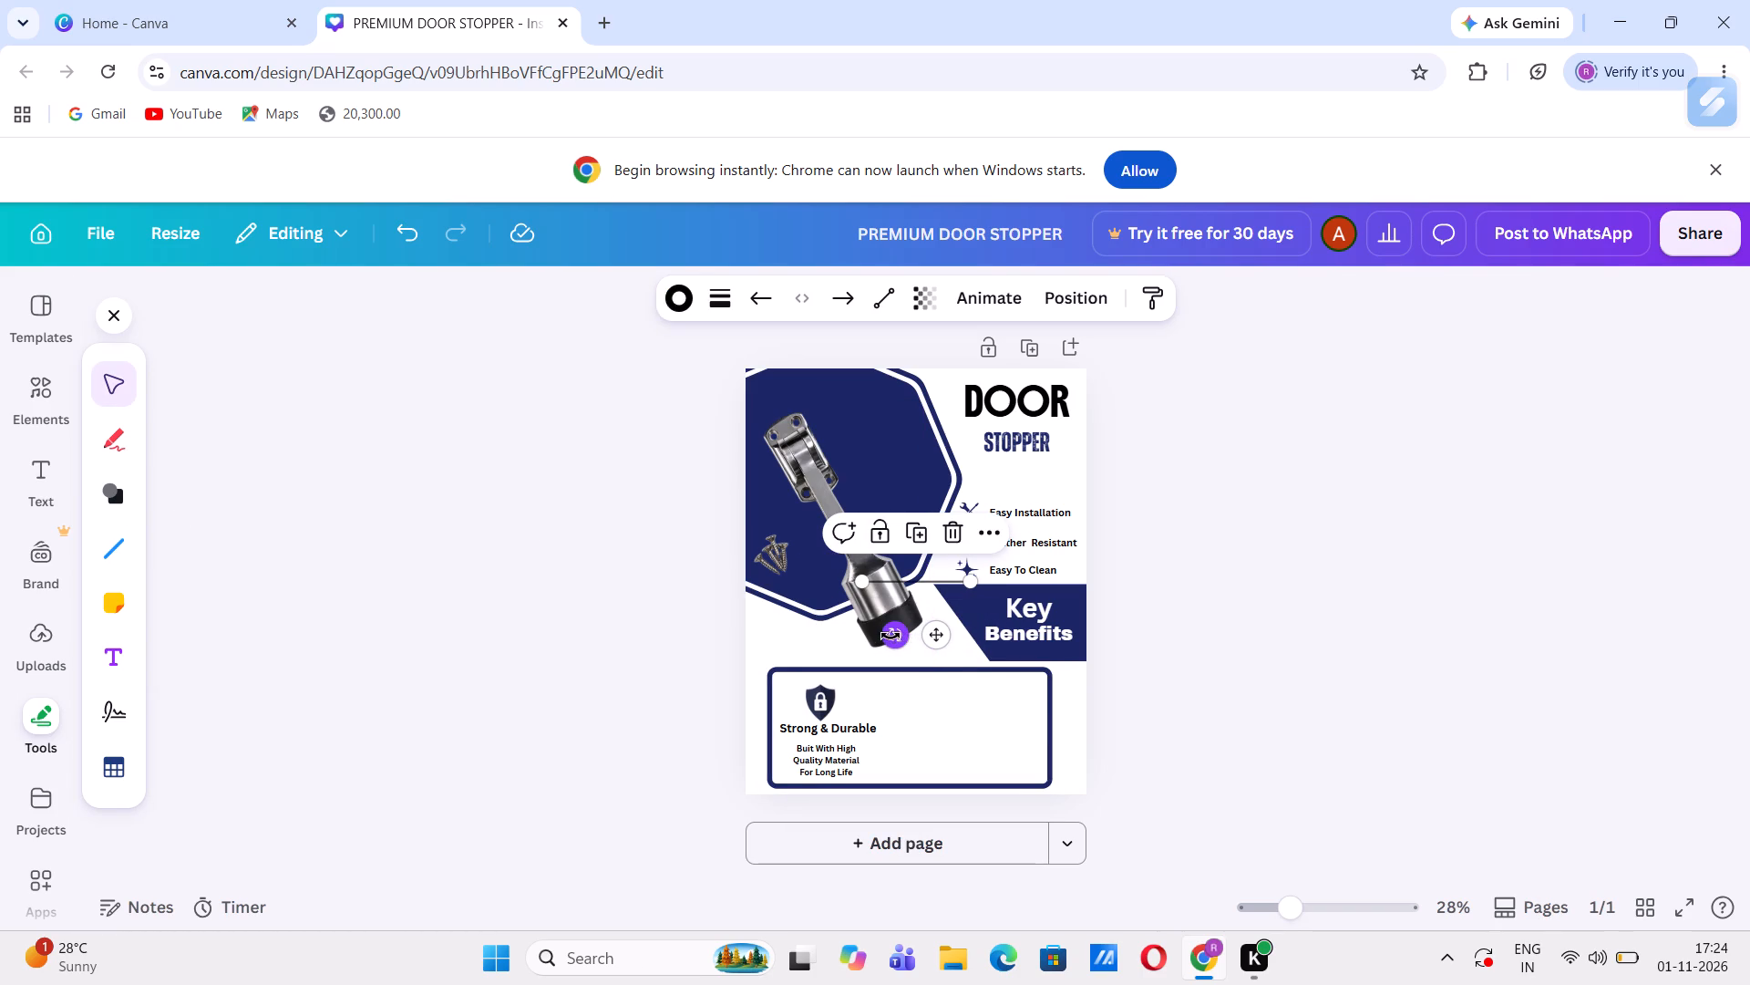
left_click_drag(890, 636, 961, 610)
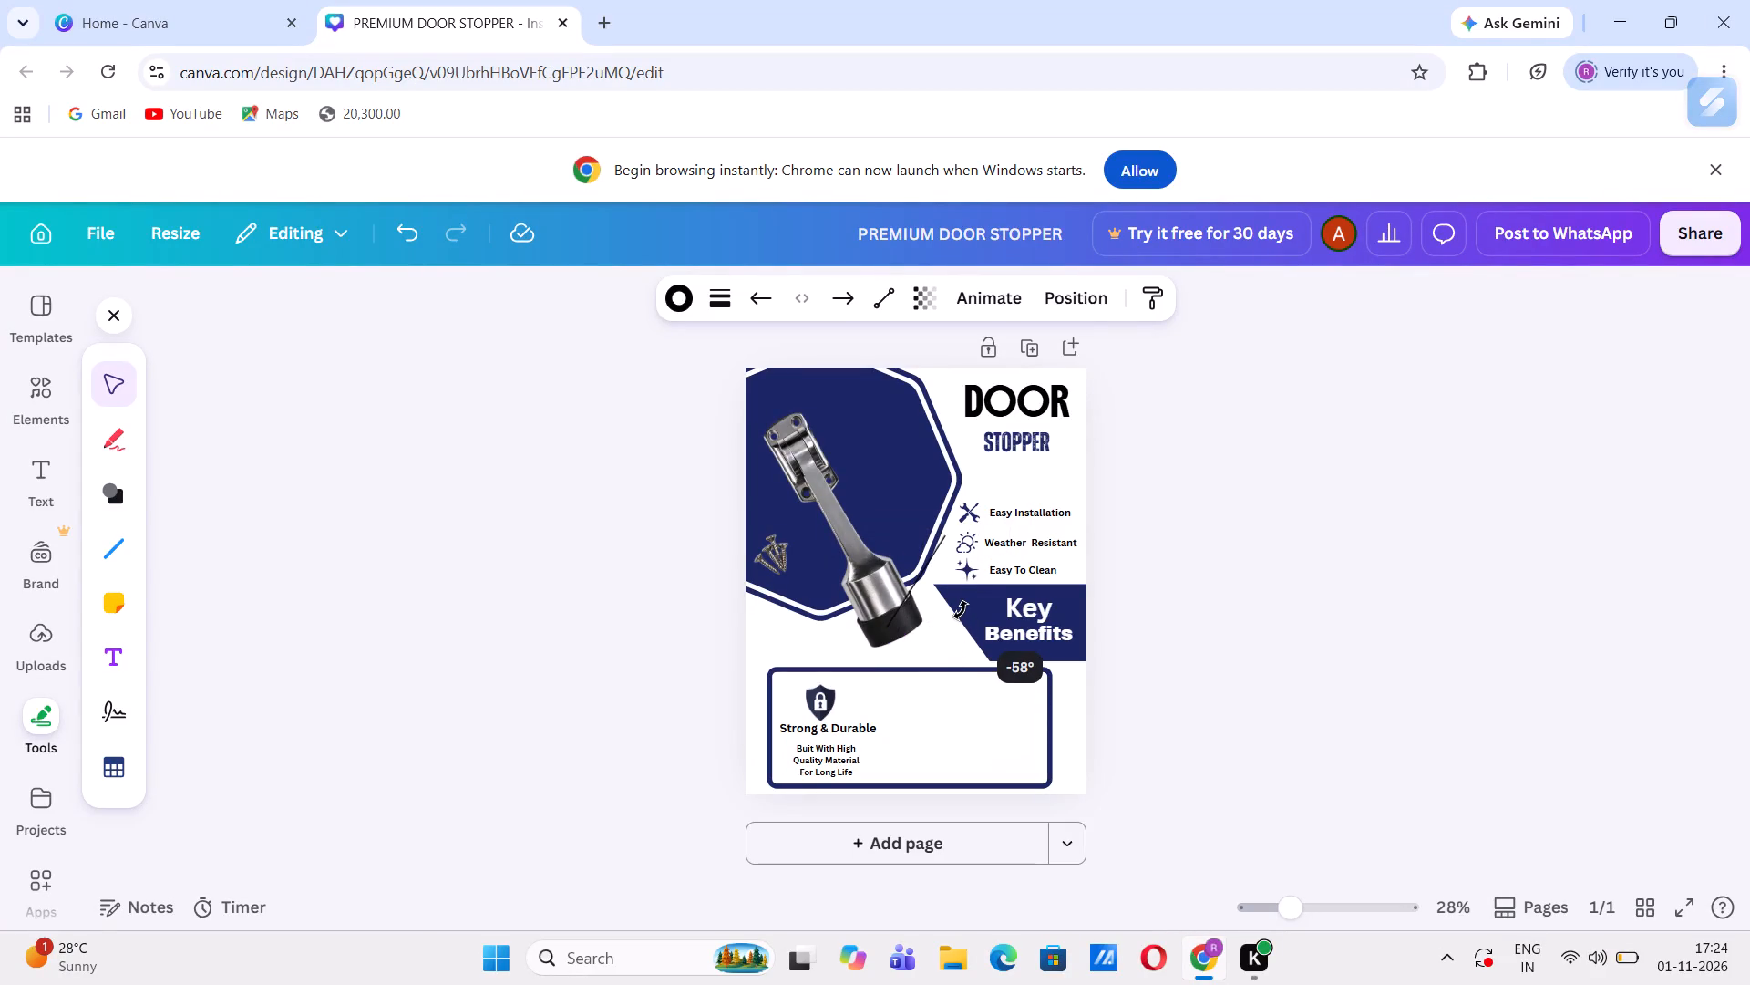
left_click_drag(961, 610, 976, 605)
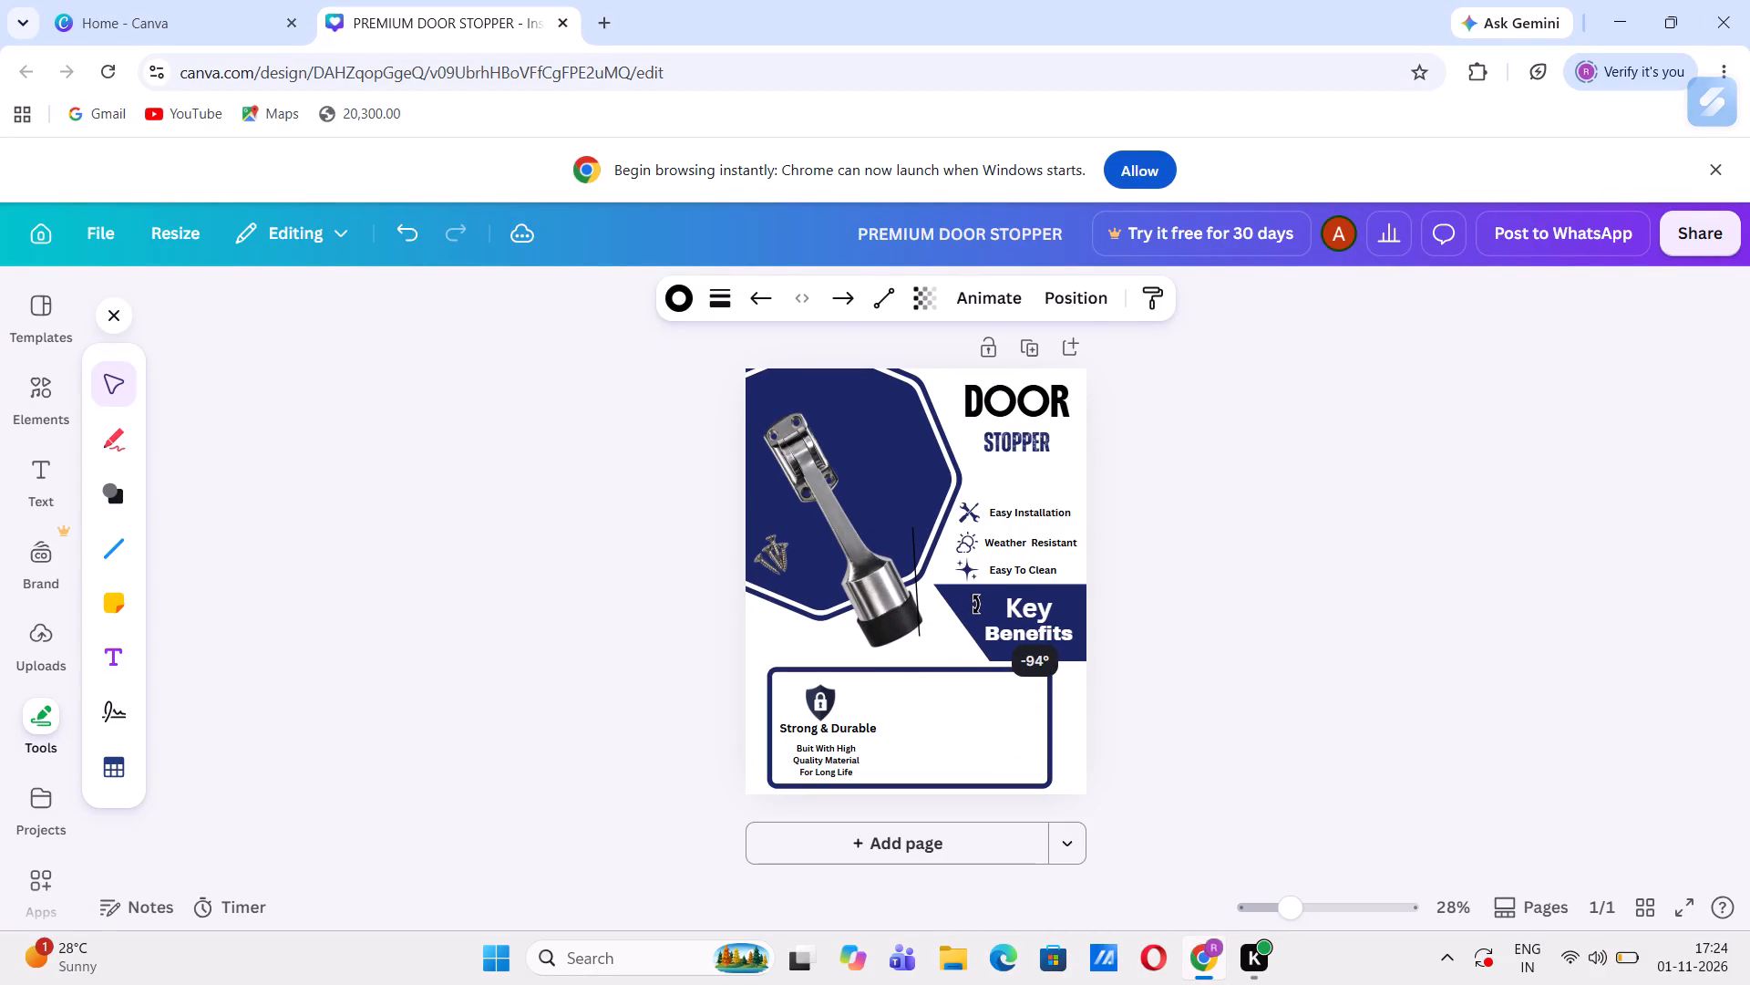
left_click_drag(976, 605, 974, 607)
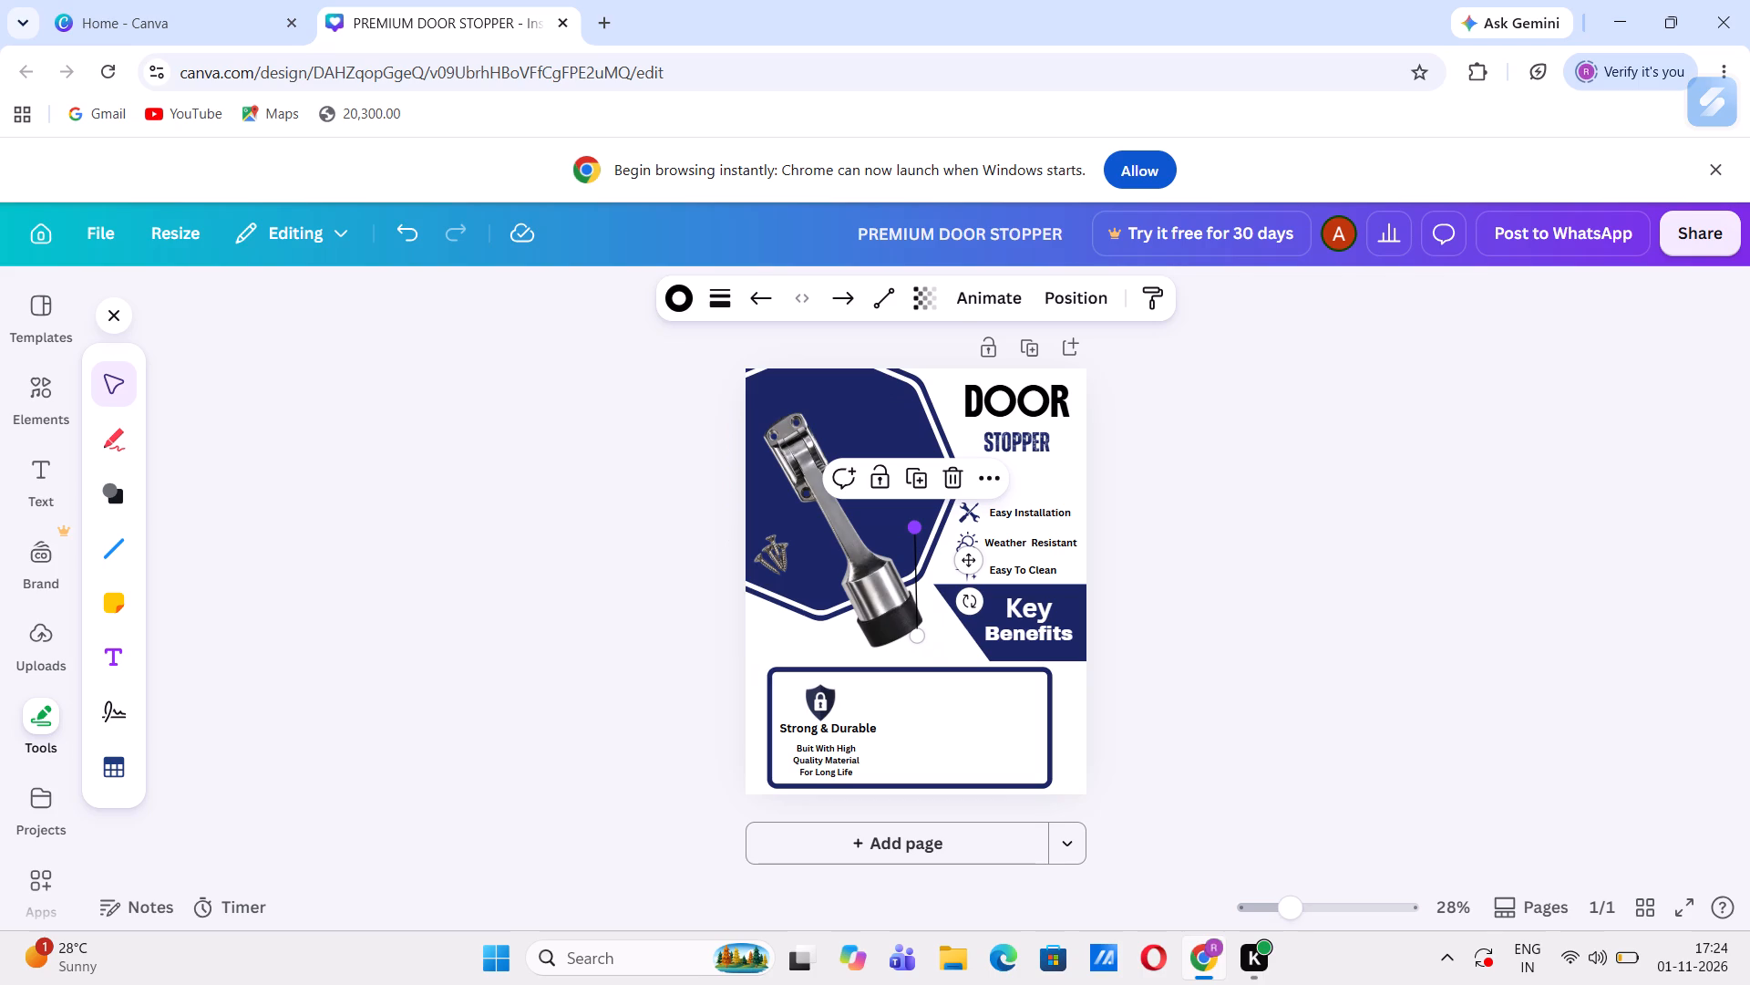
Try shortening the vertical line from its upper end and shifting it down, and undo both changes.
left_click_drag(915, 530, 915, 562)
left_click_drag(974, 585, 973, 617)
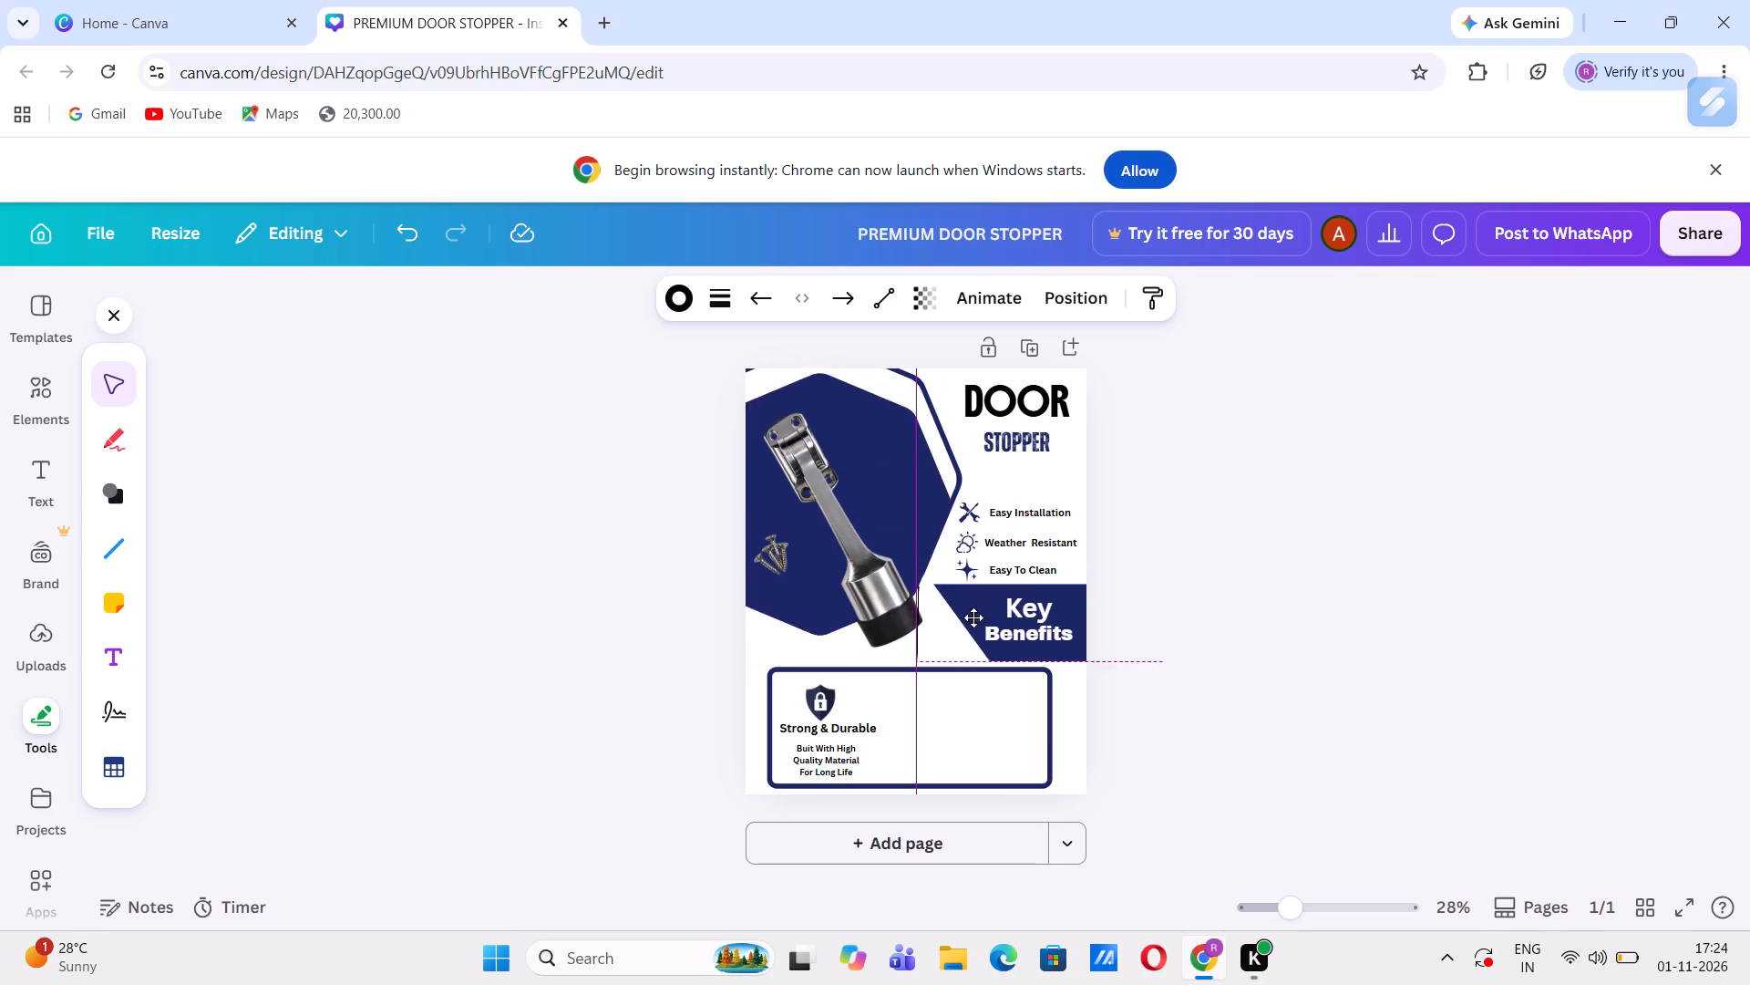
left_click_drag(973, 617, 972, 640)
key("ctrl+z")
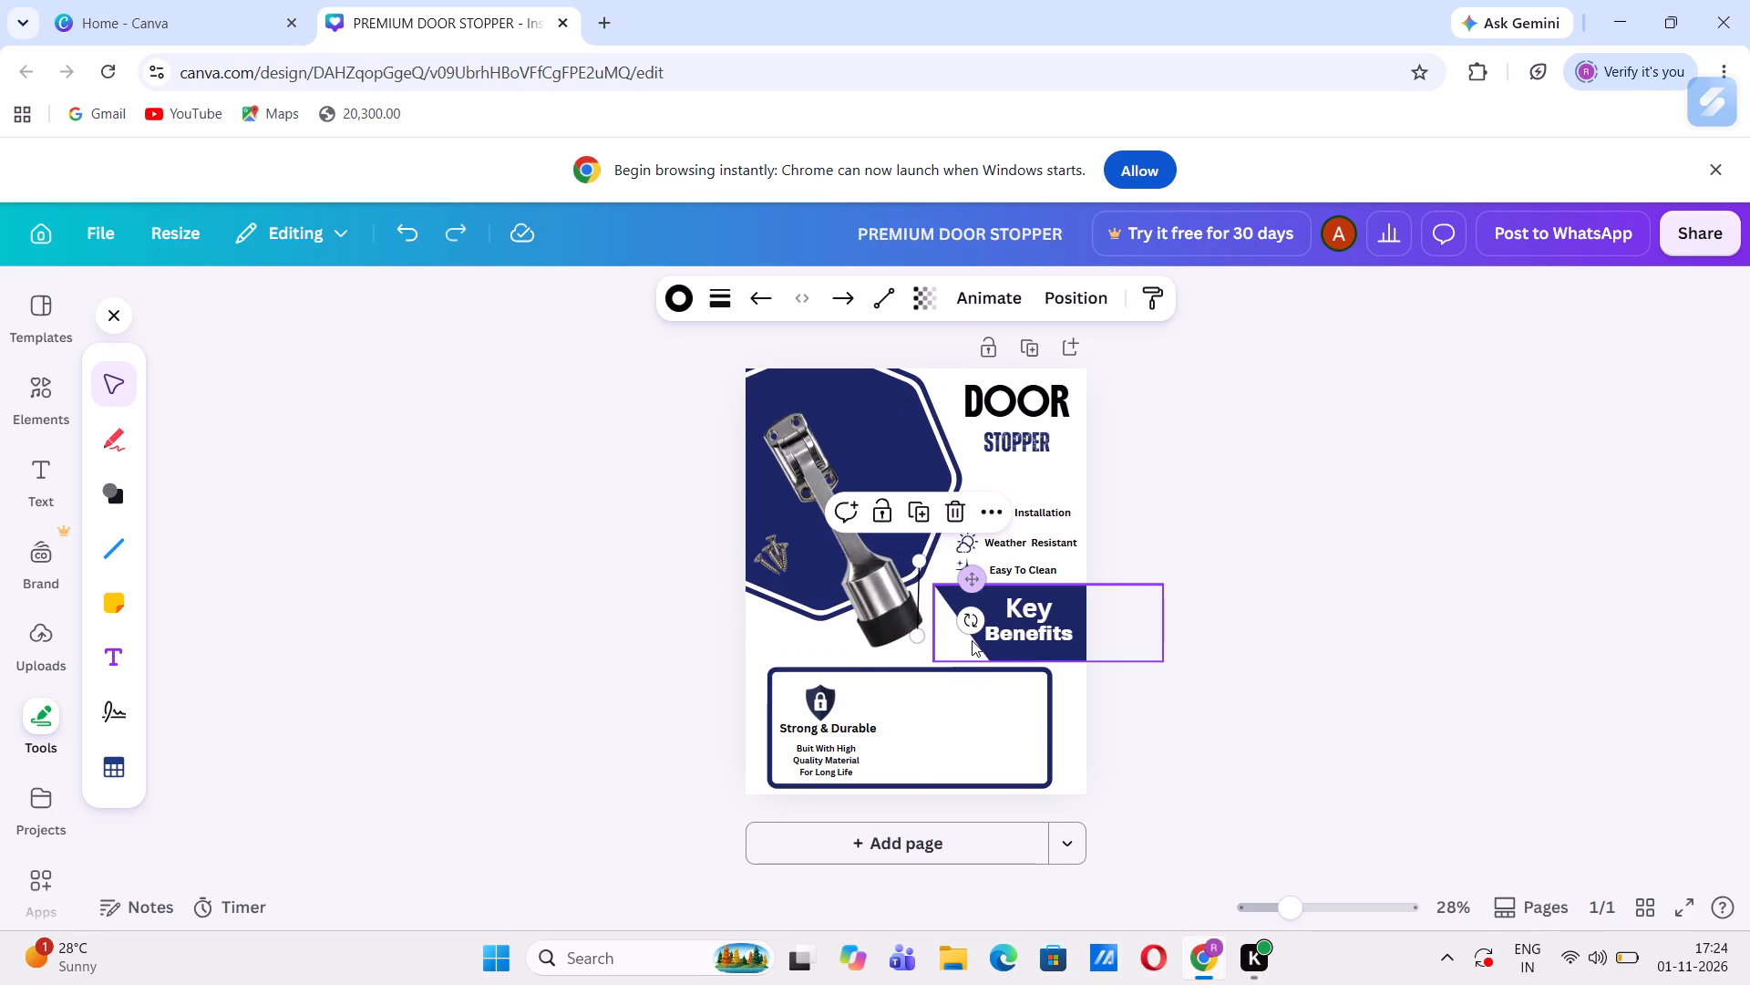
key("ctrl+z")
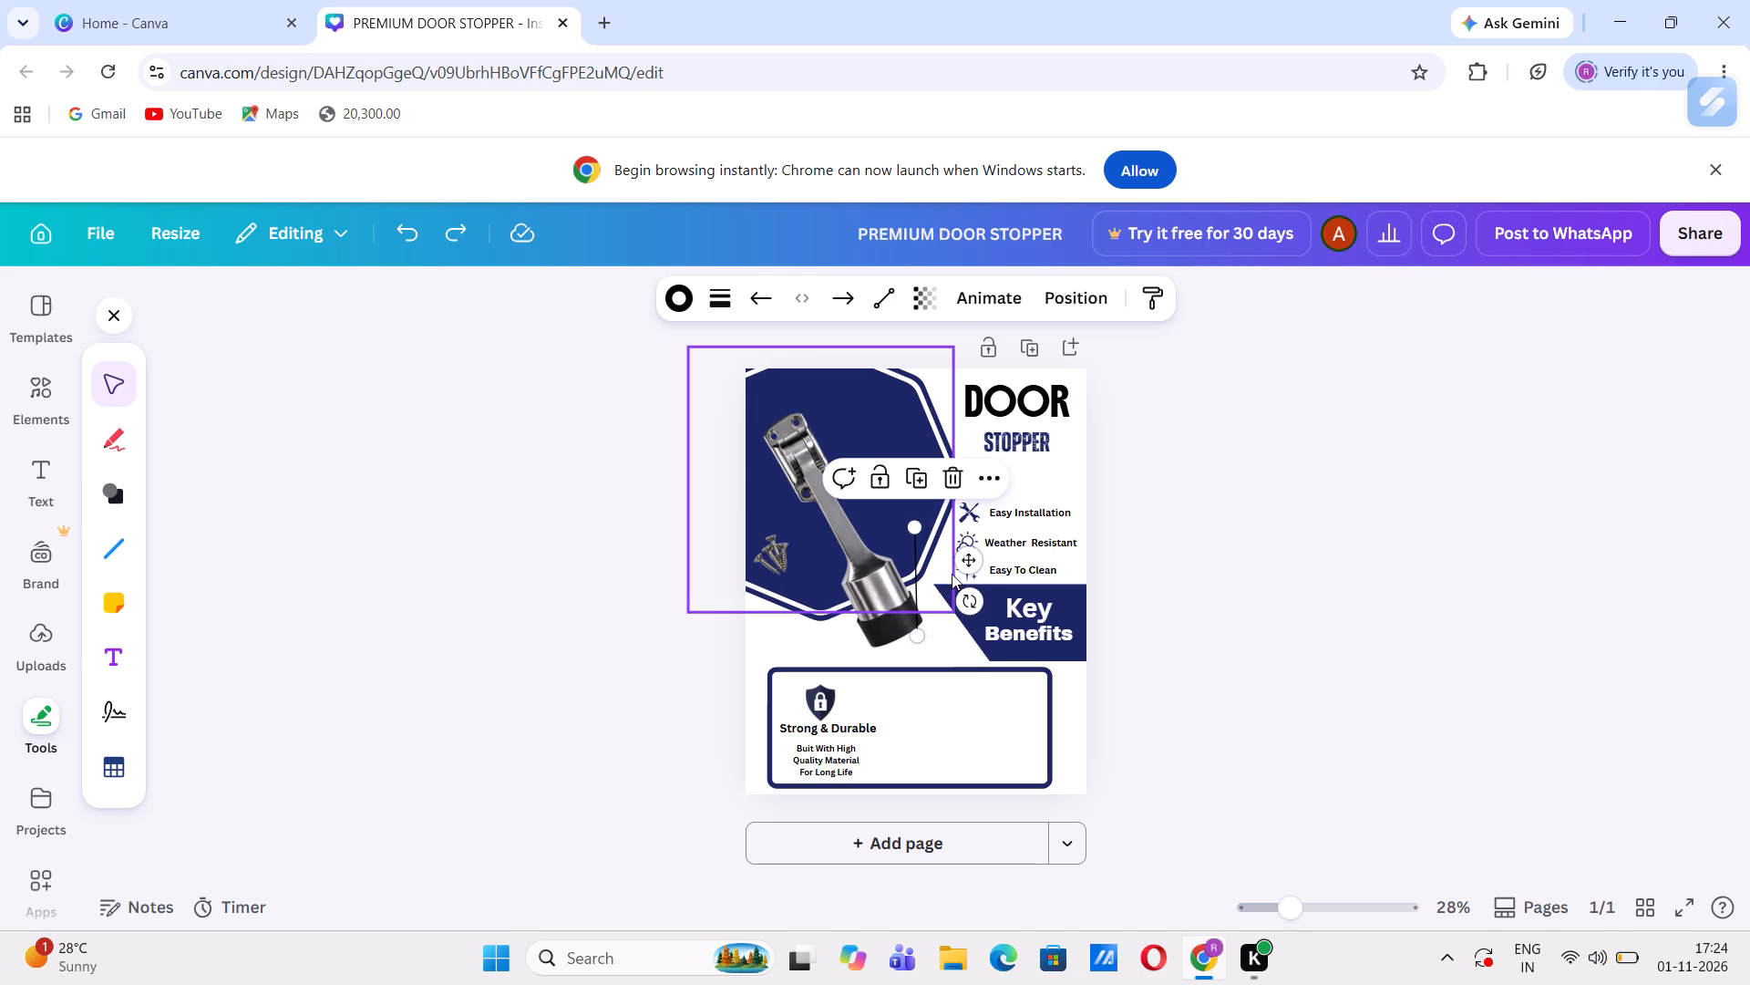
Move the line into the Key Benefits box beside the "Strong & Durable" text and straighten it to vertical.
left_click_drag(962, 560, 942, 705)
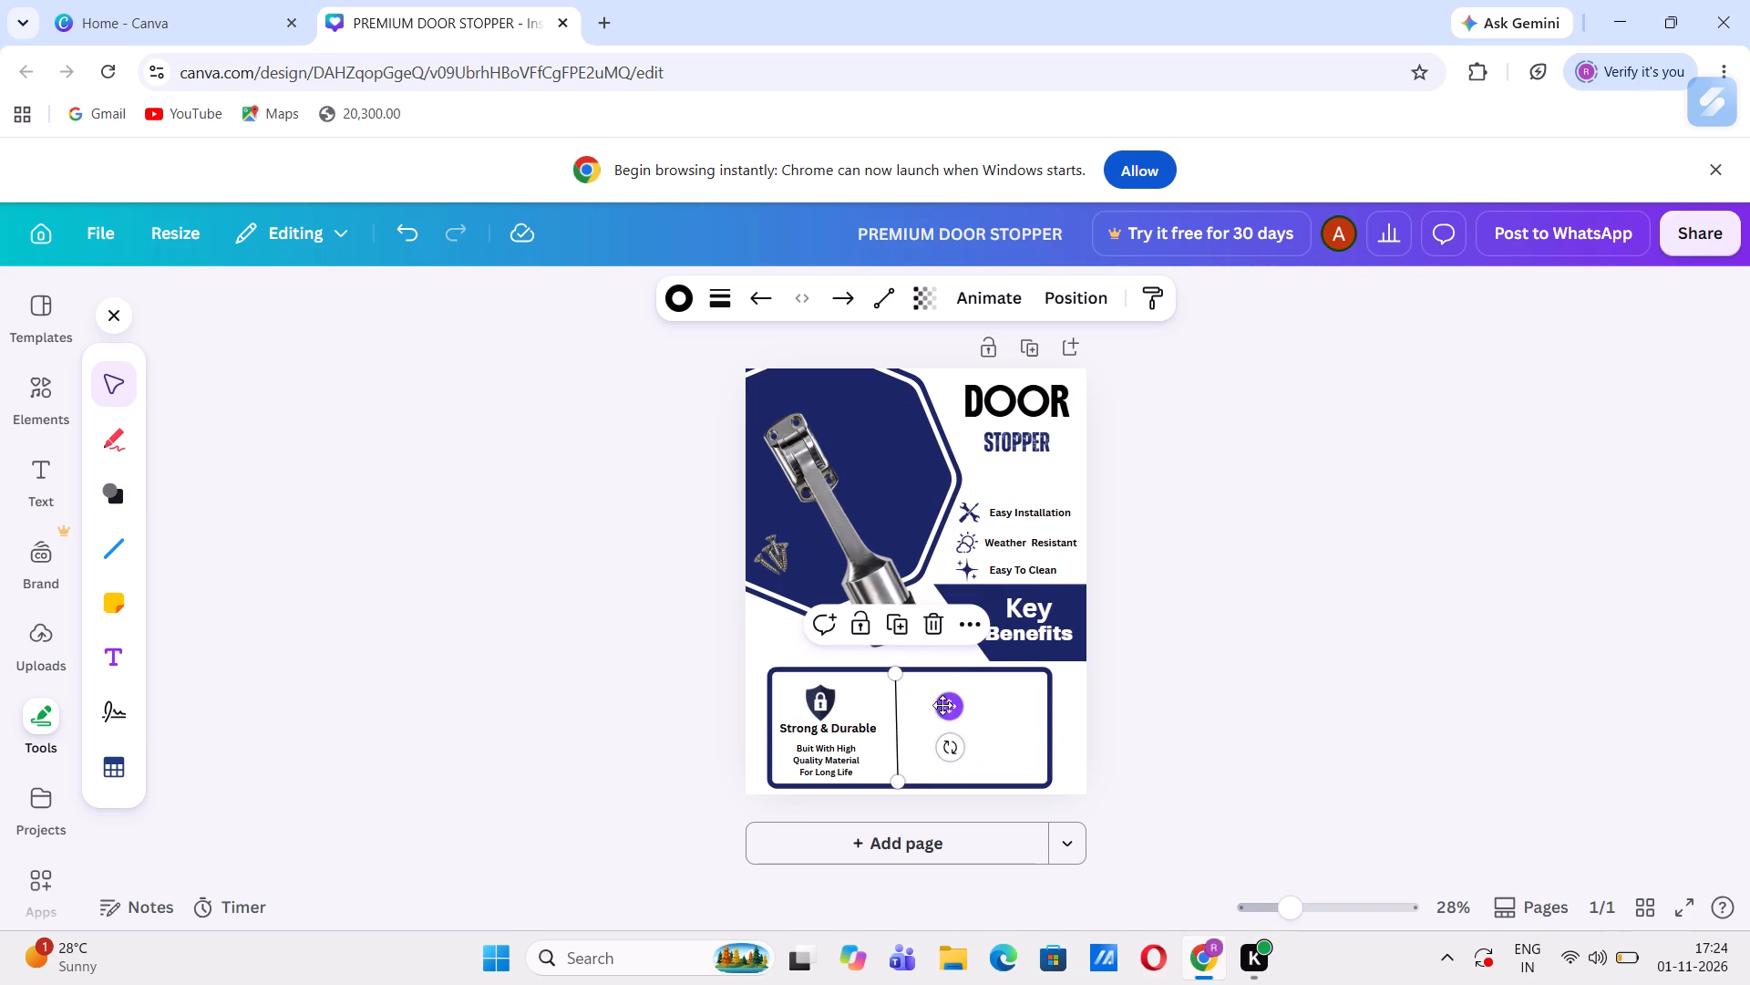
left_click_drag(943, 752, 943, 756)
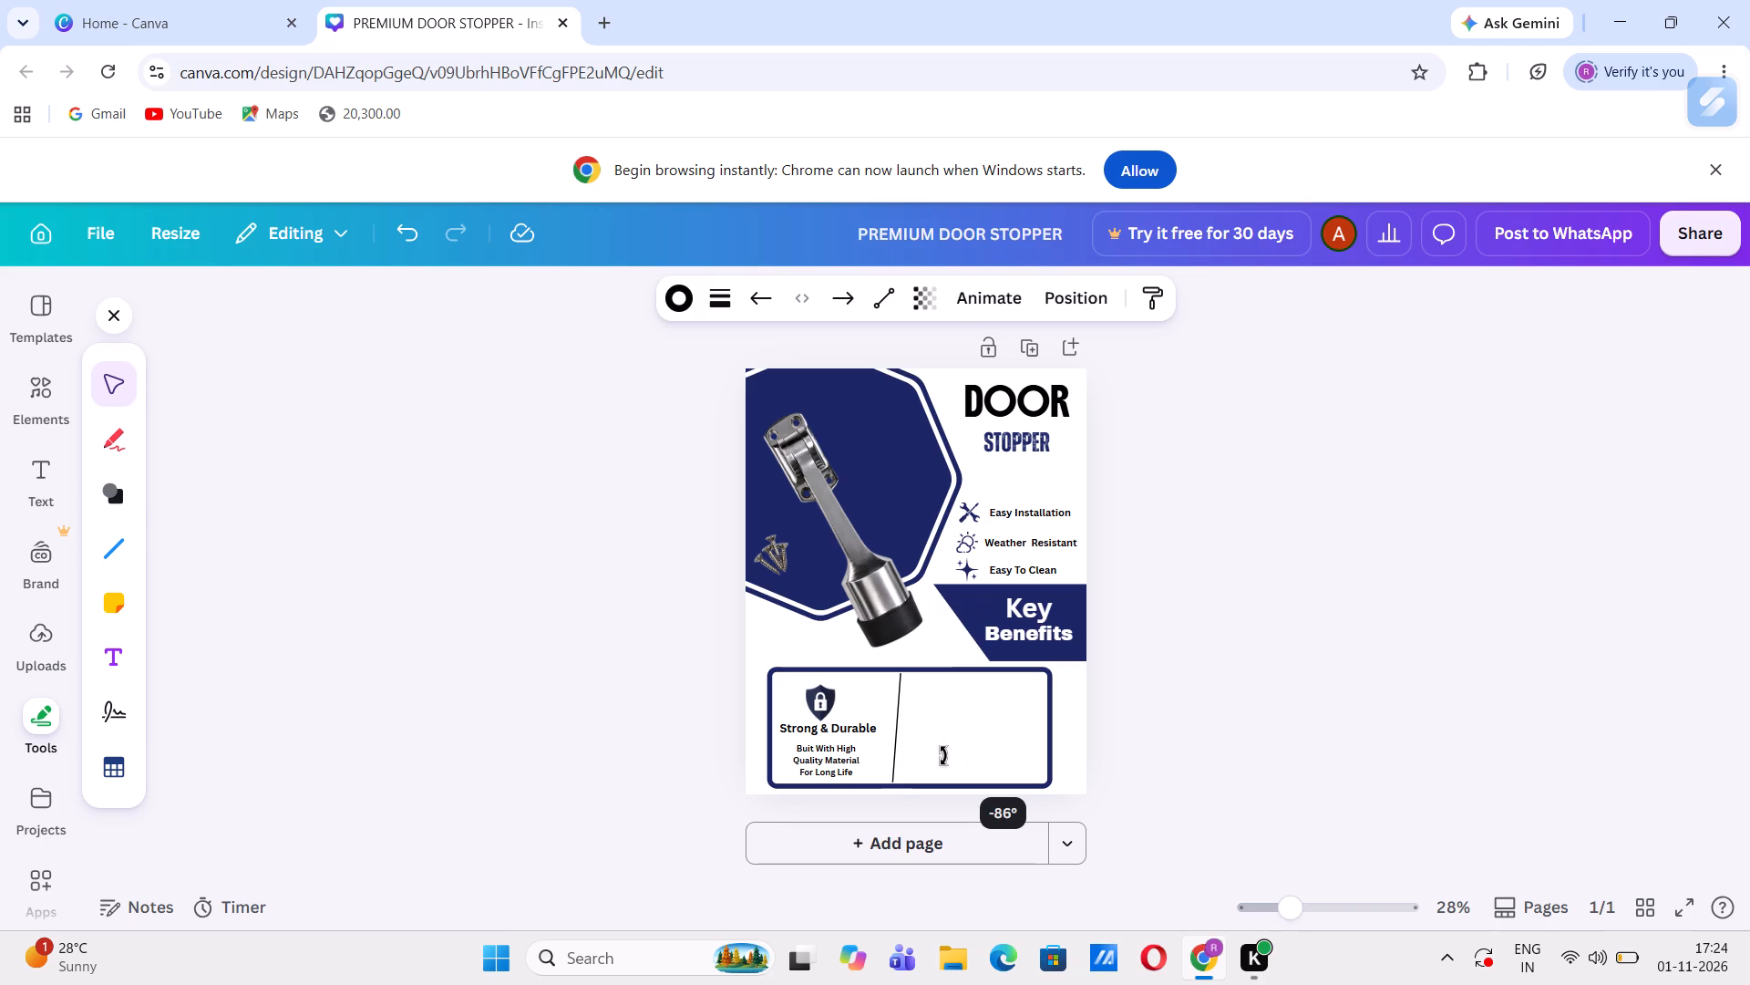
left_click_drag(943, 756, 951, 760)
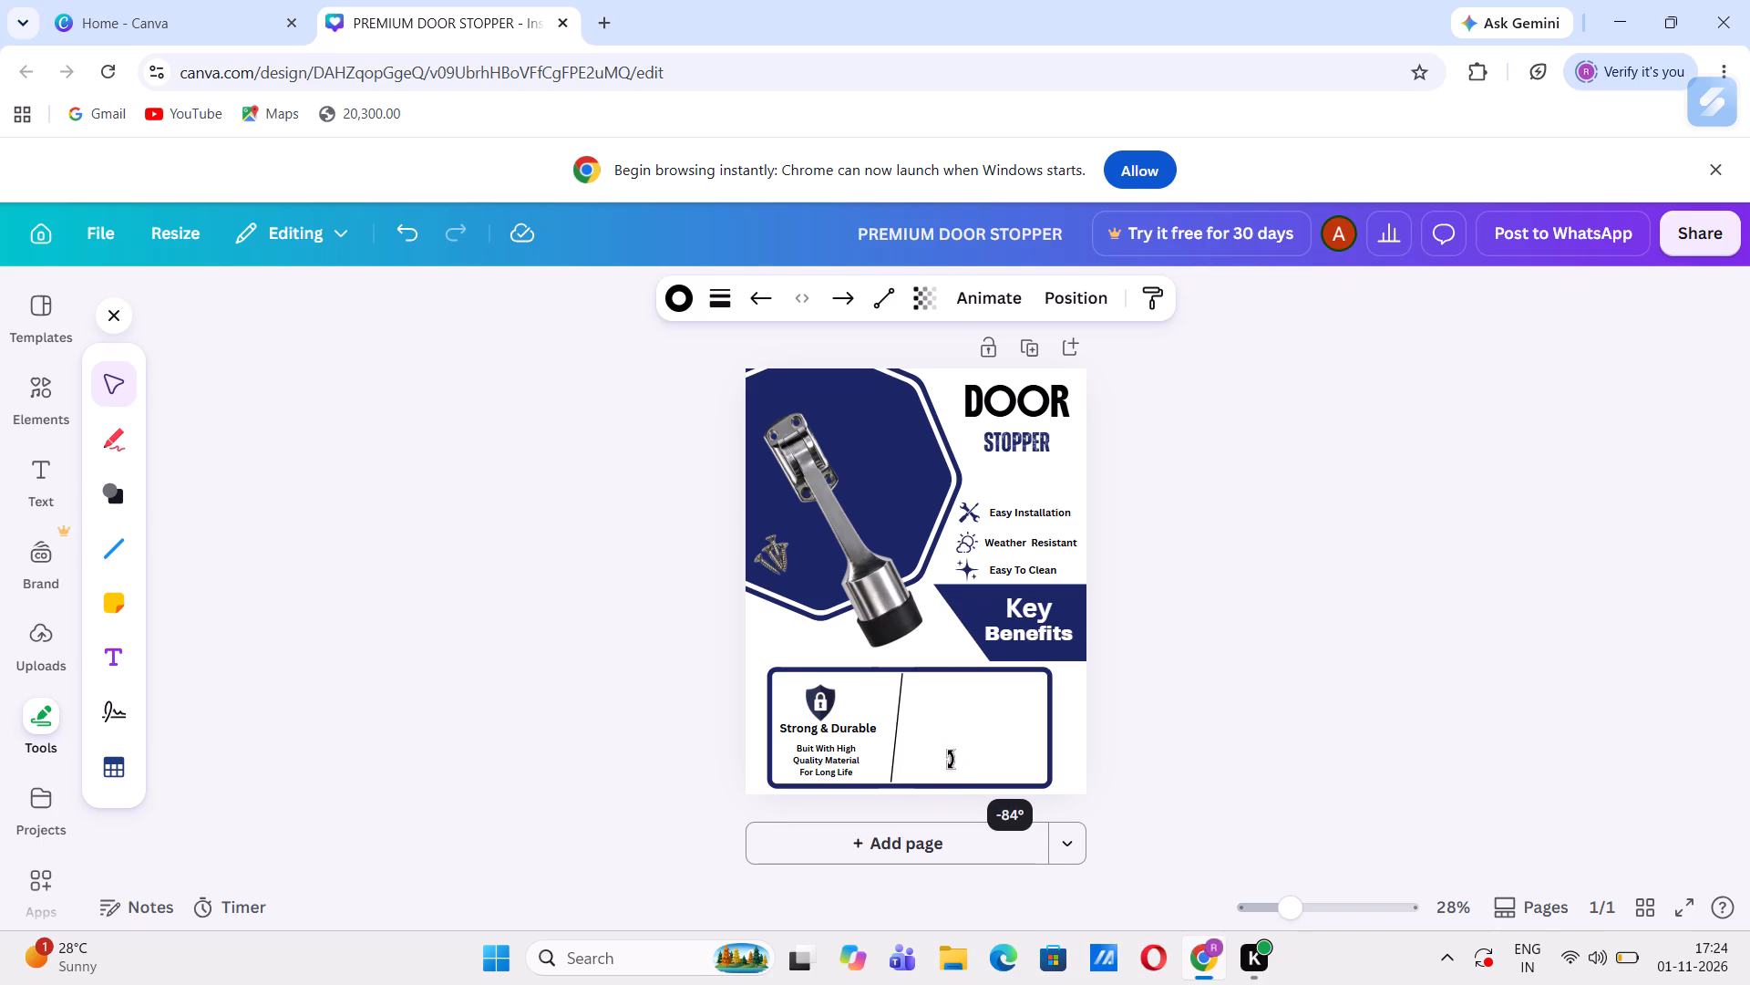
left_click_drag(951, 760, 973, 757)
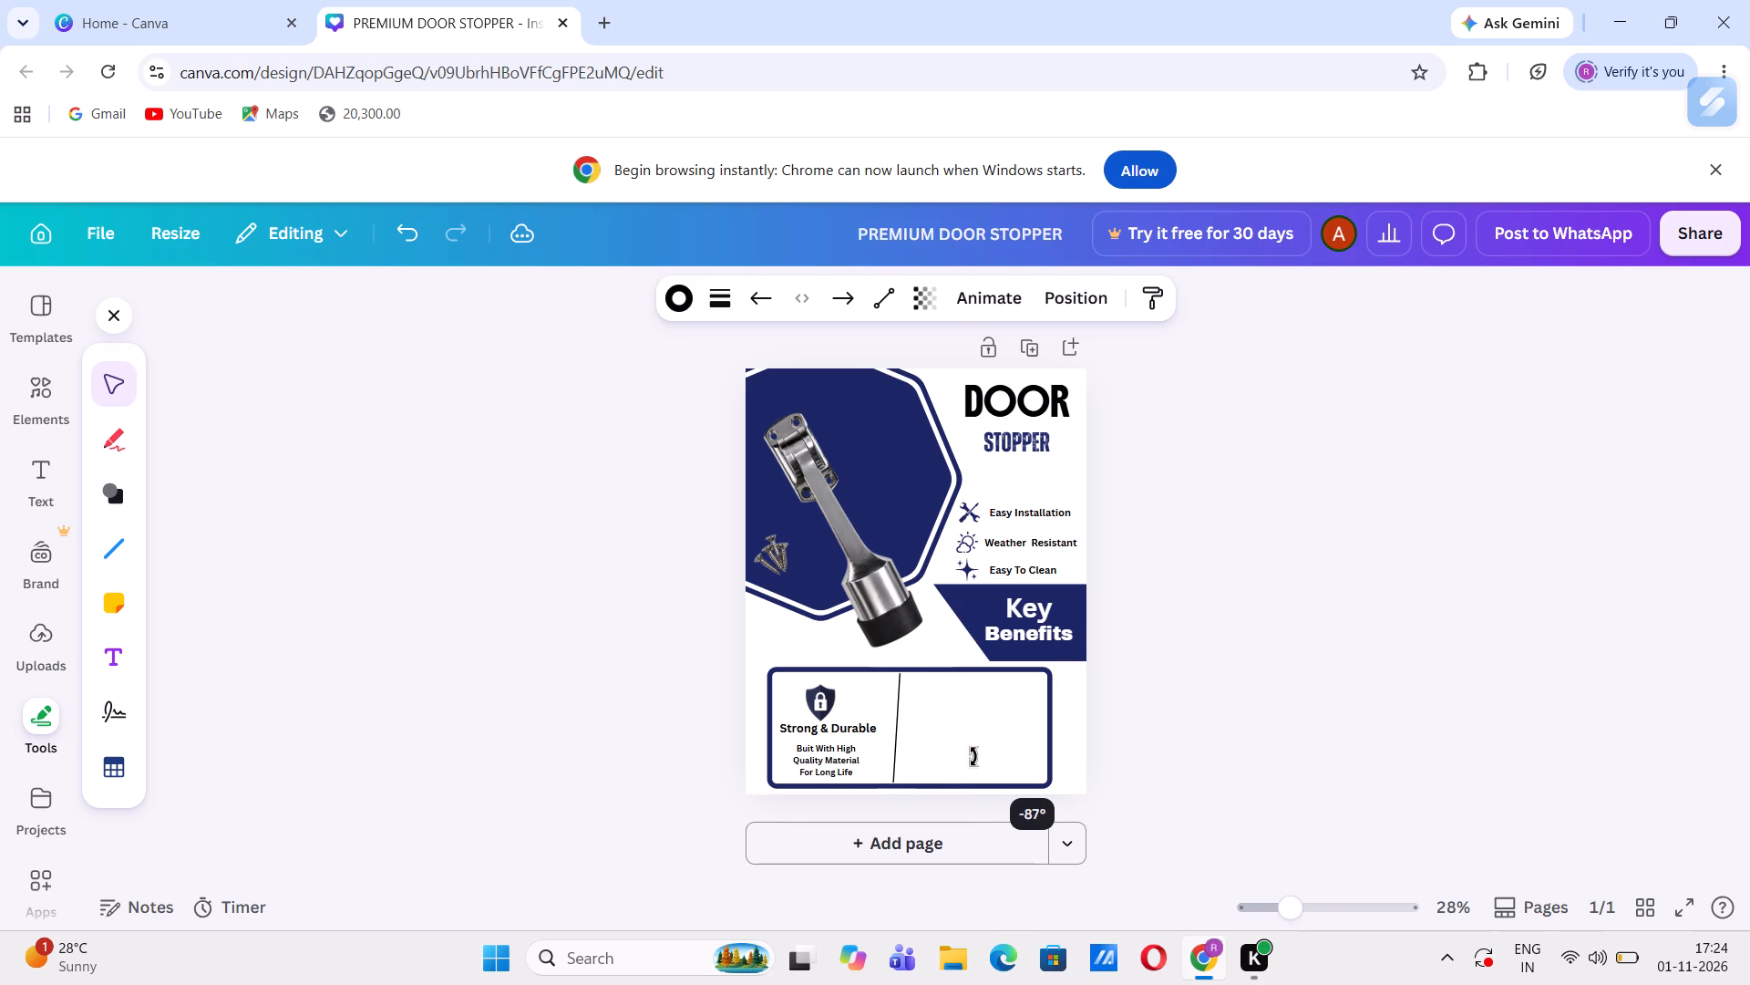
left_click_drag(973, 757, 976, 754)
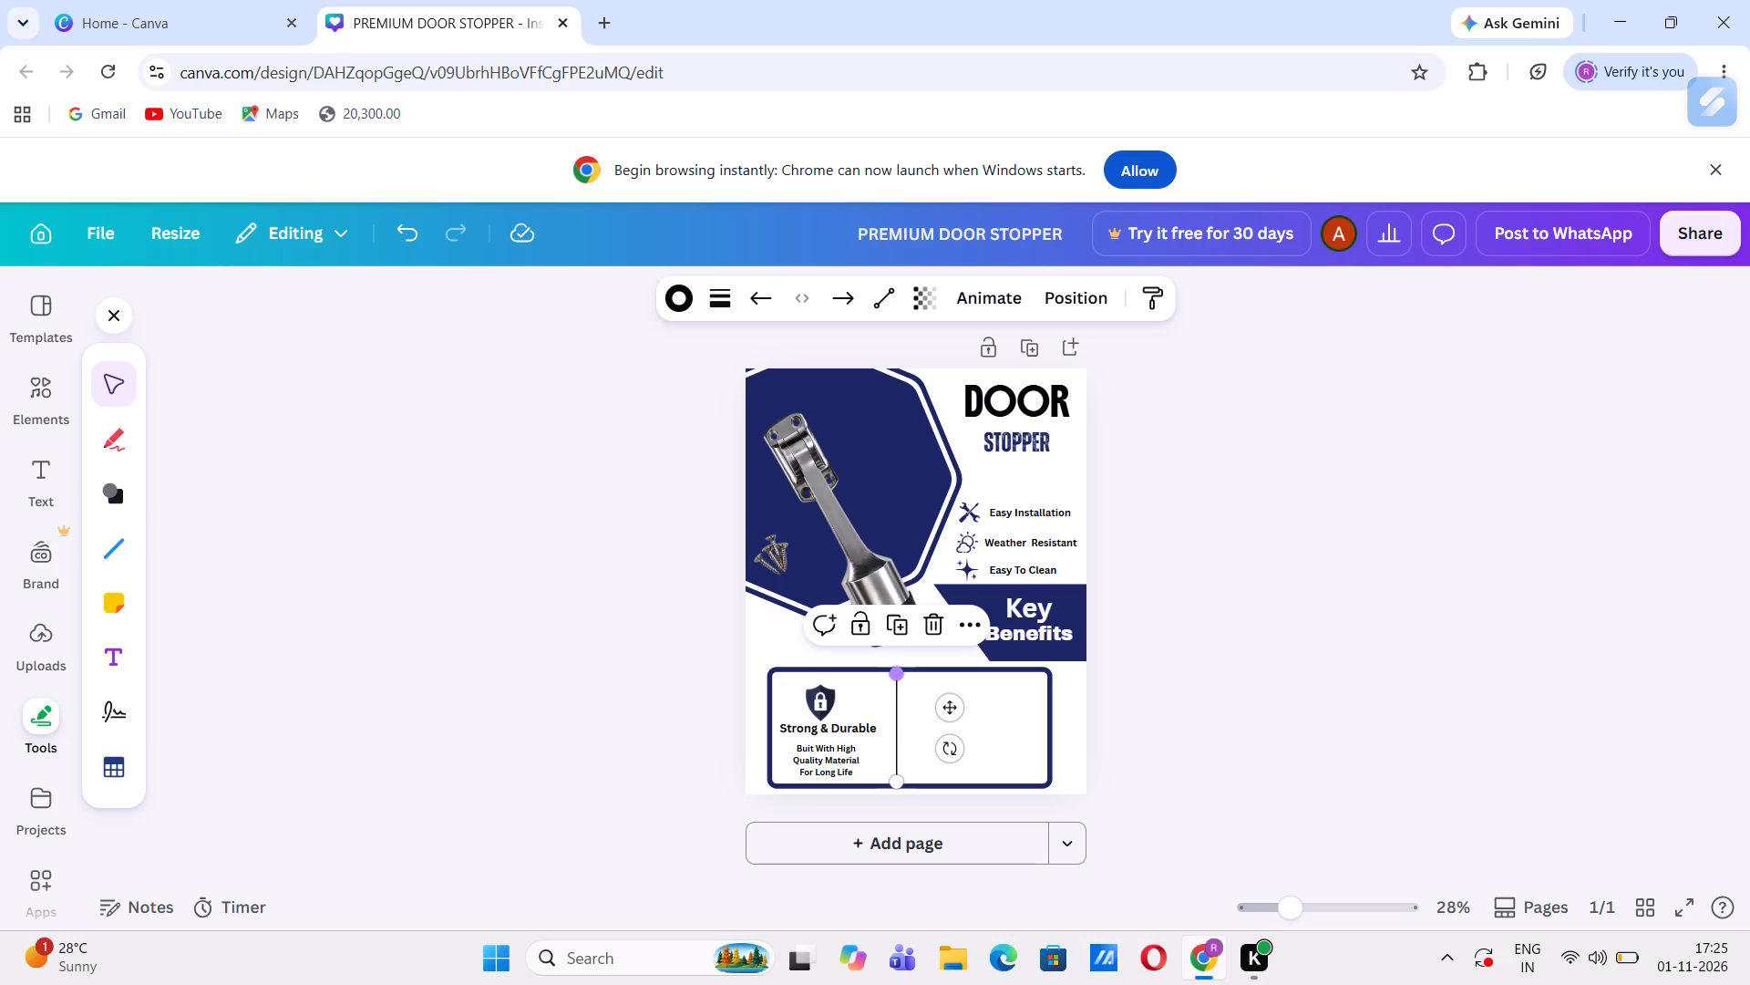
Shorten the divider line from its upper end to about 310 at -90° and shift it slightly up inside the box.
left_click_drag(896, 671, 898, 689)
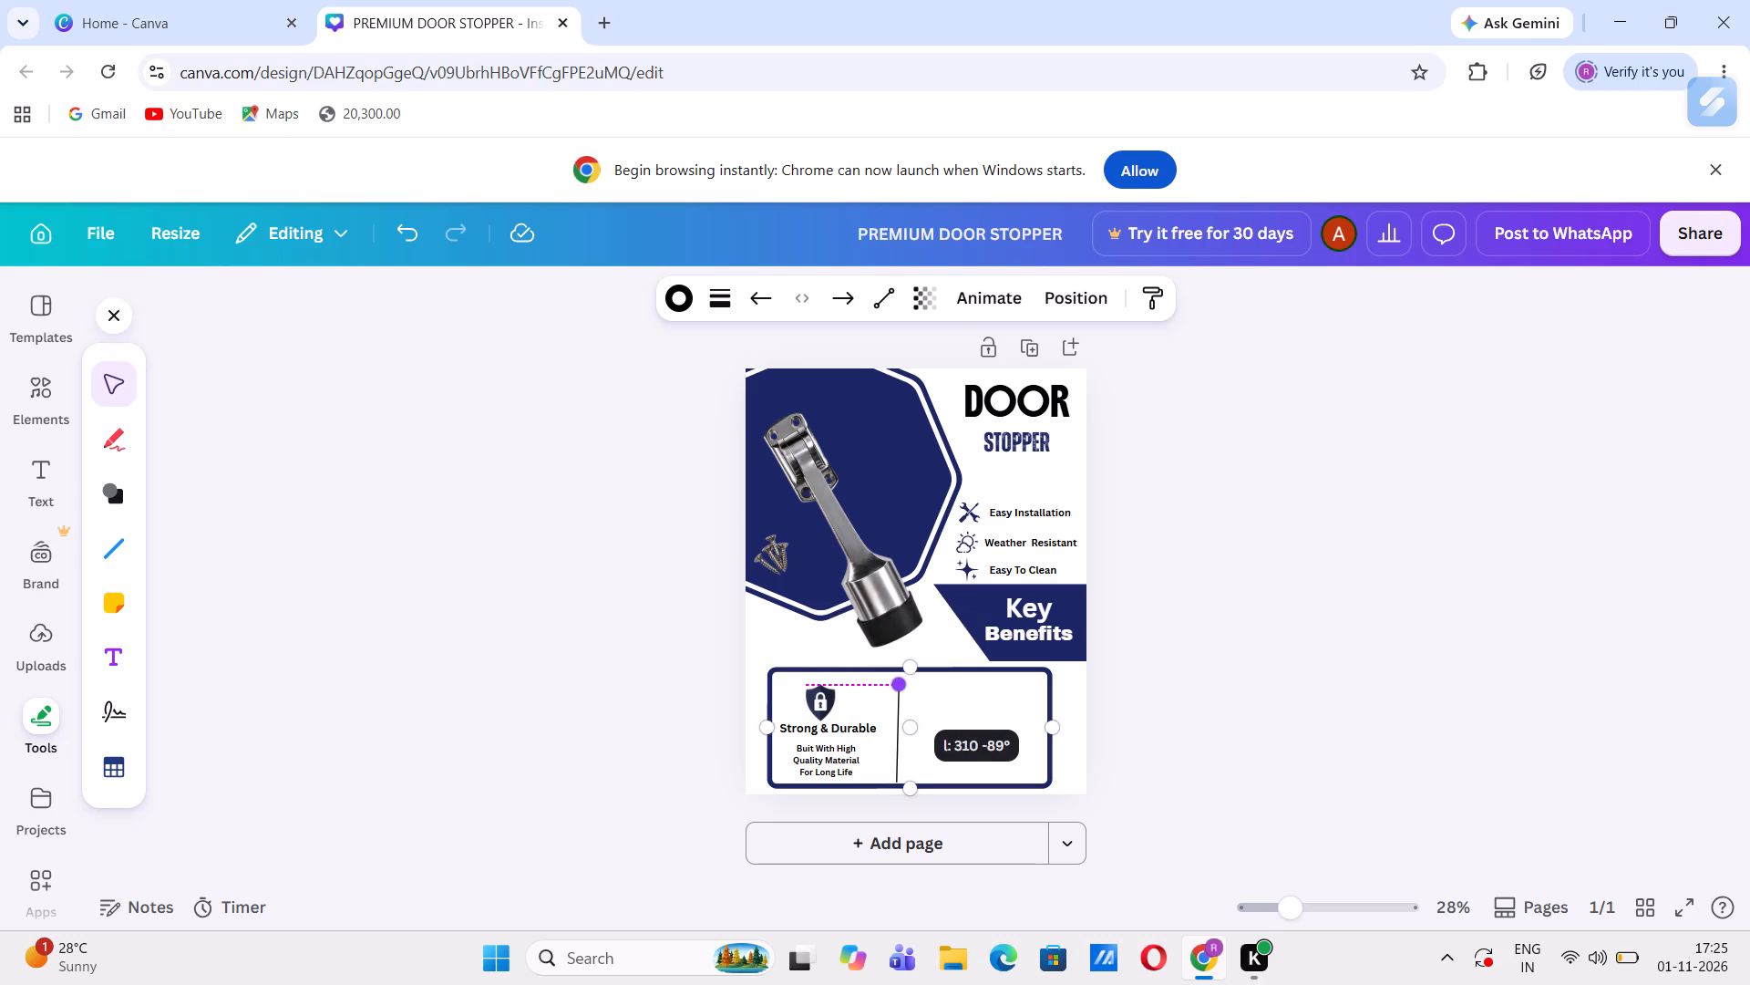
left_click_drag(898, 689, 899, 689)
left_click_drag(899, 689, 897, 689)
left_click_drag(897, 689, 898, 689)
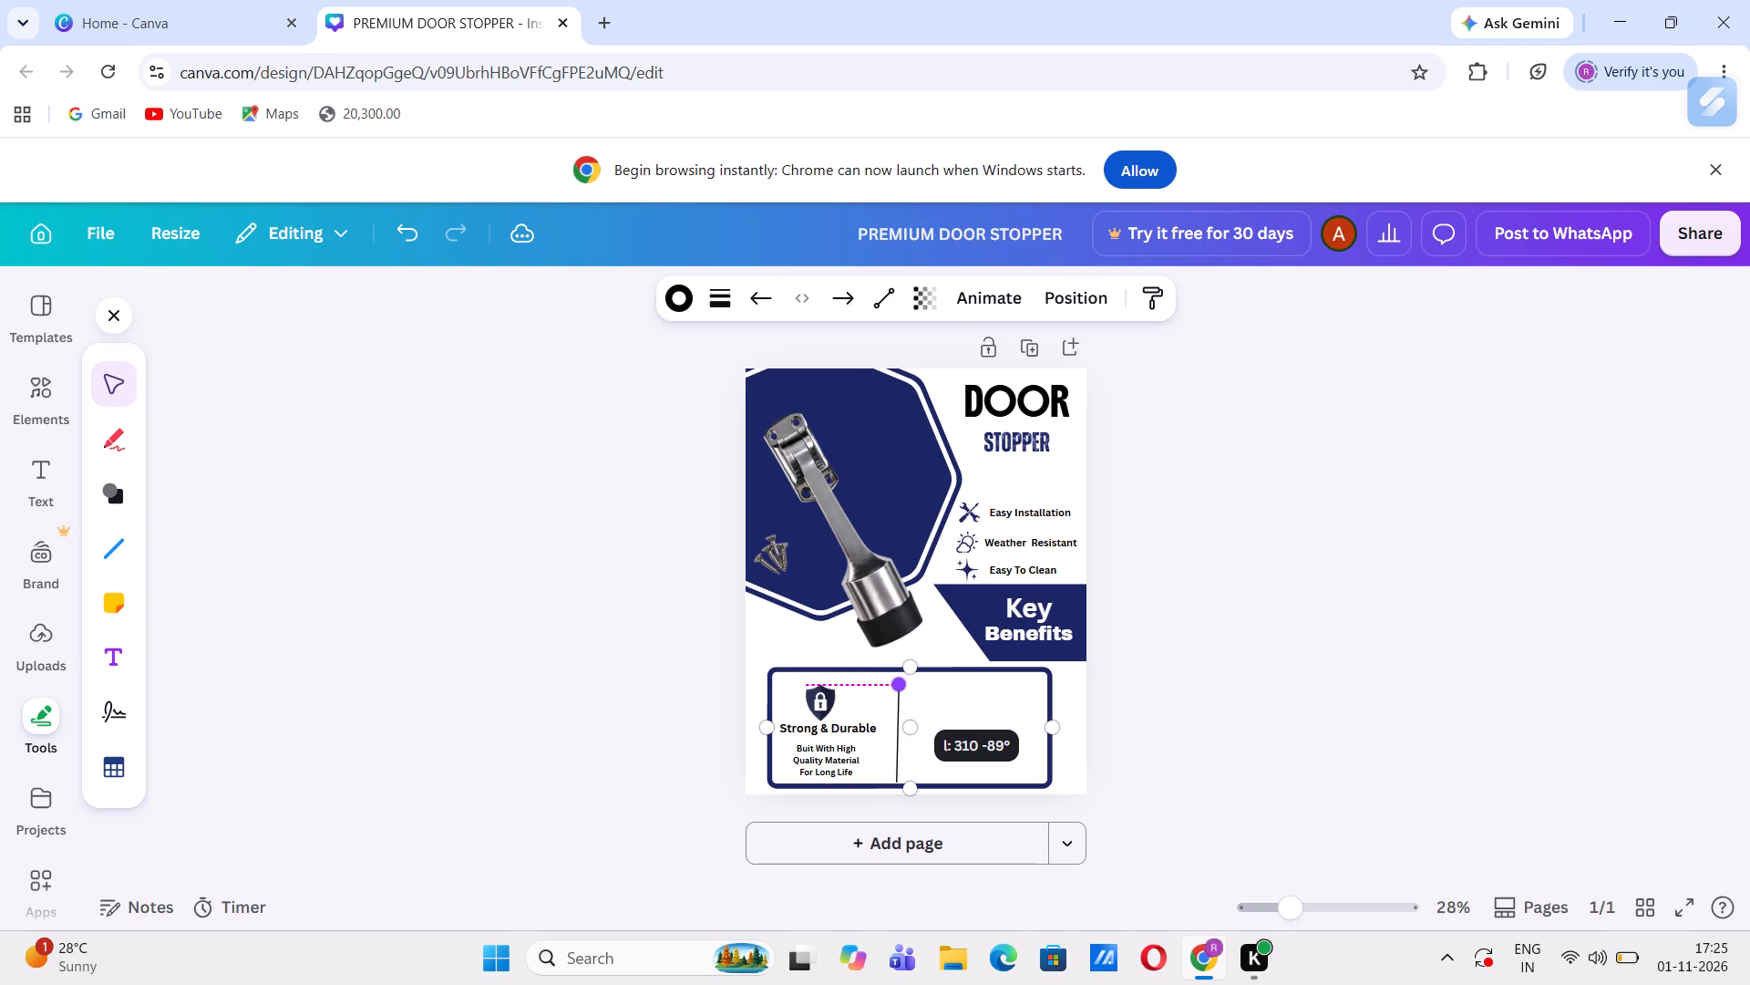
left_click_drag(898, 689, 897, 689)
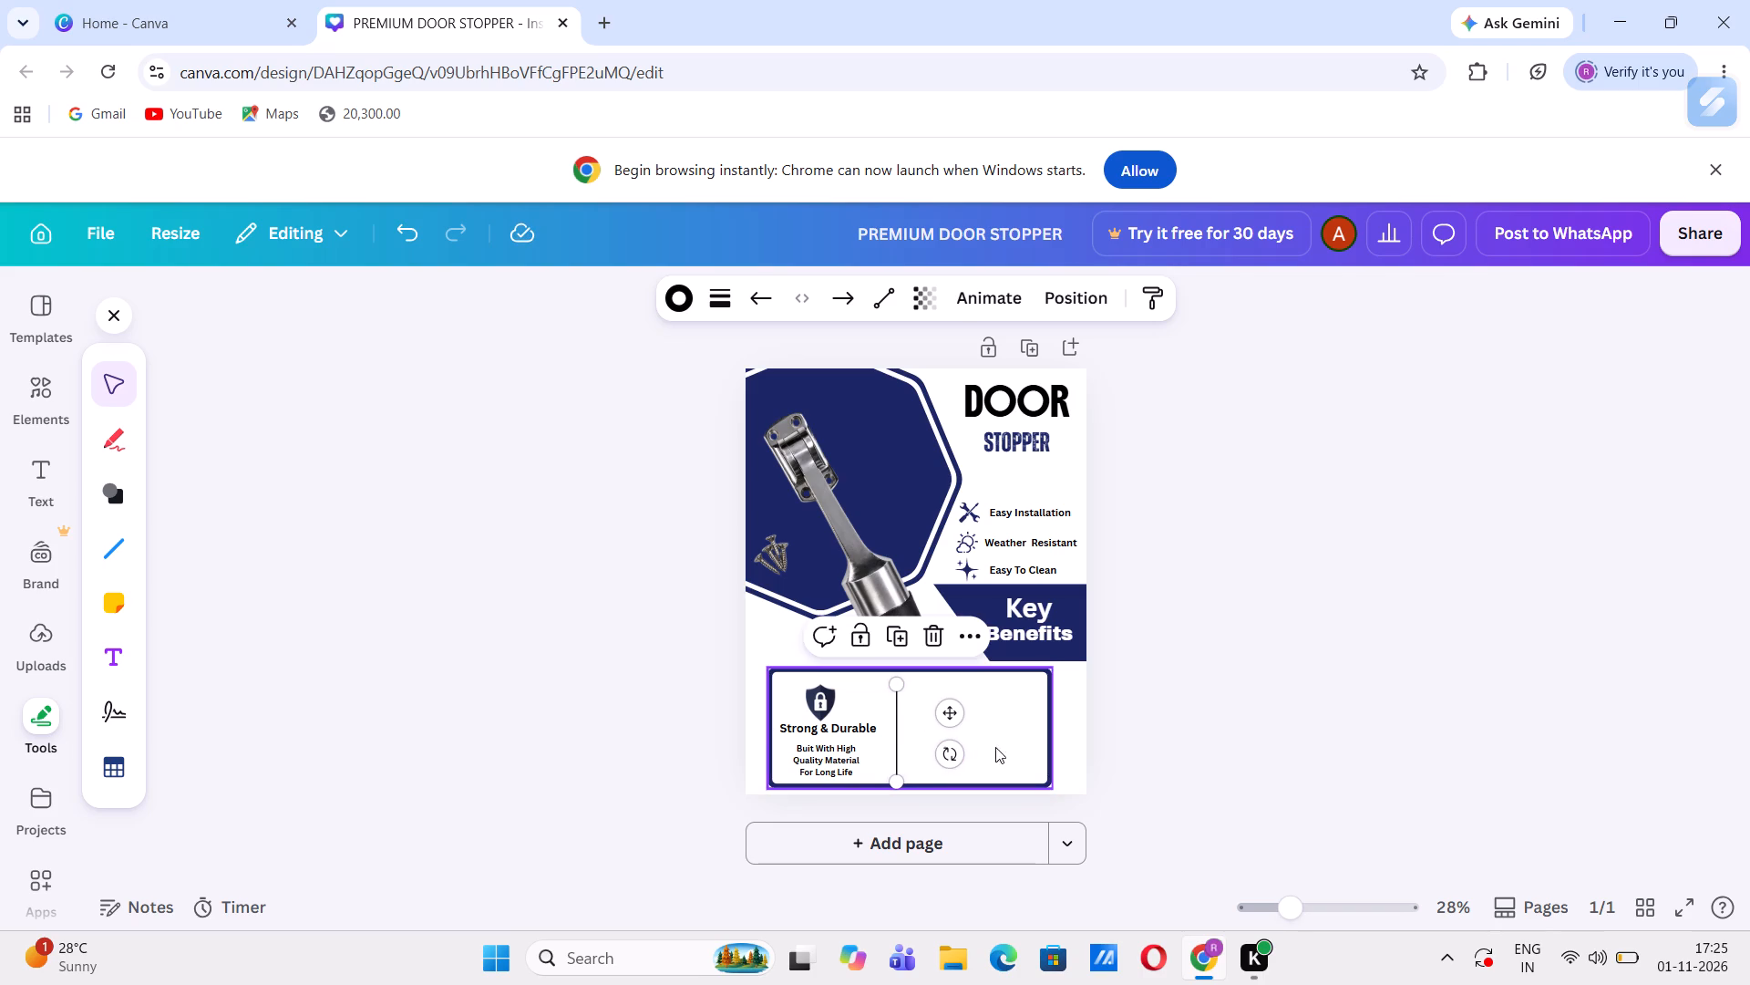
left_click(948, 714)
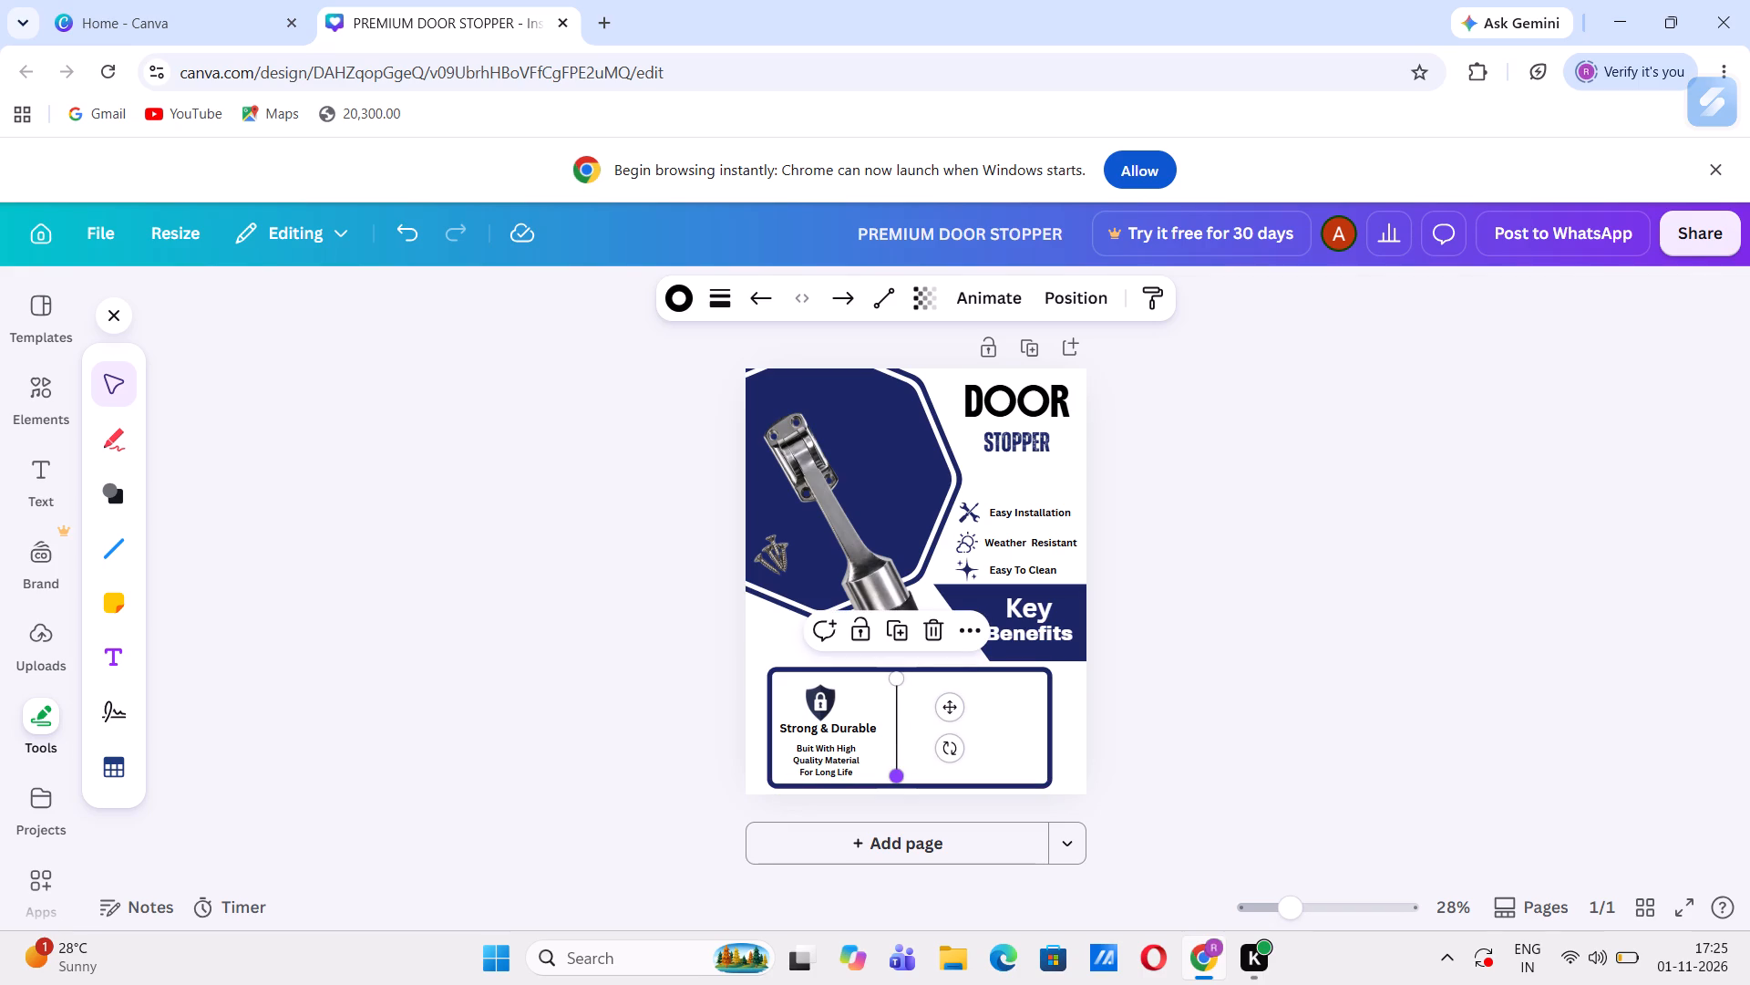
left_click(898, 775)
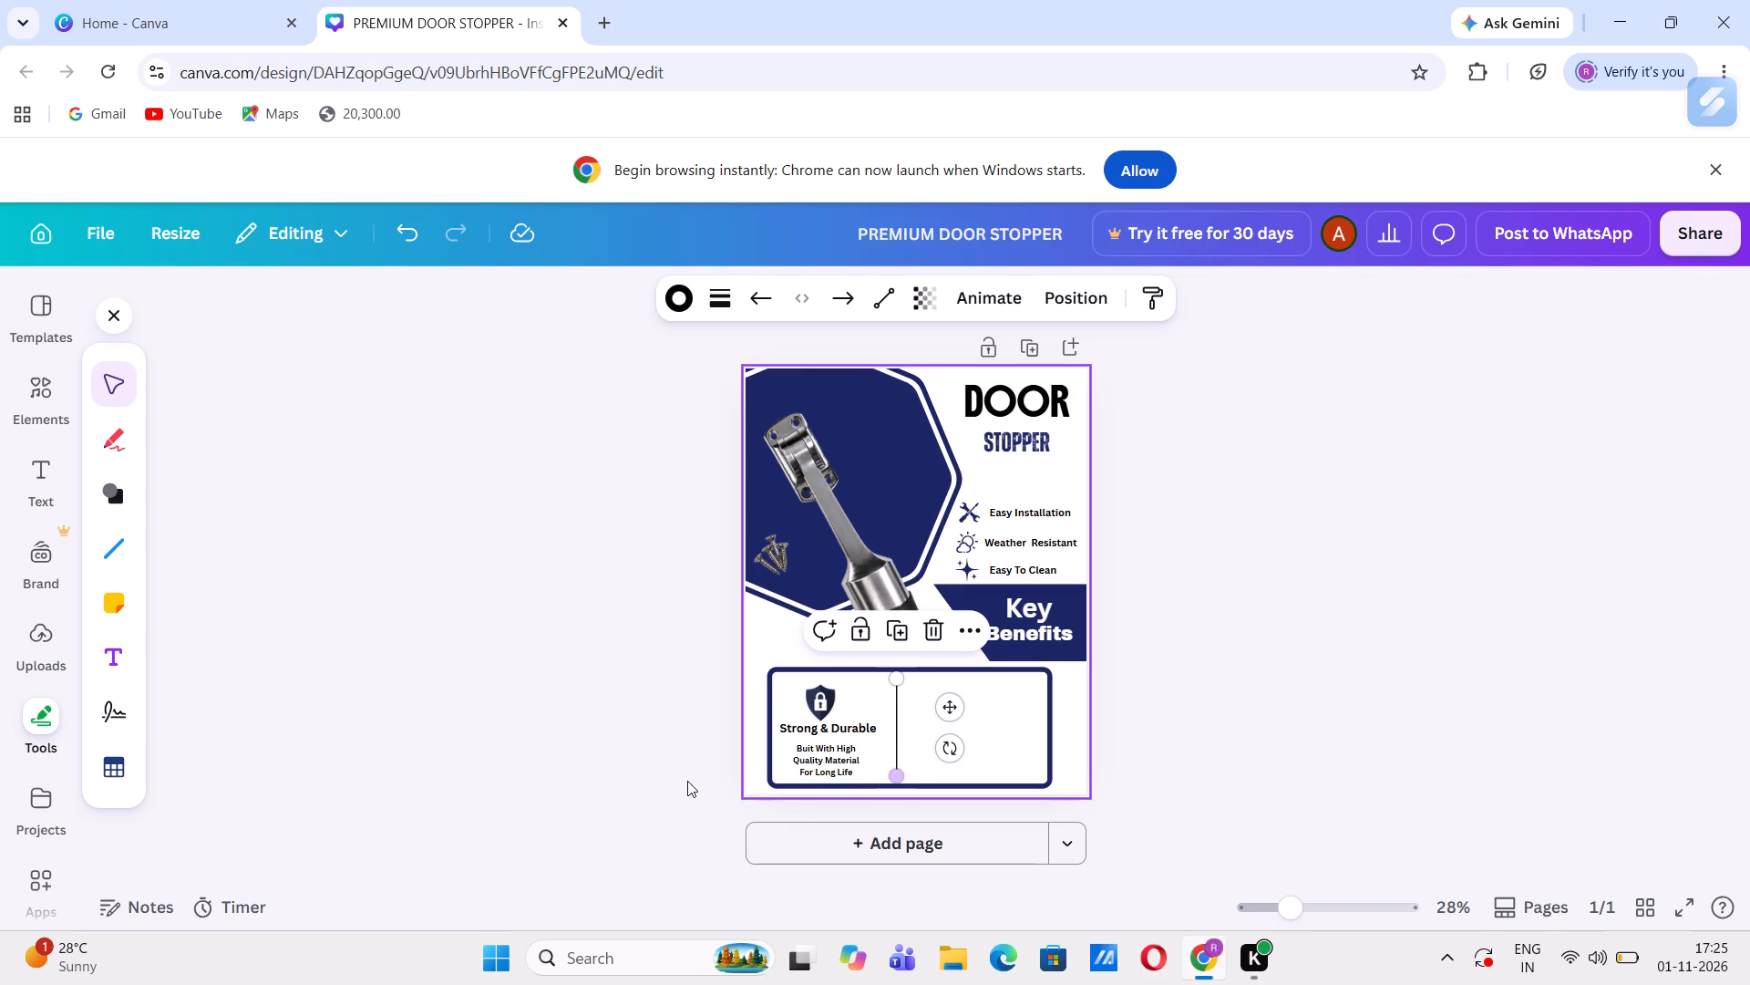
left_click(687, 781)
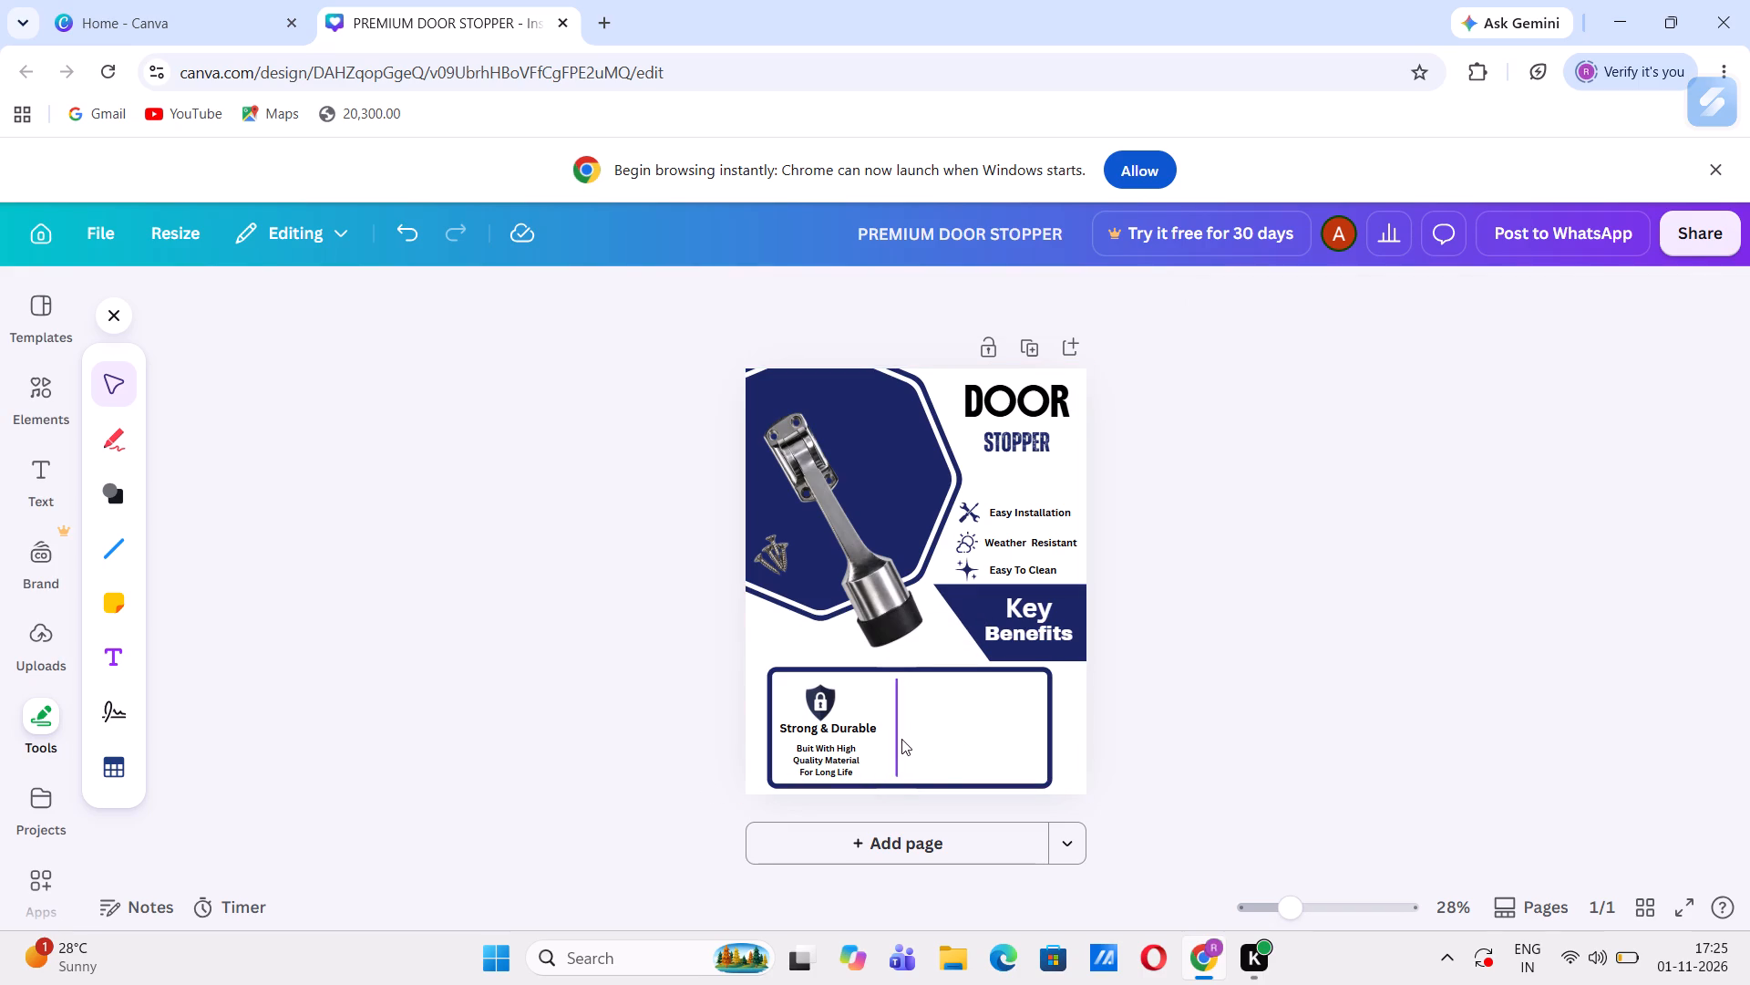
Change the black vertical divider line in the Key Benefits box to the dotted stroke style.
left_click(898, 740)
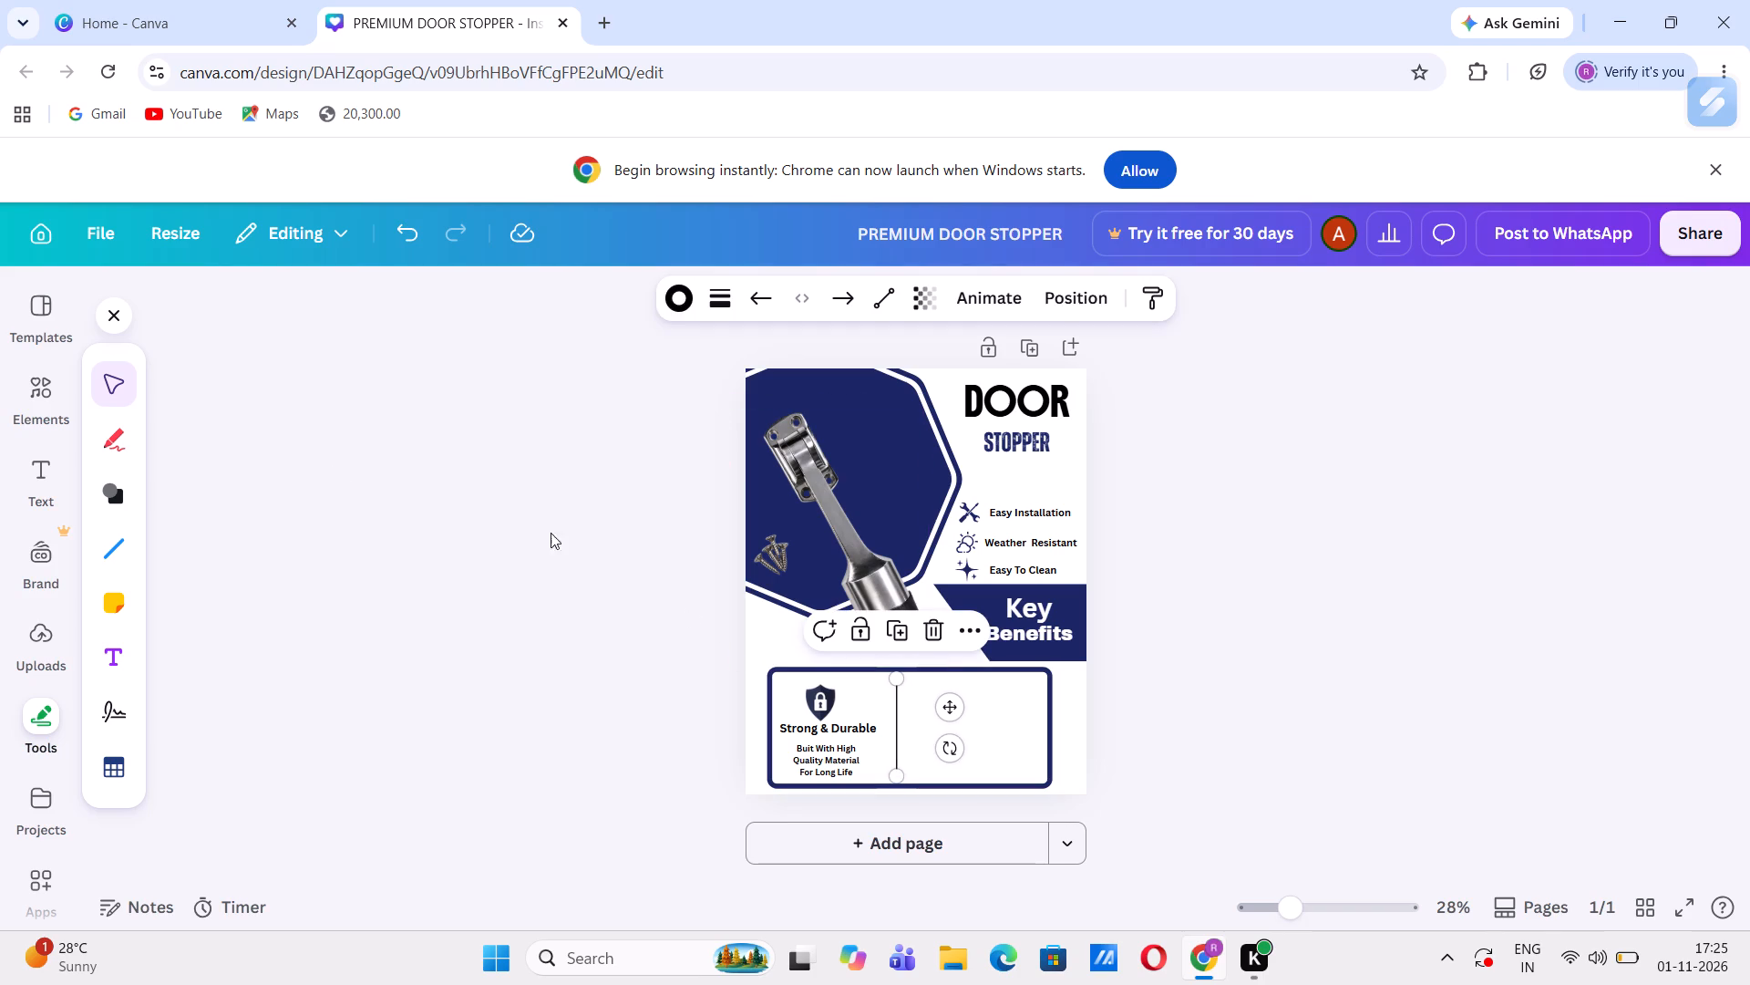
left_click(685, 301)
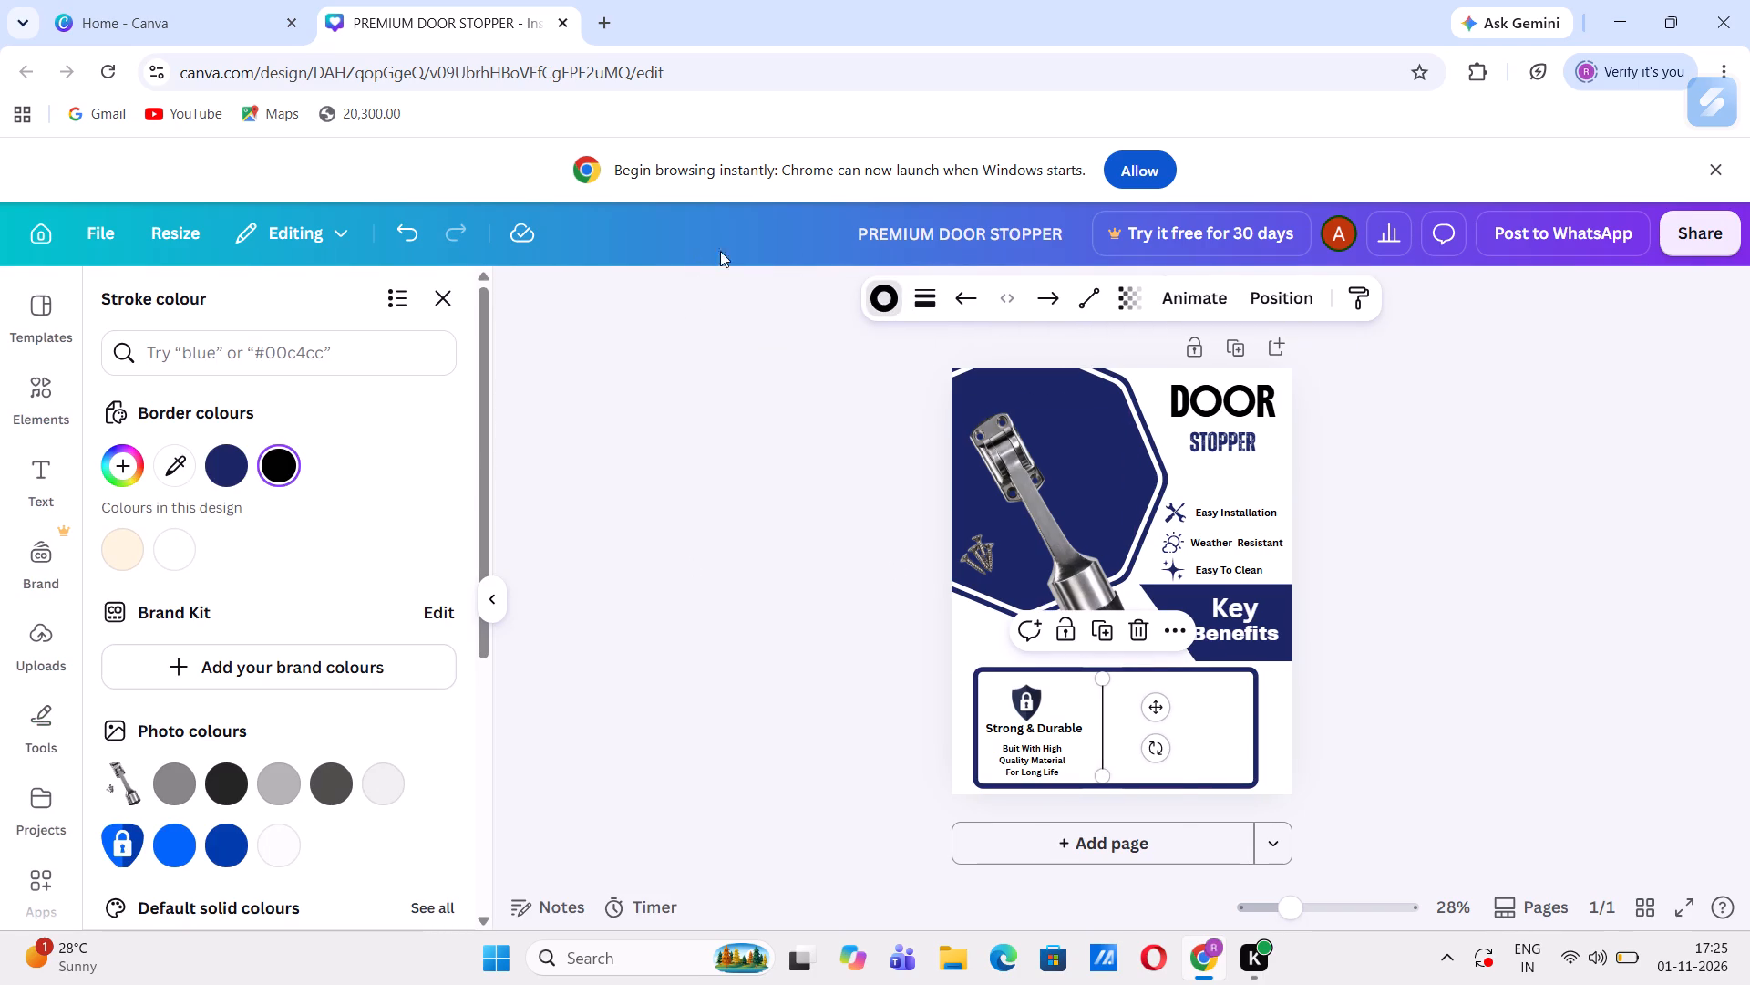
left_click(921, 285)
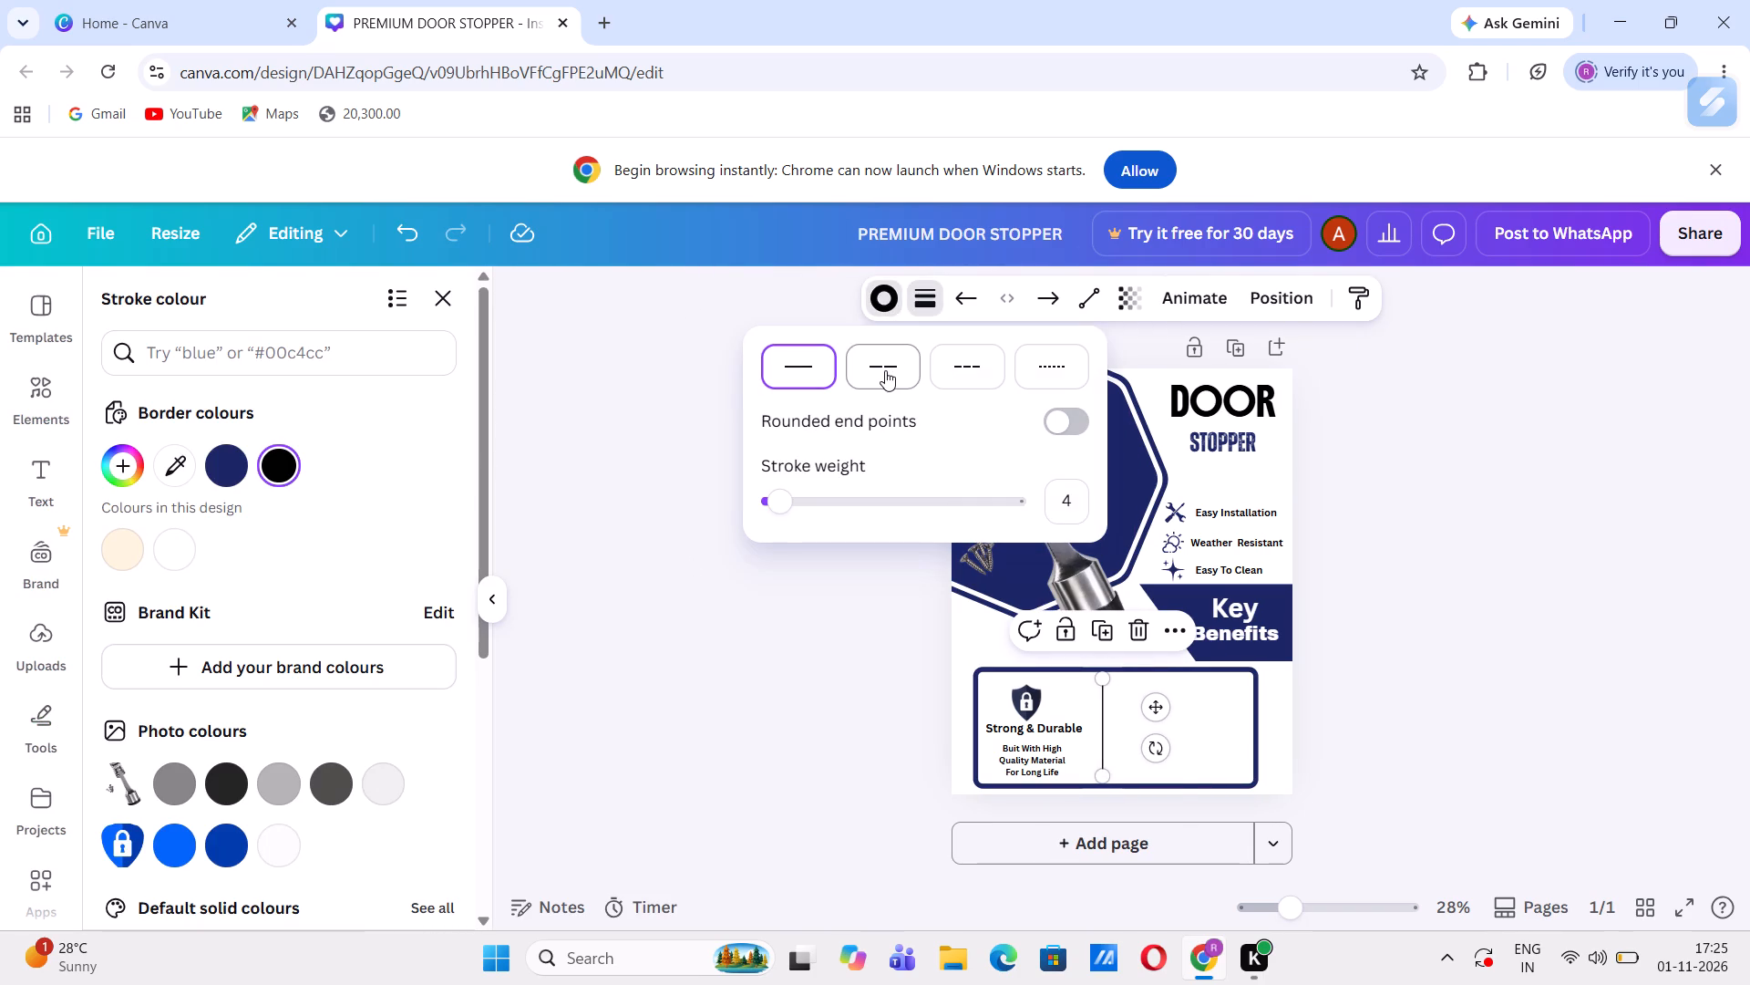
left_click(1045, 376)
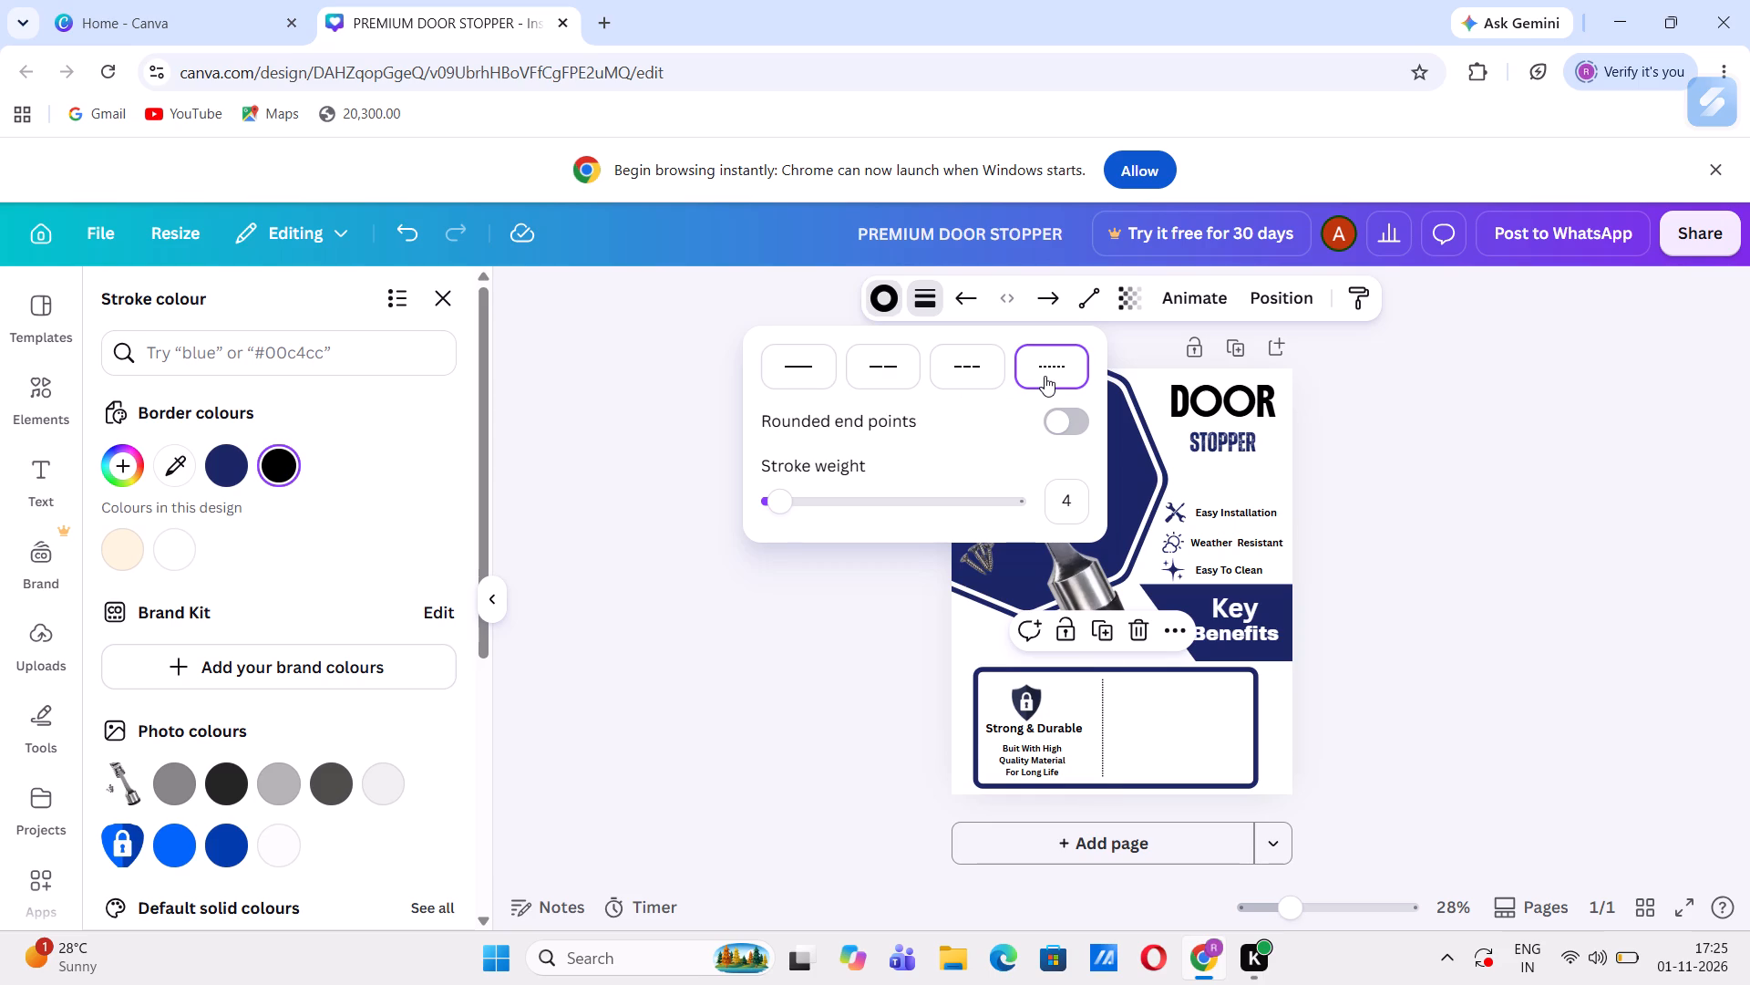
left_click(543, 481)
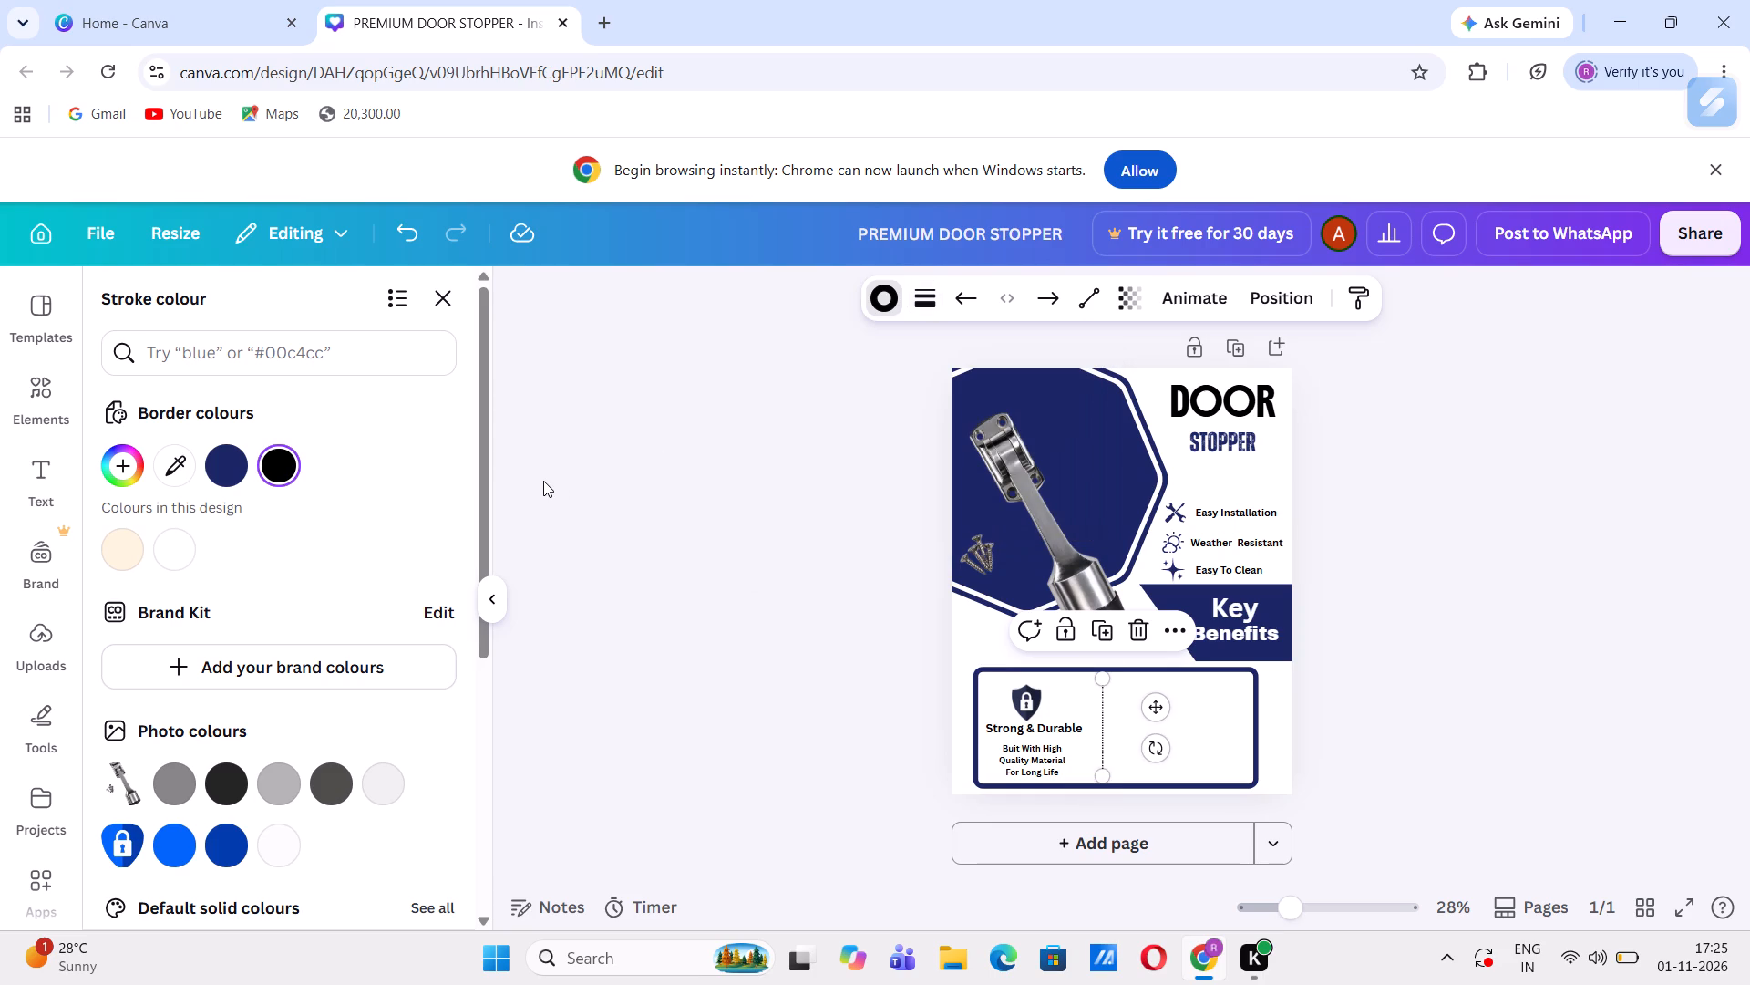
left_click(543, 481)
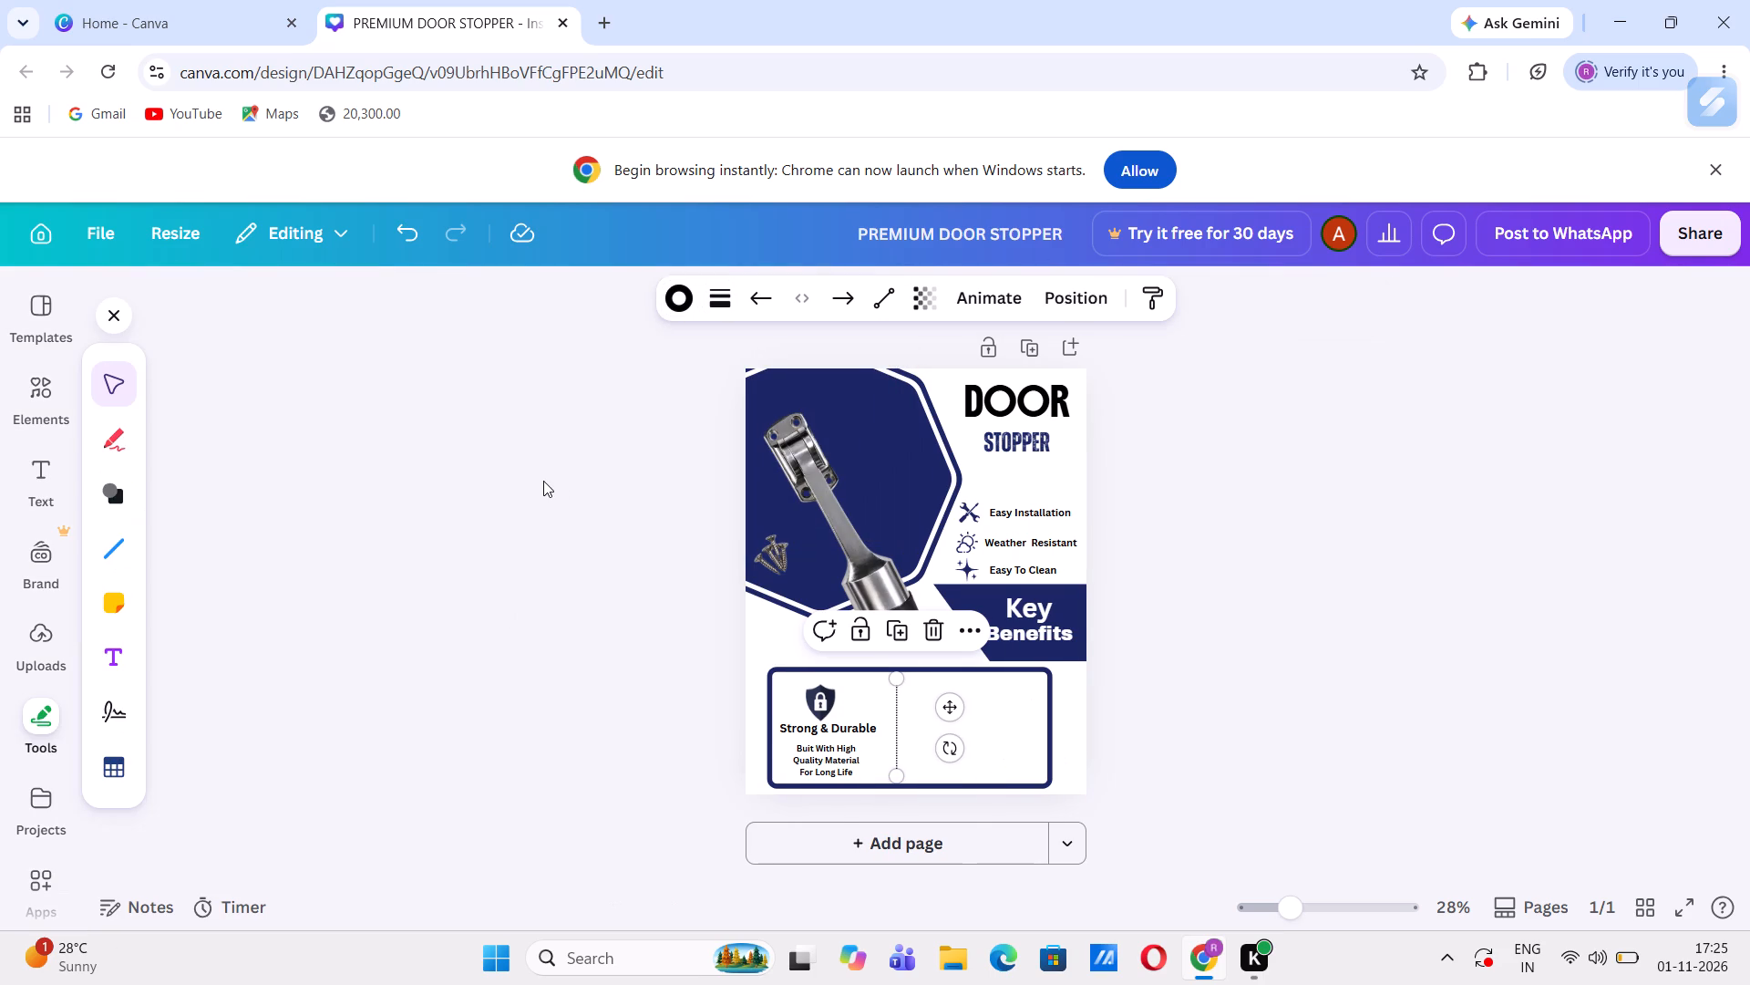
Shift the dotted vertical divider slightly closer to the "Strong & Durable" text in the Key Benefits box.
key("Left")
key("Left")
key("Left")
left_click(954, 702)
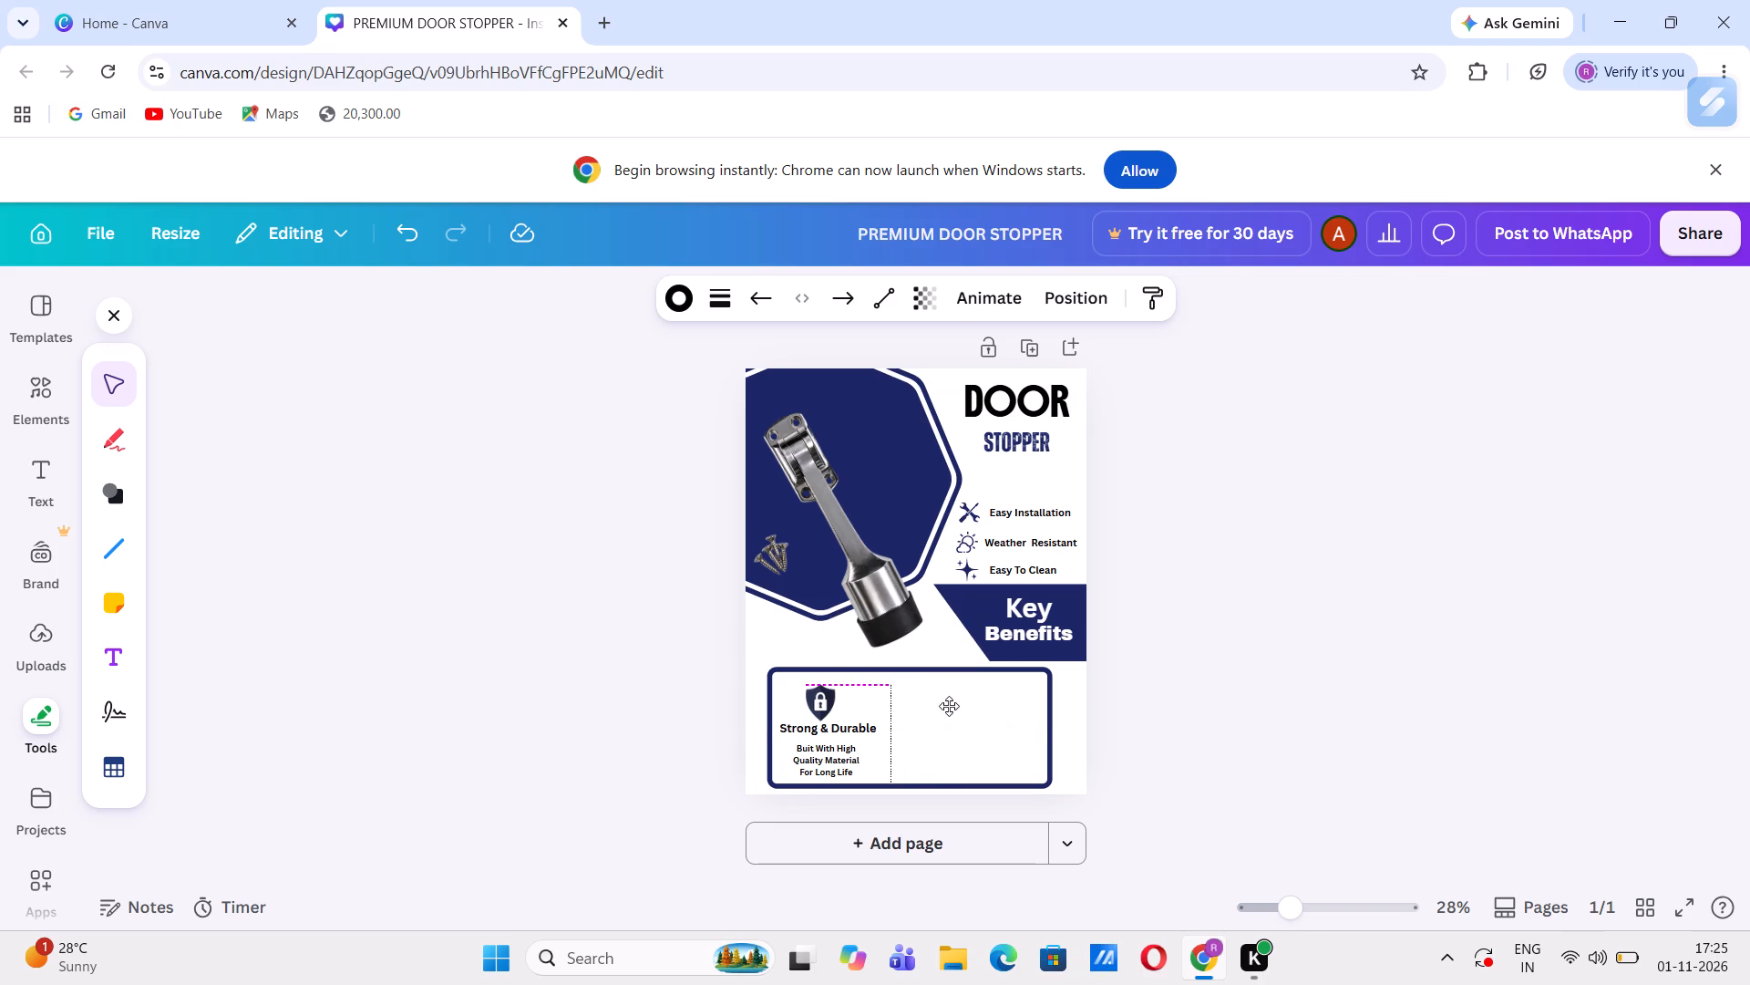
left_click(649, 687)
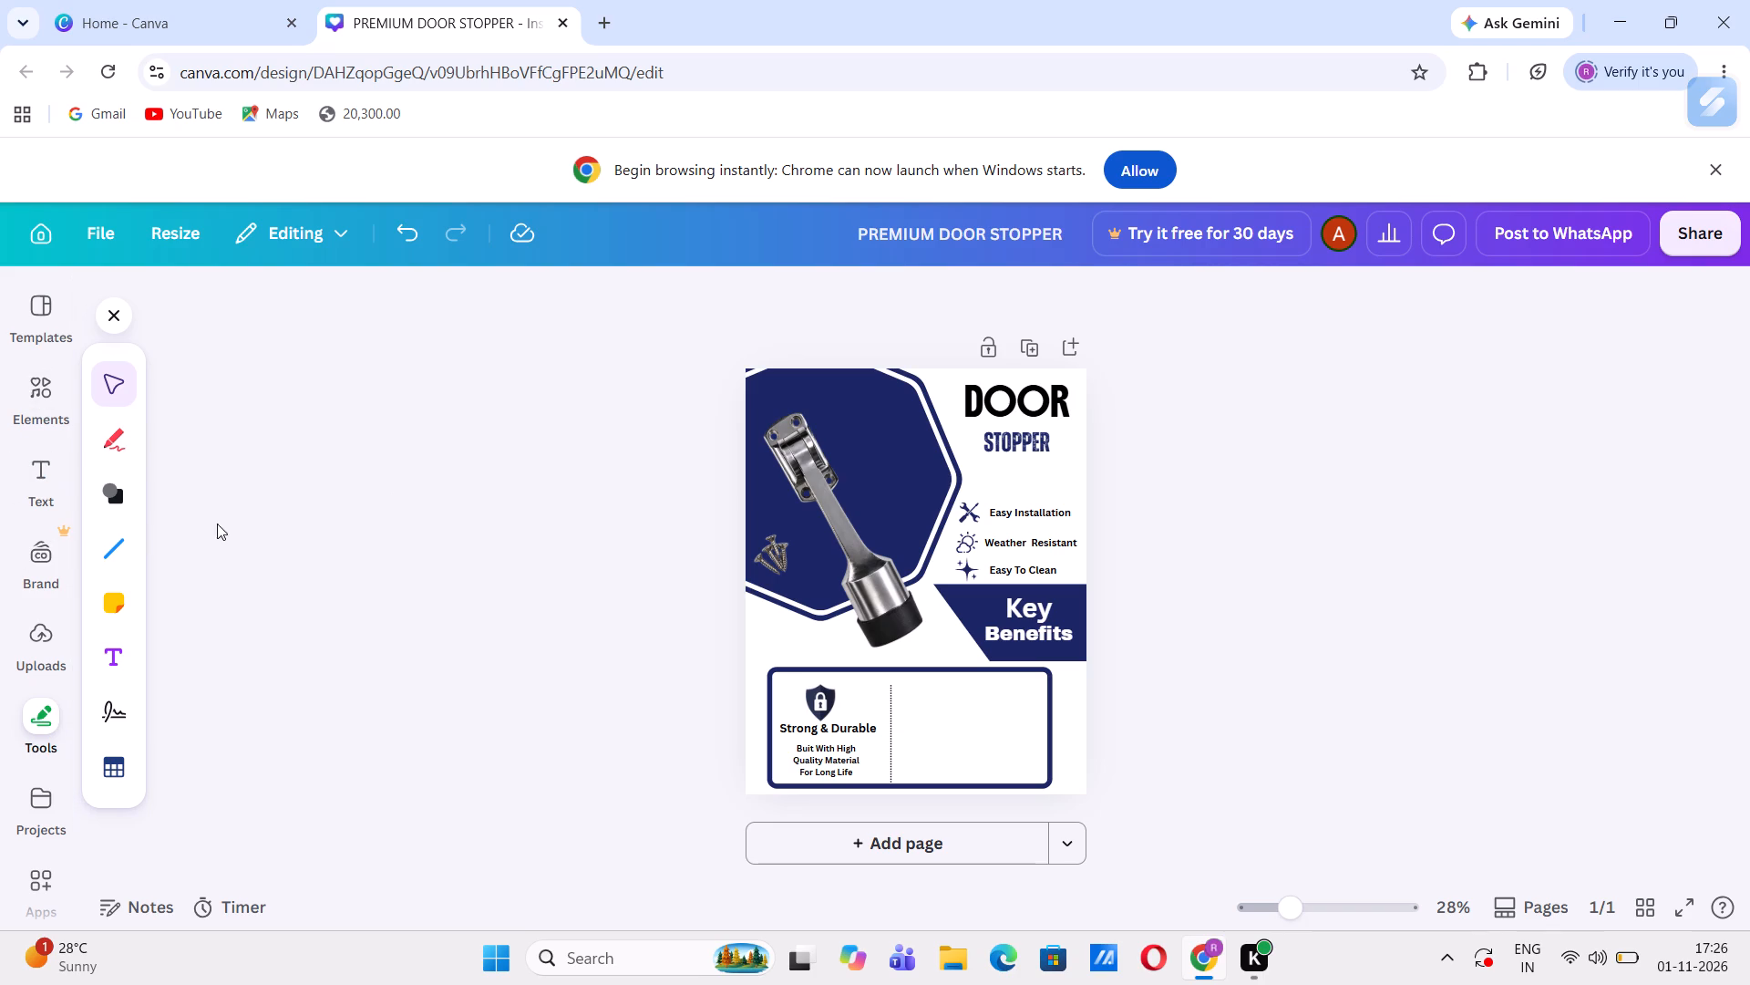
Search the elements for "light weight icon" and show all the matching graphics.
left_click(59, 399)
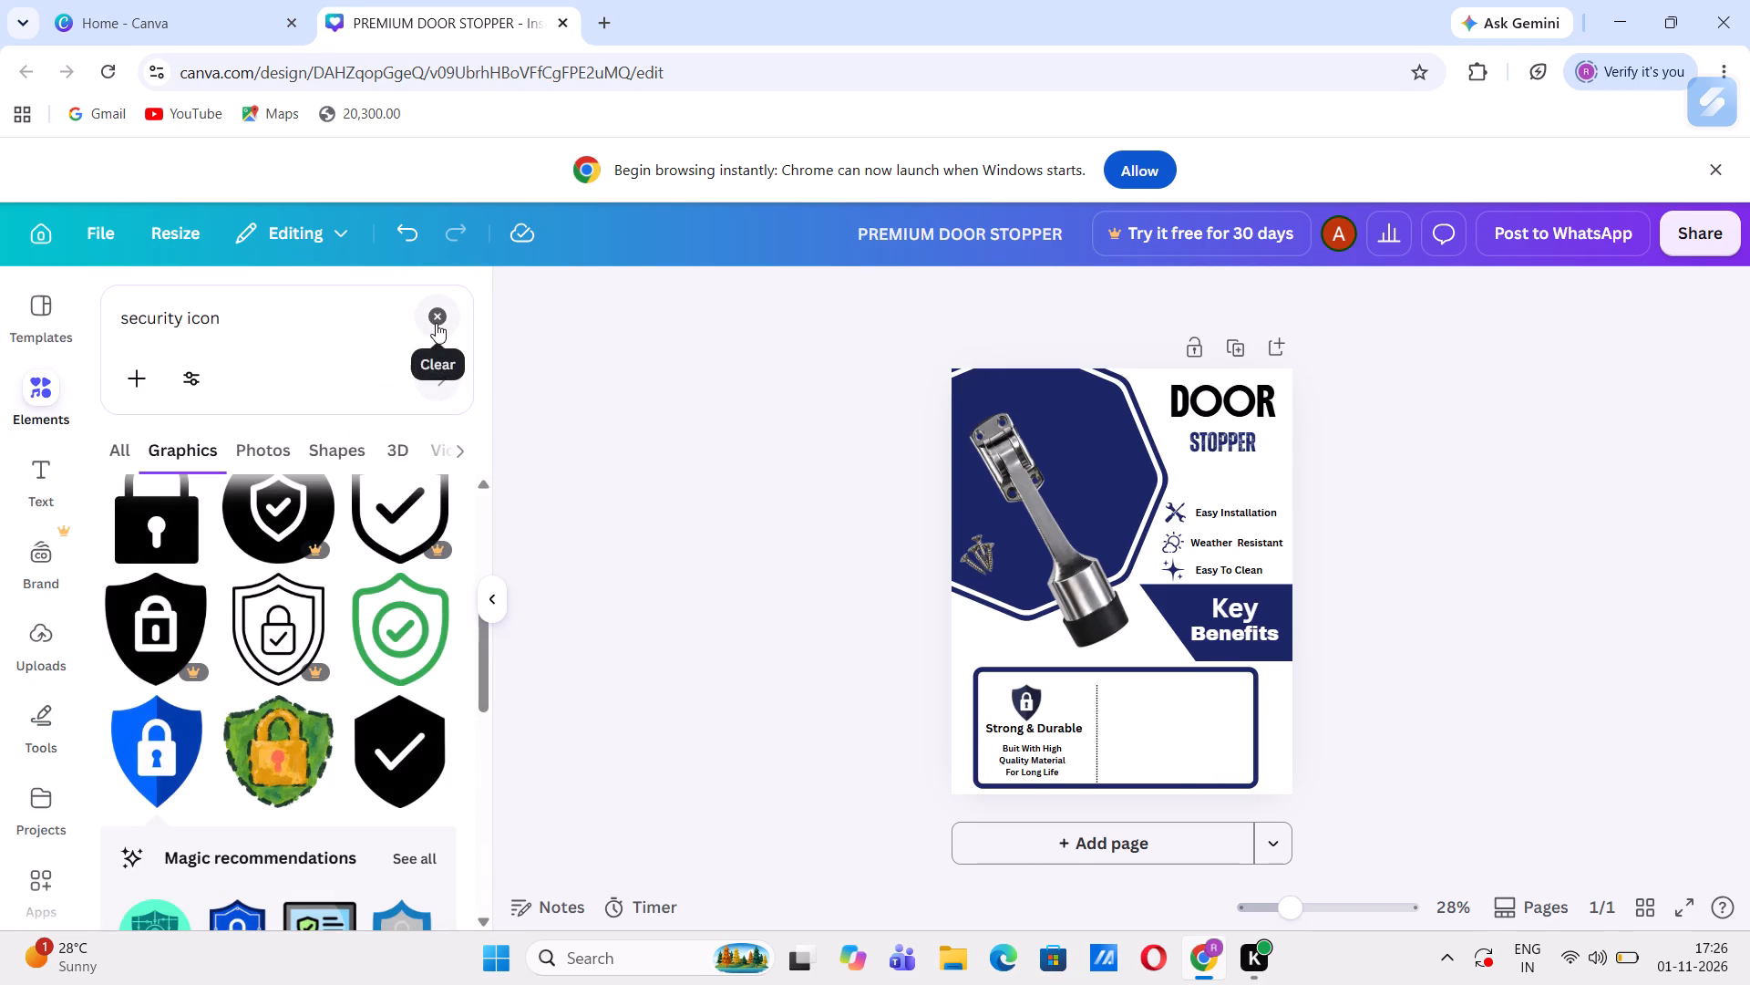
left_click(436, 323)
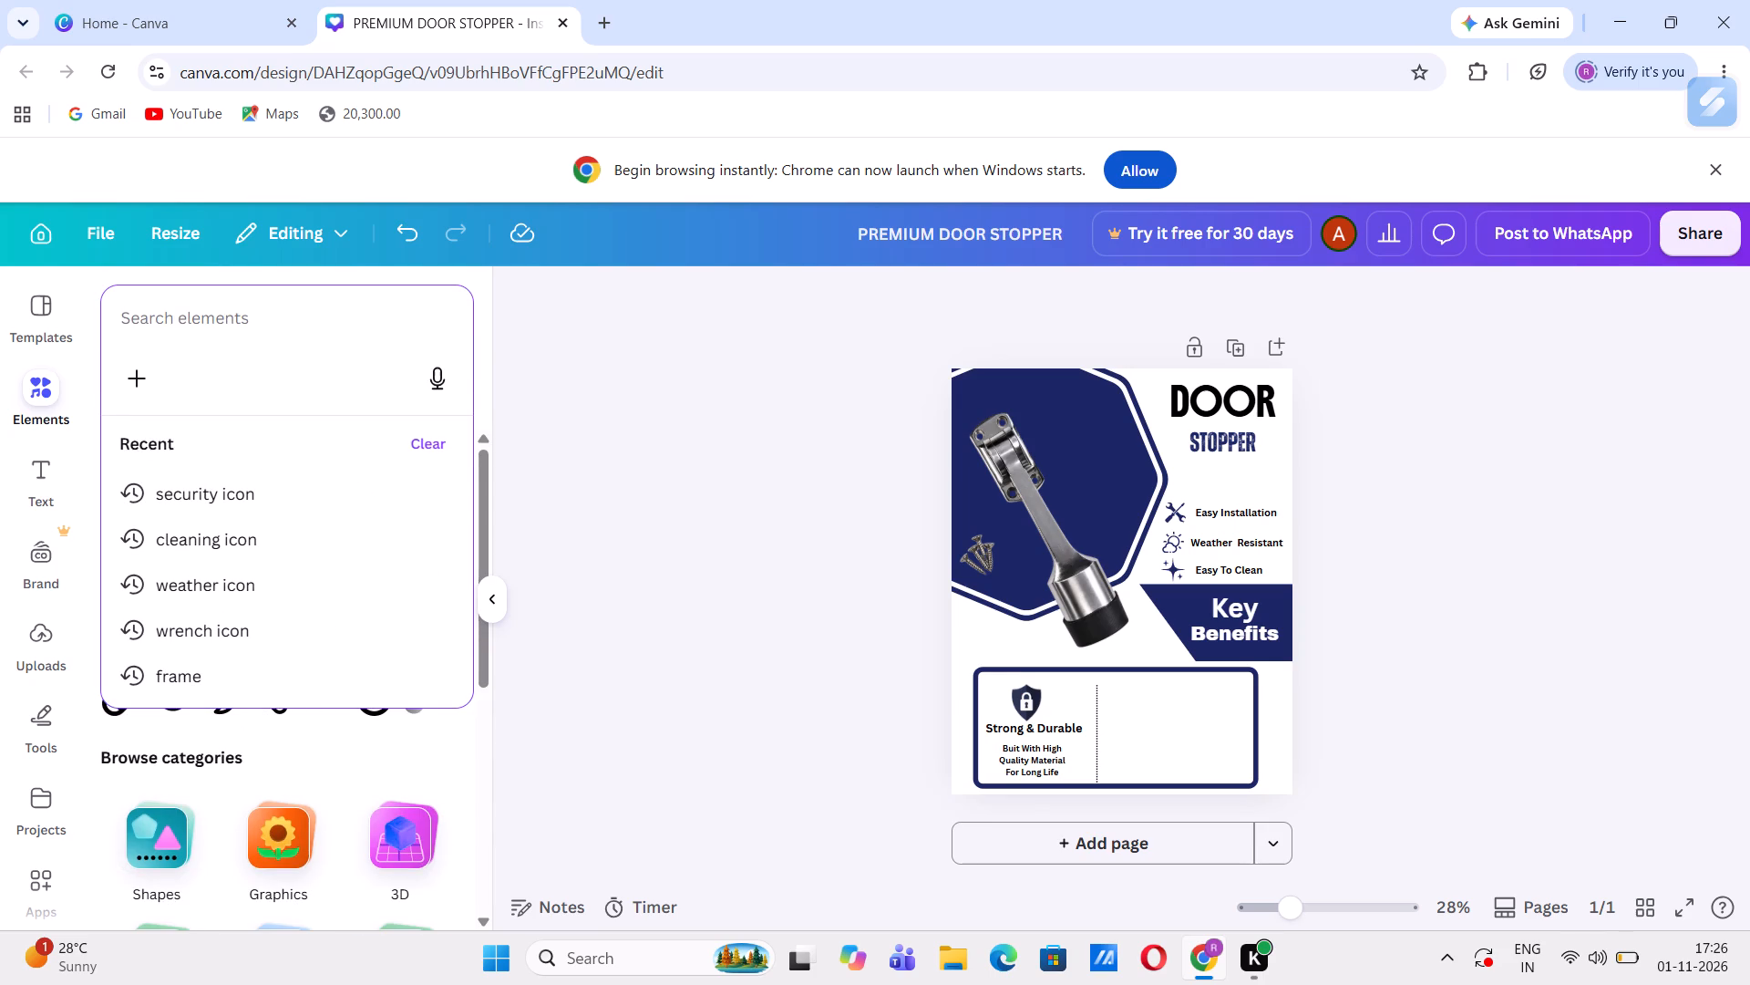
type("light")
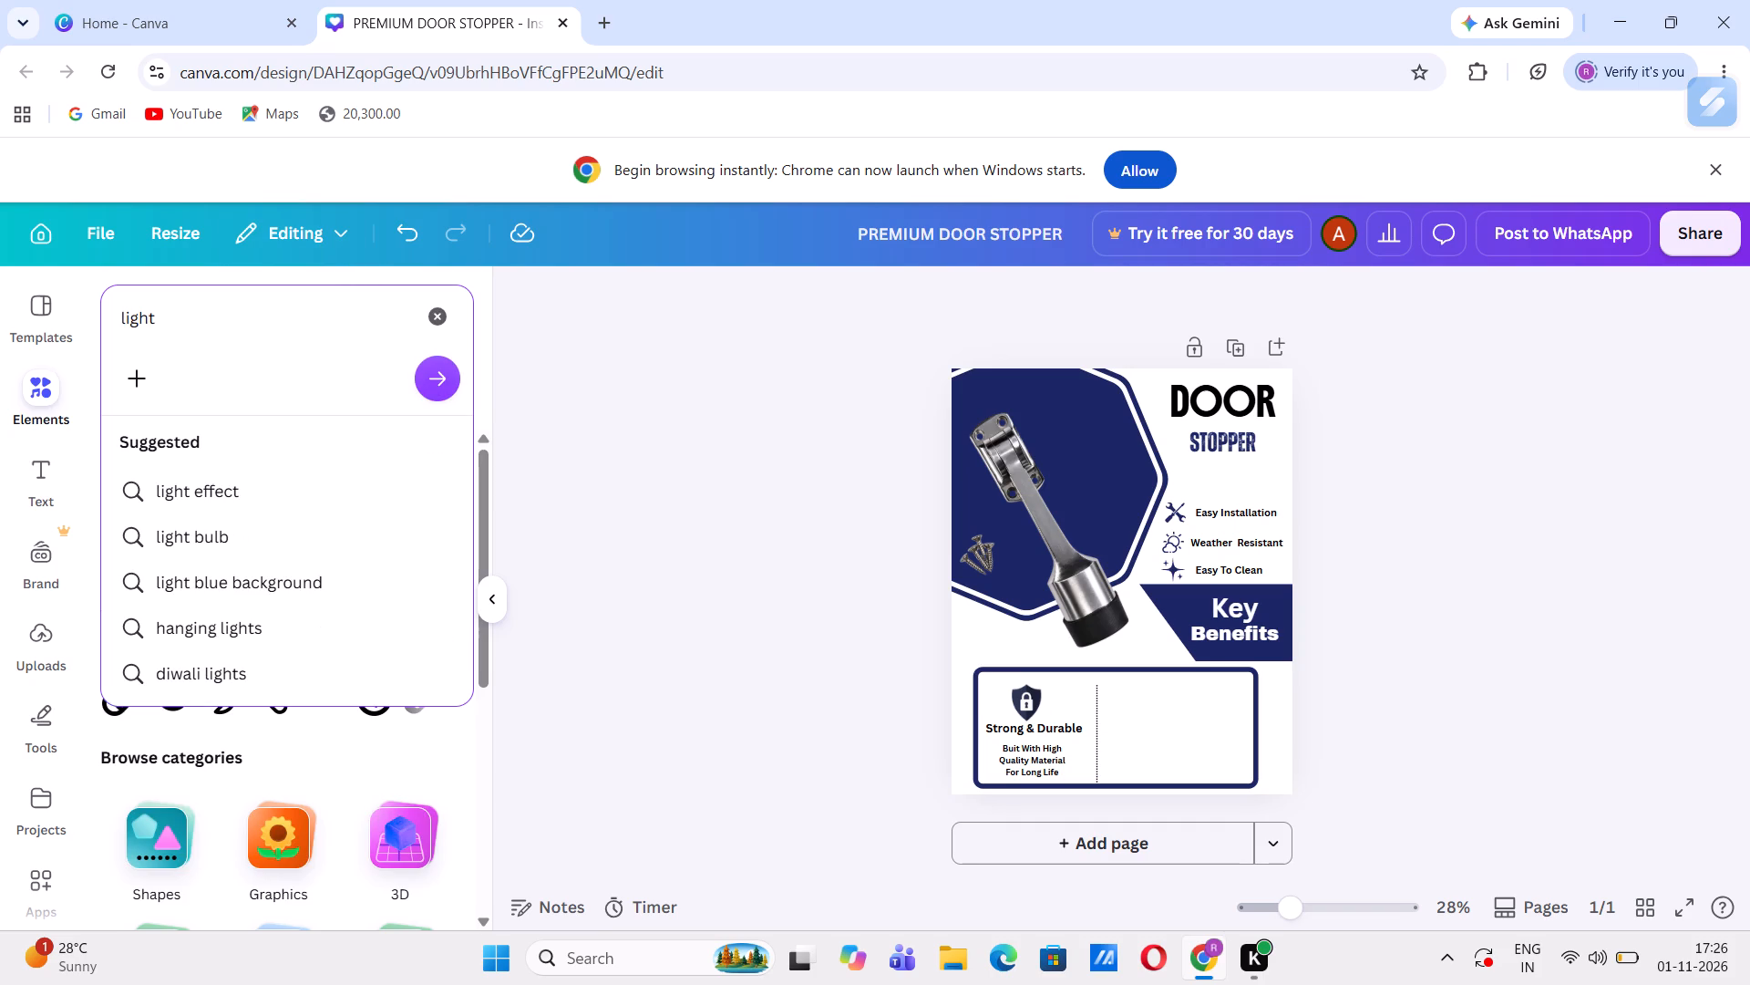
key("space")
type("we")
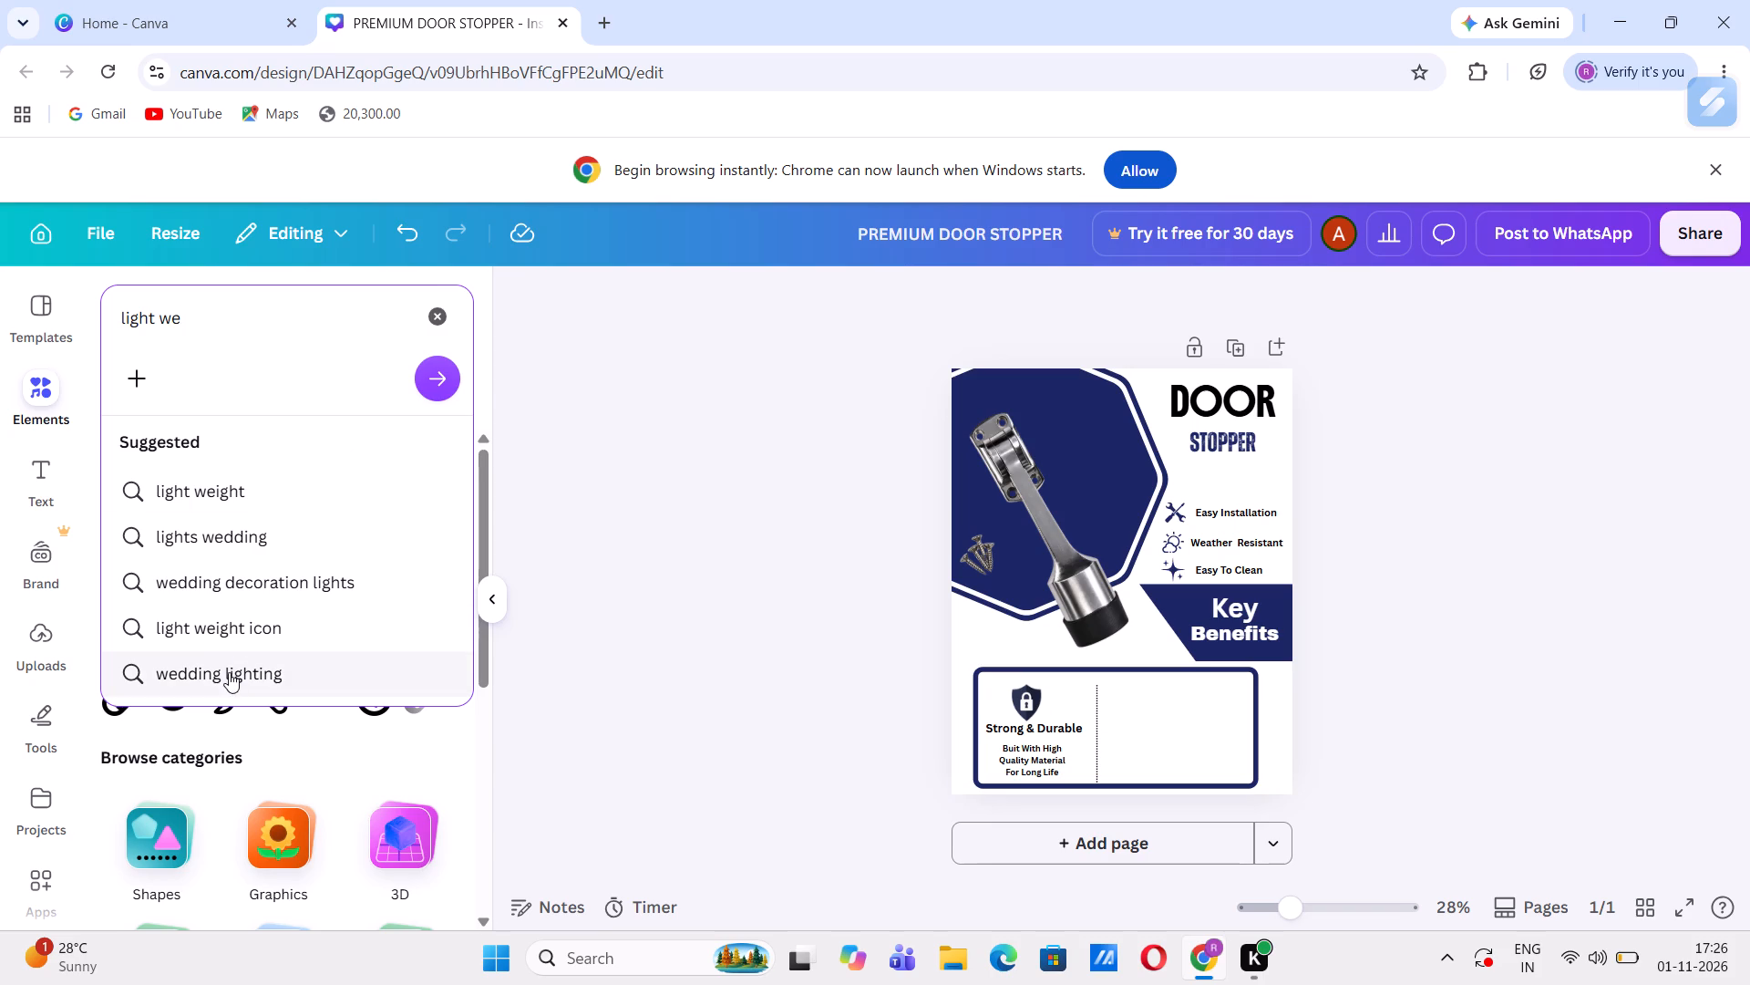
left_click(228, 617)
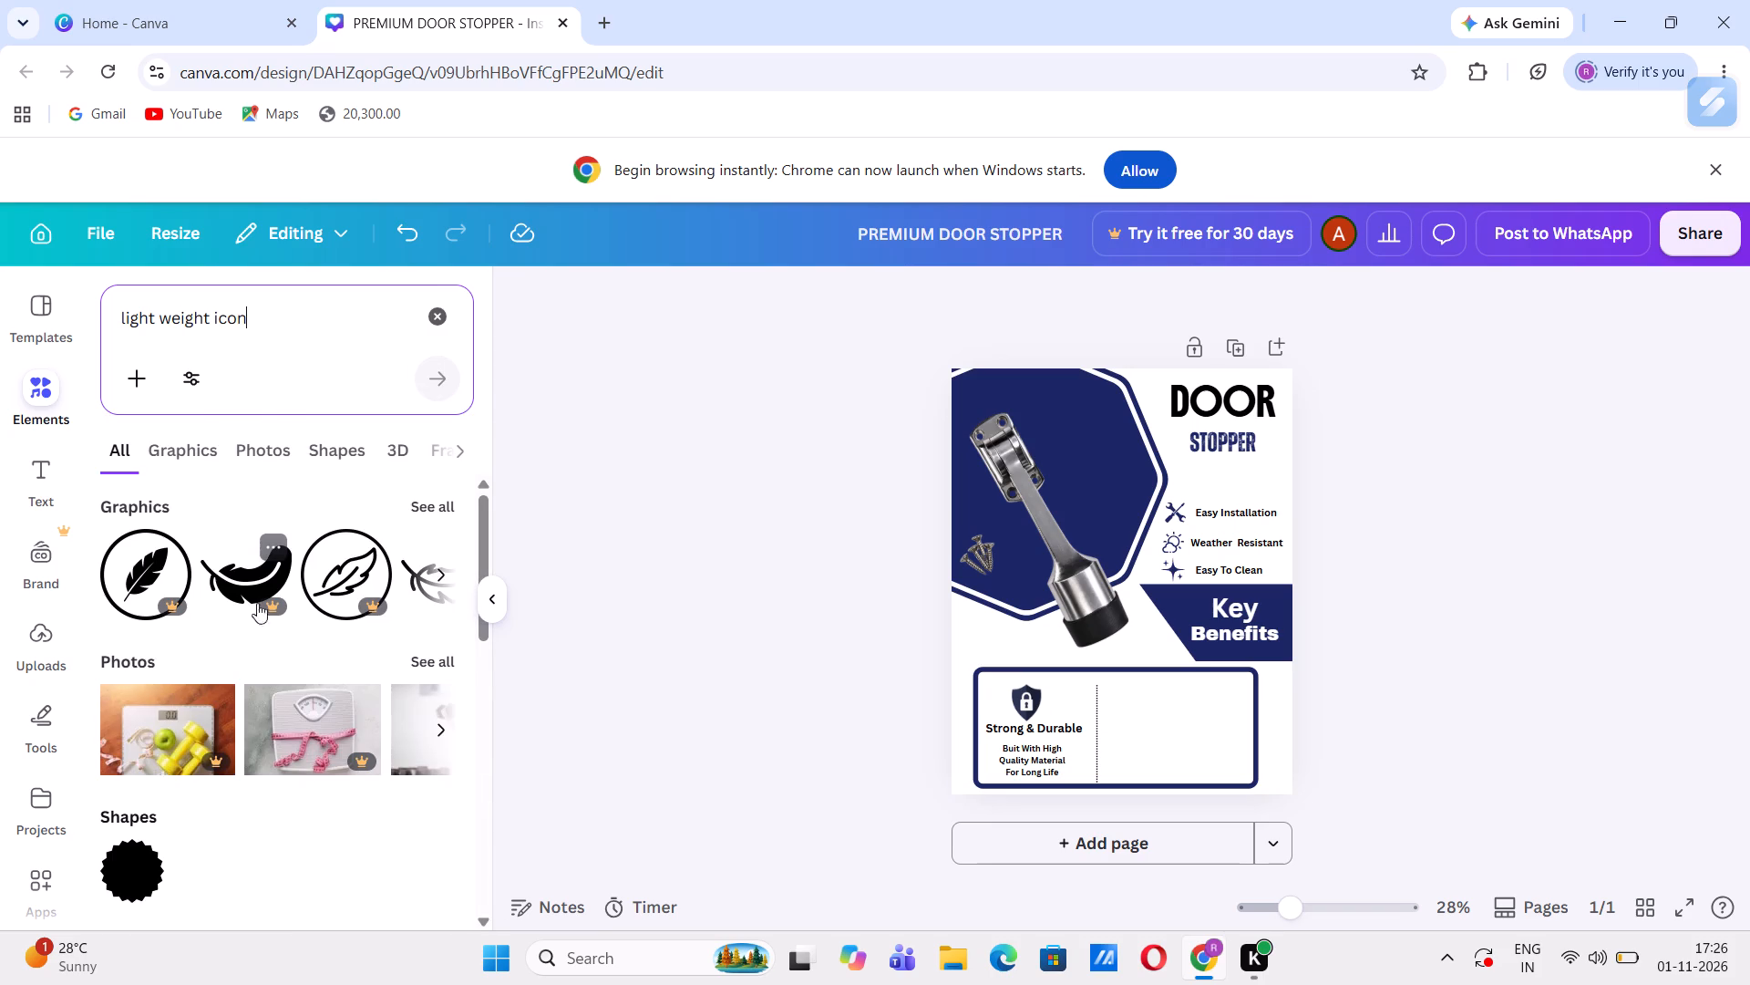
left_click(425, 498)
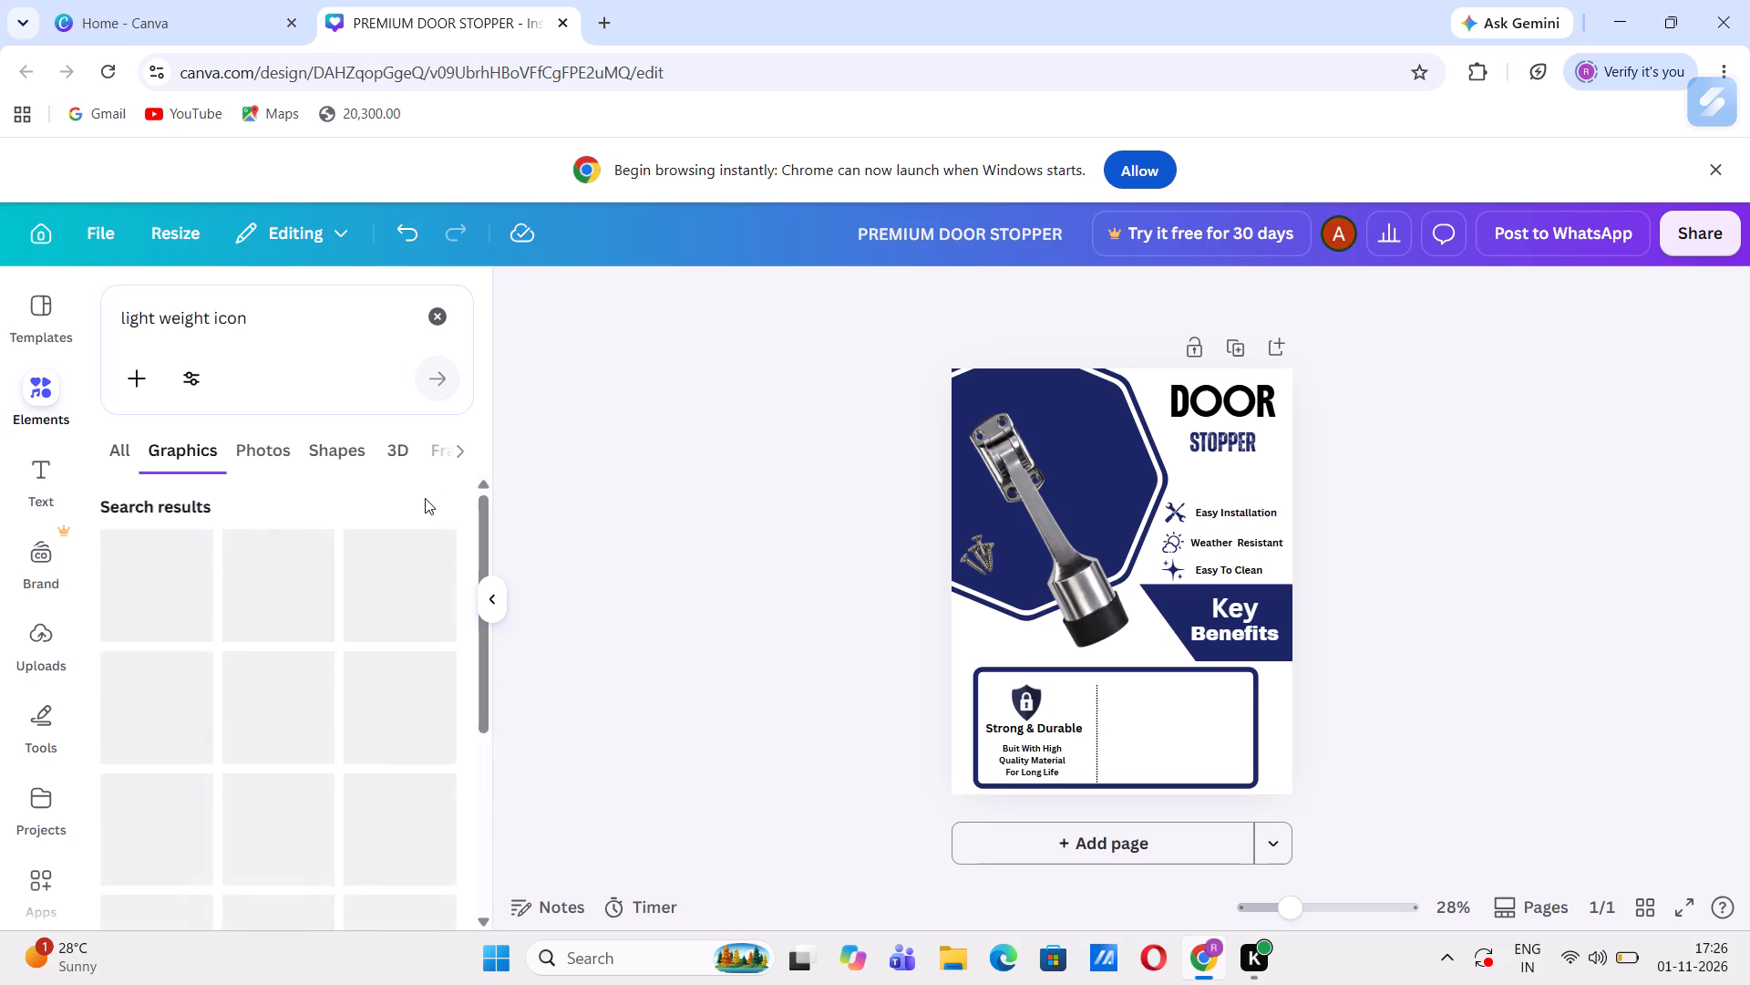
Browse the graphics and add the outline icon of a feather with sparkles above an open hand to the poster.
left_click_drag(485, 556, 484, 684)
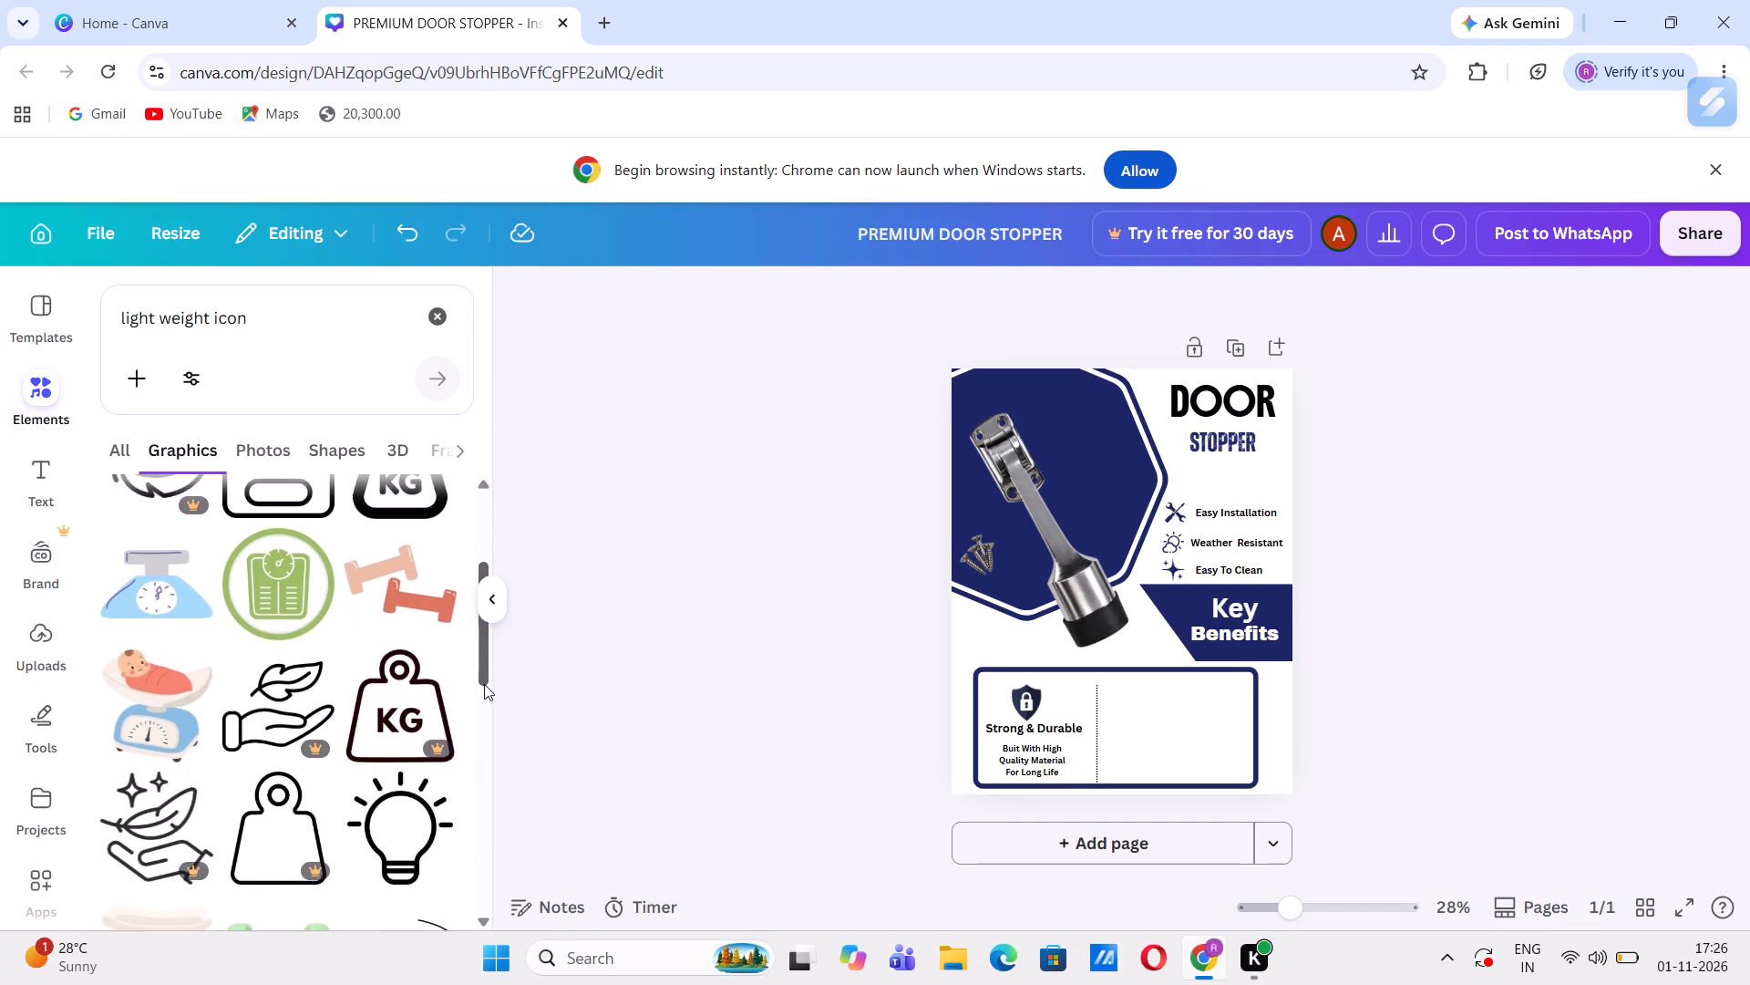
left_click_drag(484, 684, 475, 836)
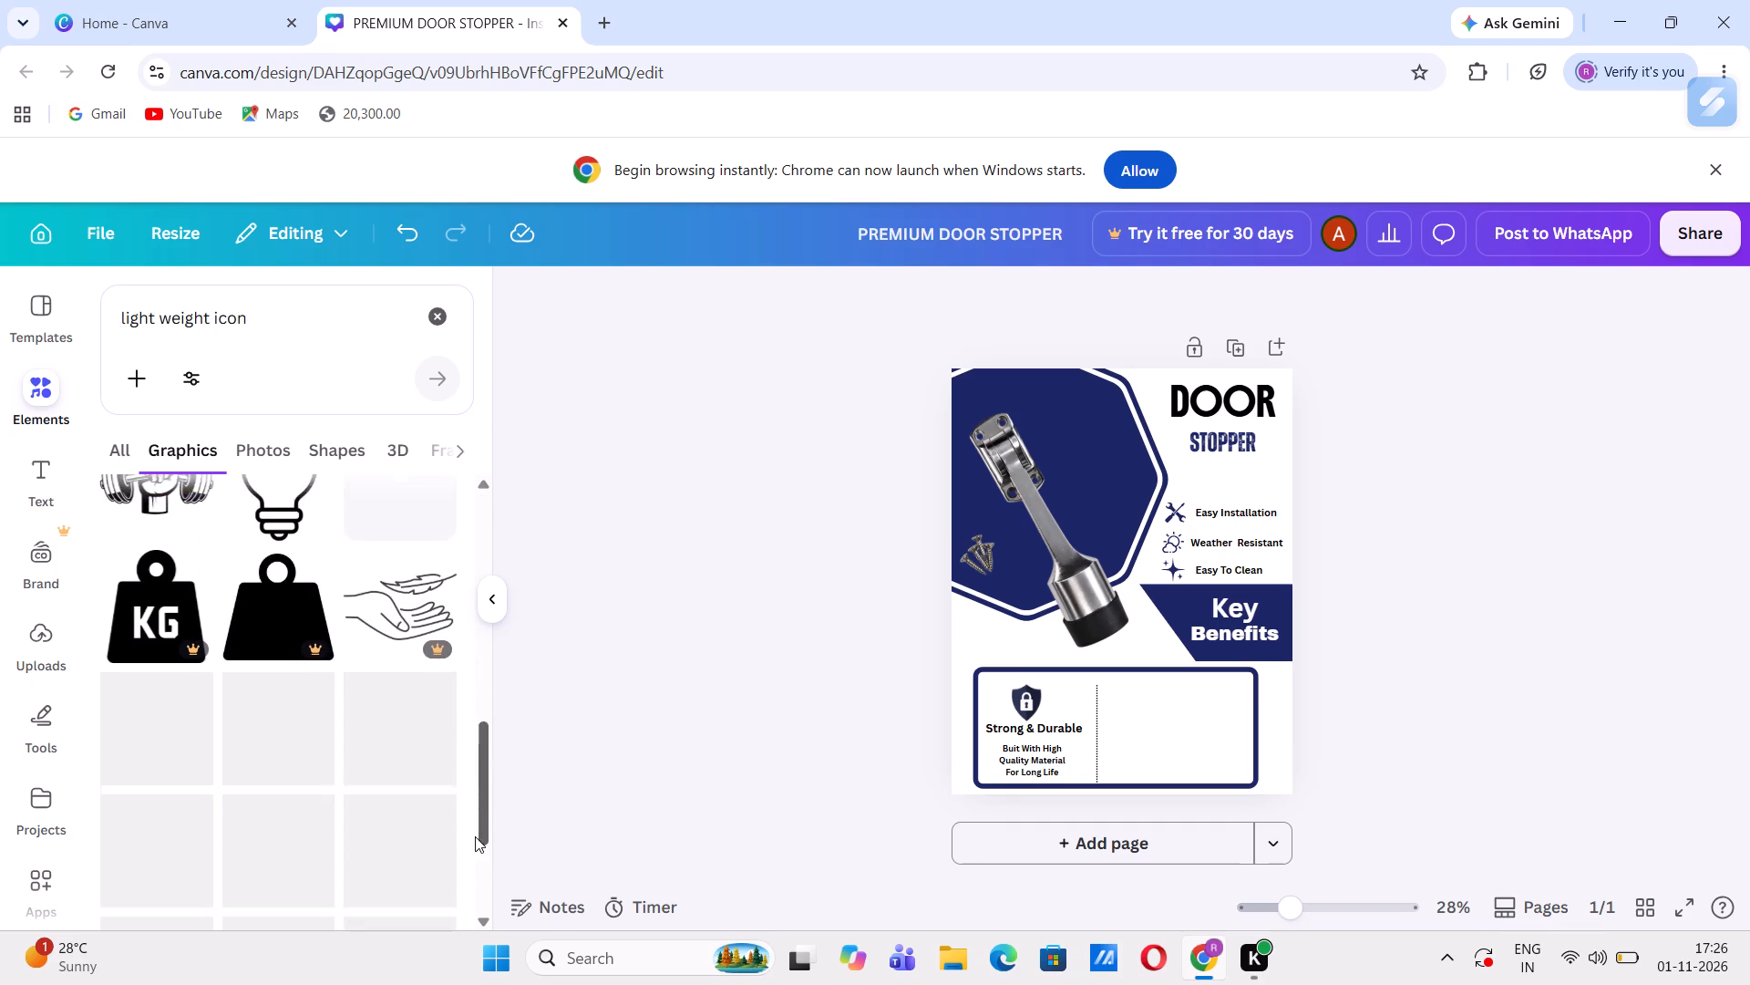
left_click_drag(475, 836, 472, 822)
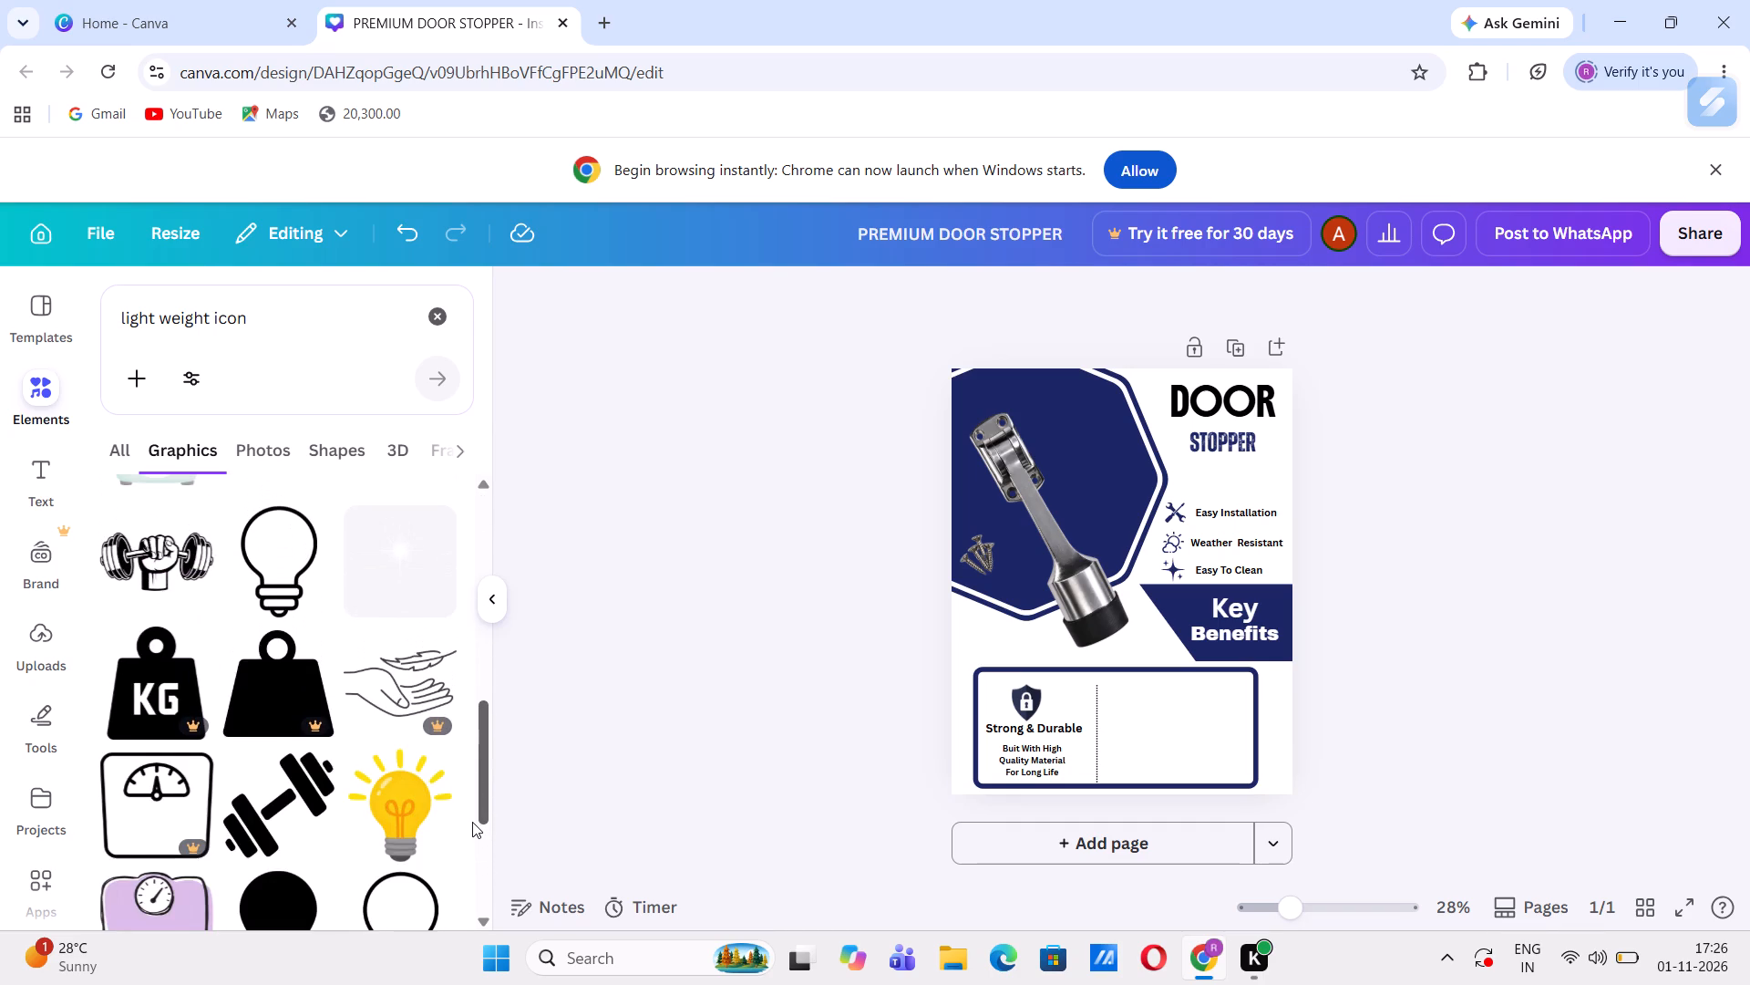
left_click_drag(472, 822, 473, 972)
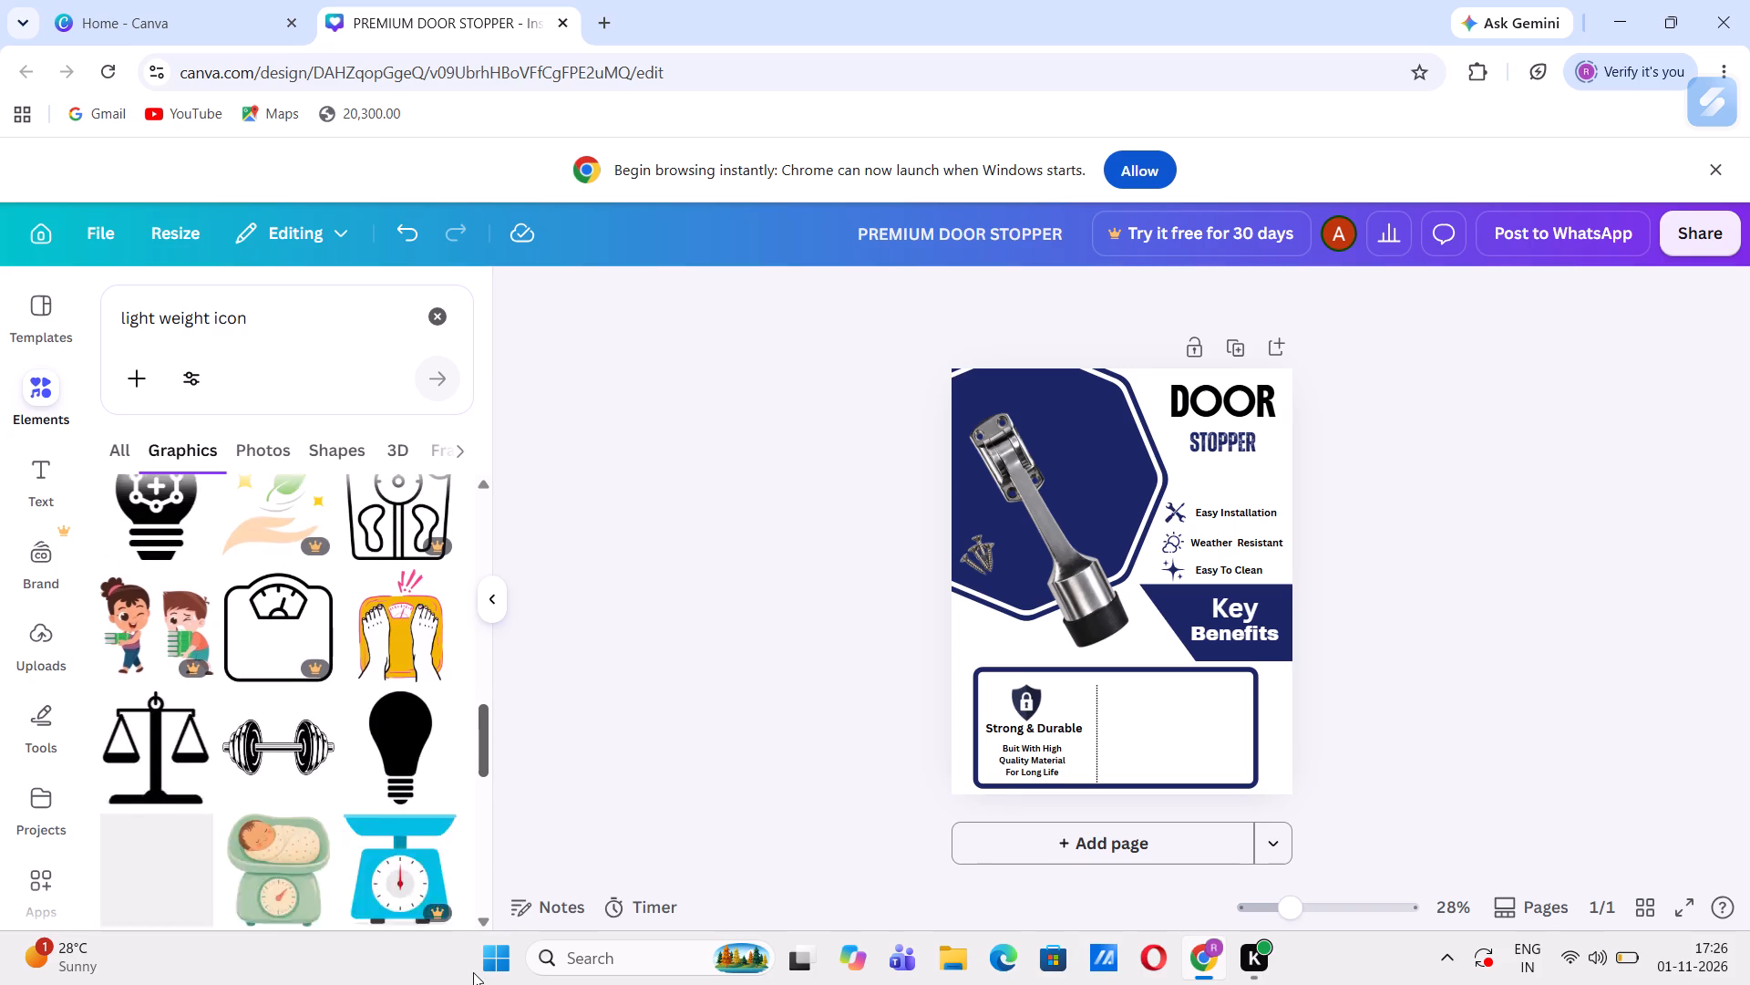
left_click_drag(473, 972, 462, 868)
scroll(471, 950, "down", 1)
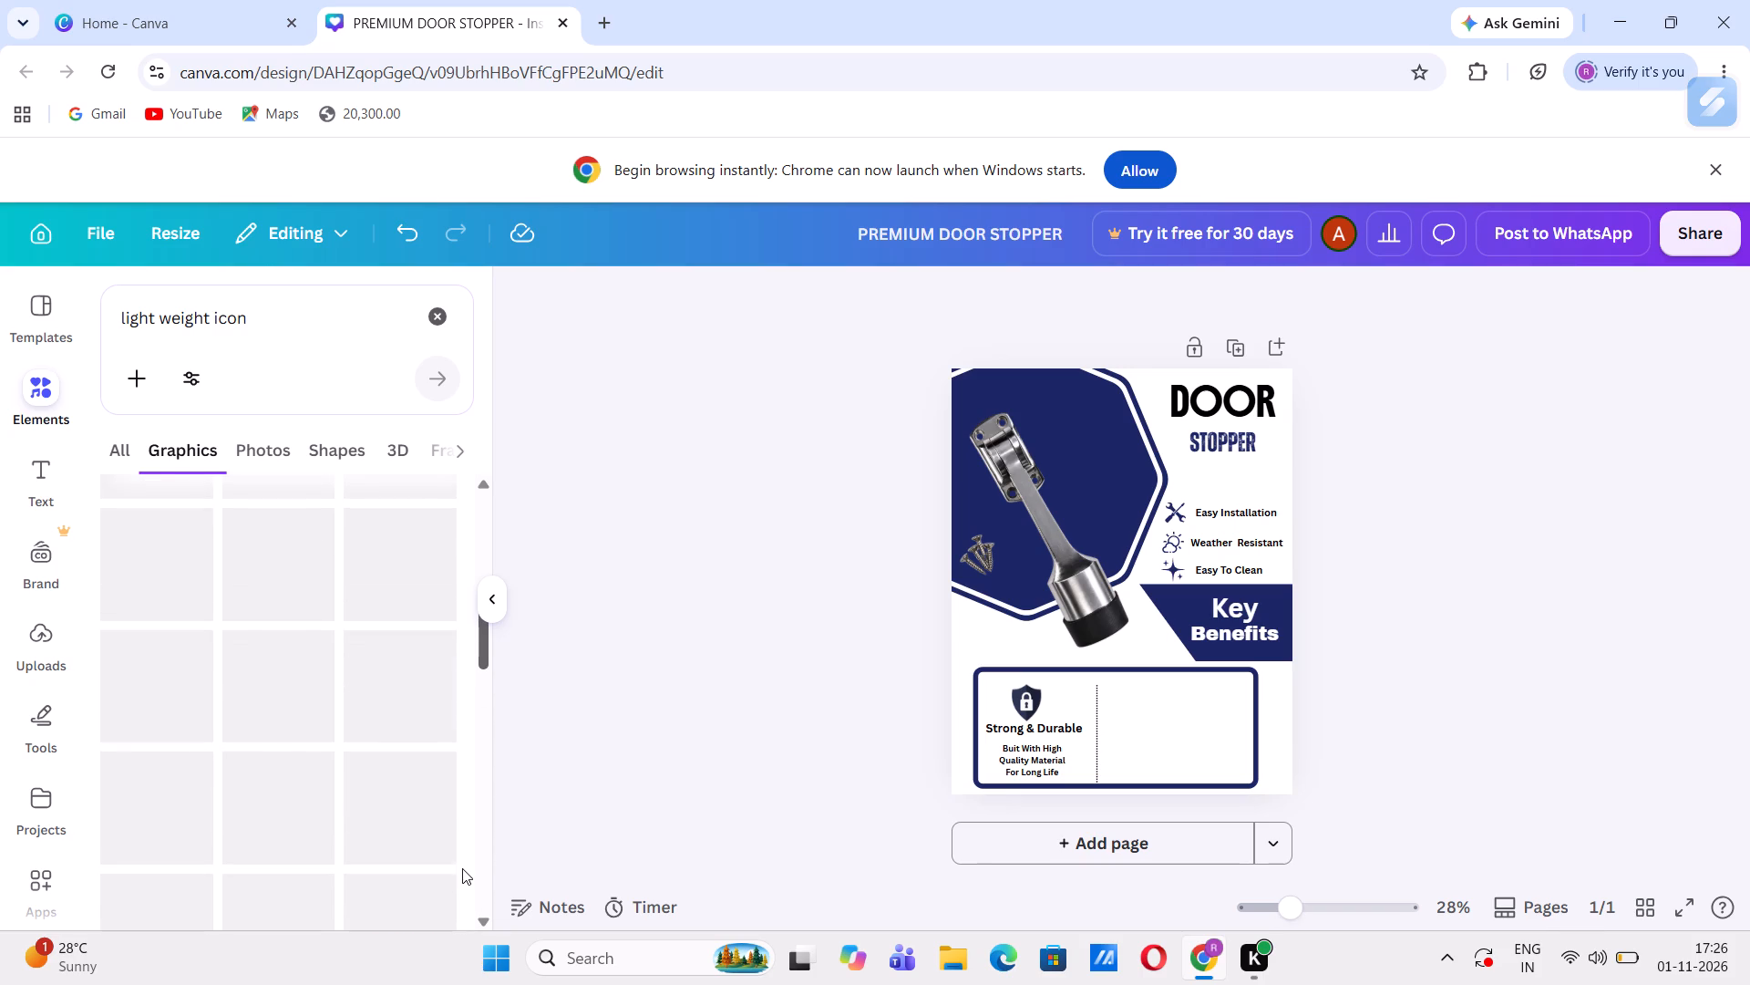
left_click_drag(462, 868, 457, 805)
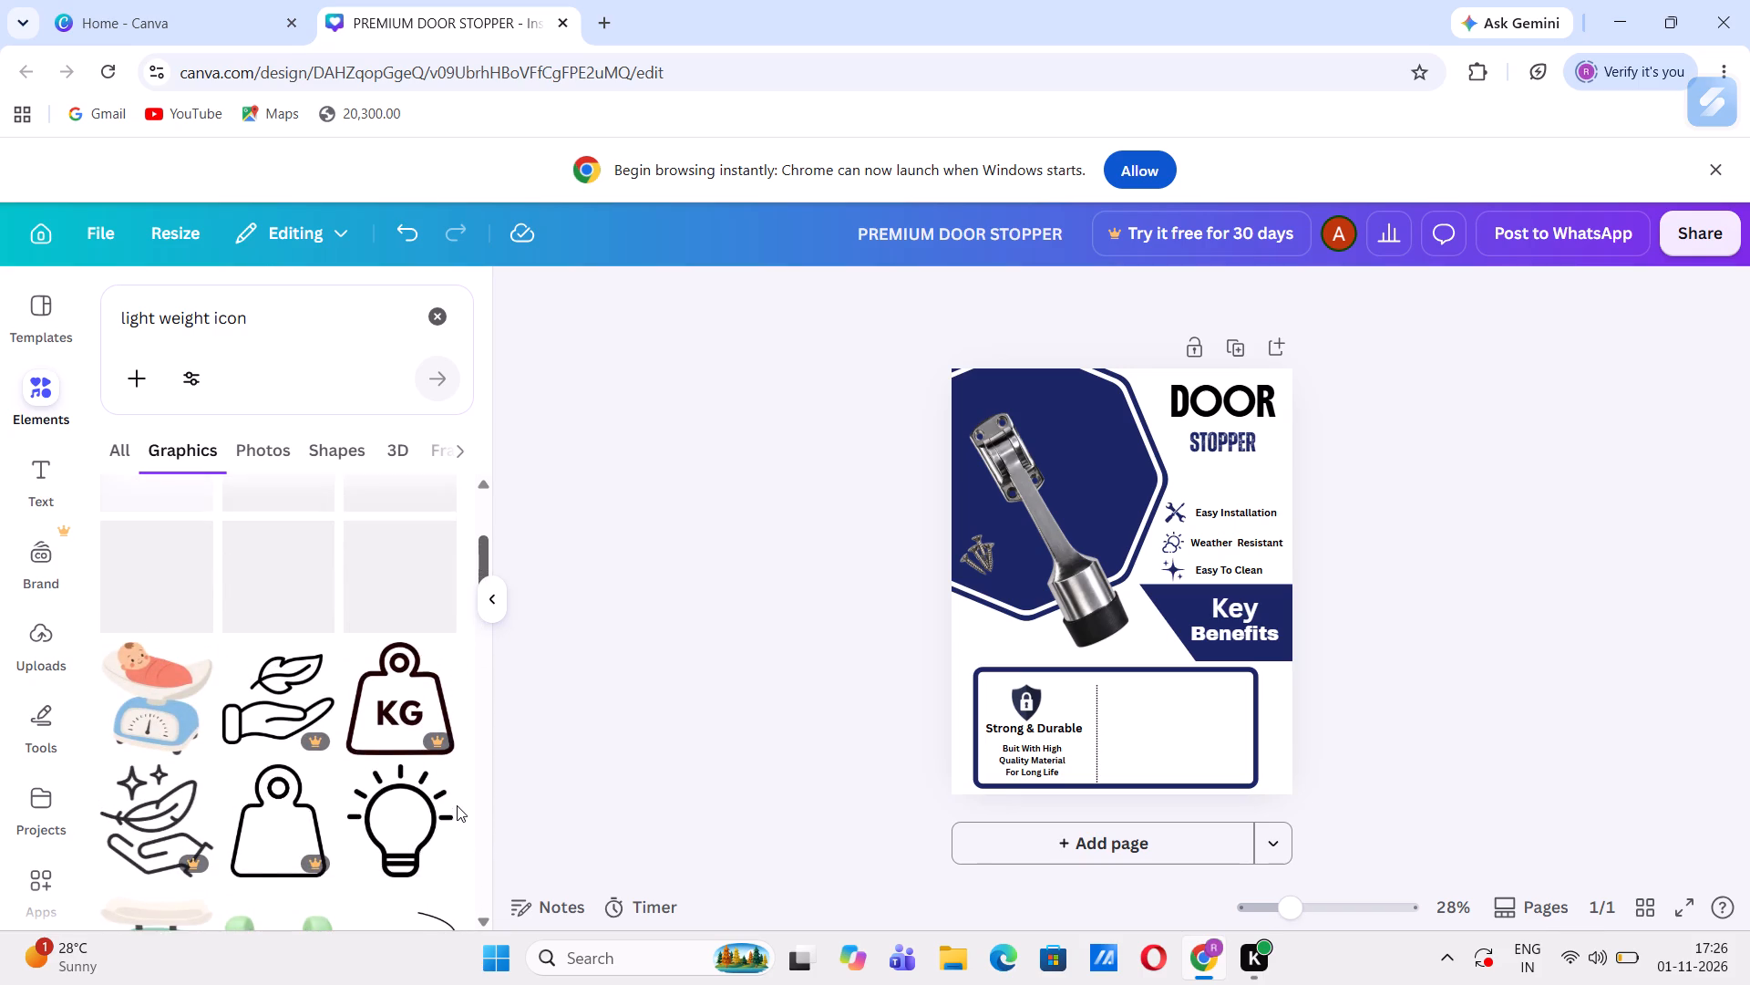
left_click_drag(457, 805, 456, 805)
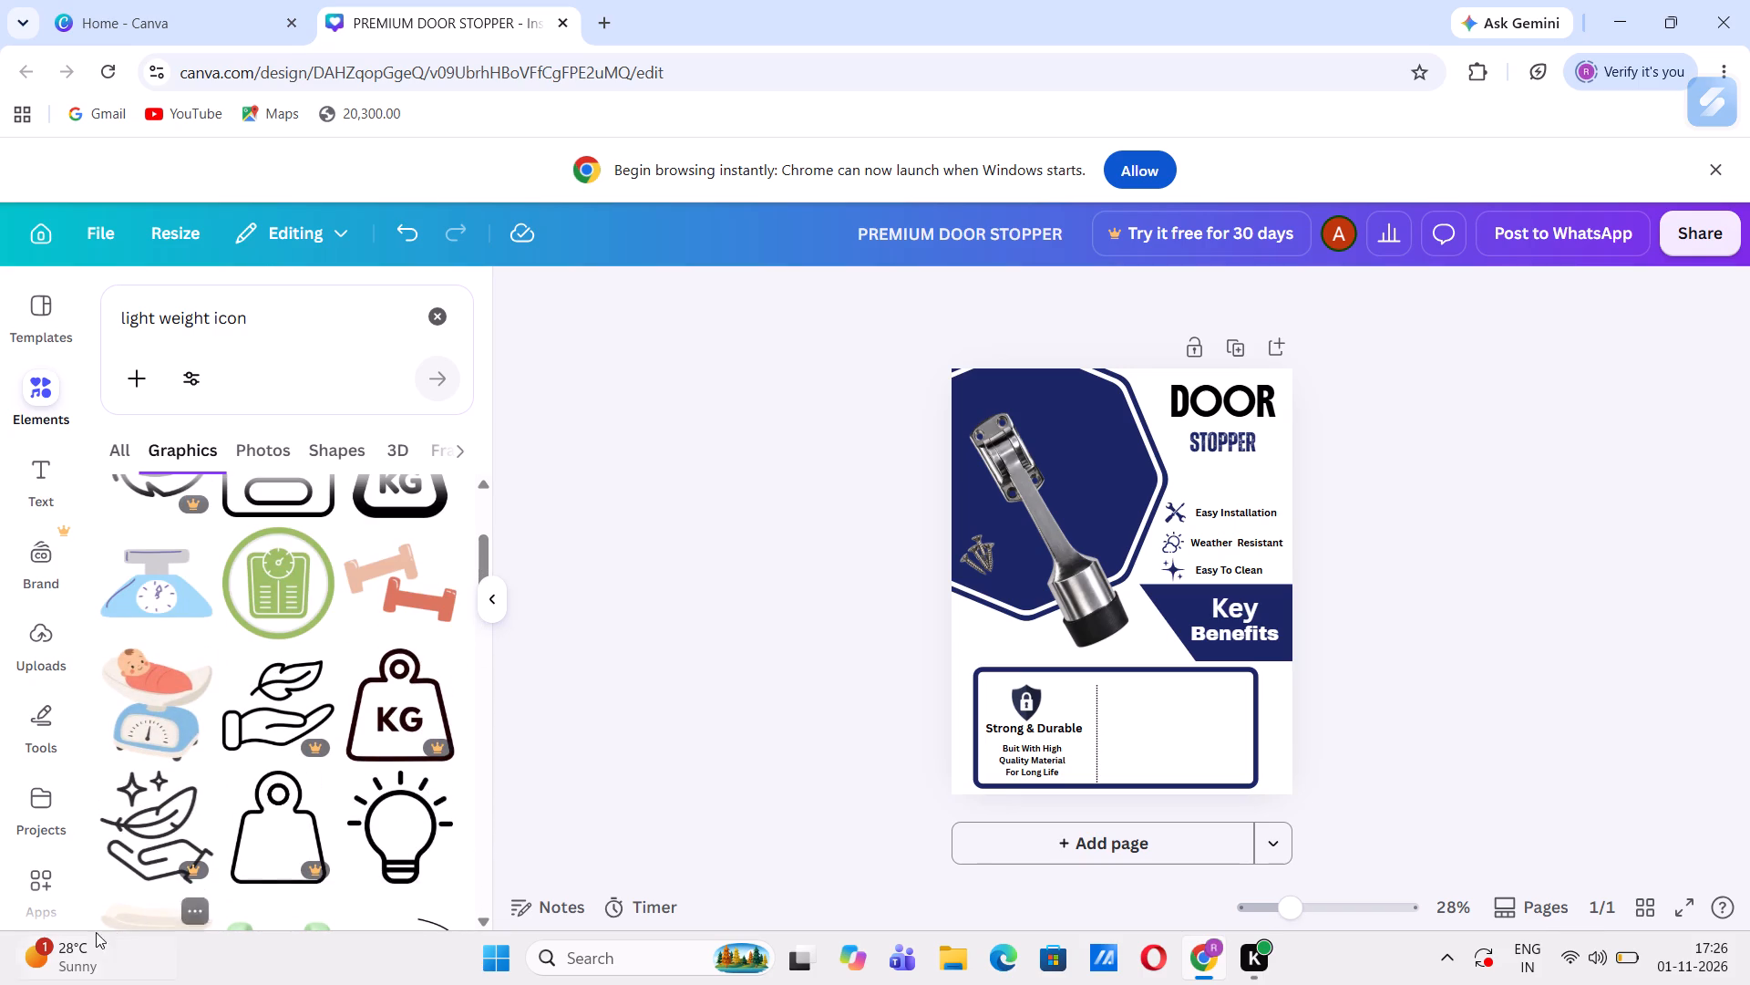
left_click(127, 832)
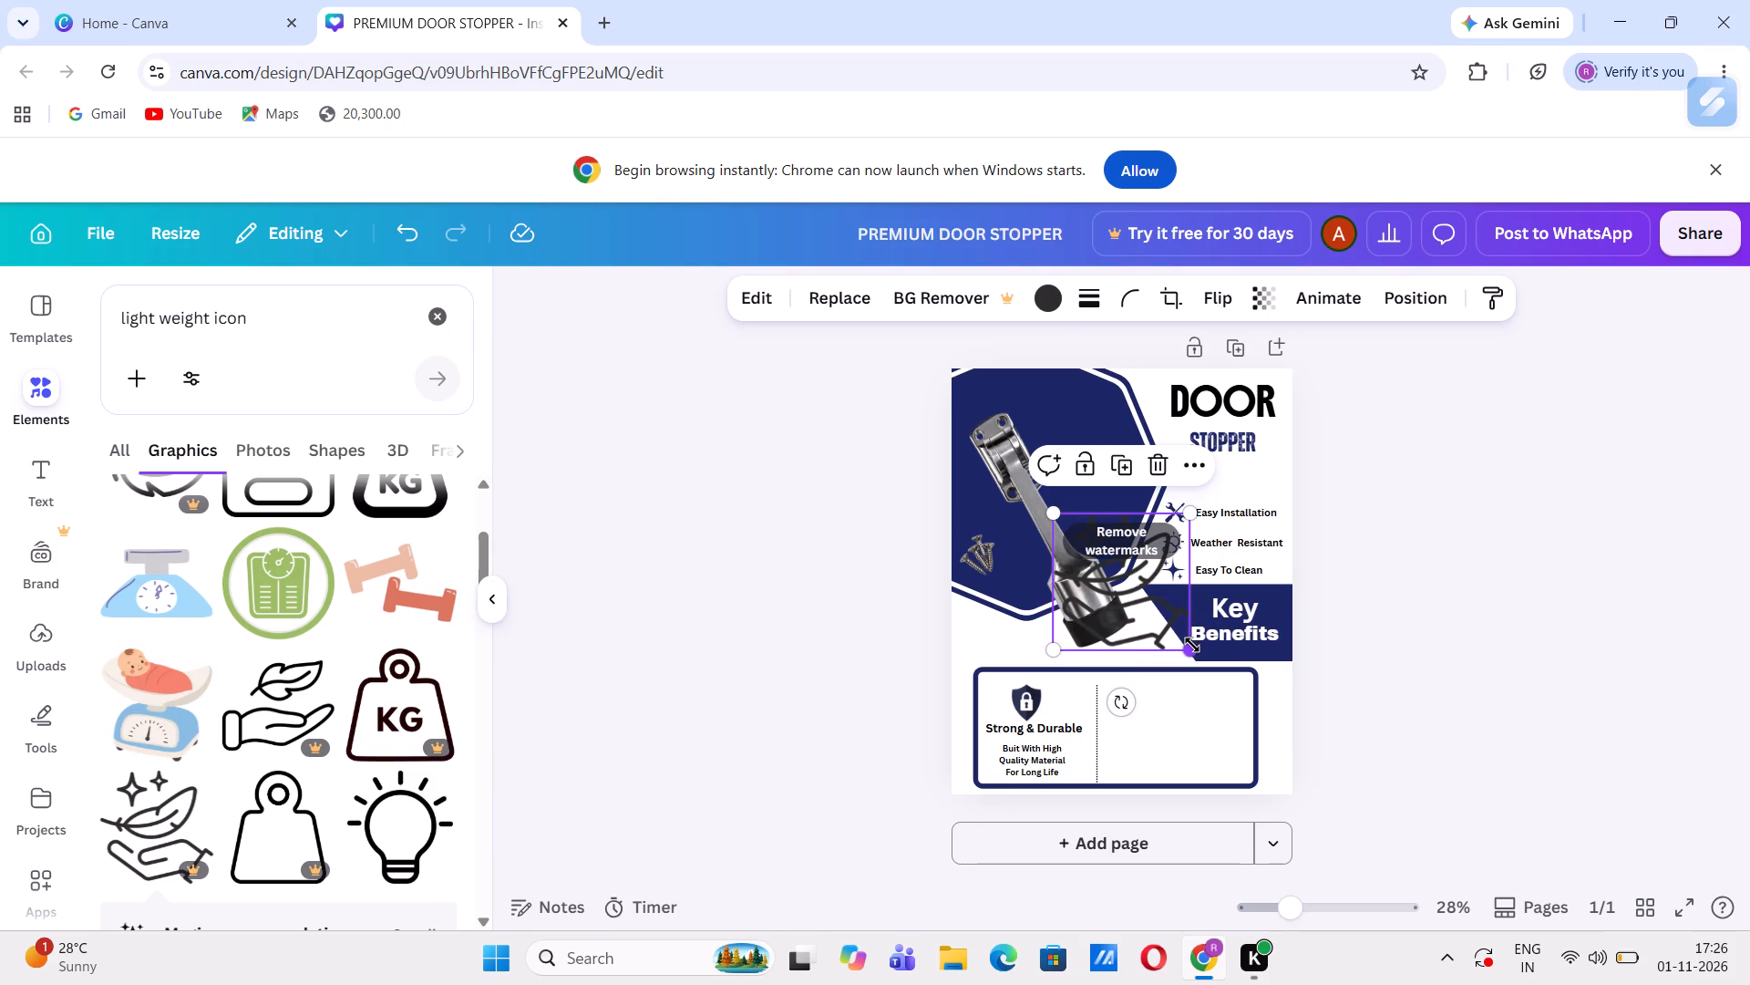
Shrink the feather-and-hand icon to about the lock shield's size and place it beyond the dotted divider, level with the shield.
left_click_drag(1192, 645, 1100, 574)
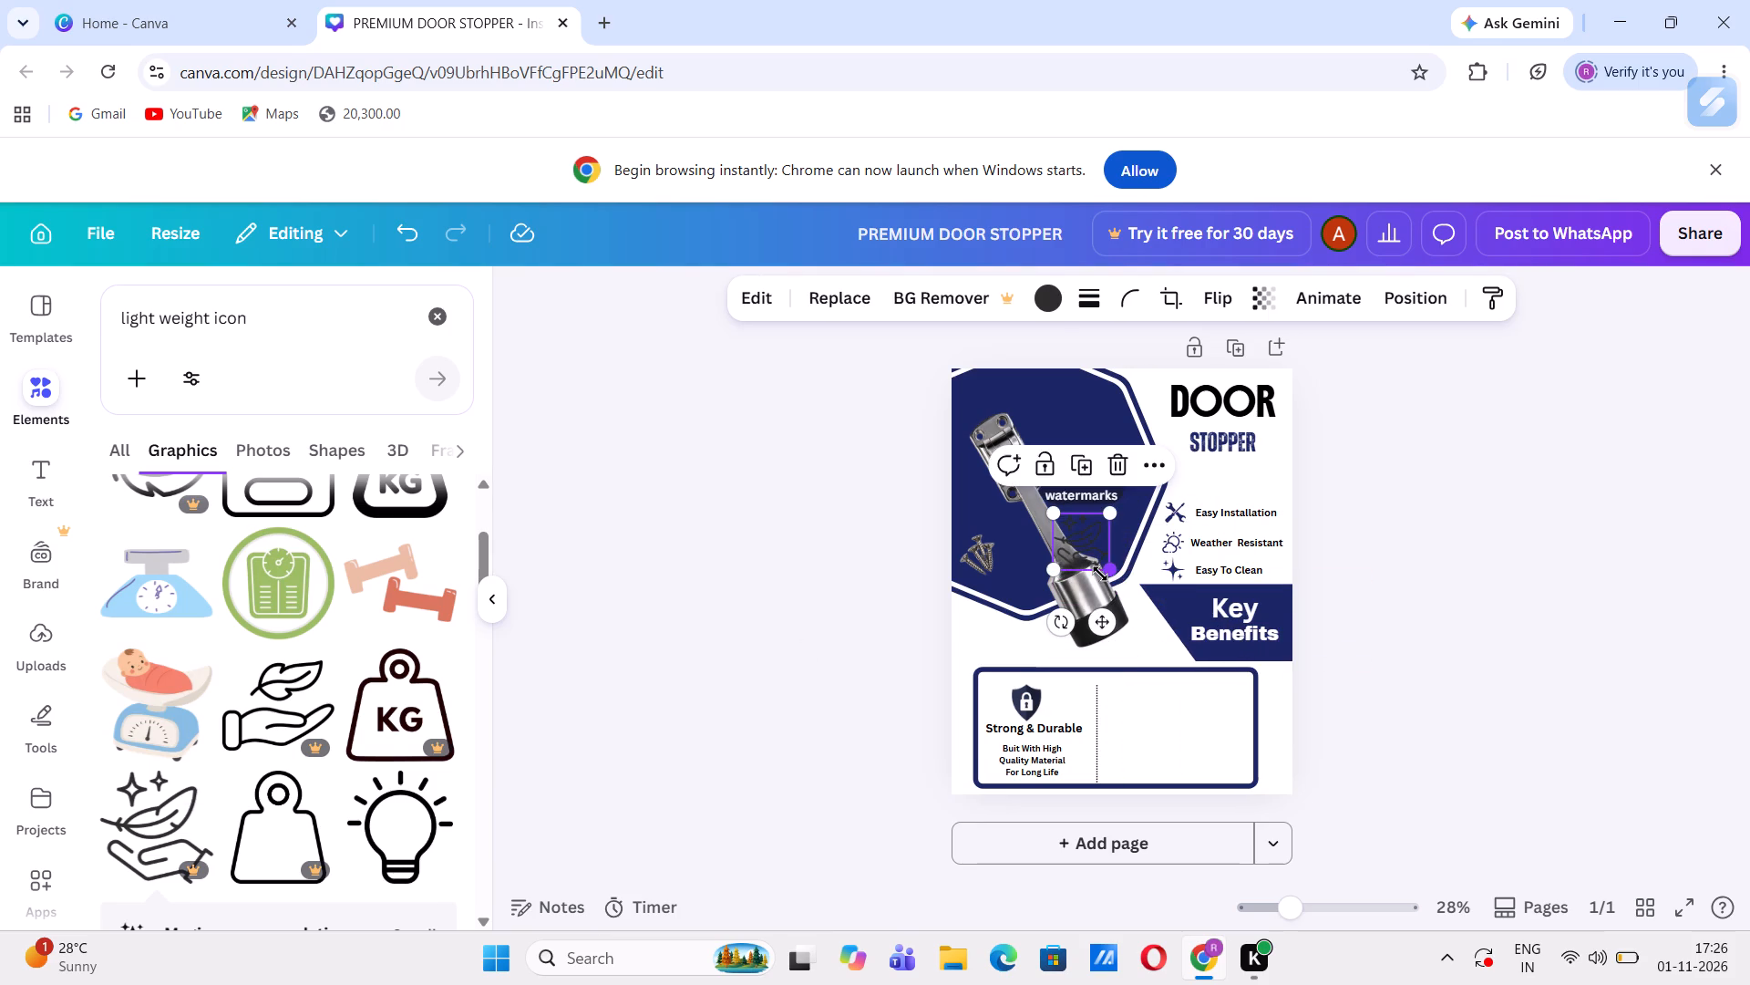
left_click_drag(1076, 544, 1132, 723)
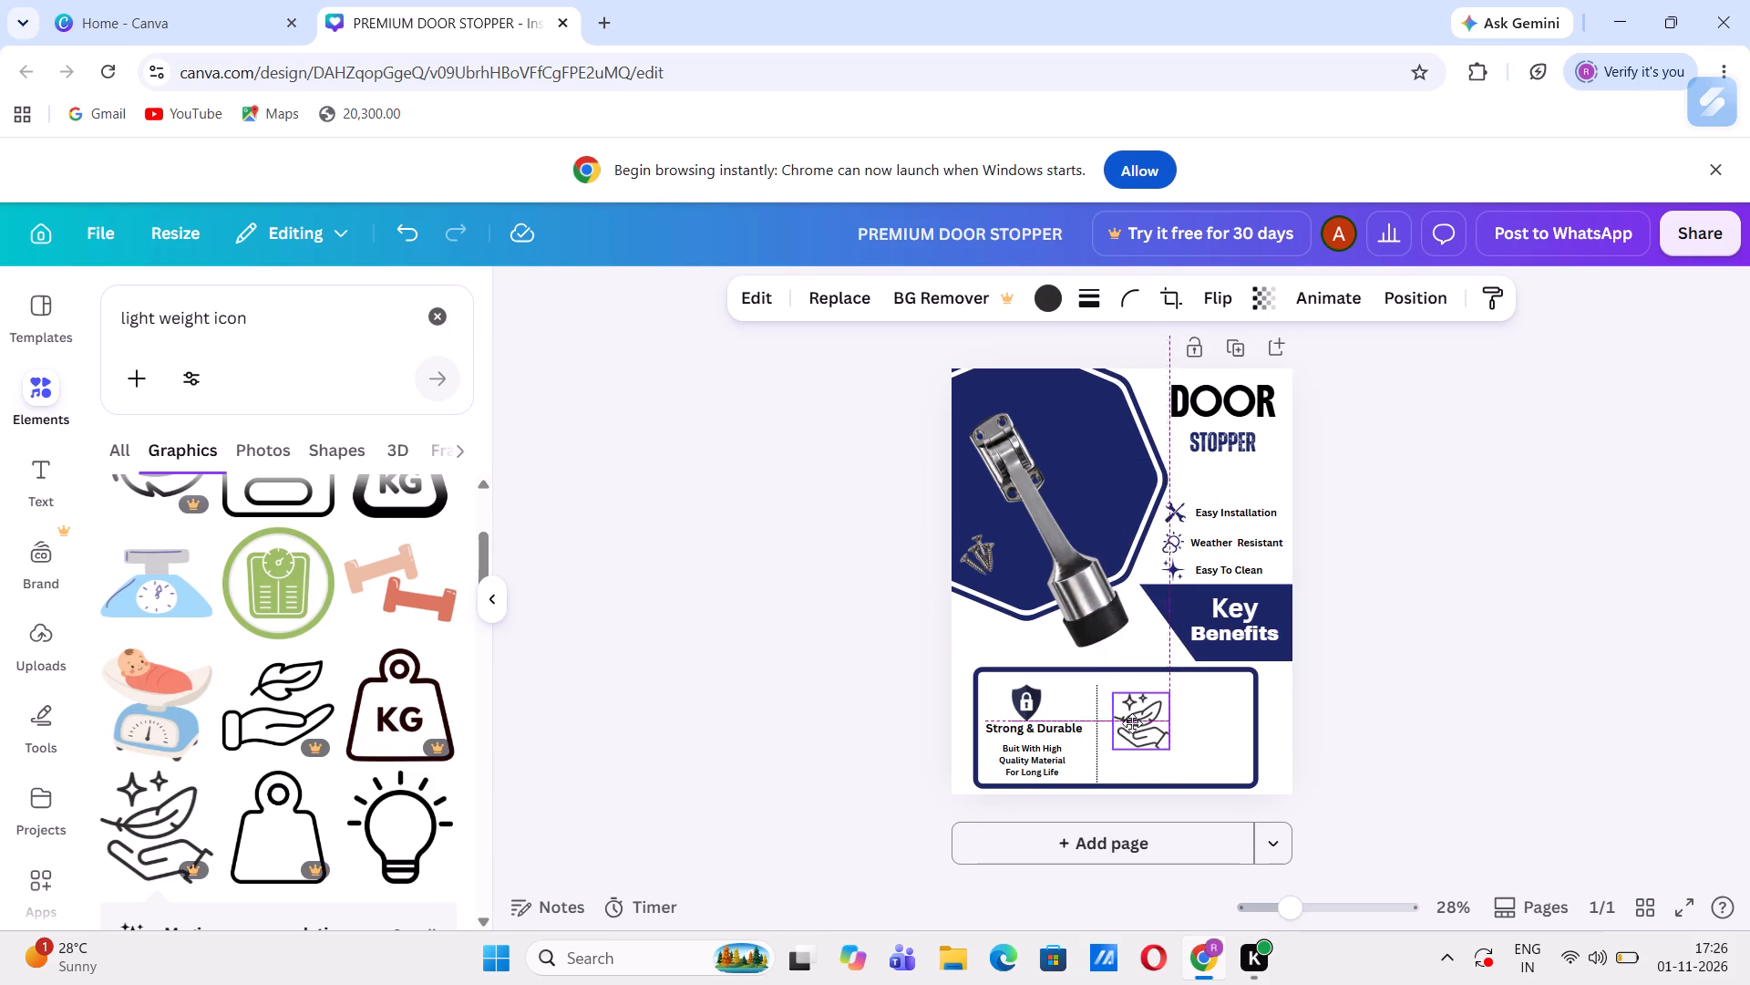
left_click_drag(1132, 723, 1118, 709)
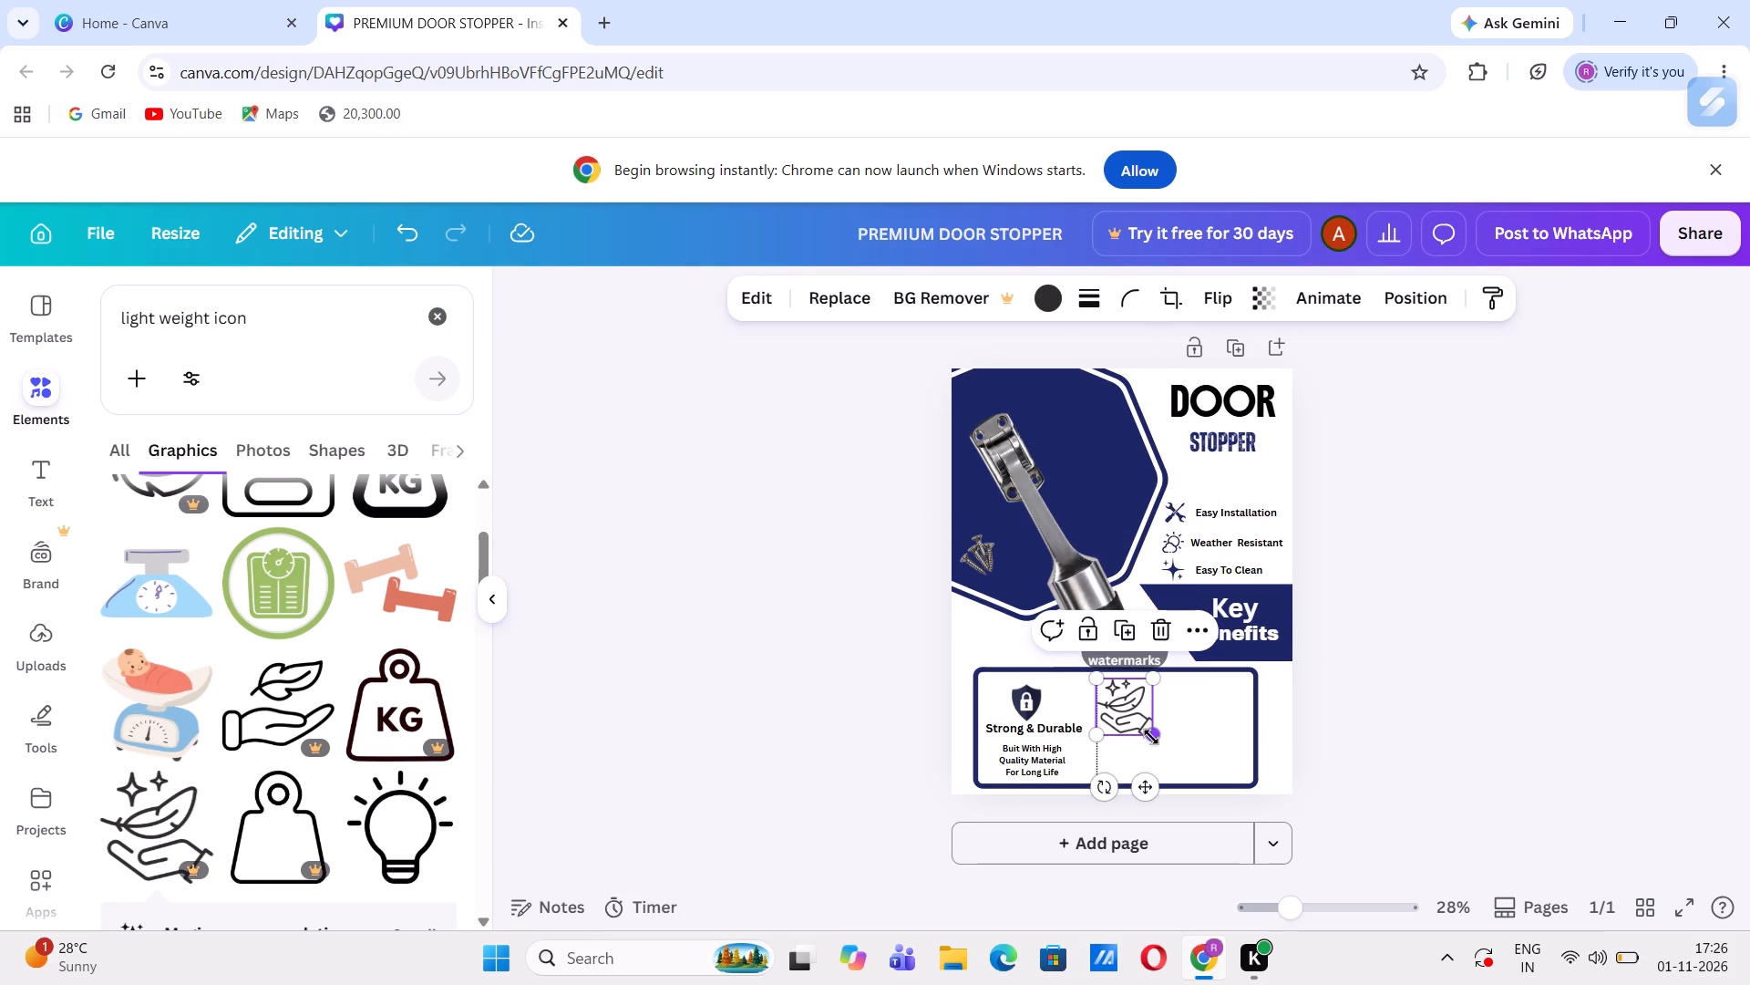
left_click_drag(1150, 733, 1129, 721)
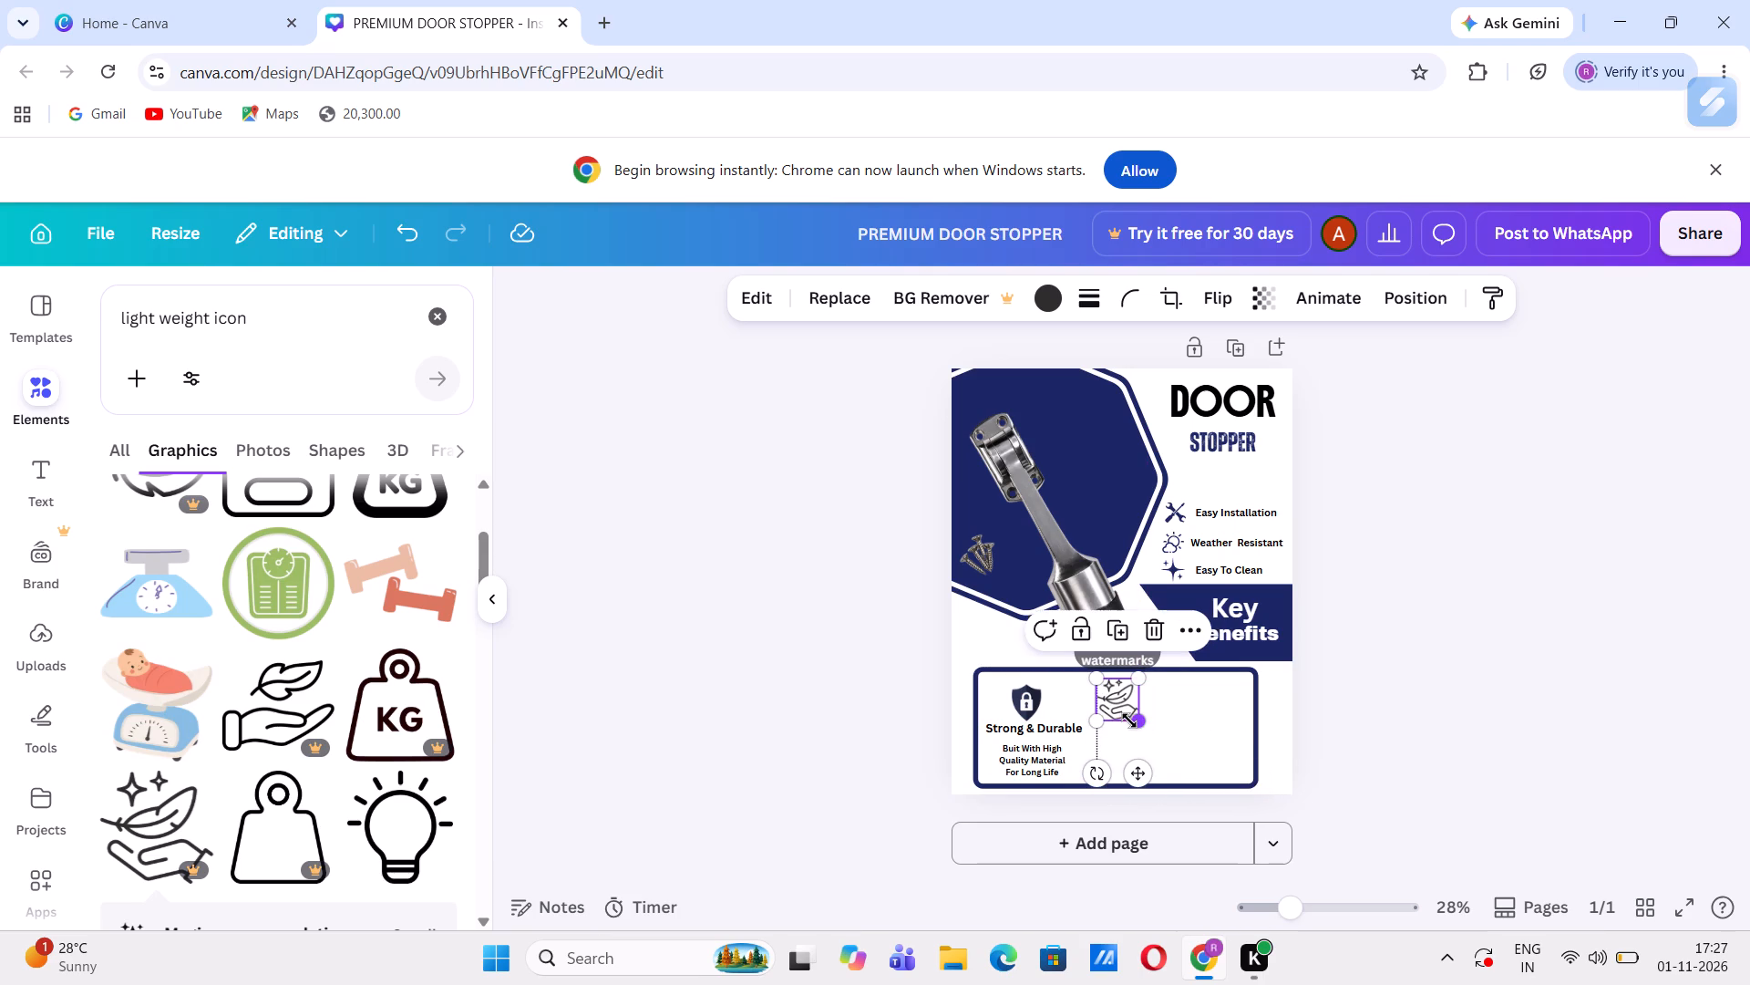
left_click(1138, 773)
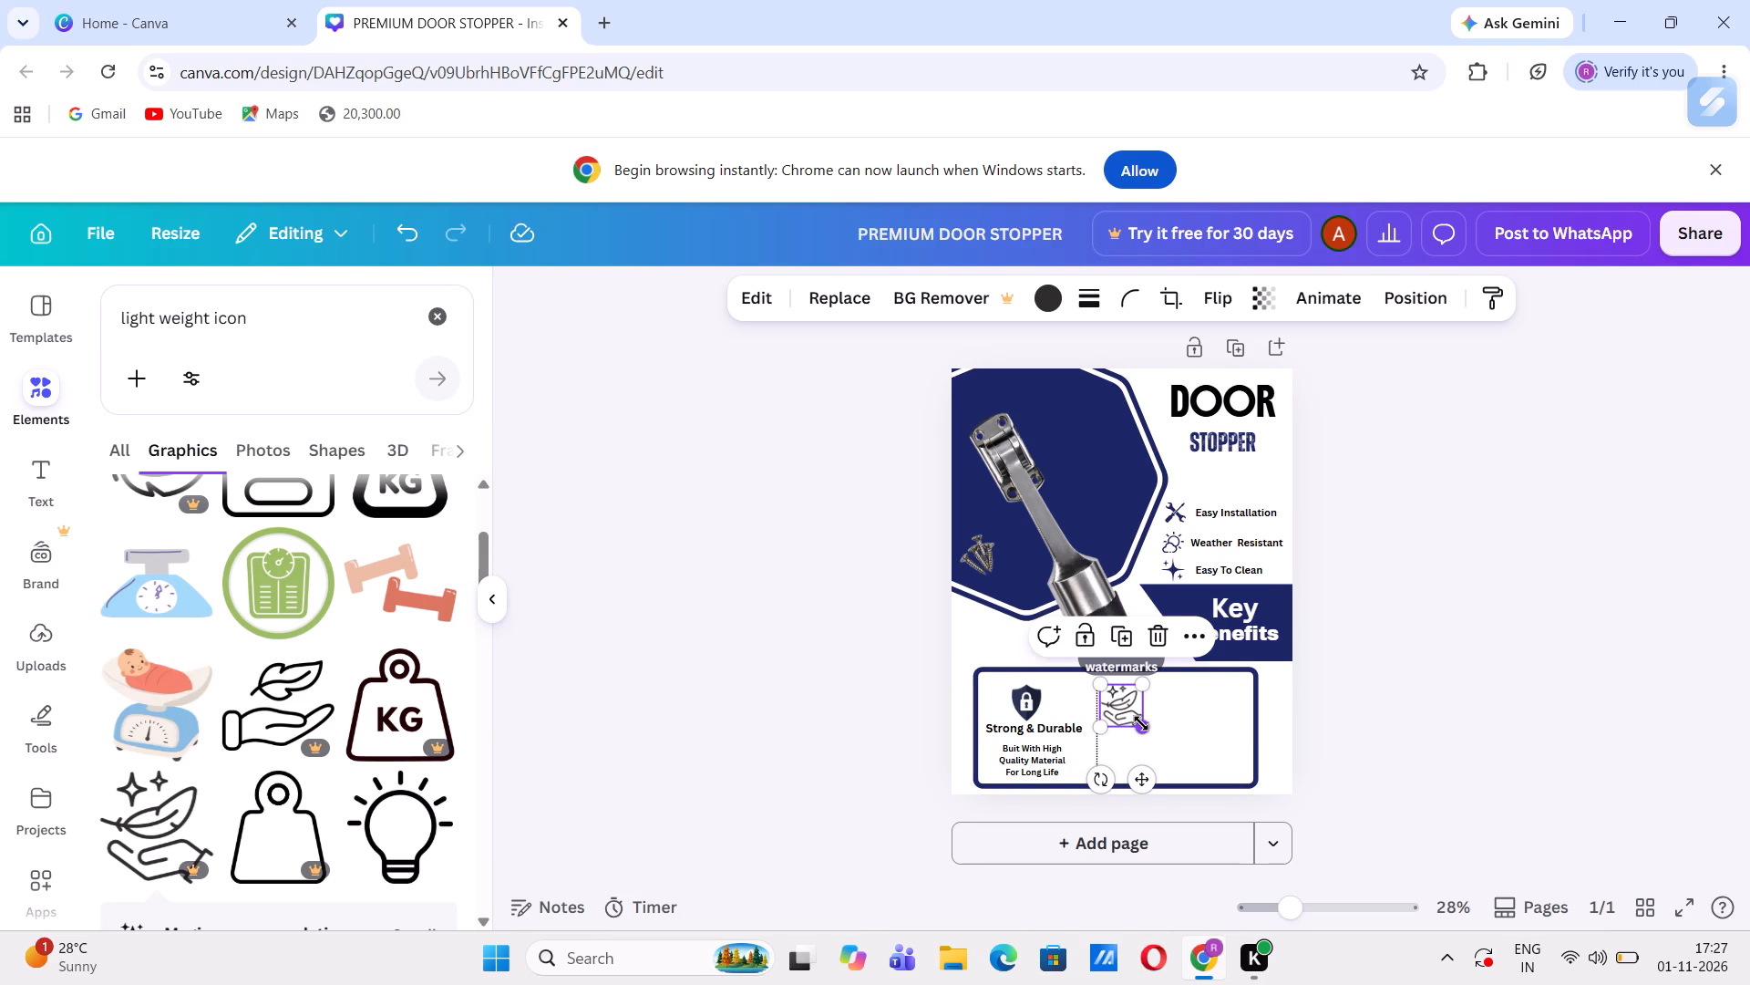
left_click_drag(1141, 723, 1128, 713)
left_click(1134, 762)
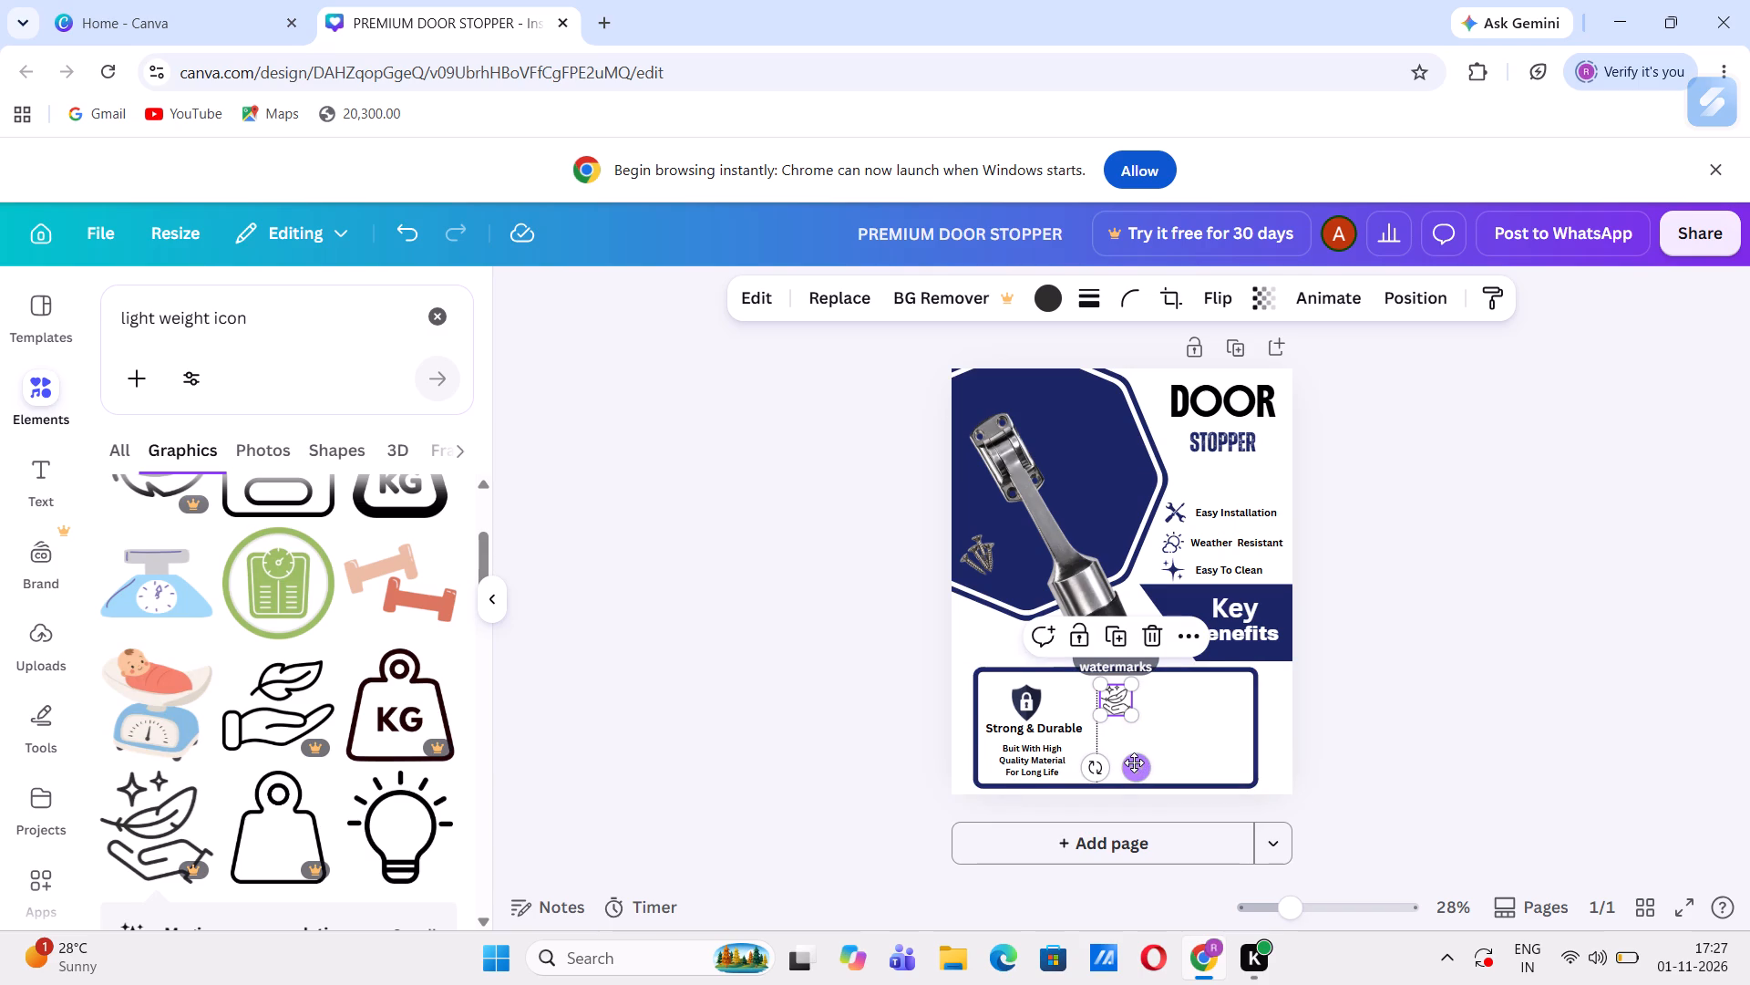
left_click_drag(1134, 762, 1145, 764)
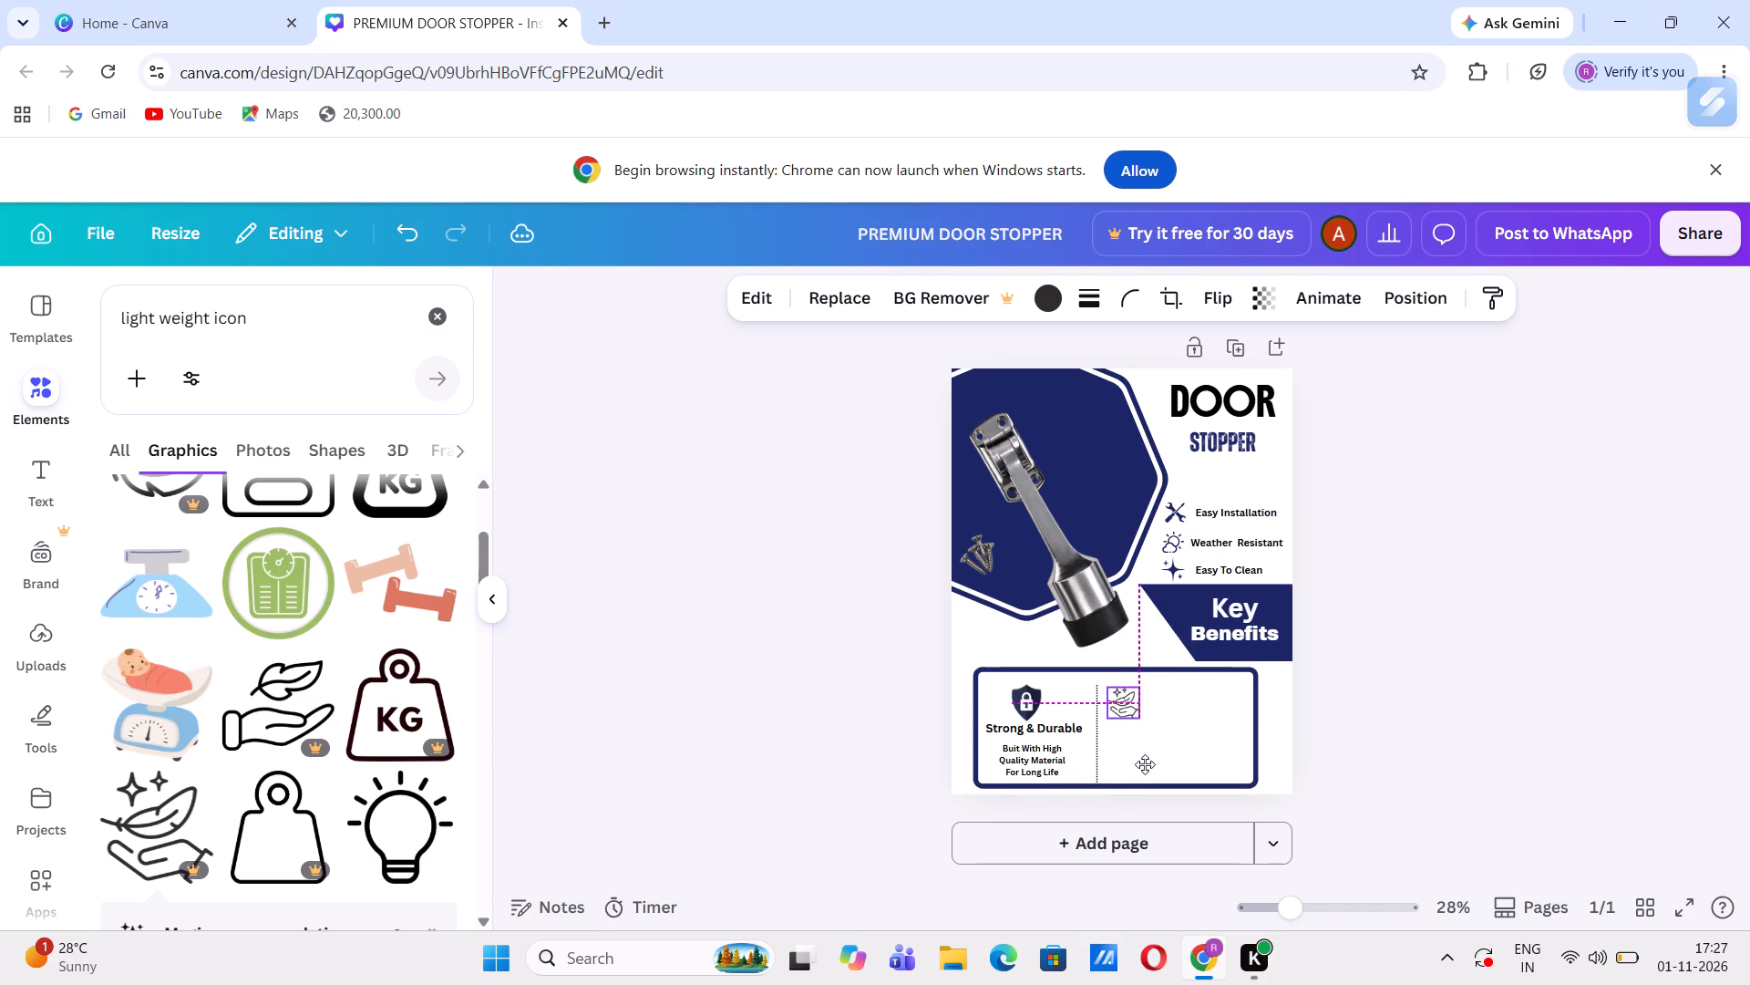
left_click_drag(1145, 764, 1148, 764)
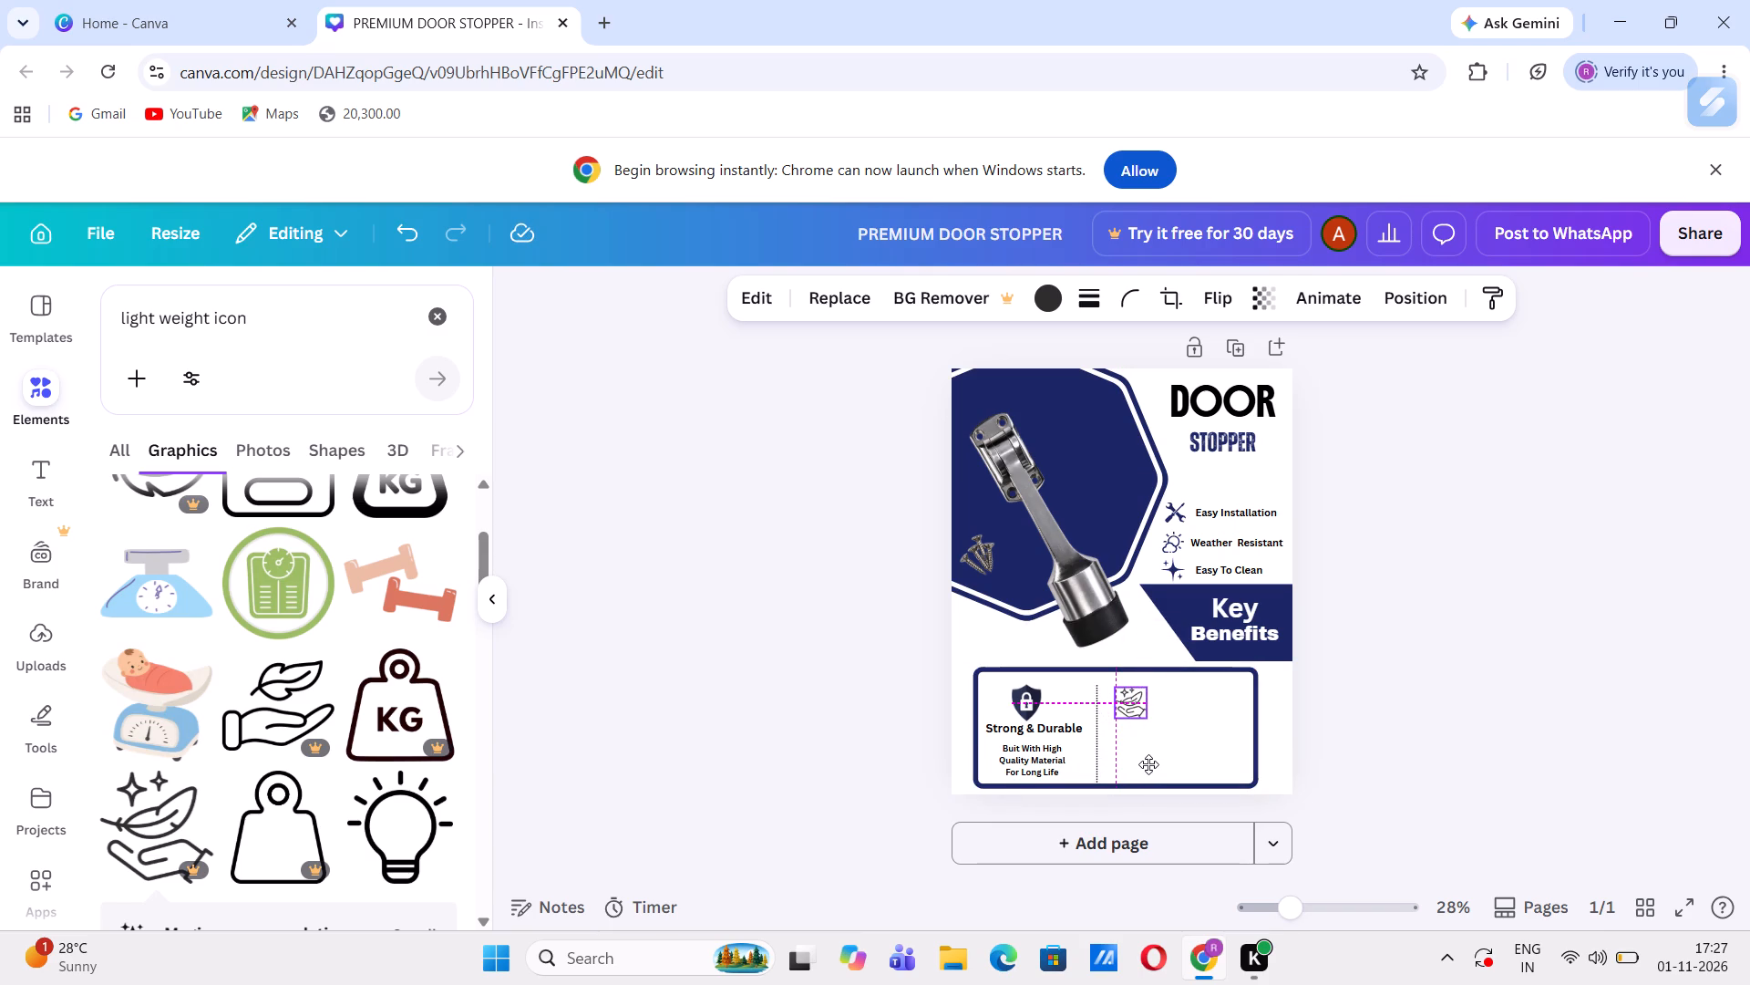
left_click_drag(1148, 764, 1149, 764)
left_click_drag(1149, 764, 1155, 764)
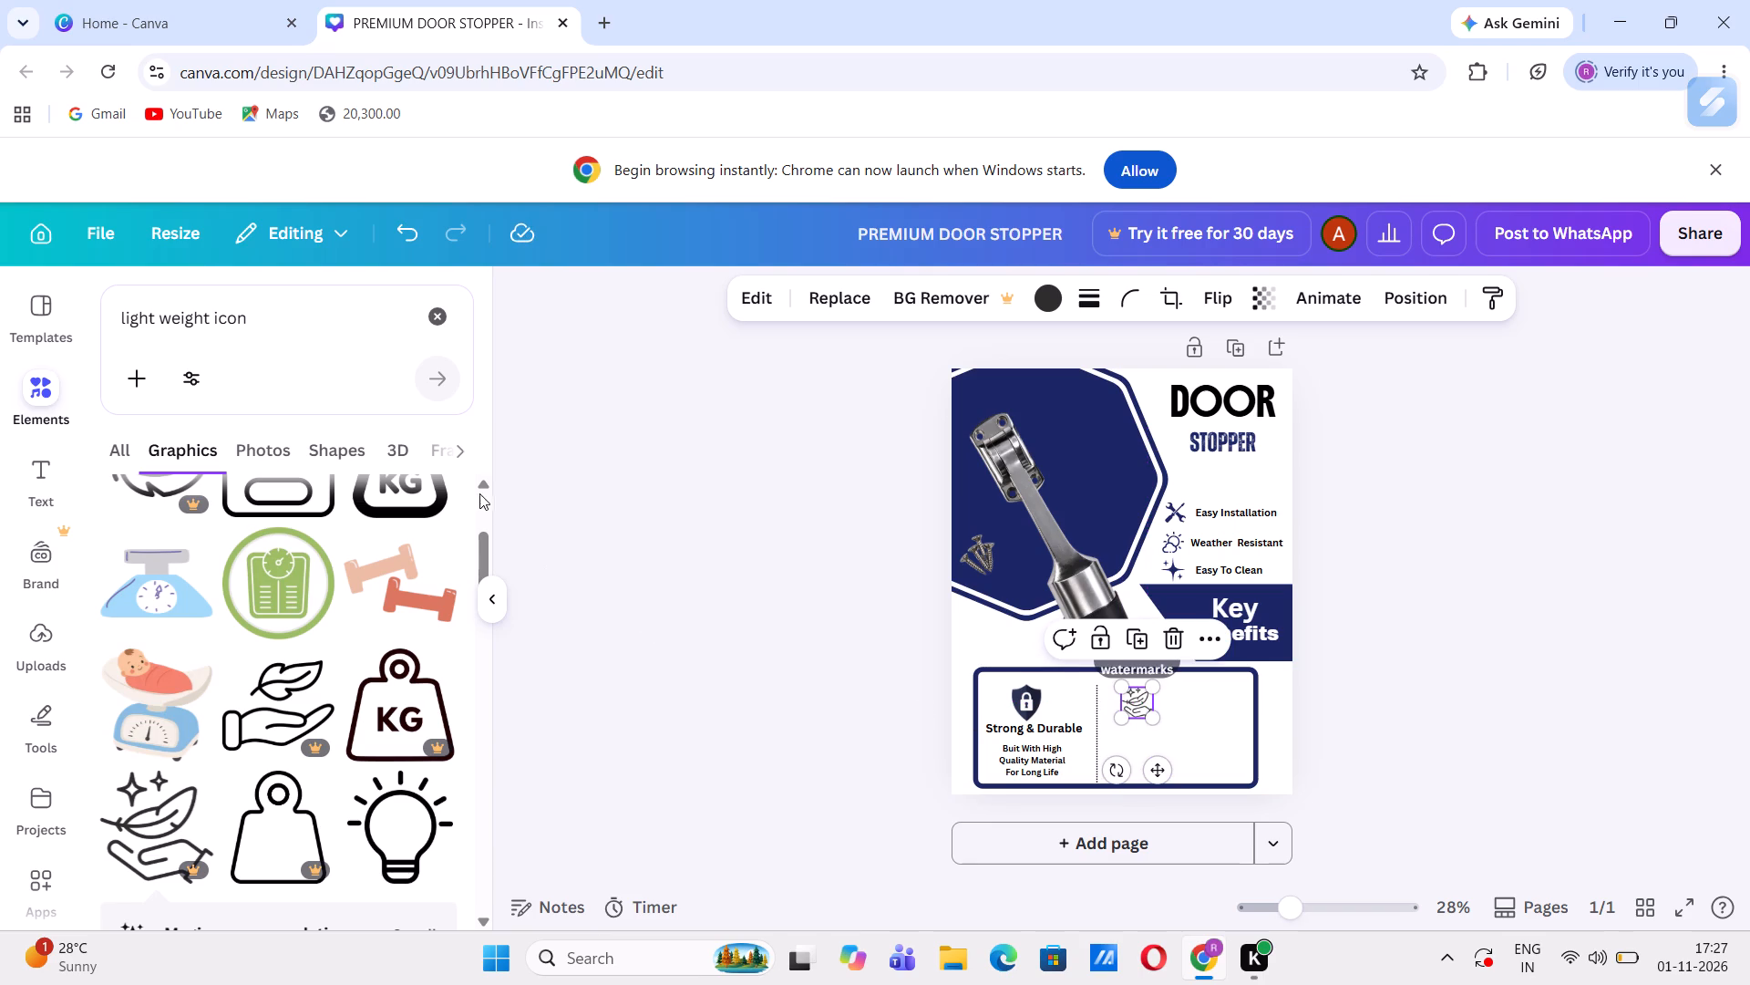
double_click(917, 645)
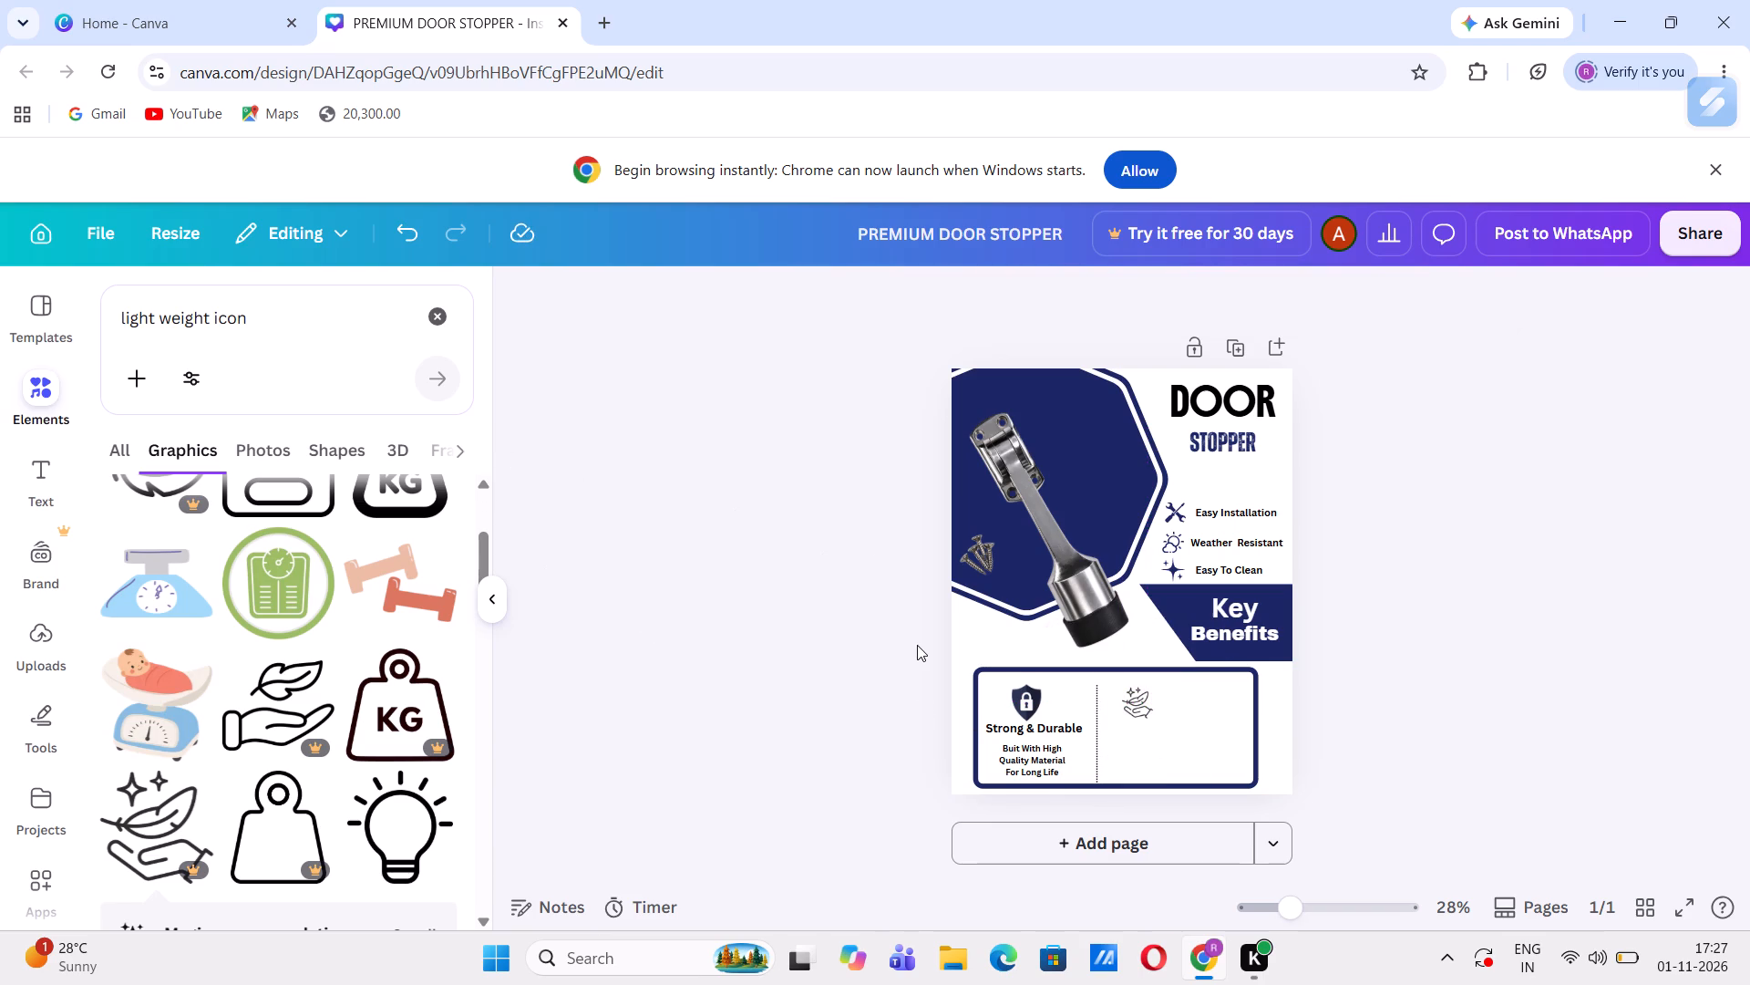
Recolour the feather-and-hand icon in the Key Benefits box to the design's navy blue.
left_click(1141, 706)
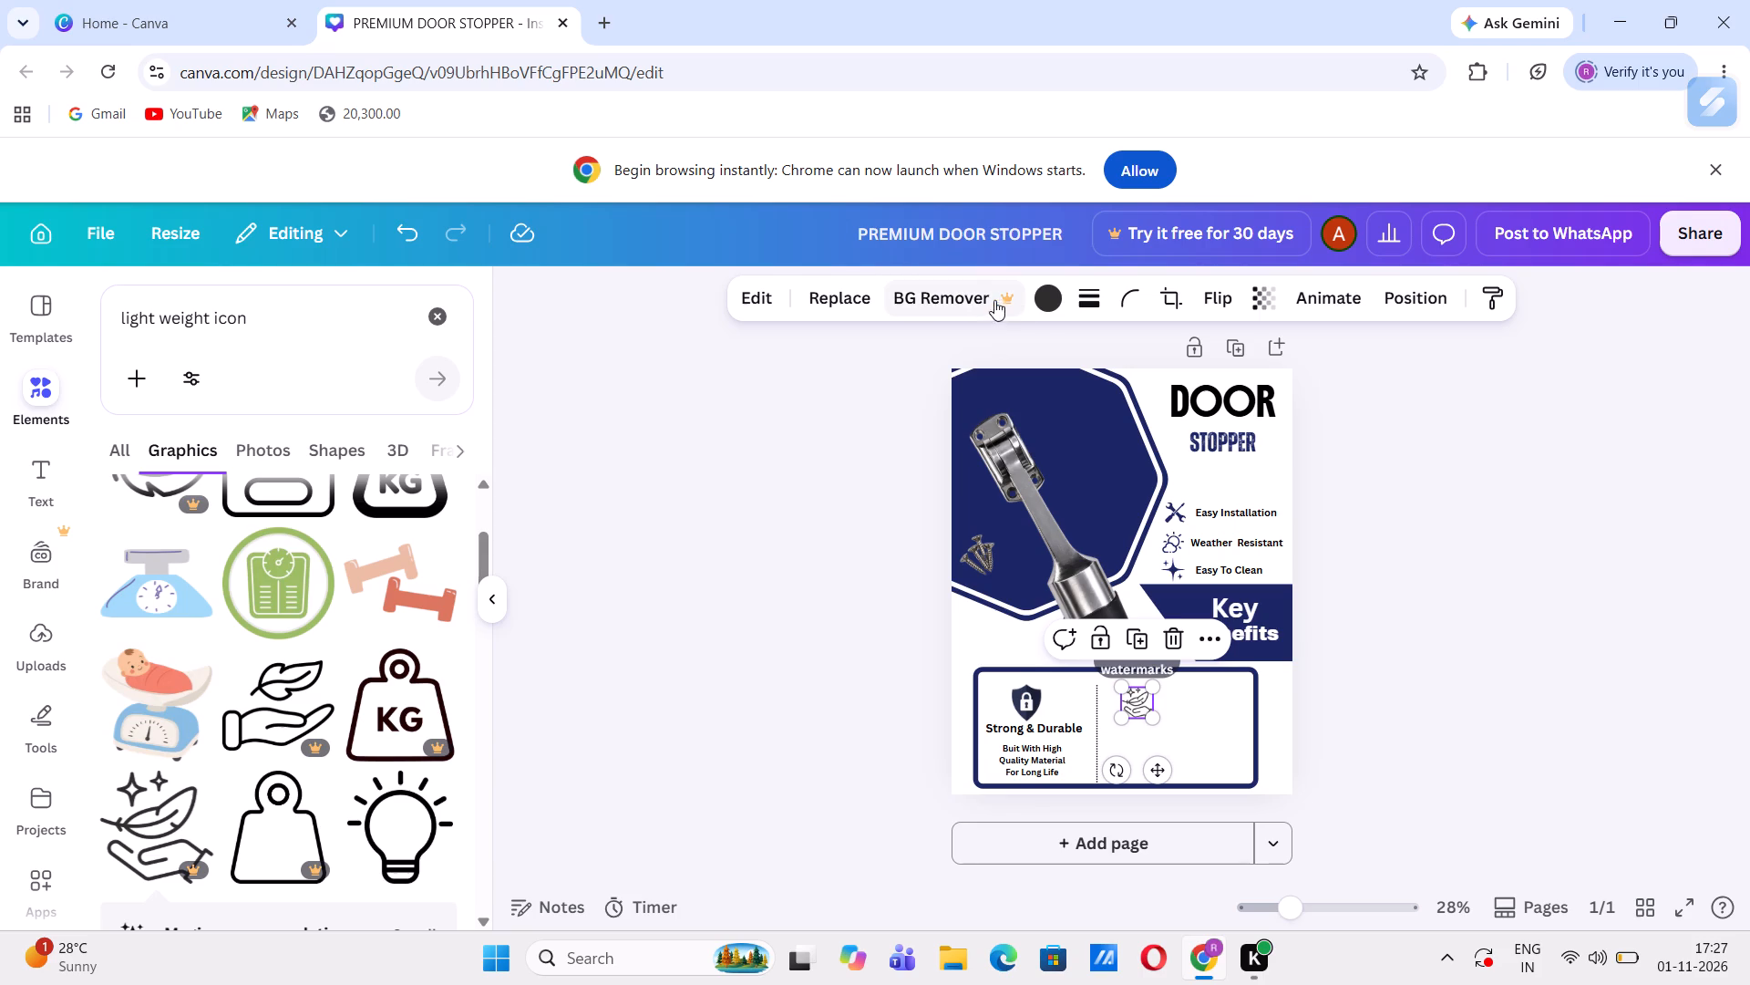
left_click(1046, 302)
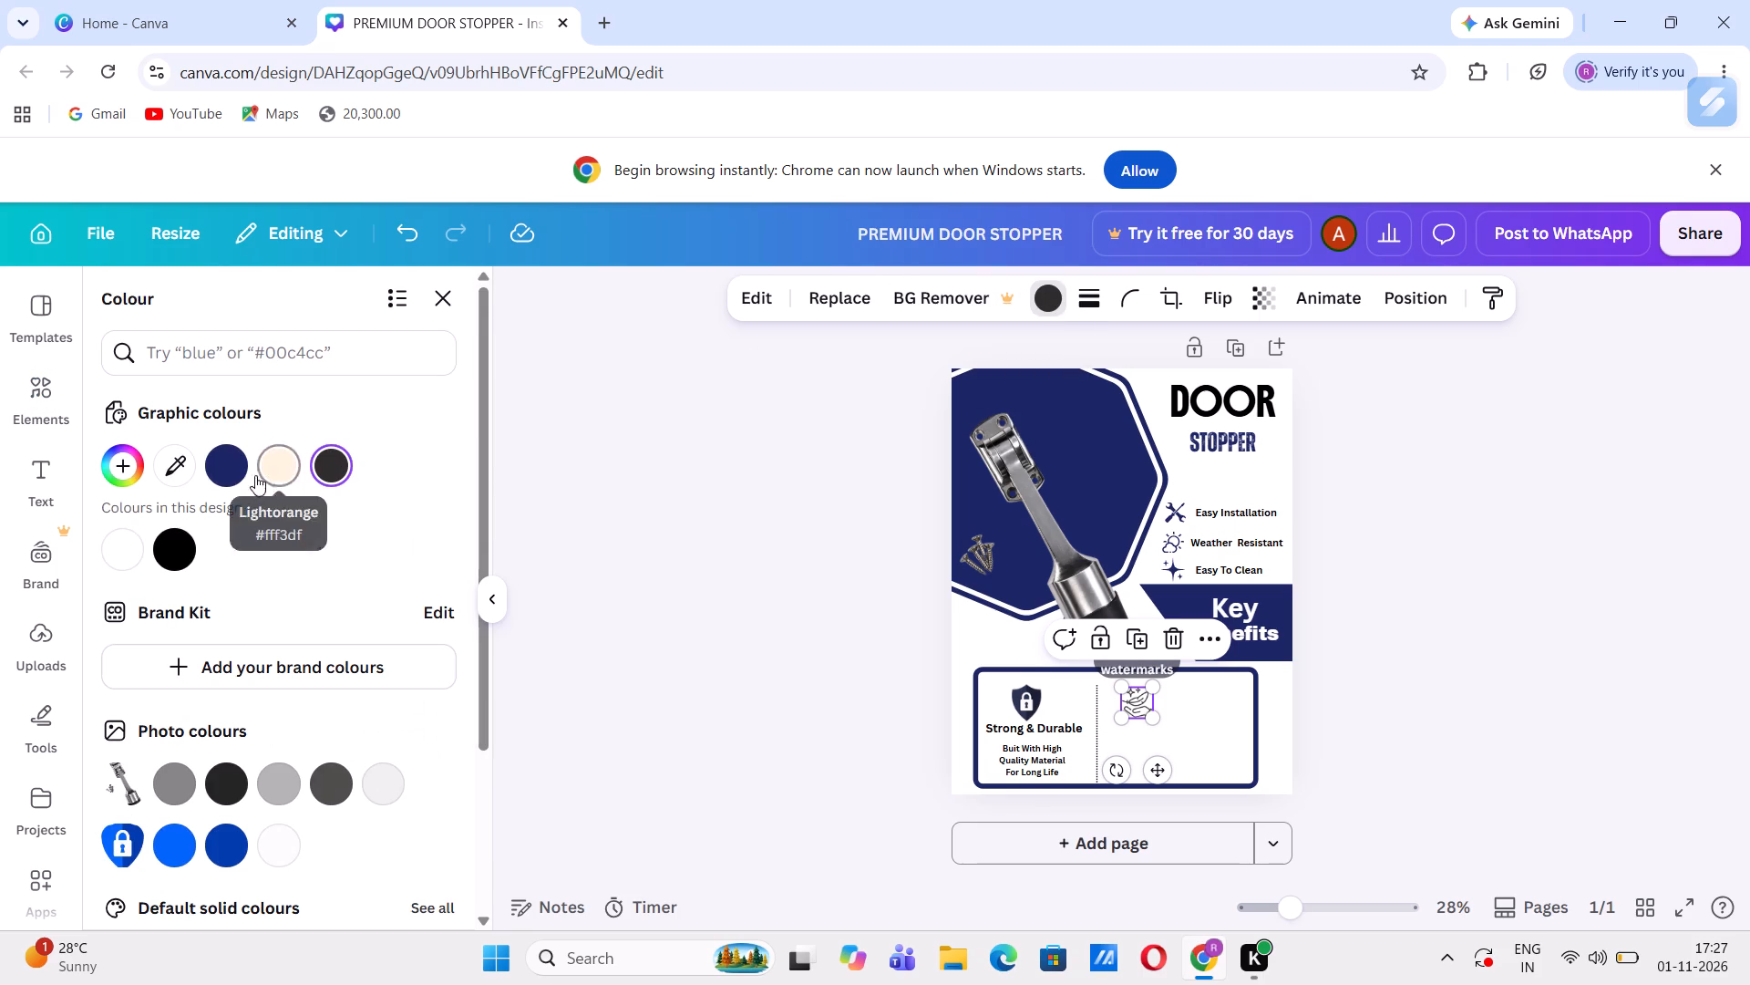
left_click(232, 475)
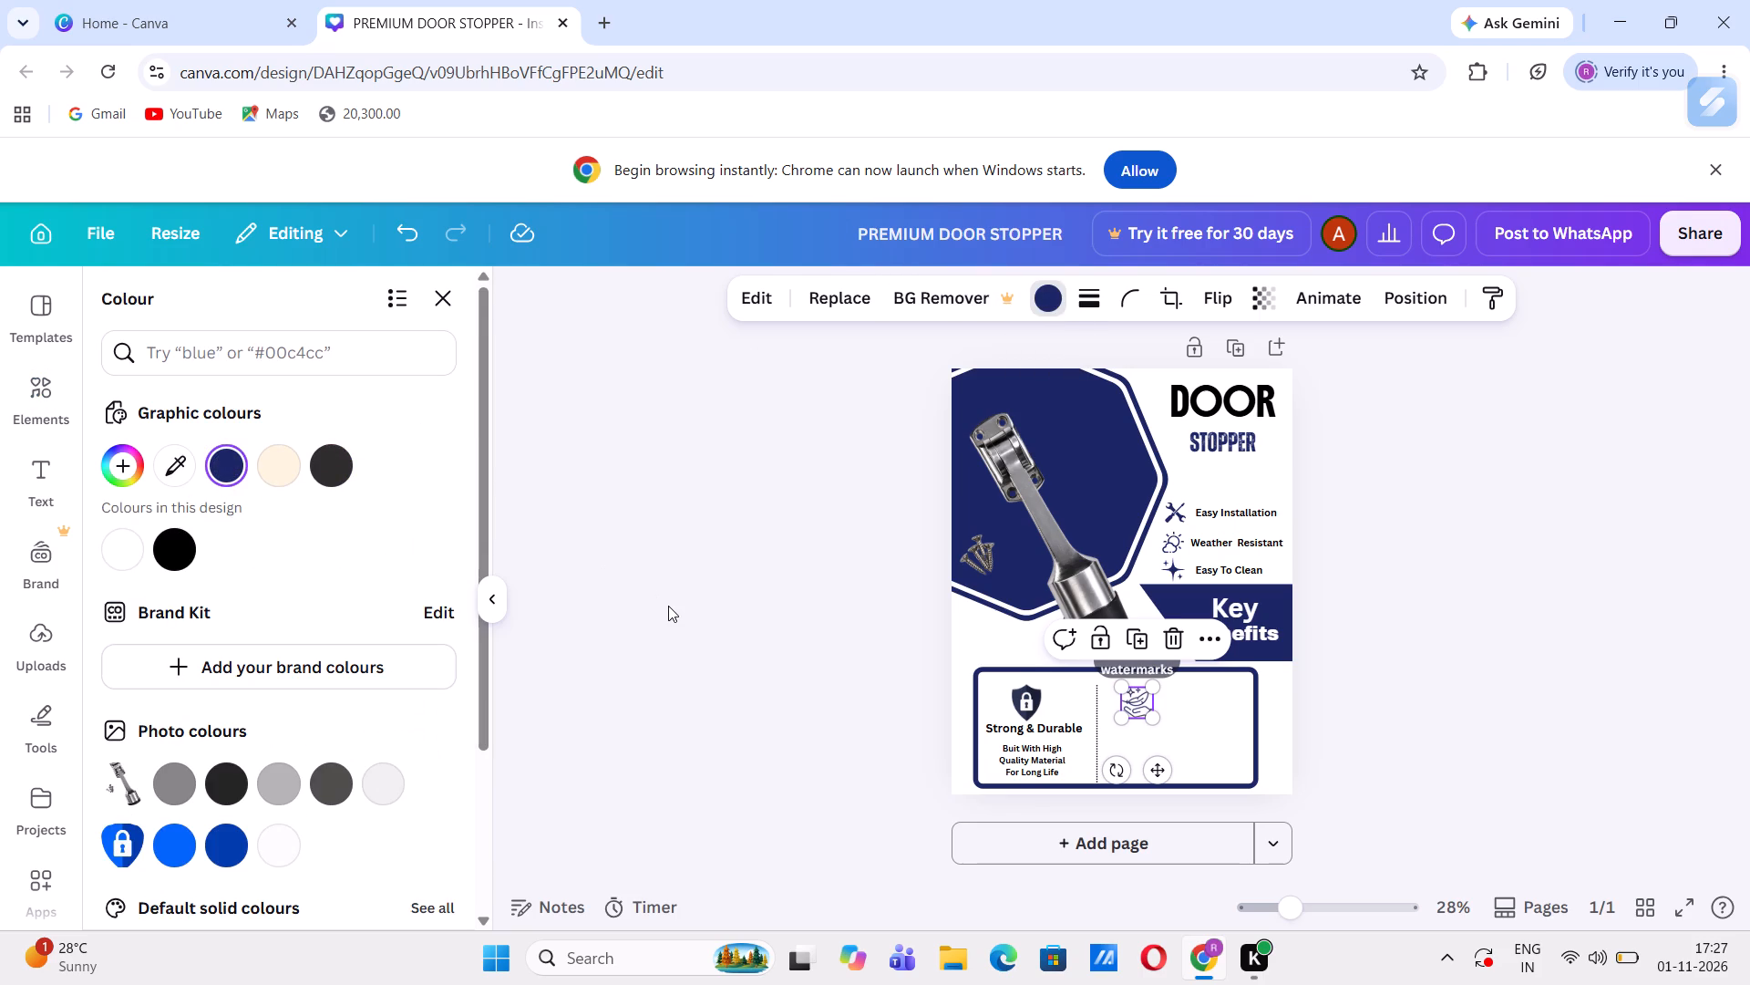
left_click(668, 606)
left_click(668, 606)
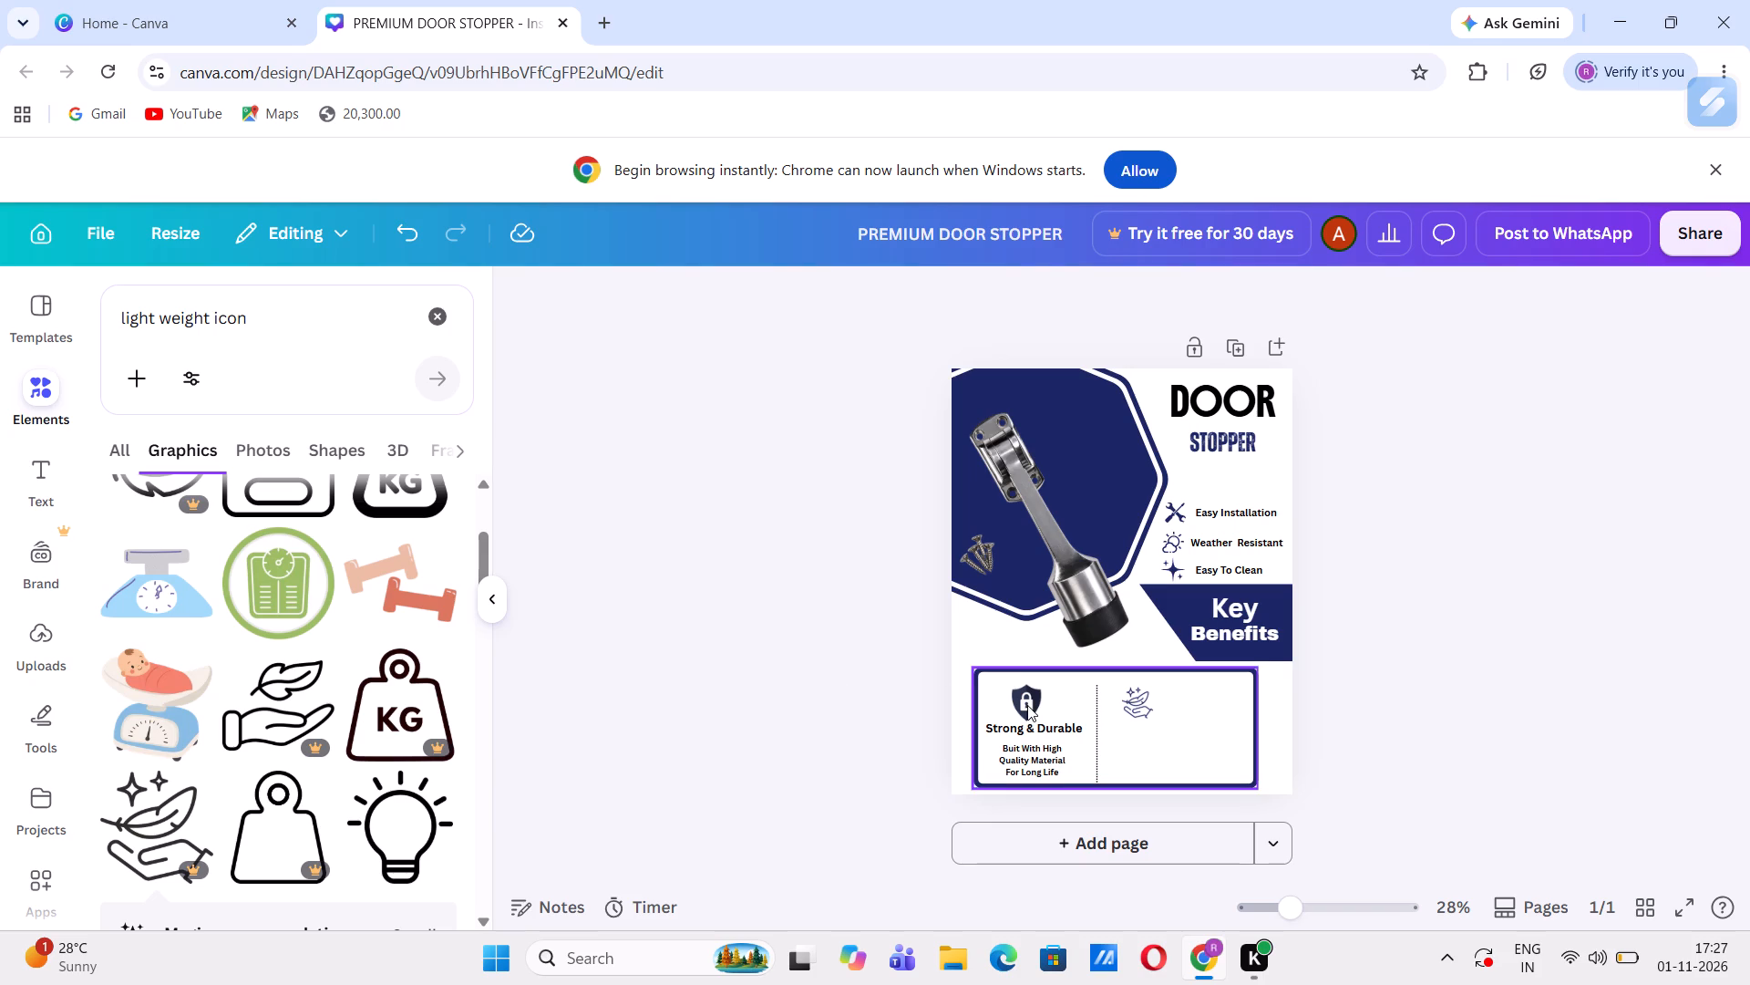
Recolour the feather-and-hand icon in the Key Benefits box to black.
left_click(1141, 714)
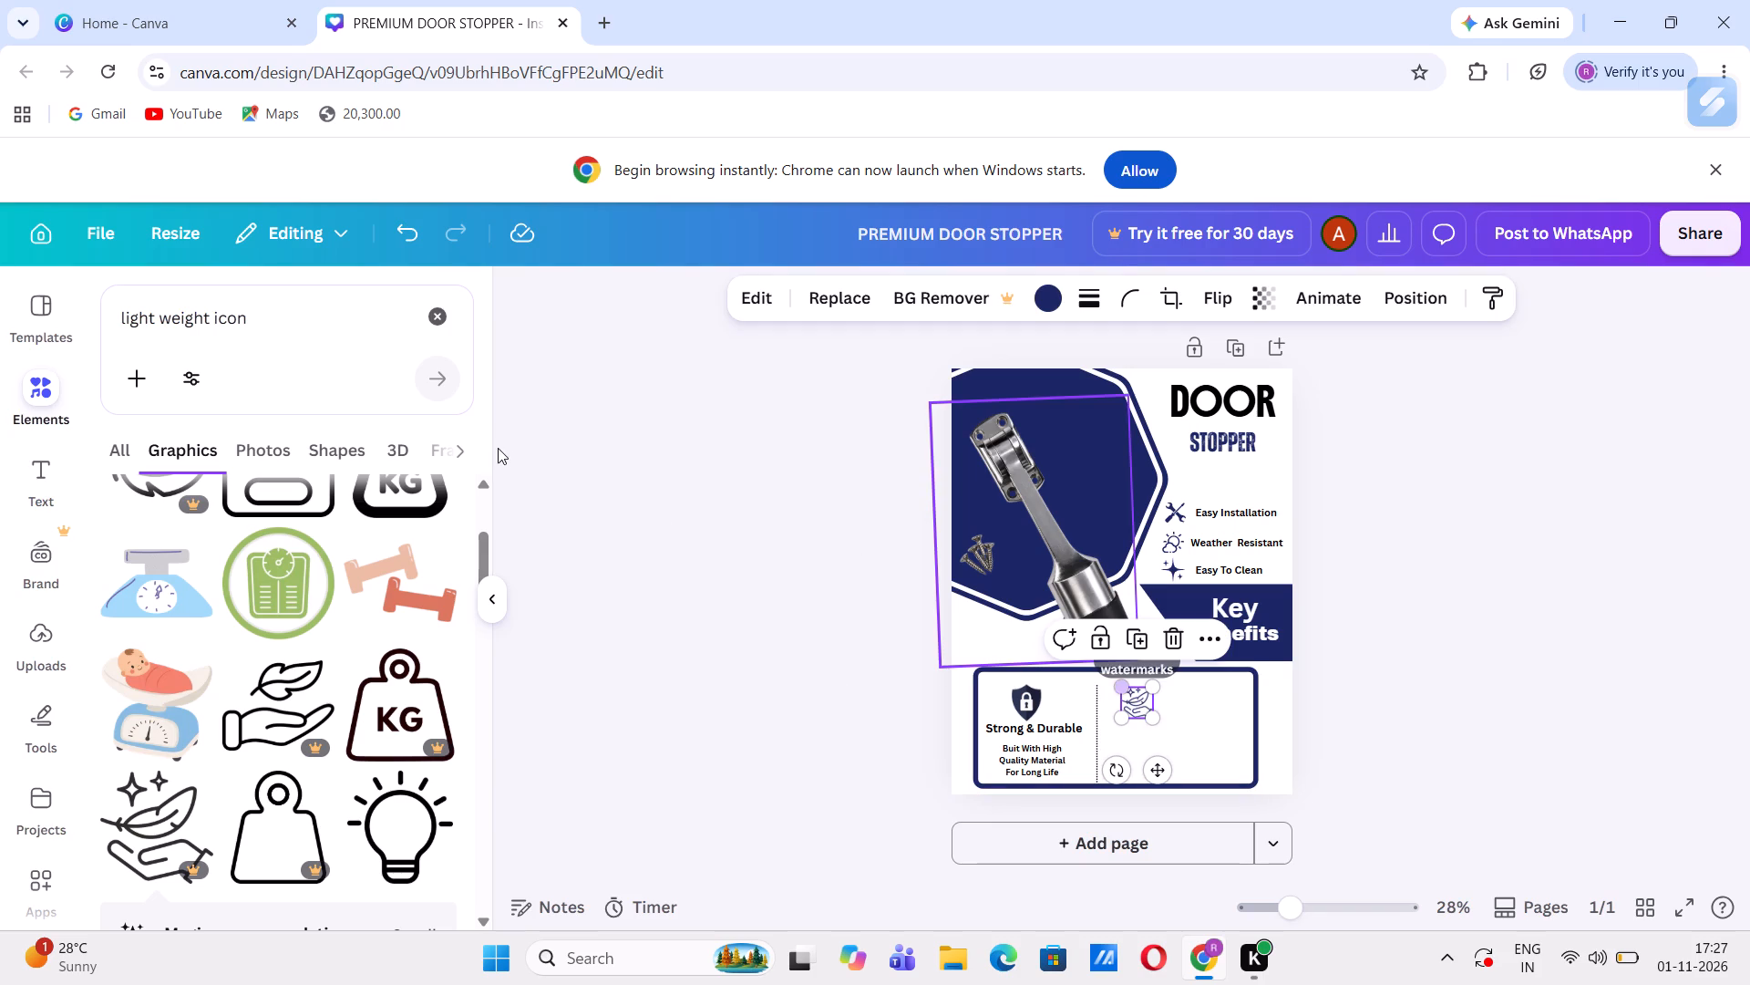
left_click(1056, 289)
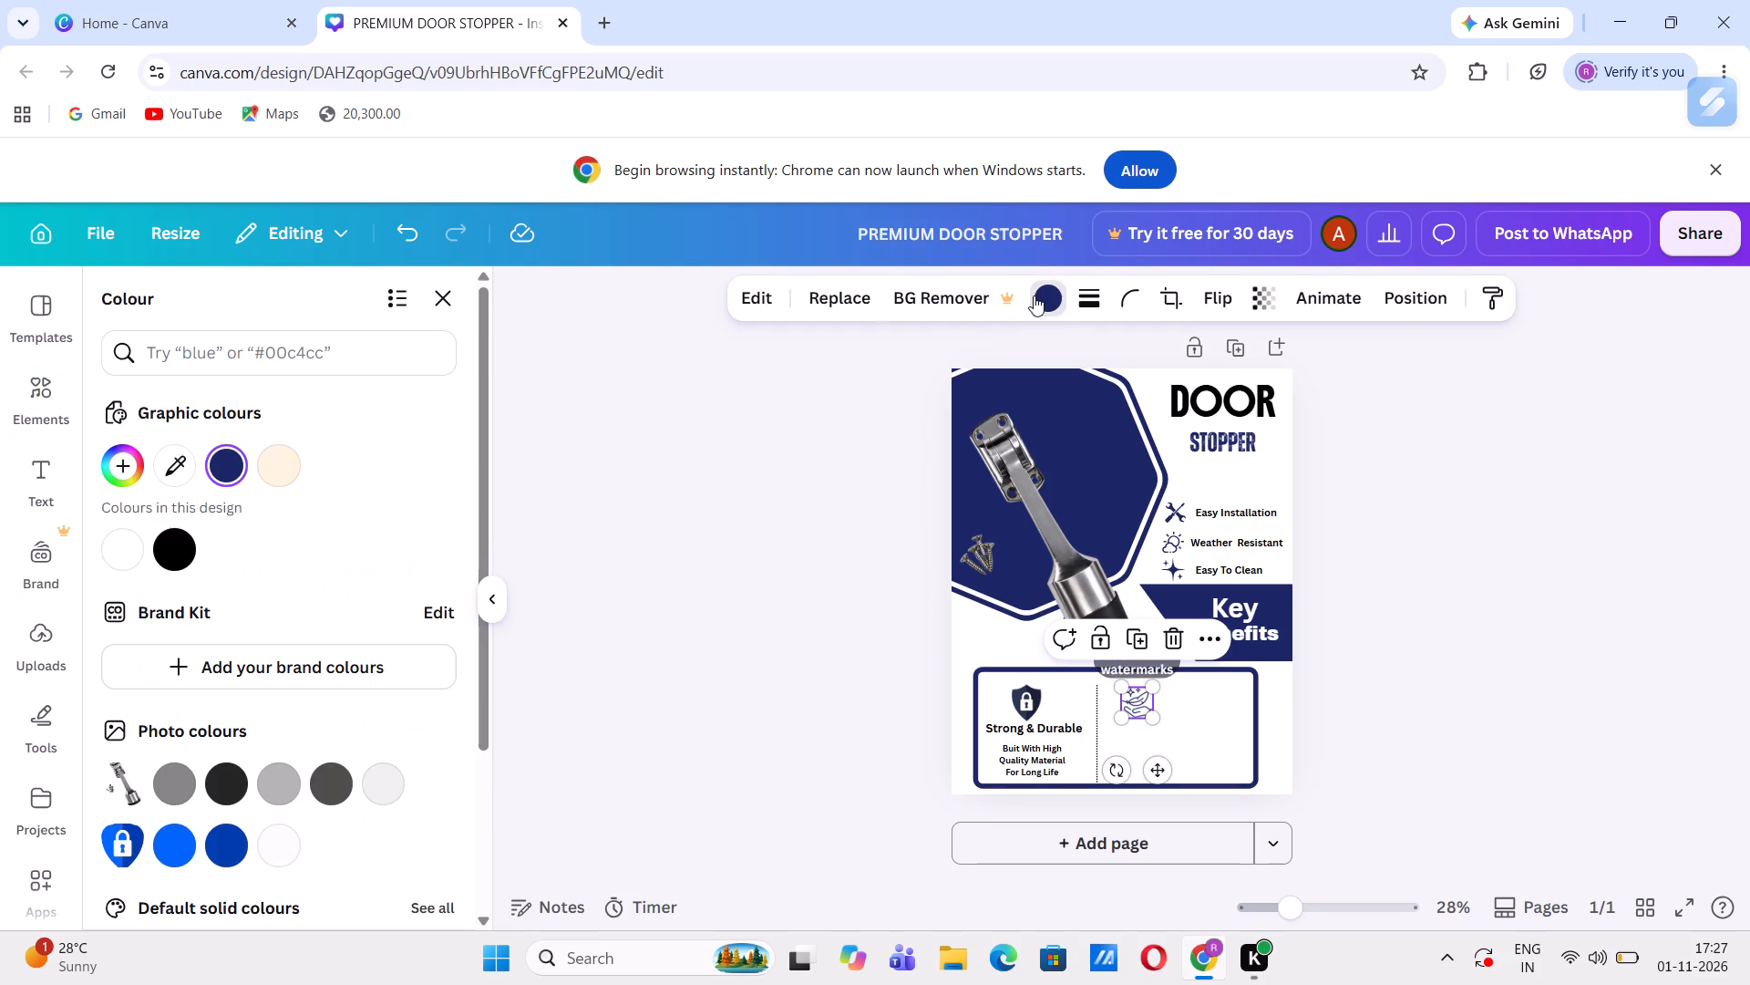
left_click(180, 556)
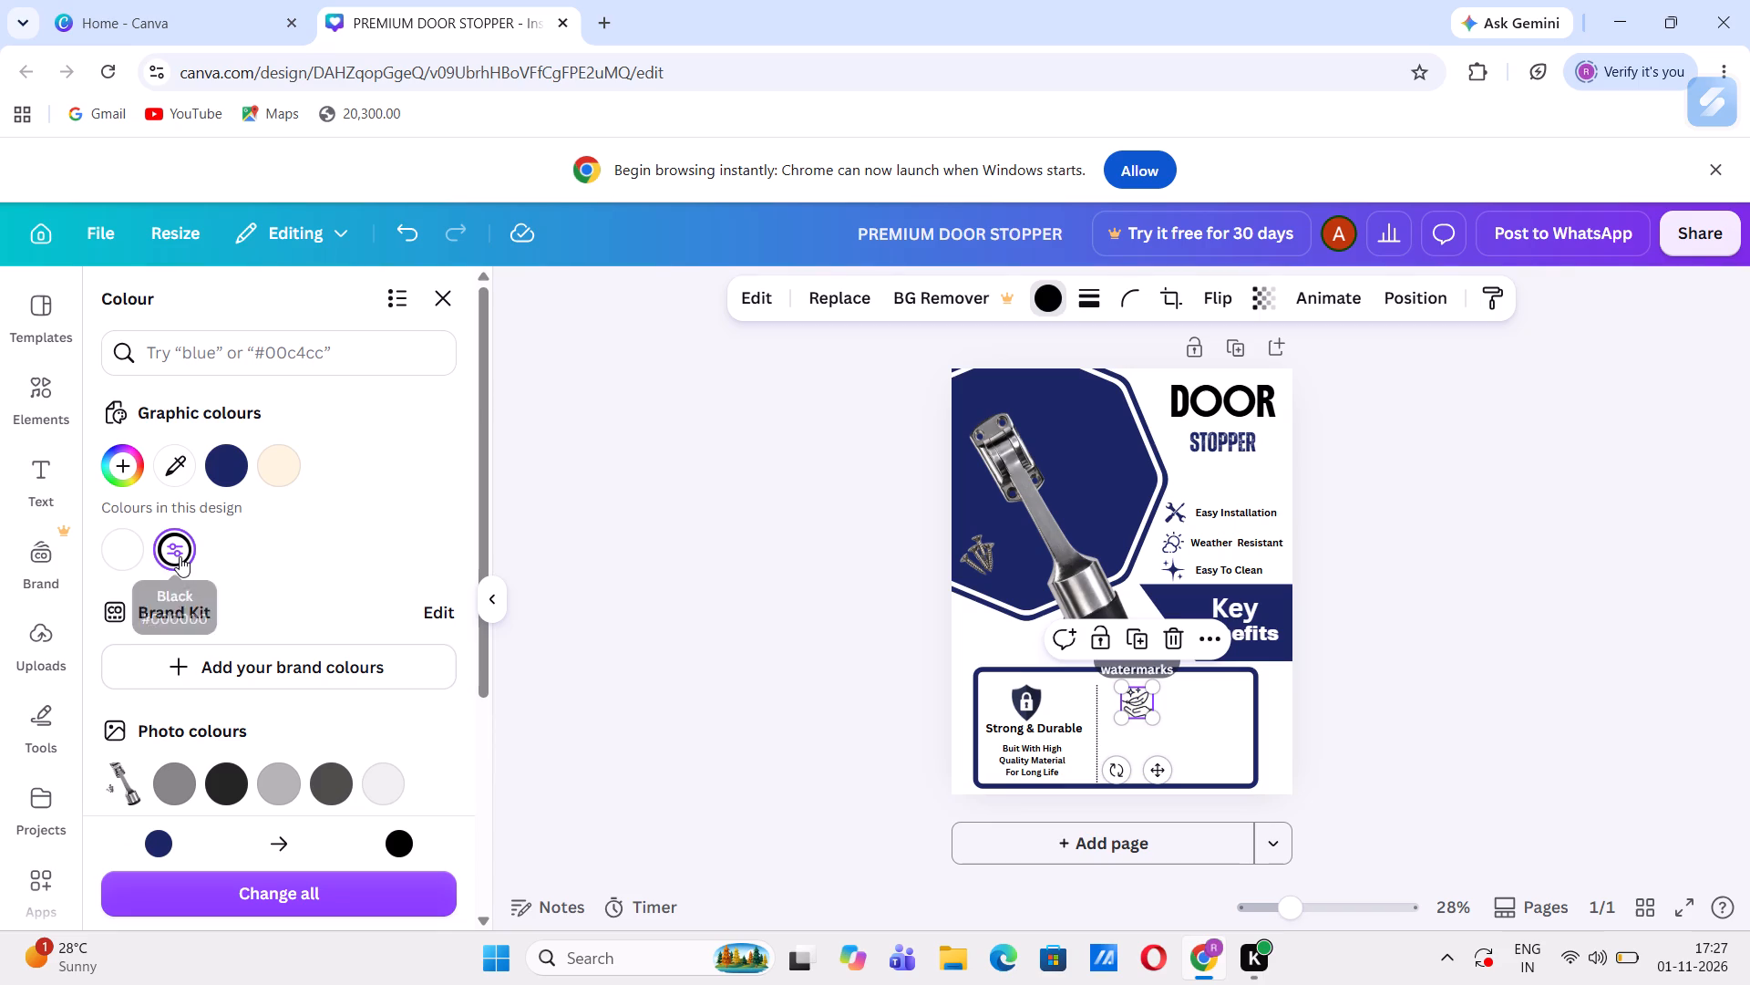
left_click(605, 558)
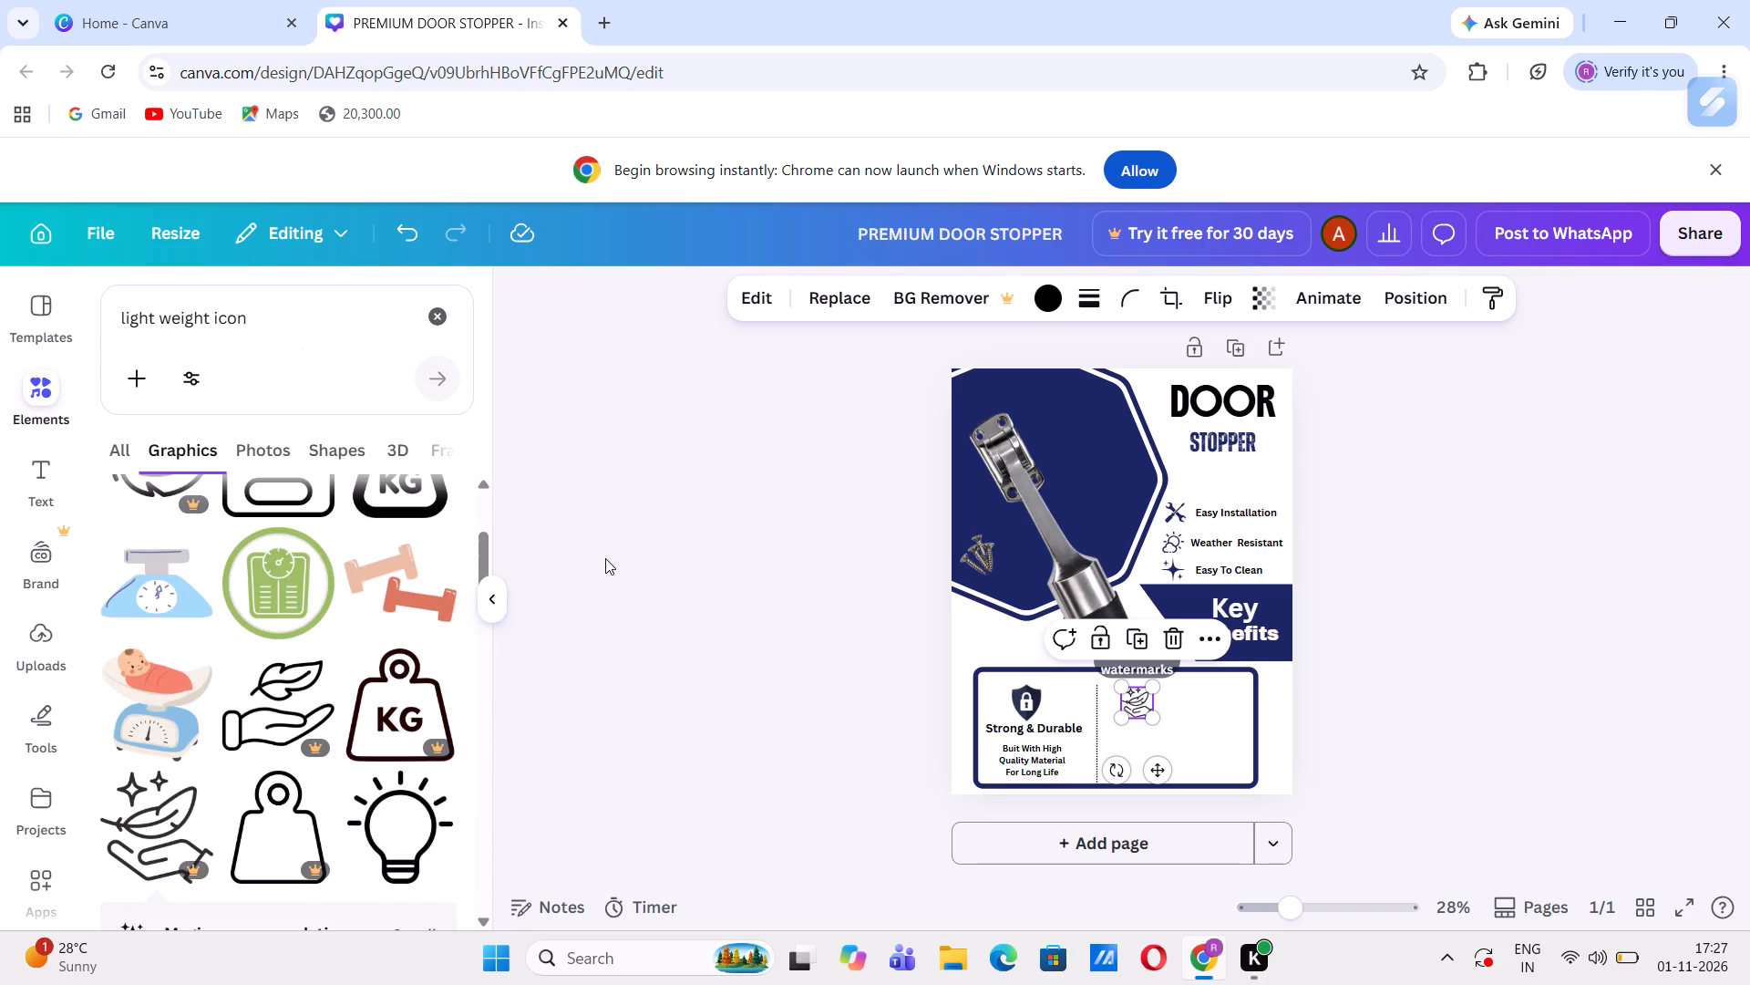
left_click(725, 575)
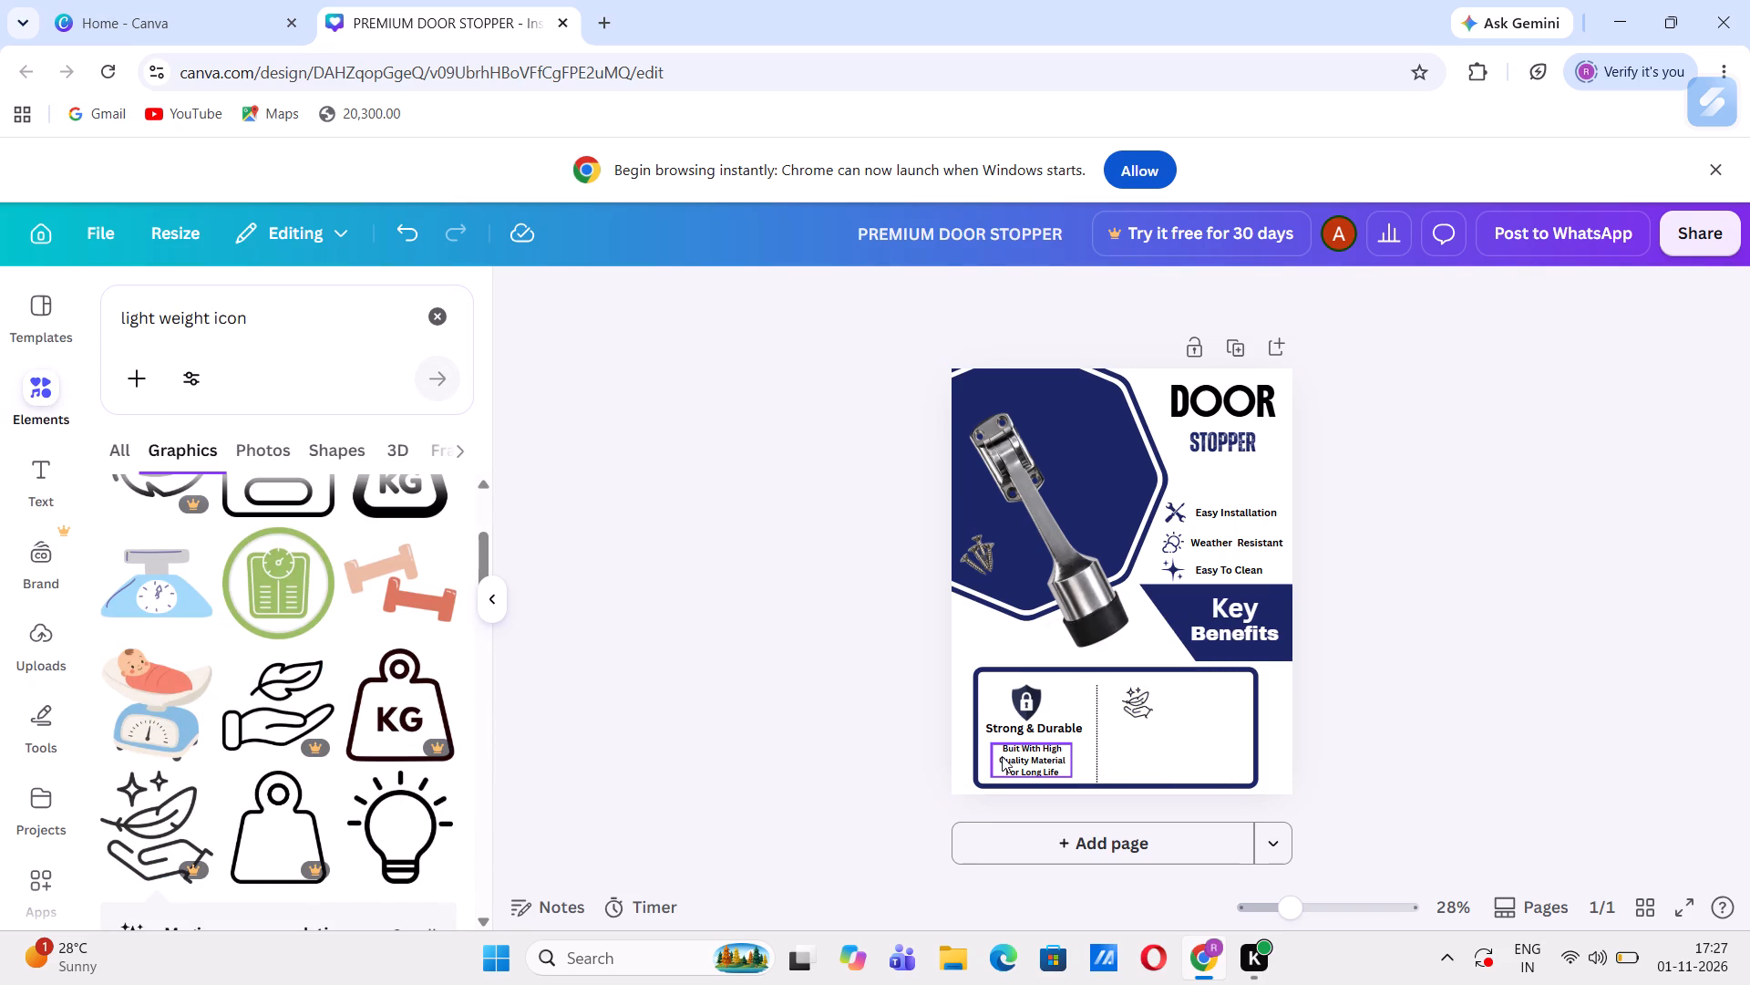
Duplicate the "Strong & Durable" caption and place the copy beneath the feather-and-hand icon, level with the original.
left_click(1011, 720)
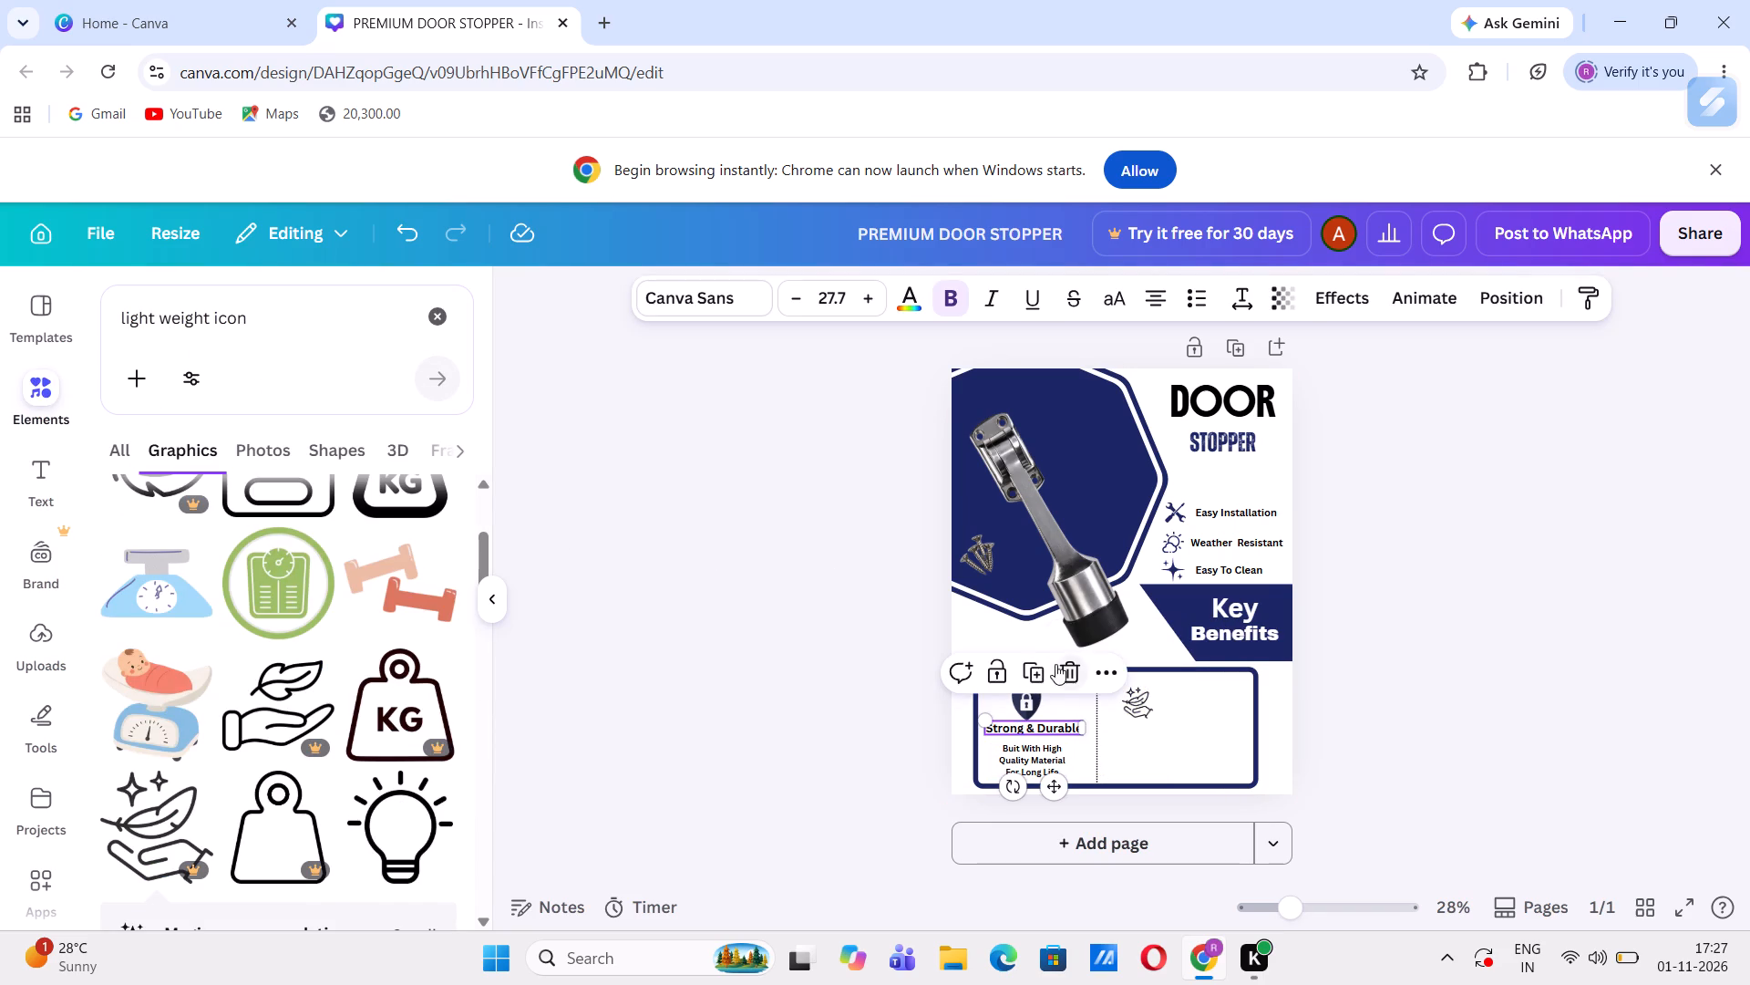
left_click(1037, 669)
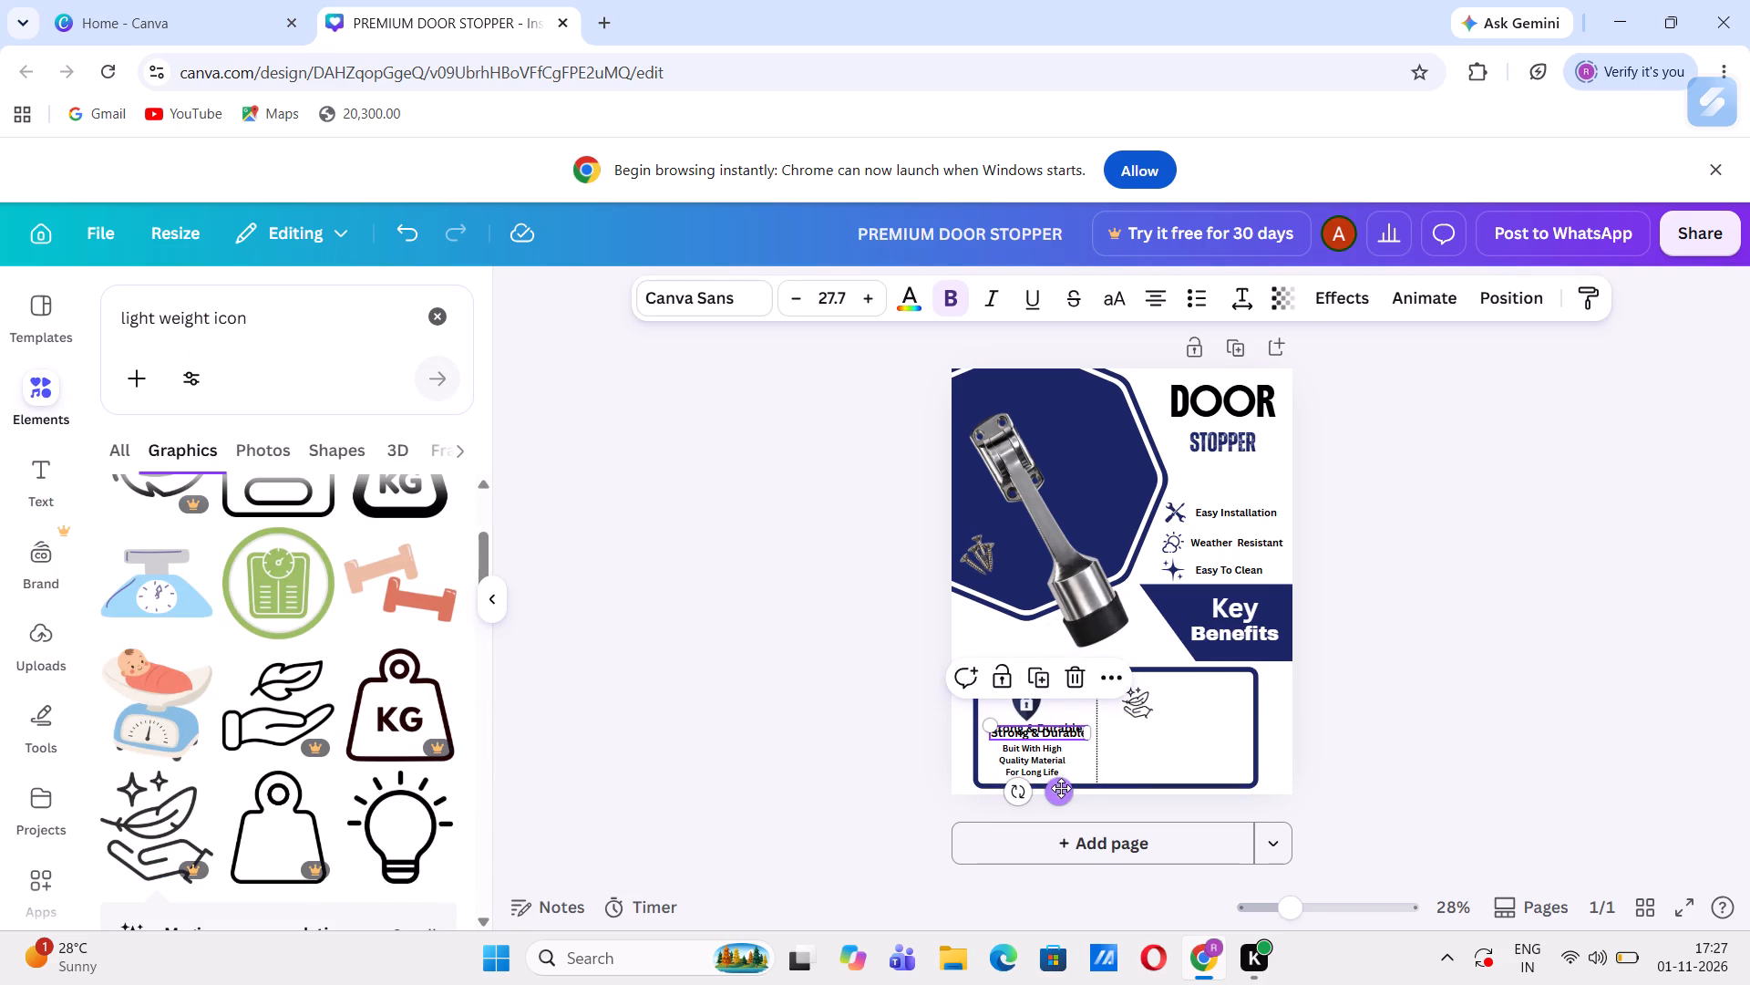
left_click_drag(1061, 788, 1157, 787)
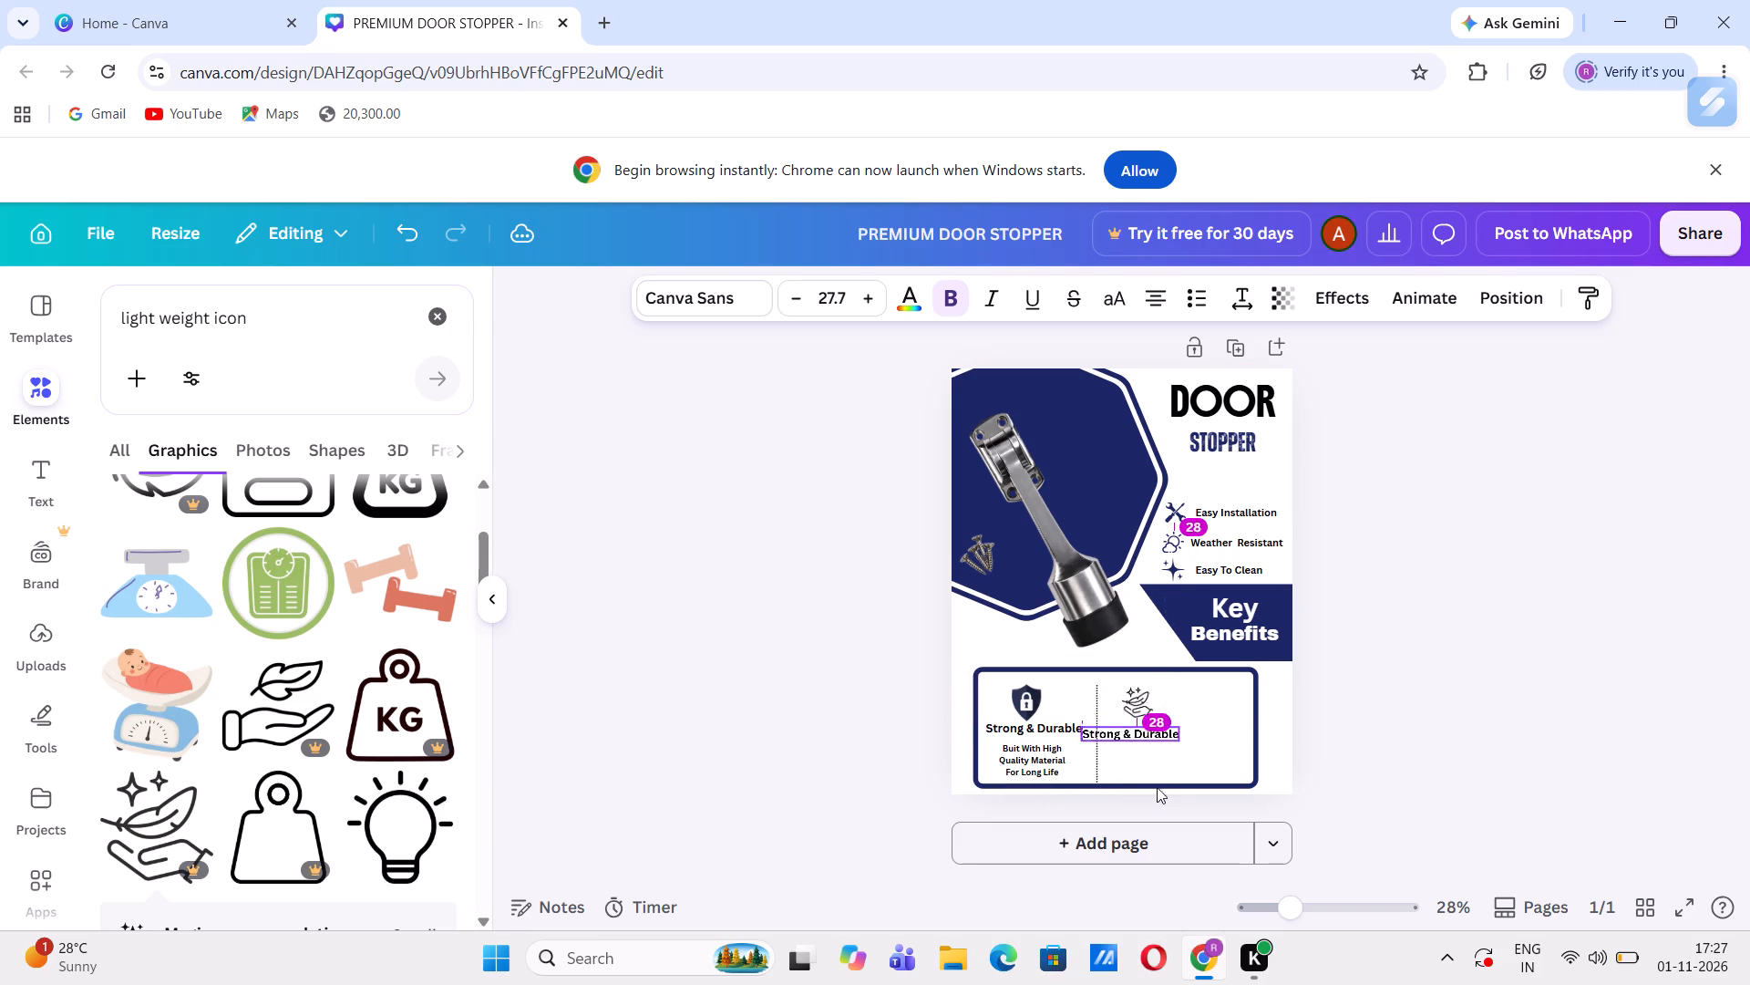
left_click_drag(1157, 787, 1175, 784)
Replace the text of the copied caption beneath the feather-and-hand icon with "Light Weight".
double_click(1149, 726)
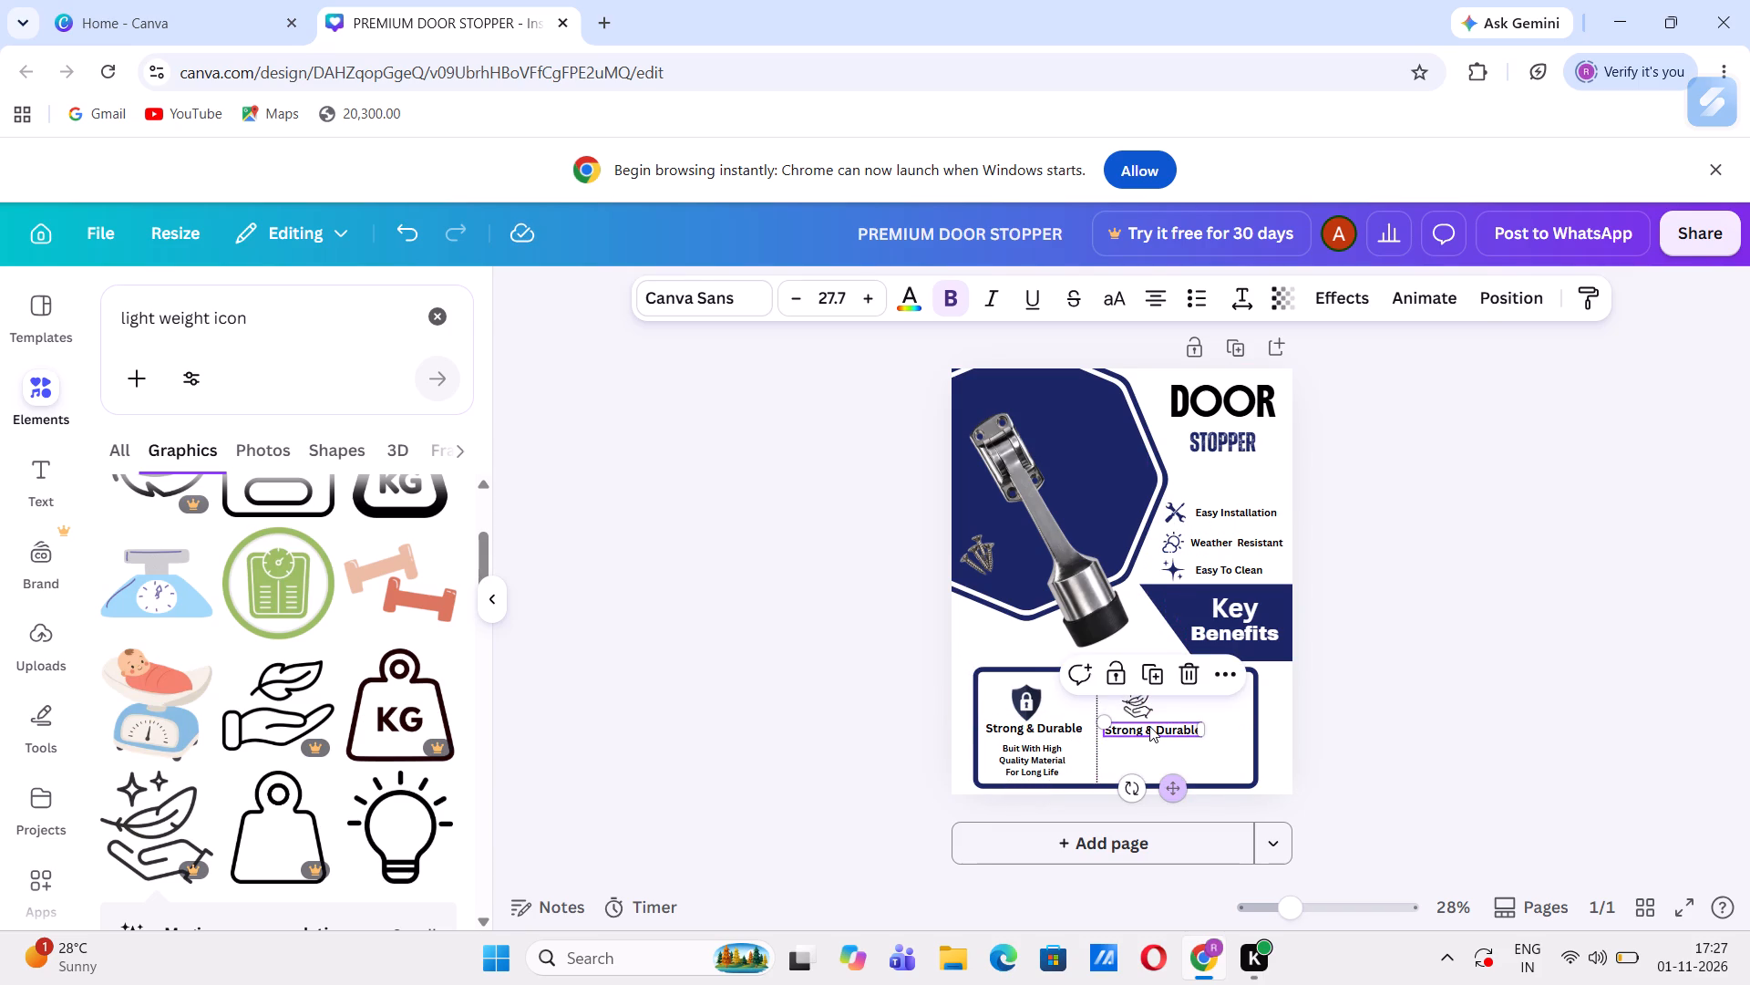
type("le")
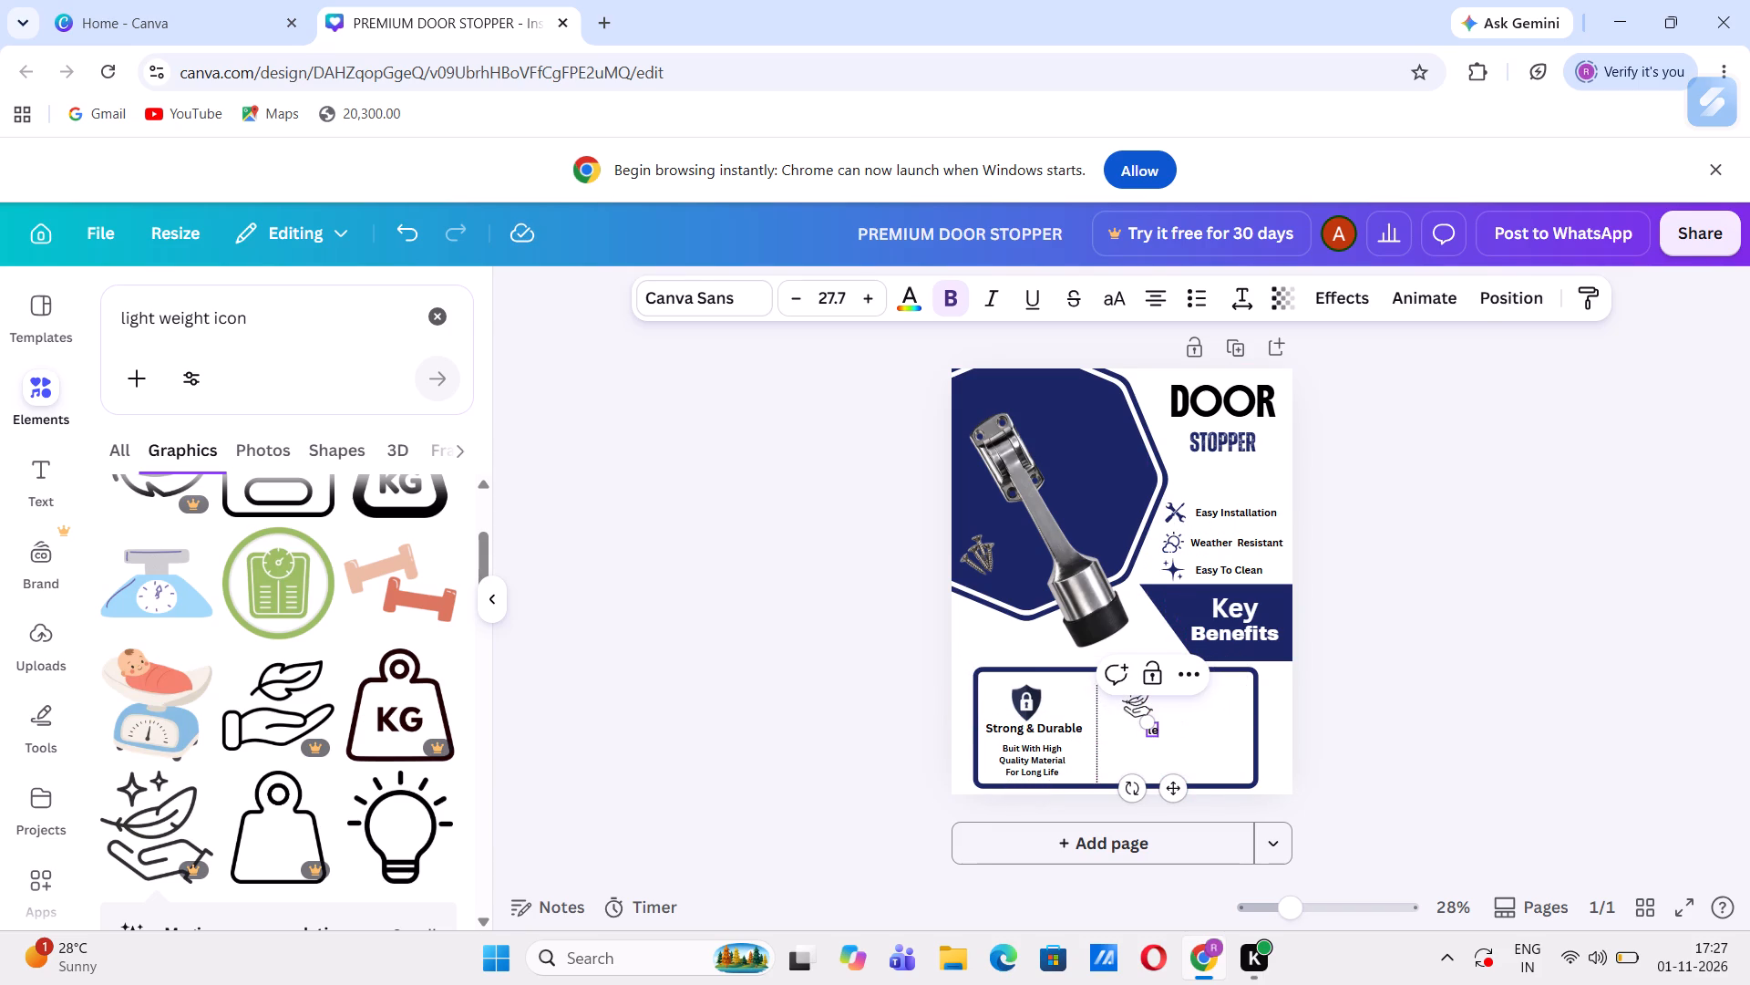
type("ight")
key("space")
type("Weight")
left_click(1168, 790)
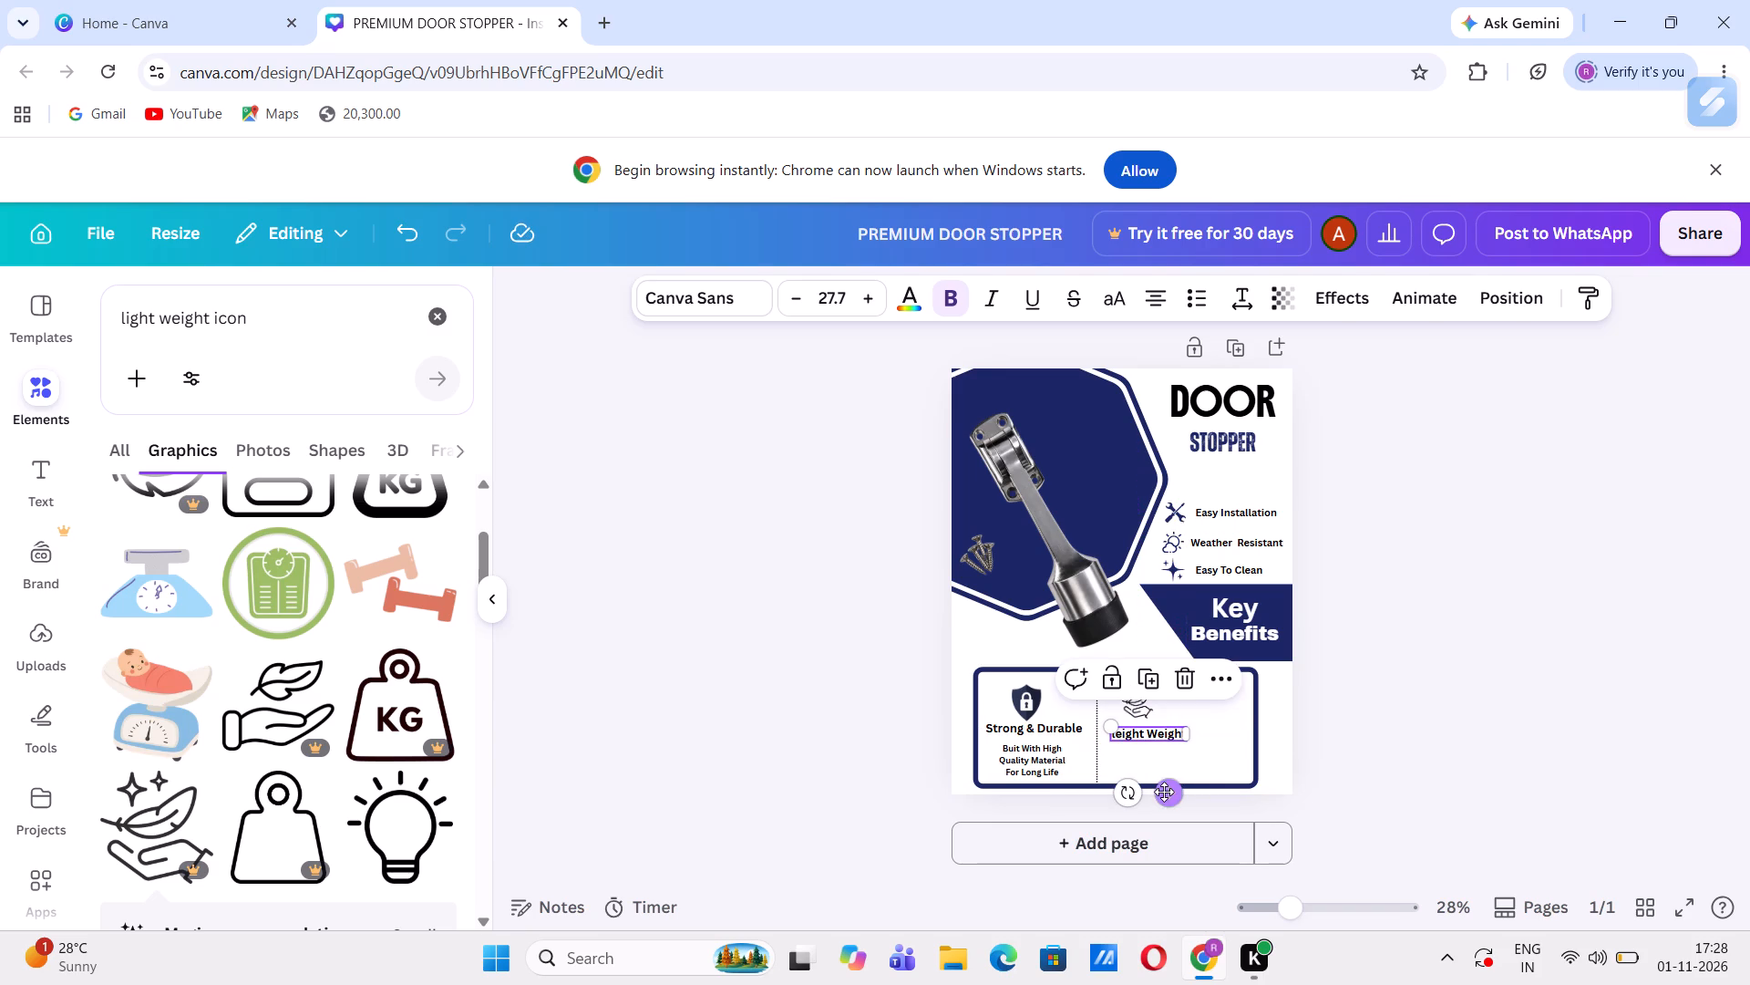
double_click(1125, 731)
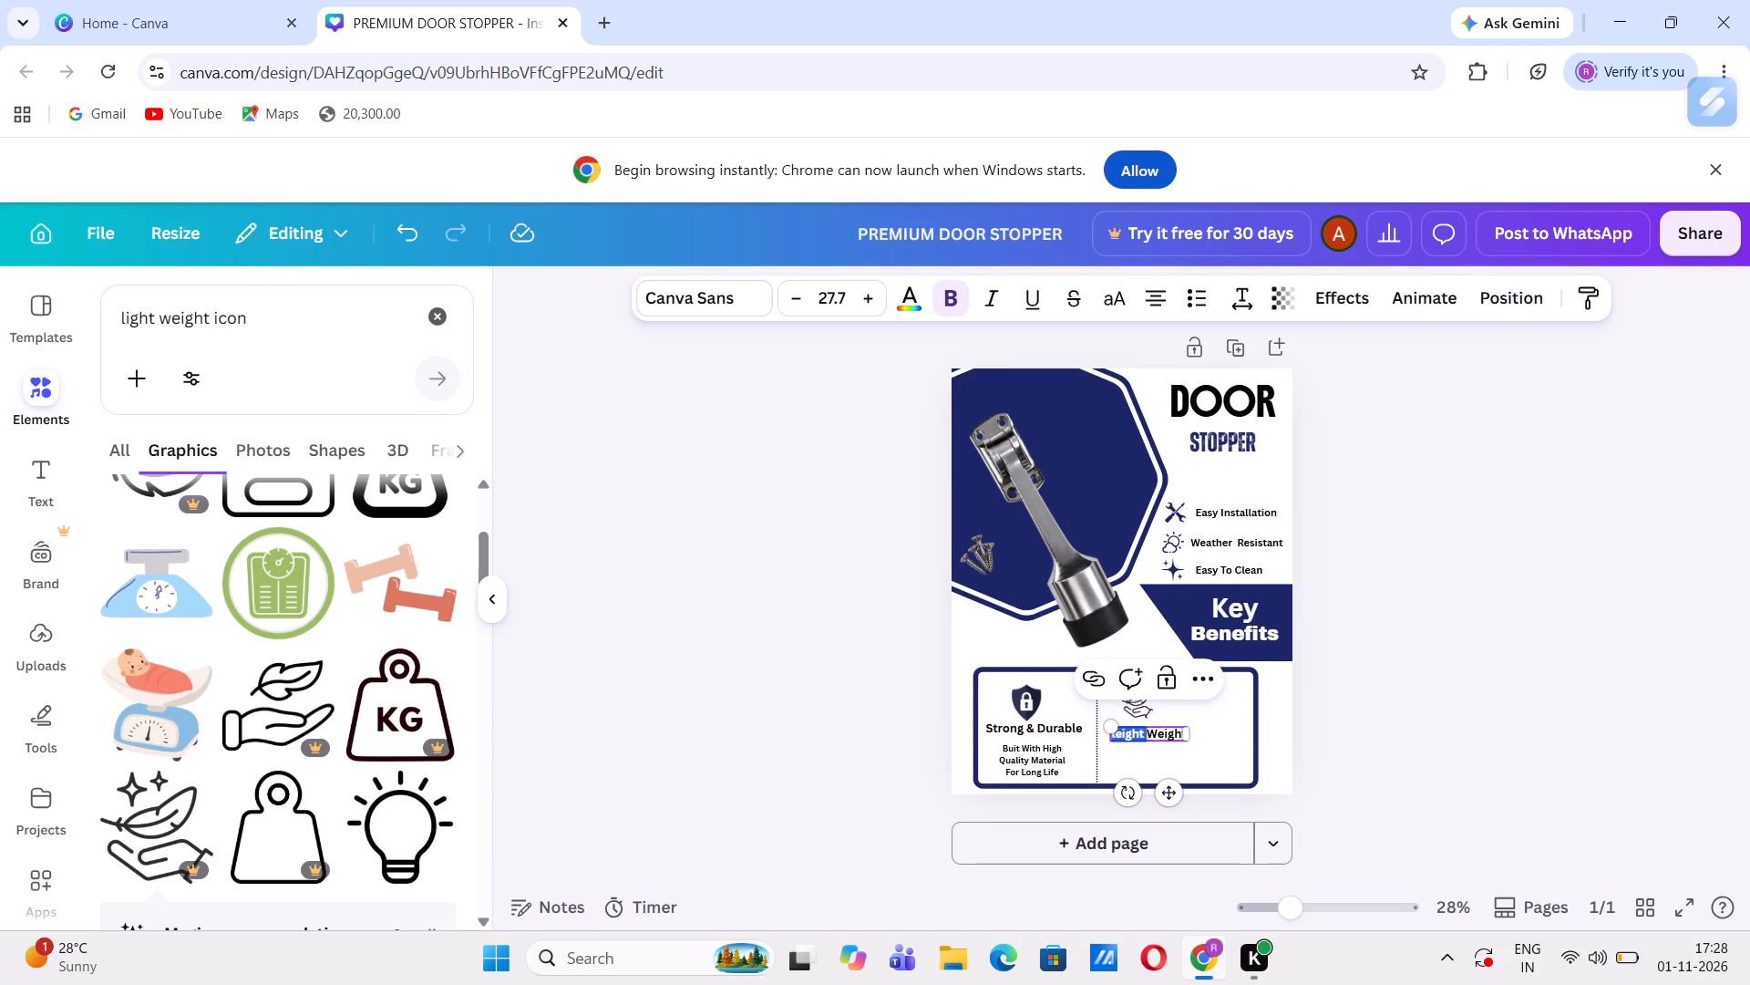
type("Light")
key("space")
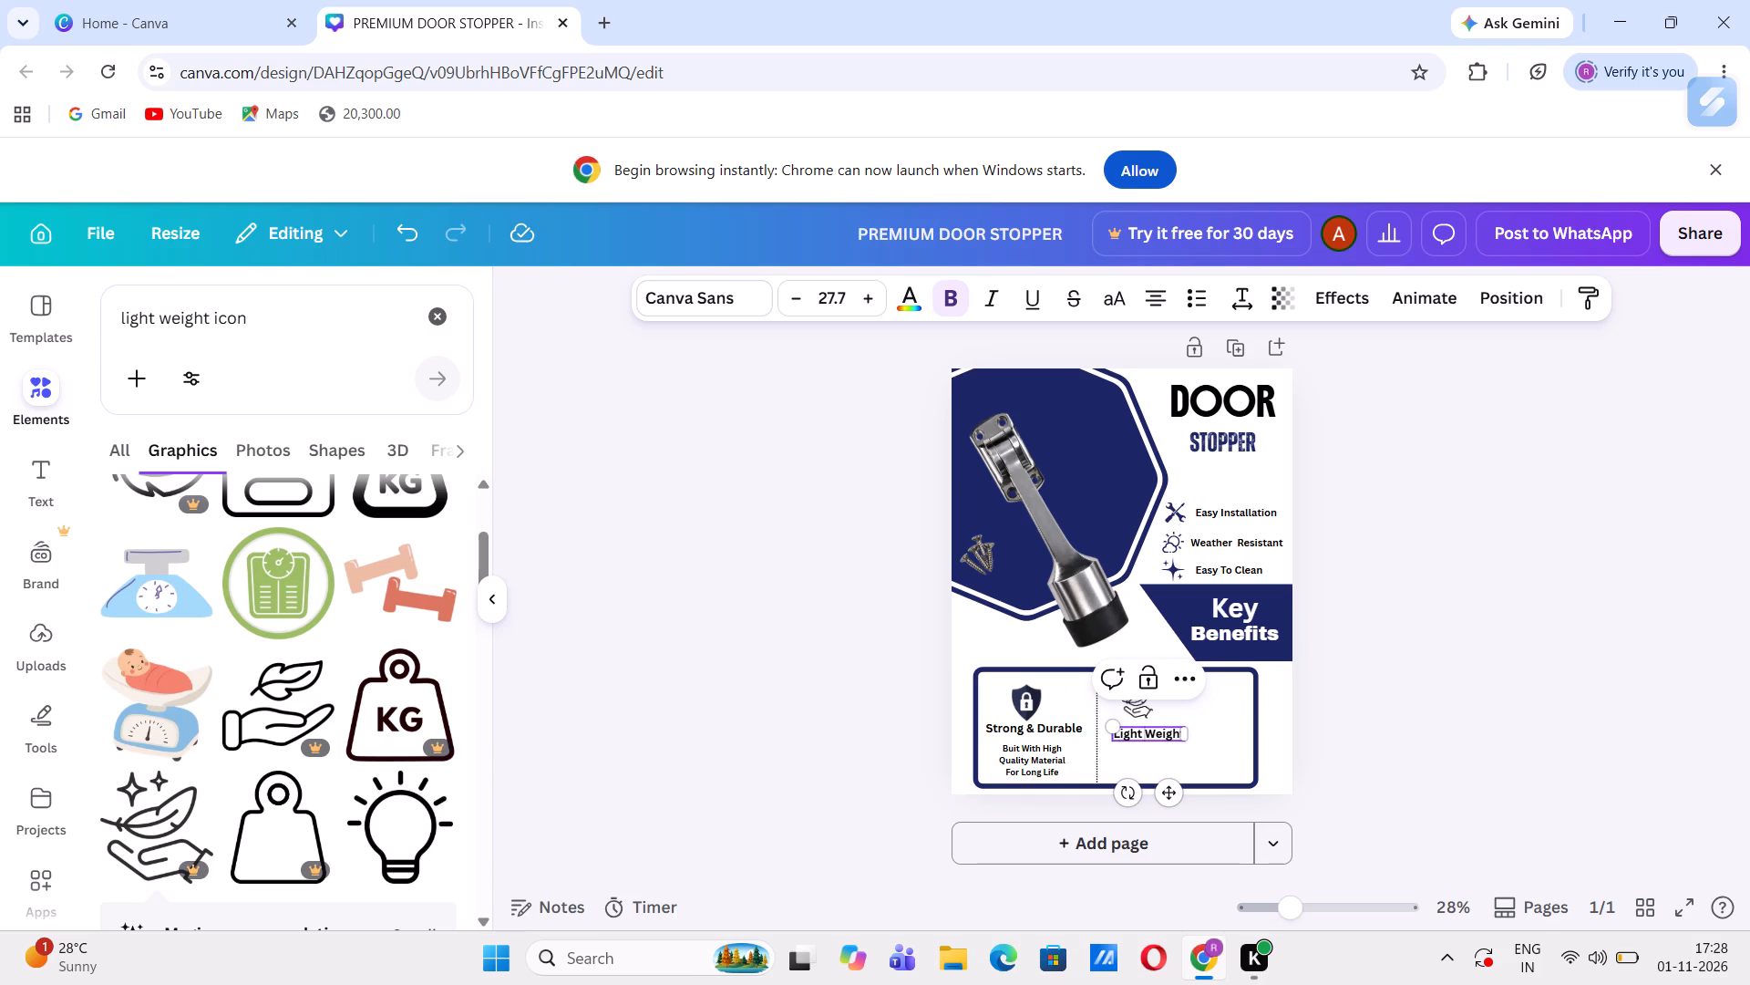
Shift the "Light Weight" caption closer to the divider, level with "Strong & Durable", and move the feather-and-hand icon to sit above it.
left_click_drag(1177, 796, 1176, 793)
left_click_drag(1176, 793, 1168, 793)
left_click(895, 768)
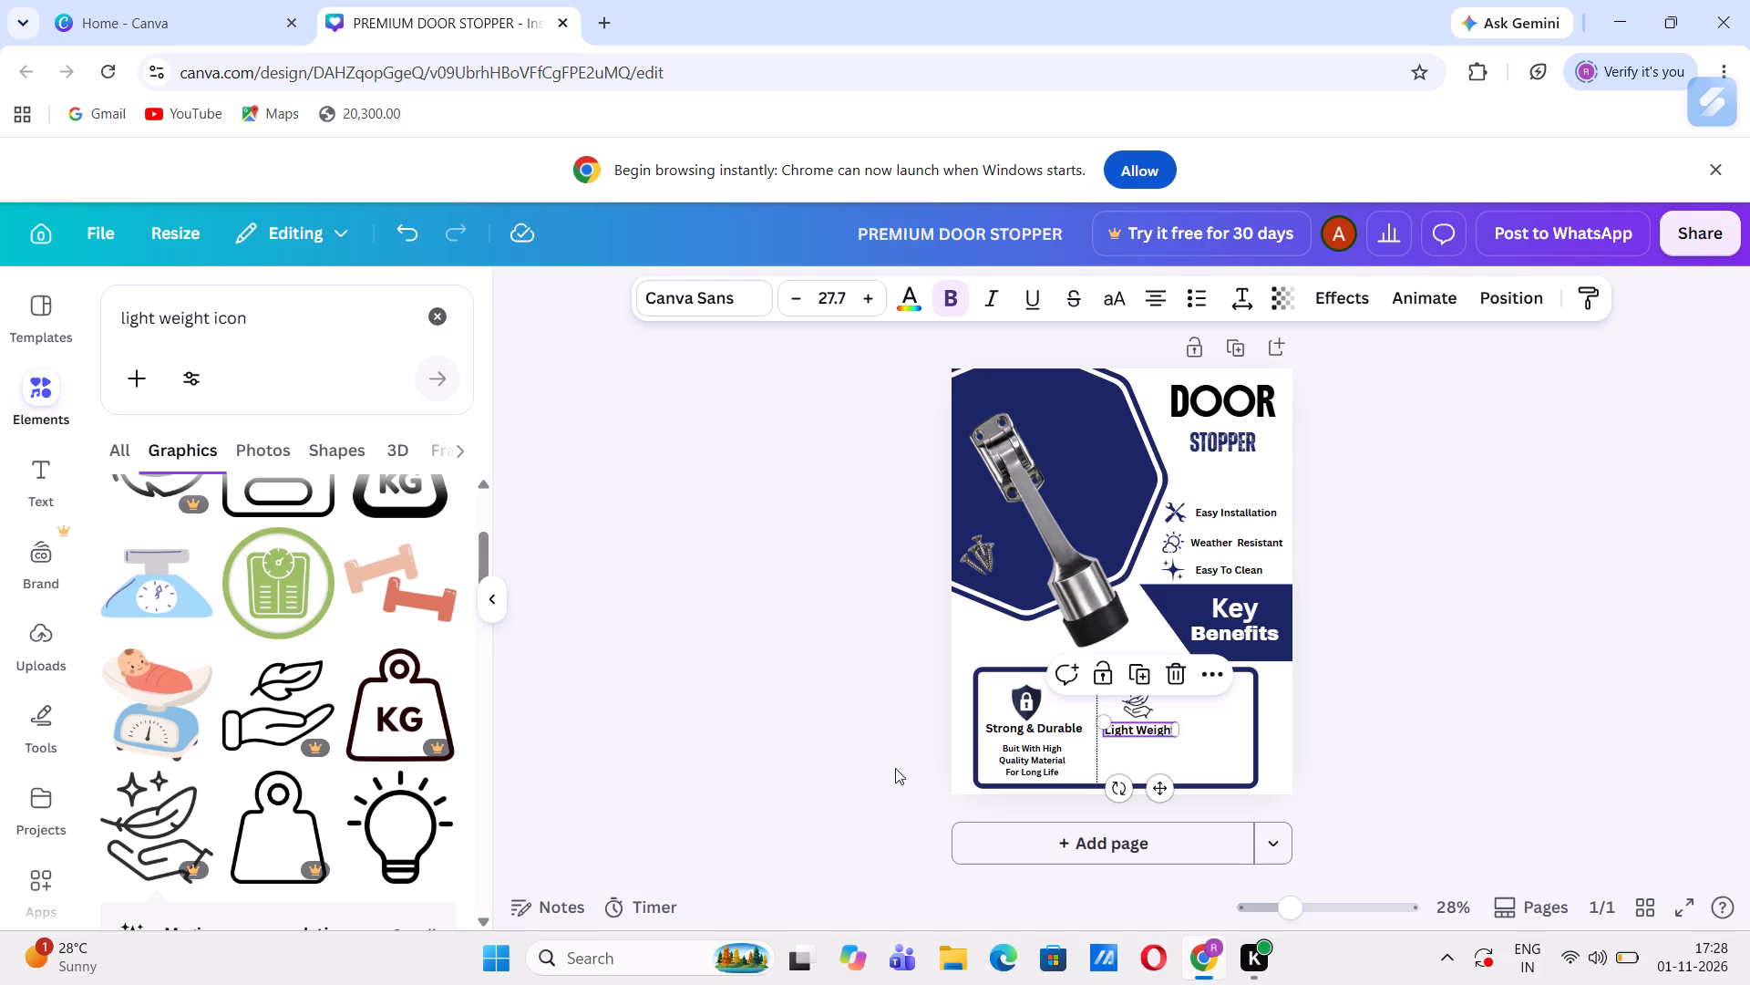
left_click(1141, 701)
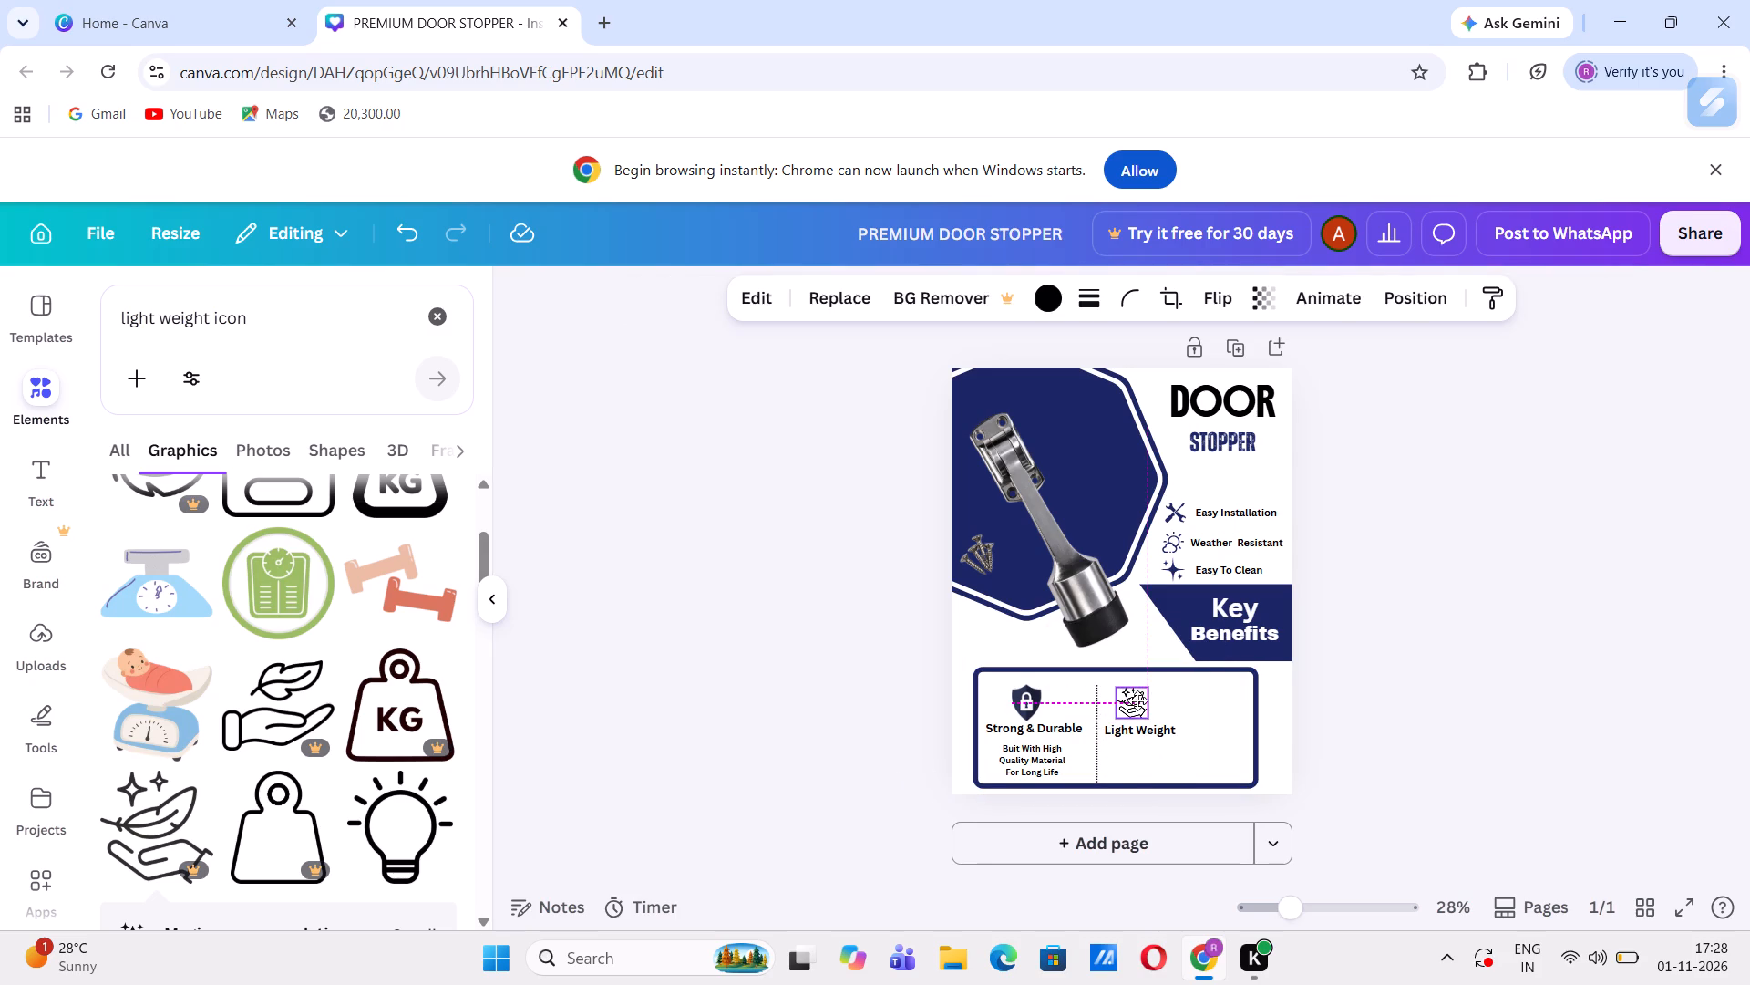
left_click(908, 718)
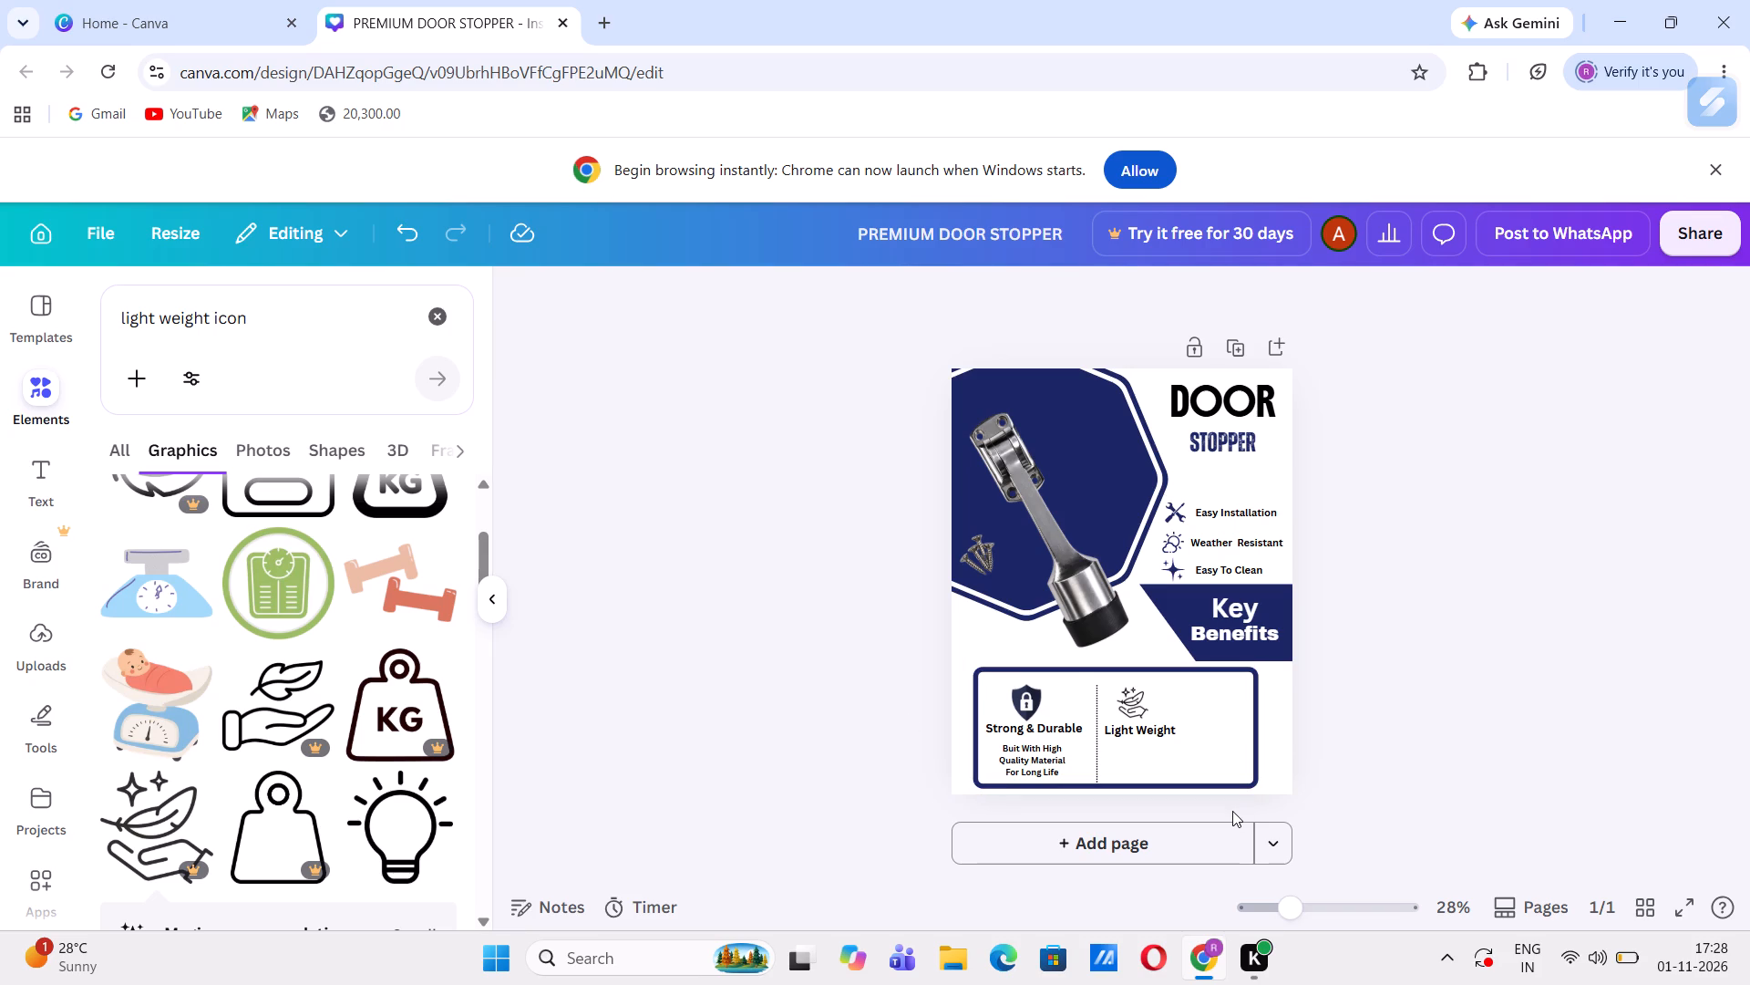
Enlarge the Key Benefits box to a height of about 405, reaching the page's bottom edge, and widen it on both sides.
left_click(1256, 746)
left_click_drag(1262, 795, 1282, 802)
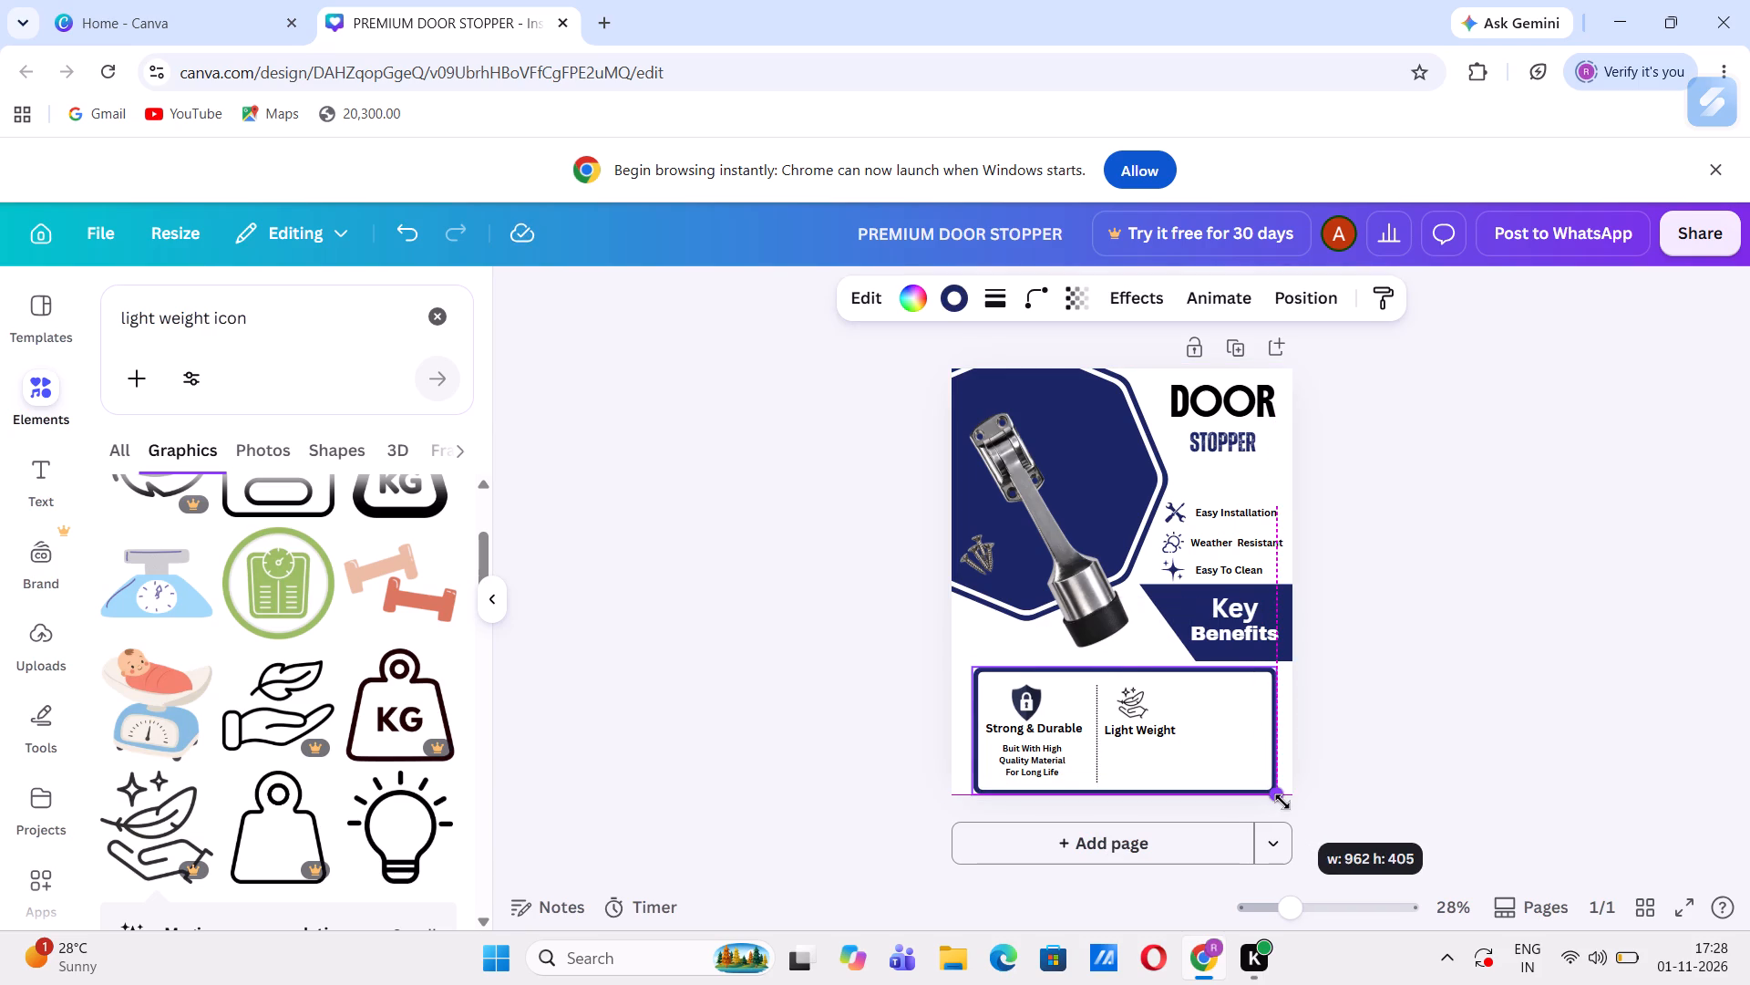
left_click_drag(1282, 802, 1282, 803)
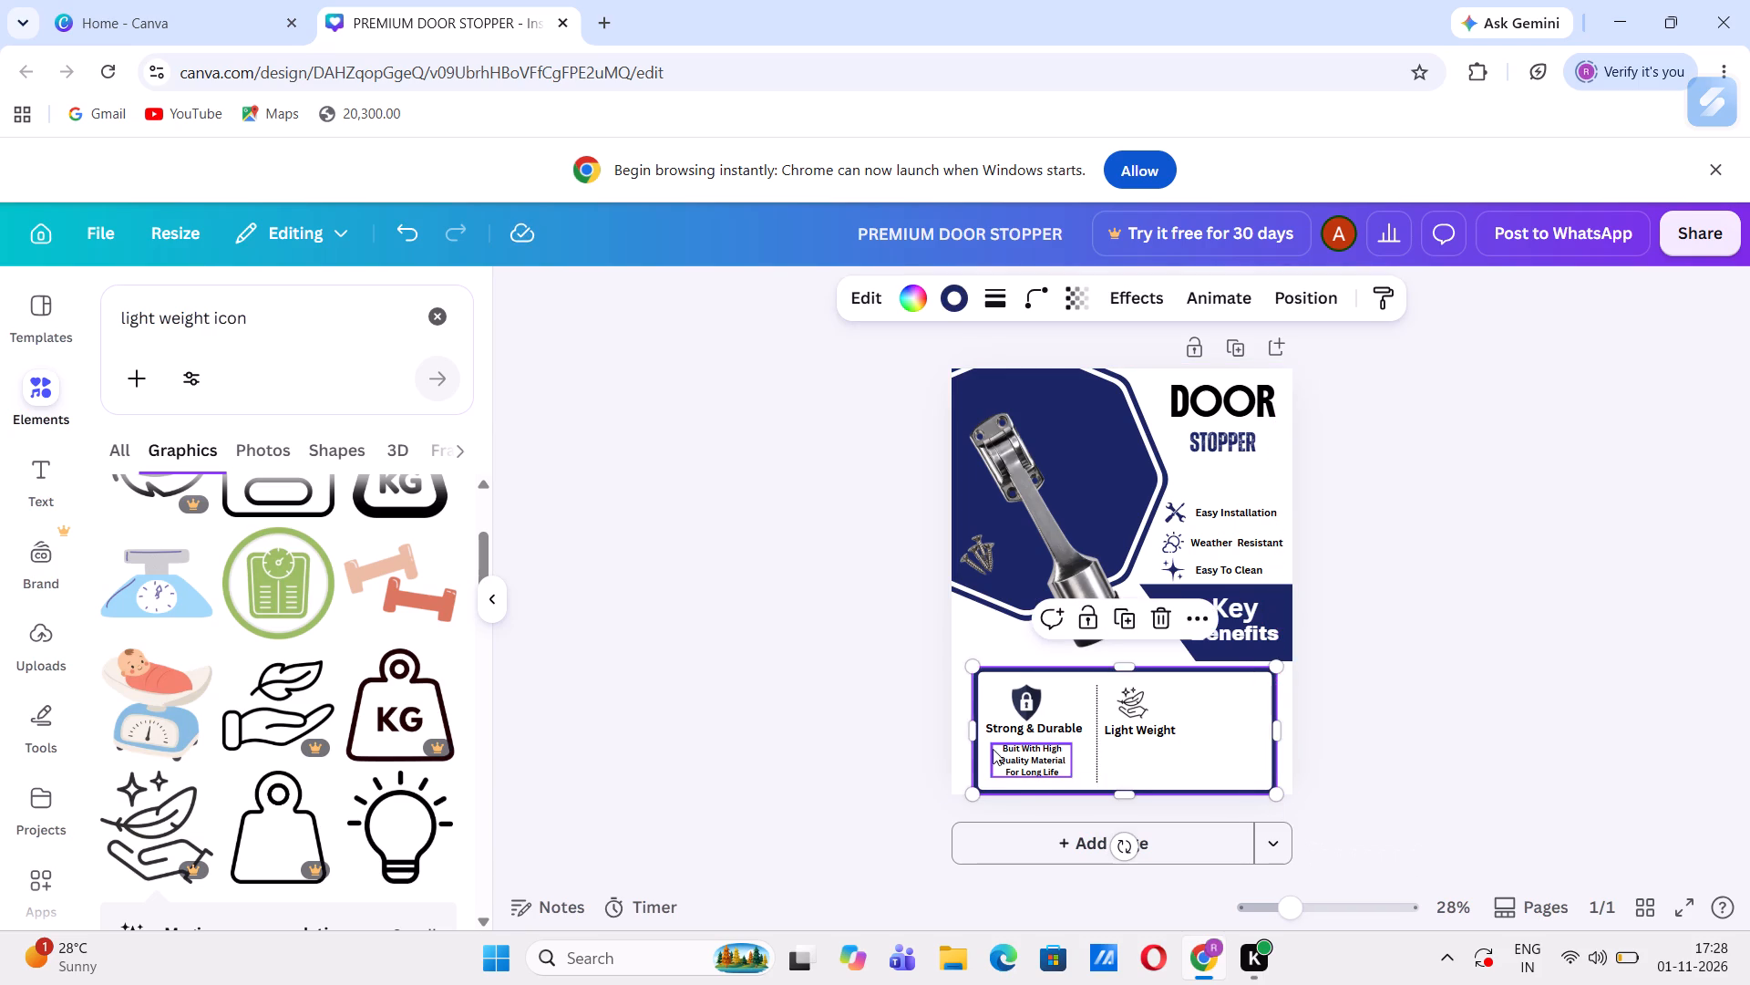
left_click(973, 731)
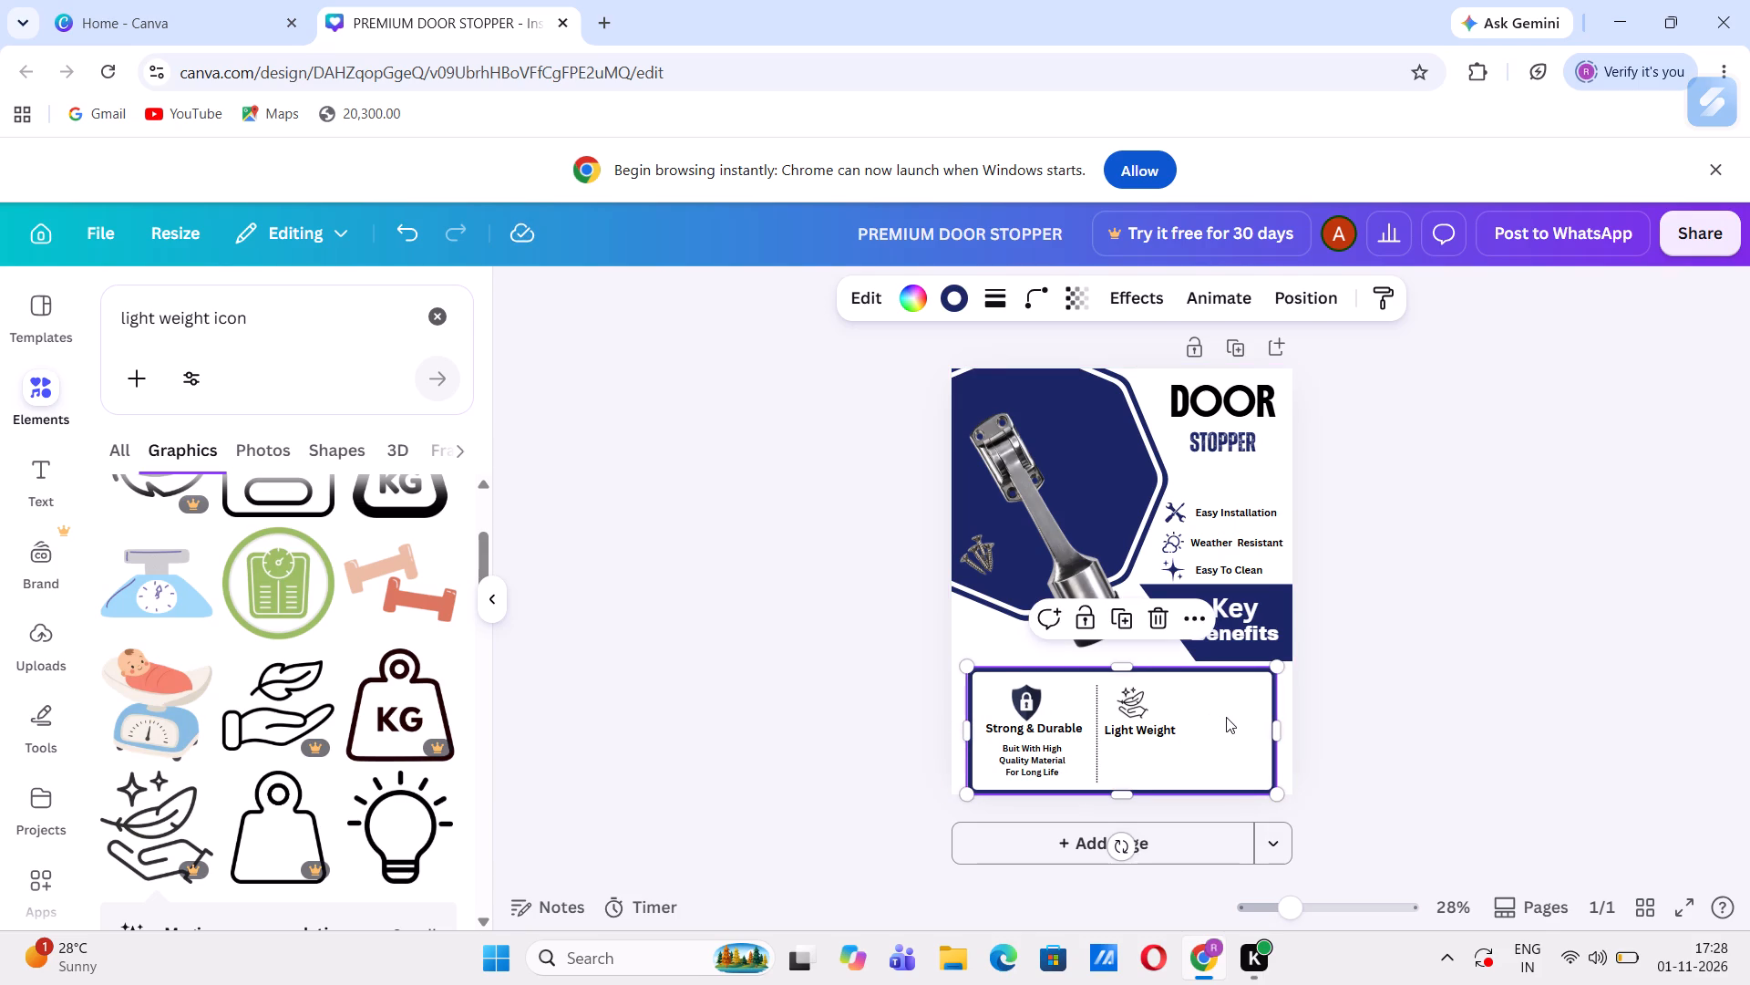
left_click(1282, 731)
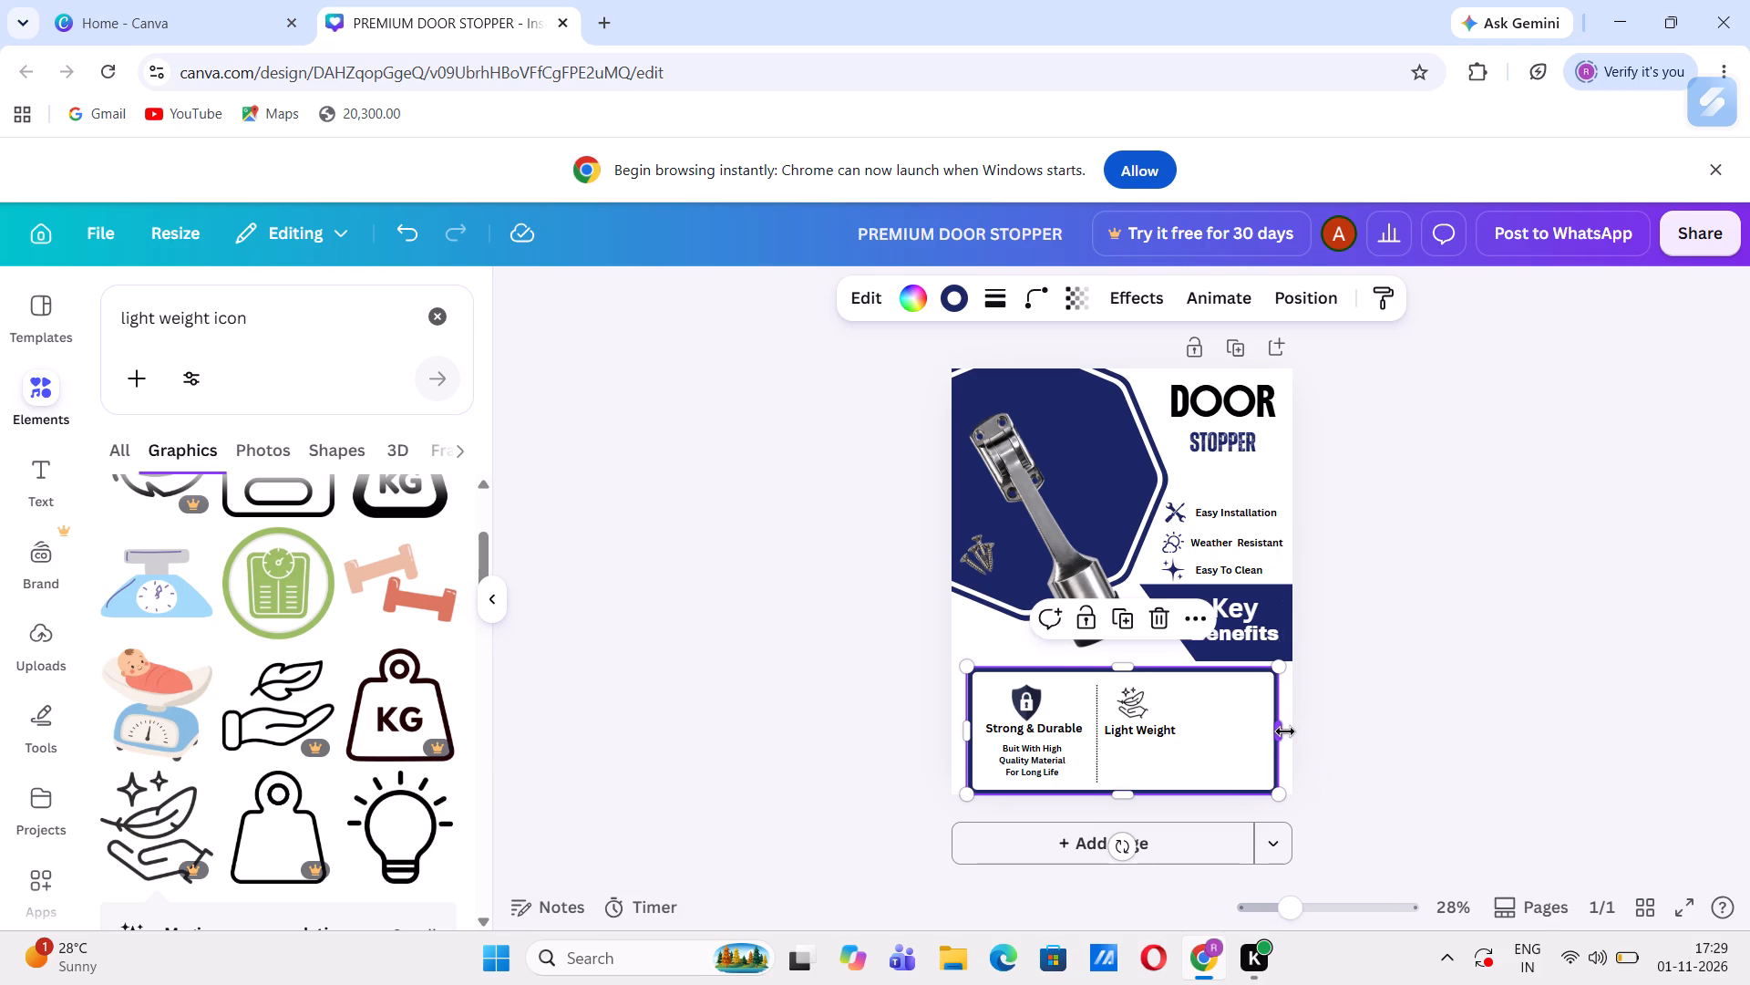
left_click(888, 668)
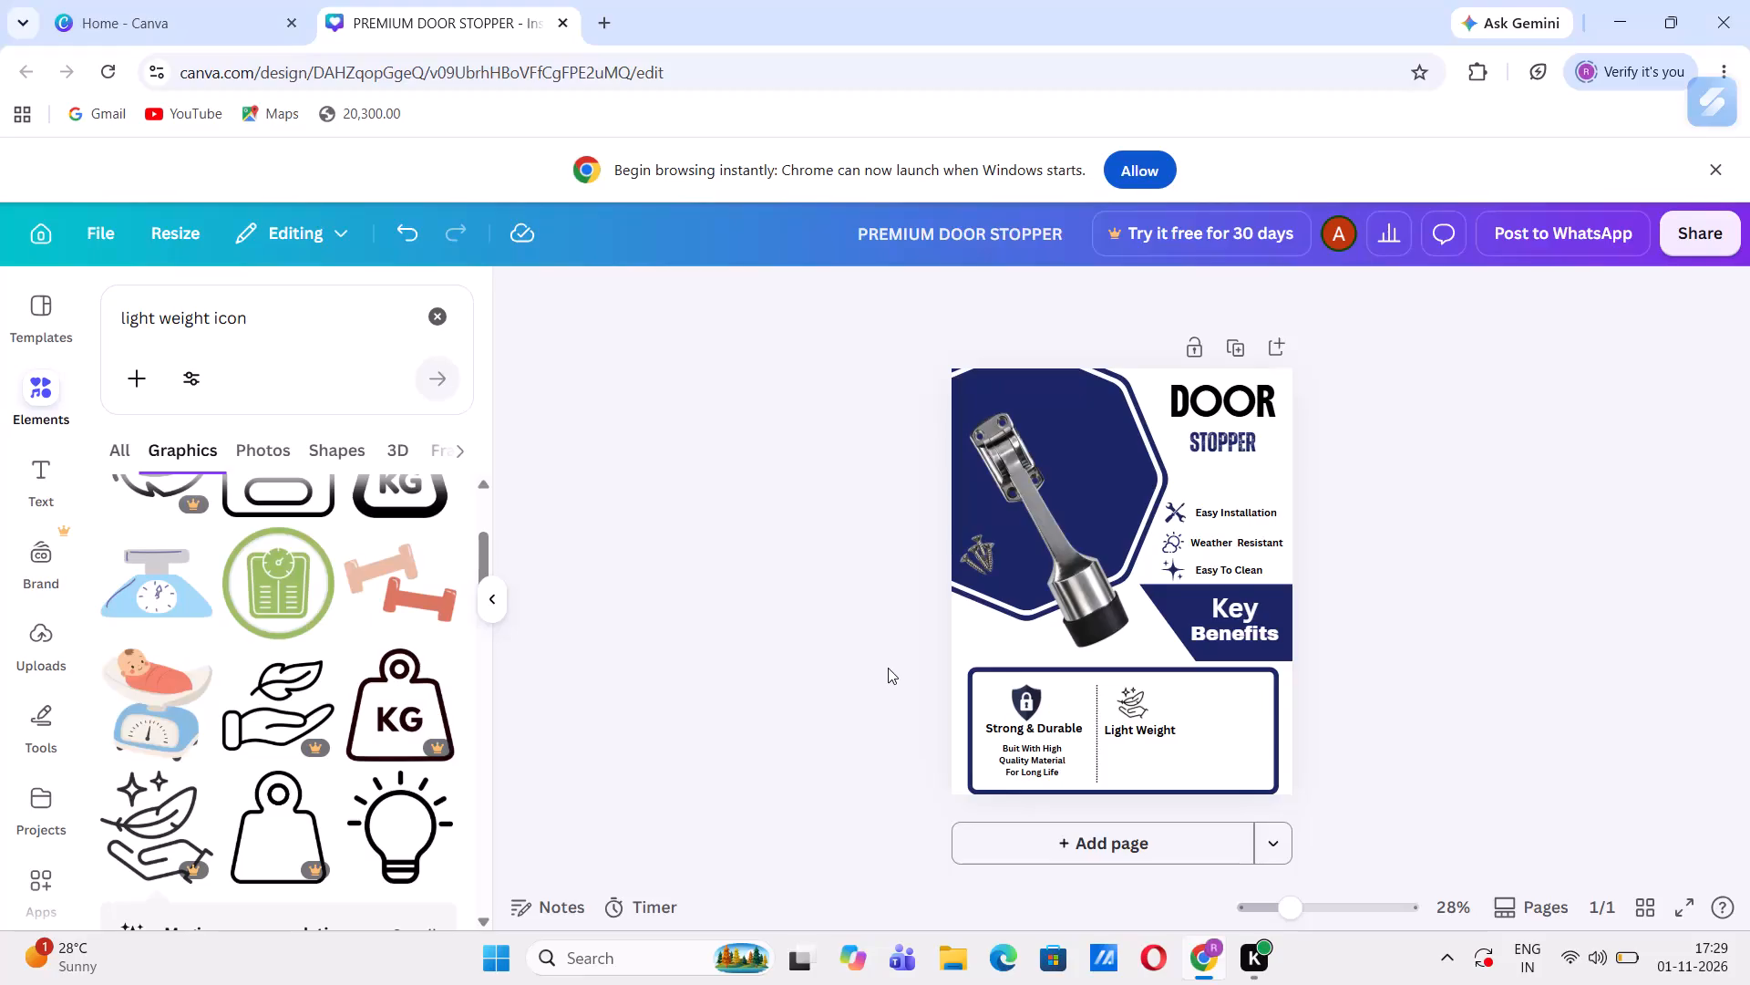
Duplicate the "Buit With High Quality Material For Long Life" description and place the copy beneath the "Light Weight" caption.
left_click(1004, 771)
left_click(1041, 691)
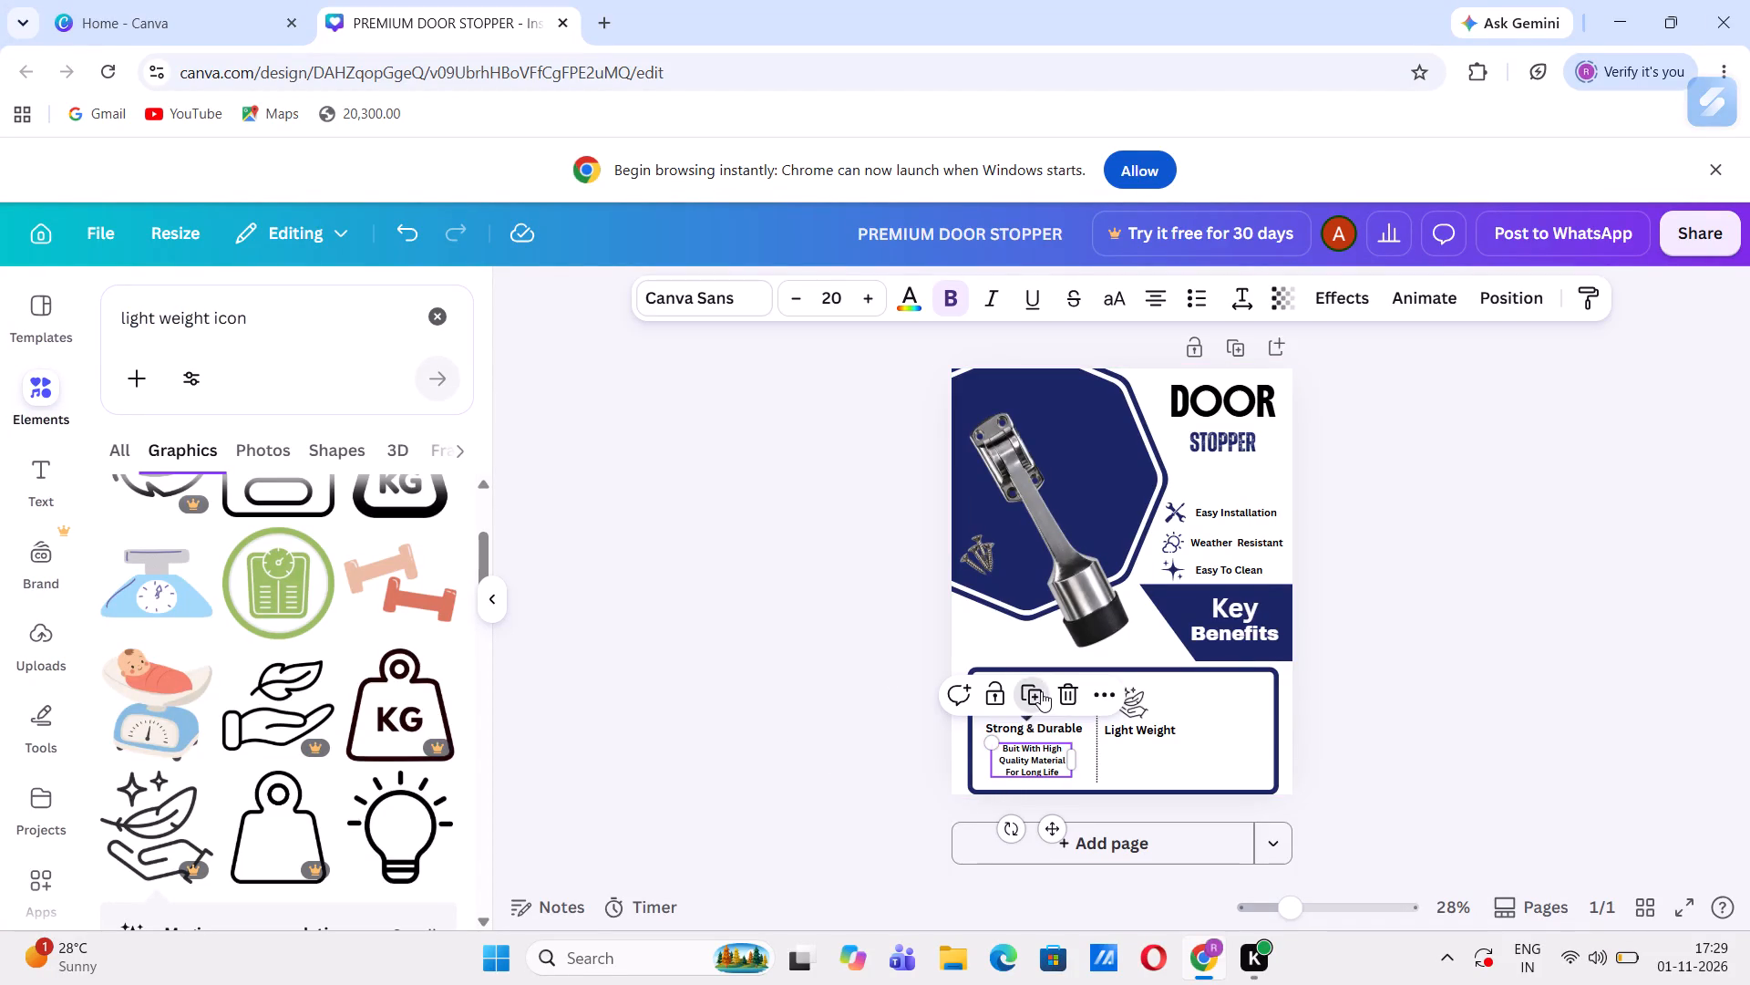
left_click_drag(1062, 824, 1124, 819)
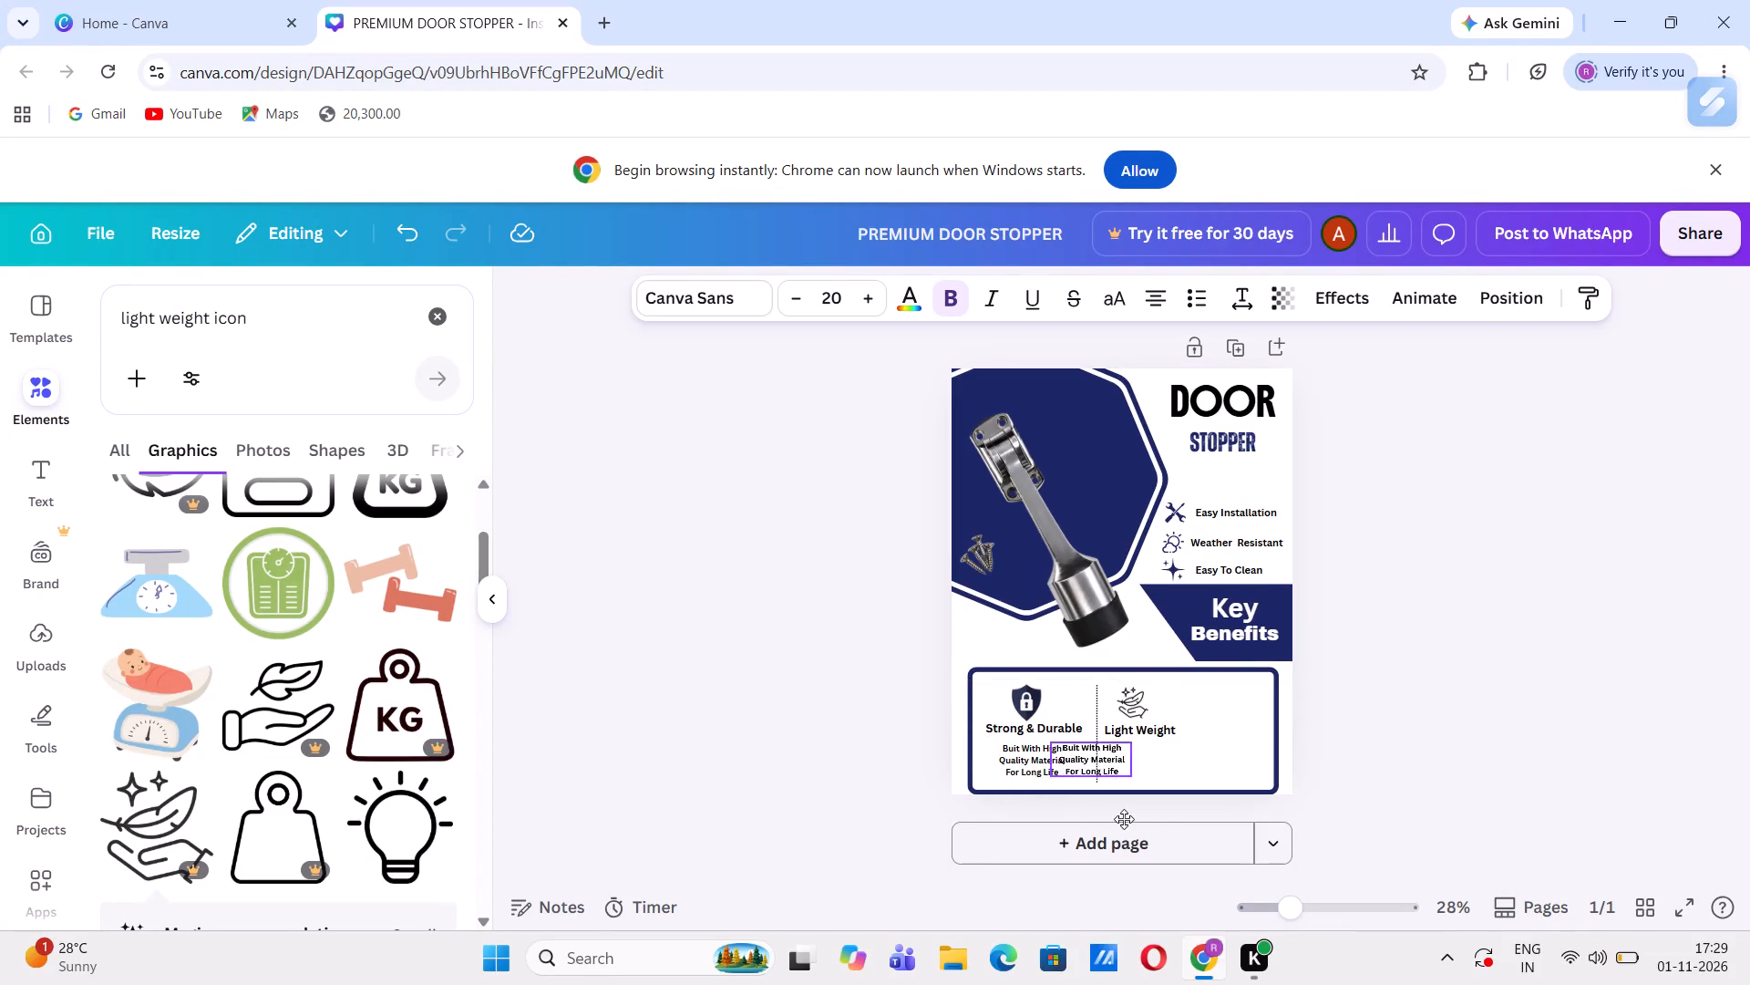
left_click_drag(1124, 819, 1156, 823)
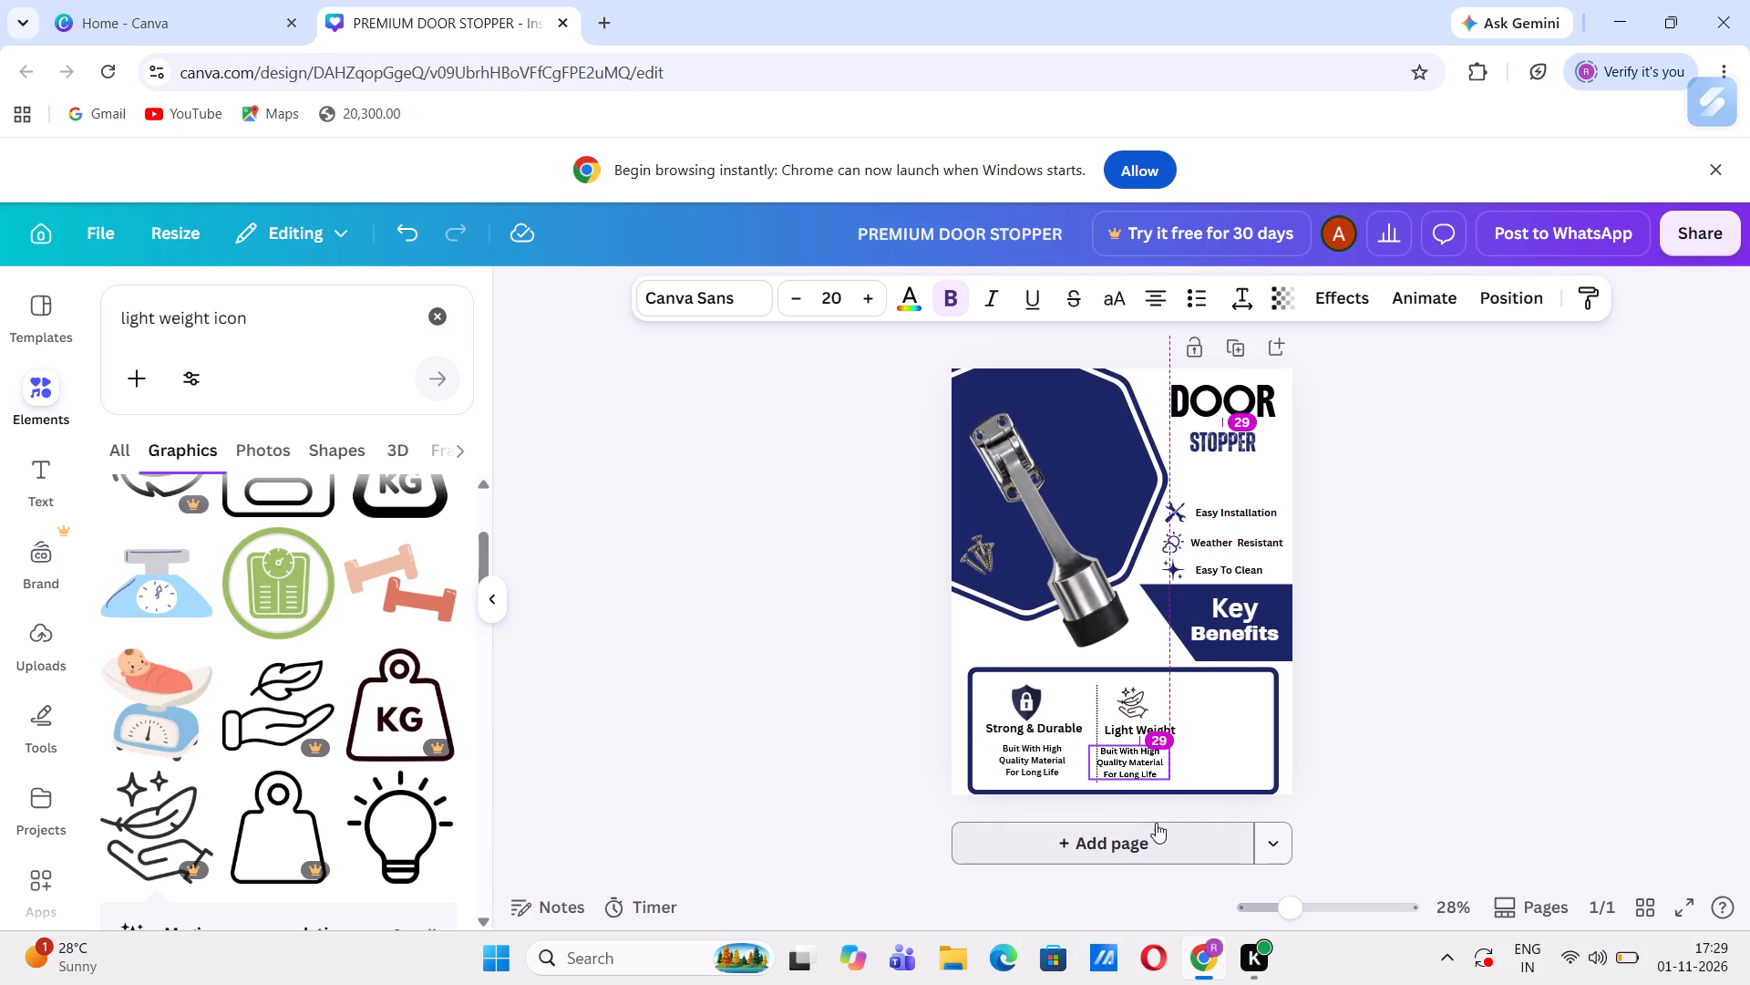
left_click_drag(1156, 823, 1162, 823)
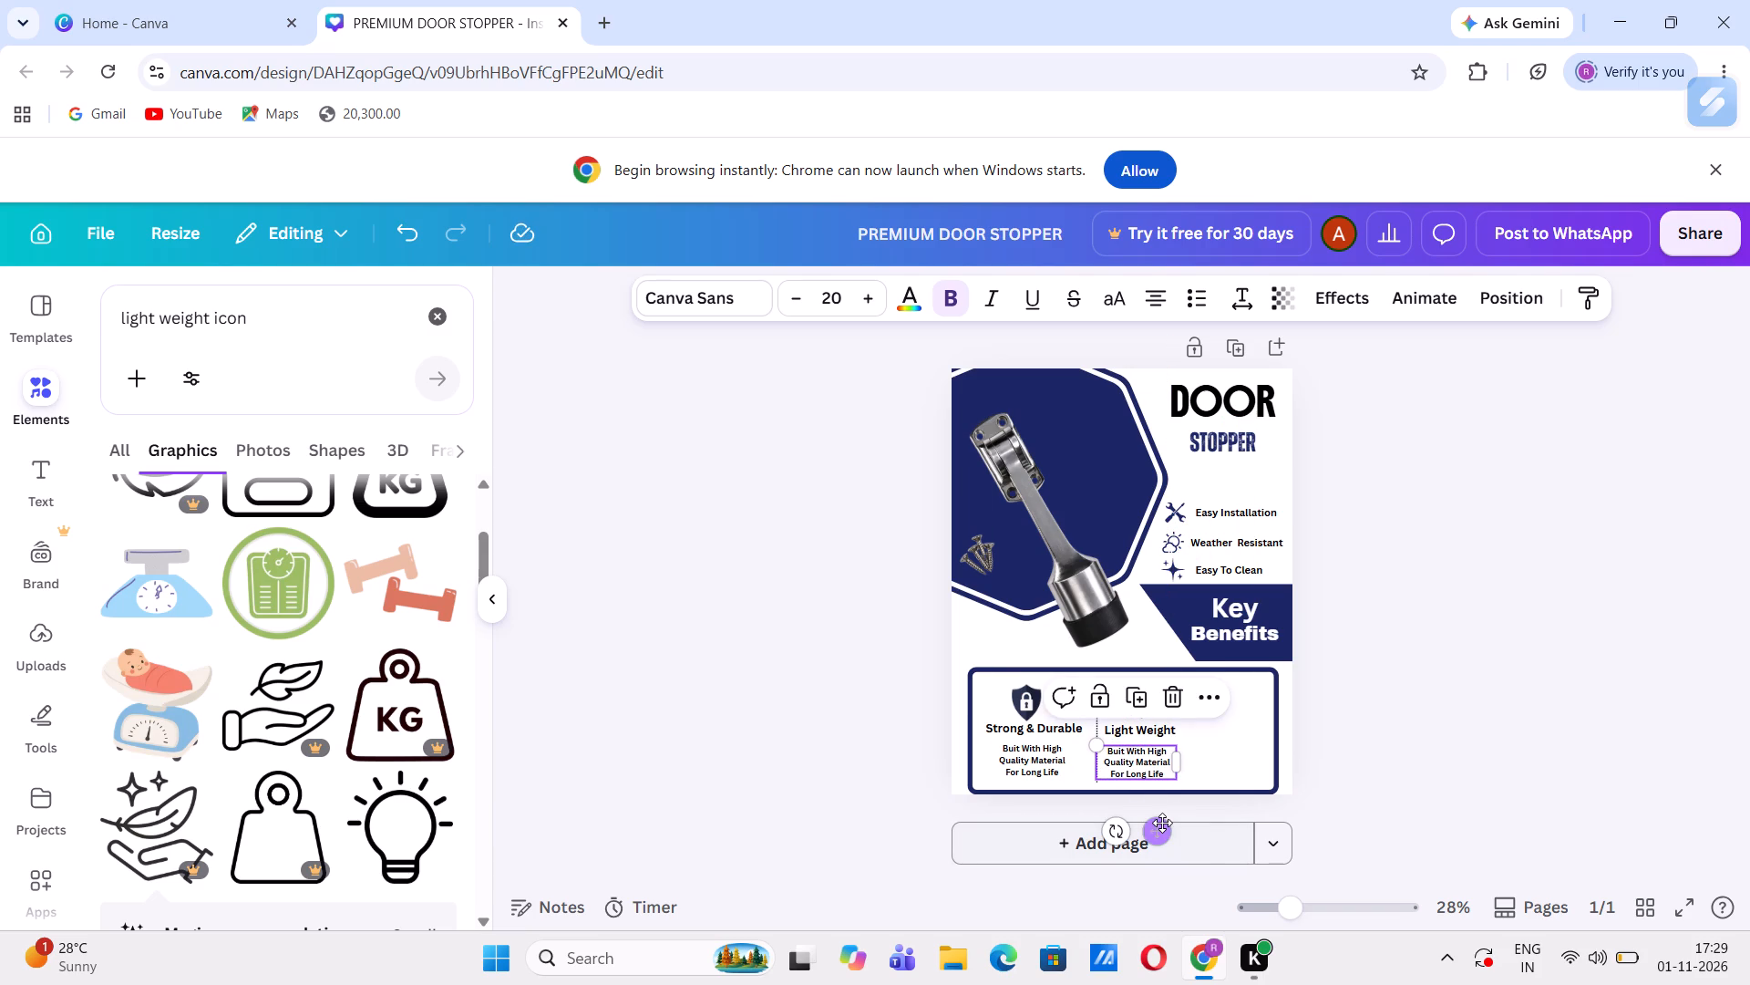
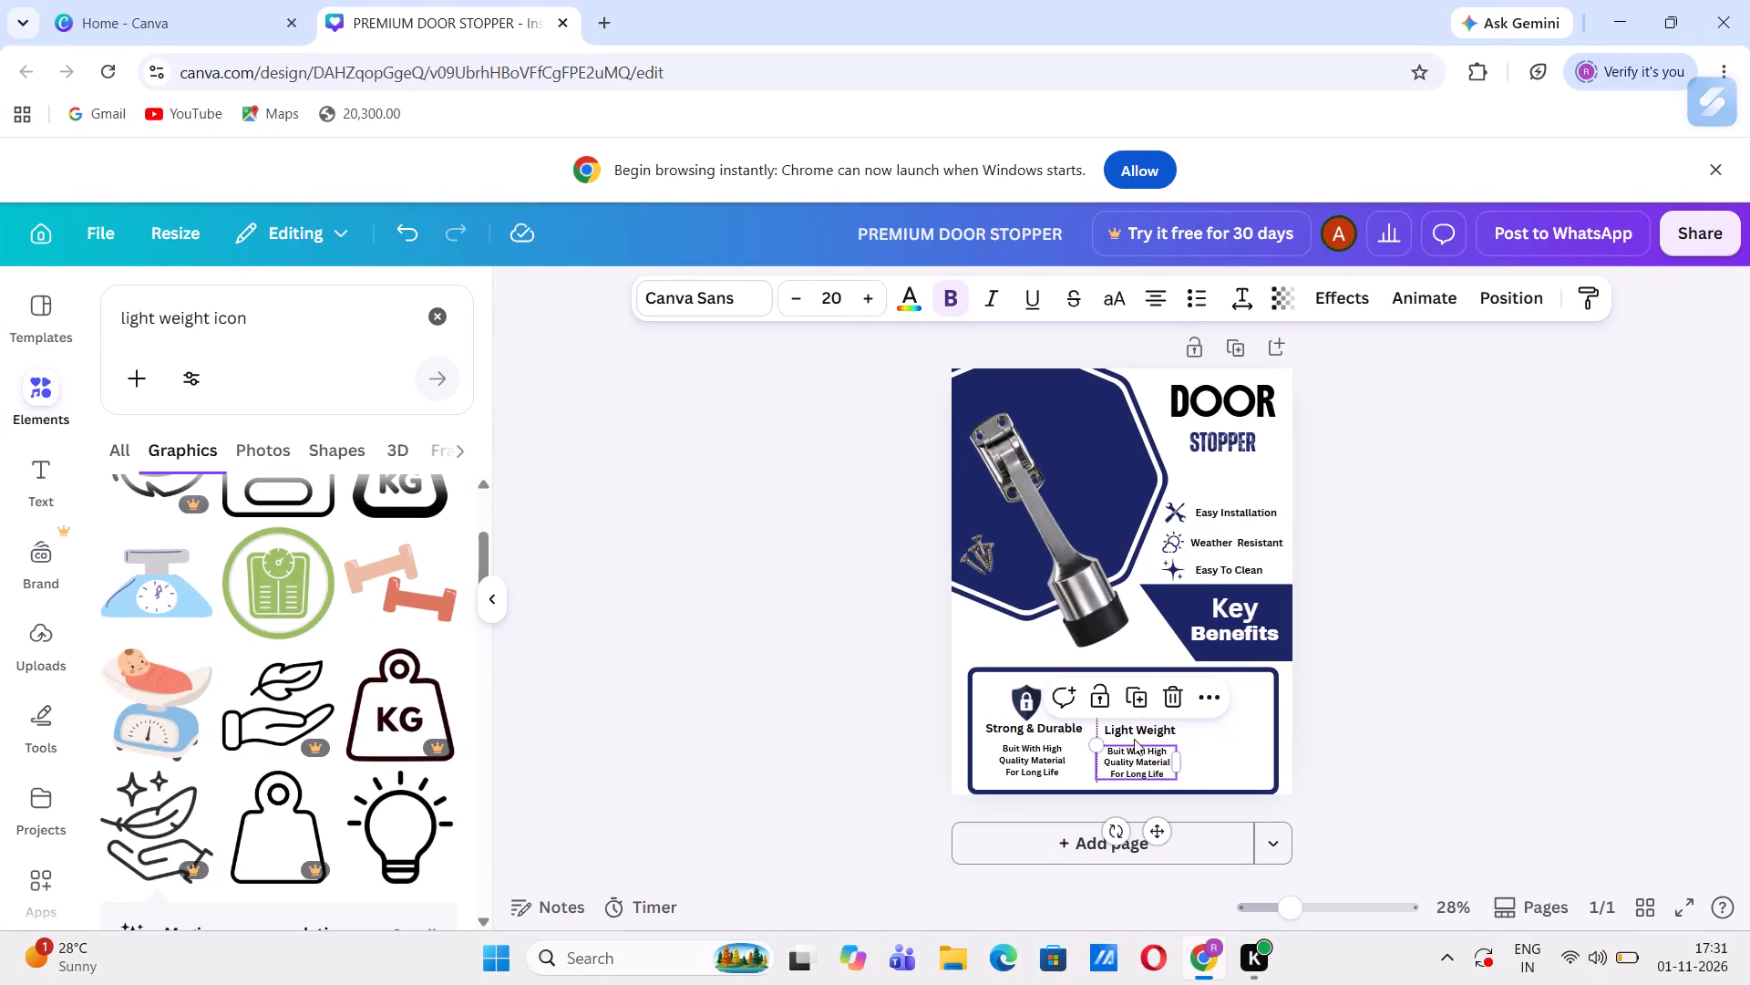
Replace the copied description beneath the "Light Weight" caption with "Light Weight Yet Exteremely Strong And Reliable".
left_click(1131, 734)
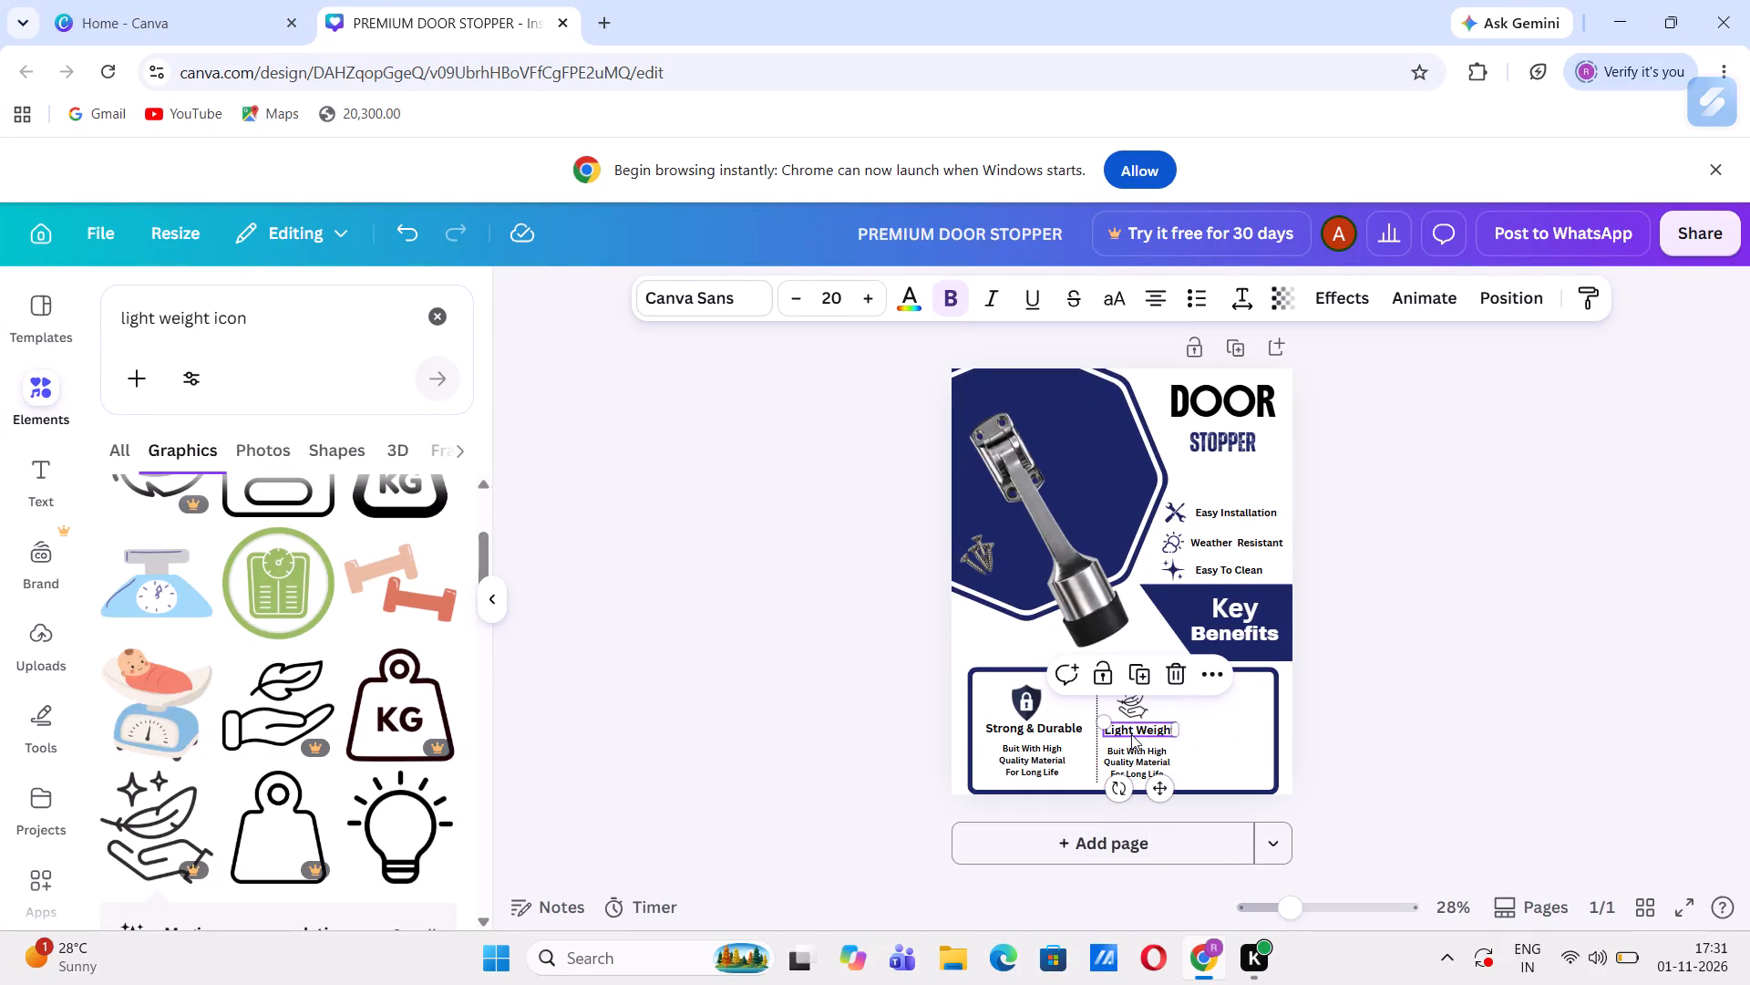
triple_click(1131, 762)
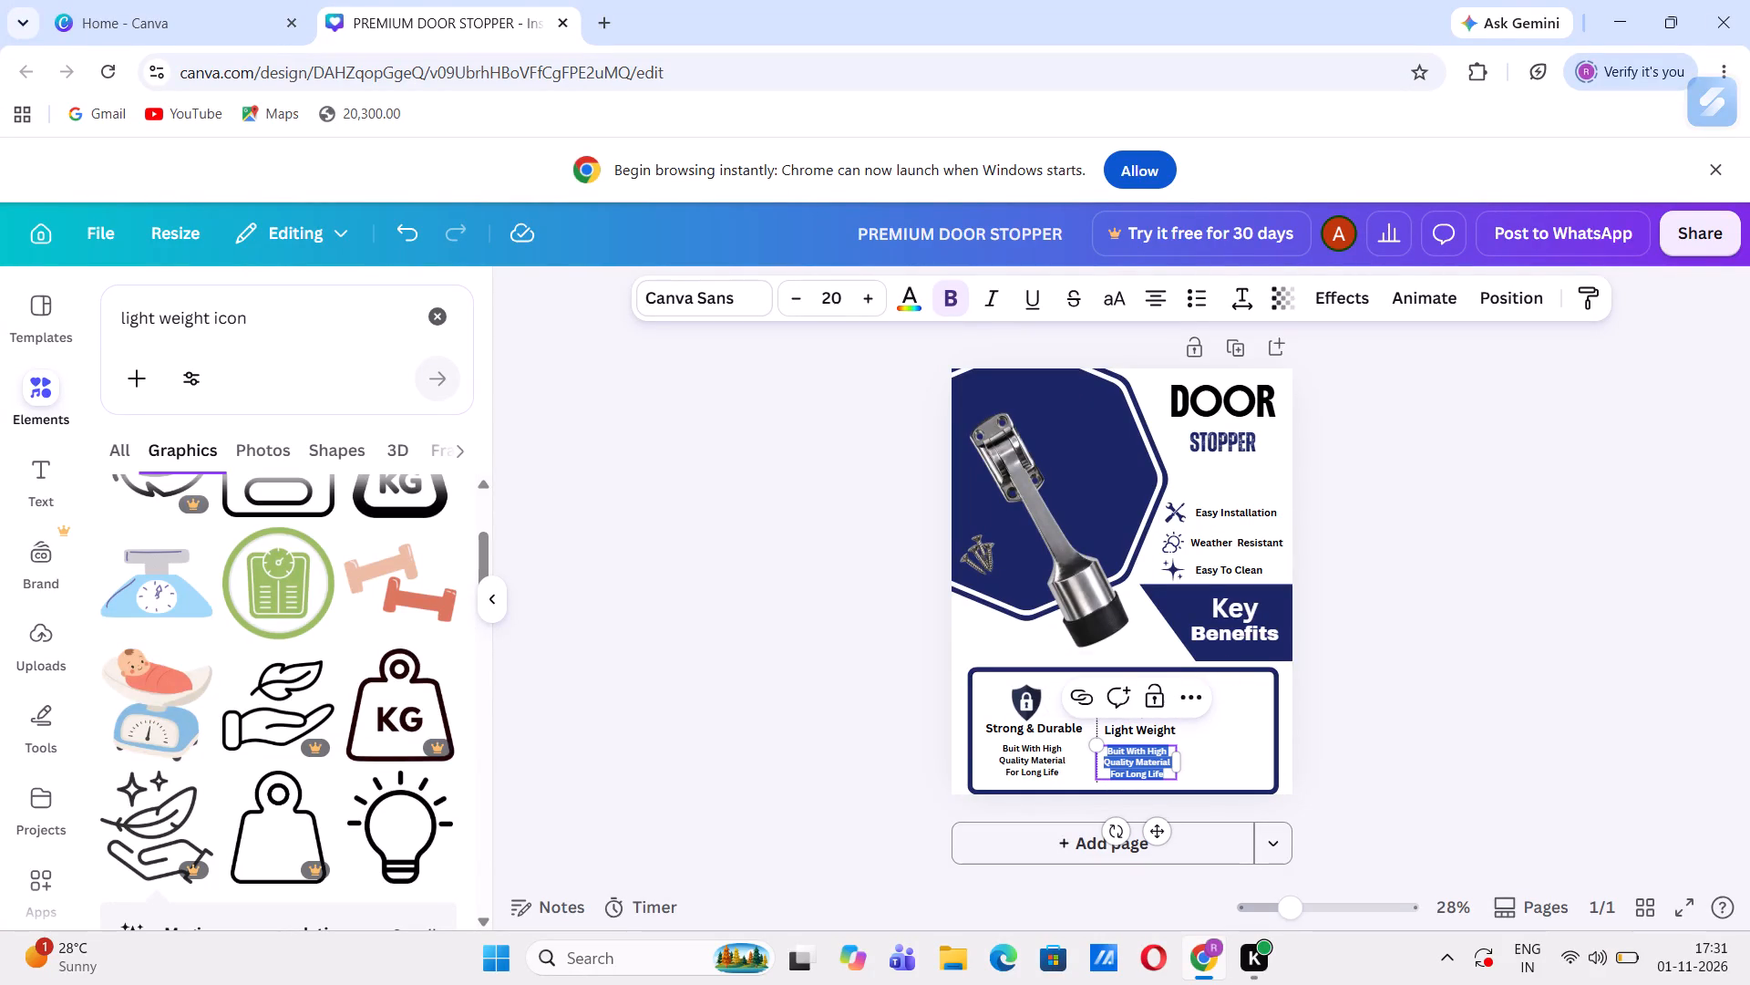
key("shift+l")
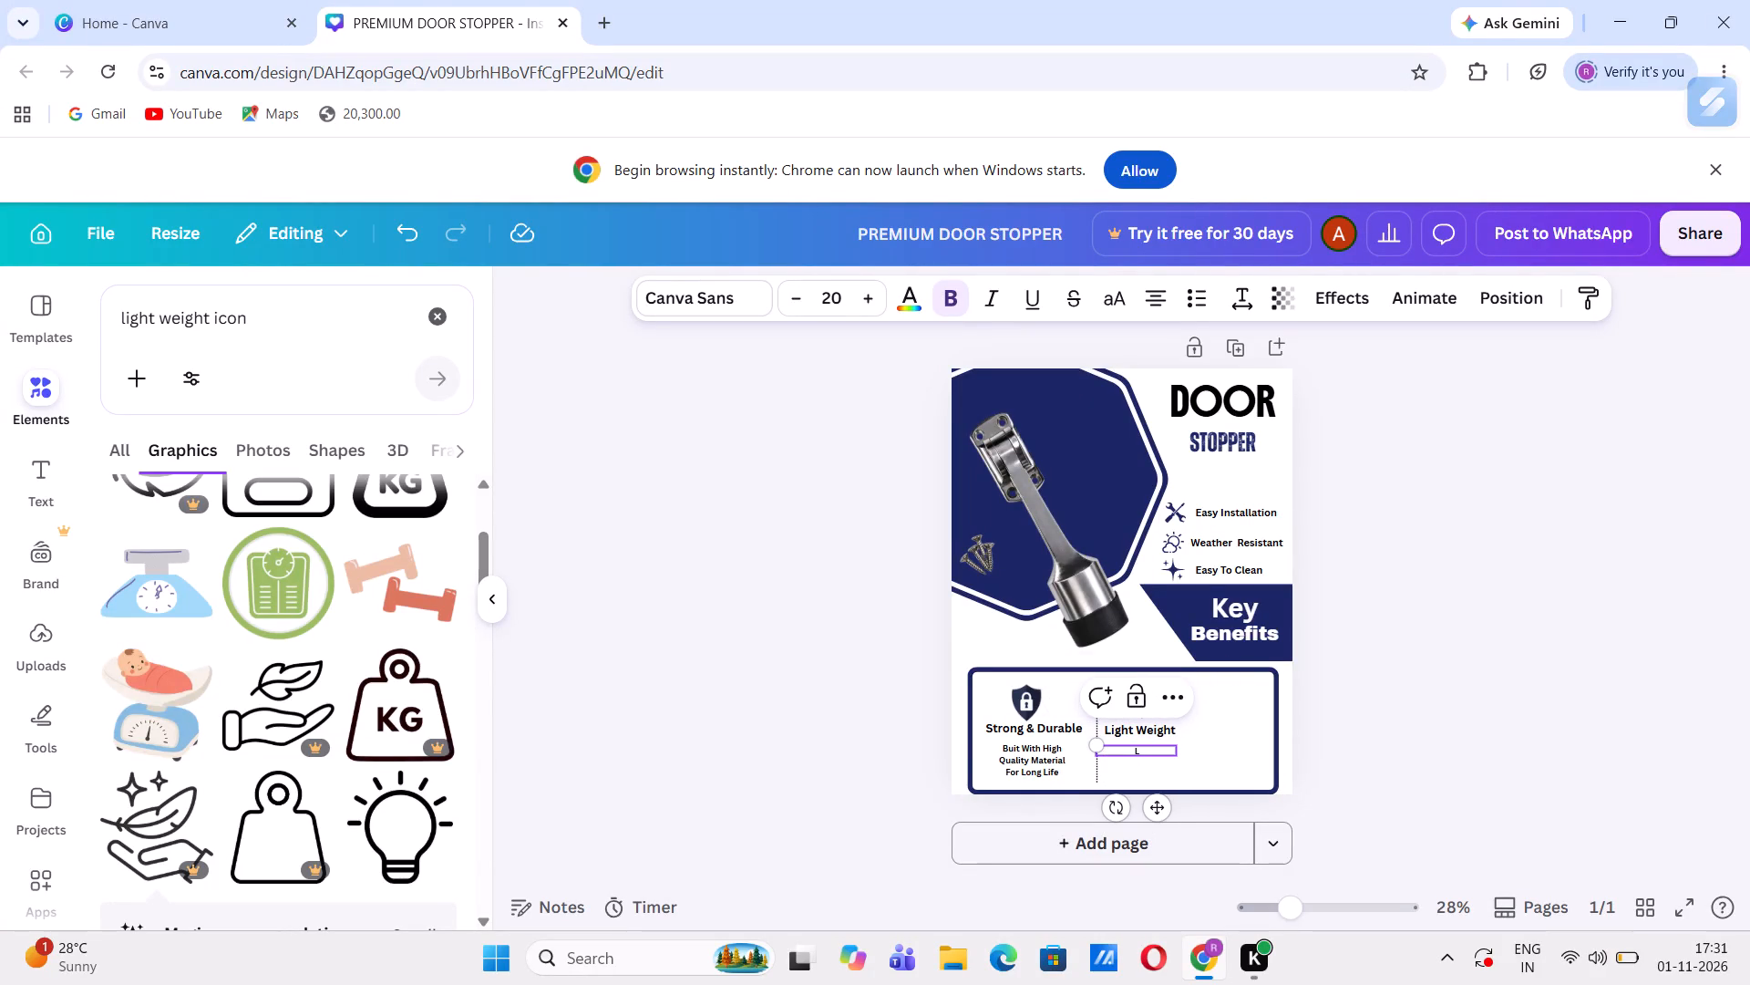
type("ight")
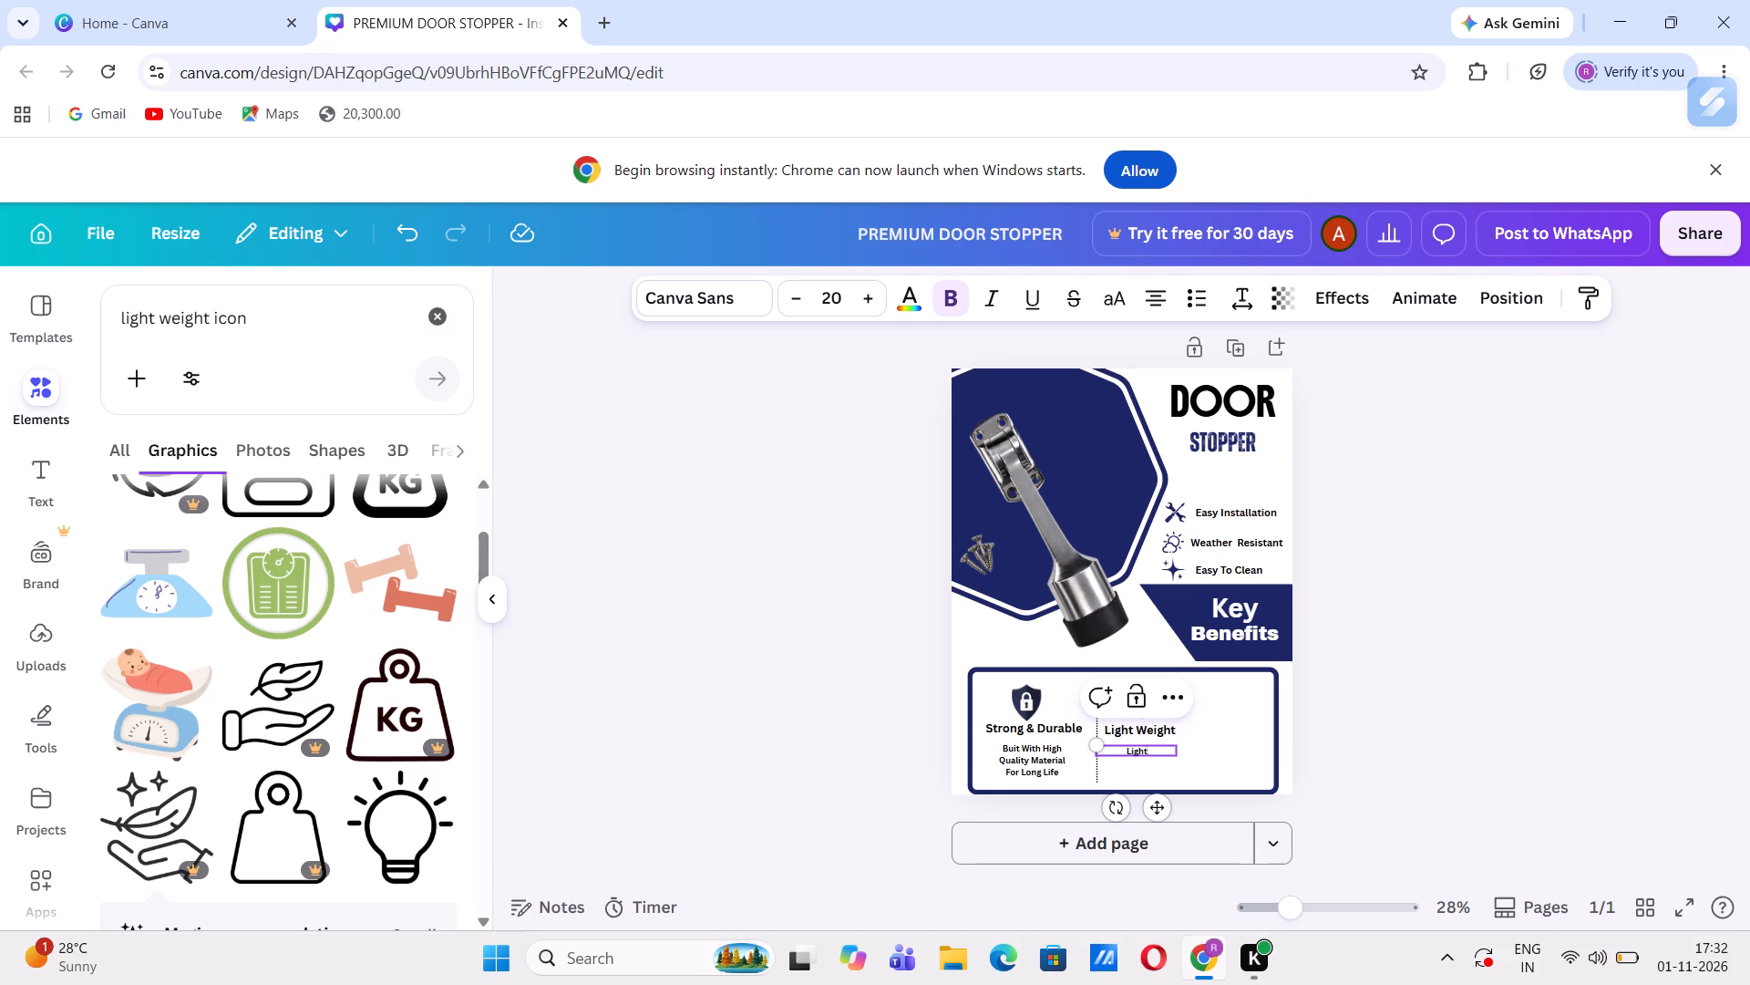
key("space")
type("We")
type("ight")
key("space")
type("Yet")
key("space")
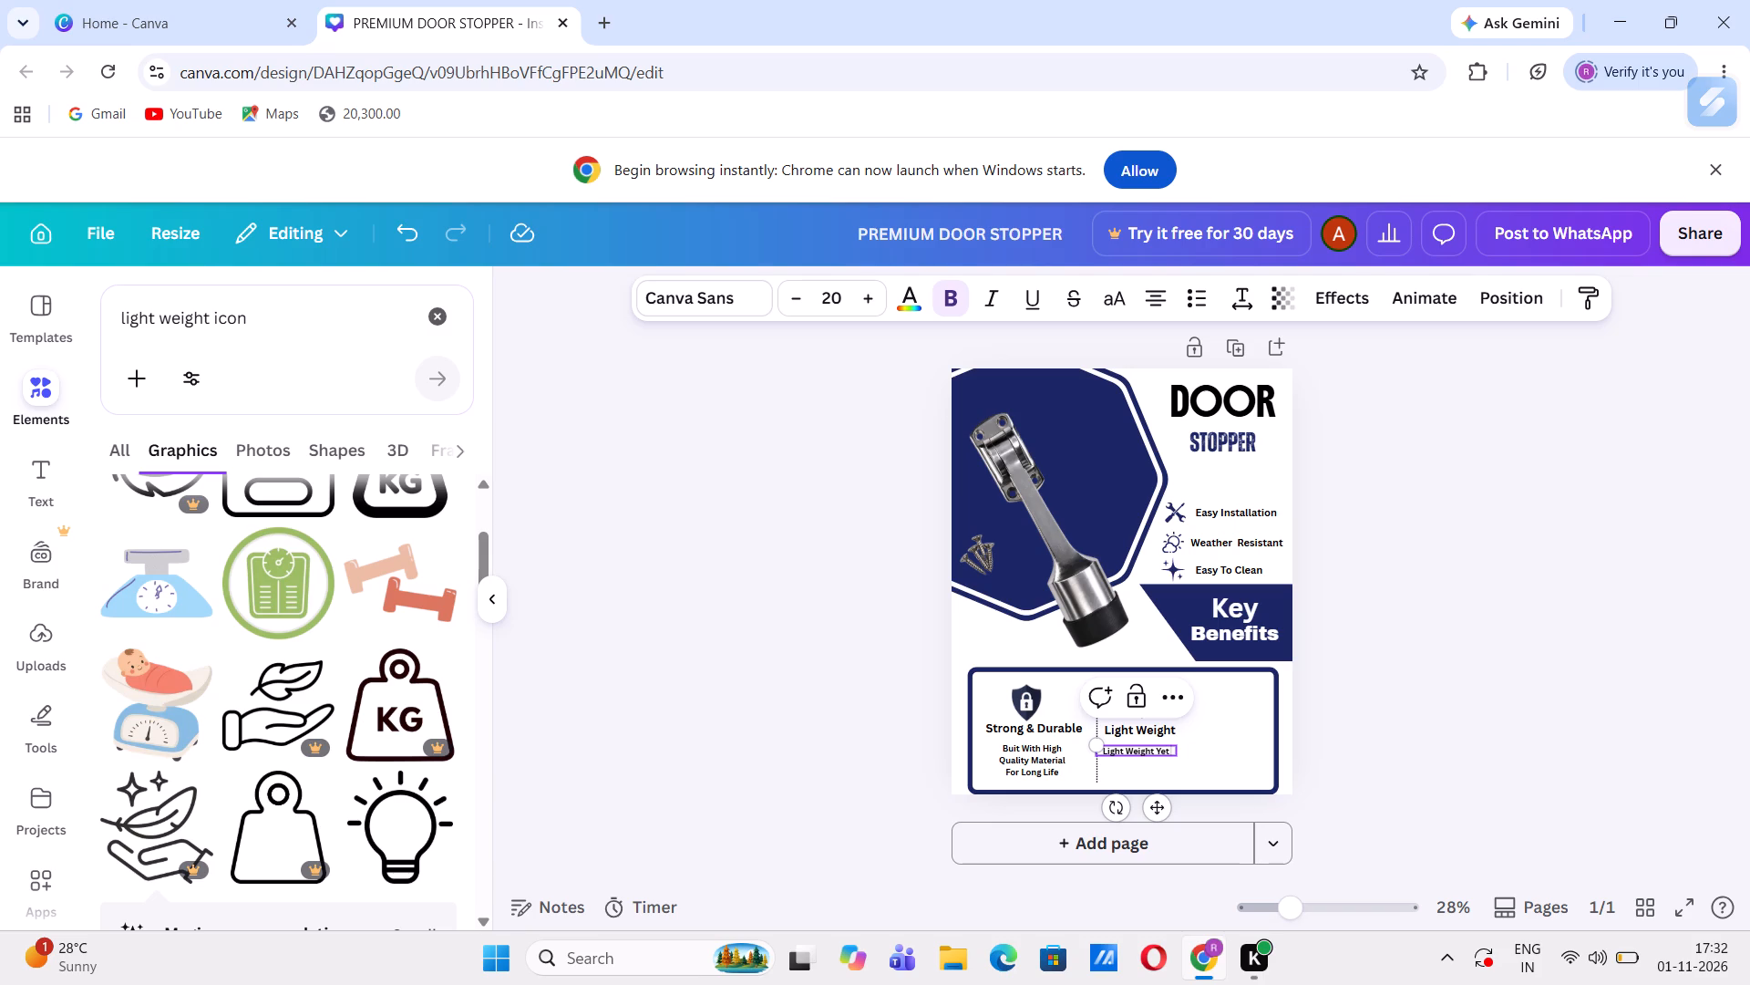
type("Exter")
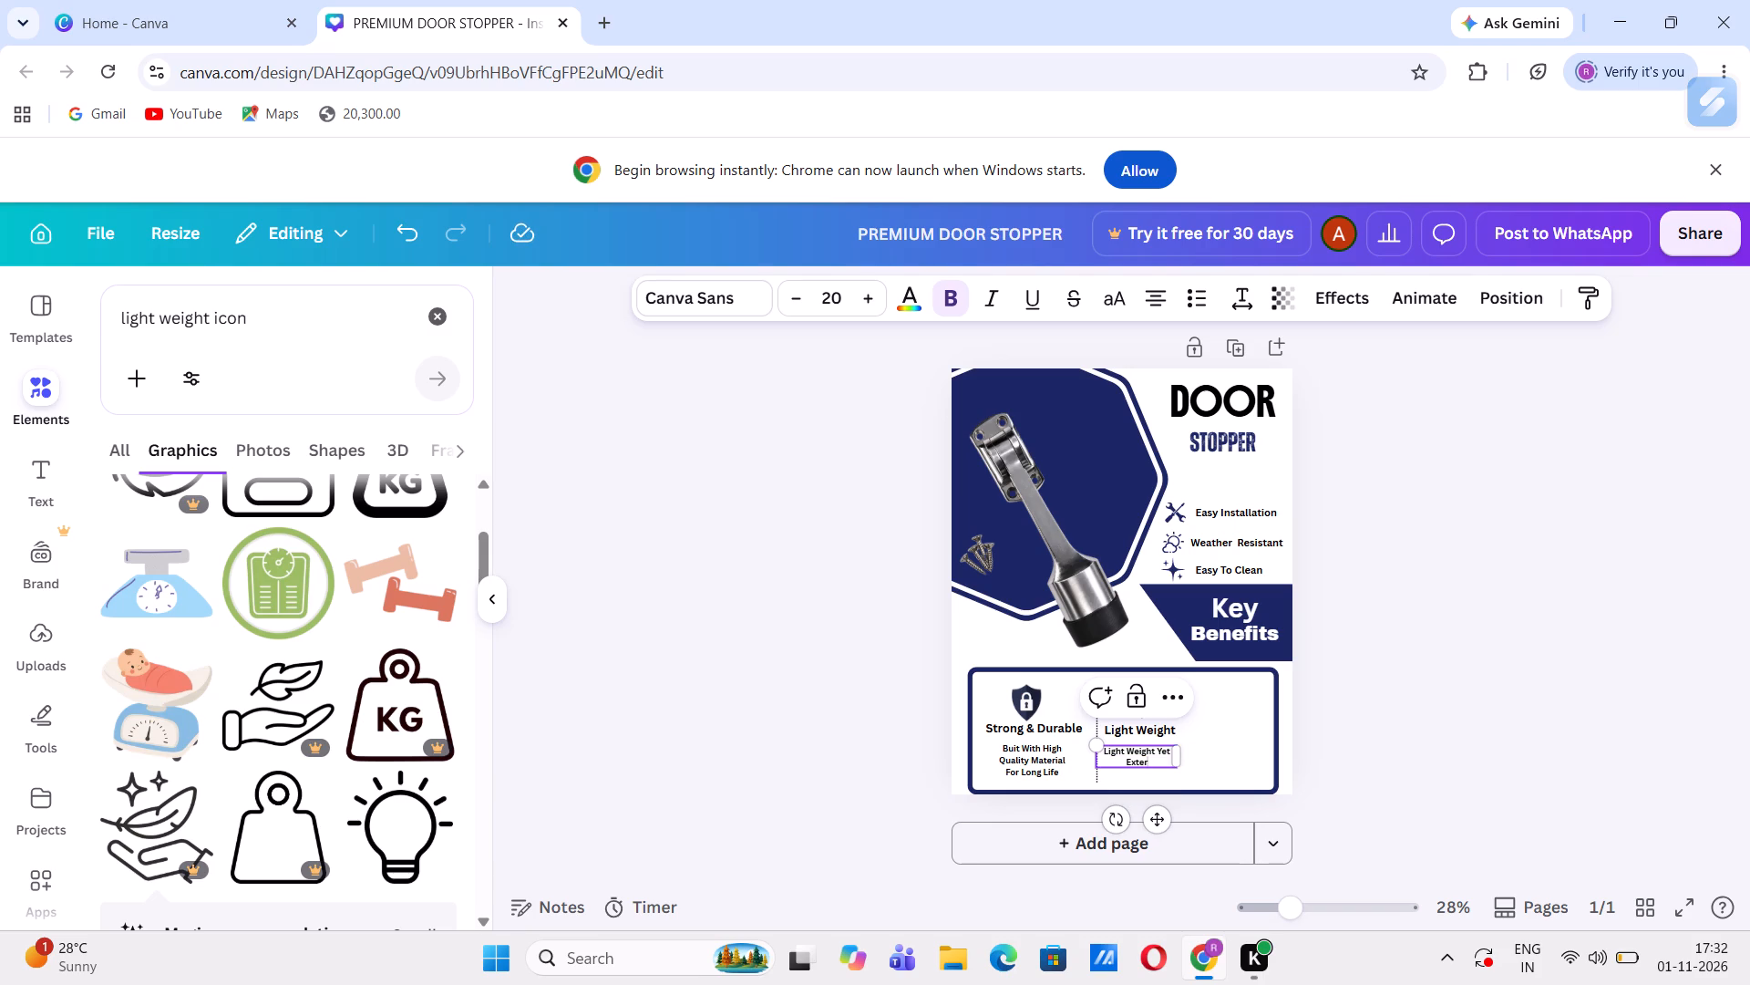
type("emely")
key("space")
key("s")
key("BackSpace")
type("Sr")
key("BackSpace")
key("t")
key("BackSpace")
type("tr")
type("ong")
key("space")
key("shift+a")
type("nd")
key("space")
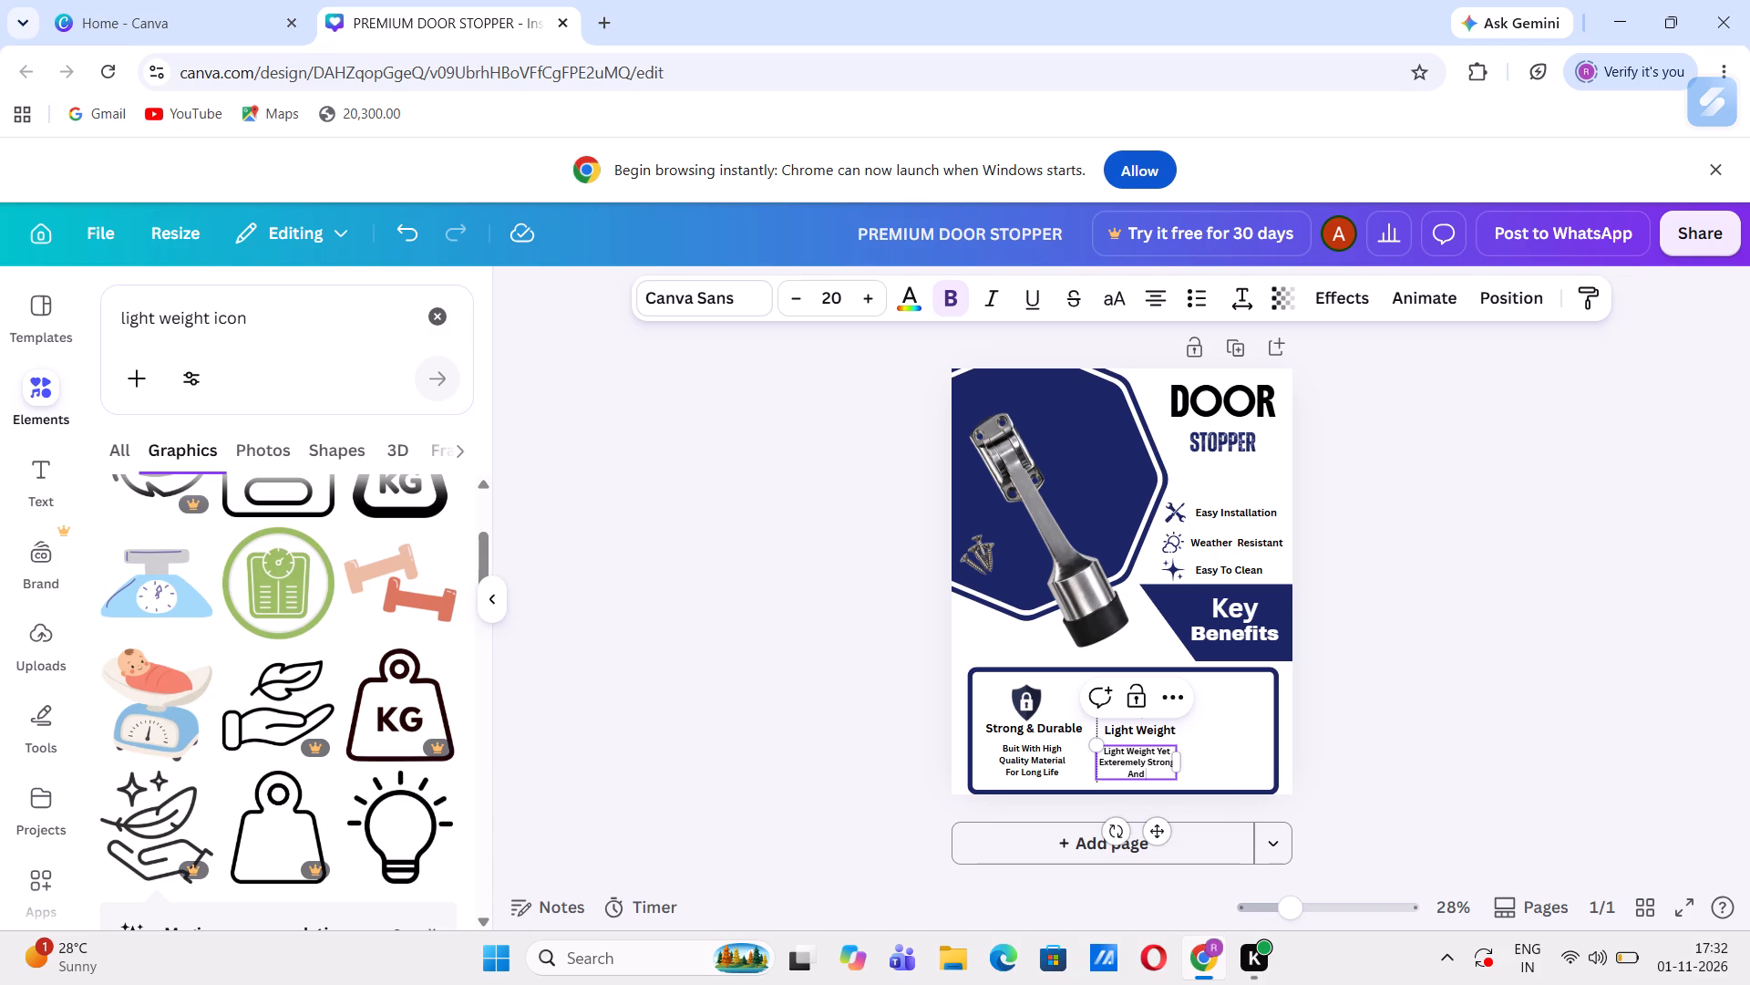
type("re")
key("BackSpace")
key("BackSpace")
type("Re")
type("liab")
type("le")
left_click(1213, 752)
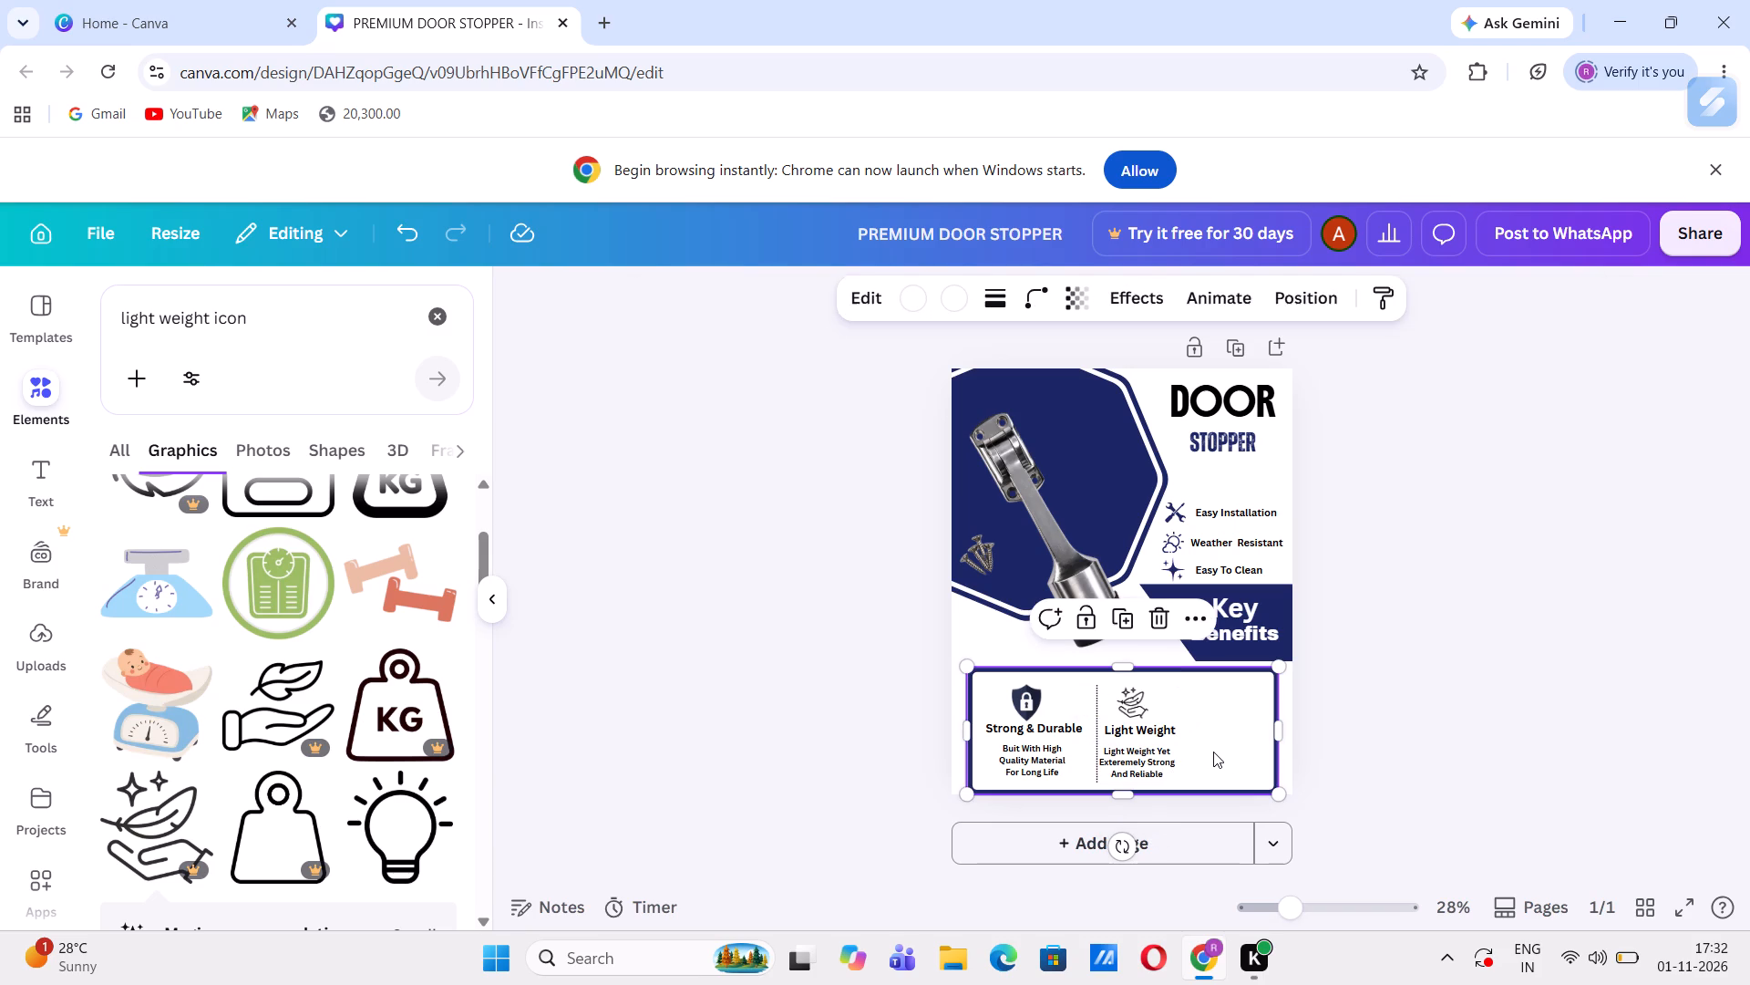
Shift the "Light Weight Yet Exteremely Strong And Reliable" description slightly away from the divider, level with the description under "Strong & Durable".
left_click(1123, 762)
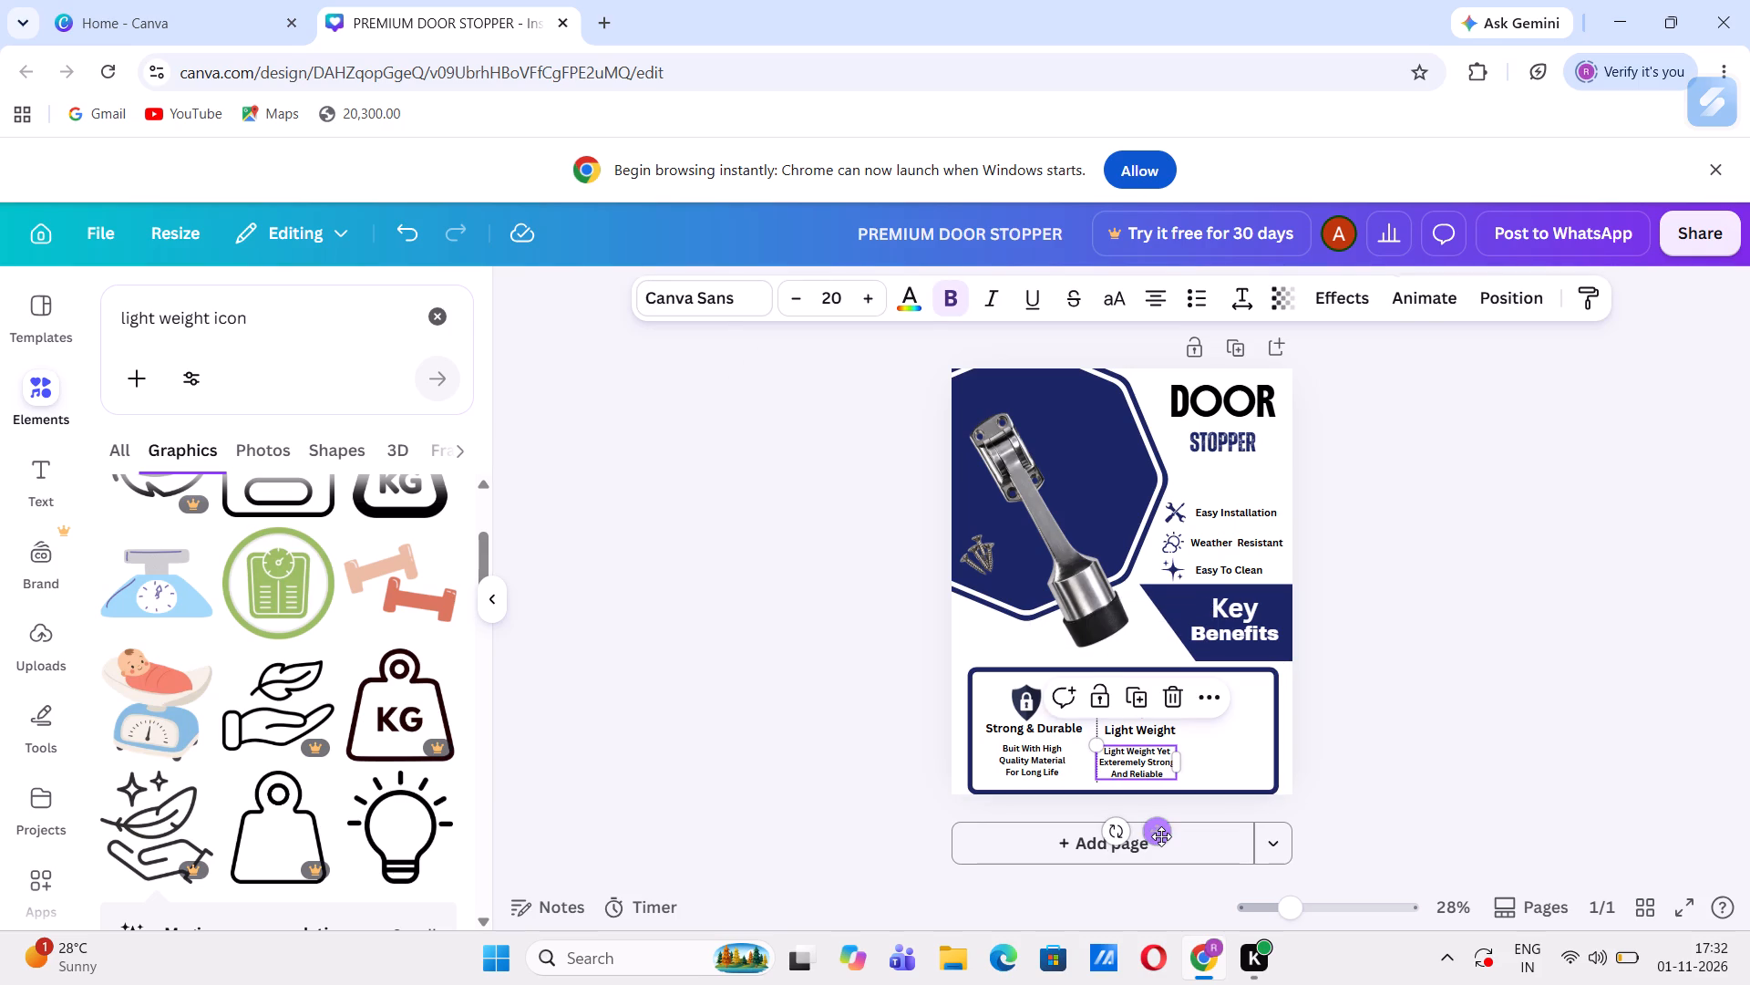
left_click(1161, 836)
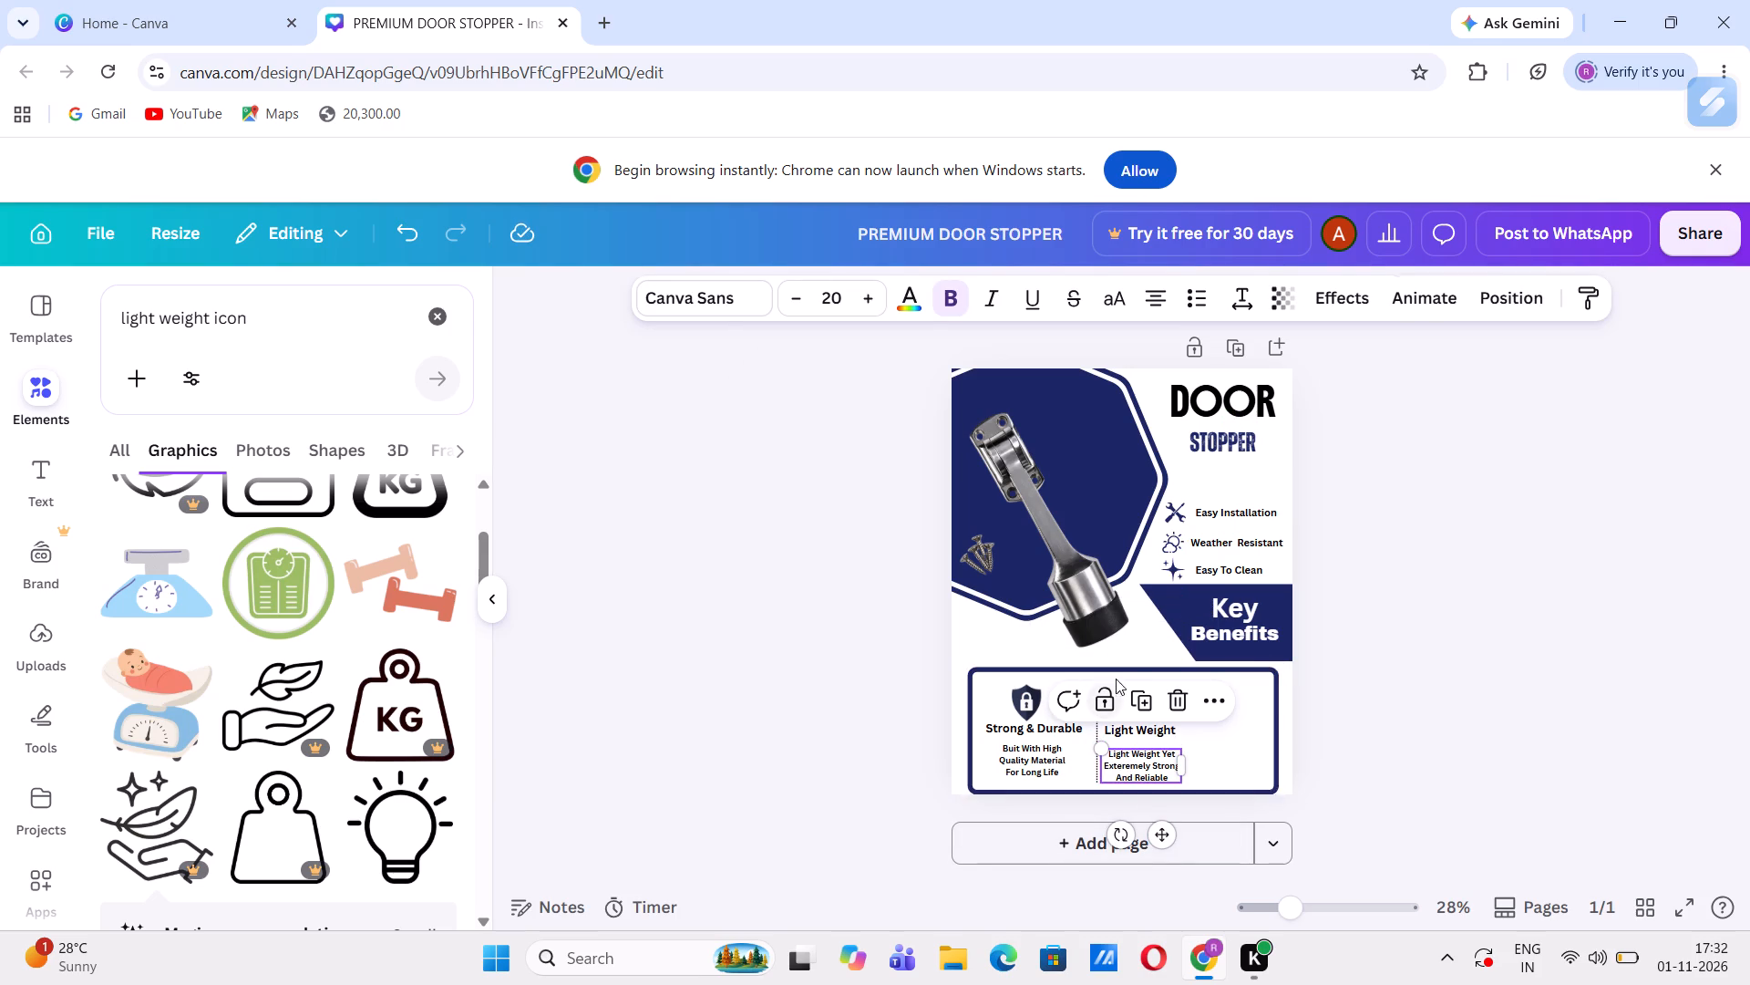
left_click(1161, 833)
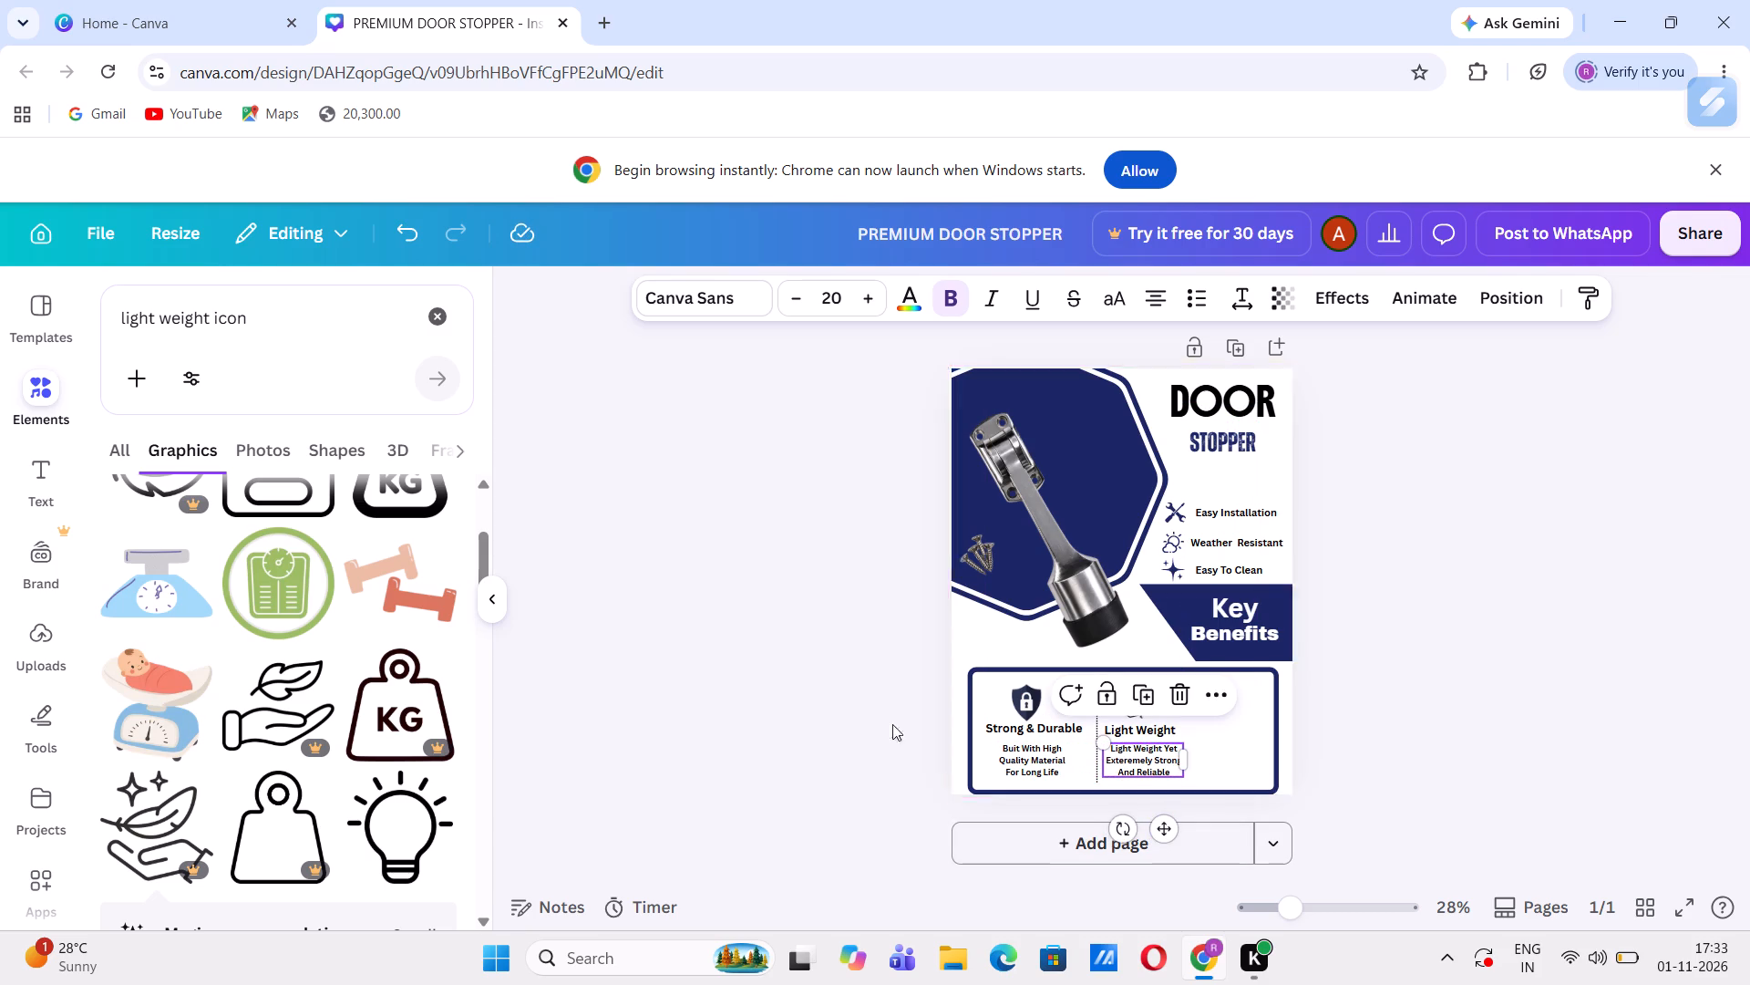
left_click(866, 713)
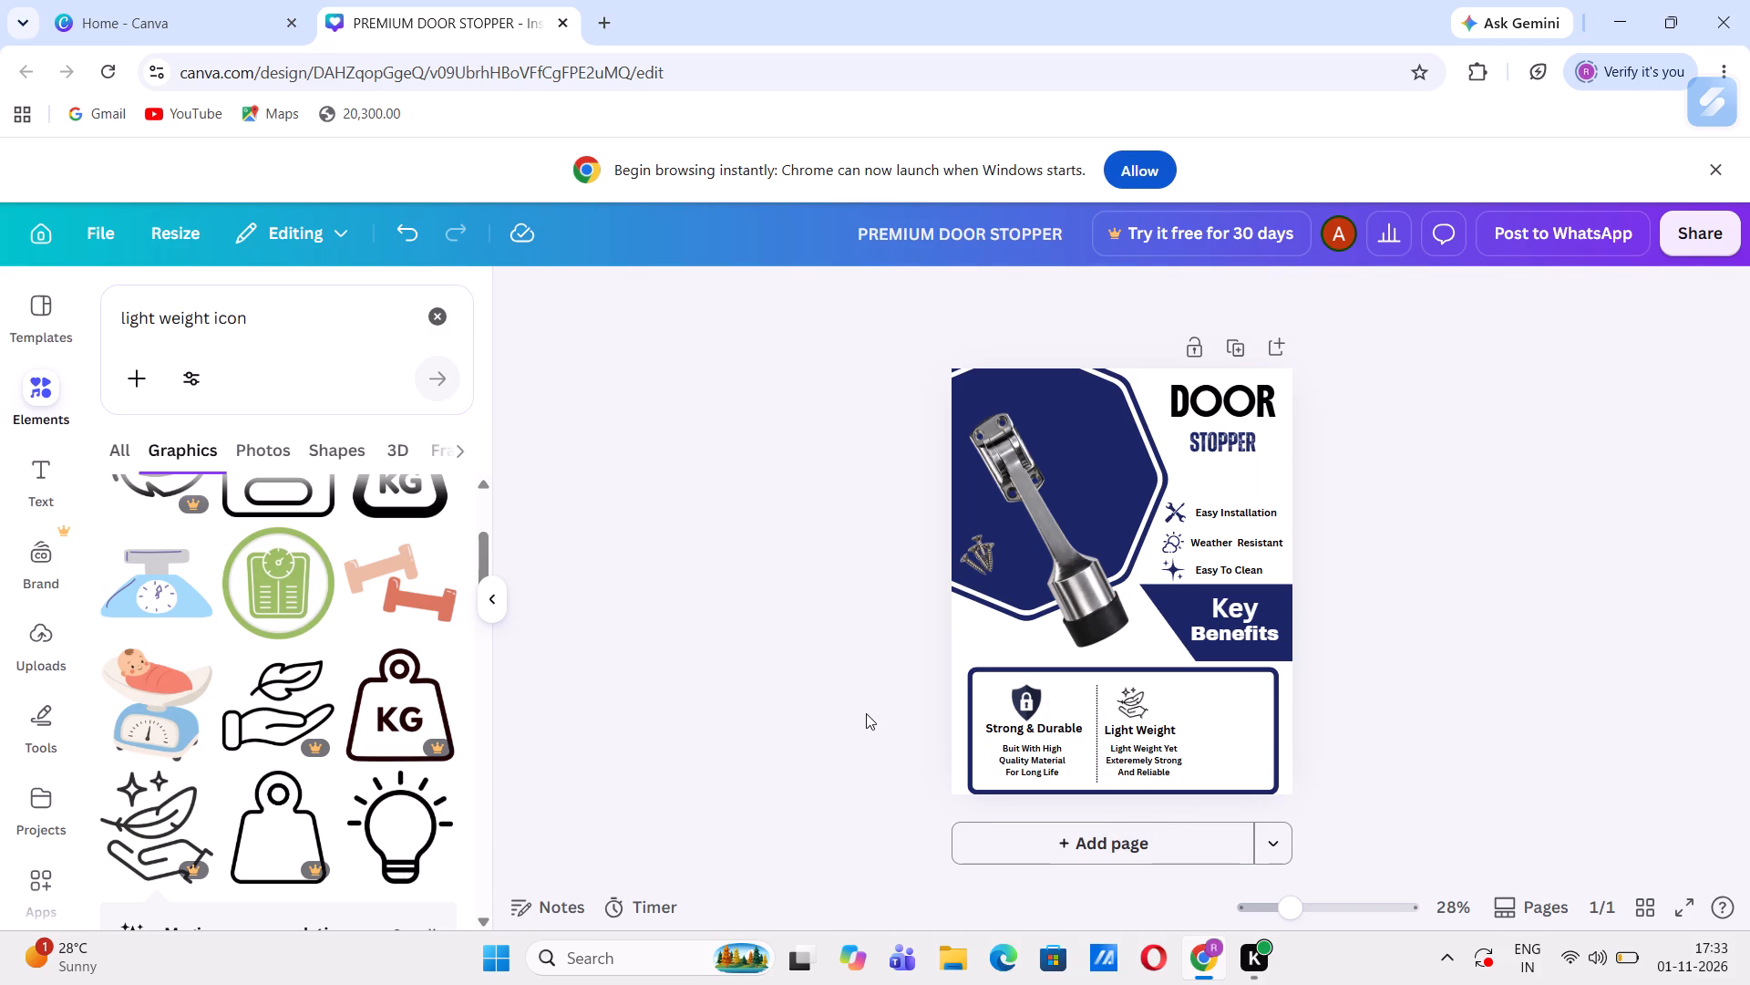
Nudge the feather-and-hand icon slightly away from the divider so it sits centred above the "Light Weight" caption.
left_click(1135, 703)
left_click(1155, 774)
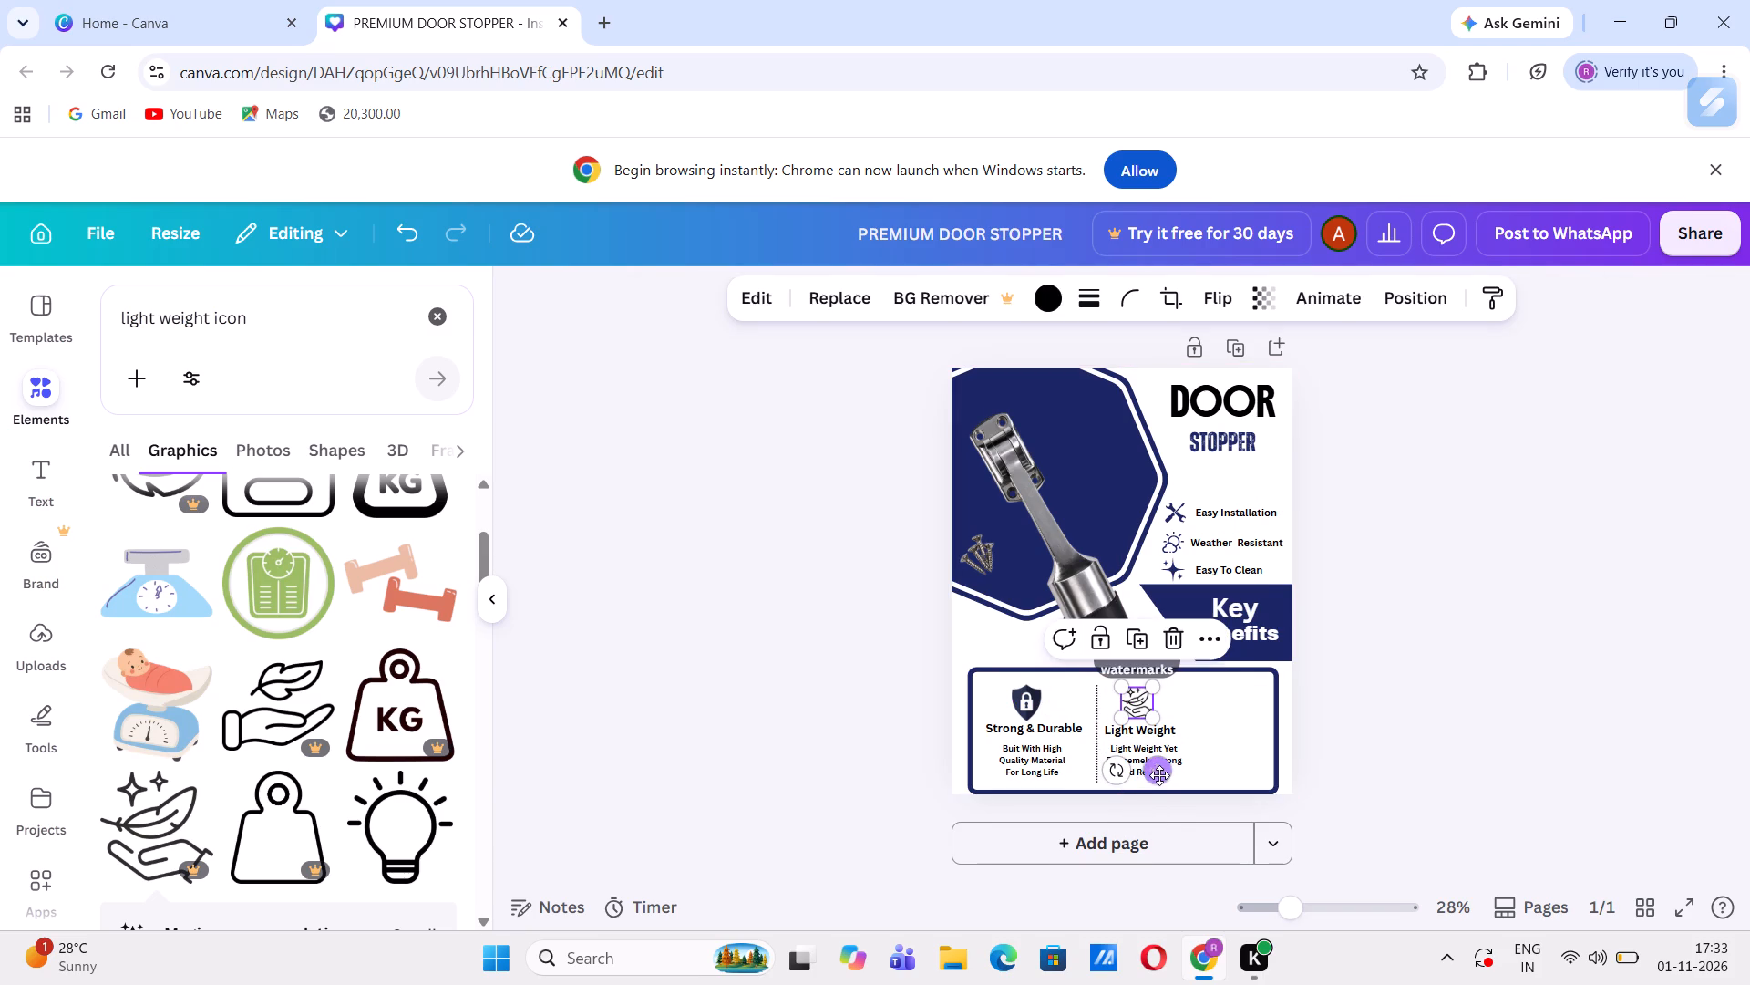
left_click(849, 710)
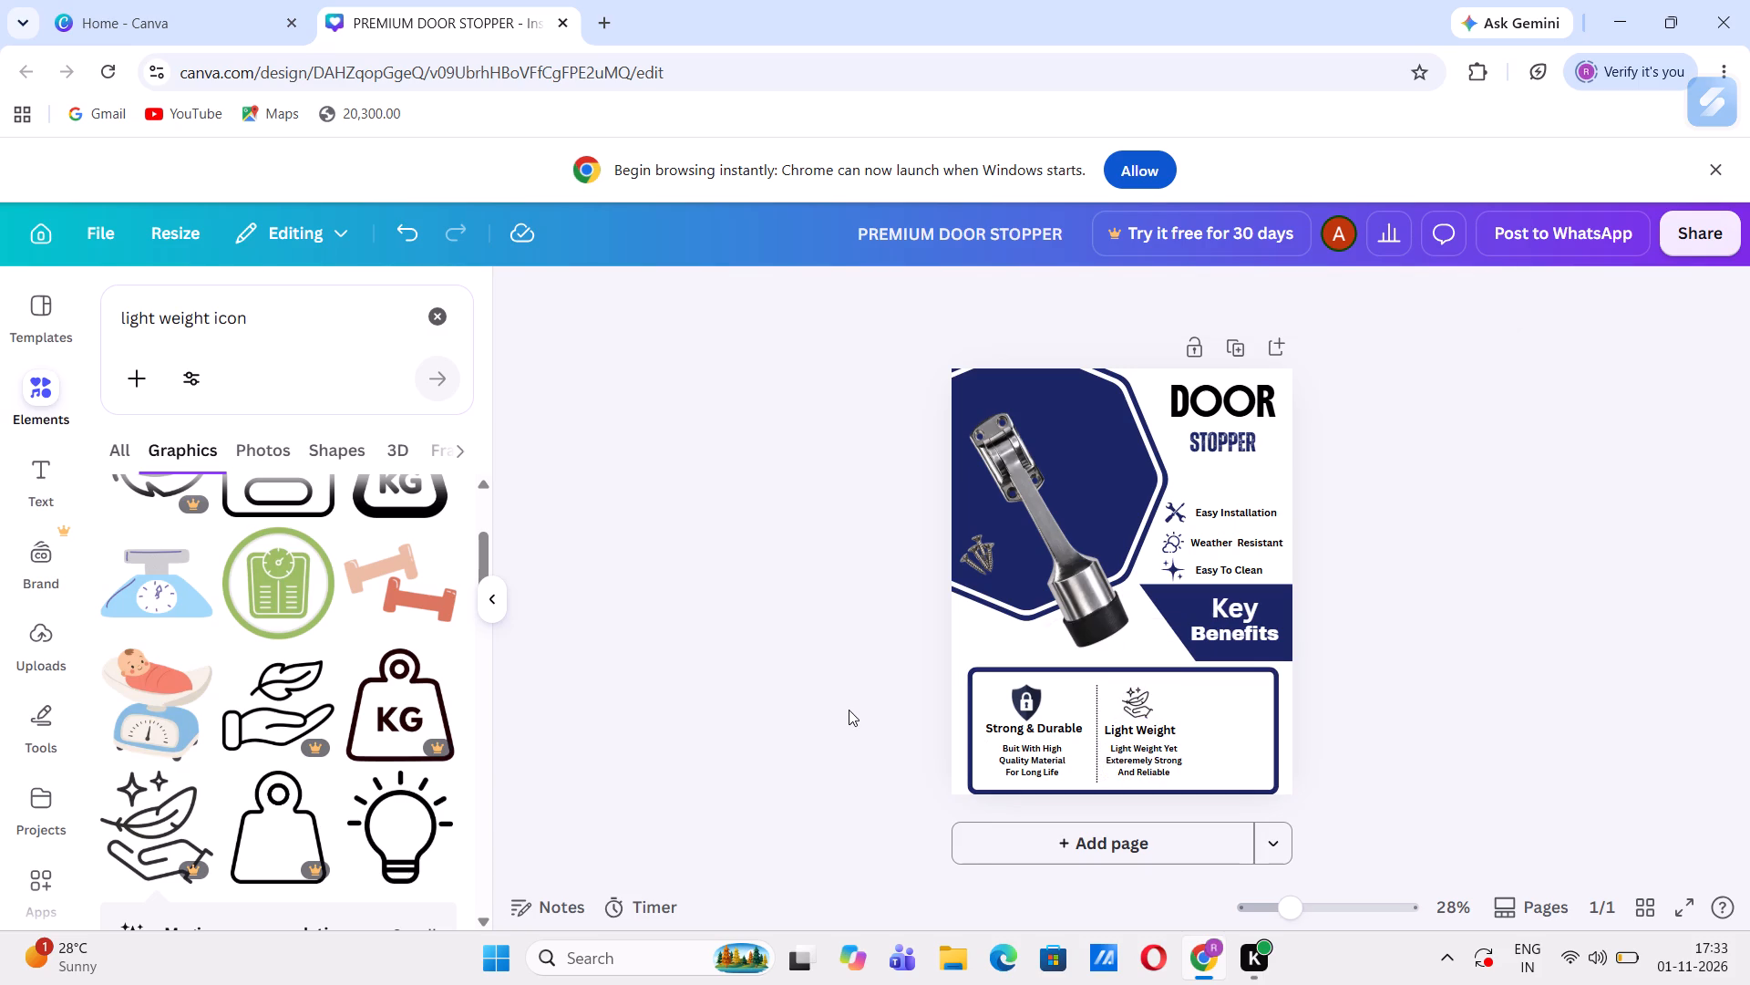